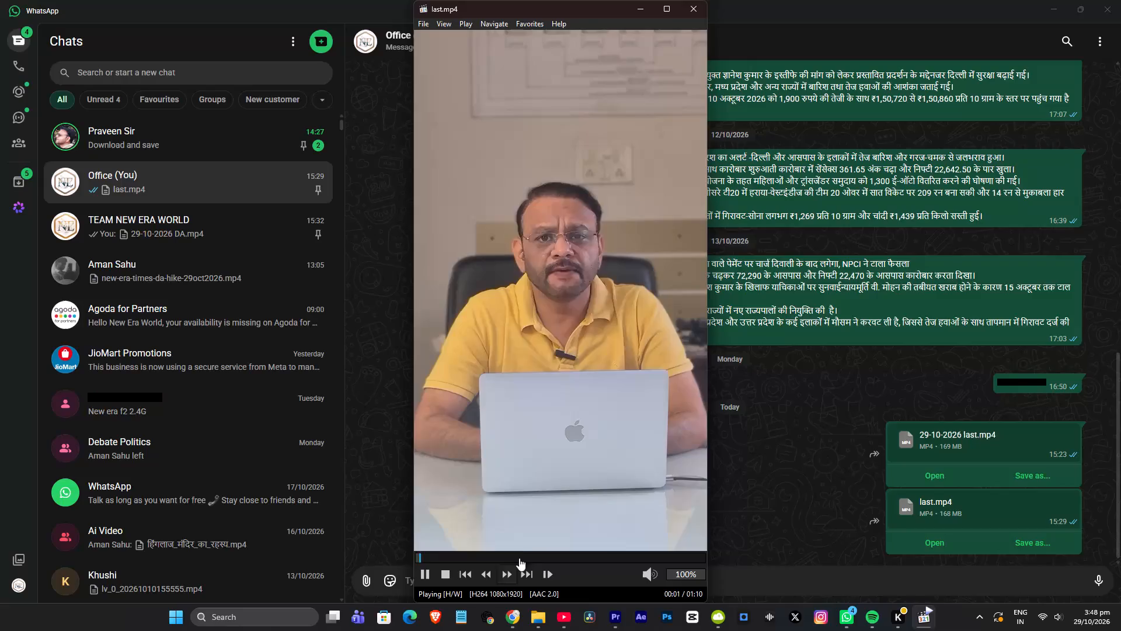
Preview last.mp4 at several points, including around 00:45 and from 00:16, and return playback to the start.
left_click(519, 558)
left_click(599, 559)
left_click(424, 571)
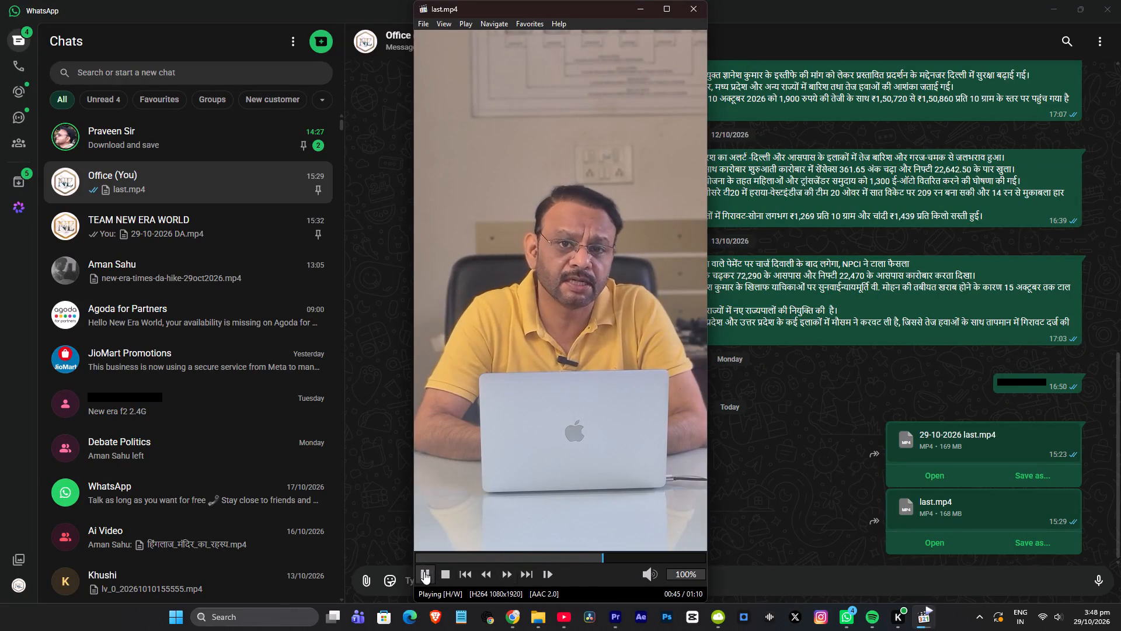
left_click(483, 556)
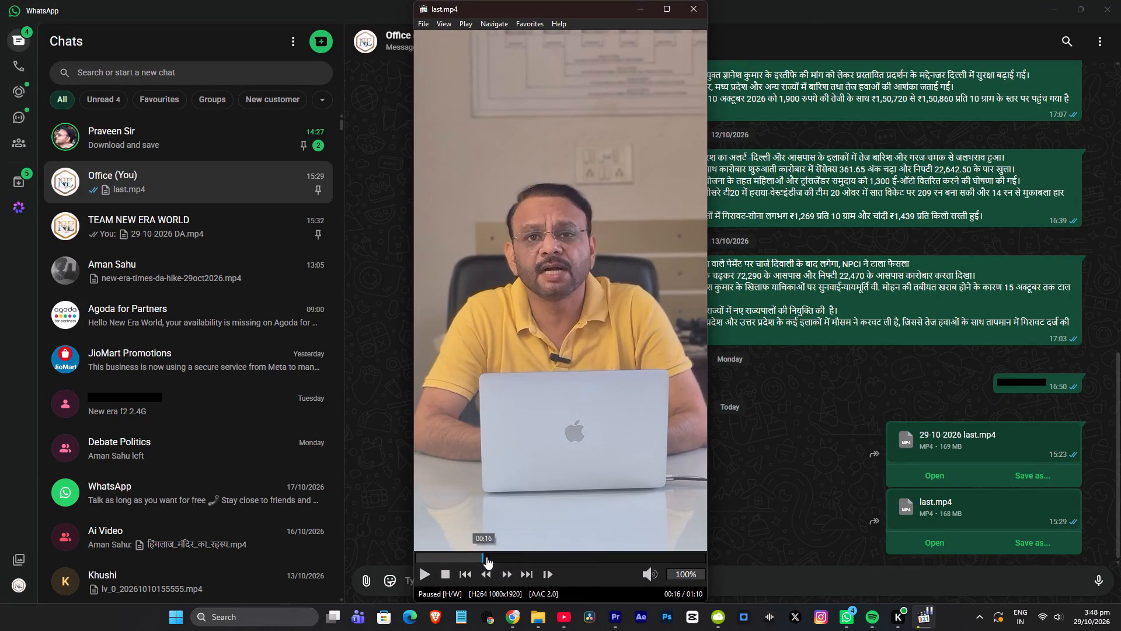
key("space")
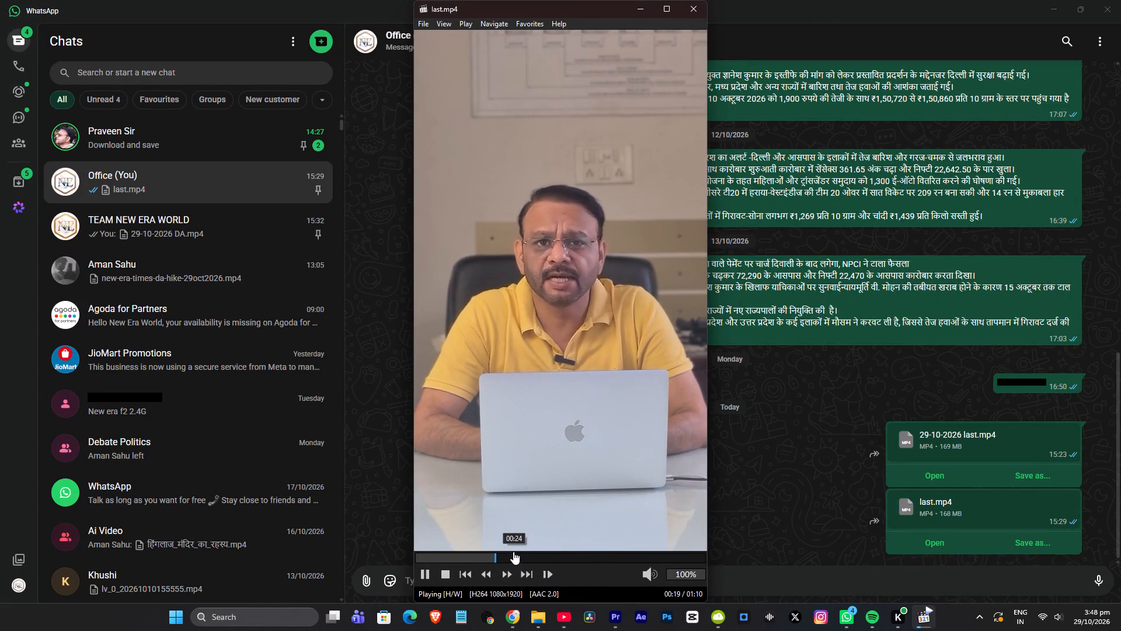
left_click_drag(500, 557, 120, 528)
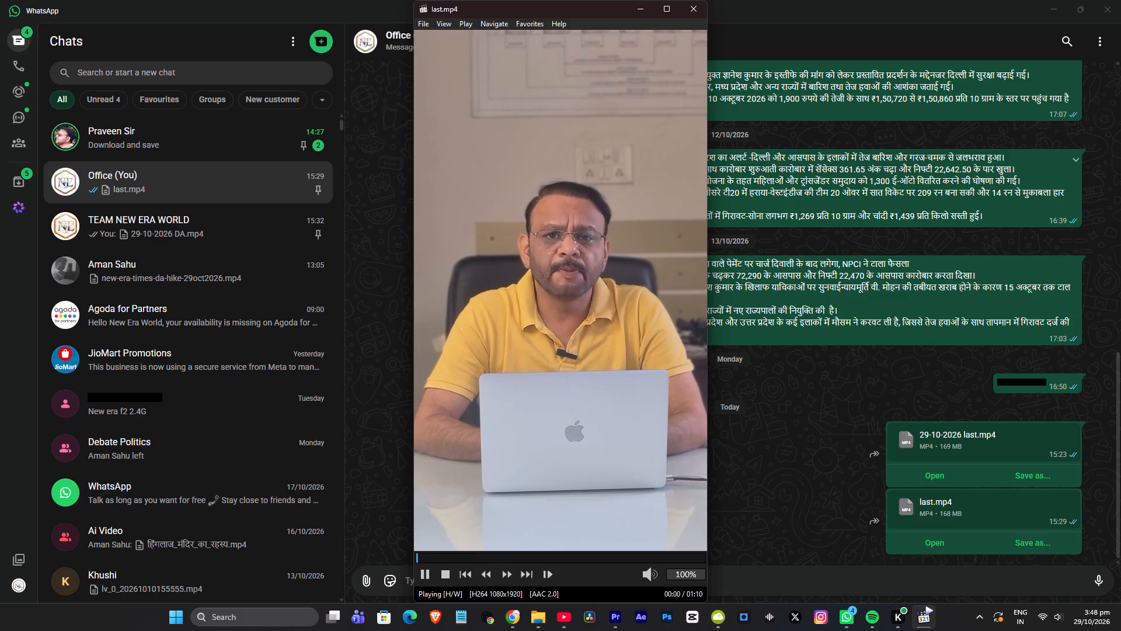
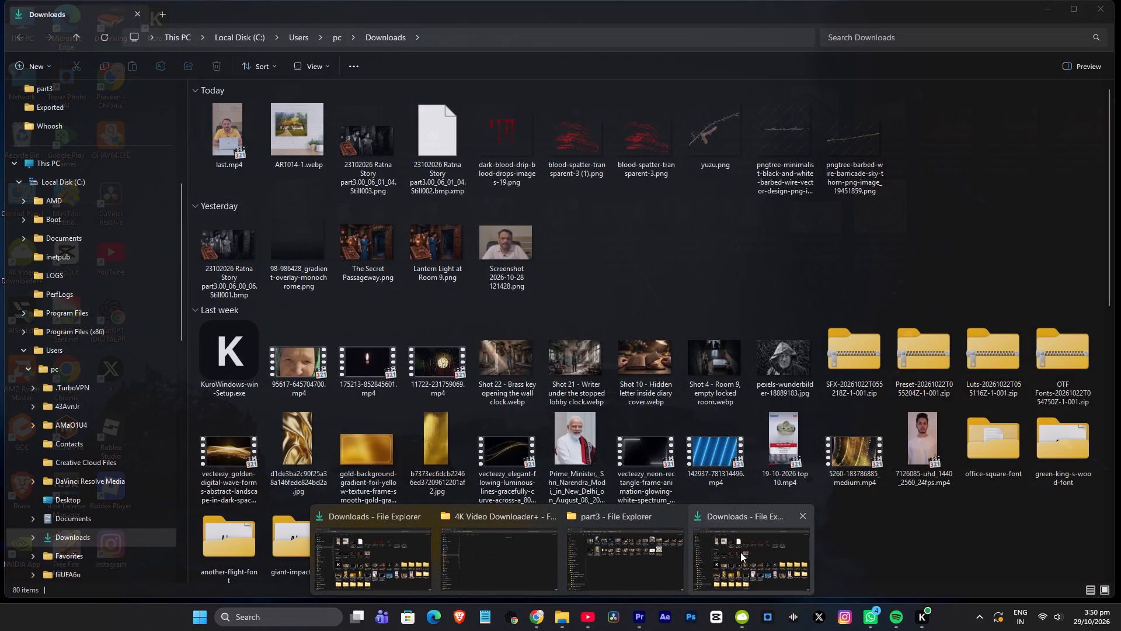
Switch to the Downloads folder window and cut last.mp4.
left_click(740, 552)
left_click(238, 159)
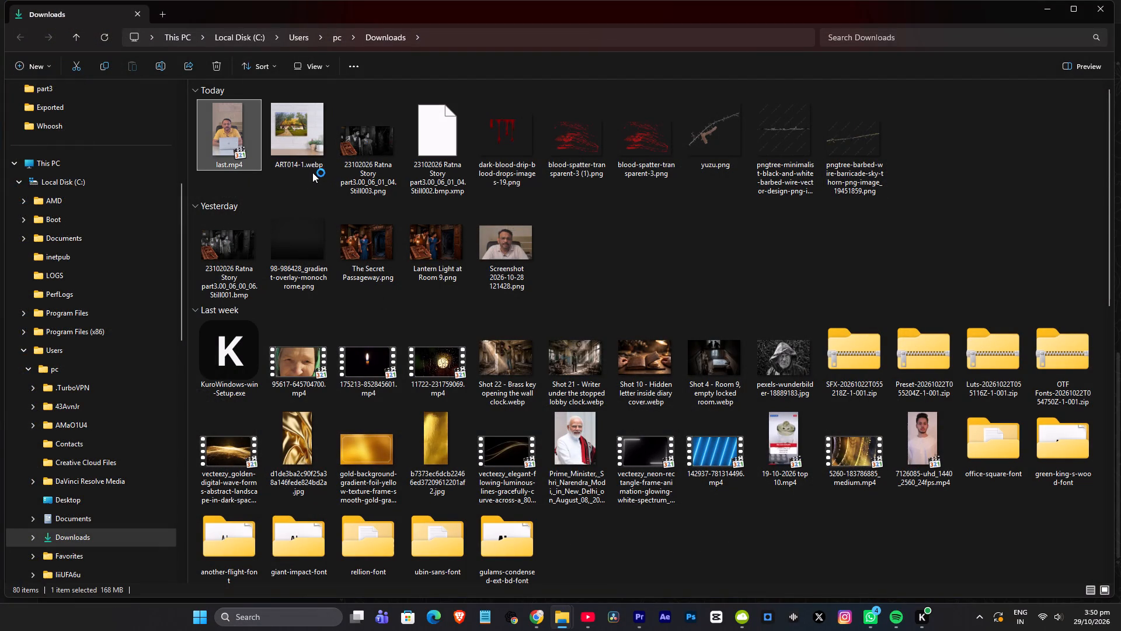
key("ctrl+x")
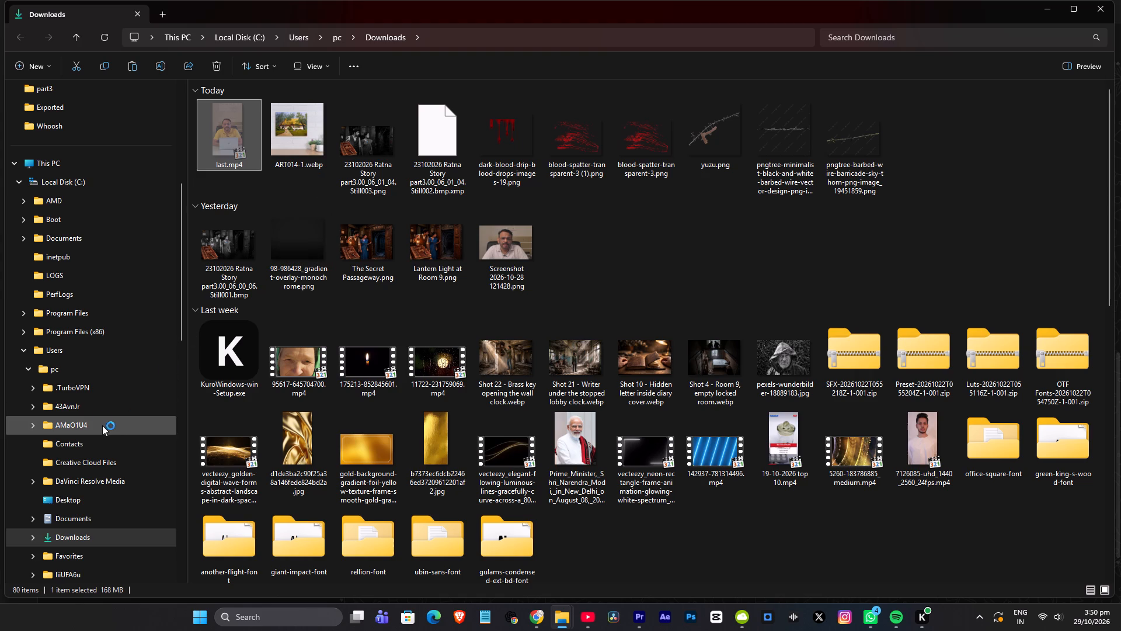
Open the Reels folder inside Our Youtube Channels on New Volume (D:) and find the last numbered reel folder.
left_click(64, 161)
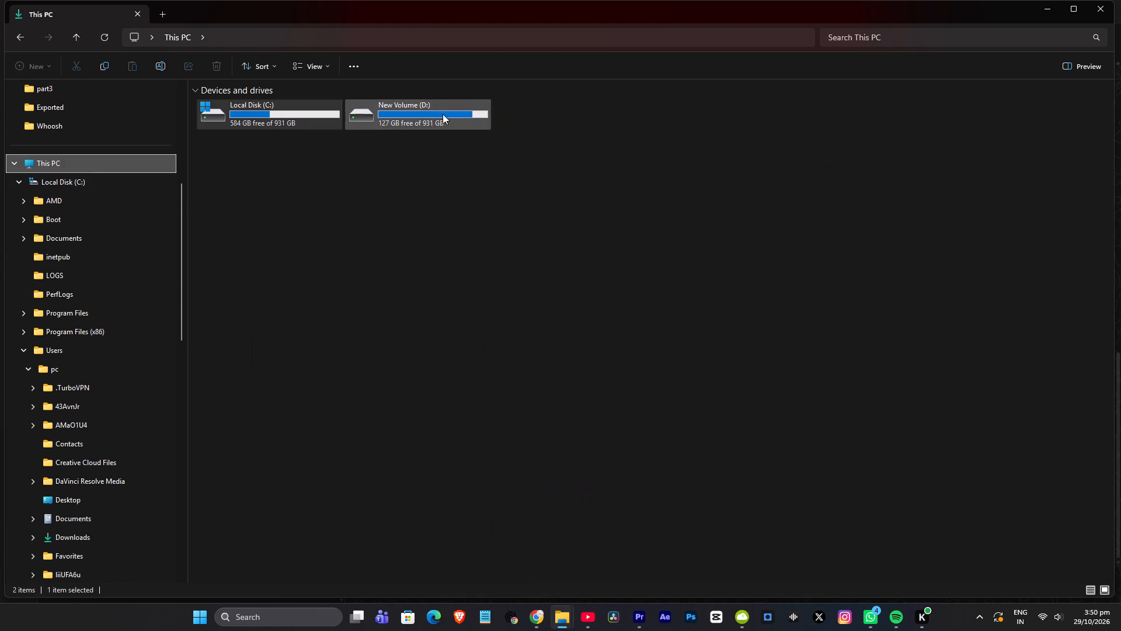
double_click(441, 113)
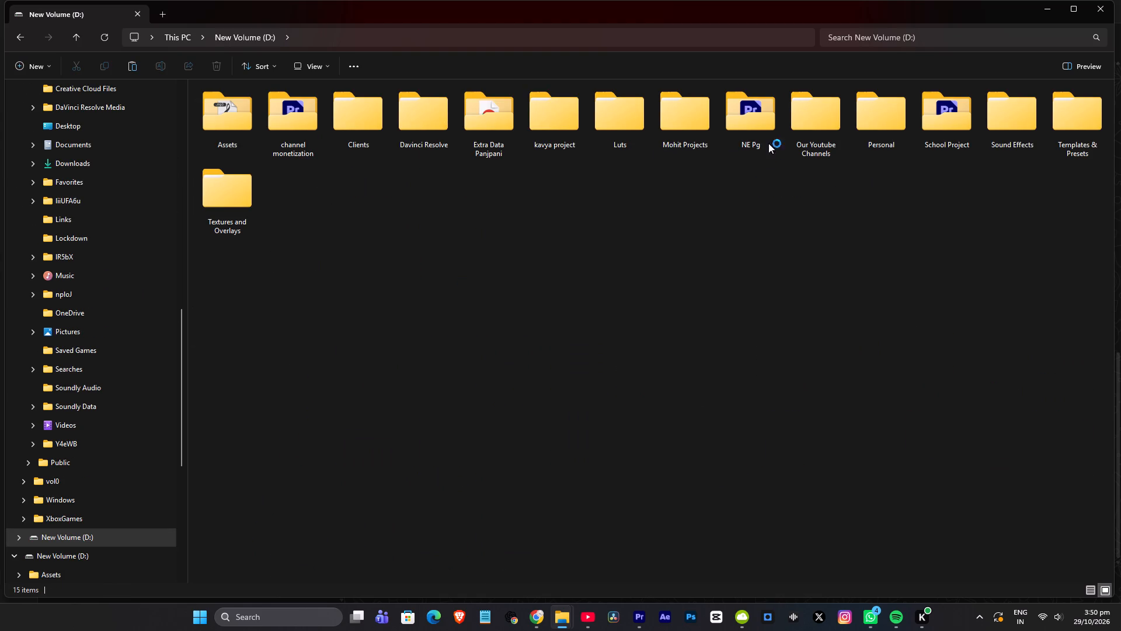
double_click(813, 133)
double_click(293, 126)
scroll(814, 272, "down", 2)
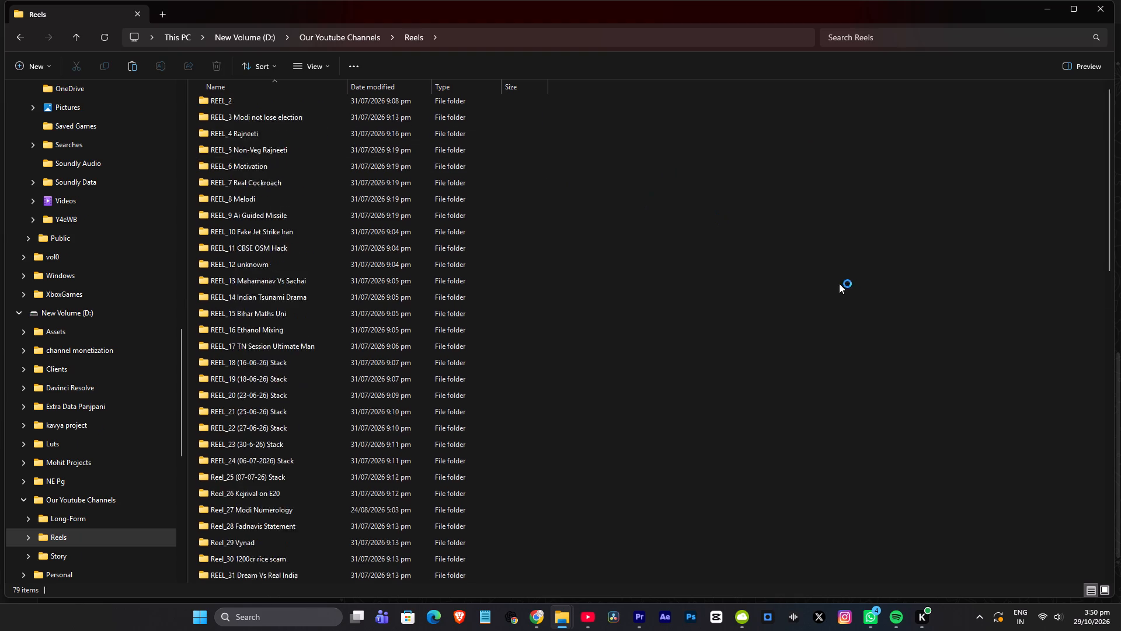
scroll(839, 283, "down", 20)
scroll(839, 283, "down", 9)
scroll(878, 353, "up", 1)
scroll(876, 412, "down", 7)
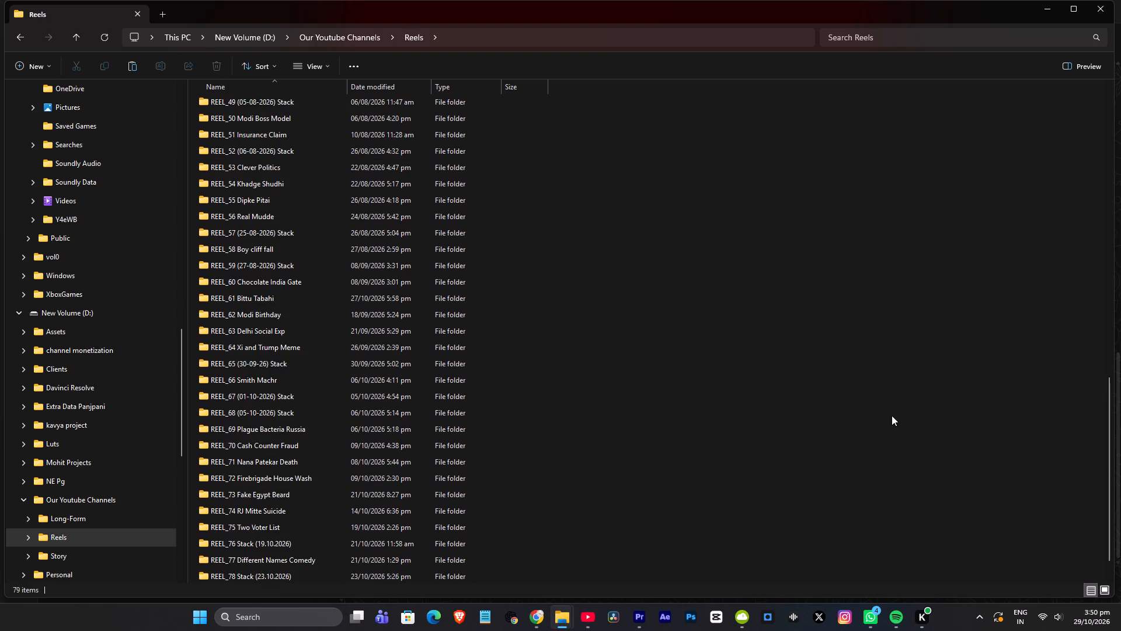
scroll(892, 415, "down", 10)
Create a new folder named REEL_79 Dpdp Act in the Reels folder.
key("ctrl+shift+n")
type("REEL")
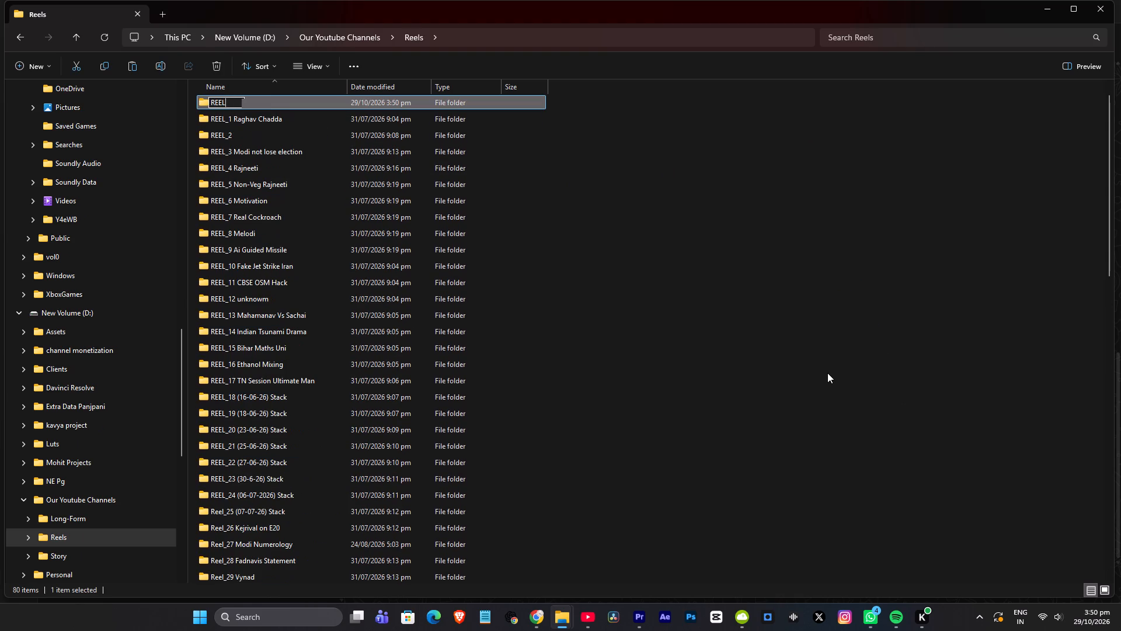
key("ctrl+shift+minus")
key("shift+underscore")
type("79")
key("space")
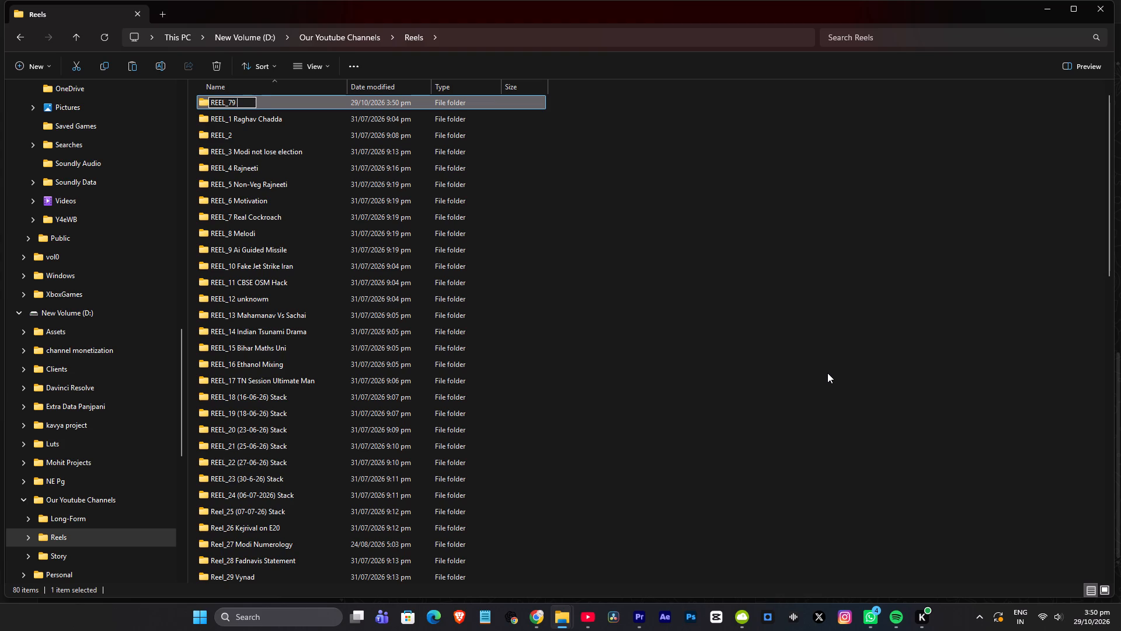
type("Dpdp Act")
left_click(720, 334)
Paste the cut last.mp4 into the REEL_79 Dpdp Act folder.
scroll(706, 378, "down", 6)
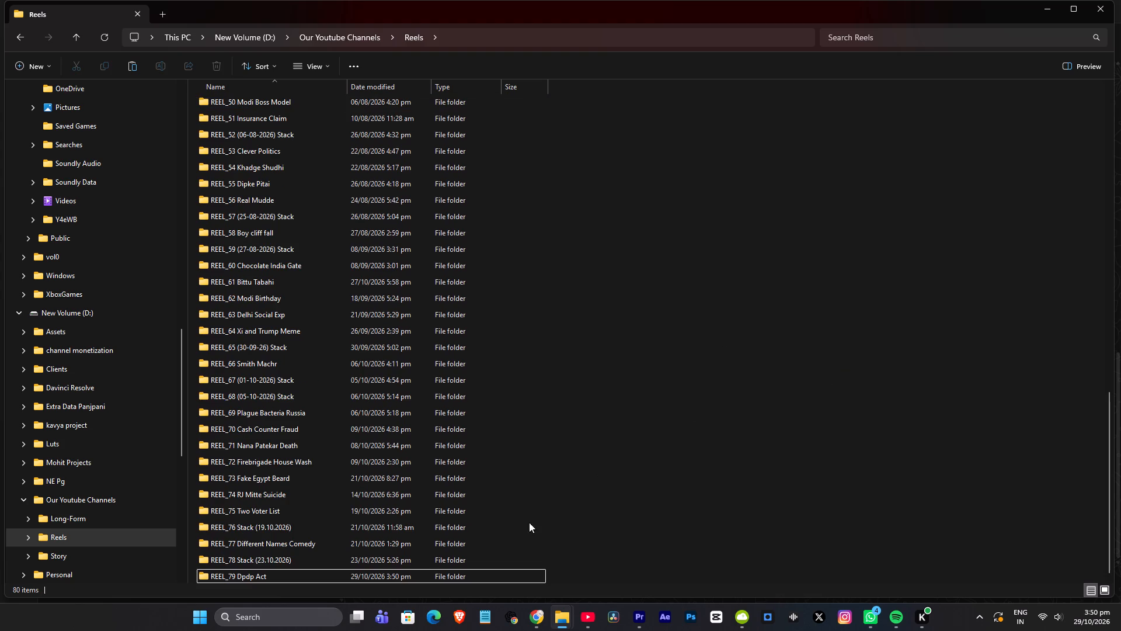
double_click(326, 571)
left_click(443, 397)
key("ctrl+v")
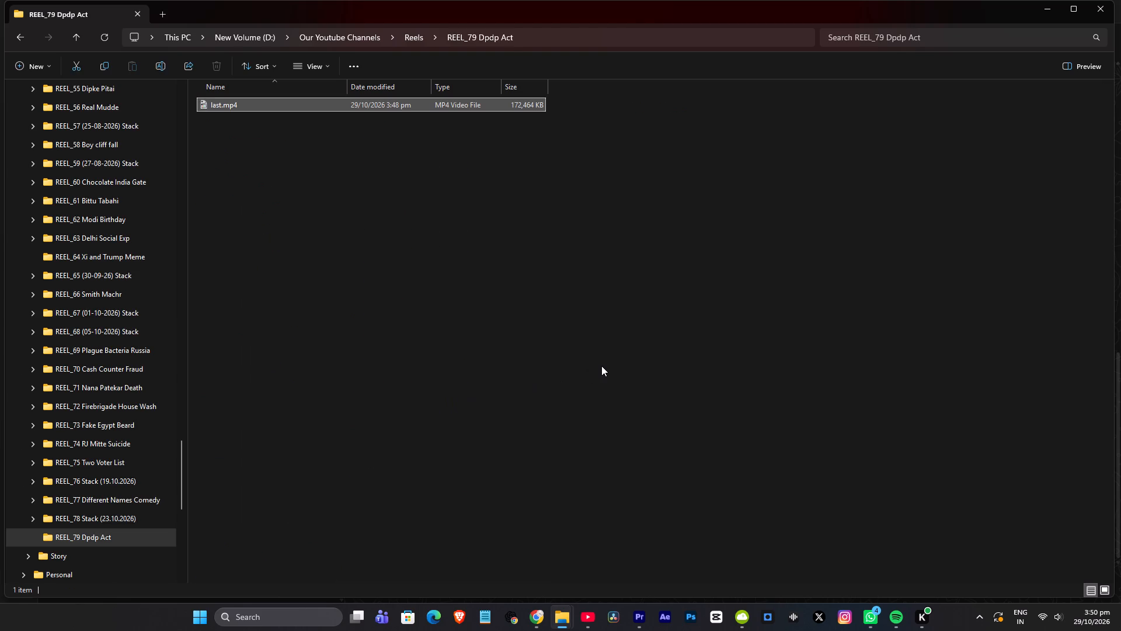
Create a subfolder named Exported in the REEL_79 Dpdp Act folder.
left_click(601, 366)
key("ctrl+shift+n")
type("Exported")
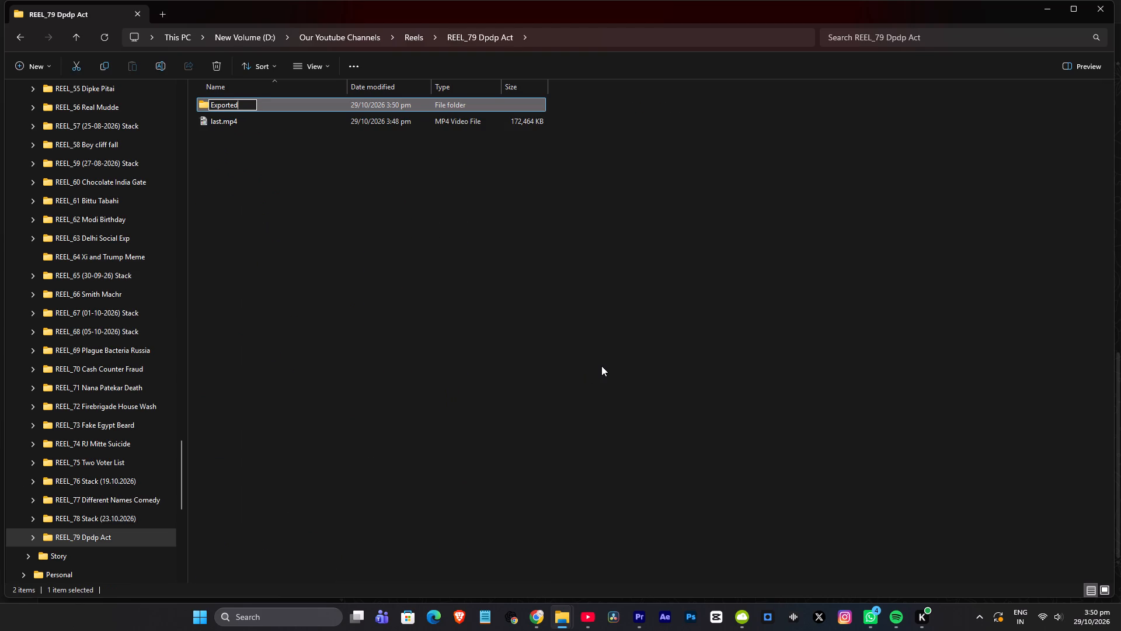
left_click(264, 262)
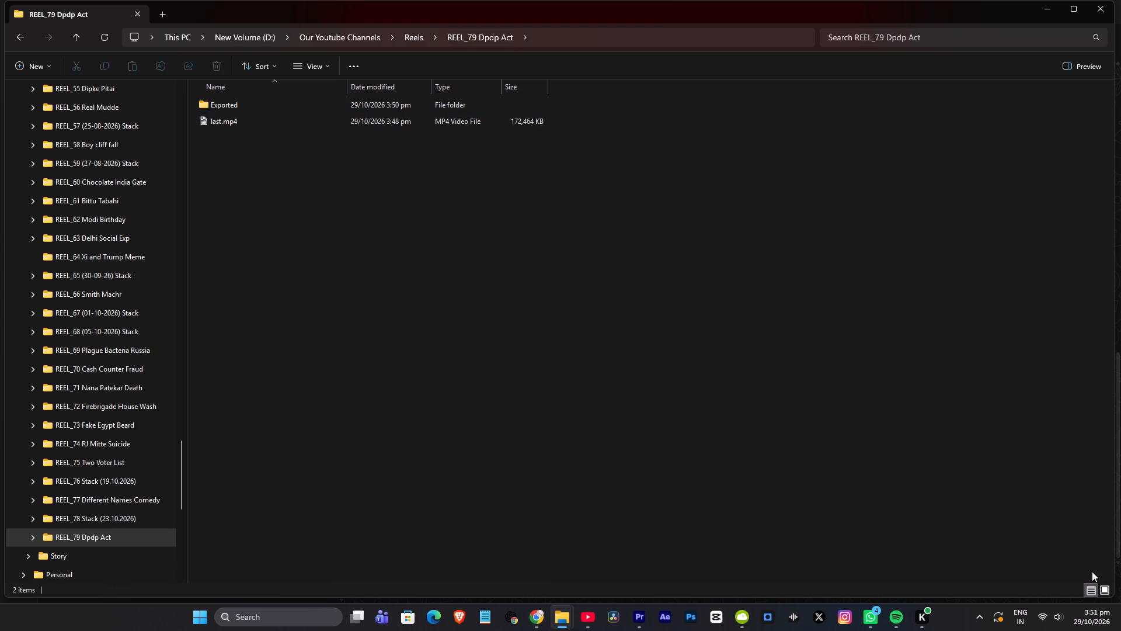
Show the REEL_79 Dpdp Act folder's contents as large thumbnails.
left_click(1109, 588)
left_click(460, 296)
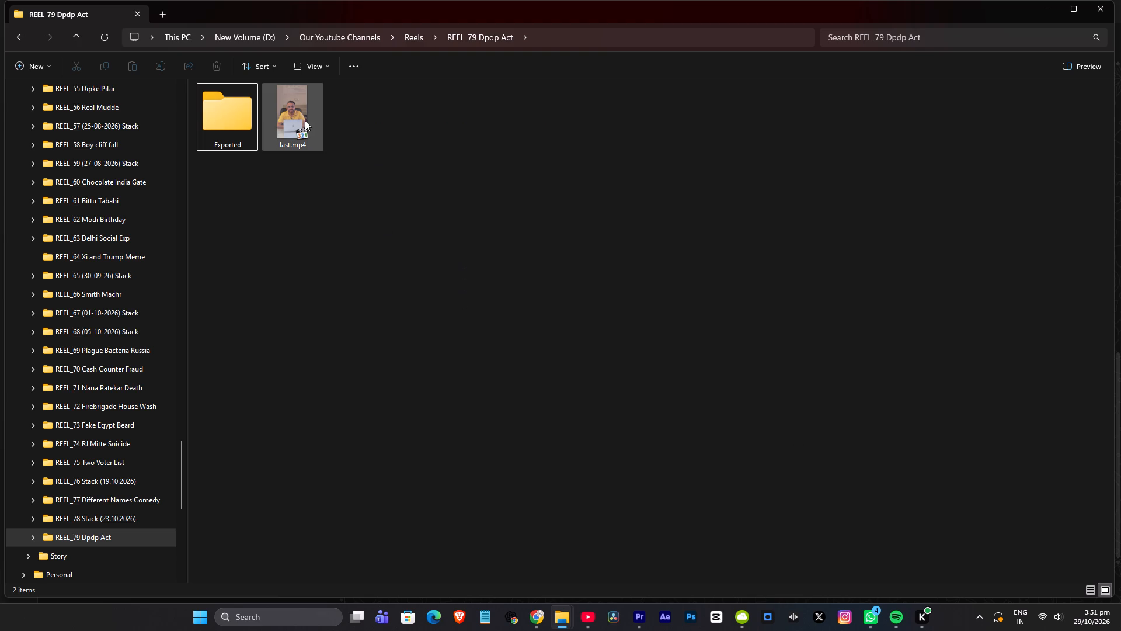
Return to the Reels folder and copy the folder name REEL_79 Dpdp Act.
left_click(411, 34)
key("F2")
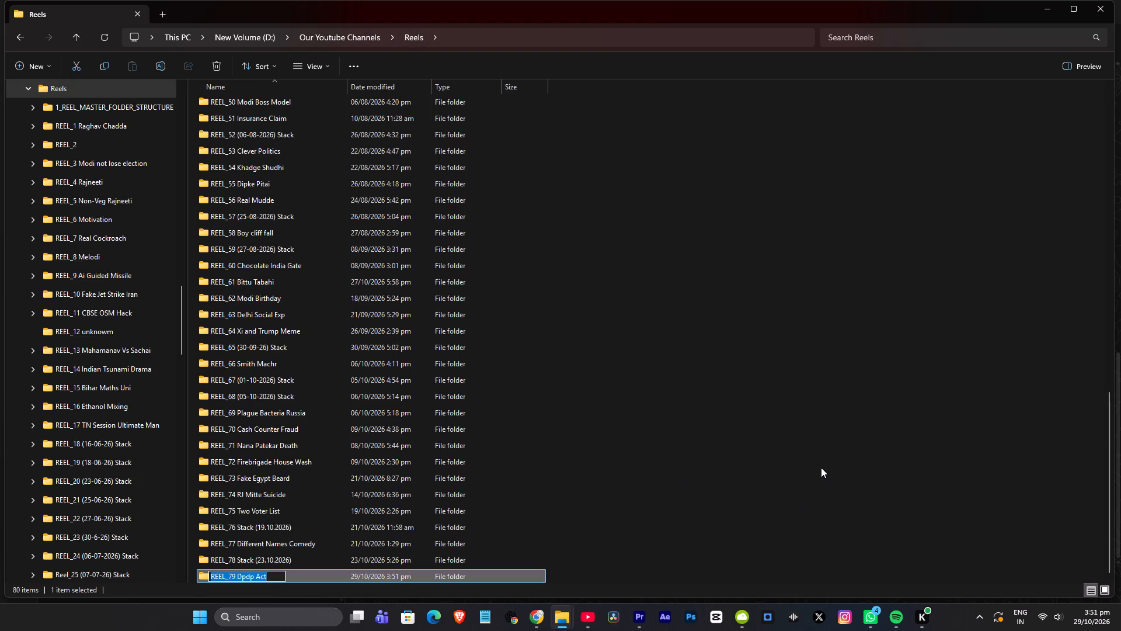
key("ctrl+c")
left_click(788, 473)
Switch to Adobe Premiere, save the 23102026 Ratna Story project and close the application.
left_click(635, 615)
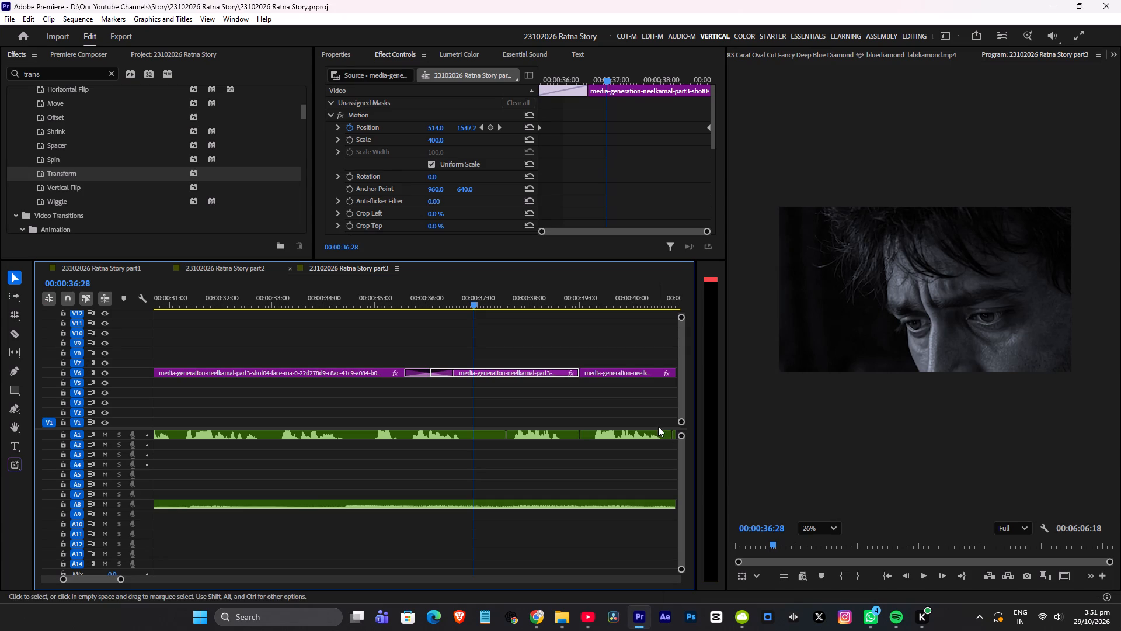
key("ctrl+s")
left_click(1120, 0)
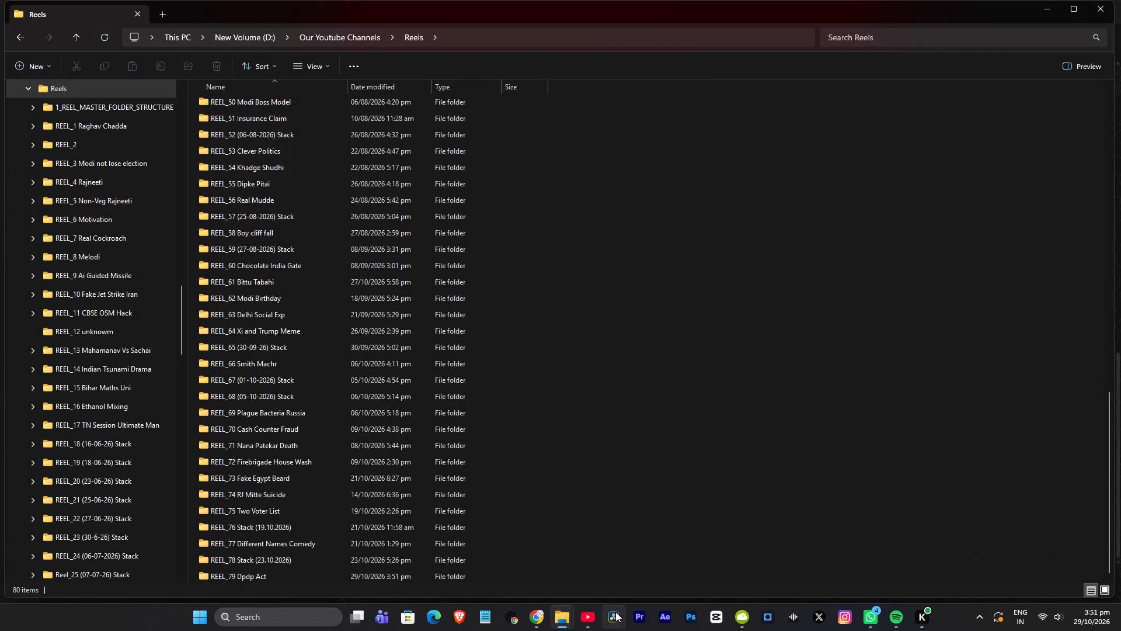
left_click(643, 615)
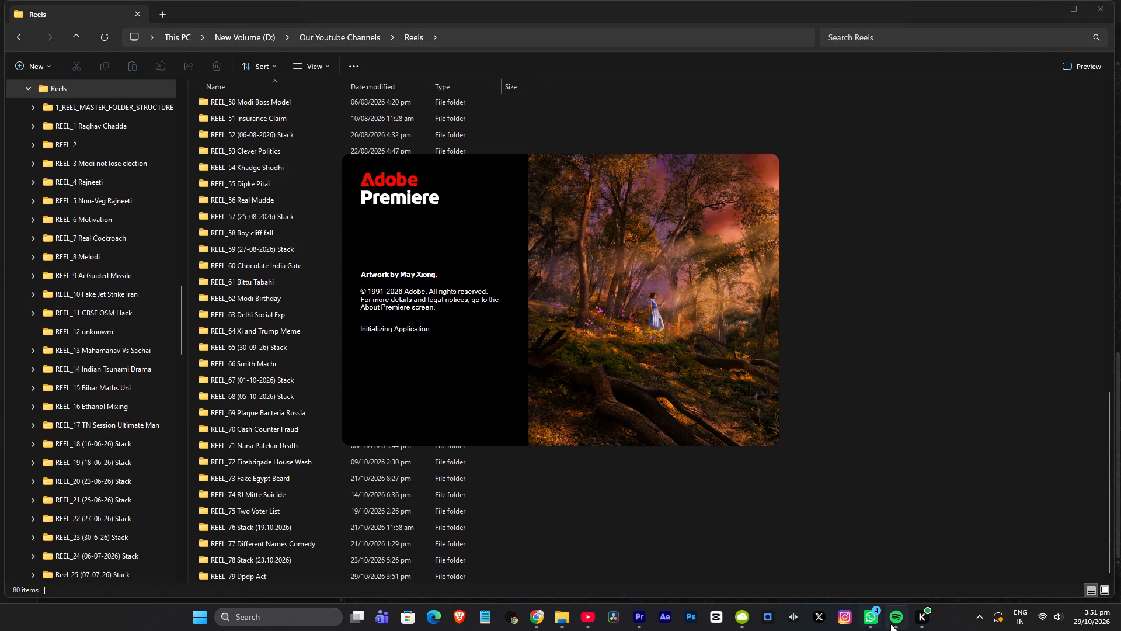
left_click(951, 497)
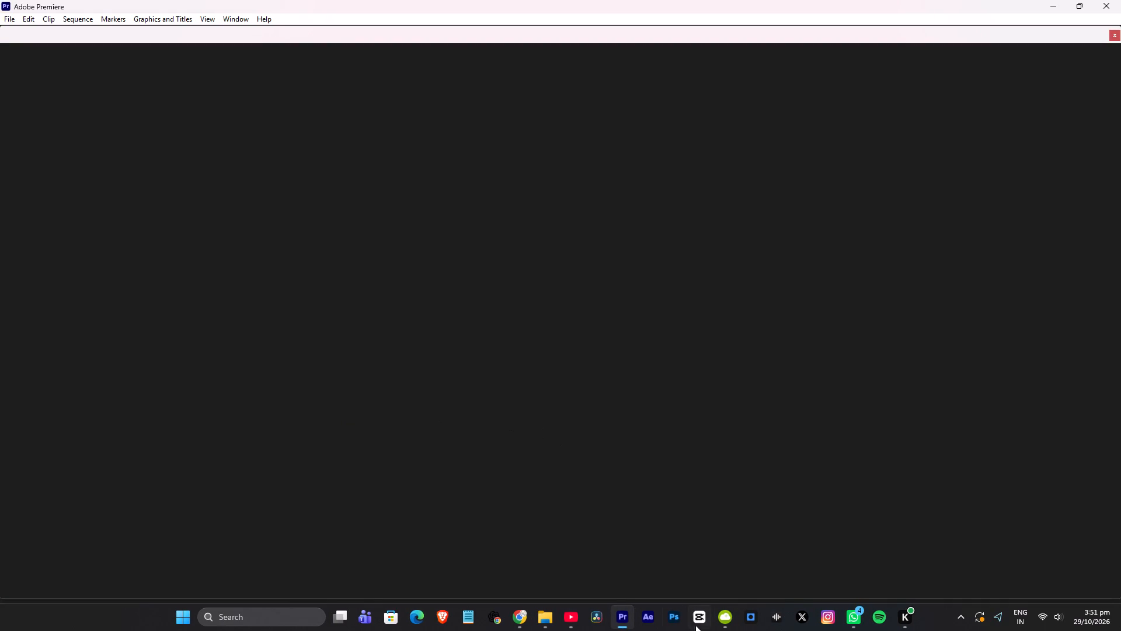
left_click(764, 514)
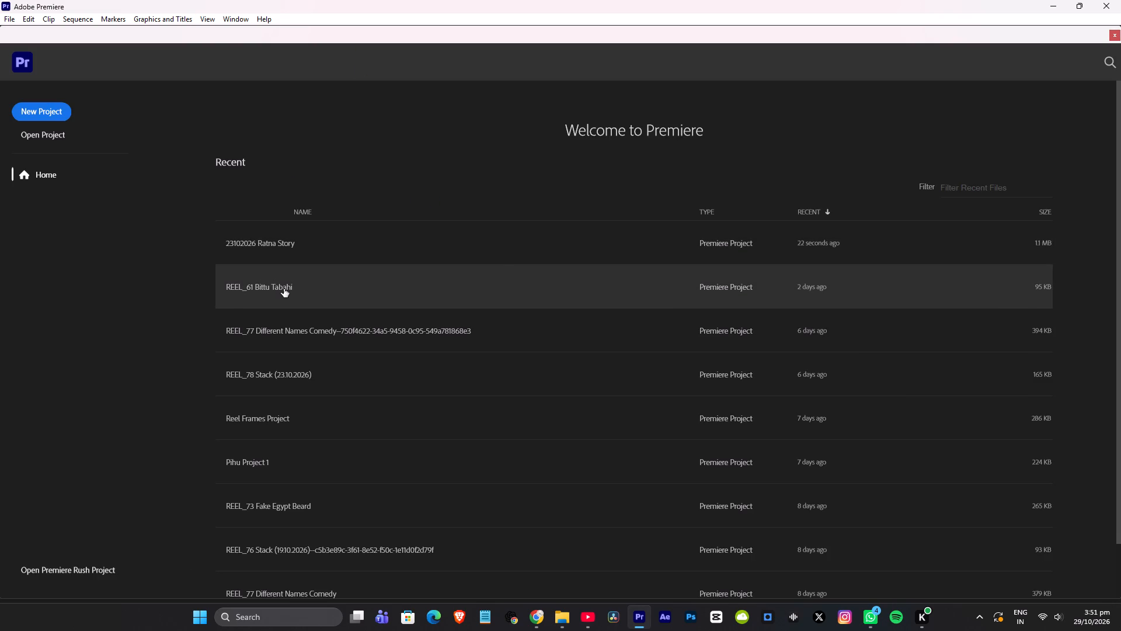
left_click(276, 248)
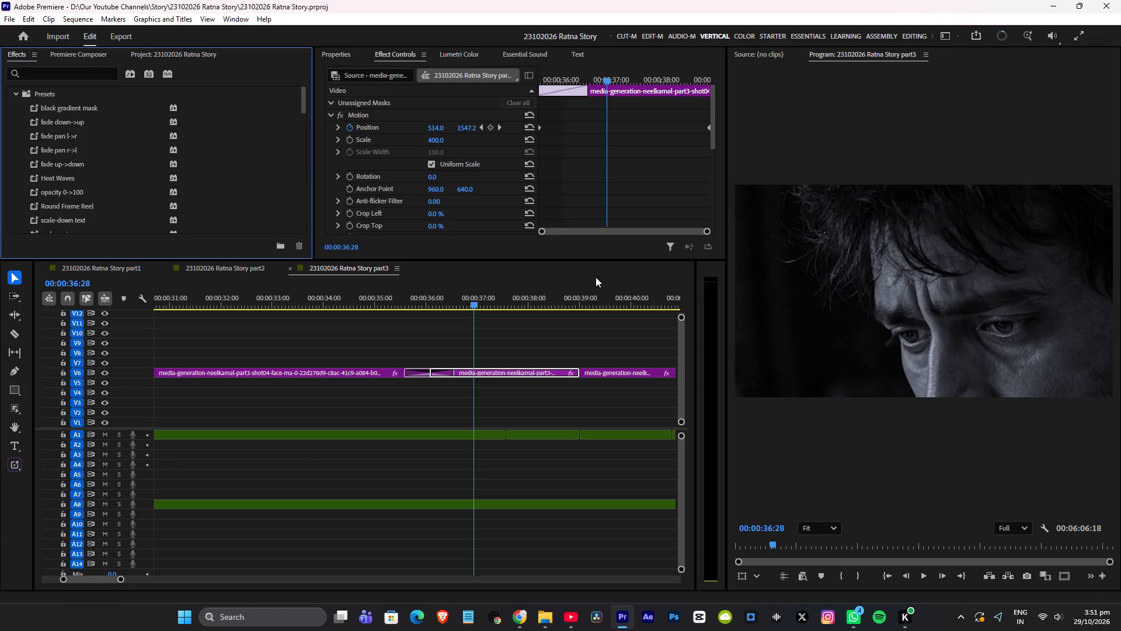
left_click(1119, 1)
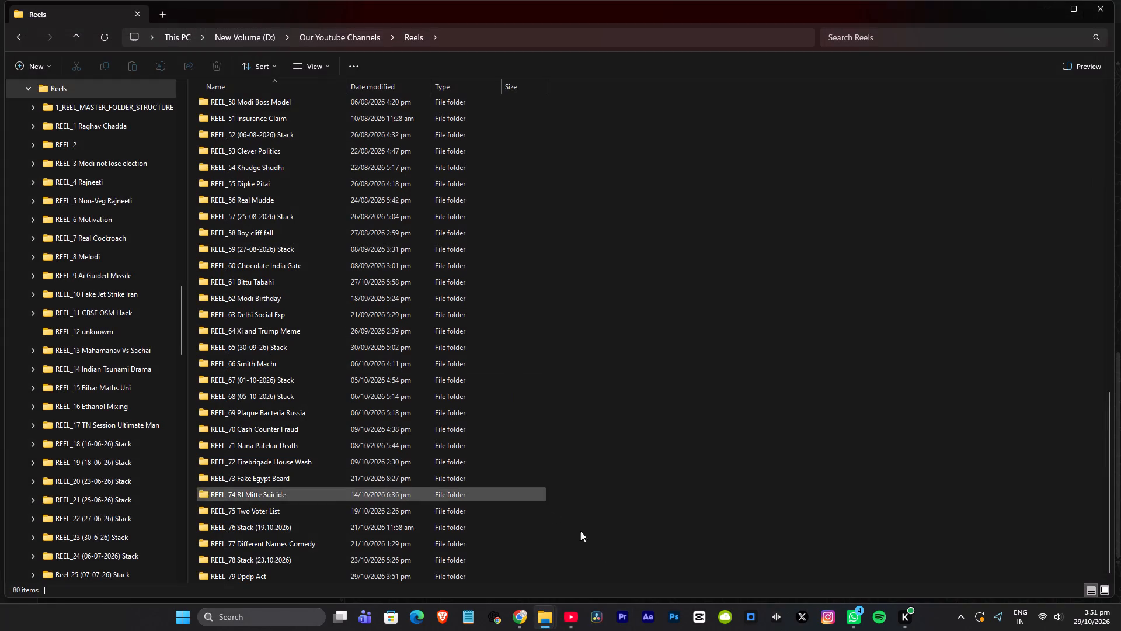
Launch Adobe Premiere, start a new project and clear the default project name.
left_click(622, 614)
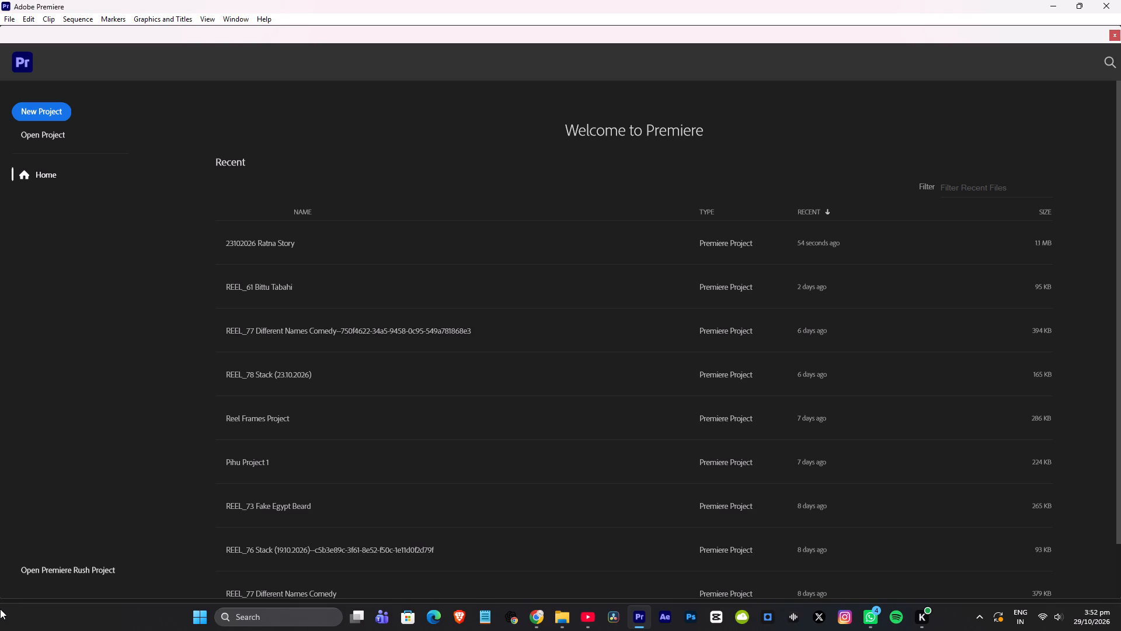
left_click(48, 113)
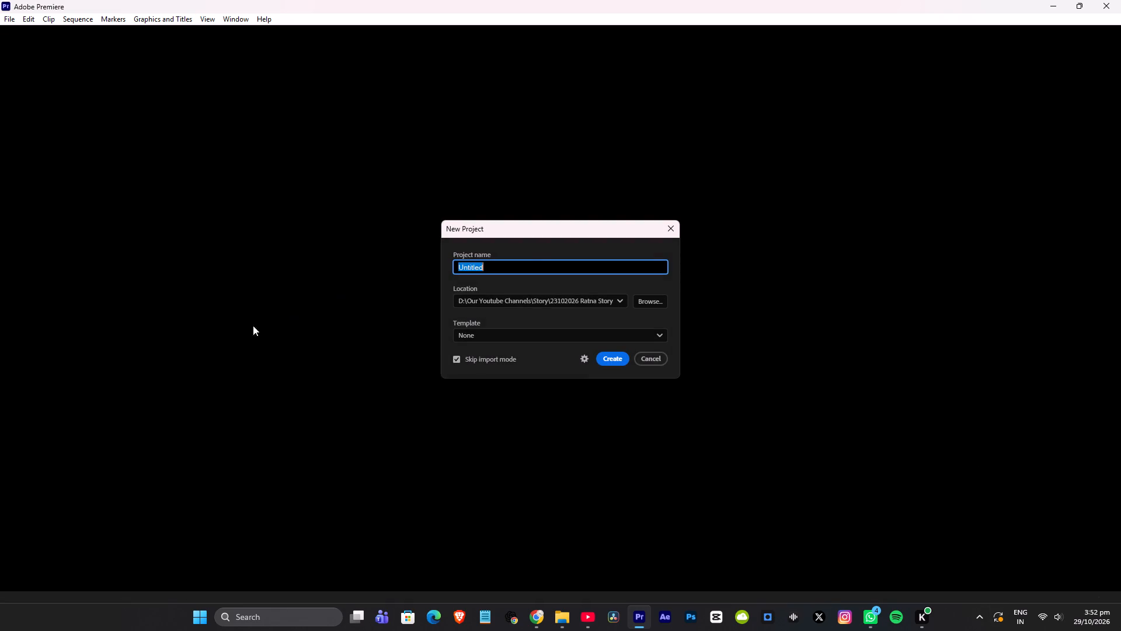
left_click(524, 268)
key("BackSpace")
key("BackSpace")
key("BackSpace")
key("BackSpace")
key("BackSpace")
key("BackSpace")
key("BackSpace")
key("BackSpace")
key("BackSpace")
key("BackSpace")
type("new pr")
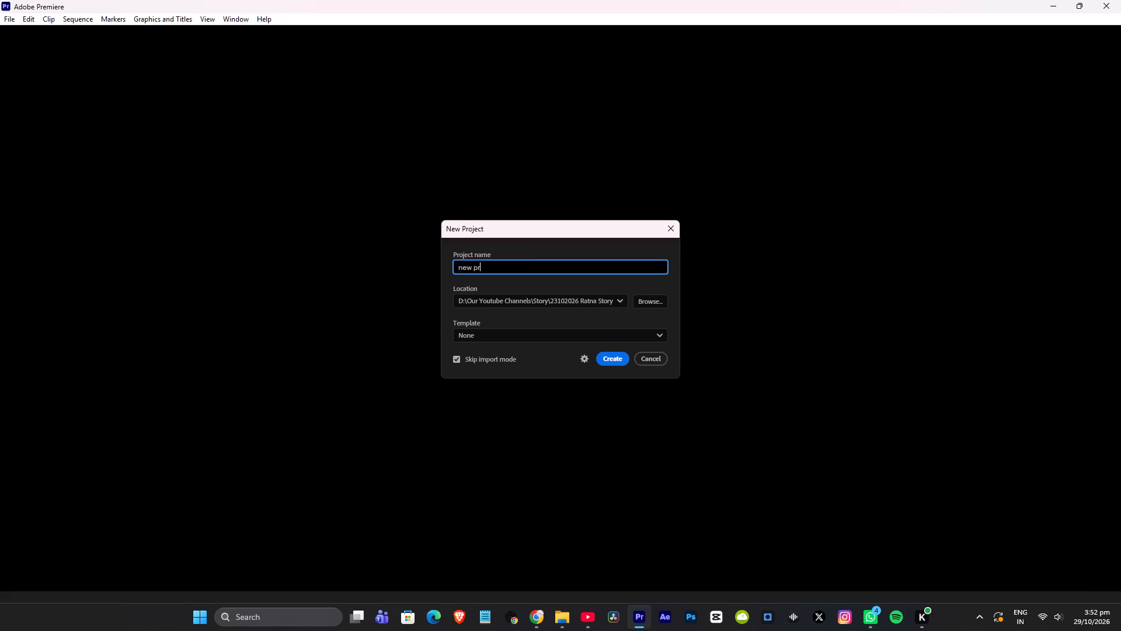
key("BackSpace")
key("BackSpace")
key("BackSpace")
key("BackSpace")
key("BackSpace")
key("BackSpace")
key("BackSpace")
Name the new project REEL_79 Dpdp Act using the copied folder name.
key("ctrl+c")
key("ctrl+v")
Browse for the new project's save location and open the Reels folder inside Our Youtube Channels.
left_click(646, 301)
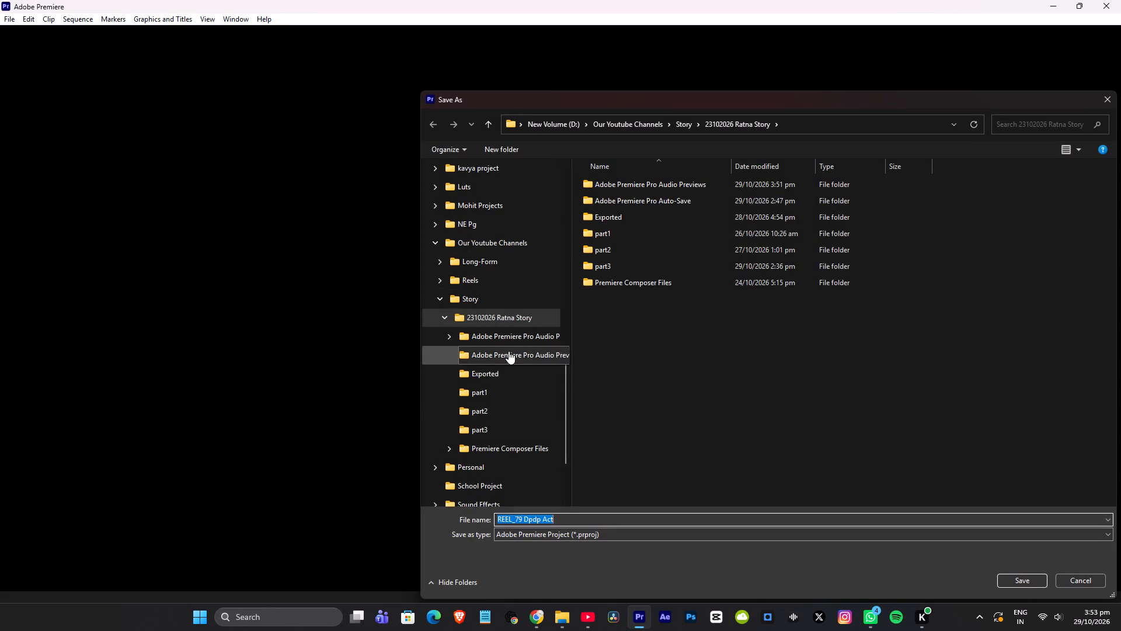
scroll(496, 486, "down", 3)
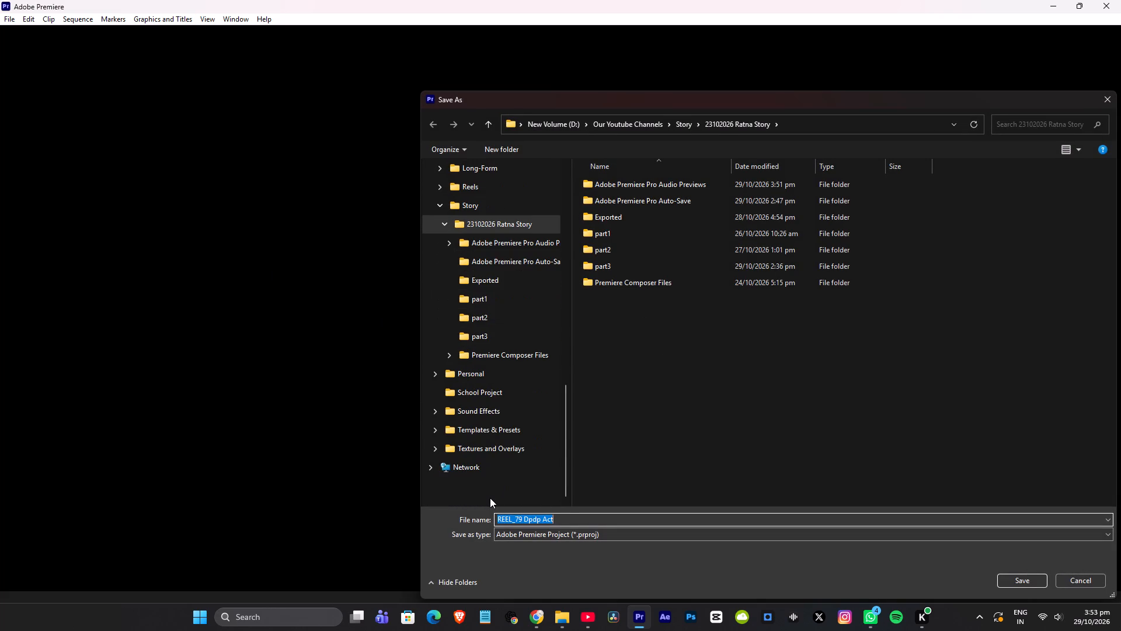
scroll(485, 498, "up", 1)
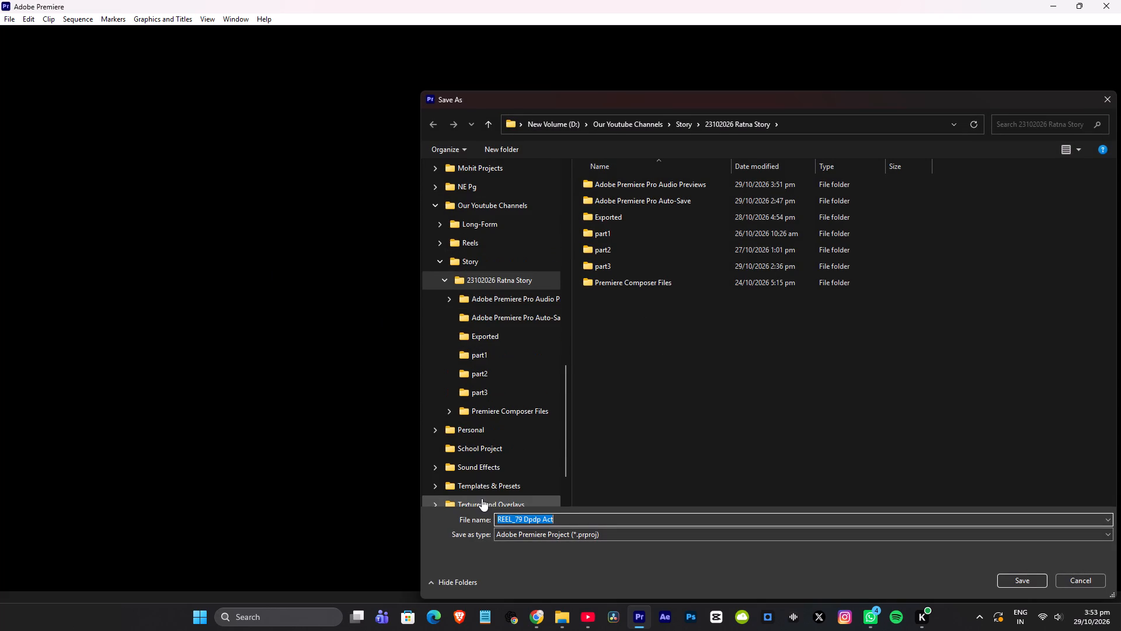
left_click(631, 123)
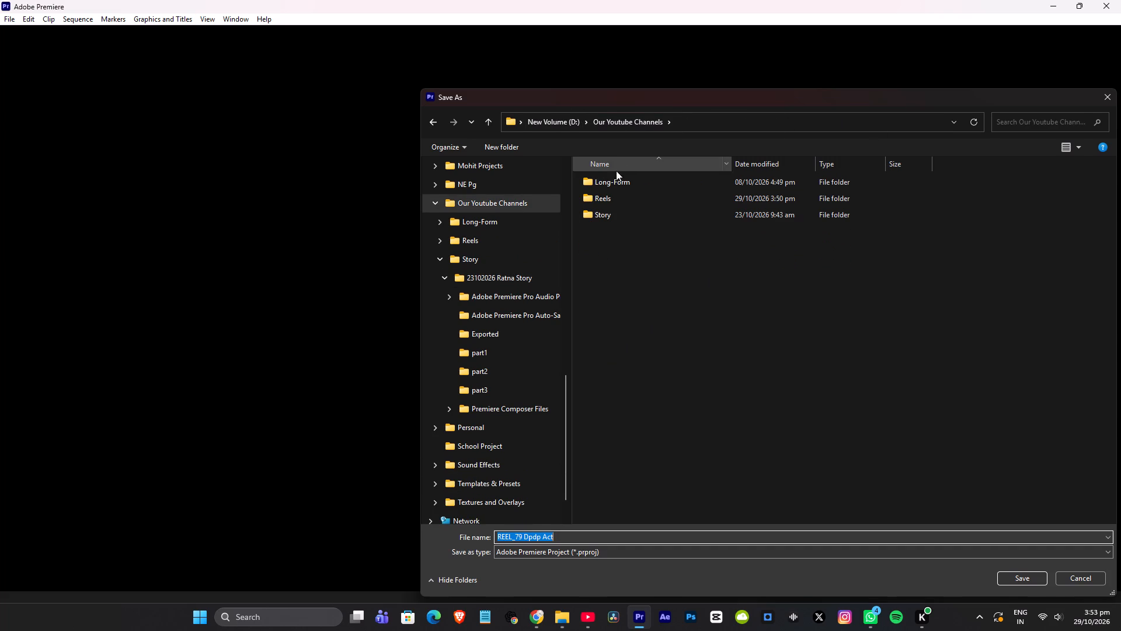
left_click(604, 196)
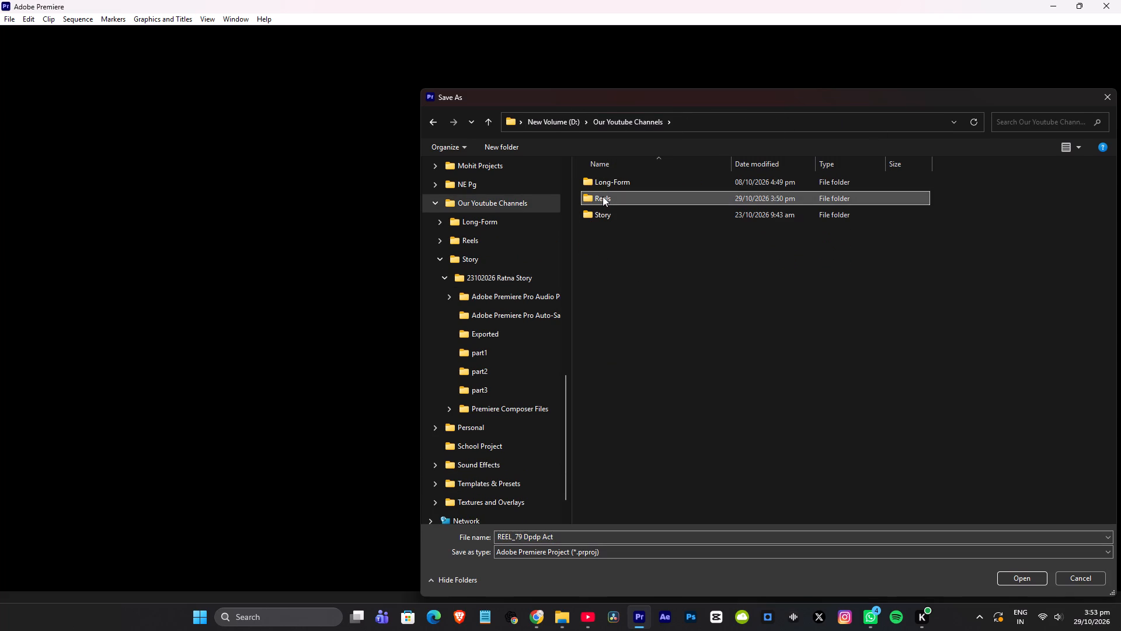
double_click(638, 196)
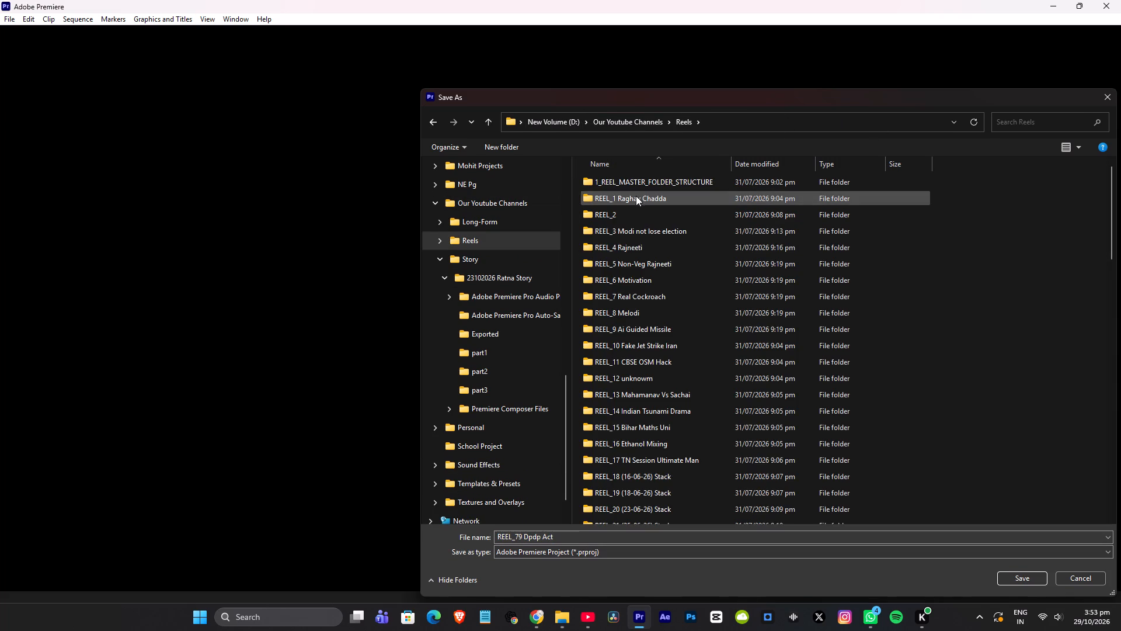
Set the REEL_79 Dpdp Act folder as the save location and create the project.
scroll(684, 308, "down", 12)
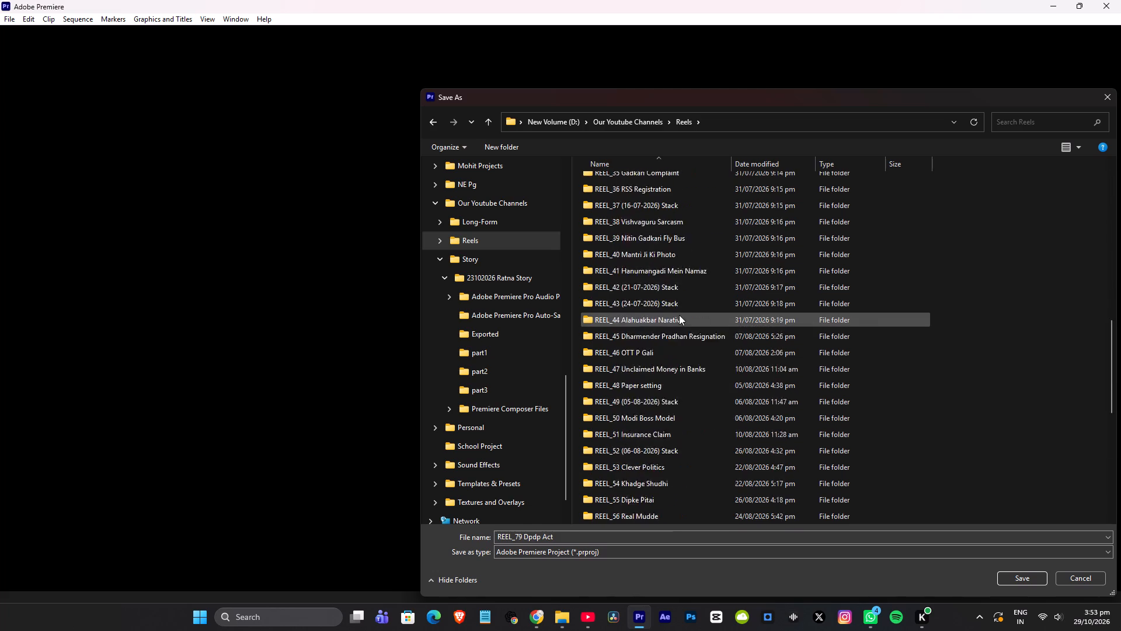
scroll(679, 315, "down", 20)
key("End")
key("End")
key("End")
key("End")
scroll(682, 349, "down", 3)
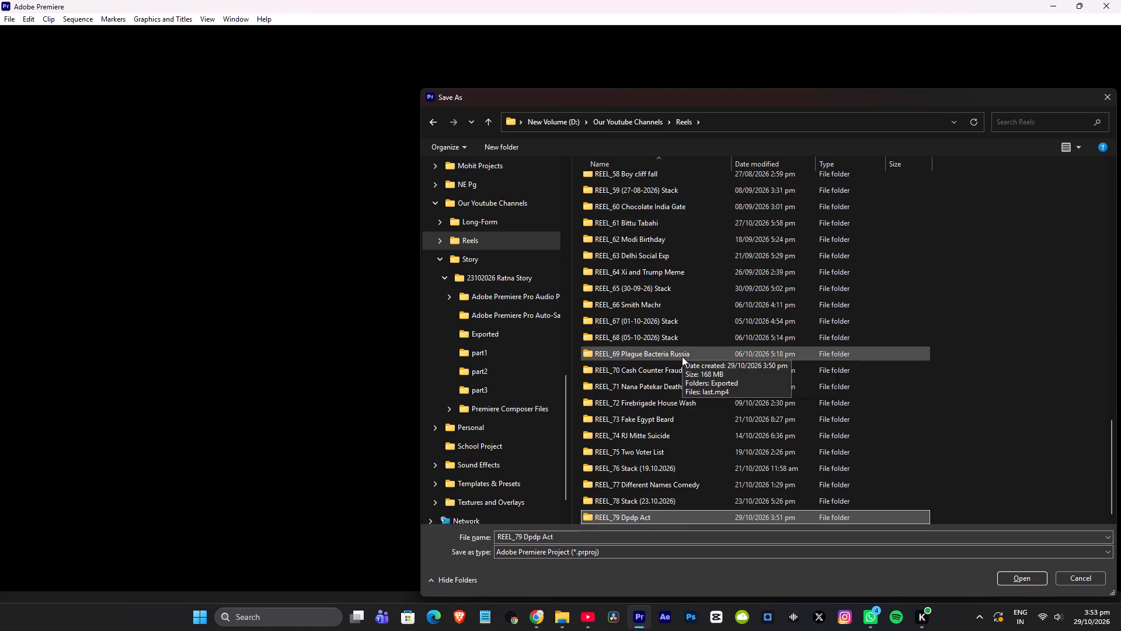
scroll(682, 356, "down", 6)
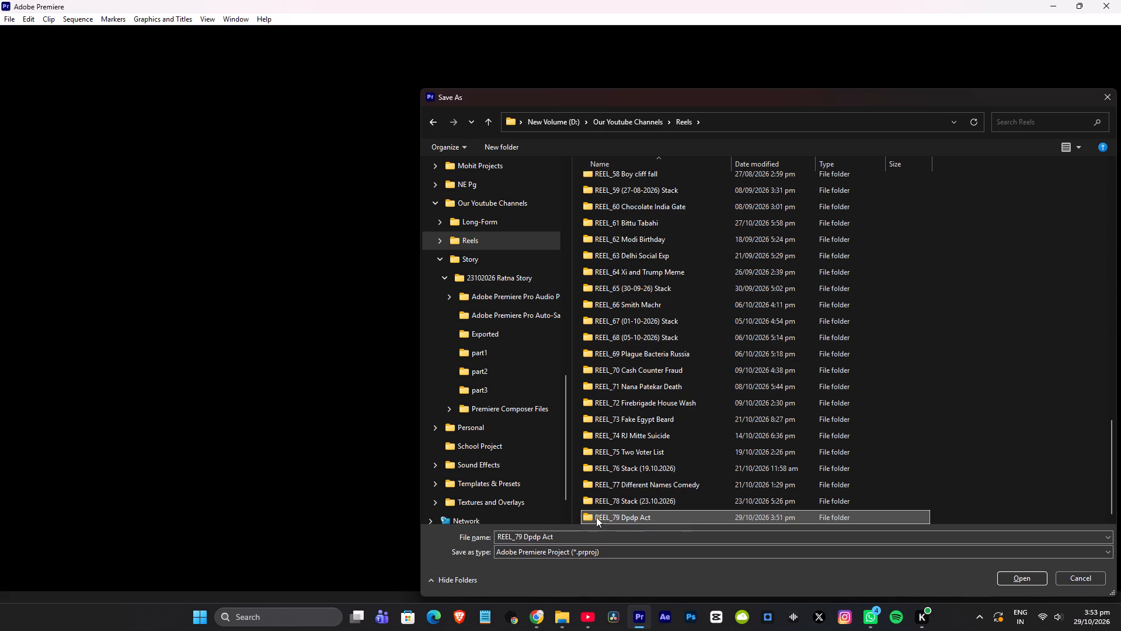
double_click(616, 514)
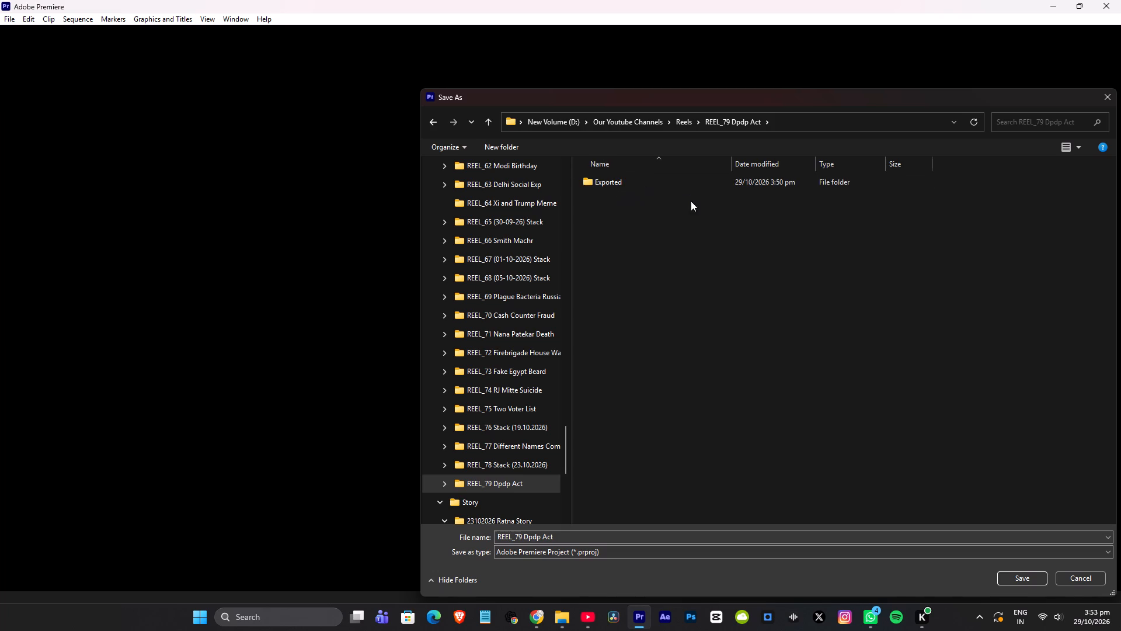
left_click(1008, 573)
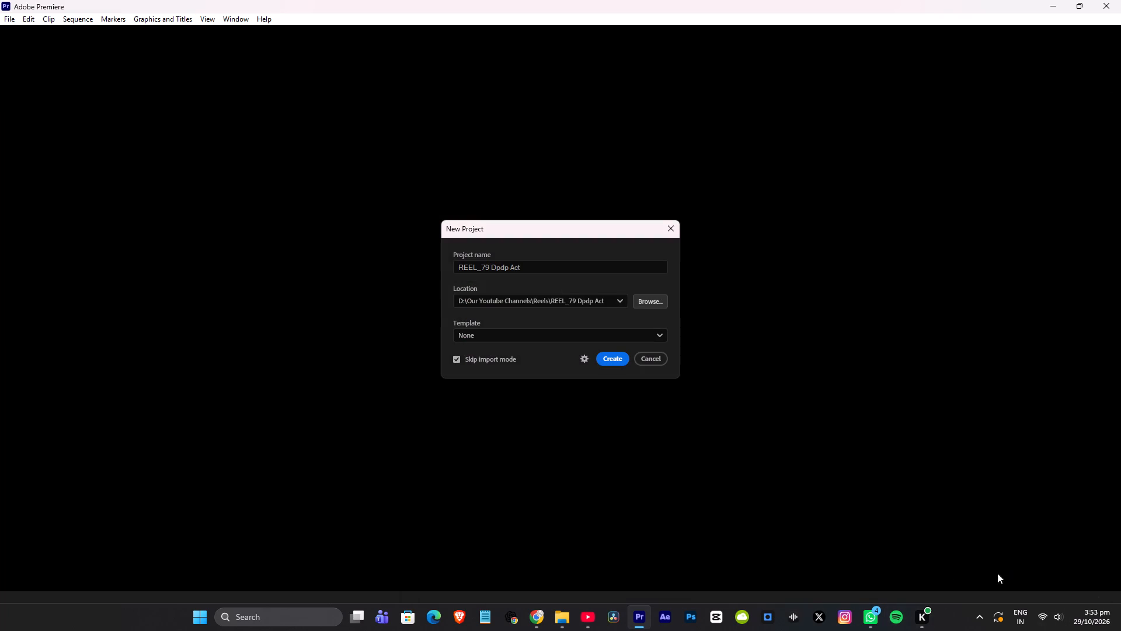
left_click(612, 359)
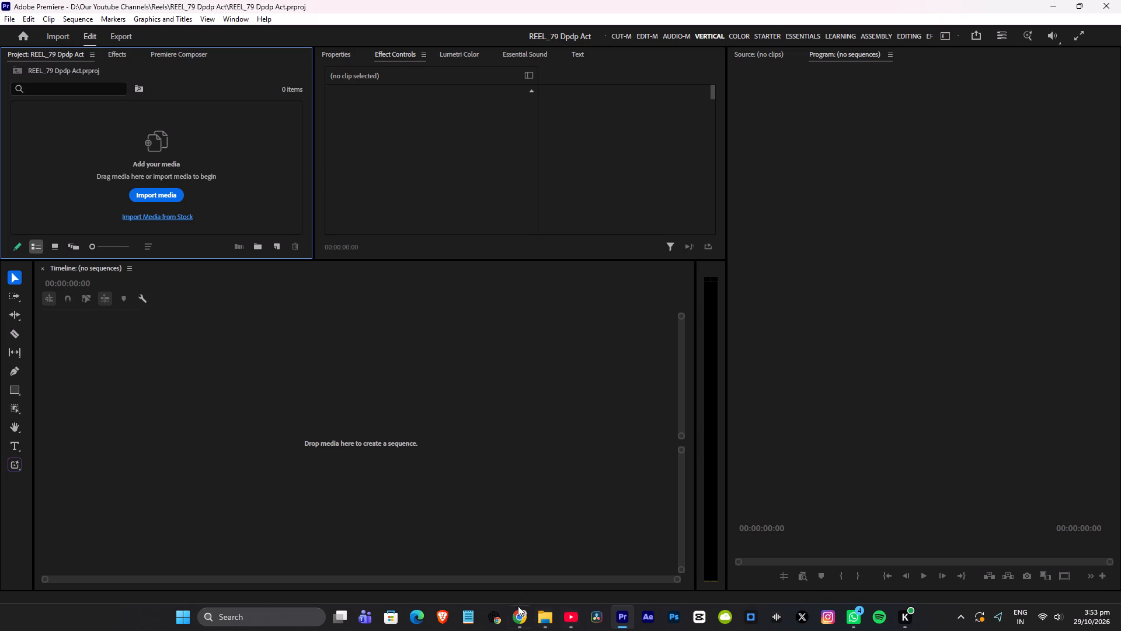
Switch to File Explorer and open the REEL_79 Dpdp Act folder in Reels to check its contents.
left_click(550, 619)
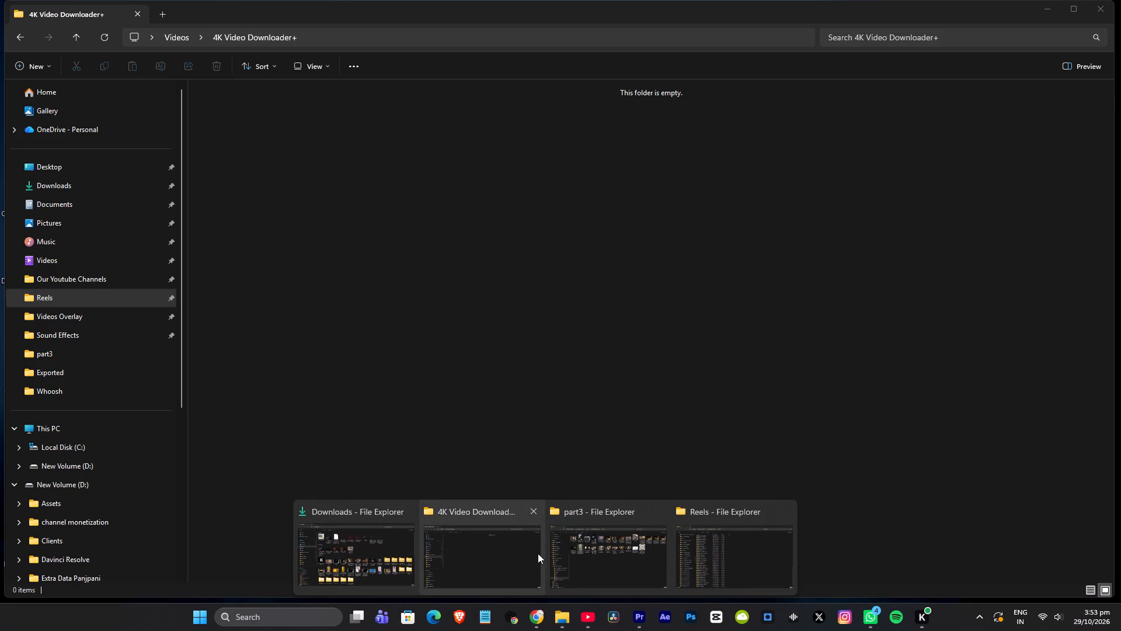
left_click(775, 543)
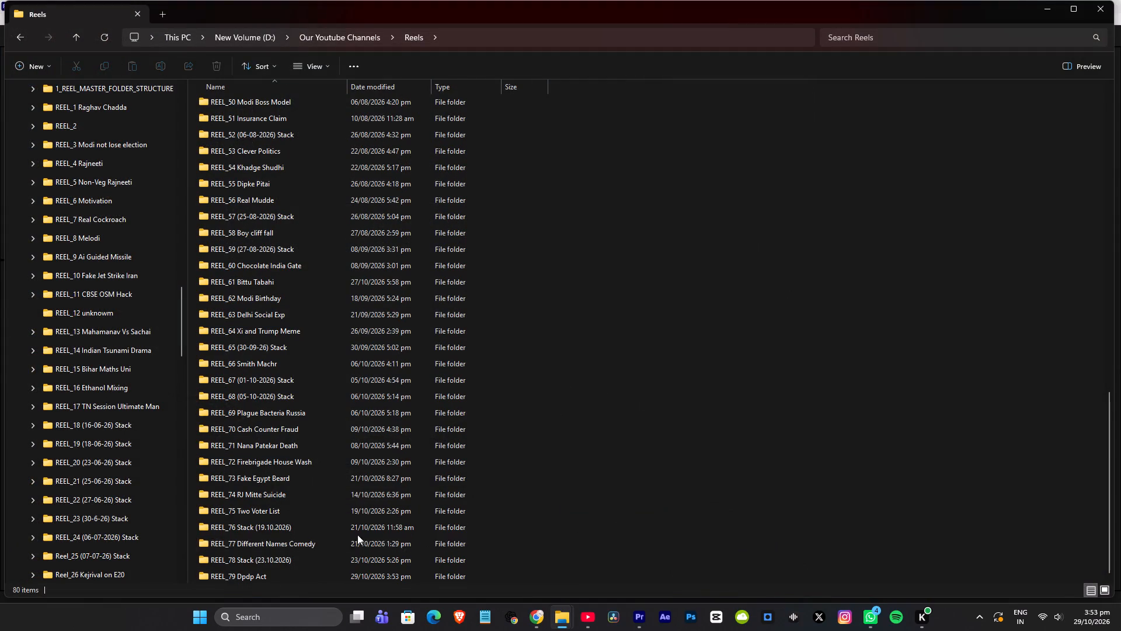
scroll(305, 574, "down", 3)
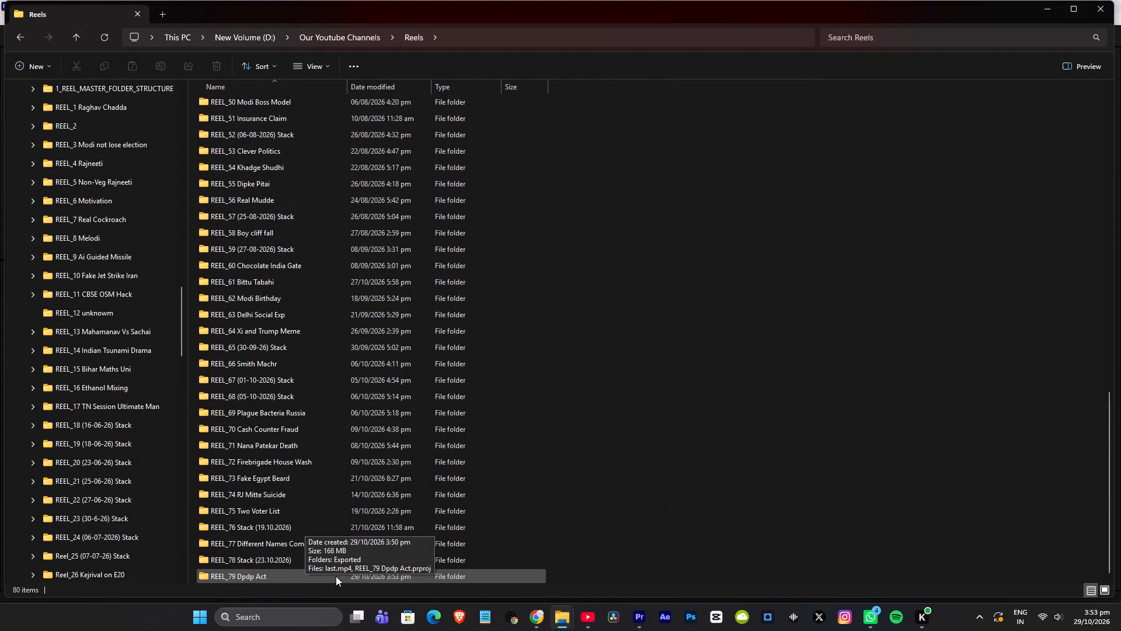
left_click(419, 578)
left_click(419, 578)
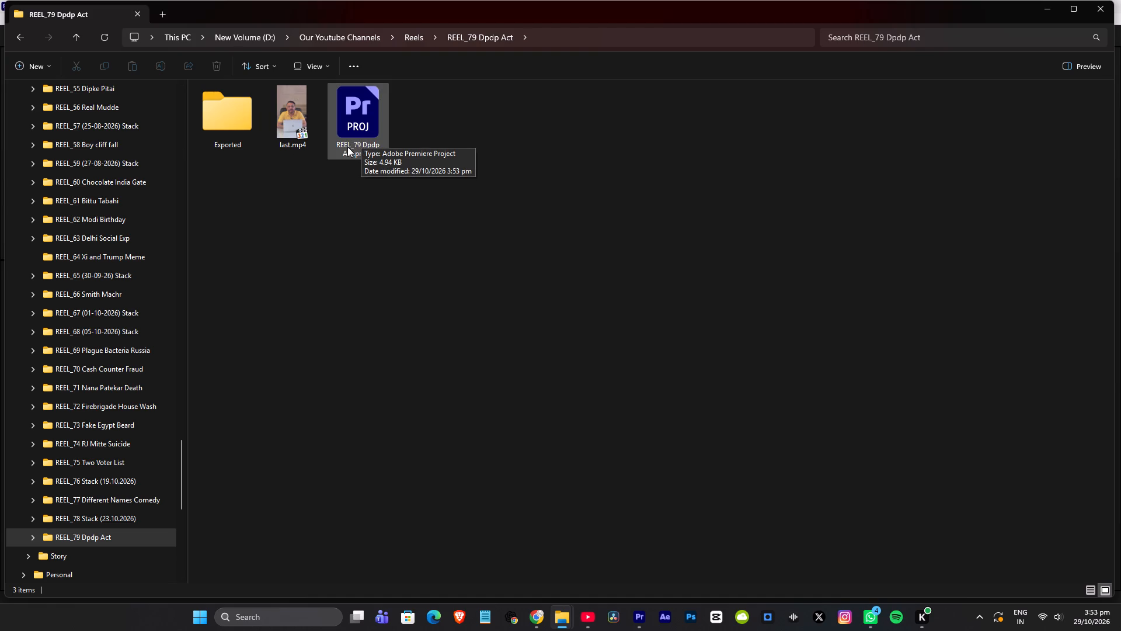
Switch back to Adobe Premiere and import last.mp4 from the REEL_79 Dpdp Act folder into the project.
left_click(639, 613)
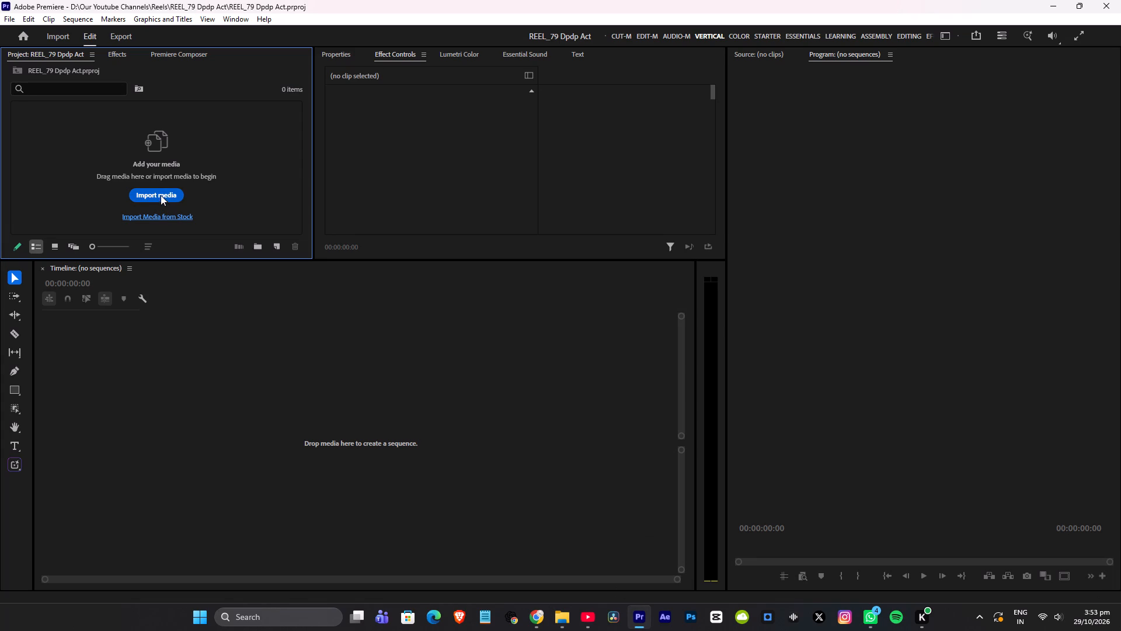
left_click(161, 190)
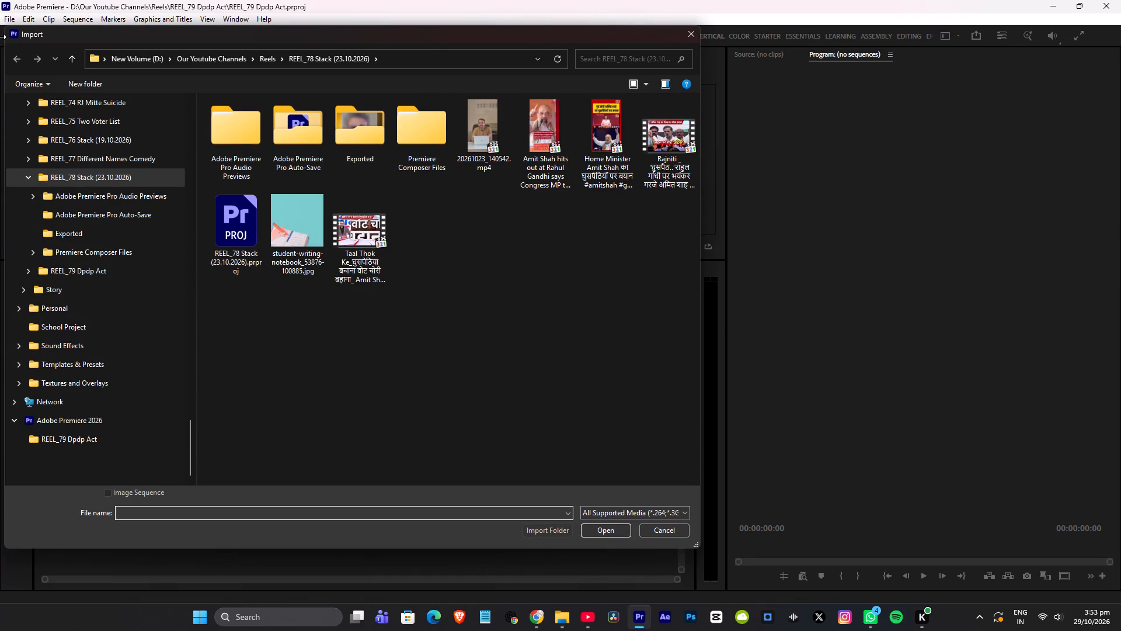
left_click(687, 38)
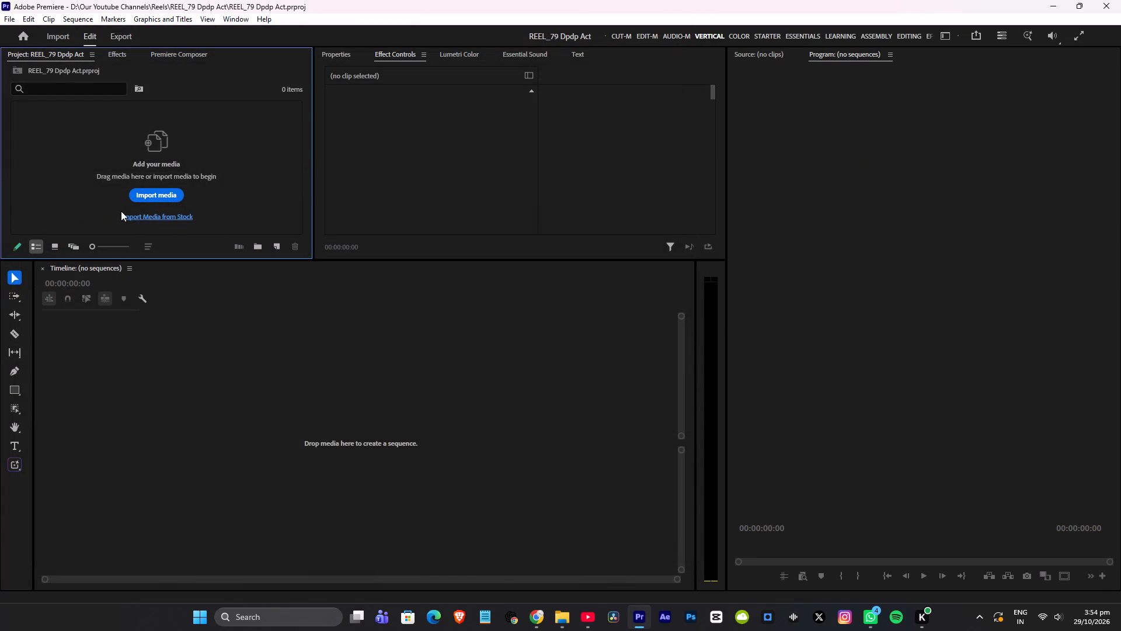
double_click(154, 190)
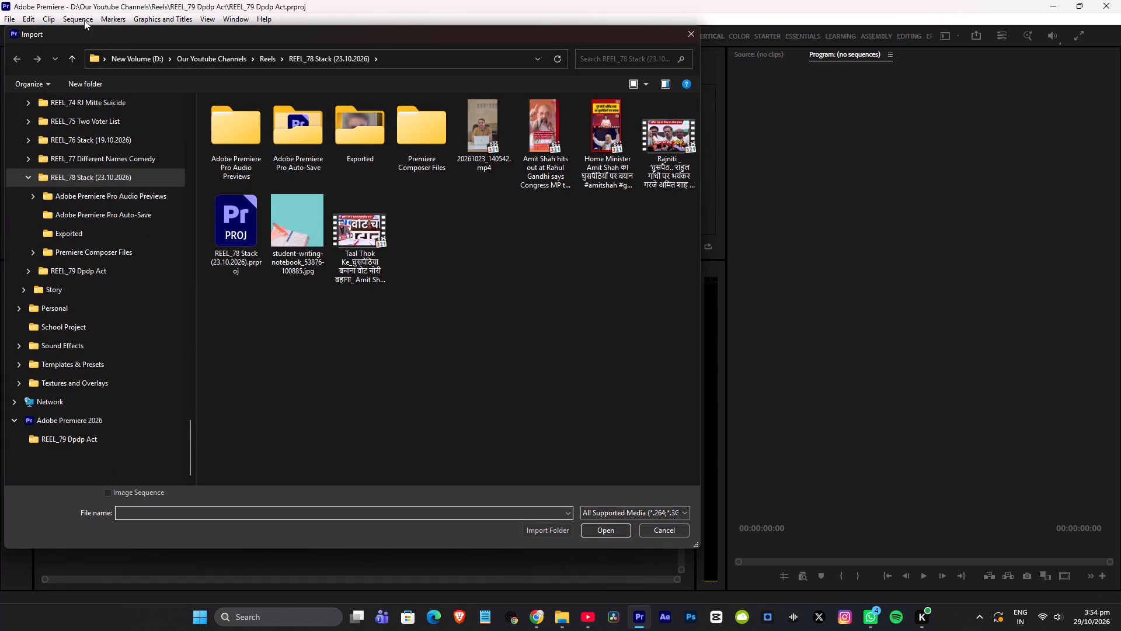
left_click(263, 57)
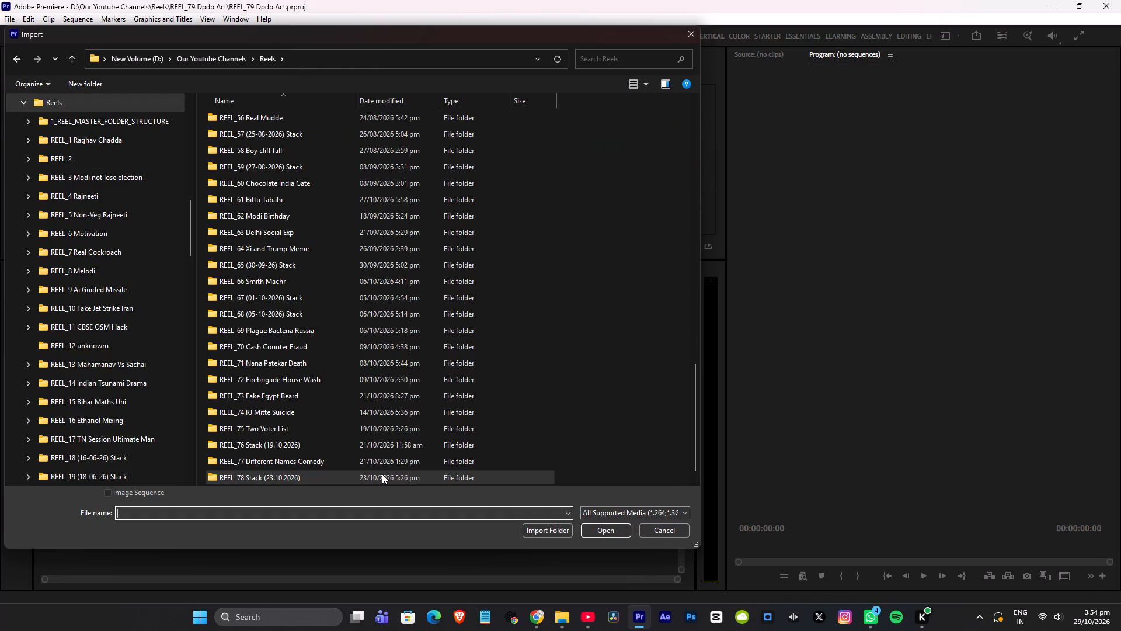
left_click(382, 474)
scroll(472, 450, "down", 4)
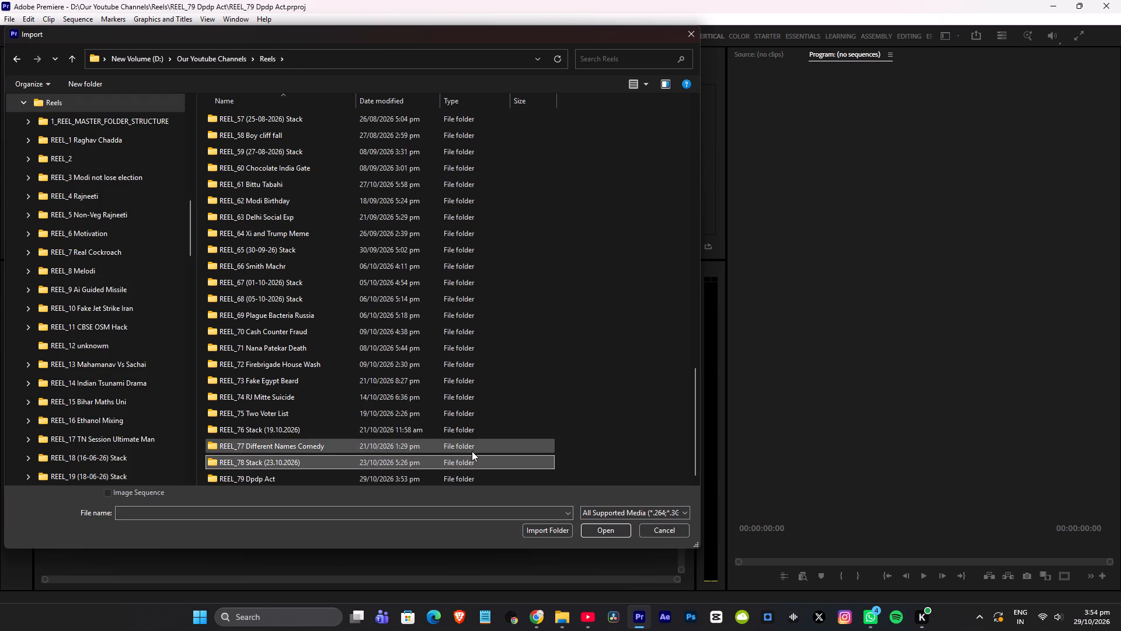
scroll(472, 451, "down", 4)
left_click(444, 477)
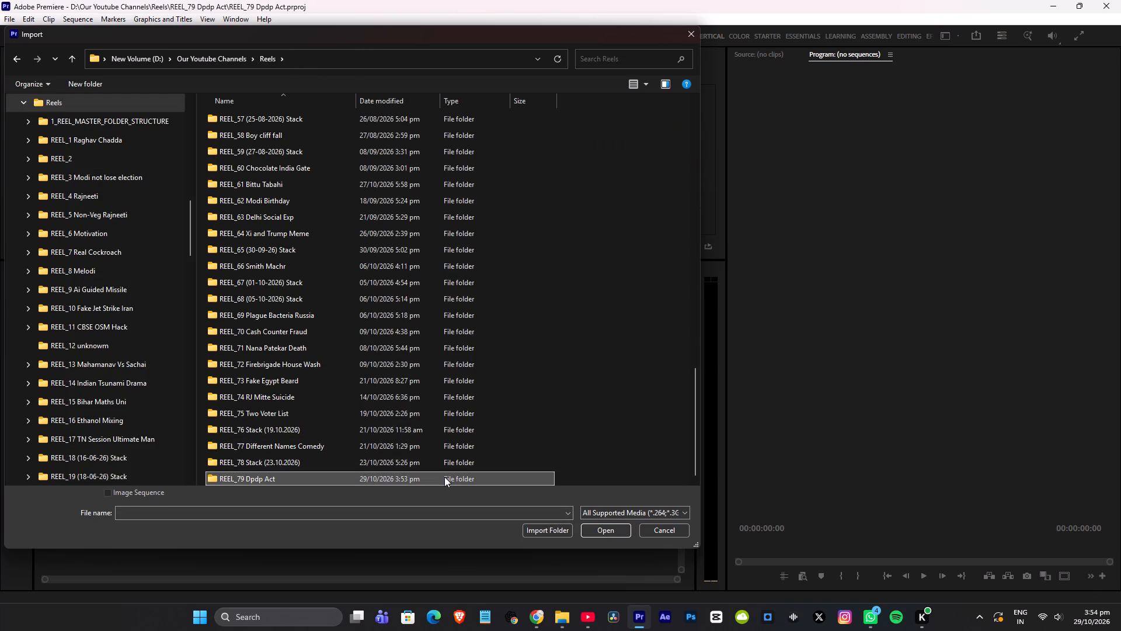
double_click(415, 476)
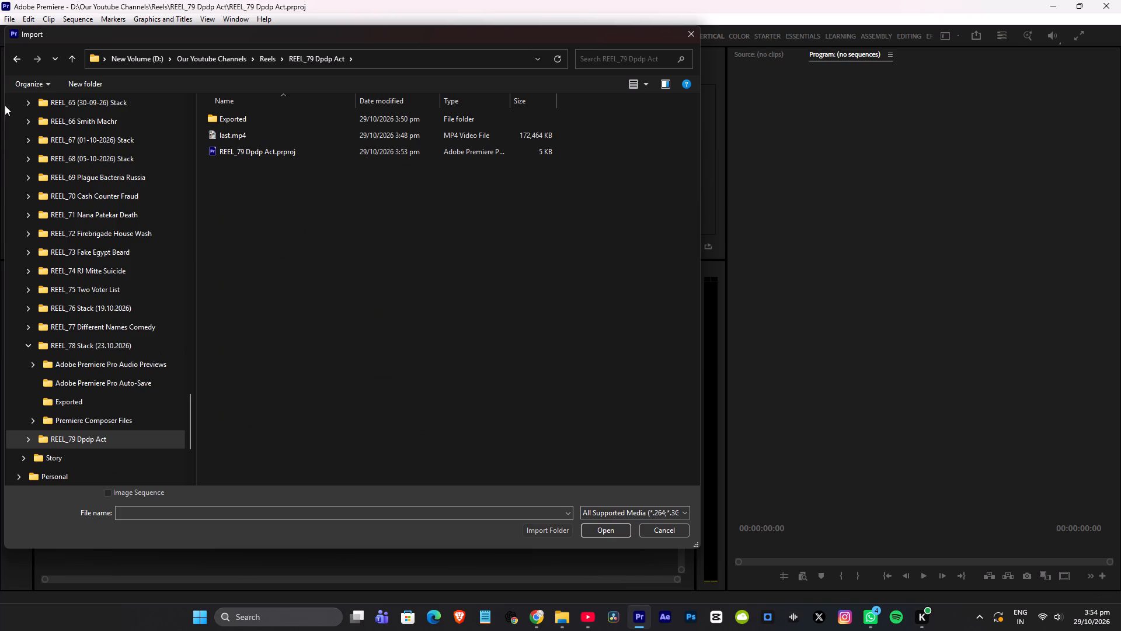
double_click(217, 134)
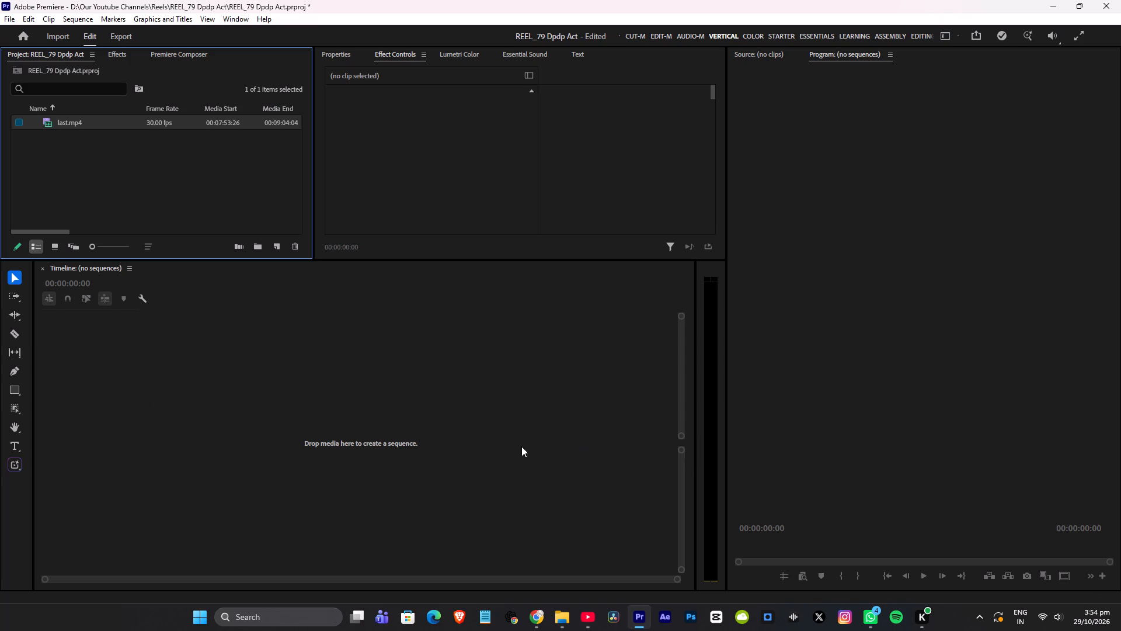
Start a new sequence, open its settings and replace the default sequence name with the copied folder name.
left_click(14, 277)
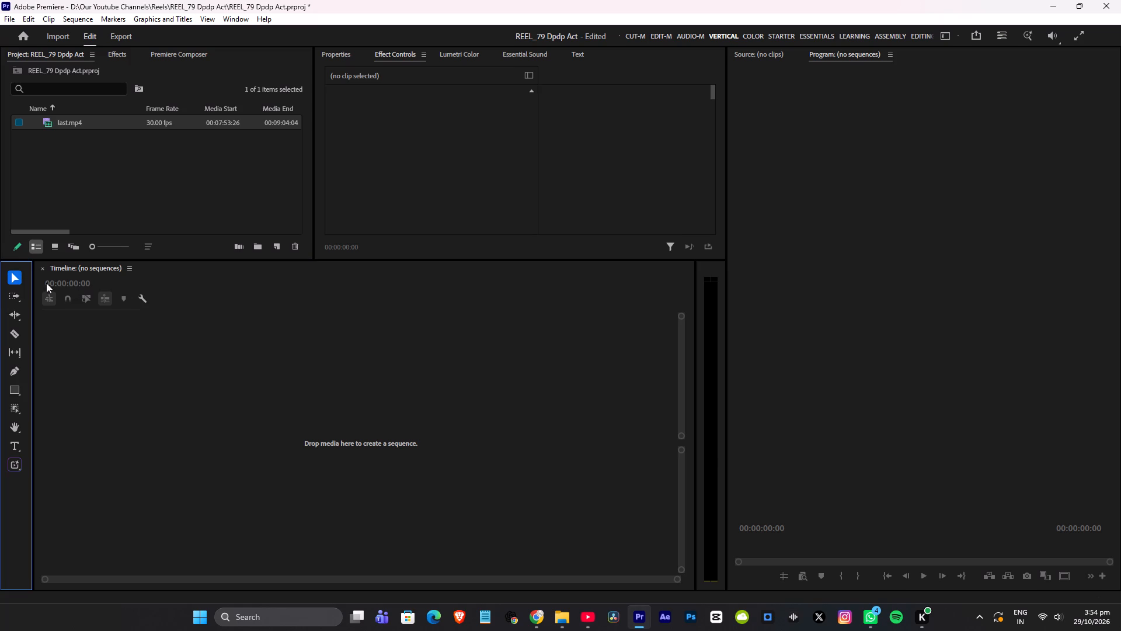
left_click(277, 250)
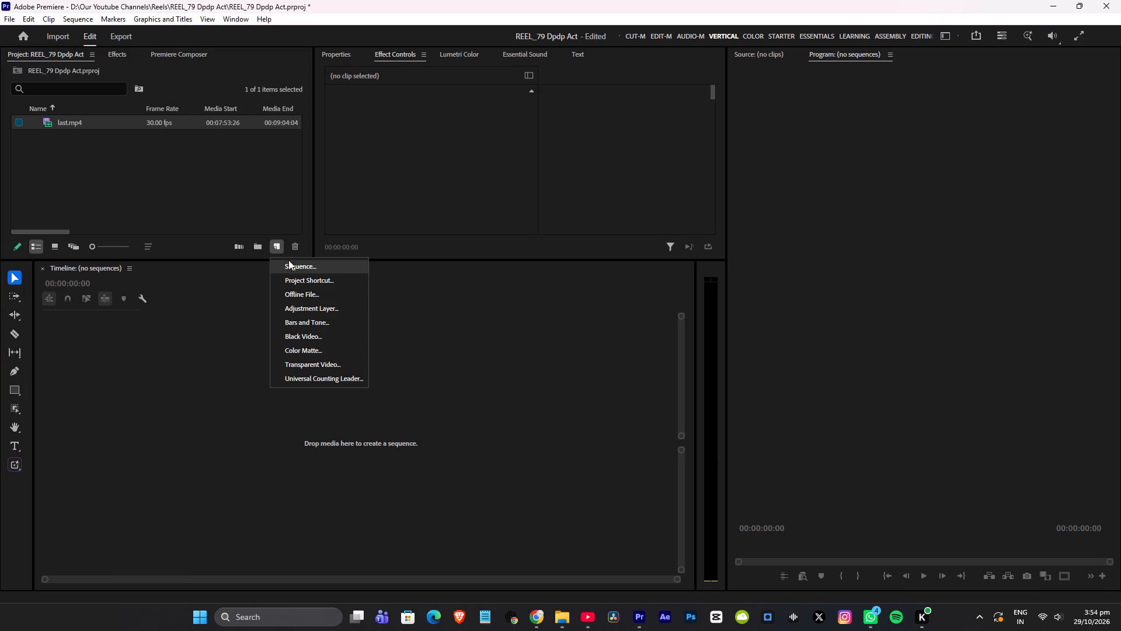
left_click(293, 264)
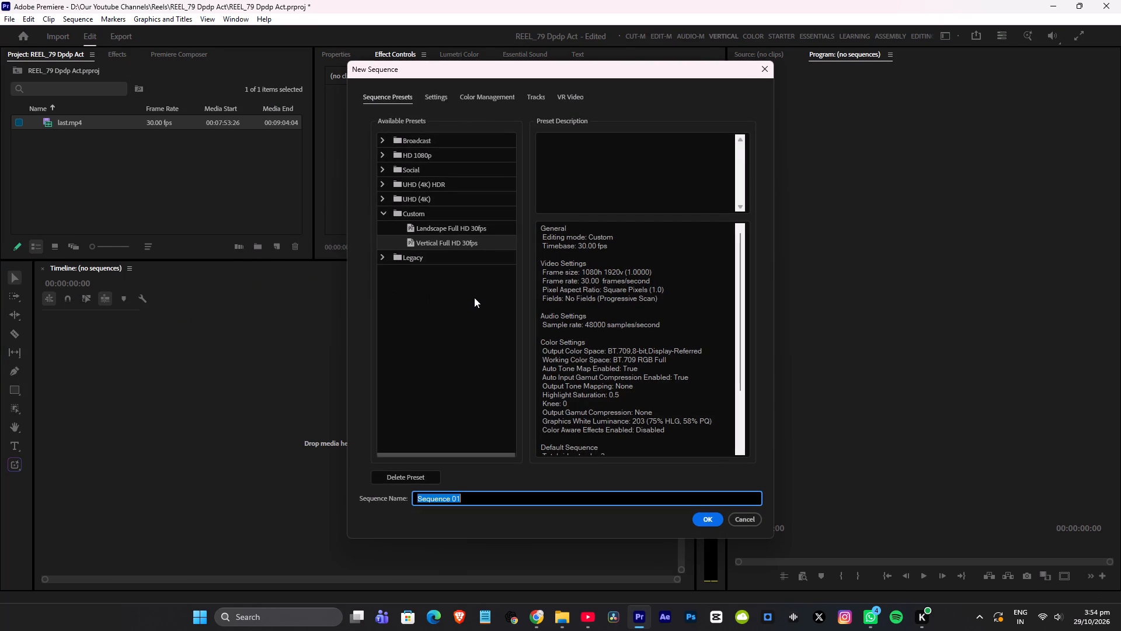
left_click(431, 99)
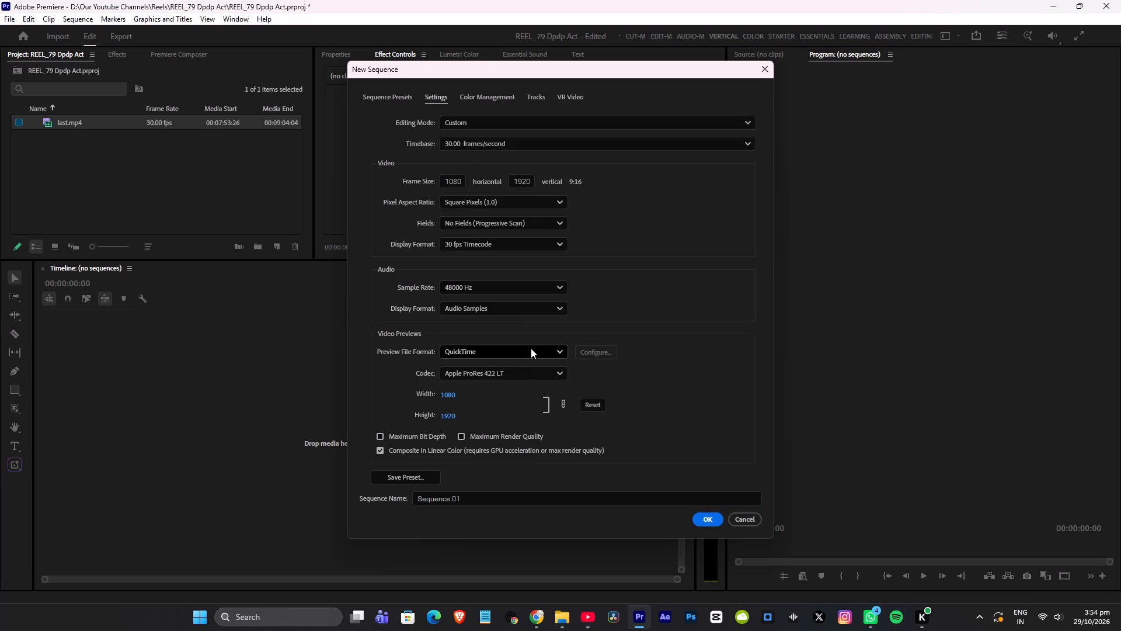
left_click(485, 500)
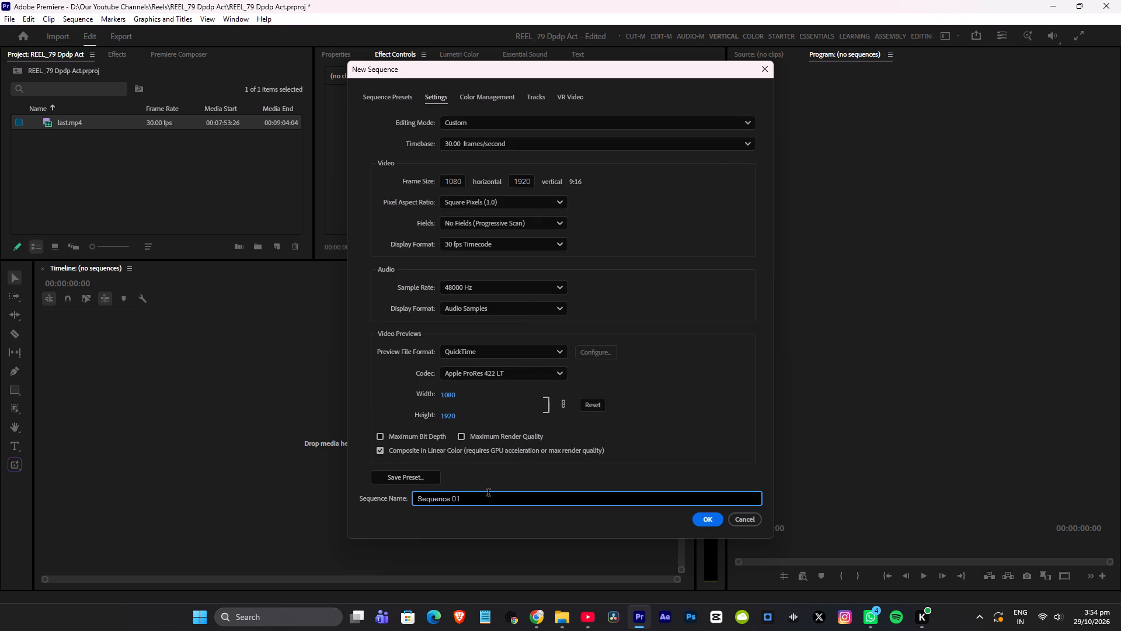
key("BackSpace")
key("BackSpace")
key("BackSpace")
key("BackSpace")
key("BackSpace")
key("BackSpace")
key("BackSpace")
key("BackSpace")
key("BackSpace")
key("BackSpace")
key("BackSpace")
key("BackSpace")
key("BackSpace")
key("BackSpace")
key("BackSpace")
key("BackSpace")
key("BackSpace")
key("BackSpace")
key("BackSpace")
key("BackSpace")
type("co")
key("BackSpace")
key("BackSpace")
key("BackSpace")
key("BackSpace")
key("ctrl+v")
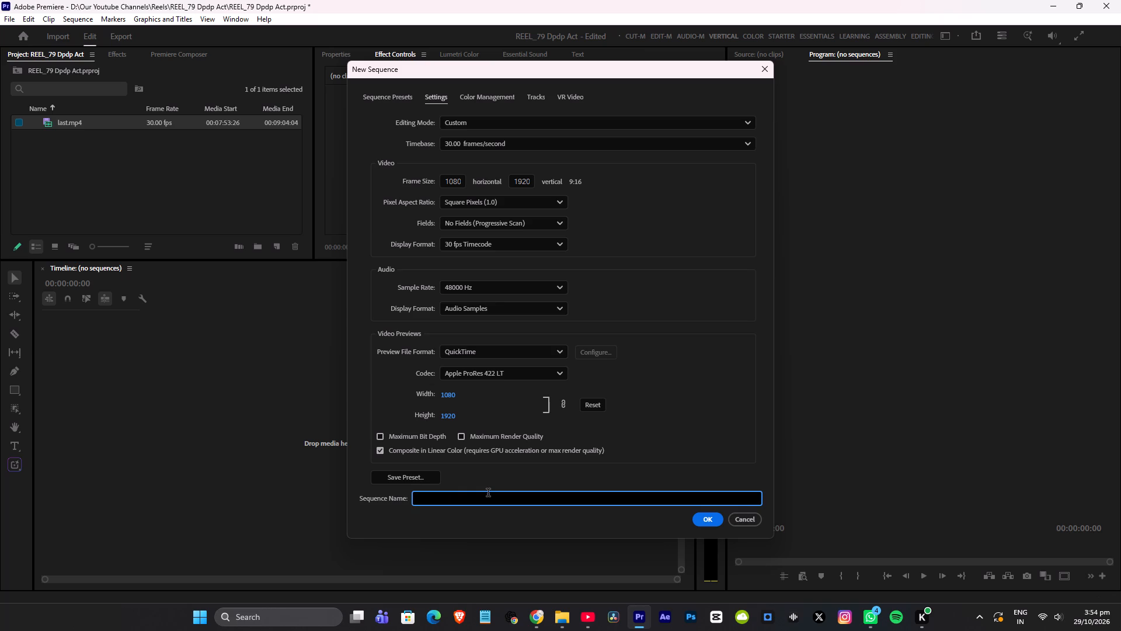
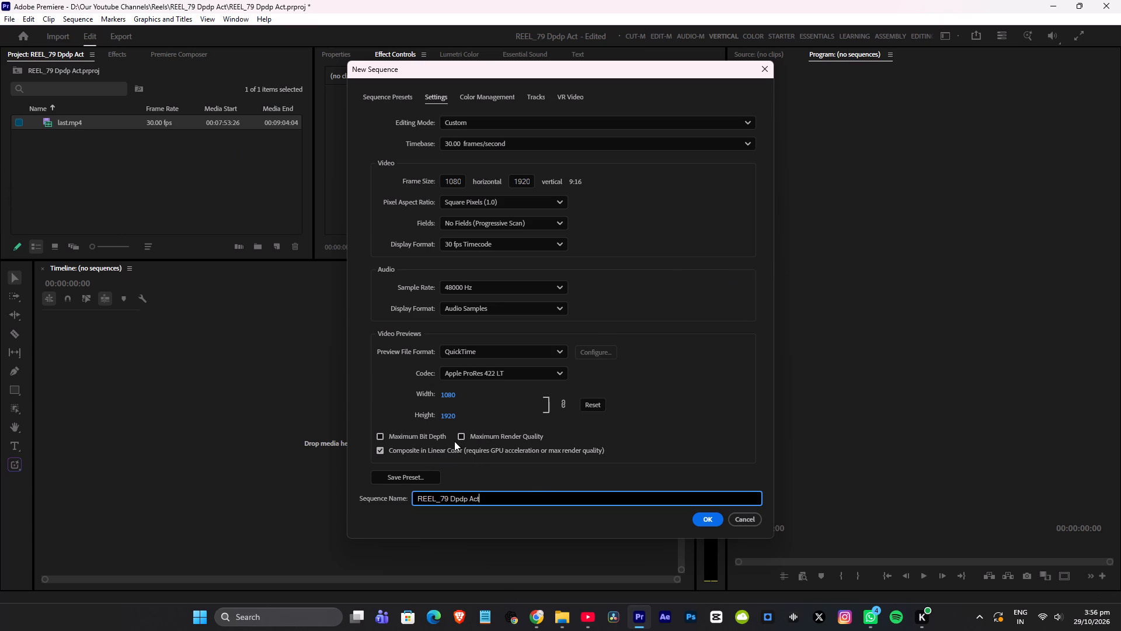
Review the sequence settings, keep Square Pixels (1.0), 30.00 frames/second and Custom editing mode, and create the sequence.
left_click(498, 204)
left_click(699, 214)
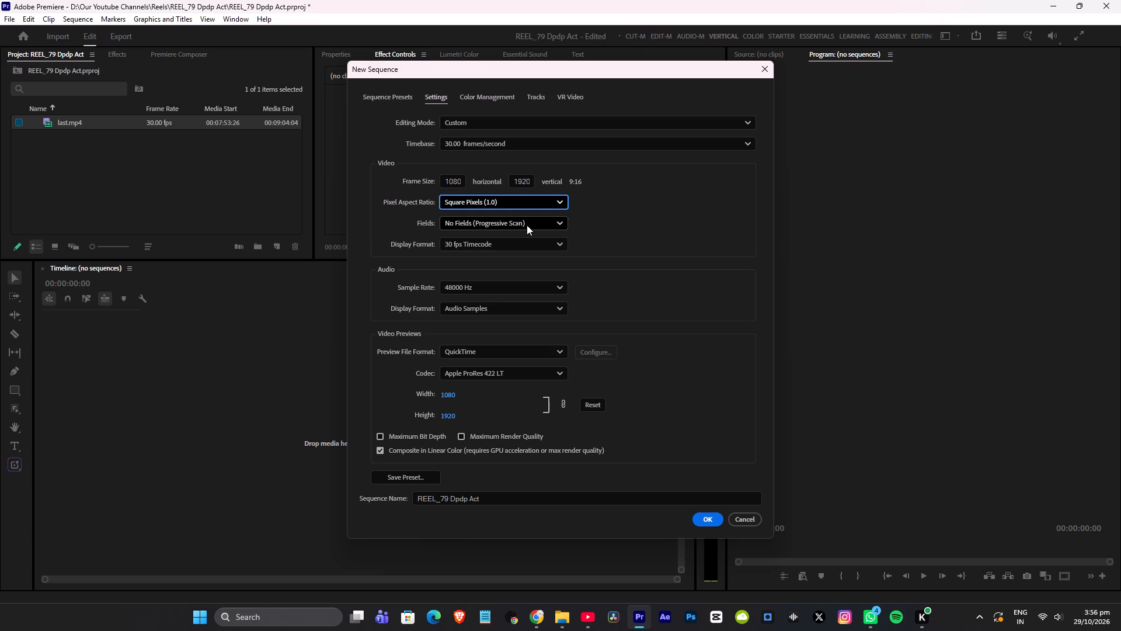
left_click(553, 198)
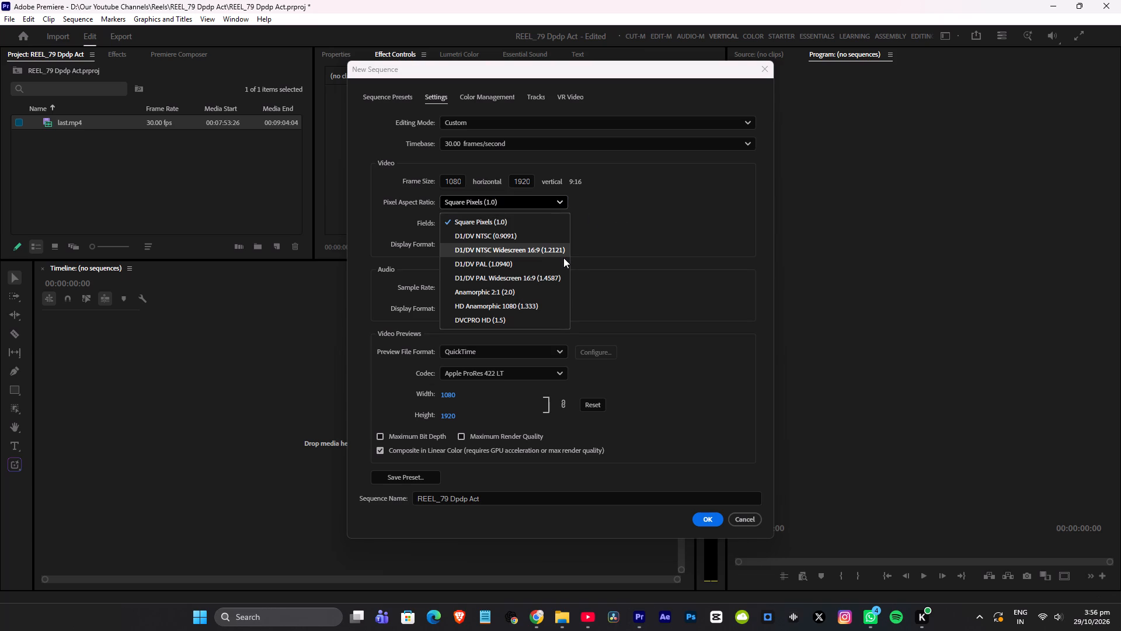
left_click(495, 215)
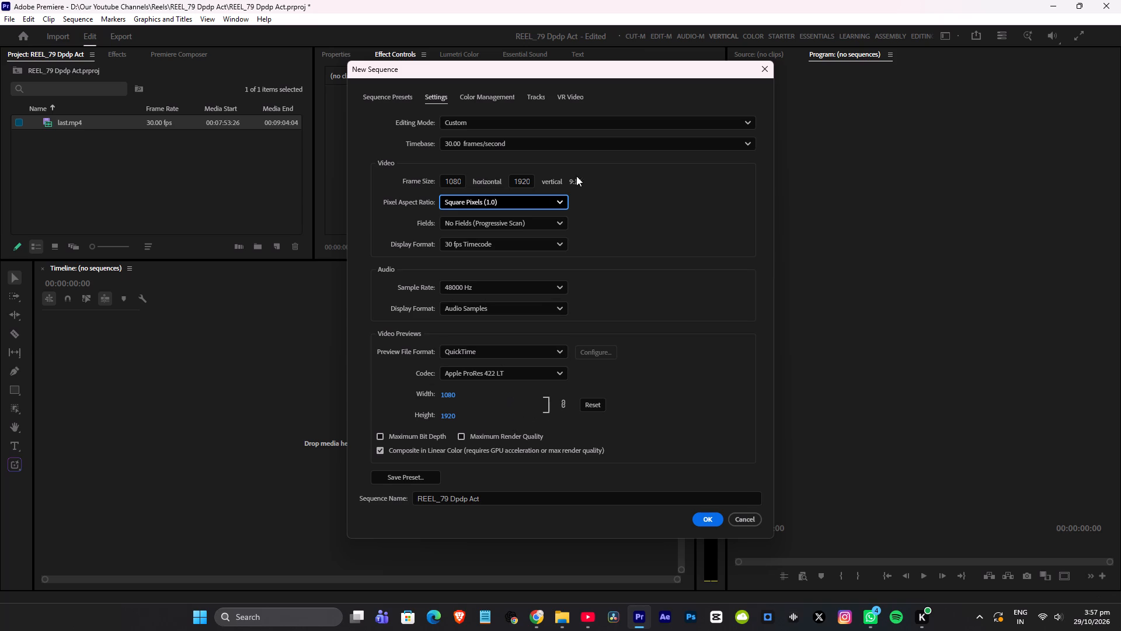
left_click(635, 147)
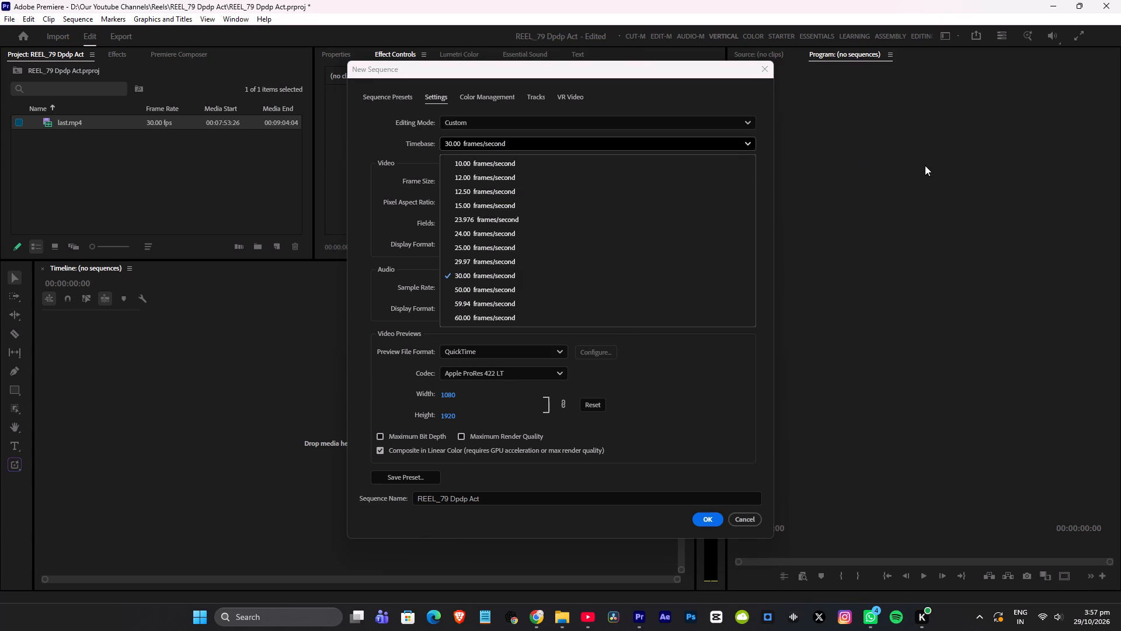
left_click(688, 384)
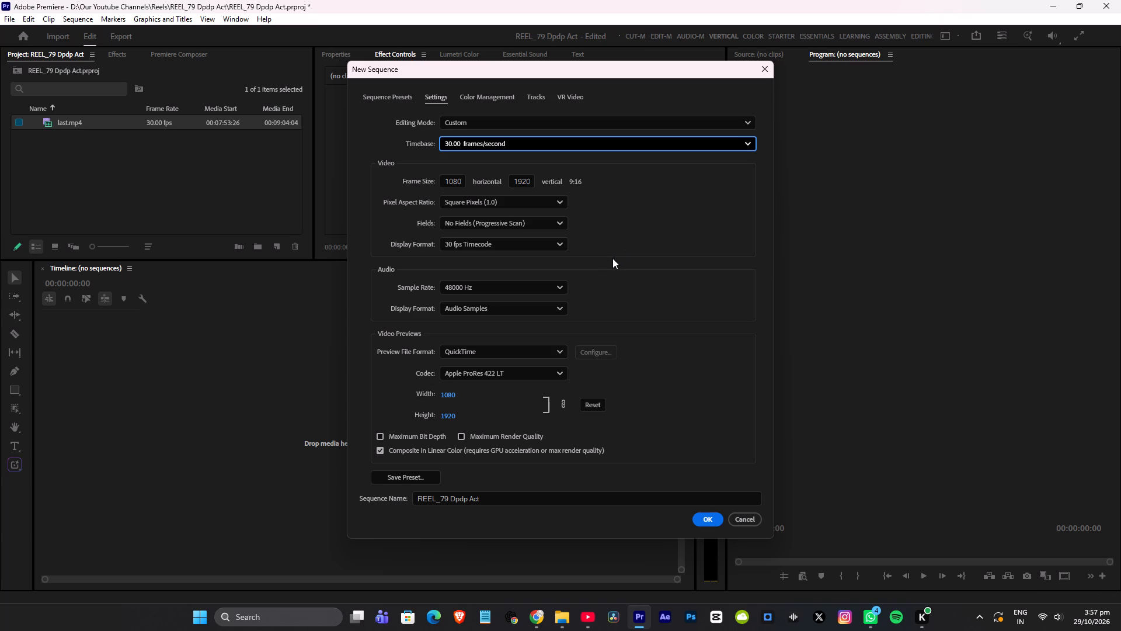
left_click(730, 121)
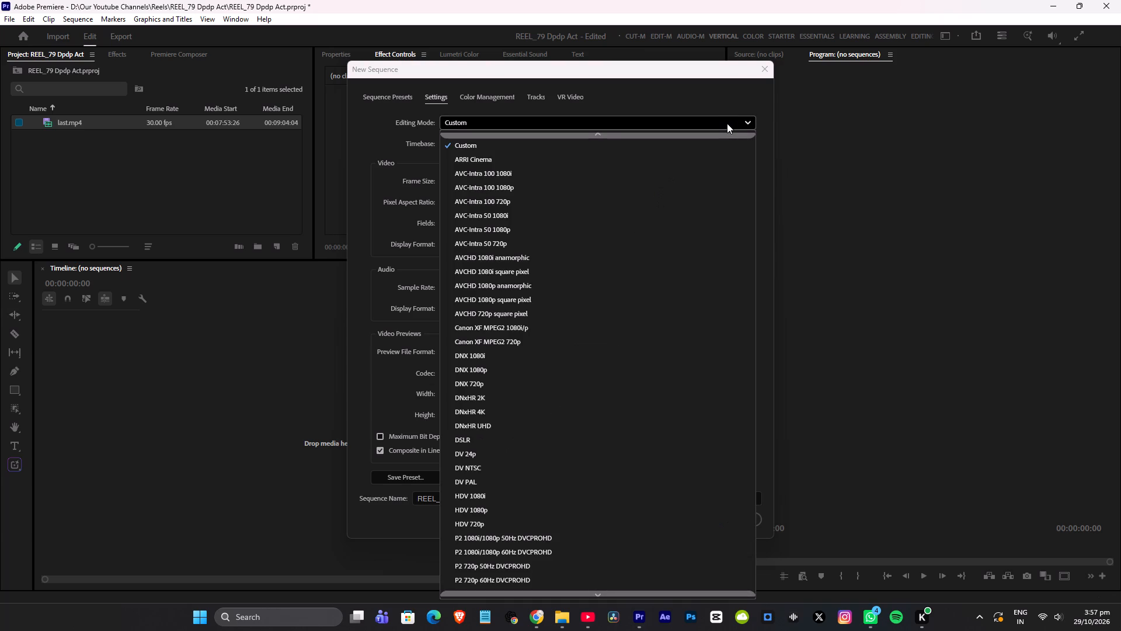
left_click(741, 93)
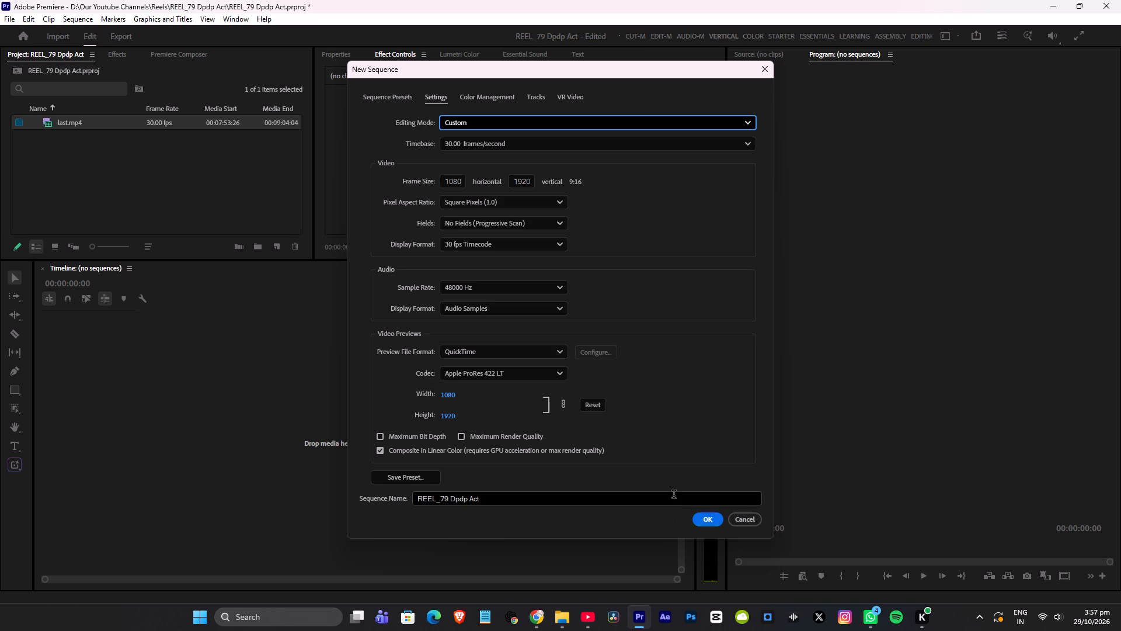
left_click(704, 520)
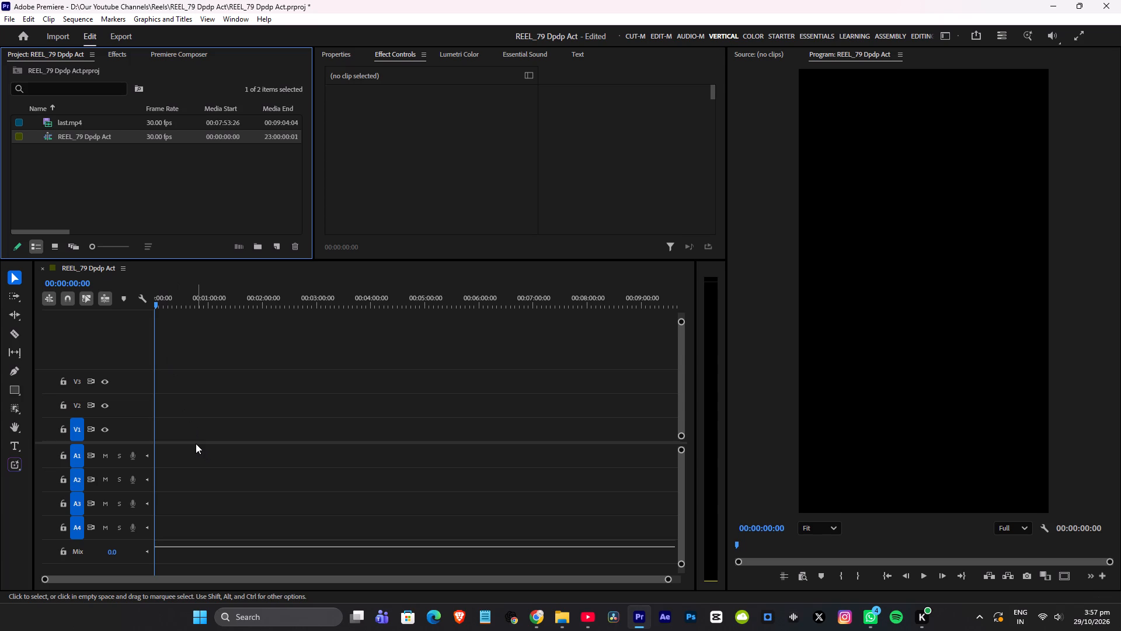
Place last.mp4 at the very start of the new sequence on tracks V1 and A1.
left_click_drag(75, 133, 217, 424)
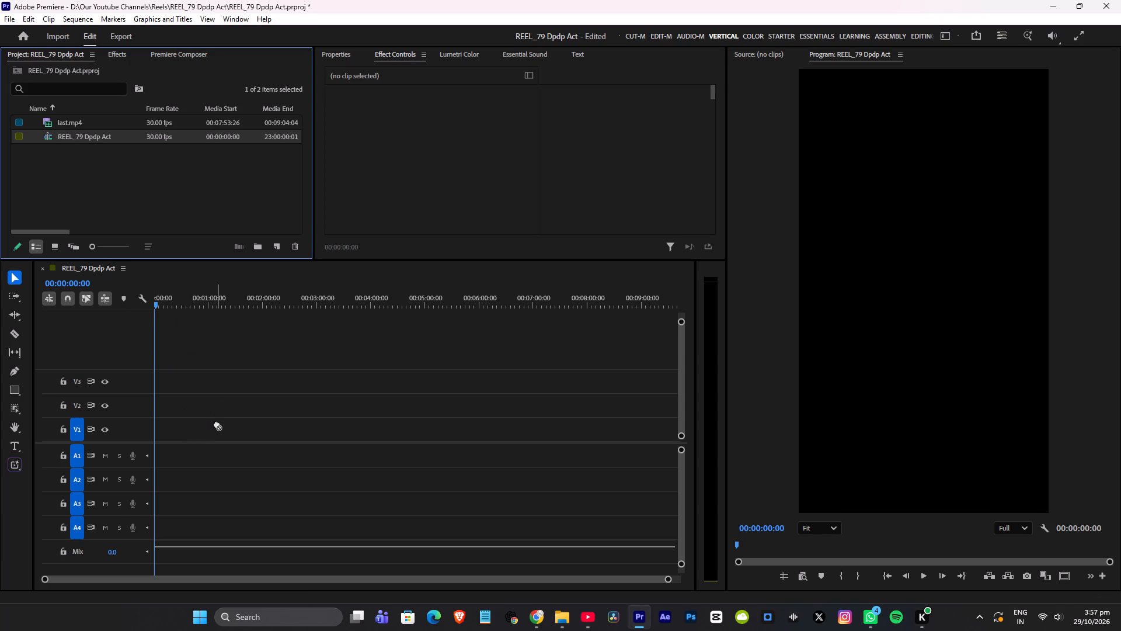
left_click_drag(217, 424, 216, 423)
left_click(89, 121)
left_click_drag(89, 121, 204, 423)
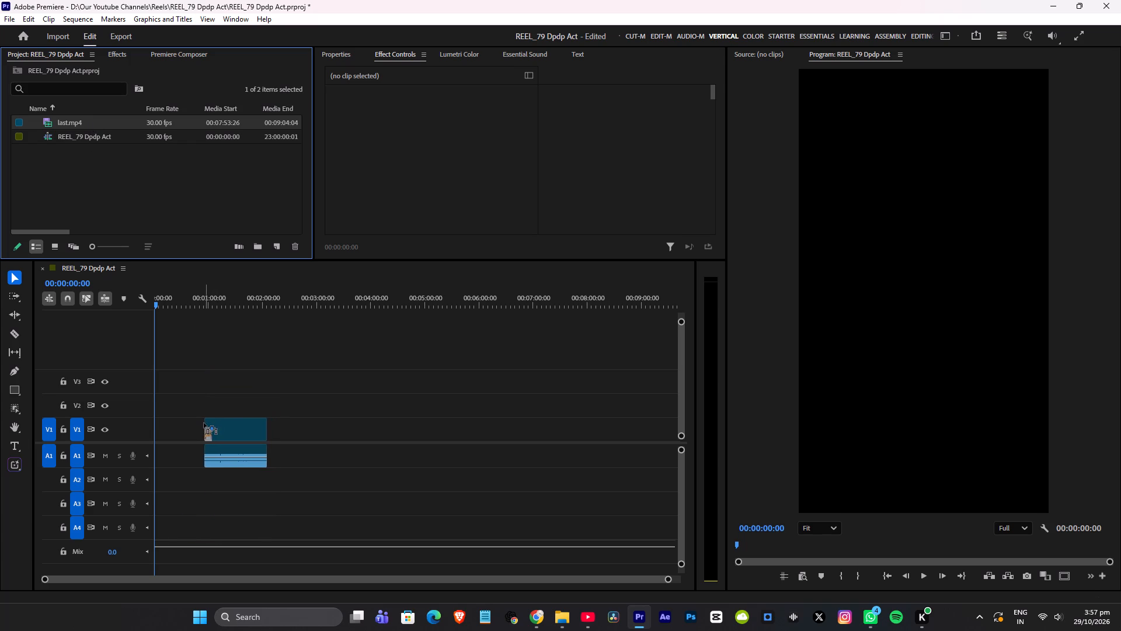
left_click_drag(204, 423, 185, 444)
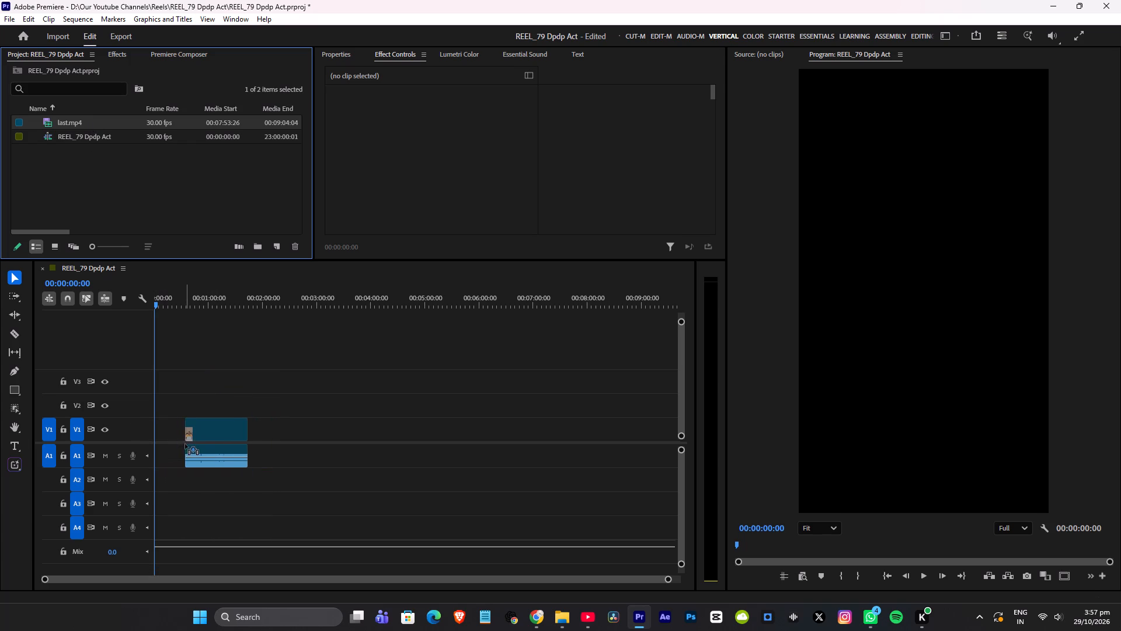
left_click_drag(185, 444, 147, 428)
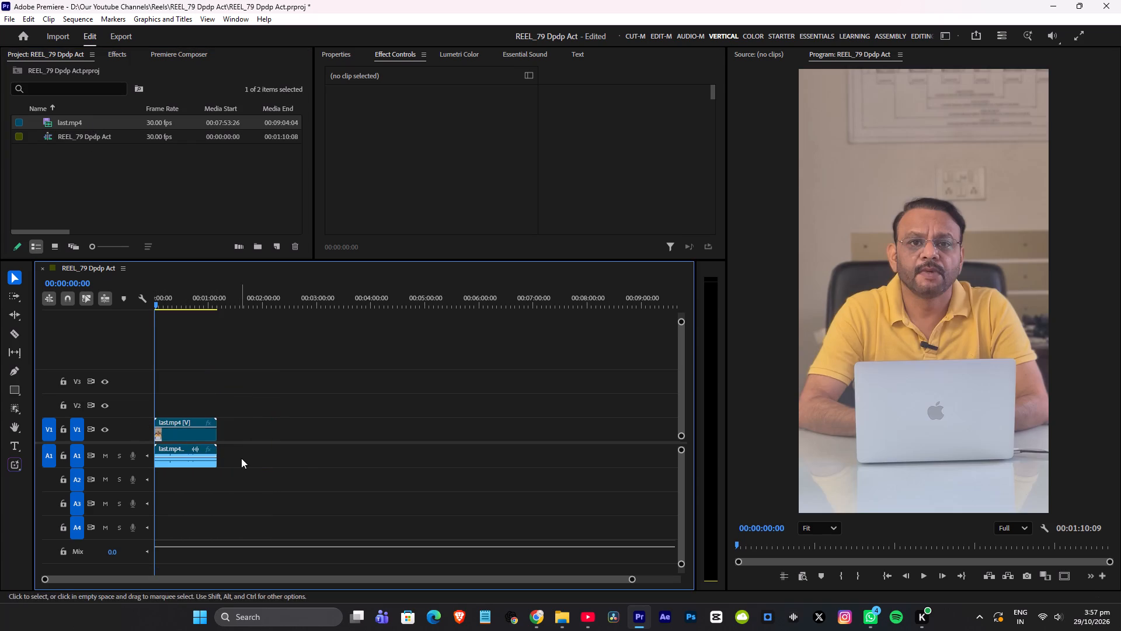
Play the opening of last.mp4 and look over the clip's full extent in the sequence.
key("space")
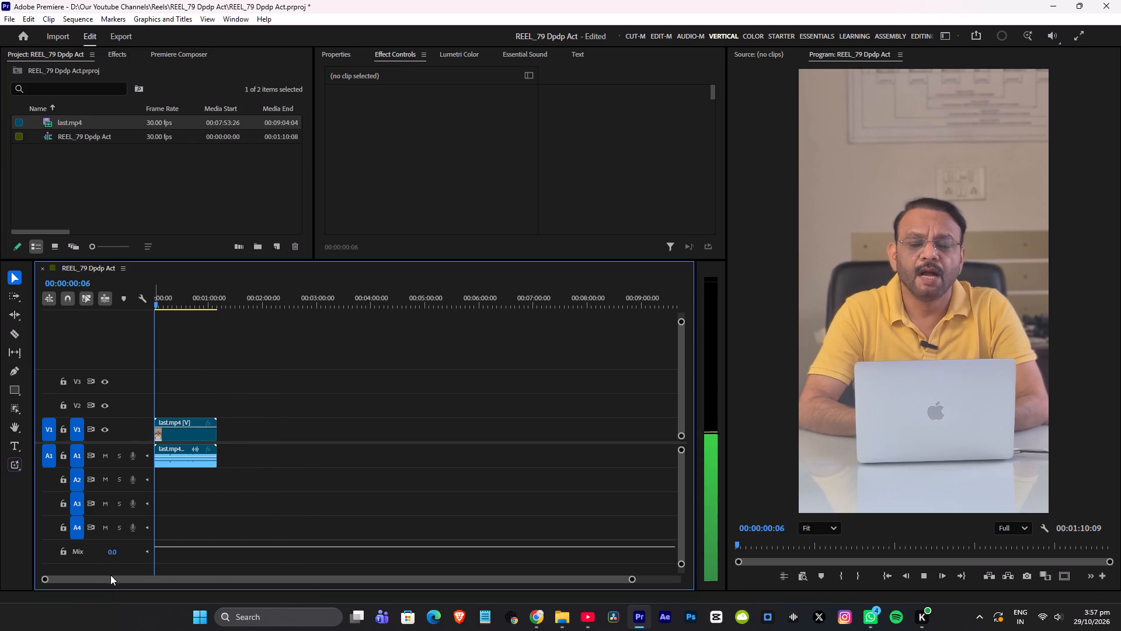
key("space")
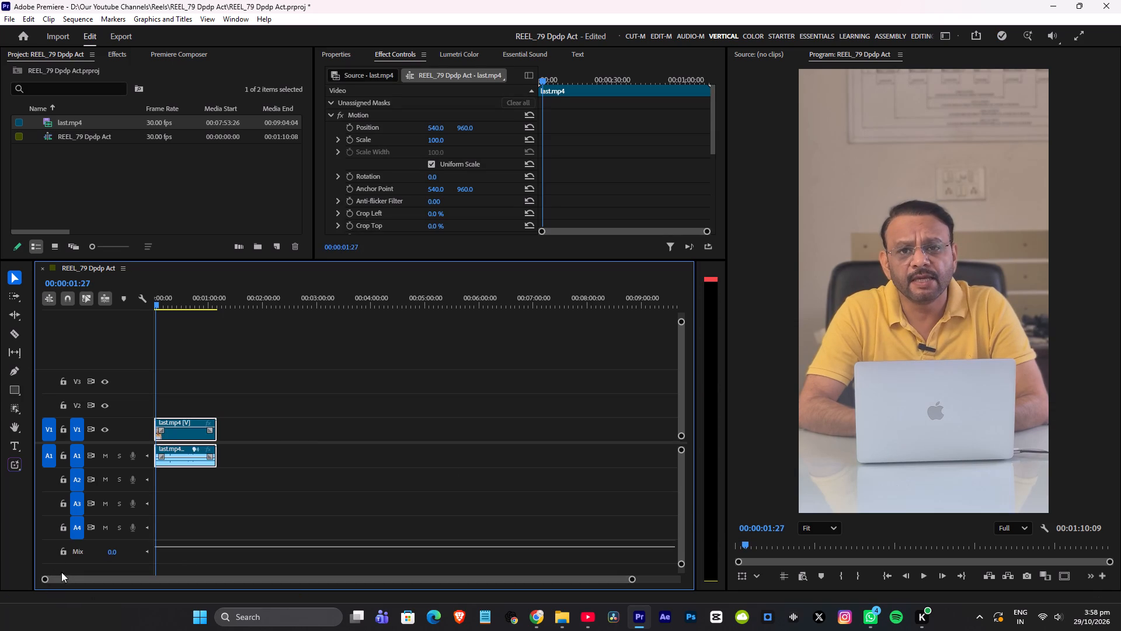
left_click_drag(46, 578, 54, 577)
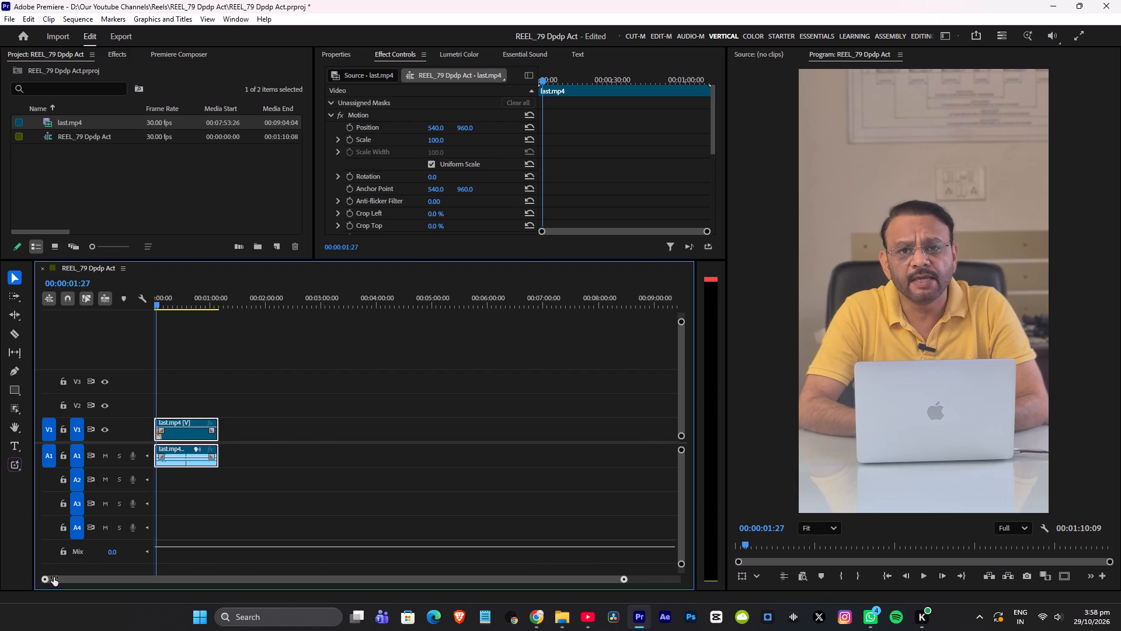
left_click_drag(54, 577, 376, 575)
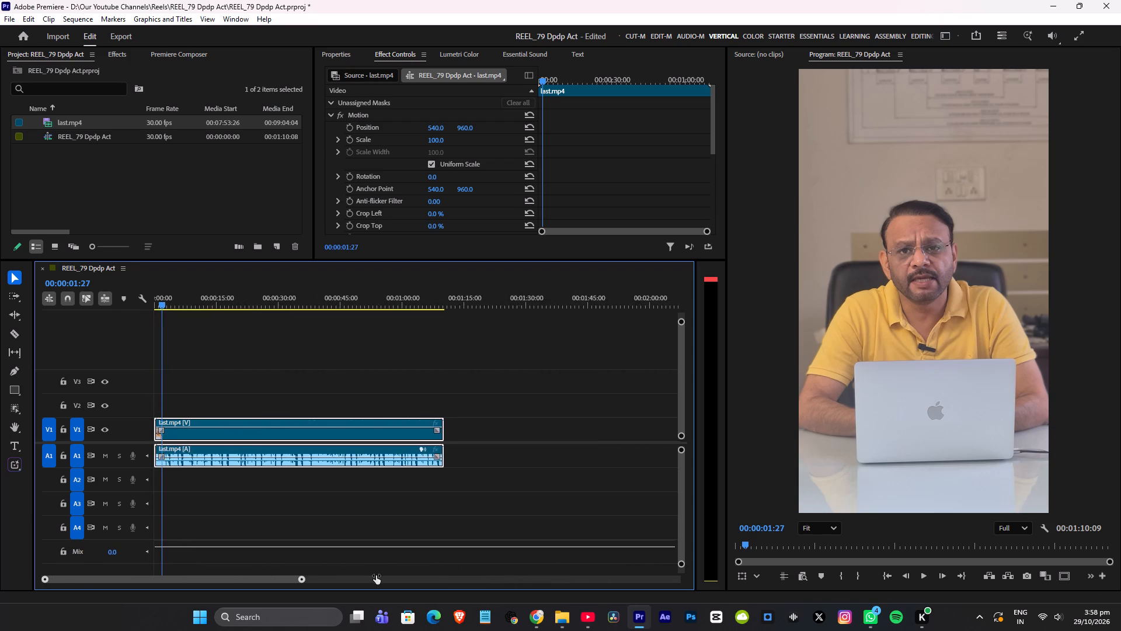
left_click_drag(376, 575, 430, 570)
scroll(344, 546, "down", 5, "alt")
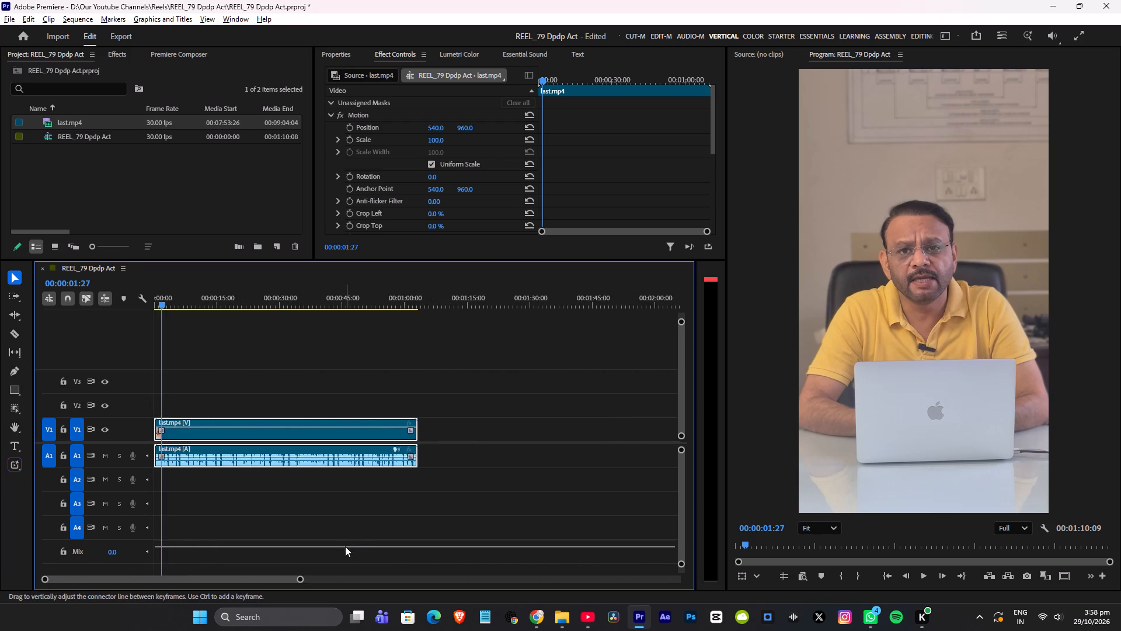
scroll(346, 539, "up", 5, "alt")
scroll(350, 535, "down", 3, "alt")
scroll(355, 529, "up", 13, "alt")
scroll(362, 508, "up", 20)
scroll(362, 508, "up", 20)
scroll(362, 508, "up", 1)
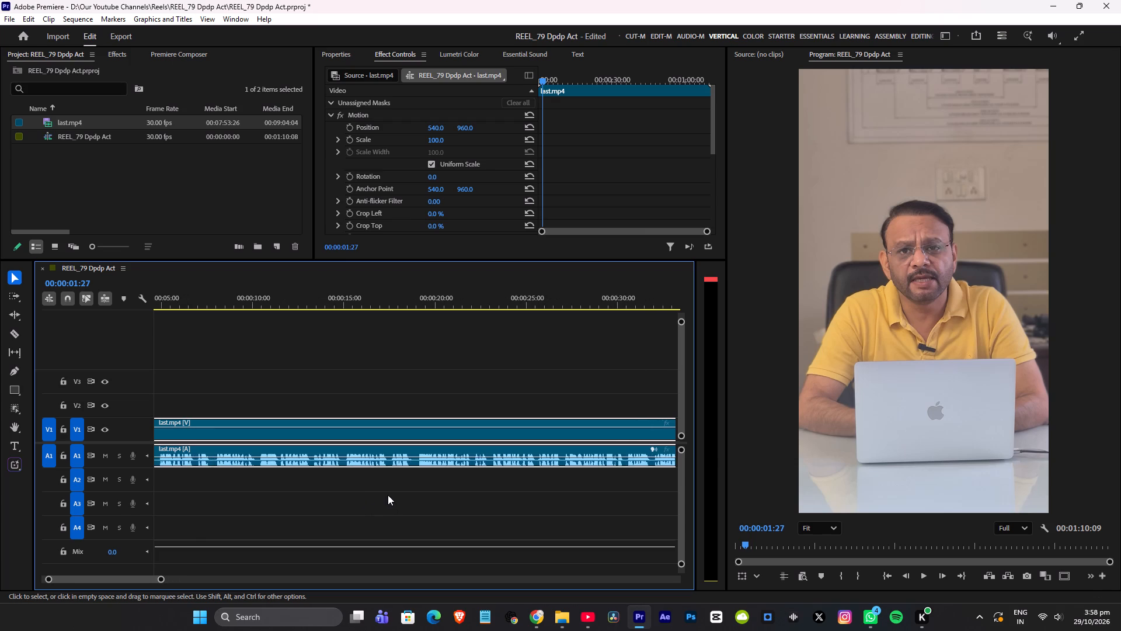
scroll(388, 495, "up", 14)
scroll(299, 525, "down", 12, "alt")
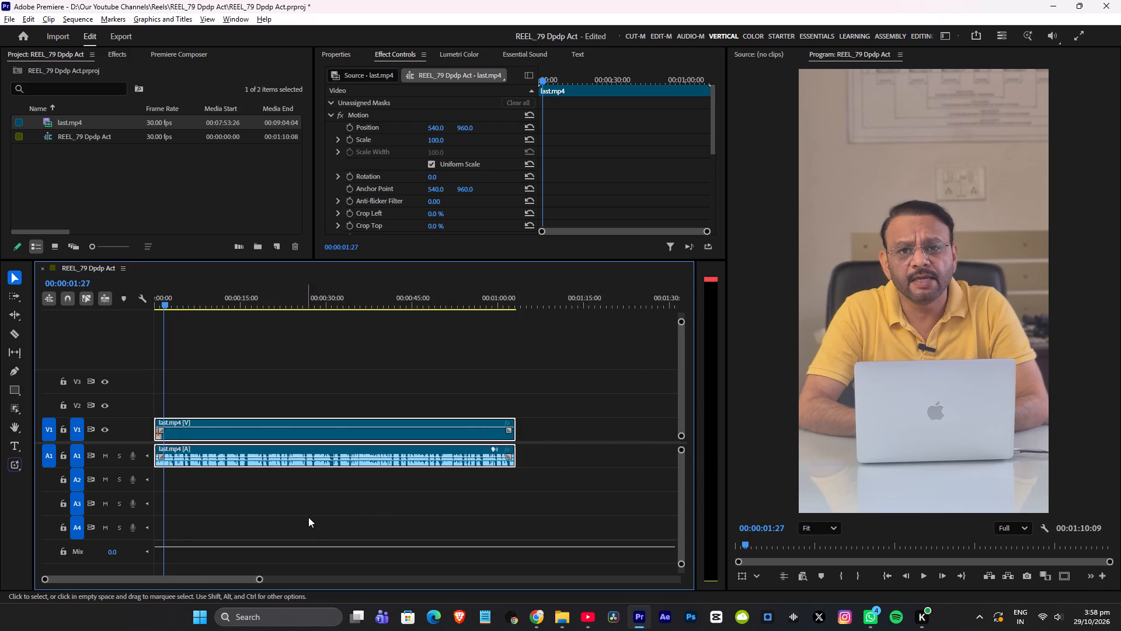
Minimize all tracks in the sequence, expand audio track A1 to show its waveform, and deselect the clip.
left_click(321, 368)
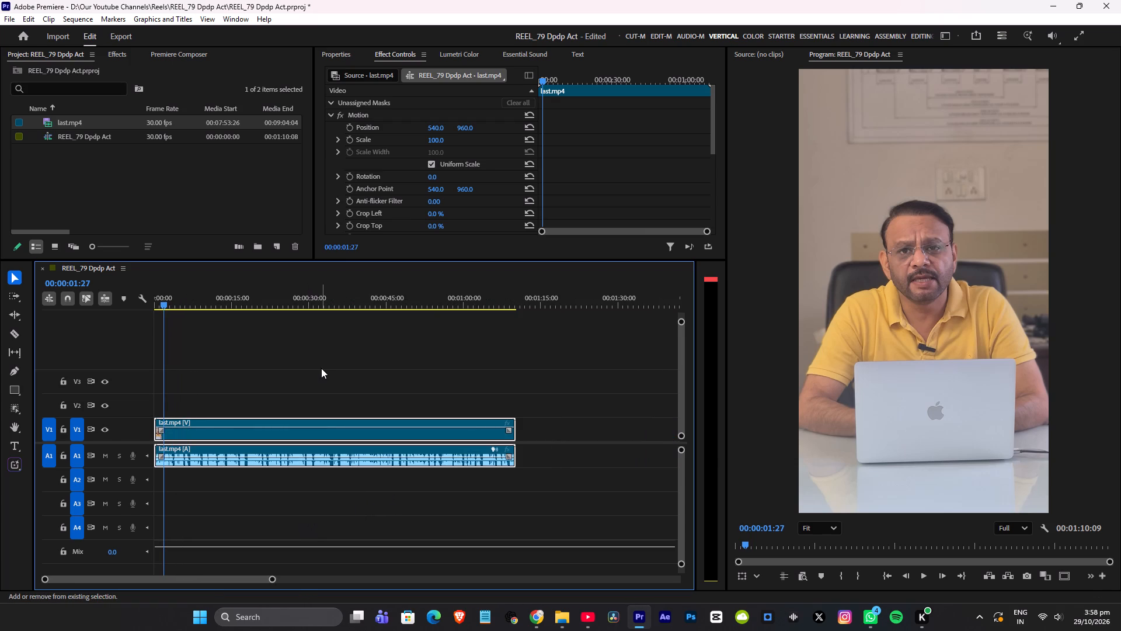
key("shift+underscore")
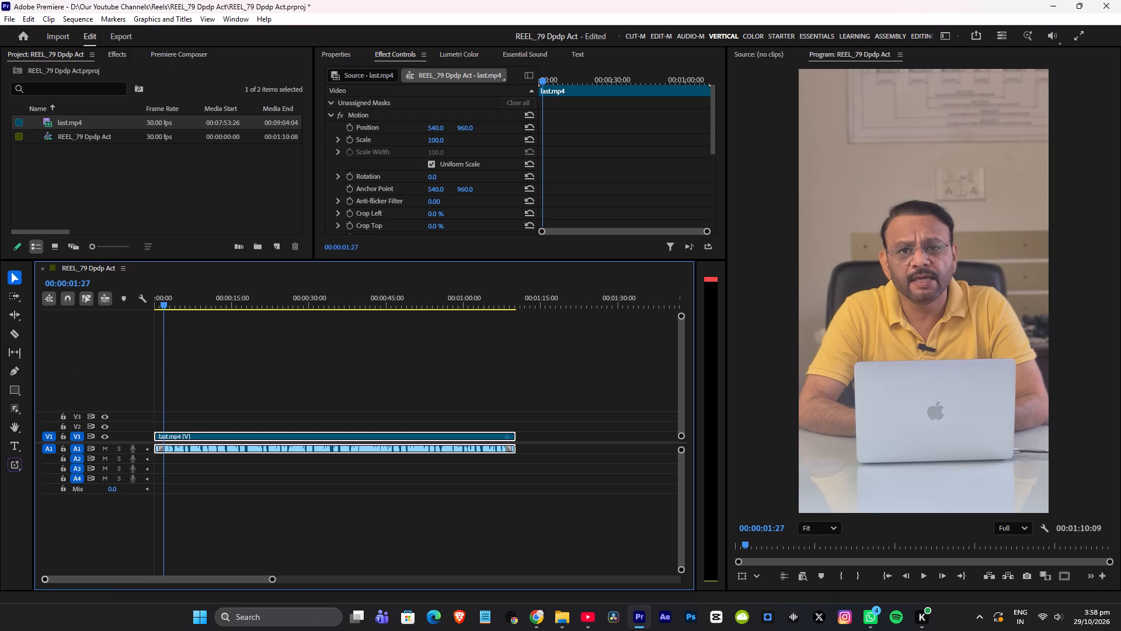
left_click(141, 446)
left_click(141, 446)
scroll(210, 424, "up", 14, "alt")
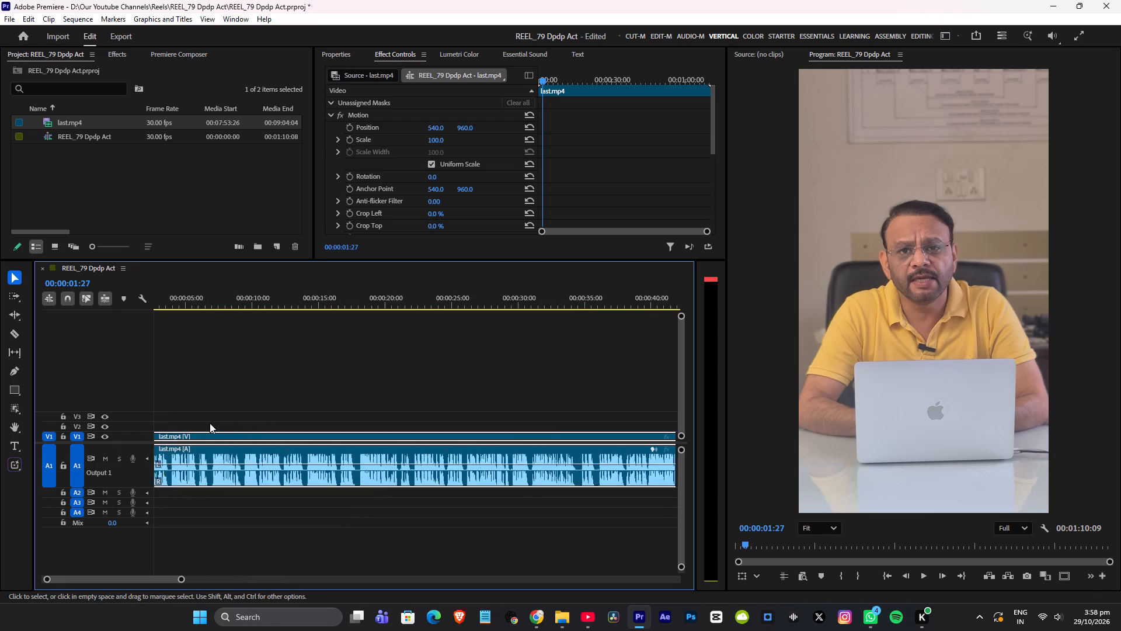
scroll(210, 423, "up", 8, "alt")
left_click(227, 390)
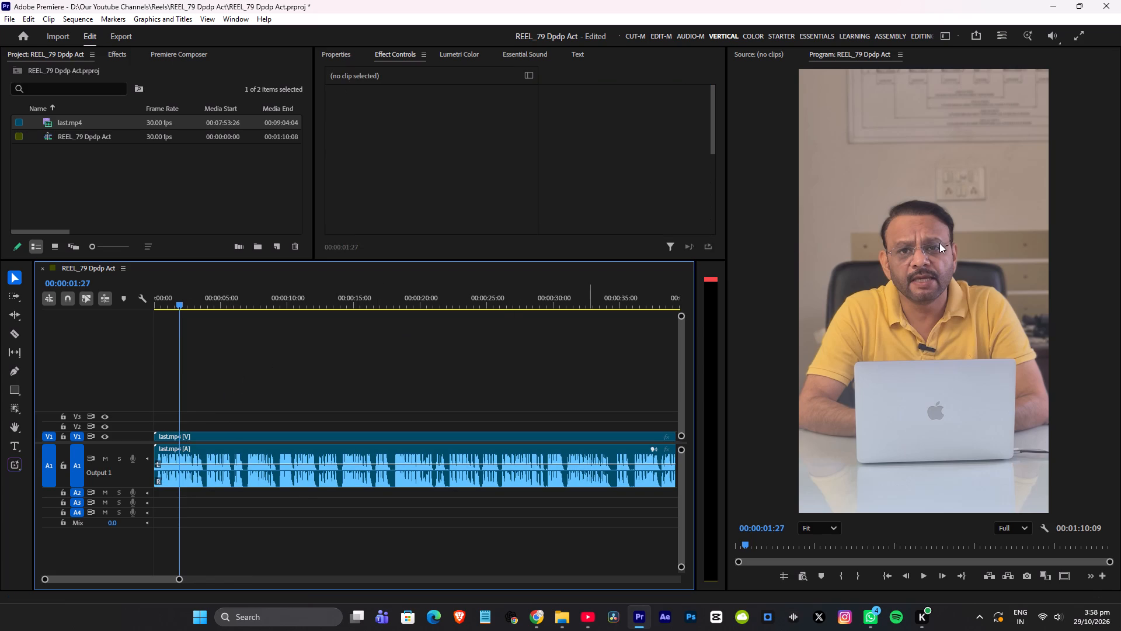
Create an adjustment layer with 1080 x 1920 frame size, 30.00 fps timebase and Square Pixels (1.0).
scroll(932, 279, "down", 4)
scroll(929, 276, "up", 3)
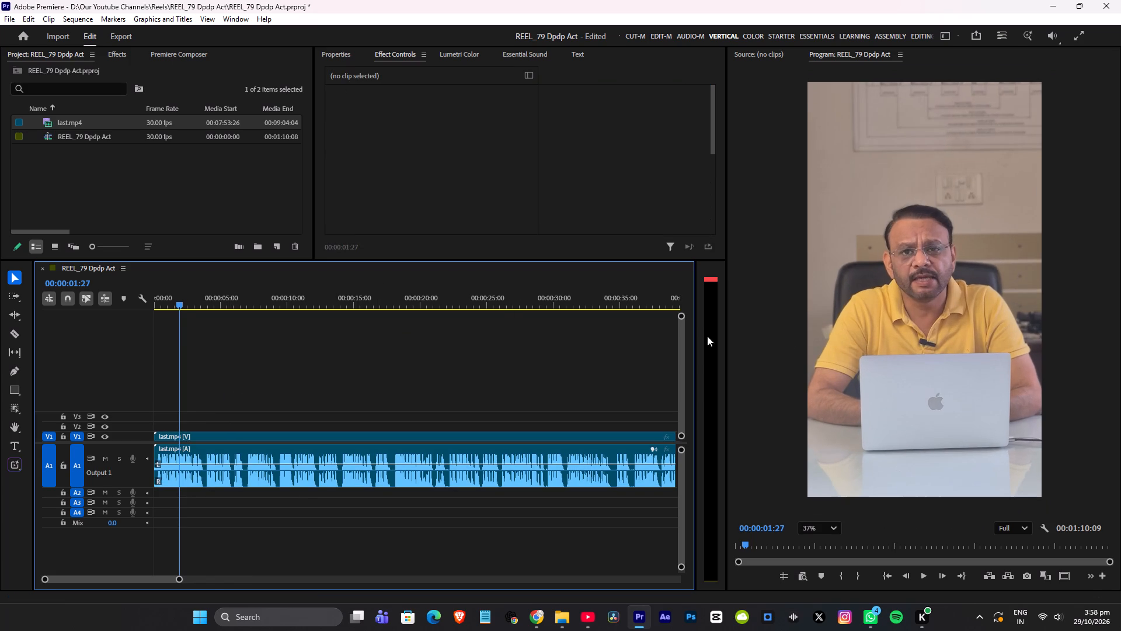
left_click(241, 347)
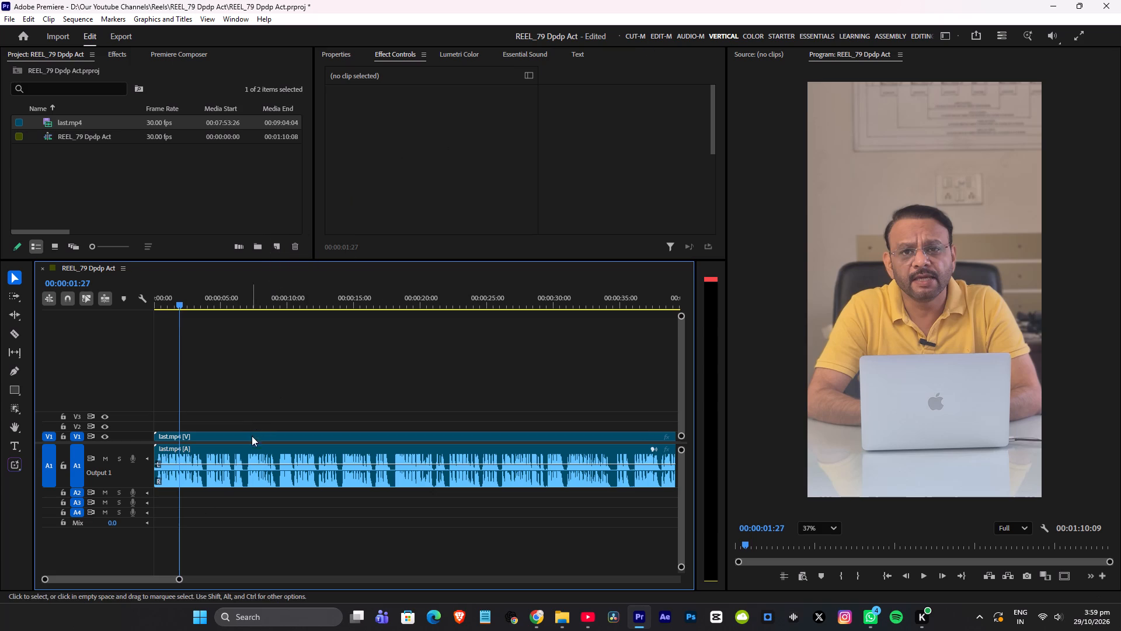
left_click(274, 247)
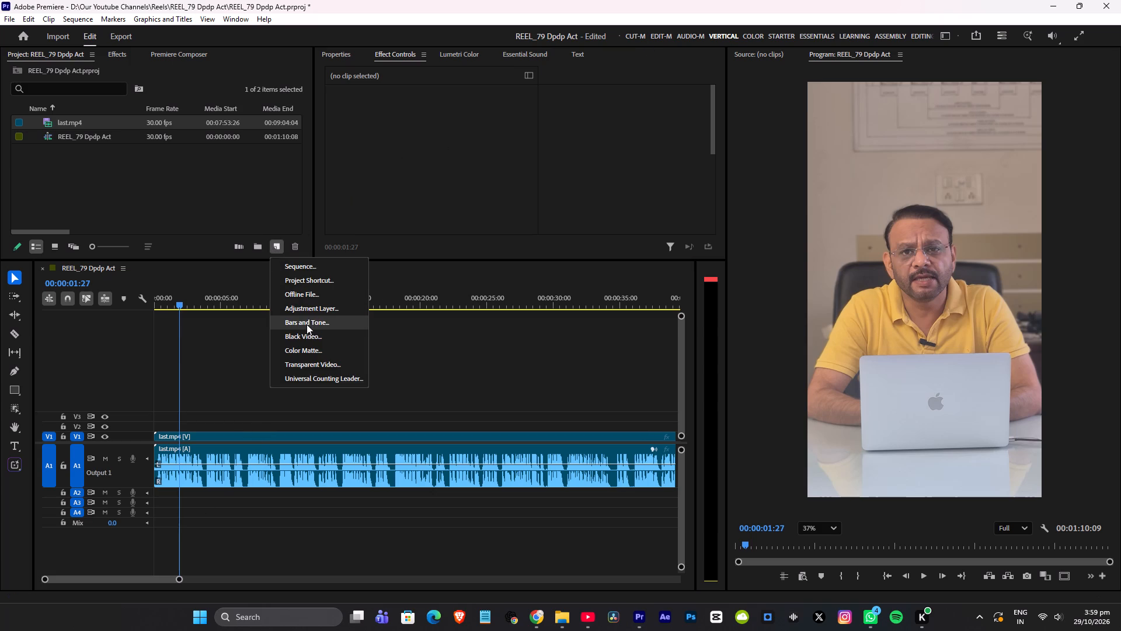
left_click(308, 308)
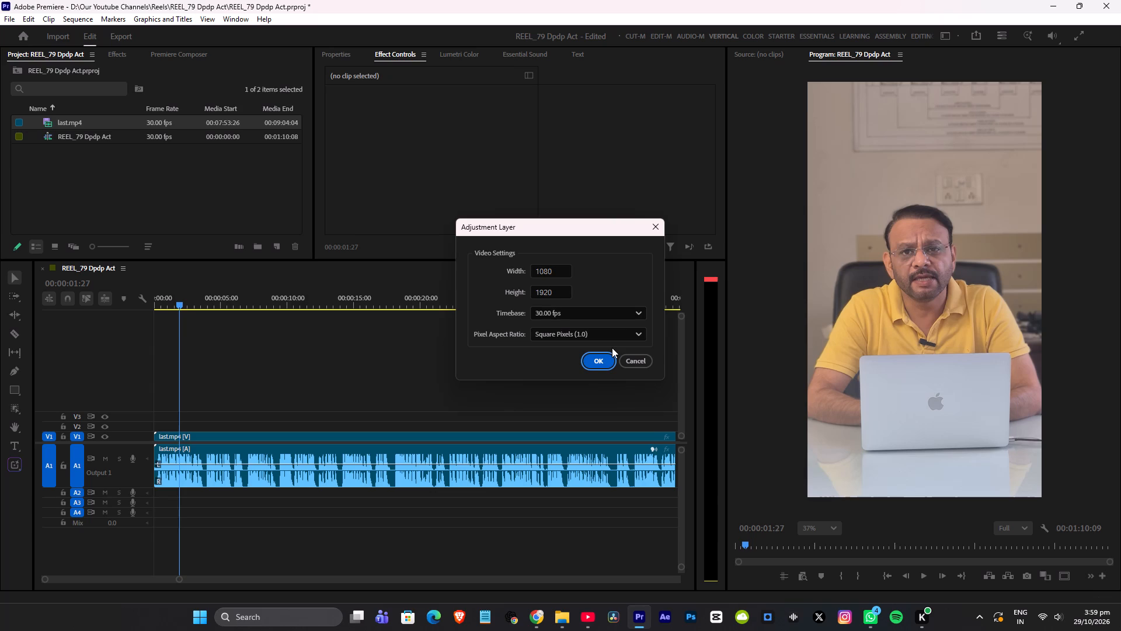
left_click(600, 359)
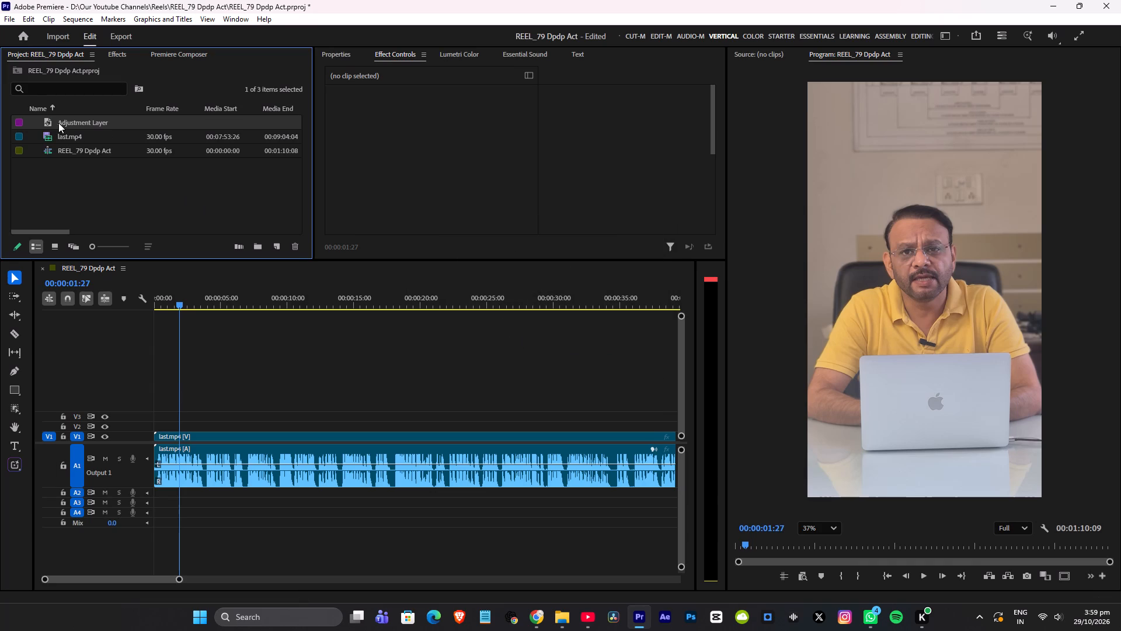
Place the adjustment layer on V2 at the sequence start and extend its end to about 20 seconds.
left_click_drag(47, 120, 150, 427)
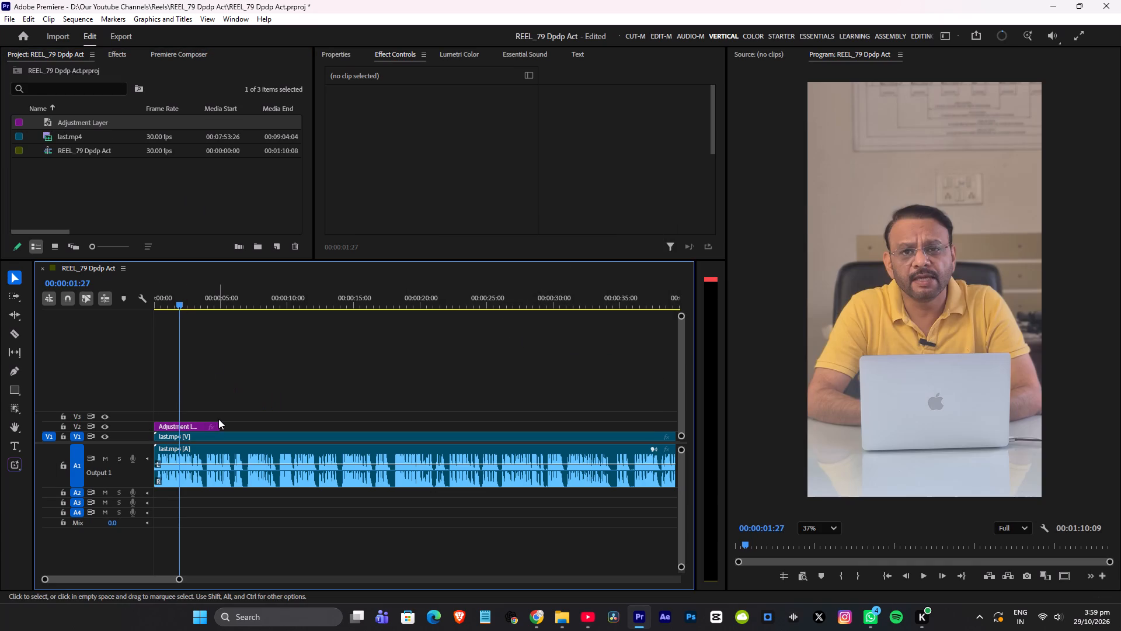
left_click_drag(217, 422, 416, 403)
Select the adjustment layer in the sequence and look over its Lumetri Color Basic Correction settings.
left_click(263, 425)
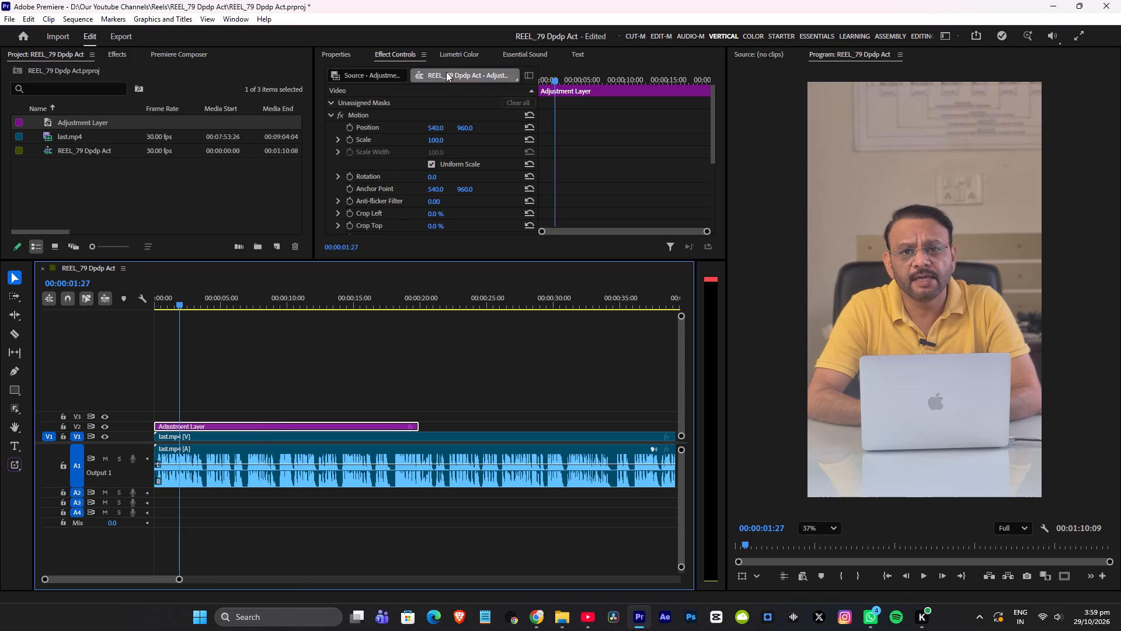
left_click(448, 53)
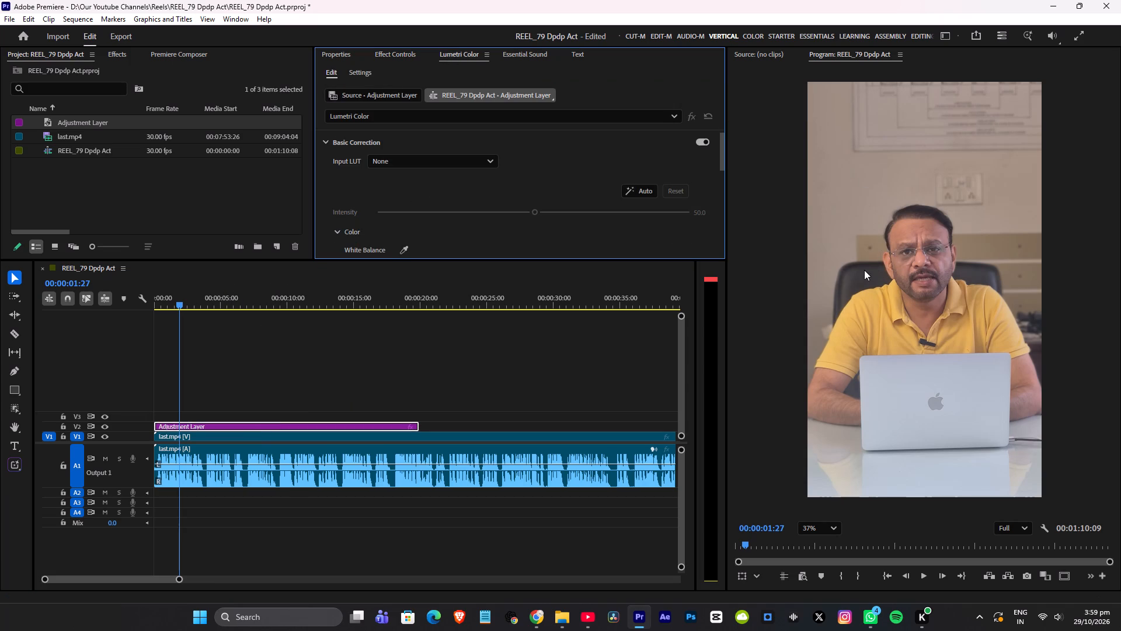
scroll(603, 172, "down", 2)
scroll(477, 185, "up", 1)
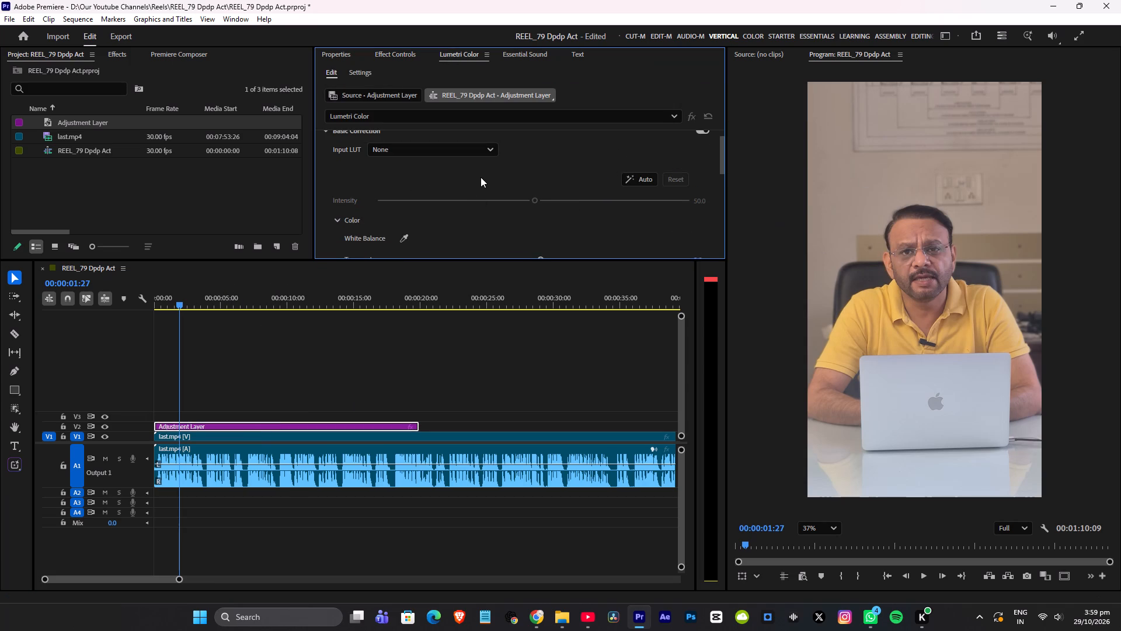
scroll(484, 171, "down", 2)
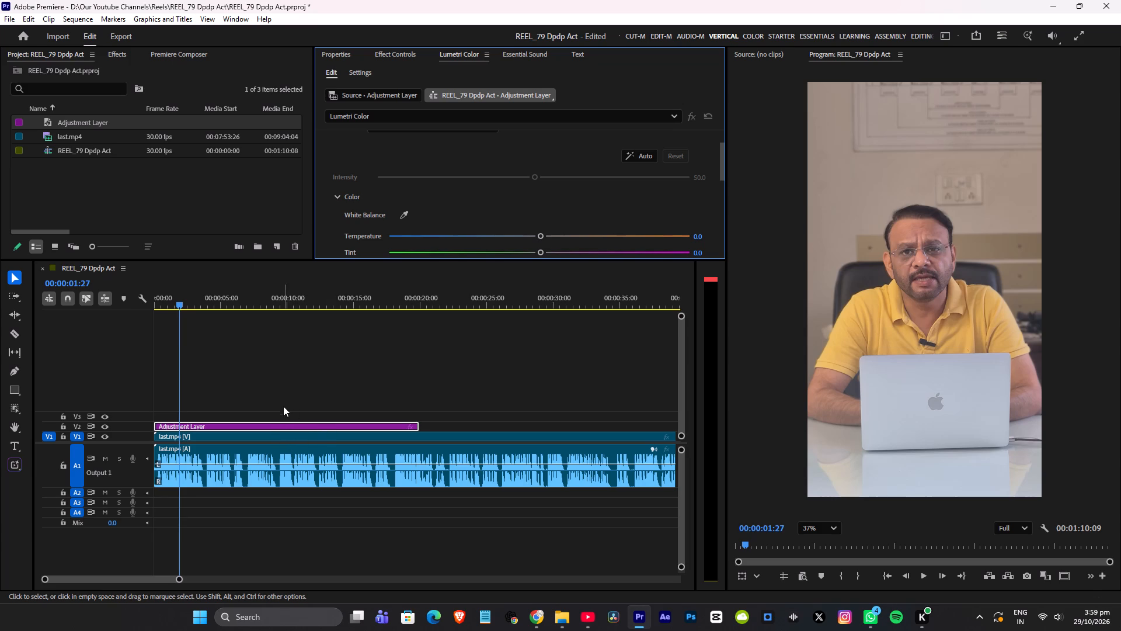
Move the adjustment layer up from V2, adding track V4, settle it on V3 at the sequence start, and select it.
left_click_drag(270, 424, 271, 409)
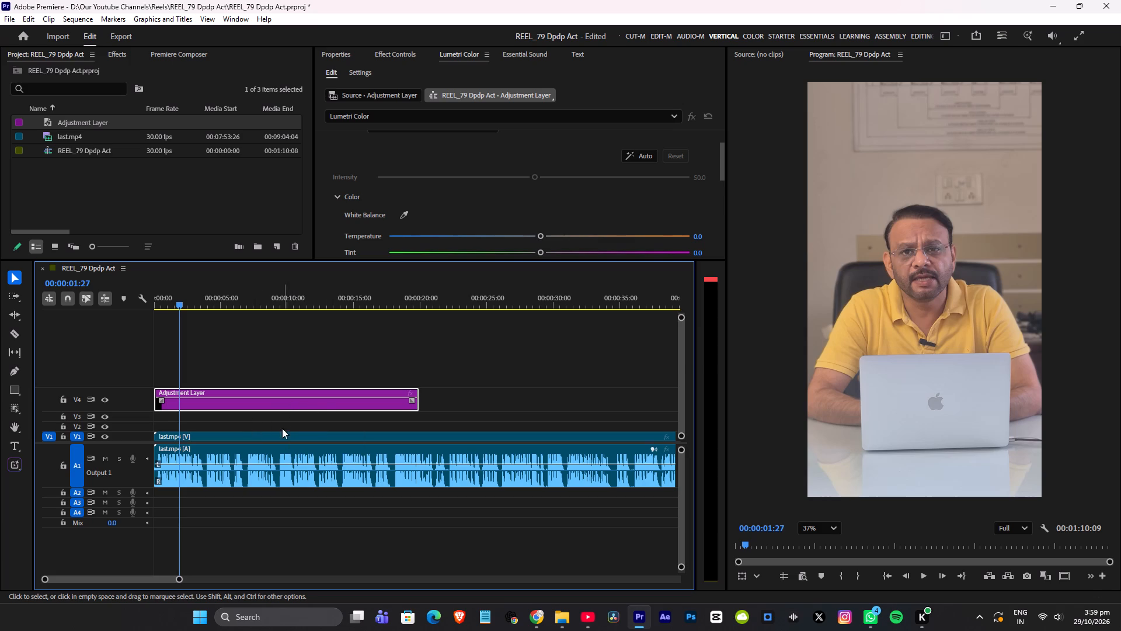
scroll(430, 206, "down", 5)
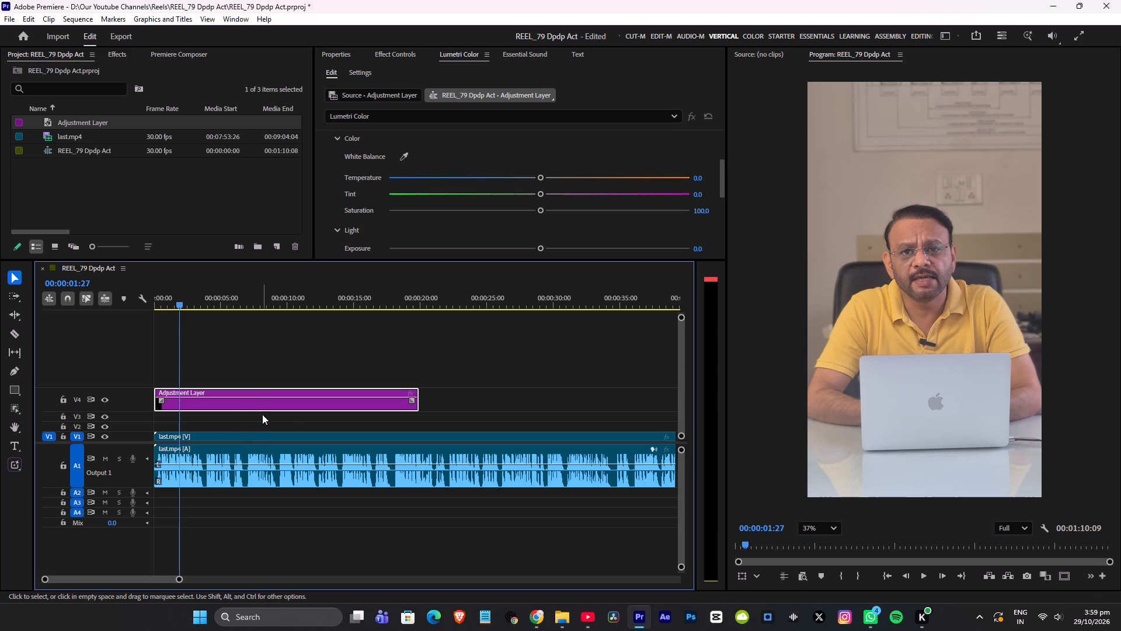
left_click_drag(261, 411, 261, 421)
left_click(275, 393)
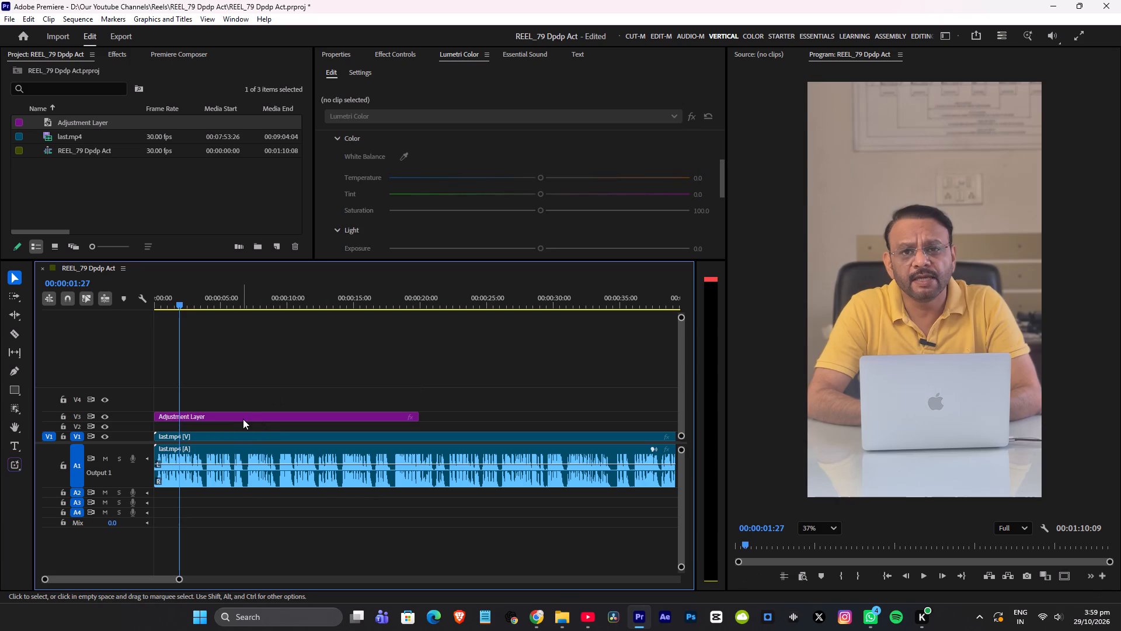
left_click(243, 419)
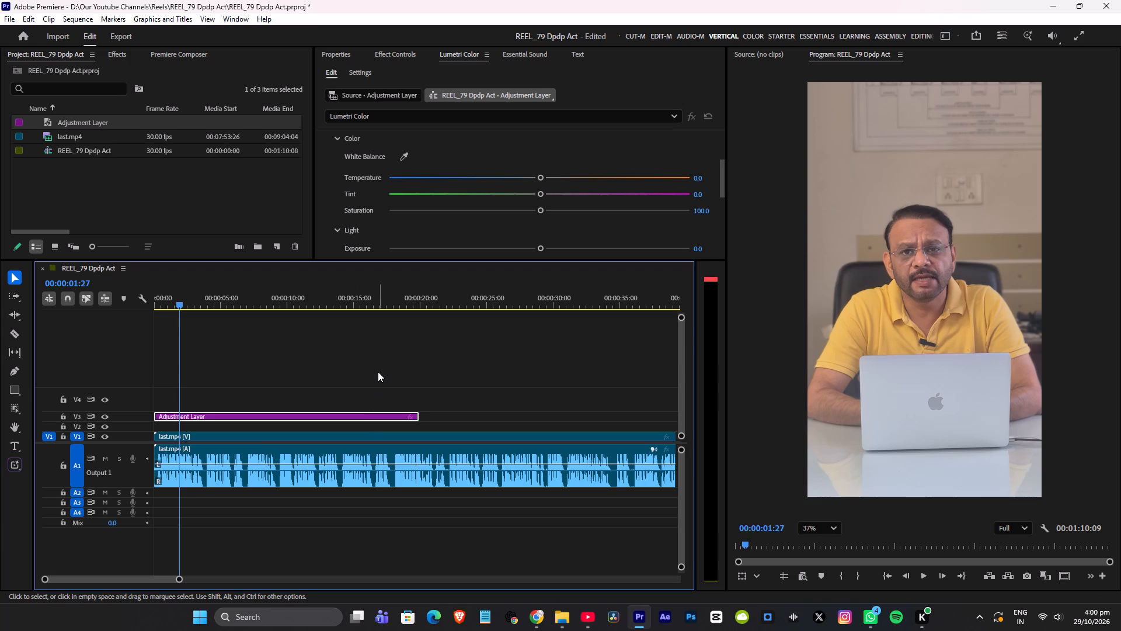
At 00:00:05:07, set the adjustment layer's Lumetri white balance by sampling the pale wall chart behind the speaker.
left_click(225, 293)
left_click(385, 51)
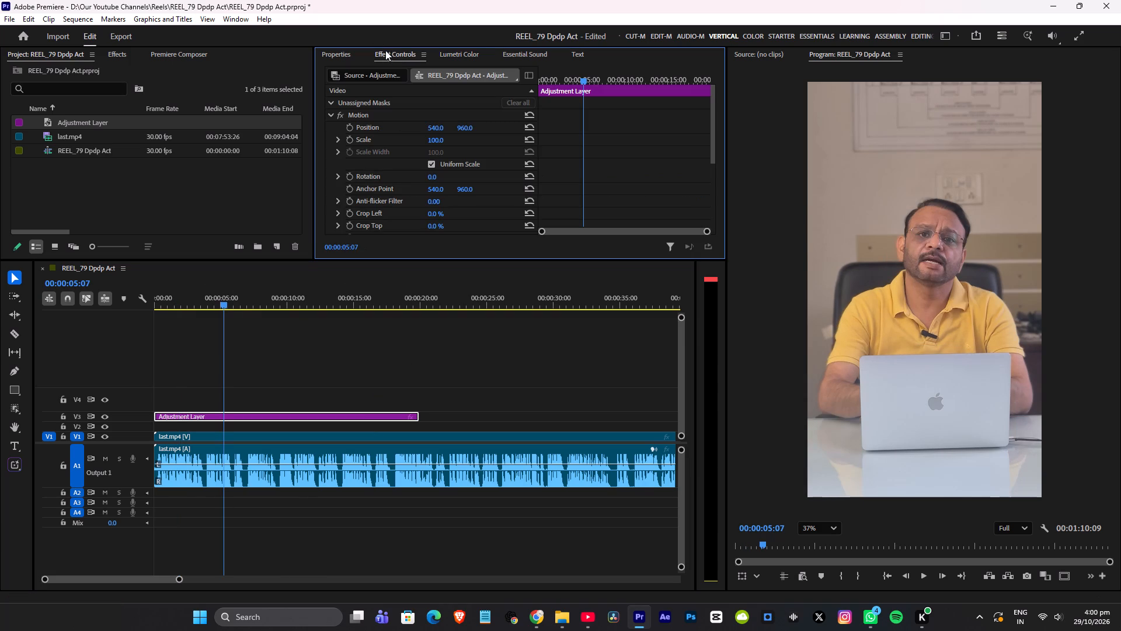
scroll(618, 150, "down", 1)
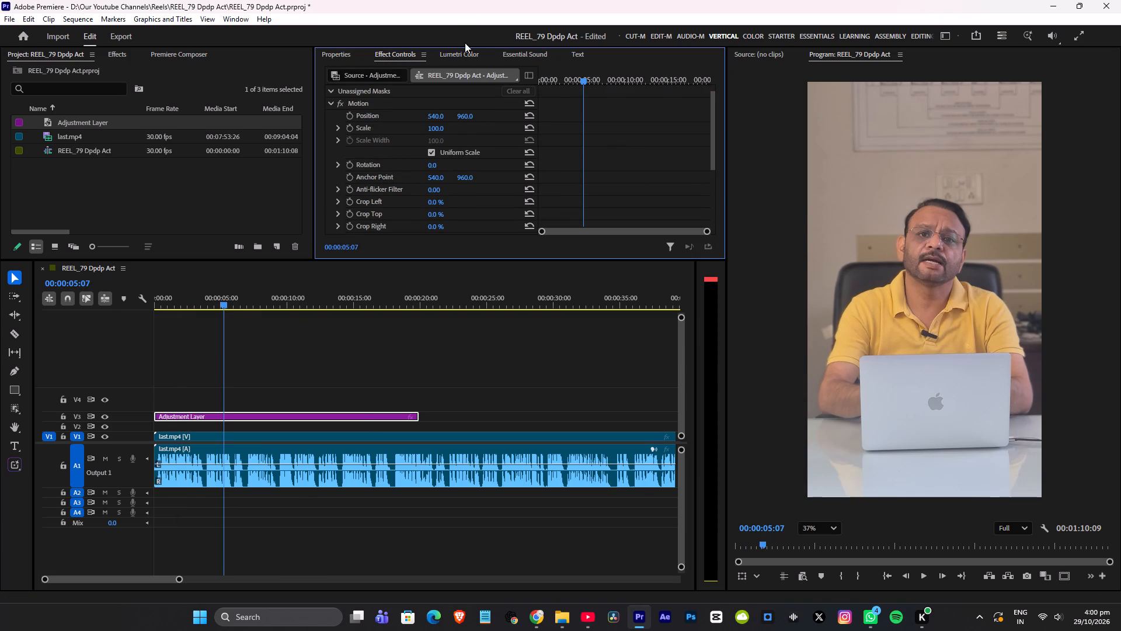
left_click(458, 56)
scroll(520, 154, "up", 7)
scroll(435, 190, "down", 3)
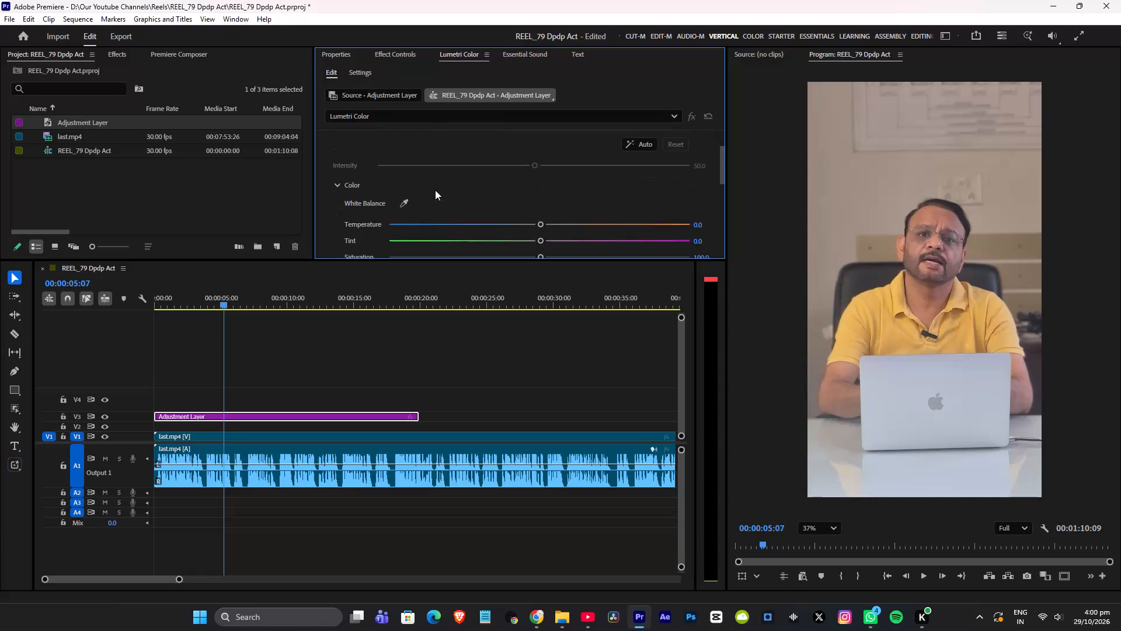
left_click(409, 204)
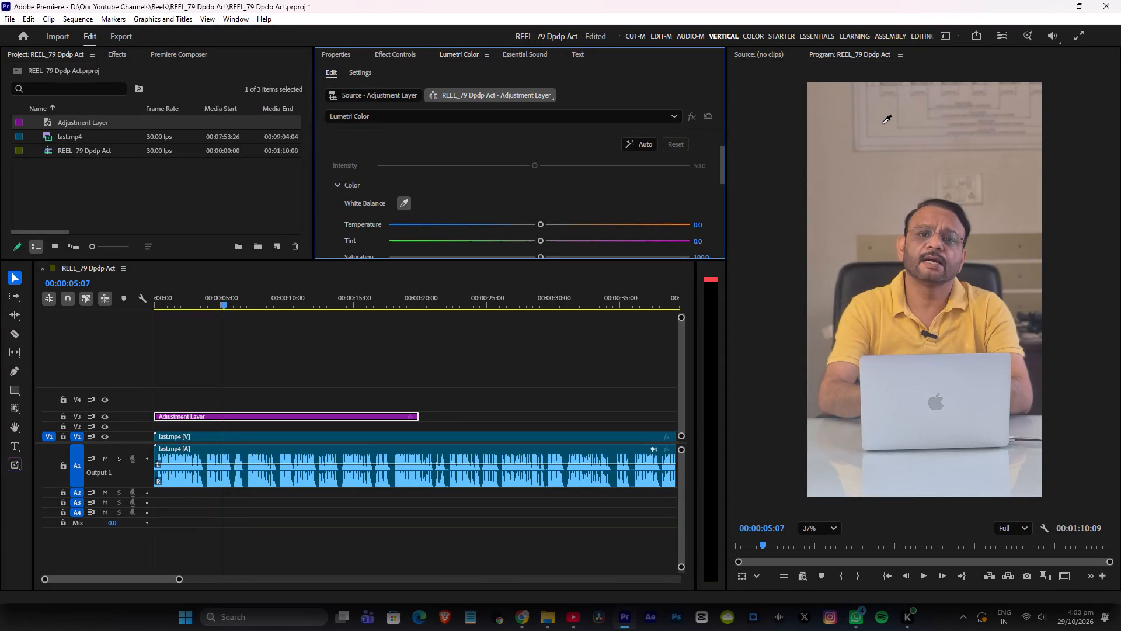
left_click(882, 124)
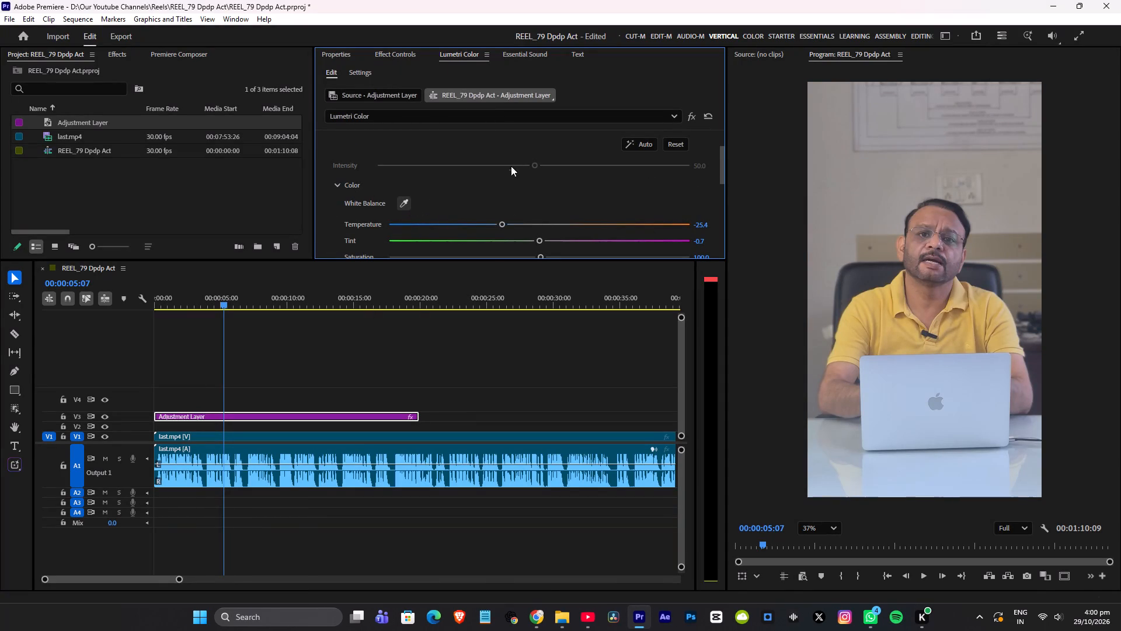
In the Lumetri curves, sample the skin on the speaker's forehead to add control points to the Hue vs Luma curve.
scroll(508, 202, "down", 7)
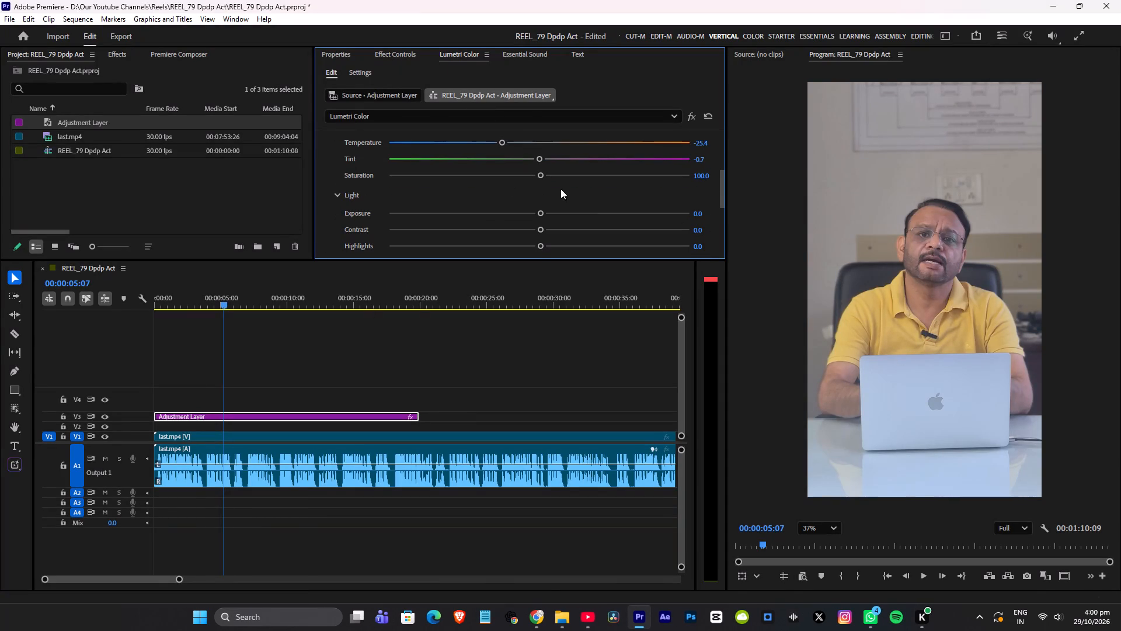
scroll(541, 191, "down", 5)
scroll(420, 172, "down", 3)
scroll(390, 216, "down", 1)
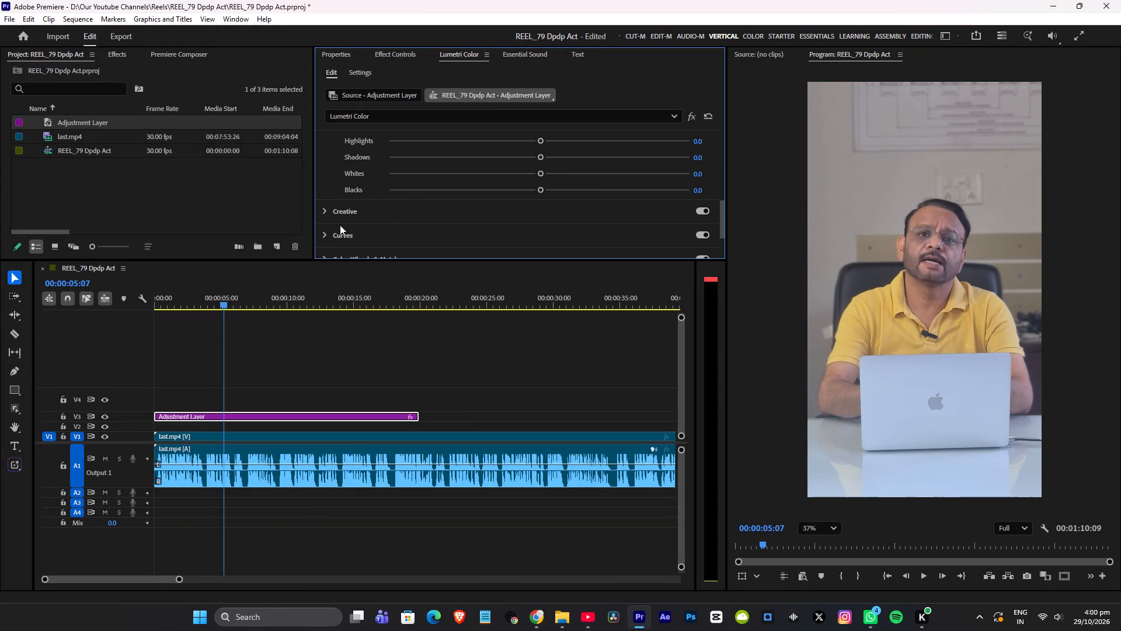
left_click(324, 236)
scroll(412, 207, "down", 16)
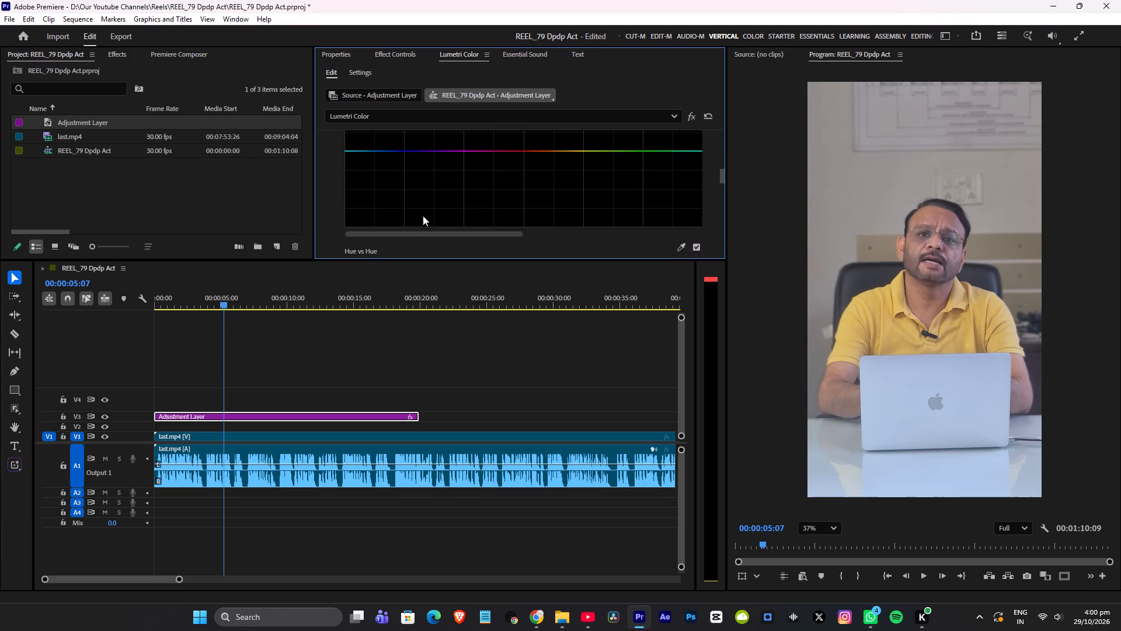
scroll(423, 216, "down", 20)
scroll(423, 216, "down", 1)
scroll(378, 152, "up", 4)
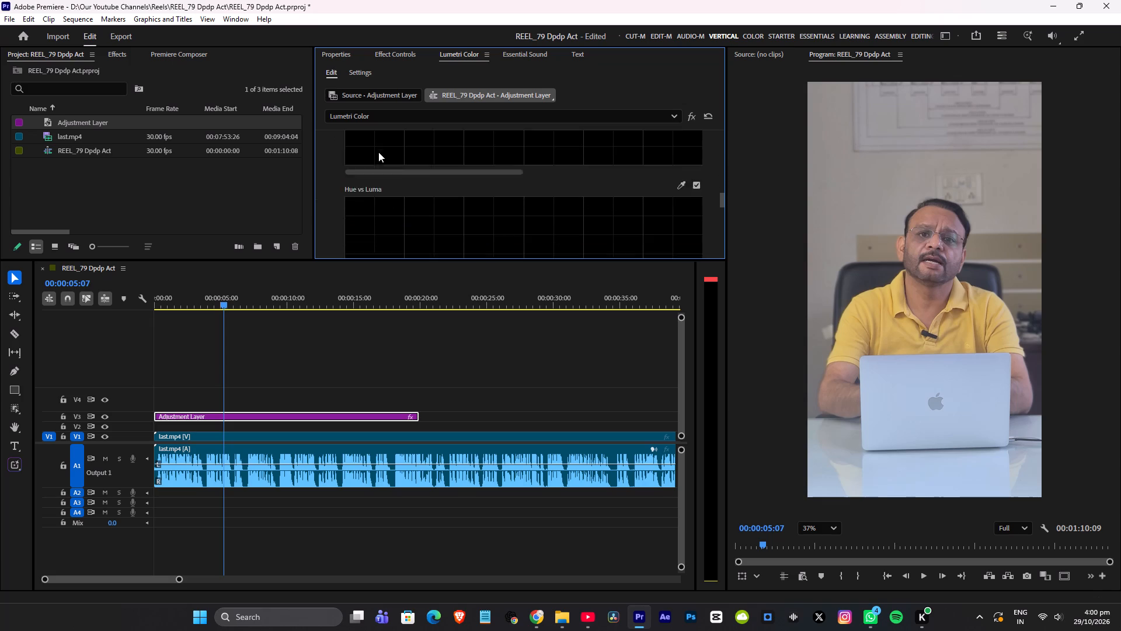
scroll(381, 158, "down", 17)
scroll(533, 193, "down", 5)
scroll(531, 195, "up", 7)
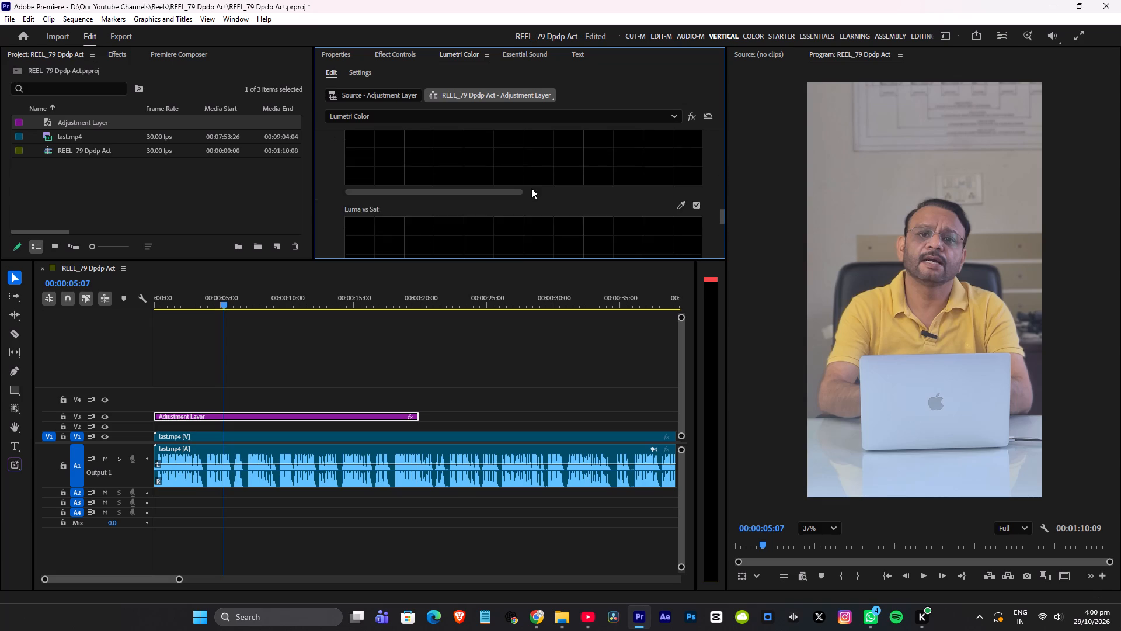
scroll(531, 188, "up", 16)
scroll(534, 185, "down", 2)
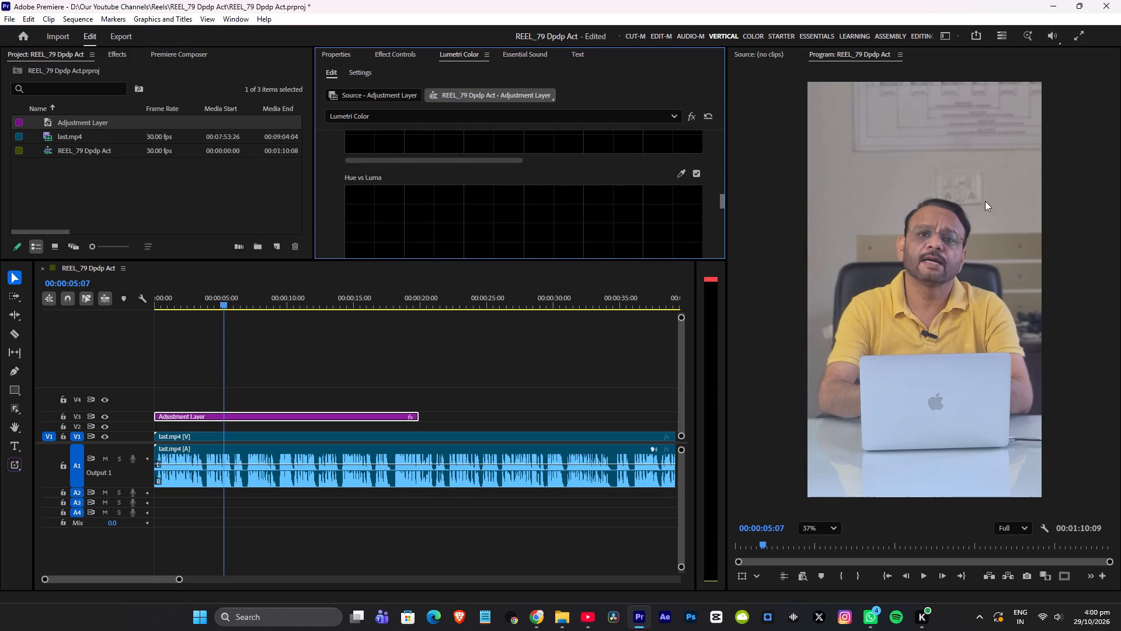
scroll(959, 203, "up", 9)
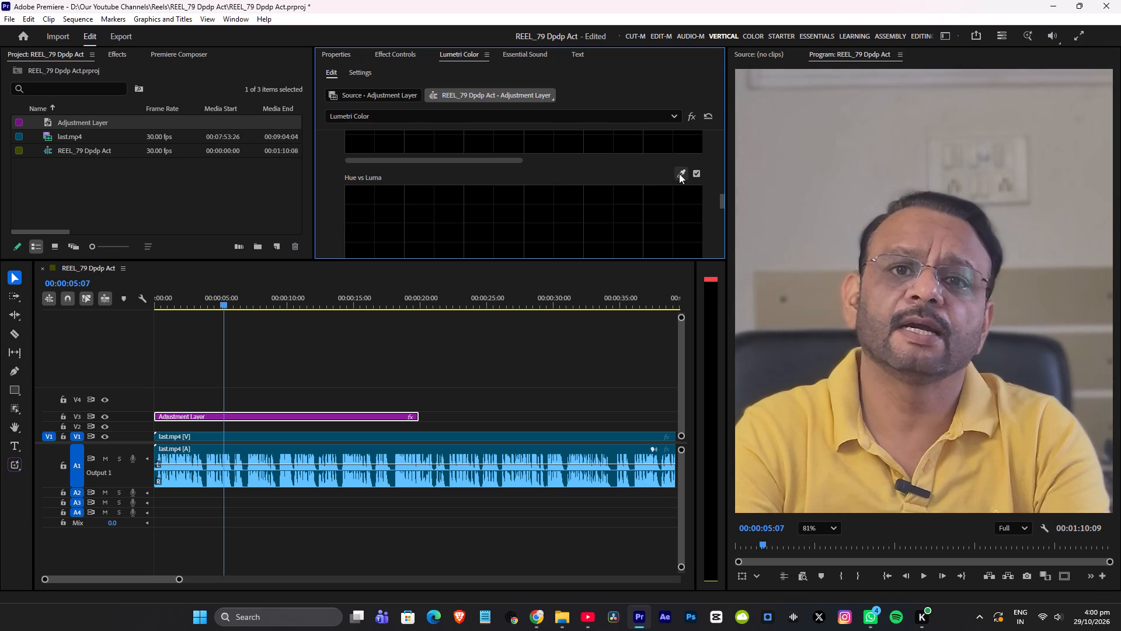
left_click(679, 173)
left_click(960, 235)
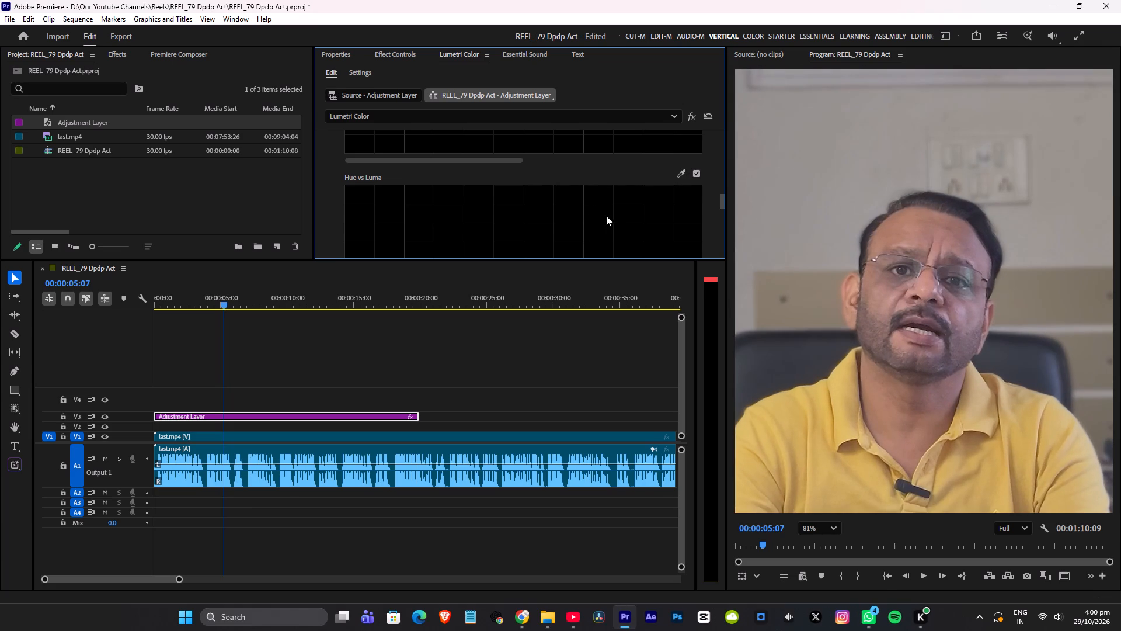
Raise the middle red skin-tone point of the Hue vs Luma curve slightly to brighten the speaker's skin.
scroll(576, 205, "down", 6)
scroll(540, 194, "up", 5)
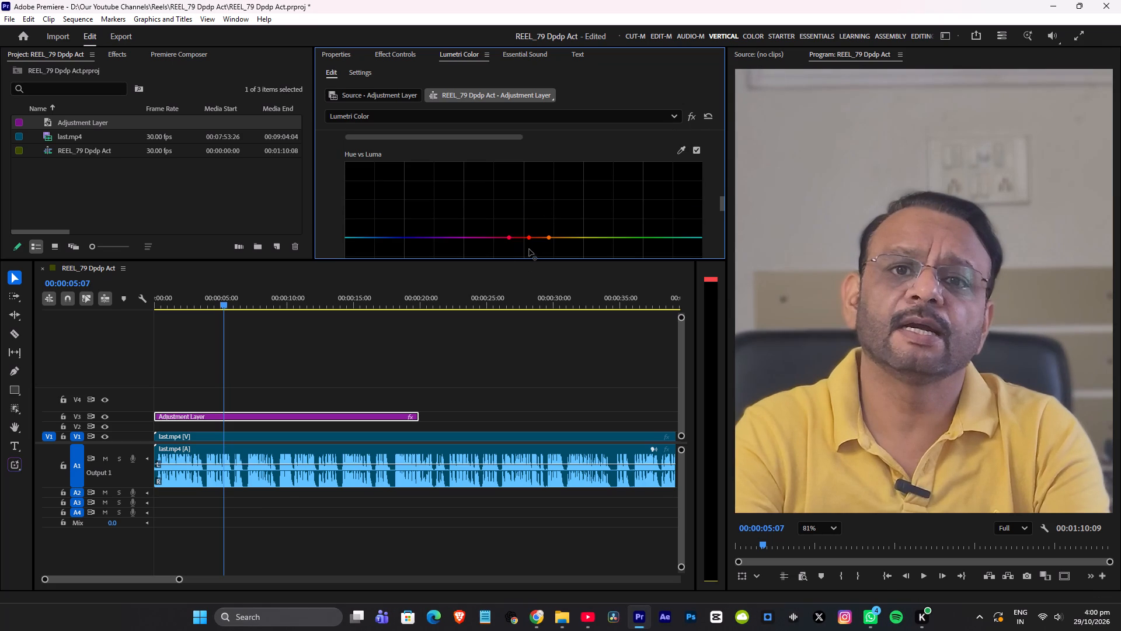
left_click_drag(530, 250, 530, 240)
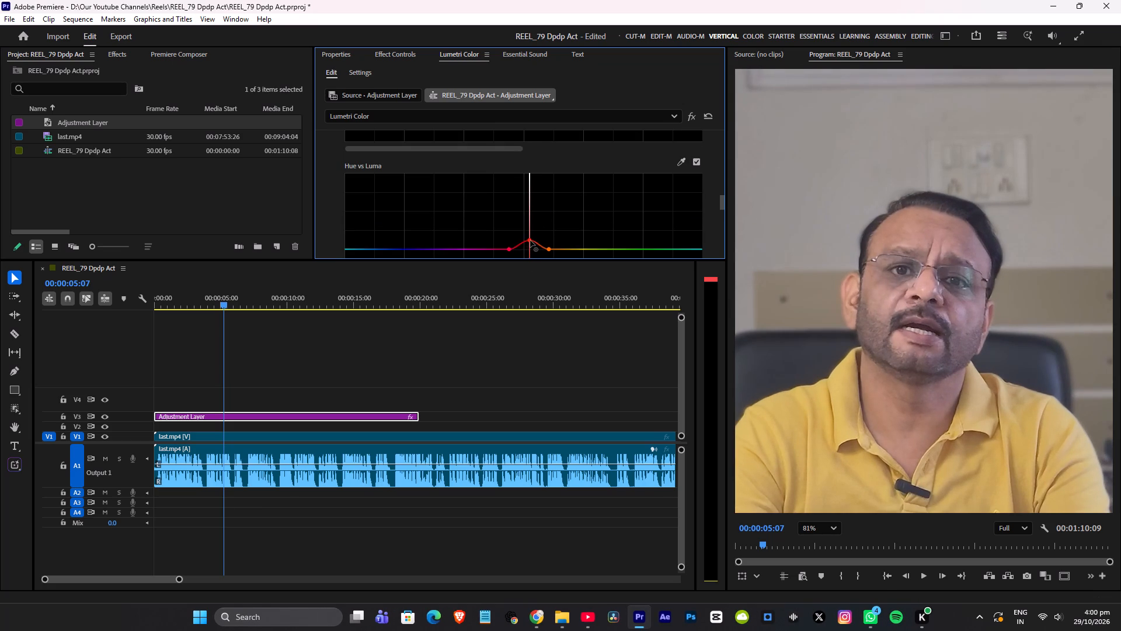
left_click_drag(530, 240, 531, 236)
left_click_drag(531, 236, 530, 235)
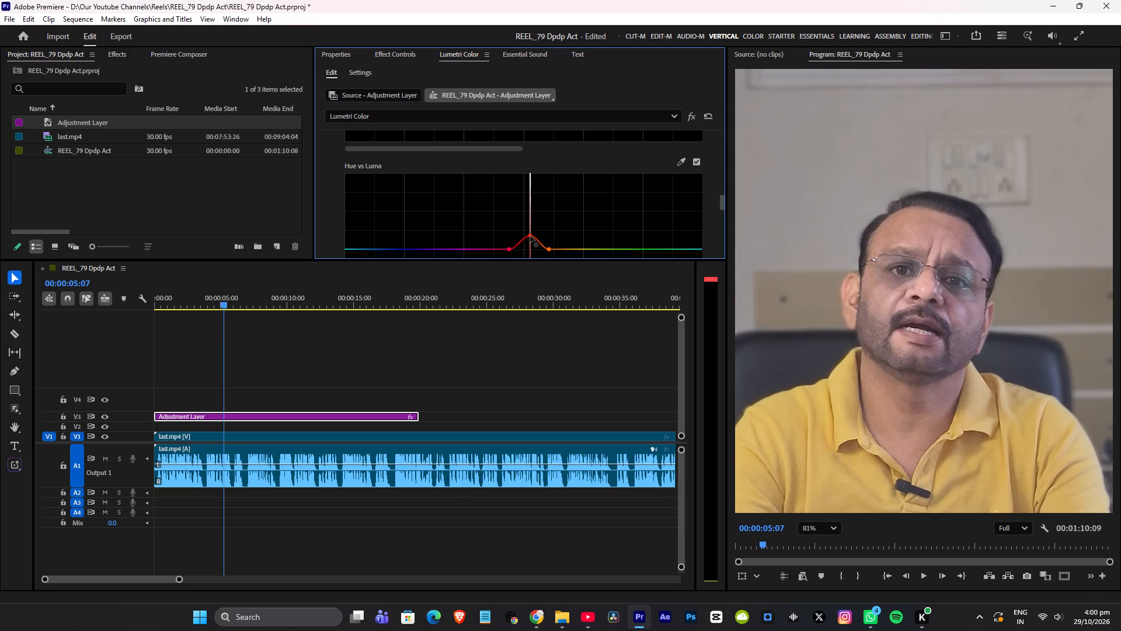
left_click_drag(530, 235, 530, 237)
Scrub the opening to 00:00:04:22 and compare the picture with and without the Lumetri correction, close up and in full frame.
left_click_drag(250, 297, 128, 314)
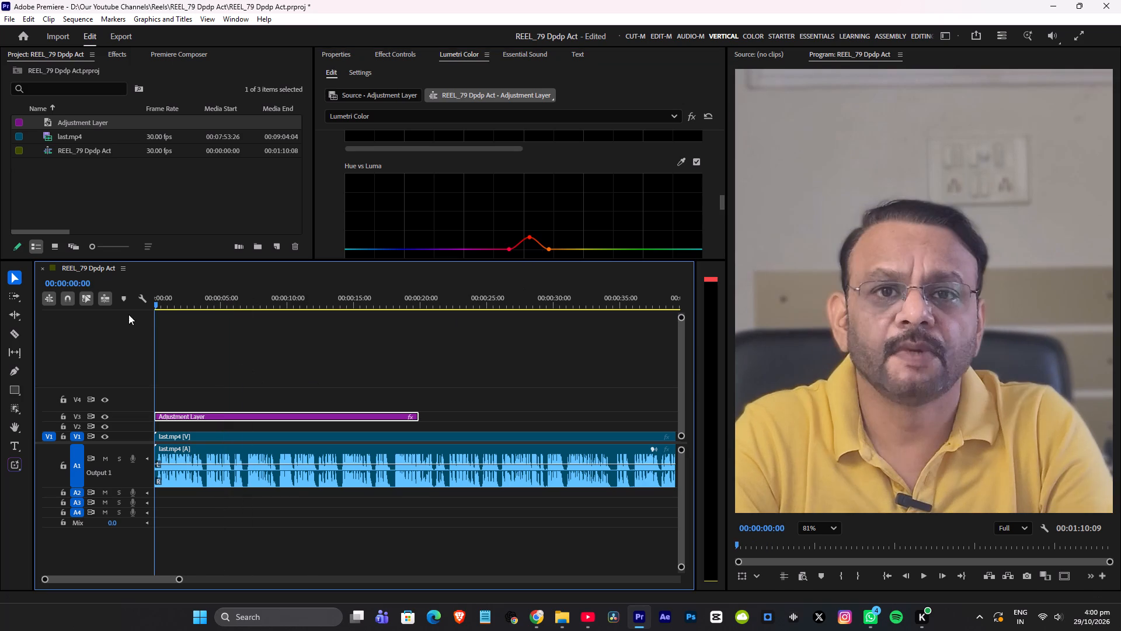
left_click_drag(128, 314, 219, 308)
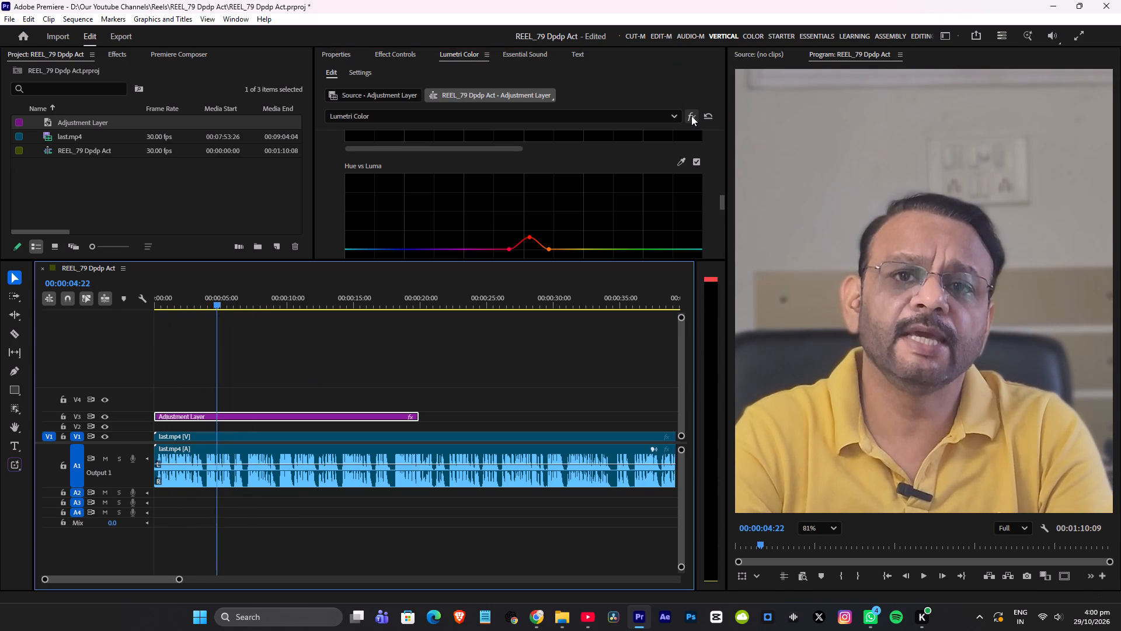
left_click(692, 116)
left_click(692, 116)
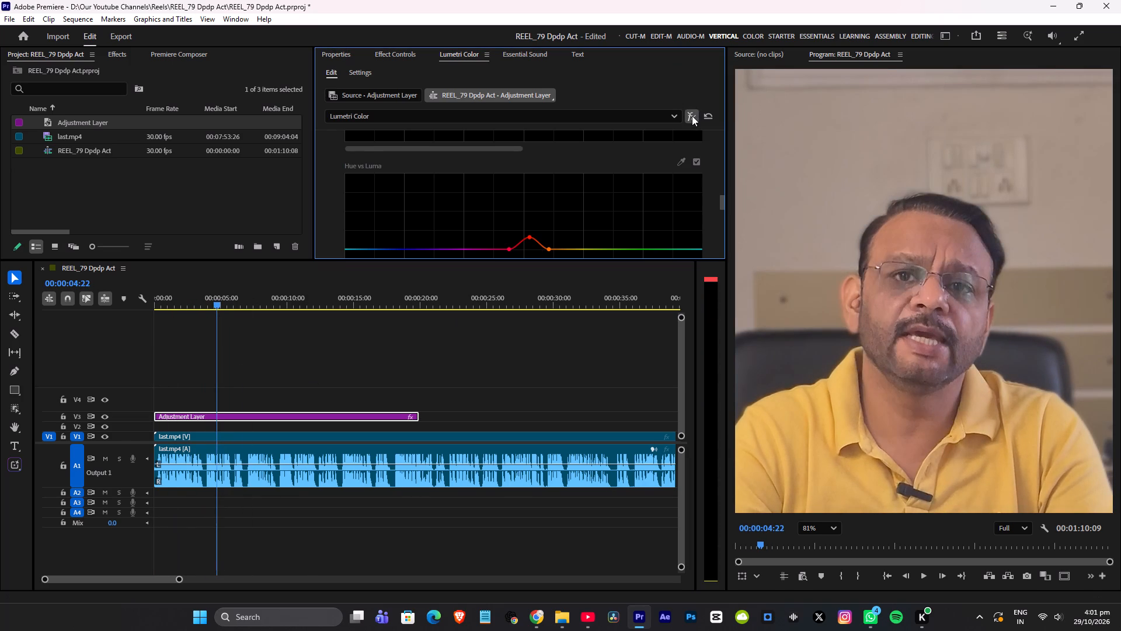
scroll(897, 158, "down", 6)
scroll(894, 157, "up", 2)
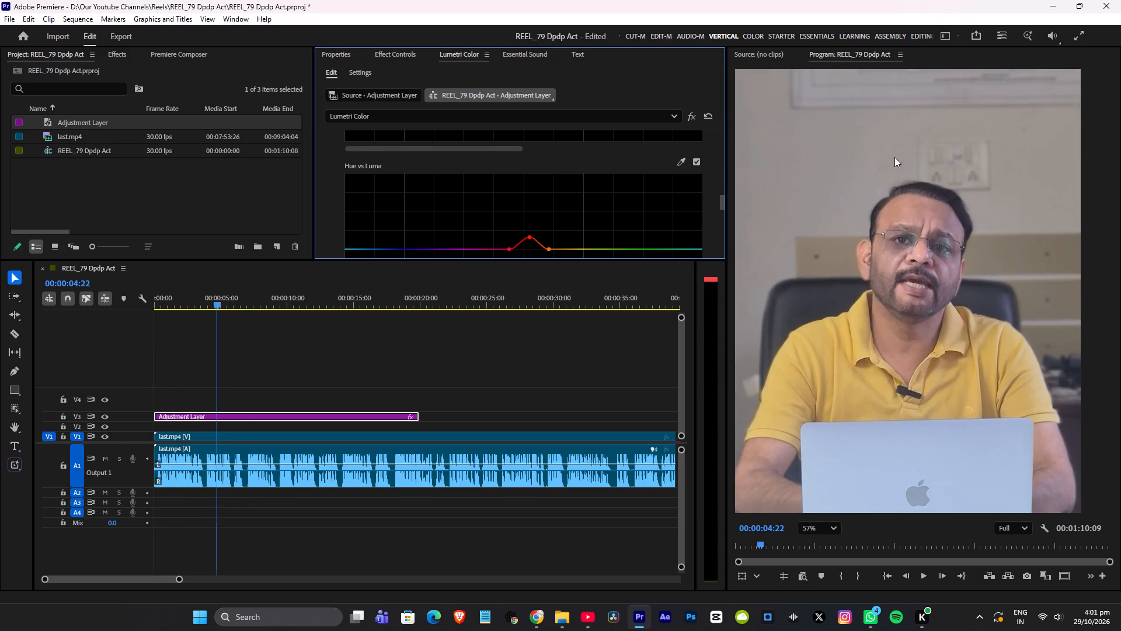
scroll(894, 157, "up", 1)
left_click(695, 115)
left_click(695, 115)
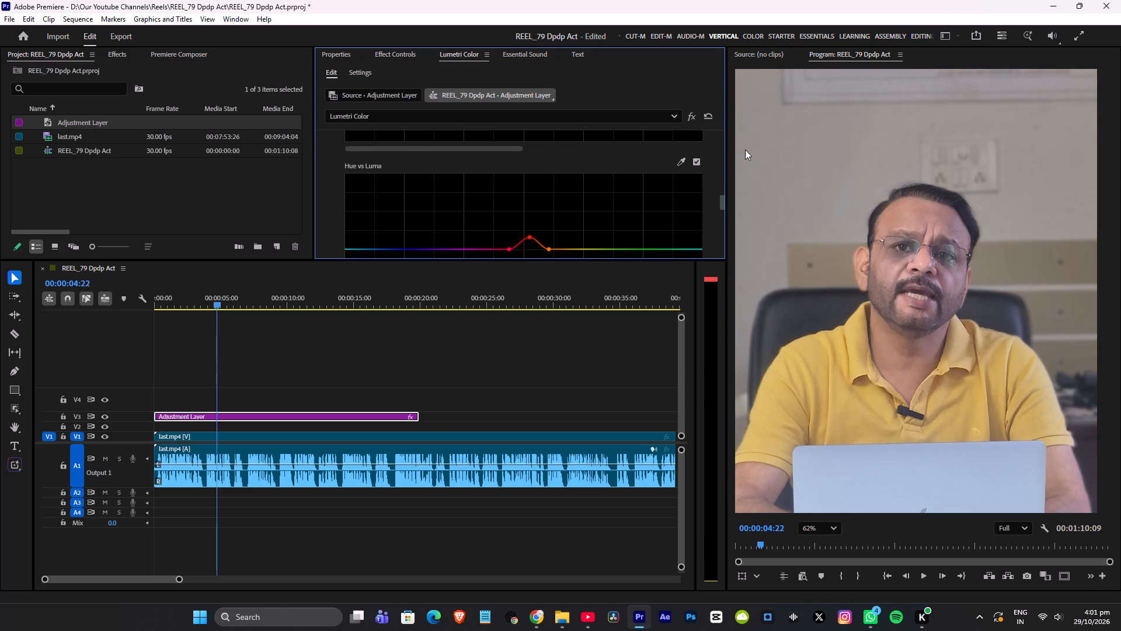
scroll(853, 255, "down", 3)
scroll(843, 200, "down", 6)
scroll(848, 210, "up", 3)
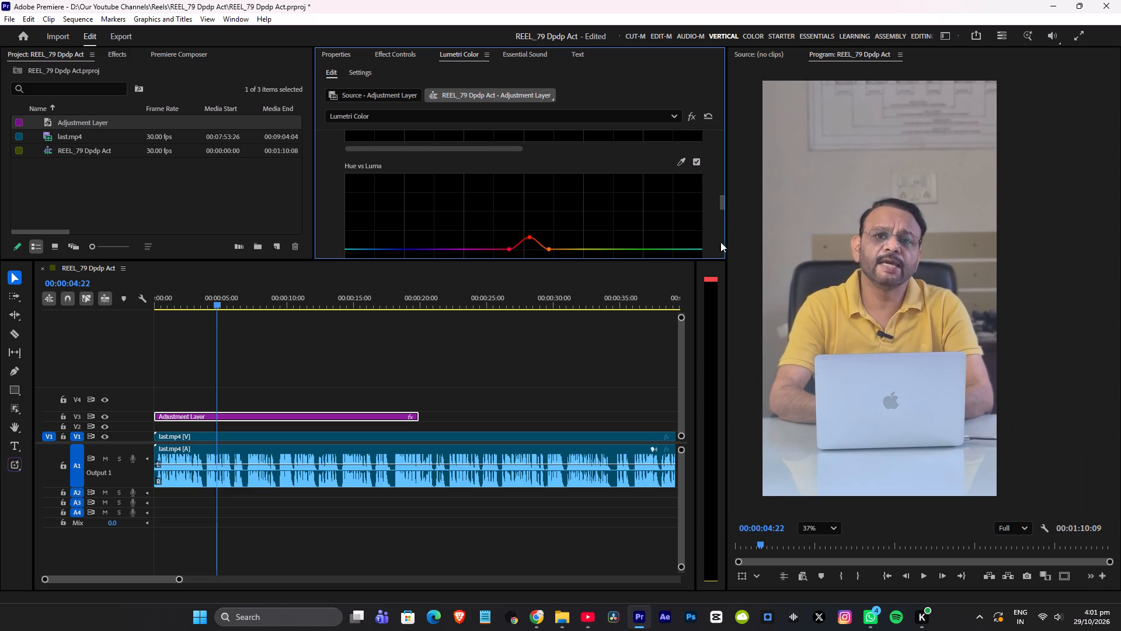
Set the vignette Amount to -3.0 in the adjustment layer's Lumetri settings.
scroll(508, 196, "down", 6)
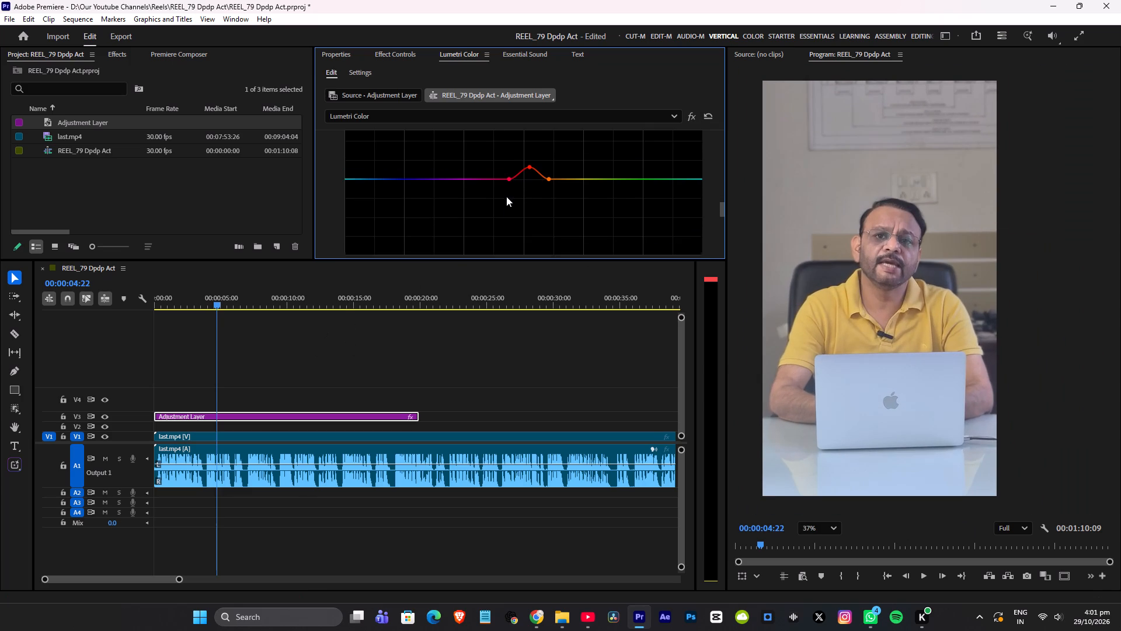
scroll(506, 196, "down", 18)
scroll(506, 203, "down", 4)
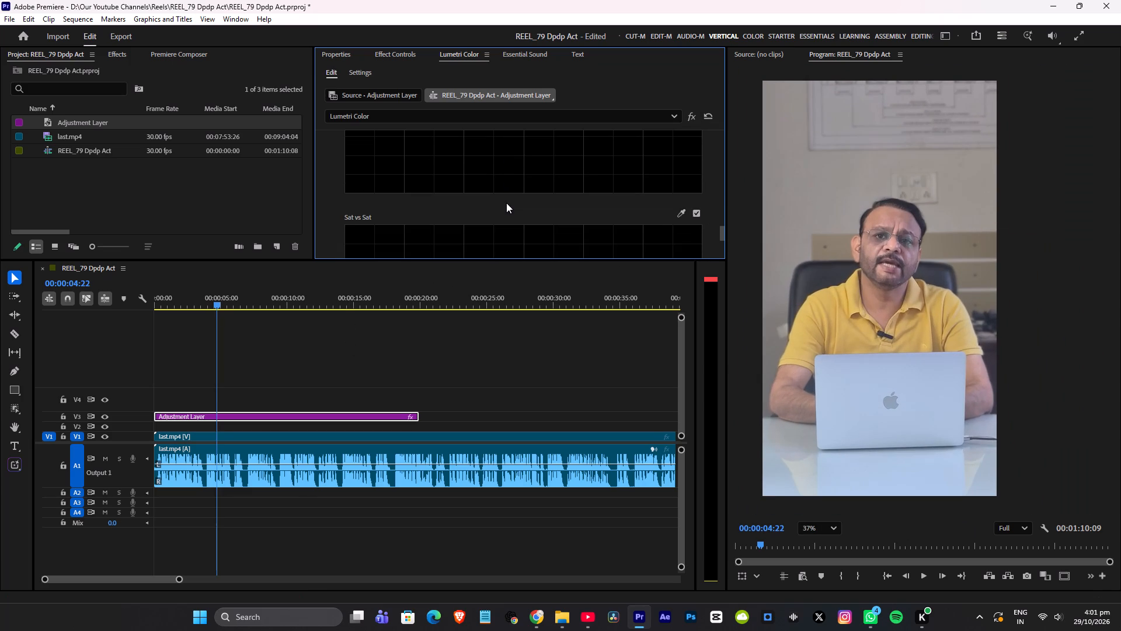
scroll(506, 203, "down", 19)
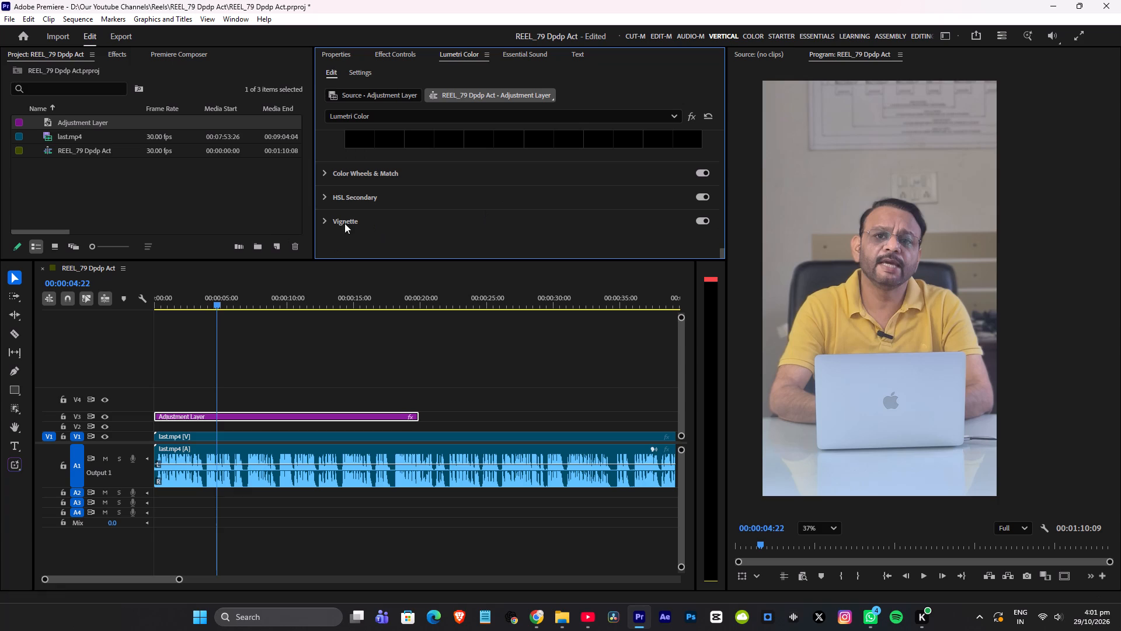
left_click(326, 222)
scroll(525, 206, "up", 4)
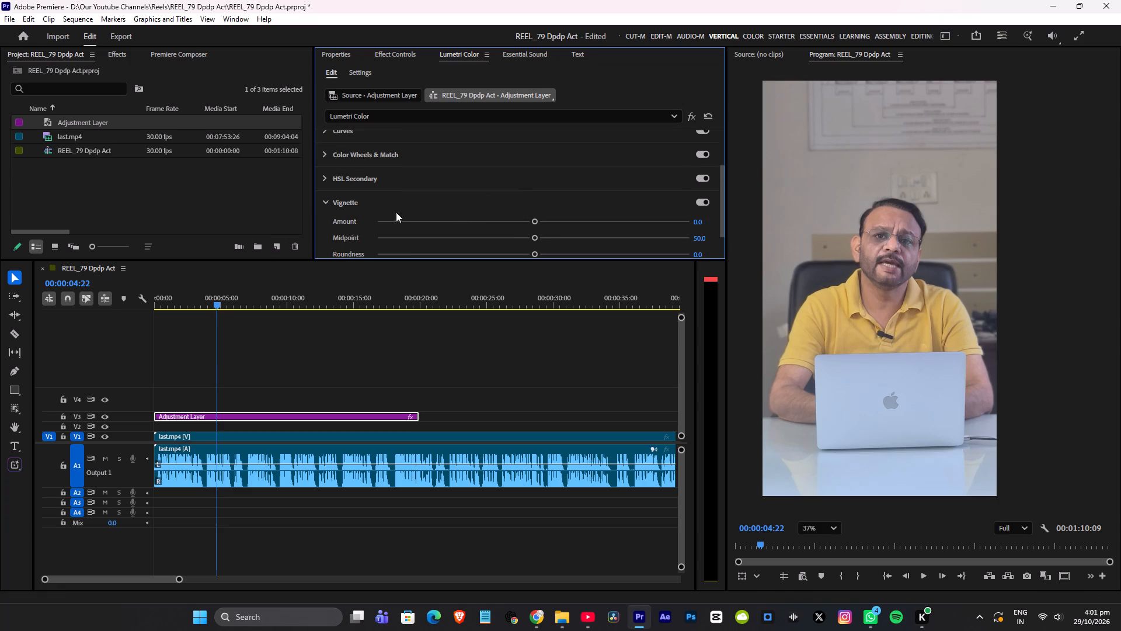
scroll(475, 212, "down", 2)
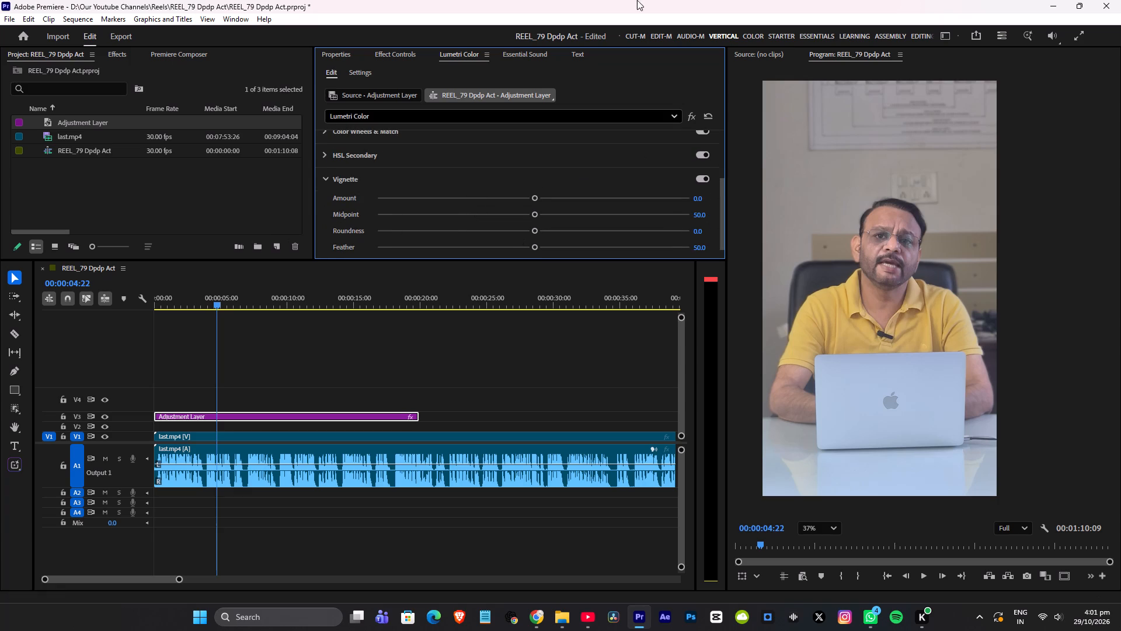
left_click_drag(535, 198, 447, 213)
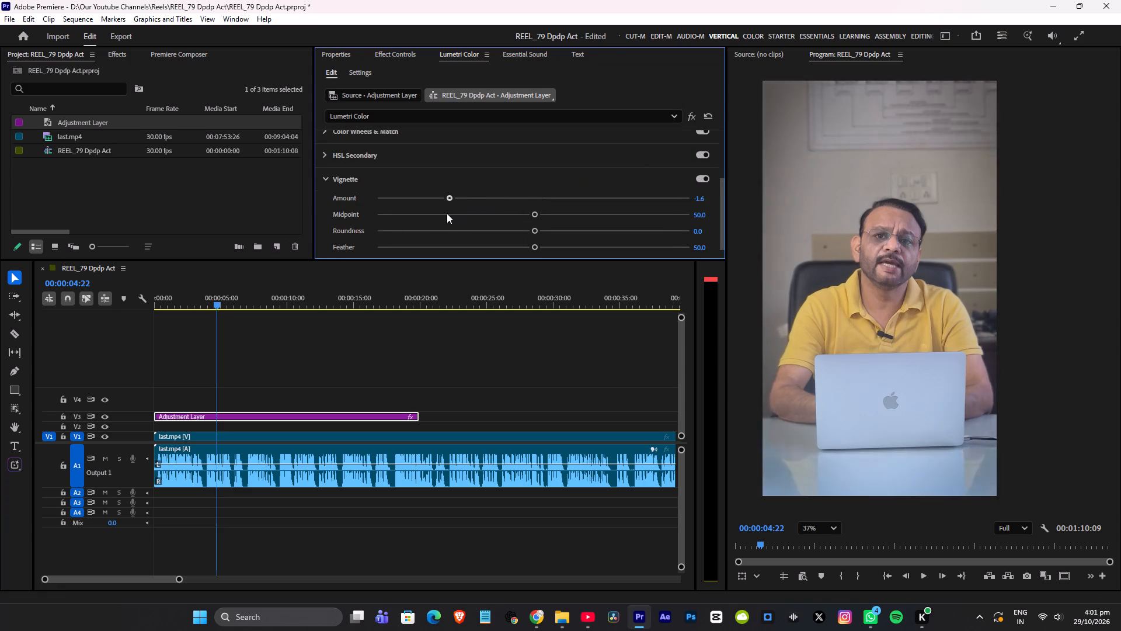
left_click_drag(447, 213, 299, 240)
Reduce the vignette Feather to 0 to reveal its edge, and shape it with Midpoint about 20.5 and Roundness about 39.2.
scroll(438, 188, "down", 3)
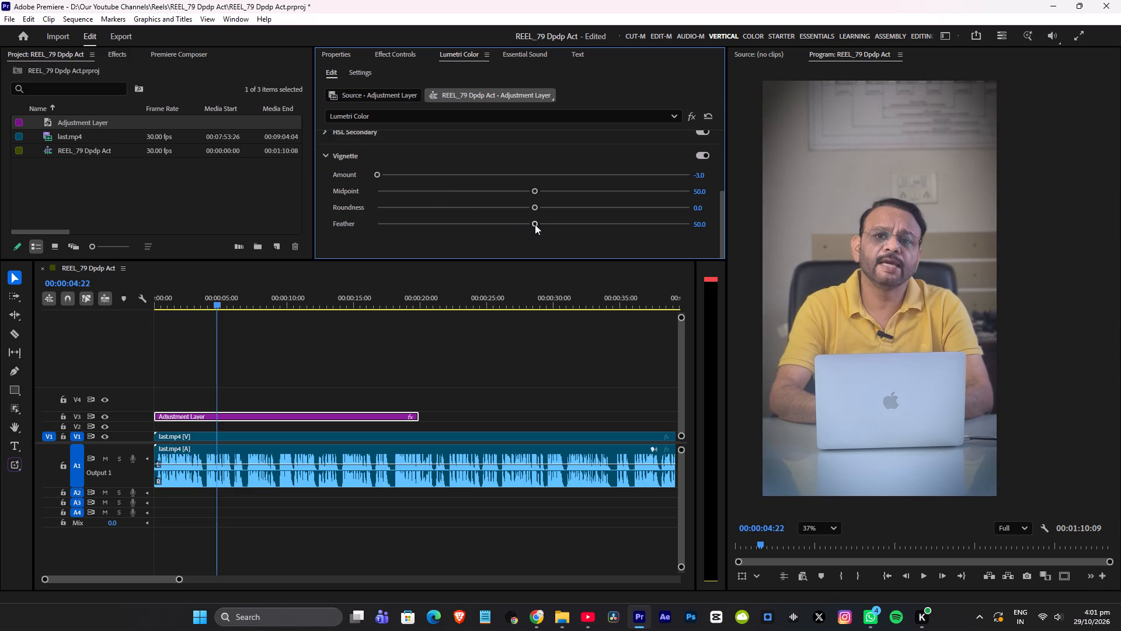
left_click_drag(535, 224, 364, 234)
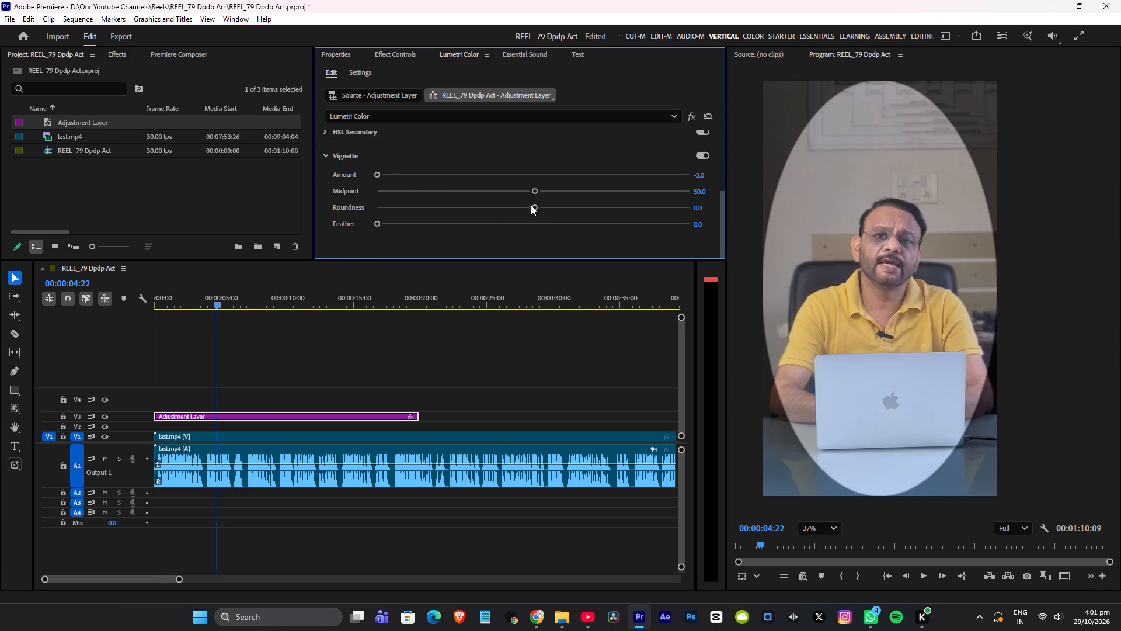
left_click_drag(534, 208, 552, 207)
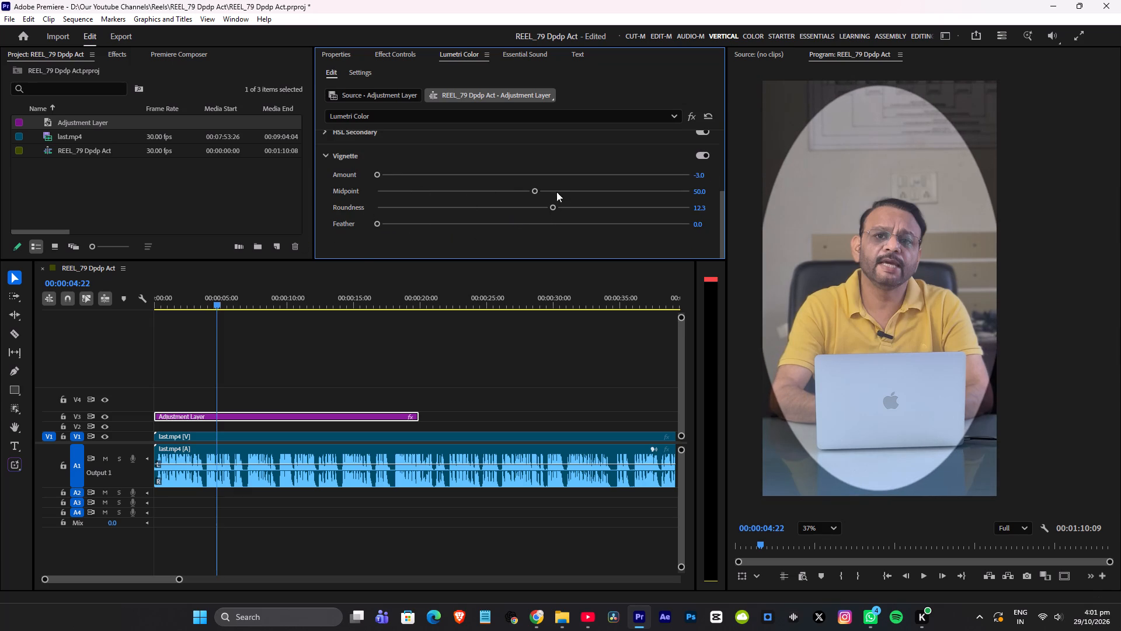
left_click_drag(534, 188, 462, 223)
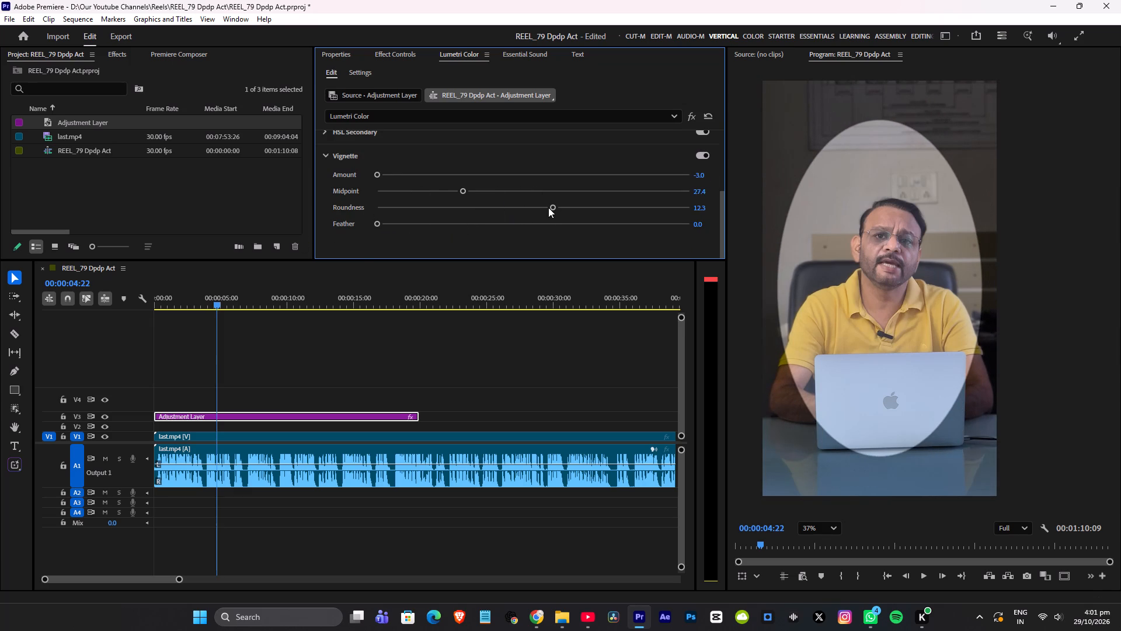
left_click_drag(555, 206, 587, 209)
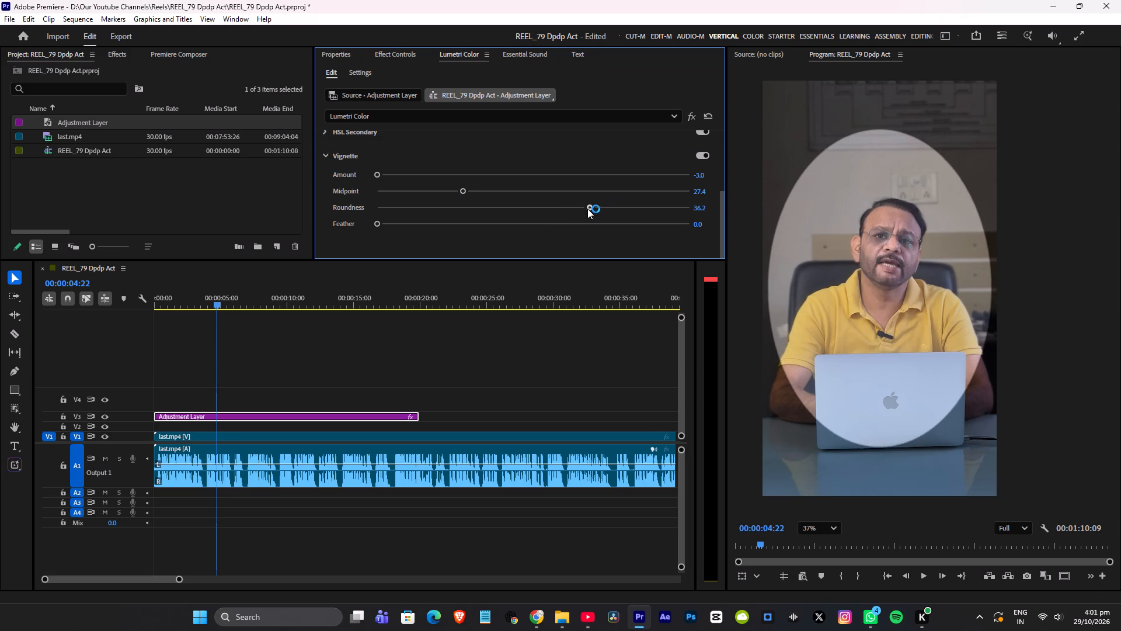
left_click_drag(587, 209, 585, 213)
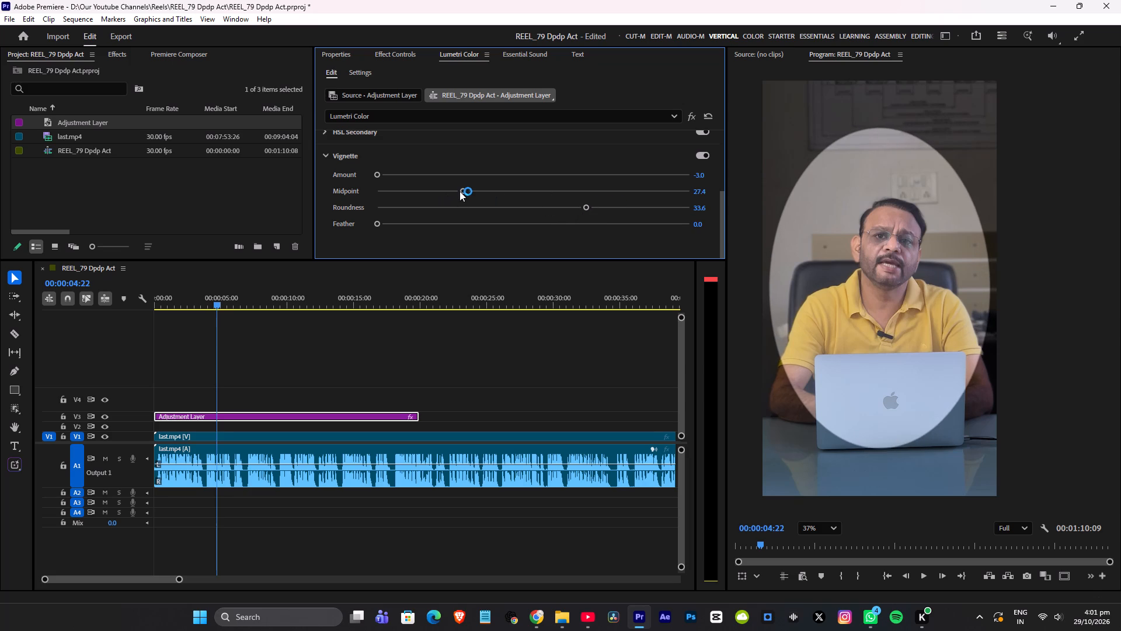
left_click_drag(461, 191, 440, 202)
left_click_drag(587, 207, 603, 204)
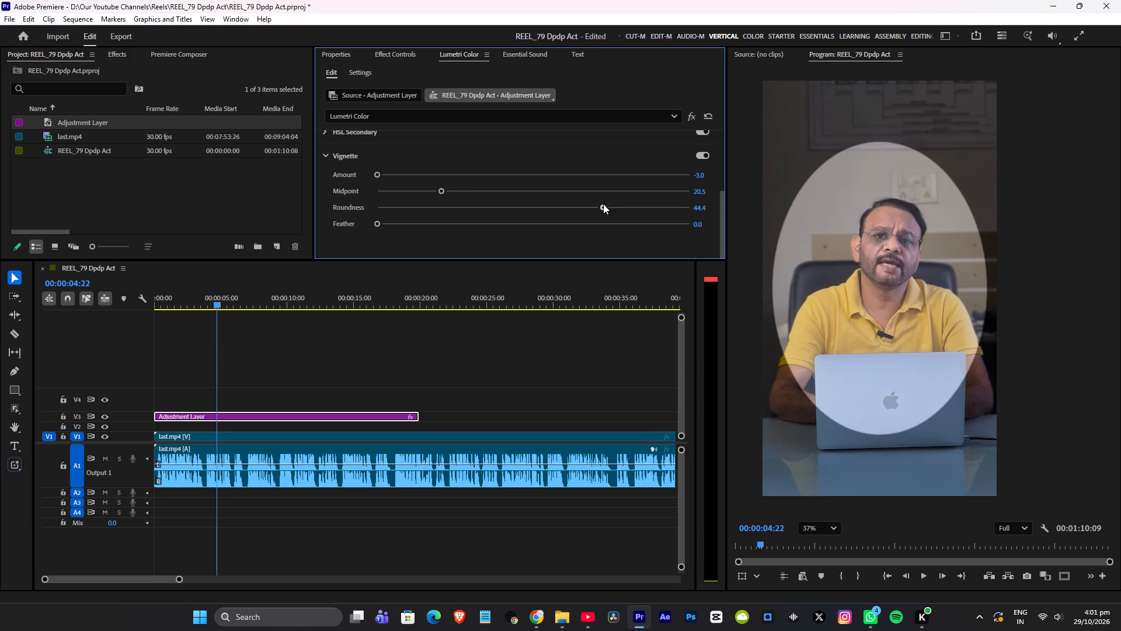
left_click_drag(603, 204, 594, 211)
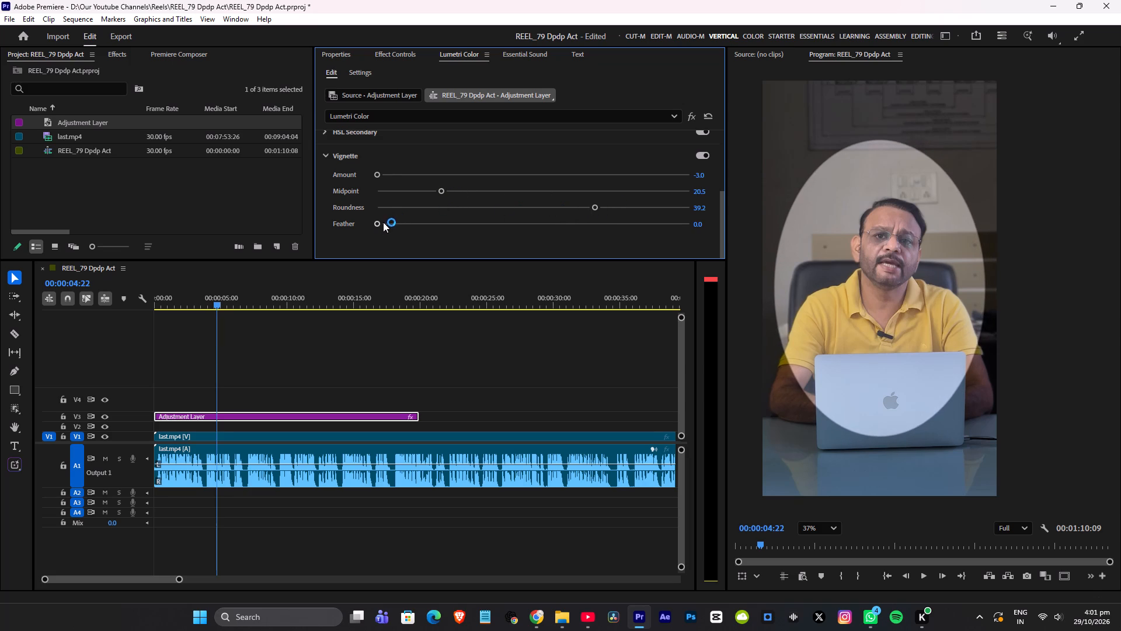
Soften the vignette edge fully by setting its Feather to 100.
left_click_drag(377, 223, 838, 203)
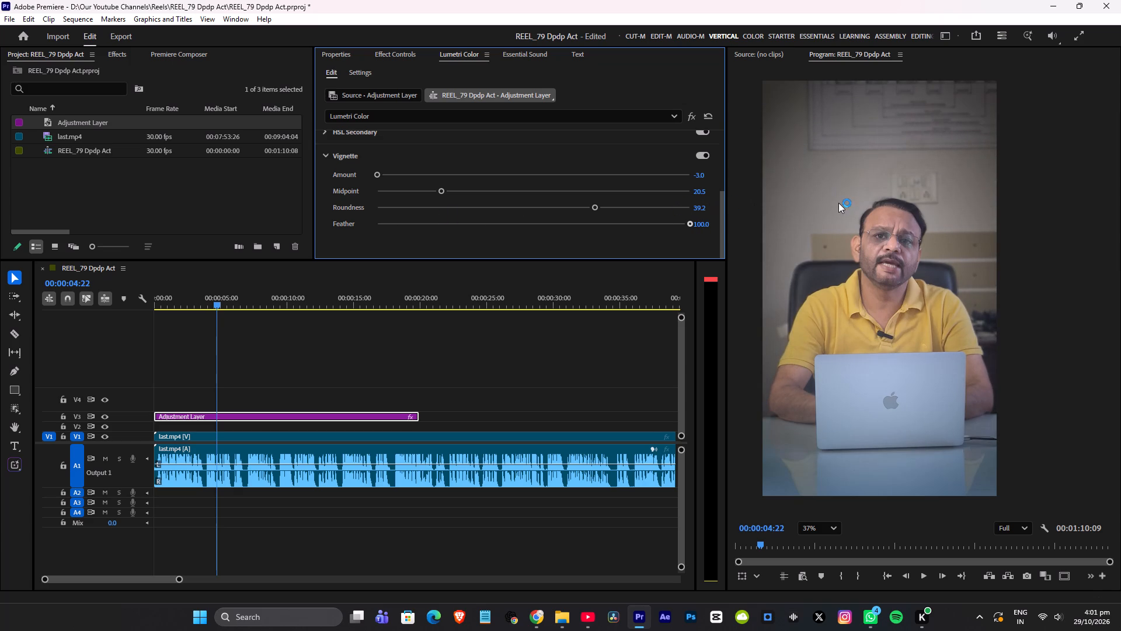
left_click_drag(838, 203, 935, 200)
left_click(239, 362)
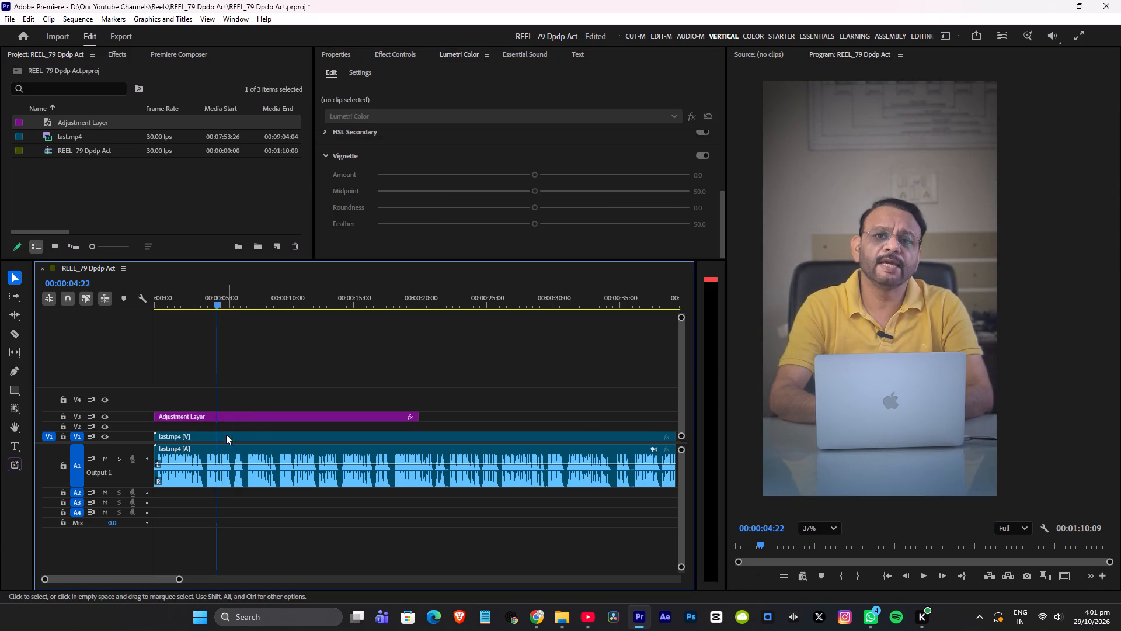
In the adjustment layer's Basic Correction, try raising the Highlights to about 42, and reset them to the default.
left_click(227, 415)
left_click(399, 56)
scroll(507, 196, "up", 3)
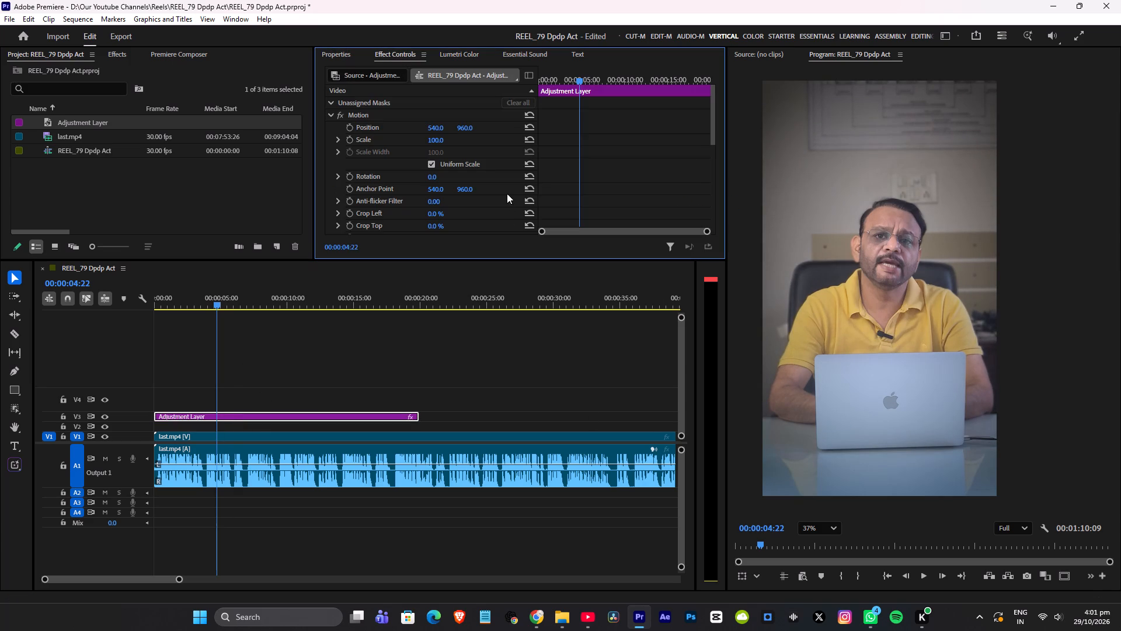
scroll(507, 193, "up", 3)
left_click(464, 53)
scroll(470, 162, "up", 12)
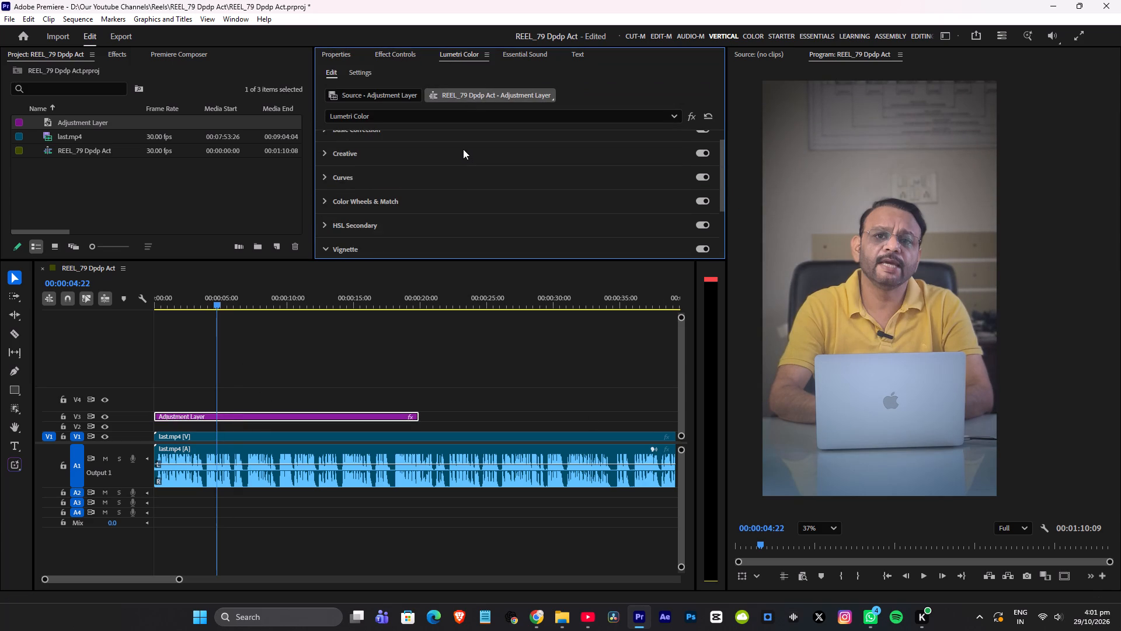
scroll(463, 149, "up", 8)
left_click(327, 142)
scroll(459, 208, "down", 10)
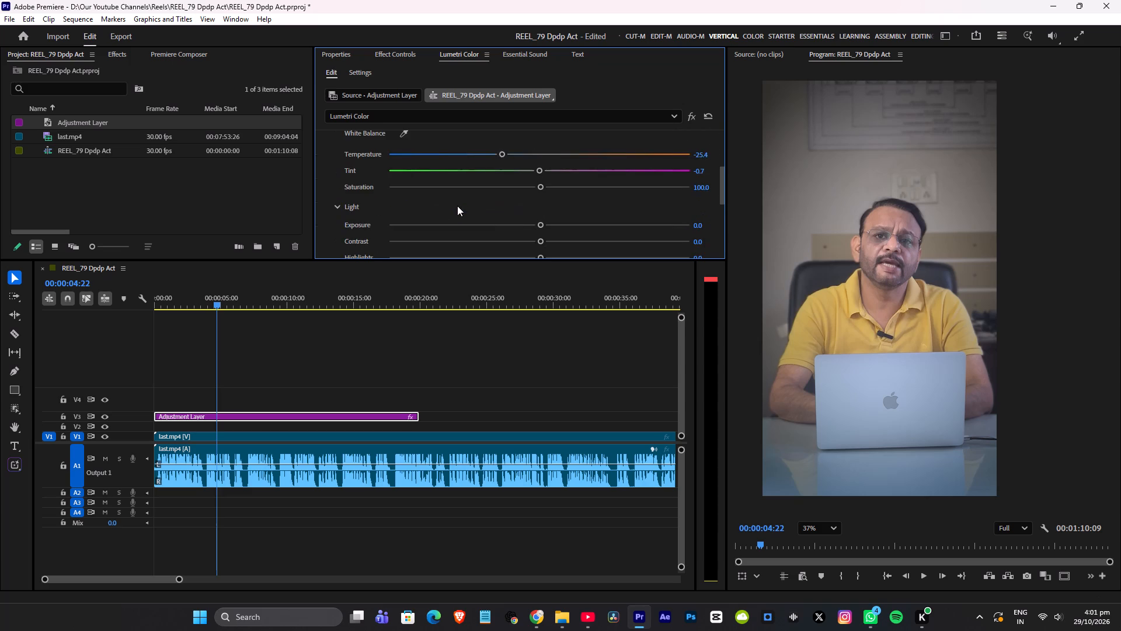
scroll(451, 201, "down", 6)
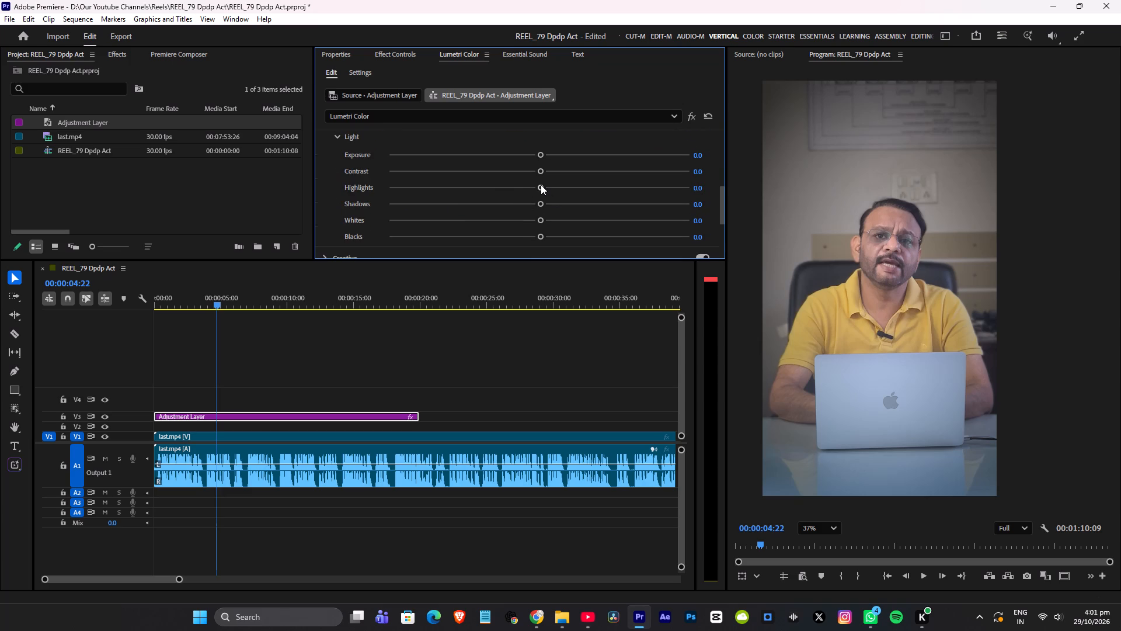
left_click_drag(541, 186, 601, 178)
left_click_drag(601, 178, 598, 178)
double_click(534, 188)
In the Light settings of Basic Correction, set the Whites to about 31.8 and the Contrast to 20.
left_click_drag(542, 221, 558, 217)
left_click_drag(558, 217, 583, 214)
left_click_drag(583, 214, 586, 214)
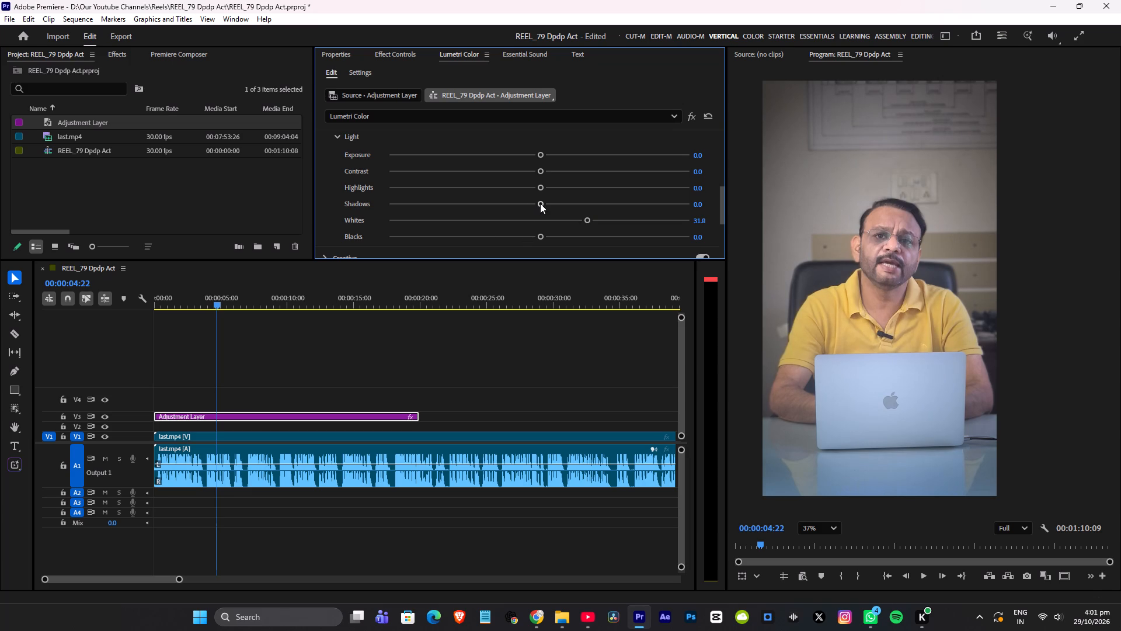
left_click(698, 171)
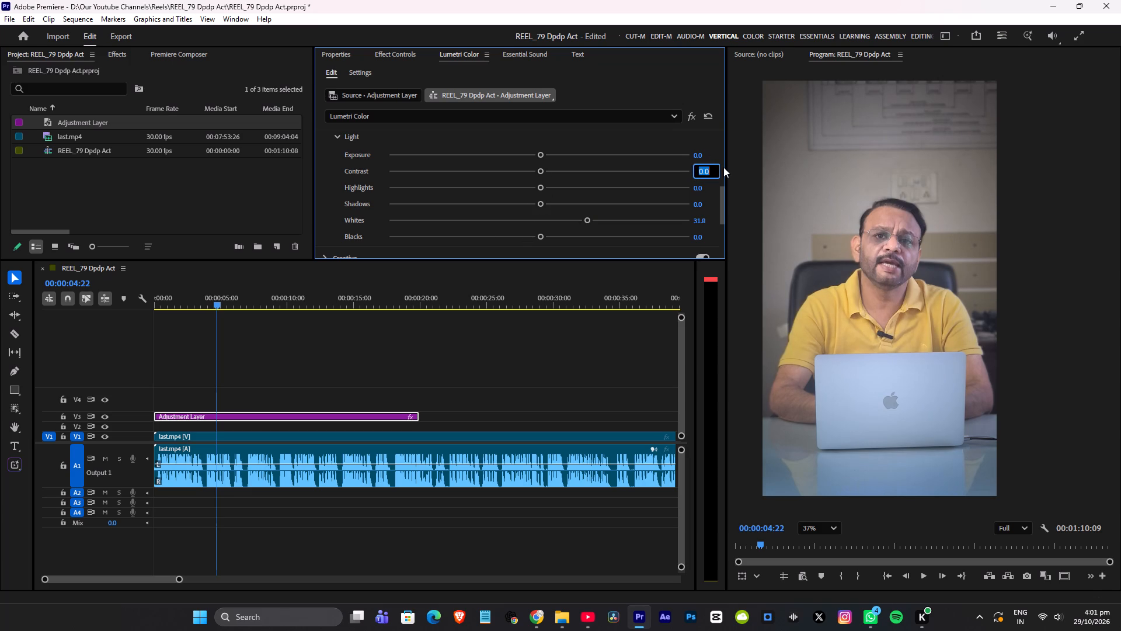
type("20")
key("Return")
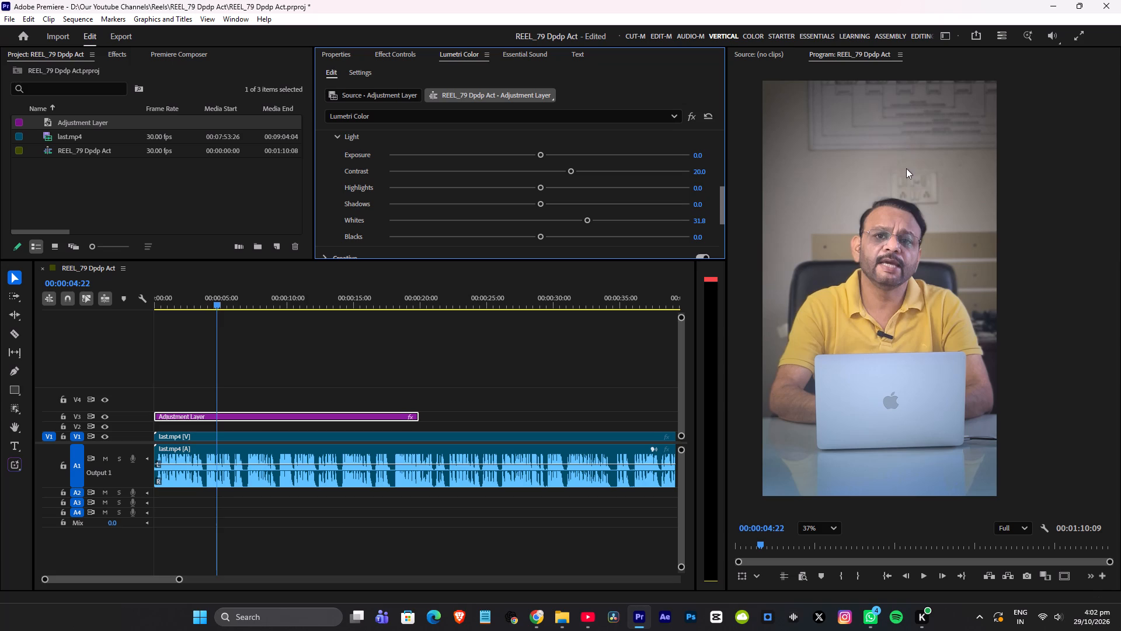
Cool the adjustment layer's white balance by setting the Temperature to about -31.8.
scroll(465, 151, "up", 9)
left_click_drag(503, 189, 492, 193)
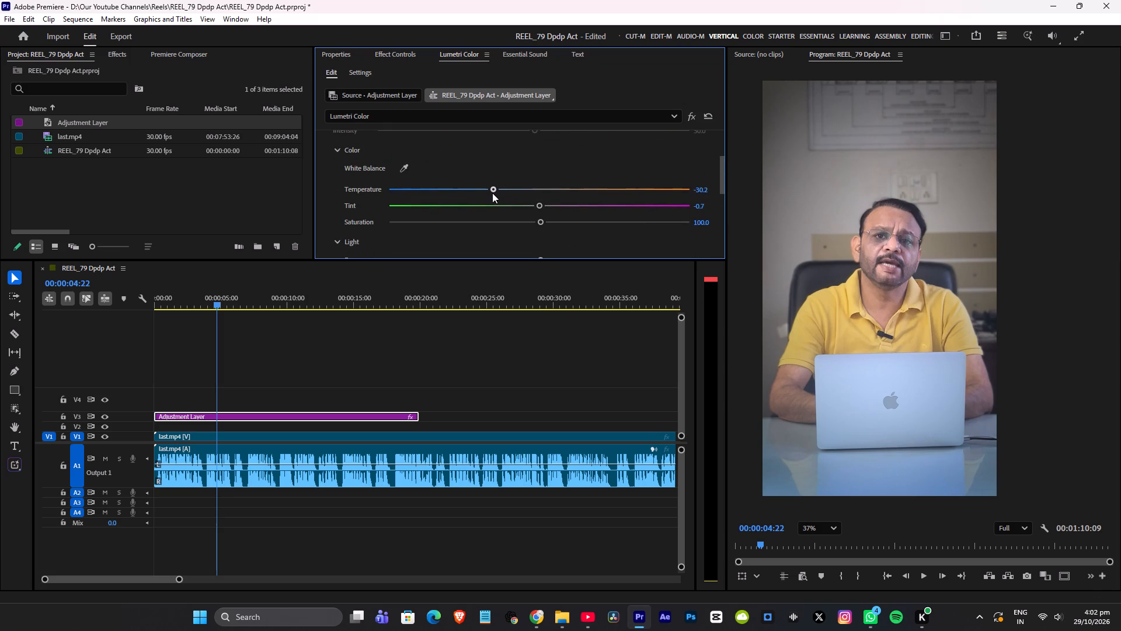
left_click_drag(492, 193, 490, 193)
Play the graded shot full screen from 00:00:04:22 to check the correction and vignette.
key("ctrl+grave")
key("space")
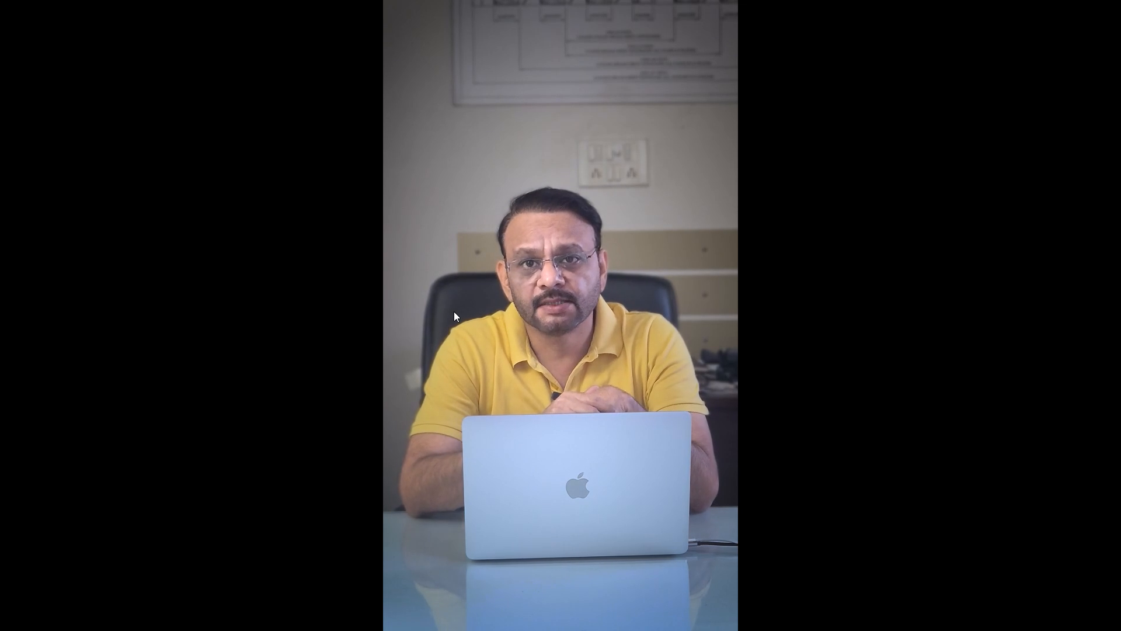
key("space")
key("shift+Escape")
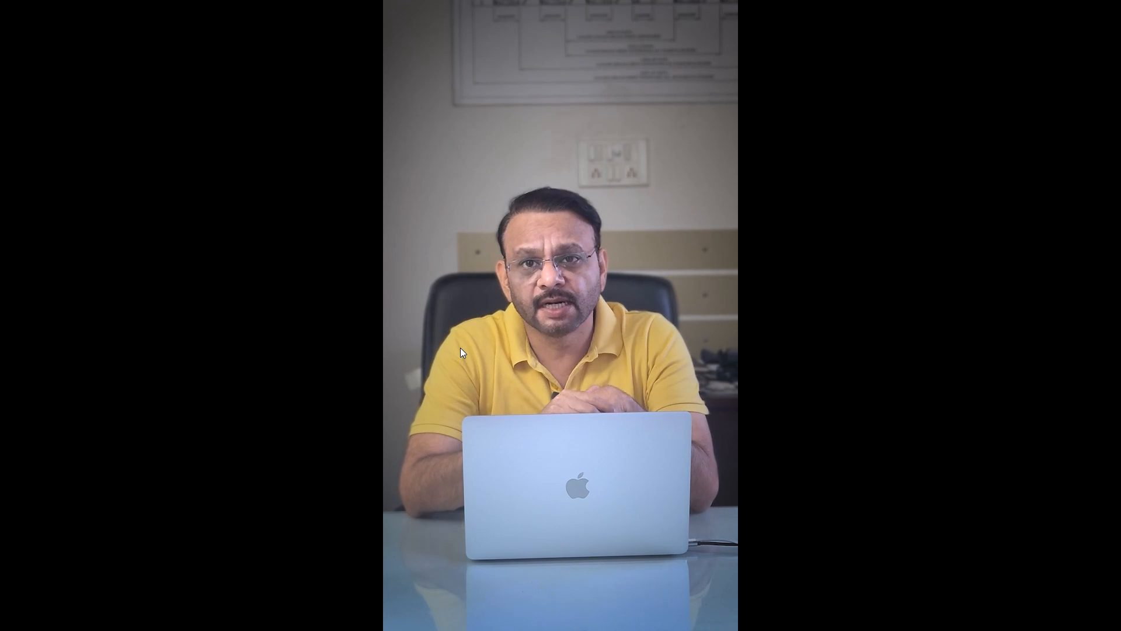
key("ctrl+grave")
Reselect the adjustment layer on track V3.
left_click(263, 352)
left_click(270, 418)
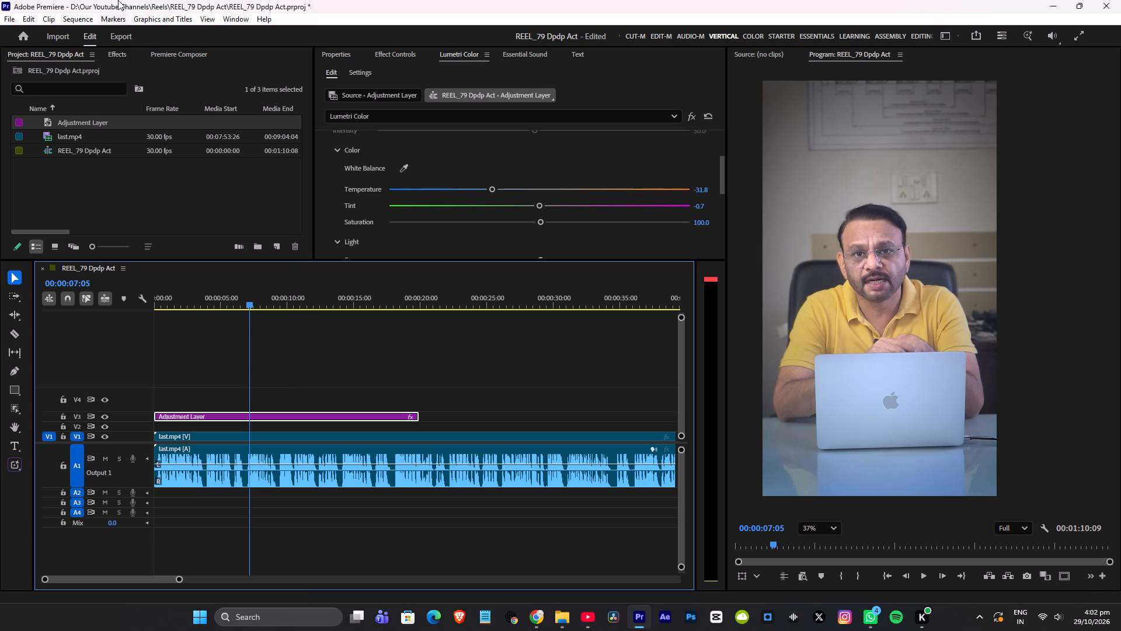
Find the Beauty Box video effect by searching for "beauty" and apply it to the adjustment layer on track V3.
left_click(122, 54)
left_click(50, 75)
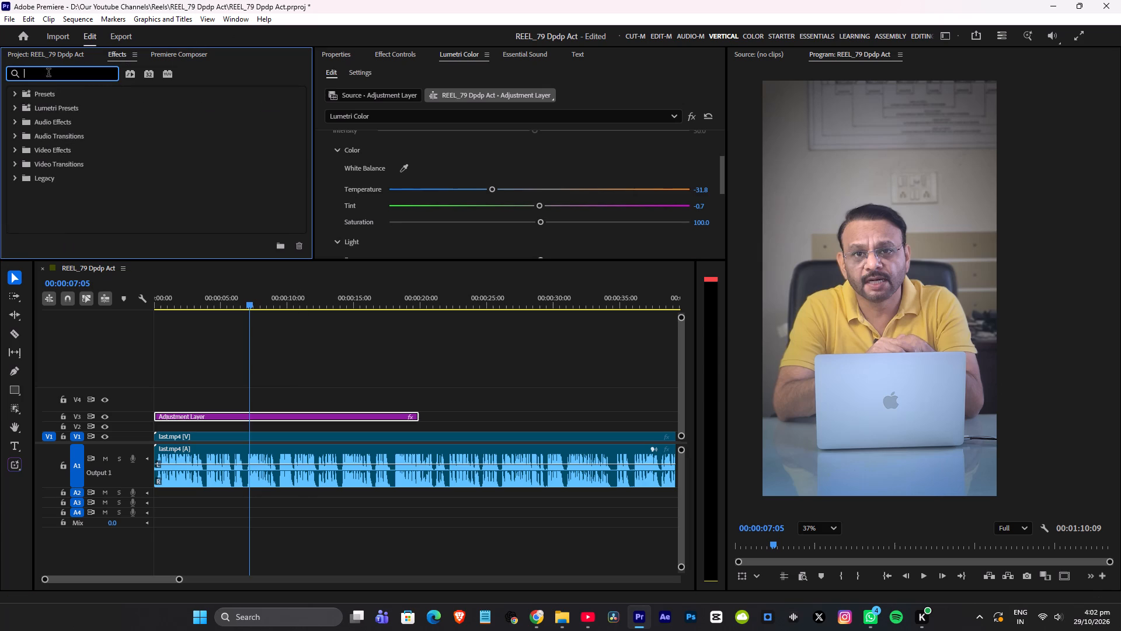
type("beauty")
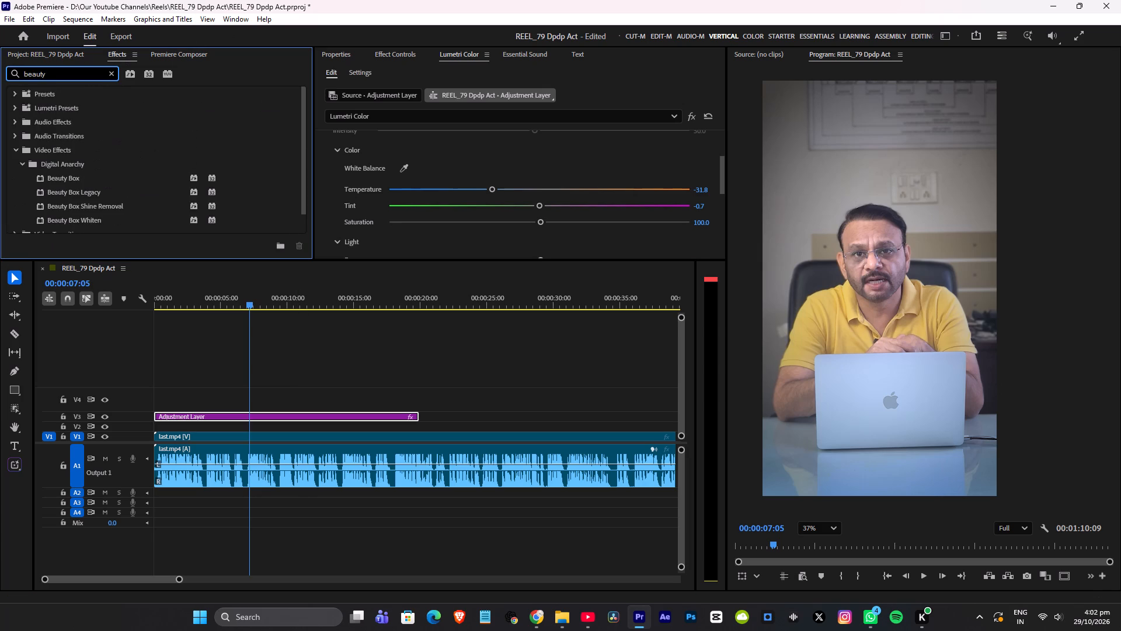
scroll(106, 181, "down", 2)
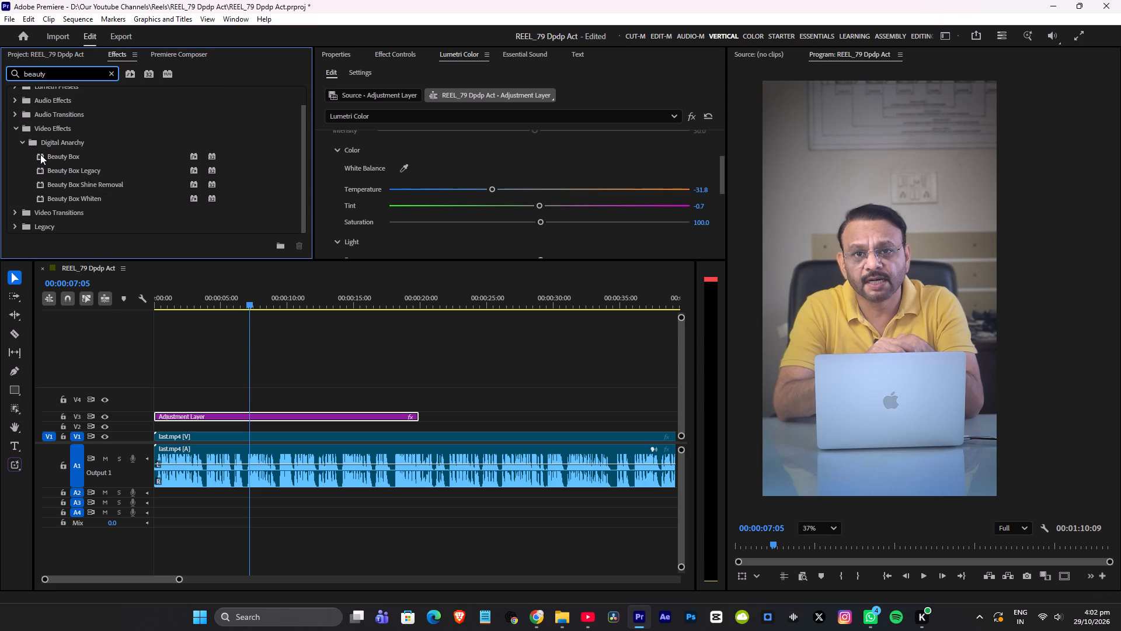
left_click_drag(39, 155, 310, 414)
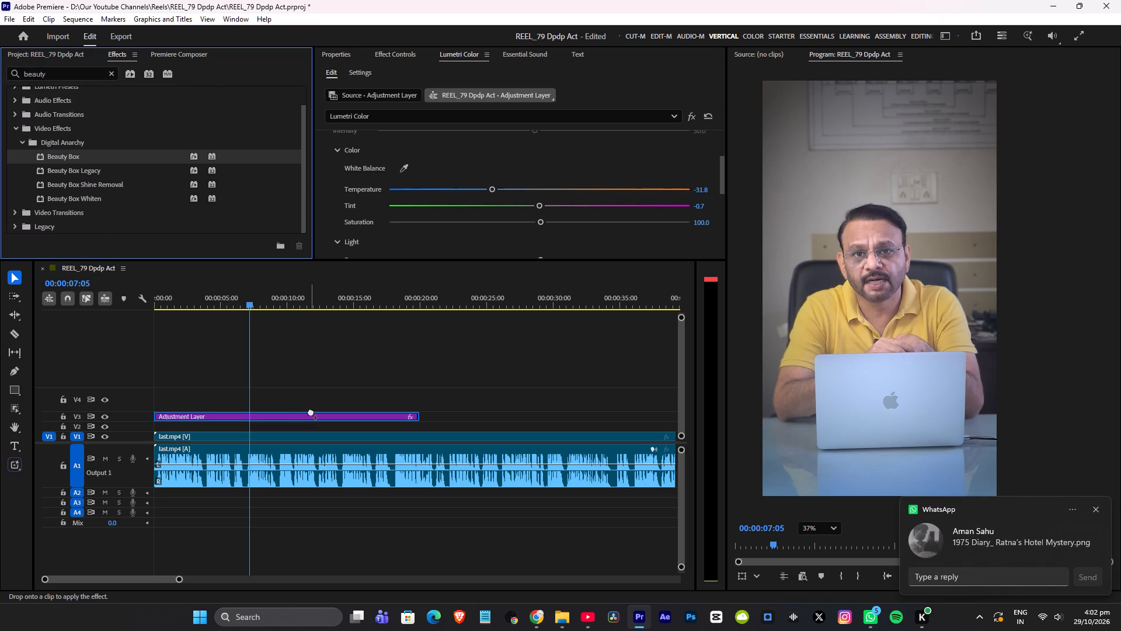
Inspect the speaker's face up close in the program preview at 00:00:07:05 to check the skin smoothing.
scroll(904, 245, "up", 1)
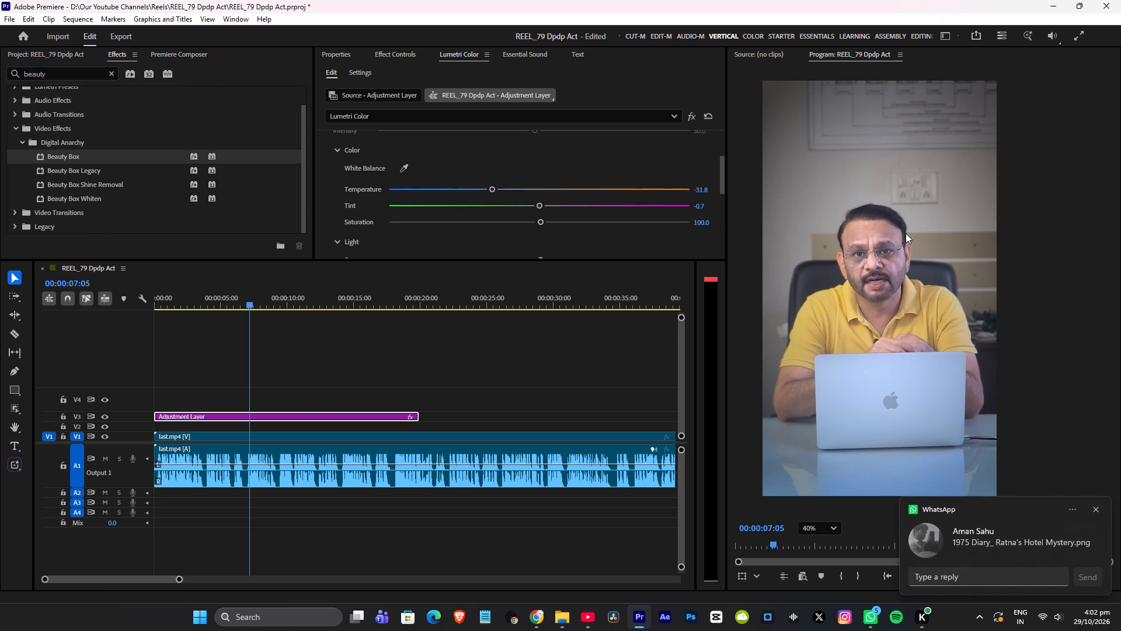
scroll(863, 241, "up", 2)
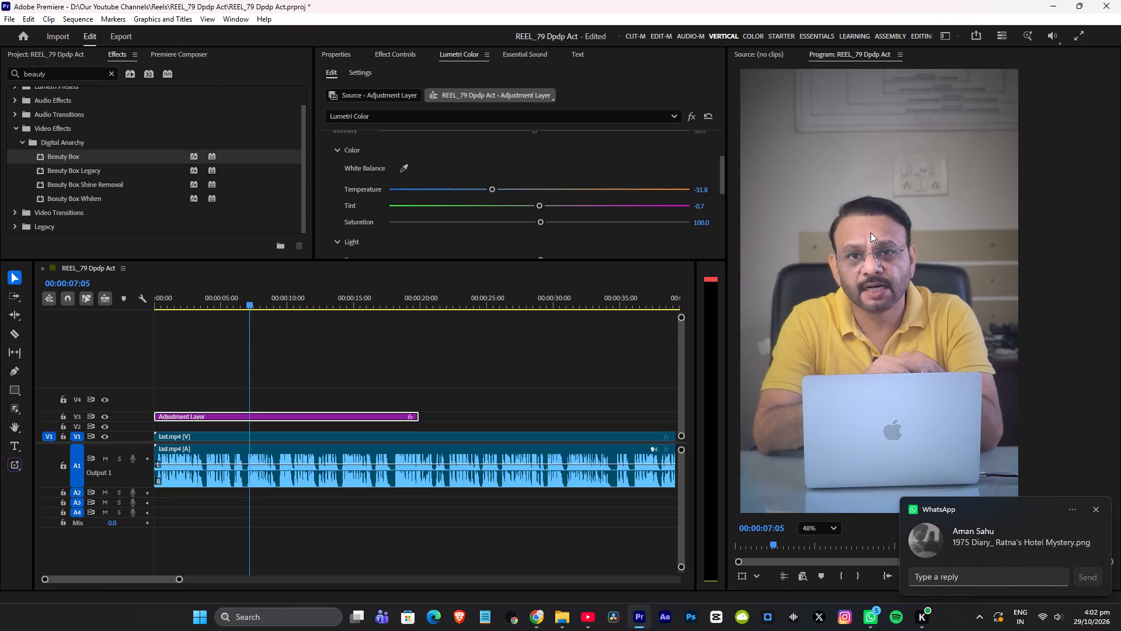
scroll(871, 233, "up", 11)
scroll(910, 219, "down", 3)
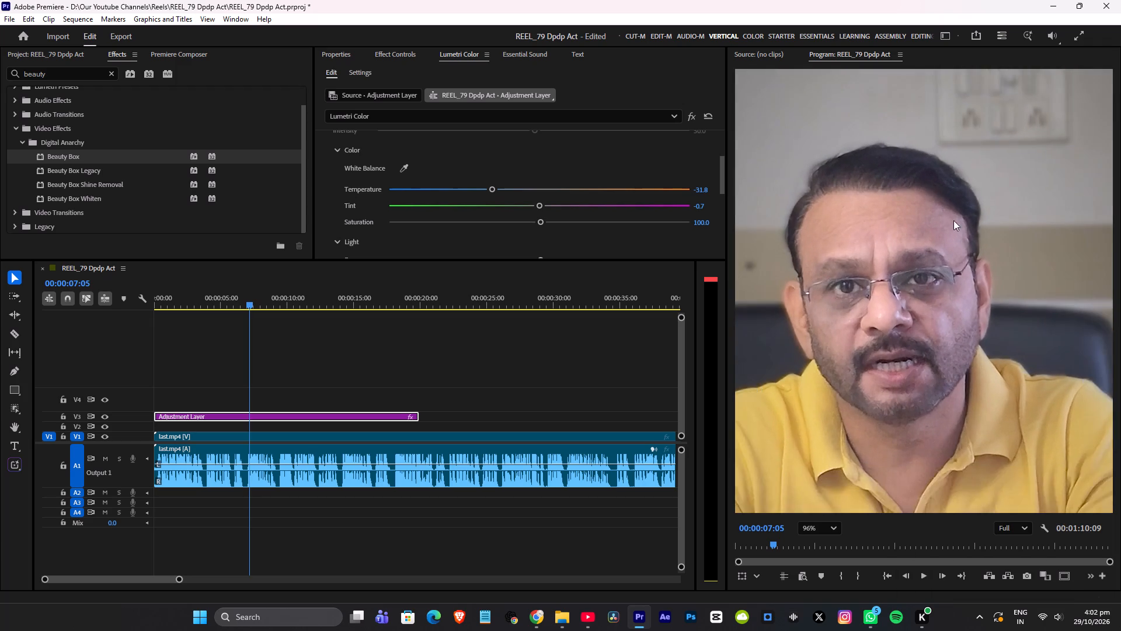
scroll(830, 223, "up", 4)
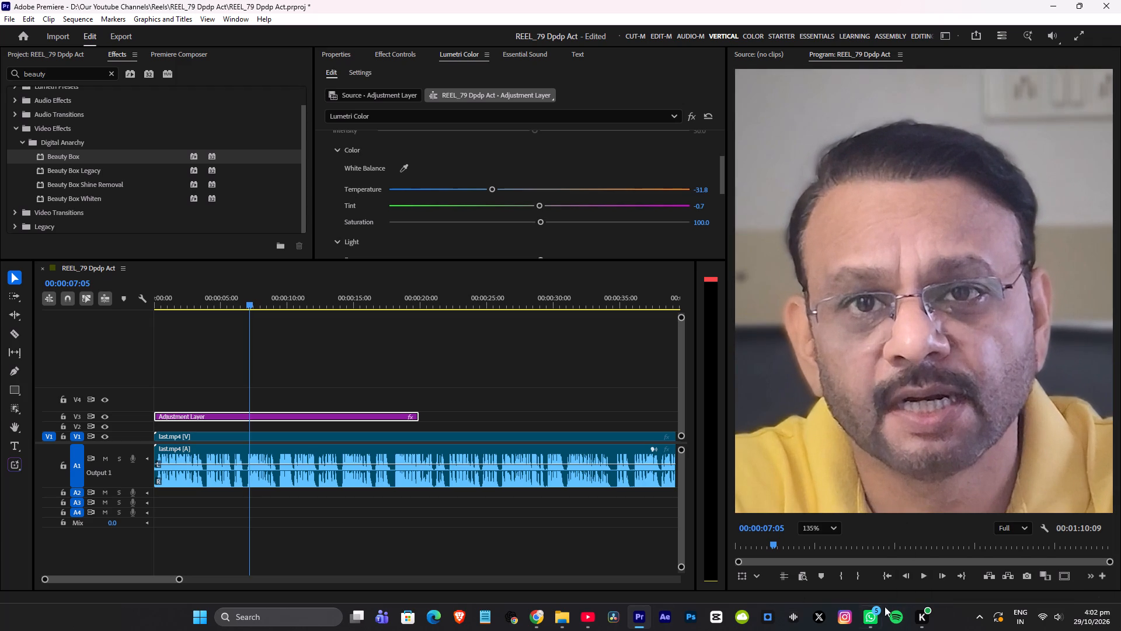
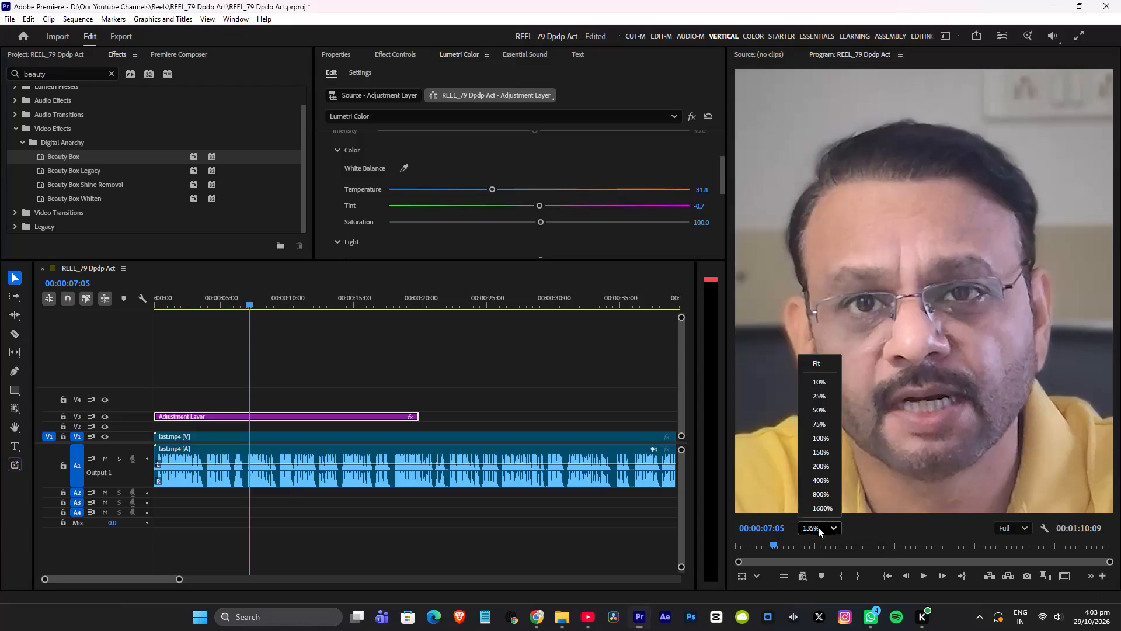
Fit the whole frame in the program view and briefly play the graded shot near the start of the reel.
left_click(835, 362)
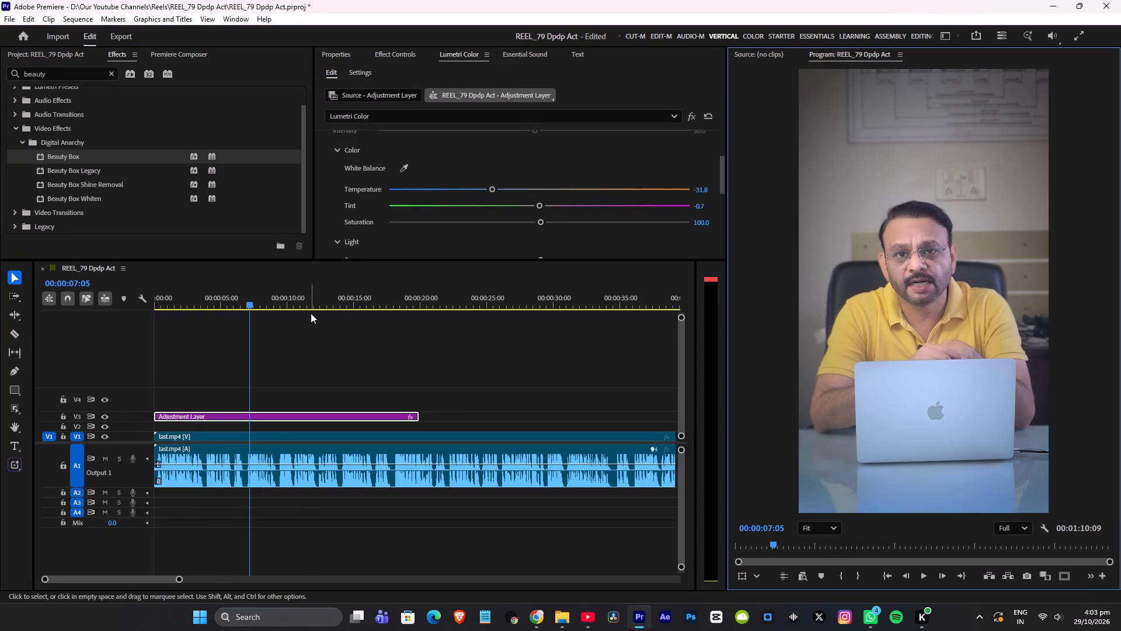
left_click_drag(317, 297, 192, 306)
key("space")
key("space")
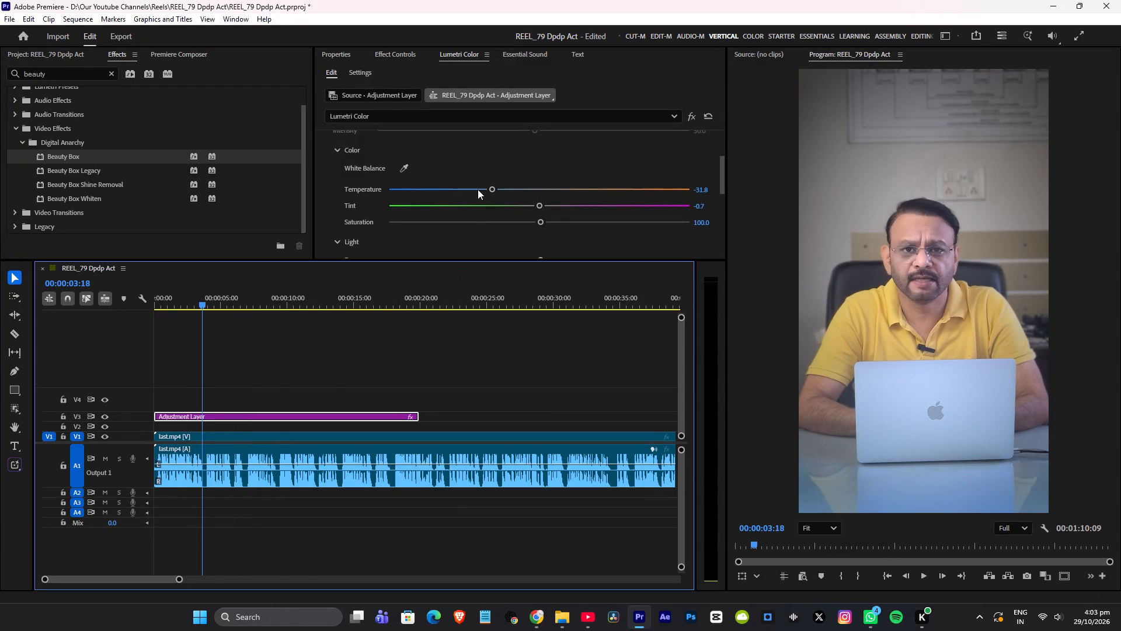
Set the Smoothing Amount of the adjustment layer's Beauty Box effect to 10.
left_click(394, 47)
scroll(942, 242, "up", 5)
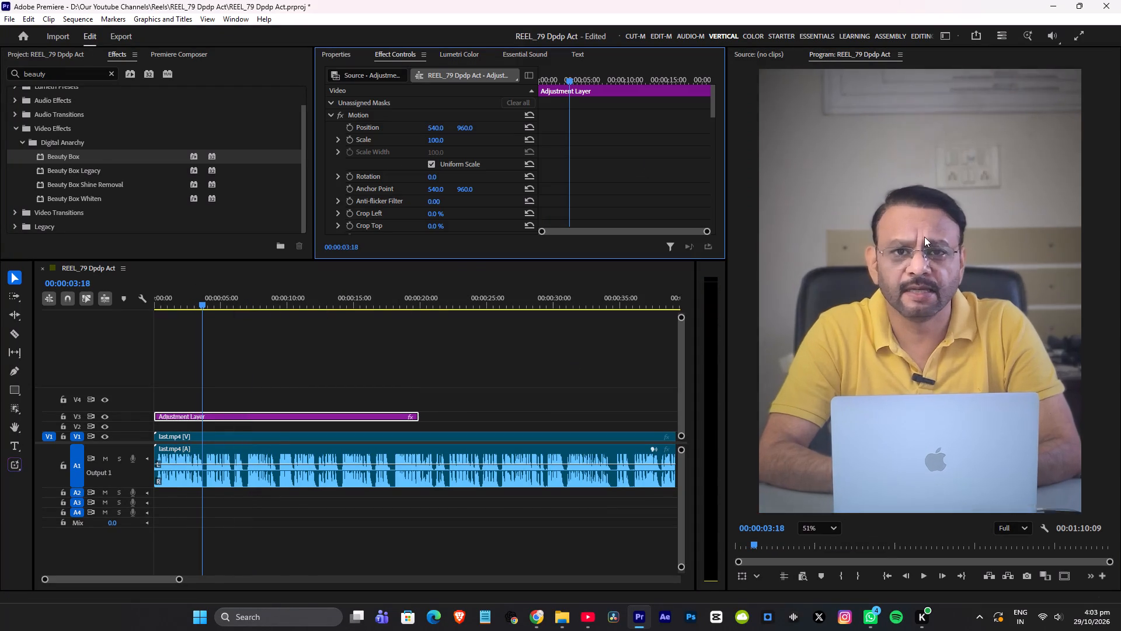
scroll(924, 237, "up", 9)
scroll(343, 163, "down", 15)
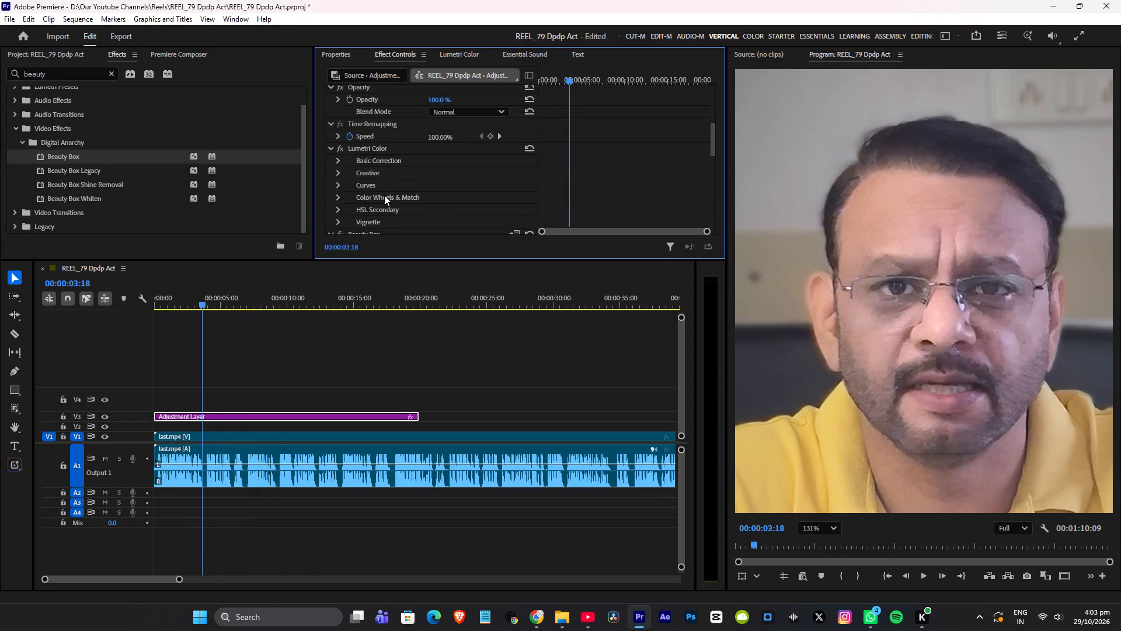
scroll(384, 195, "down", 11)
left_click(434, 117)
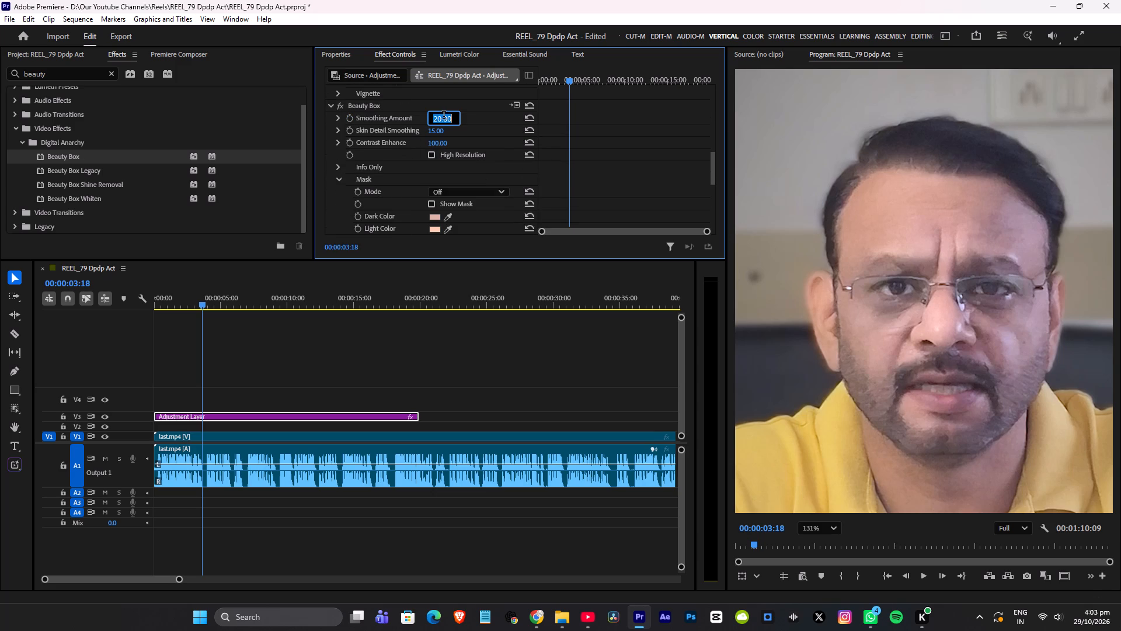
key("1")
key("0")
key("Return")
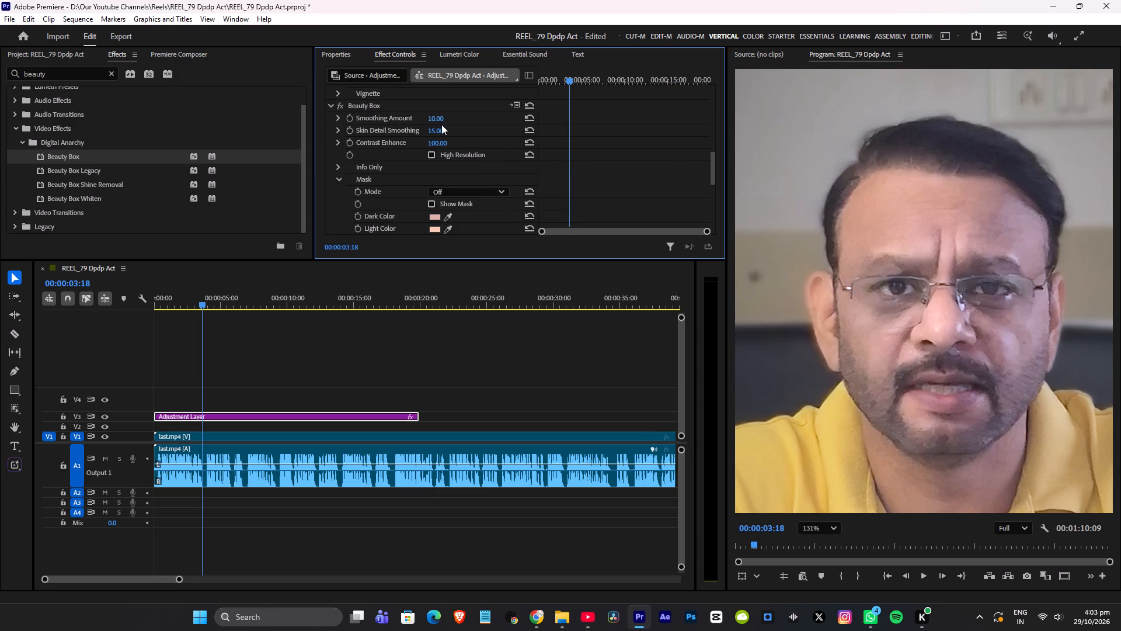
Set the Smoothing Amount of the adjustment layer's Beauty Box effect to 5.
left_click(437, 116)
key("5")
key("Return")
Toggle the Beauty Box effect off and on to compare the face with and without smoothing.
scroll(462, 147, "up", 3)
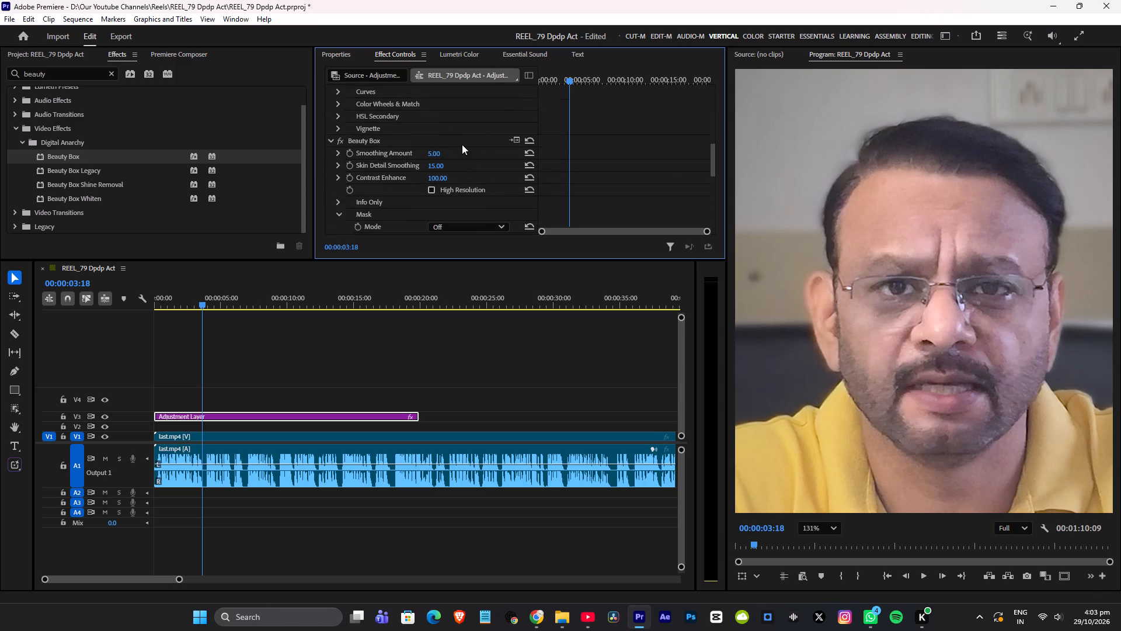
scroll(462, 144, "up", 1)
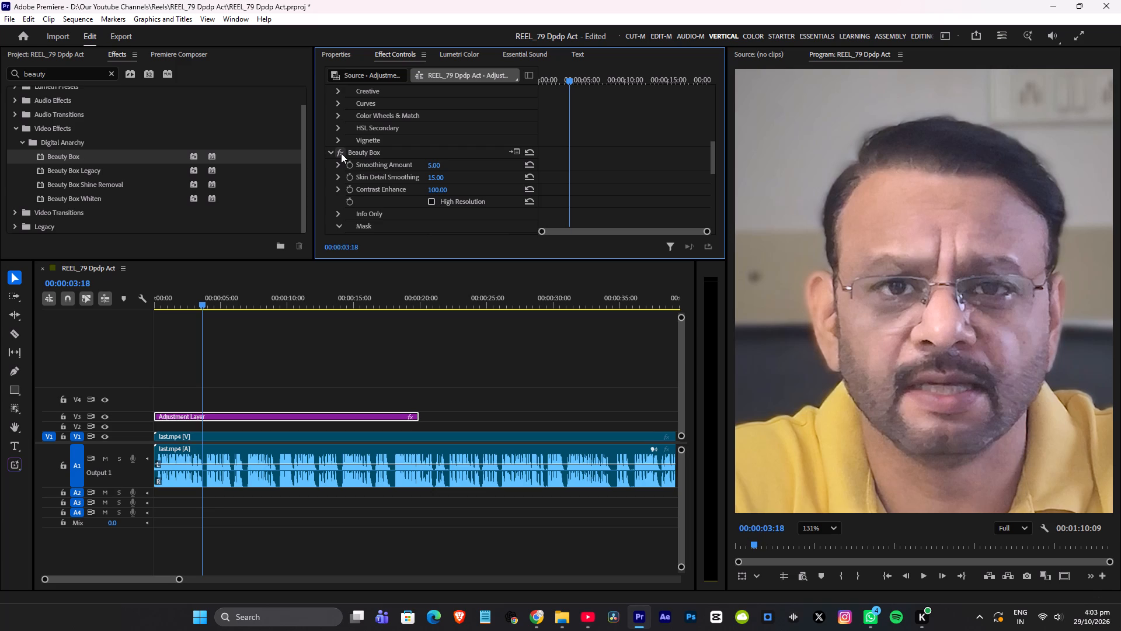
left_click(341, 153)
left_click(341, 153)
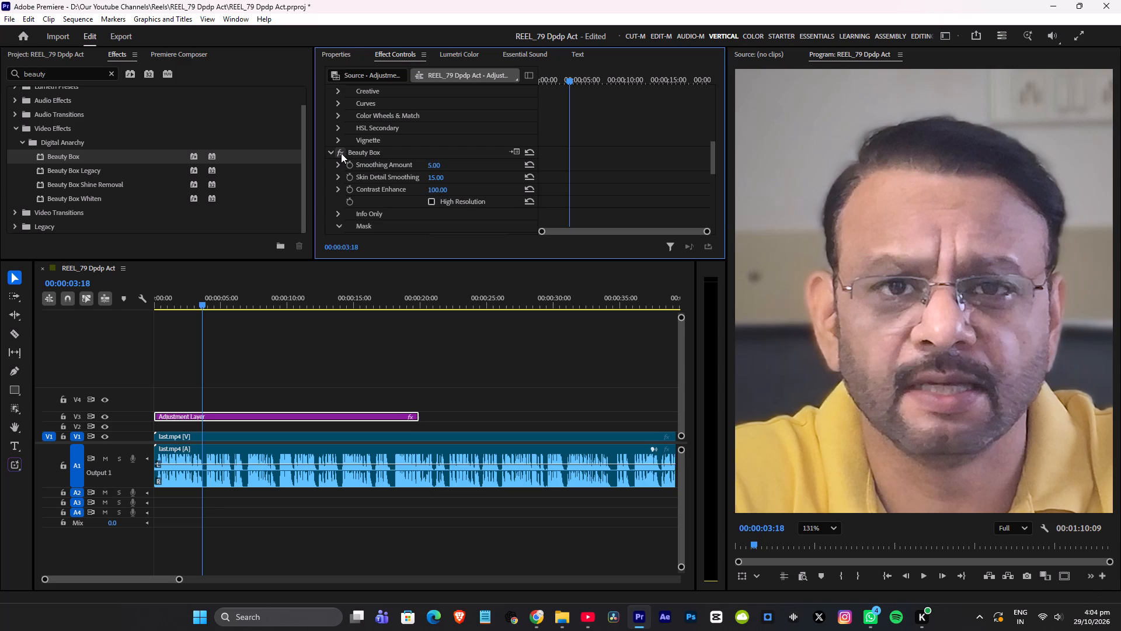
left_click(341, 153)
left_click(341, 153)
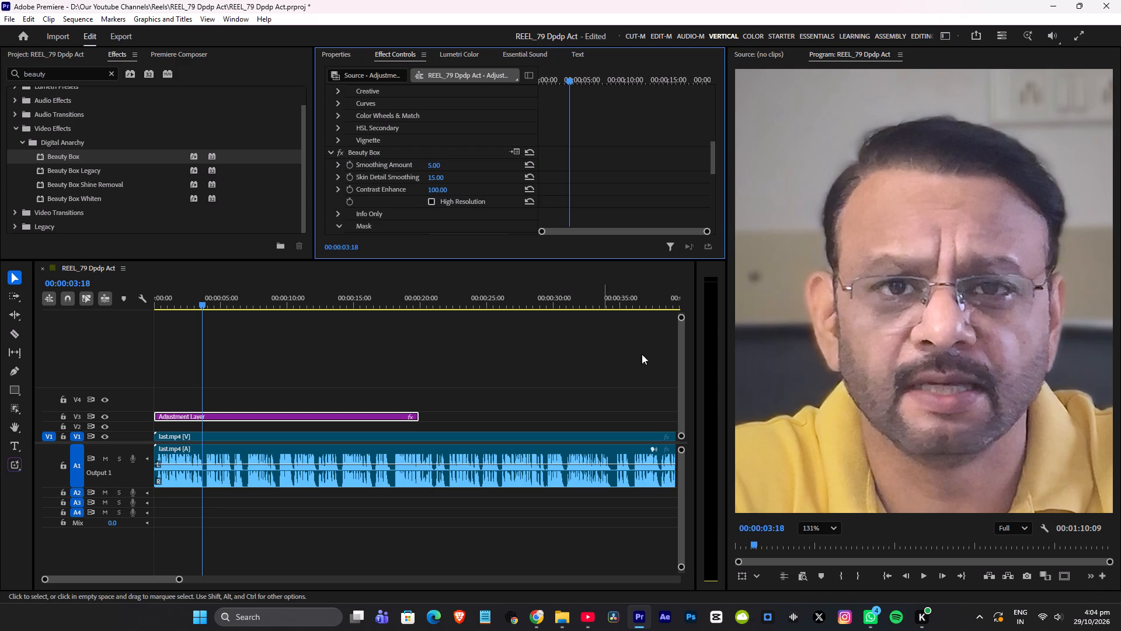
Fit the whole frame in the program preview and play from about 00:00:05 to check the smoothed, graded shot.
left_click(820, 528)
left_click(812, 366)
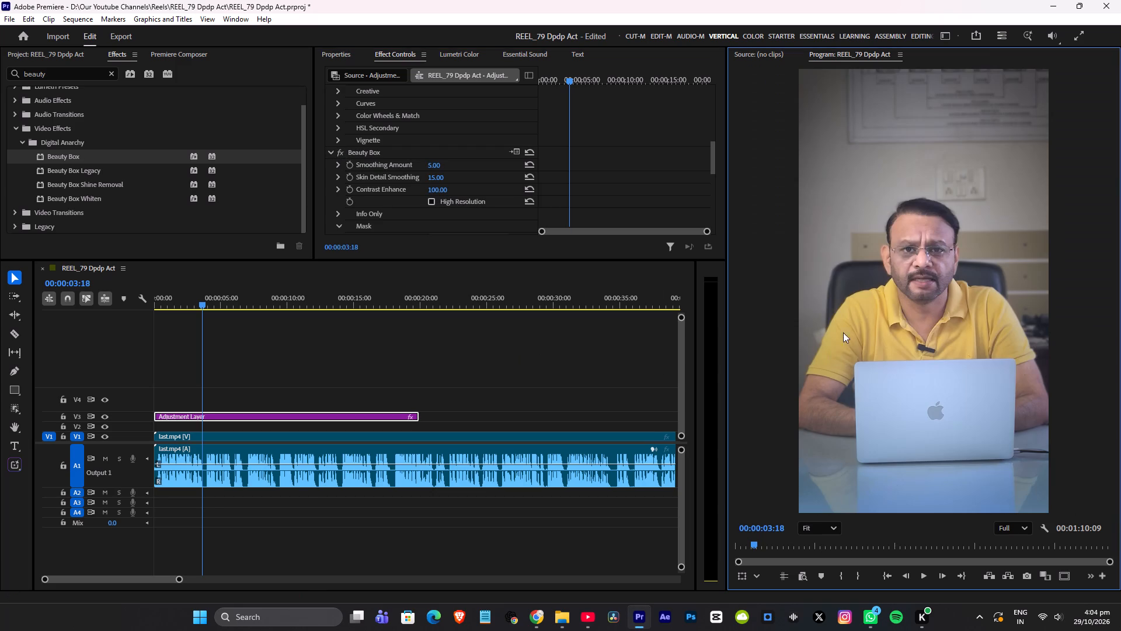
left_click_drag(224, 299, 225, 308)
key("space")
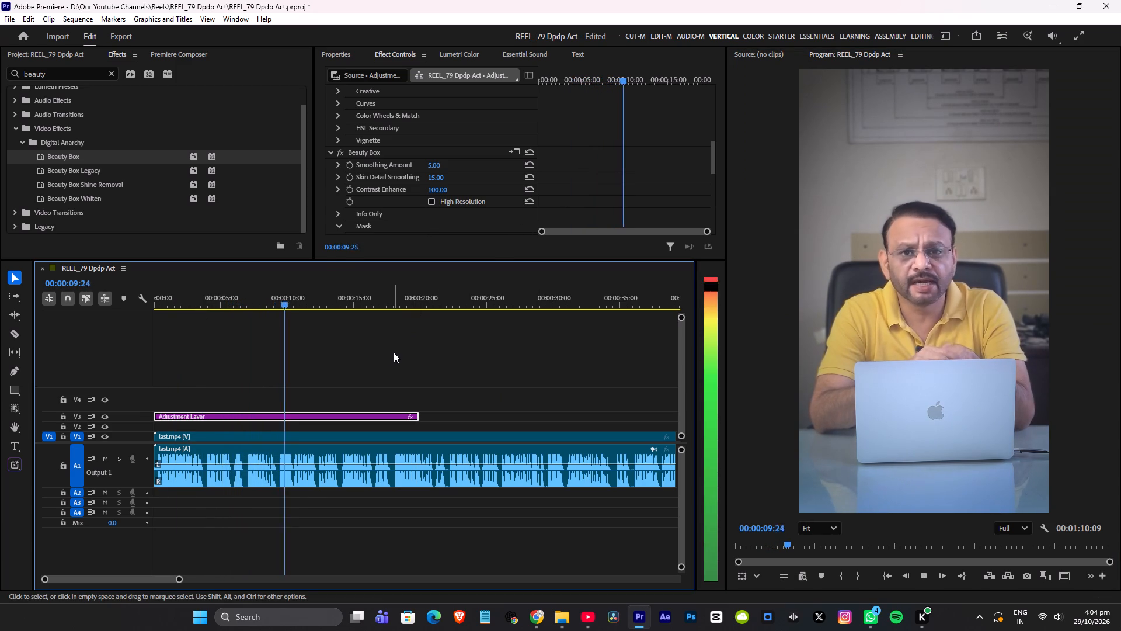
scroll(388, 369, "down", 5)
scroll(379, 370, "down", 11, "alt")
key("space")
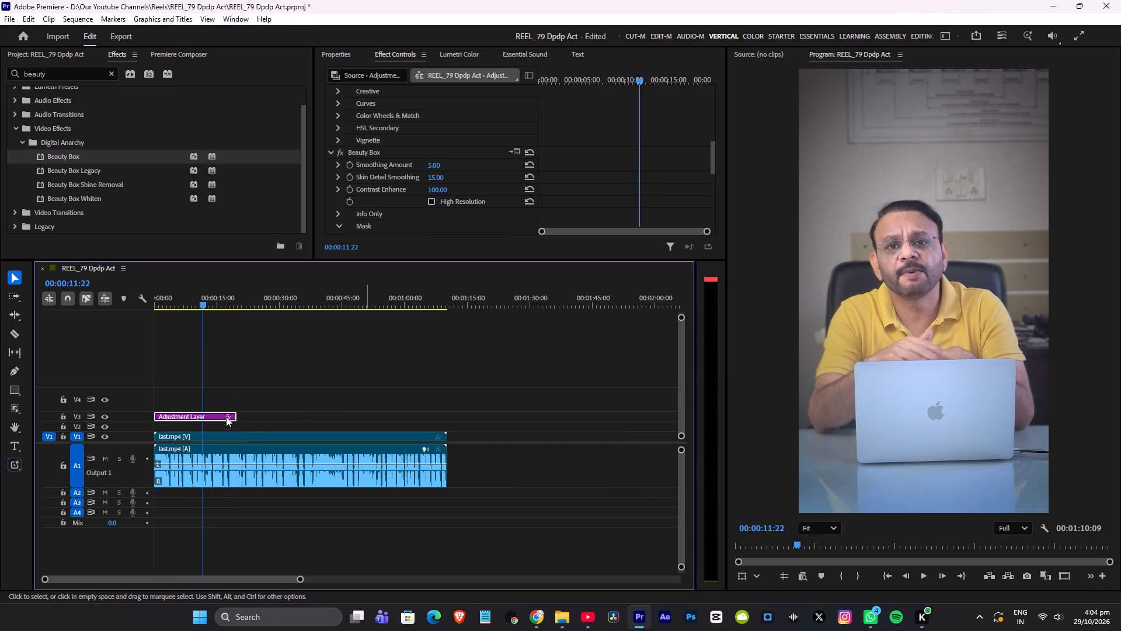
Extend the adjustment layer on V3 to the end of the last.mp4 clip and save the project.
left_click_drag(239, 415, 452, 403)
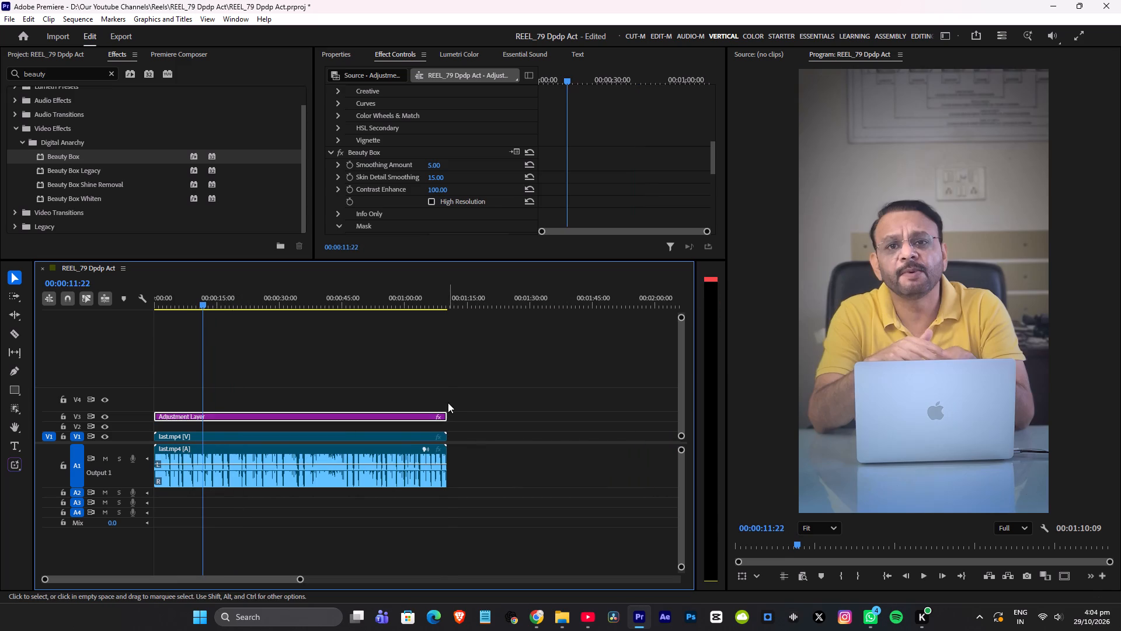
key("ctrl+s")
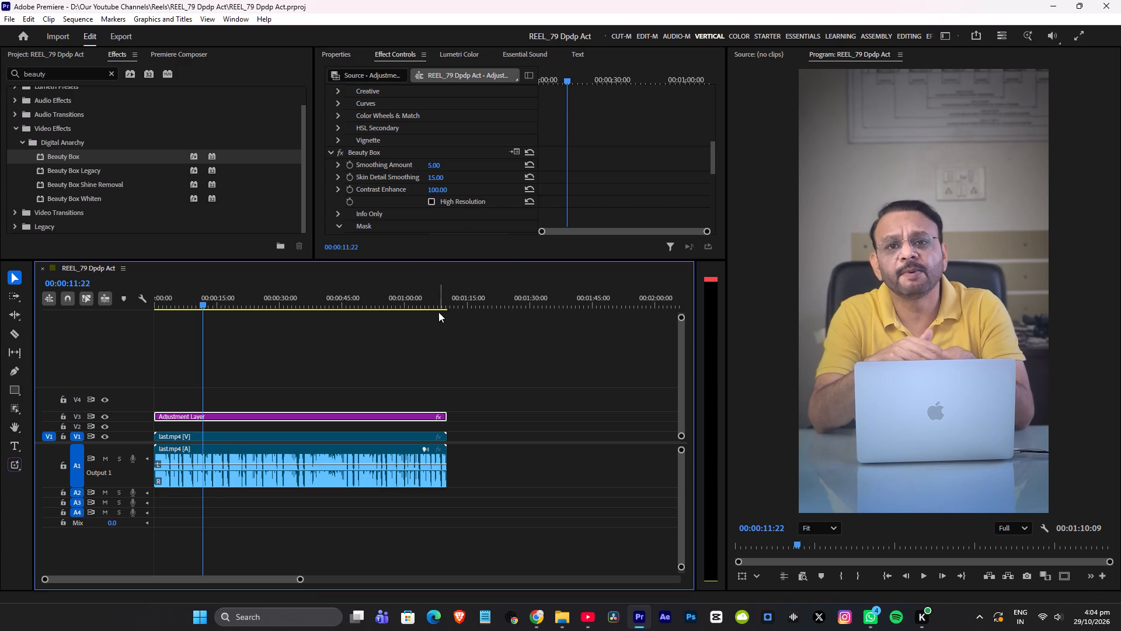
key("ctrl+s")
left_click(297, 386)
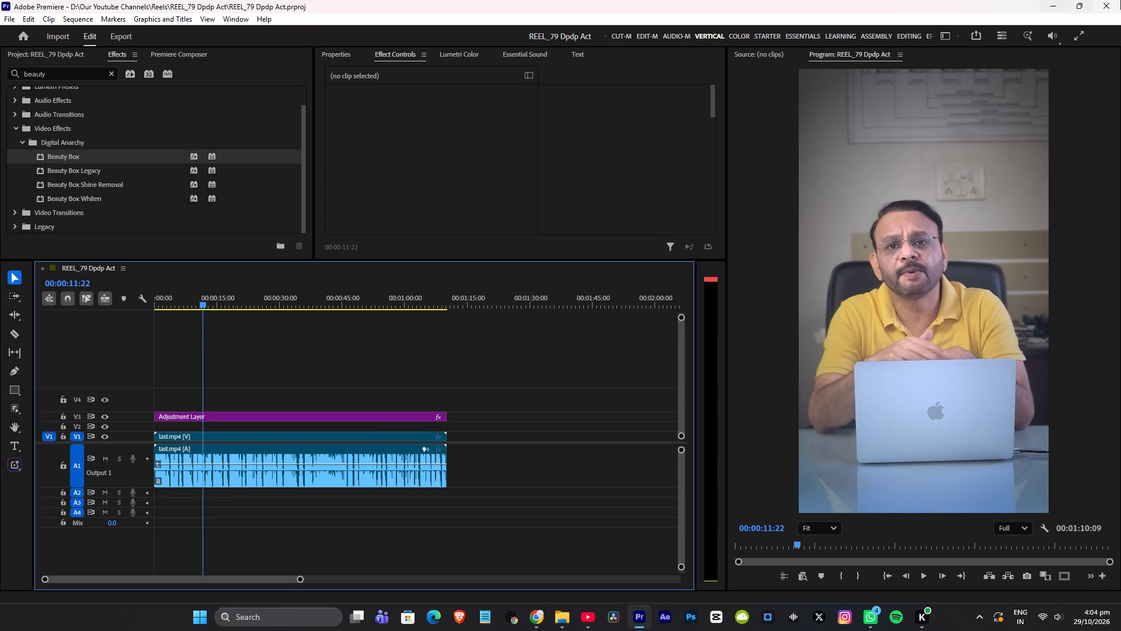
Add 15 video tracks after Video 4 and 1 standard audio track after Output 4, with no submix tracks.
key("ctrl+period")
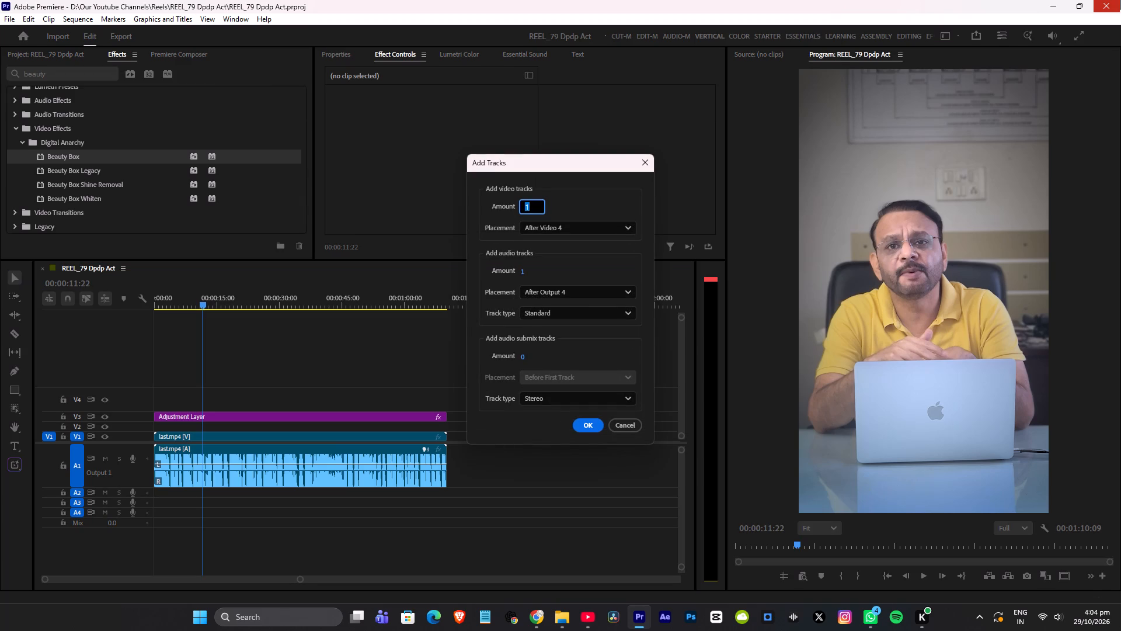
left_click(650, 161)
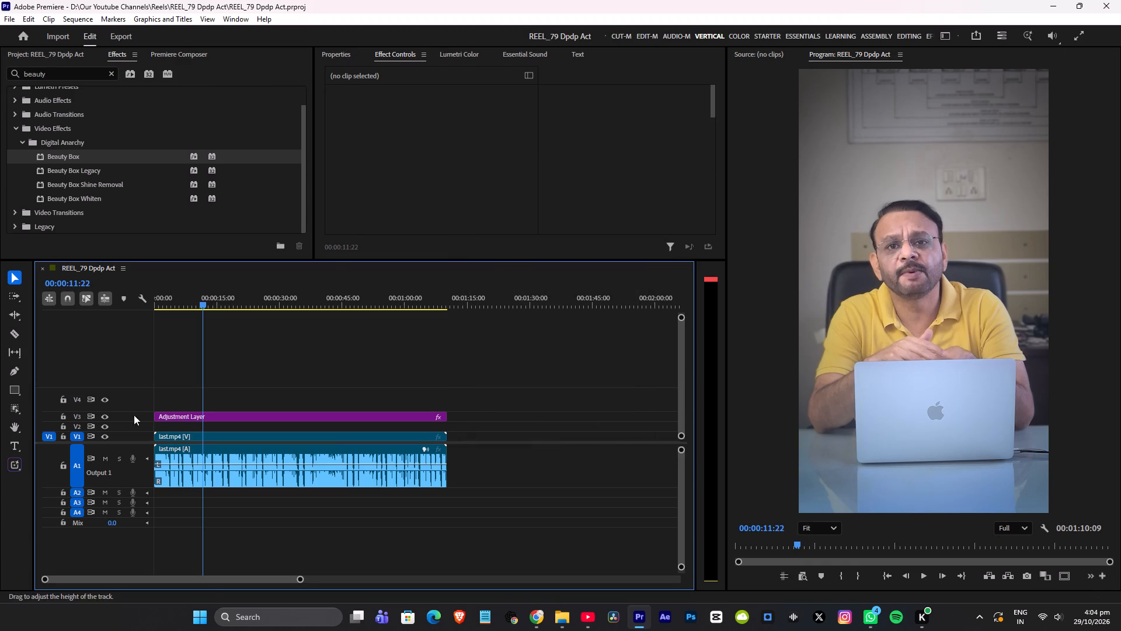
right_click(127, 397)
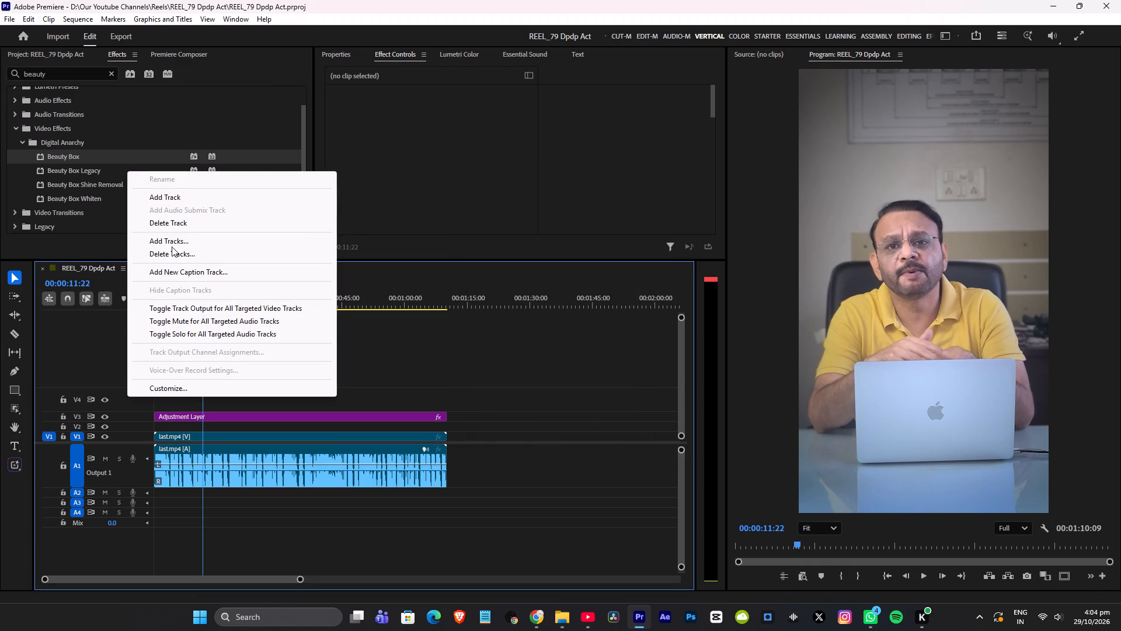
left_click(174, 239)
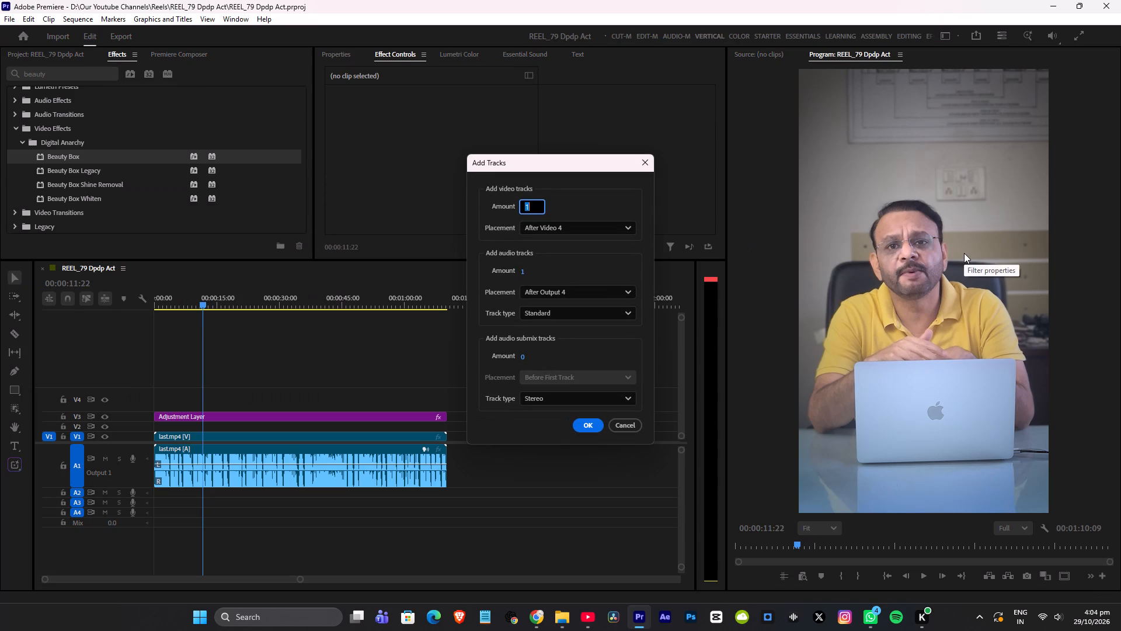
type("10")
key("BackSpace")
key("5")
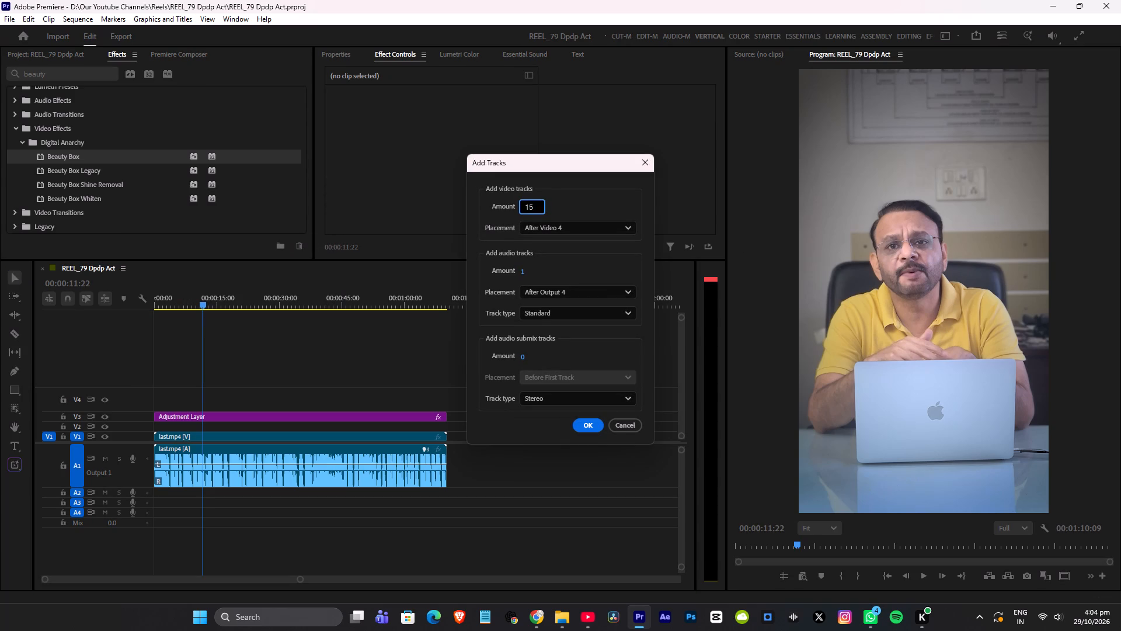
key("Tab")
key("Tab")
key("Tab")
key("Tab")
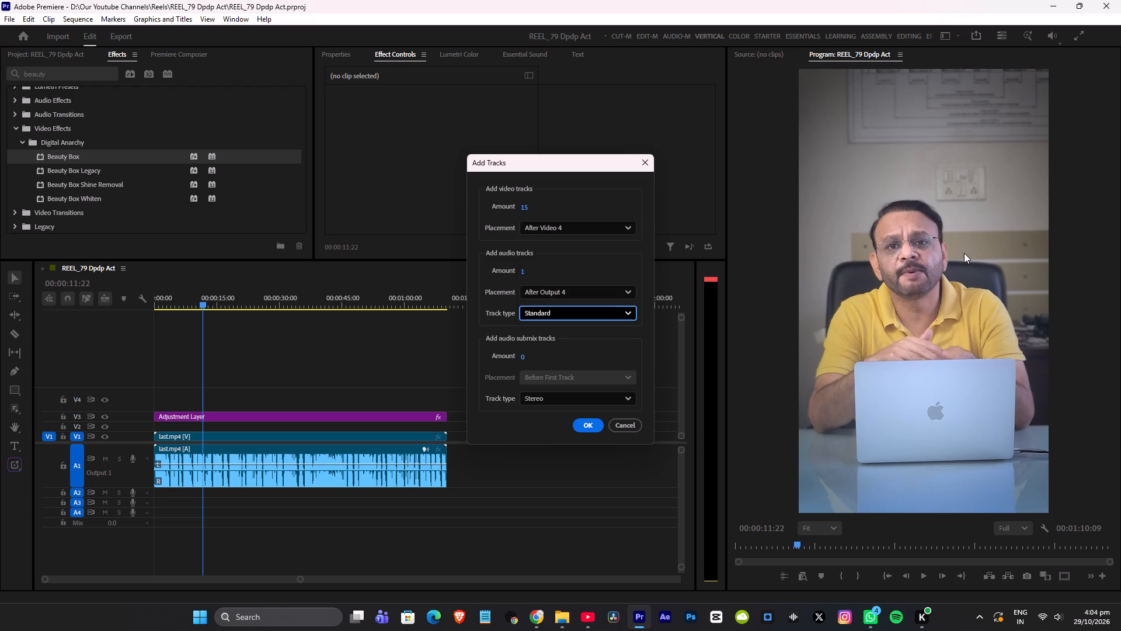
left_click(578, 395)
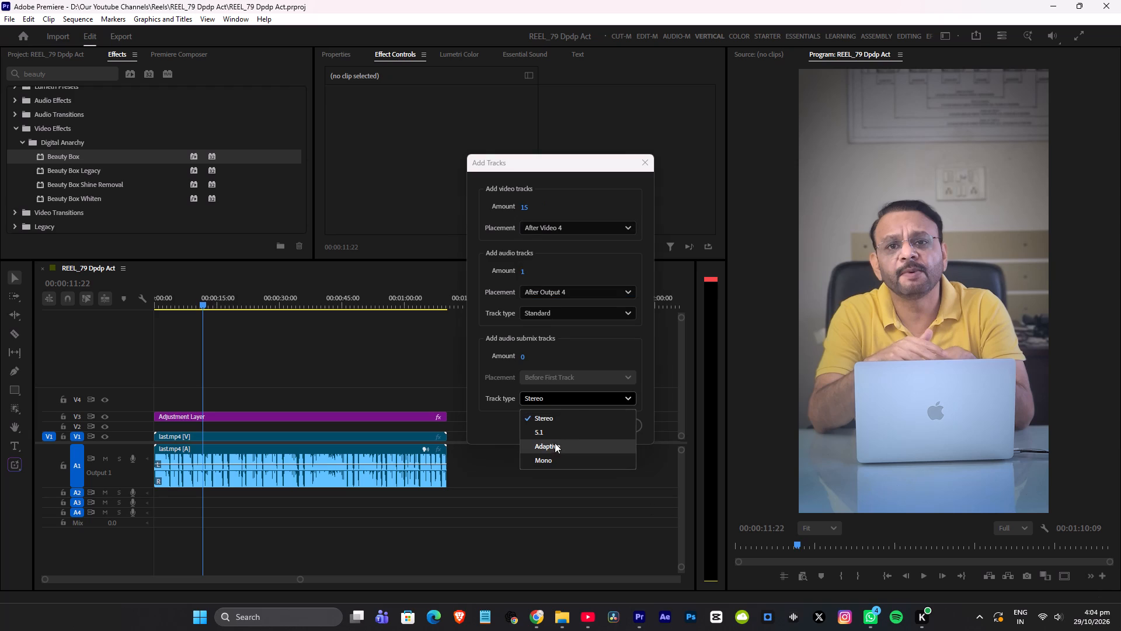
left_click(589, 349)
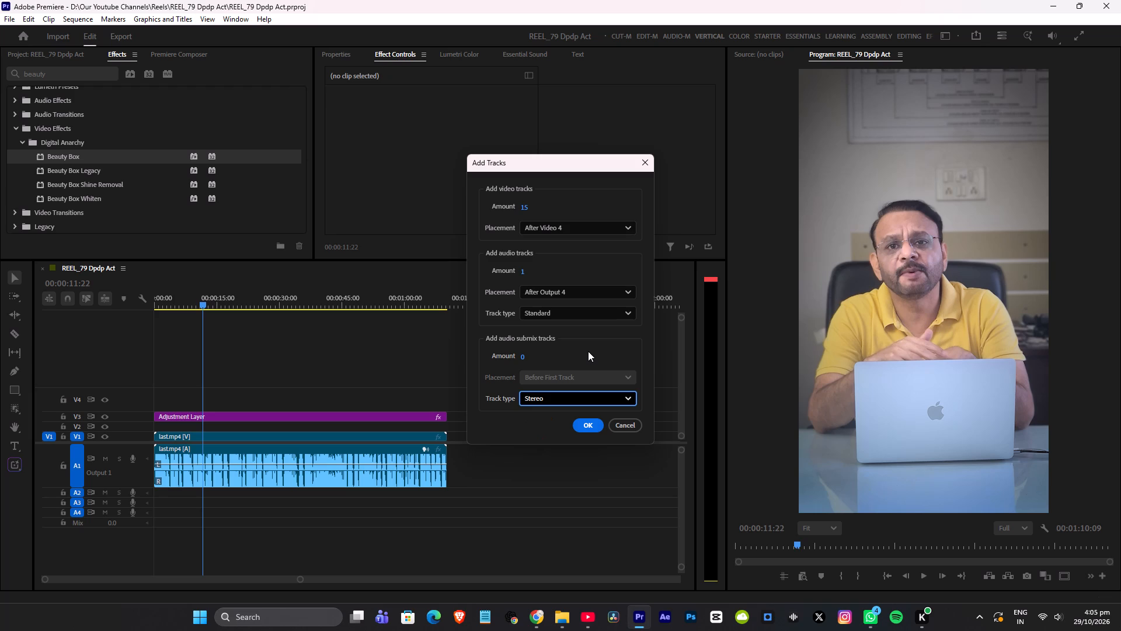
left_click(588, 401)
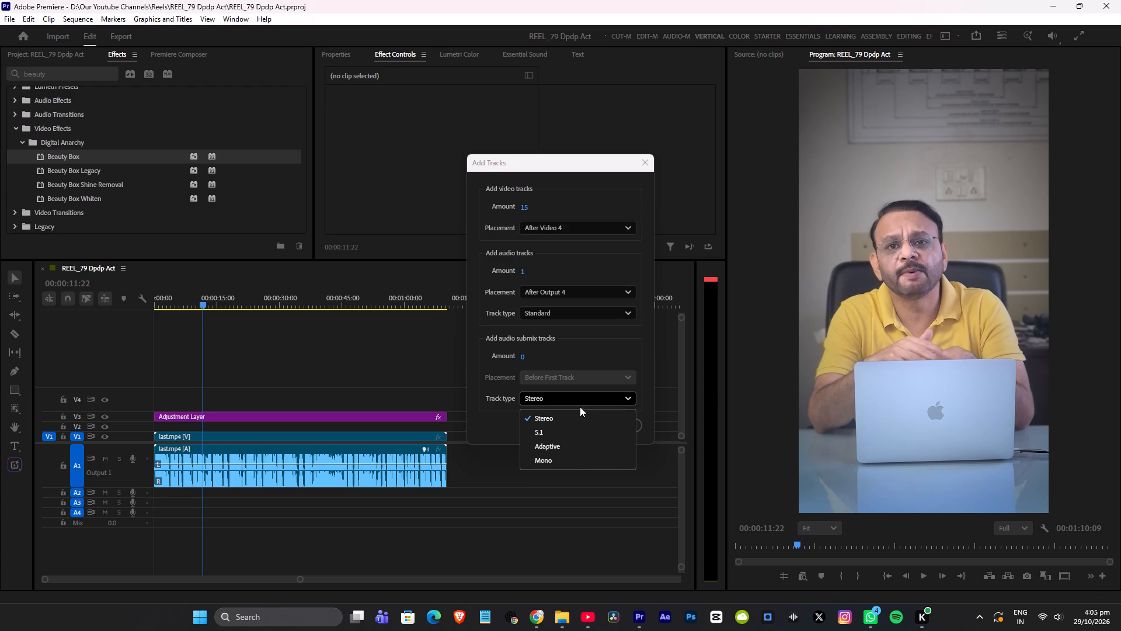
left_click(577, 396)
left_click(586, 426)
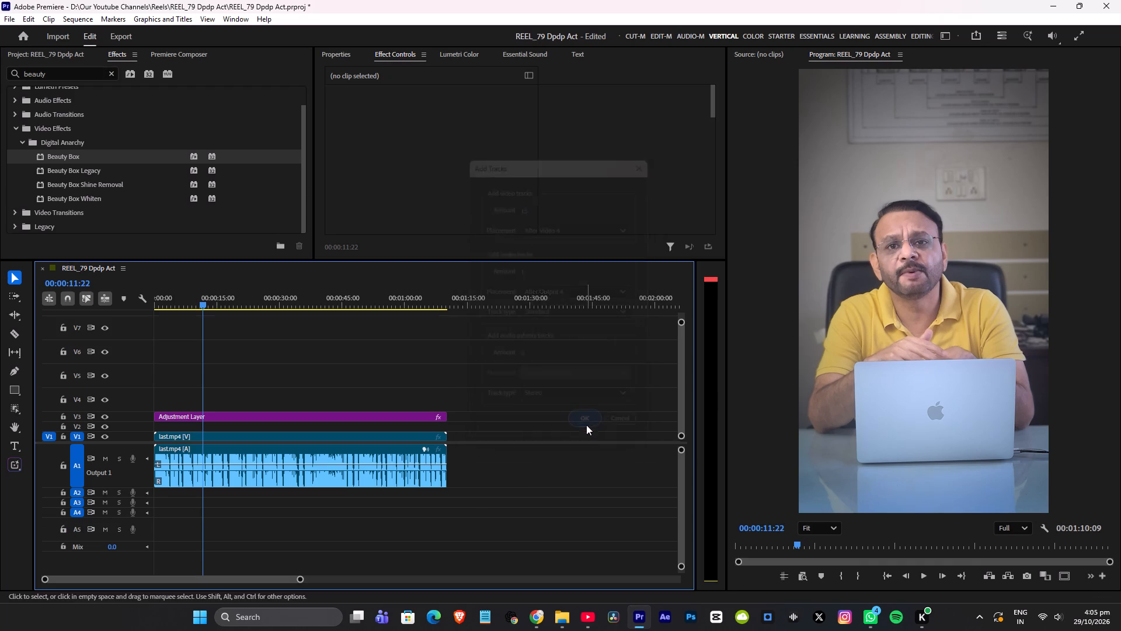
Minimize the height of all video and audio tracks in the timeline and save the project.
left_click_drag(274, 356, 276, 350)
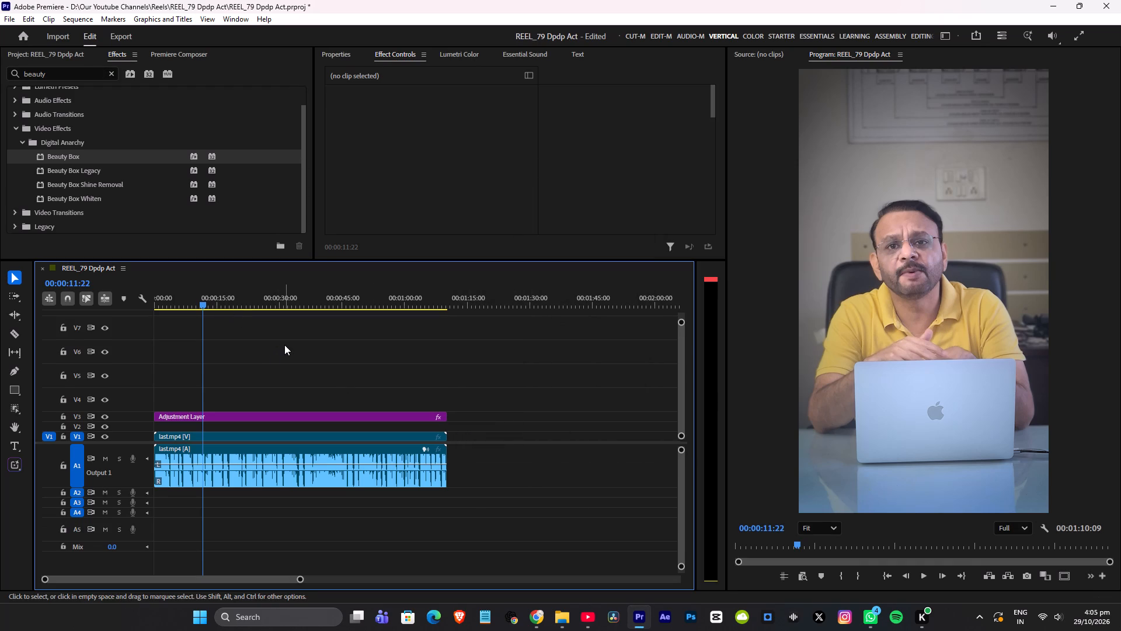
key("shift+underscore")
key("ctrl+s")
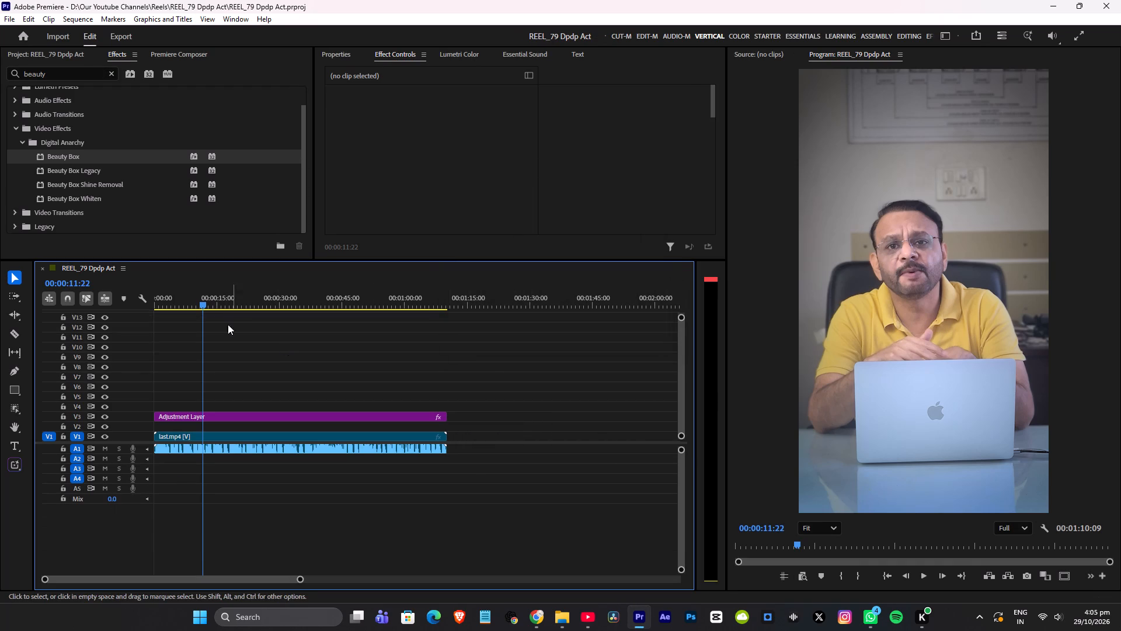
Play the opening seconds of the reel repeatedly from 00:00:00:00 to review the talking-head footage and its audio.
left_click_drag(217, 302, 0, 384)
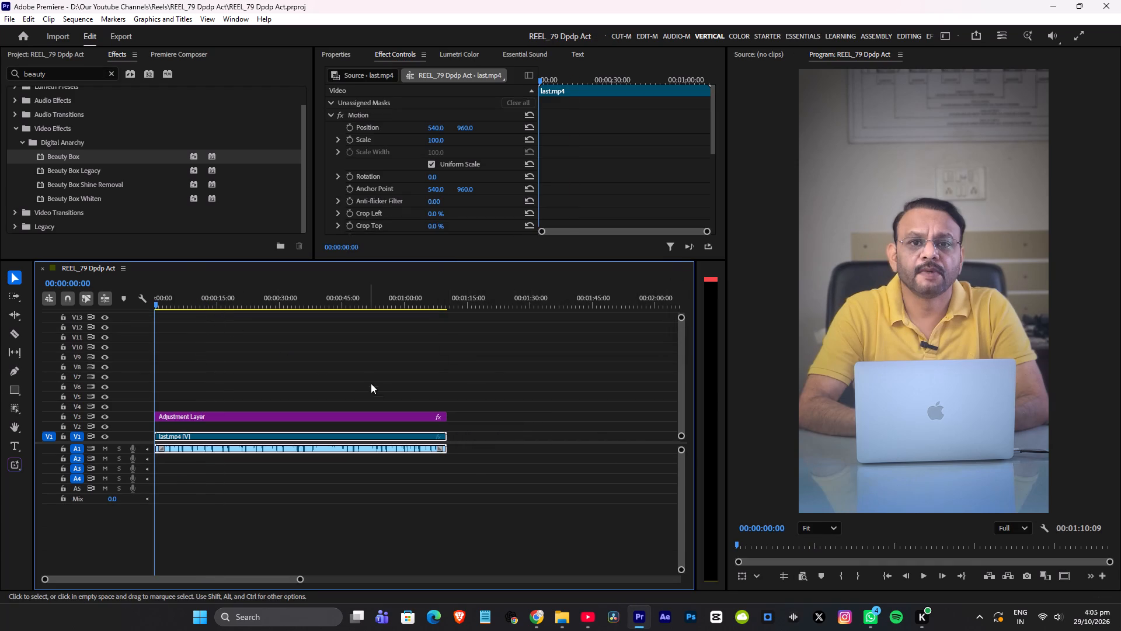
scroll(291, 368, "up", 13, "alt")
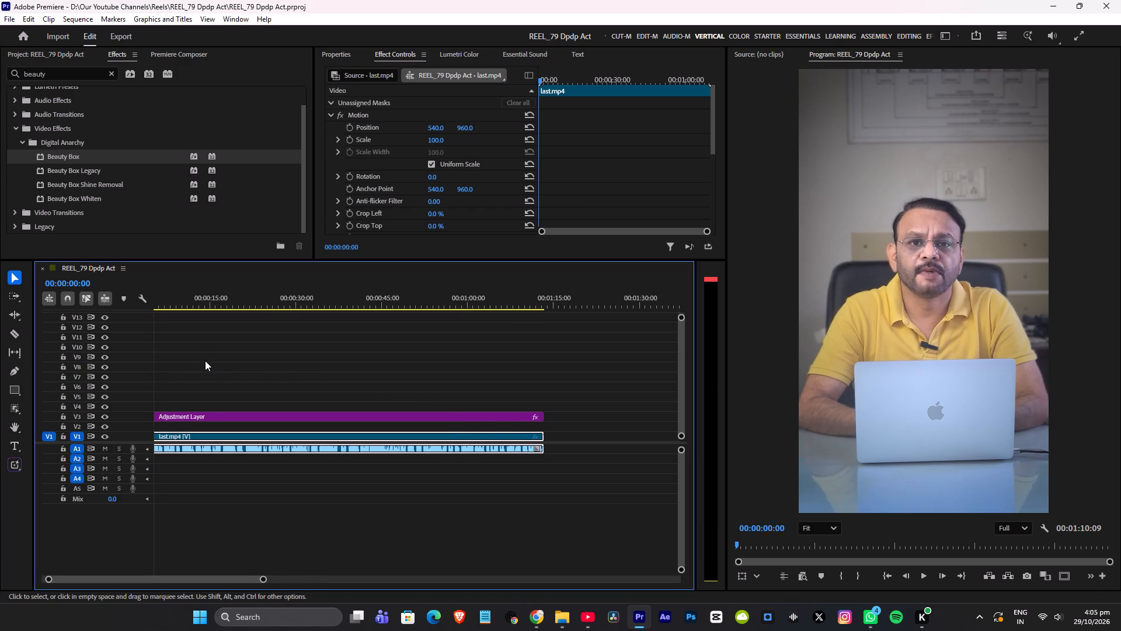
scroll(205, 360, "up", 2, "alt")
key("space")
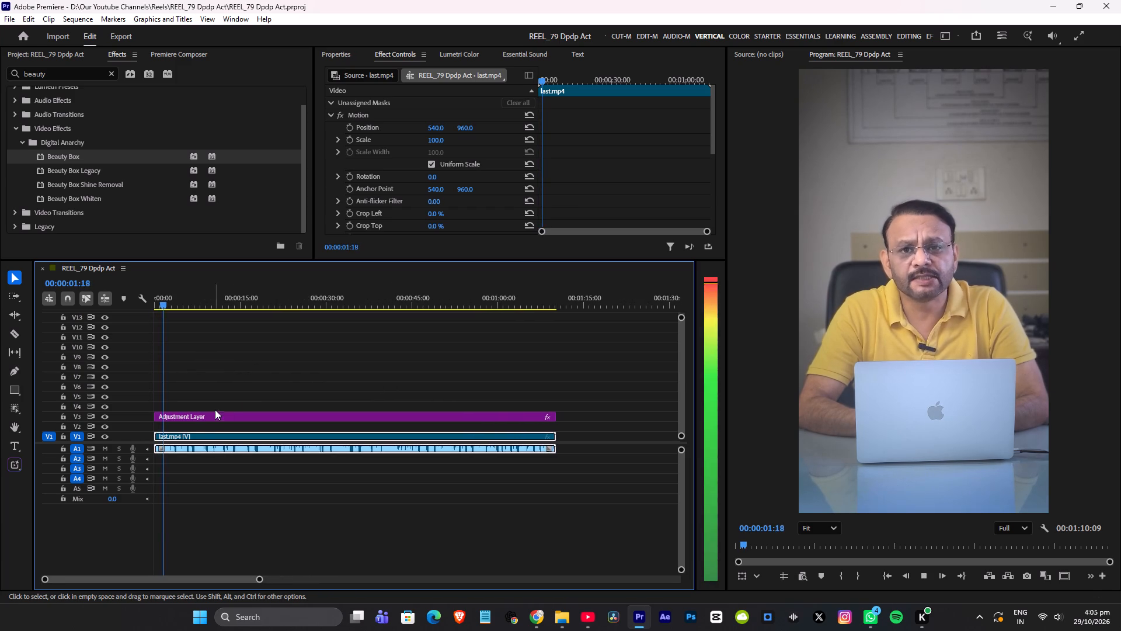
key("space")
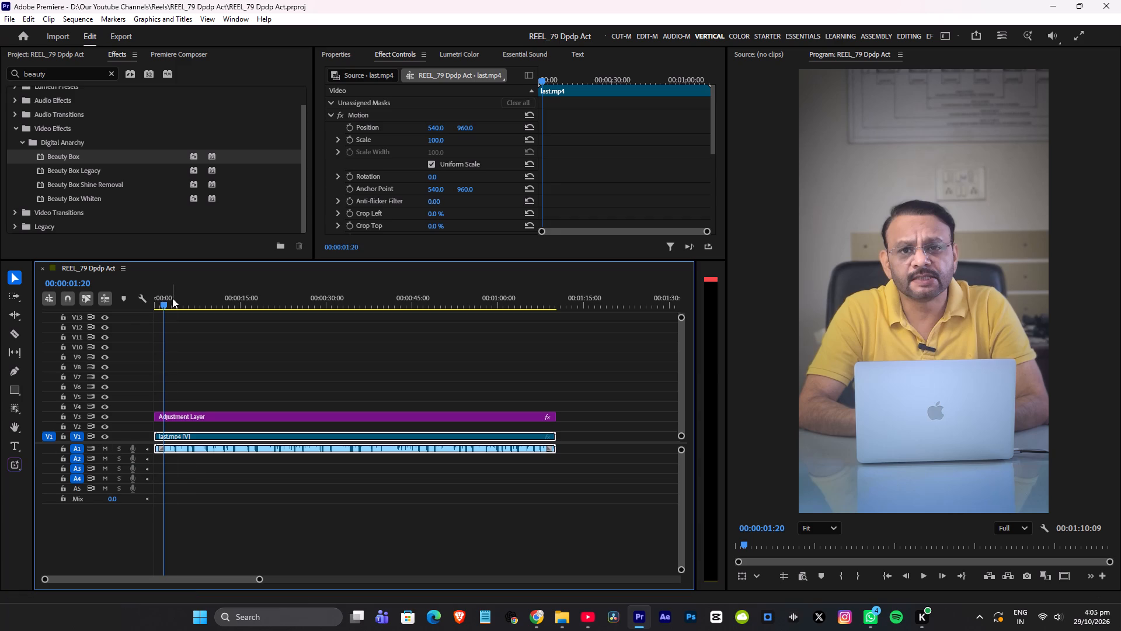
left_click_drag(172, 298, 0, 307)
key("space")
key("space")
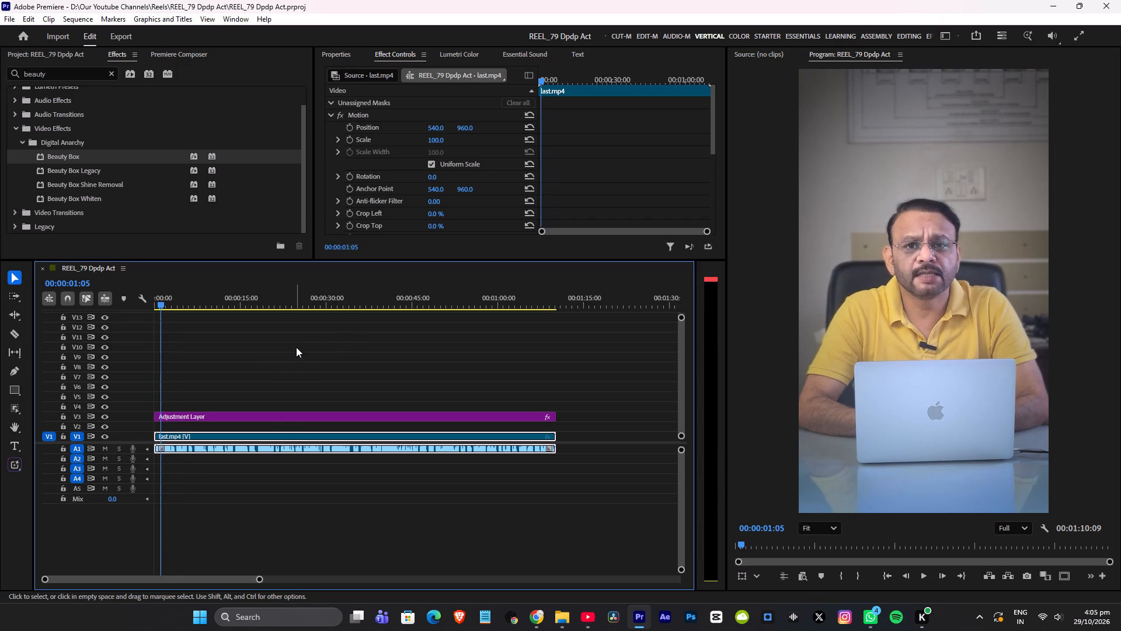
left_click(277, 329)
key("space")
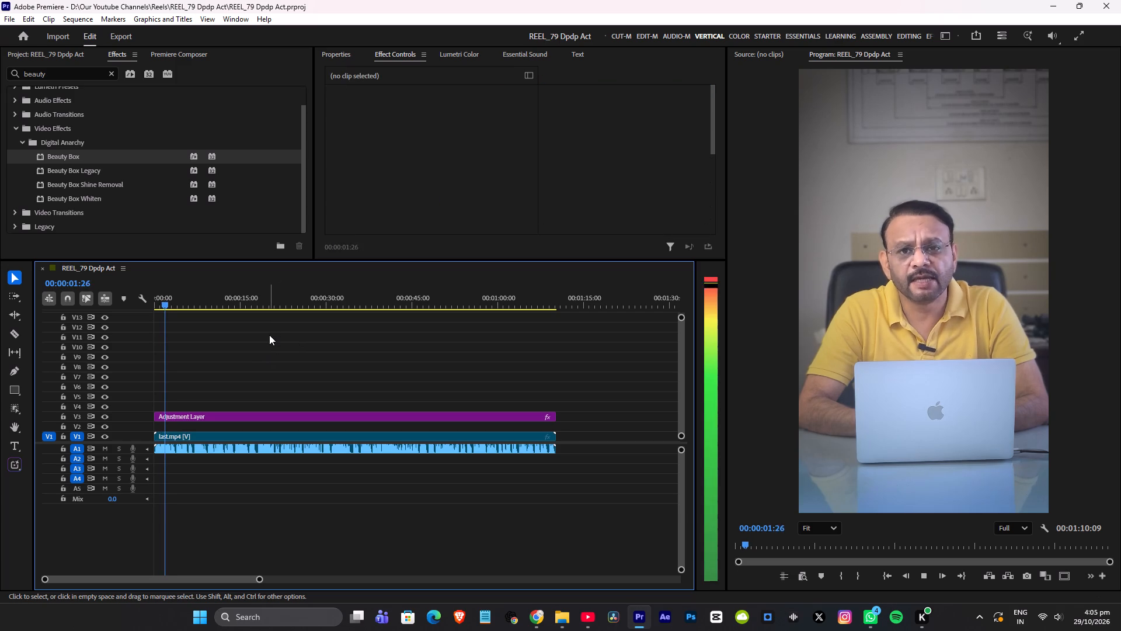
scroll(269, 338, "up", 3, "alt")
key("space")
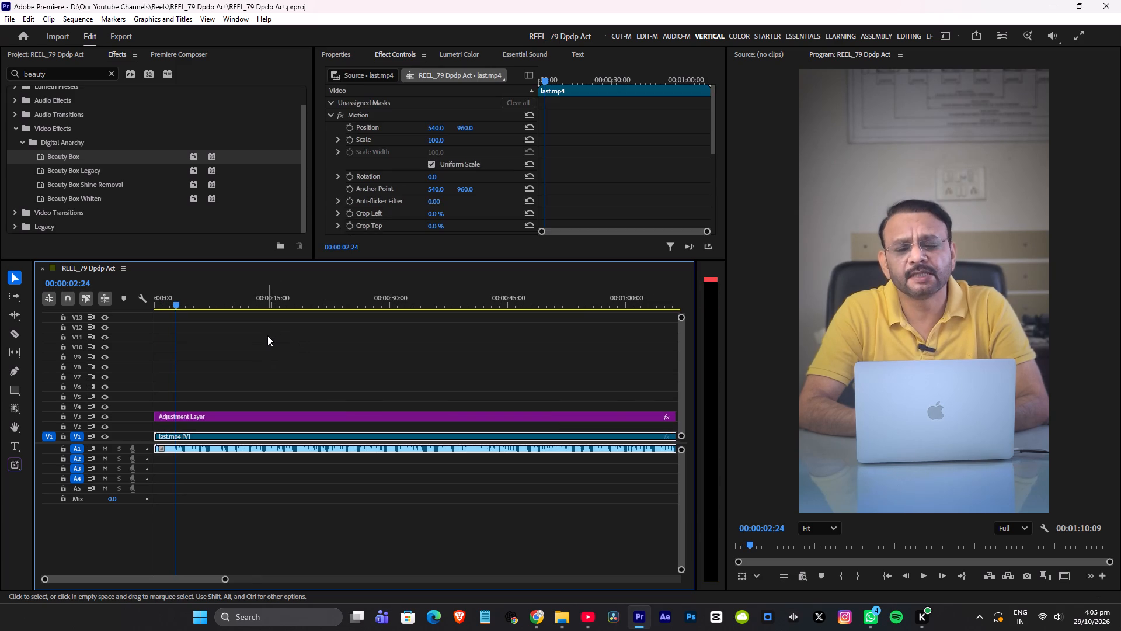
scroll(267, 339, "up", 7)
left_click_drag(186, 301, 122, 326)
key("space")
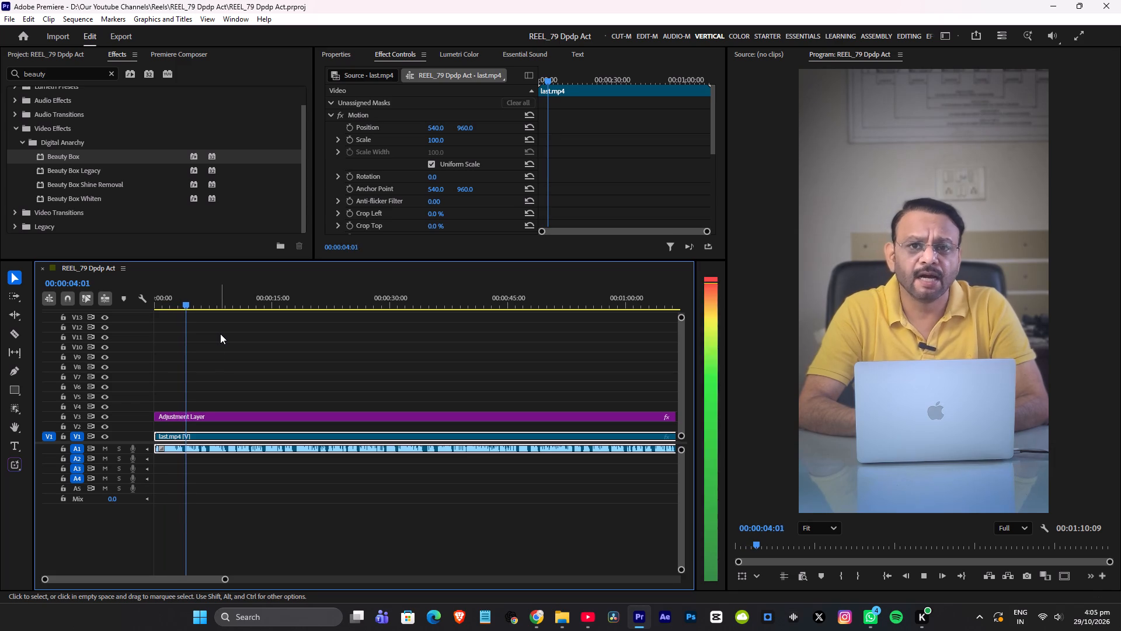
key("space")
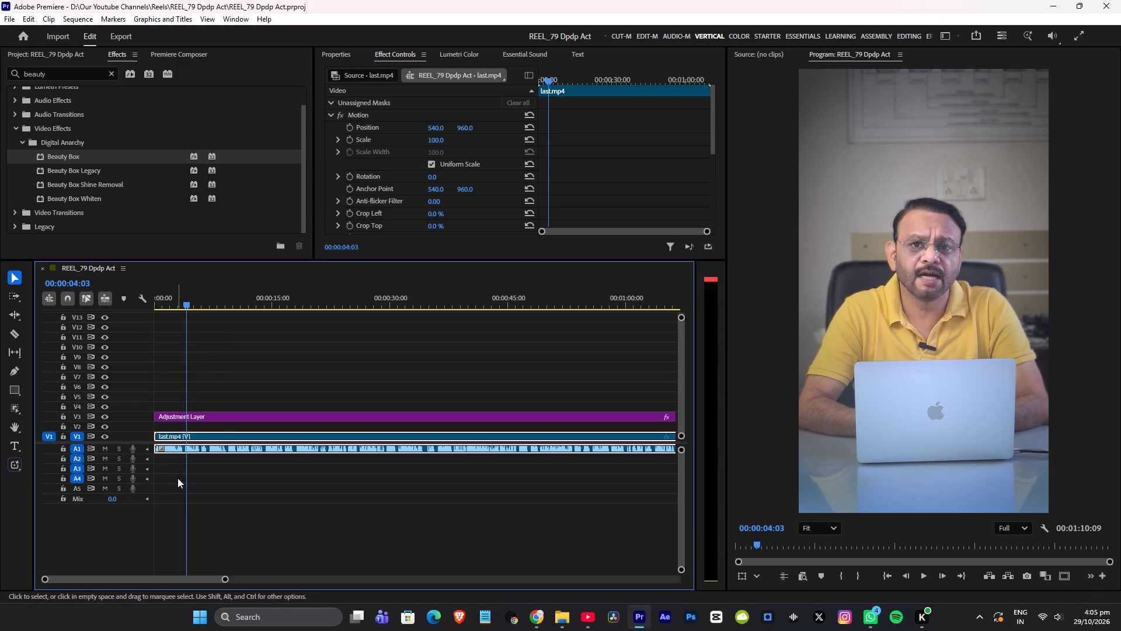
left_click(238, 368)
key("space")
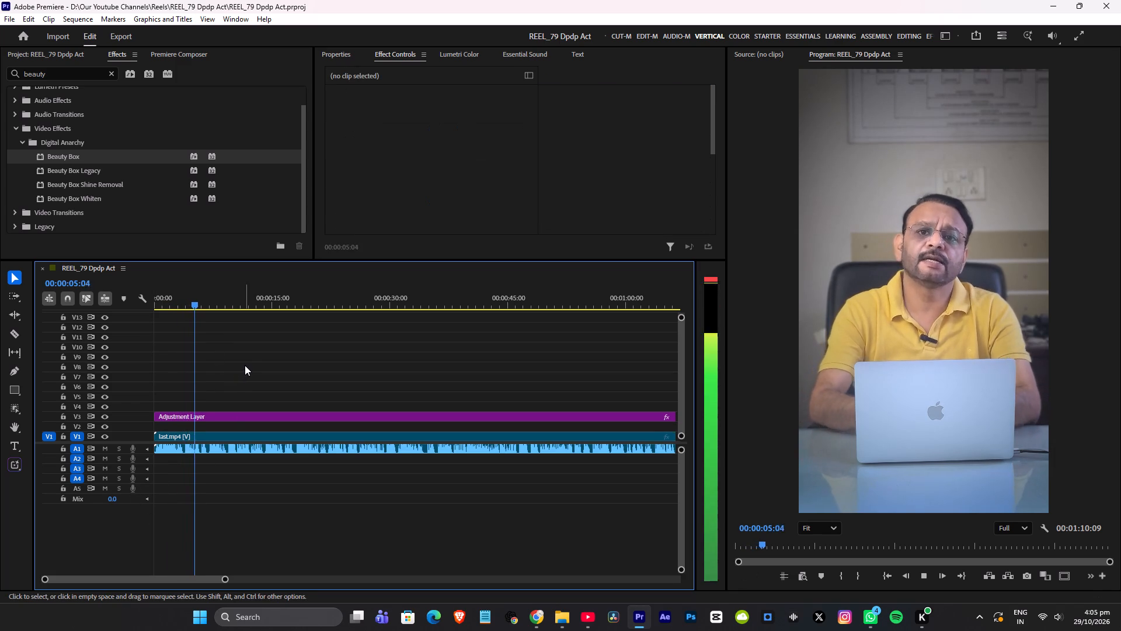
left_click_drag(180, 300, 0, 372)
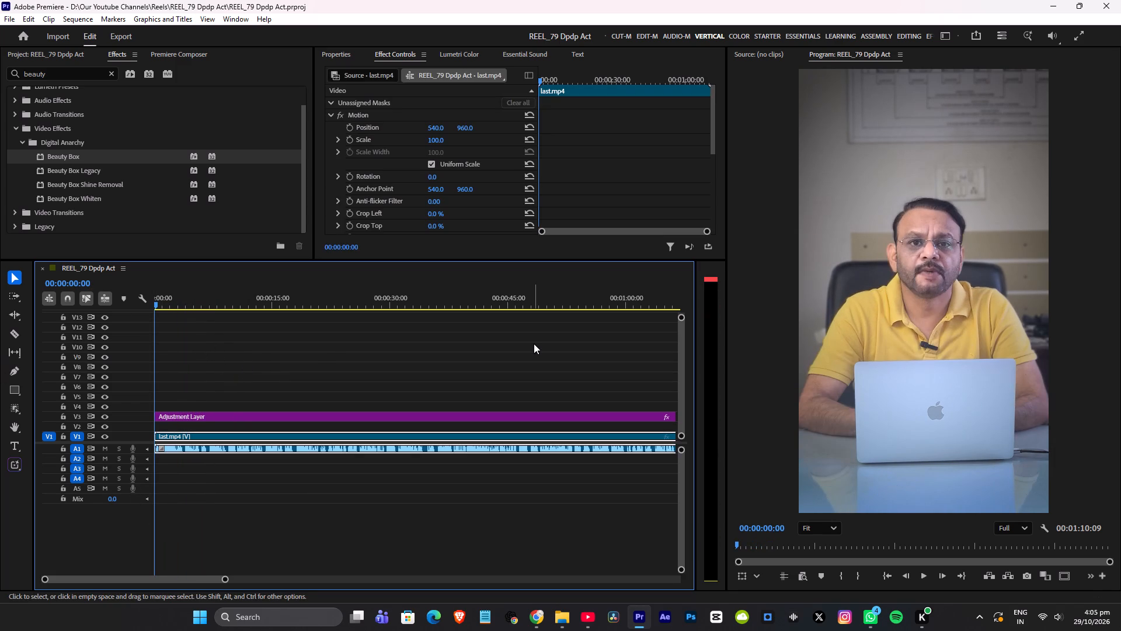
Play the reel's opening from 00:00:00:00 to find where the usable take of the talking-head footage begins.
key("space")
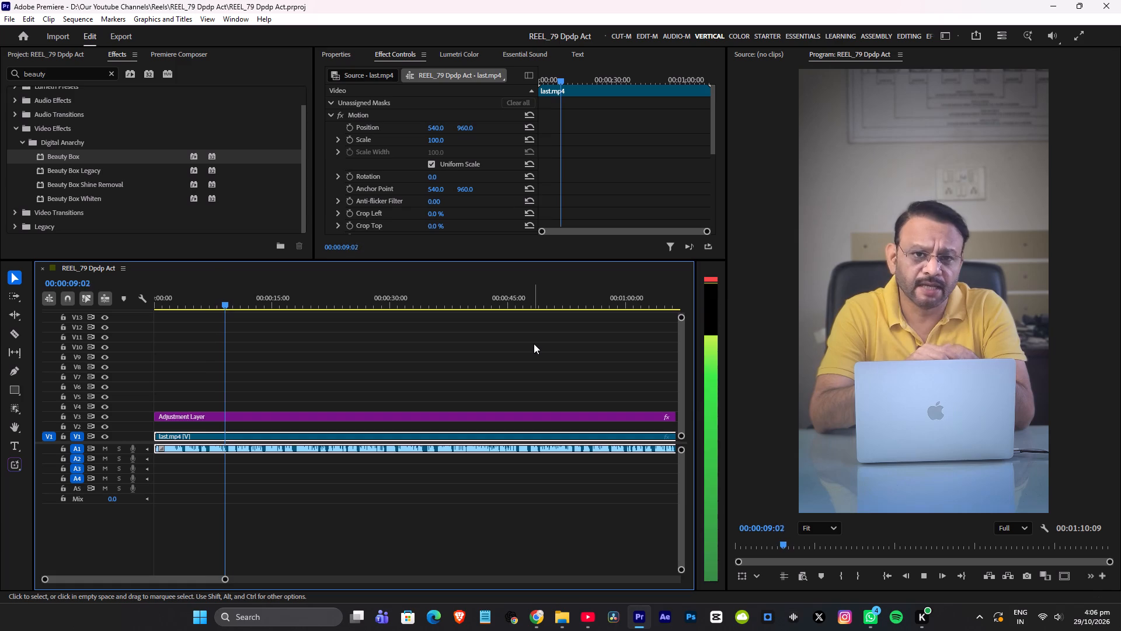
key("space")
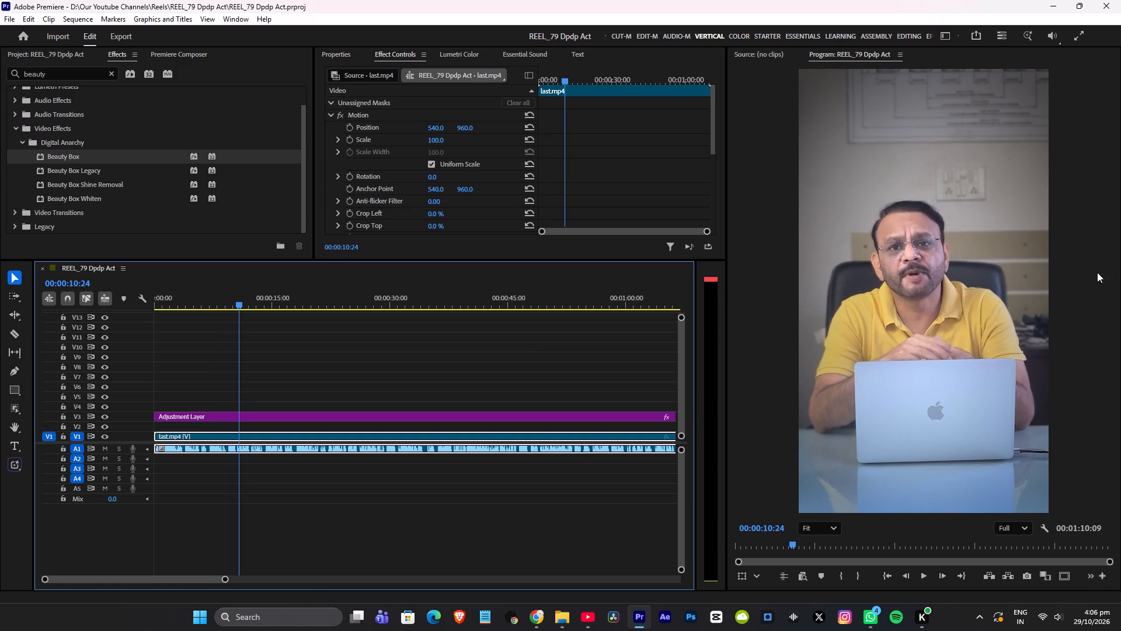
left_click_drag(193, 300, 83, 337)
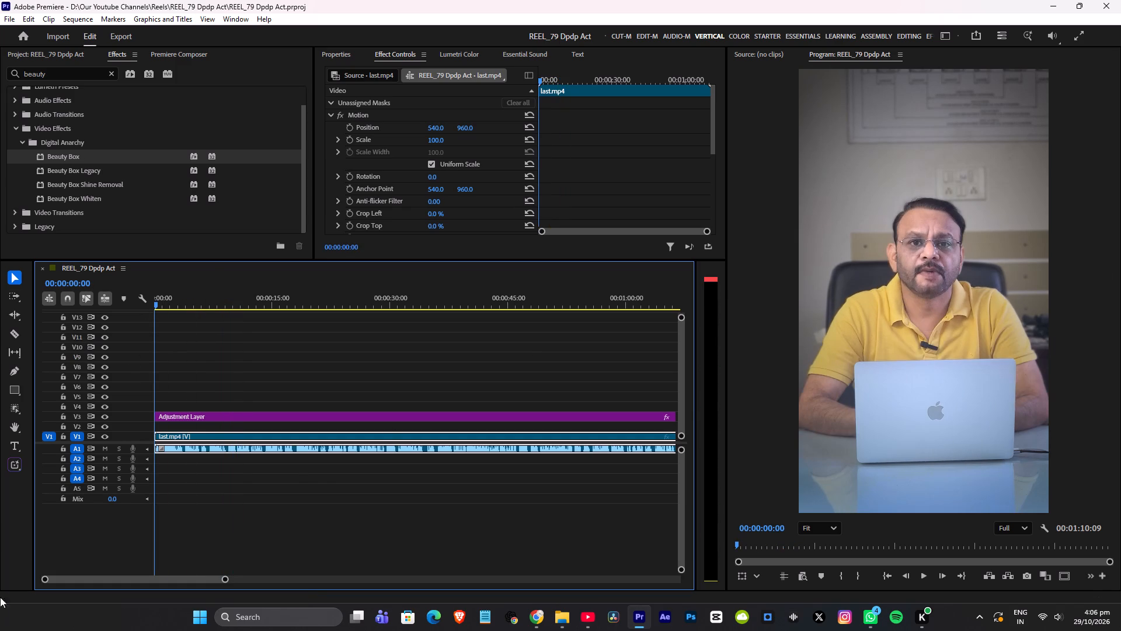
key("space")
scroll(197, 352, "up", 5, "alt")
key("space")
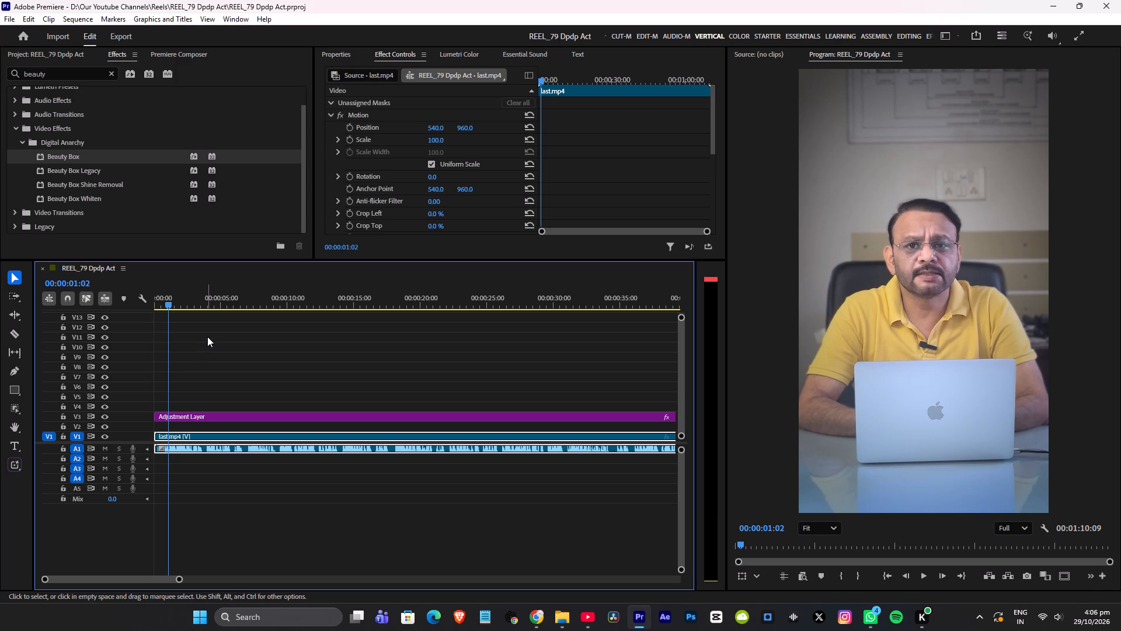
scroll(208, 335, "up", 7, "alt")
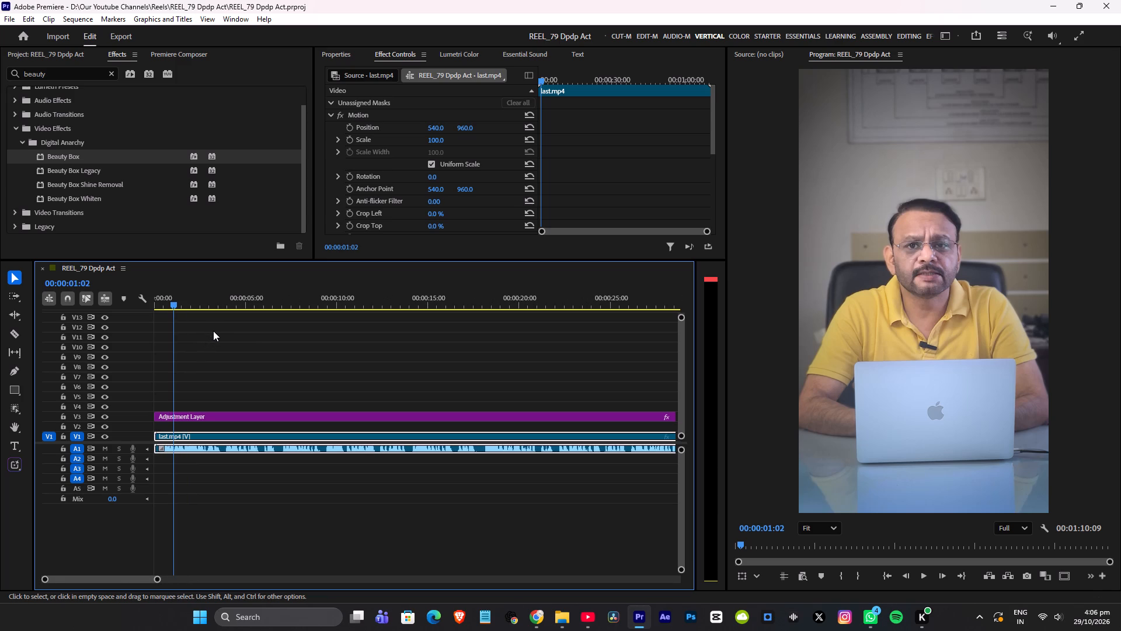
scroll(213, 331, "up", 5, "alt")
left_click(184, 293)
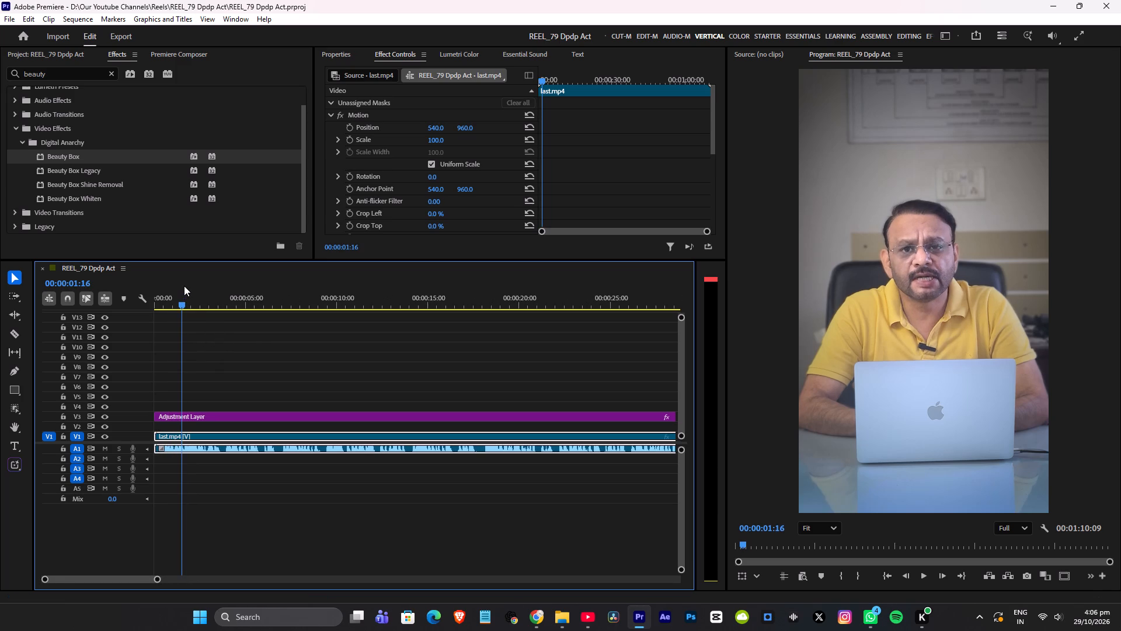
scroll(229, 325, "up", 5, "alt")
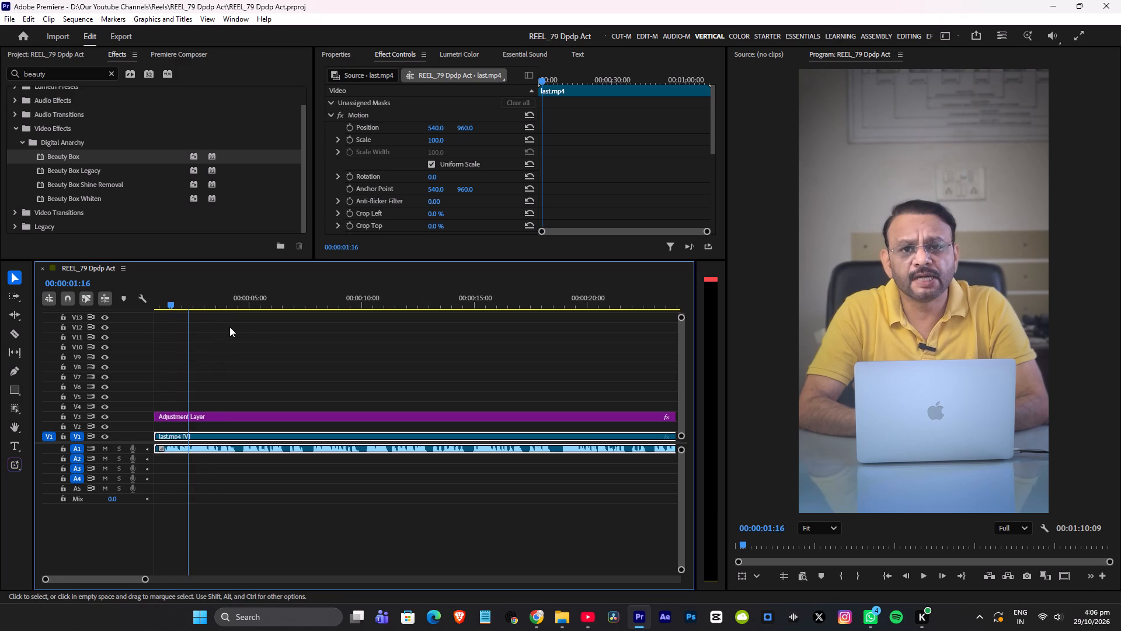
scroll(229, 327, "up", 2, "alt")
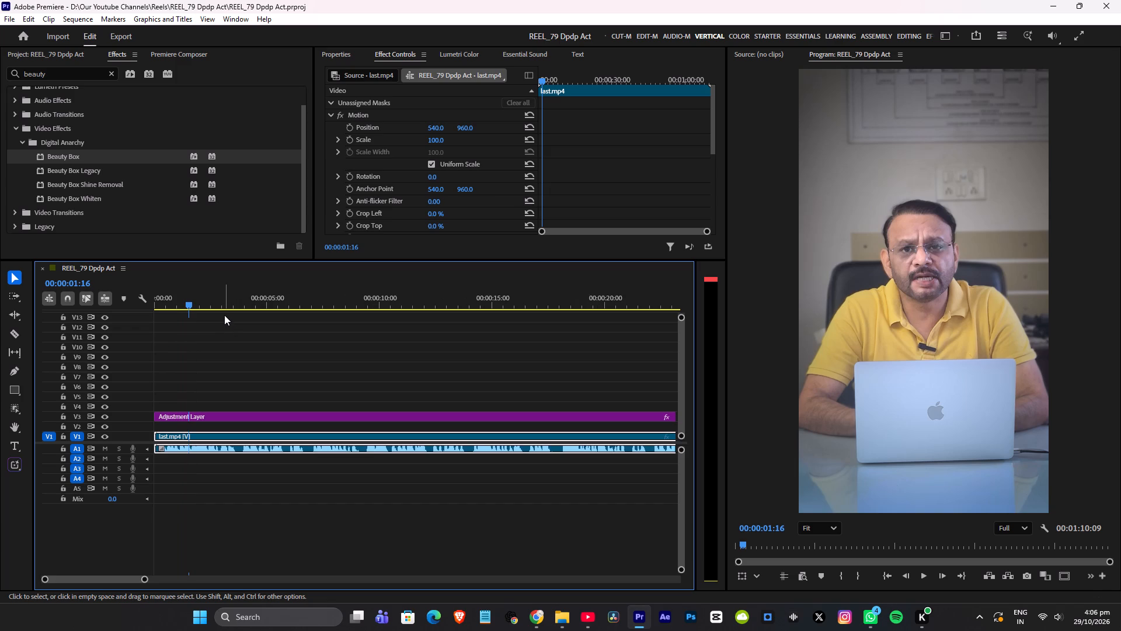
scroll(210, 372, "up", 7, "alt")
left_click(200, 297)
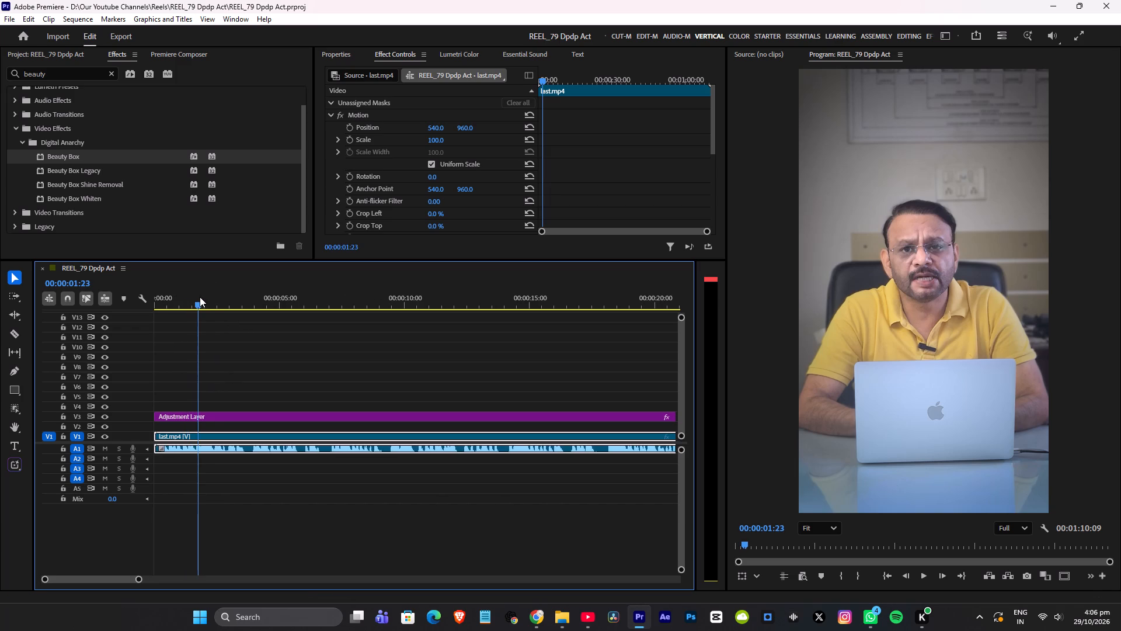
key("space")
scroll(210, 322, "up", 7, "alt")
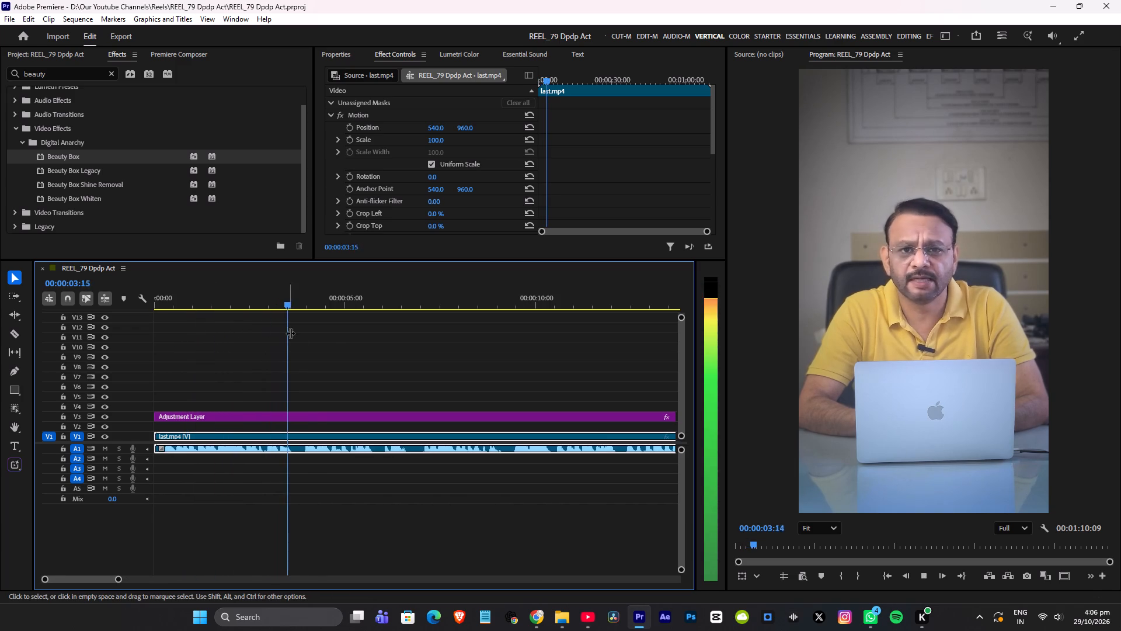
key("space")
Cut the adjustment layer and last.mp4 at 00:00:06:23, remove everything before the cut and close the gap.
scroll(333, 337, "down", 3, "alt")
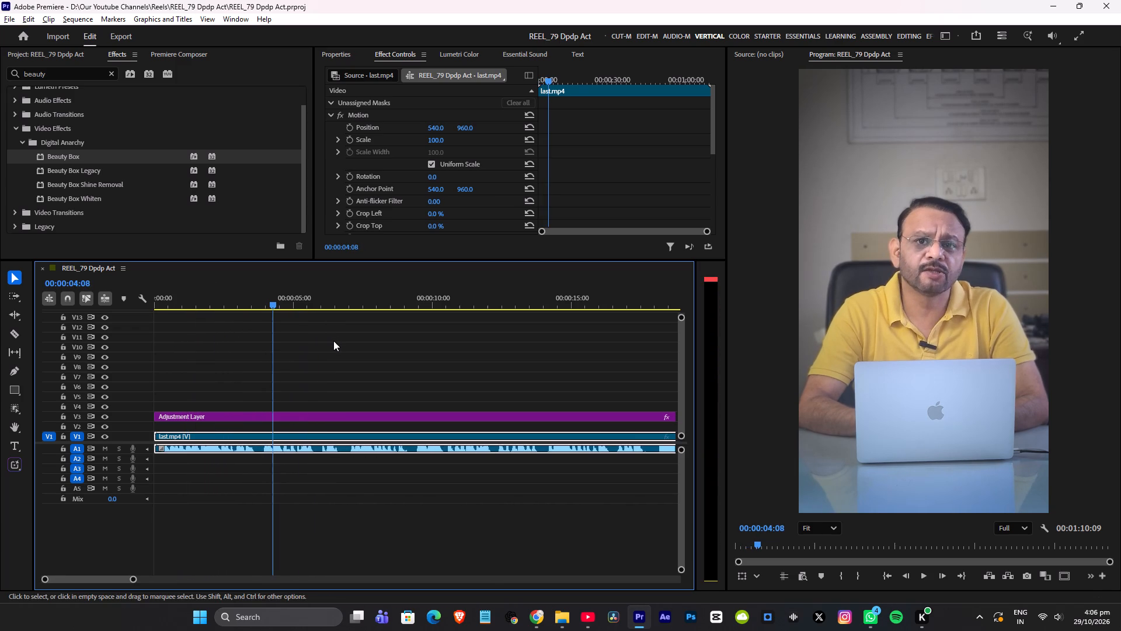
scroll(333, 341, "down", 1, "alt")
scroll(314, 358, "up", 7, "alt")
key("space")
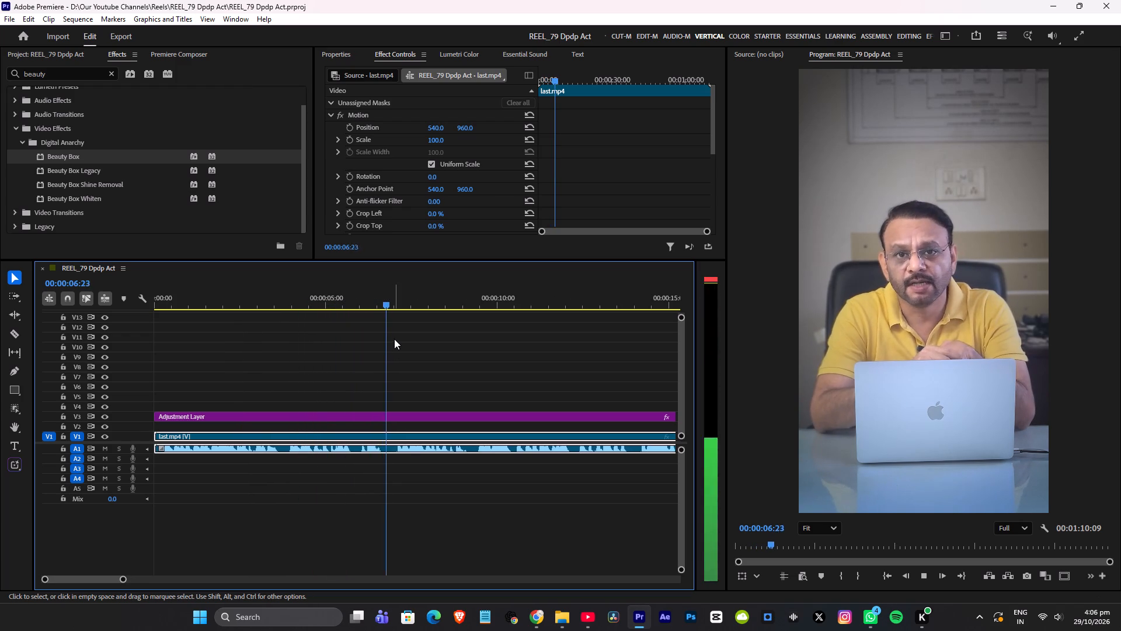
left_click_drag(400, 291, 387, 310)
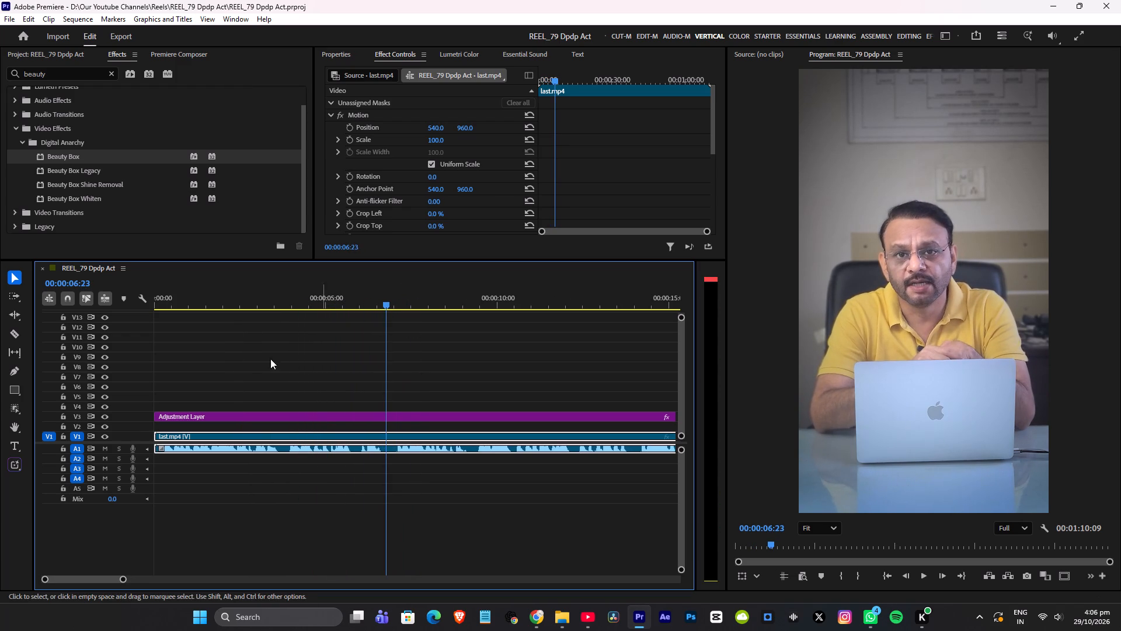
left_click_drag(234, 359, 334, 552)
key("z")
left_click_drag(291, 325, 328, 520)
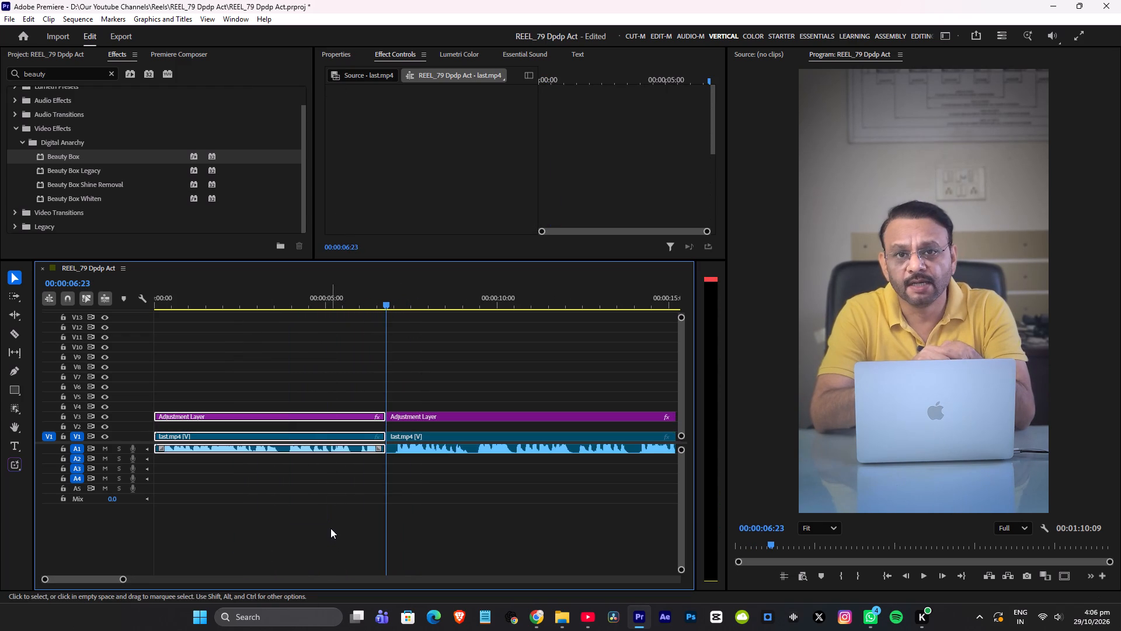
key("Delete")
left_click(320, 413)
key("Delete")
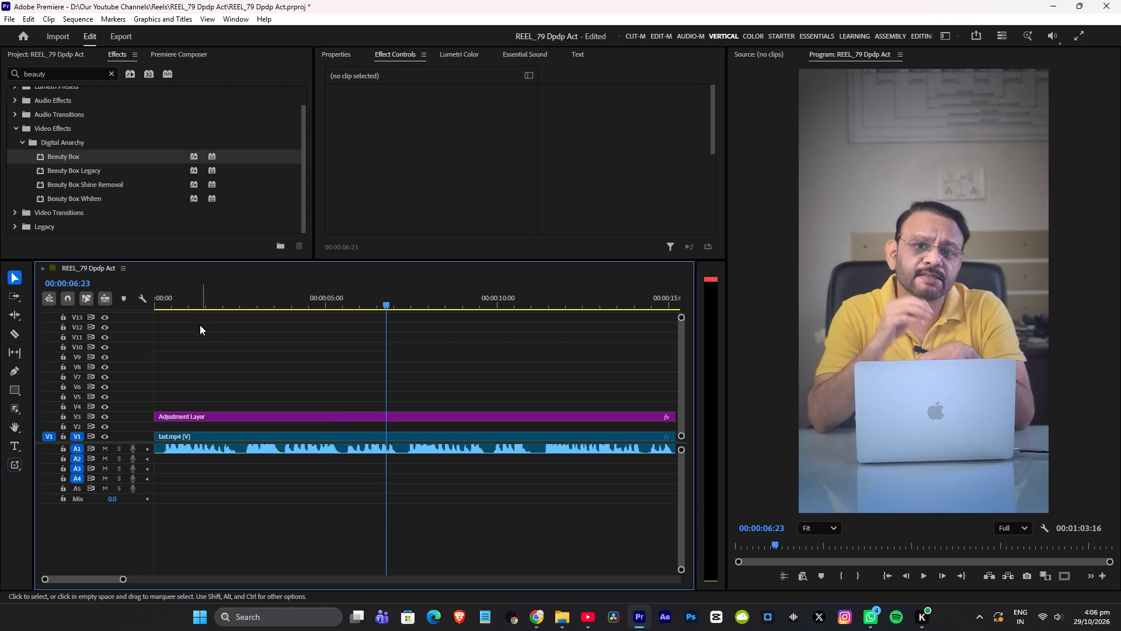
Play the new opening and cut the adjustment layer and last.mp4 at 00:00:07:05.
left_click_drag(193, 296, 0, 380)
key("space")
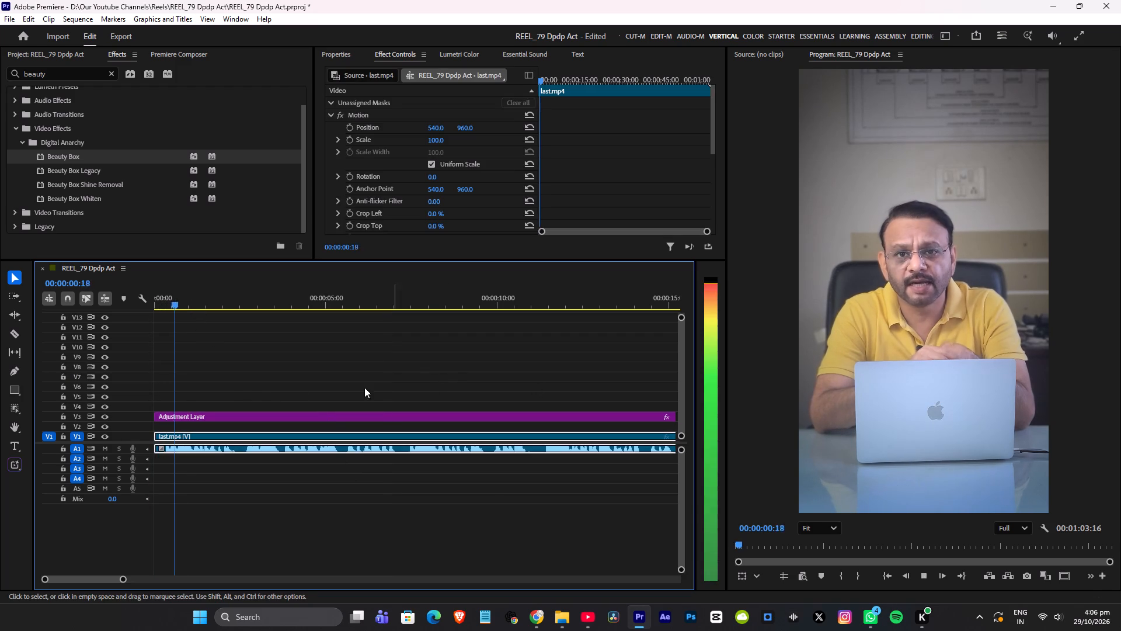
scroll(273, 384, "down", 8, "alt")
scroll(199, 398, "up", 3, "alt")
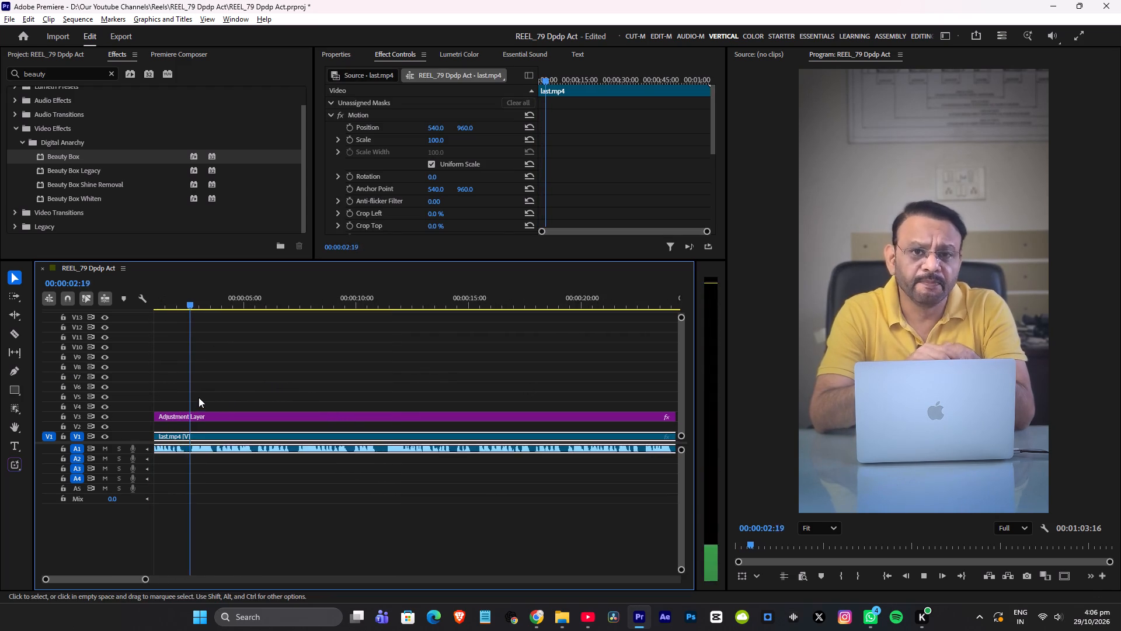
scroll(199, 397, "up", 4, "alt")
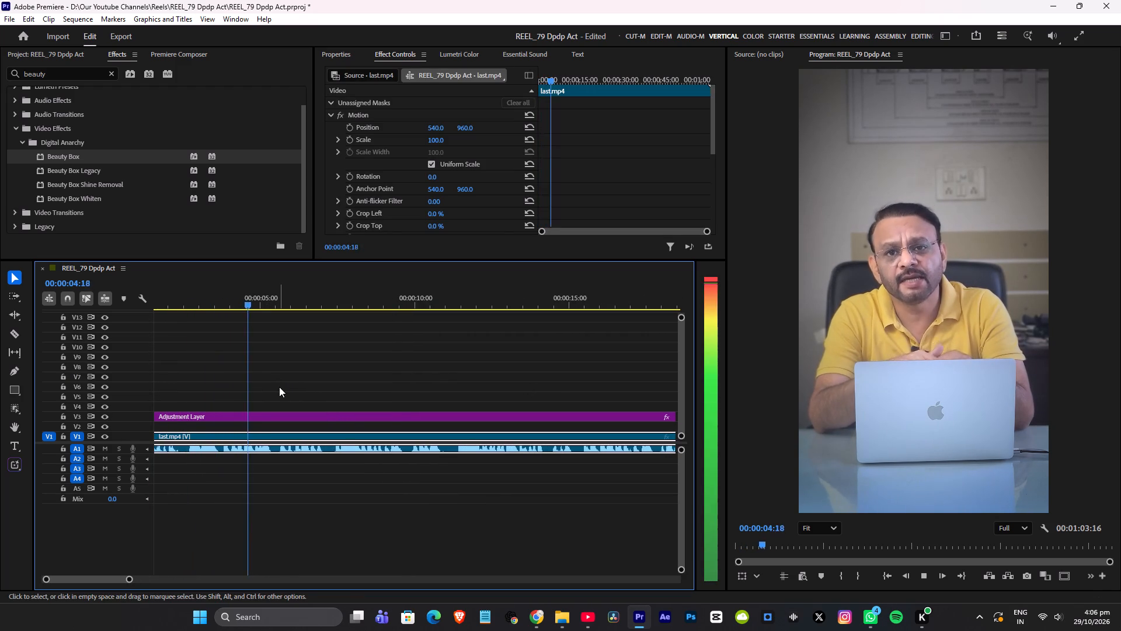
scroll(279, 387, "up", 3, "alt")
scroll(303, 387, "up", 3)
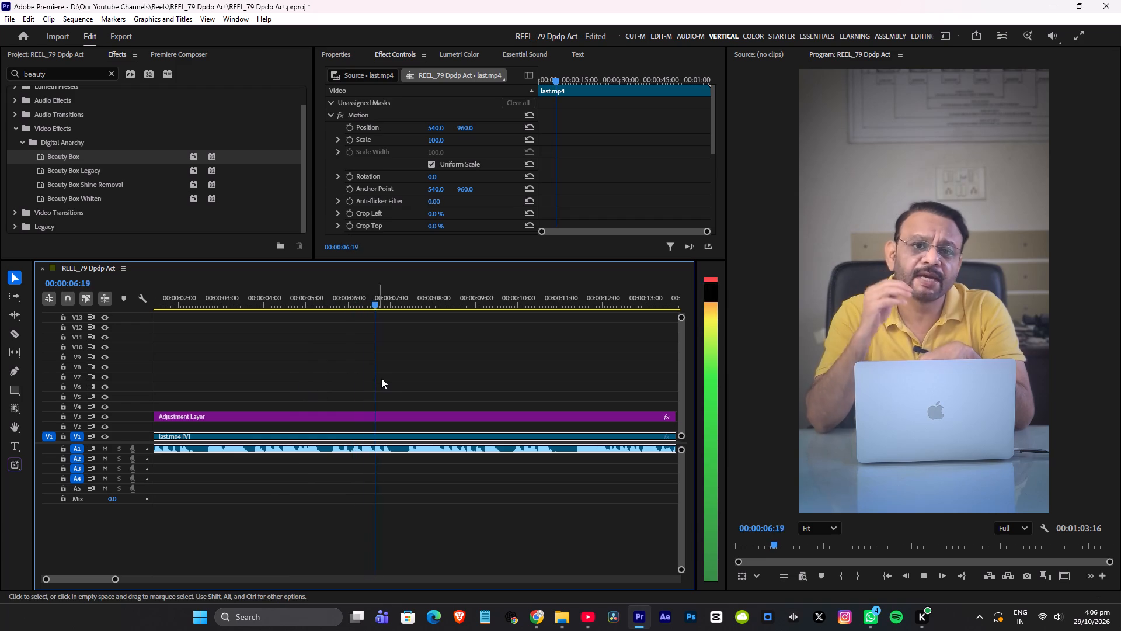
scroll(371, 407, "down", 5, "alt")
key("space")
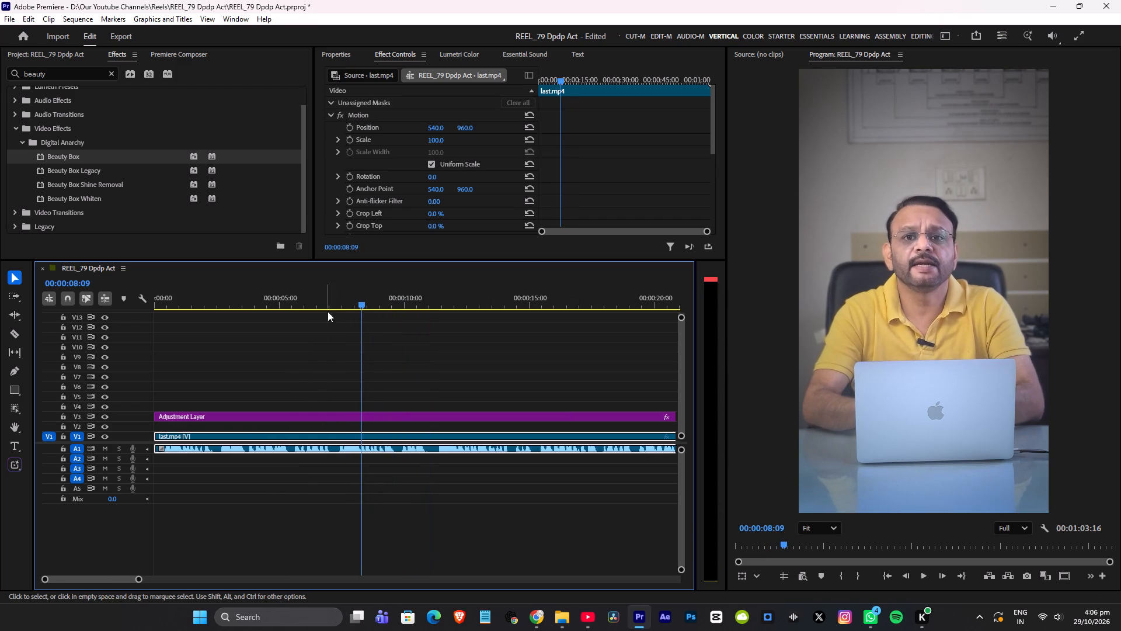
left_click_drag(344, 298, 335, 311)
left_click_drag(251, 400, 278, 523)
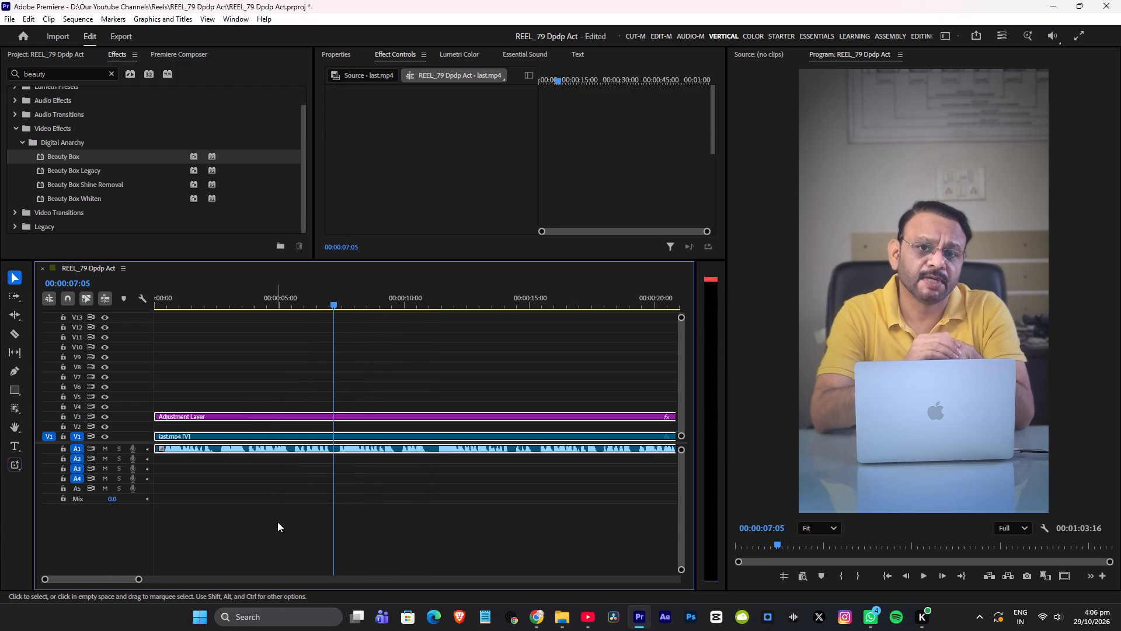
key("z")
scroll(299, 471, "down", 8, "alt")
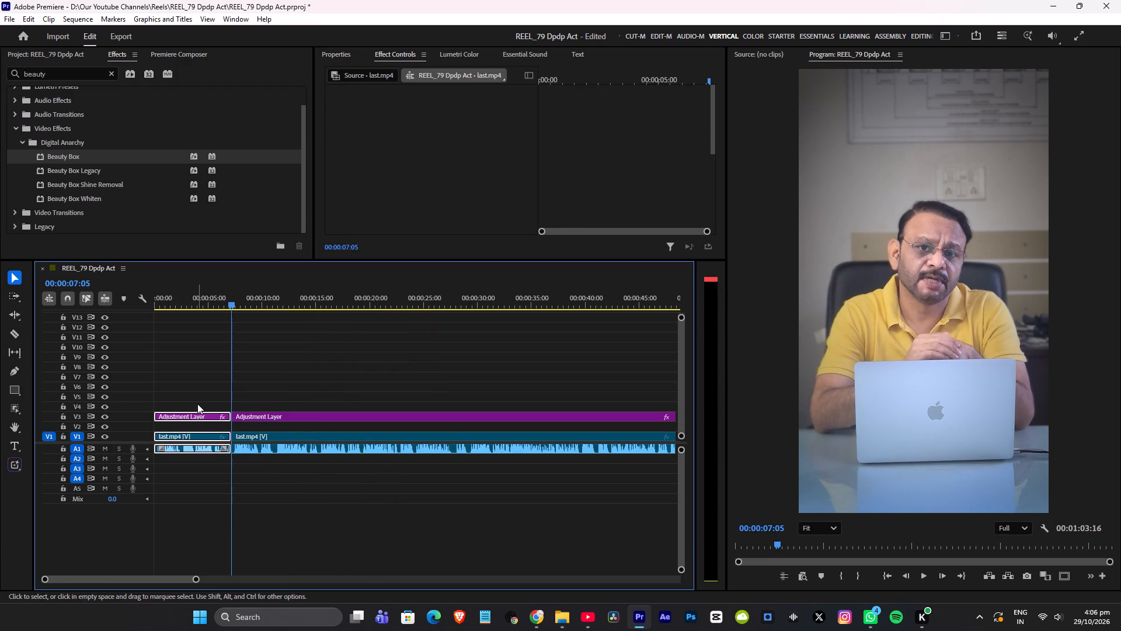
Delete the adjustment layer segment on V3 that lies before the cut at 00:00:07:05.
left_click(199, 396)
left_click_drag(169, 401, 184, 414)
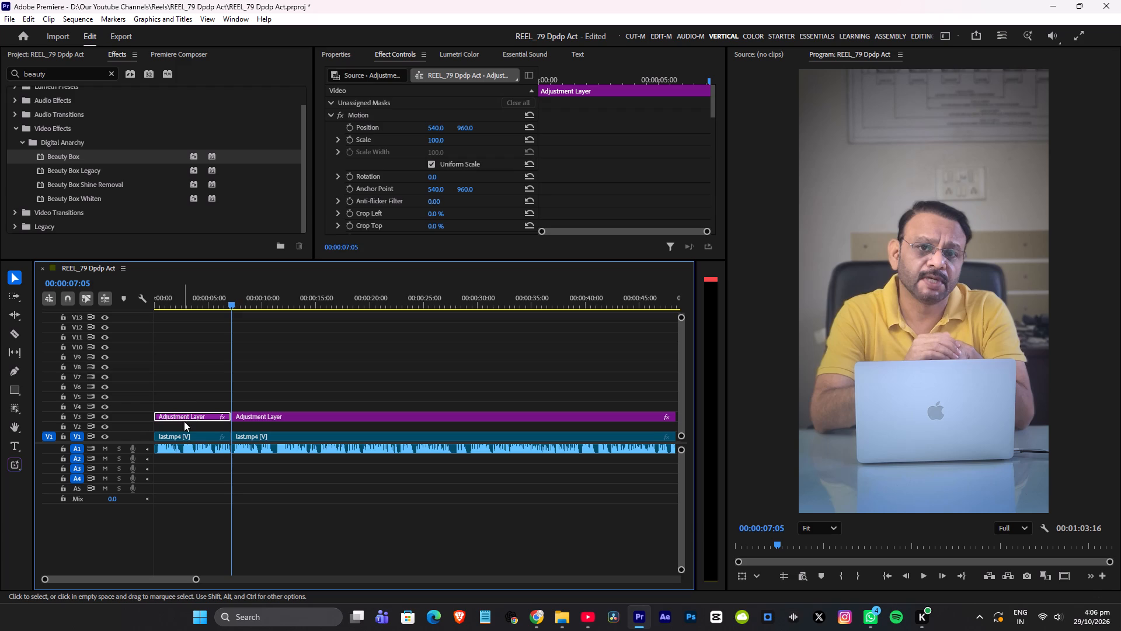
key("Delete")
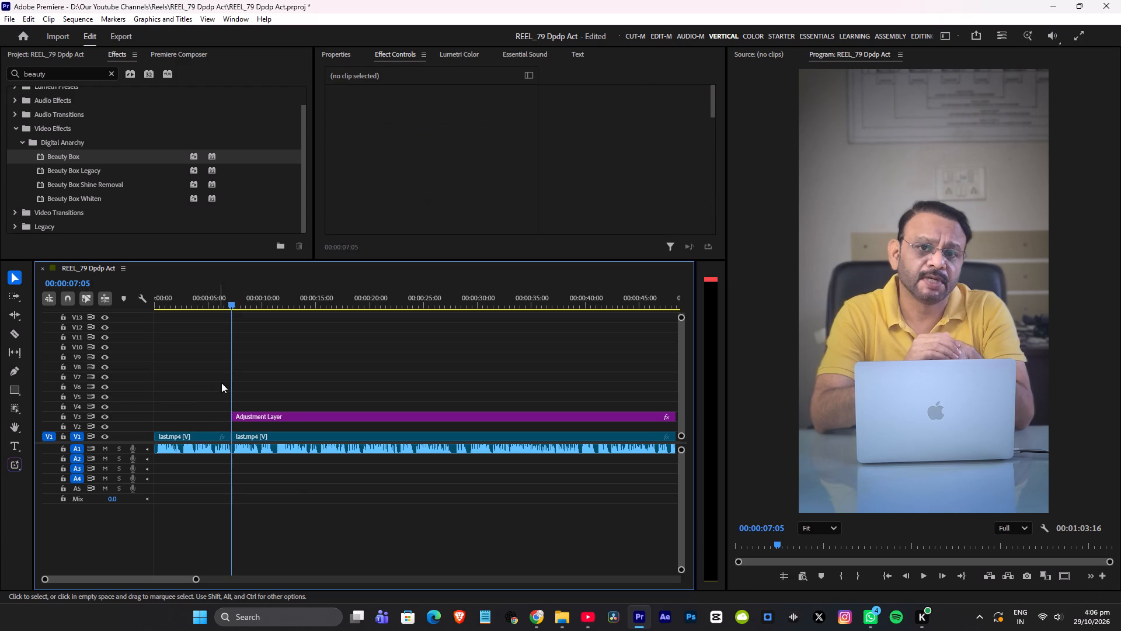
Move the remaining adjustment layer to V4, about 1 minute 20 seconds later, clear of the end of the footage.
scroll(259, 375, "down", 14, "alt")
left_click_drag(203, 412, 396, 410)
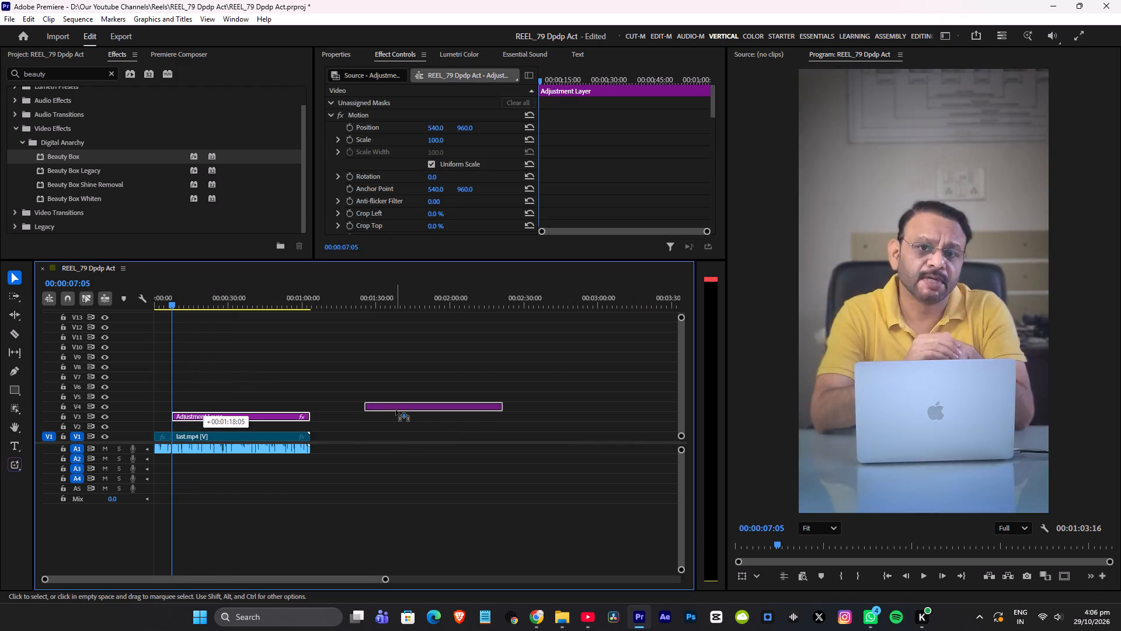
left_click_drag(396, 410, 400, 410)
Move the first last.mp4 segment to V4 with its audio on A2, starting at about 12.5 seconds.
scroll(208, 418, "up", 20, "alt")
scroll(208, 418, "up", 11, "alt")
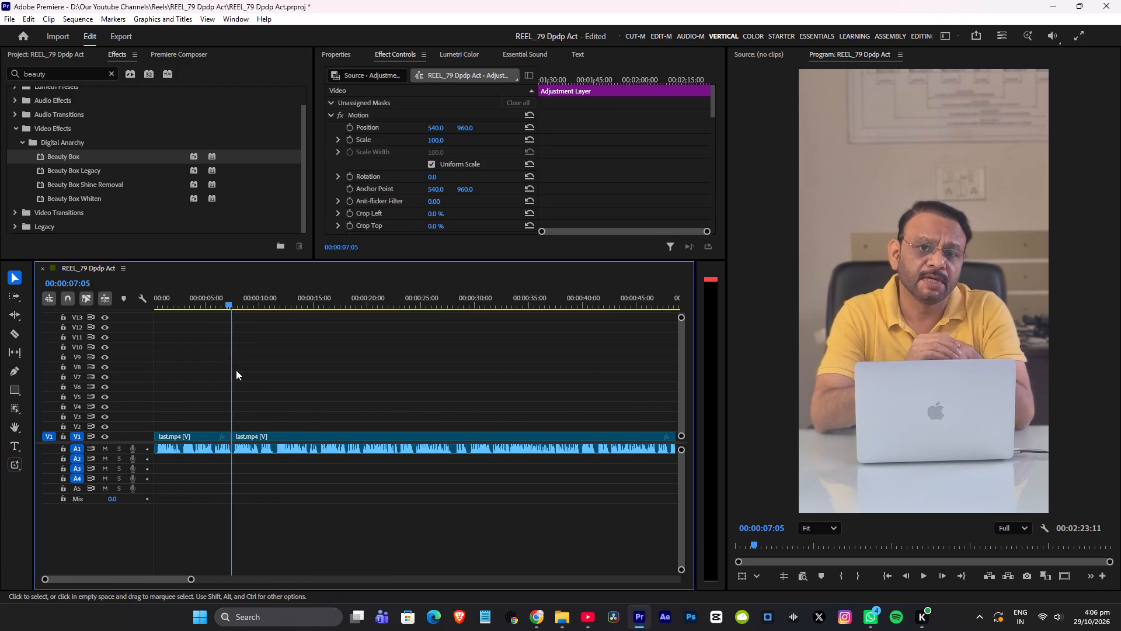
scroll(233, 375, "up", 4)
left_click_drag(197, 450, 197, 460)
left_click_drag(199, 438, 197, 428)
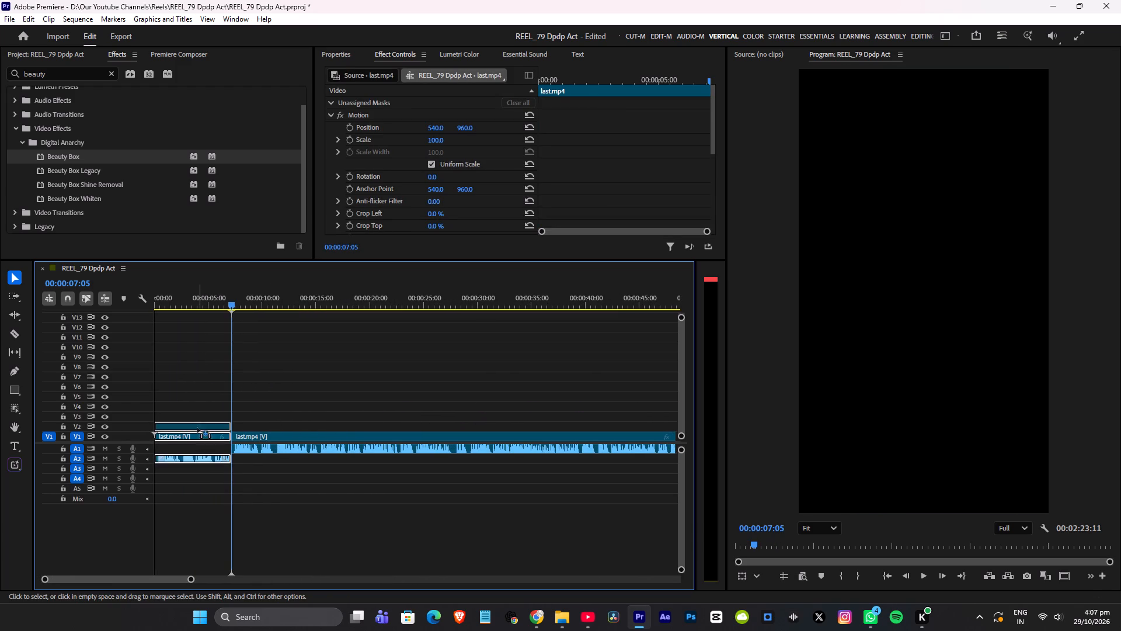
left_click_drag(197, 428, 197, 428)
left_click_drag(195, 426, 329, 404)
Ripple delete the empty gap at the start of V1 before the remaining last.mp4 clip.
left_click(217, 435)
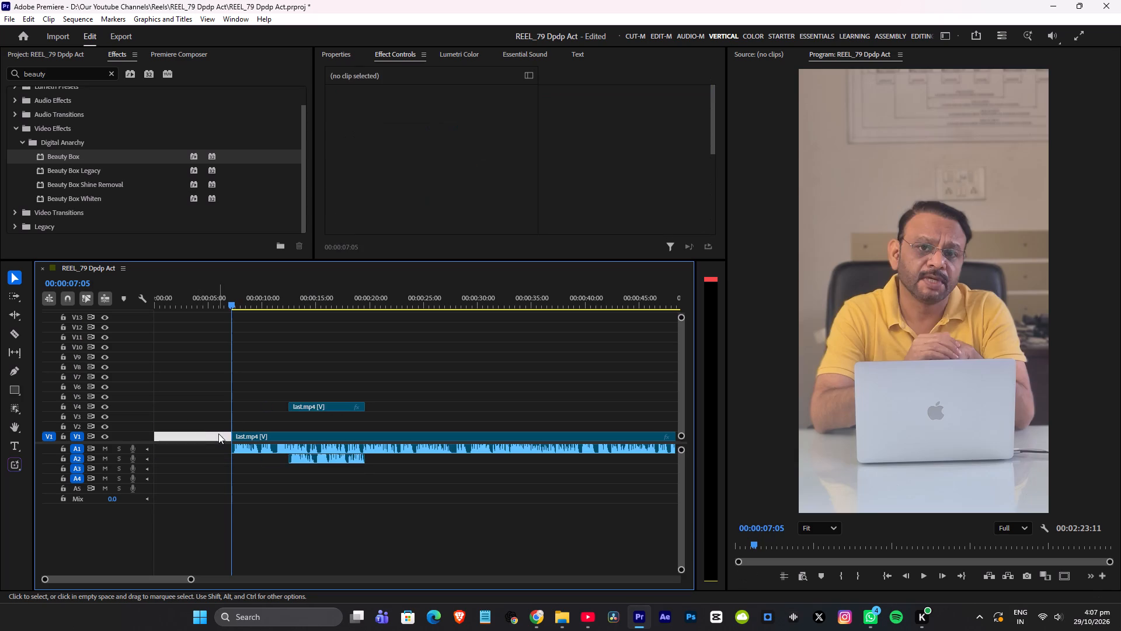
key("Delete")
Shift the set-aside last.mp4 segment on V4 and A2 later to start at about 11.5 seconds.
left_click_drag(181, 295, 0, 425)
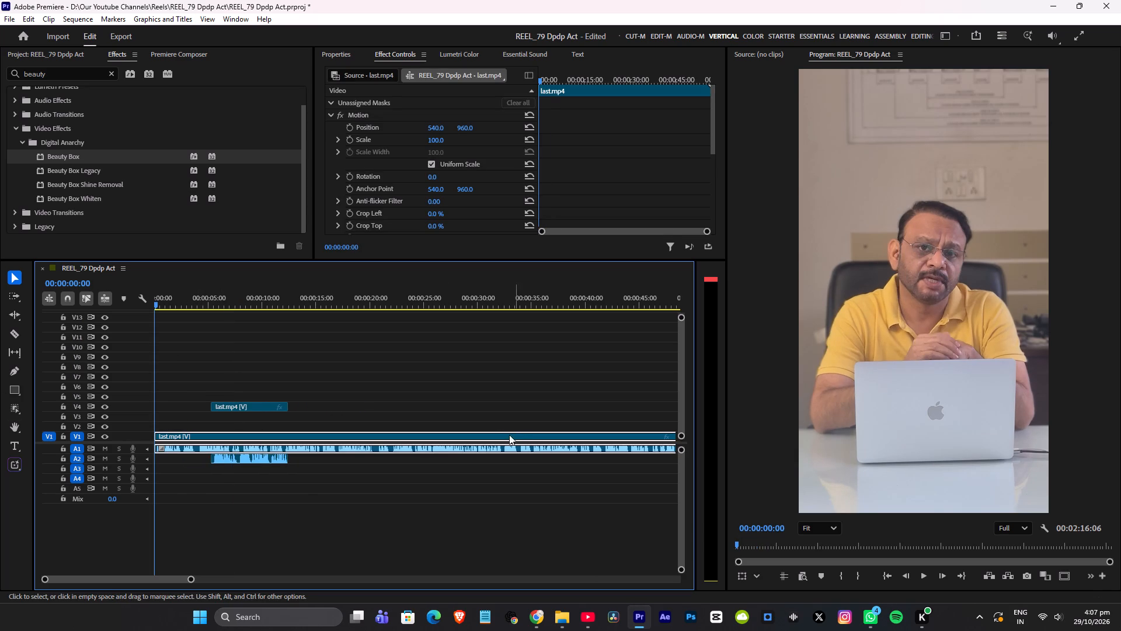
scroll(243, 390, "up", 10, "alt")
left_click(290, 407)
left_click_drag(295, 405, 296, 405)
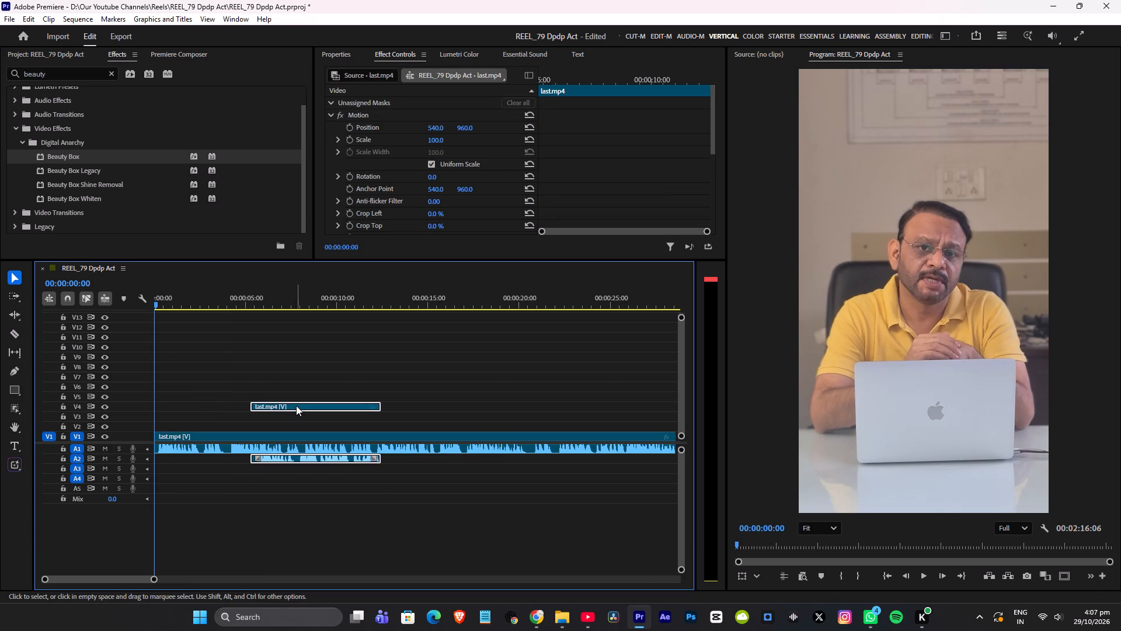
left_click_drag(296, 405, 410, 403)
Play the first few seconds of the reel from 00:00:00:00 to check the new opening take.
left_click_drag(173, 294, 0, 353)
key("space")
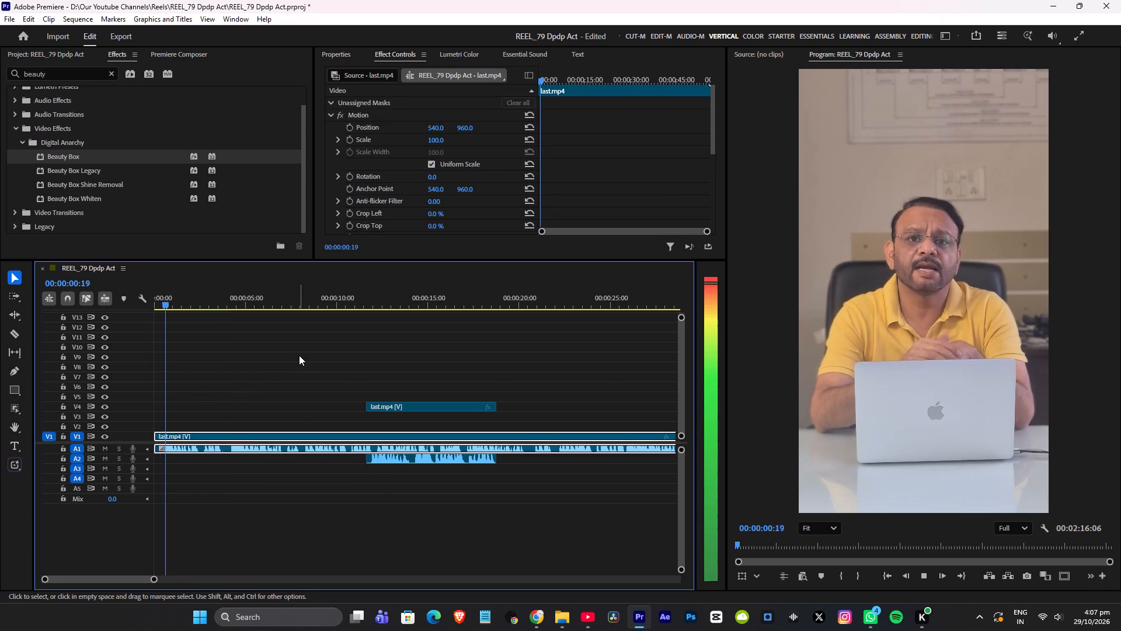
scroll(306, 355, "down", 4, "alt")
scroll(222, 372, "up", 3, "alt")
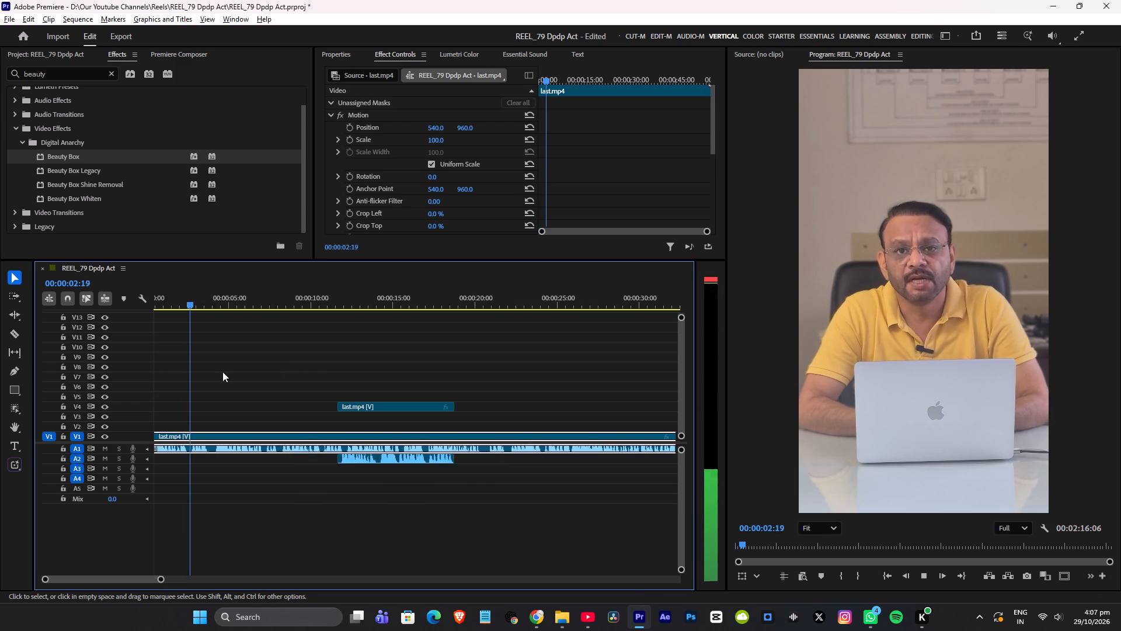
scroll(222, 372, "up", 1, "alt")
key("space")
Return the playhead to 00:00:00:00 and expand audio track A1 to show the opening's waveform in detail.
left_click_drag(197, 299, 0, 366)
scroll(307, 379, "up", 2, "alt")
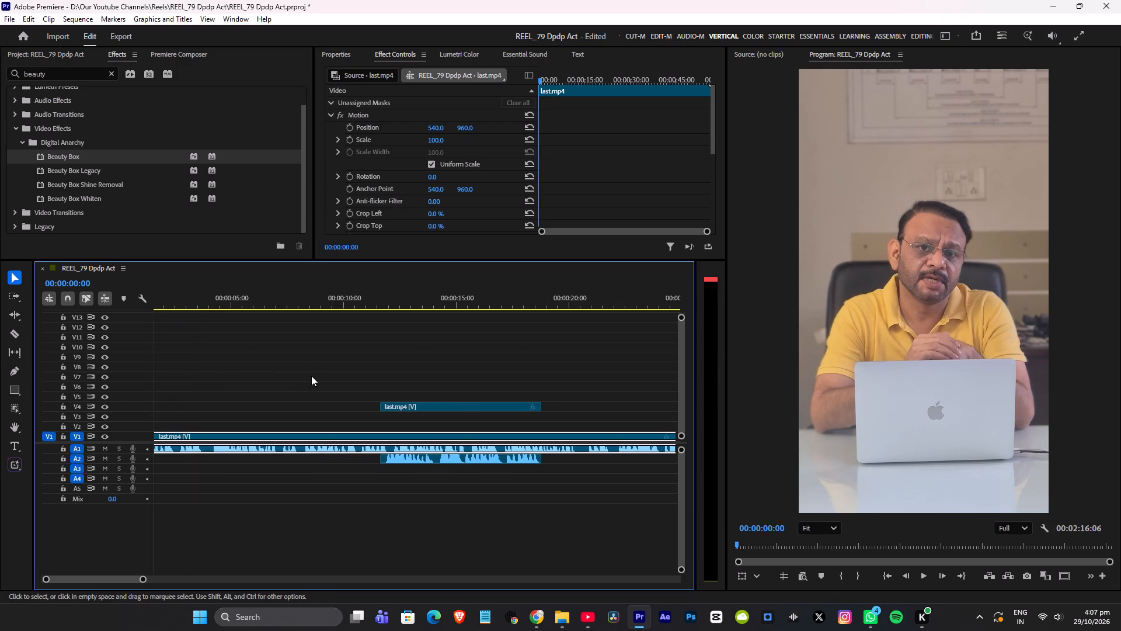
scroll(270, 401, "up", 17, "alt")
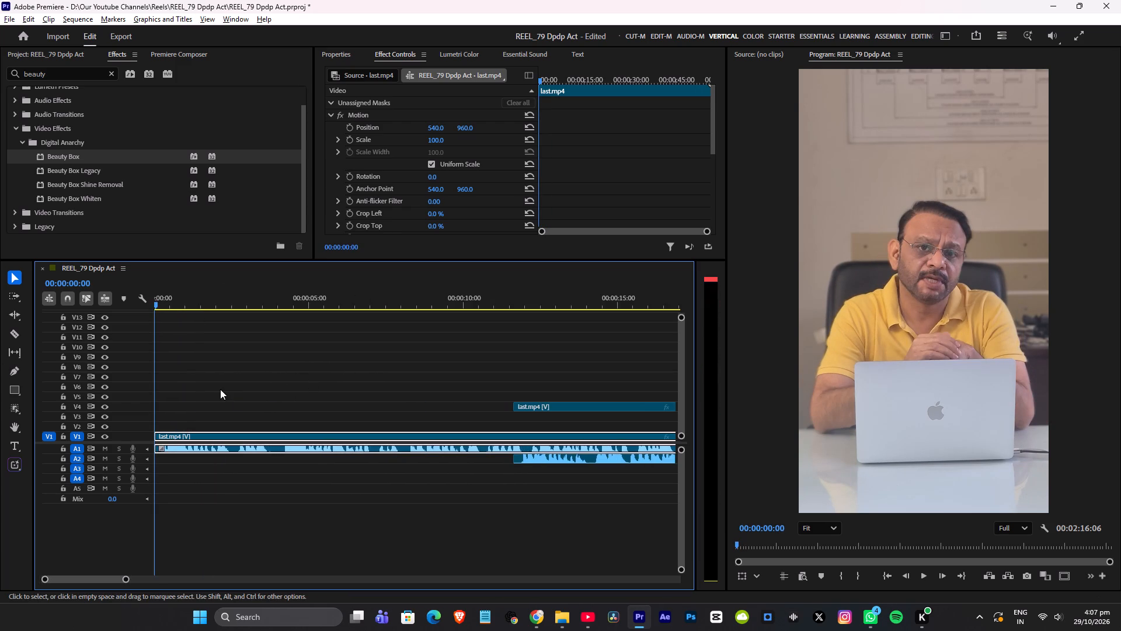
scroll(219, 389, "up", 11, "alt")
double_click(147, 447)
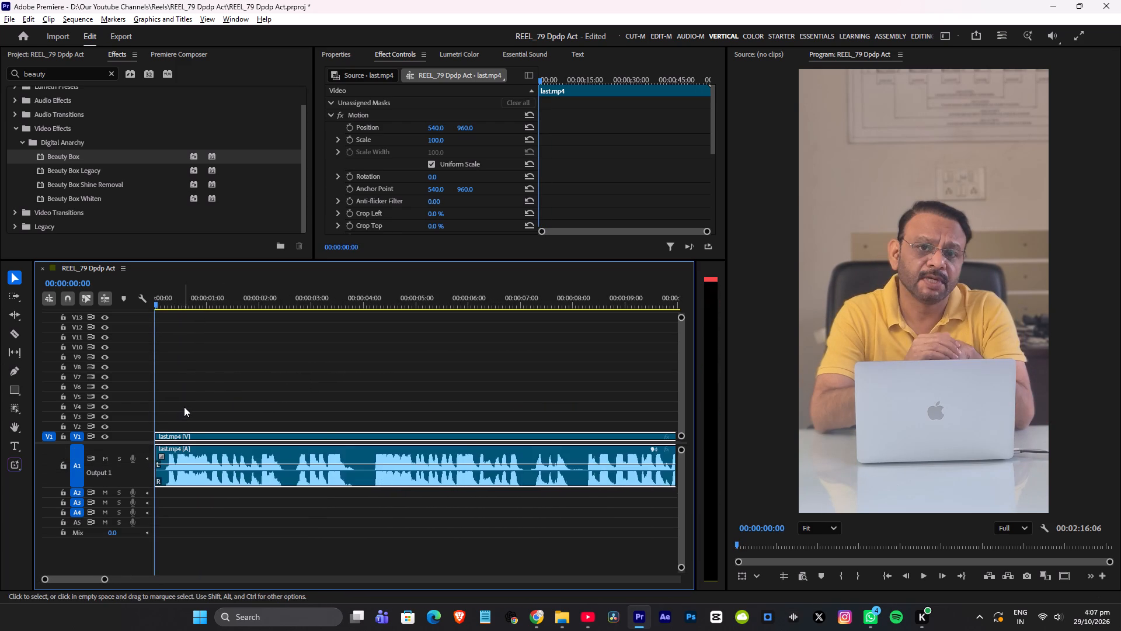
Ripple trim the first frames of the opening last.mp4 clip on V1 up to 00:00:00:04 and save the project.
scroll(184, 407, "up", 11, "alt")
left_click(163, 304)
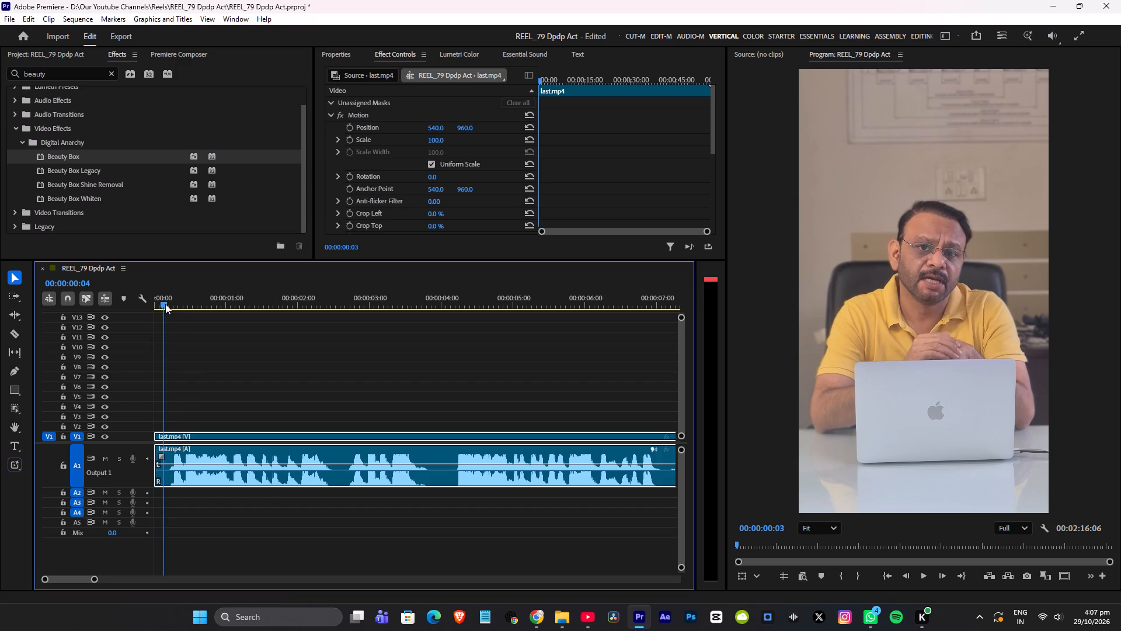
key("q")
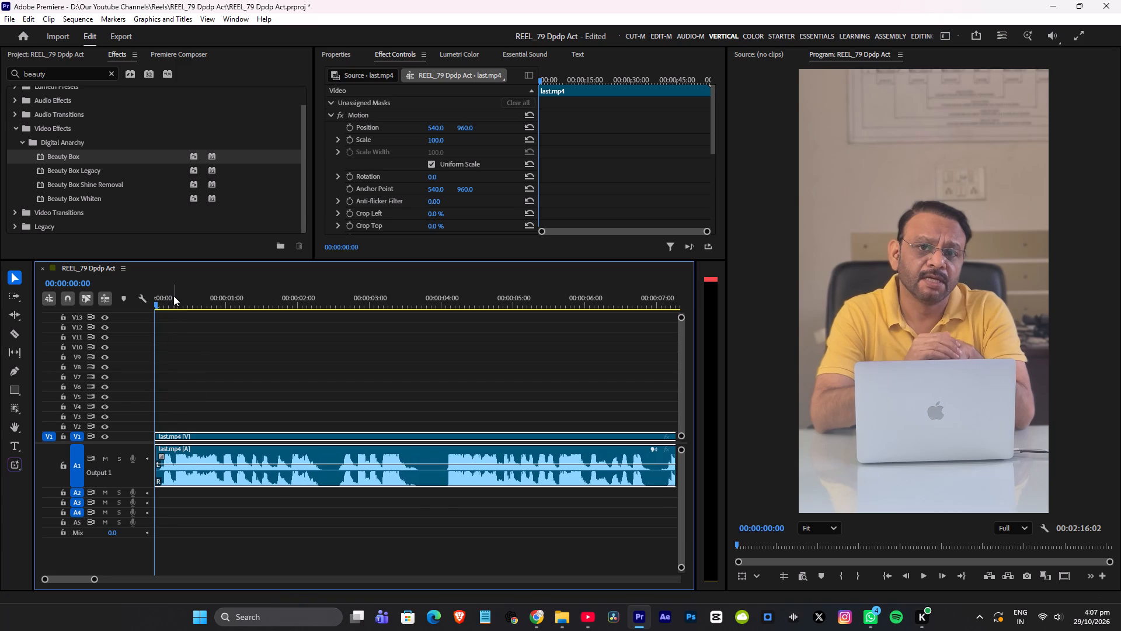
key("ctrl+s")
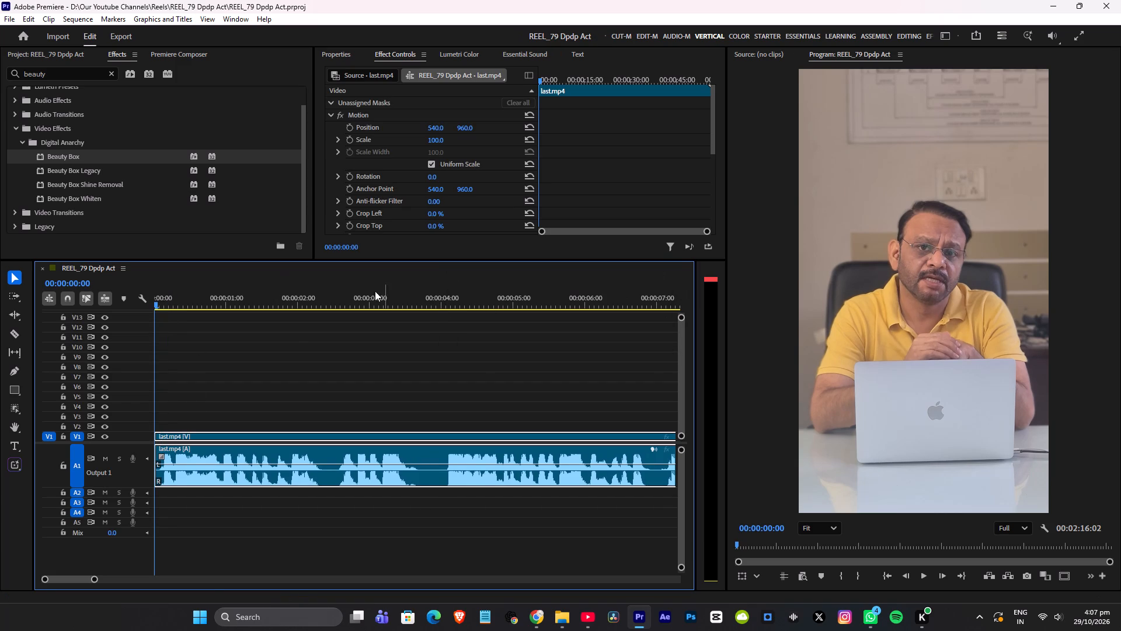
scroll(283, 334, "up", 10, "alt")
key("ctrl+s")
Play the opening take from 00:00:00:00 to about 5 seconds to check its phrasing and pauses.
left_click_drag(192, 294, 0, 359)
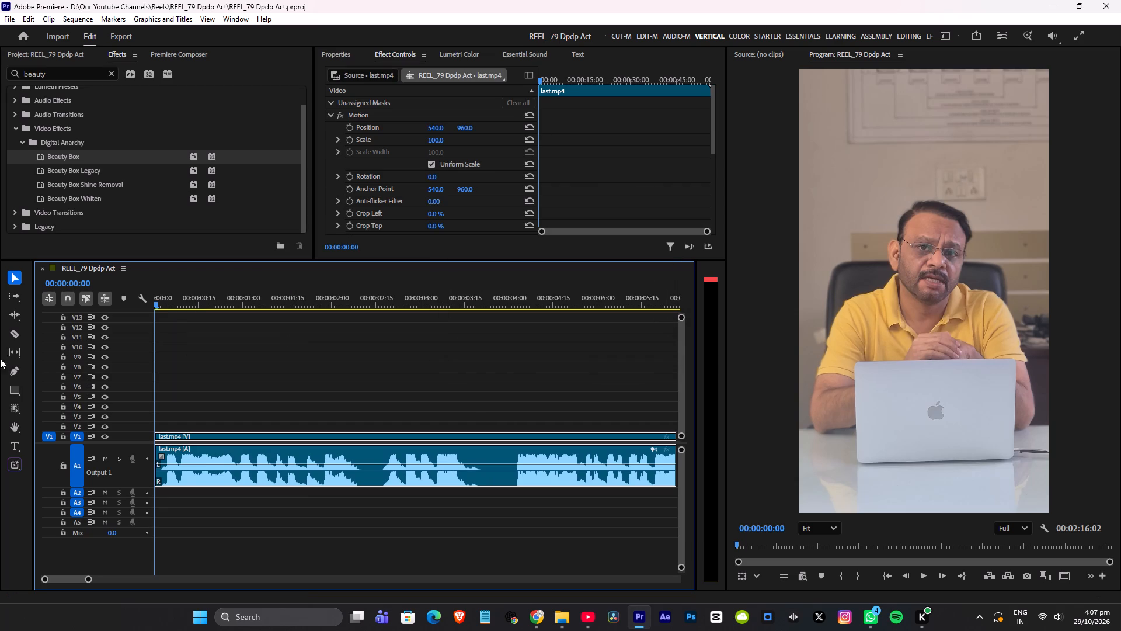
left_click_drag(0, 359, 0, 362)
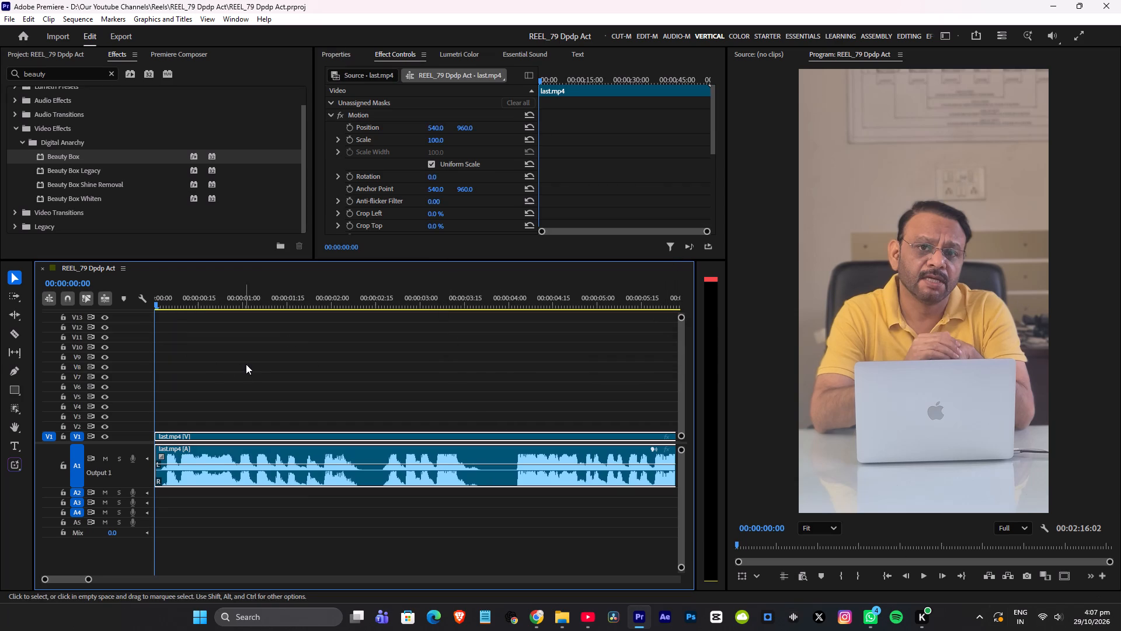
scroll(248, 365, "up", 9, "alt")
key("space")
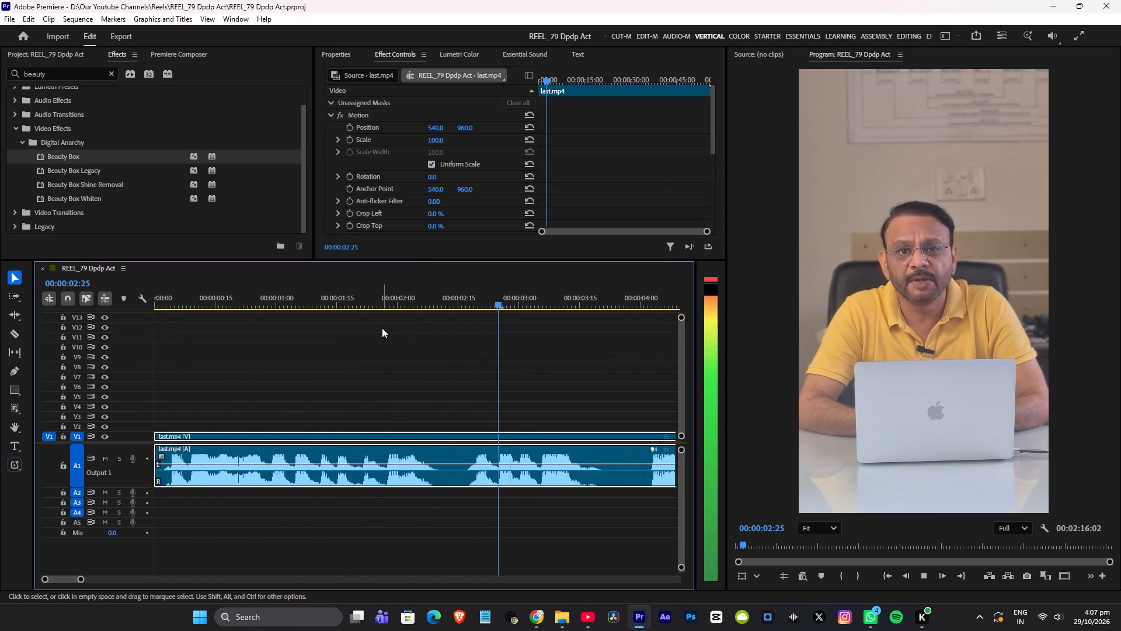
scroll(381, 341, "down", 10, "alt")
scroll(301, 380, "up", 4, "alt")
scroll(312, 375, "down", 3, "alt")
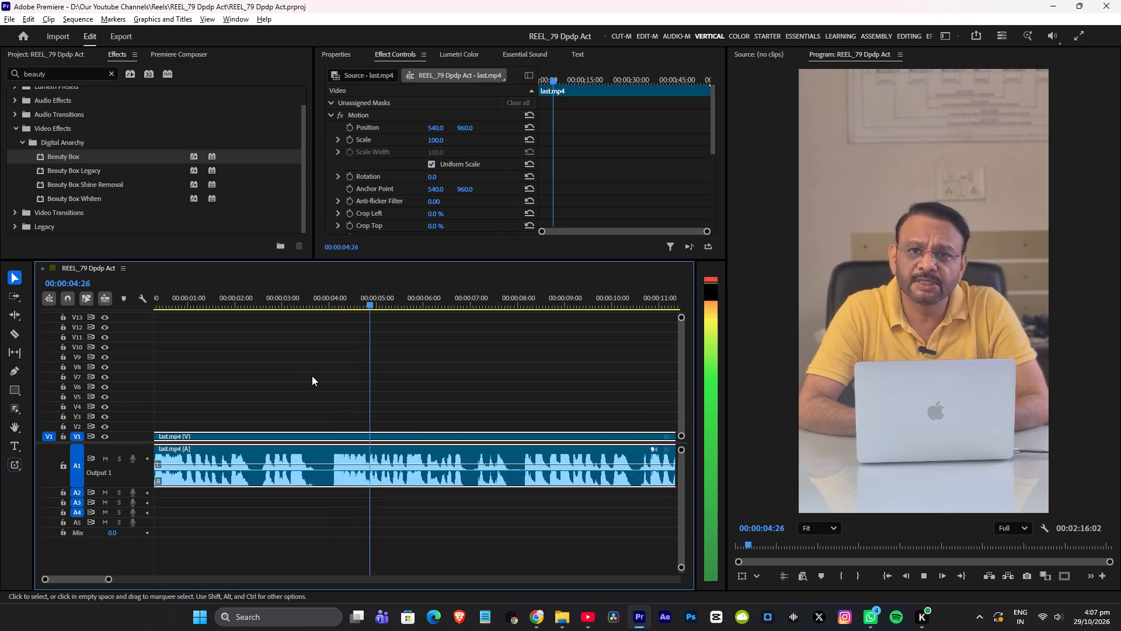
scroll(342, 370, "down", 3)
scroll(340, 374, "down", 5, "alt")
key("space")
Split the last.mp4 clip on V1 and A1 in the pause at 00:00:03:26.
left_click_drag(259, 297, 262, 297)
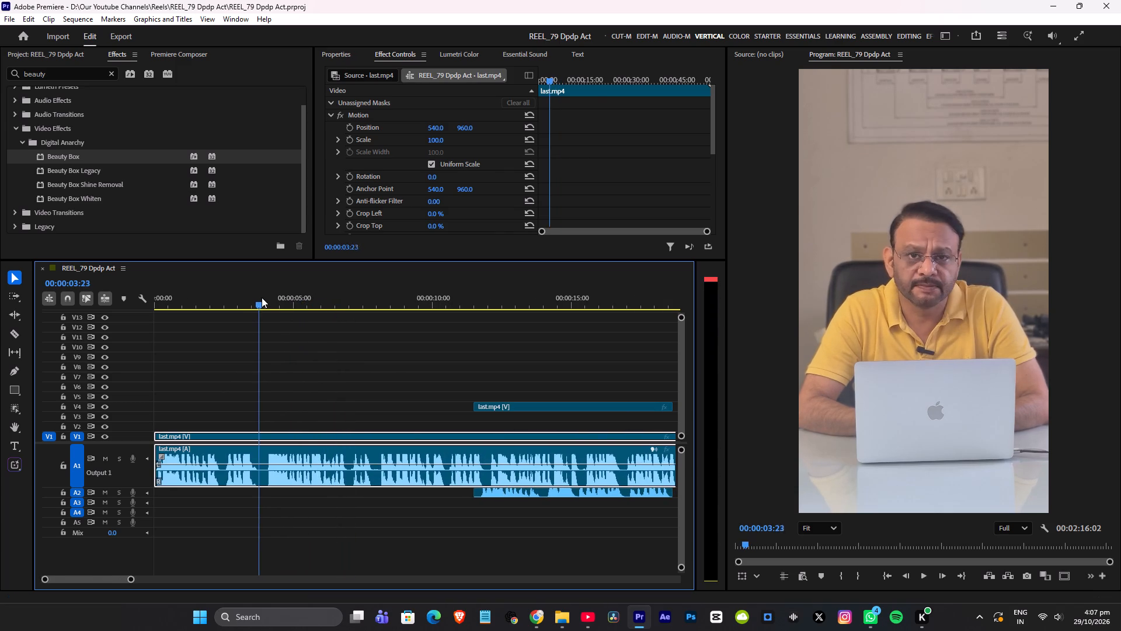
left_click_drag(262, 297, 263, 303)
key("z")
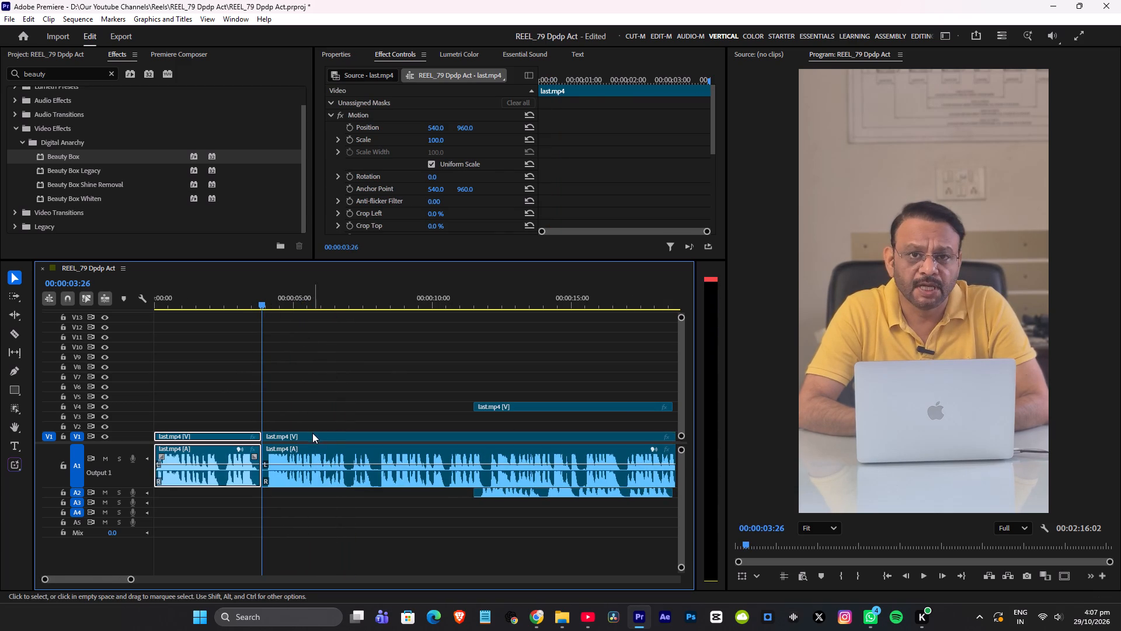
Shift the rest of V1 to start at about 15.3 seconds and move the set-aside V4 segment to V2 at the 00:00:03:26 cut.
left_click(308, 435)
left_click_drag(293, 435, 612, 432)
left_click_drag(538, 404, 329, 422)
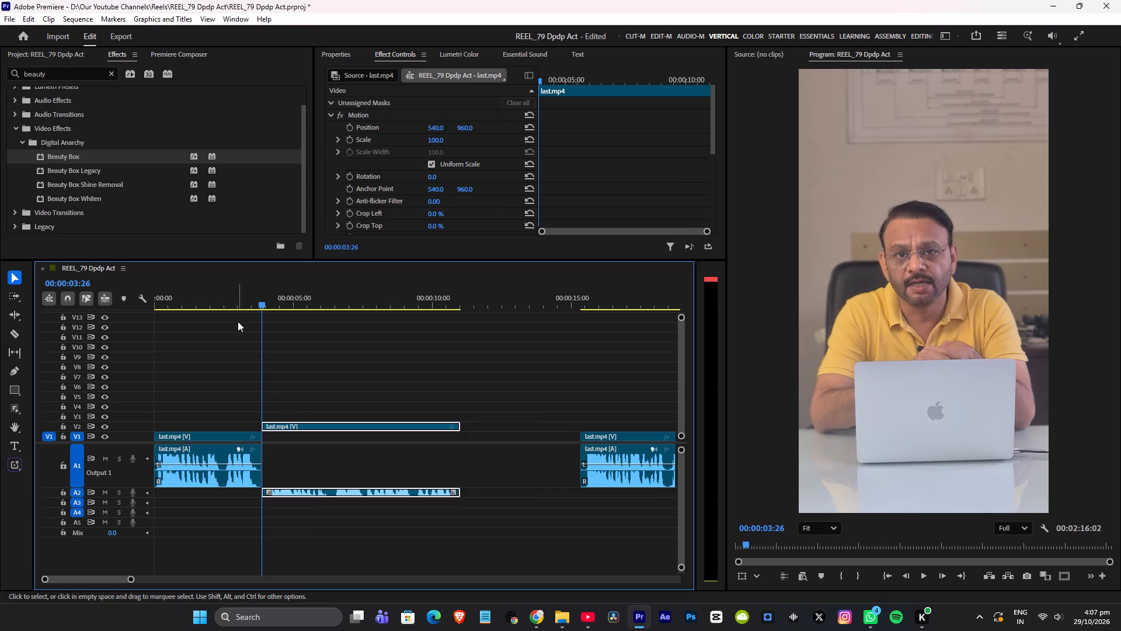
Trim about 8 frames off the start of the V2 segment, butt it against the first clip's end, and save the project.
left_click(244, 292)
key("space")
scroll(319, 352, "up", 7, "alt")
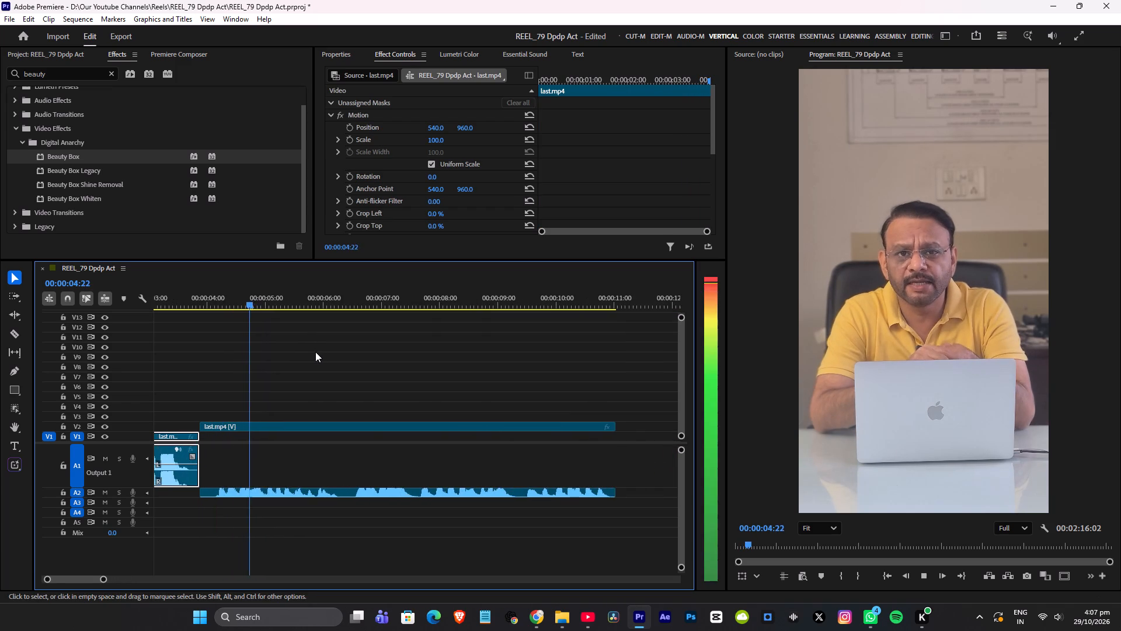
key("space")
left_click_drag(204, 427, 220, 427)
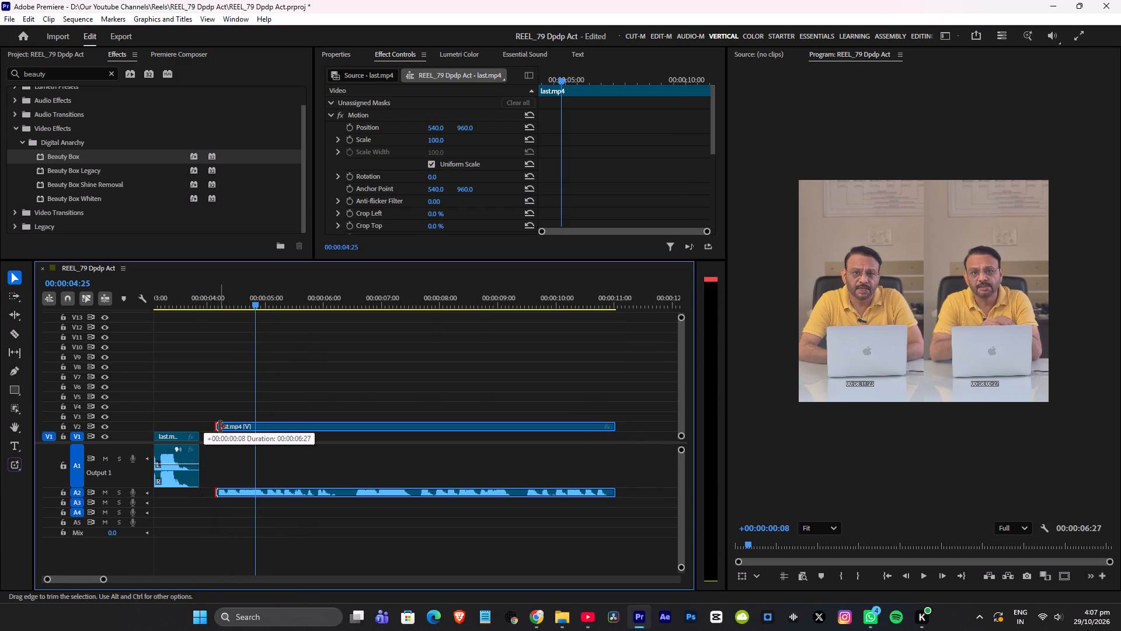
left_click_drag(220, 427, 219, 425)
left_click_drag(249, 425, 239, 427)
scroll(246, 412, "up", 8)
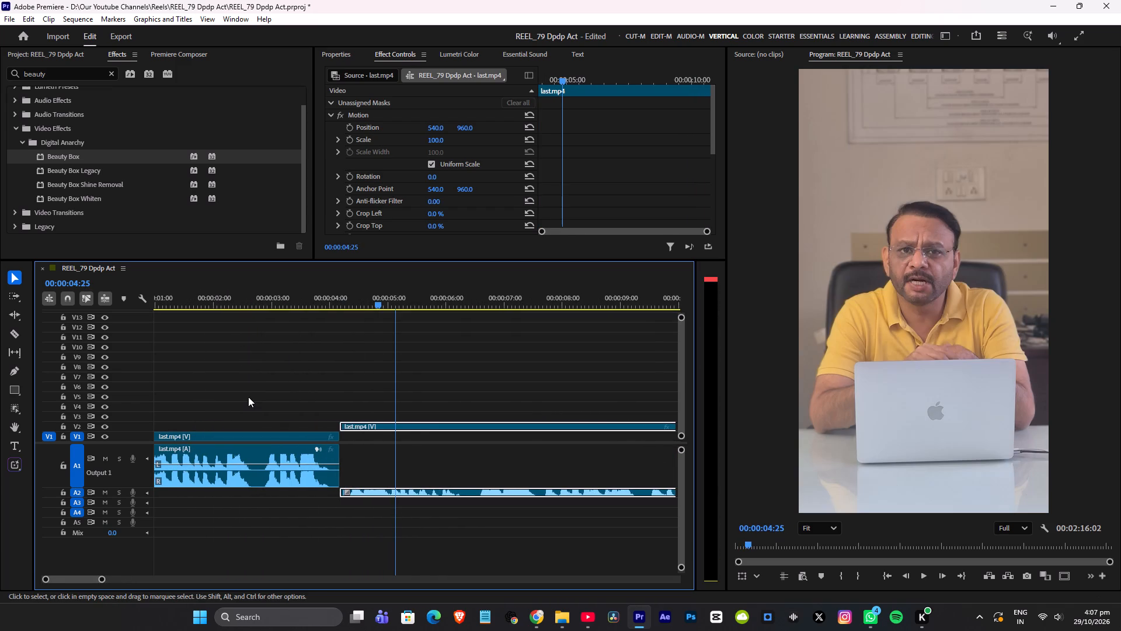
key("ctrl+s")
Play from before the 00:00:03:26 join through the end of the V2 segment to check the inserted take.
left_click(247, 303)
key("space")
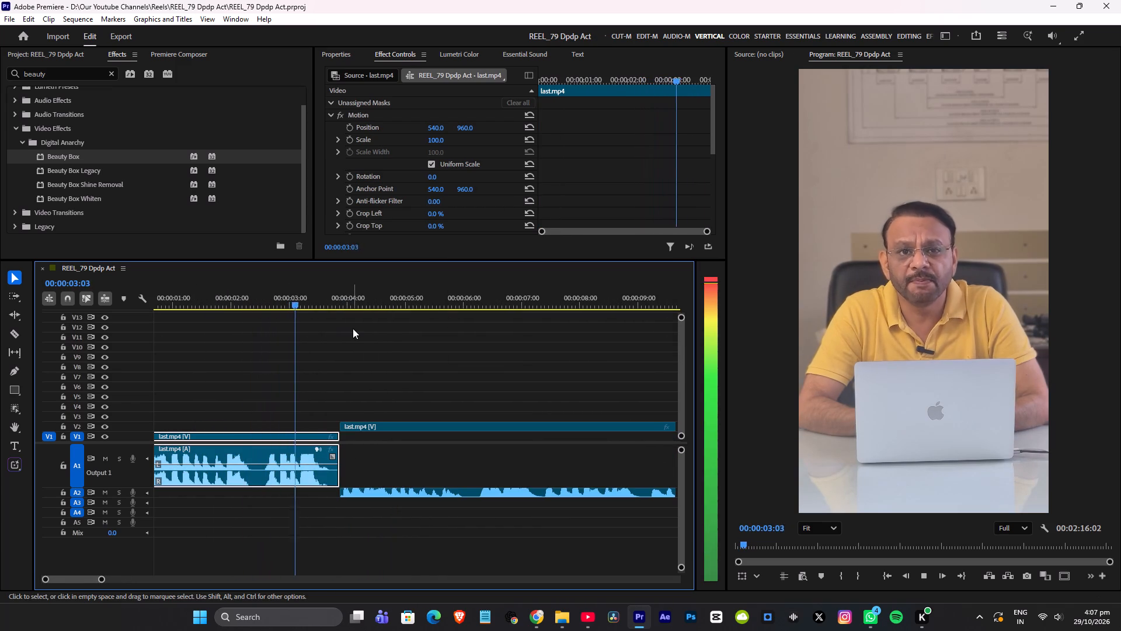
scroll(354, 327, "down", 4)
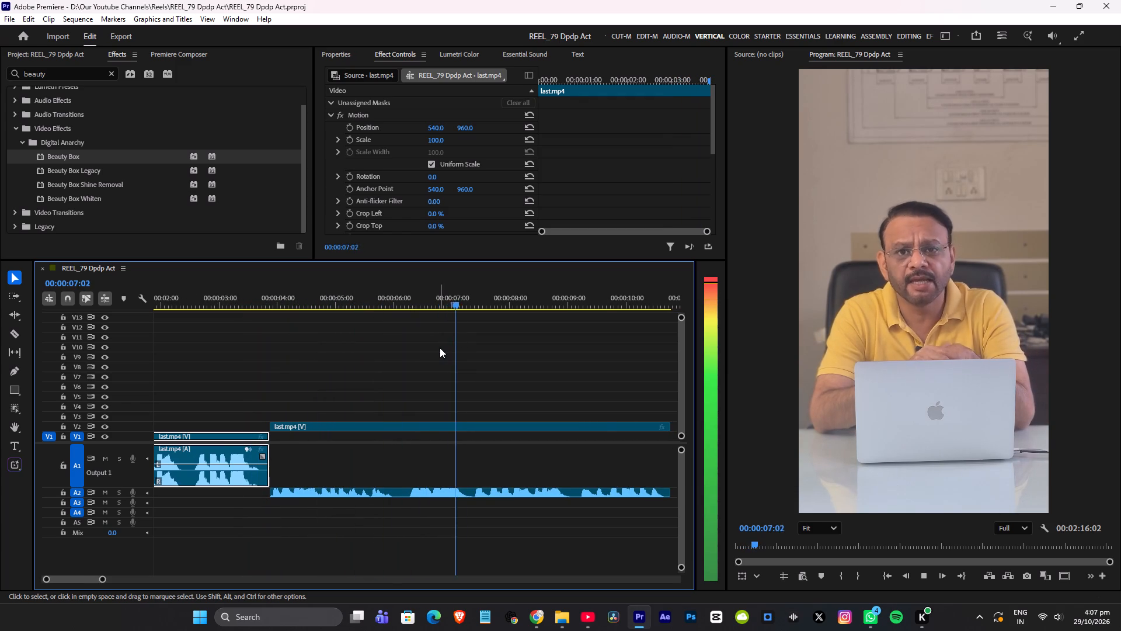
scroll(440, 348, "down", 4)
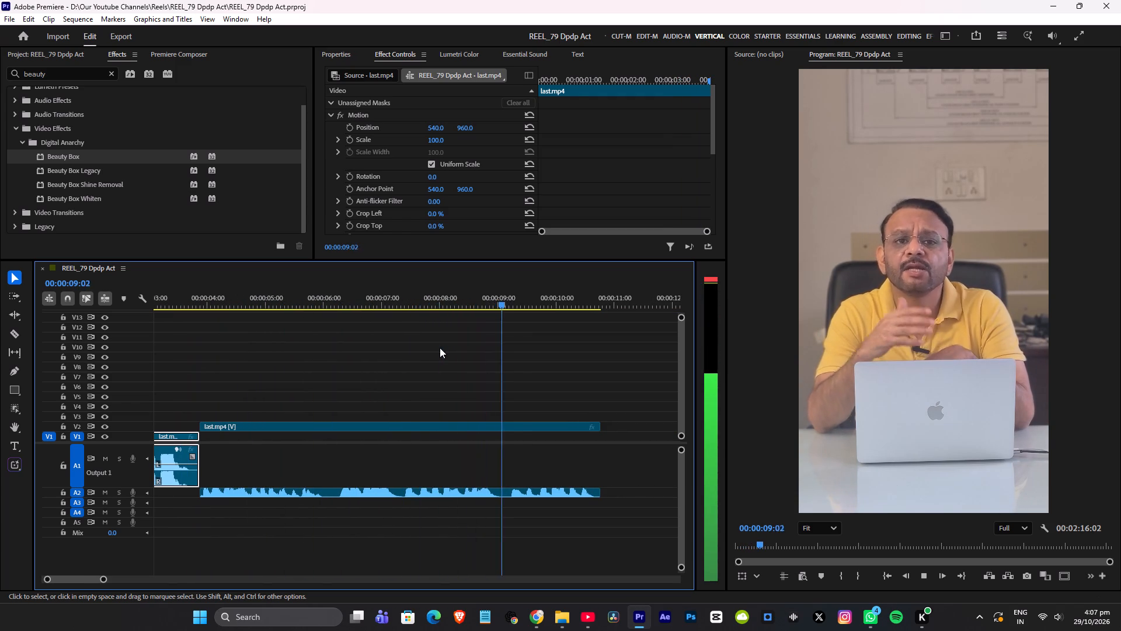
scroll(439, 348, "down", 4, "alt")
scroll(438, 348, "up", 1, "alt")
scroll(438, 348, "down", 11, "alt")
key("space")
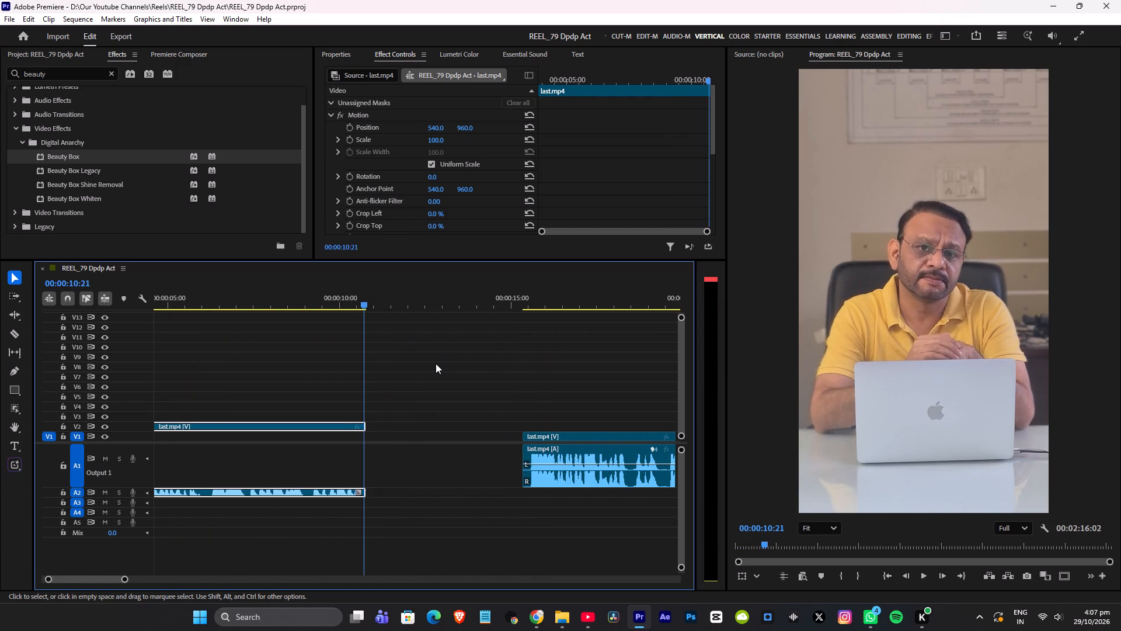
Move the remaining V1 last.mp4 clip earlier so it starts directly at the end of the V2 segment.
scroll(404, 431, "down", 5)
scroll(457, 432, "down", 3, "alt")
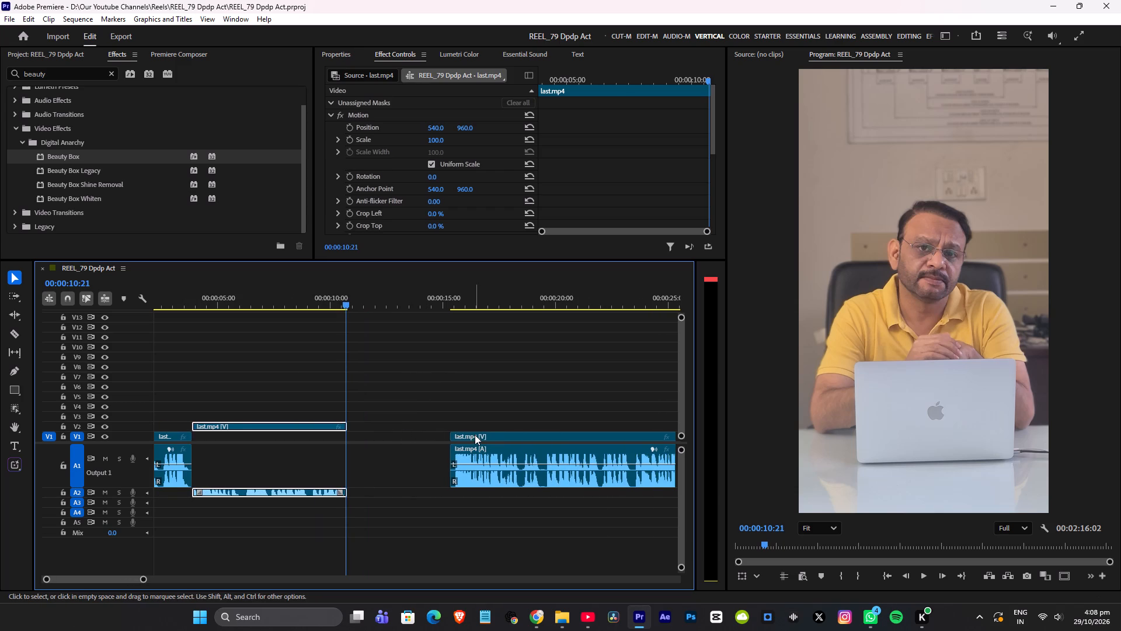
left_click_drag(475, 435, 376, 455)
Play across the new join after the V2 segment, and replay the opening from 00:00:00:00 to about 13 seconds.
key("space")
scroll(382, 391, "down", 5, "alt")
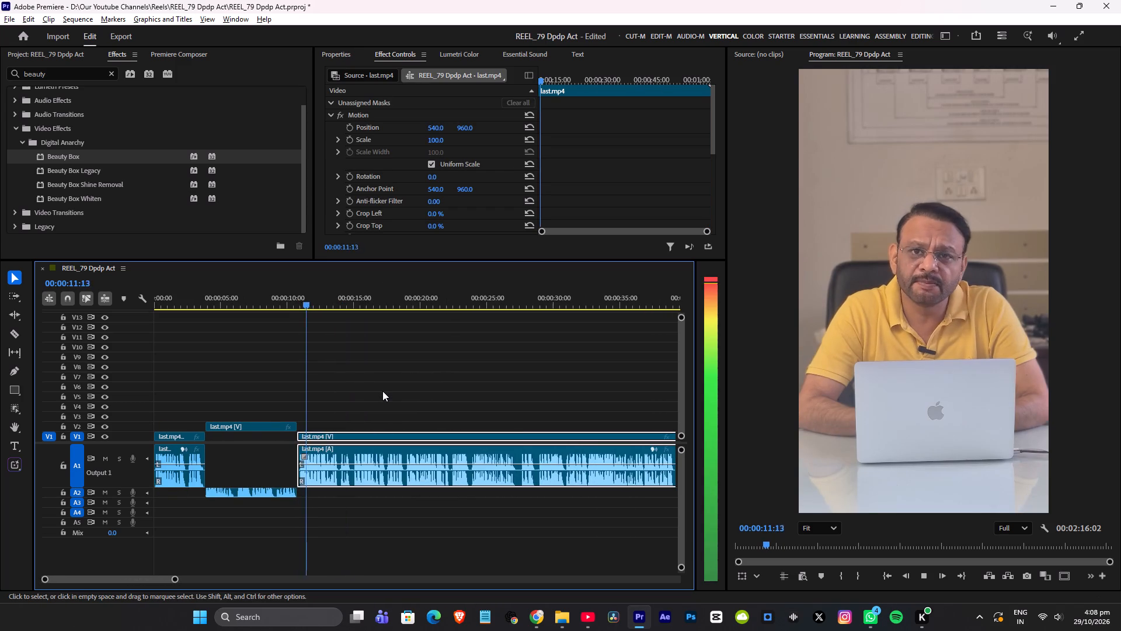
scroll(387, 391, "down", 4, "alt")
scroll(278, 420, "up", 10, "alt")
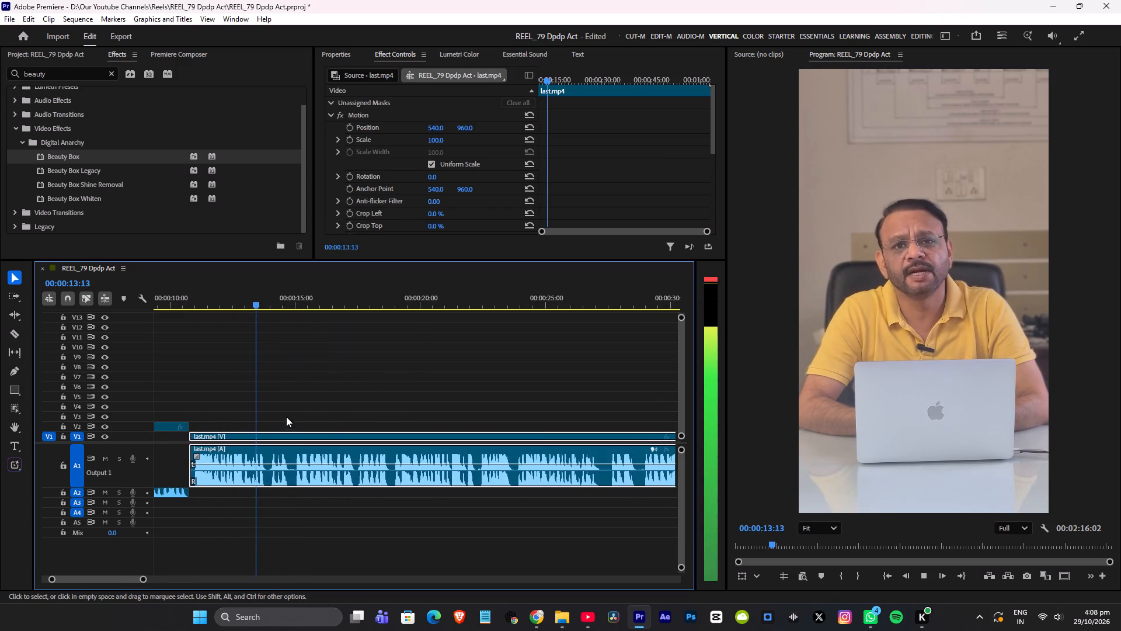
scroll(294, 412, "up", 13)
scroll(460, 341, "down", 6, "alt")
key("space")
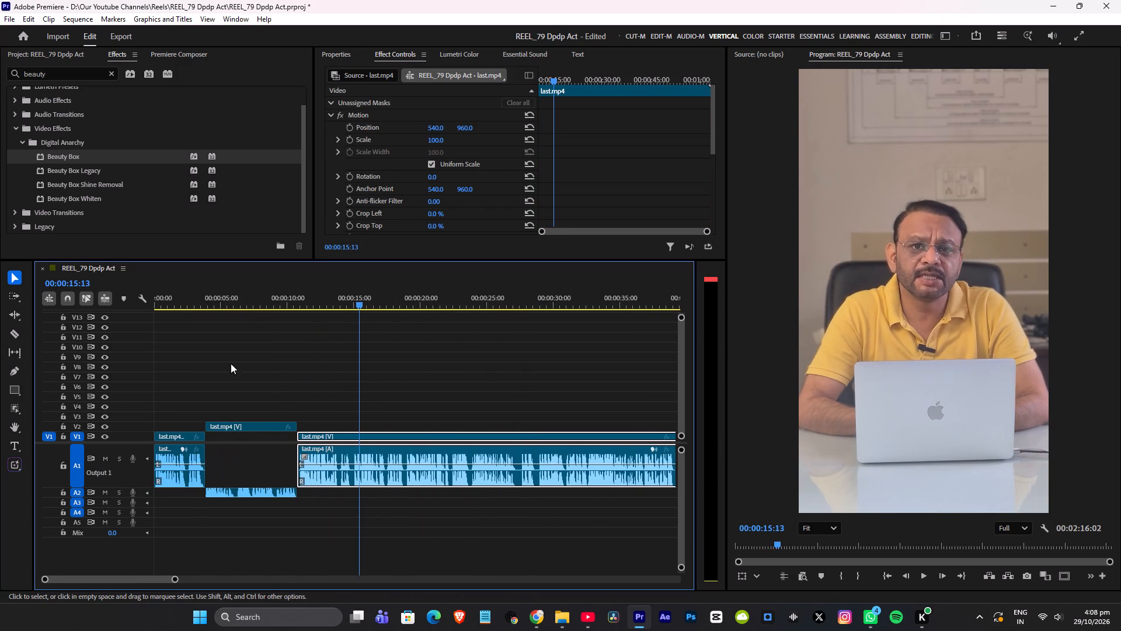
left_click(201, 304)
scroll(256, 351, "up", 11, "alt")
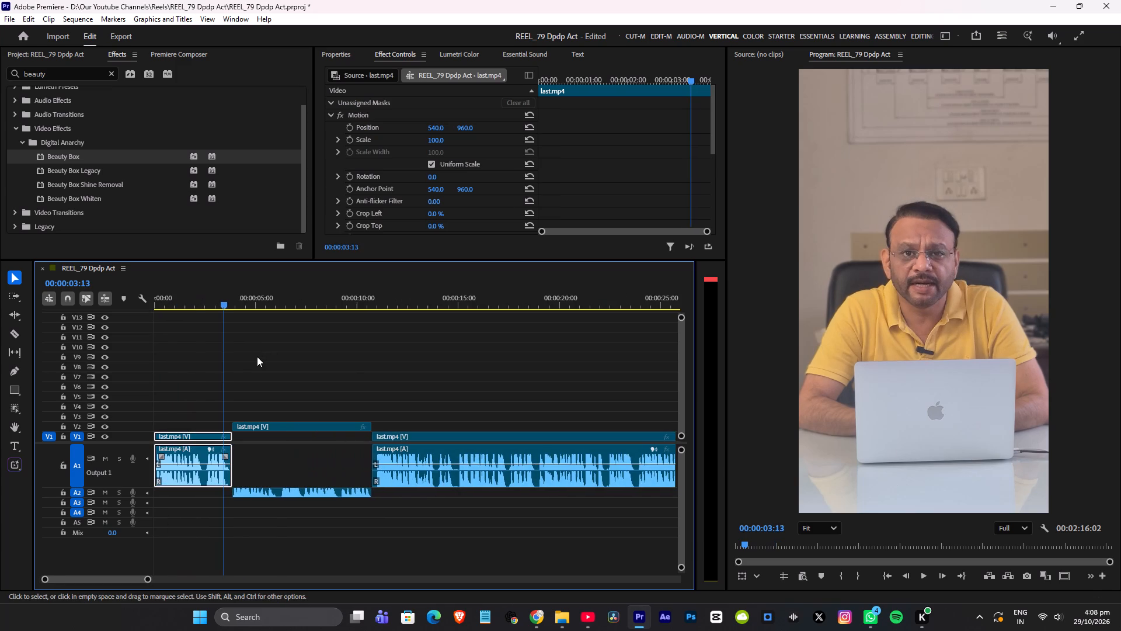
scroll(291, 363, "up", 1, "alt")
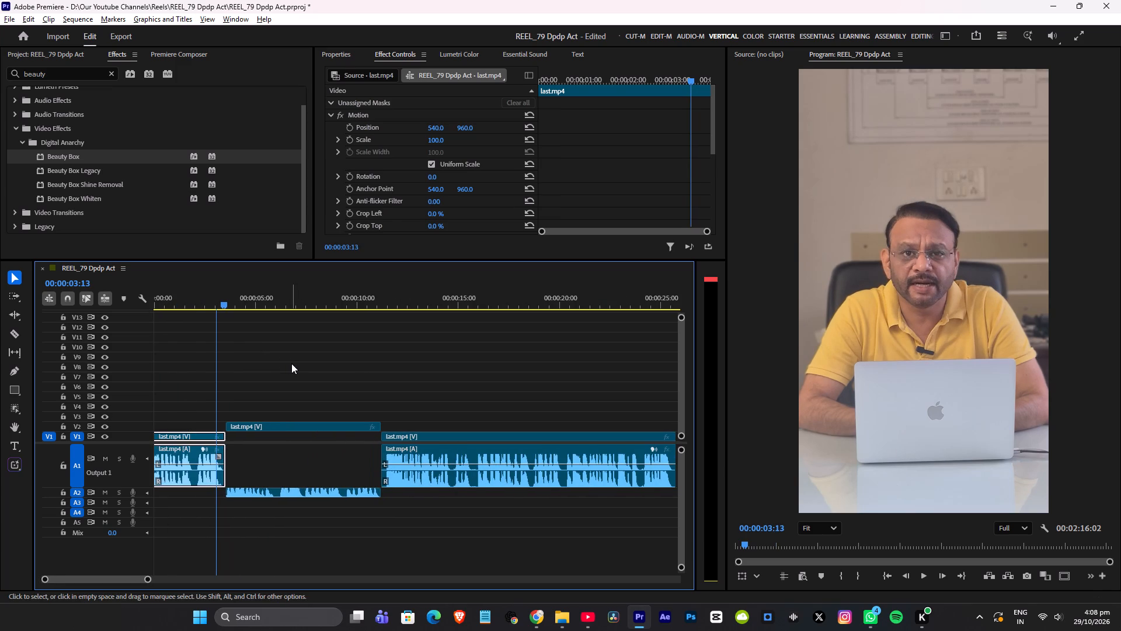
scroll(291, 363, "up", 1)
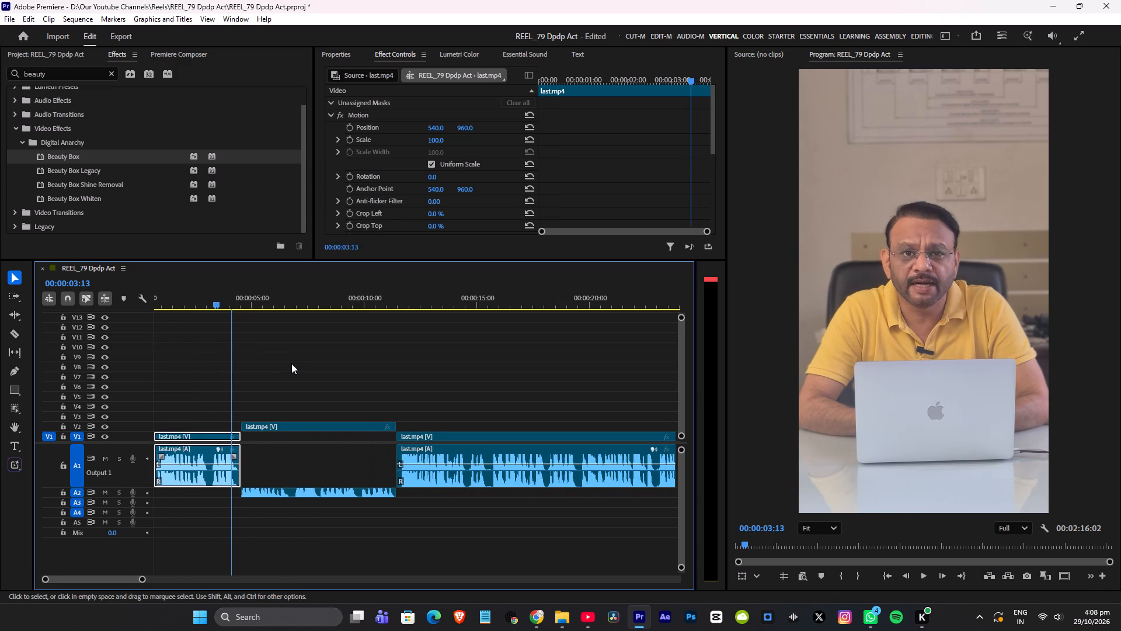
left_click_drag(199, 301, 0, 356)
key("space")
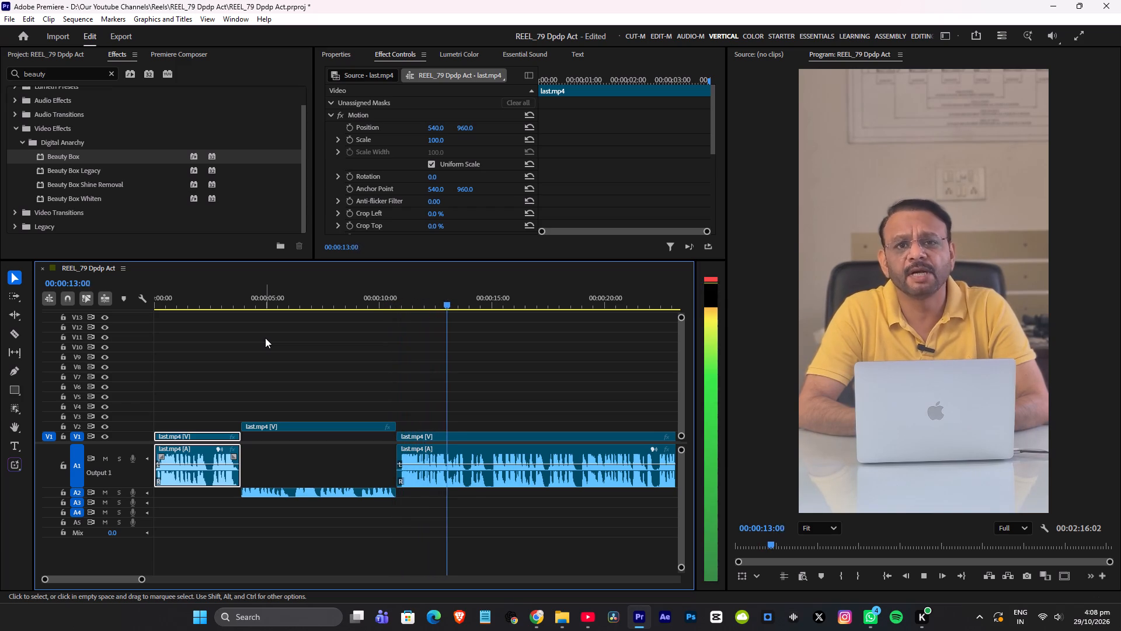
key("space")
Ripple trim the start of the V1 clip following the V2 segment up to 00:00:10:27.
scroll(455, 344, "up", 5, "alt")
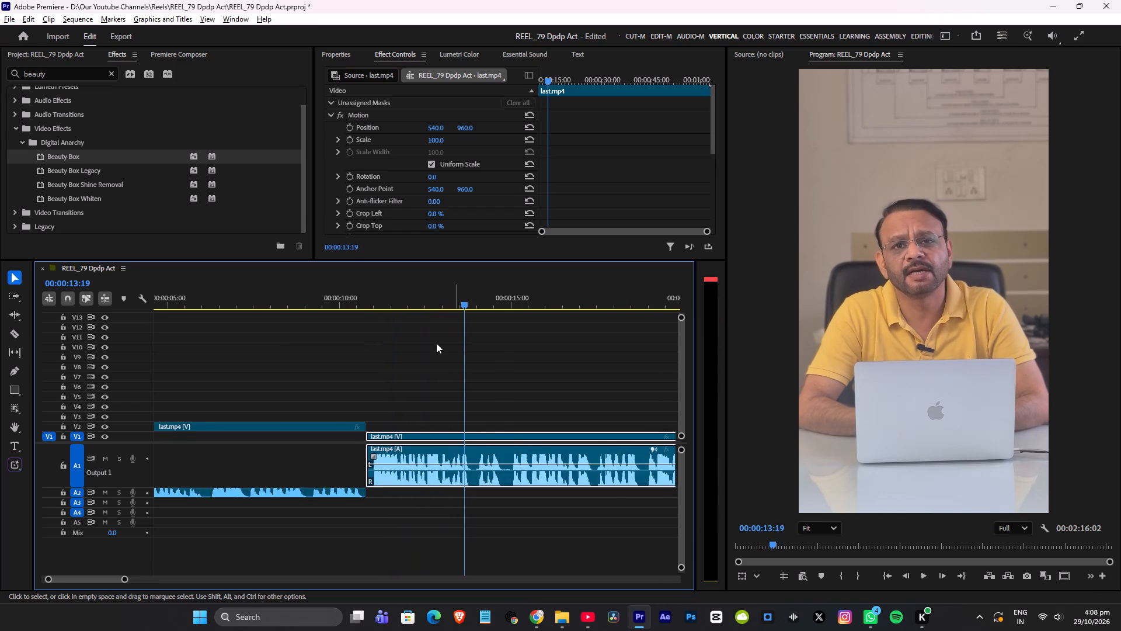
scroll(436, 343, "up", 7, "alt")
left_click(311, 300)
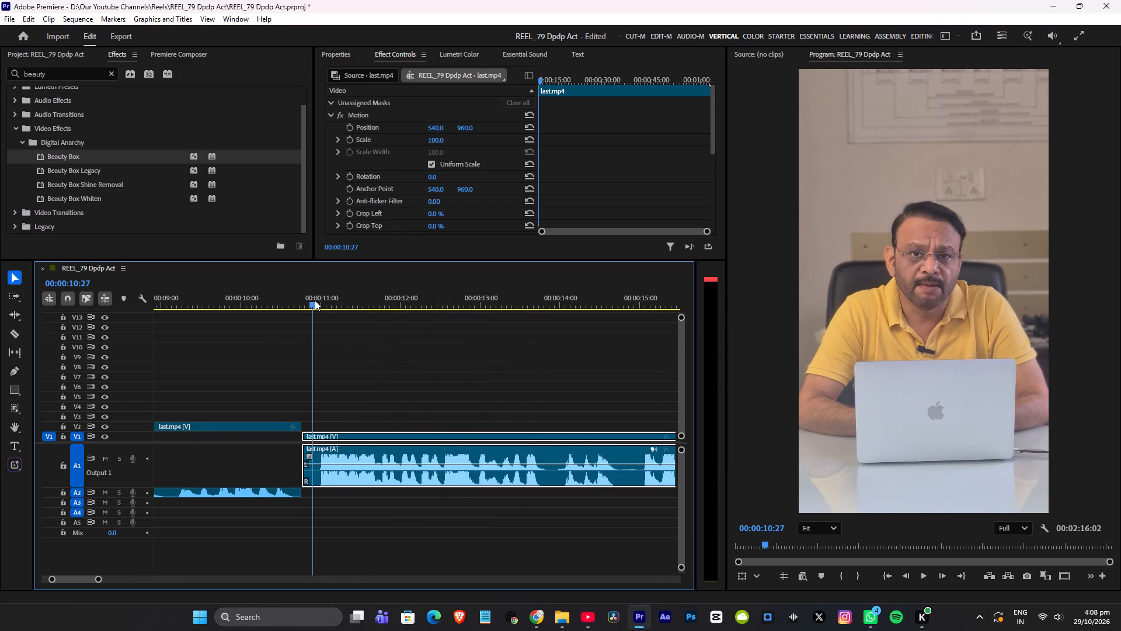
key("q")
Play on from the trimmed join and split the V1 last.mp4 clip at the pause at 00:00:27:04.
left_click(266, 299)
key("space")
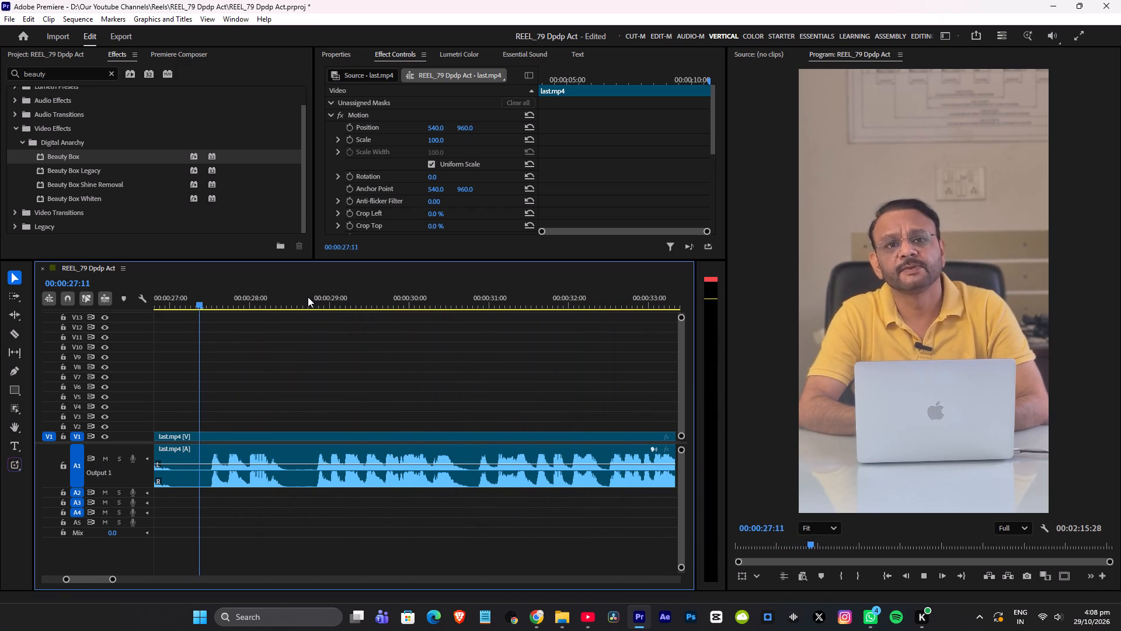
key("space")
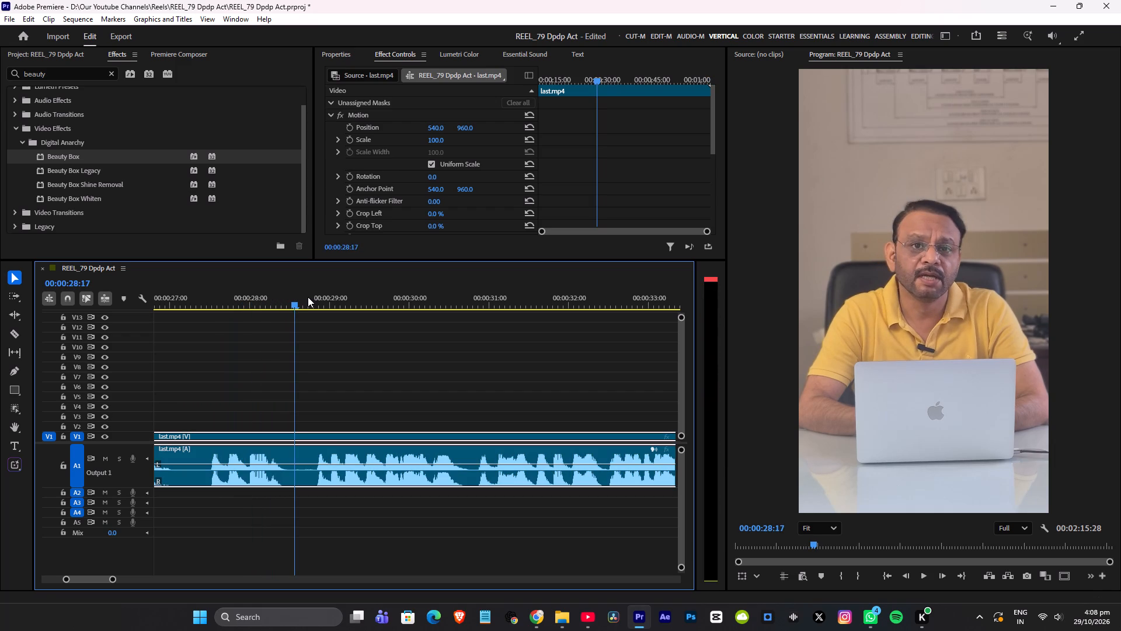
scroll(394, 481, "up", 15)
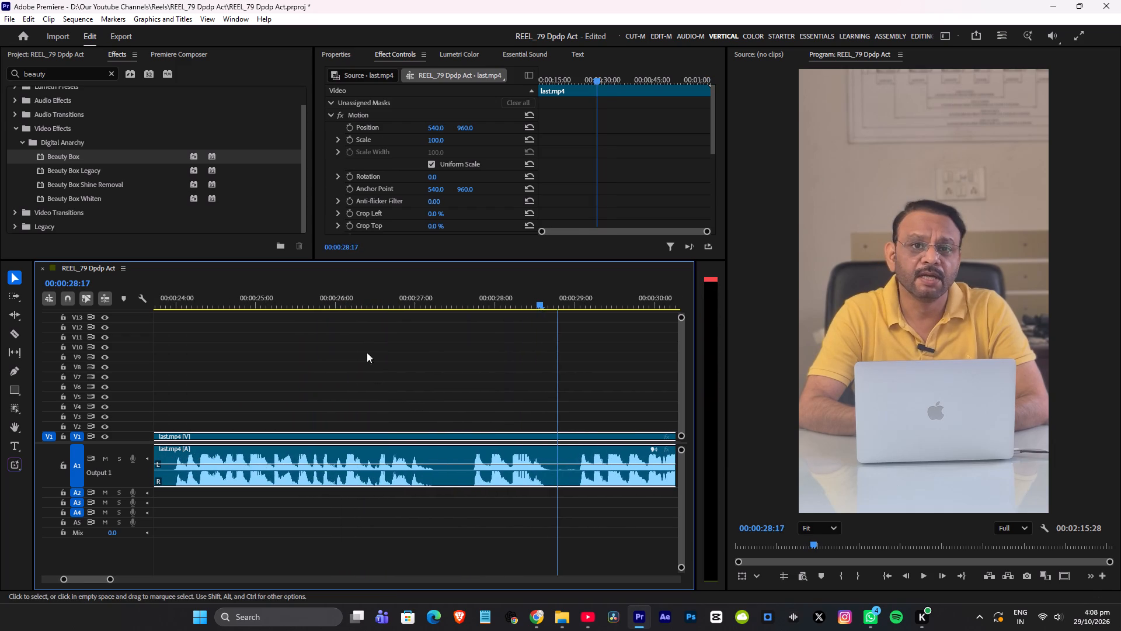
left_click(351, 307)
key("space")
key("space")
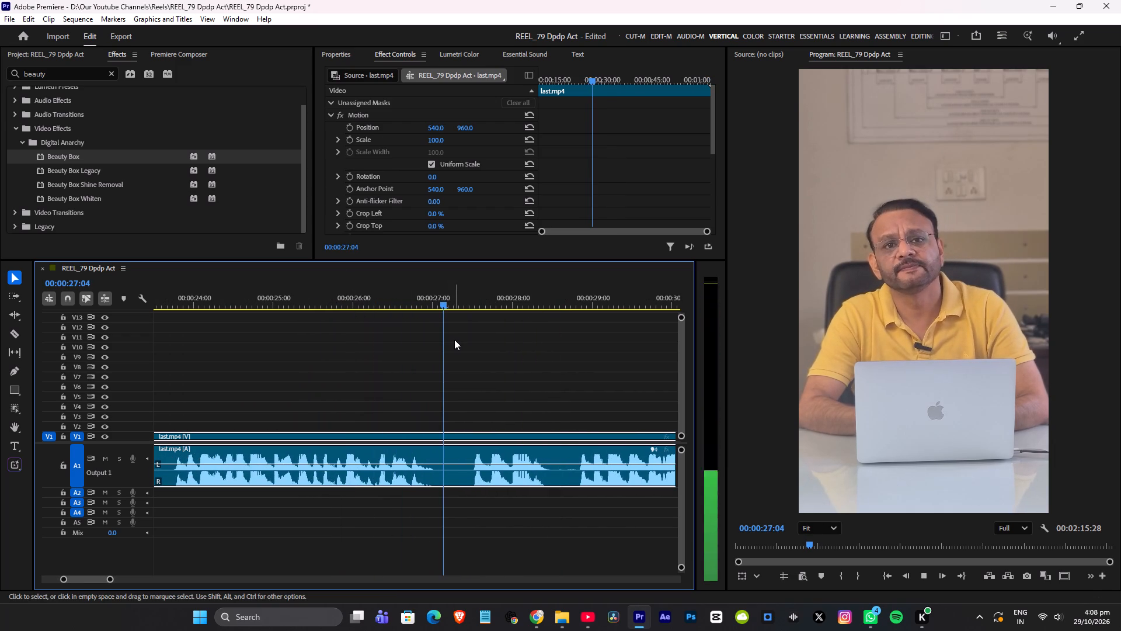
key("z")
Ripple trim the start of the clip after the 00:00:27:04 cut up to 00:00:28:23 and save the project.
key("space")
scroll(506, 347, "down", 8, "alt")
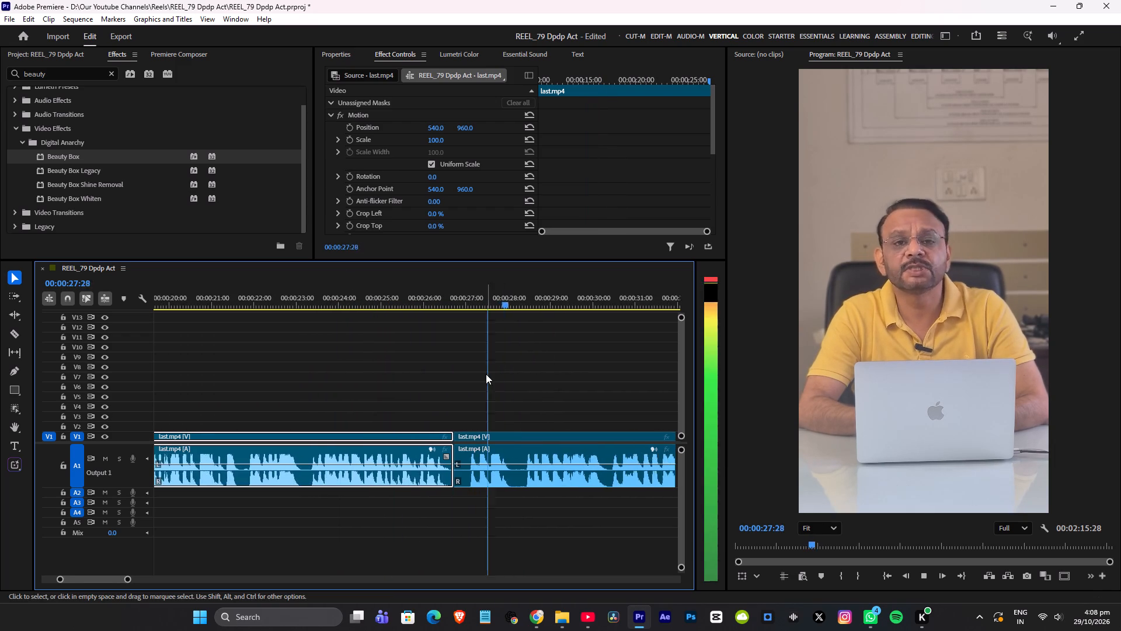
scroll(486, 374, "down", 2, "alt")
scroll(479, 366, "down", 3)
key("space")
left_click_drag(418, 298, 419, 298)
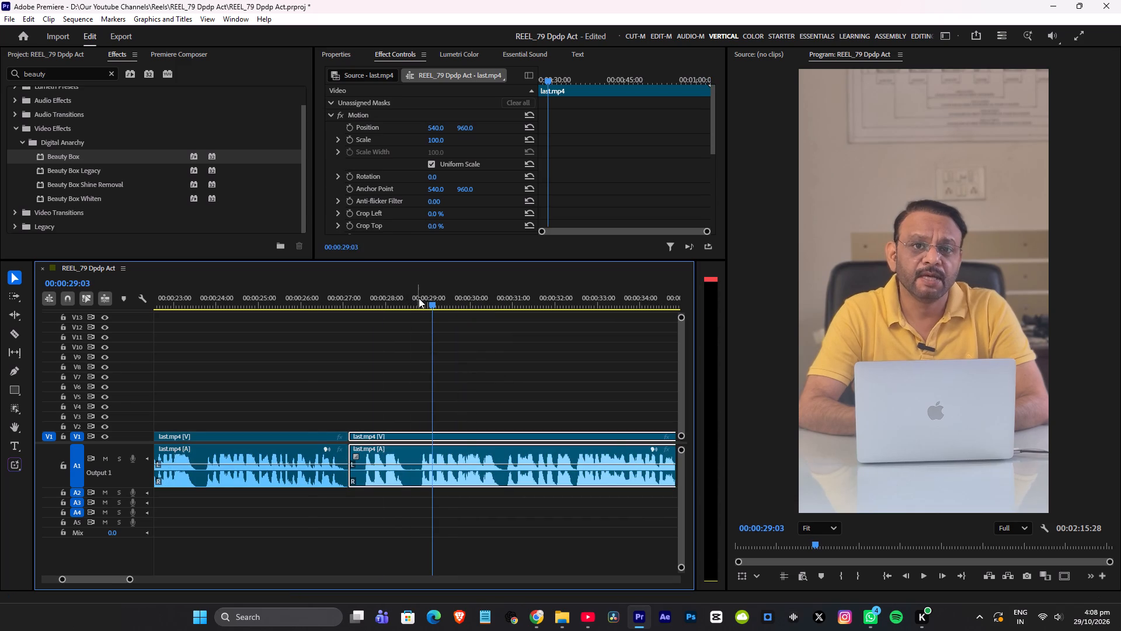
left_click_drag(419, 298, 419, 334)
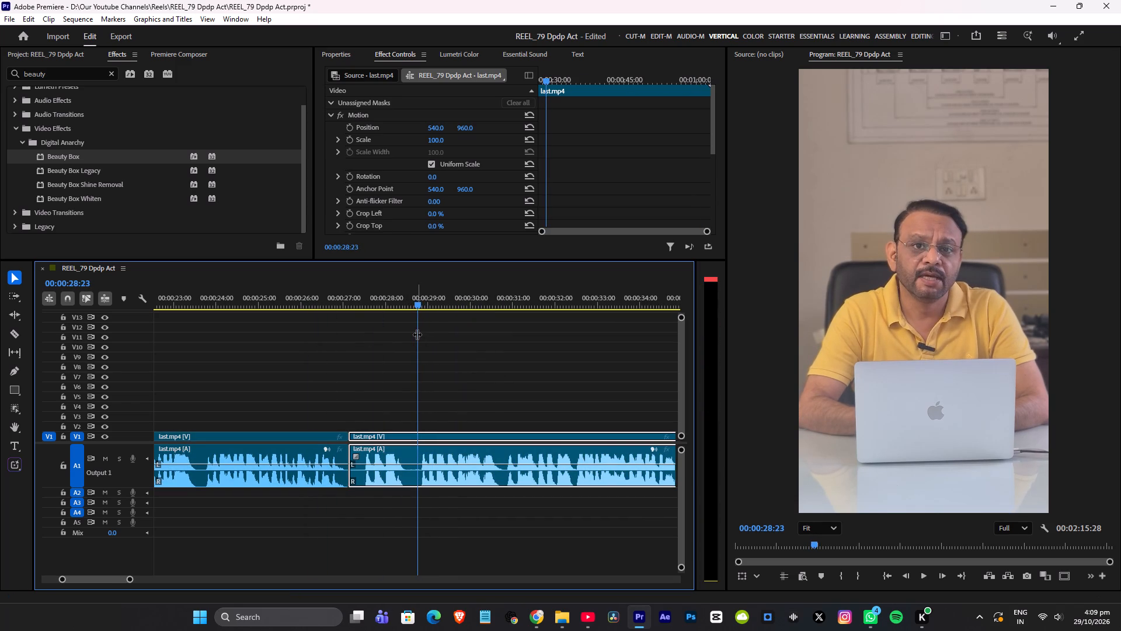
key("q")
left_click(280, 300)
key("ctrl+s")
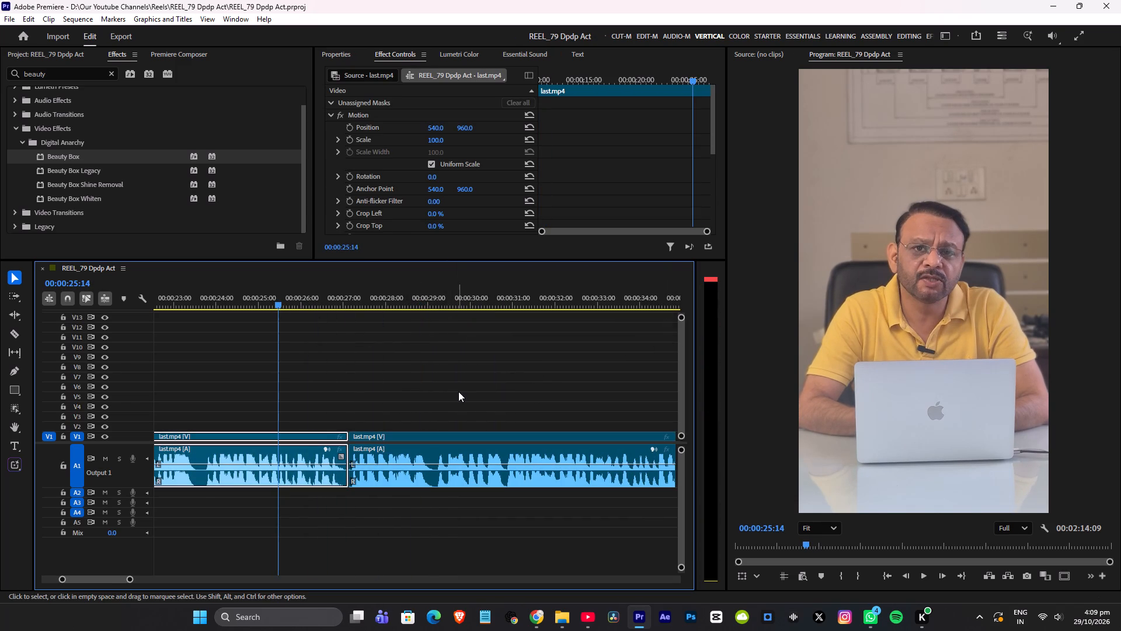
Save the project and briefly play the V1 talking-head passage leading up to the 00:00:27:04 cut, from about 00:00:23:15 to 00:00:24:20.
scroll(468, 392, "down", 5, "alt")
scroll(478, 391, "up", 4)
key("ctrl+s")
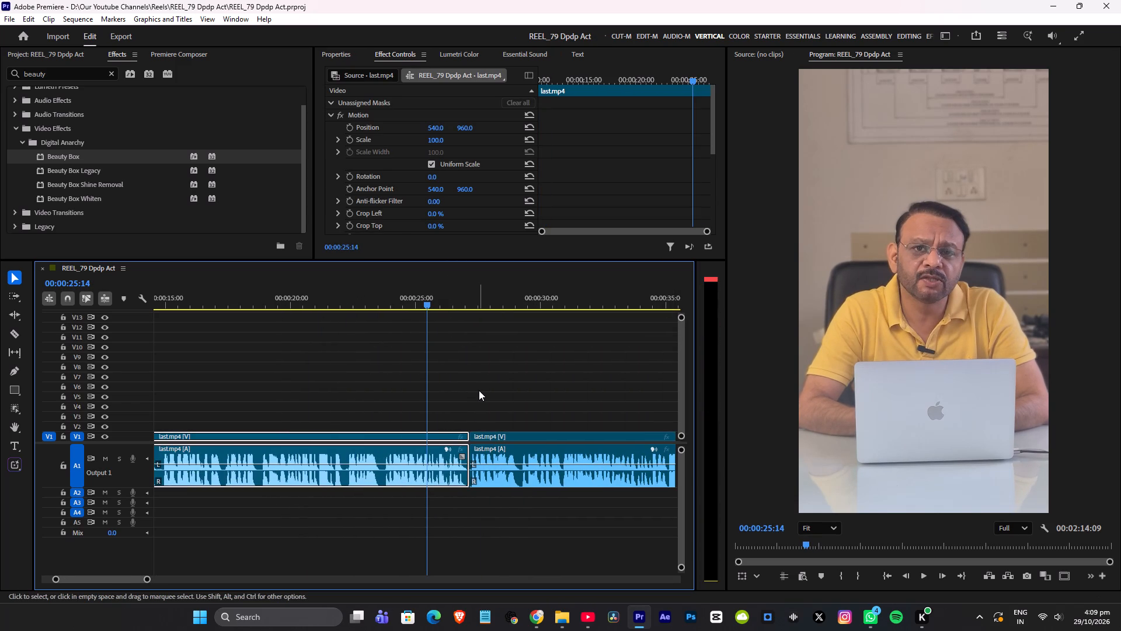
scroll(462, 388, "up", 8, "alt")
left_click(401, 296)
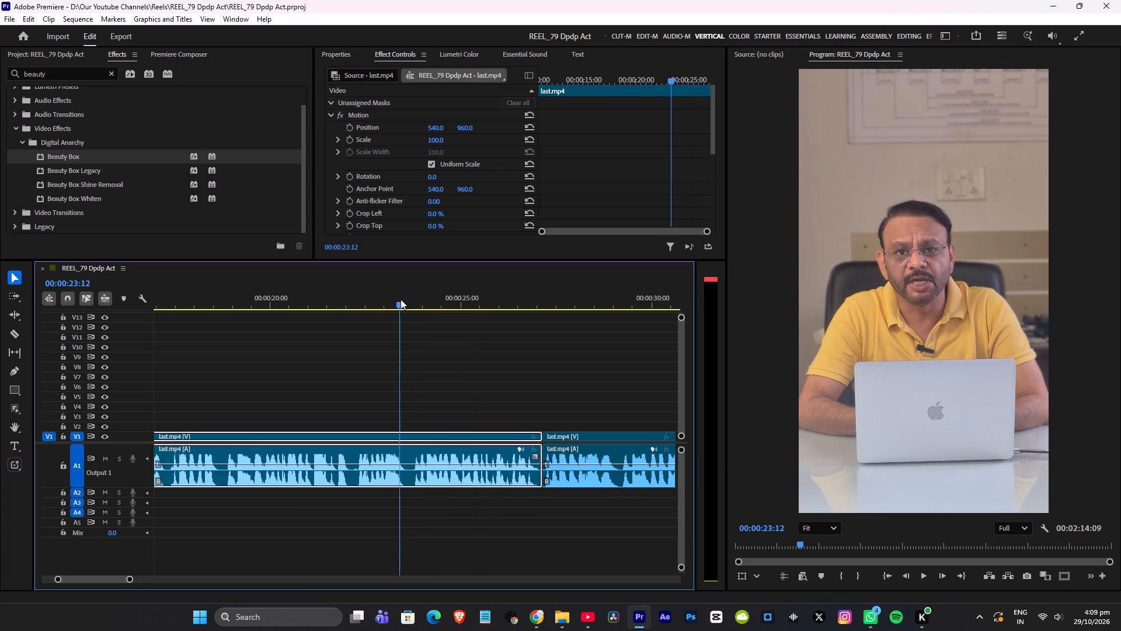
key("ctrl+s")
scroll(454, 348, "up", 8, "alt")
scroll(481, 343, "down", 3)
left_click(409, 302)
scroll(430, 327, "up", 3, "alt")
scroll(434, 328, "down", 3)
key("space")
key("space")
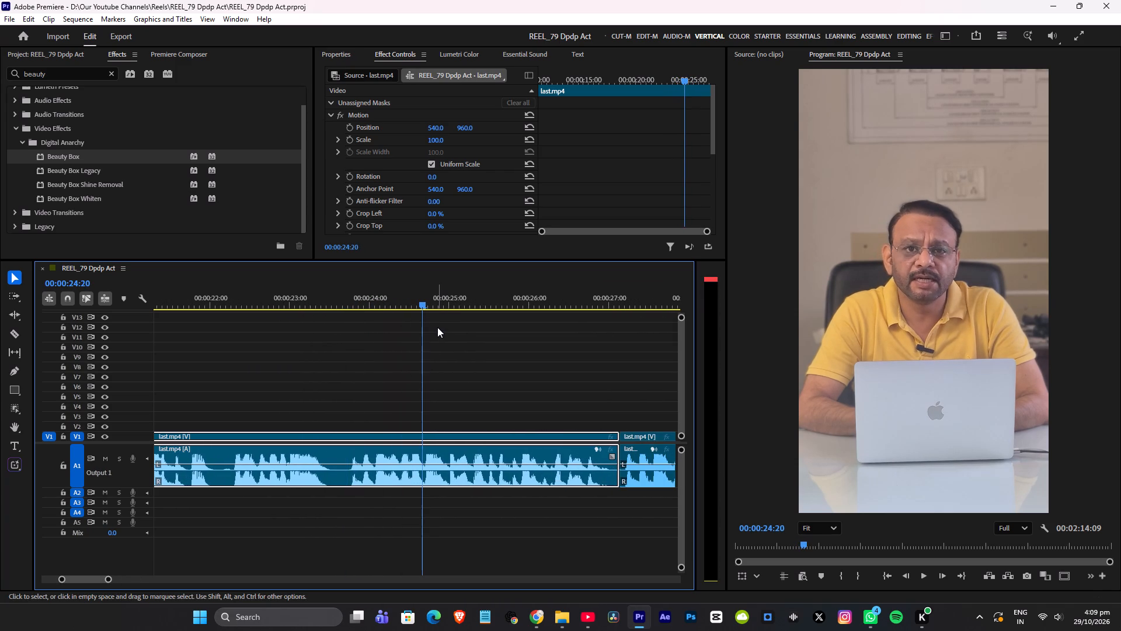
key("ctrl+s")
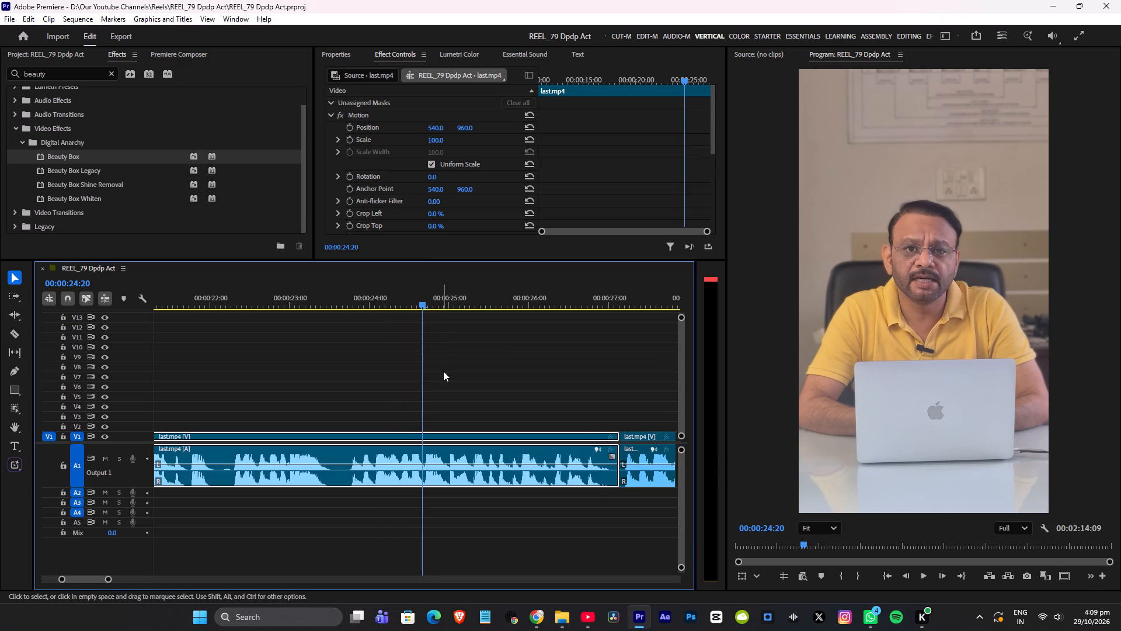
Play from 00:00:24:20 across the 00:00:27:04 join to past 00:00:31:00 to check how the speech flows.
scroll(444, 372, "down", 3, "alt")
scroll(446, 376, "up", 7, "alt")
scroll(446, 376, "down", 6)
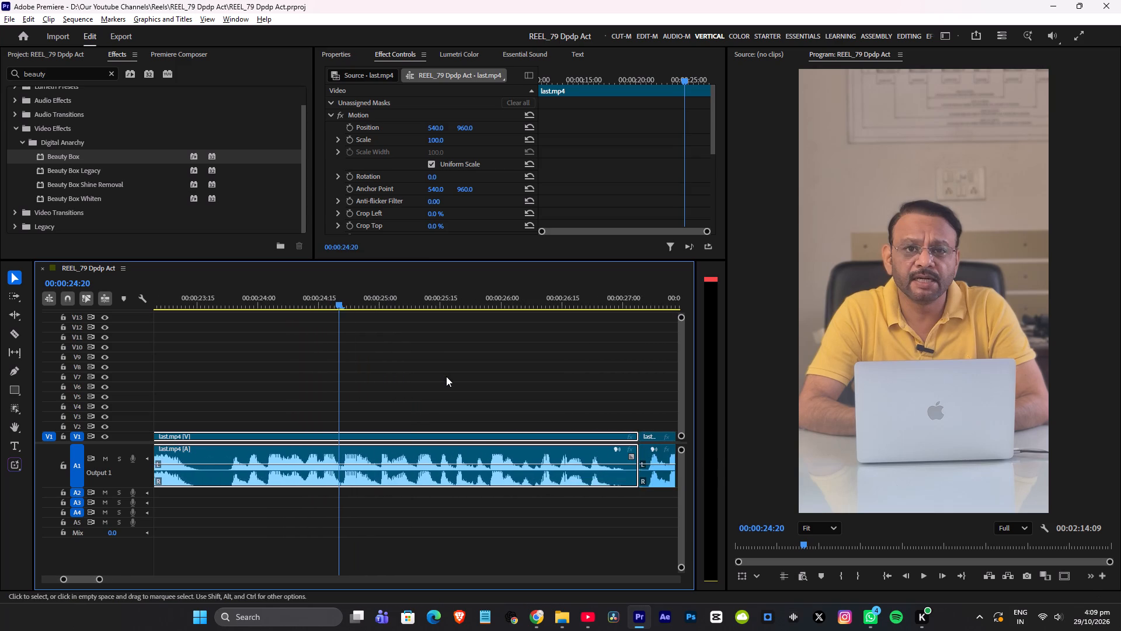
scroll(446, 376, "down", 2)
scroll(446, 376, "up", 3, "alt")
key("space")
scroll(446, 376, "down", 3)
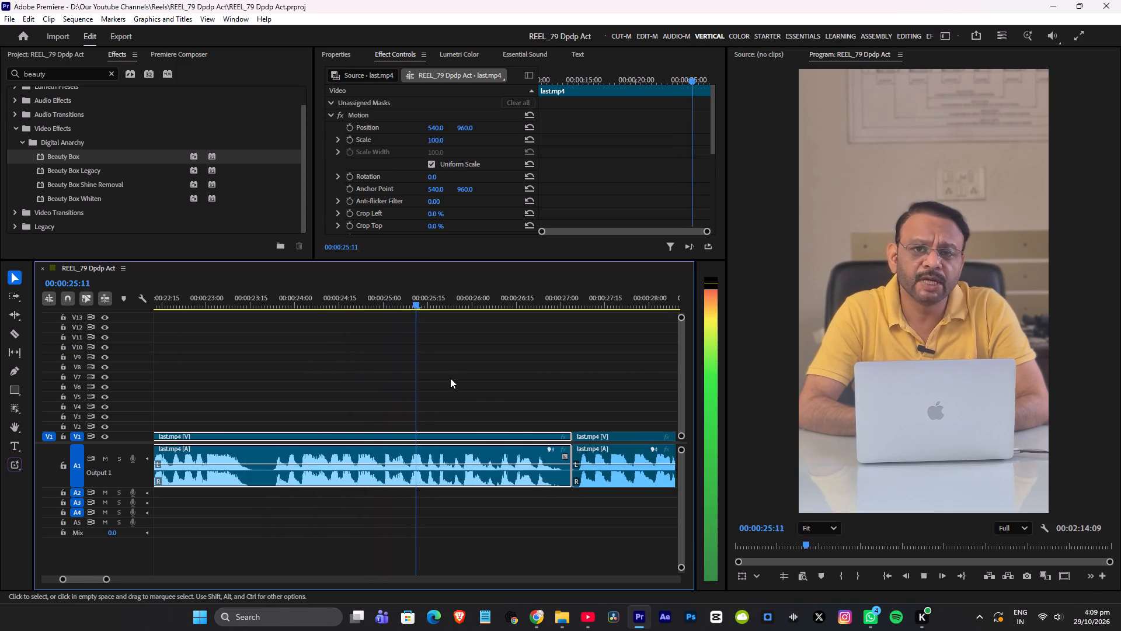
scroll(488, 392, "up", 5, "alt")
scroll(508, 374, "down", 11)
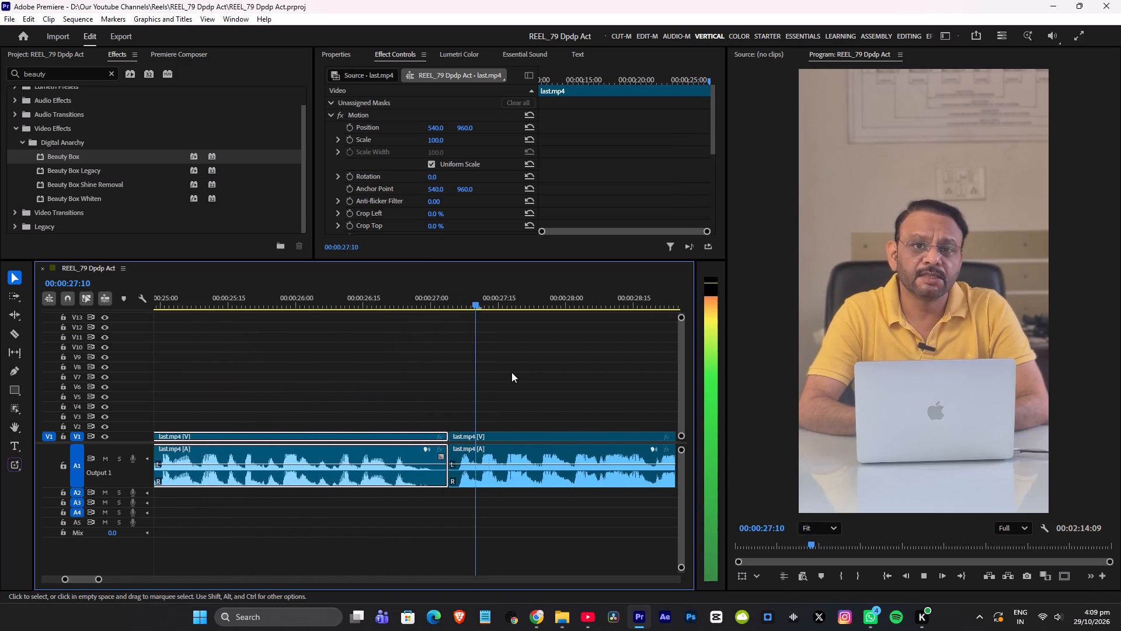
scroll(503, 372, "down", 17)
scroll(495, 388, "down", 2, "alt")
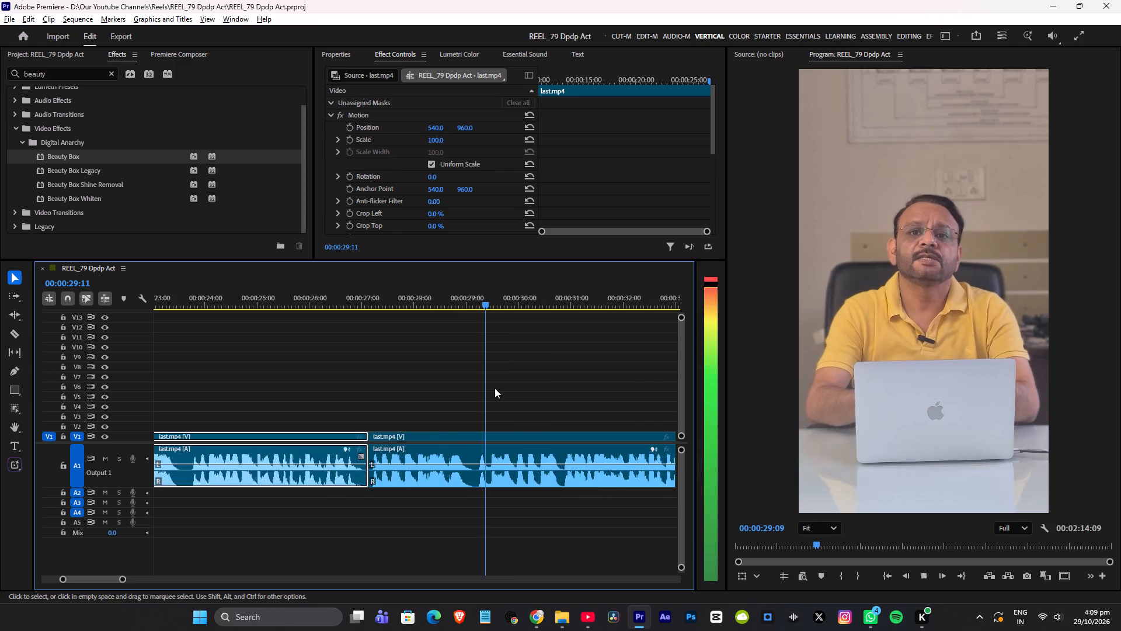
scroll(495, 388, "down", 8, "alt")
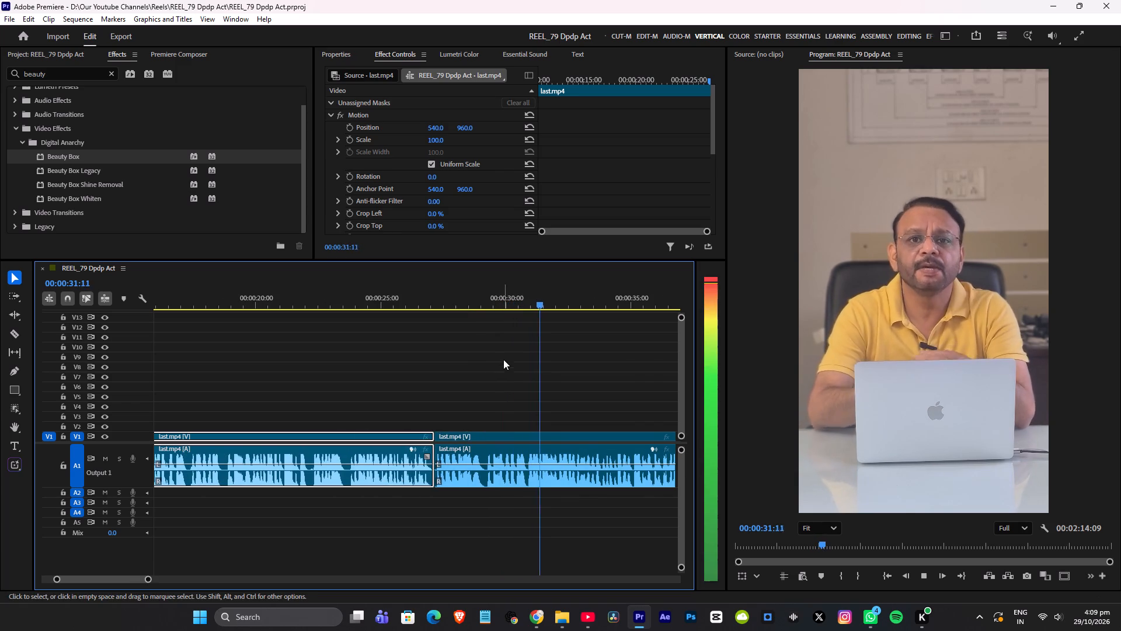
scroll(510, 380, "down", 4)
Find the pause after the 00:00:27:04 join, split the V1 last.mp4 clip at 00:00:30:26, and save the project.
left_click(424, 299)
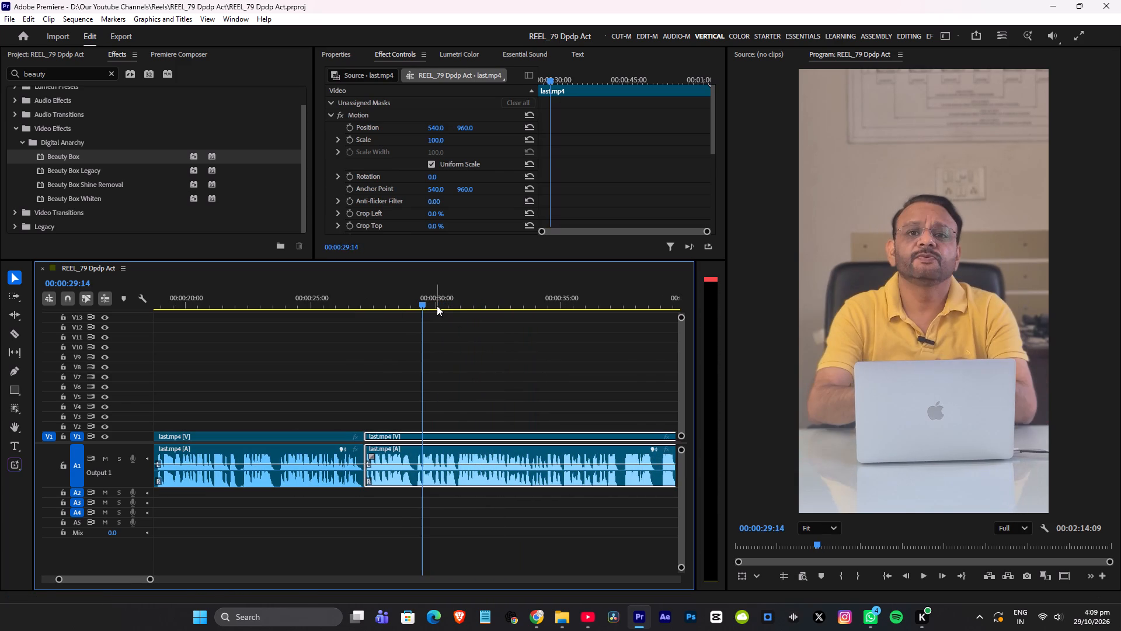
scroll(444, 321, "up", 11, "alt")
scroll(452, 336, "up", 2)
left_click_drag(417, 293, 420, 294)
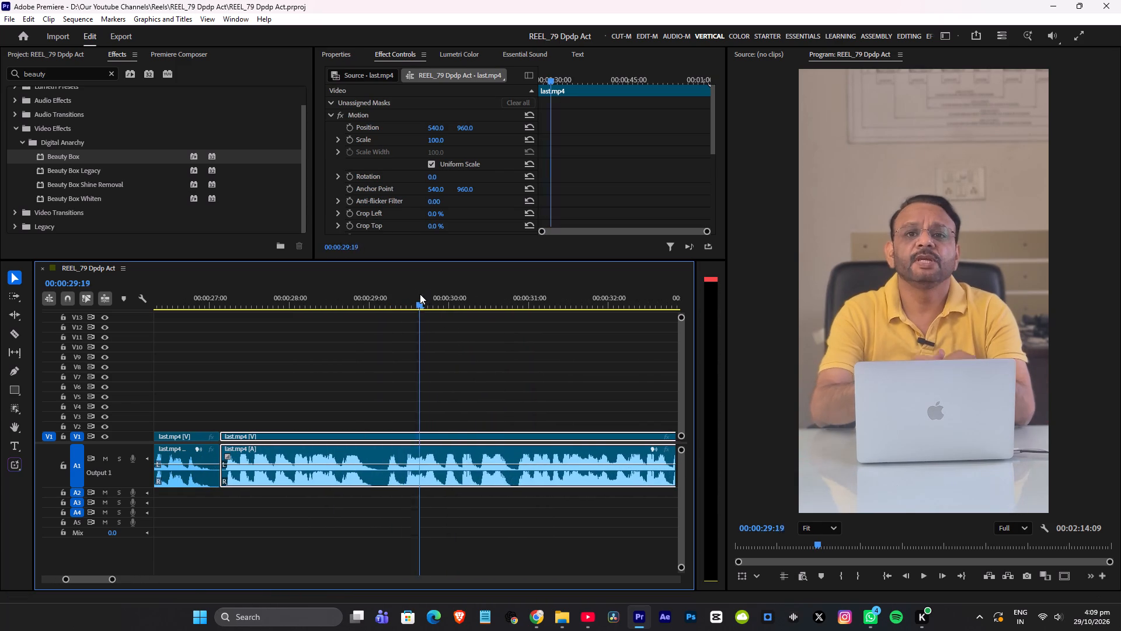
left_click_drag(420, 294, 520, 291)
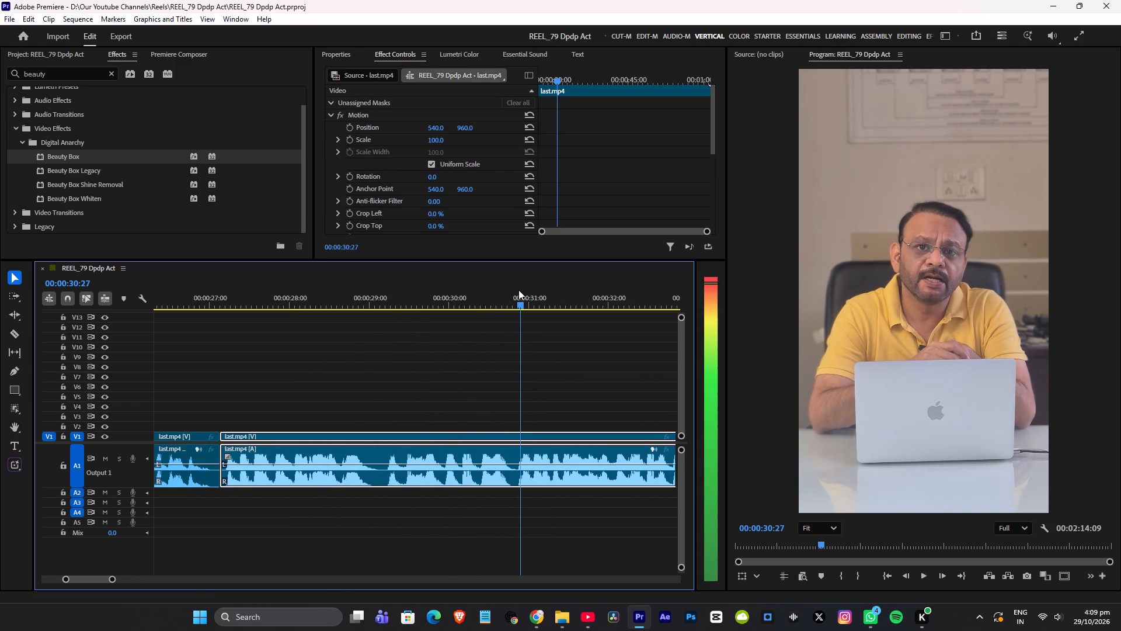
key("Left")
key("Left")
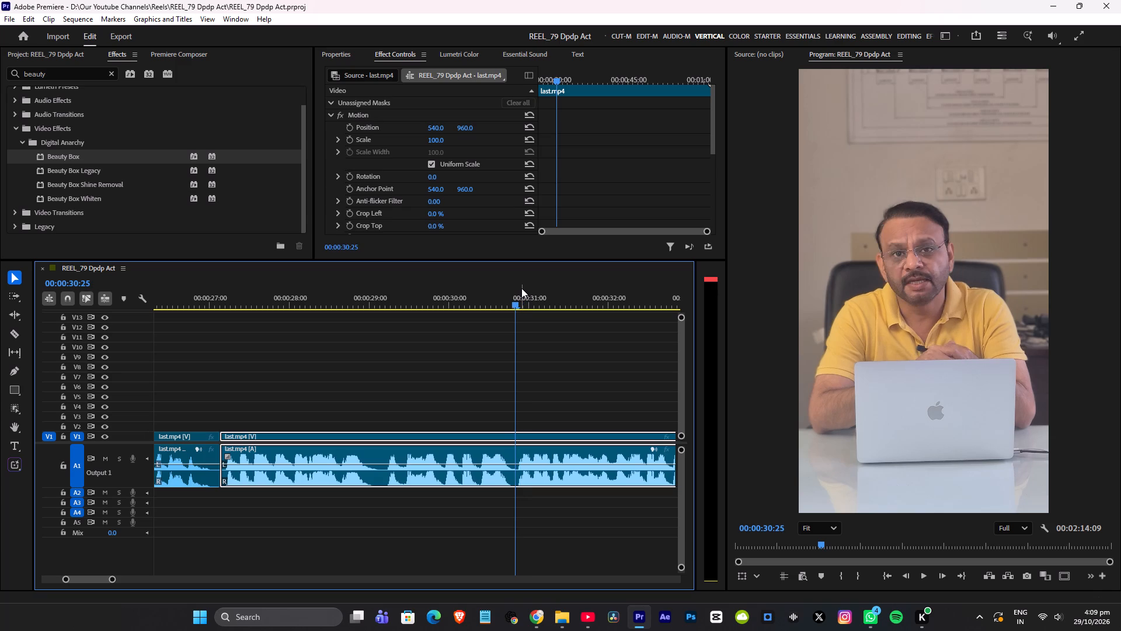
key("Right")
key("Left")
key("Left")
key("Right")
key("Right")
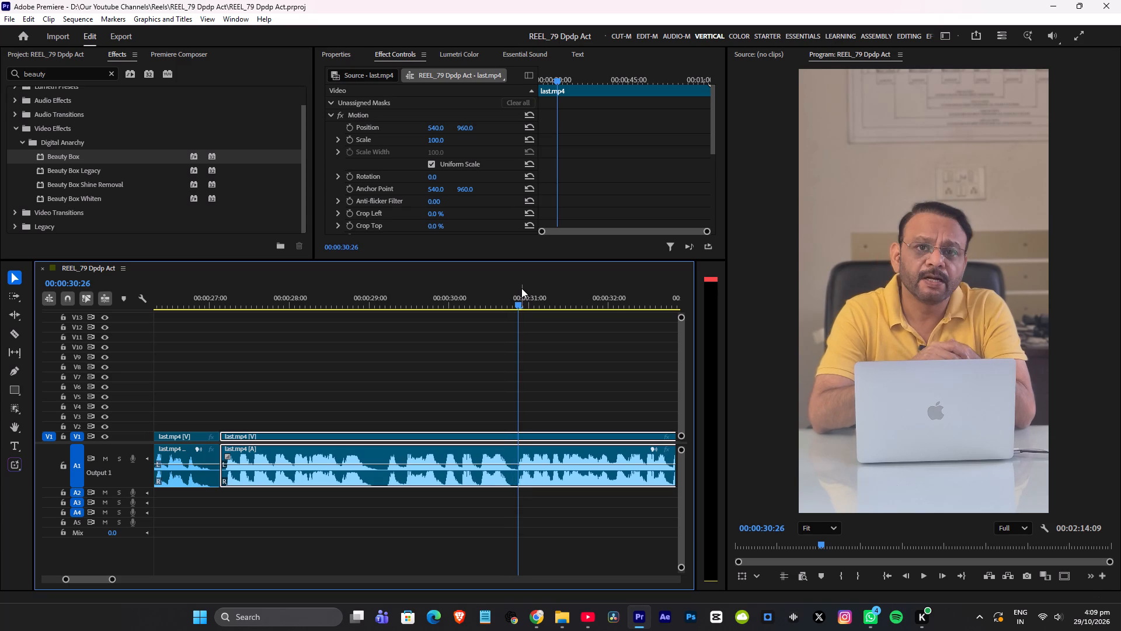
key("z")
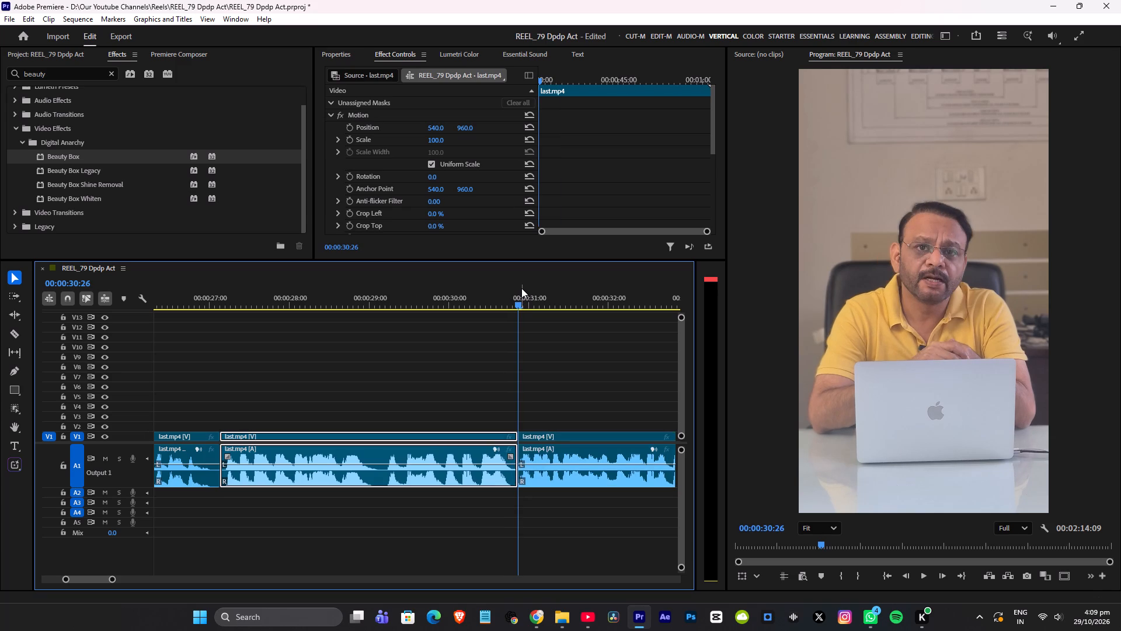
key("ctrl+s")
Inspect the segment between the 00:00:27:04 and 00:00:30:26 cuts, checking the frames at 00:00:30:09, 00:00:29:00 and 00:00:28:29.
left_click(474, 296)
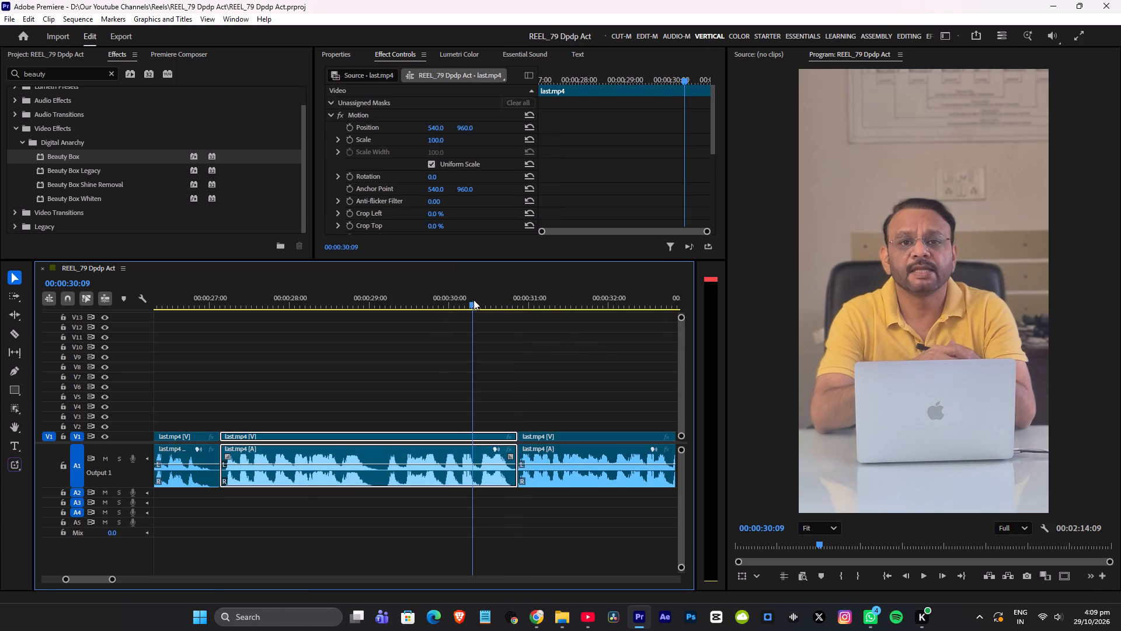
scroll(481, 350, "down", 4)
scroll(480, 339, "down", 4, "alt")
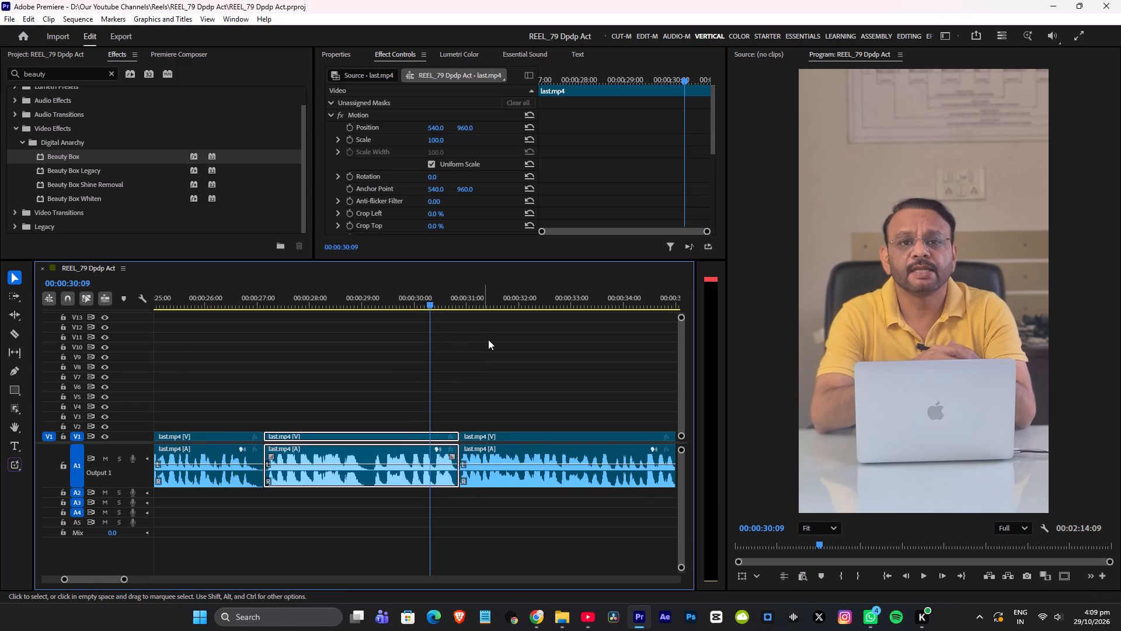
scroll(540, 351, "up", 3, "alt")
scroll(542, 353, "down", 5, "alt")
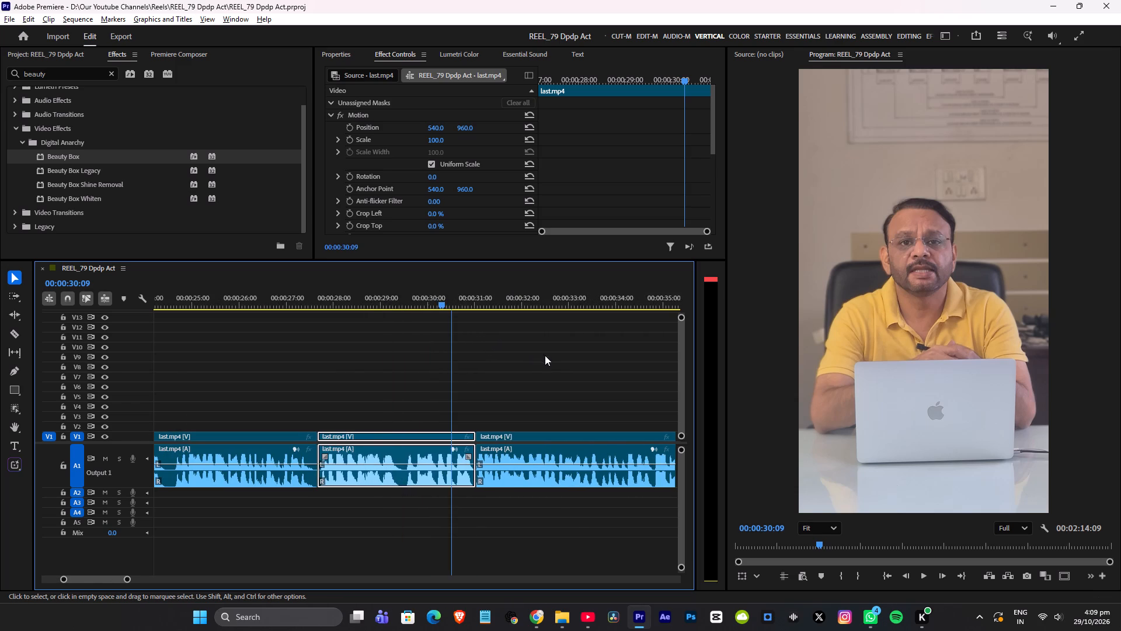
scroll(499, 376, "up", 3)
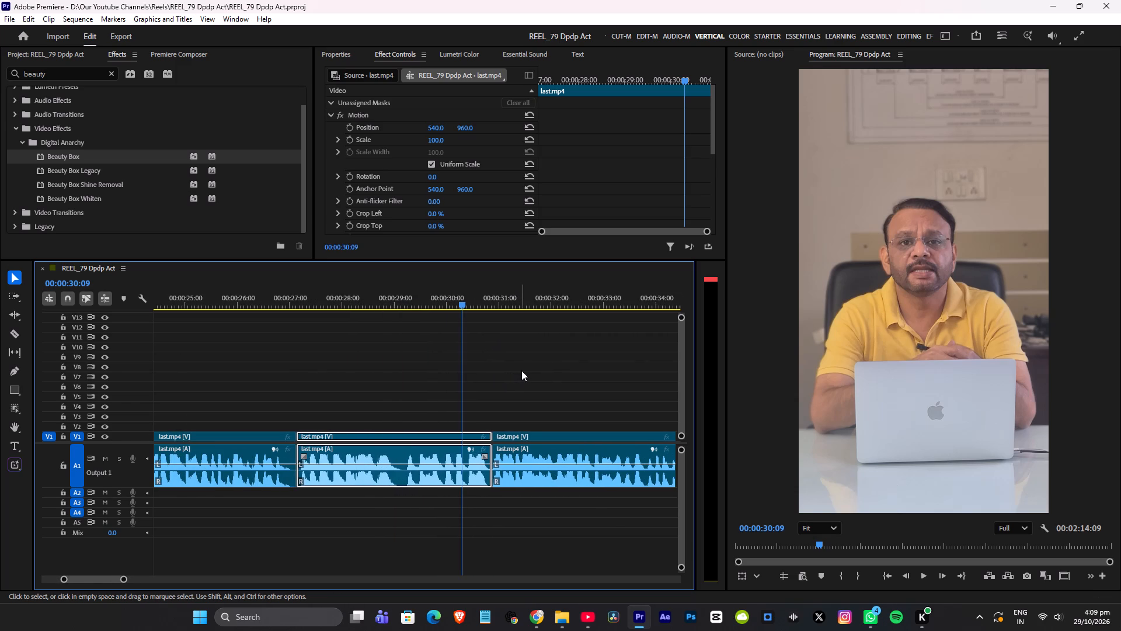
scroll(522, 370, "up", 3, "alt")
scroll(524, 372, "down", 3, "alt")
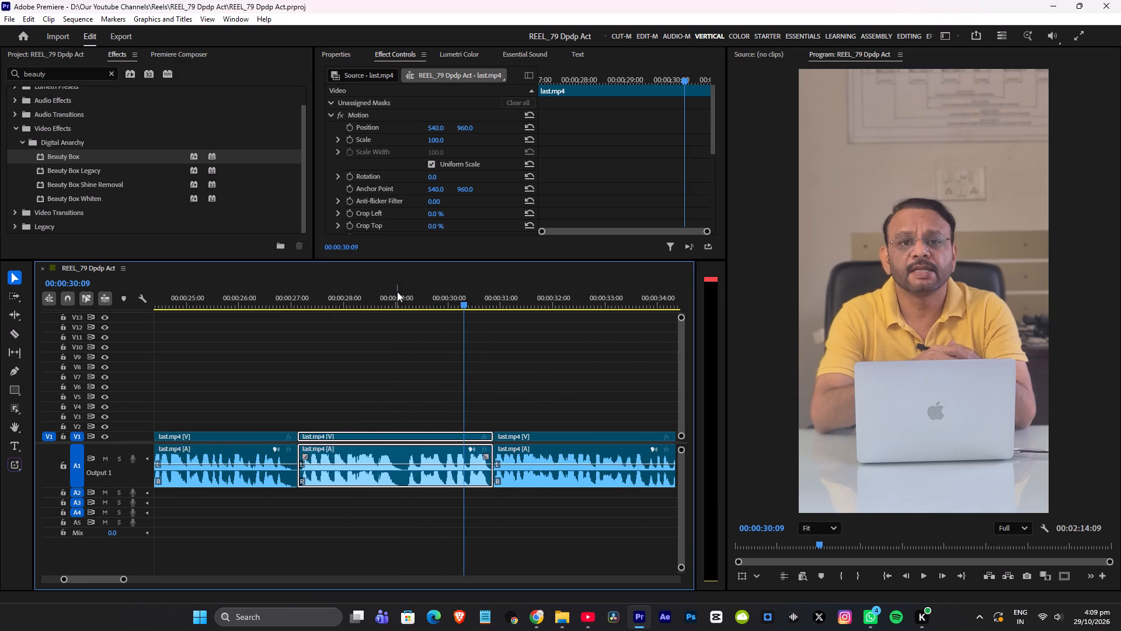
left_click(397, 292)
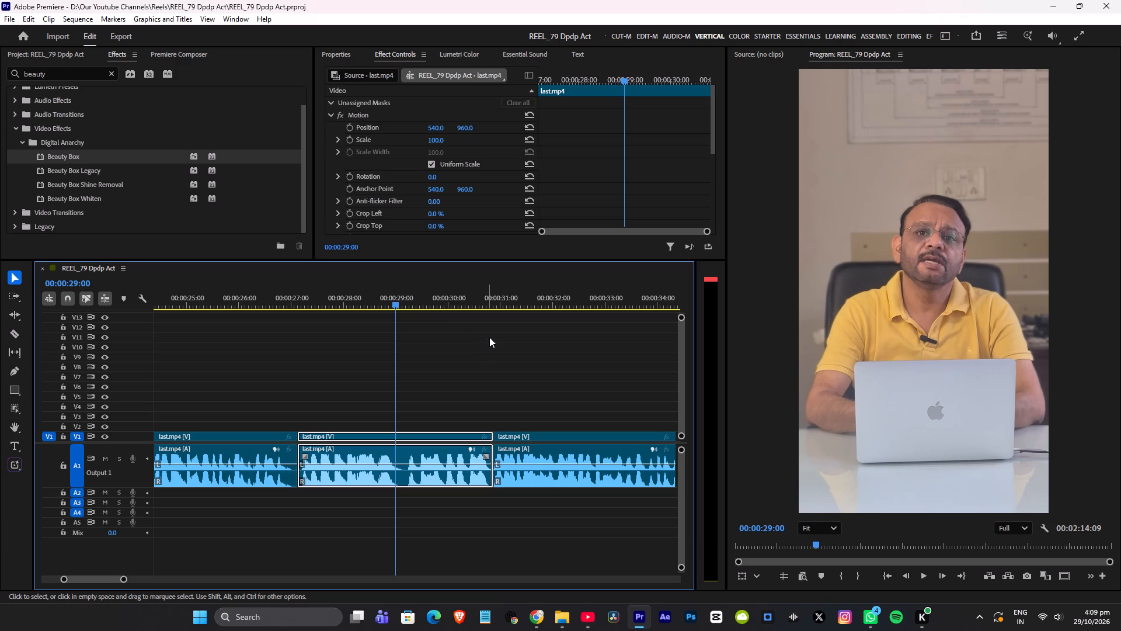
scroll(469, 365, "up", 4)
scroll(508, 364, "up", 2, "alt")
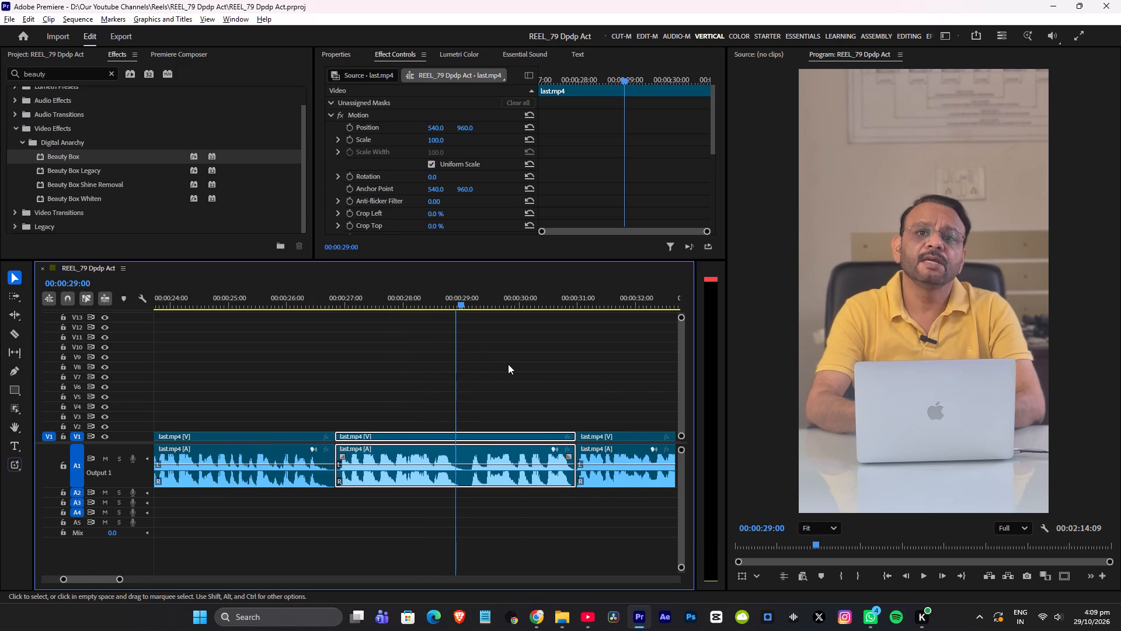
scroll(508, 364, "down", 3, "alt")
scroll(515, 366, "down", 2)
left_click_drag(444, 302, 435, 306)
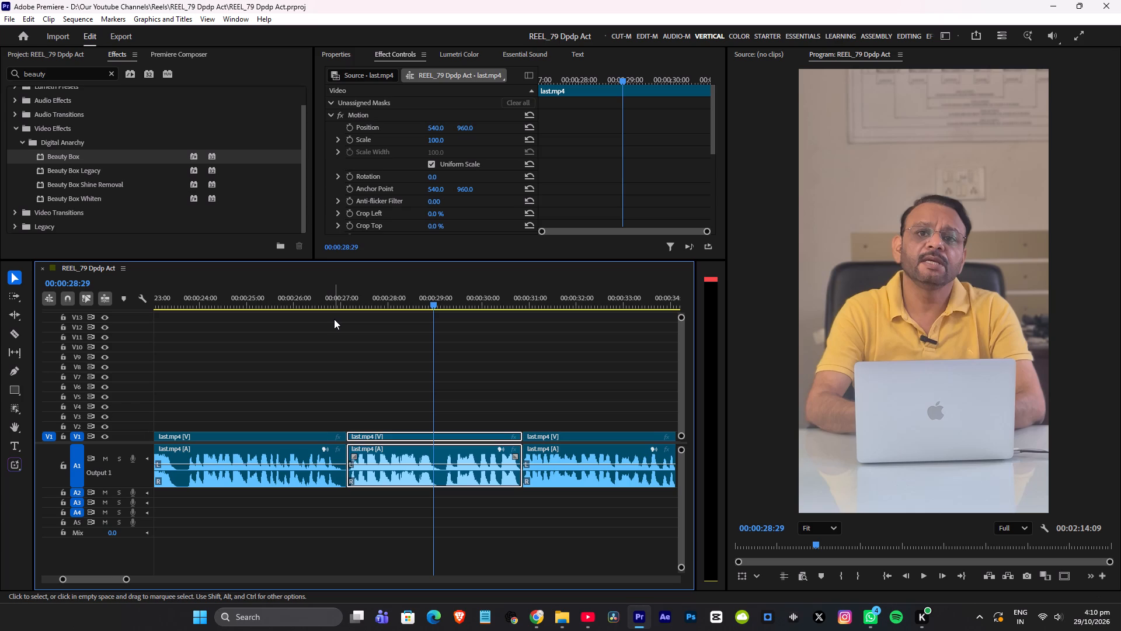
Review the assigned keyboard shortcuts in the Mohit Custom Keys preset, including the Ctrl combinations, and leave them without changes.
key("ctrl+alt+k")
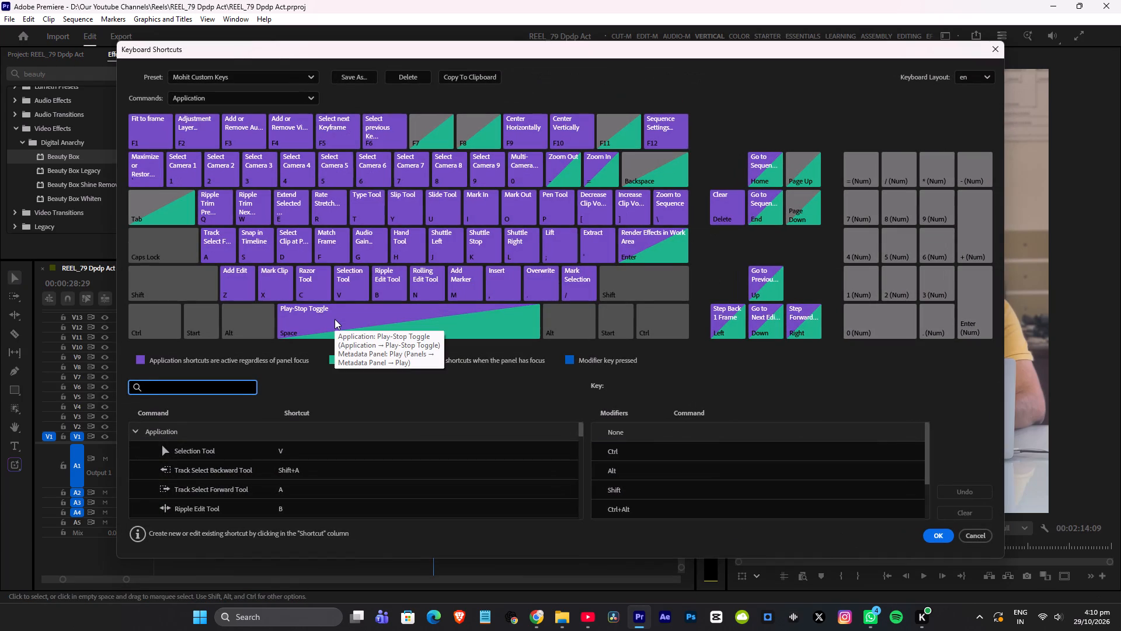
left_click(638, 383)
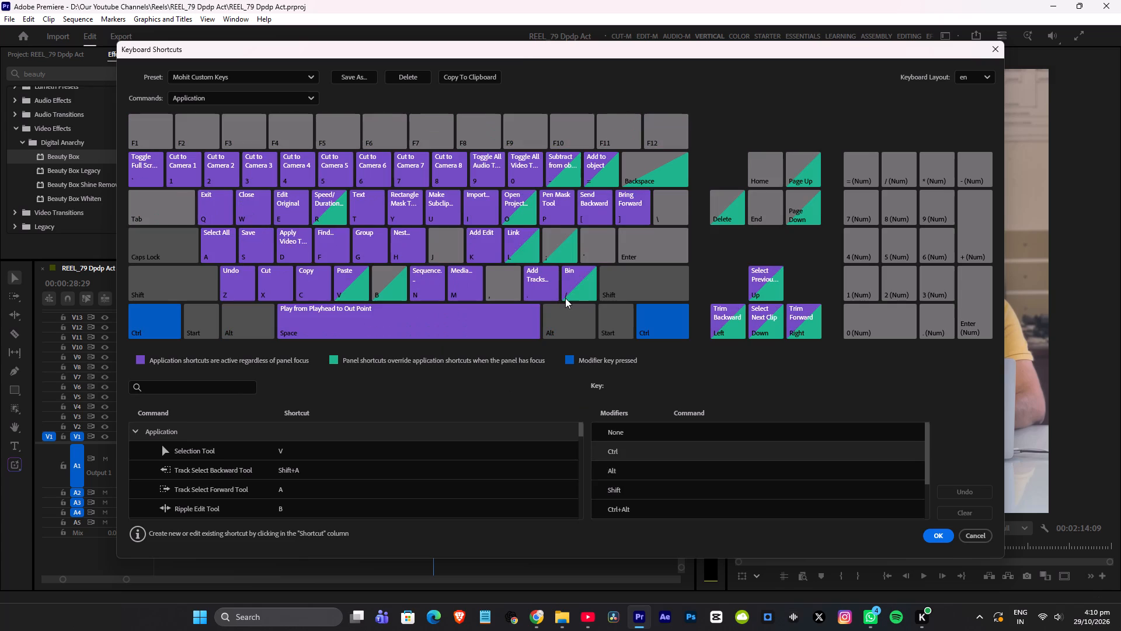
left_click(629, 386)
left_click(279, 402)
scroll(282, 482, "down", 6)
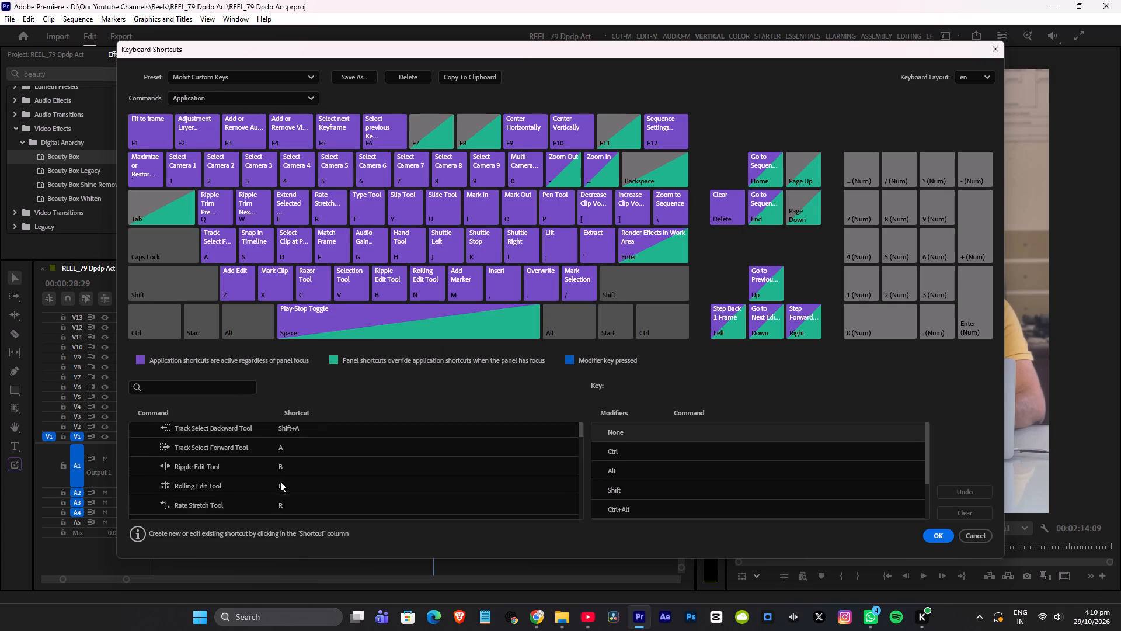
scroll(280, 481, "down", 20)
scroll(280, 481, "down", 7)
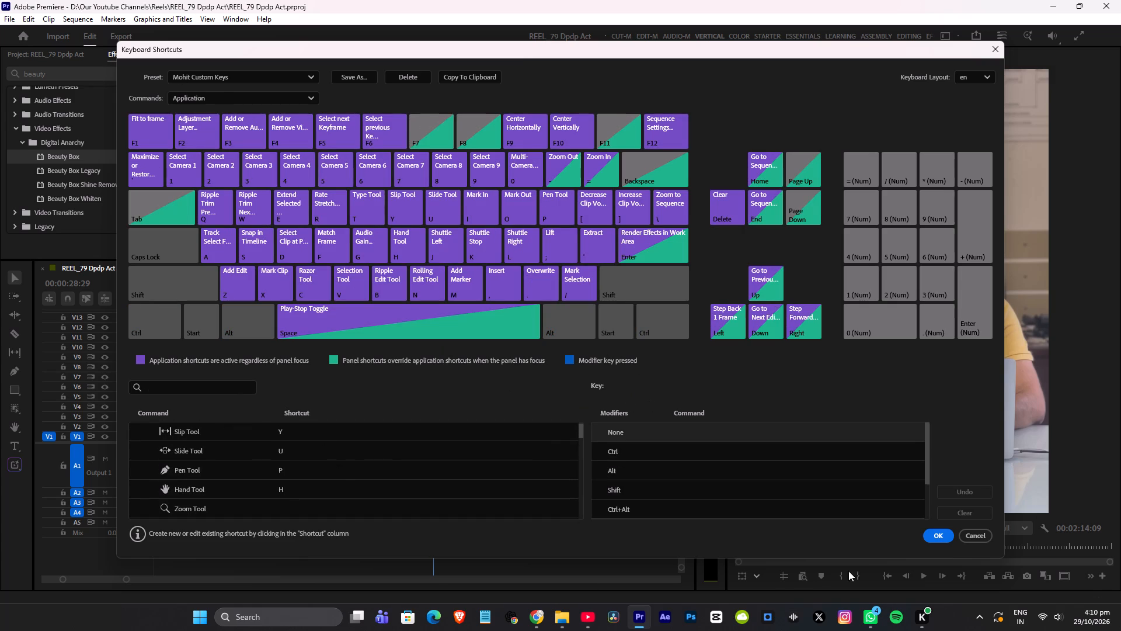
left_click(982, 539)
left_click(39, 18)
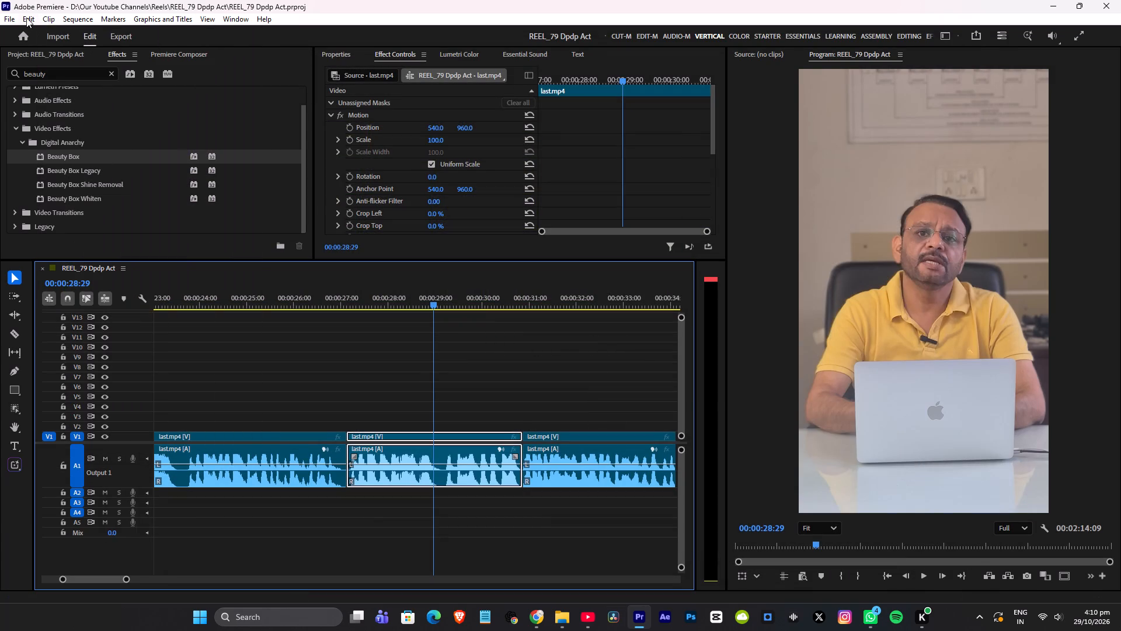
left_click(26, 18)
left_click(23, 18)
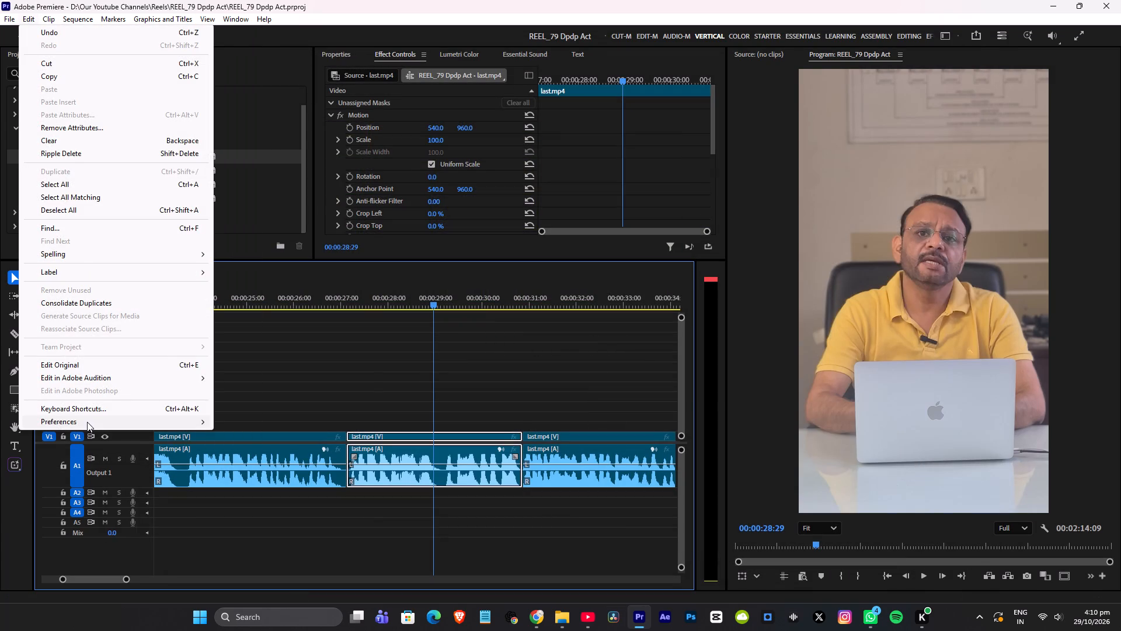
left_click(89, 411)
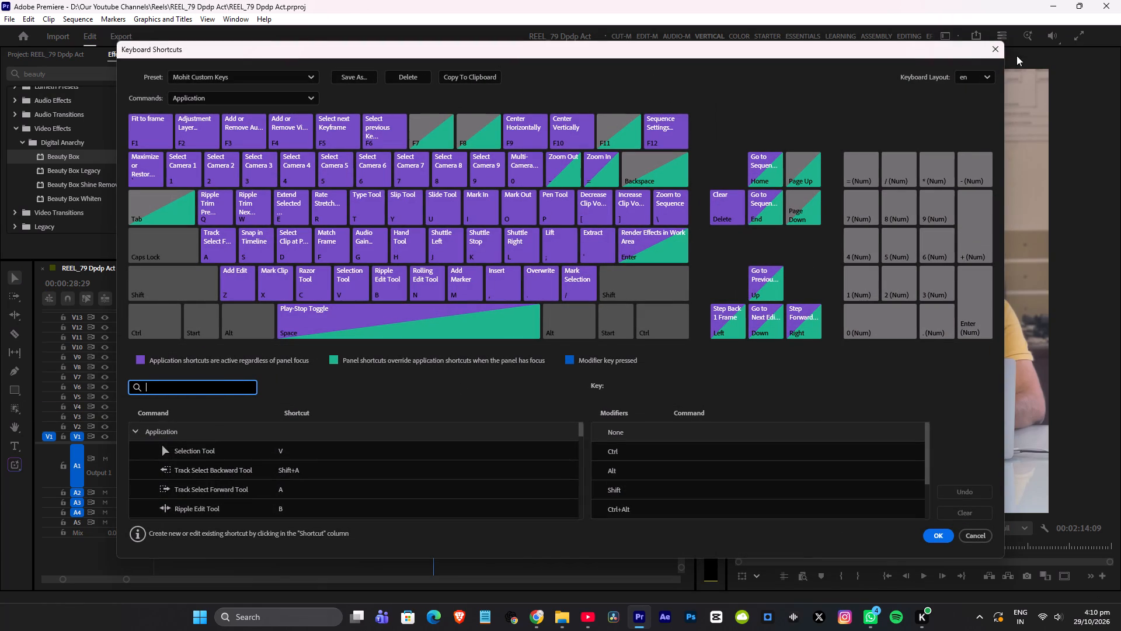
left_click(997, 54)
left_click(32, 20)
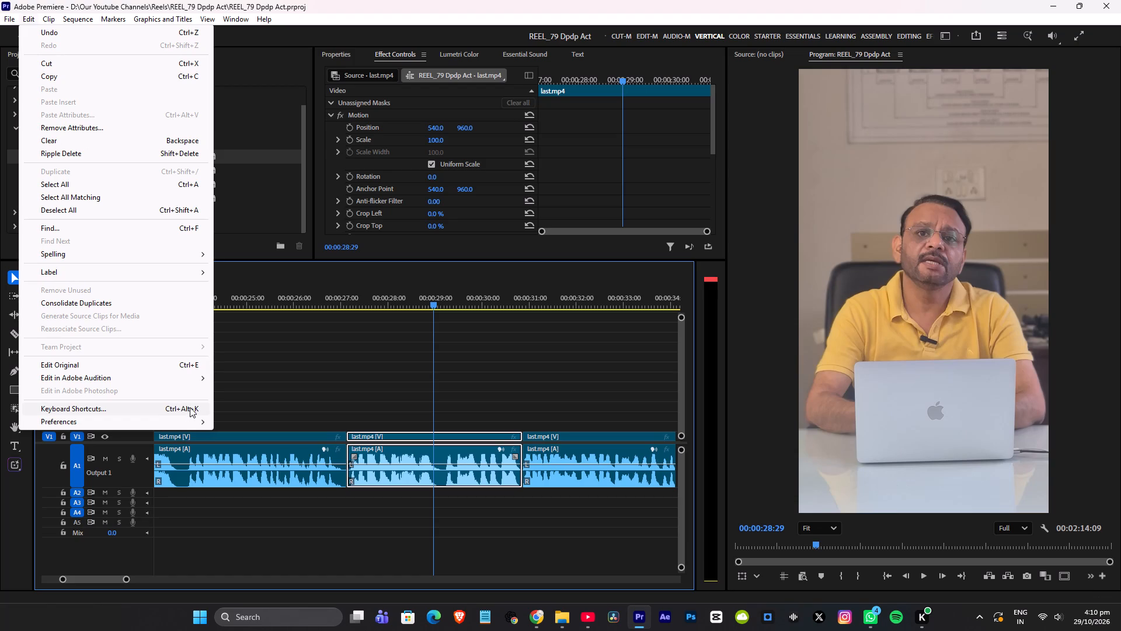
left_click(291, 382)
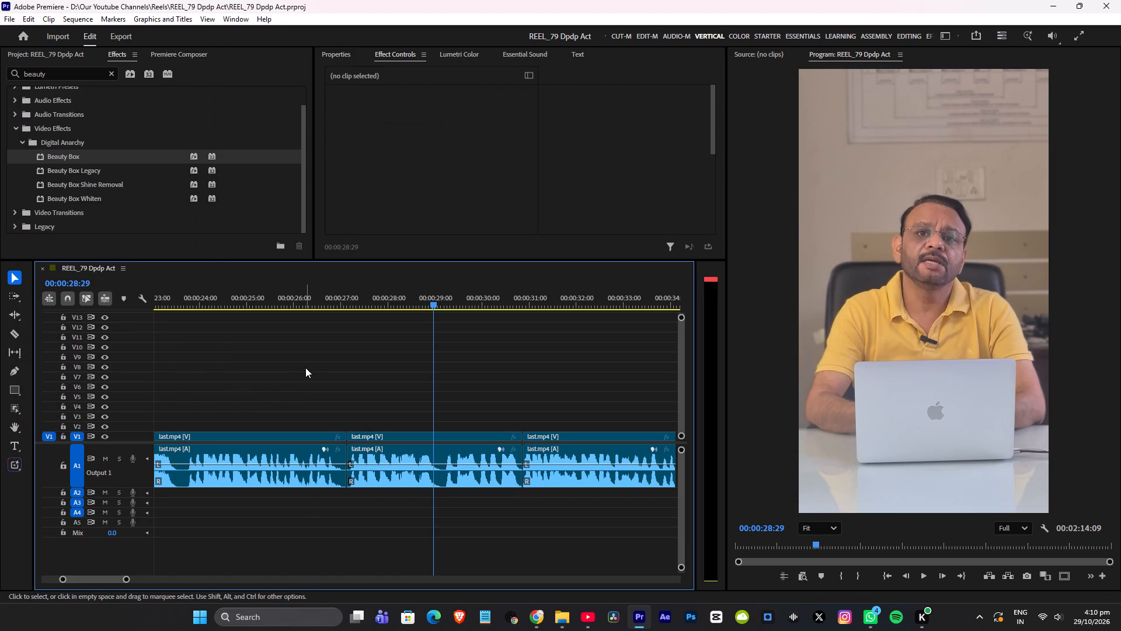
Play from about 00:00:26:19 across the 00:00:27:04 and 00:00:30:26 joins to past 00:00:48:00 to review the speech.
scroll(394, 398, "down", 5)
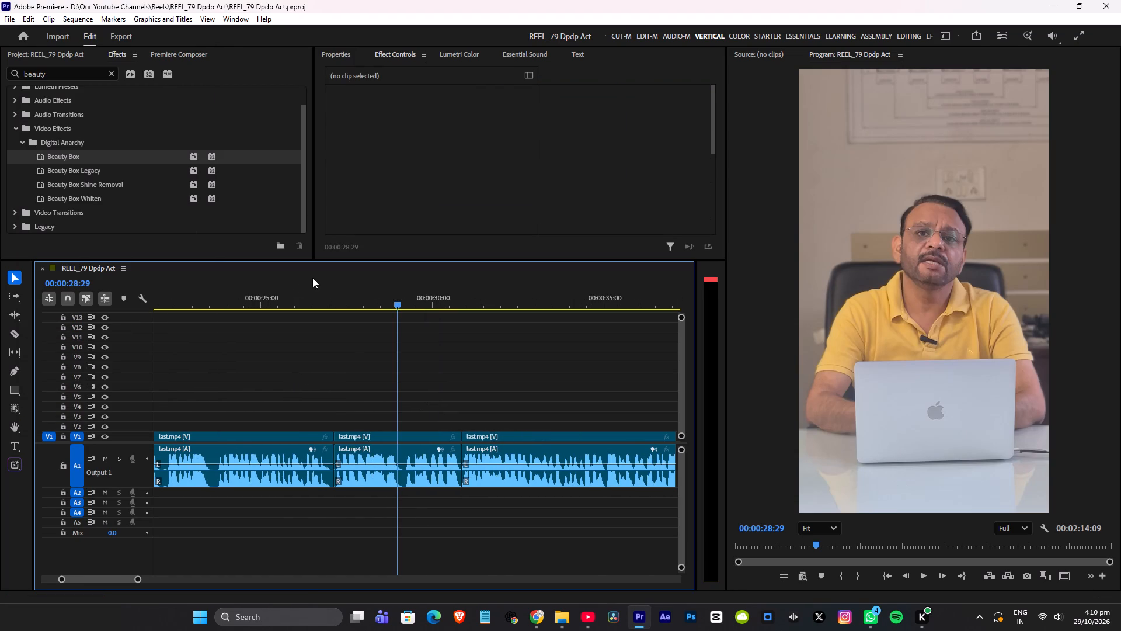
left_click(335, 293)
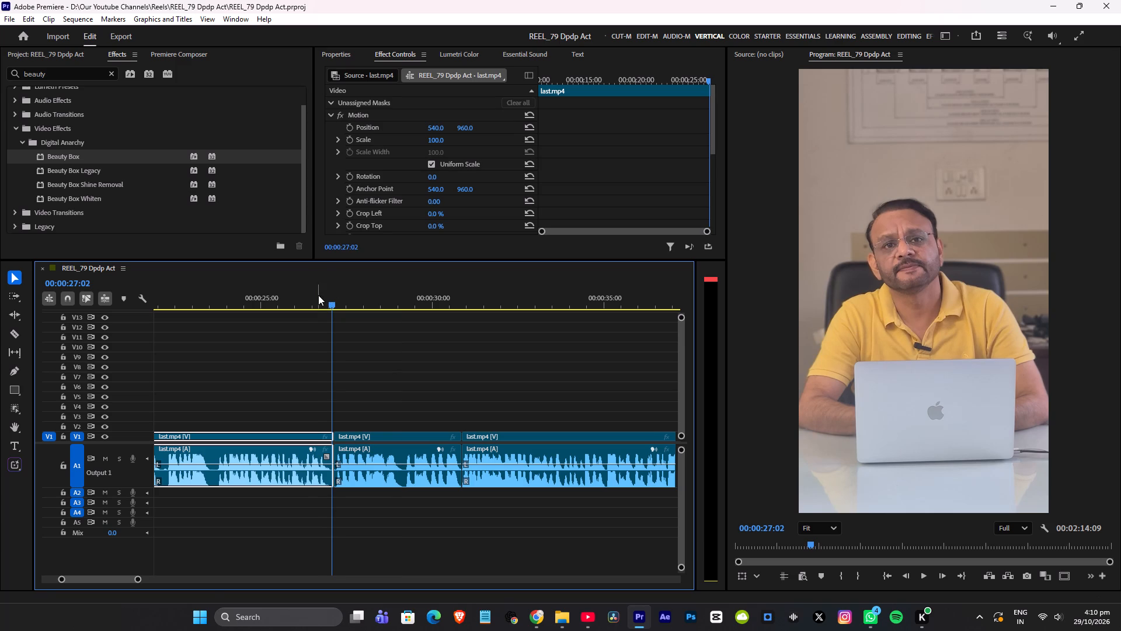
left_click(318, 295)
scroll(381, 335, "up", 13, "alt")
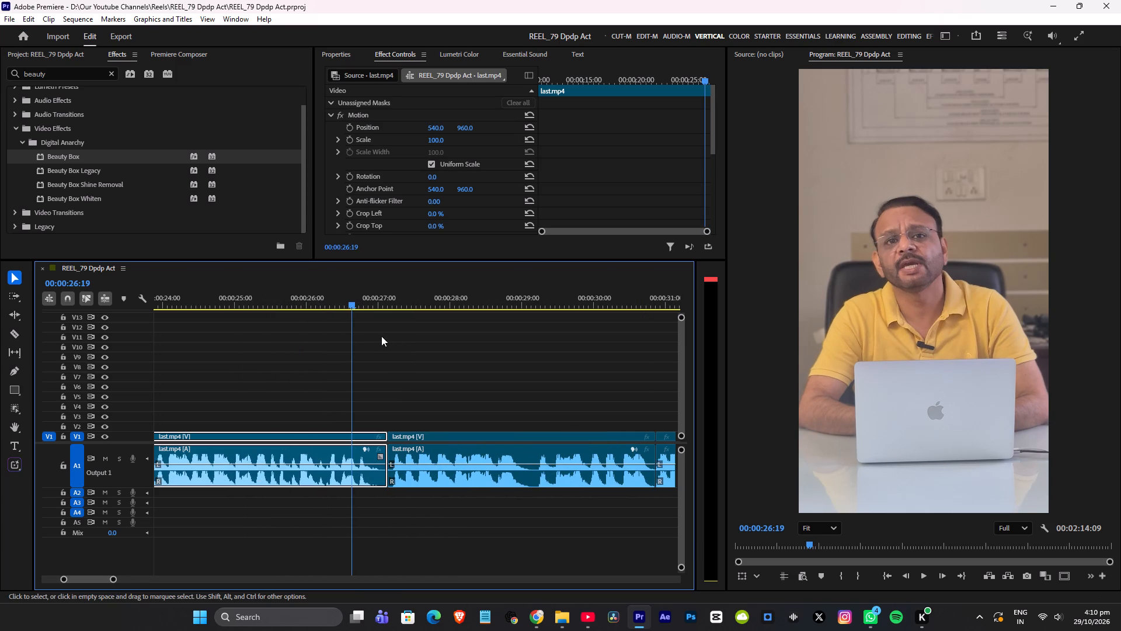
left_click(343, 308)
key("space")
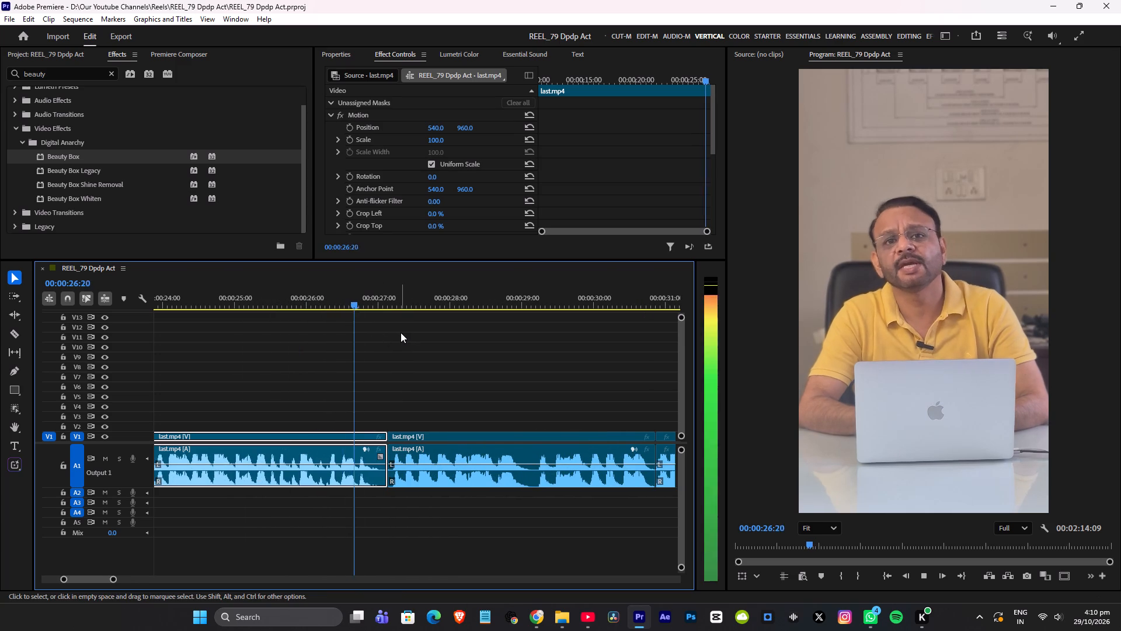
scroll(402, 334, "down", 8, "alt")
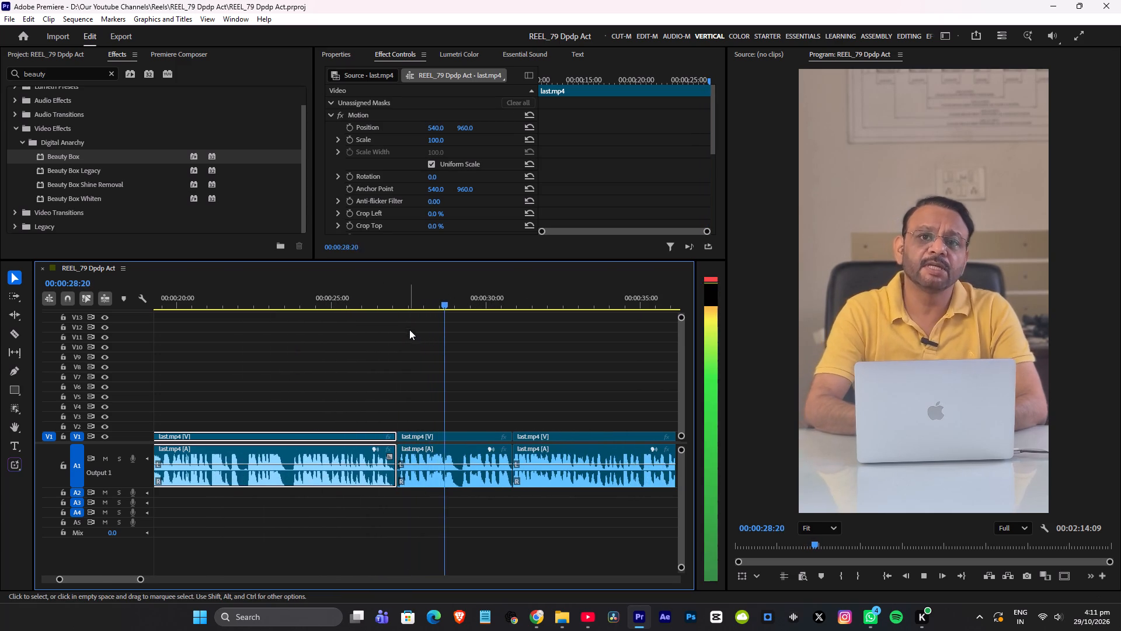
scroll(409, 330, "down", 8)
scroll(398, 367, "up", 8, "alt")
scroll(387, 365, "down", 4, "alt")
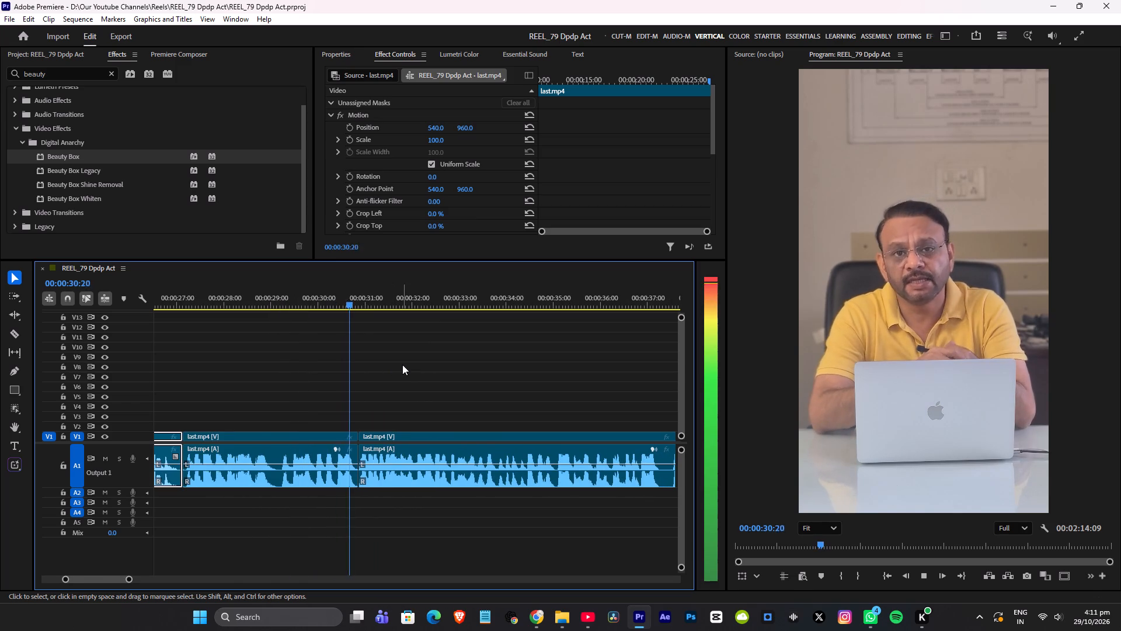
scroll(403, 358, "down", 5, "alt")
scroll(410, 341, "down", 4)
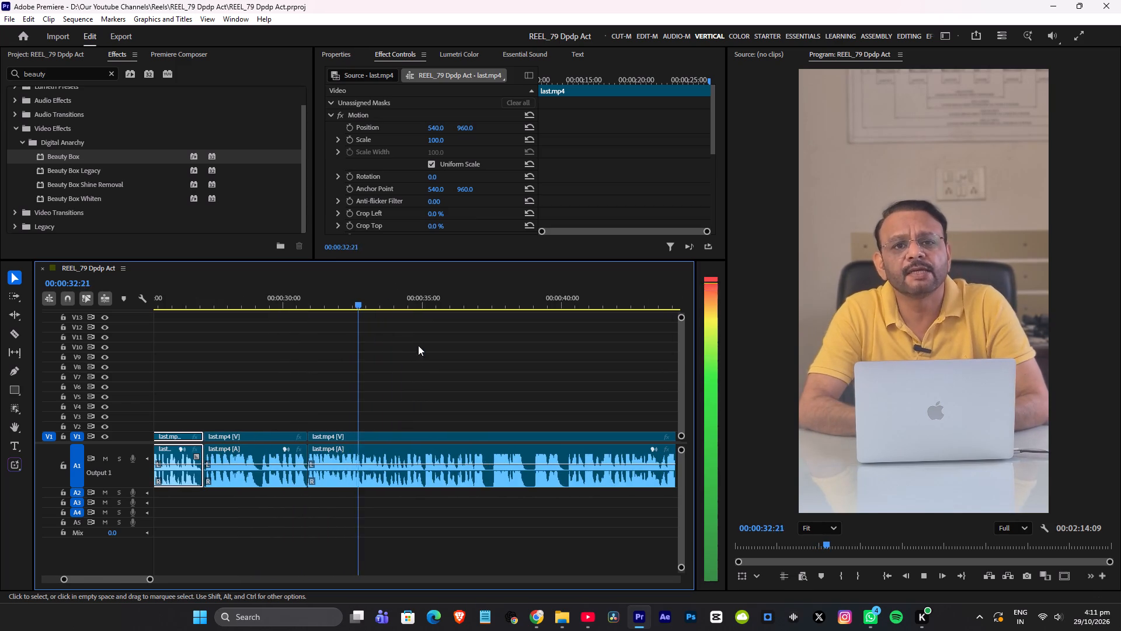
scroll(438, 347, "up", 6)
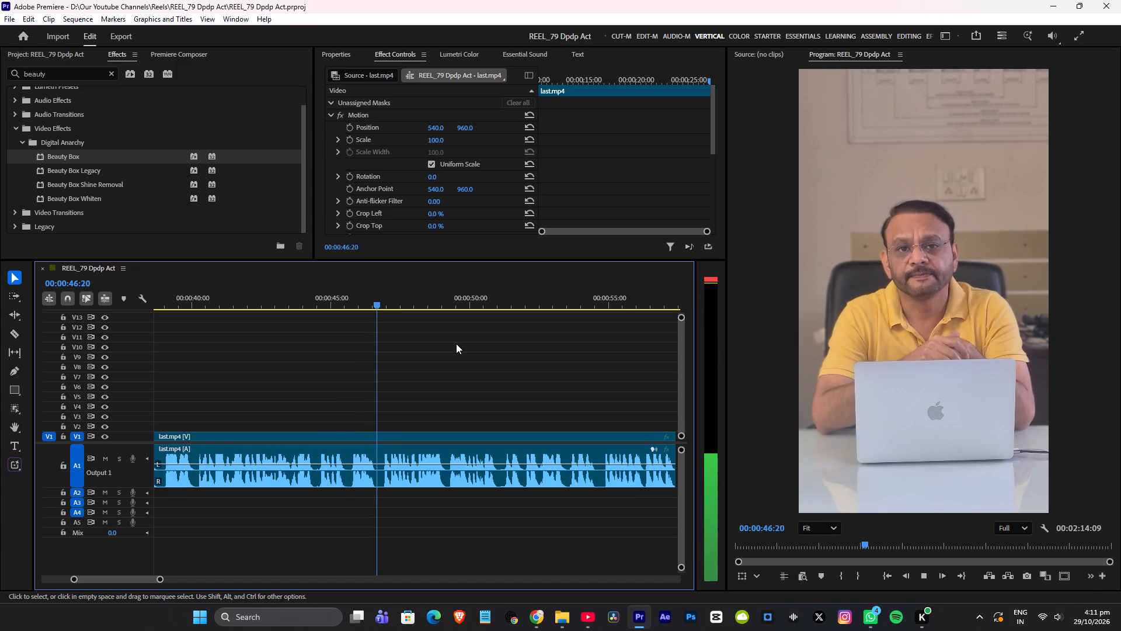
key("space")
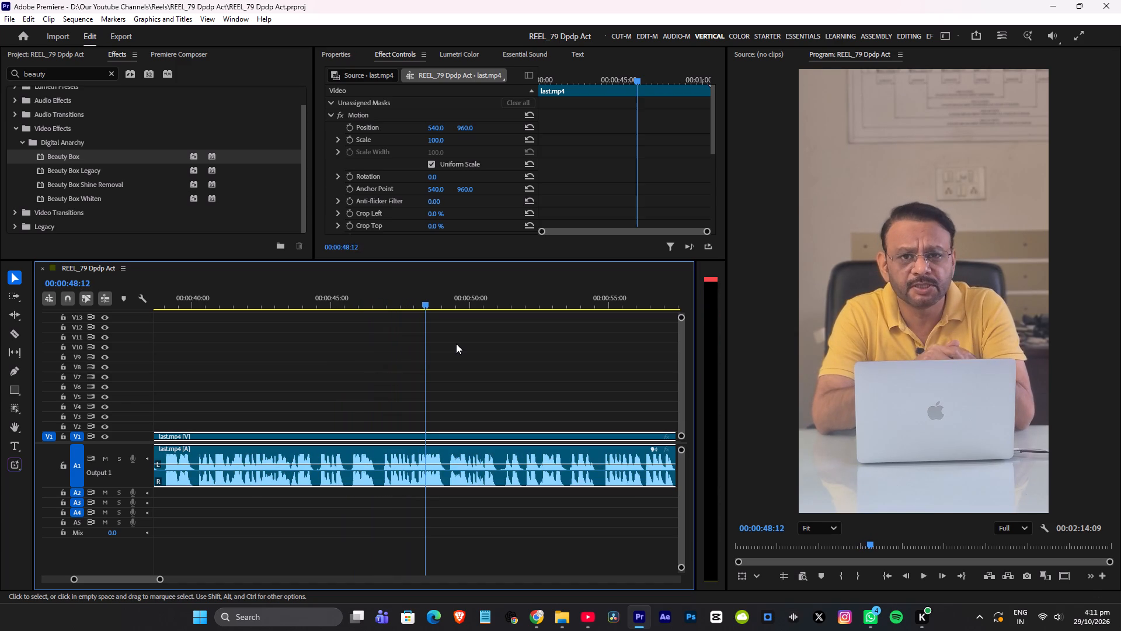
Split the V1 last.mp4 clip with its audio in the pause at 00:00:46:23.
left_click_drag(379, 294, 384, 295)
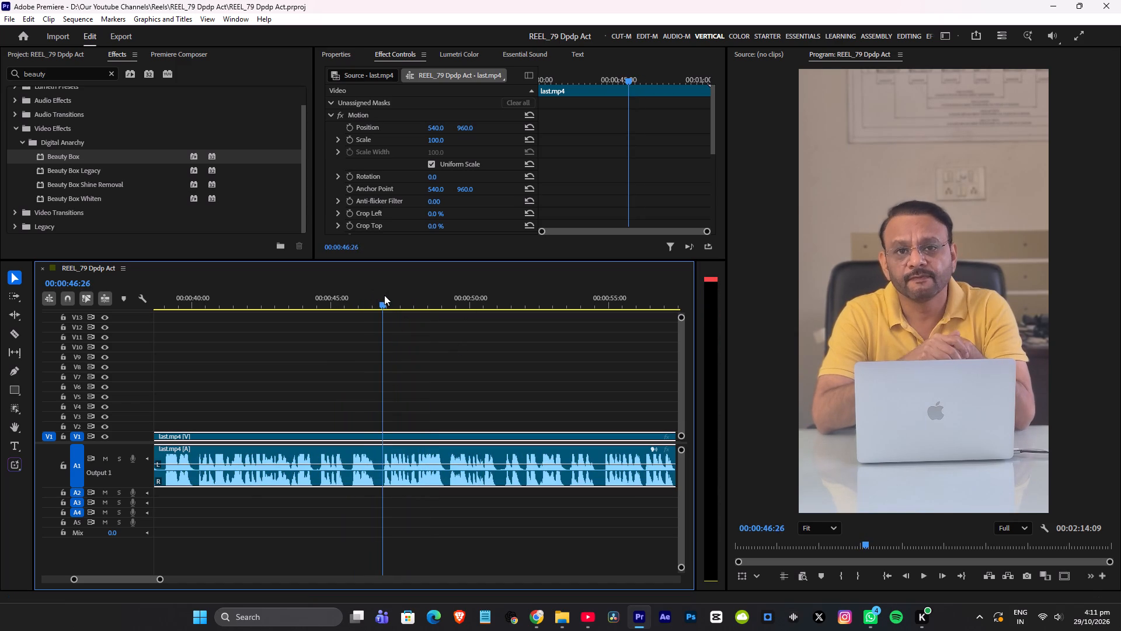
left_click_drag(384, 295, 381, 300)
key("z")
Listen to the segment between the 00:00:30:26 and 00:00:46:23 cuts, including from 00:00:35:16, to find where the unwanted phrase begins.
scroll(417, 348, "up", 12)
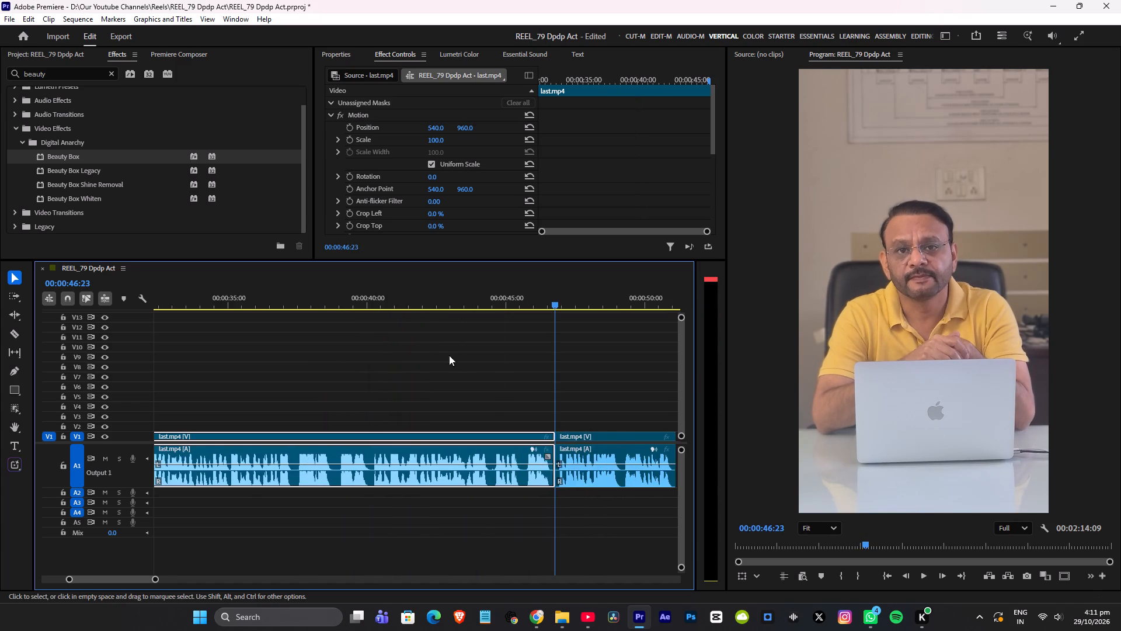
left_click(298, 296)
left_click(278, 302)
scroll(296, 349, "up", 6)
scroll(378, 358, "up", 4, "alt")
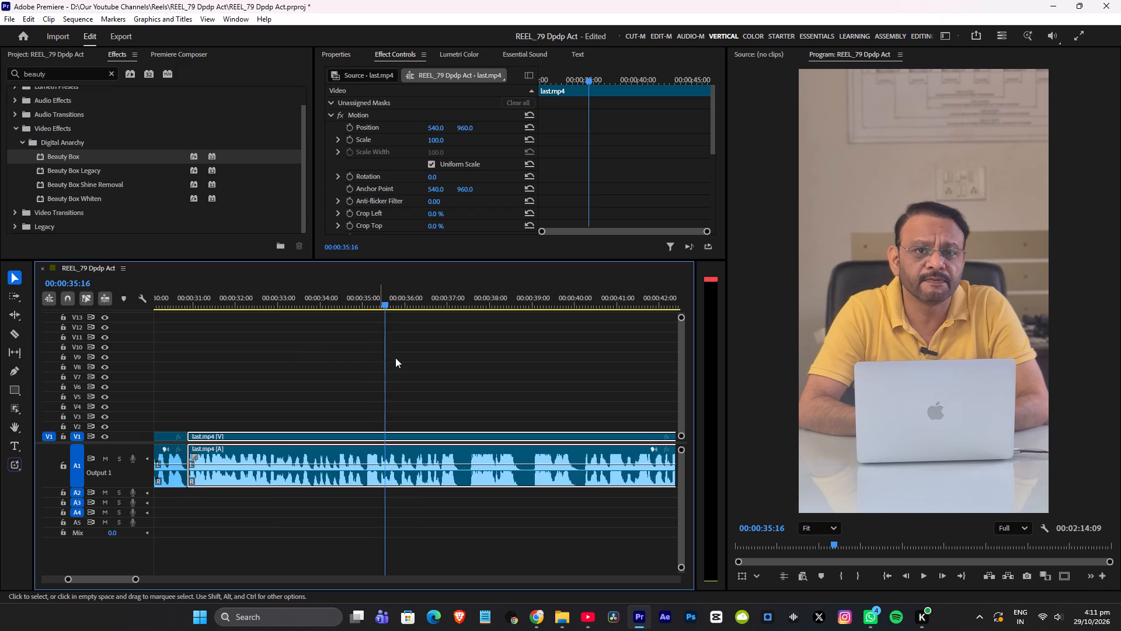
scroll(447, 351, "up", 2)
scroll(448, 351, "down", 5)
key("space")
scroll(431, 361, "down", 3, "alt")
scroll(431, 361, "down", 2)
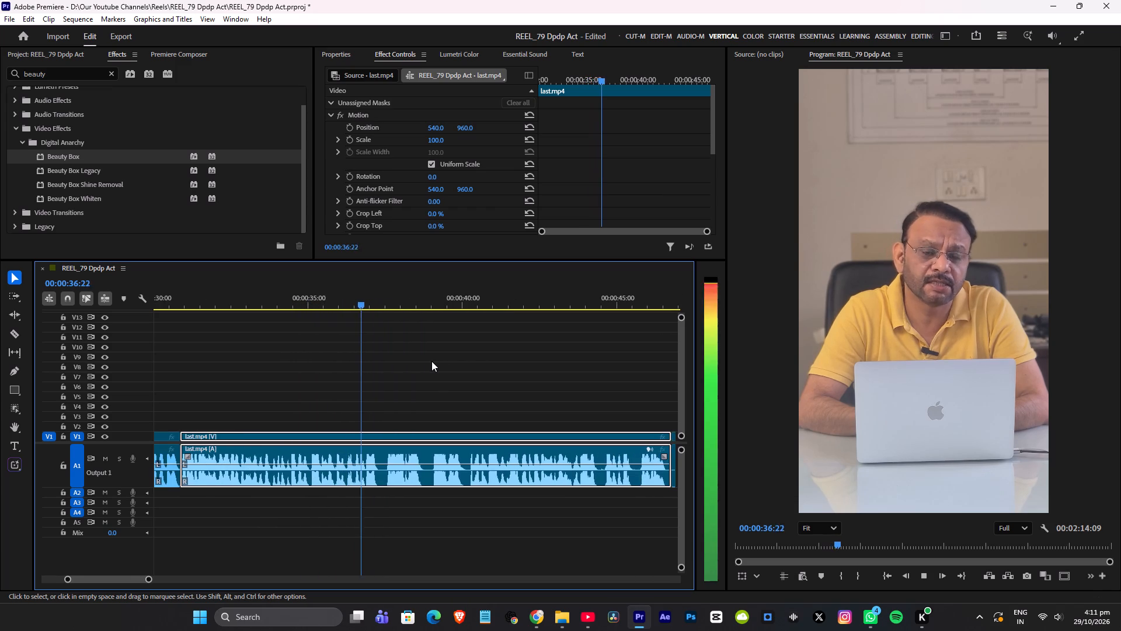
scroll(431, 386, "up", 2, "alt")
scroll(431, 386, "down", 3, "alt")
key("space")
left_click(199, 303)
key("space")
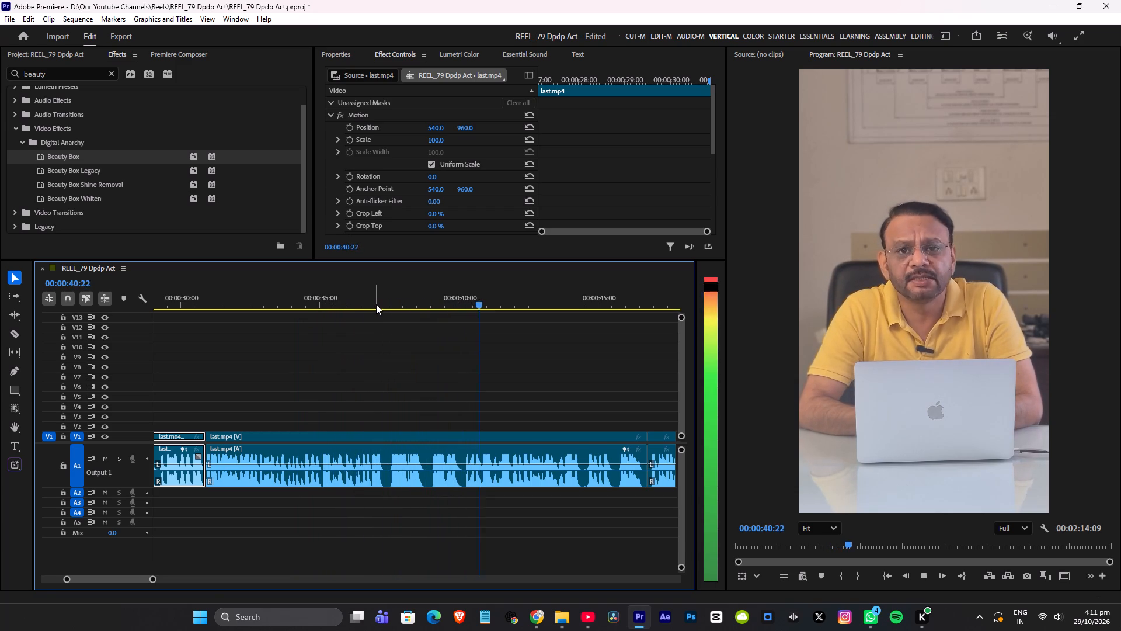
left_click(342, 301)
left_click(253, 302)
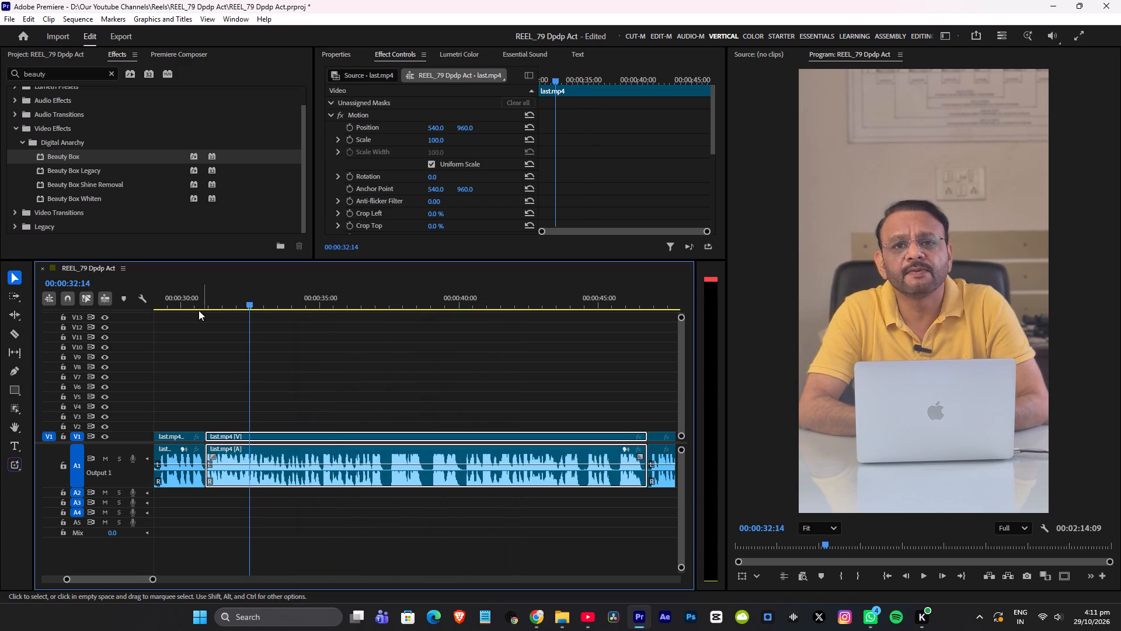
Replay from just before the 00:00:30:26 join and split the V1 last.mp4 clip at 00:00:37:11.
left_click(195, 300)
key("space")
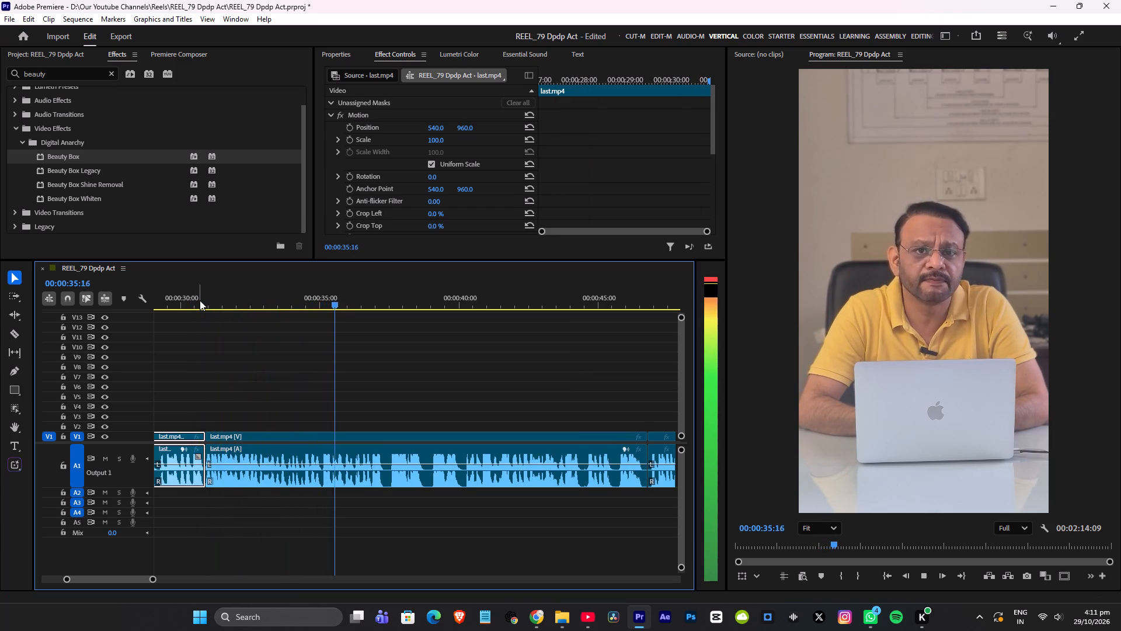
key("space")
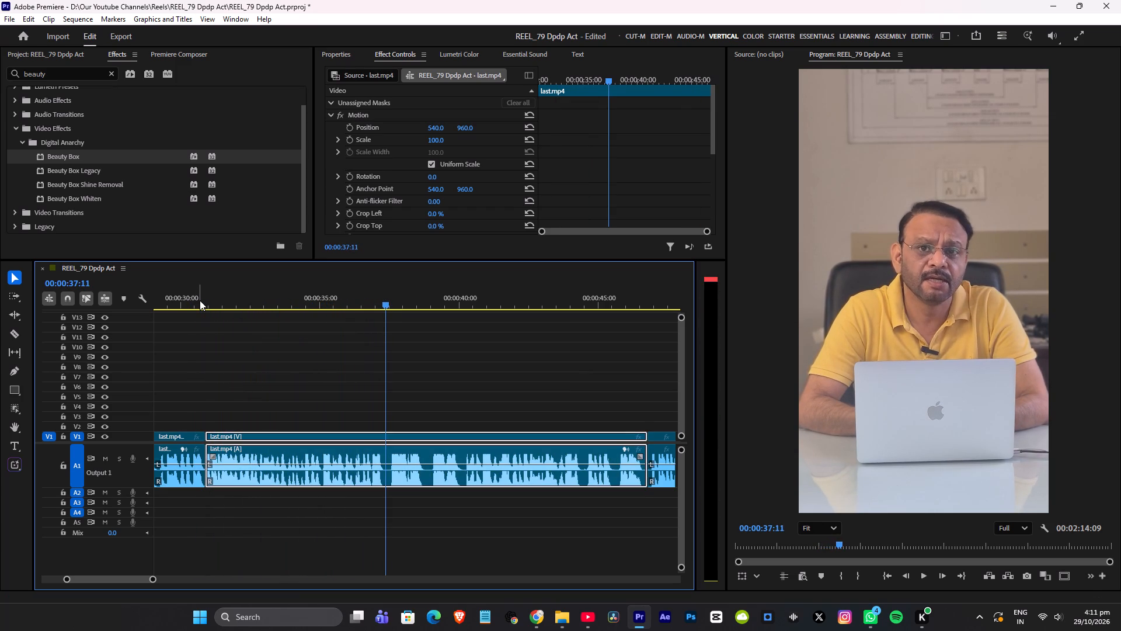
key("z")
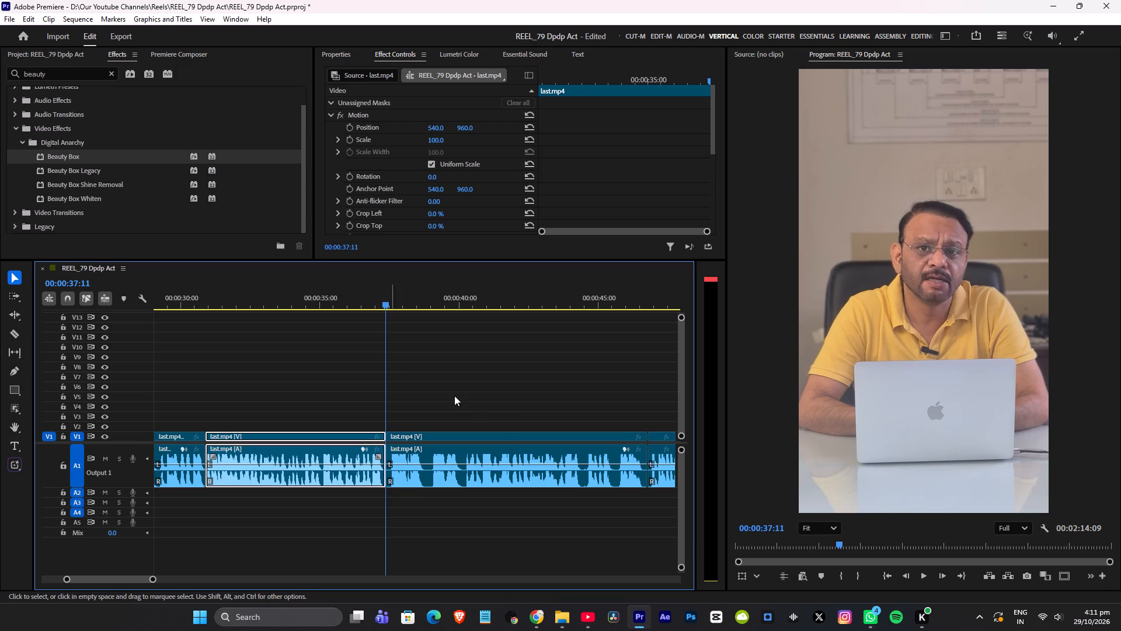
Play from 00:00:36:29 across the 00:00:37:11 cut to about 00:00:46:05 to judge whether that segment is needed.
scroll(483, 418, "down", 2)
left_click_drag(364, 290, 367, 299)
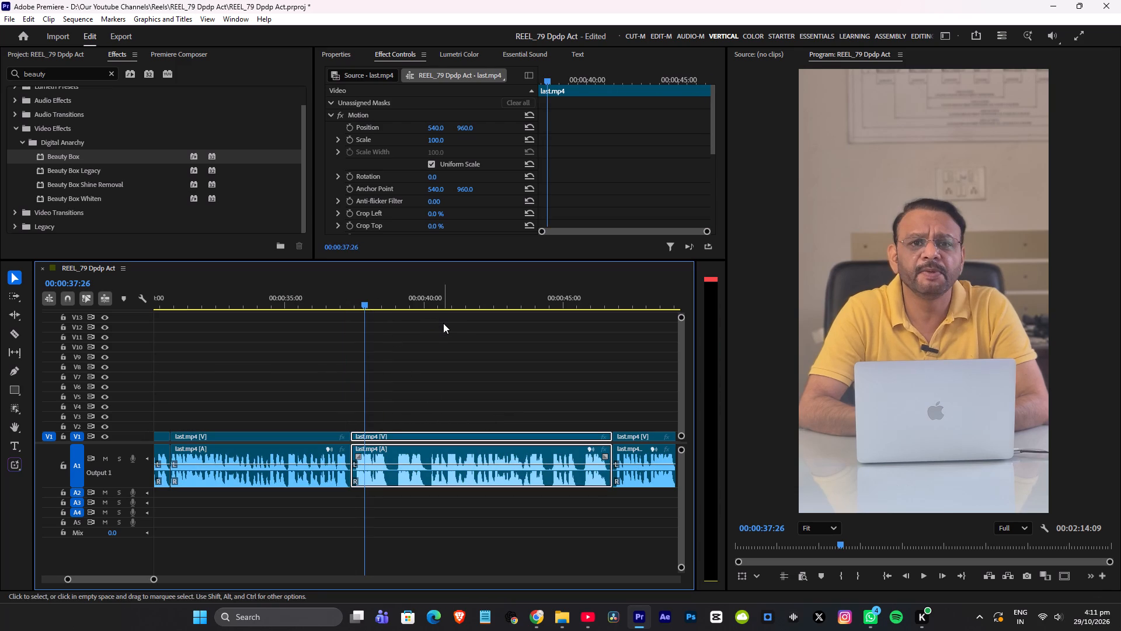
scroll(450, 317, "down", 2, "alt")
scroll(451, 317, "up", 5, "alt")
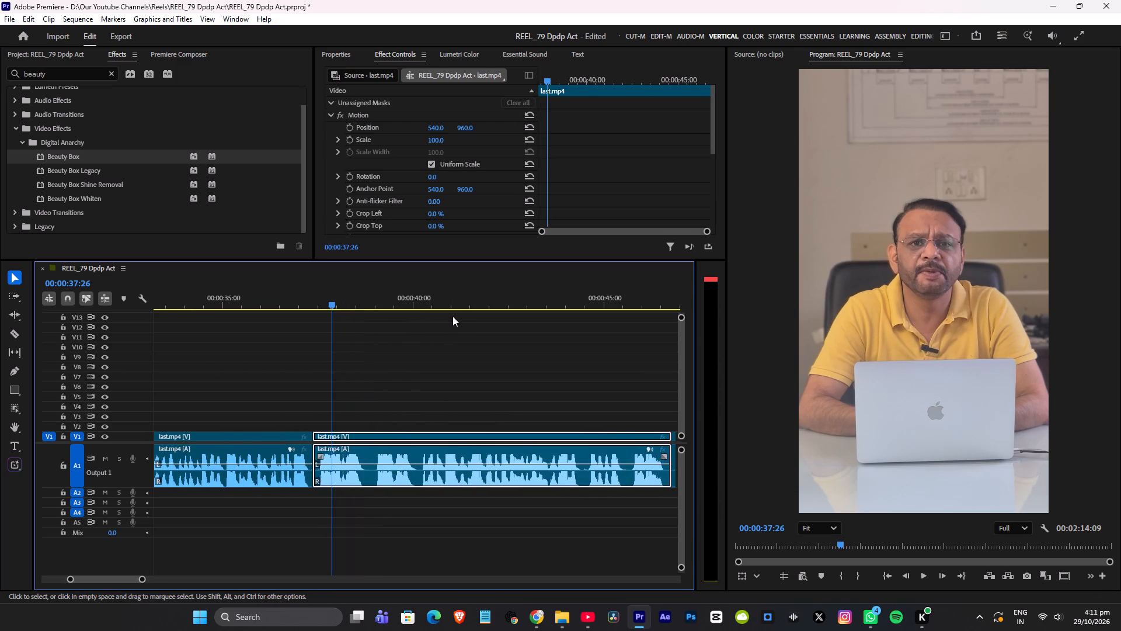
scroll(452, 316, "up", 3)
left_click(368, 292)
left_click(351, 293)
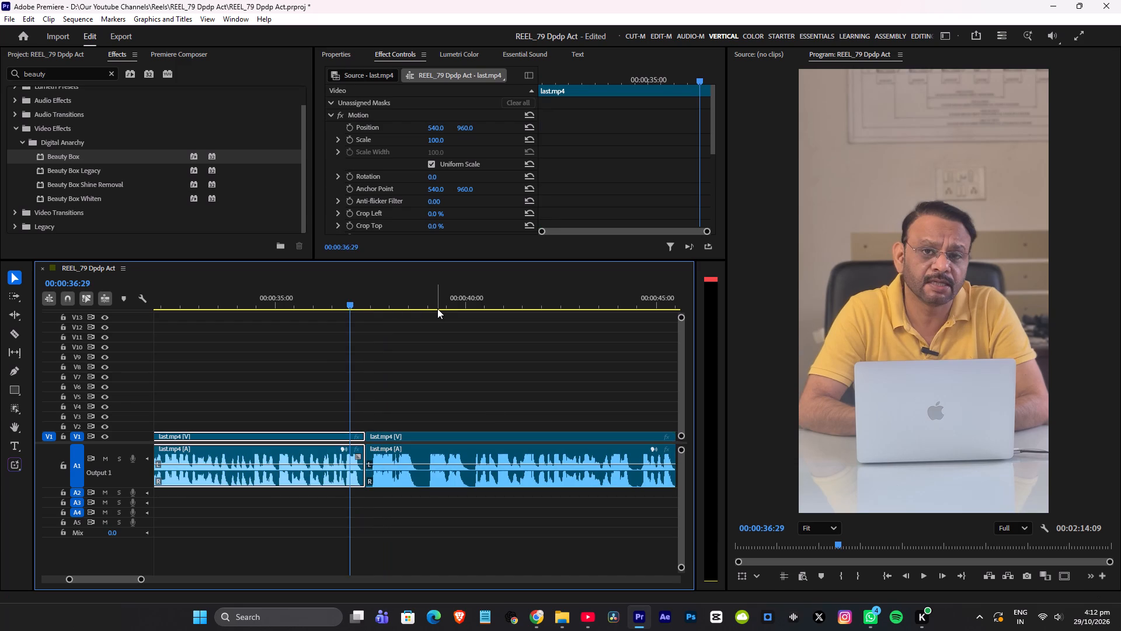
key("space")
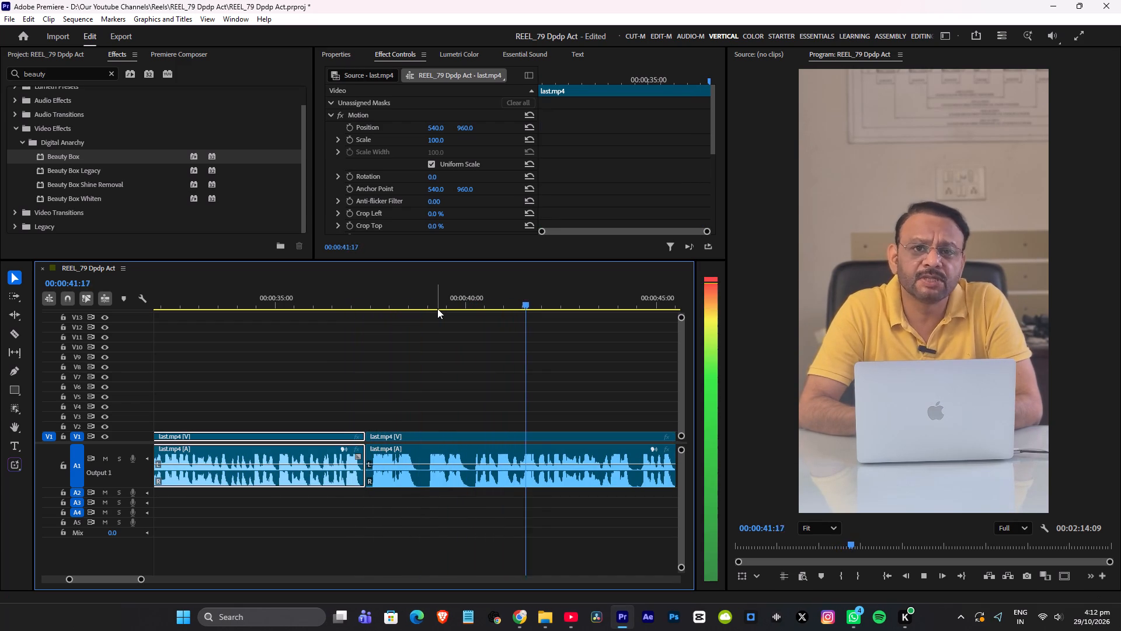
key("space")
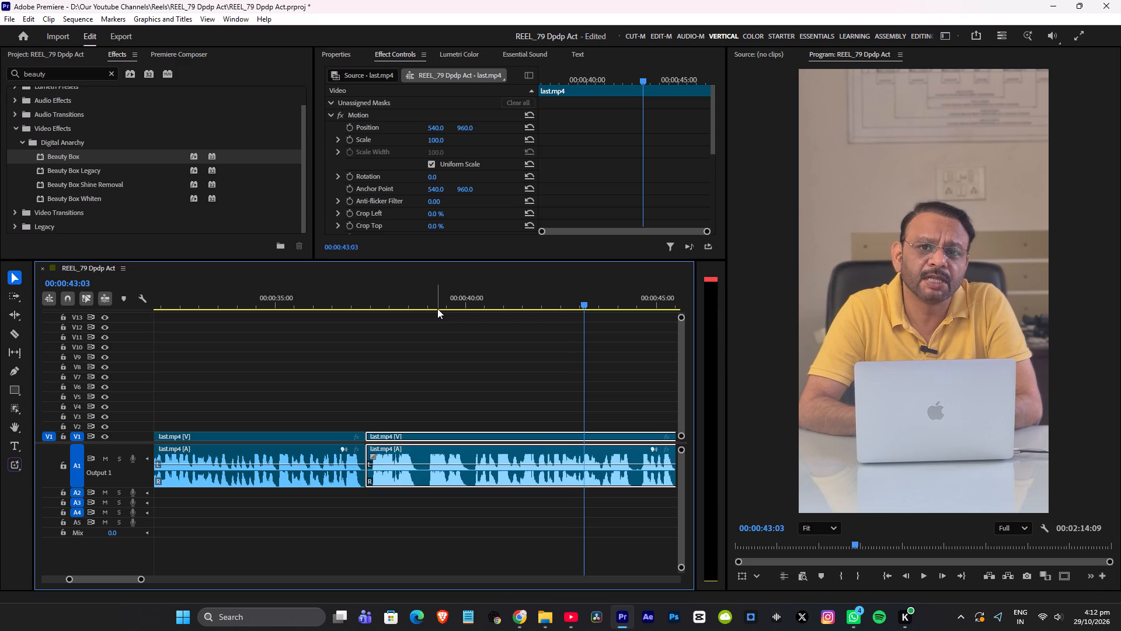
key("space")
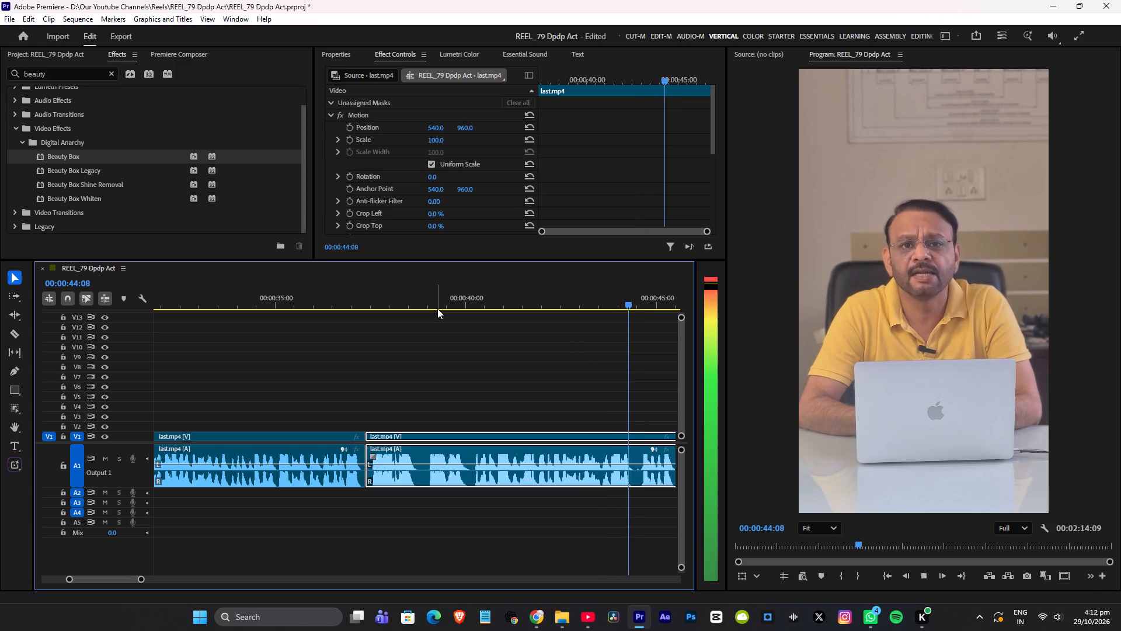
key("space")
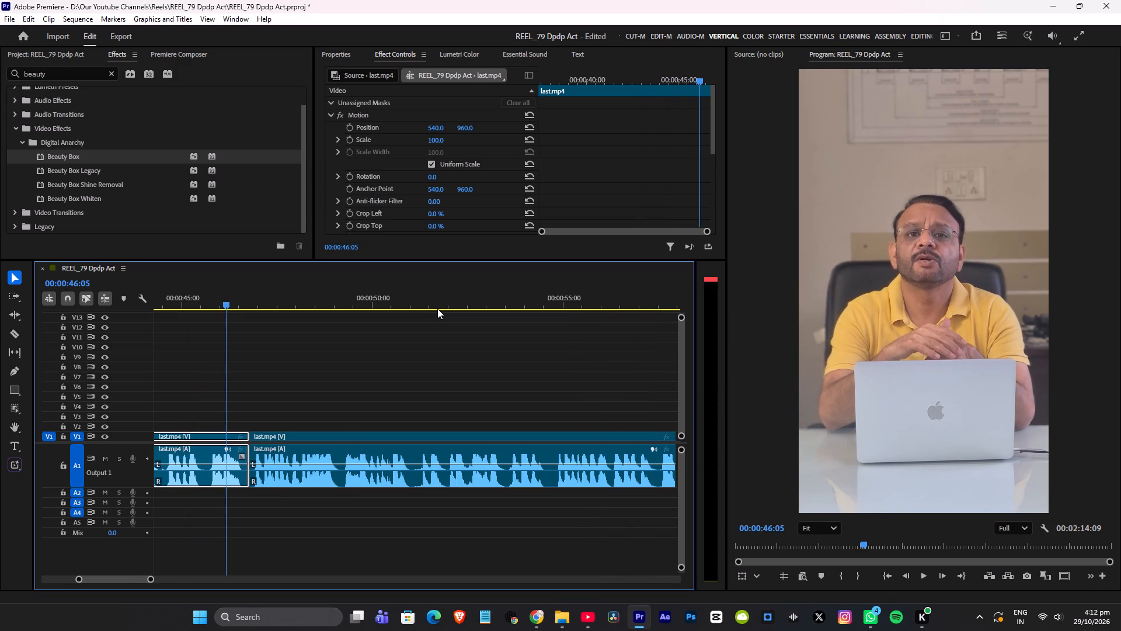
Remove the last.mp4 segment between the 00:00:37:11 and 00:00:46:23 cuts, close the gap, and save the project.
scroll(509, 360, "down", 7, "alt")
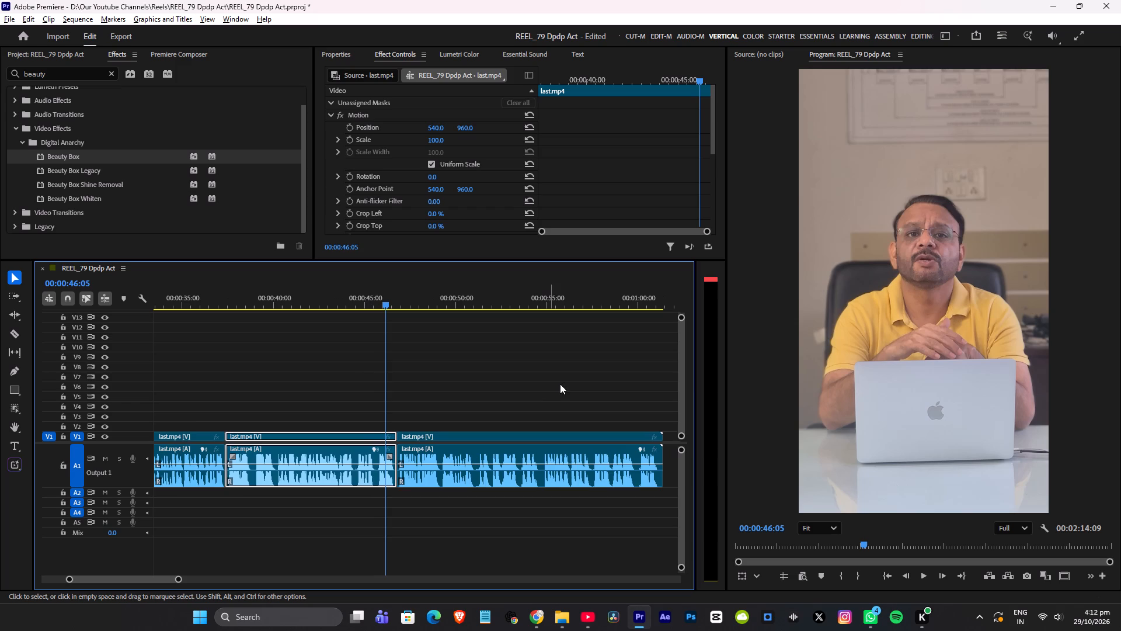
scroll(575, 371, "up", 4)
key("Delete")
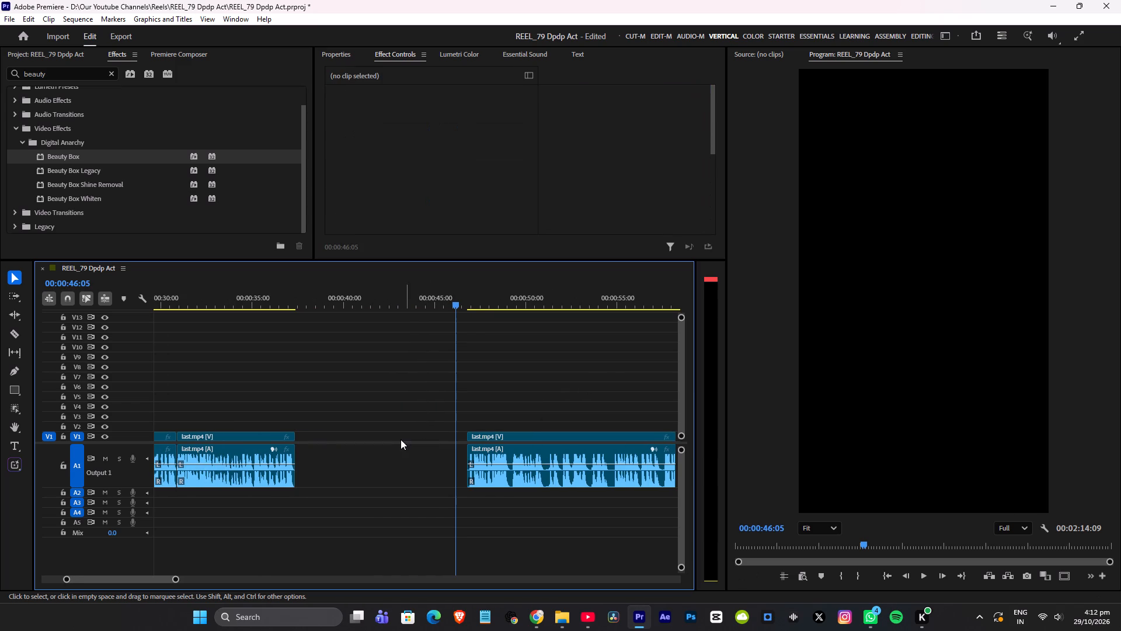
left_click(399, 435)
key("Delete")
left_click(274, 291)
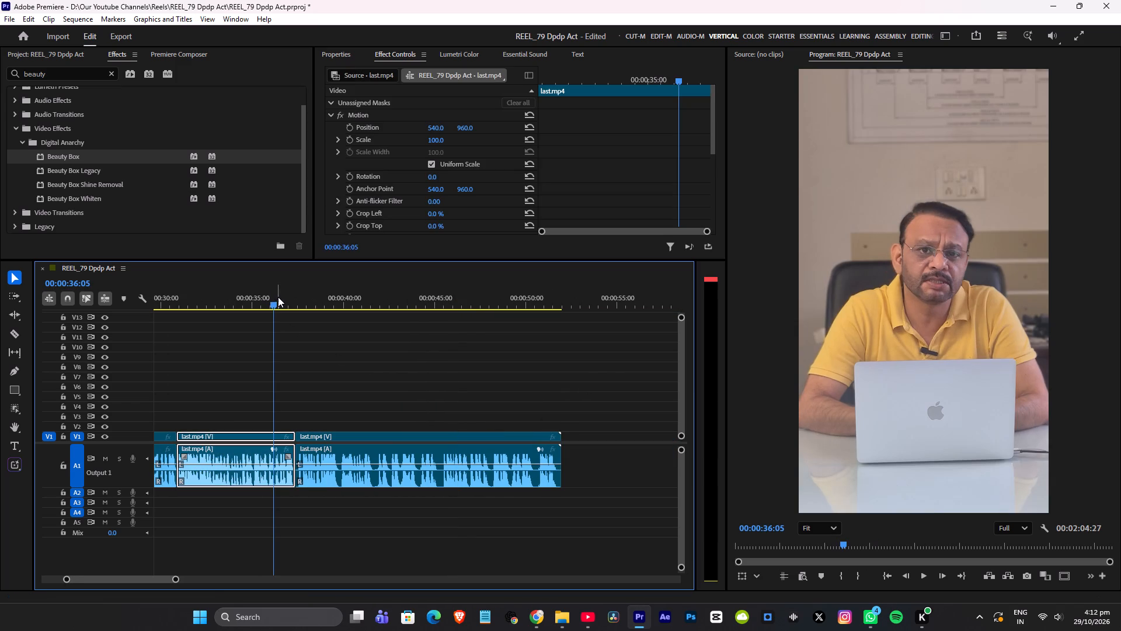
key("ctrl+s")
scroll(313, 405, "up", 11, "alt")
key("ctrl+s")
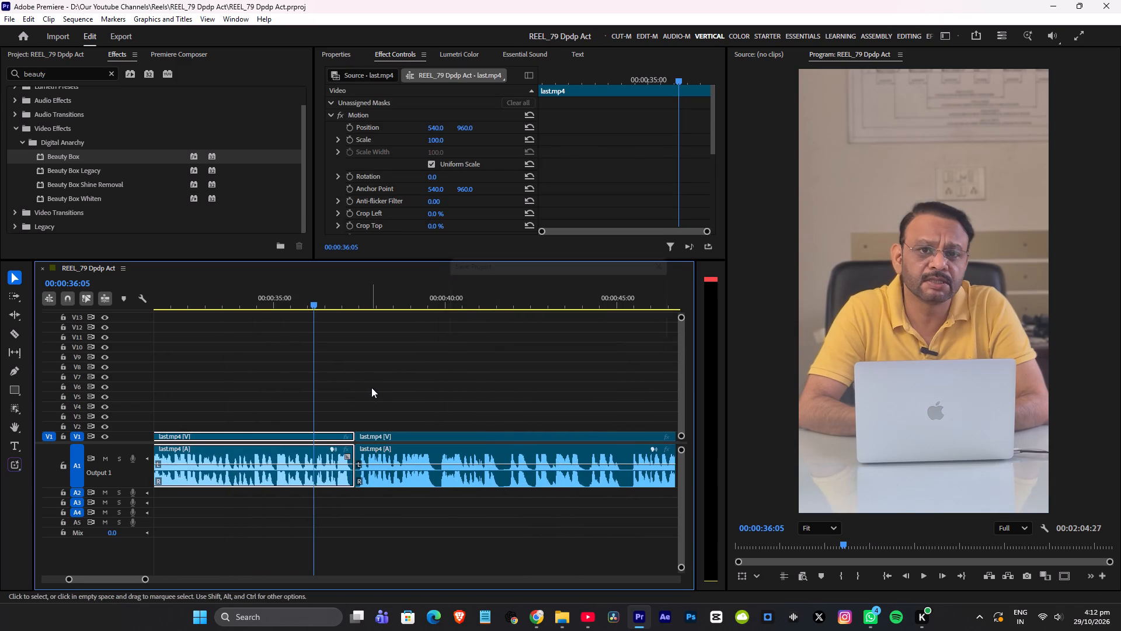
Play from 00:00:36:05 across the 00:00:37:11 join to about 00:00:47:19, and replay the join to judge its flow.
scroll(372, 387, "up", 6)
key("space")
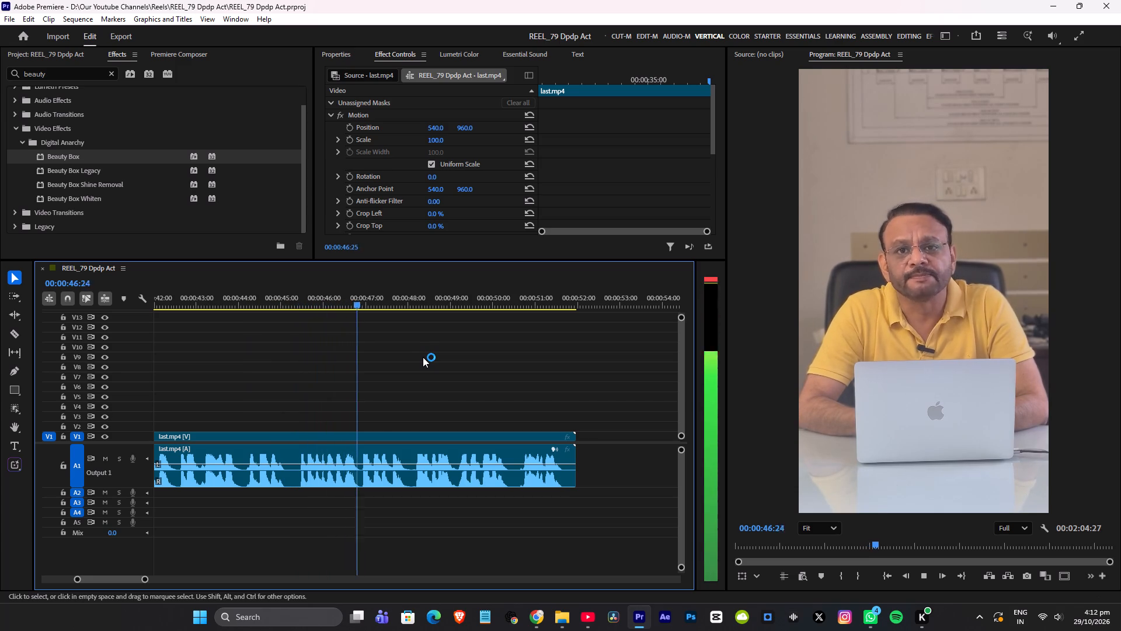
key("space")
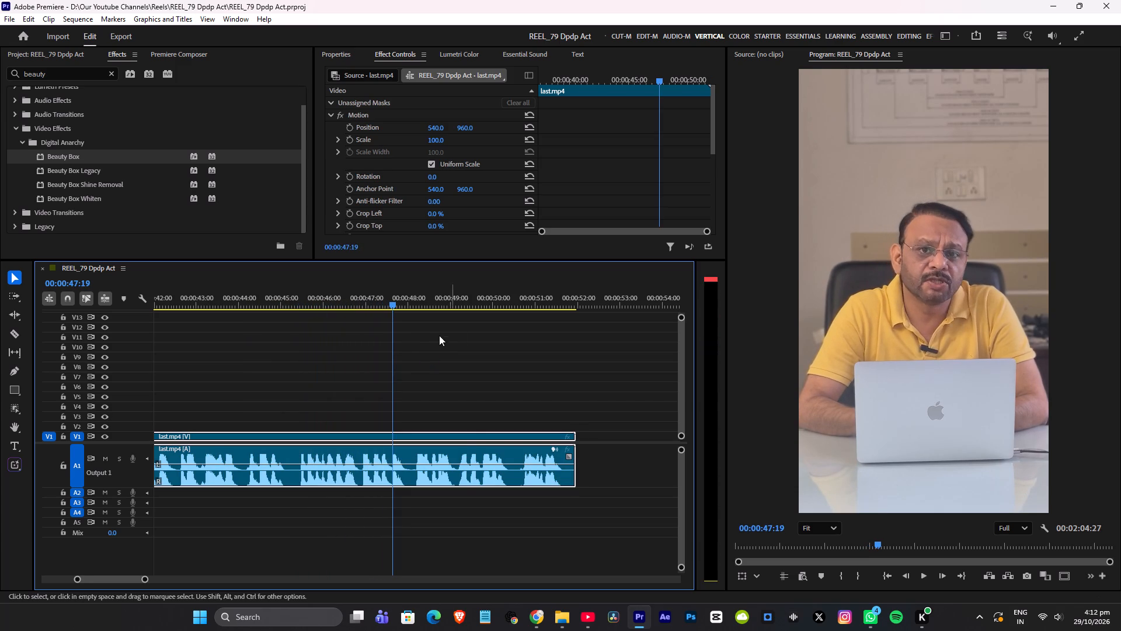
scroll(439, 362, "down", 8, "alt")
scroll(522, 437, "up", 5, "alt")
scroll(522, 437, "up", 7)
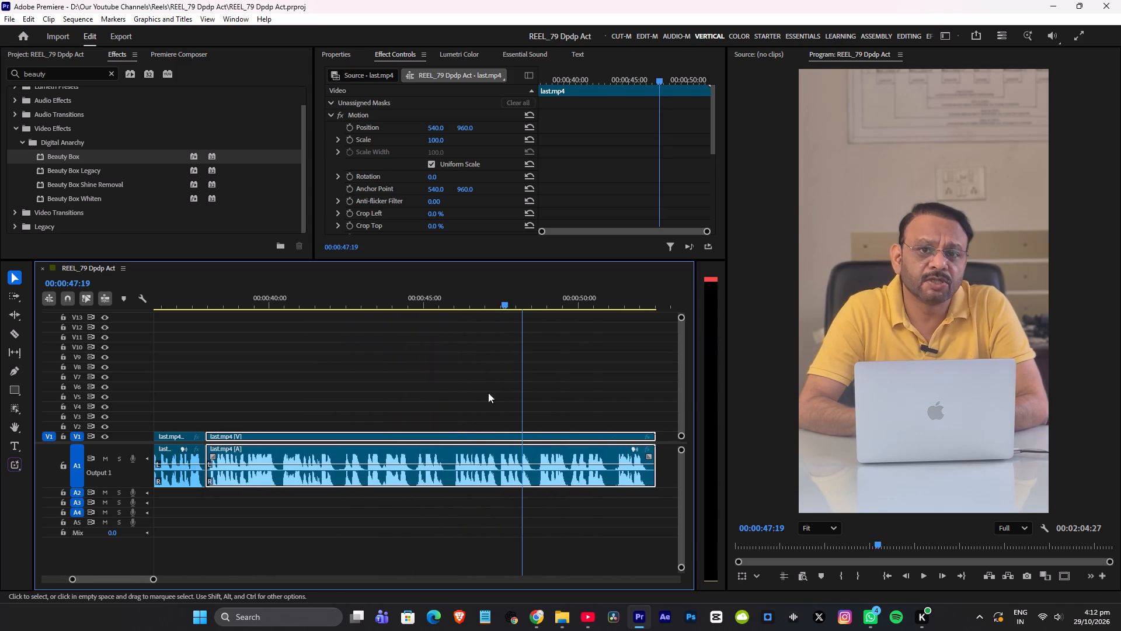
key("space")
left_click_drag(203, 301, 197, 303)
key("space")
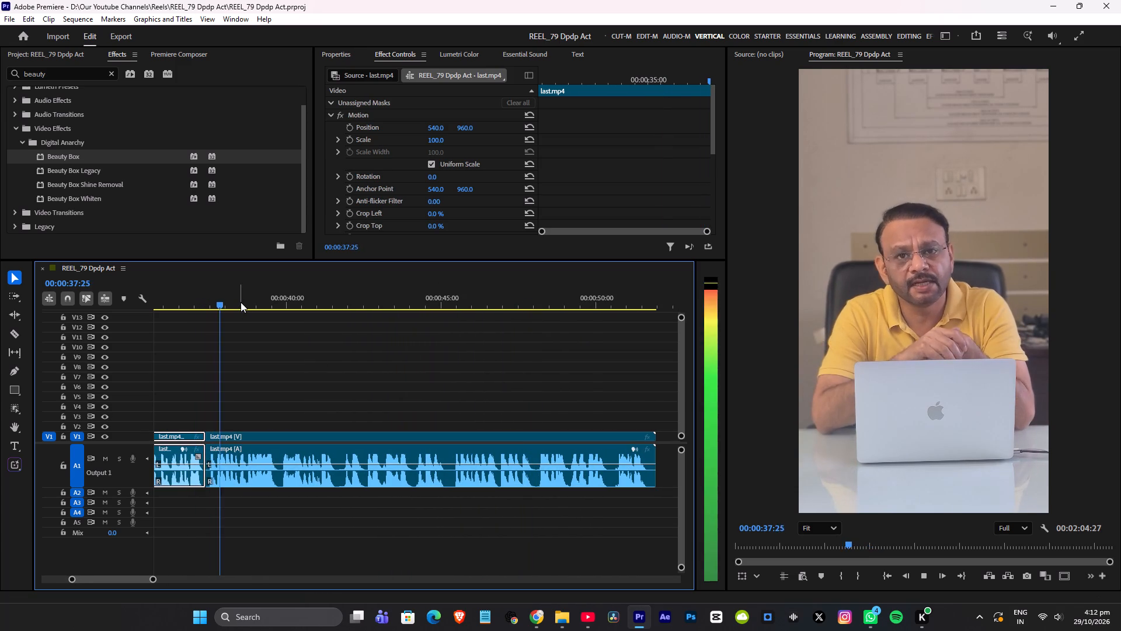
key("space")
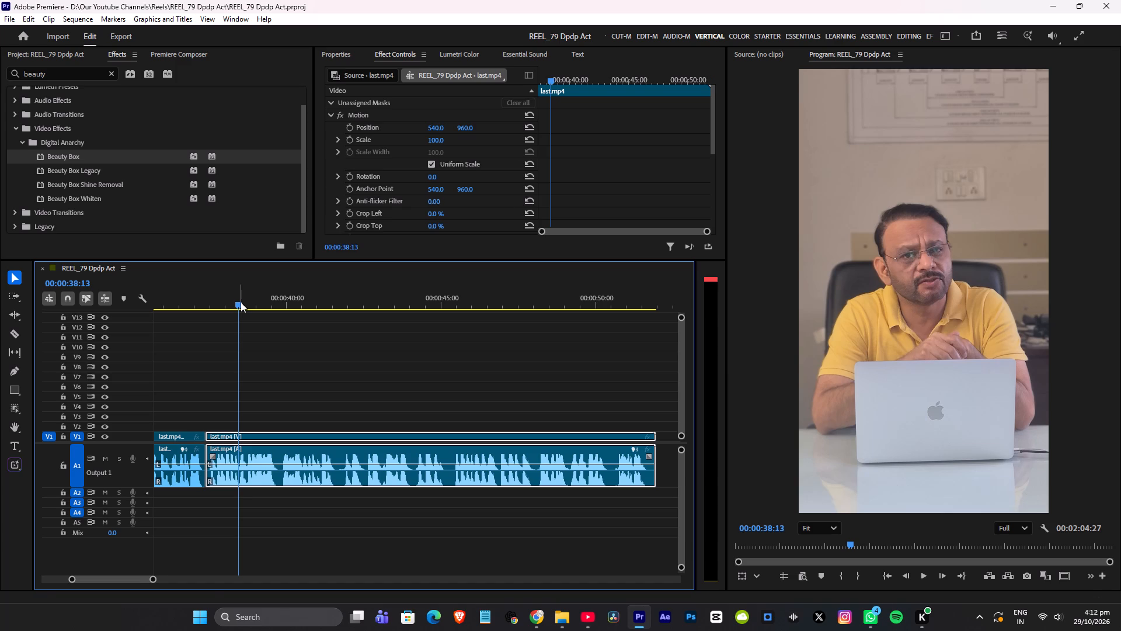
Replay from just before the 00:00:37:11 join to about 00:00:47:12 to look for the next unwanted phrase.
scroll(231, 416, "up", 6)
left_click(289, 294)
key("space")
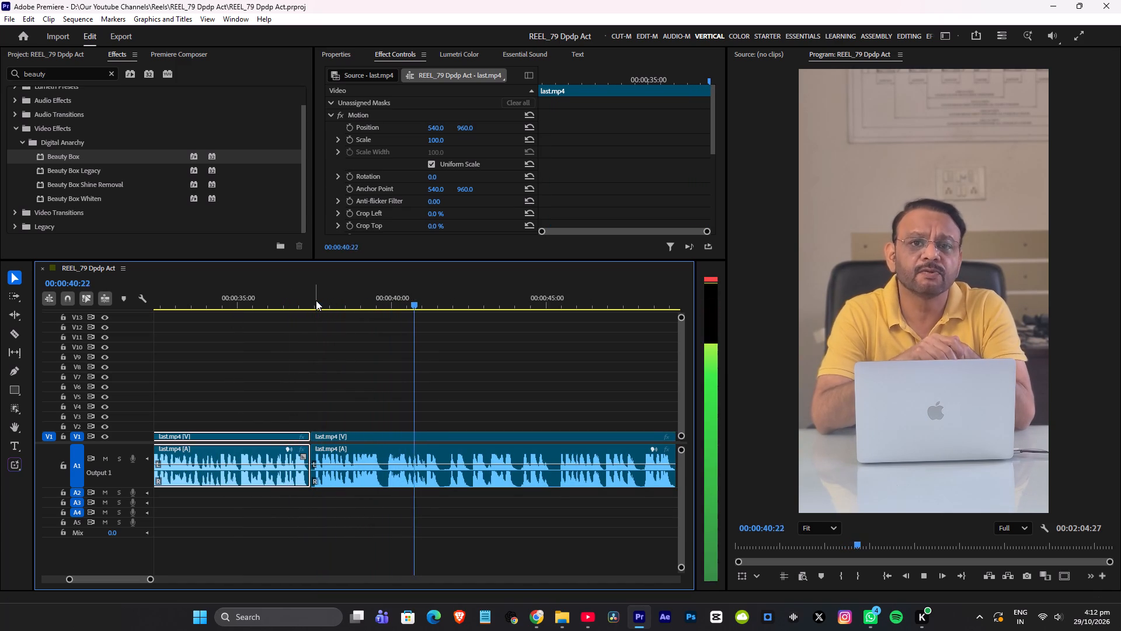
key("space")
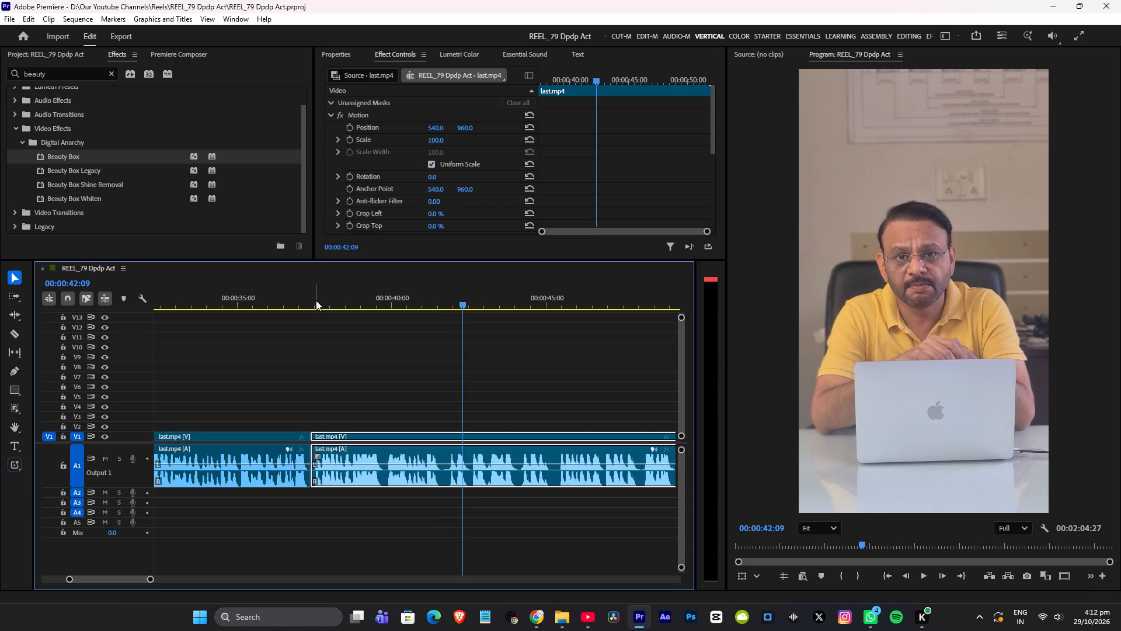
key("space")
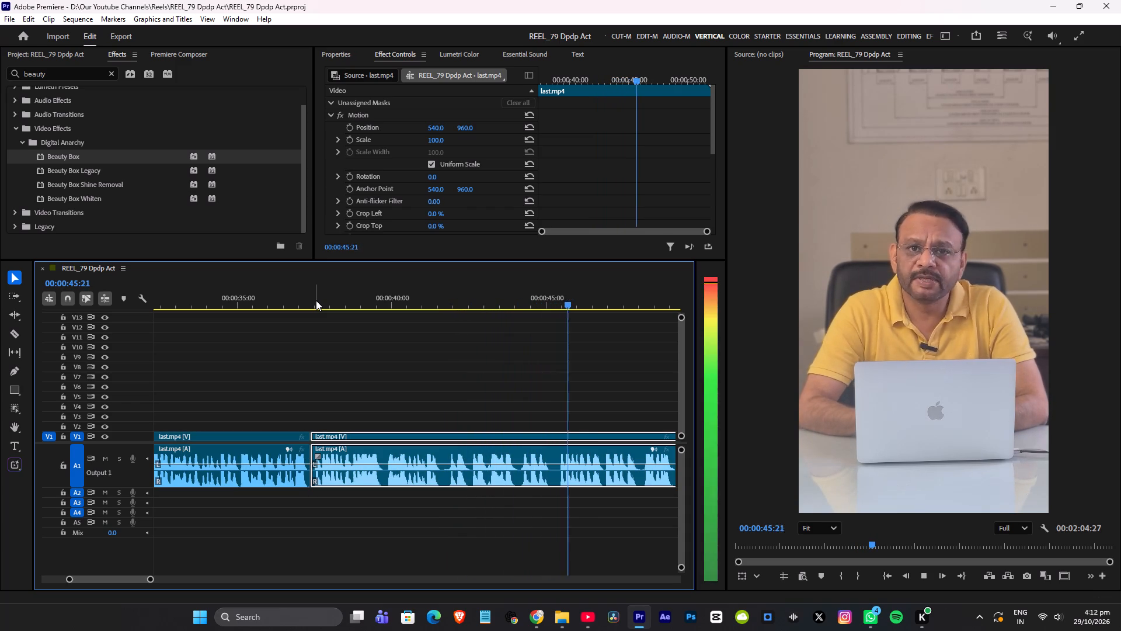
key("space")
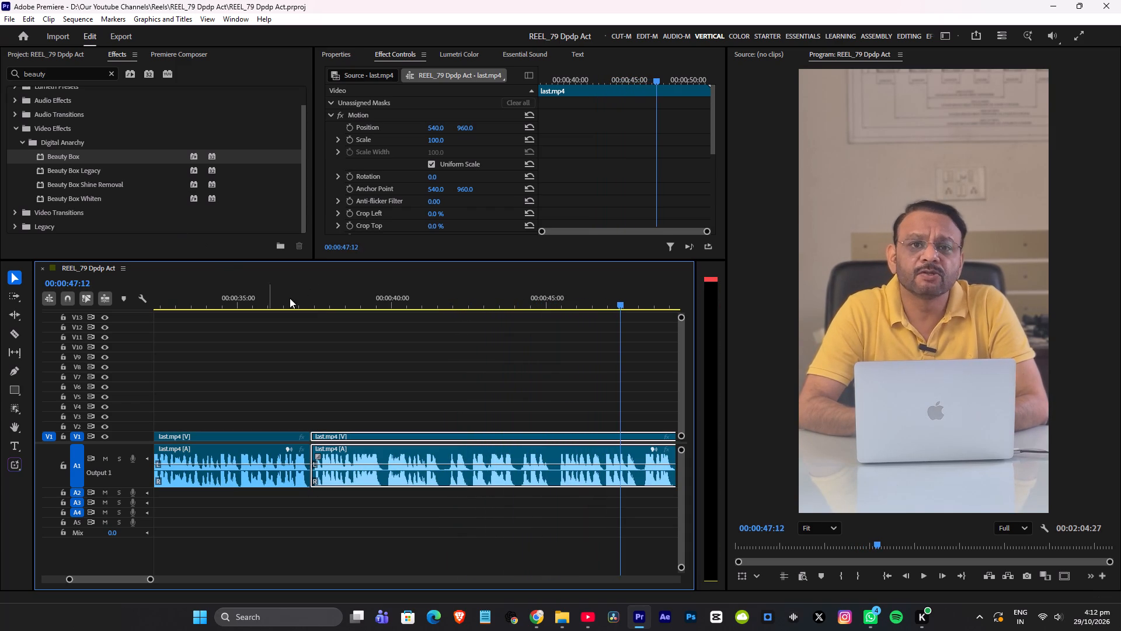
Review the speech around 00:00:41:06 and split the V1 last.mp4 clip with its audio at 00:00:41:21.
left_click(431, 303)
scroll(476, 359, "up", 9)
scroll(469, 356, "down", 4)
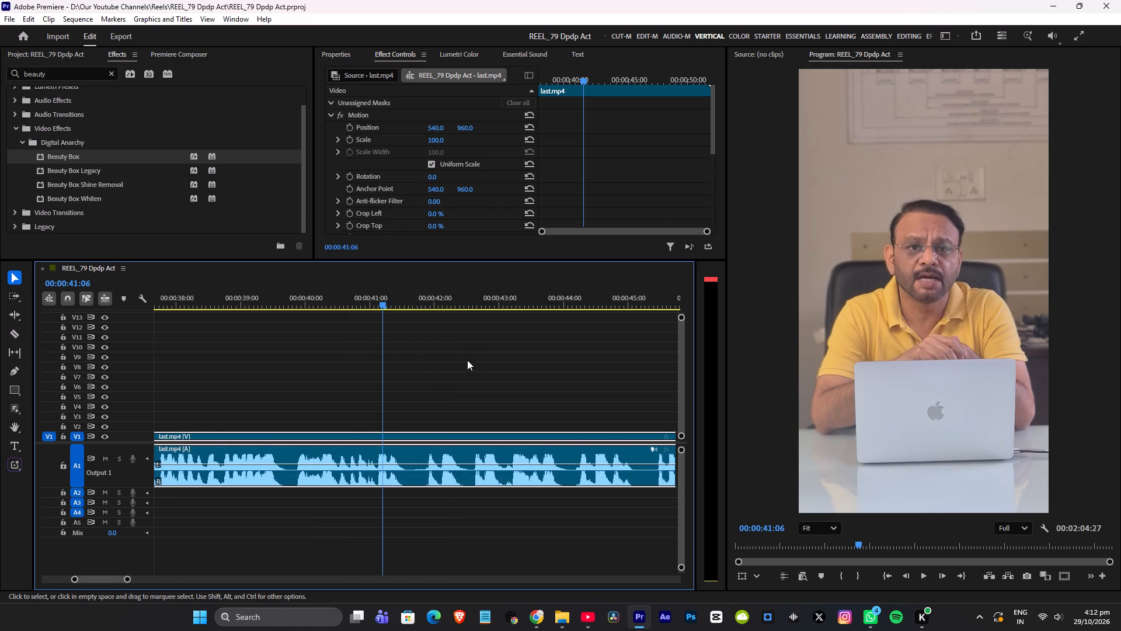
left_click_drag(393, 306, 342, 330)
key("space")
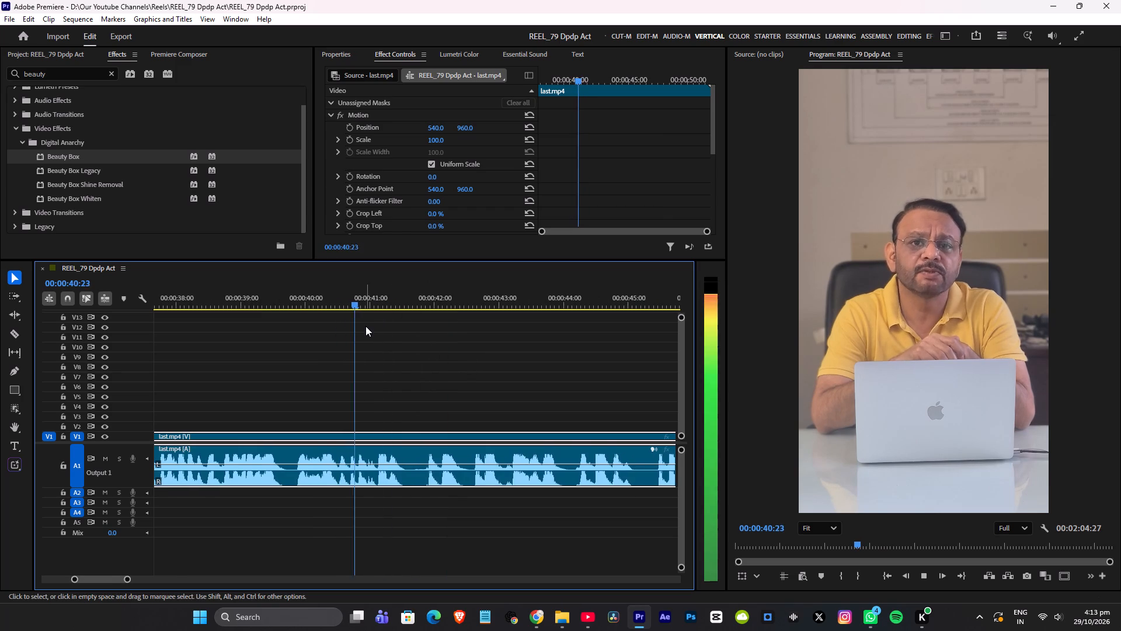
scroll(367, 330, "down", 5)
key("space")
key("z")
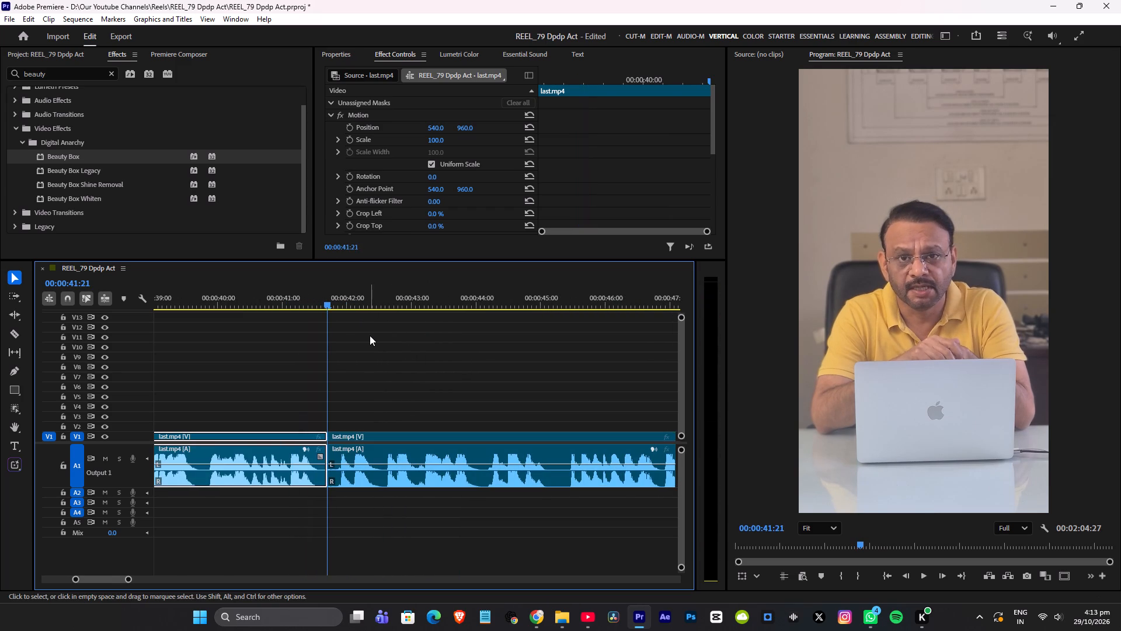
Listen from the 00:00:41:21 cut to about 00:00:47:12 to find where the phrase worth keeping begins.
key("space")
scroll(391, 352, "down", 13)
scroll(419, 348, "up", 3)
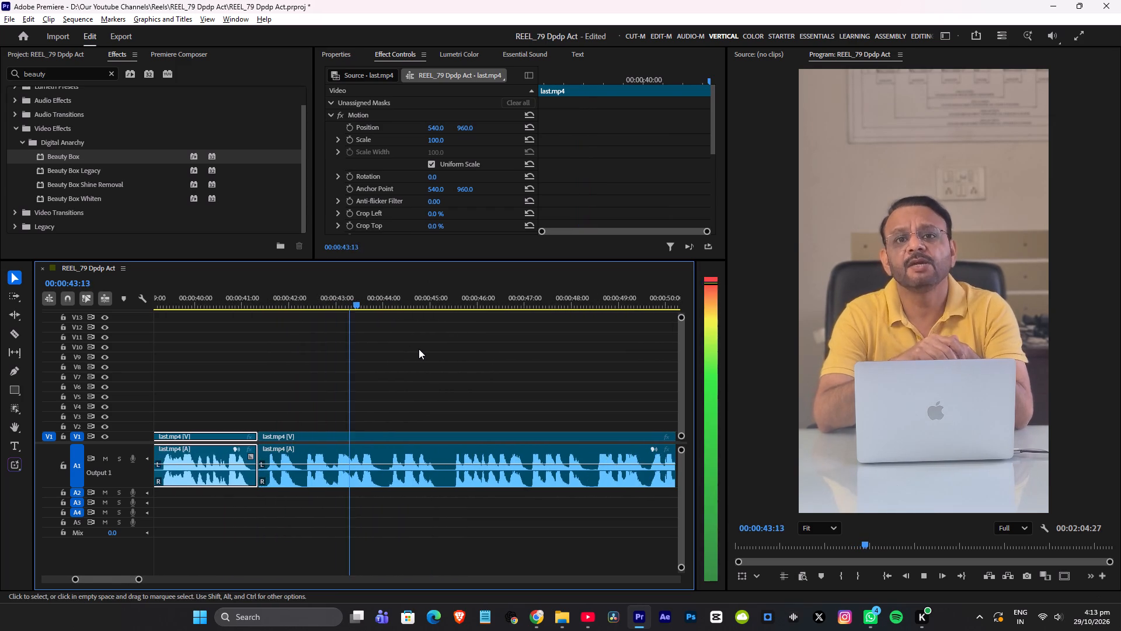
scroll(419, 349, "up", 1)
scroll(423, 346, "up", 1, "alt")
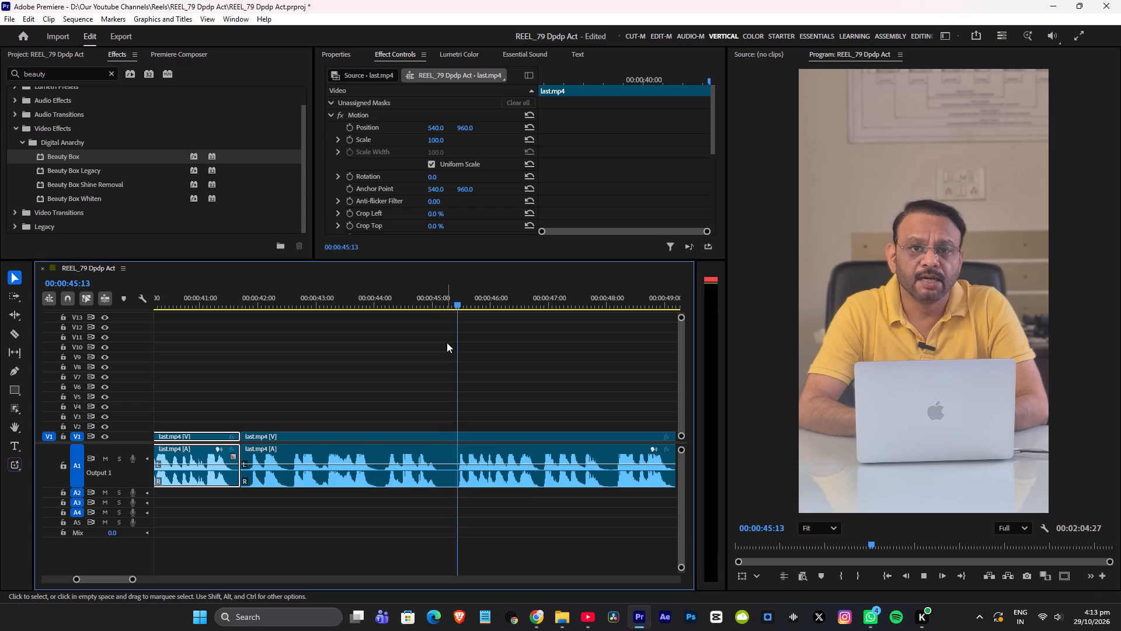
scroll(447, 342, "down", 9, "alt")
scroll(479, 345, "up", 5, "alt")
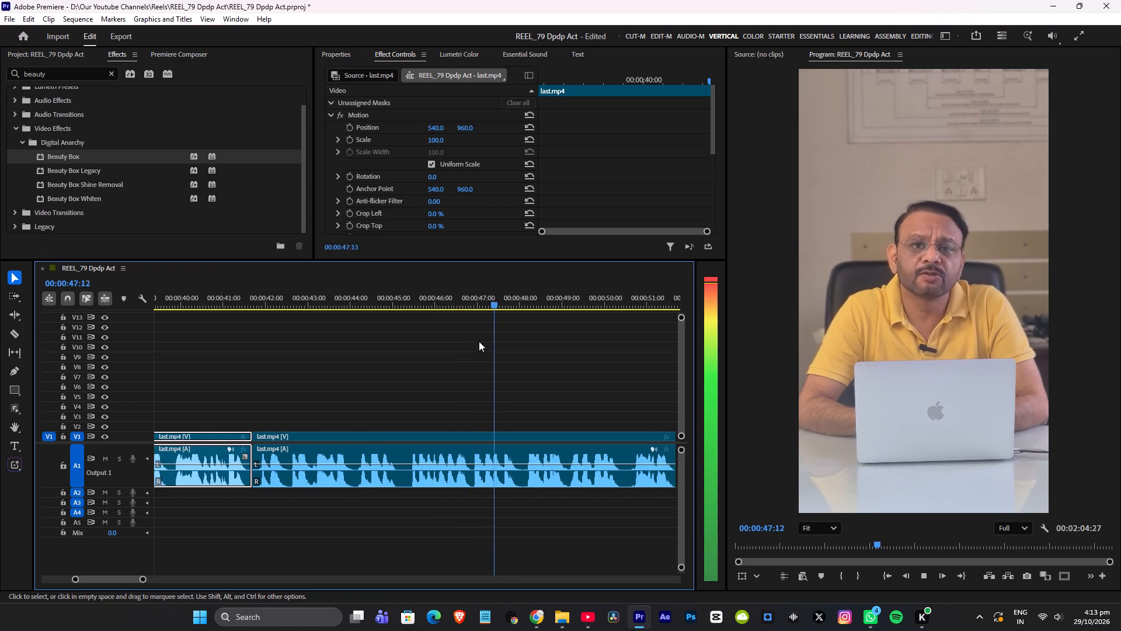
key("space")
Ripple-trim the last.mp4 segment from the 00:00:41:21 cut up to 00:00:45:12, closing the gap, and save the project.
left_click_drag(413, 283, 407, 304)
left_click_drag(413, 293, 410, 299)
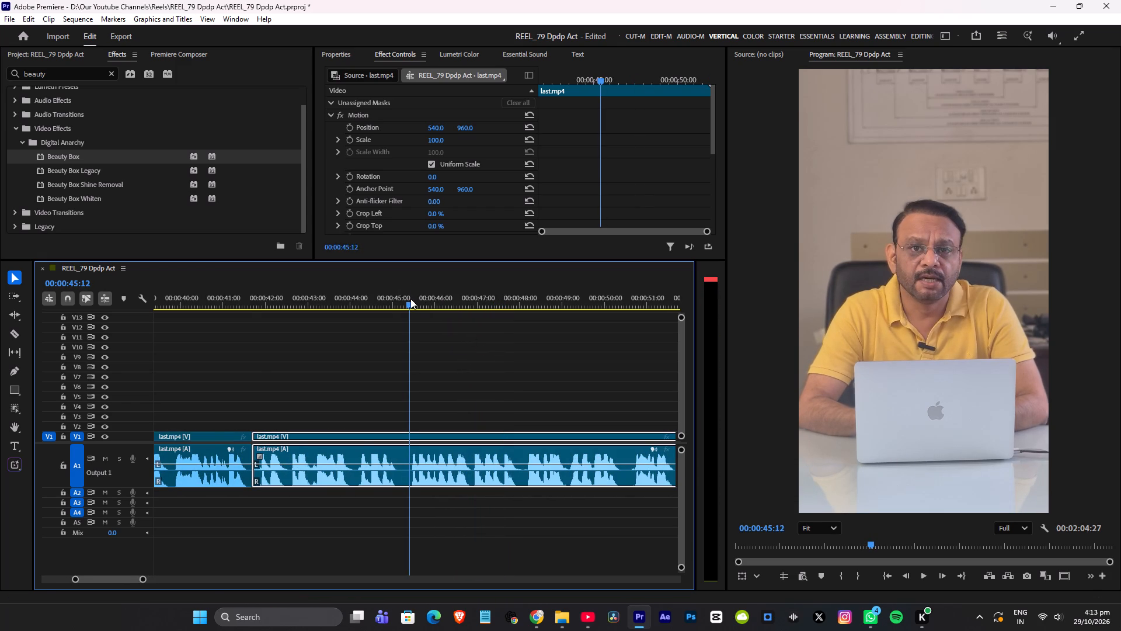
key("q")
scroll(314, 354, "up", 8)
key("ctrl+s")
scroll(530, 346, "down", 7, "alt")
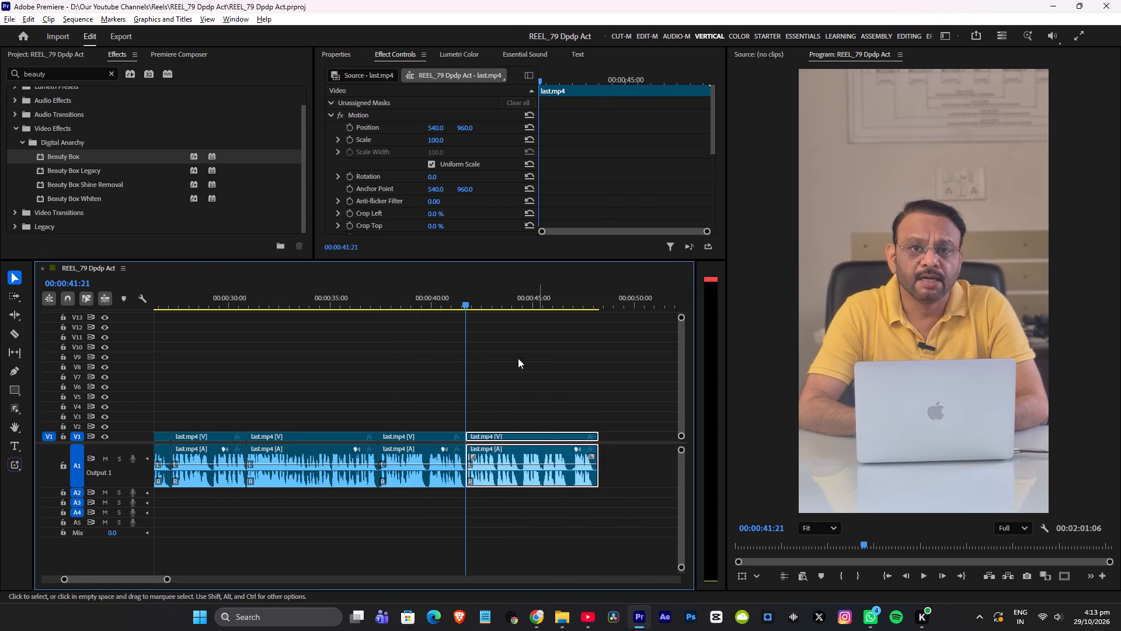
Replay from before the 00:00:37:11 join to about 00:00:39:06, and check where the last clip on V1 ends.
left_click(354, 297)
key("space")
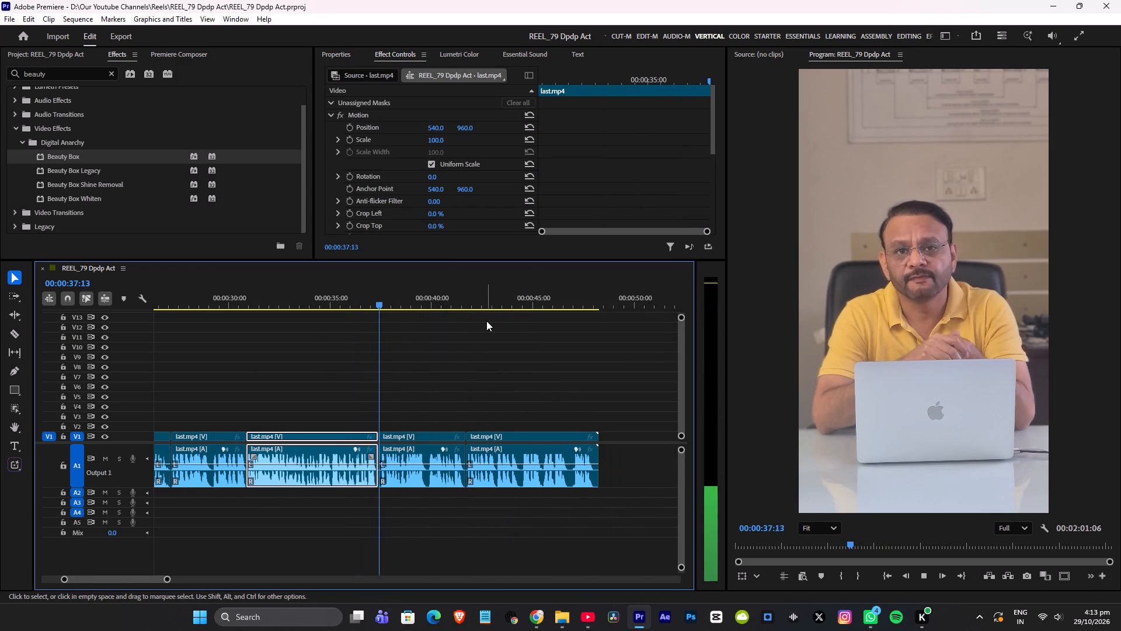
key("space")
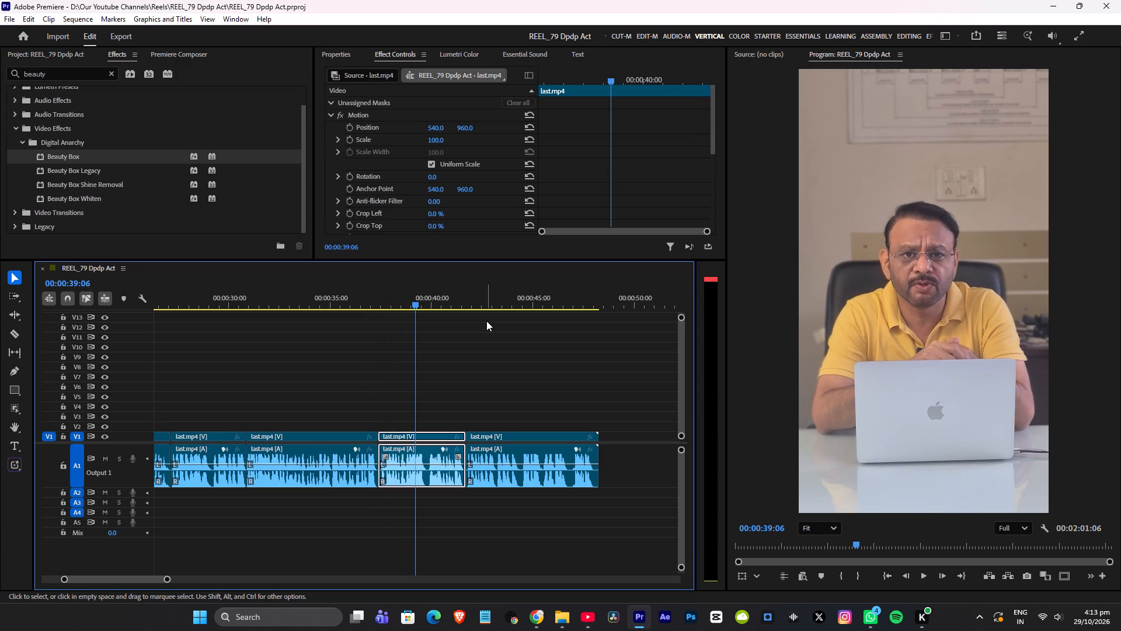
scroll(485, 386, "down", 3, "alt")
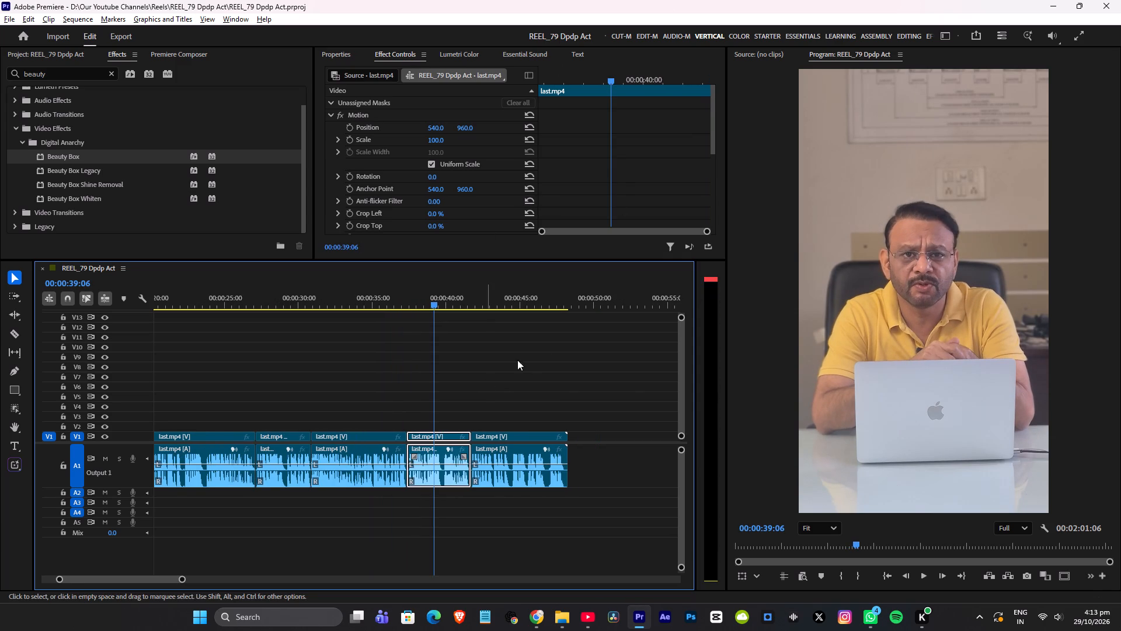
left_click(567, 300)
scroll(504, 361, "down", 10, "alt")
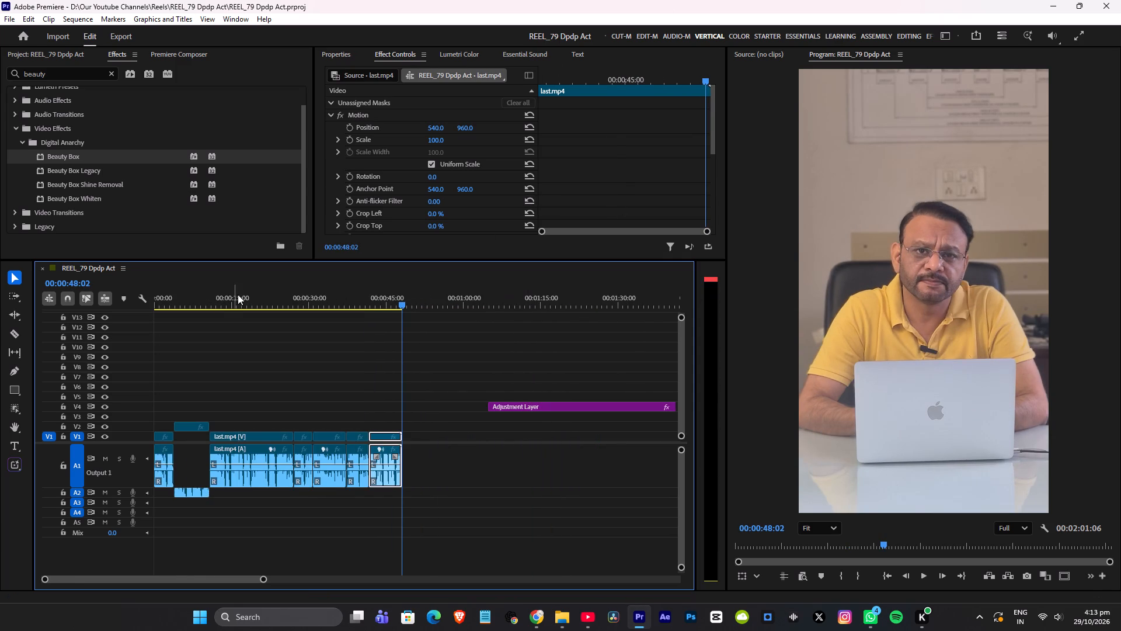
Return the playhead to 00:00:00:00, save the project, and try to play the edited reel full screen from the start.
left_click_drag(238, 294, 0, 445)
key("ctrl+s")
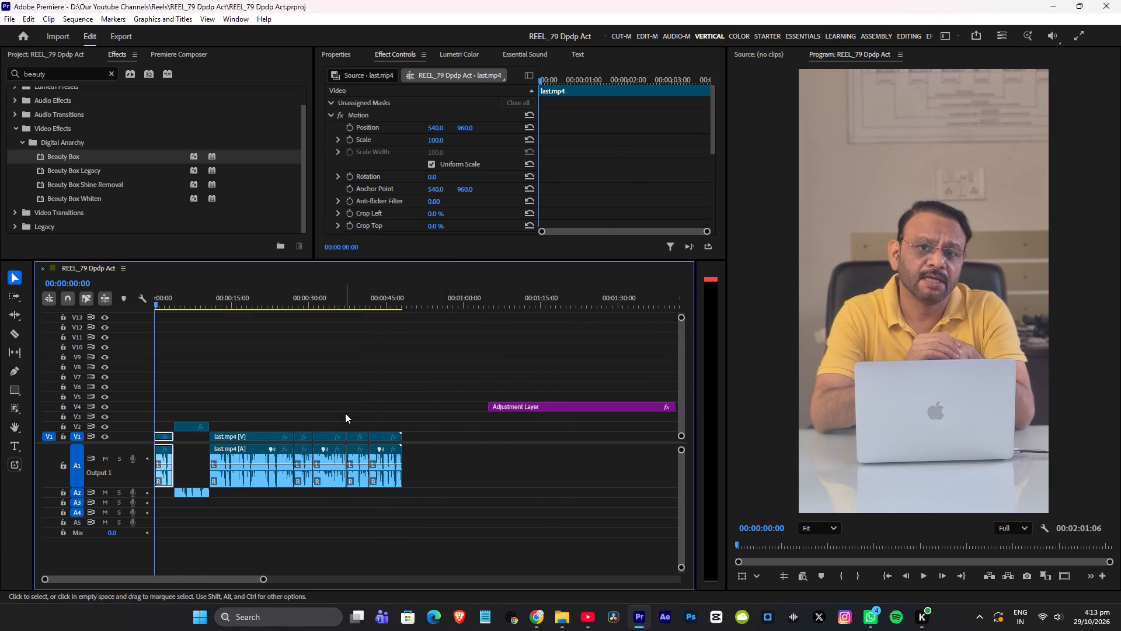
key("ctrl+grave")
key("alt+space")
key("space")
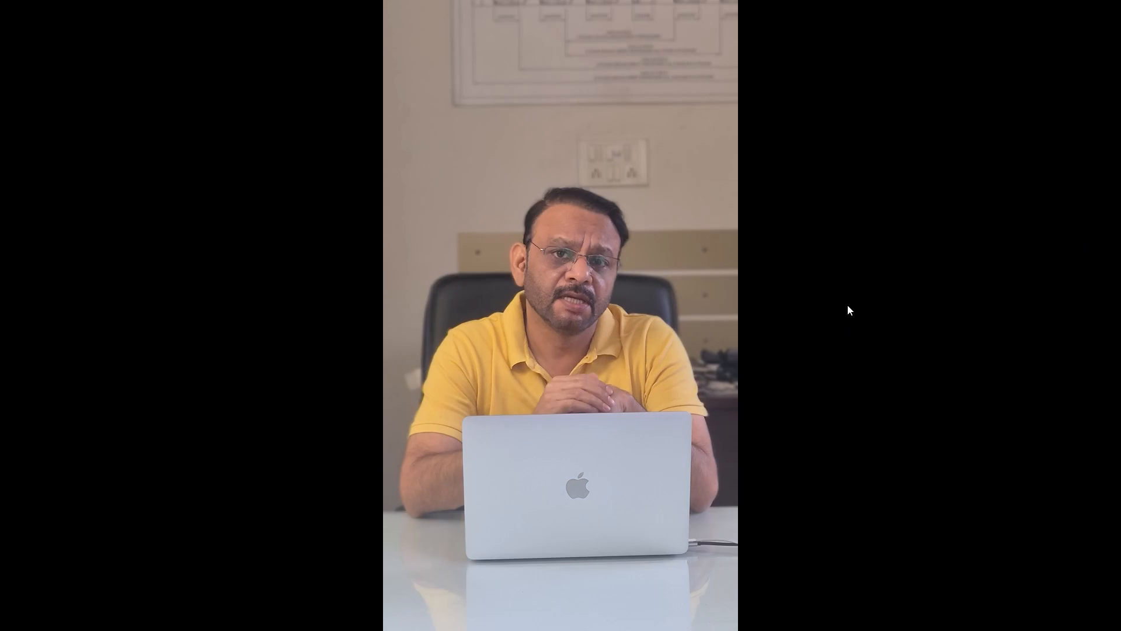
key("ctrl+grave")
key("ctrl+grave")
key("grave")
key("grave")
left_click(533, 332)
double_click(583, 297)
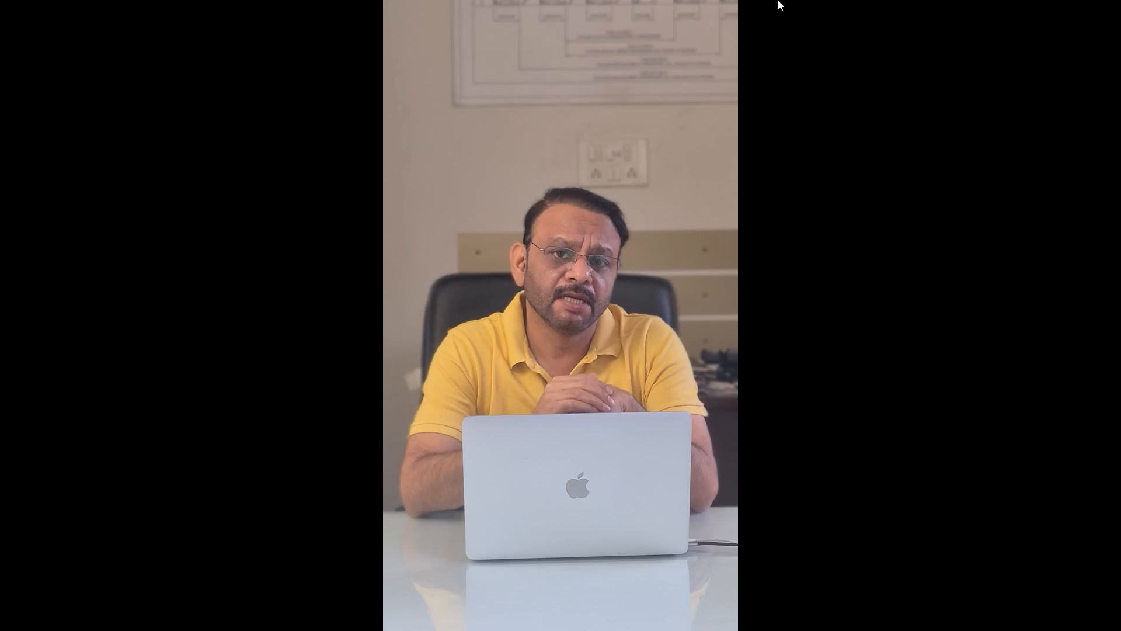
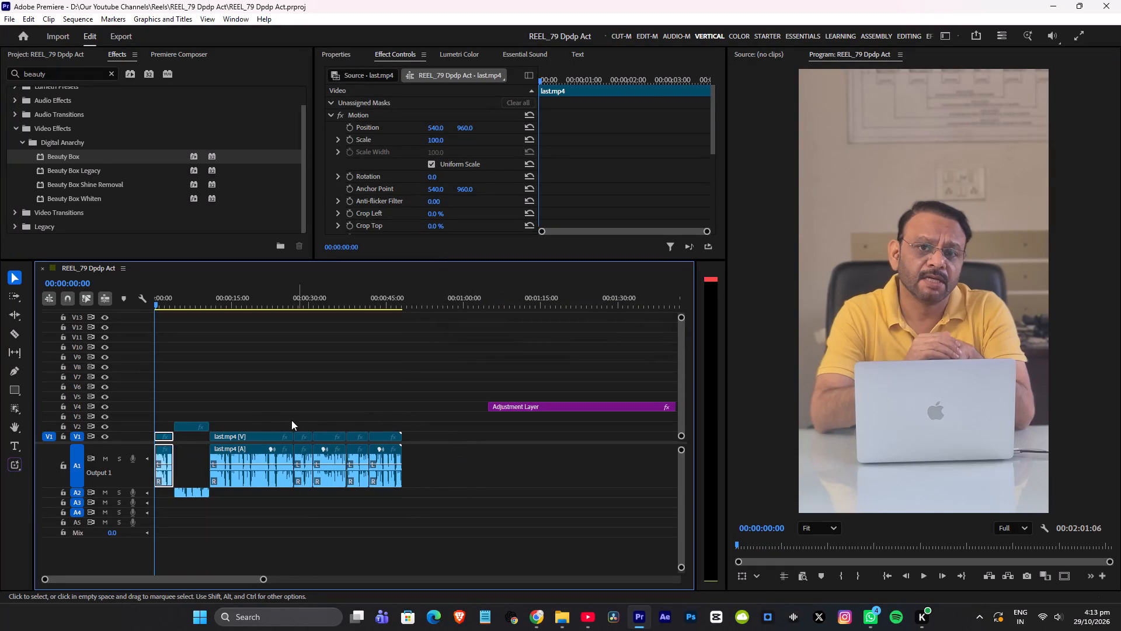
Play the edited reel full screen from 00:00:00:00 to review the takes and joins.
scroll(262, 410, "up", 20, "alt")
scroll(262, 410, "up", 1, "alt")
left_click_drag(202, 300, 0, 355)
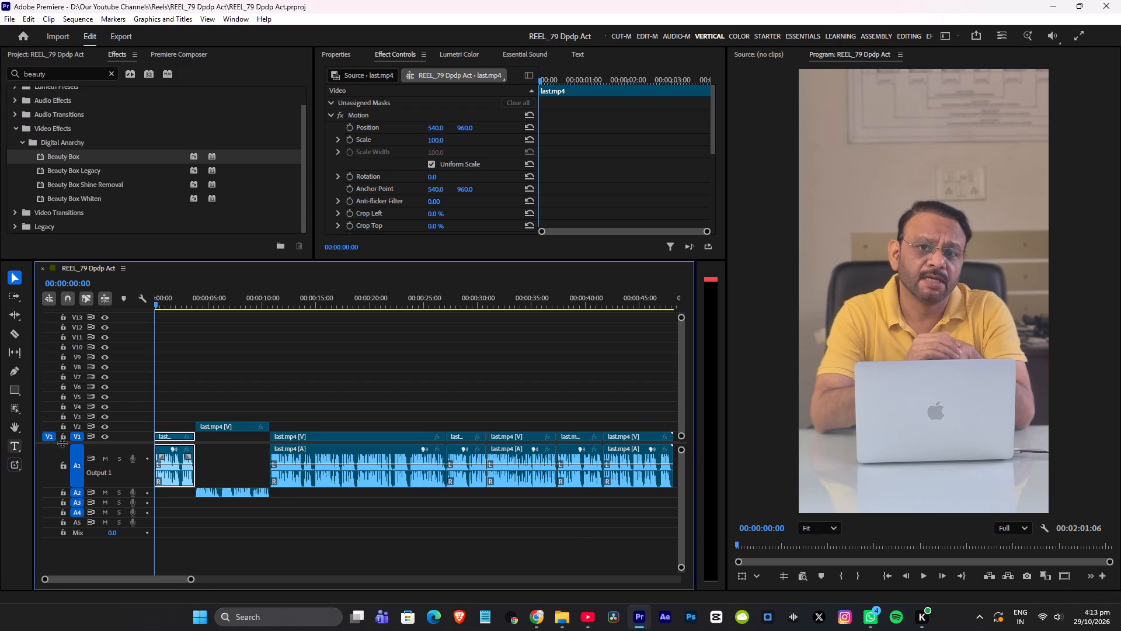
left_click_drag(190, 299, 0, 288)
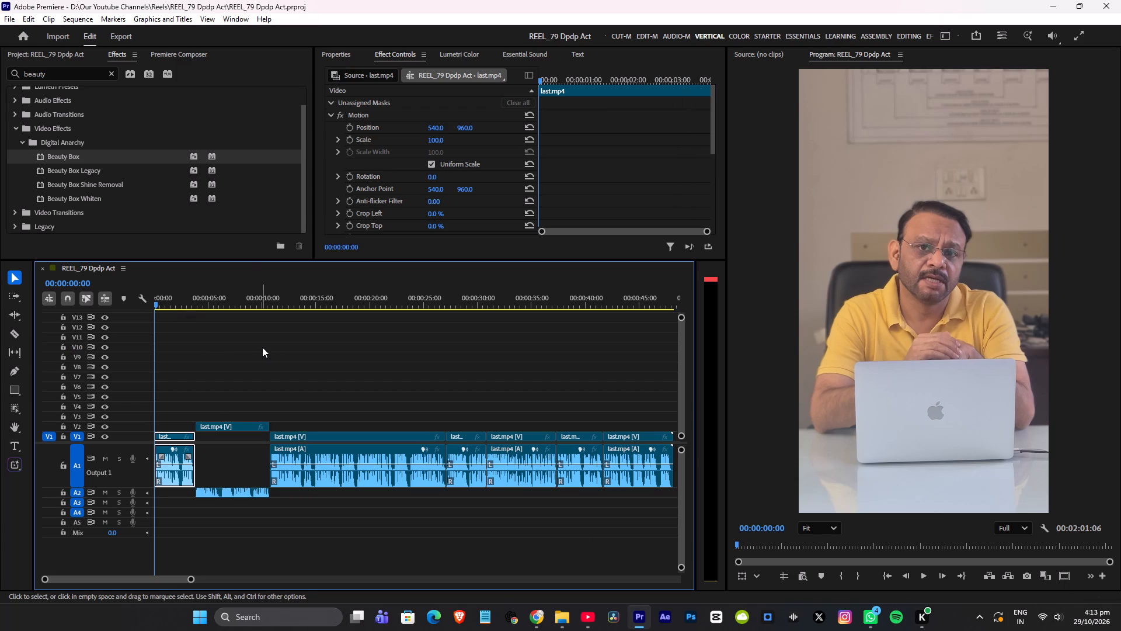
key("ctrl+grave")
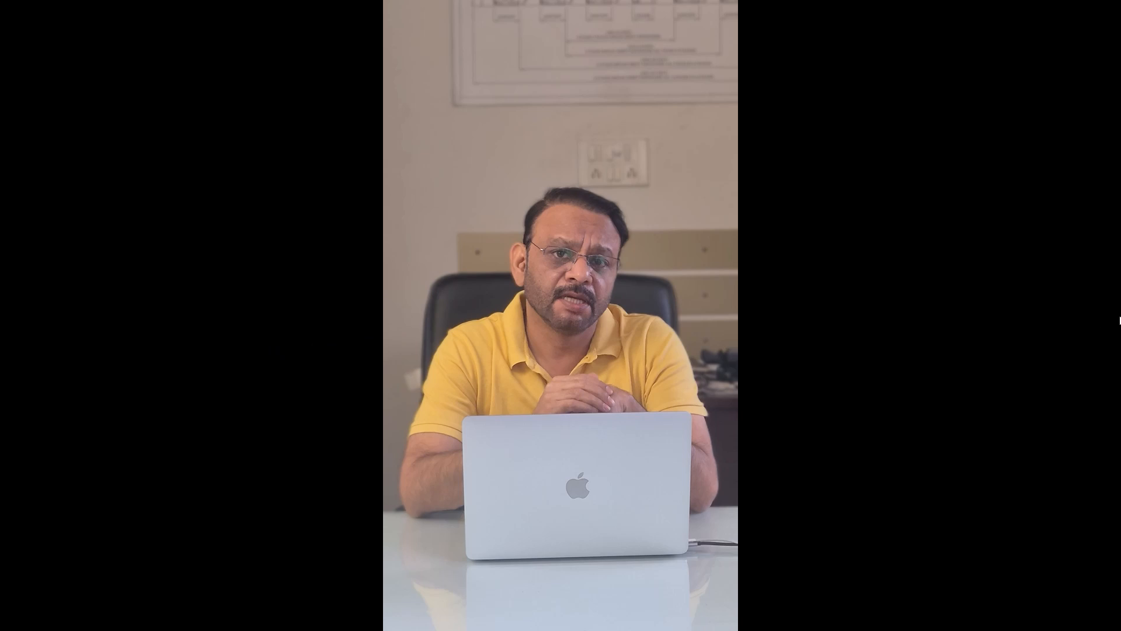
key("space")
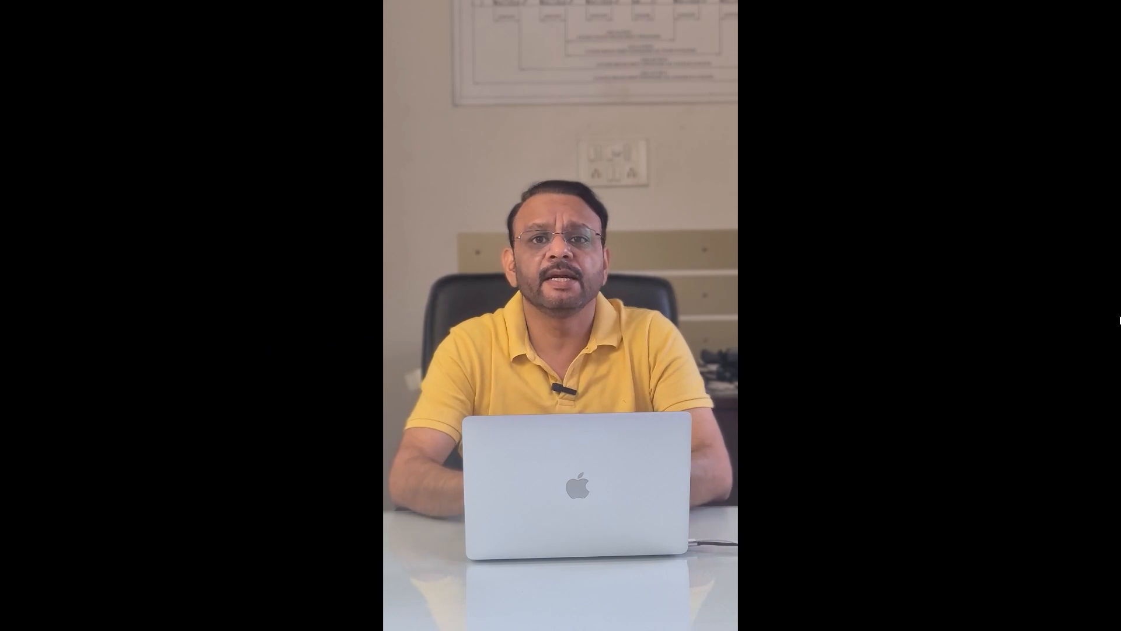
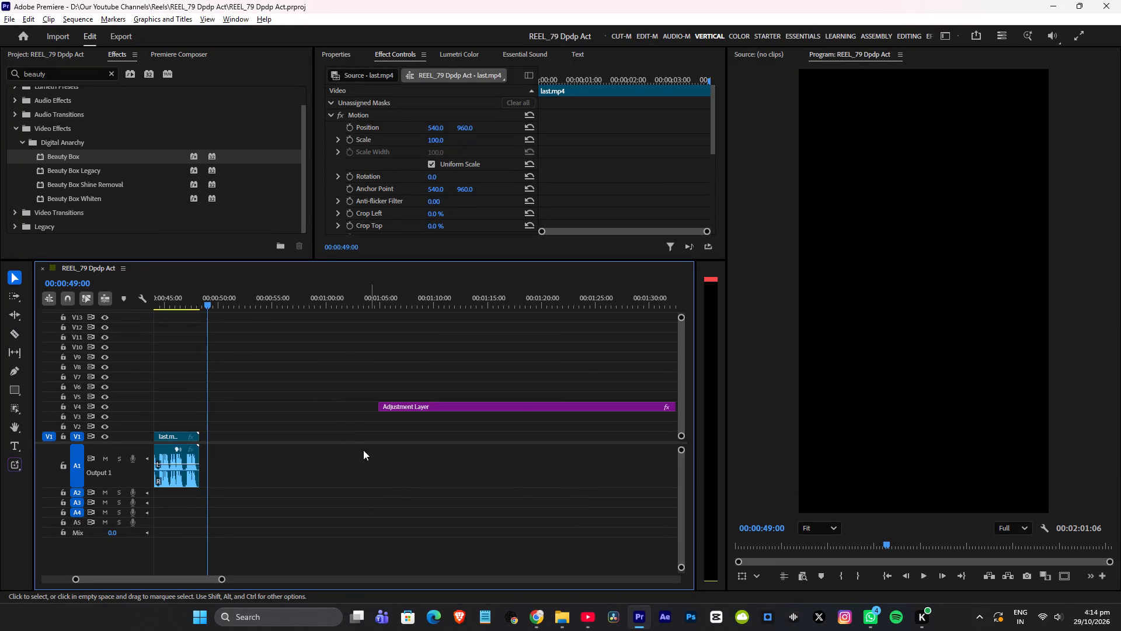
Play the joins around 00:00:11 and 00:00:26 to check how the takes flow into each other.
scroll(351, 426, "down", 5, "alt")
scroll(353, 455, "up", 7)
scroll(273, 413, "up", 20)
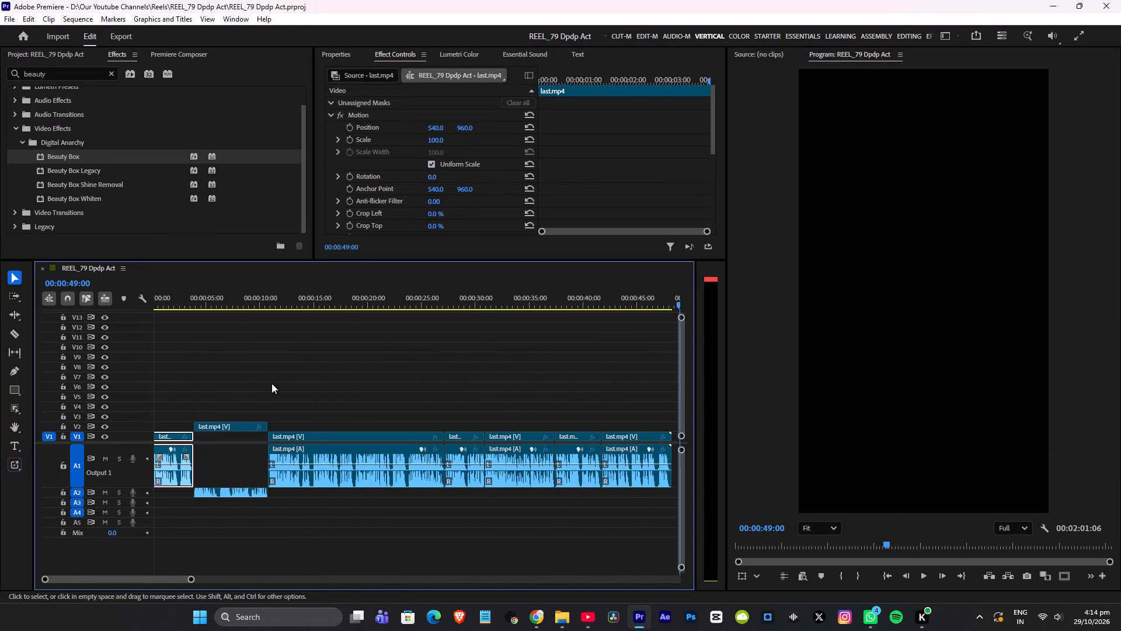
scroll(290, 377, "up", 6)
left_click(274, 296)
key("space")
scroll(366, 328, "down", 5, "alt")
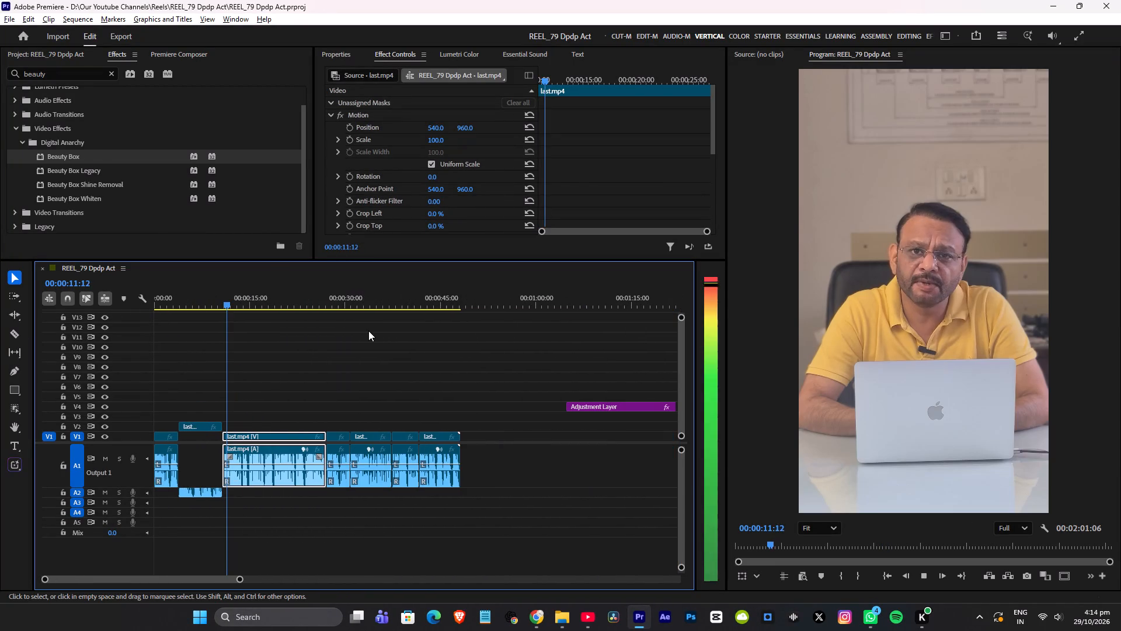
key("space")
left_click_drag(305, 304, 322, 306)
scroll(323, 325, "up", 7, "alt")
scroll(378, 346, "up", 5)
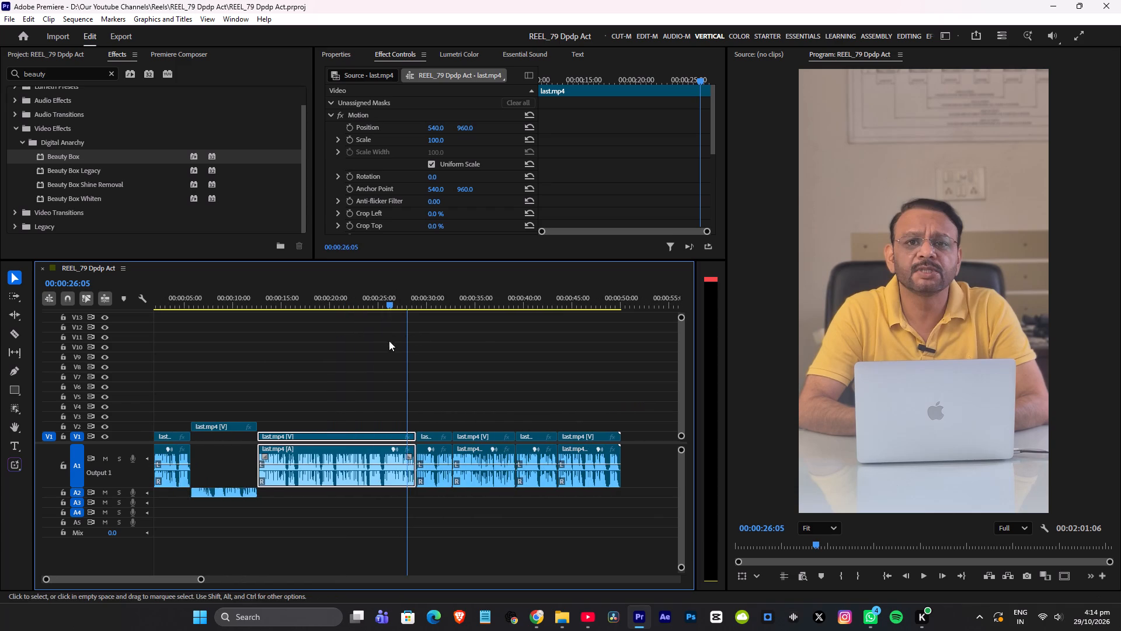
scroll(477, 349, "up", 9, "alt")
key("space")
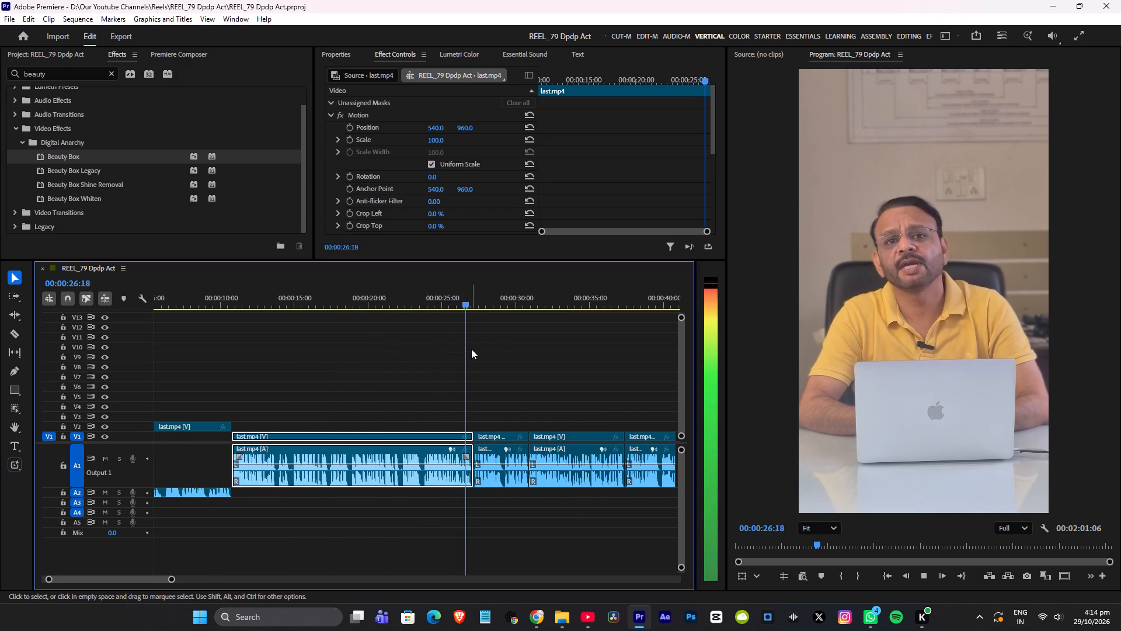
scroll(497, 355, "down", 2)
key("space")
scroll(520, 349, "down", 5)
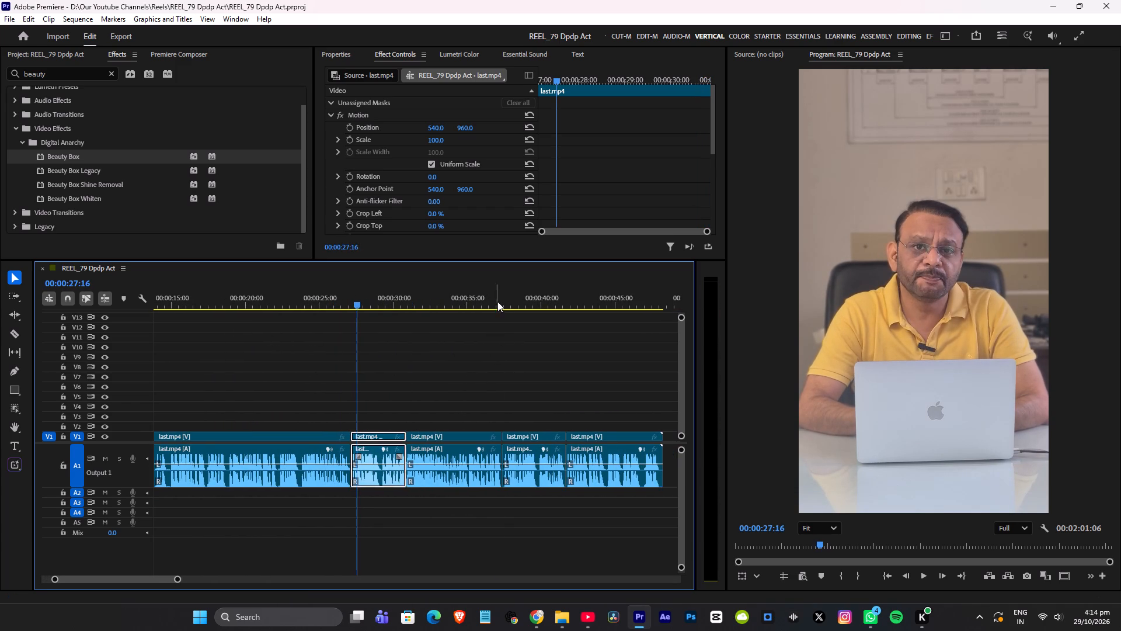
Play the join near 00:00:37, ripple-trim about three frames off the start of the take at 00:00:37:11, and save the project.
left_click(497, 301)
key("space")
scroll(517, 330, "down", 4)
scroll(471, 373, "up", 17, "alt")
key("space")
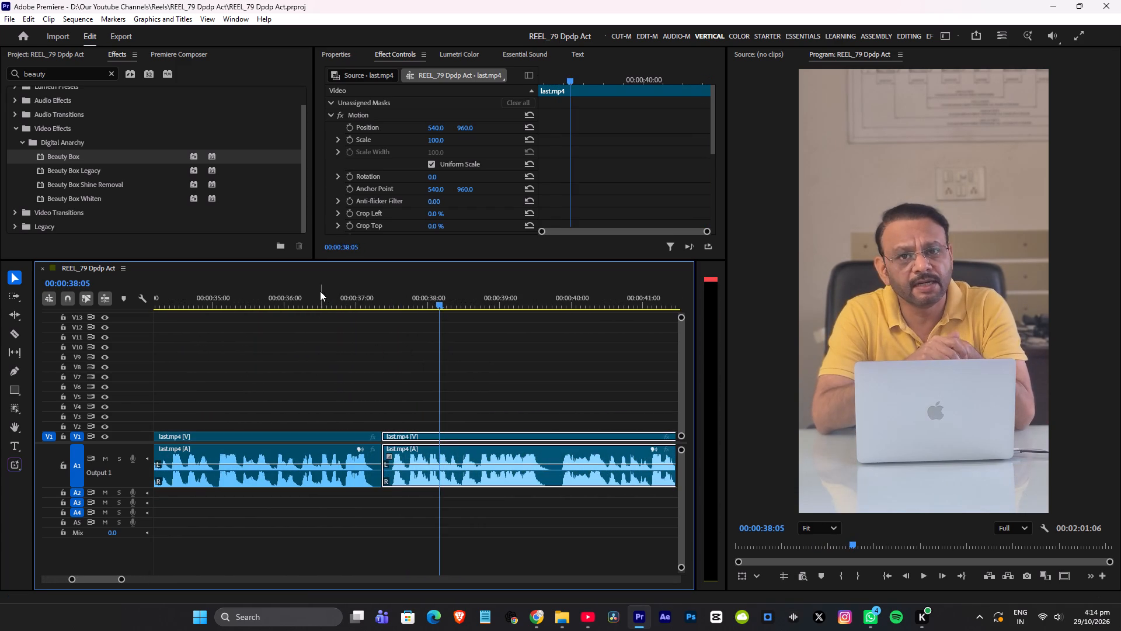
left_click(320, 291)
scroll(392, 336, "up", 8, "alt")
left_click_drag(380, 301, 389, 301)
key("q")
scroll(516, 387, "down", 10, "alt")
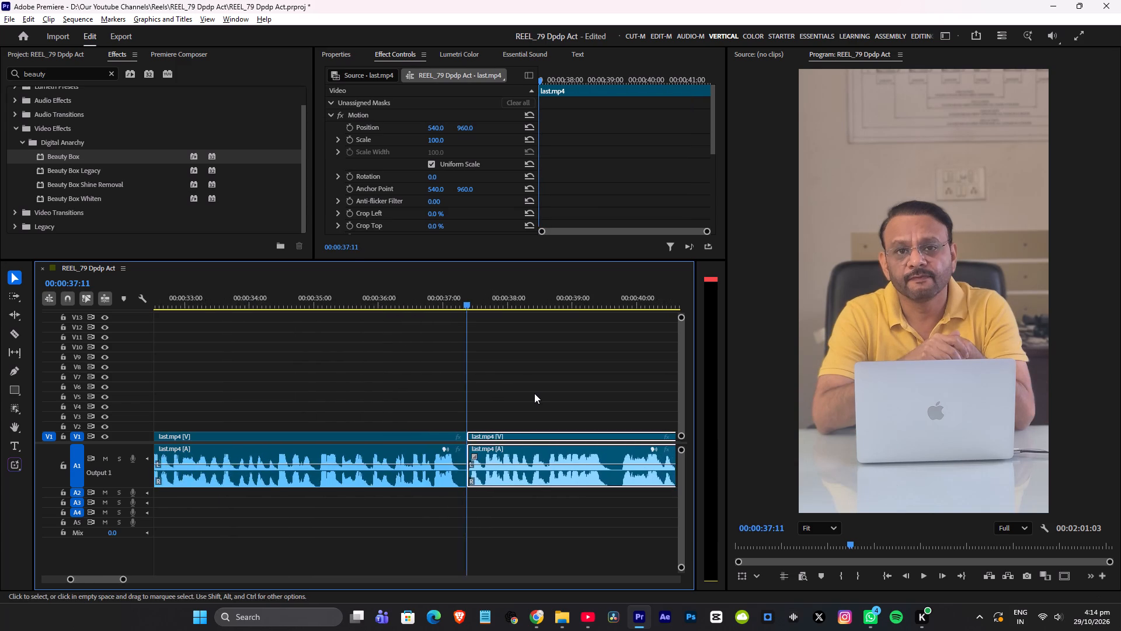
key("ctrl+s")
scroll(530, 399, "down", 19, "alt")
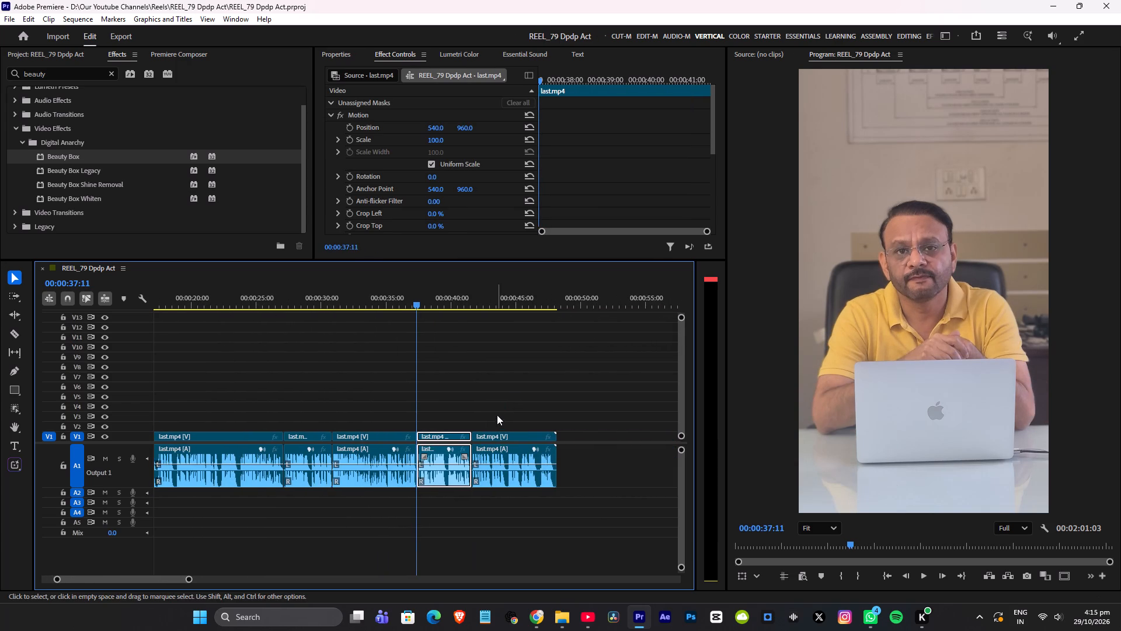
key("ctrl+s")
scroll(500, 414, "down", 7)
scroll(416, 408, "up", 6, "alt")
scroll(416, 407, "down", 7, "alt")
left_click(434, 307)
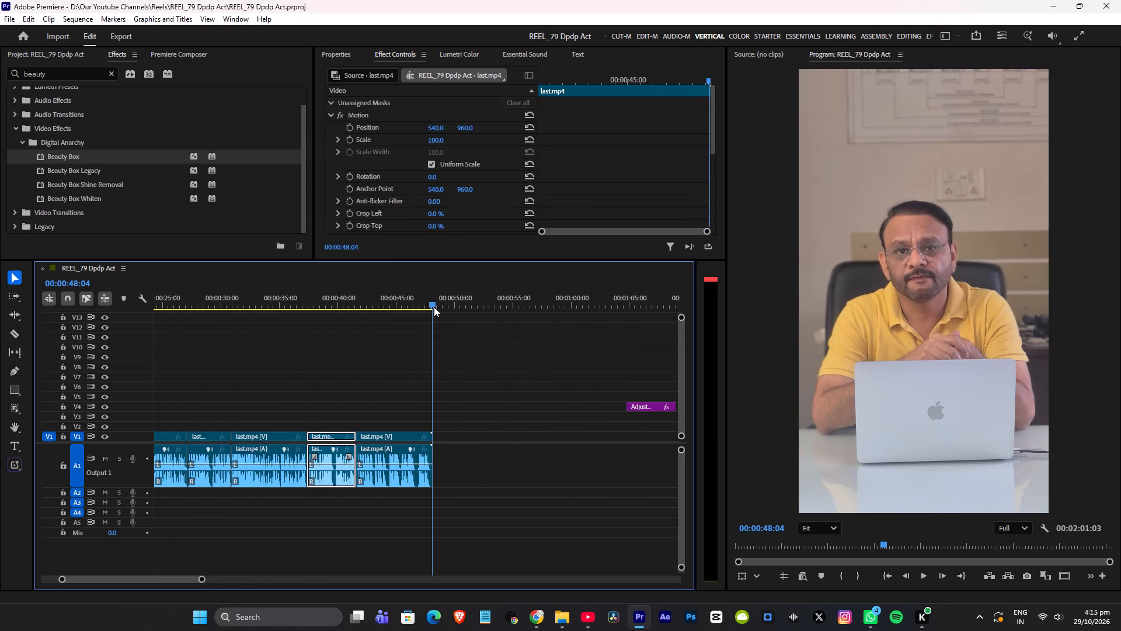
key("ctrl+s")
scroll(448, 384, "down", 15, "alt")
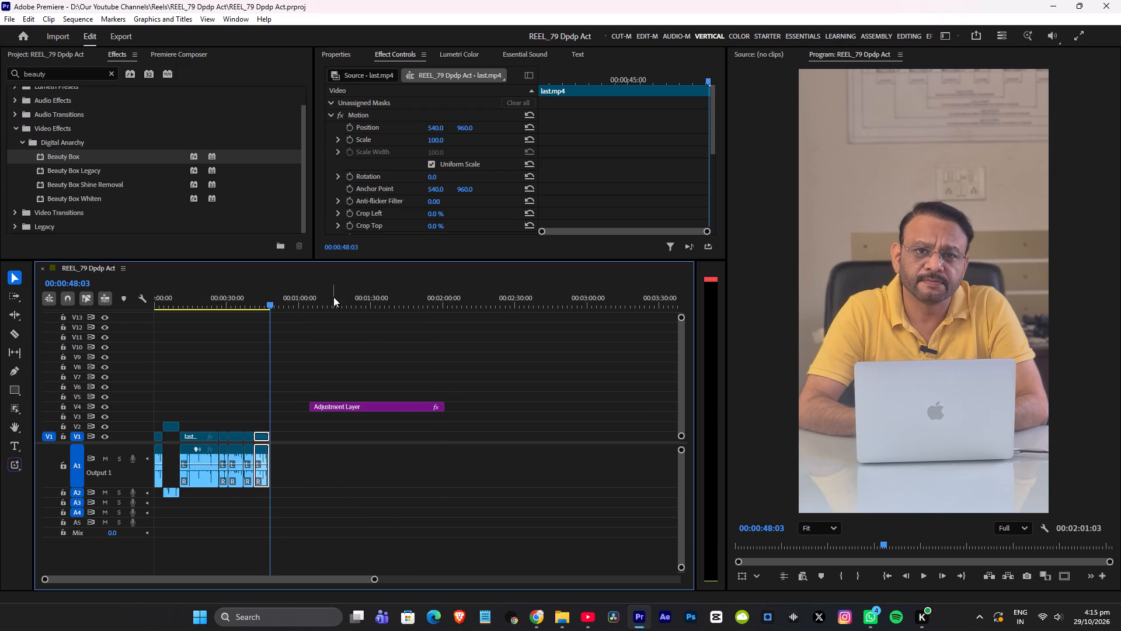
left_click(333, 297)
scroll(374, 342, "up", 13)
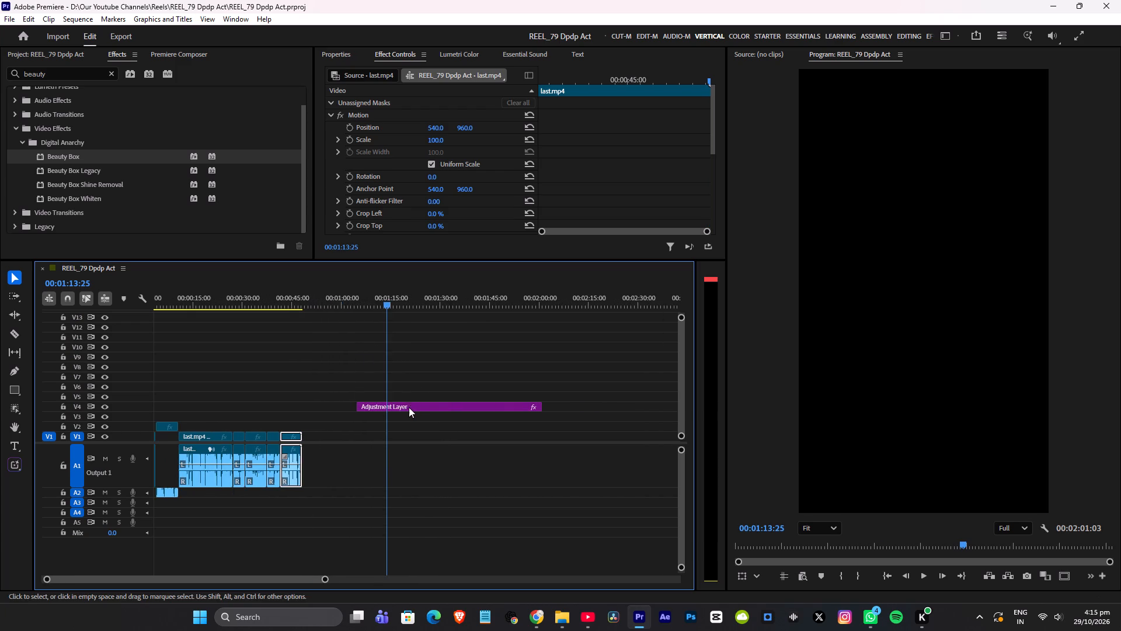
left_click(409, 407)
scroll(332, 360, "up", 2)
Move the second take's video from V2 down to V1 and its audio from A2 up to A1, and save the project.
left_click_drag(402, 298, 95, 355)
scroll(178, 373, "up", 20, "alt")
scroll(178, 373, "up", 3, "alt")
left_click_drag(250, 429, 249, 439)
left_click_drag(239, 488, 240, 459)
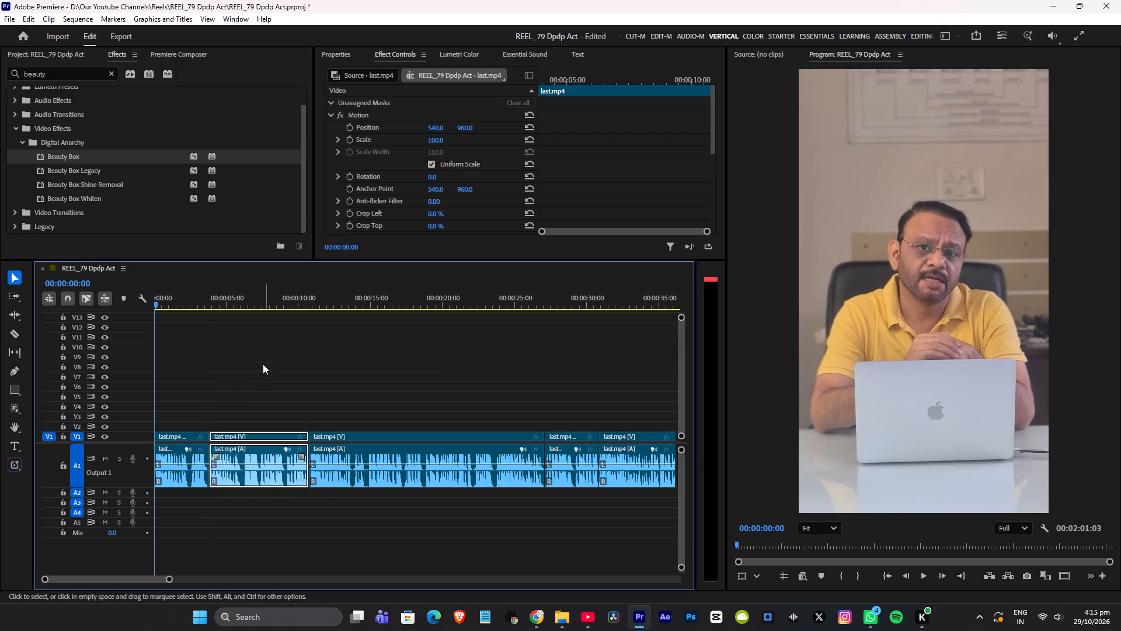
key("ctrl+s")
left_click_drag(220, 299, 0, 403)
left_click(381, 377)
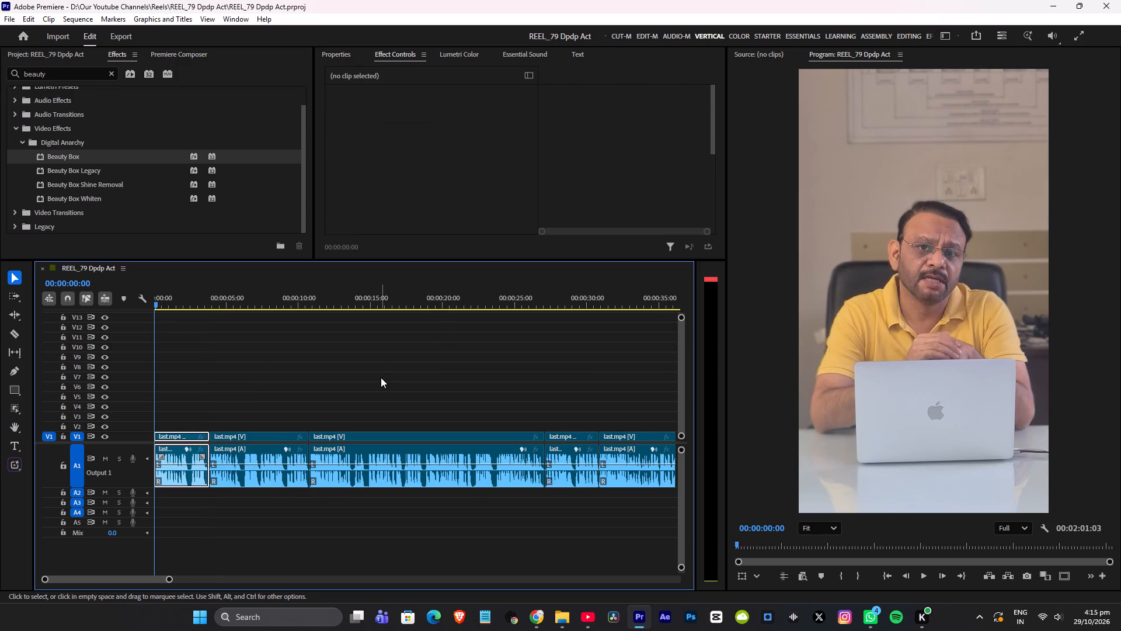
left_click(370, 379)
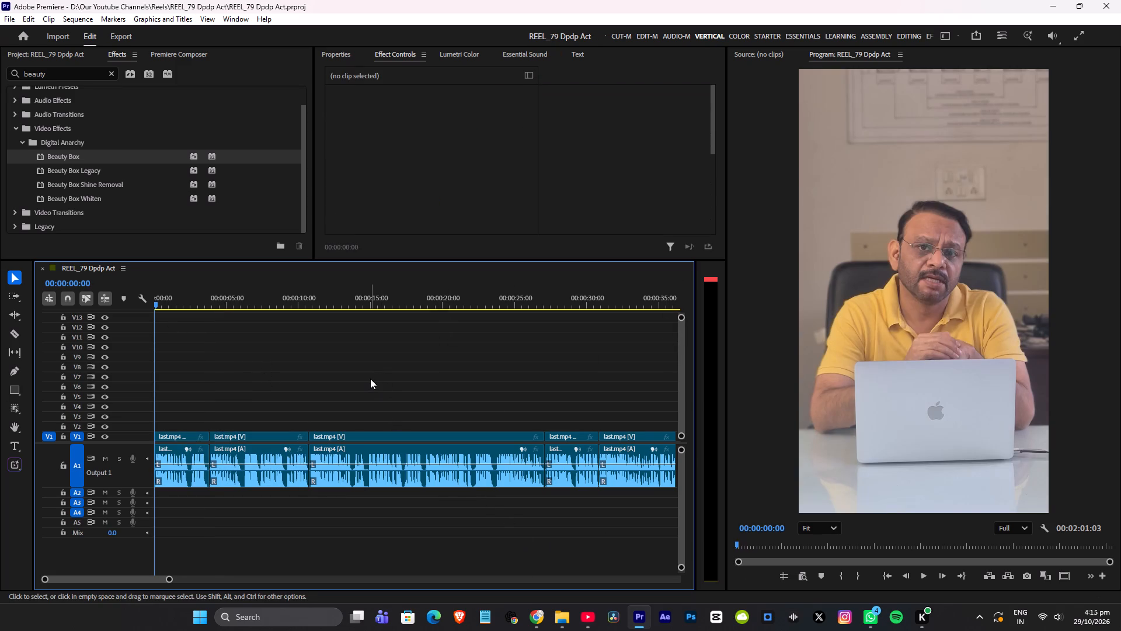
key("ctrl+s")
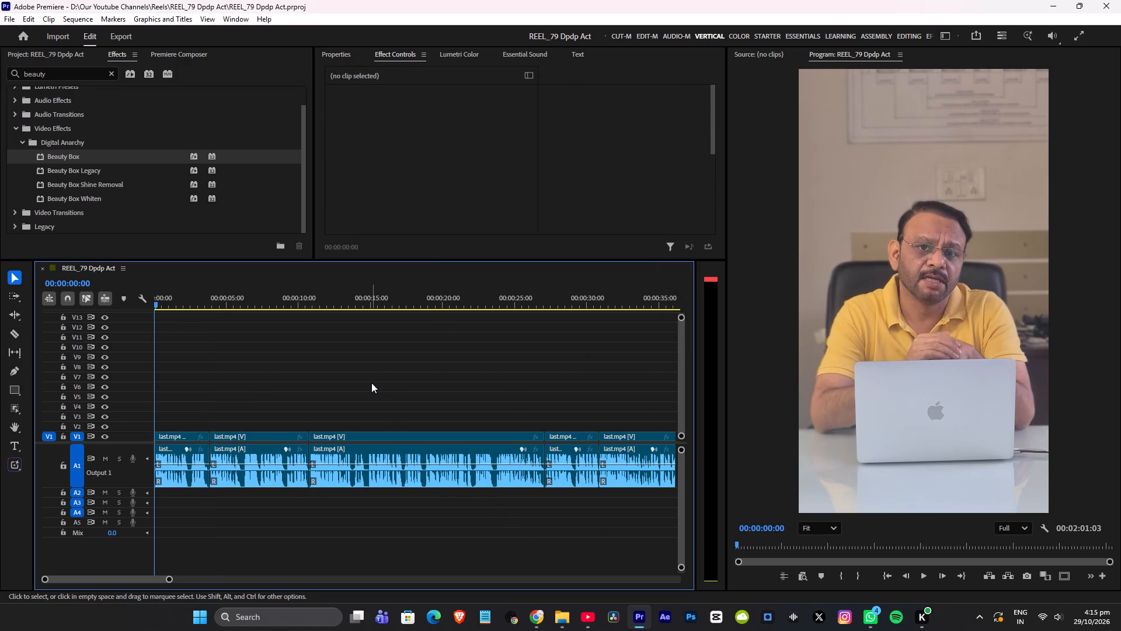
Move the Adjustment Layer from V4 to the start of V3 and trim its end to a duration of 00:00:47:06.
left_click_drag(201, 301, 118, 317)
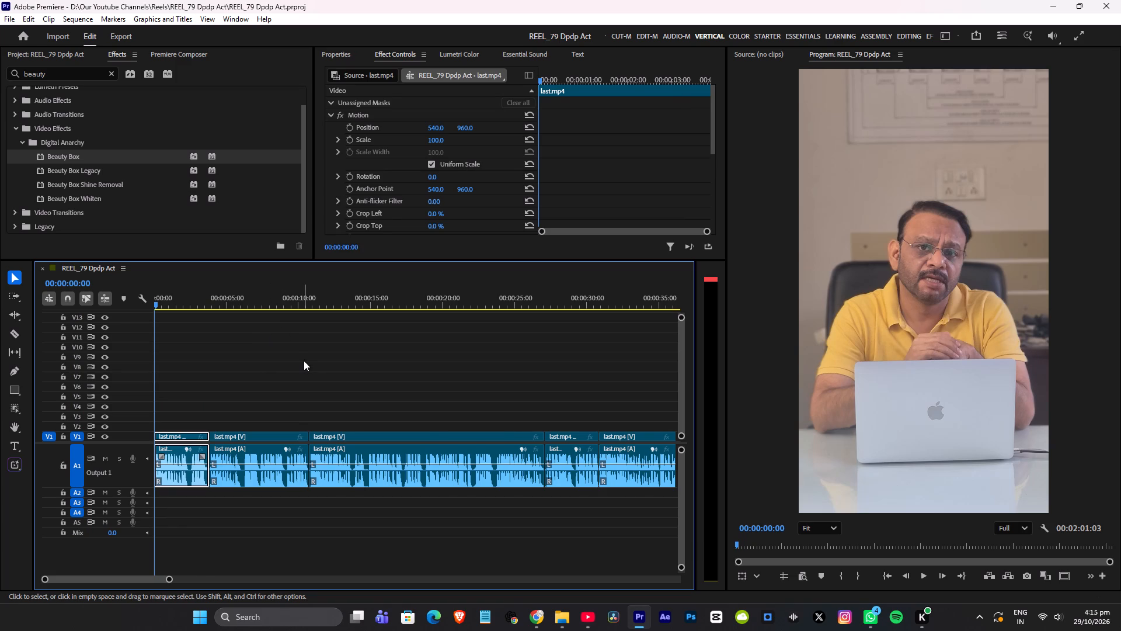
scroll(301, 360, "down", 5, "alt")
scroll(228, 377, "up", 4)
scroll(239, 379, "down", 9, "alt")
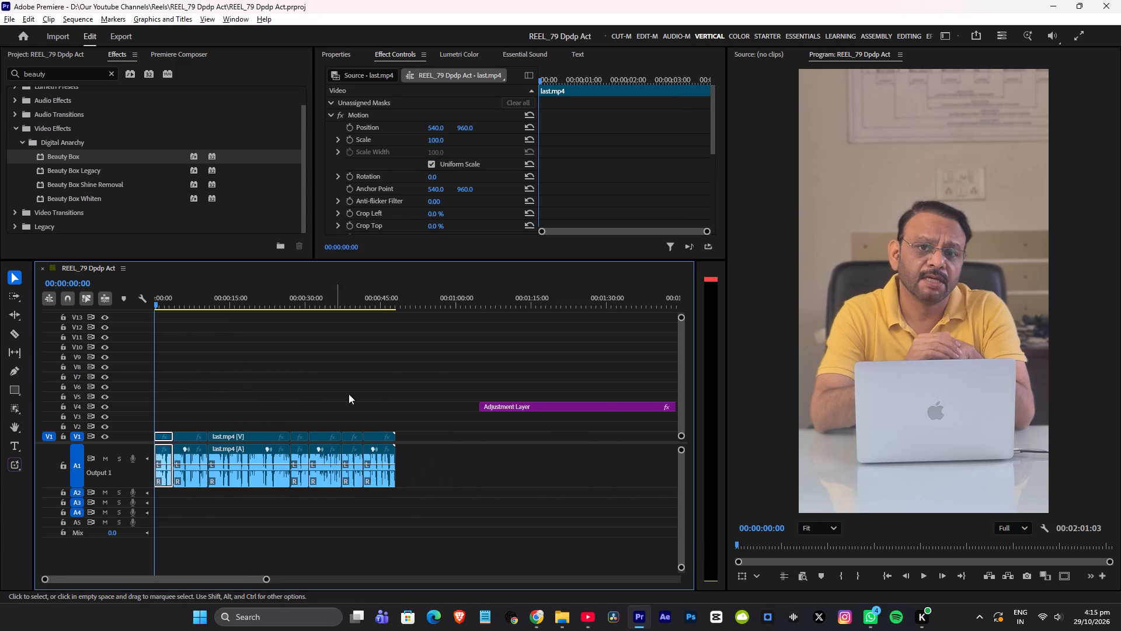
left_click_drag(499, 404, 183, 414)
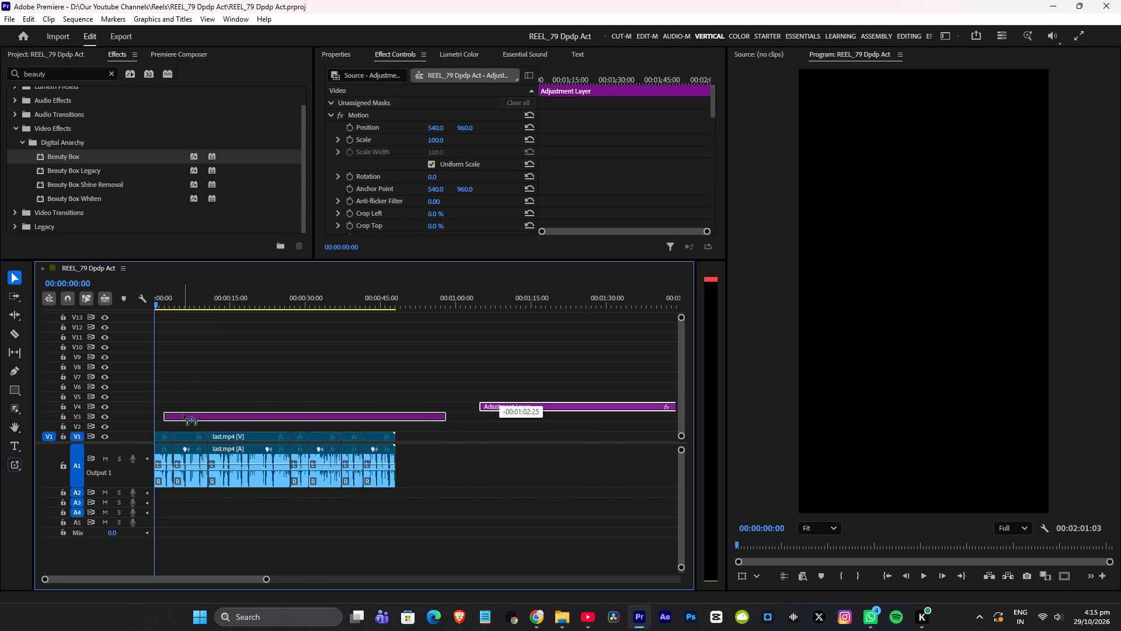
left_click_drag(183, 414, 172, 415)
left_click_drag(445, 416, 399, 422)
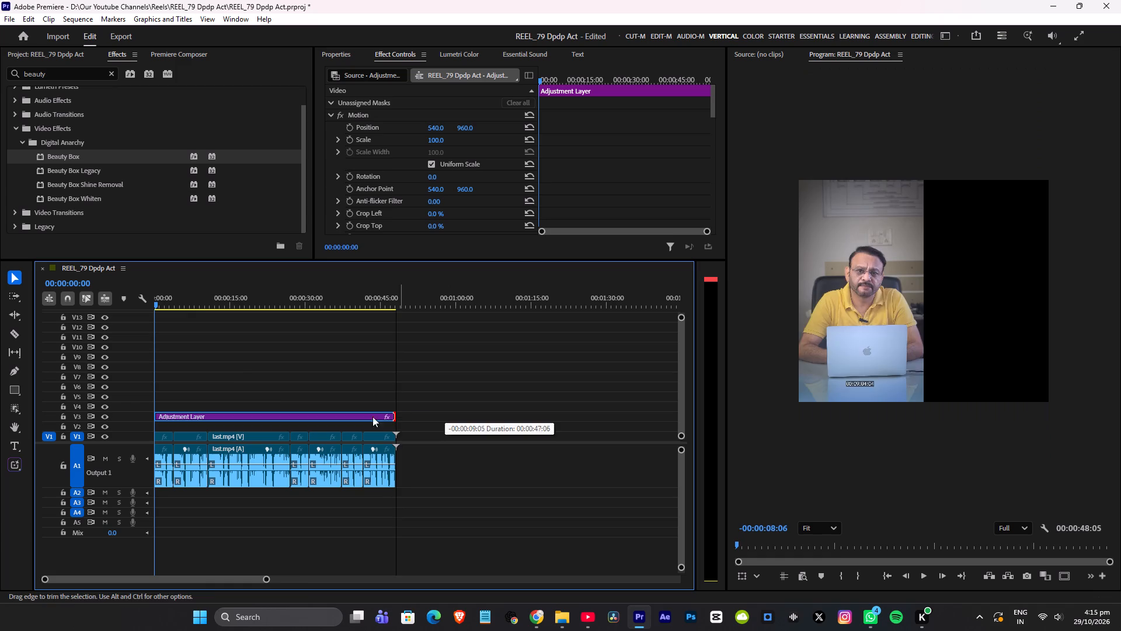
Play the first few seconds from 00:00:00:00 to check the picture under the adjustment layer.
left_click_drag(187, 274, 109, 304)
left_click_drag(183, 299, 0, 346)
scroll(182, 369, "up", 4, "alt")
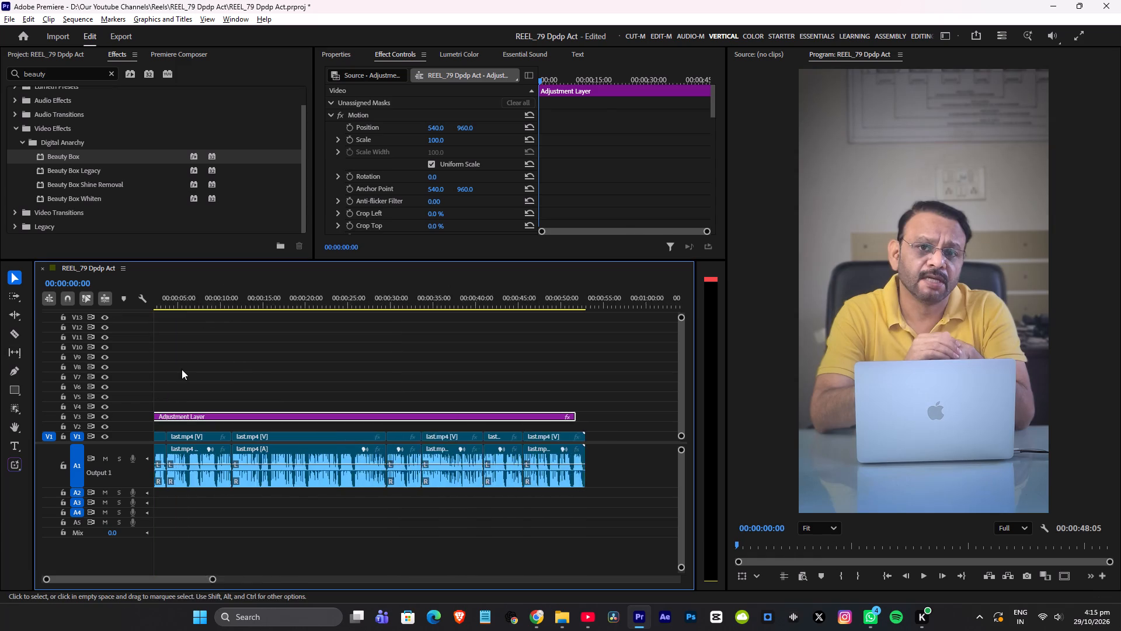
scroll(182, 369, "up", 20, "alt")
key("space")
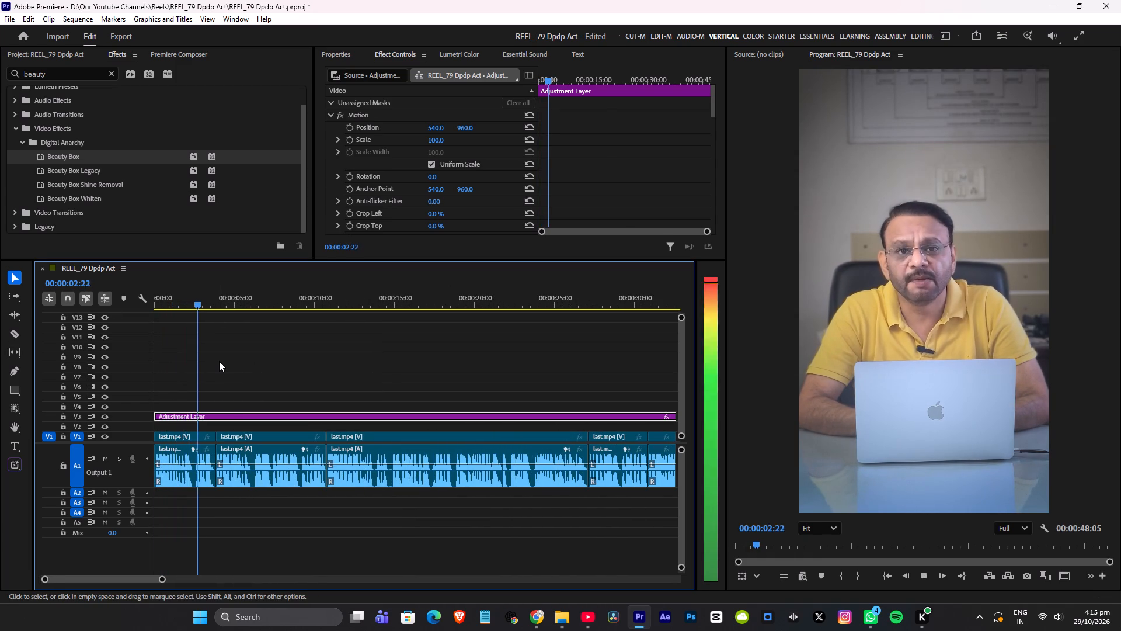
key("space")
Place a new Adjustment Layer from the project items on V4 at 00:00:00:00.
left_click(245, 359)
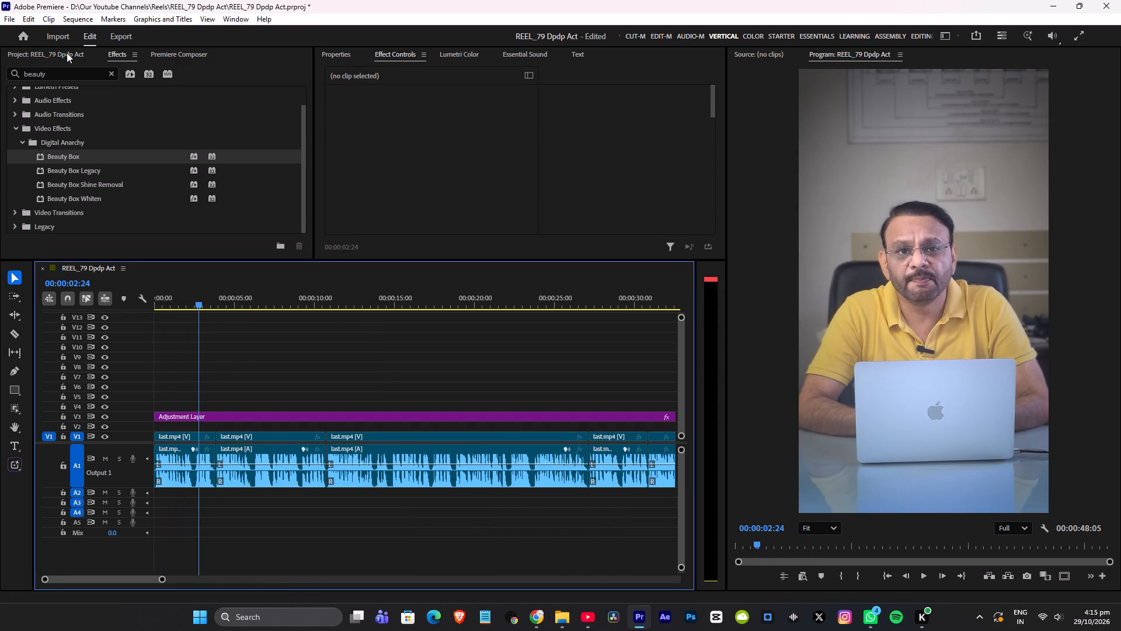
left_click(186, 57)
left_click(242, 371)
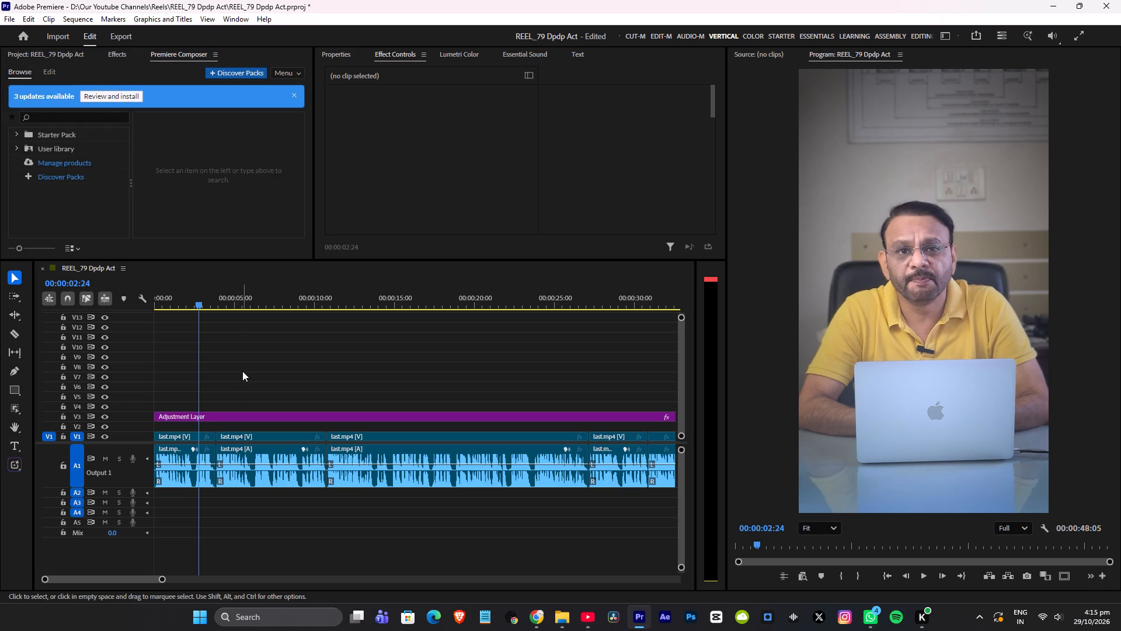
left_click(36, 59)
left_click(142, 165)
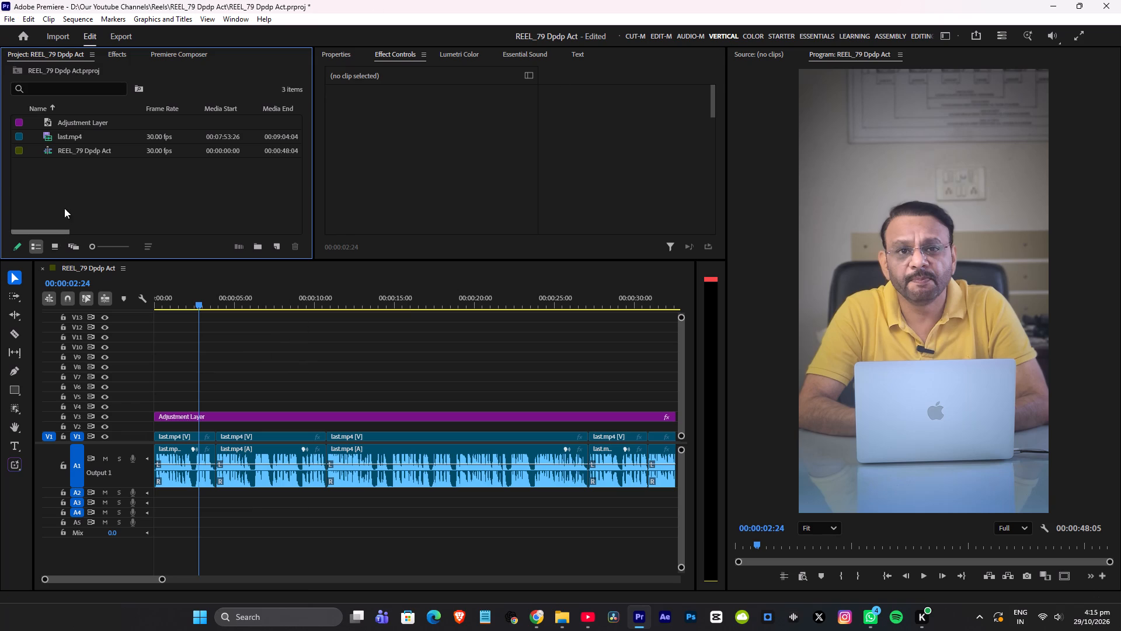
left_click_drag(85, 122, 228, 456)
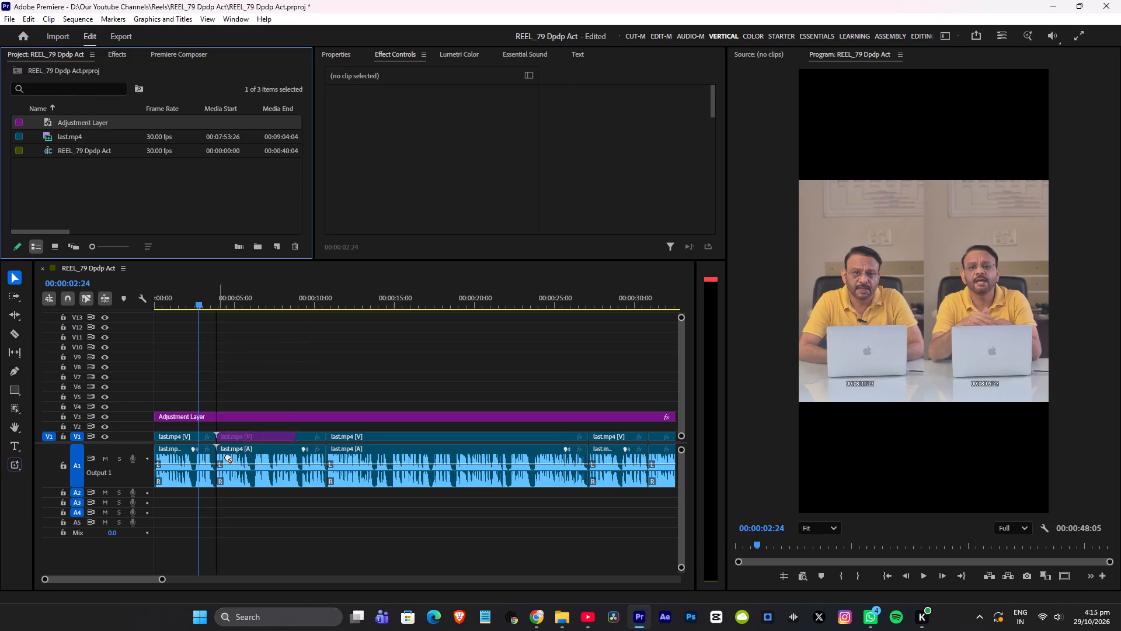
left_click_drag(228, 456, 182, 394)
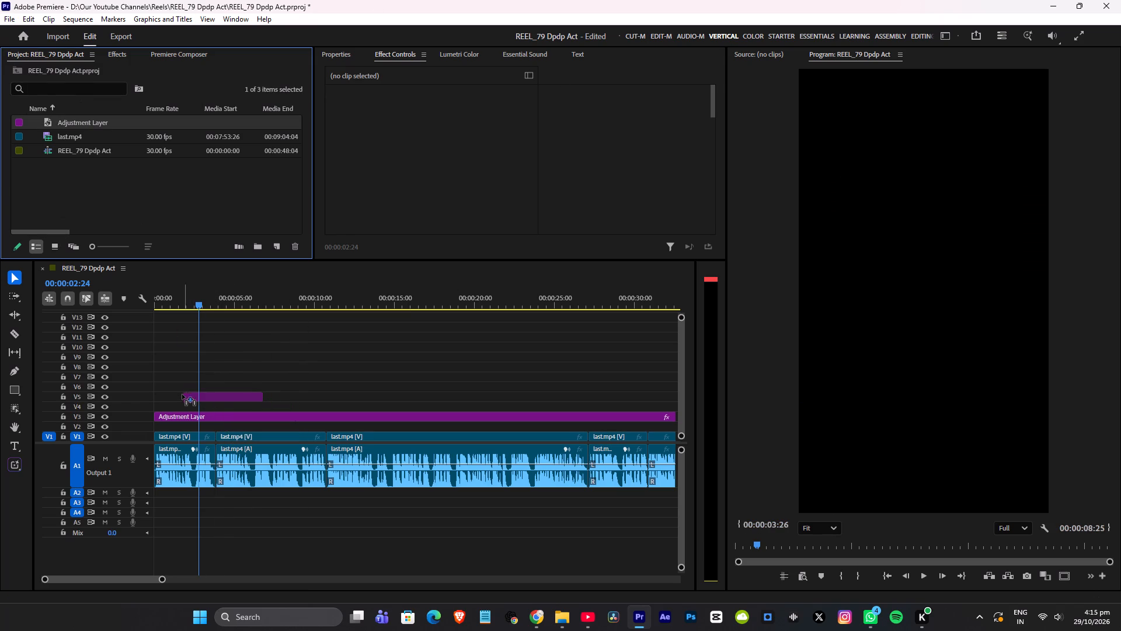
left_click_drag(182, 394, 147, 404)
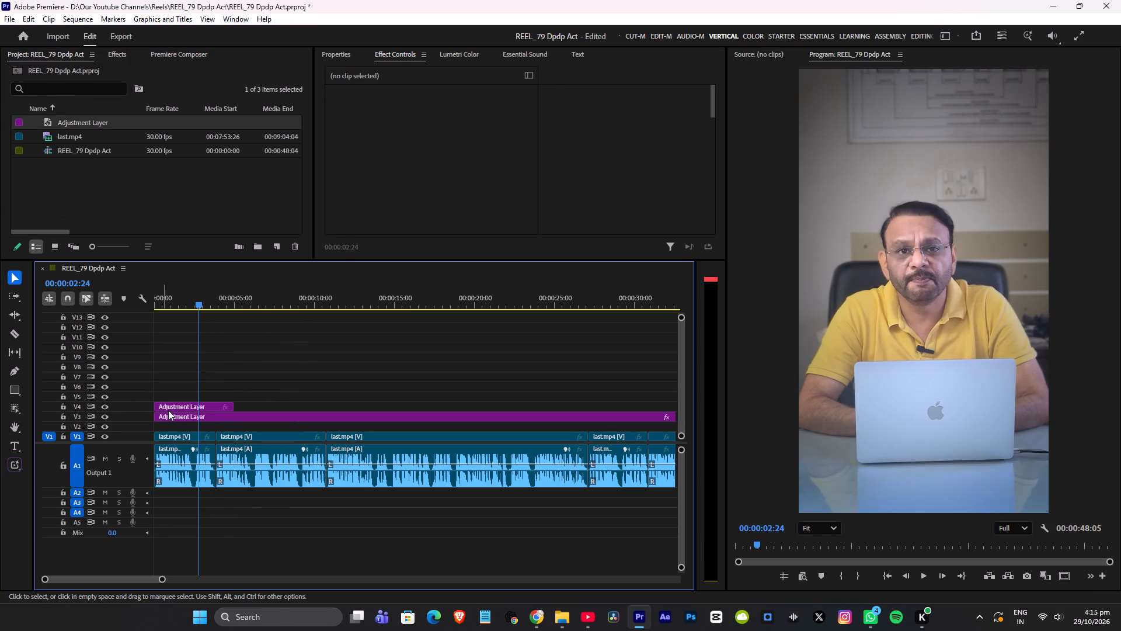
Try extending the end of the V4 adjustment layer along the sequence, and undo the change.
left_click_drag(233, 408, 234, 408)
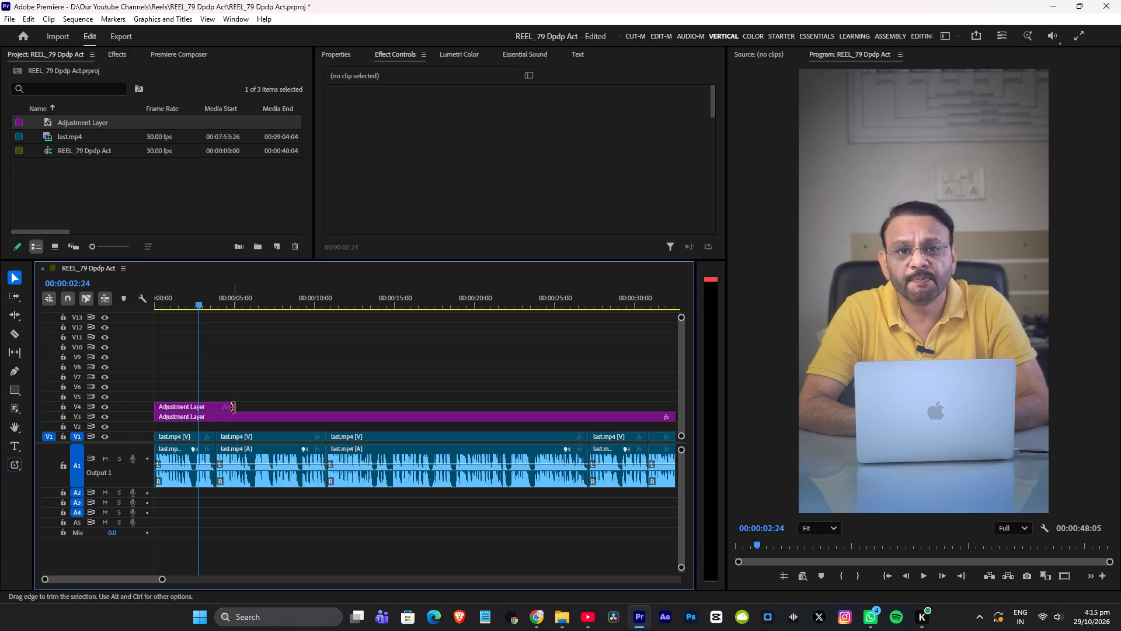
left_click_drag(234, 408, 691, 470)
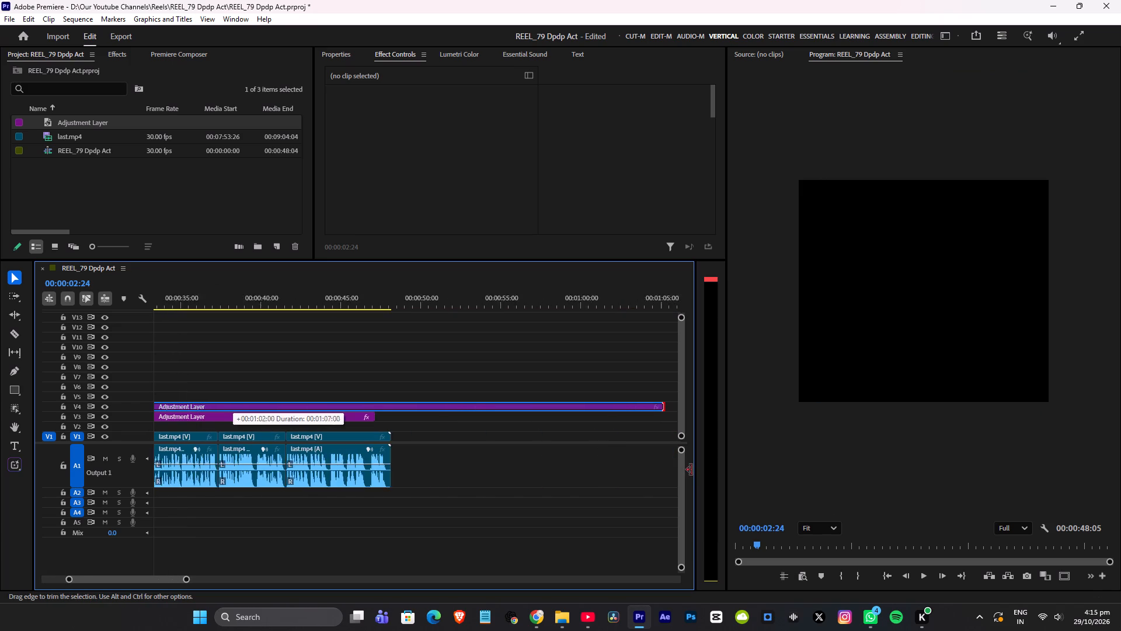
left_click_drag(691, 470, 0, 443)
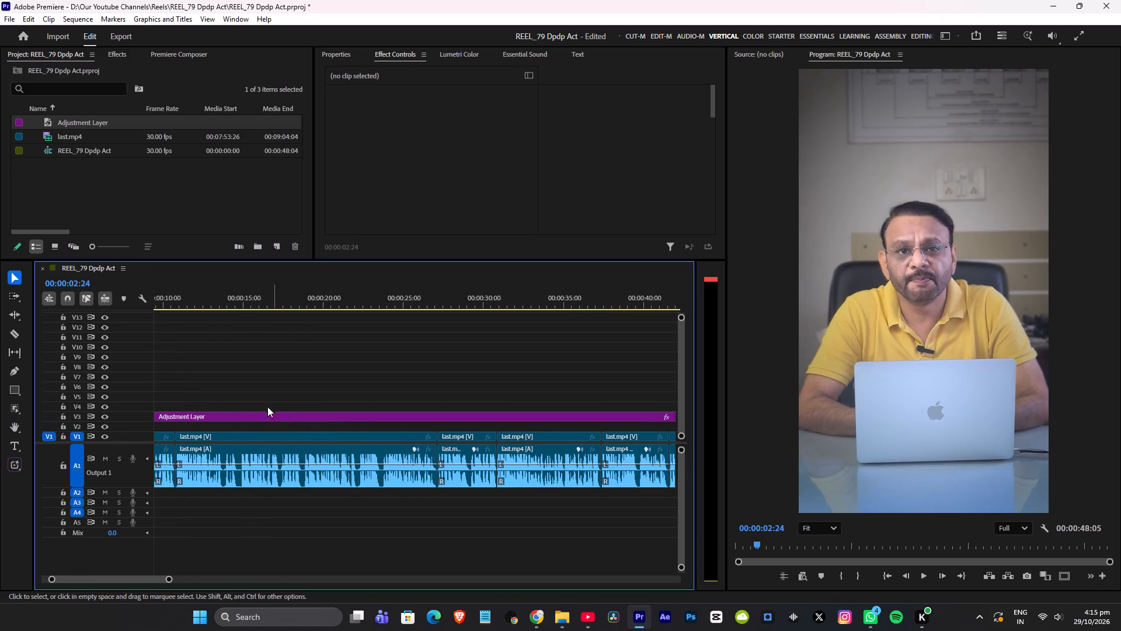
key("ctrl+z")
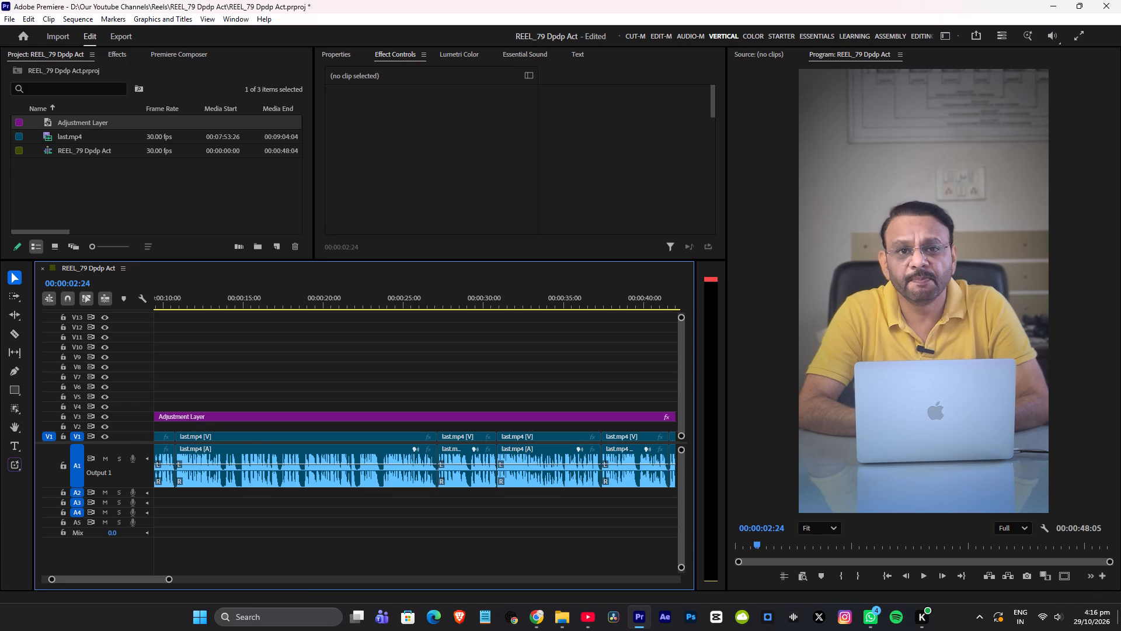
Trim the end of the V4 adjustment layer to the end of the first take, about 00:00:03:25.
scroll(369, 335, "down", 9, "alt")
scroll(192, 359, "up", 5, "alt")
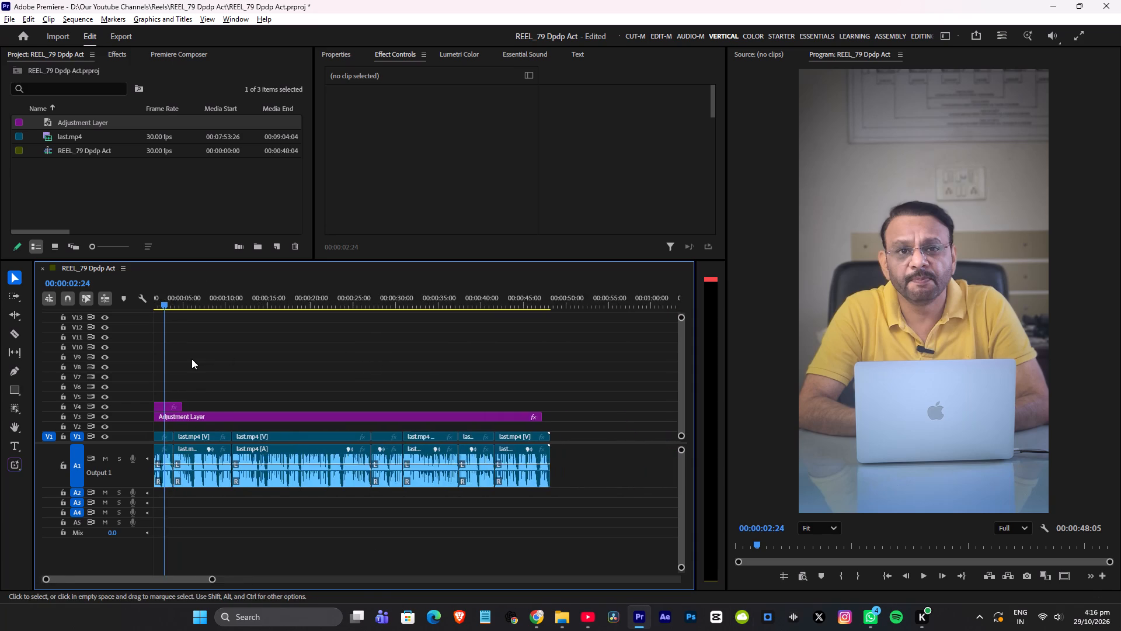
scroll(192, 359, "up", 20, "alt")
scroll(194, 372, "up", 8)
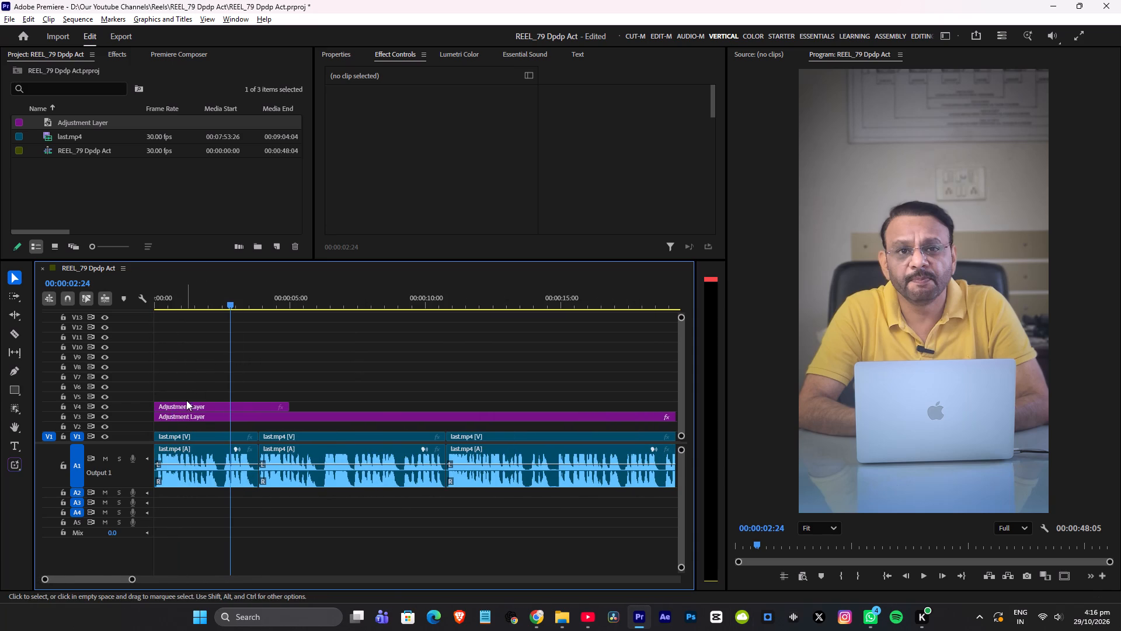
scroll(186, 400, "up", 14, "alt")
left_click(216, 409)
left_click_drag(438, 407, 437, 406)
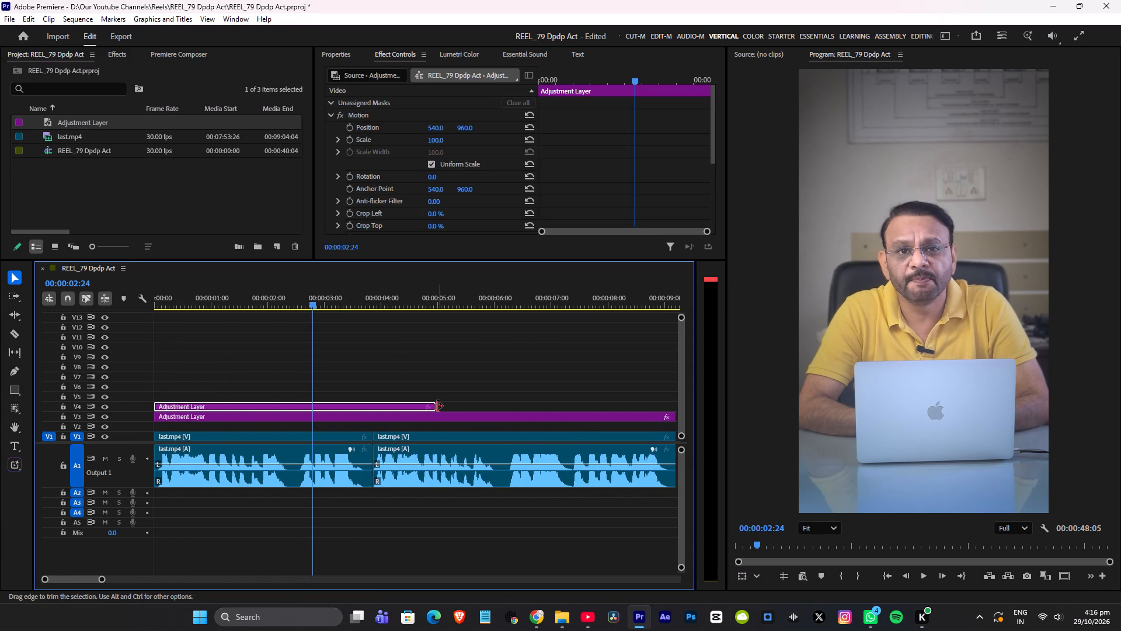
left_click_drag(437, 406, 377, 410)
left_click(274, 305)
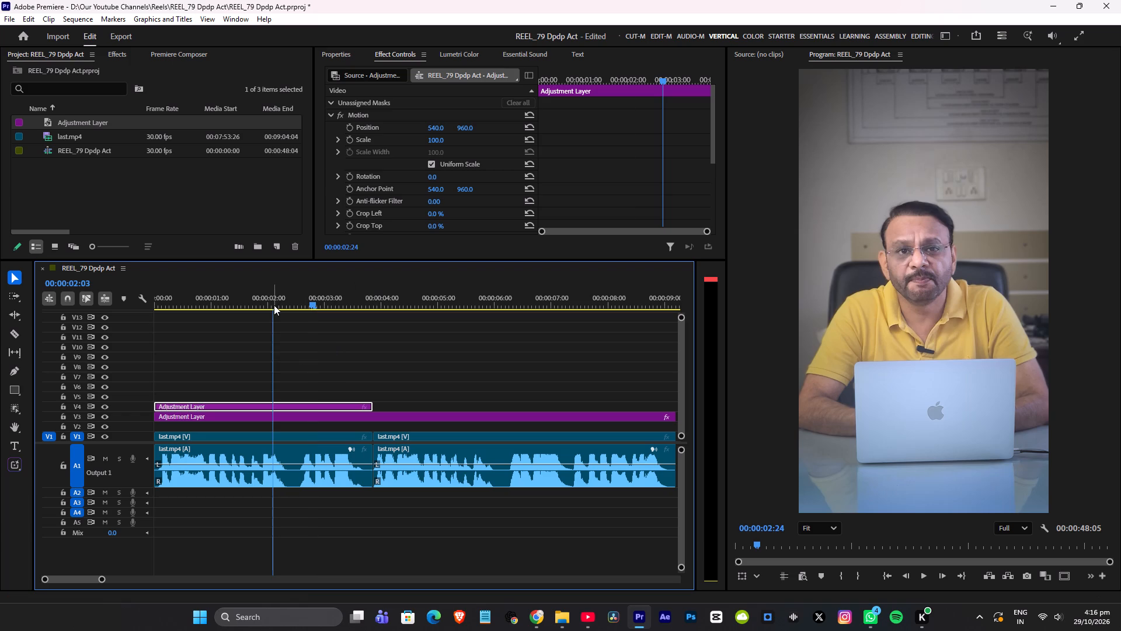
Save the project.
key("ctrl+s")
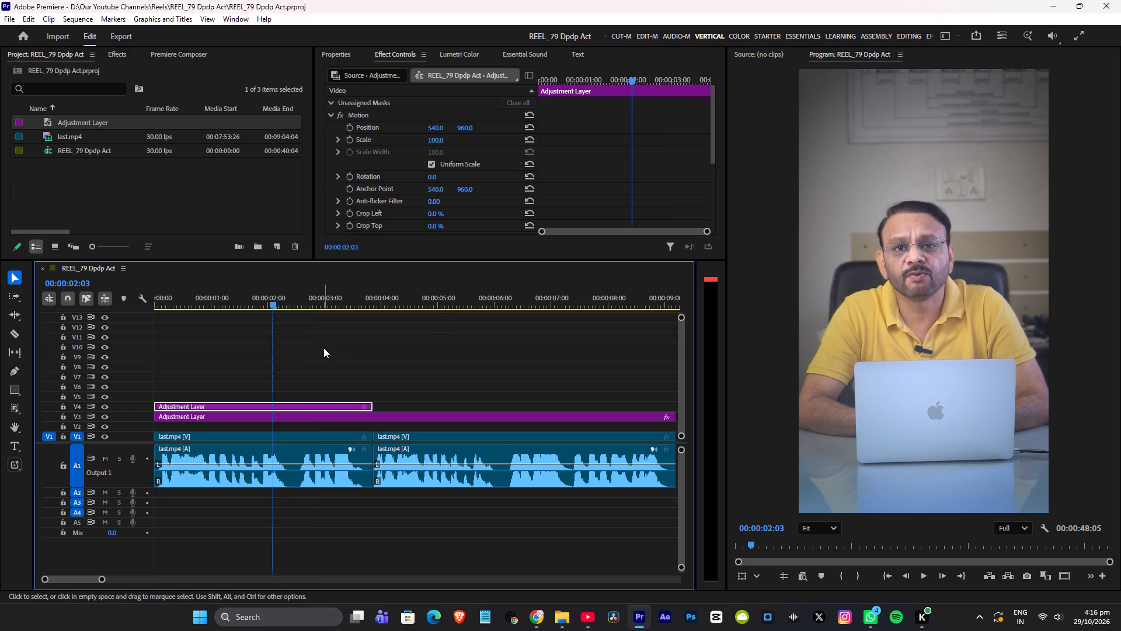
Extend the end of the V4 adjustment layer into the second take, to about 00:00:09:23.
scroll(373, 364, "down", 4, "alt")
scroll(313, 380, "up", 5)
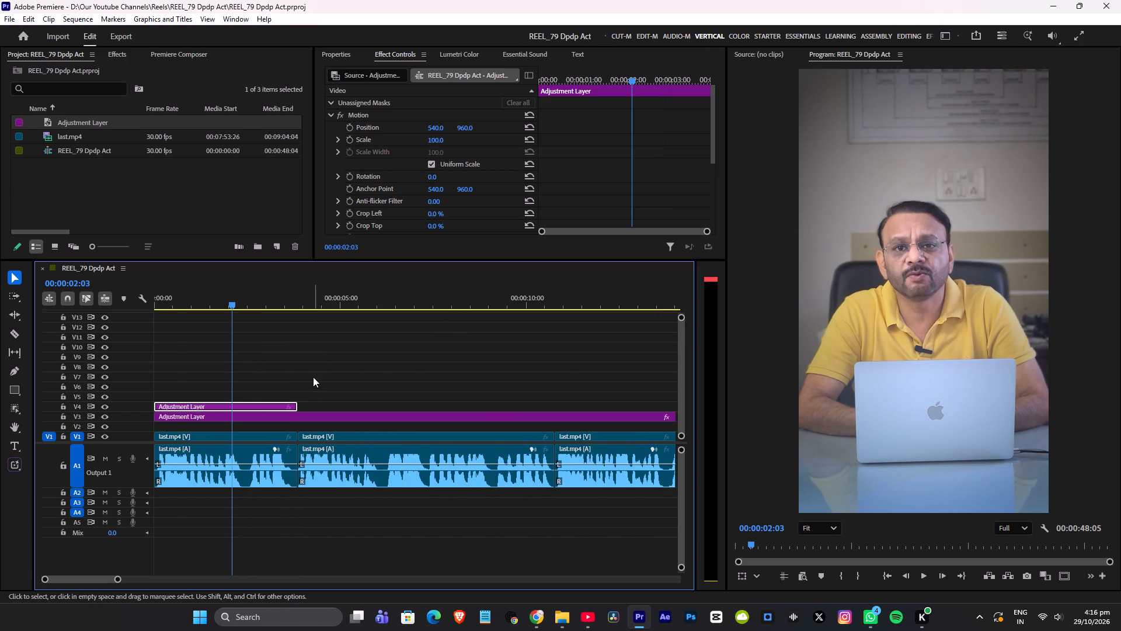
scroll(312, 377, "up", 17, "alt")
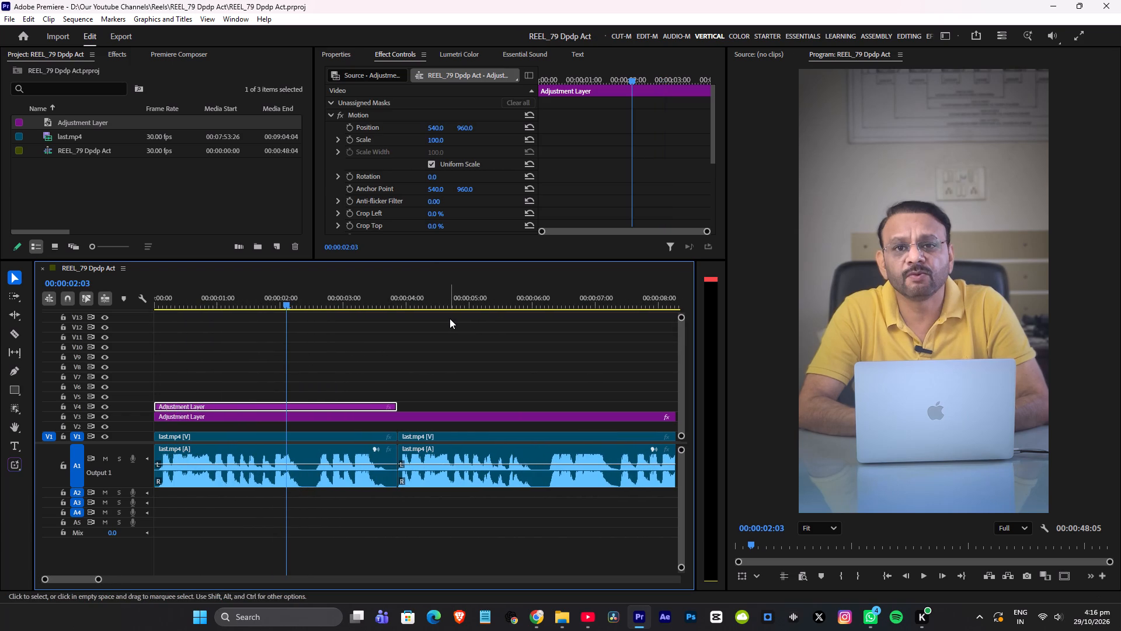
scroll(735, 141, "down", 3)
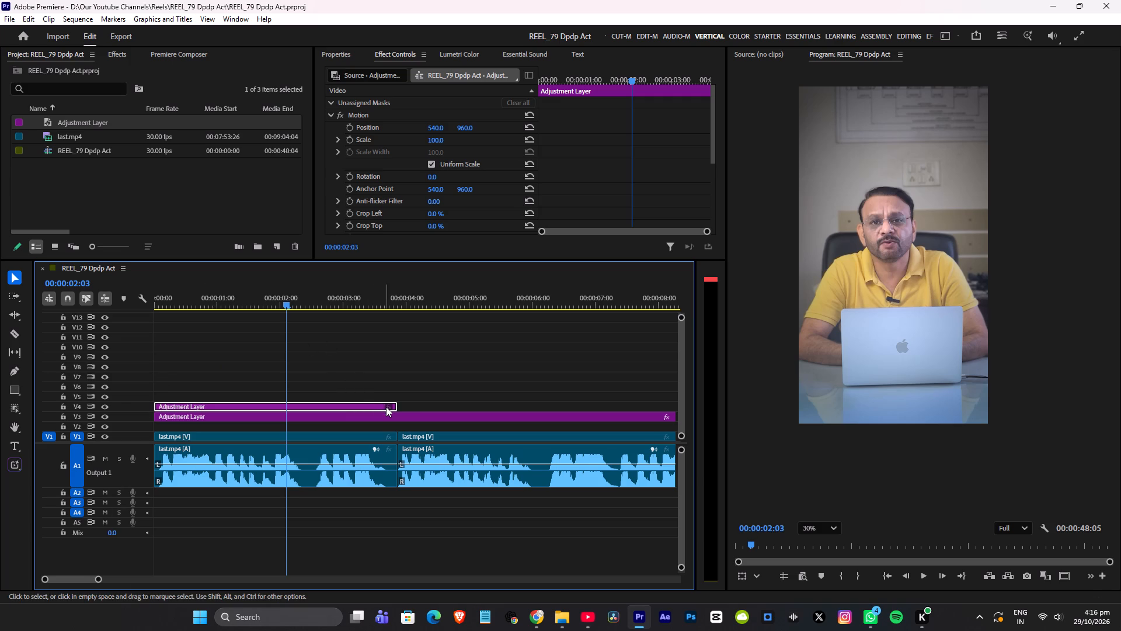
scroll(397, 408, "down", 1)
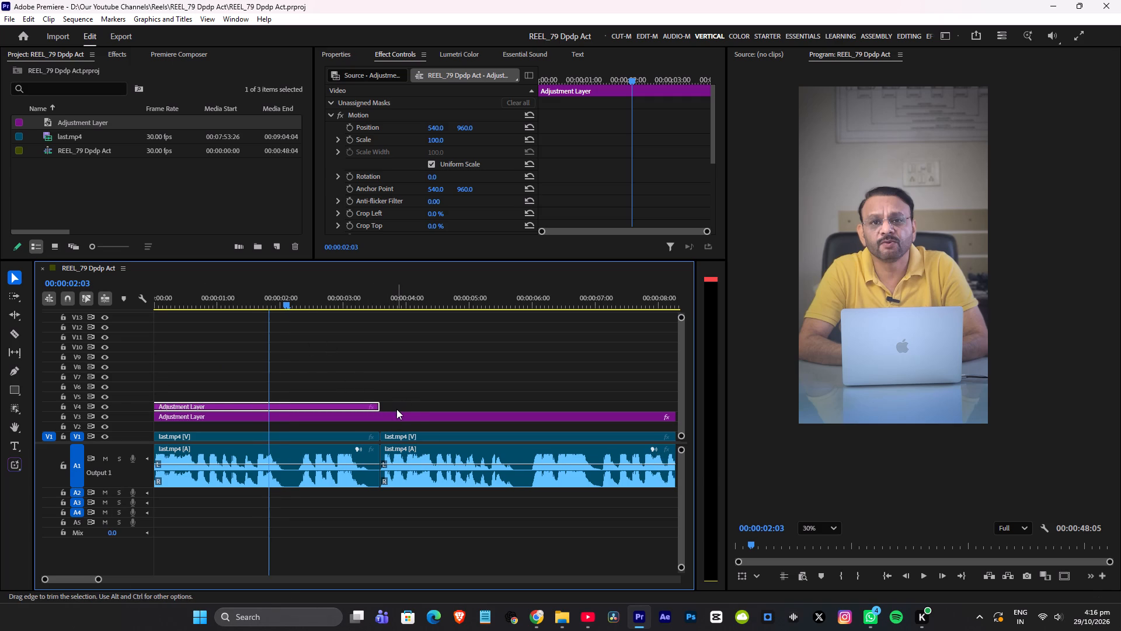
scroll(396, 409, "down", 2)
scroll(392, 414, "up", 1)
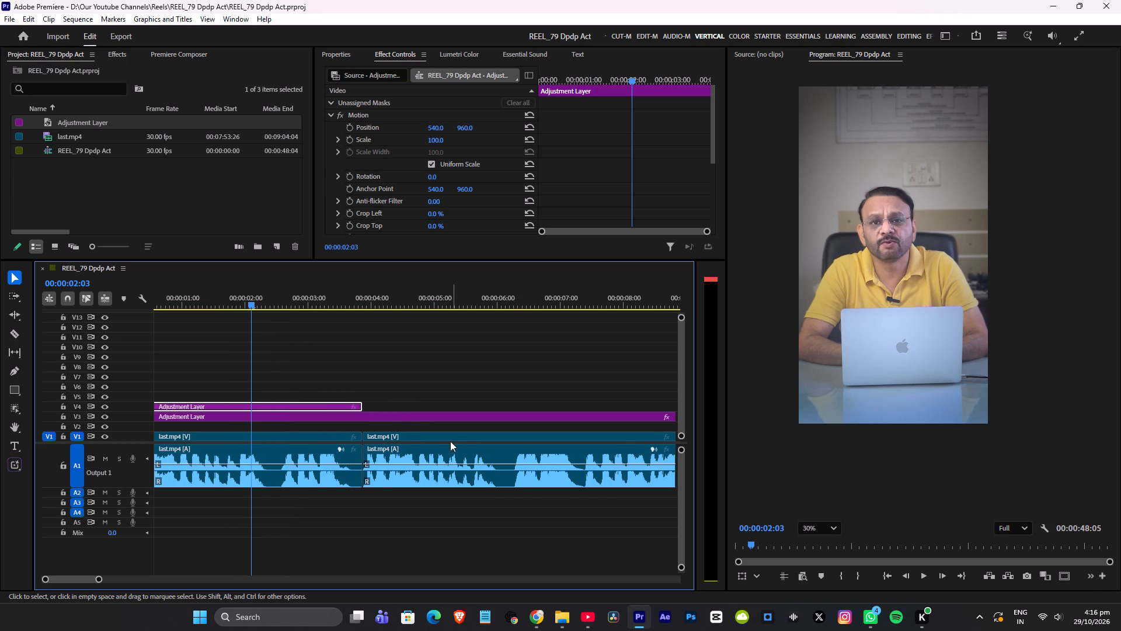
scroll(361, 407, "down", 4)
middle_click(361, 407)
scroll(361, 407, "down", 1)
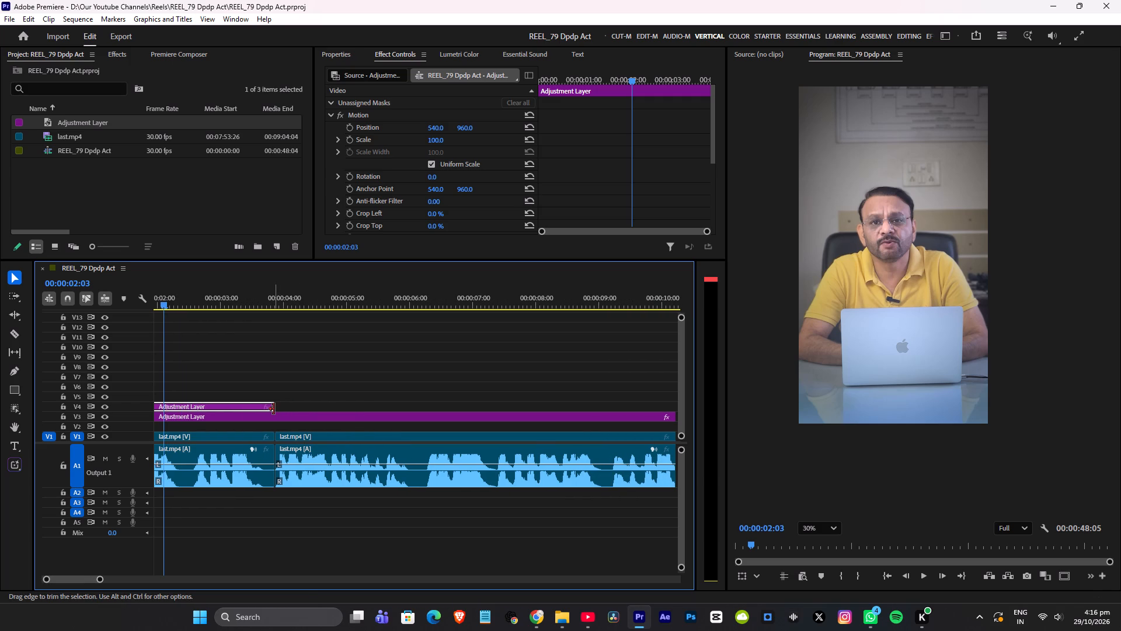
left_click_drag(274, 409, 645, 383)
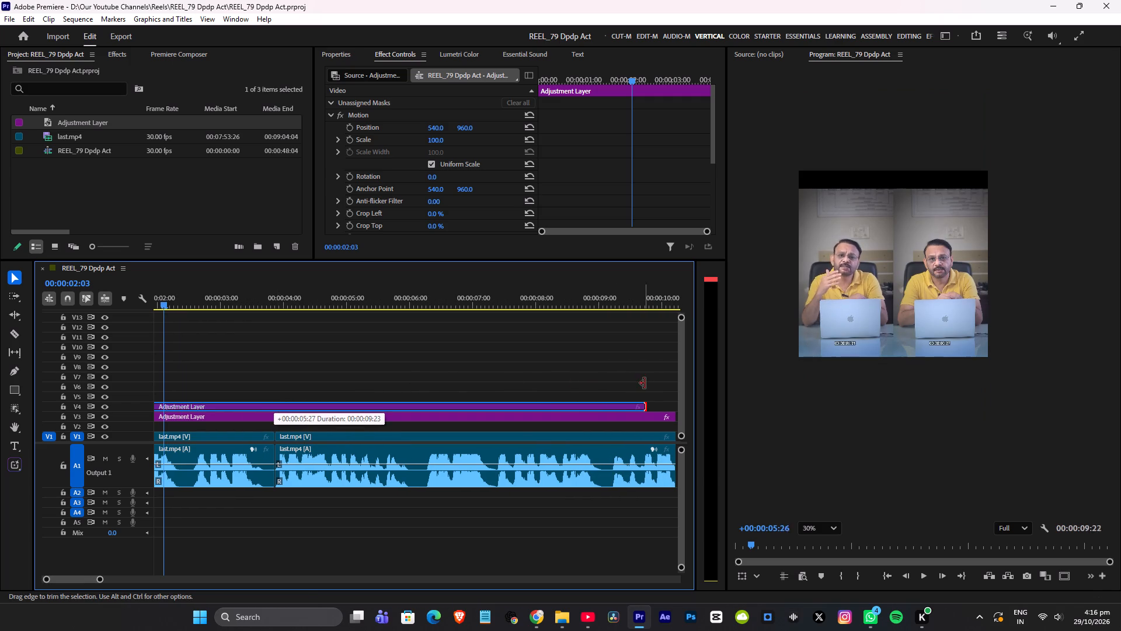
left_click_drag(645, 383, 649, 383)
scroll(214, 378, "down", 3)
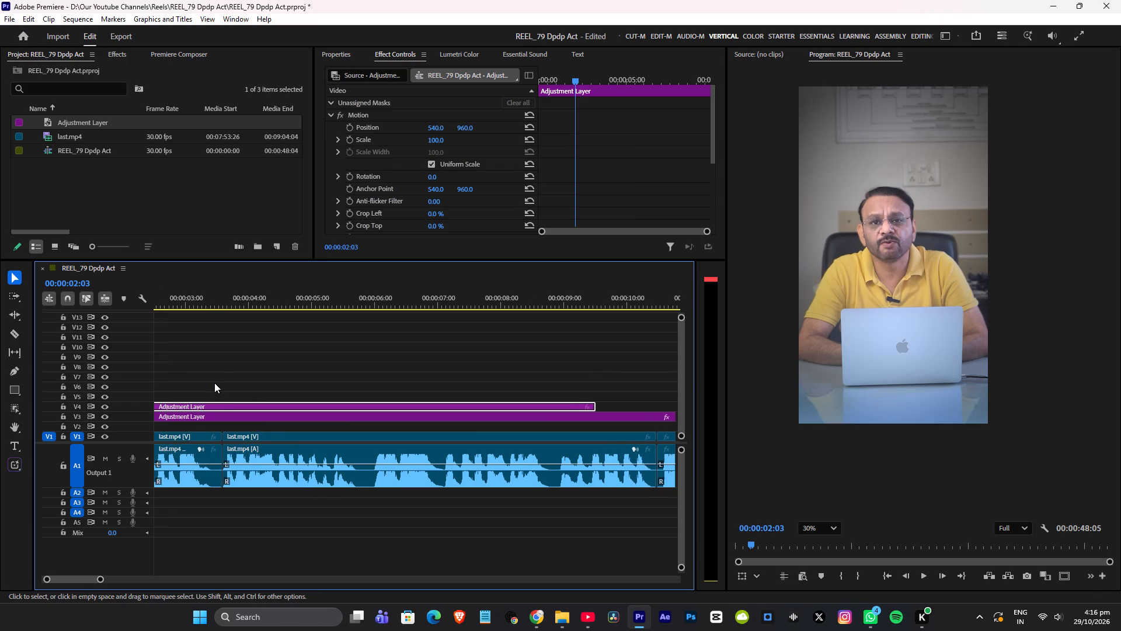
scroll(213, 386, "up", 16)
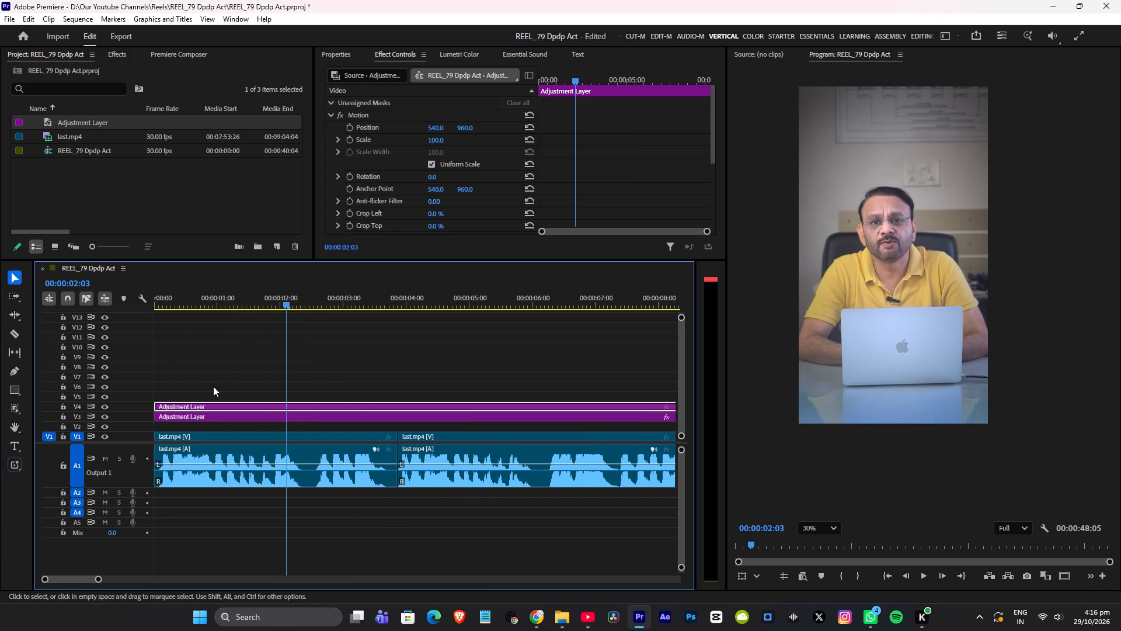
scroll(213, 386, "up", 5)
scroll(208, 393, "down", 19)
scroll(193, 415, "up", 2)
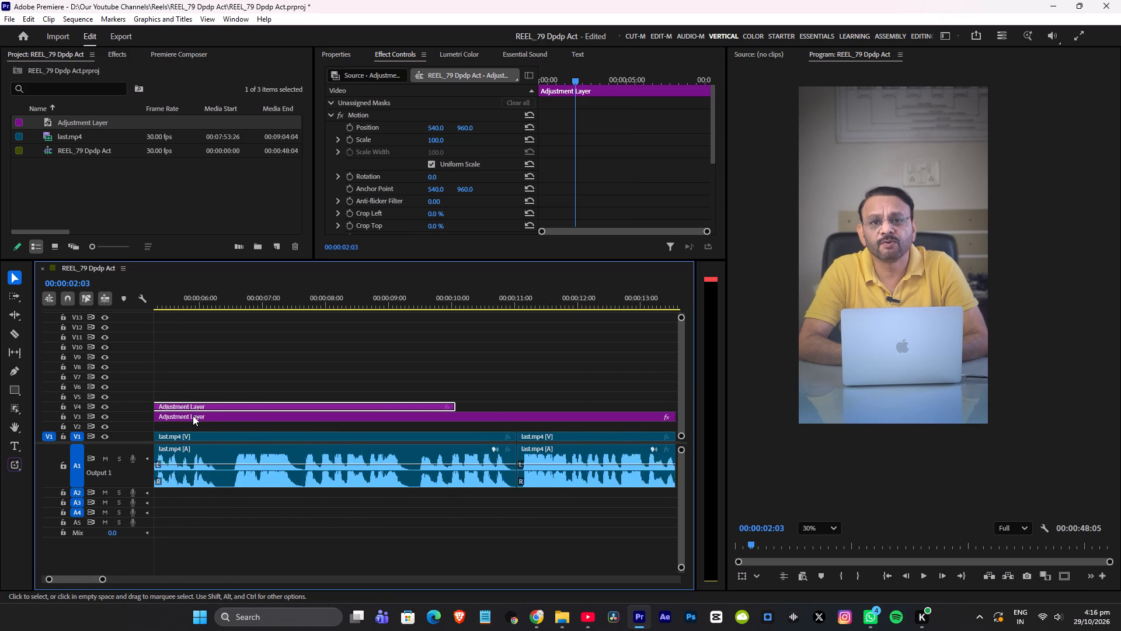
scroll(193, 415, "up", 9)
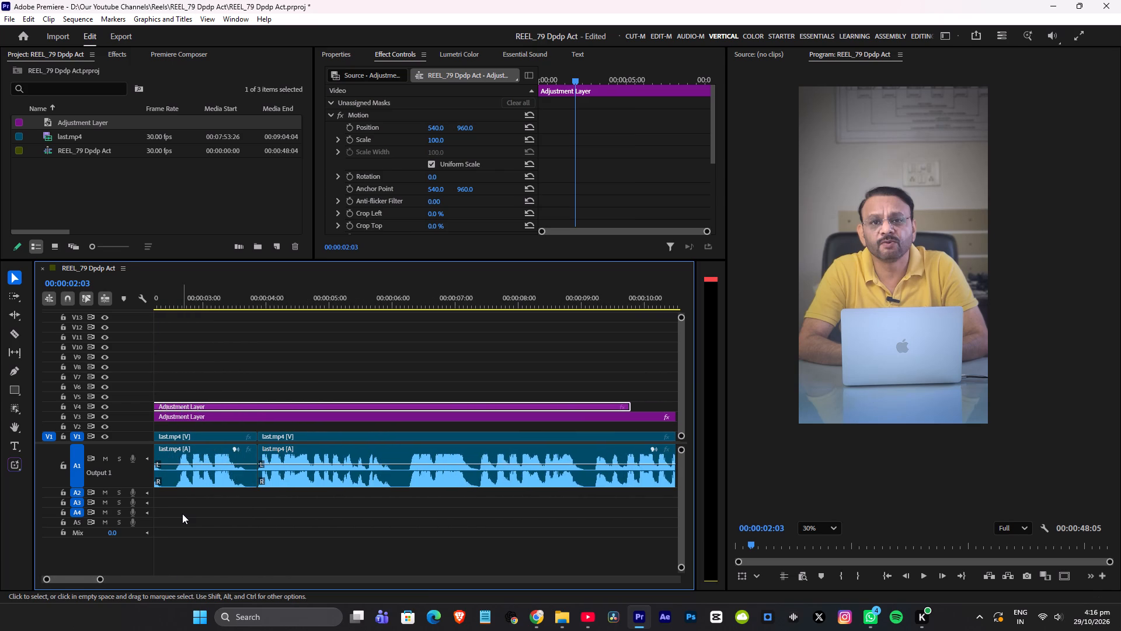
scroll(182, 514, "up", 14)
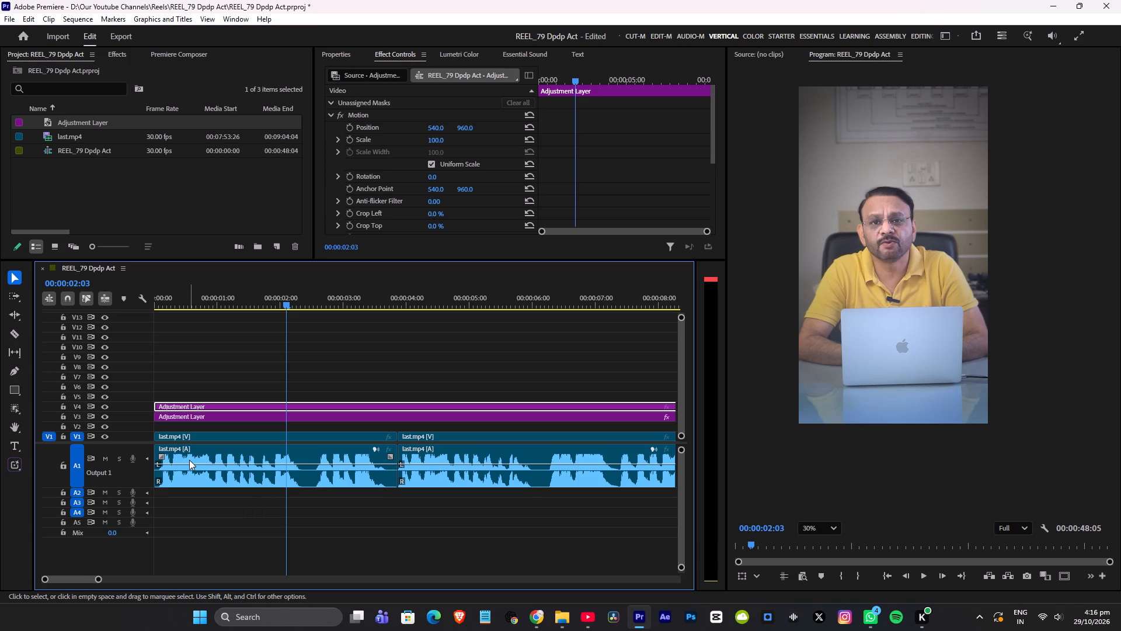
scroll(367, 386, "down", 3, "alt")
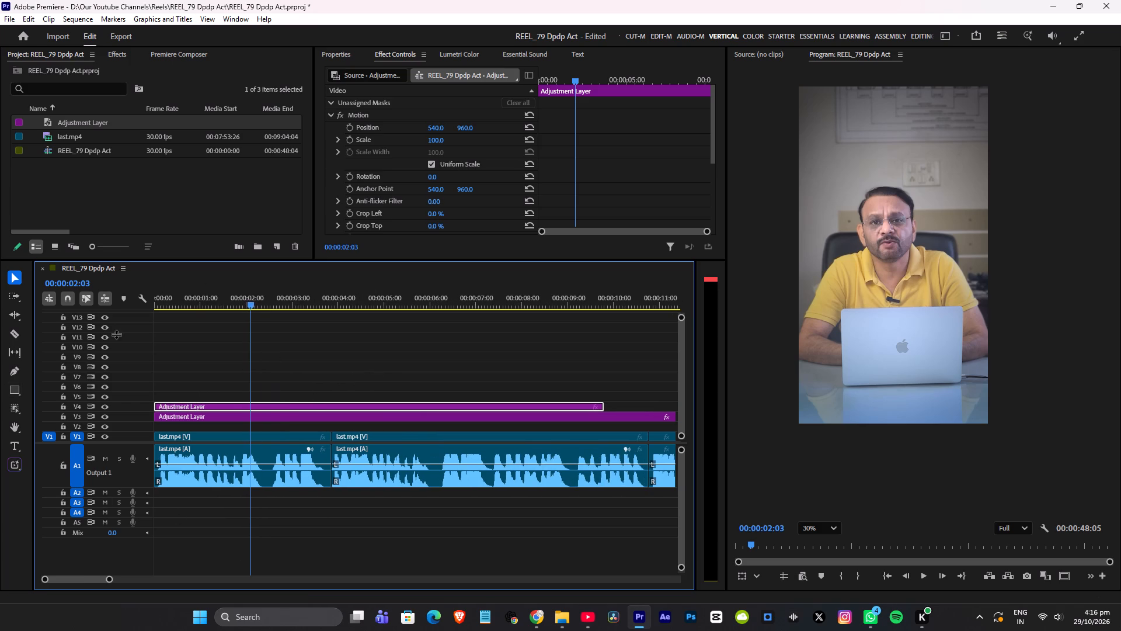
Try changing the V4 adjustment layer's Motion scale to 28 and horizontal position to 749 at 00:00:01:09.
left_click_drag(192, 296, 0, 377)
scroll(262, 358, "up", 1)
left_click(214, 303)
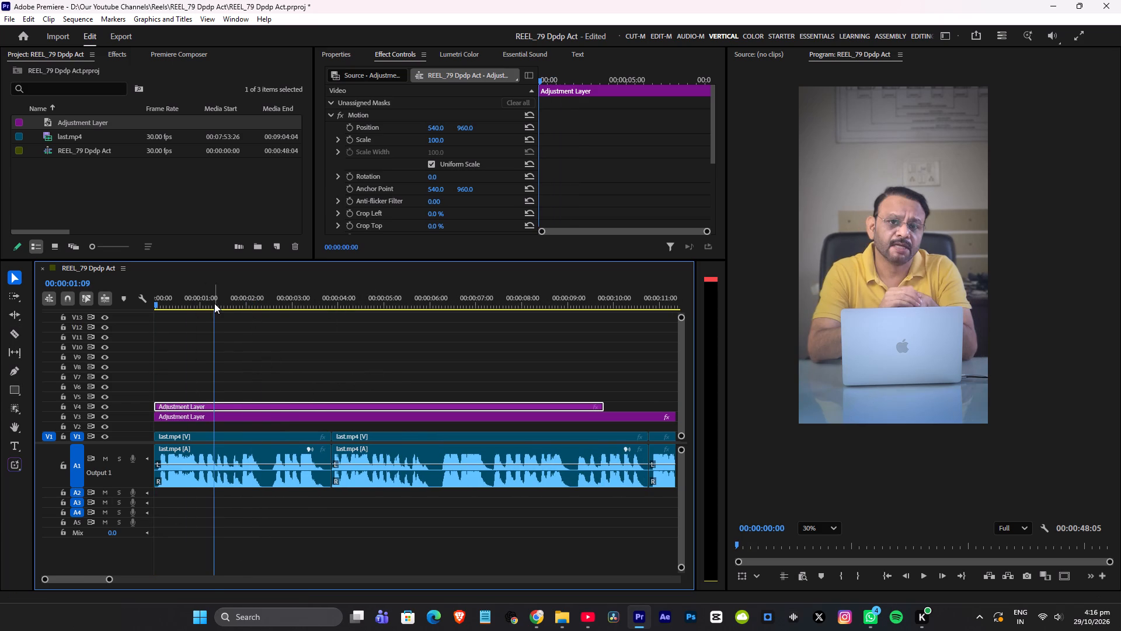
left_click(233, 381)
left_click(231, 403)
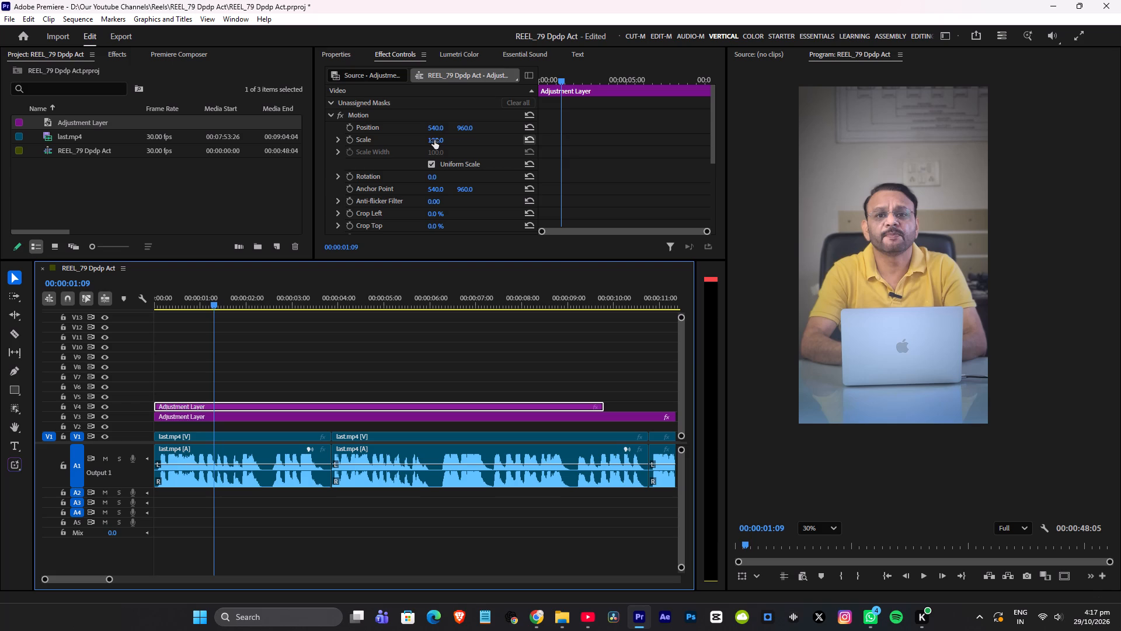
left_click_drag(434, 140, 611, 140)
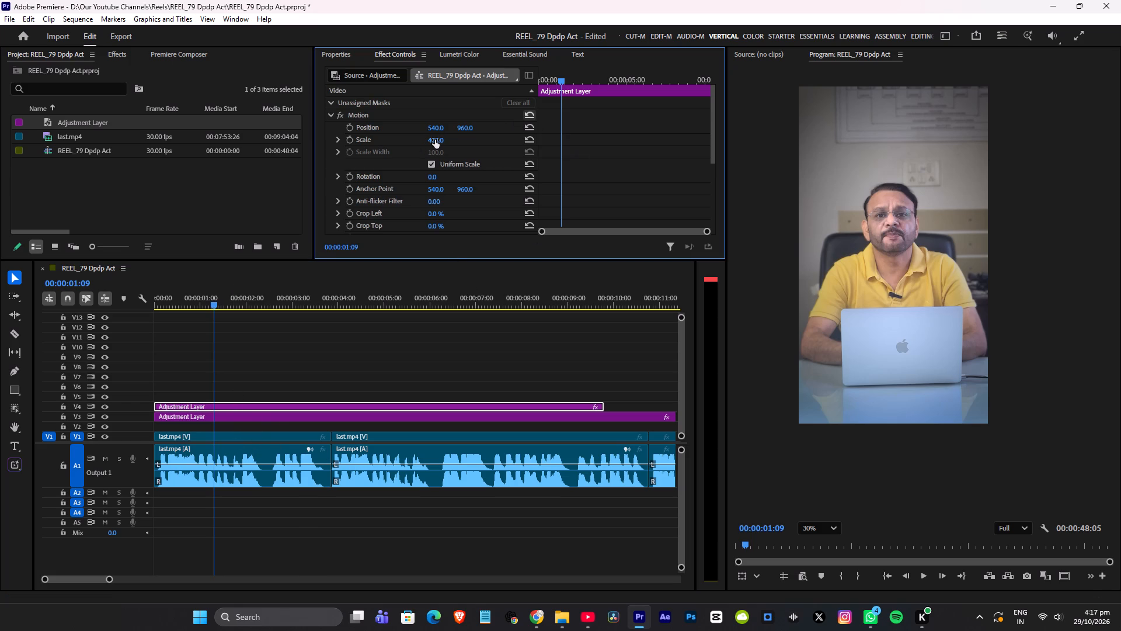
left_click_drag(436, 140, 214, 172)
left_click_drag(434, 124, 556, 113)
Set the horizontal Motion anchor point of the V4 adjustment layer to 642.
left_click_drag(431, 185, 490, 175)
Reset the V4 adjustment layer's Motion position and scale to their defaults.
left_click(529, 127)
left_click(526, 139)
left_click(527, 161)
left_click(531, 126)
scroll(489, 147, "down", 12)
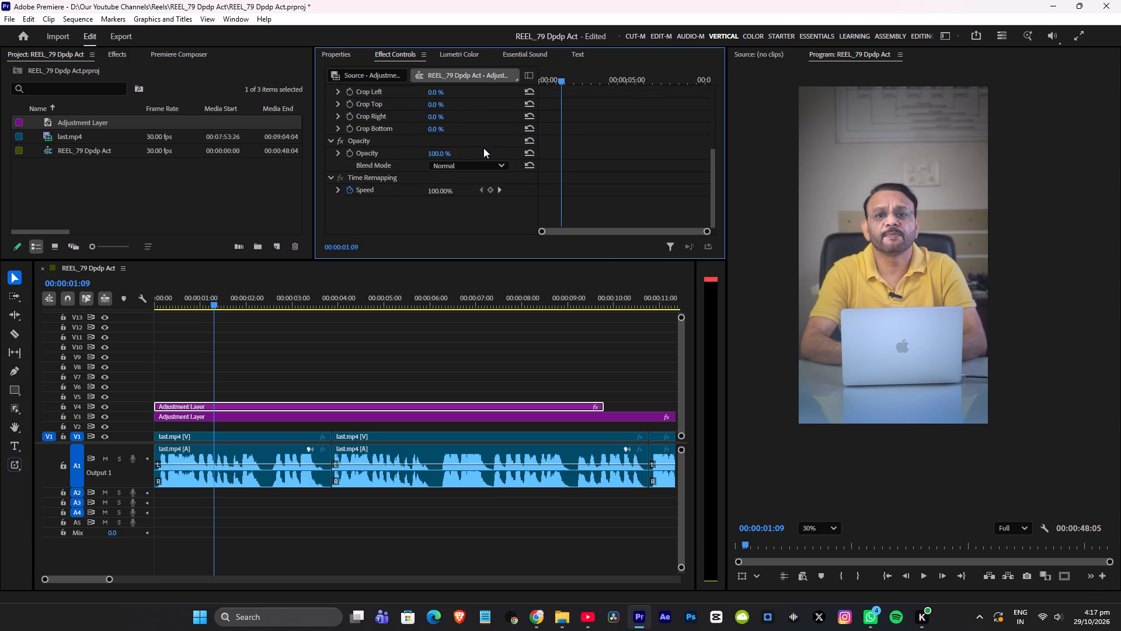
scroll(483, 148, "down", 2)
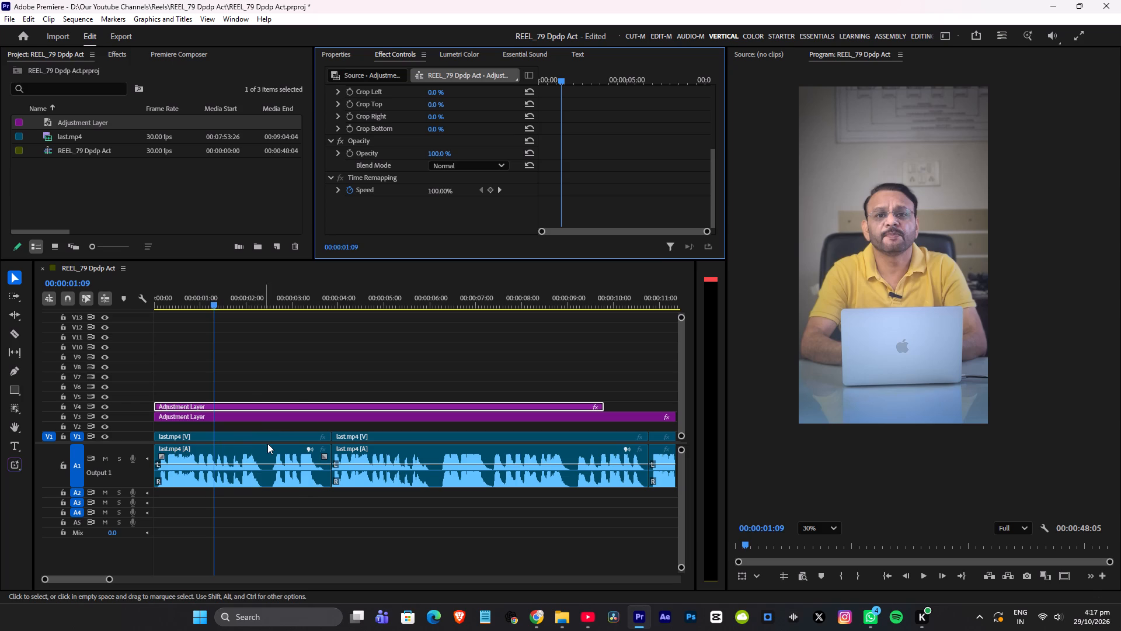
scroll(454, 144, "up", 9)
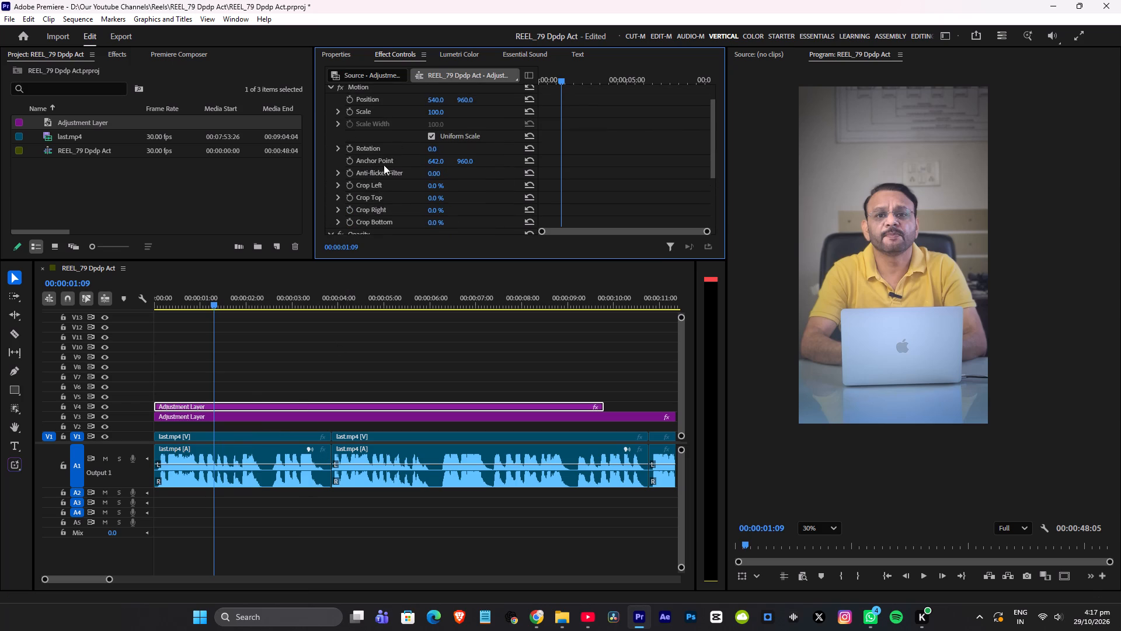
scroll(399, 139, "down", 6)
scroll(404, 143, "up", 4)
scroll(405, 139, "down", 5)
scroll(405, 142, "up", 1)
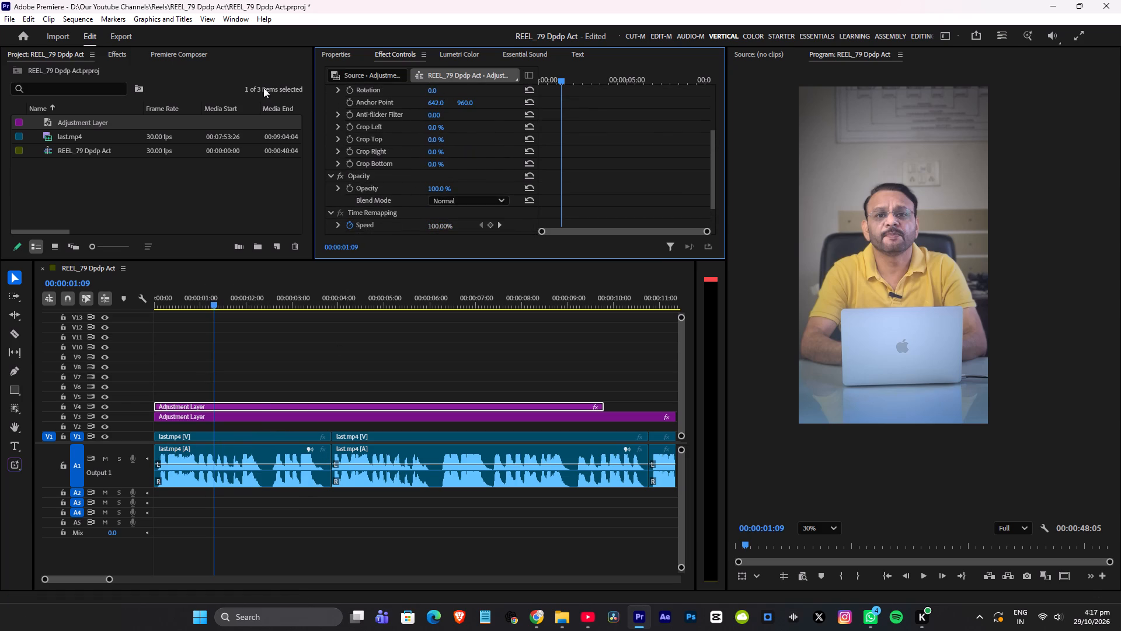
Search the effects for "transf" and apply the Transform video effect to the V4 adjustment layer.
left_click(121, 54)
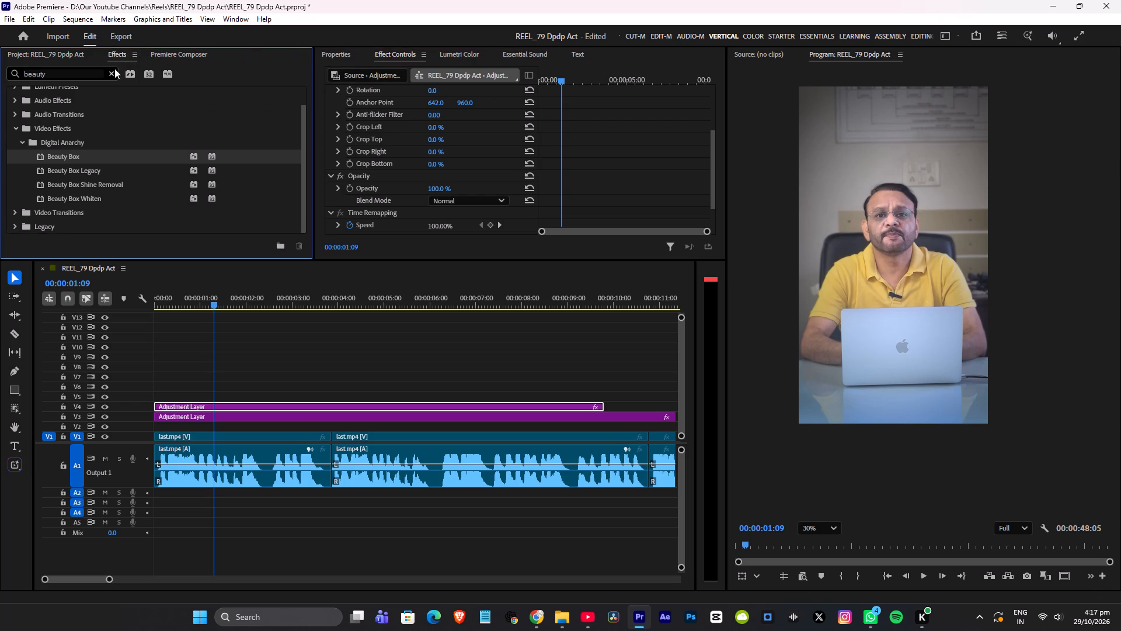
left_click(110, 73)
left_click(83, 72)
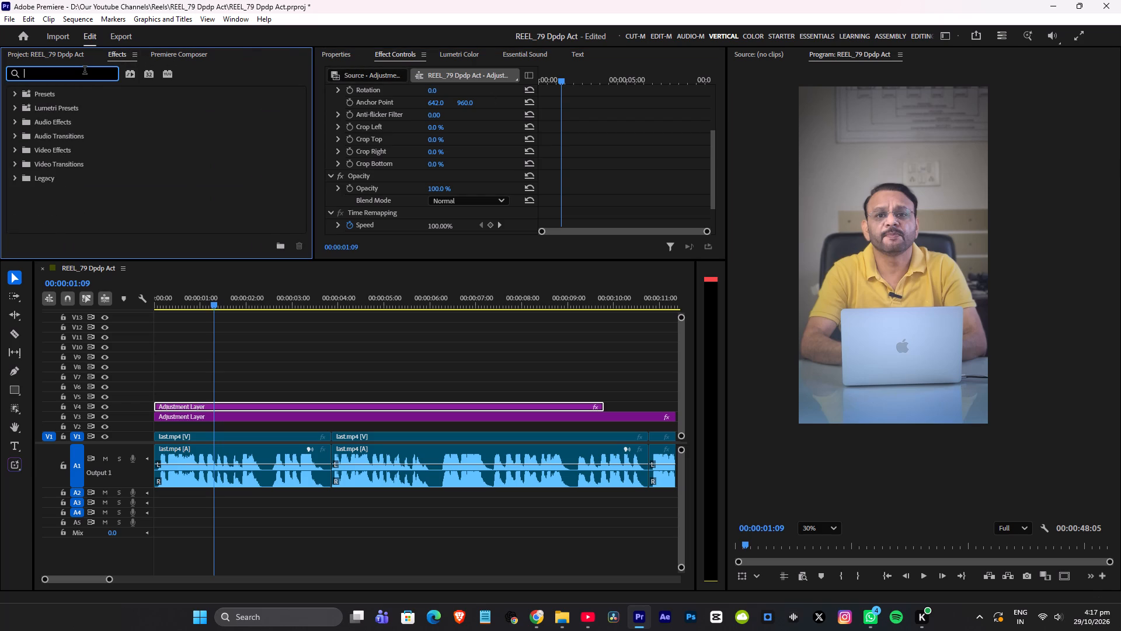
type("tra")
type("ns")
key("f")
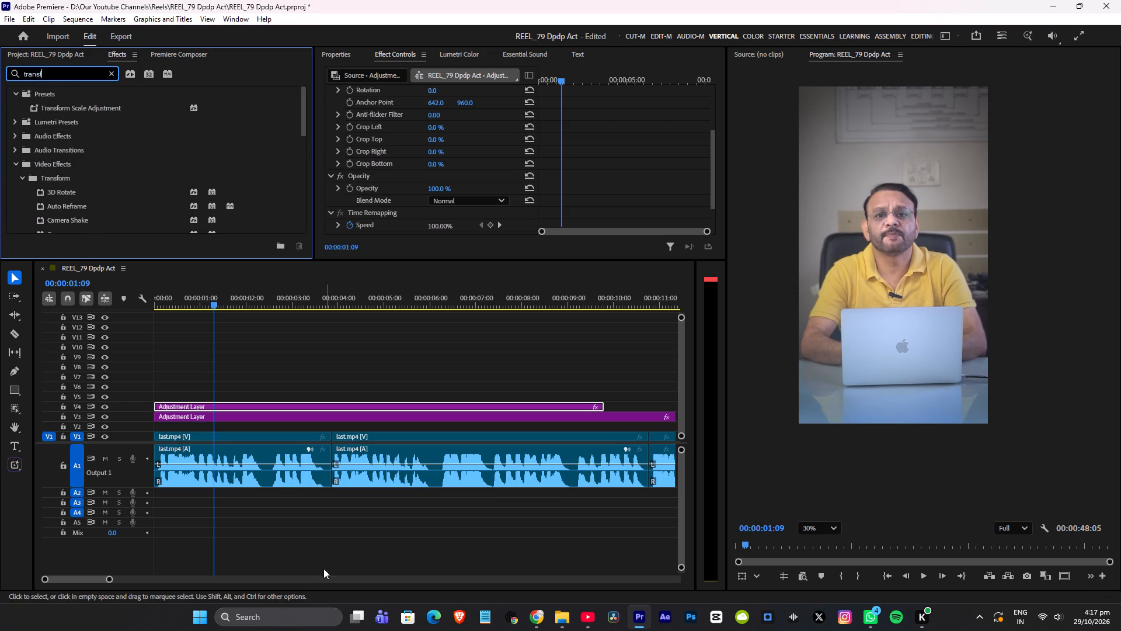
scroll(255, 111, "down", 5)
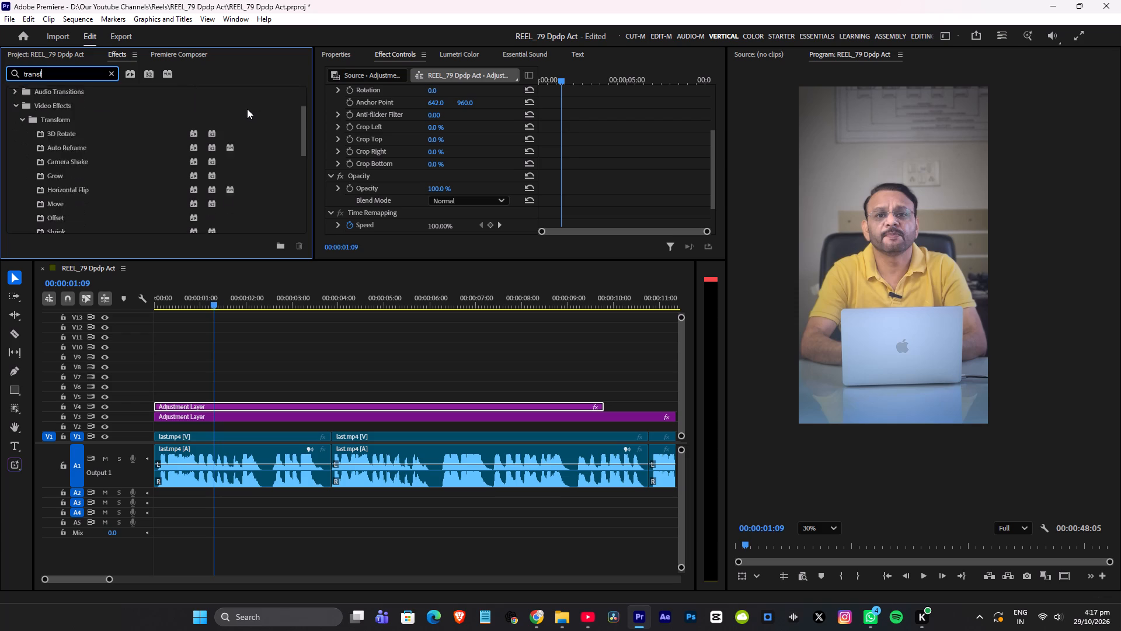
scroll(247, 109, "down", 11)
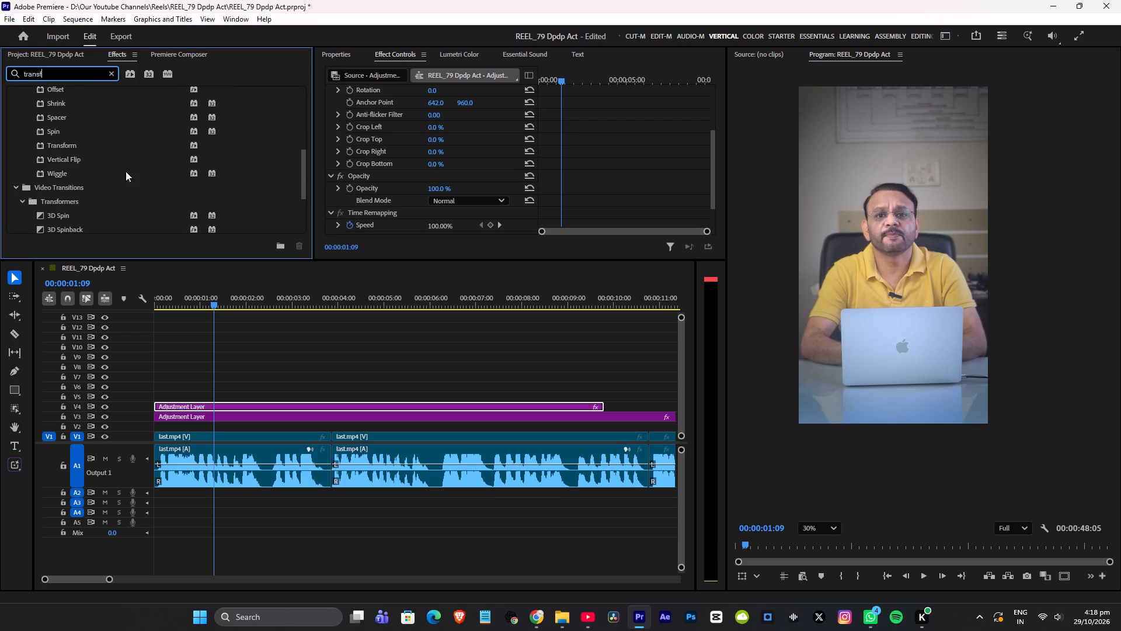
left_click(53, 143)
left_click(53, 143)
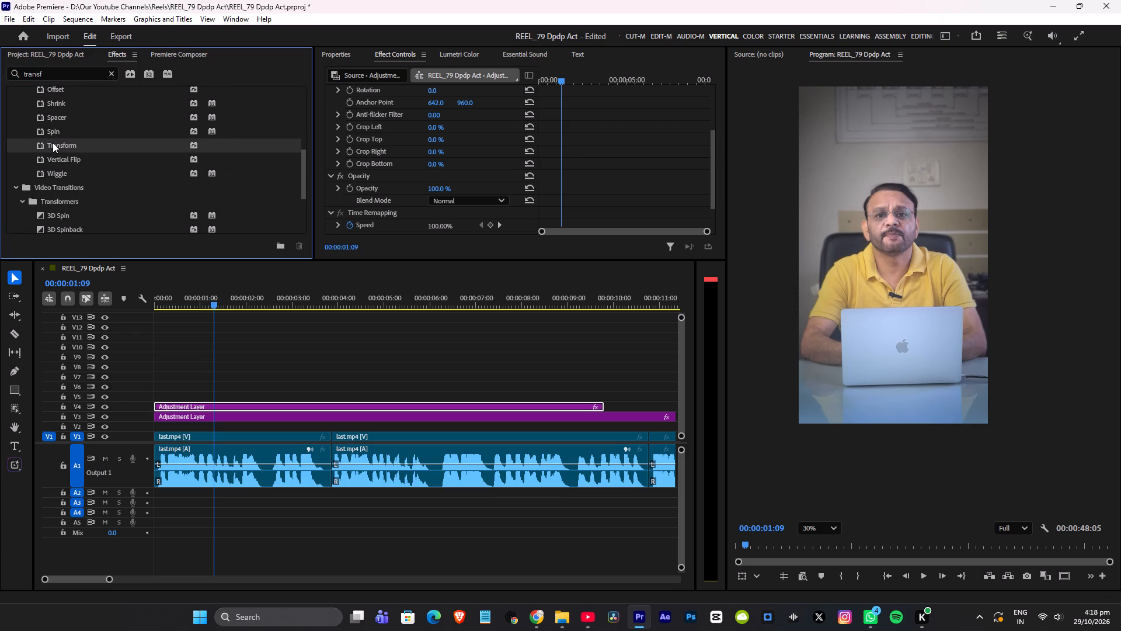
double_click(53, 143)
left_click_drag(53, 143, 146, 252)
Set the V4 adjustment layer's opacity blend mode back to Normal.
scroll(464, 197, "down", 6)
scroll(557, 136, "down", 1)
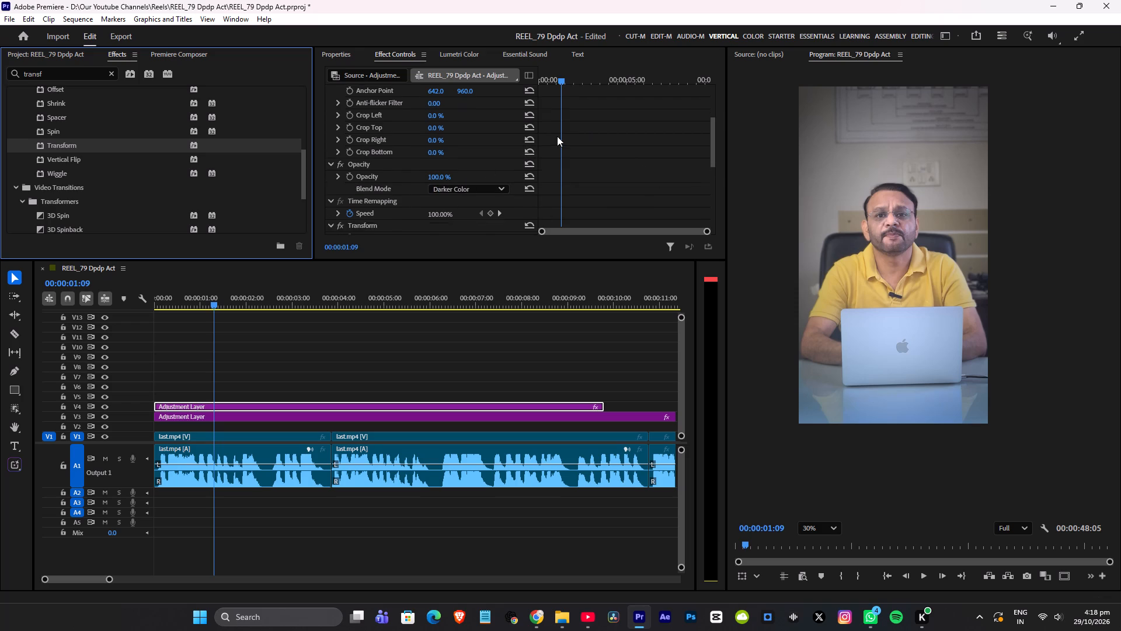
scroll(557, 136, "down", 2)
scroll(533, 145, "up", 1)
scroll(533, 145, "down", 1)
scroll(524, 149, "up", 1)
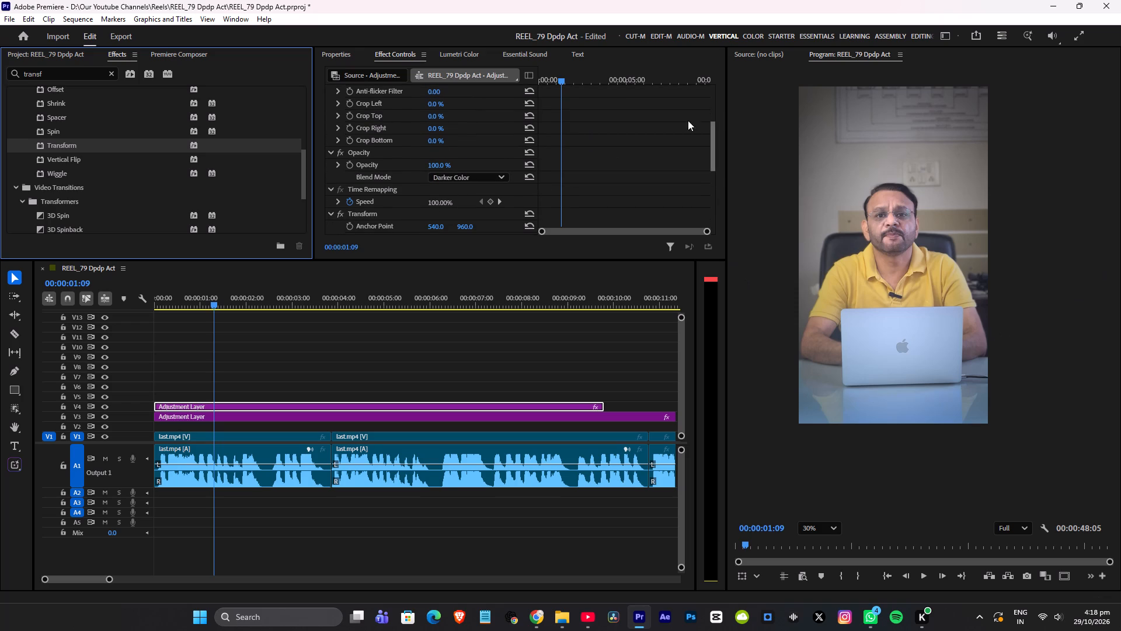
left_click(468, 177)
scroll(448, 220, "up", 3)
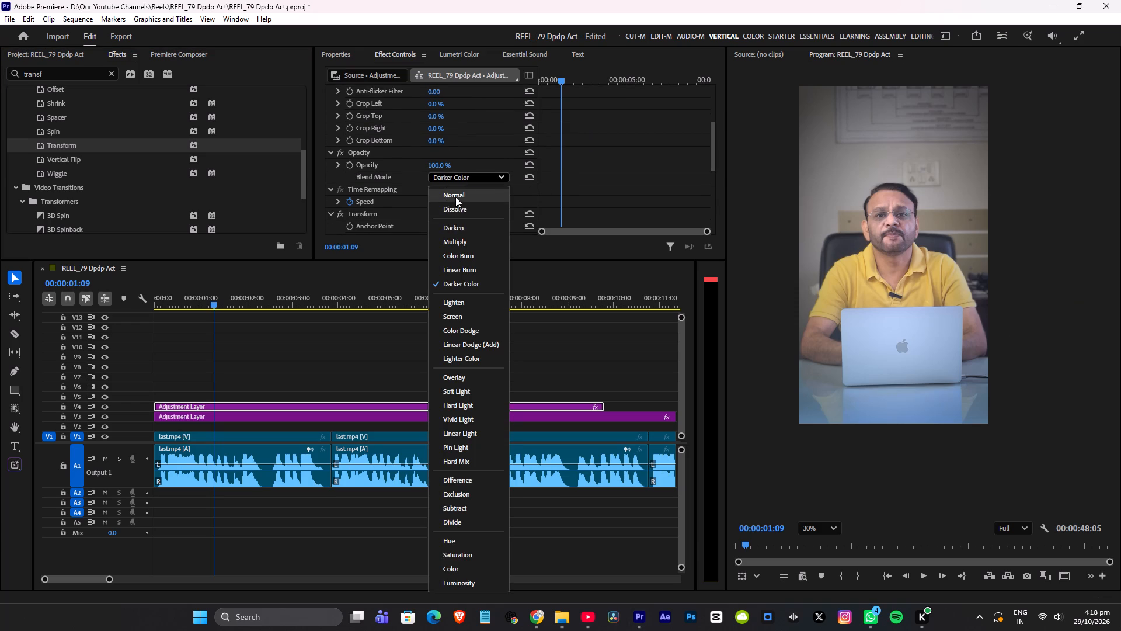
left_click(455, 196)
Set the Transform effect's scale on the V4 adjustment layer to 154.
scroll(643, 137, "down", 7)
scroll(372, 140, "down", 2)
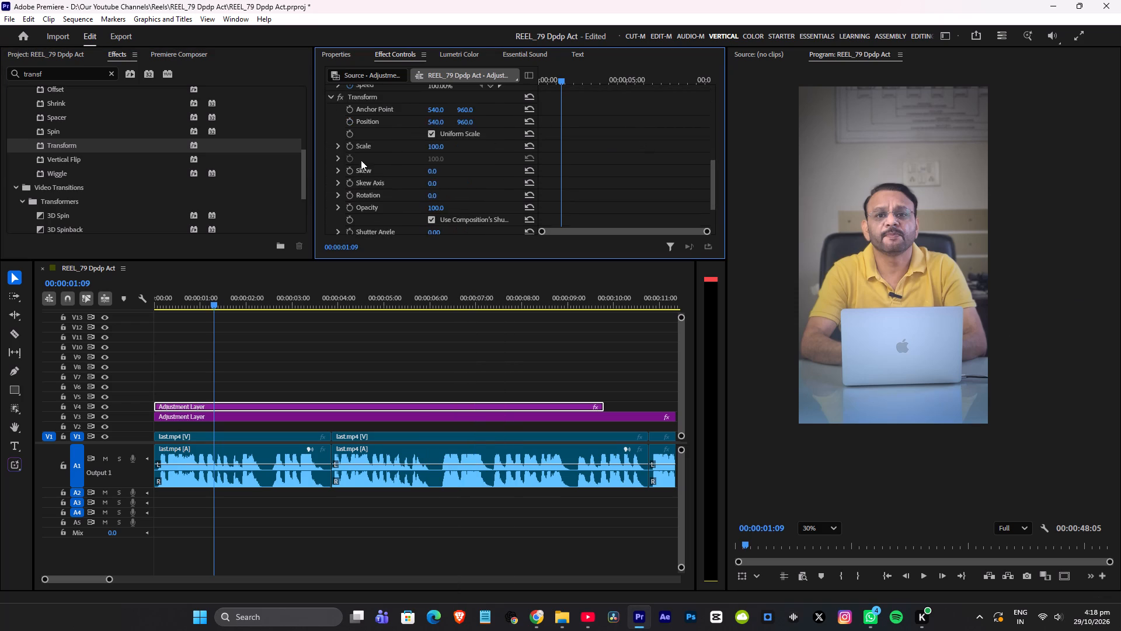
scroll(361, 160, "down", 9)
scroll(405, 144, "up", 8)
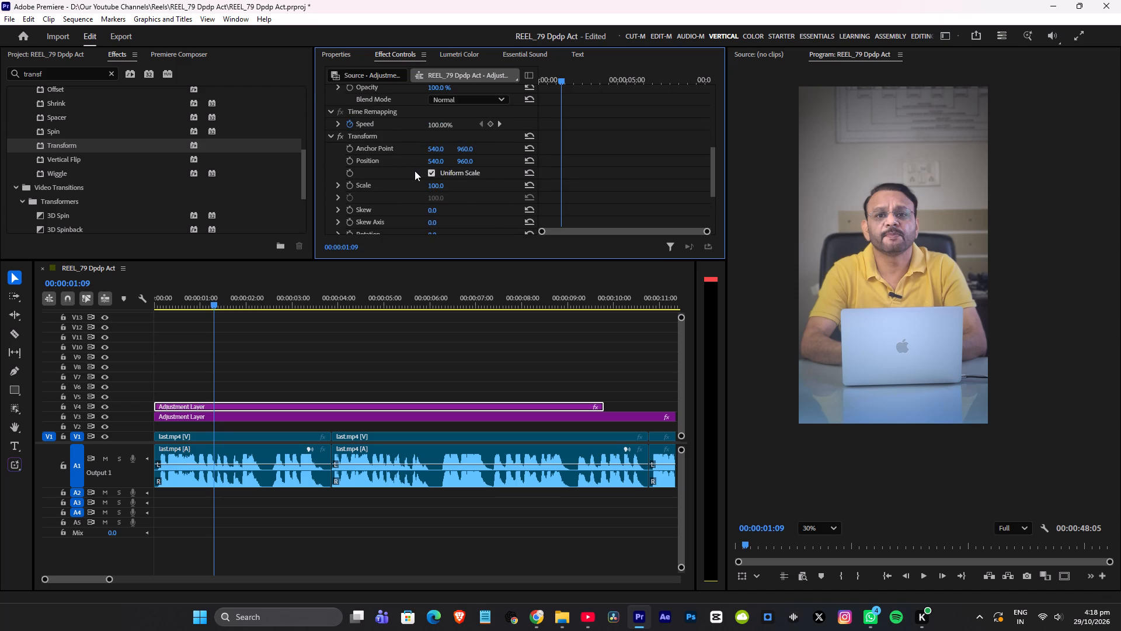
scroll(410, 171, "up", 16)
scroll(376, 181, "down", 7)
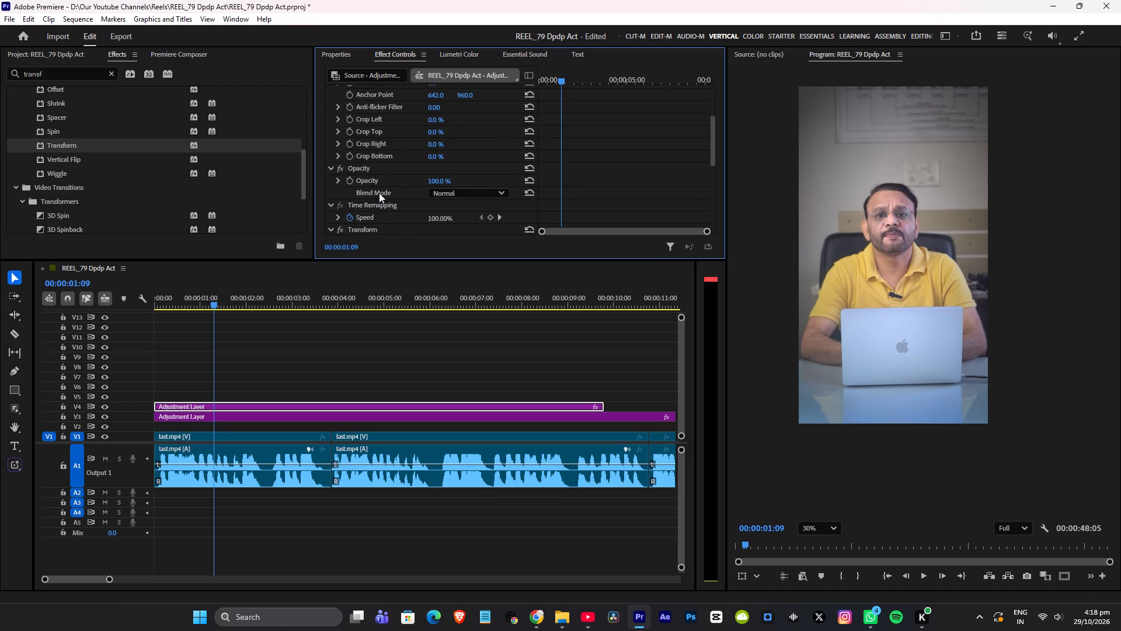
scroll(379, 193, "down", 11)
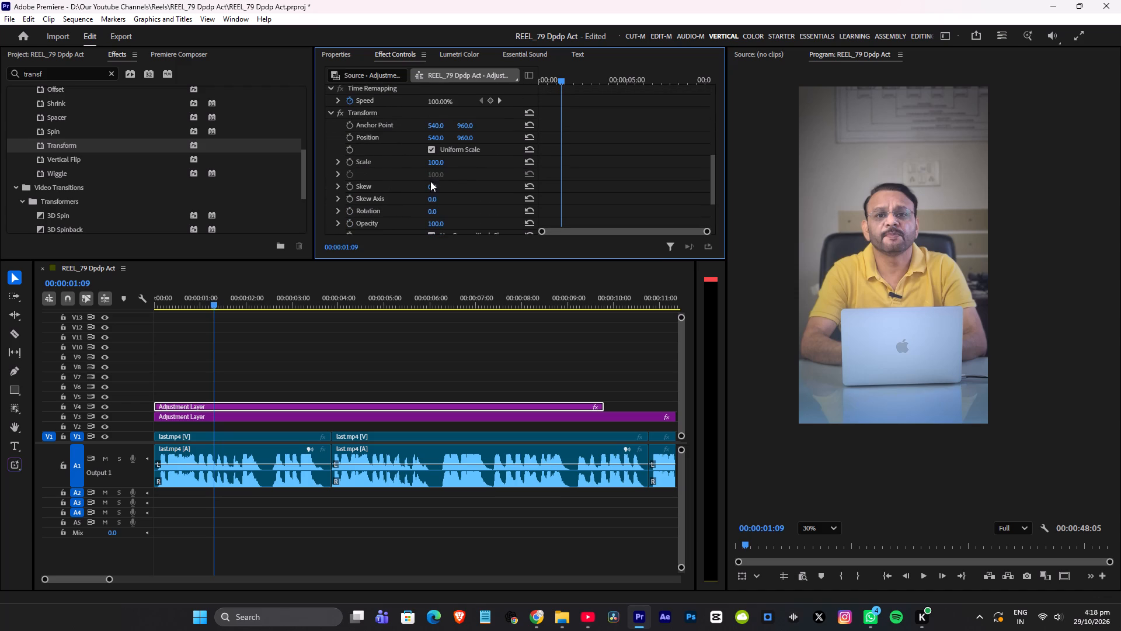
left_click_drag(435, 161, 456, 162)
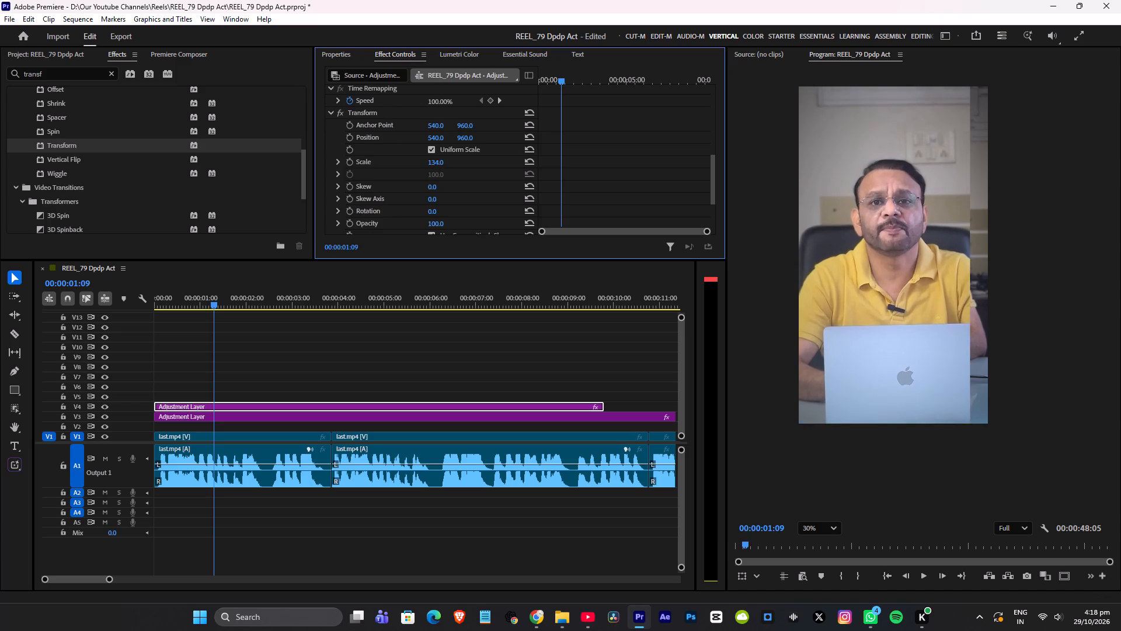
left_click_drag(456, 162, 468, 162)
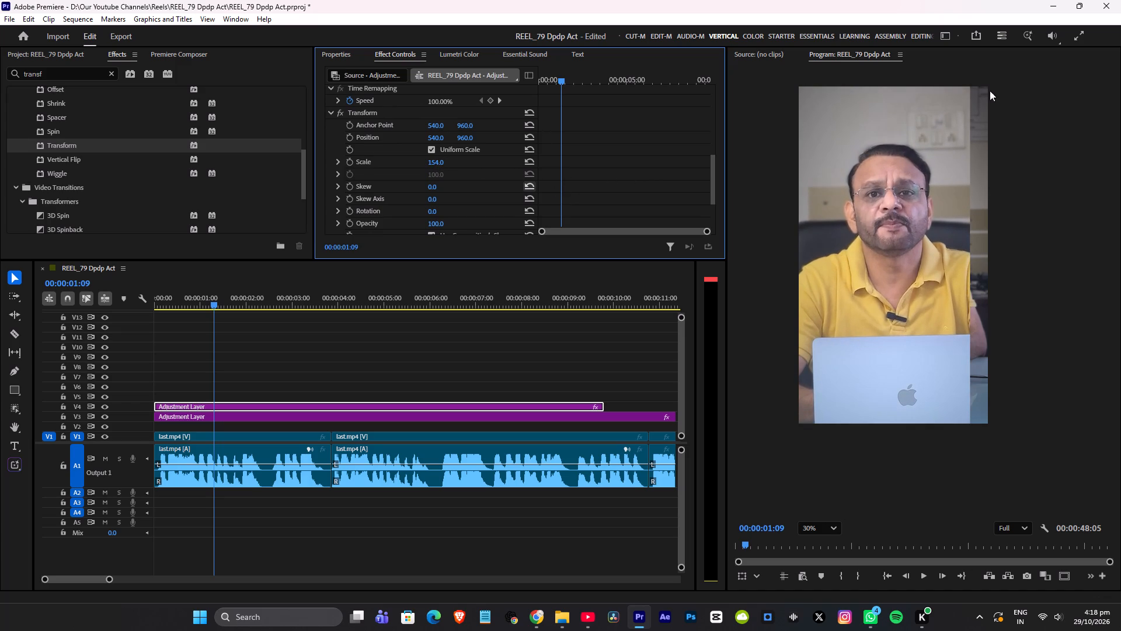
Reset the V4 adjustment layer's Motion position, scale and anchor point to their defaults.
scroll(399, 151, "up", 9)
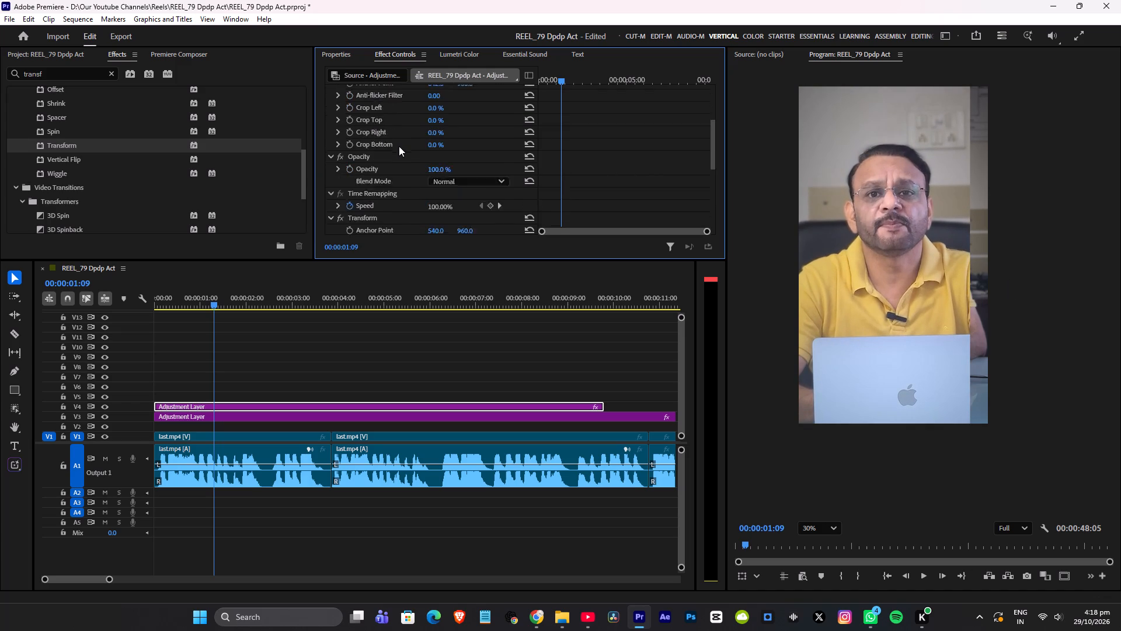
scroll(399, 146, "up", 13)
left_click(408, 113)
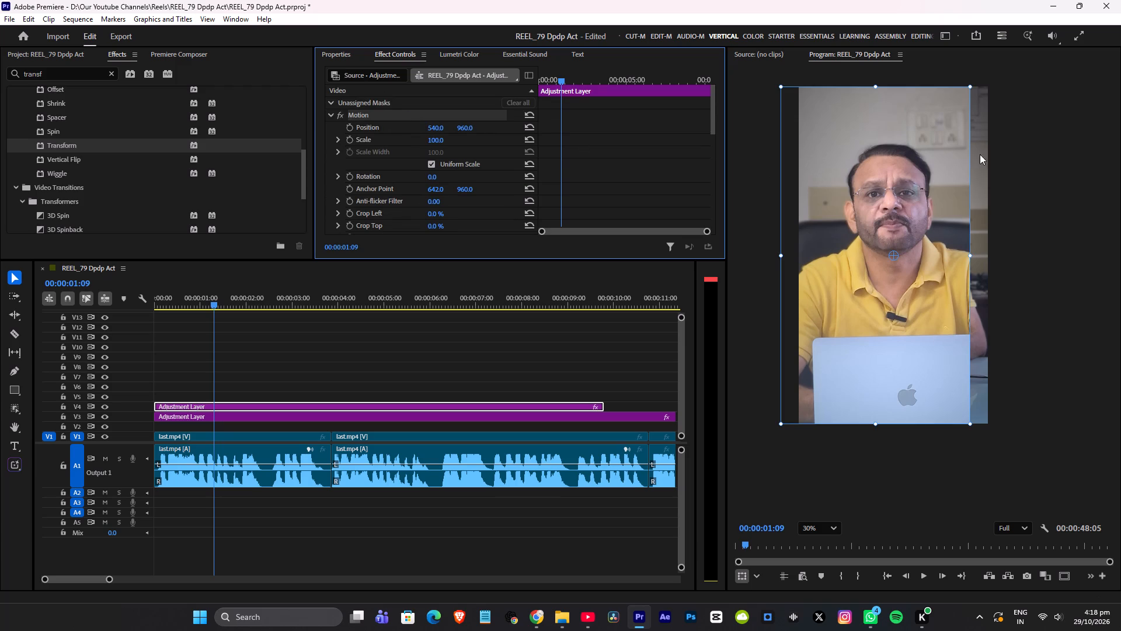
left_click(530, 127)
left_click(530, 138)
double_click(530, 138)
double_click(529, 130)
scroll(507, 158, "down", 2)
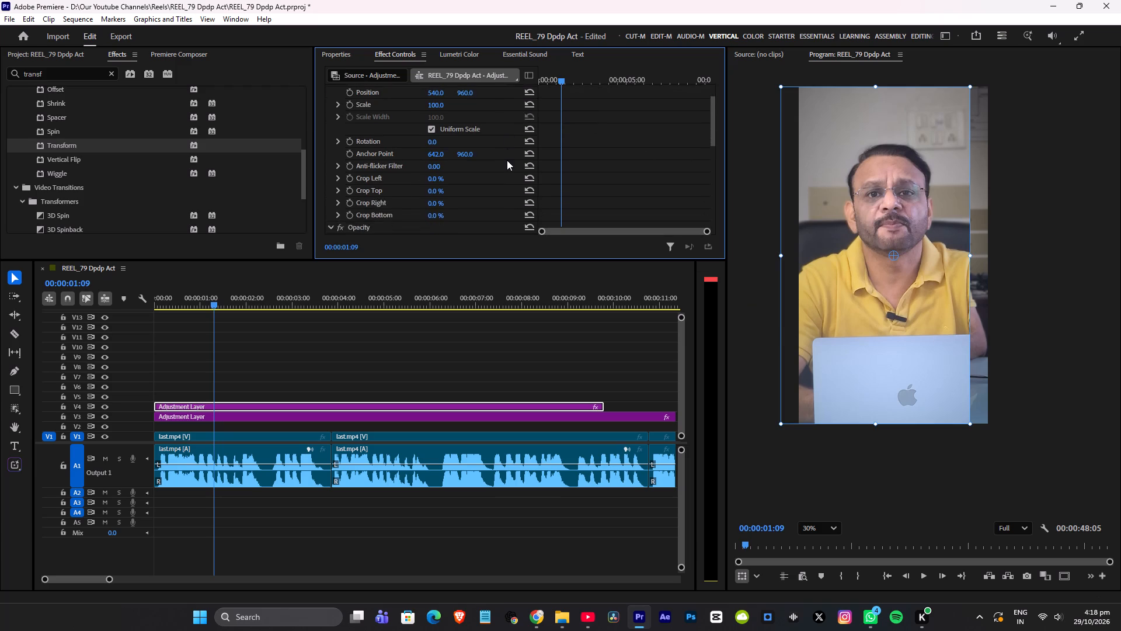
scroll(507, 160, "down", 2)
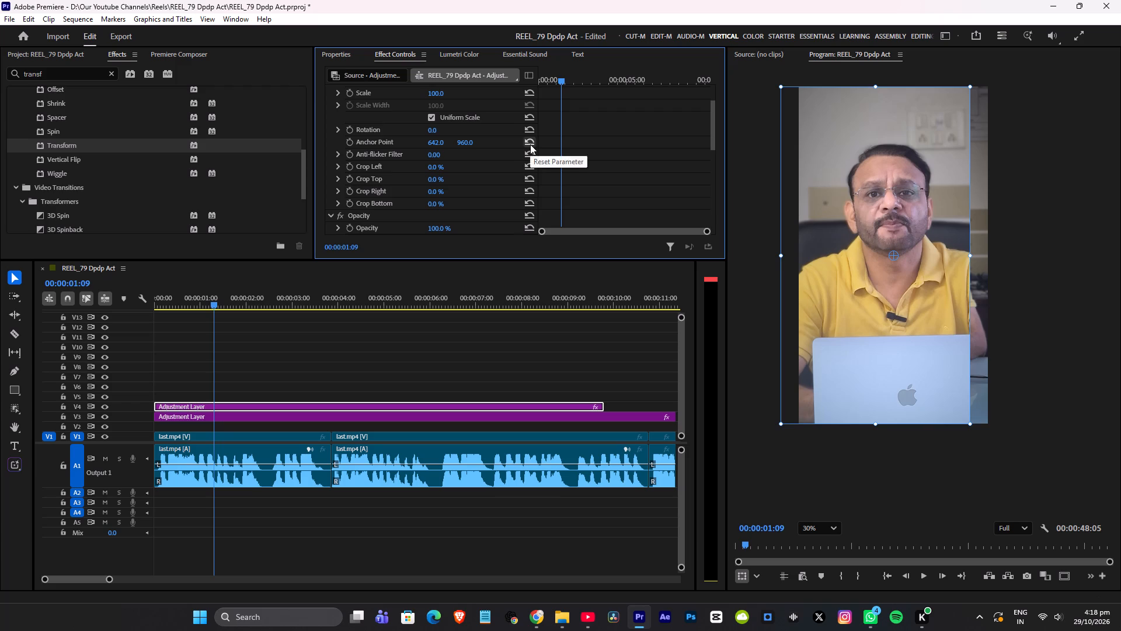
left_click(530, 144)
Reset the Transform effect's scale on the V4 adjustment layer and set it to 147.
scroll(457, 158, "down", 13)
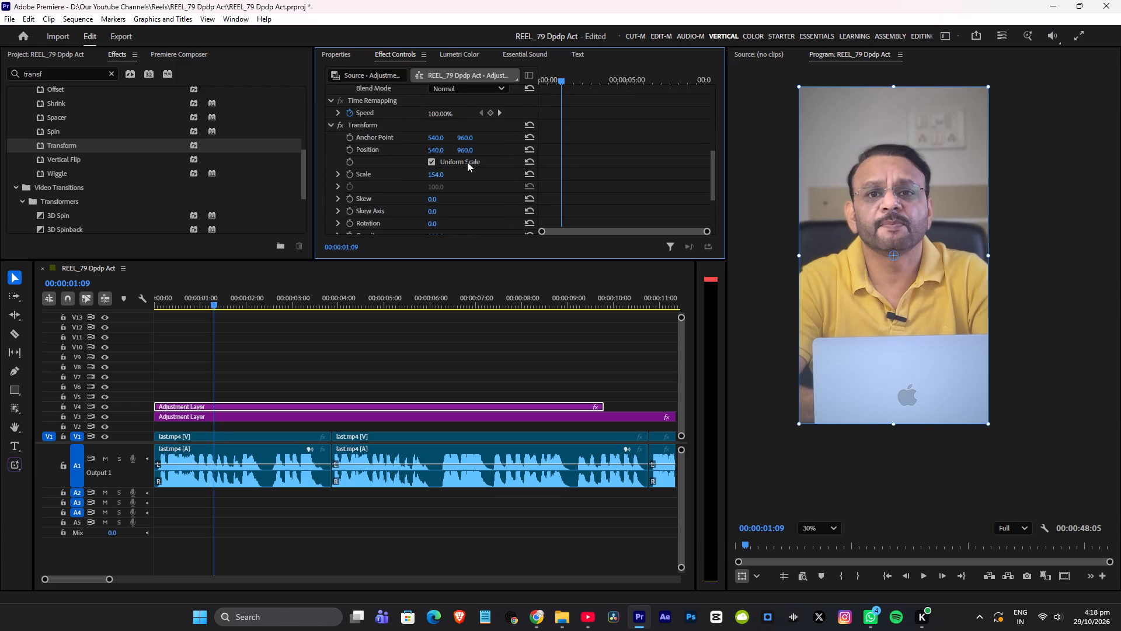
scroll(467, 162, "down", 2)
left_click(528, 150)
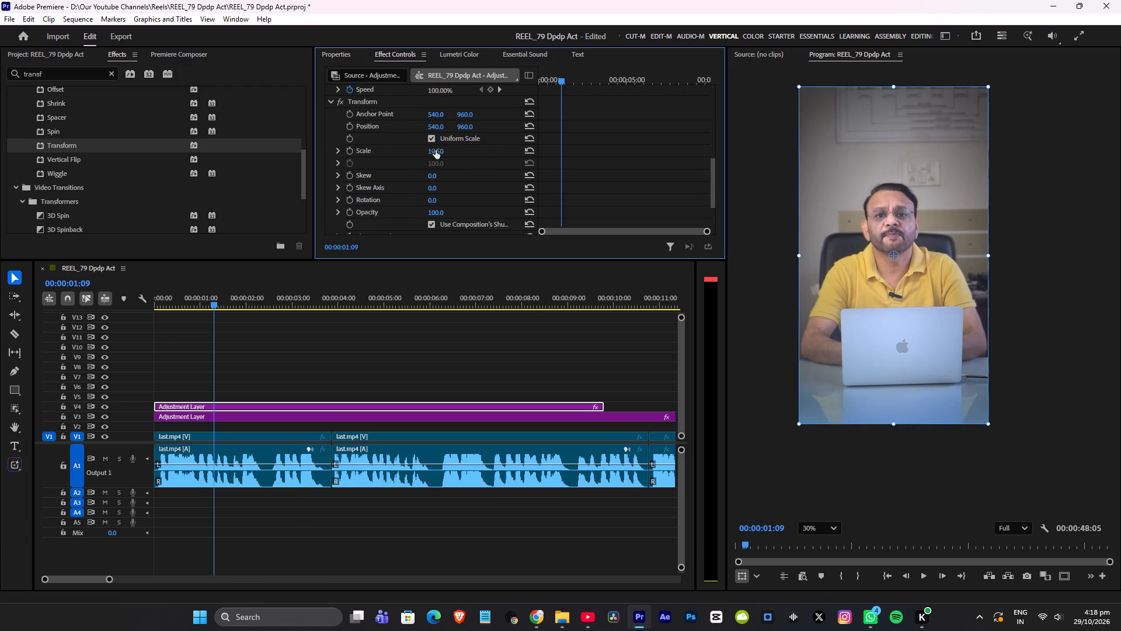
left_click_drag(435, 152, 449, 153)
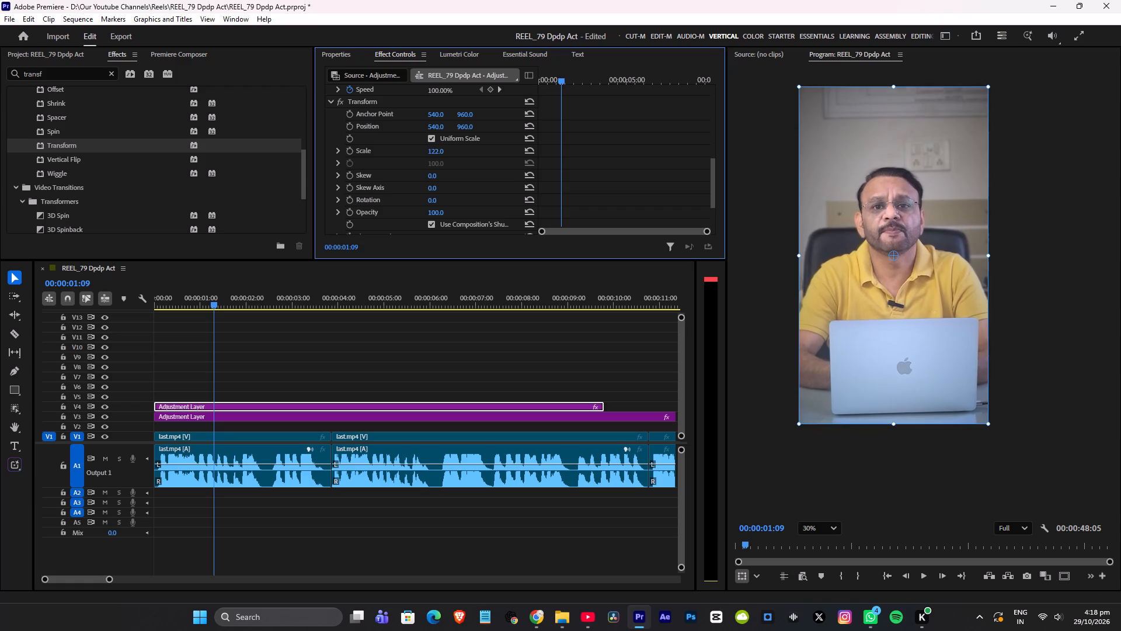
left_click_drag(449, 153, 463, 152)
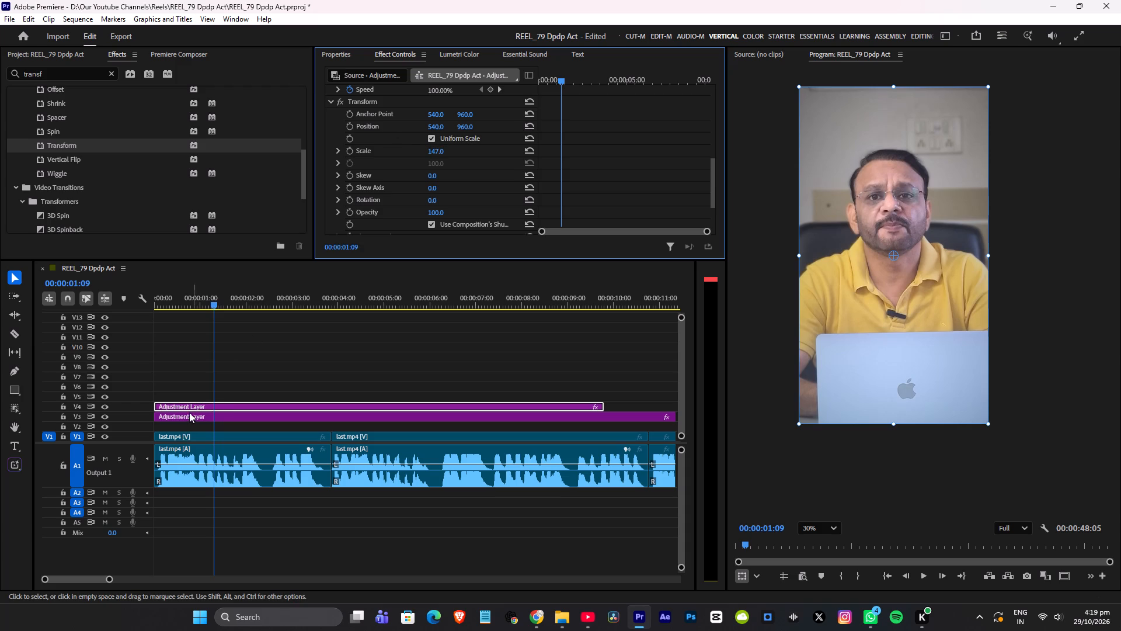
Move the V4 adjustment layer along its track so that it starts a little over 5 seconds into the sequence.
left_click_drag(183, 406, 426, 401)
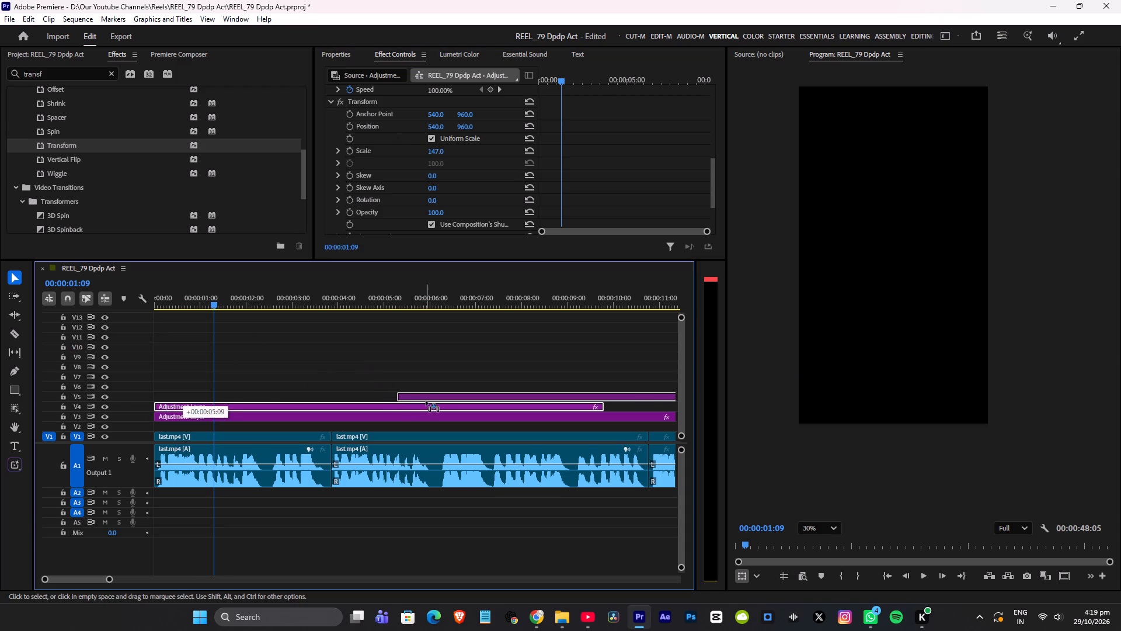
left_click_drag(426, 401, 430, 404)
Align the start of the V4 adjustment layer with the cut to the second last.mp4 clip and play across the cut.
left_click(305, 292)
left_click(342, 333)
key("space")
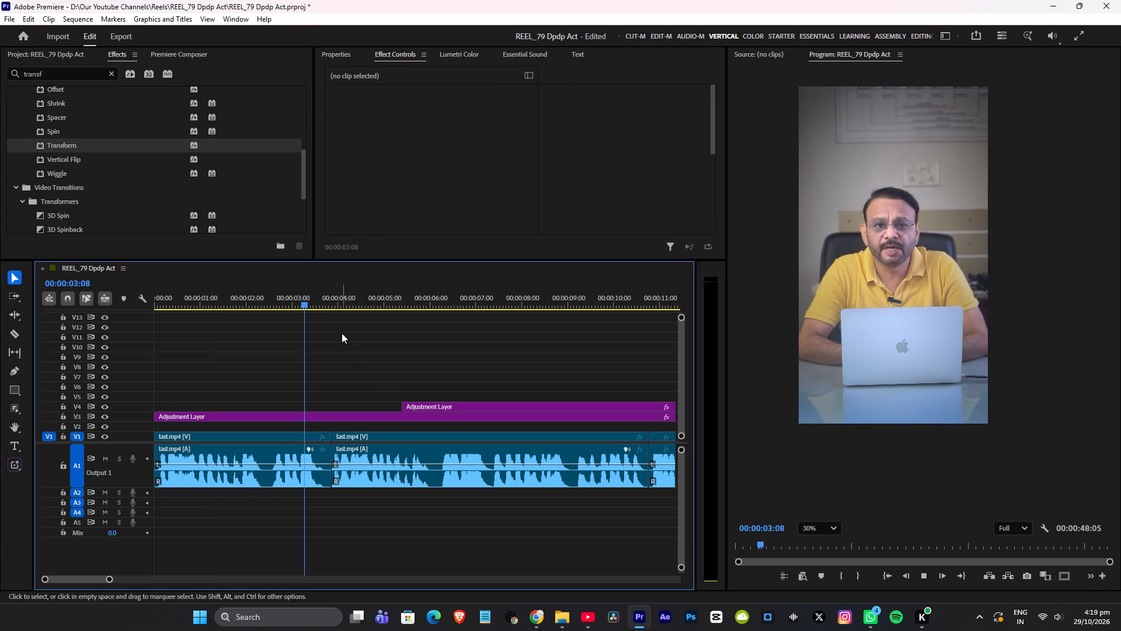
key("space")
left_click(311, 299)
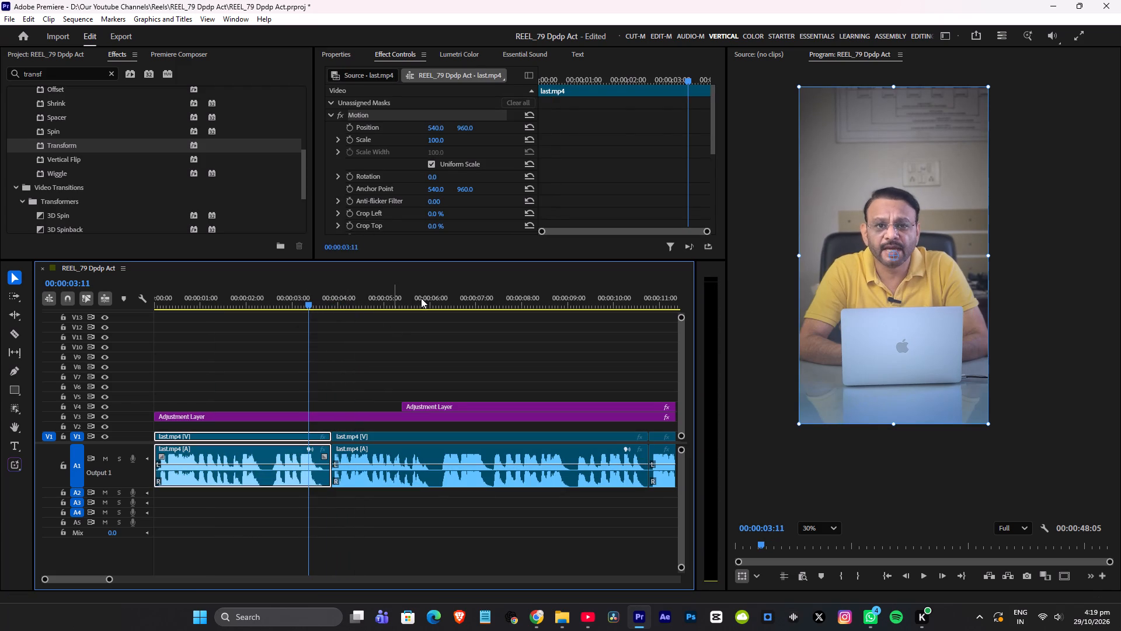
key("space")
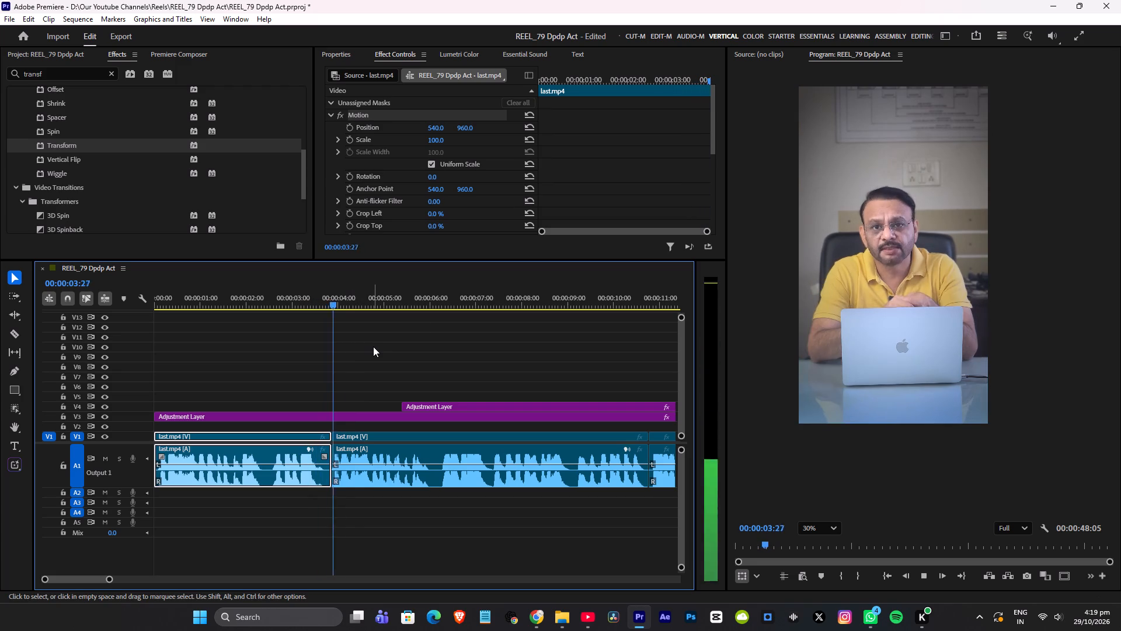
key("space")
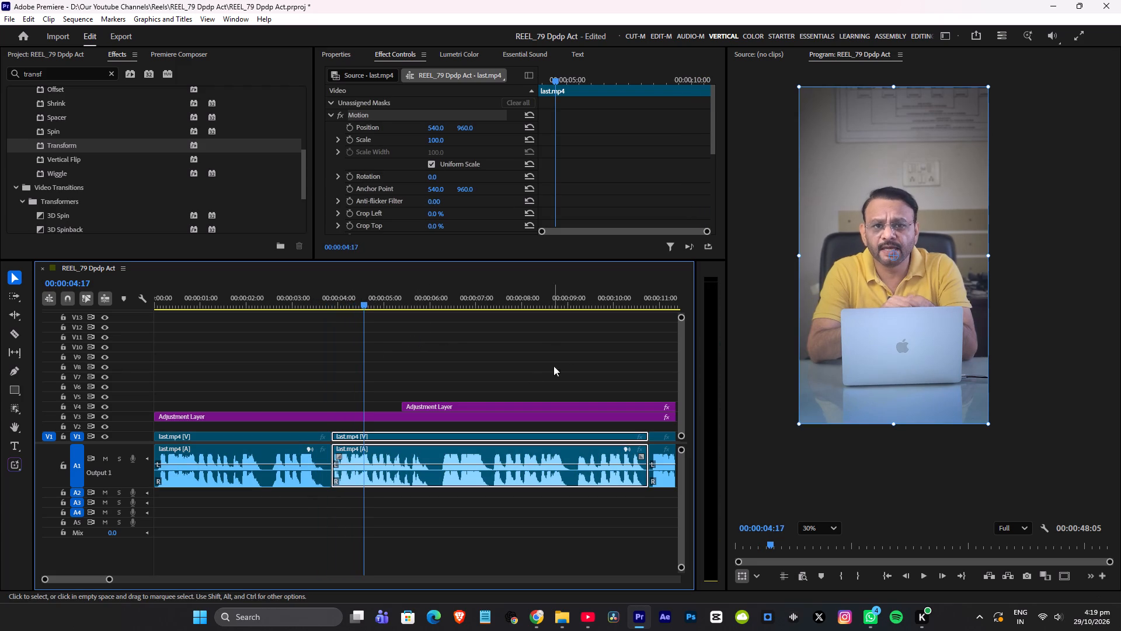
left_click(453, 402)
left_click_drag(462, 405, 371, 400)
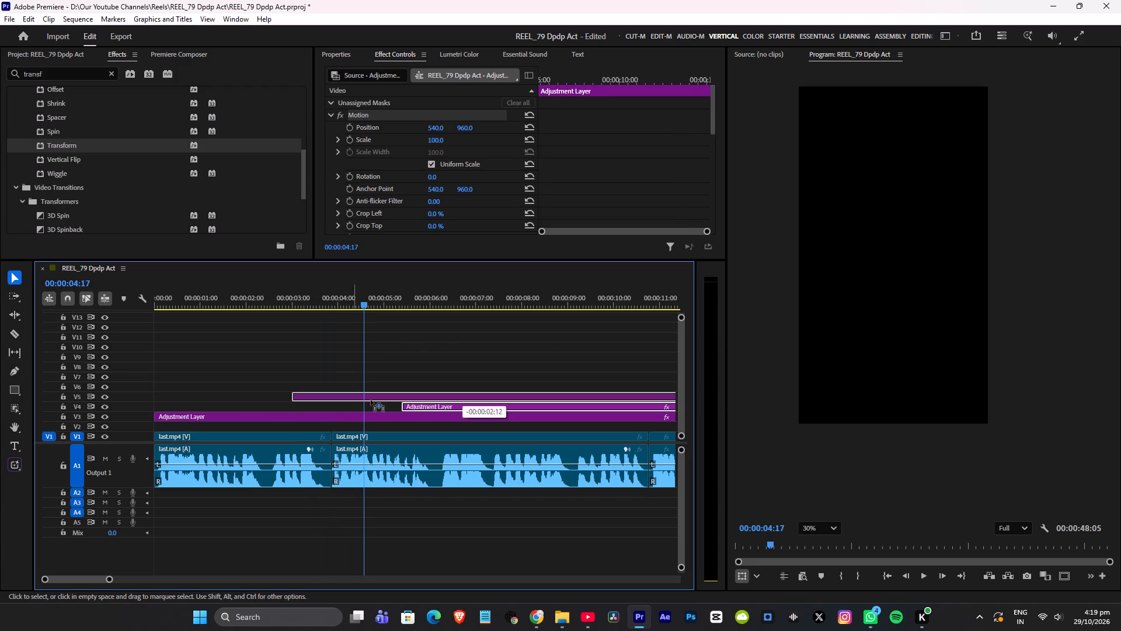
left_click_drag(371, 400, 387, 408)
left_click(284, 300)
key("space")
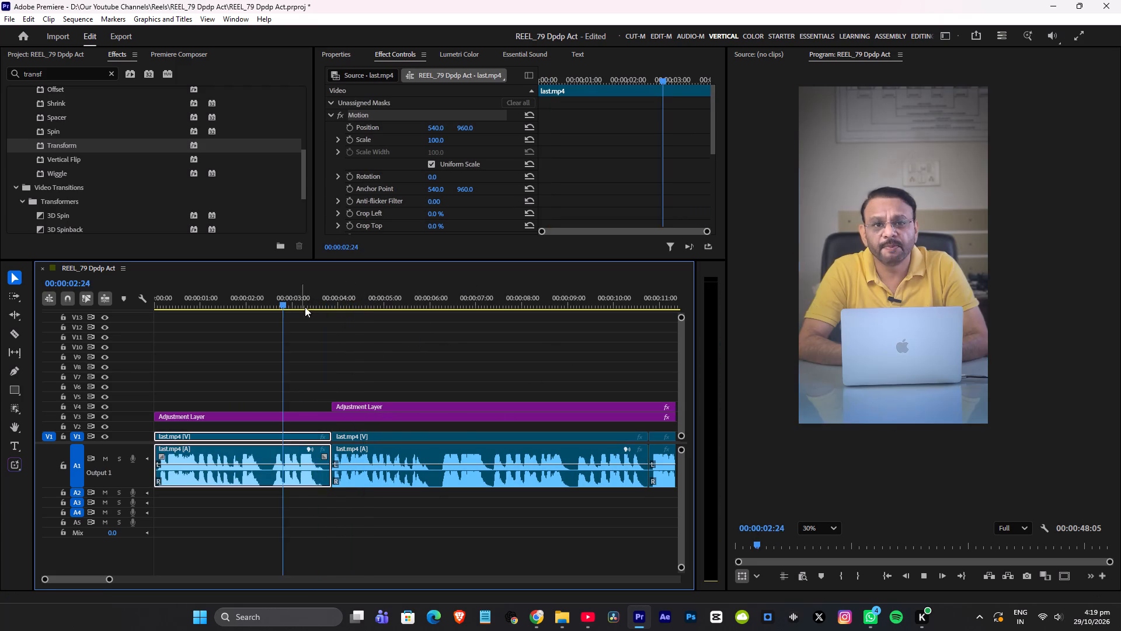
key("space")
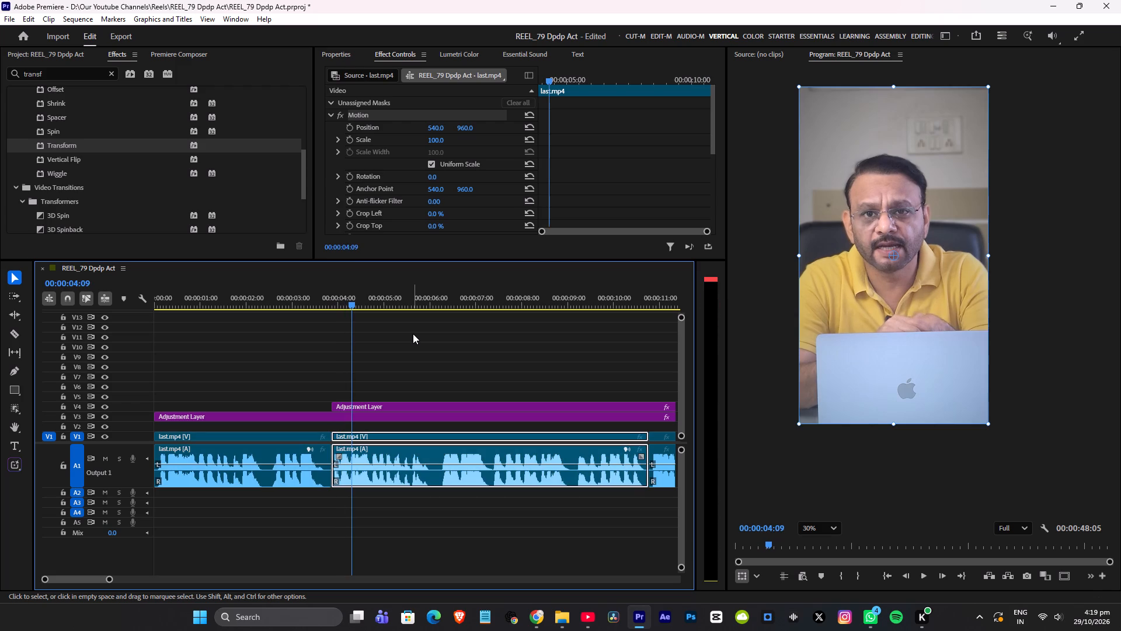
Set the Transform effect's scale on the V4 adjustment layer to 160.
scroll(403, 338, "down", 3)
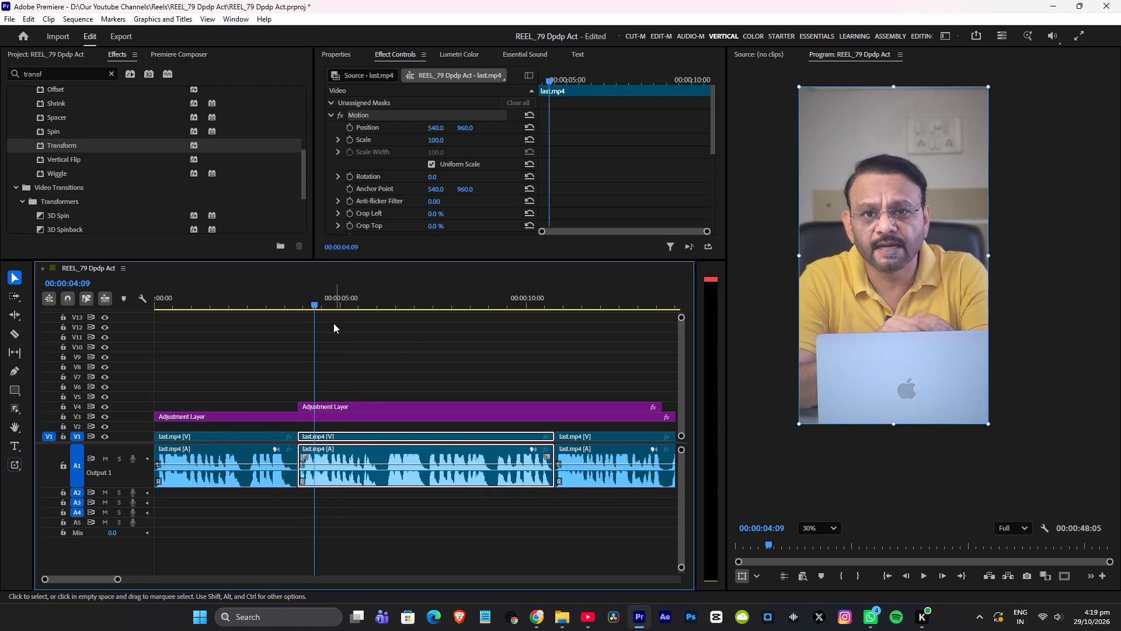
left_click(336, 305)
left_click(334, 405)
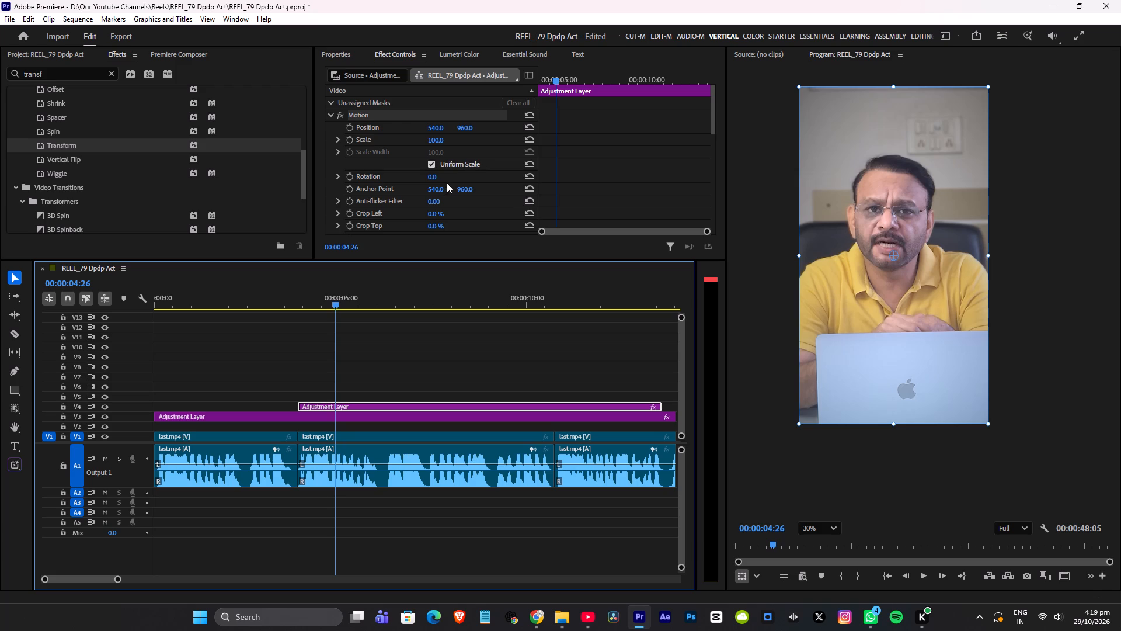
scroll(448, 162, "down", 11)
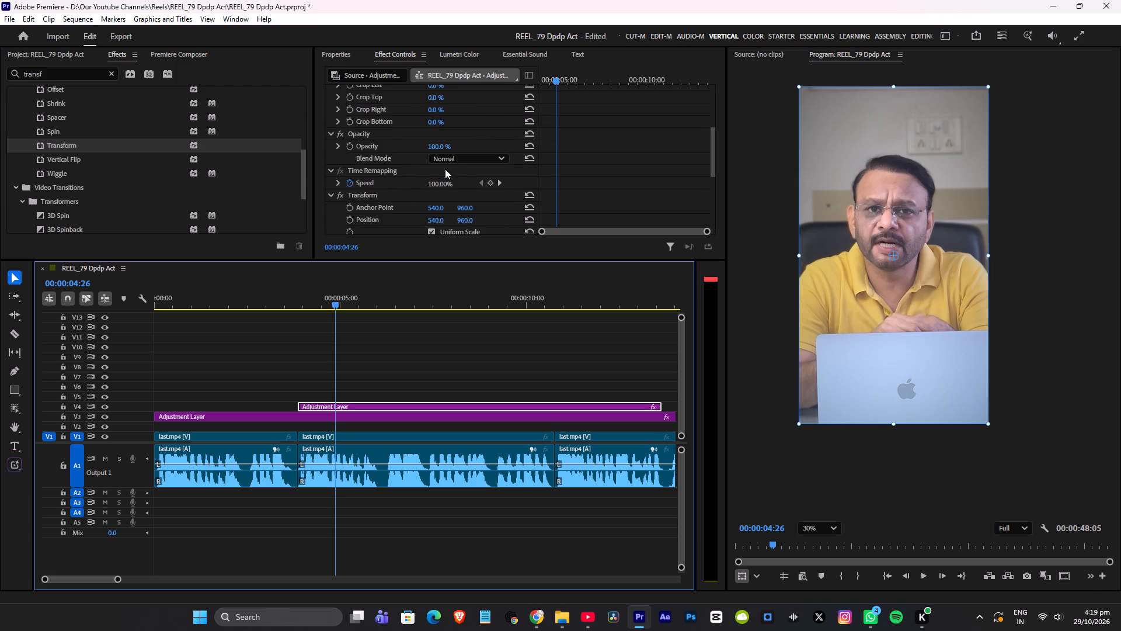
scroll(447, 220, "down", 4)
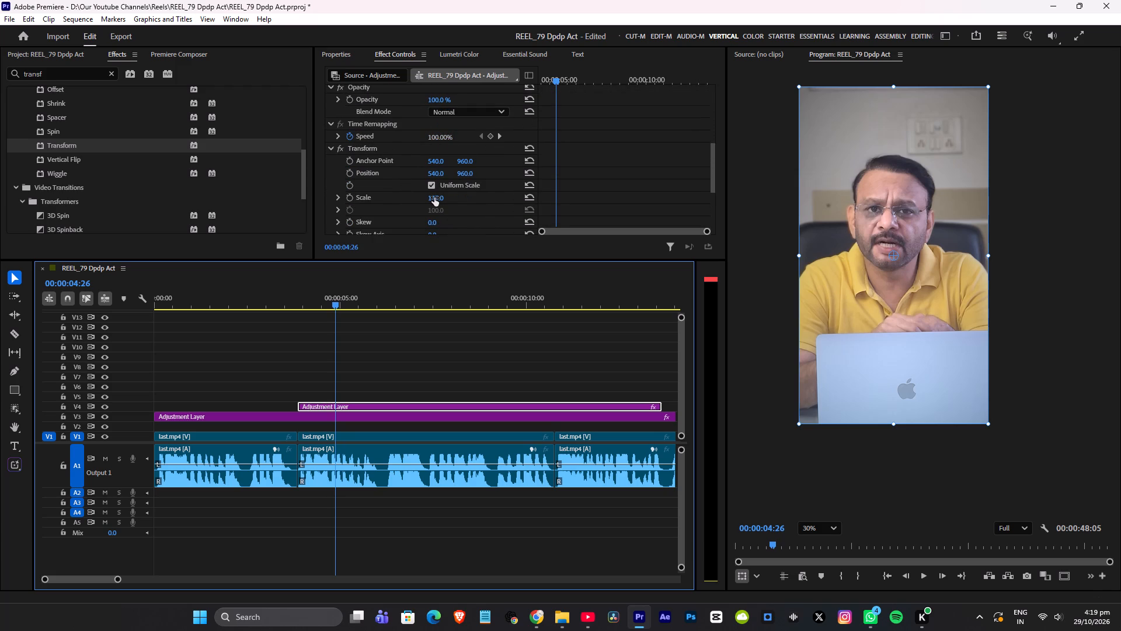
left_click_drag(434, 197, 459, 196)
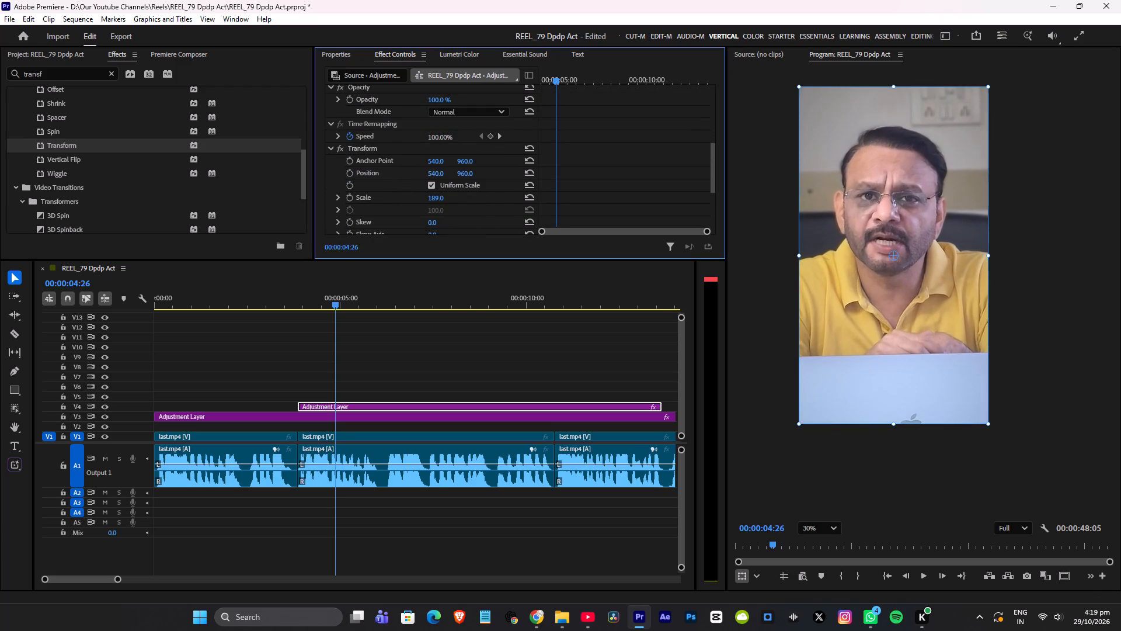
left_click_drag(459, 196, 369, 219)
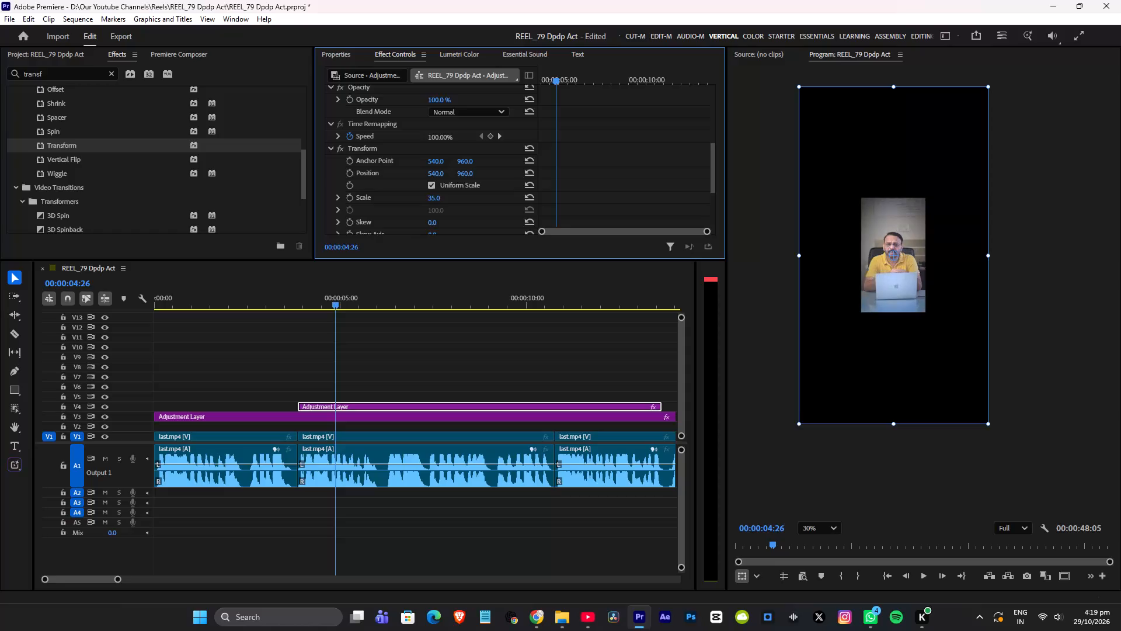
left_click_drag(369, 219, 394, 217)
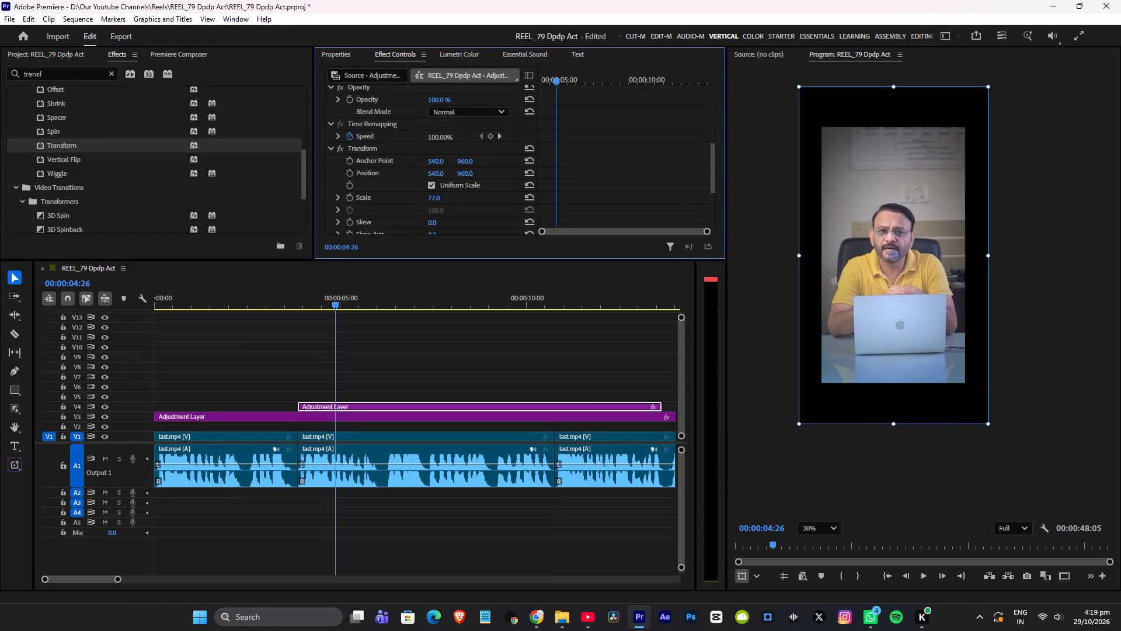
left_click_drag(394, 217, 425, 214)
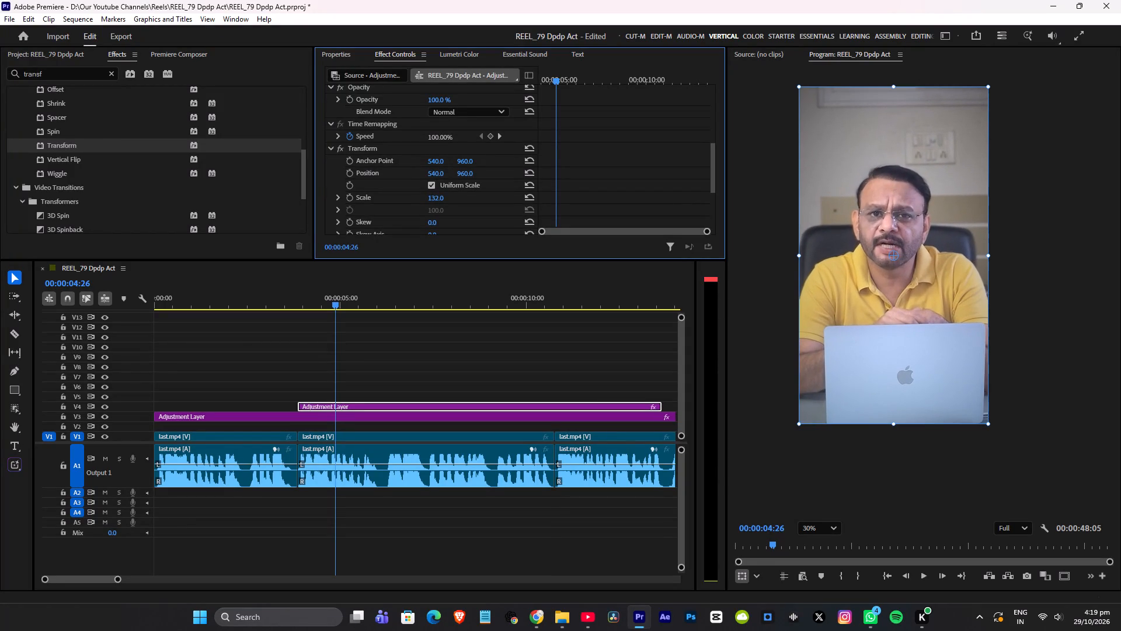
left_click_drag(425, 214, 448, 211)
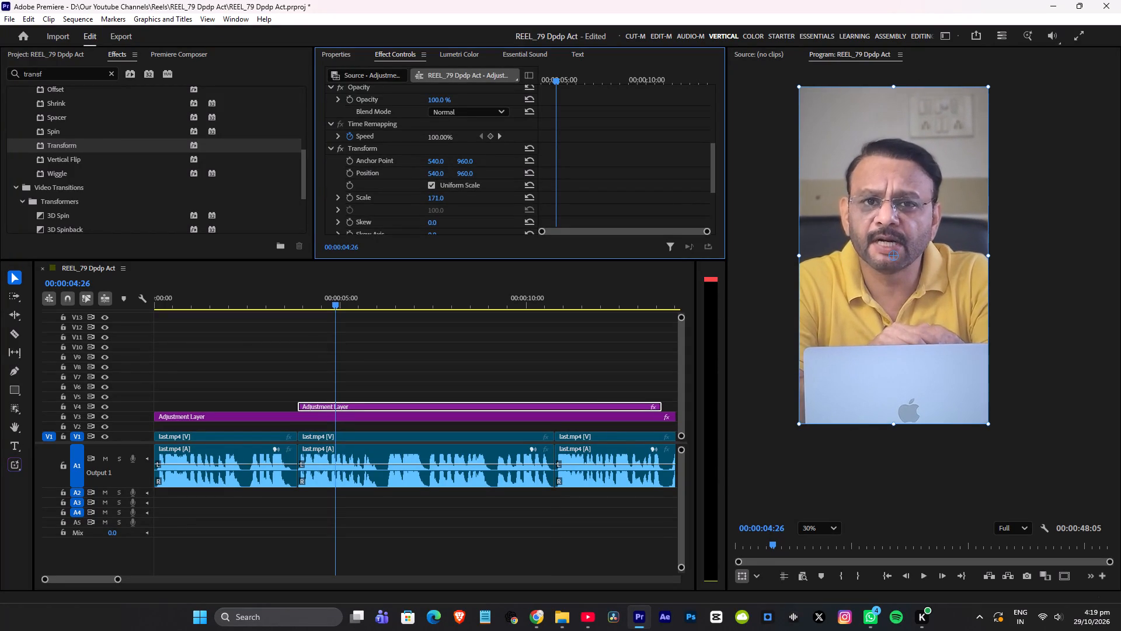
left_click_drag(448, 211, 441, 213)
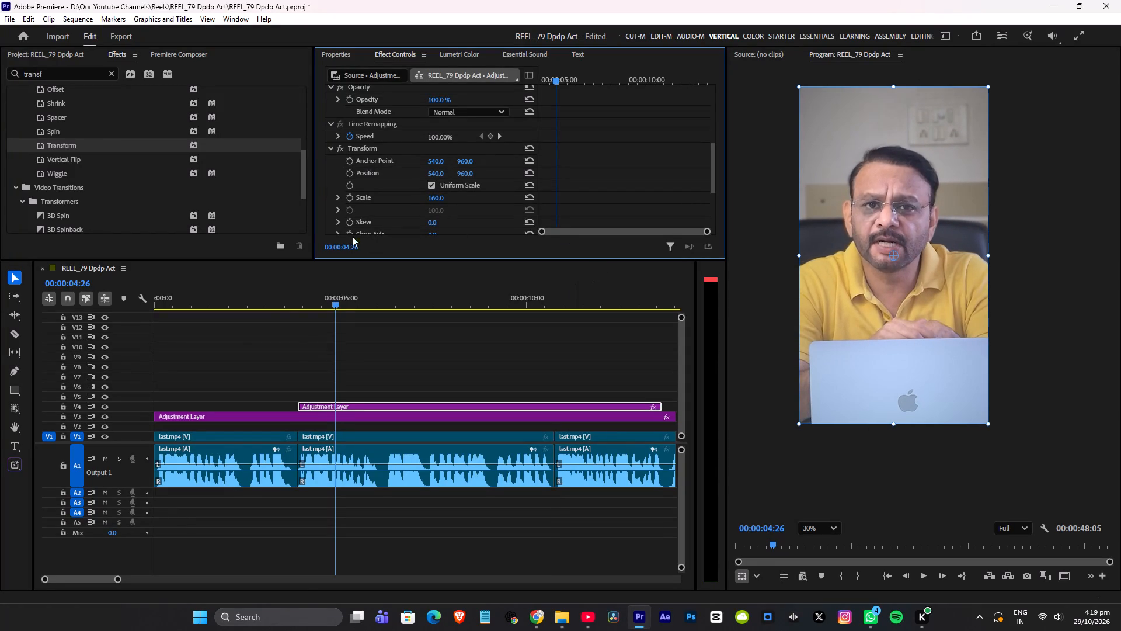
Play across the cut where the V4 adjustment layer's zoom begins, and save the project.
left_click_drag(267, 302, 260, 305)
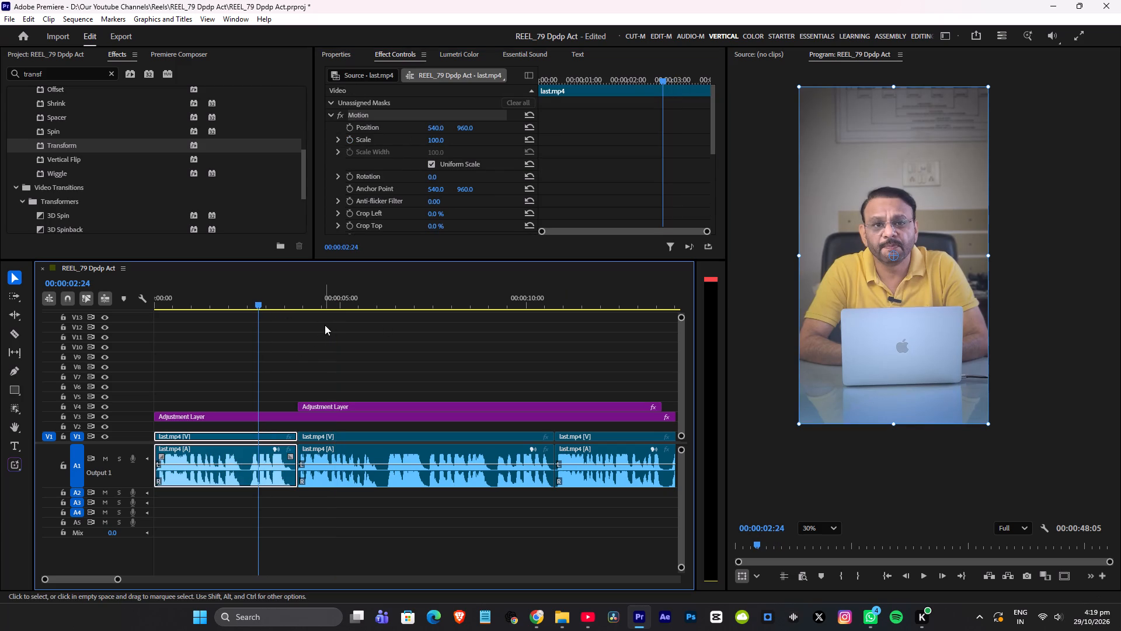
left_click_drag(274, 297, 237, 312)
key("space")
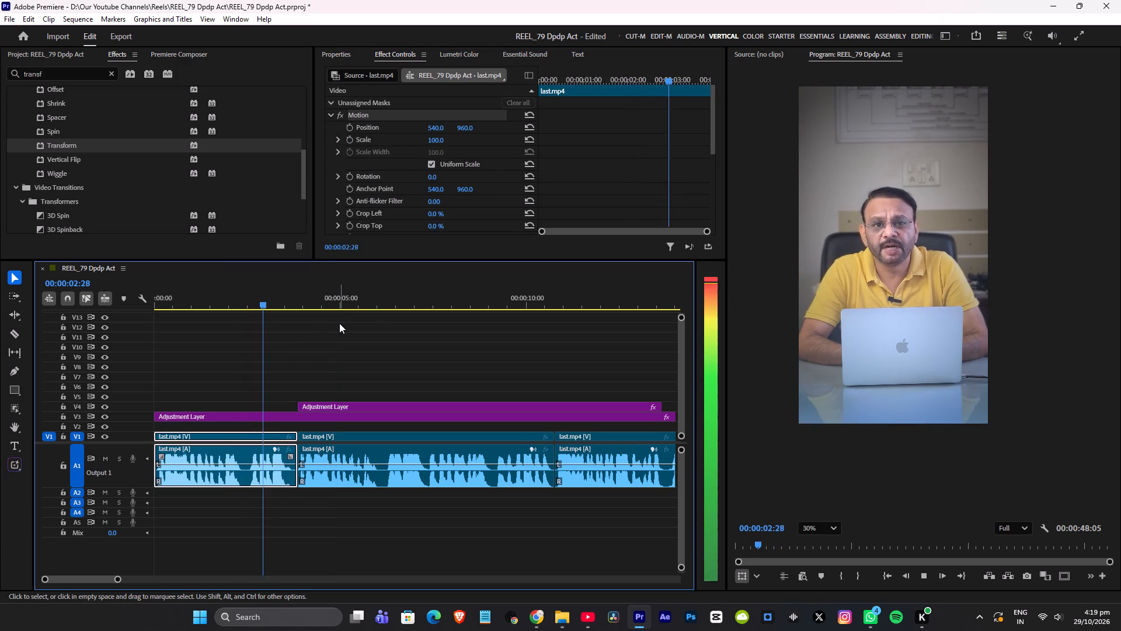
key("space")
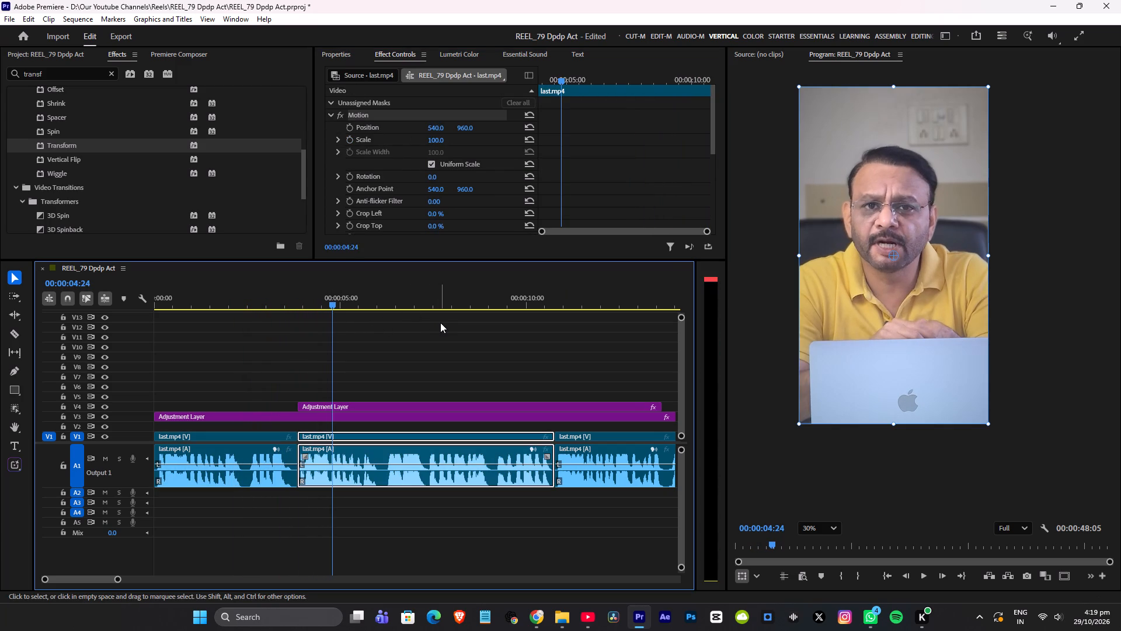
key("ctrl+s")
scroll(411, 351, "down", 3, "alt")
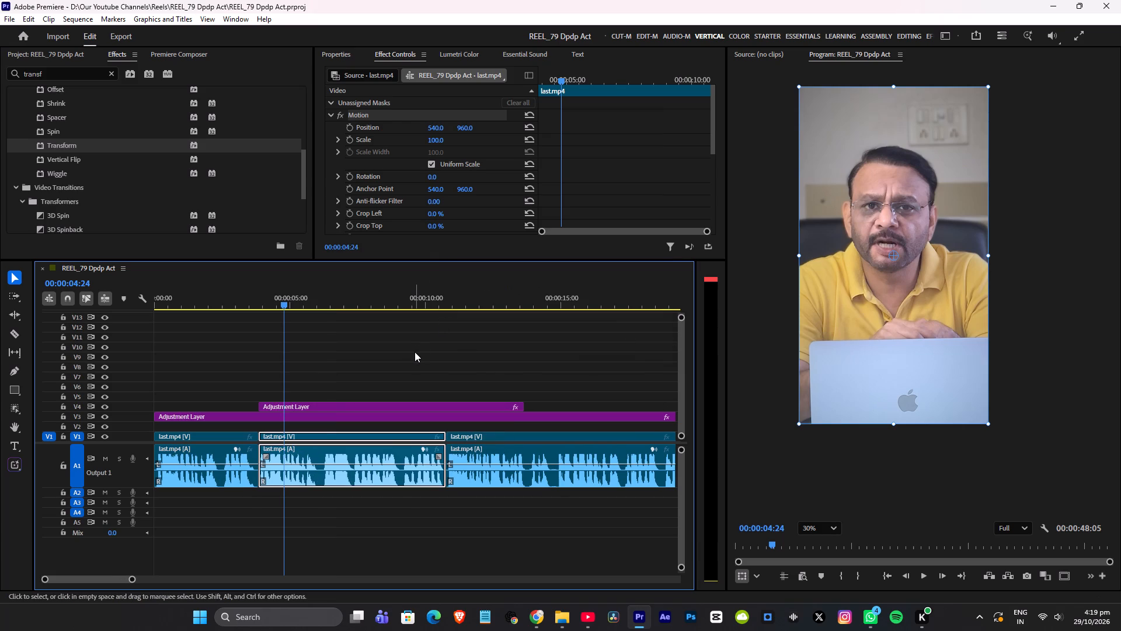
key("ctrl+s")
Replay the opening of the sequence and the cut into the zoomed second clip to check the punch-in.
scroll(312, 378, "up", 10)
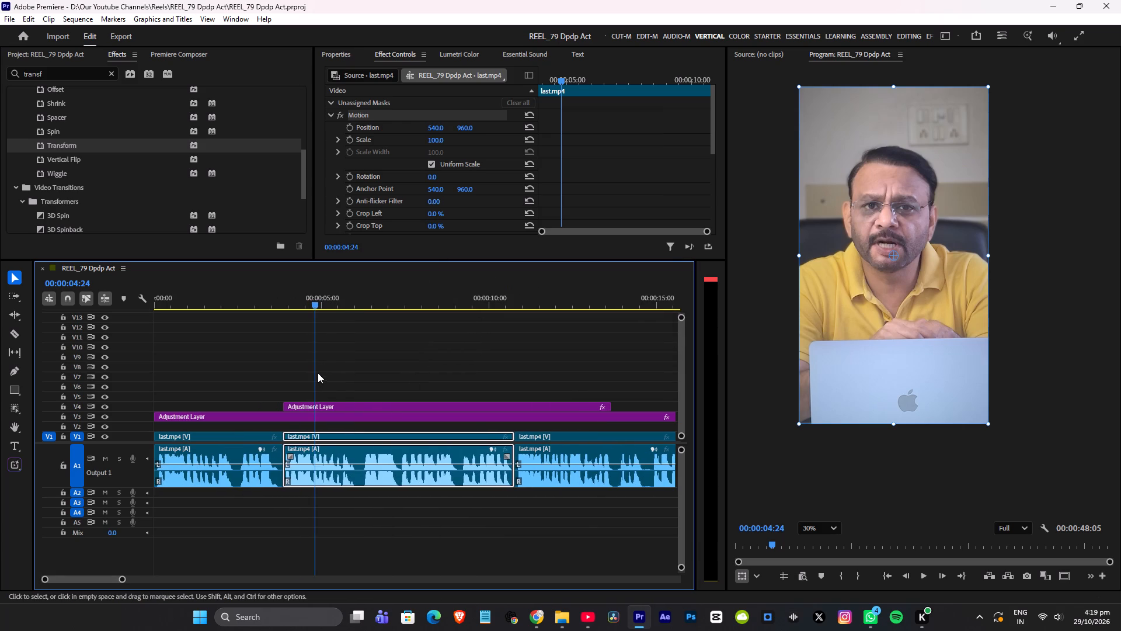
scroll(318, 373, "up", 1)
left_click(323, 407)
left_click(272, 291)
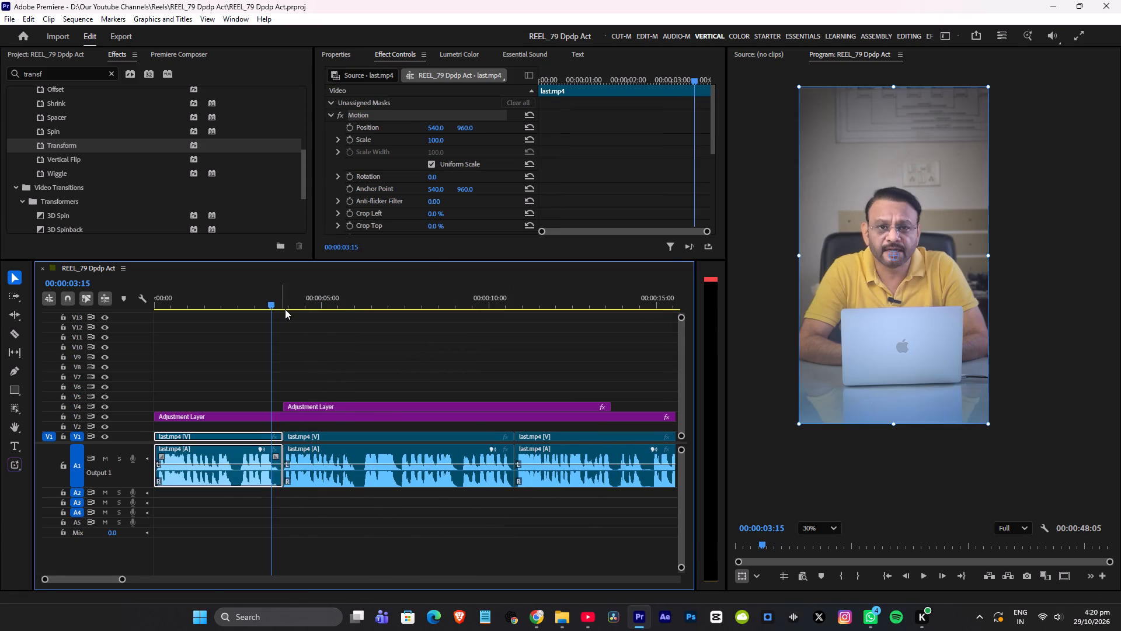
key("space")
key("space")
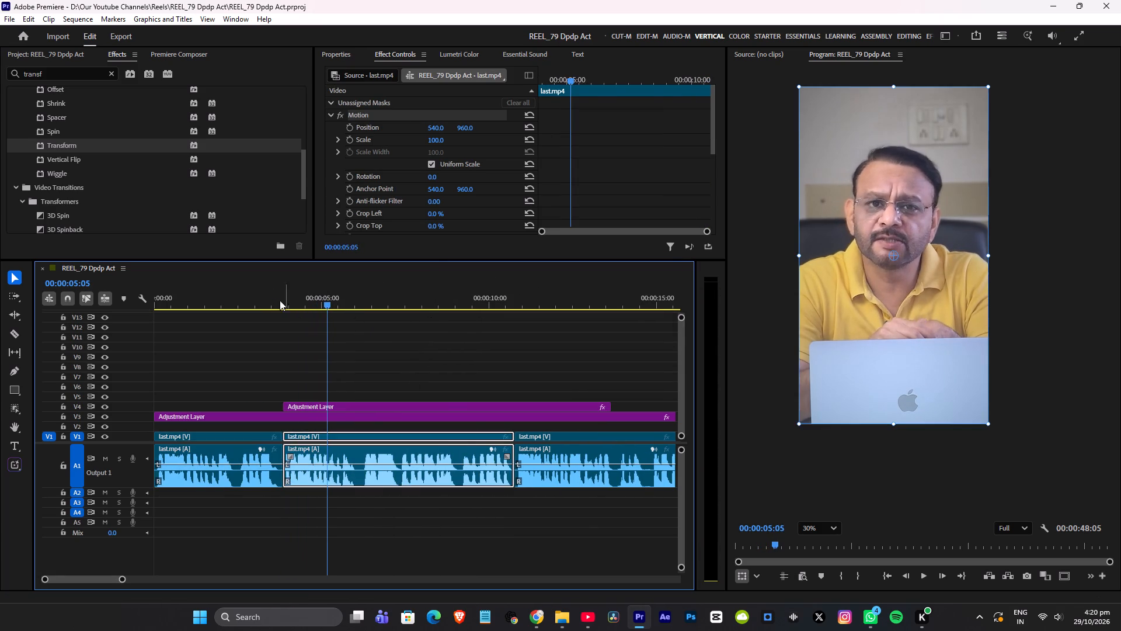
left_click_drag(247, 291, 0, 335)
key("ctrl+s")
key("space")
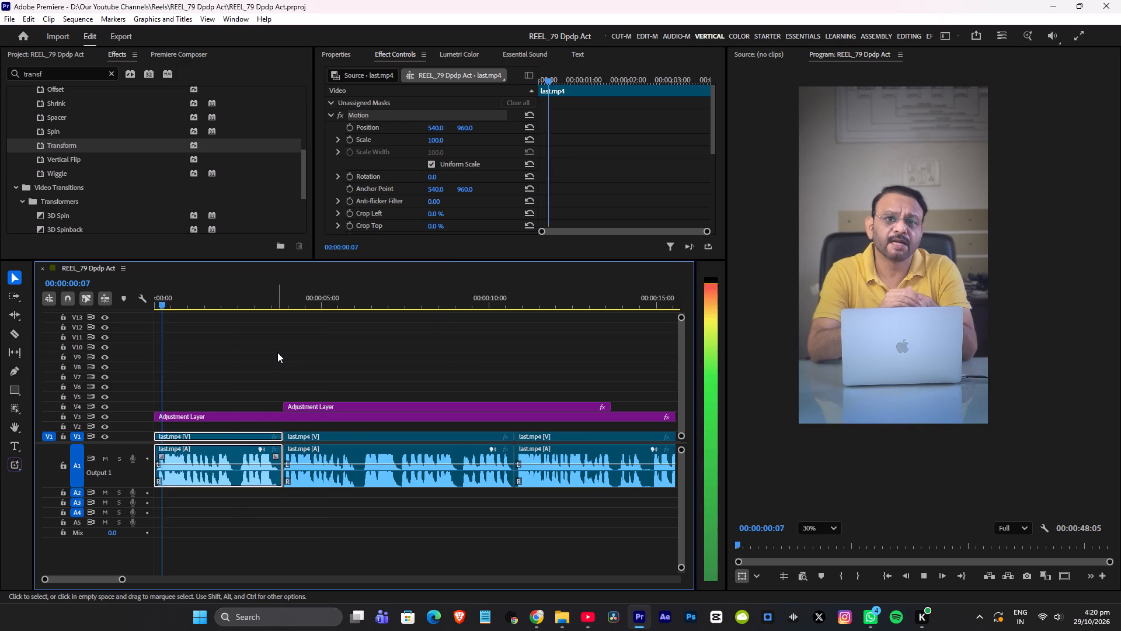
scroll(277, 352, "up", 5, "alt")
left_click(351, 301)
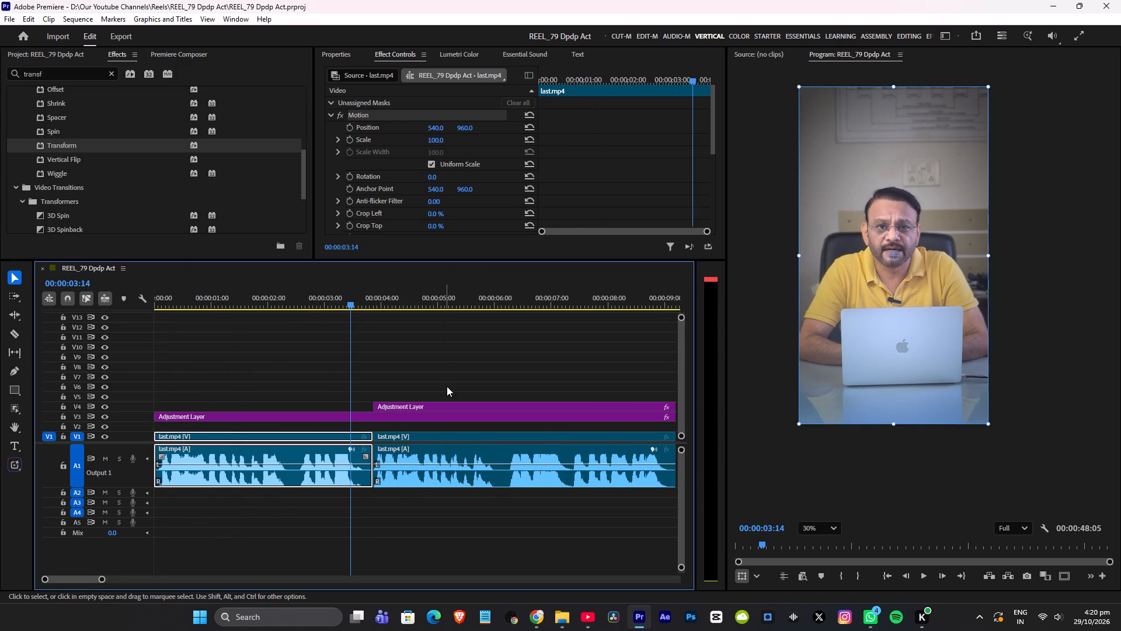
left_click(427, 347)
key("space")
Trim the end of the V4 adjustment layer back to the end of the second last.mp4 clip.
scroll(427, 347, "down", 4)
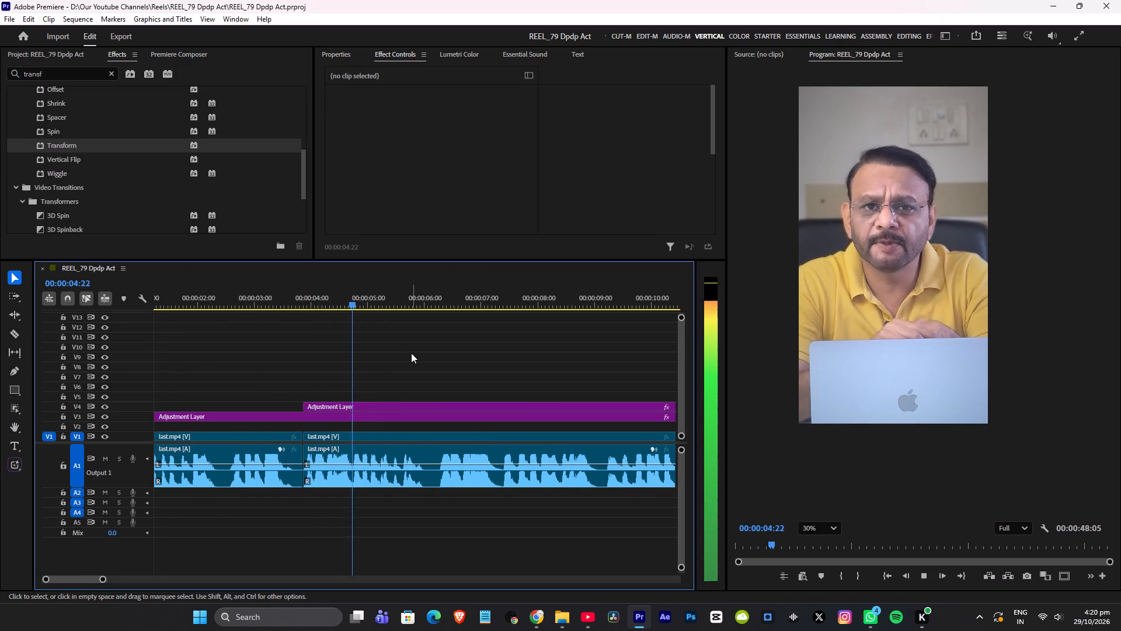
scroll(410, 351, "down", 11, "alt")
left_click_drag(397, 403, 348, 414)
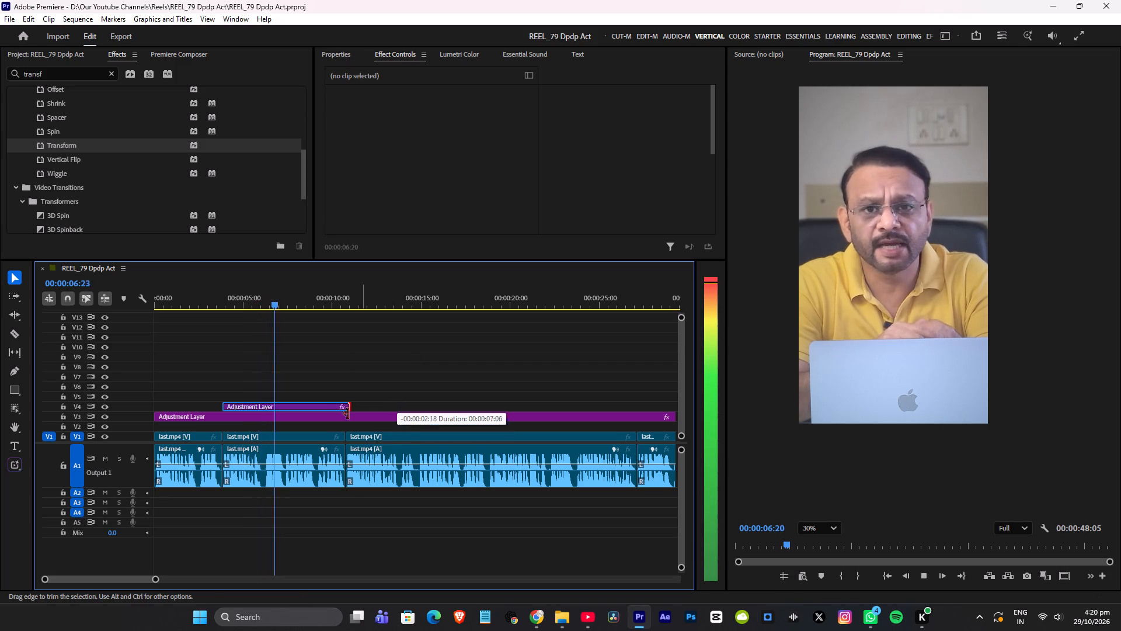
left_click_drag(348, 414, 344, 415)
key("space")
Rename the V4 adjustment layer as size.
left_click(294, 408)
right_click(294, 408)
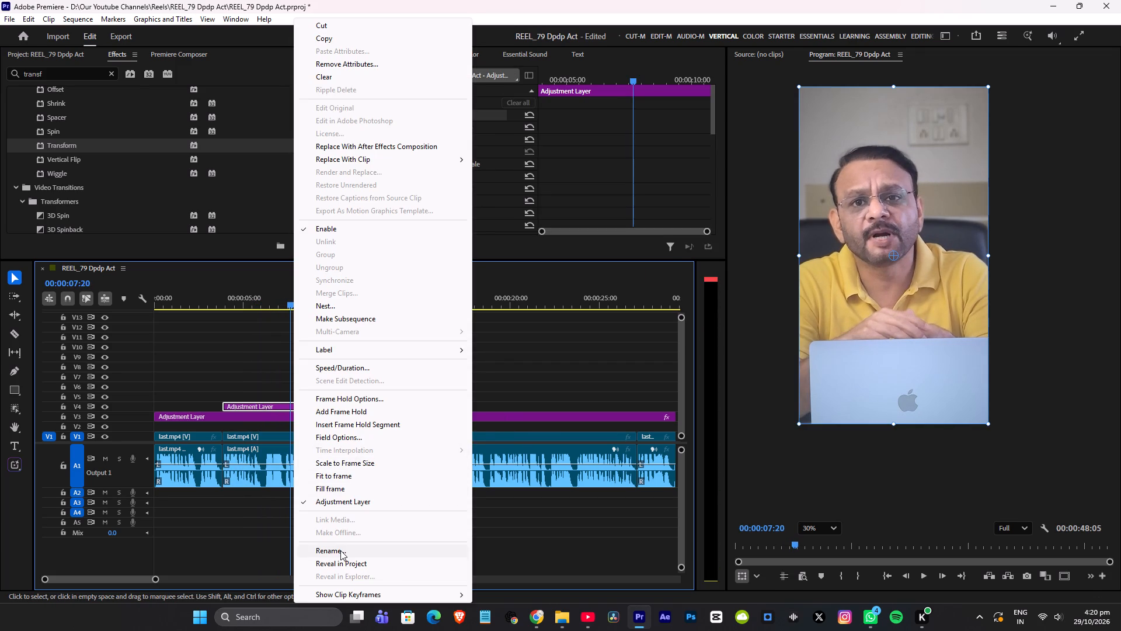
left_click(340, 550)
type("size")
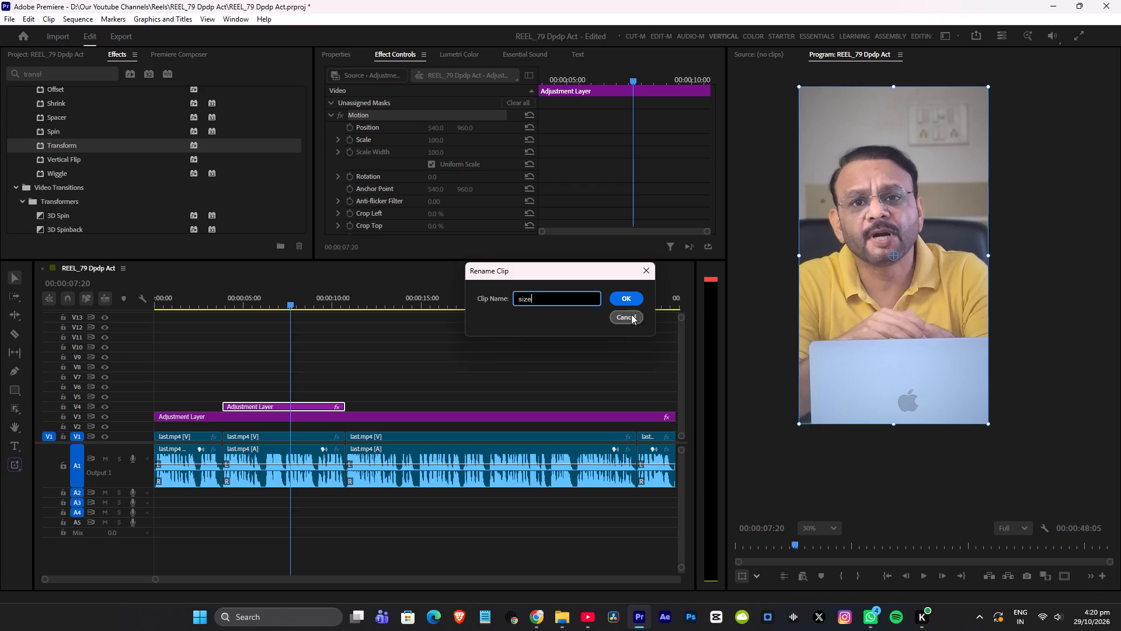
left_click(627, 302)
Rename the V3 adjustment layer as color.
left_click(262, 416)
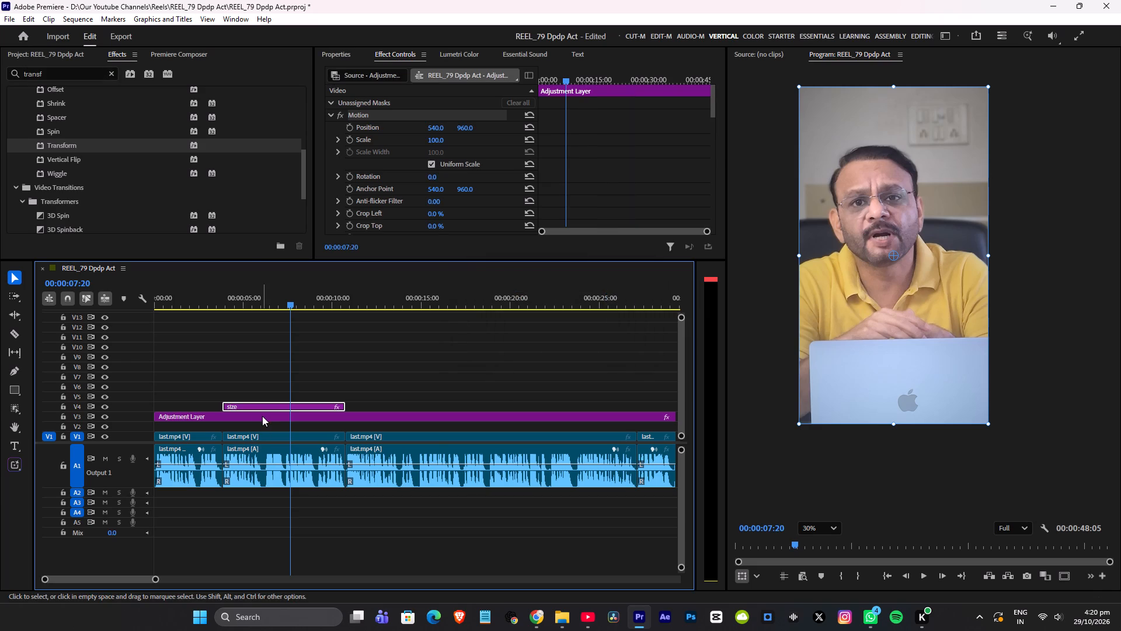
right_click(259, 419)
left_click(322, 550)
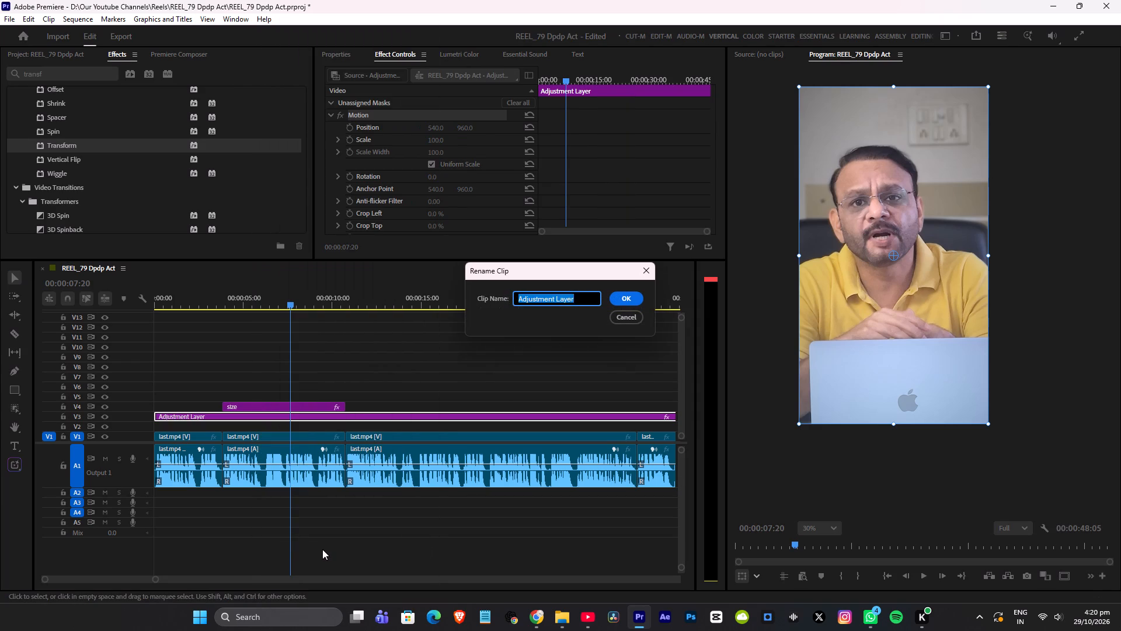
type("color")
key("Return")
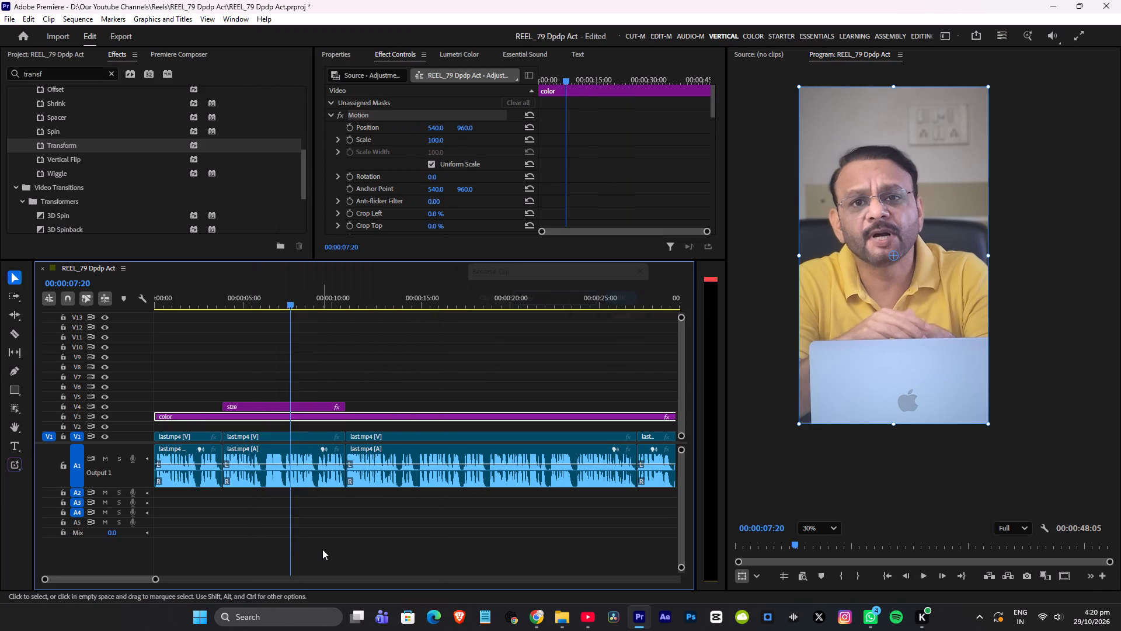
Save the project with the renamed adjustment layers.
left_click(298, 438)
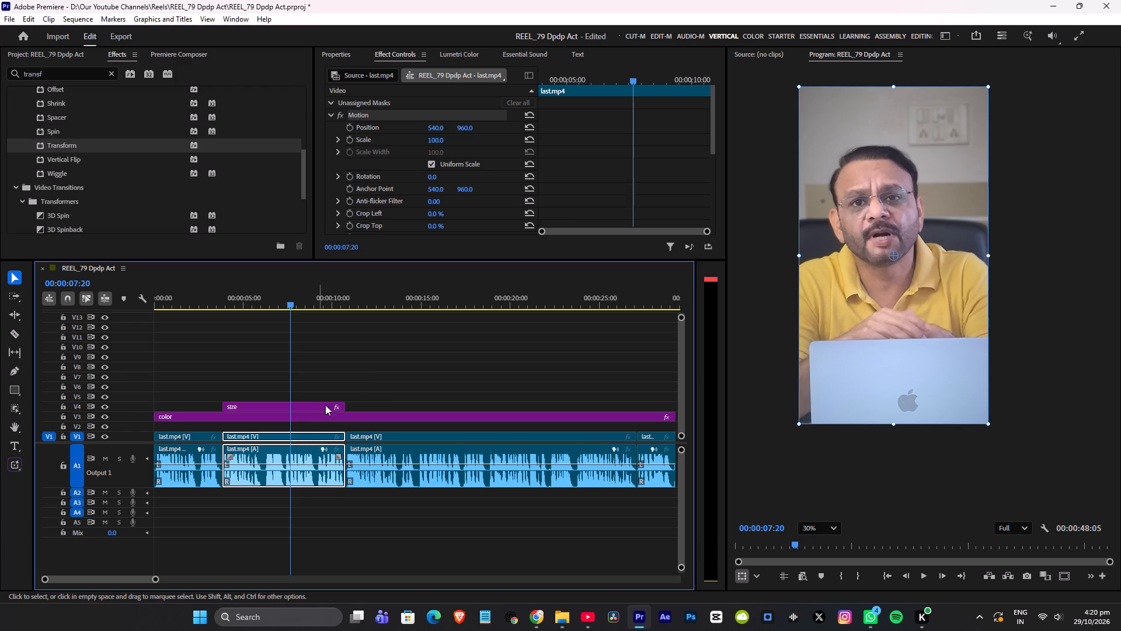
scroll(314, 367, "down", 5, "alt")
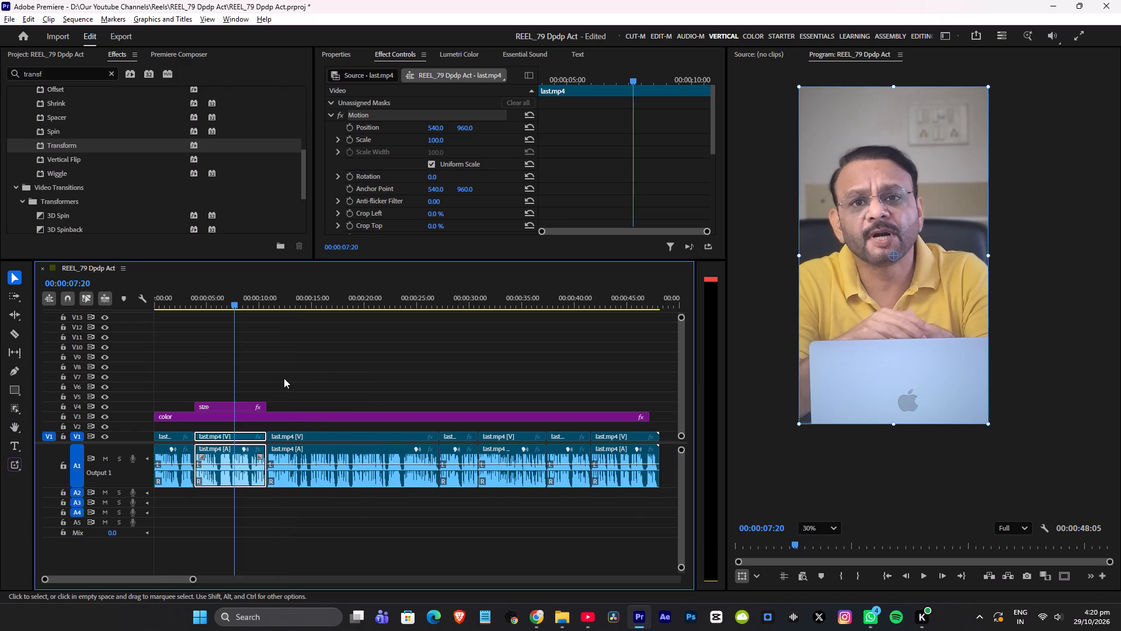
key("ctrl+s")
Play the sequence from its beginning into the fifth last.mp4 clip to review the takes and find another place for a punch-in.
scroll(250, 403, "up", 12, "alt")
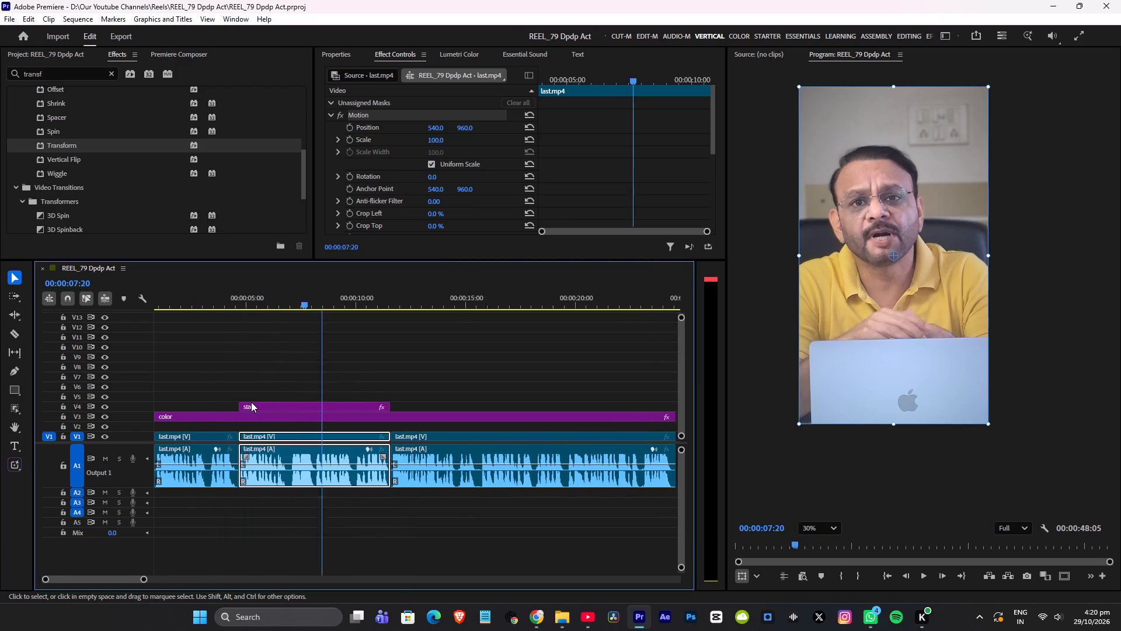
scroll(251, 402, "up", 2, "alt")
scroll(232, 457, "up", 6, "alt")
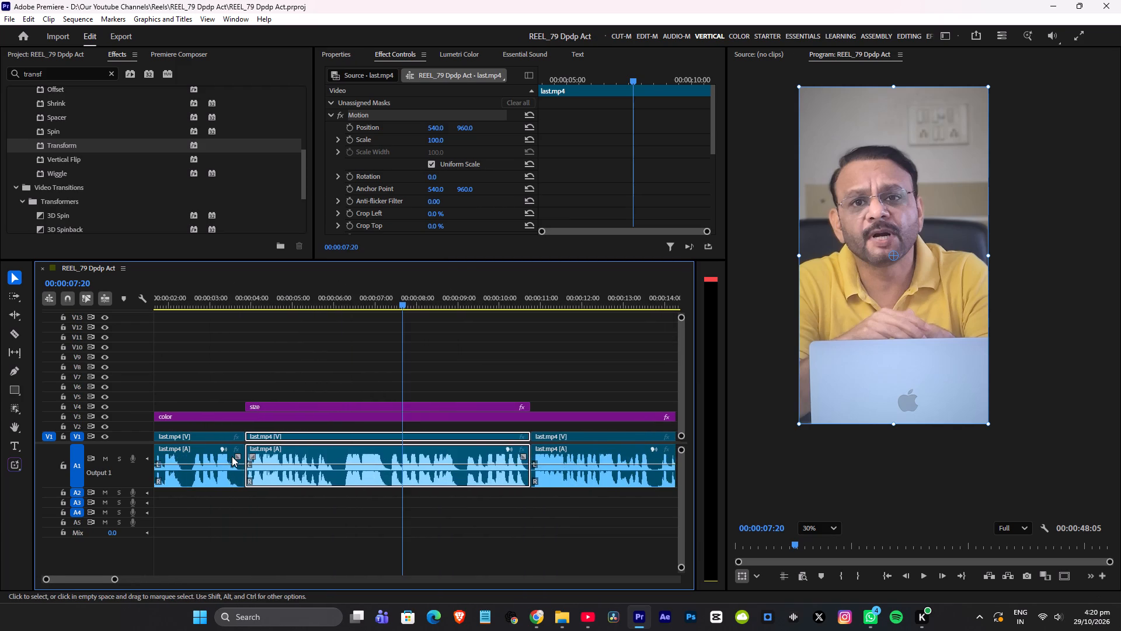
scroll(238, 448, "up", 8)
key("ctrl+s")
left_click_drag(250, 304, 0, 301)
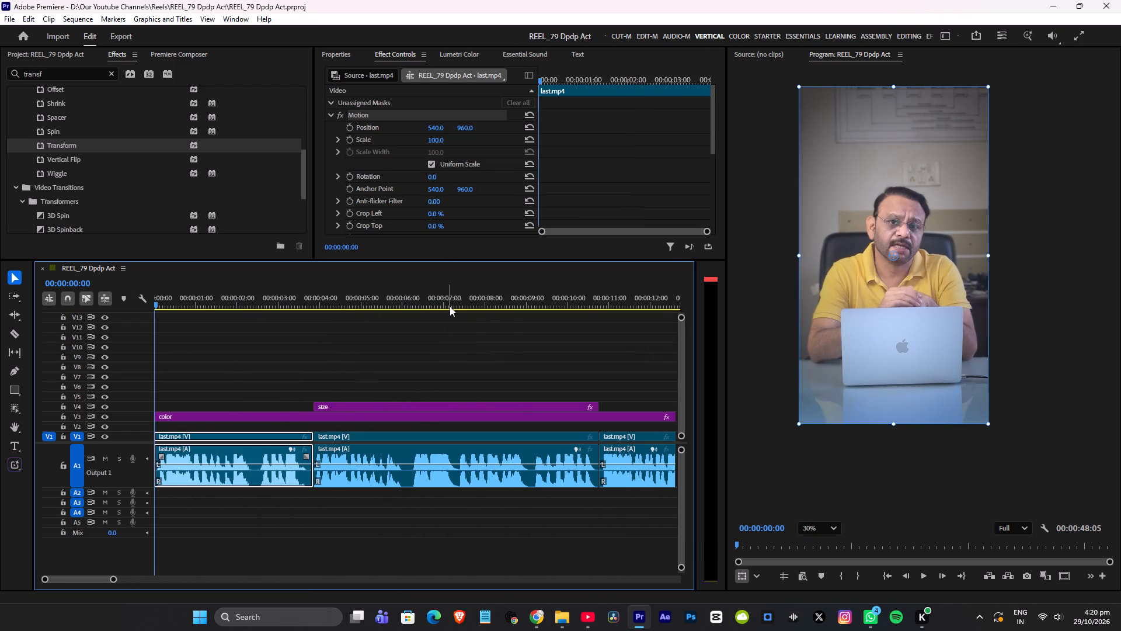
key("space")
scroll(475, 334, "down", 6, "alt")
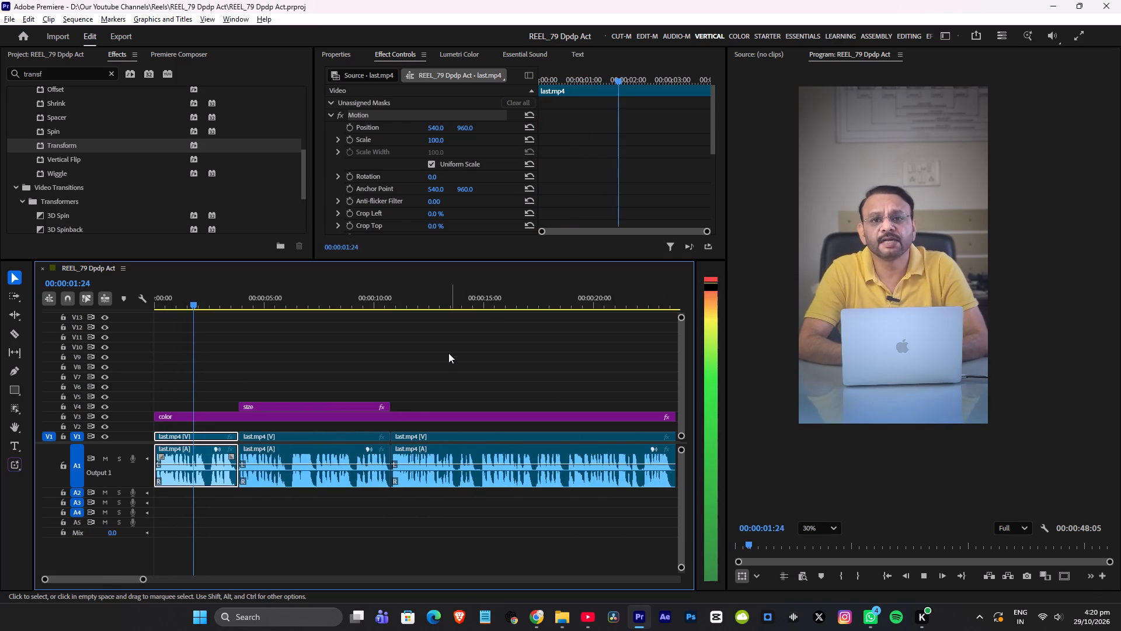
scroll(448, 353, "down", 1, "alt")
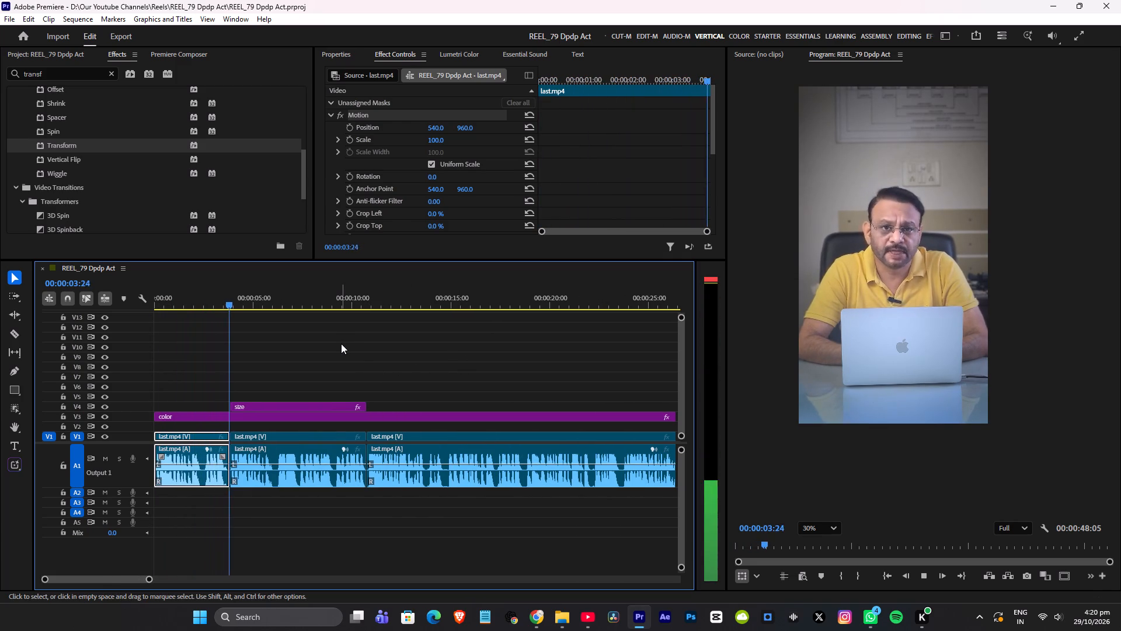
scroll(341, 344, "down", 7)
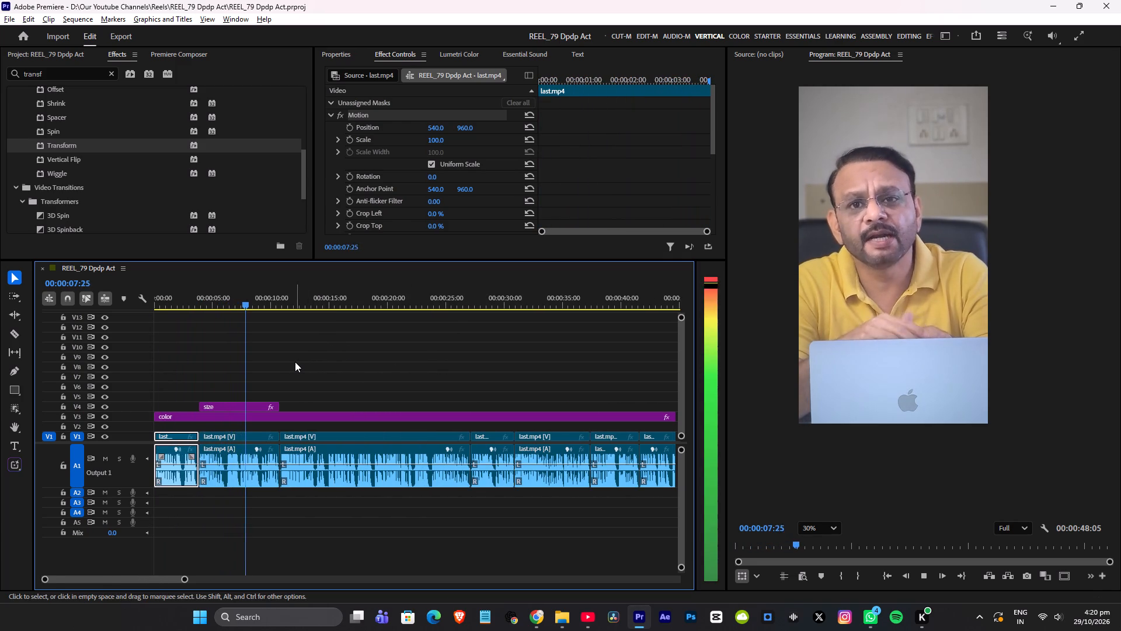
scroll(295, 362, "up", 2, "alt")
scroll(295, 362, "down", 3, "alt")
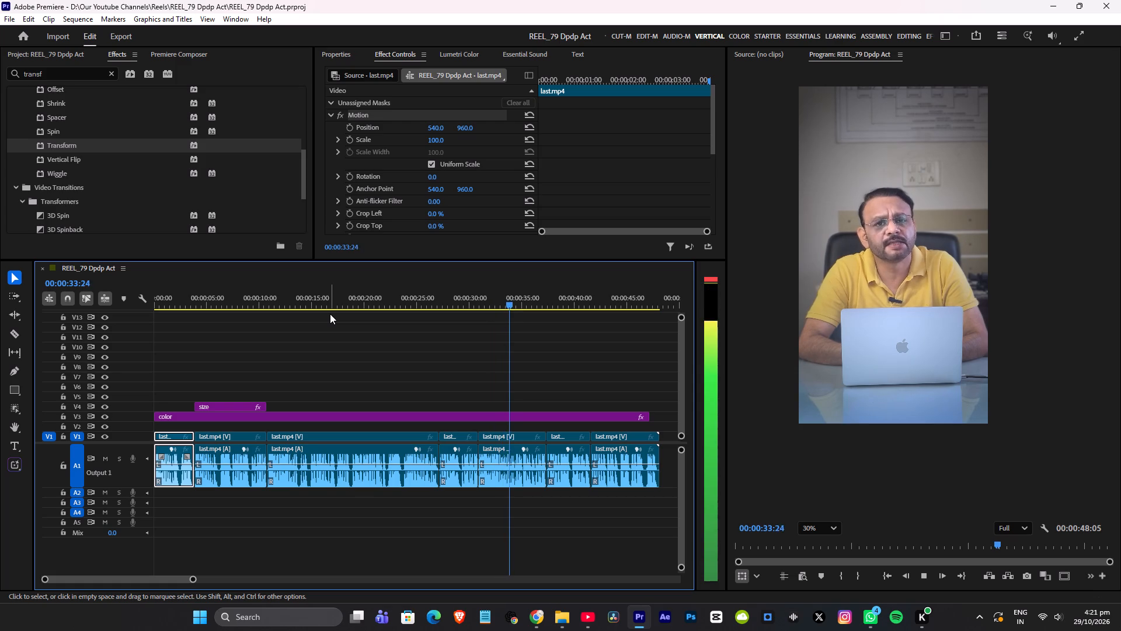
key("space")
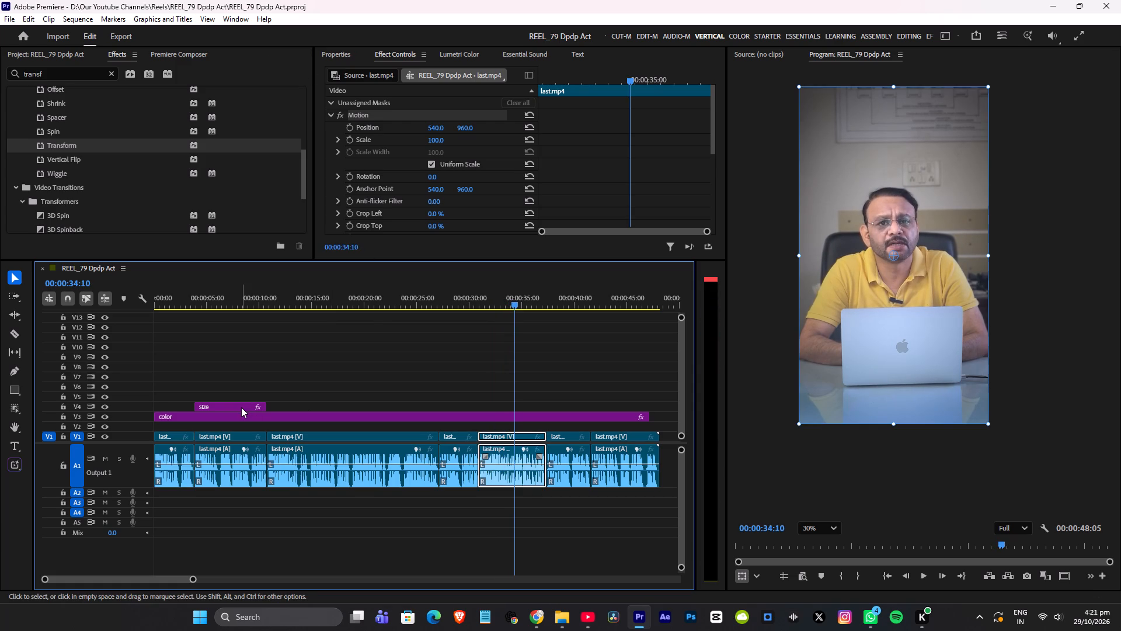
Duplicate the size layer on V4 over the fifth last.mp4 clip, starting at its cut near 31 seconds and trimmed to the clip's end.
left_click(241, 407)
left_click_drag(243, 407, 528, 403, "alt")
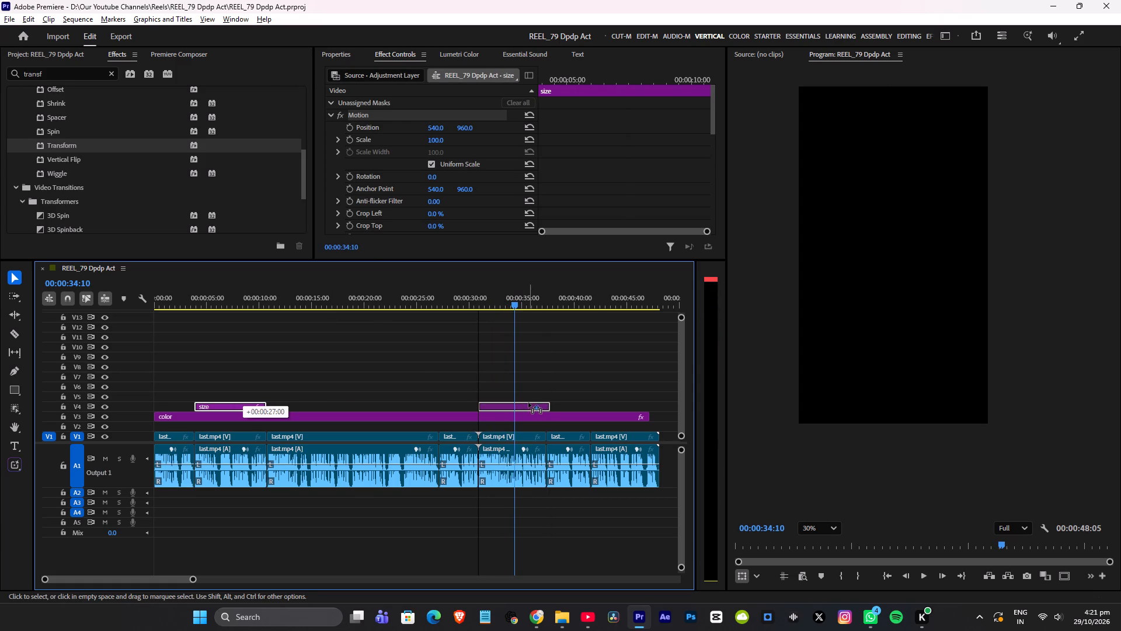
left_click_drag(528, 403, 528, 404, "alt")
left_click_drag(549, 406, 543, 410)
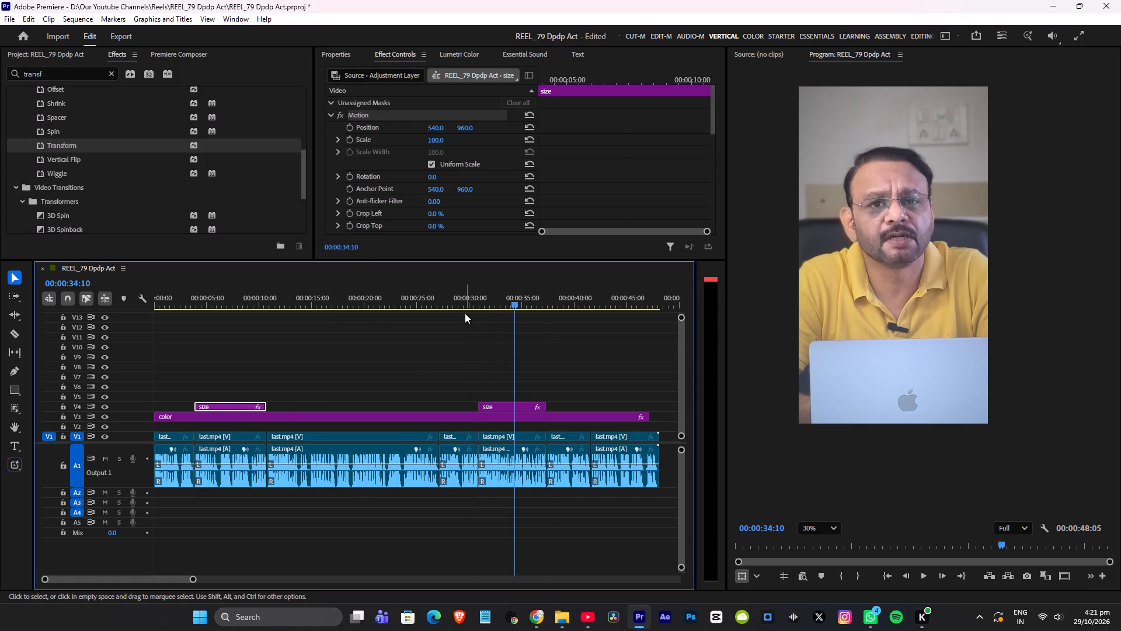
Replay the cut near 31 seconds several times to check the punch-in from the second size layer.
left_click(468, 304)
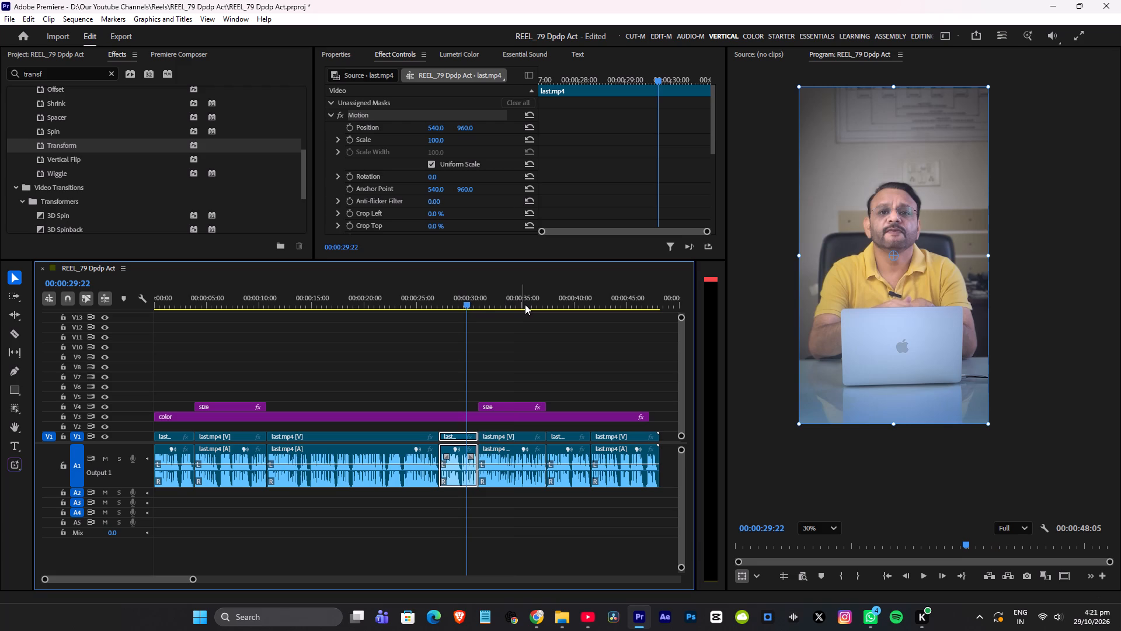
key("space")
key("space")
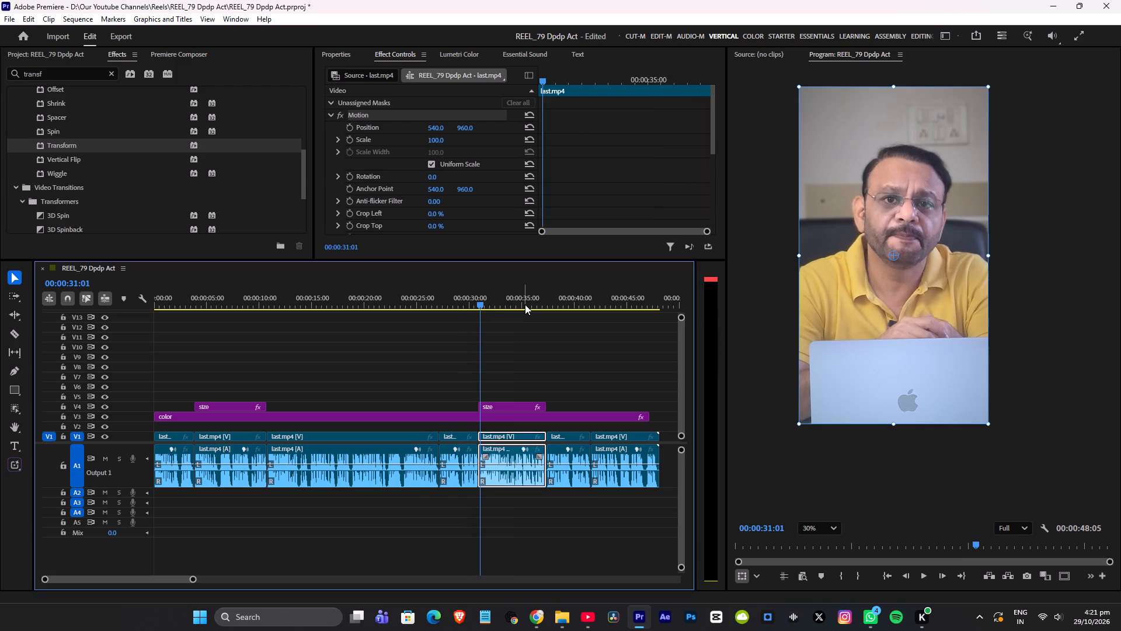
key("space")
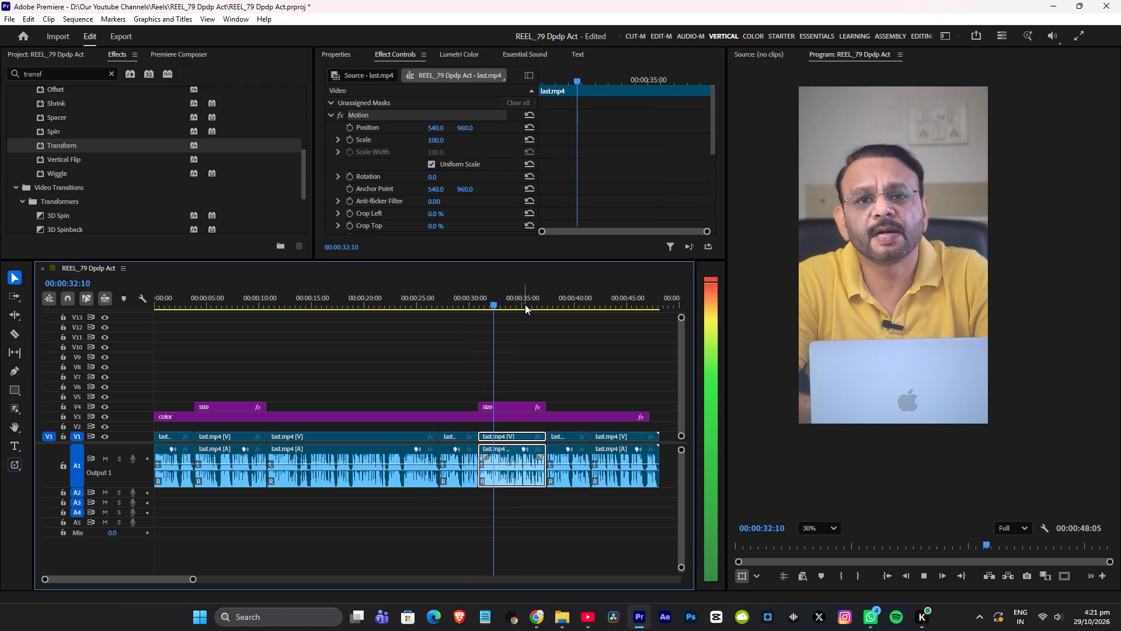
key("space")
left_click(471, 303)
key("space")
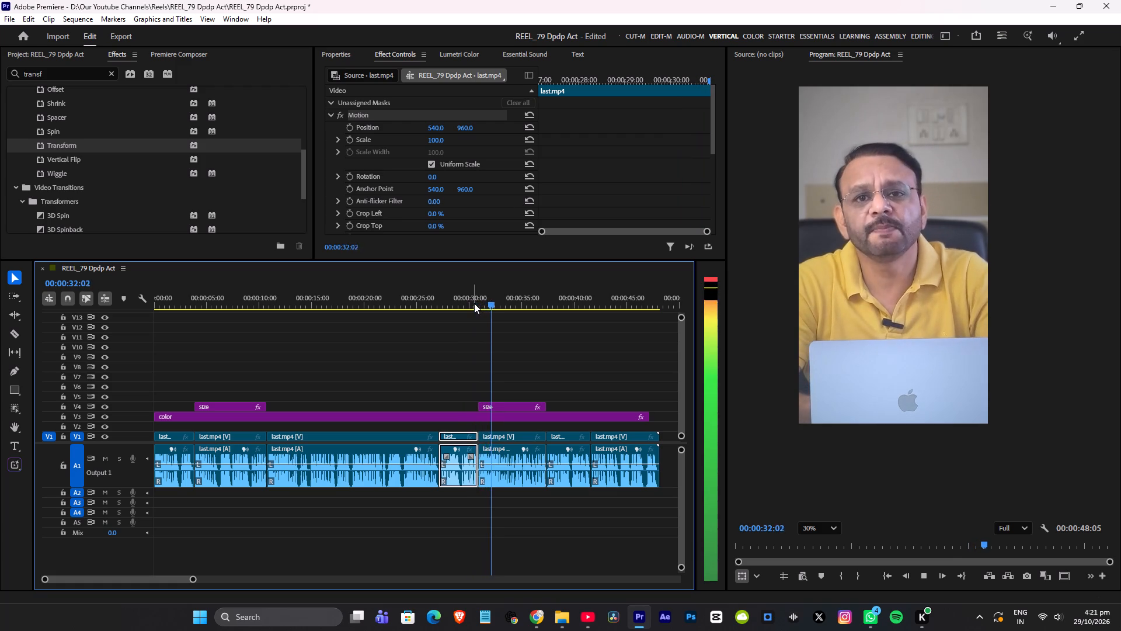
key("space")
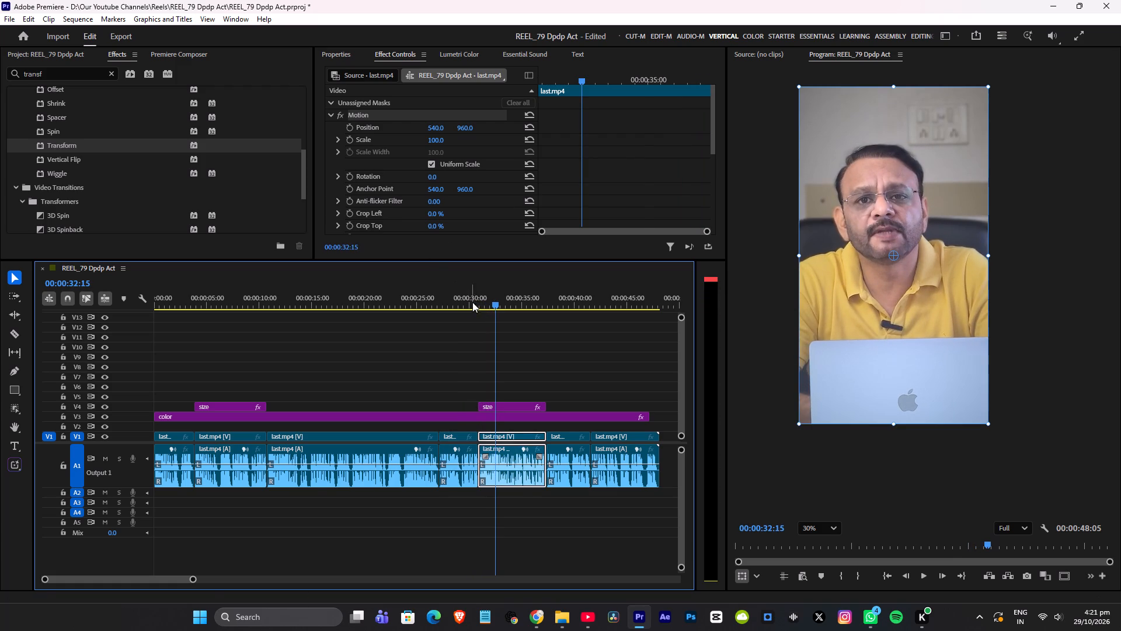
left_click(465, 300)
key("space")
key("space")
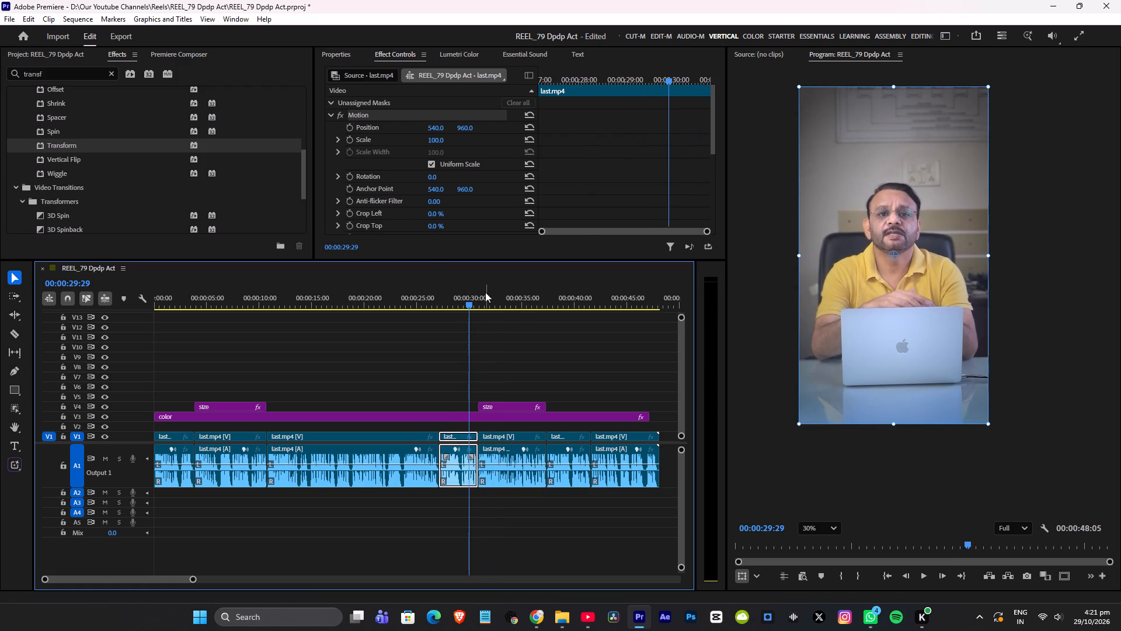
left_click_drag(478, 291, 464, 300)
key("space")
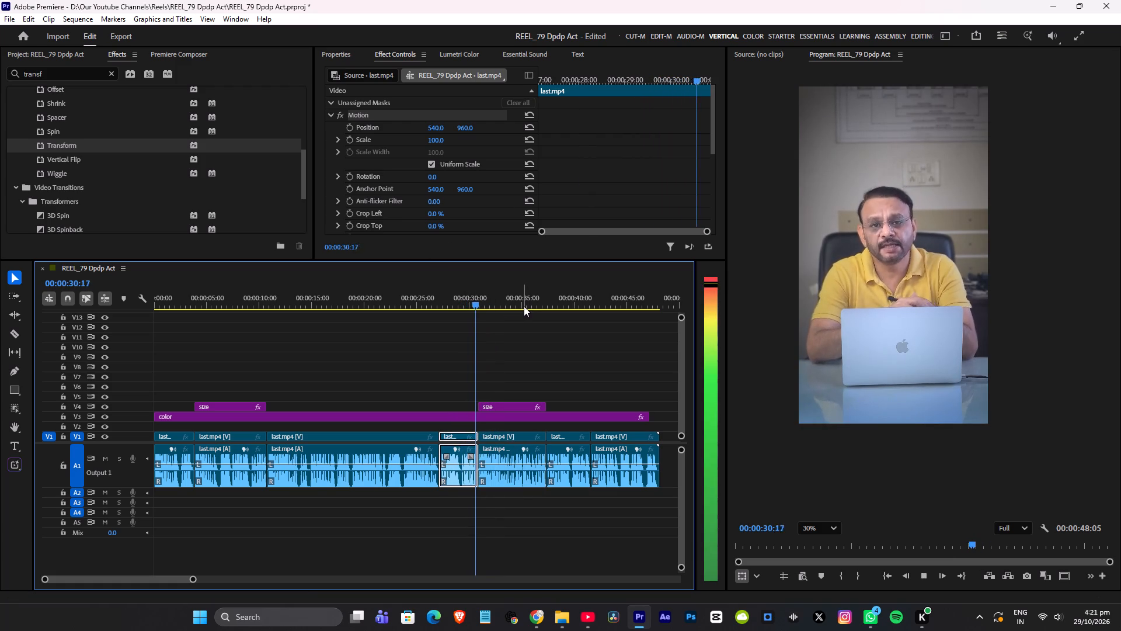
key("space")
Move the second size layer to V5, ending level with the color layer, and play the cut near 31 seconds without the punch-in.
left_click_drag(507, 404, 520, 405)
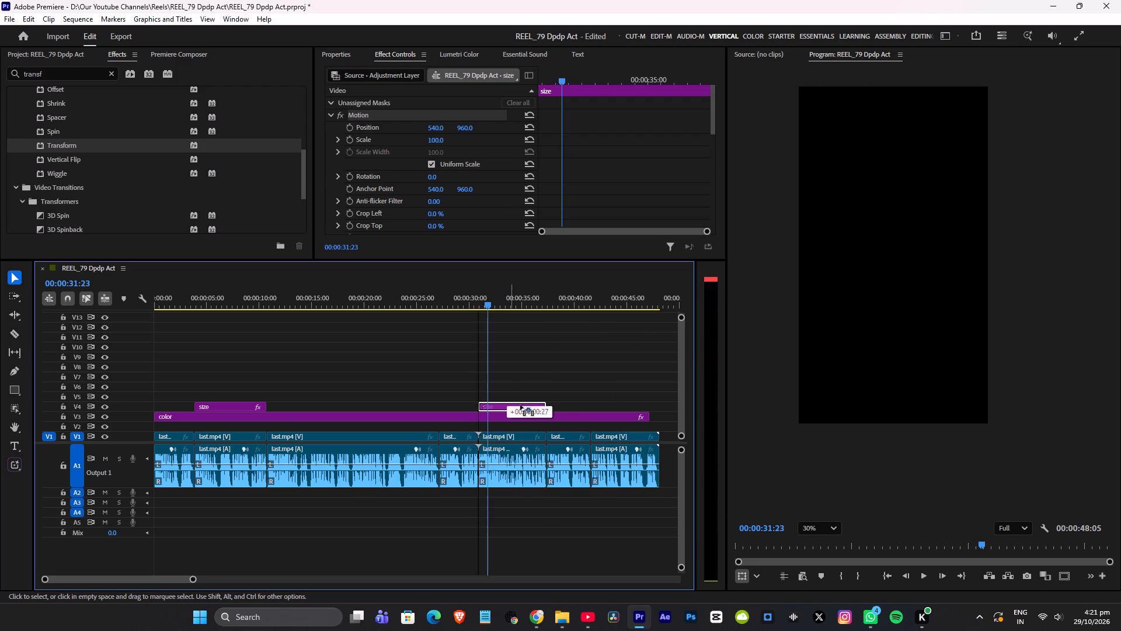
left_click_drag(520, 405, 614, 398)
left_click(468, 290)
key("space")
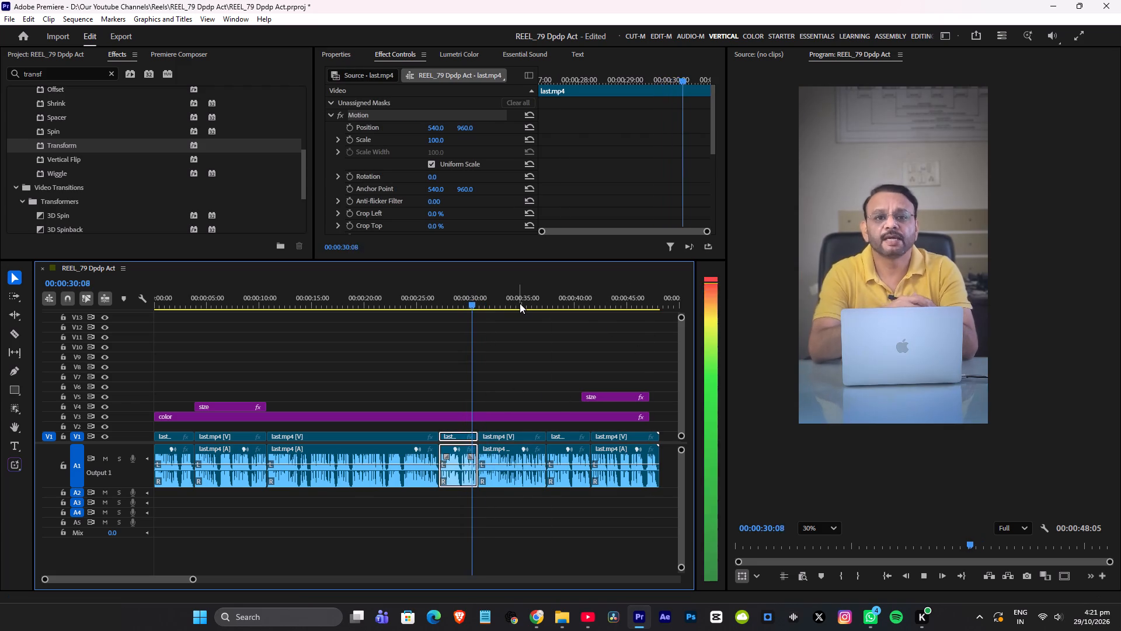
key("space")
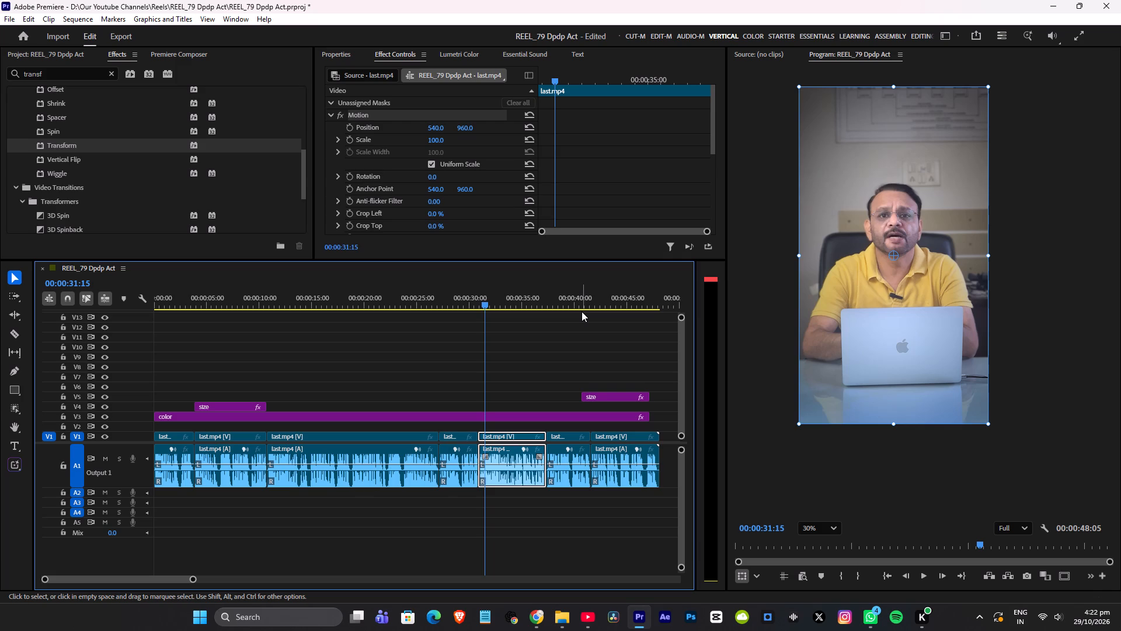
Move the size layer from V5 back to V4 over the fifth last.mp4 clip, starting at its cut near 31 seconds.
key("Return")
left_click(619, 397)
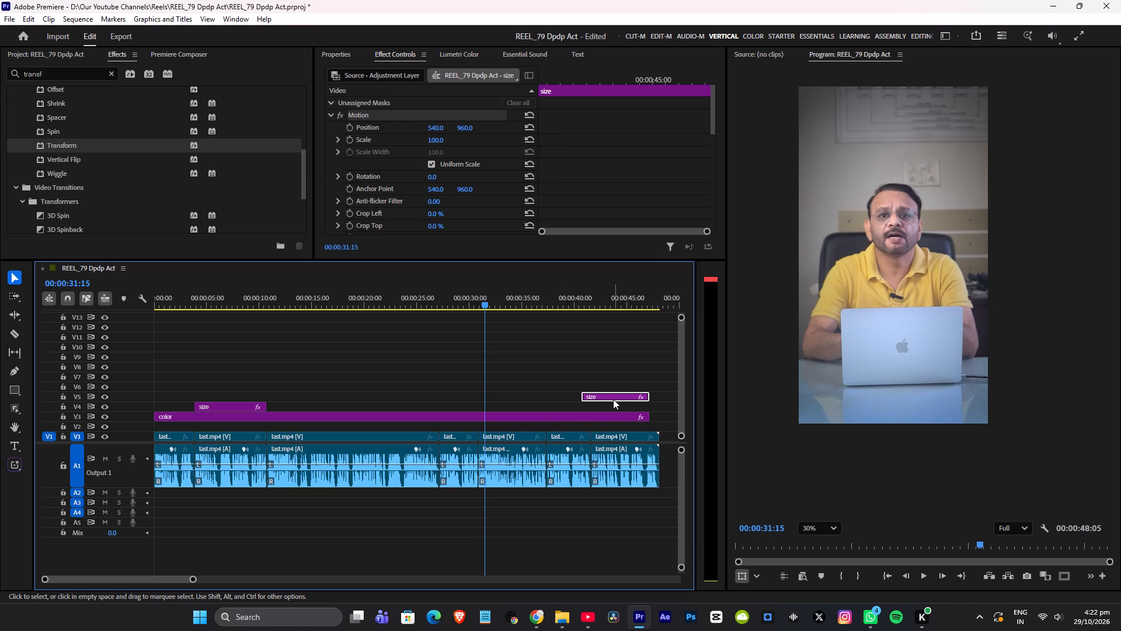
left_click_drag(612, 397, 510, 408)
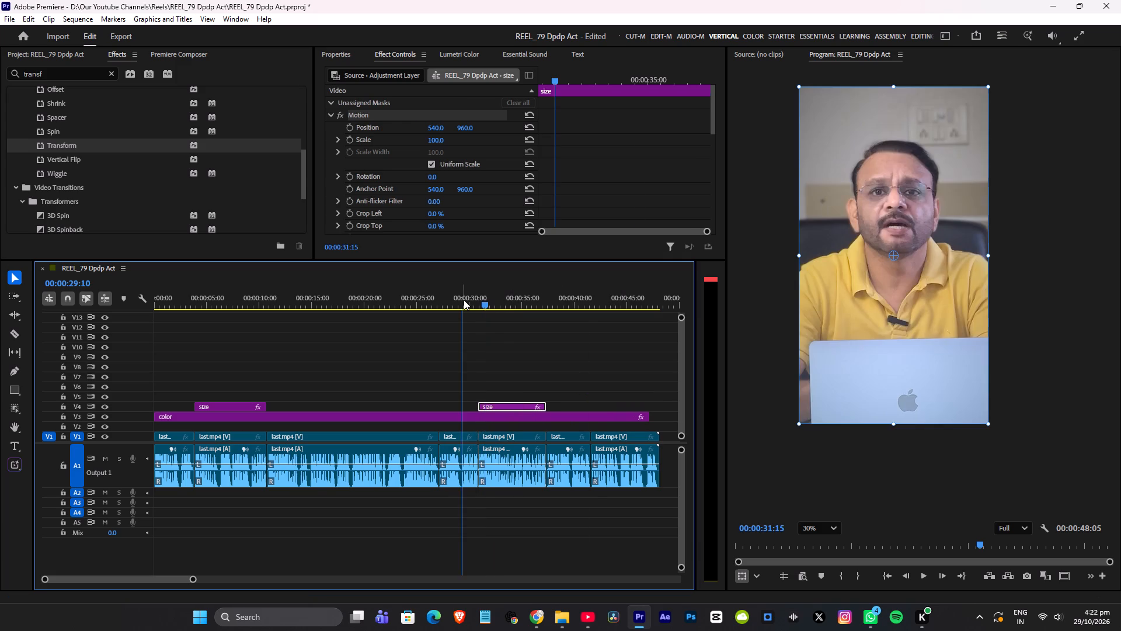
Save the project and play from about 29 seconds into the final last.mp4 clip to review the punch-in and the remaining takes.
left_click(464, 300)
key("ctrl+s")
key("space")
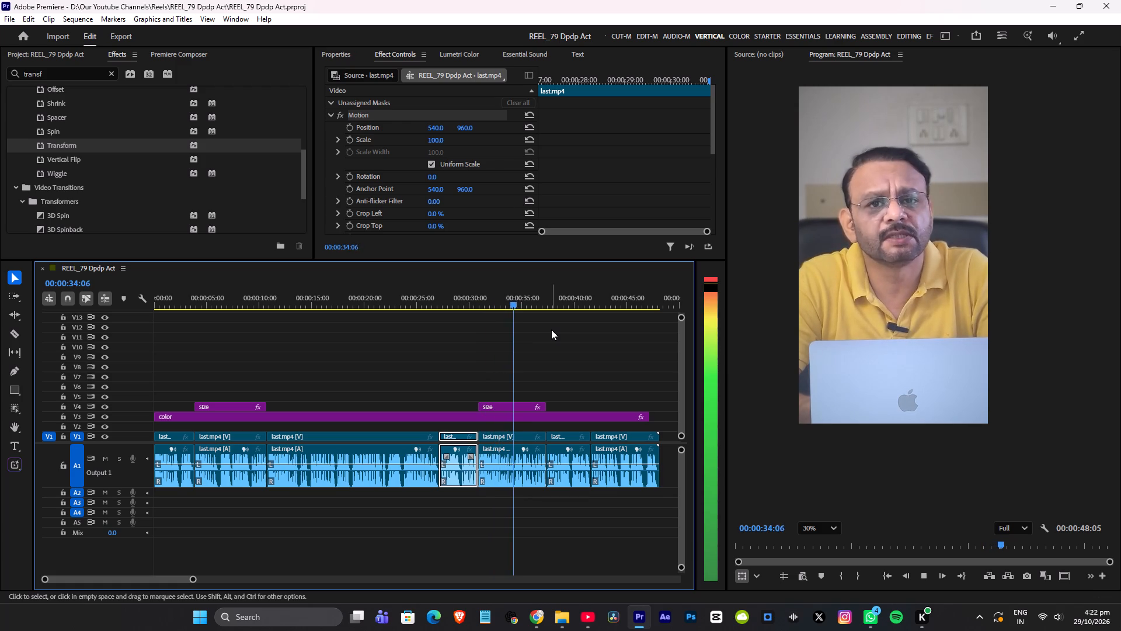
key("space")
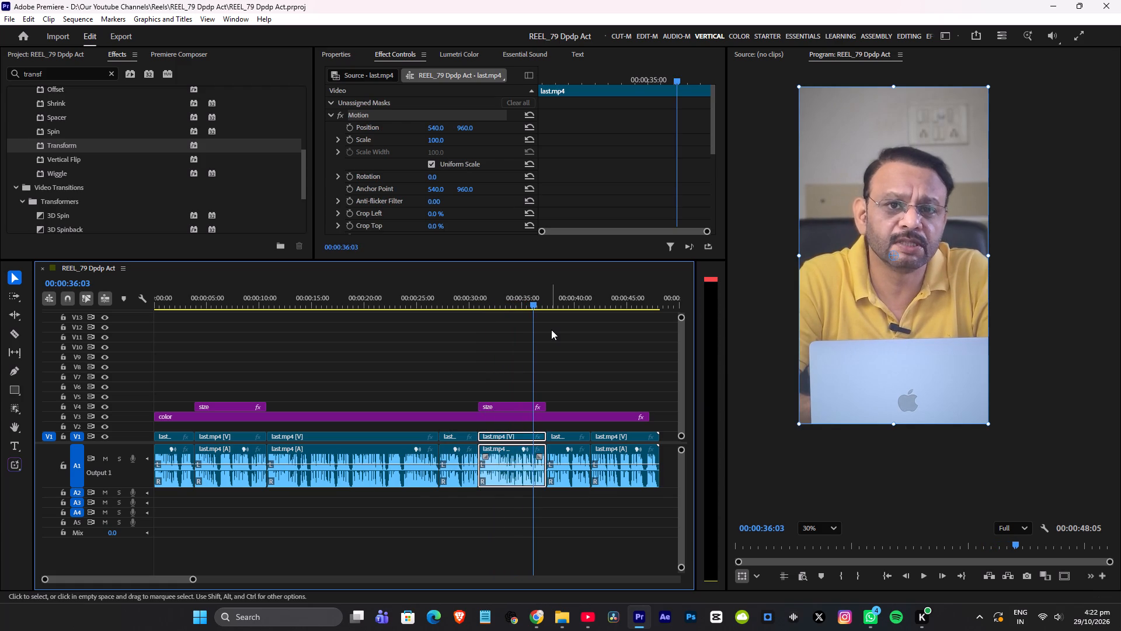
key("ctrl+s")
key("space")
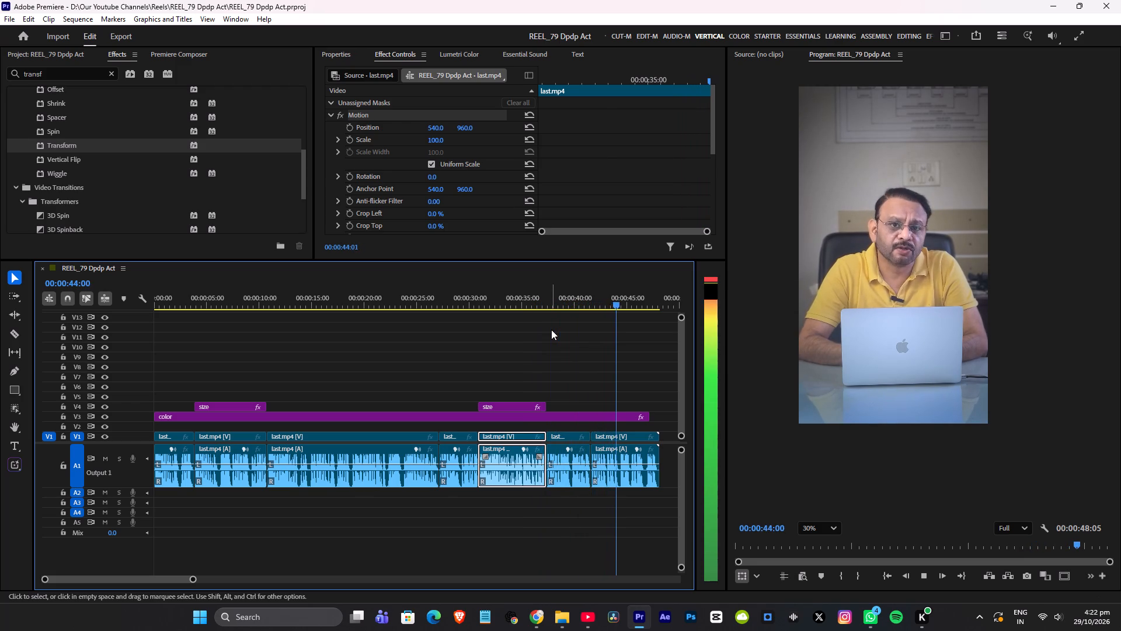
key("space")
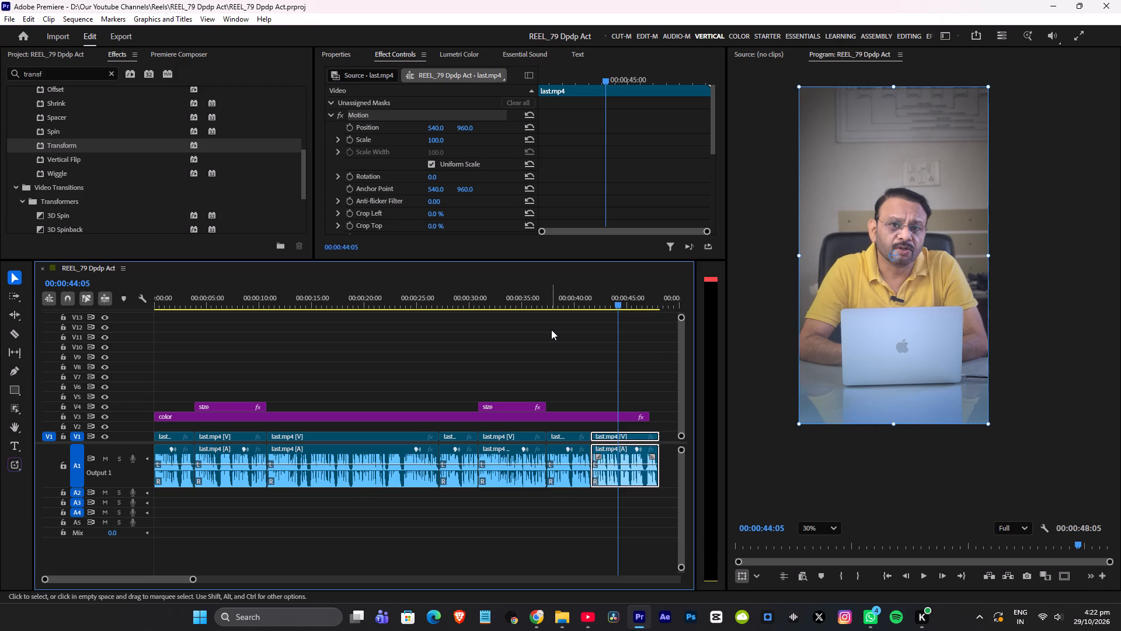
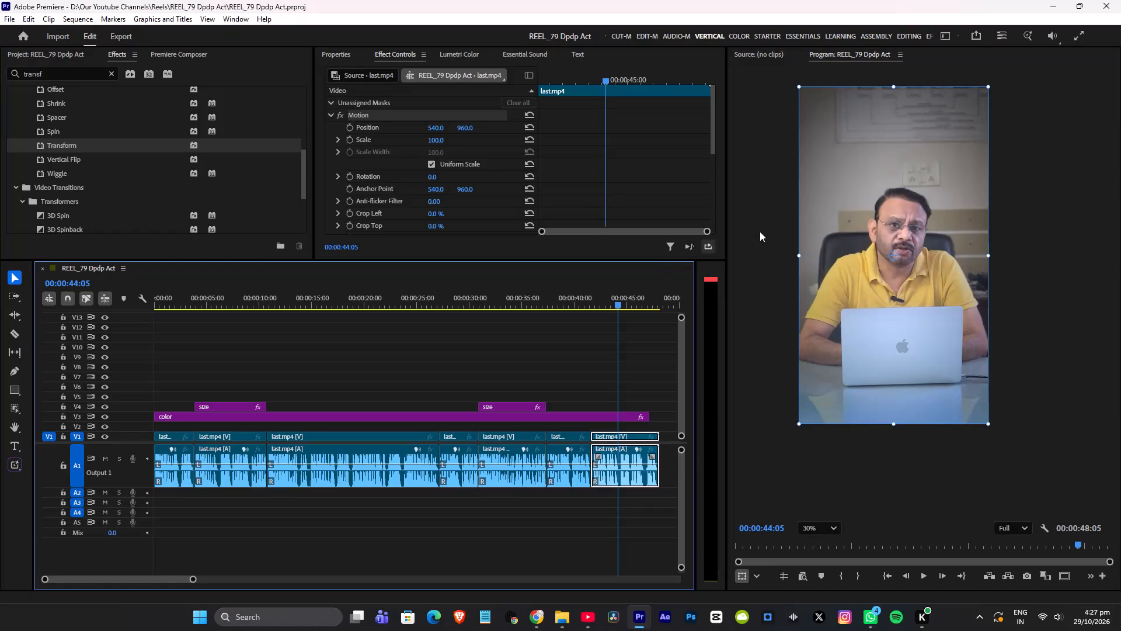
Play the reel from the start past the cut near 4 seconds to check the punch-in from the first size layer.
left_click(760, 231)
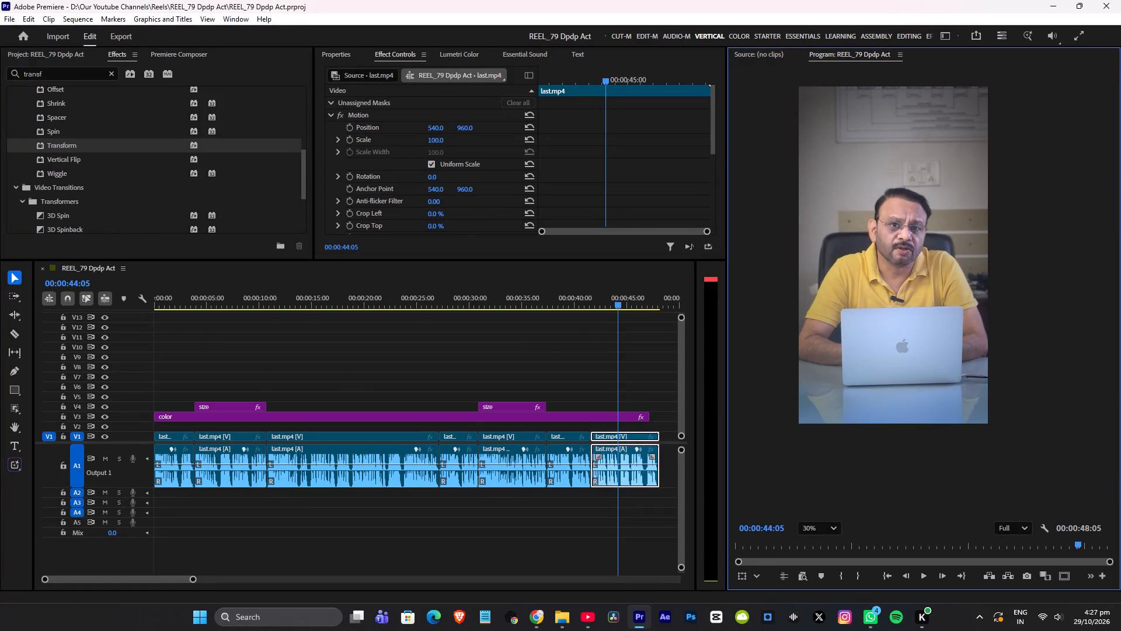
left_click_drag(200, 297, 0, 310)
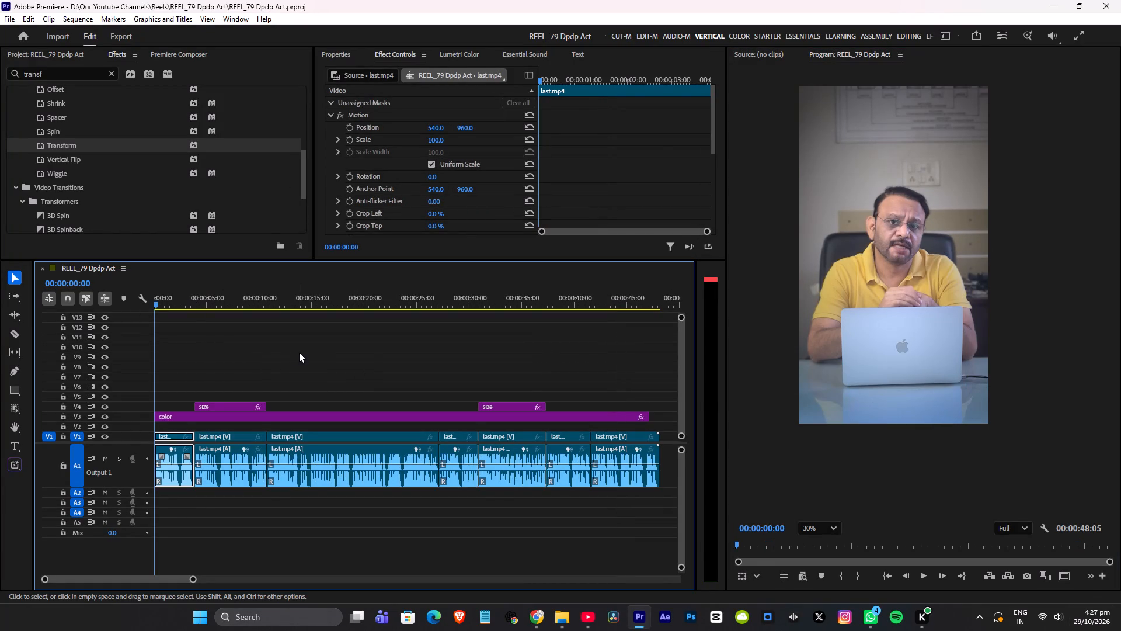
scroll(232, 345, "up", 16, "alt")
left_click_drag(213, 295, 0, 304)
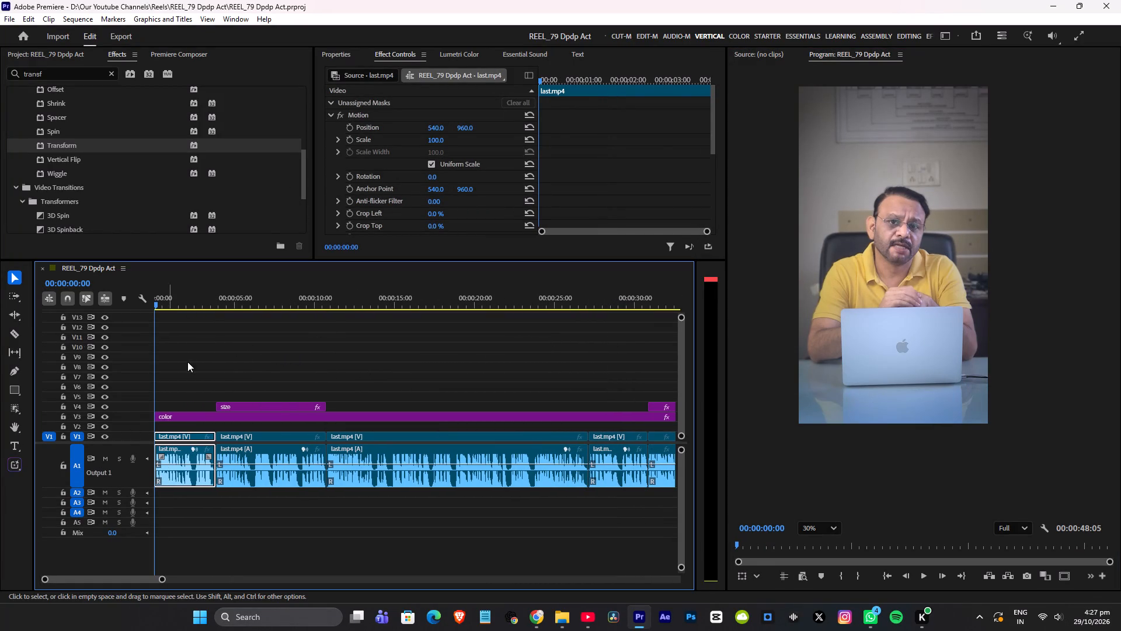
scroll(204, 337, "up", 12)
scroll(204, 337, "up", 5, "alt")
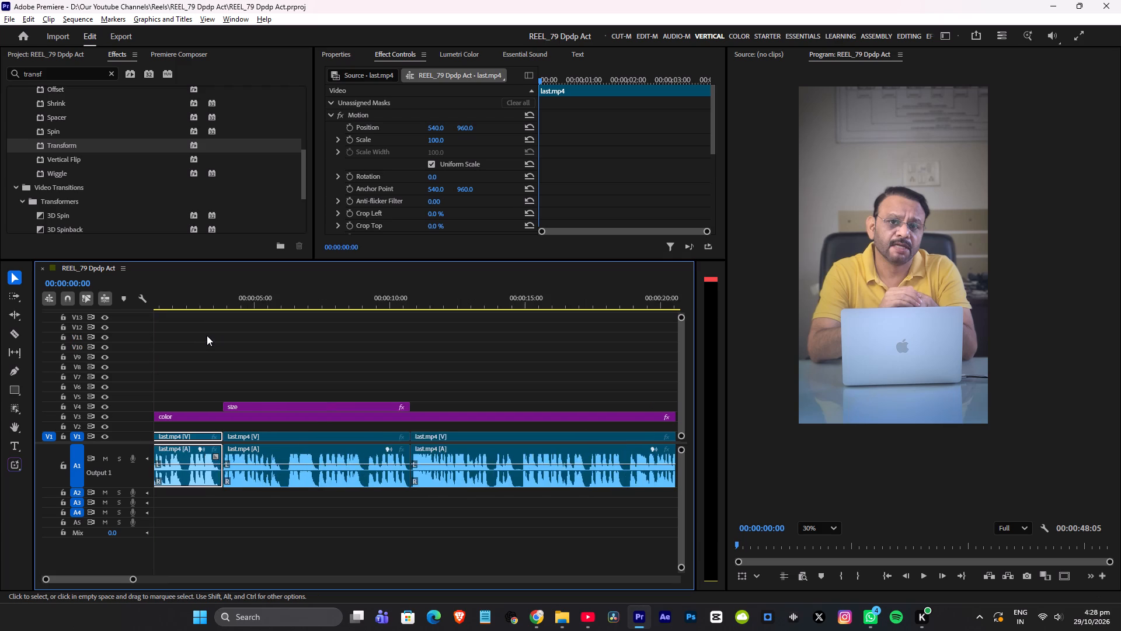
scroll(207, 335, "down", 1)
scroll(207, 335, "up", 11)
left_click_drag(195, 290, 0, 290)
left_click_drag(191, 298, 82, 304)
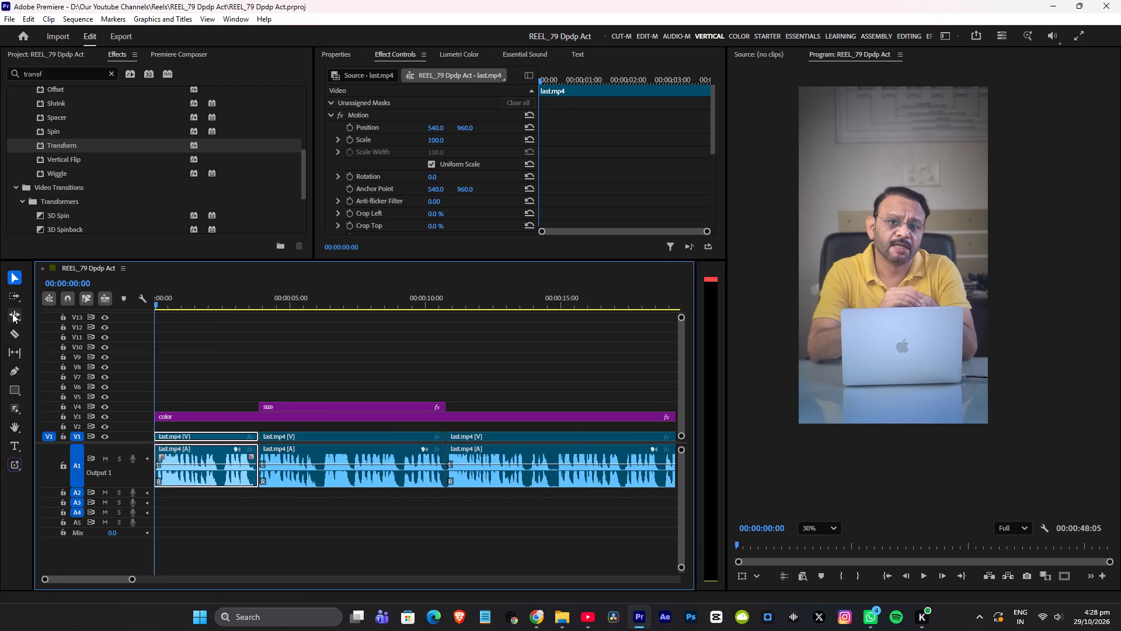
key("space")
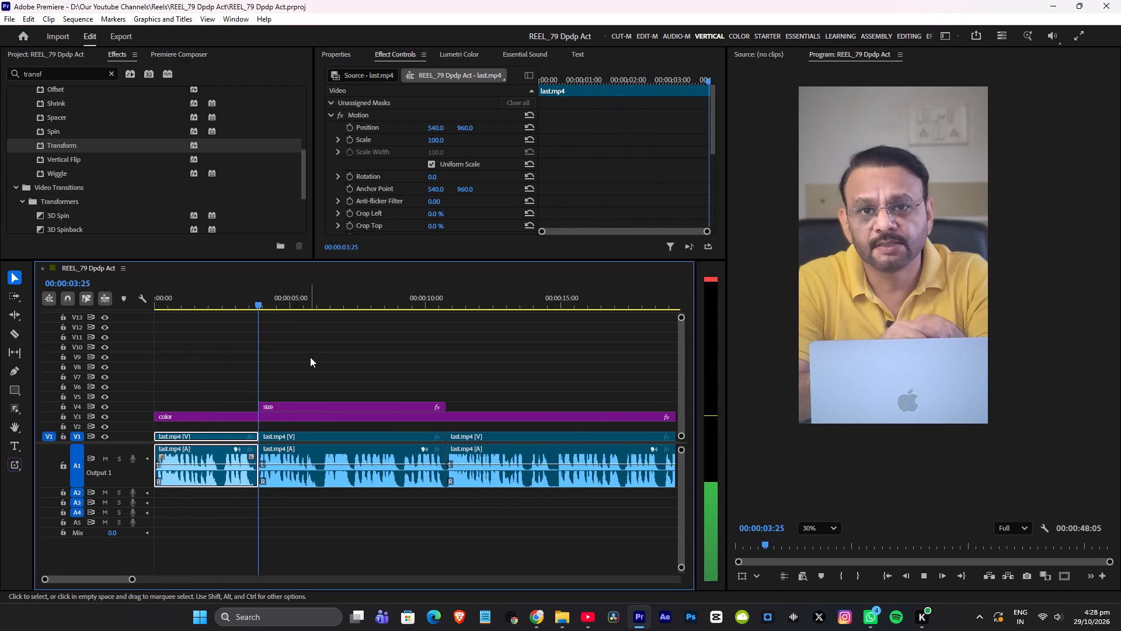
key("space")
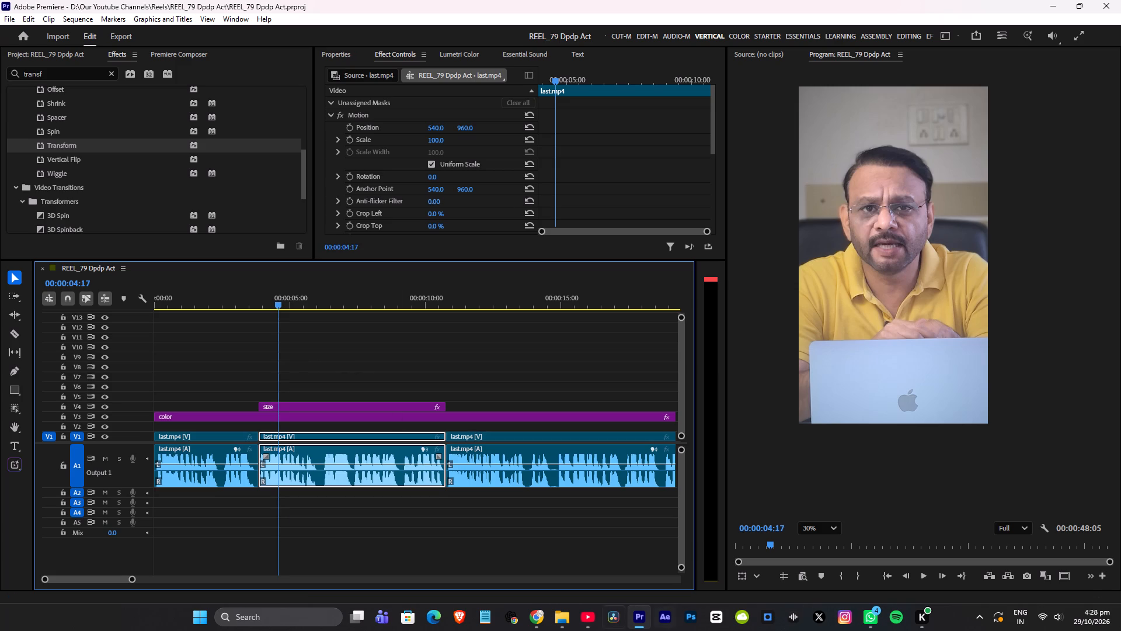
Switch to Chrome and close the old tabs, keeping only the blood drops spill search.
left_click(539, 614)
left_click(534, 616)
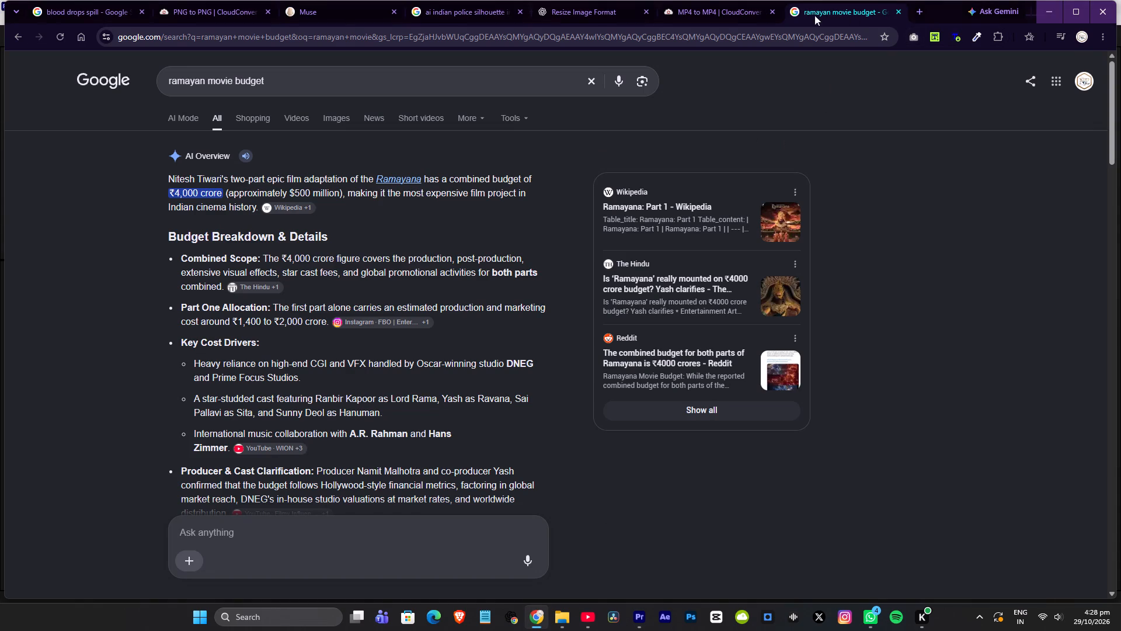
key("ctrl+w")
key("ctrl+w")
key("ctrl+w")
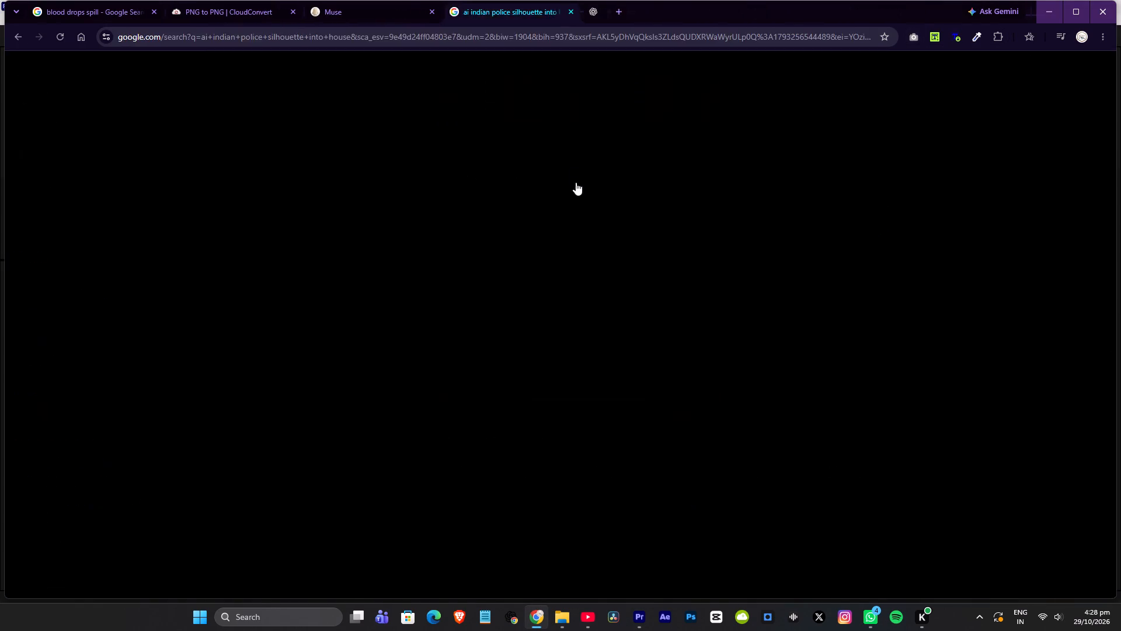
key("ctrl+w")
key("ctrl+w")
key("ctrl+w")
Search Google for "dpdp act" in a new tab and show the image results.
key("ctrl+t")
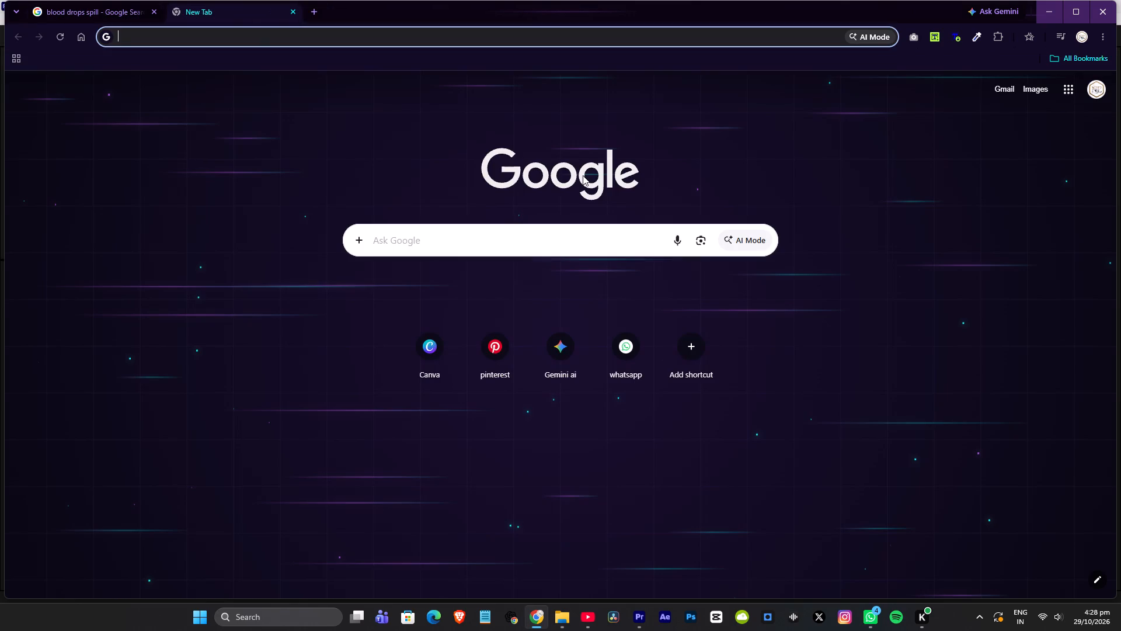
type("dpdp act\\")
key("Return")
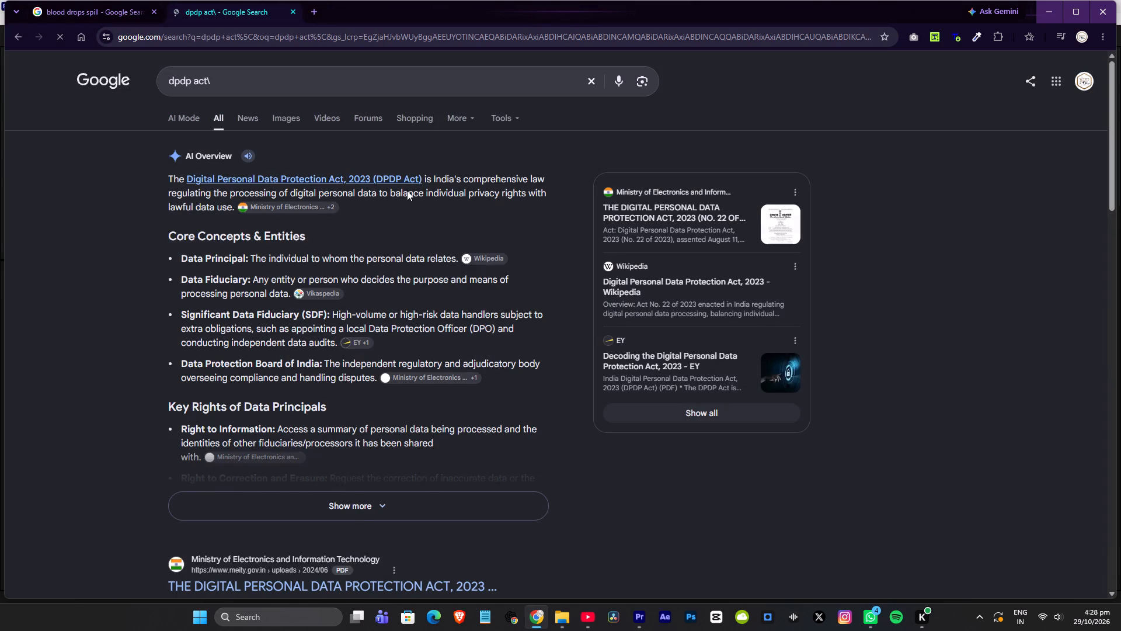
left_click(330, 89)
key("BackSpace")
key("Return")
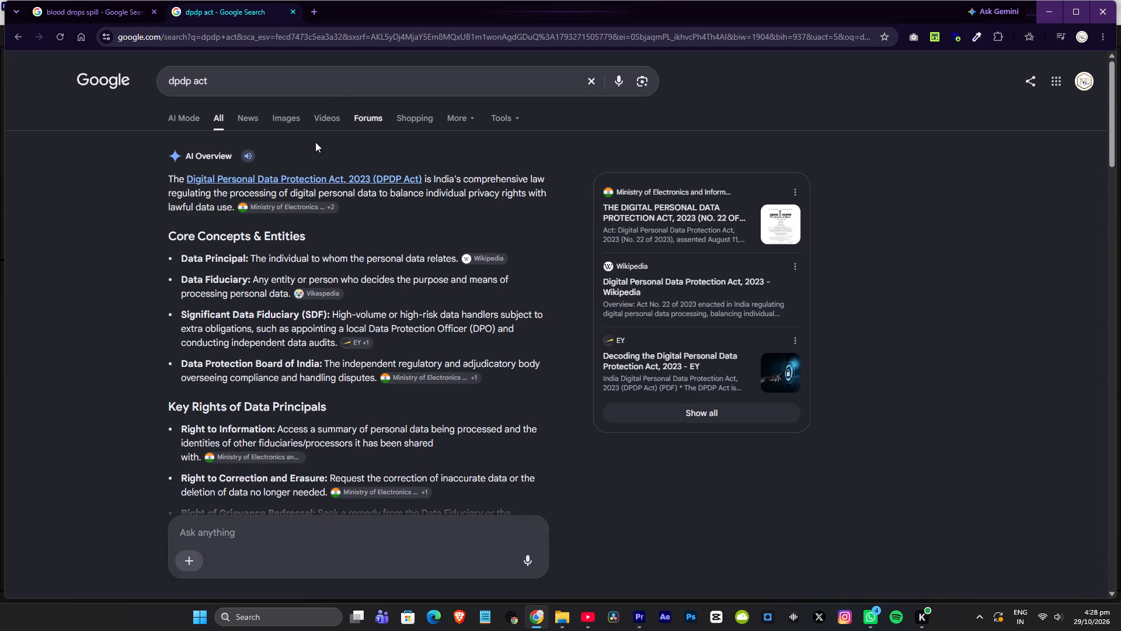
left_click(278, 118)
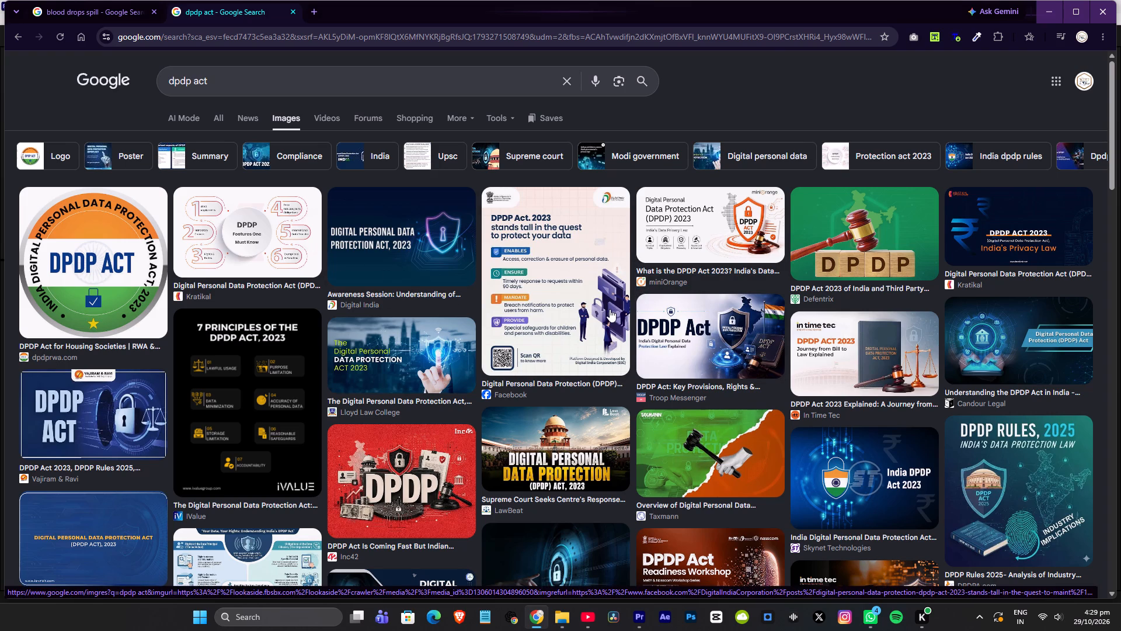
Browse the dpdp act image results and the pictures related to Verdictum's Data Protection court image for usable visuals.
scroll(610, 307, "down", 1)
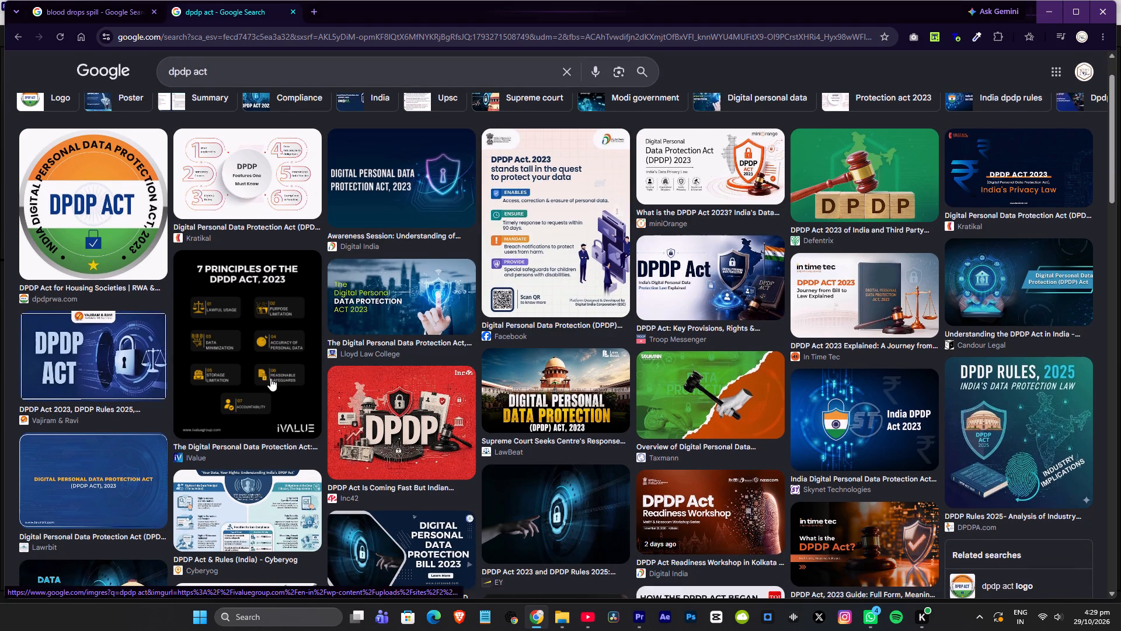
scroll(269, 365, "down", 2)
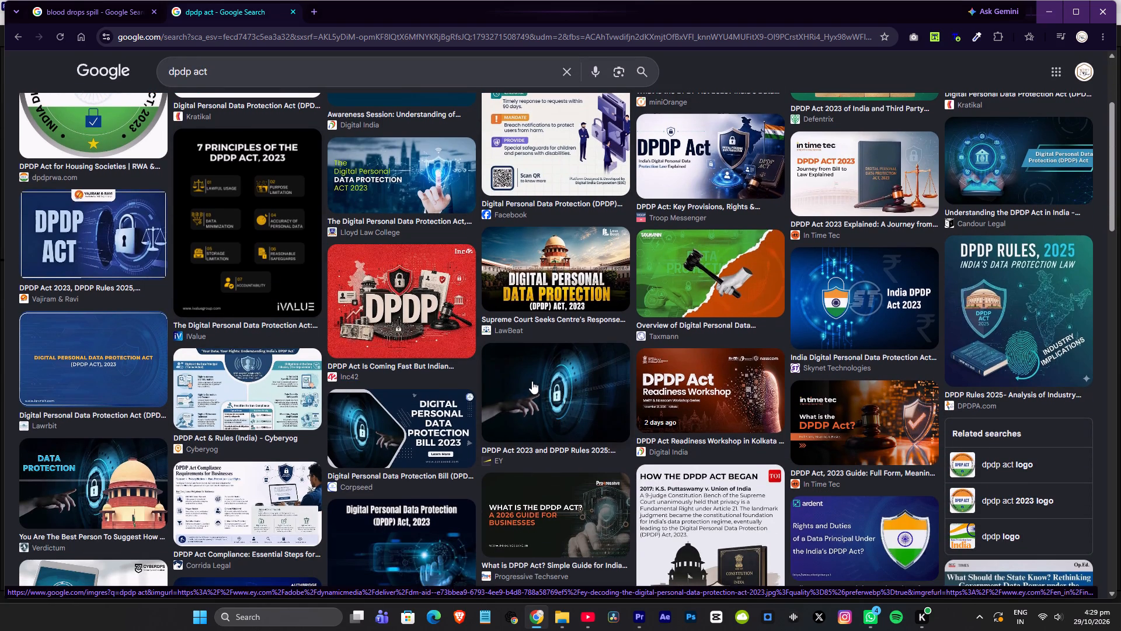
scroll(532, 381, "down", 1)
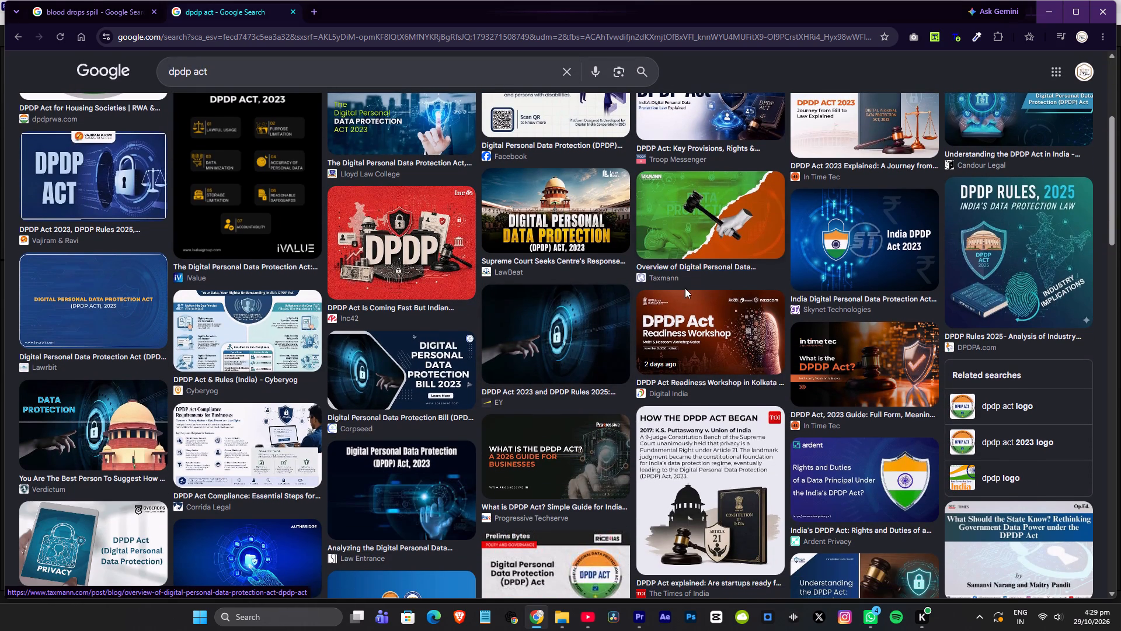
scroll(684, 290, "down", 3)
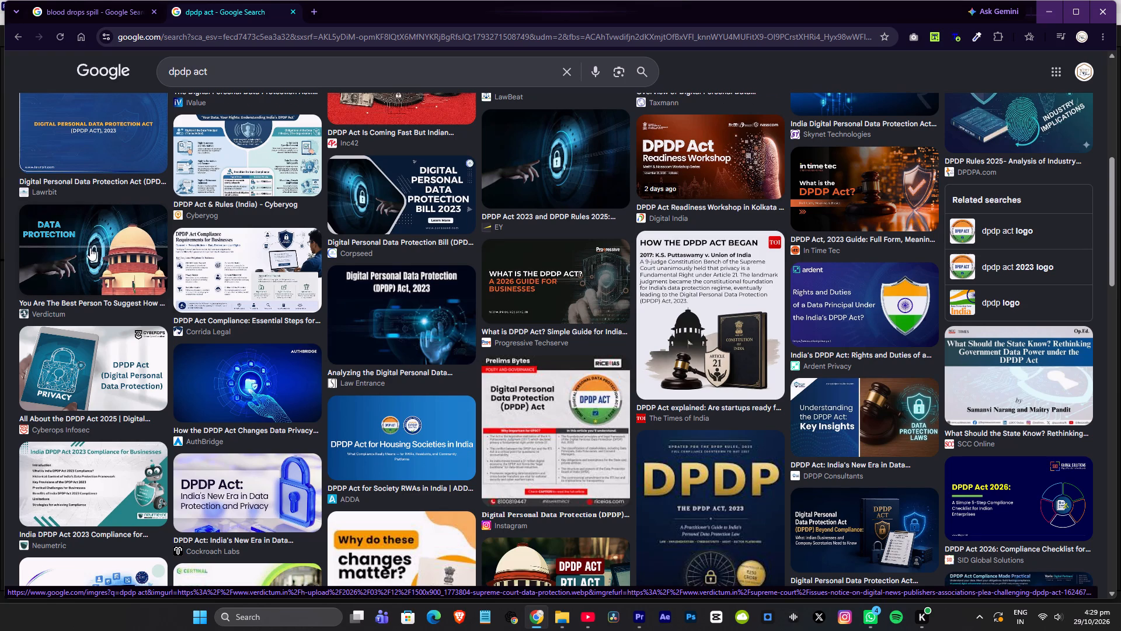
left_click(93, 247)
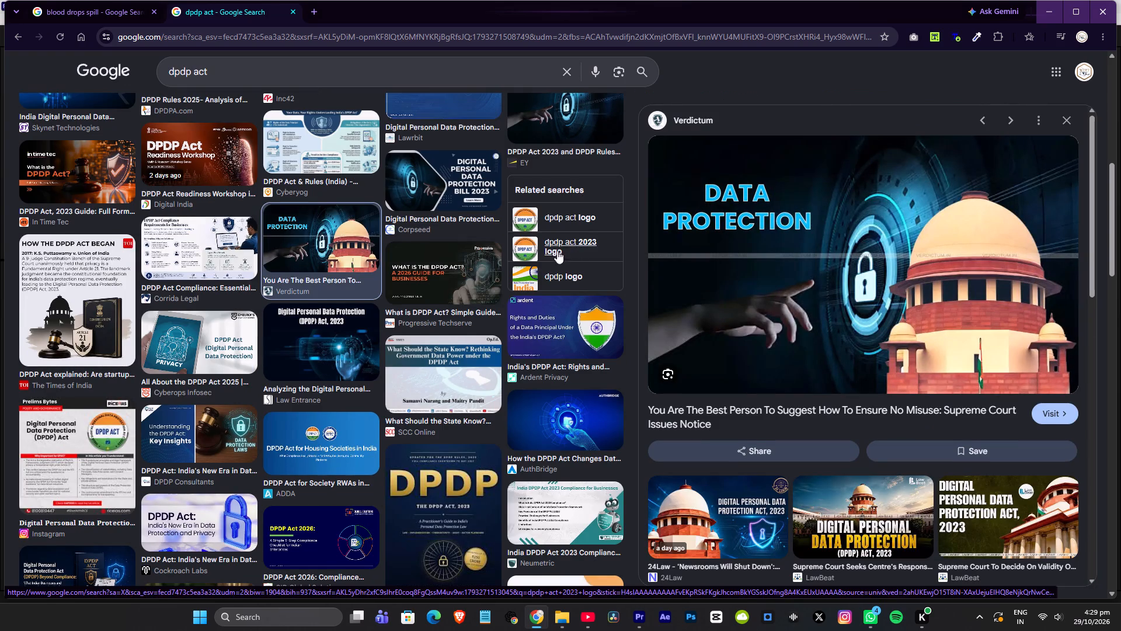
scroll(553, 264, "down", 4)
scroll(455, 267, "down", 3)
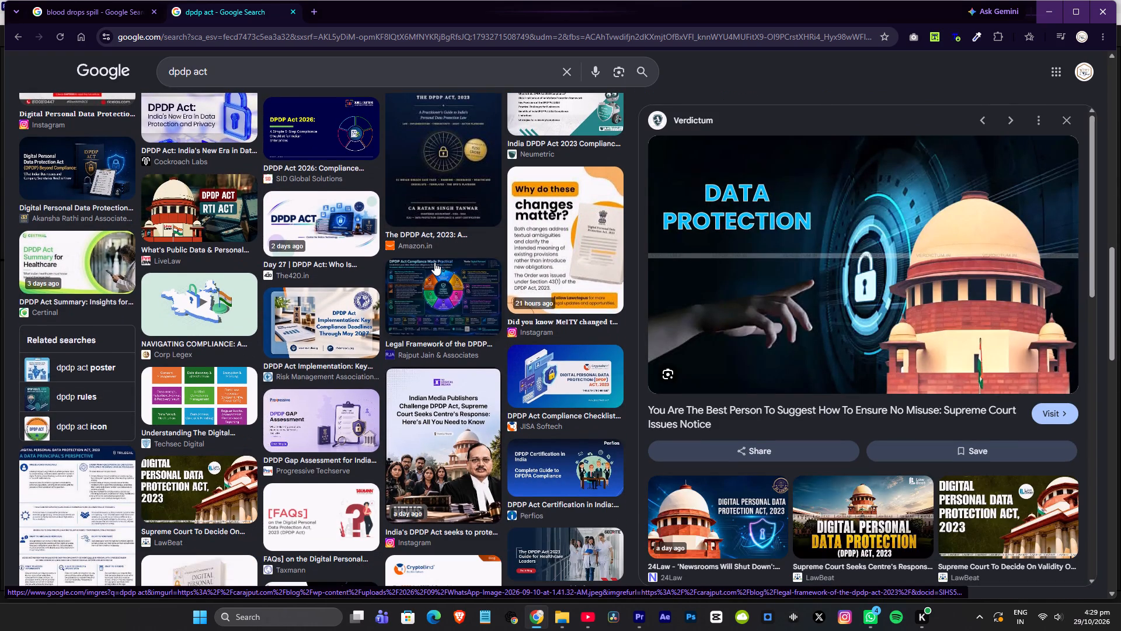
scroll(447, 259, "down", 3)
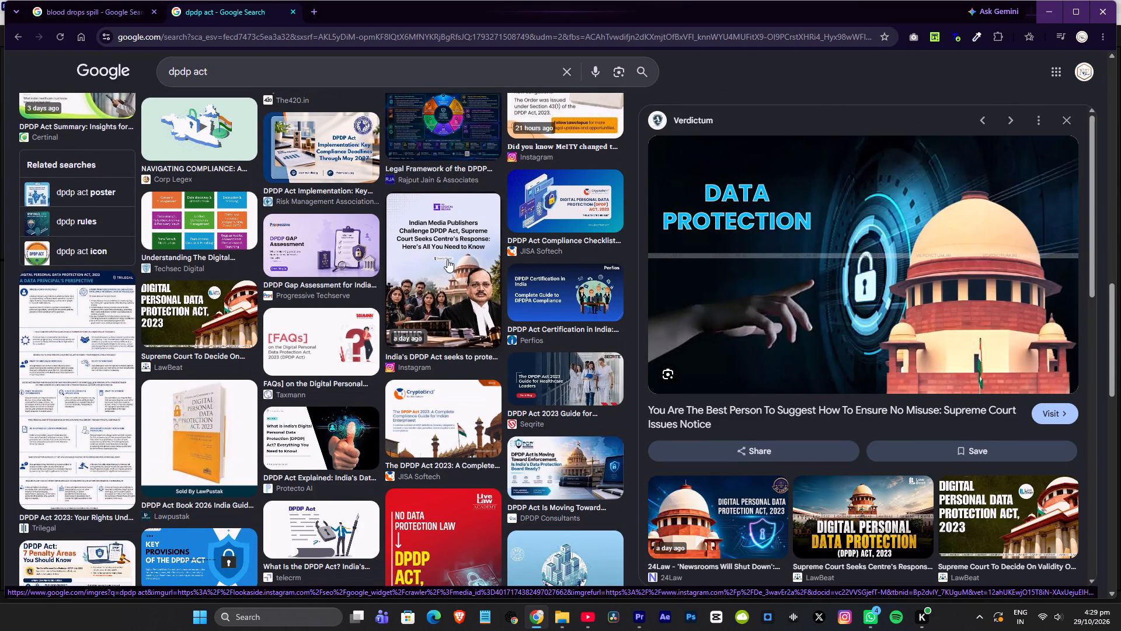
scroll(810, 349, "down", 3)
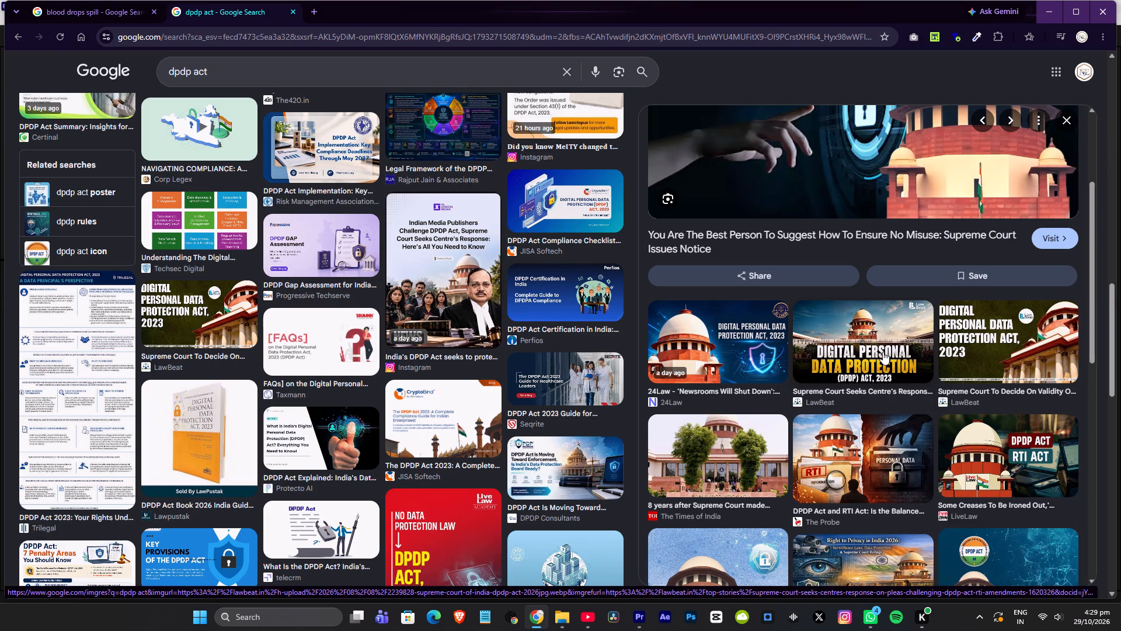
scroll(879, 340, "down", 2)
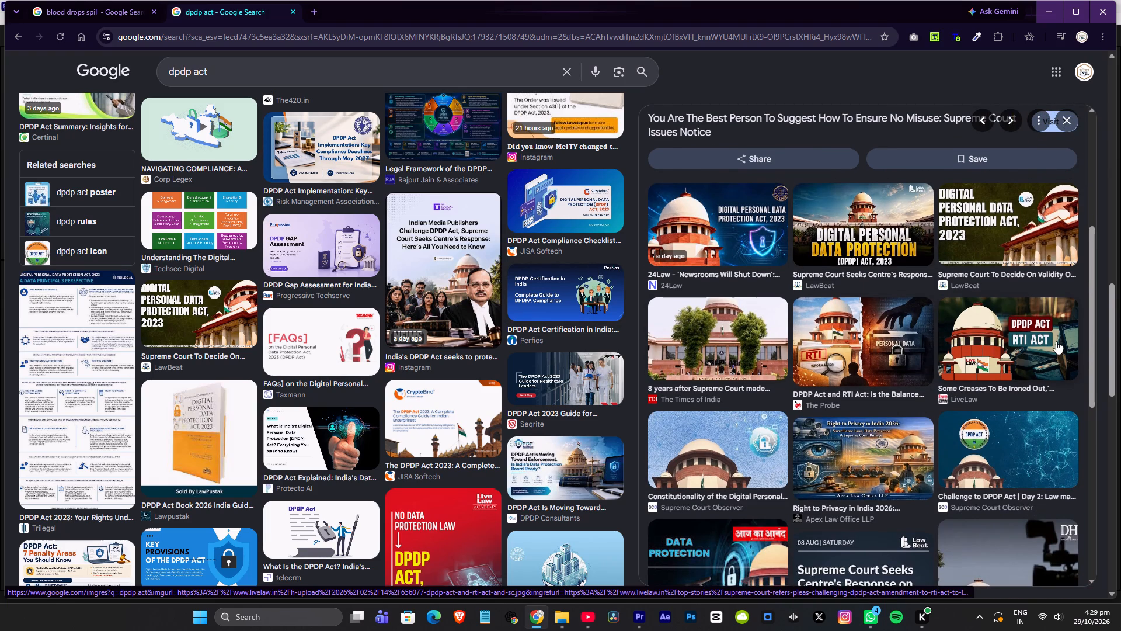
scroll(849, 360, "down", 3)
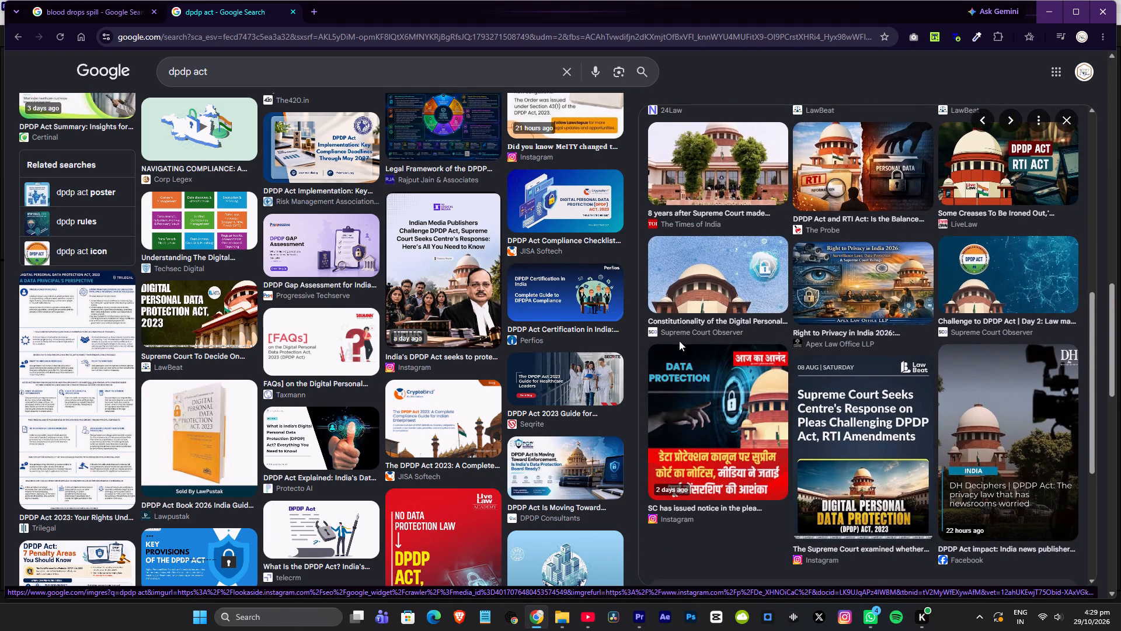
scroll(673, 339, "down", 1)
scroll(443, 339, "down", 4)
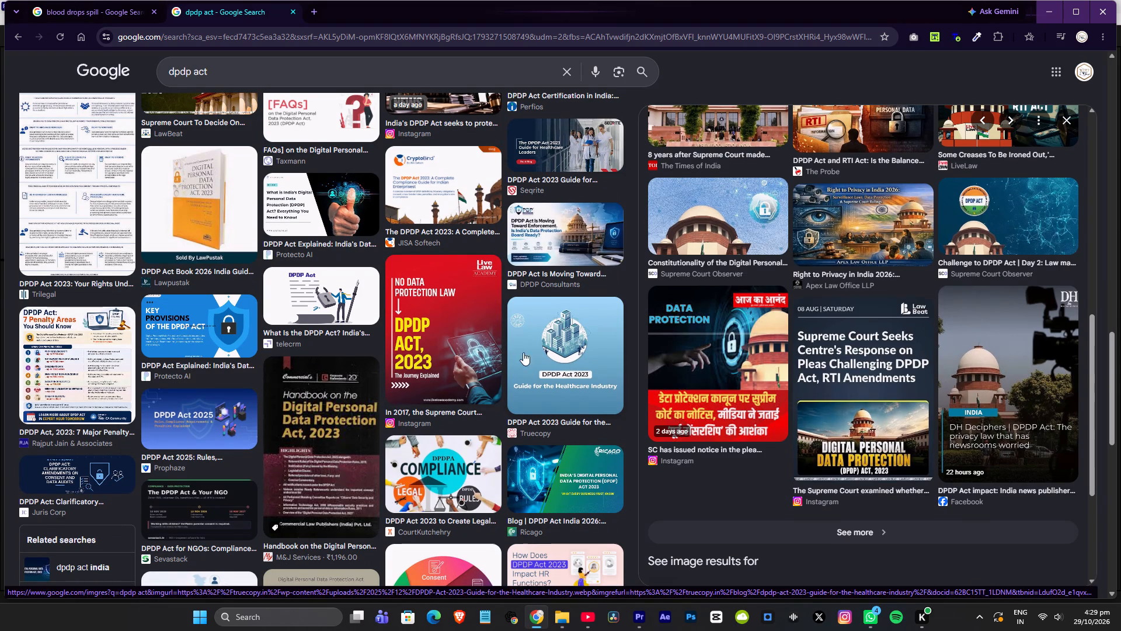
scroll(322, 315, "down", 6)
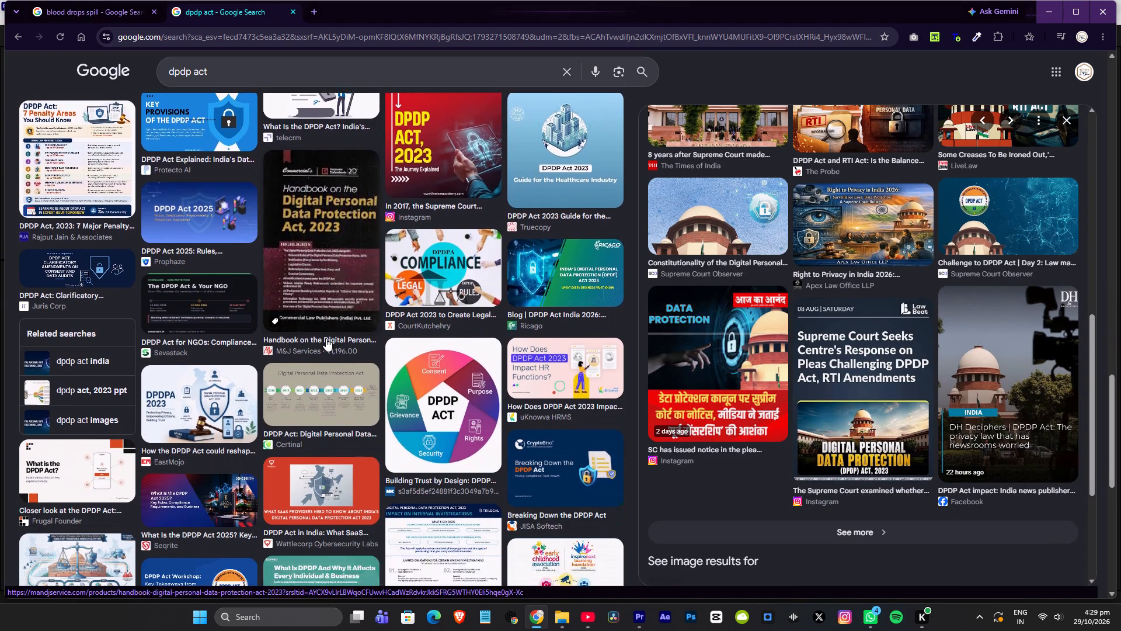
scroll(329, 341, "down", 3)
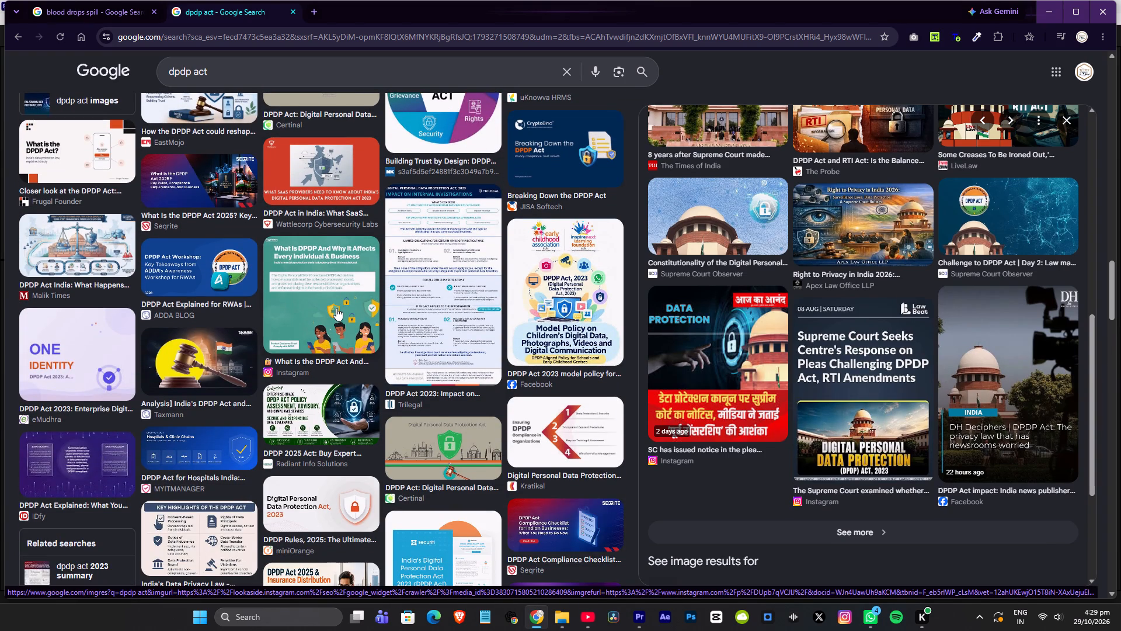
scroll(366, 301, "down", 3)
scroll(439, 316, "down", 2)
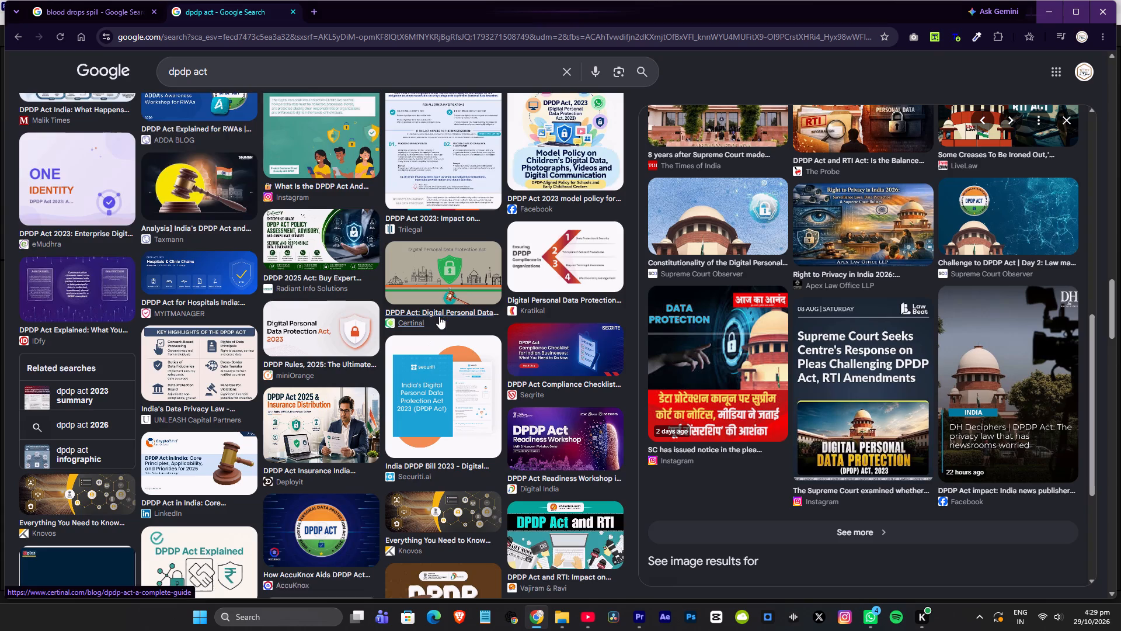
scroll(439, 316, "down", 1)
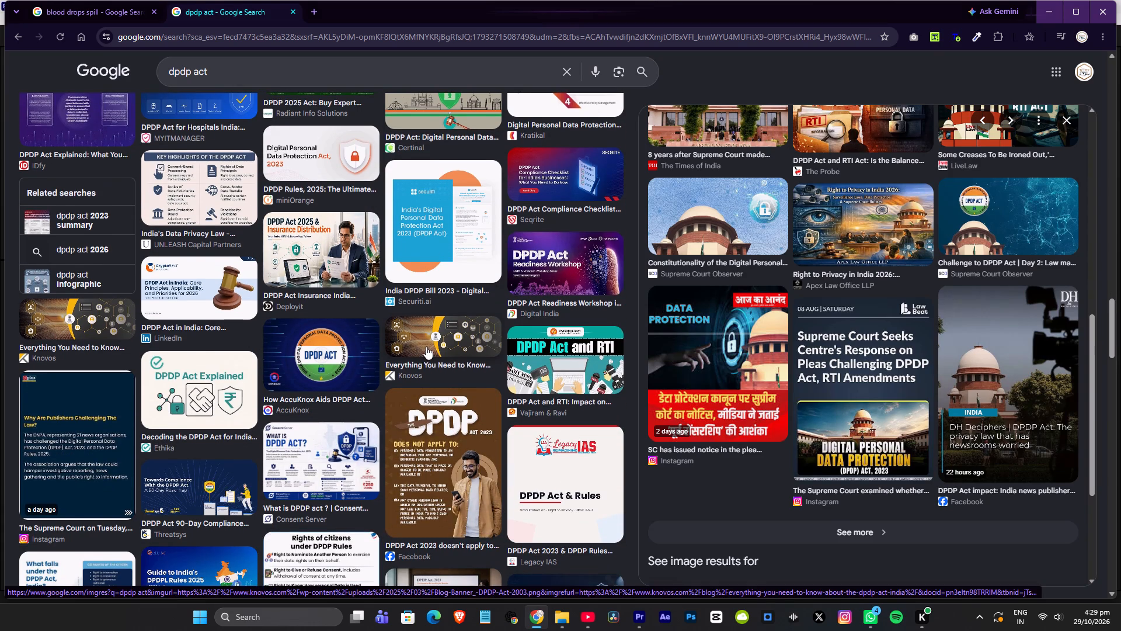
scroll(426, 346, "up", 7)
left_click_drag(1114, 272, 1120, 56)
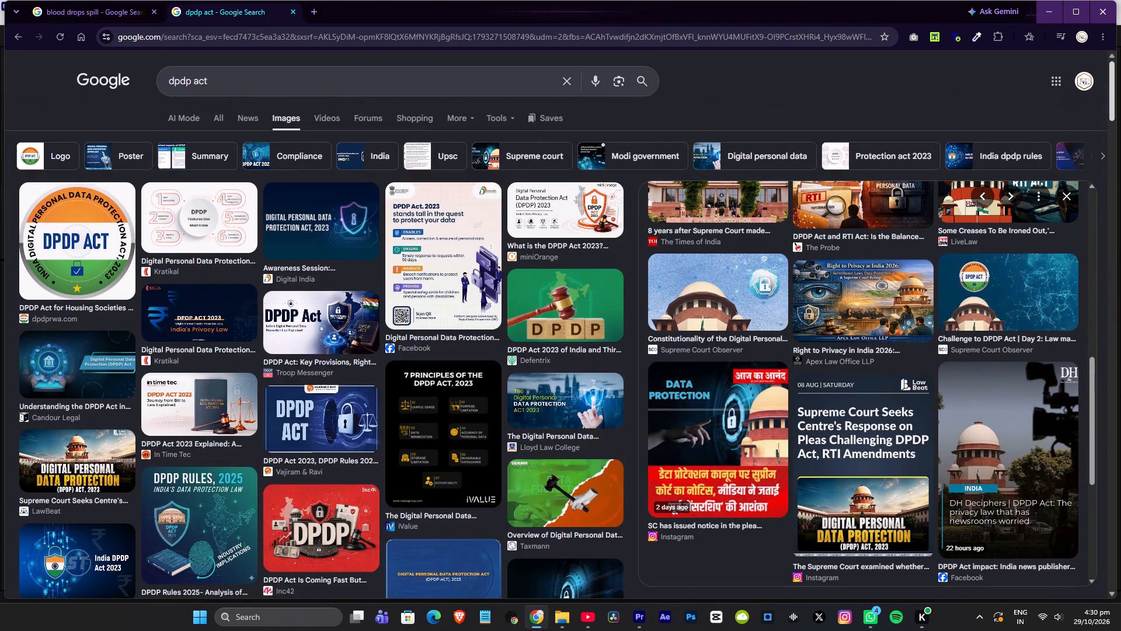
left_click_drag(1120, 56, 1120, 54)
Preview Kratikal's DPDP features graphic and Digital India's Digital Personal Data Protection Act, 2023 image.
left_click(194, 220)
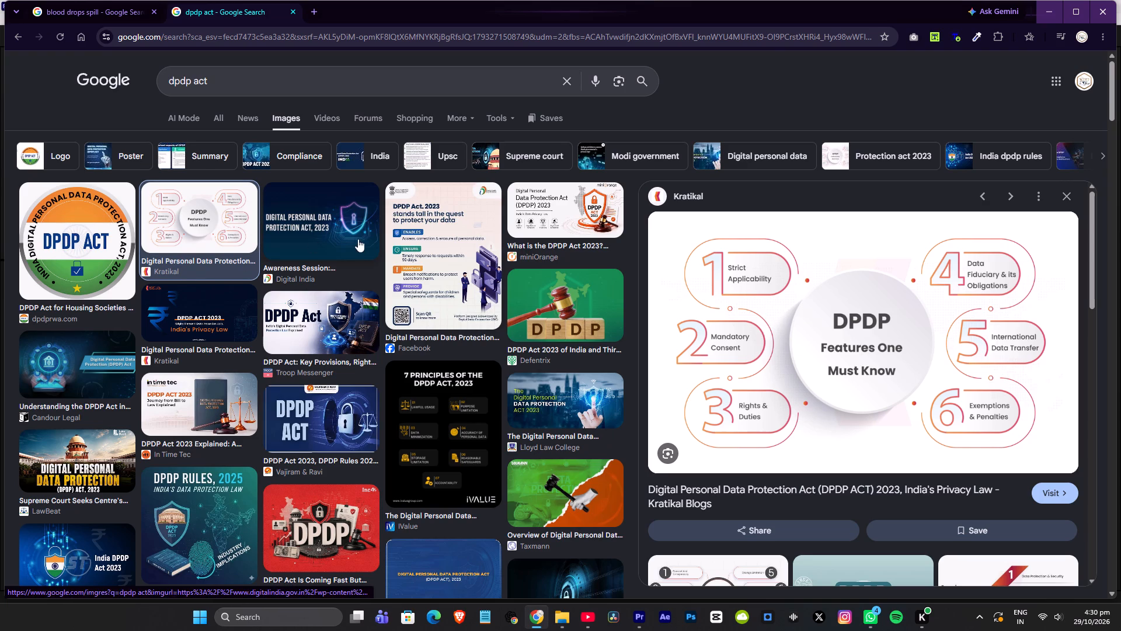
left_click(322, 233)
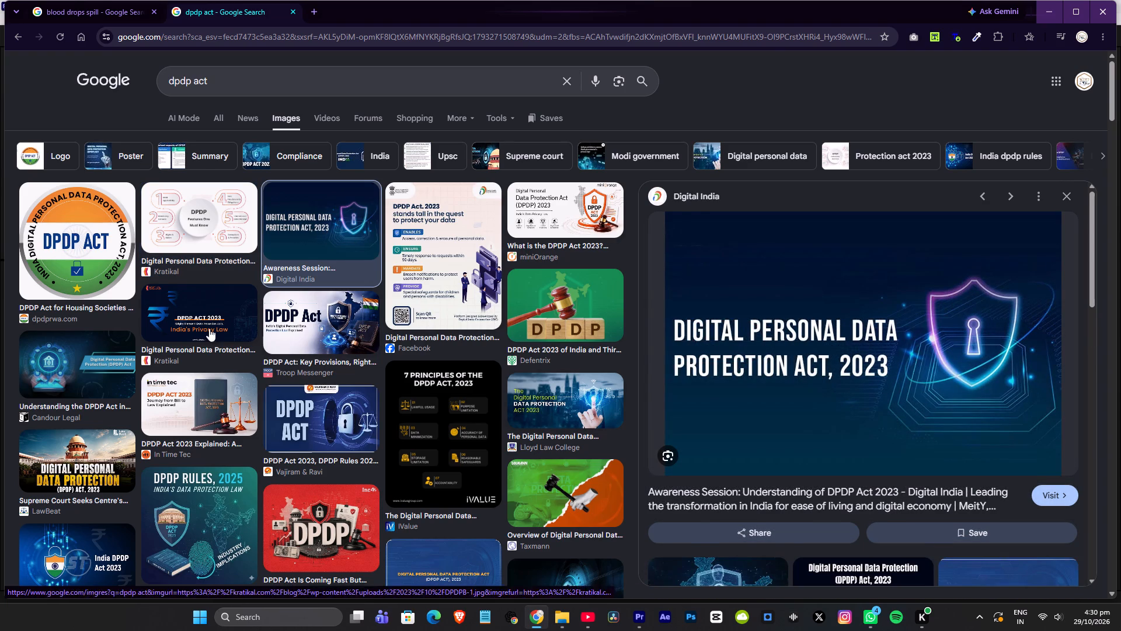
scroll(210, 328, "down", 3)
scroll(381, 306, "up", 5)
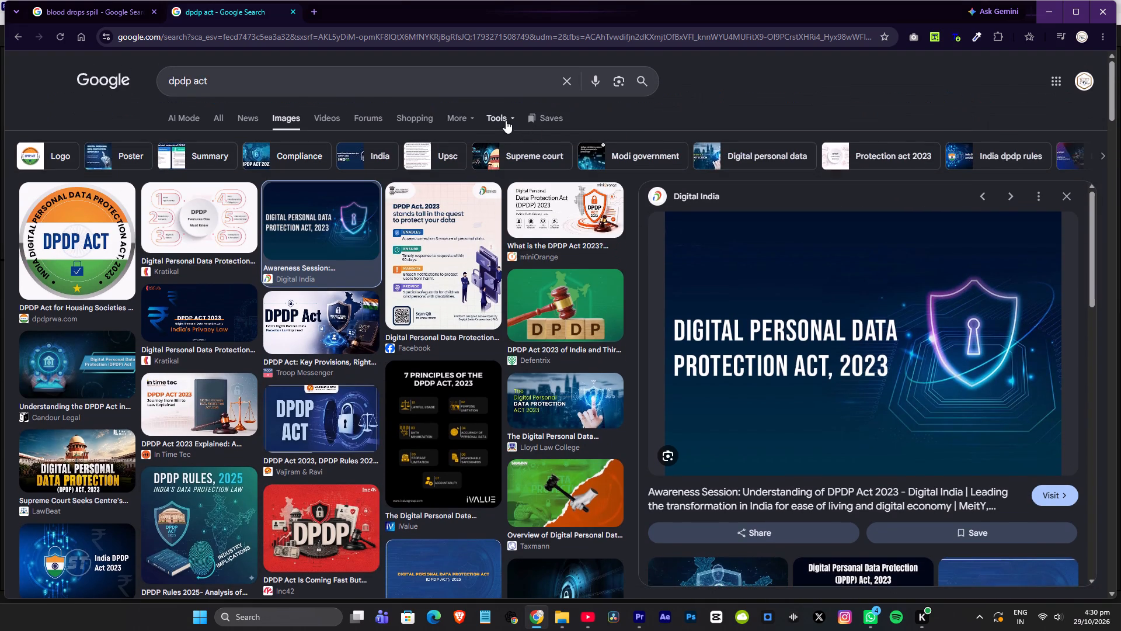
Restrict the dpdp act image search to the Tall aspect ratio with Advanced Image Search.
left_click(506, 120)
left_click(533, 226)
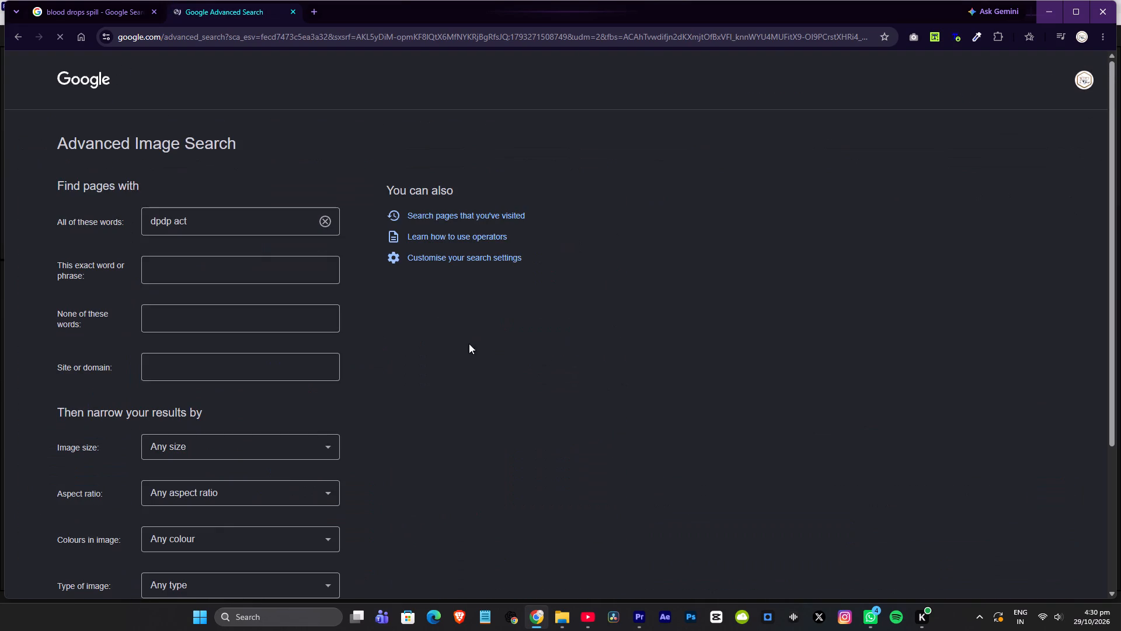
scroll(228, 526, "down", 2)
left_click(242, 381)
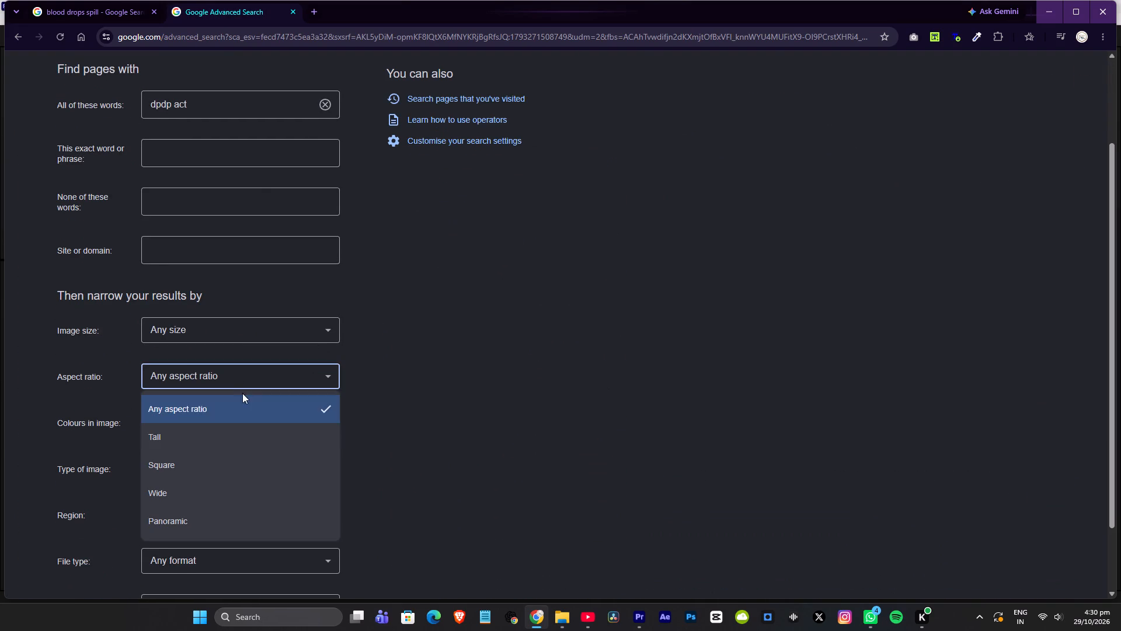
left_click(203, 437)
scroll(490, 446, "down", 7)
left_click(255, 554)
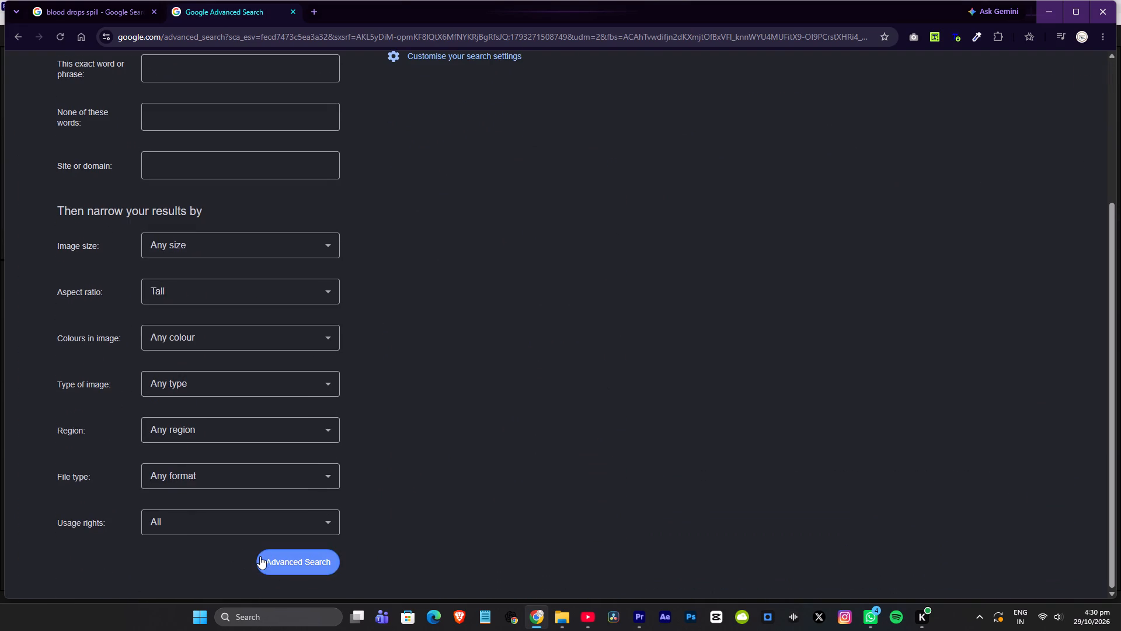
left_click(260, 556)
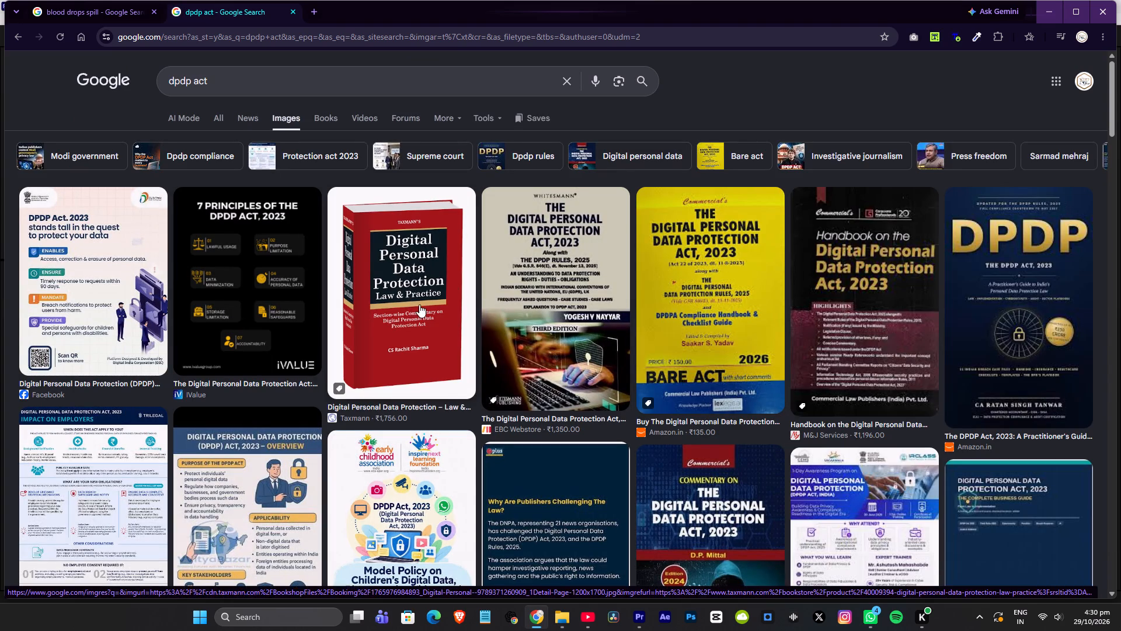
Browse the tall dpdp act image results for a vertical visual that suits the reel.
scroll(1009, 278, "down", 2)
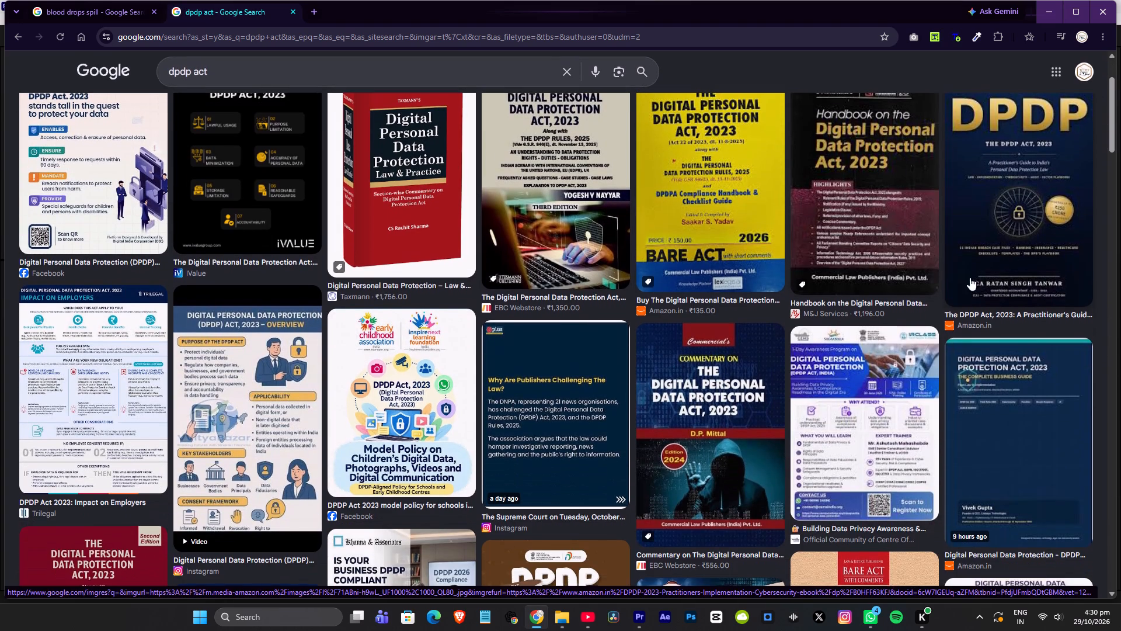
scroll(280, 287, "down", 5)
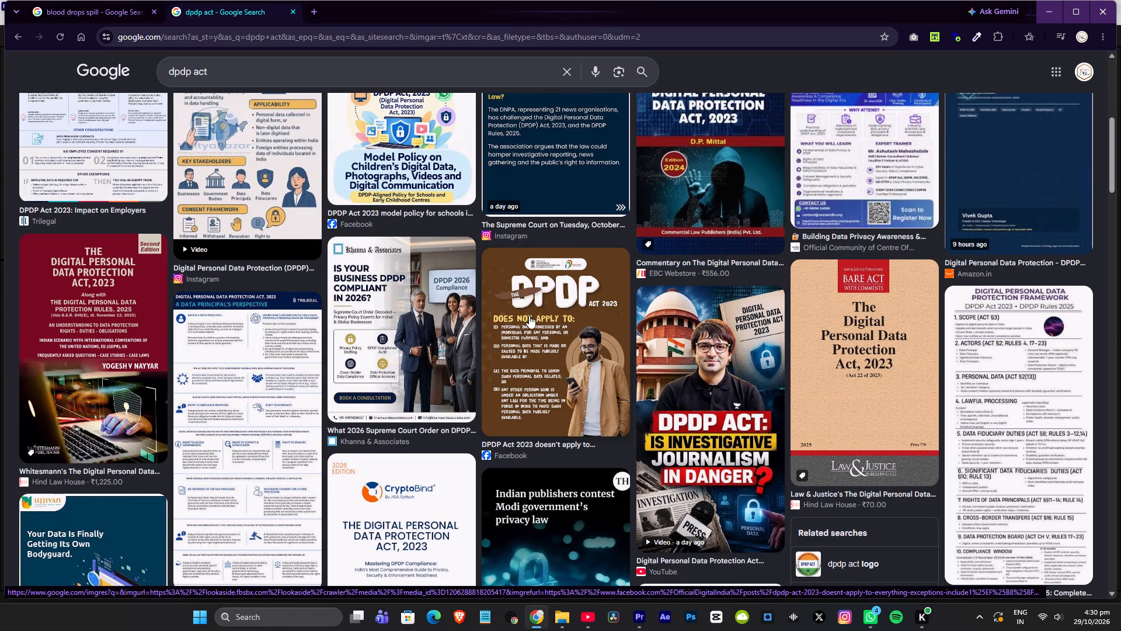
scroll(391, 324, "down", 5)
scroll(203, 303, "down", 3)
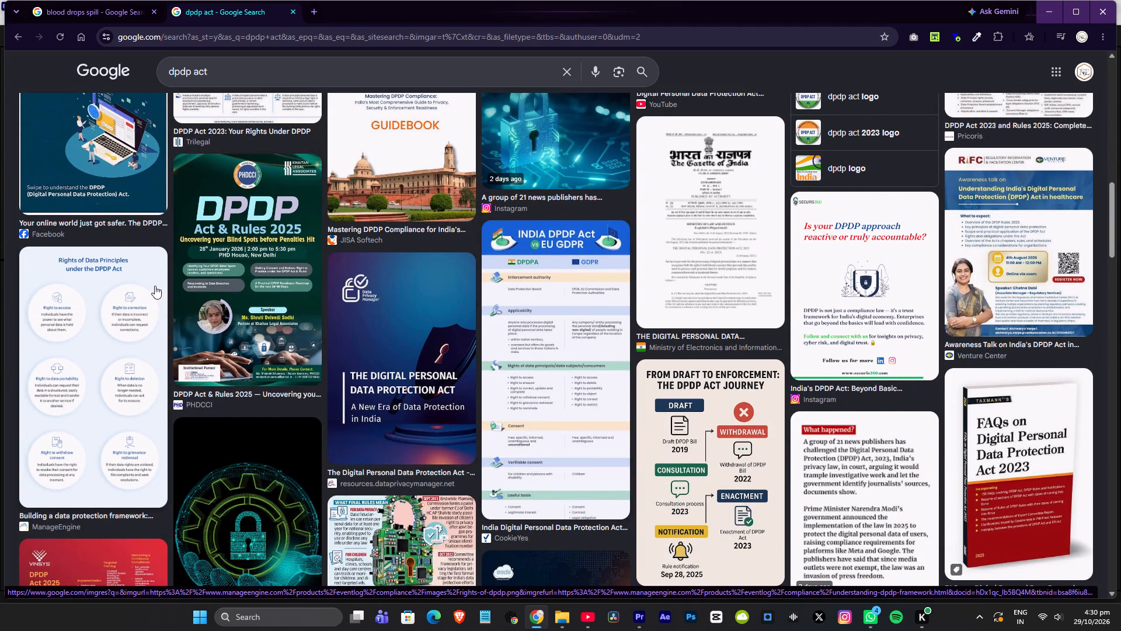
scroll(152, 286, "down", 3)
scroll(269, 287, "down", 3)
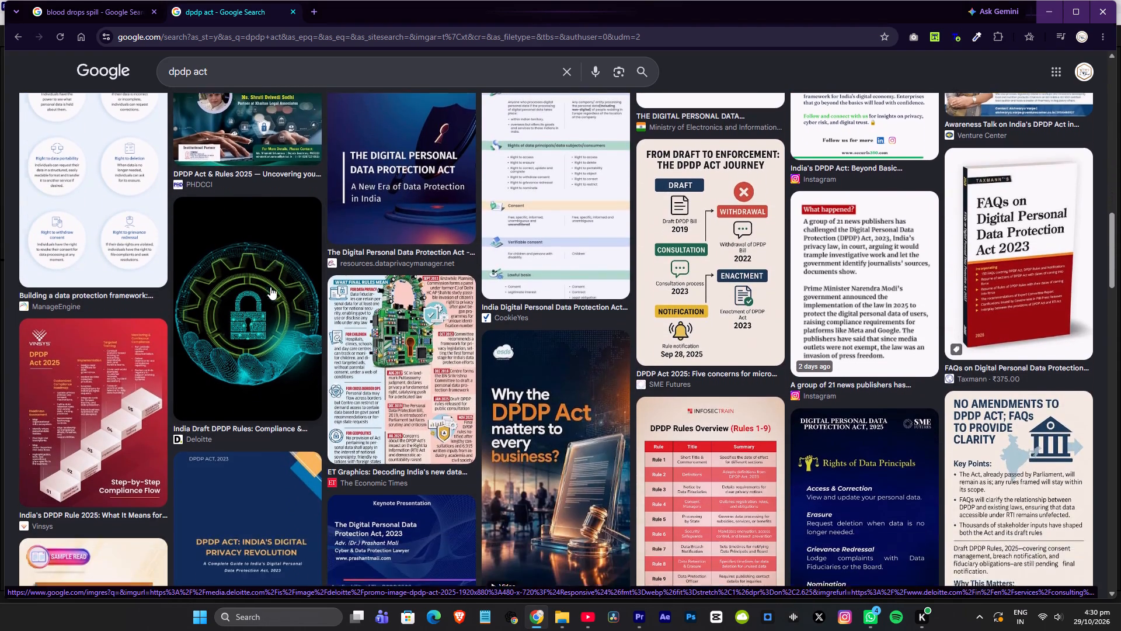
scroll(270, 287, "down", 1)
scroll(502, 283, "down", 4)
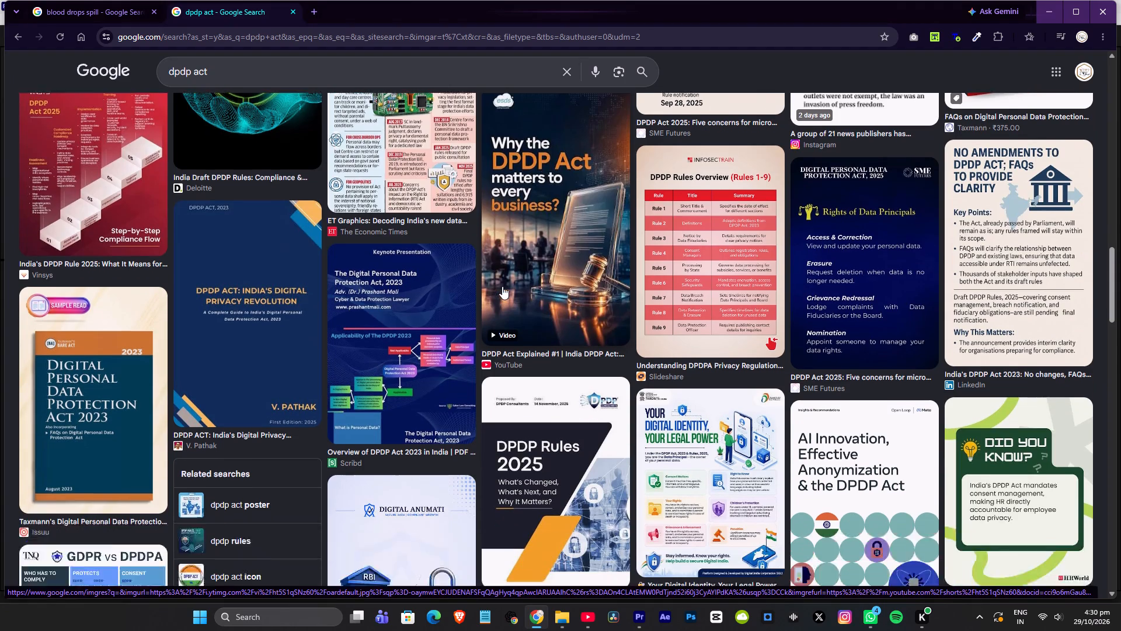
scroll(322, 303, "down", 1)
scroll(455, 281, "up", 7)
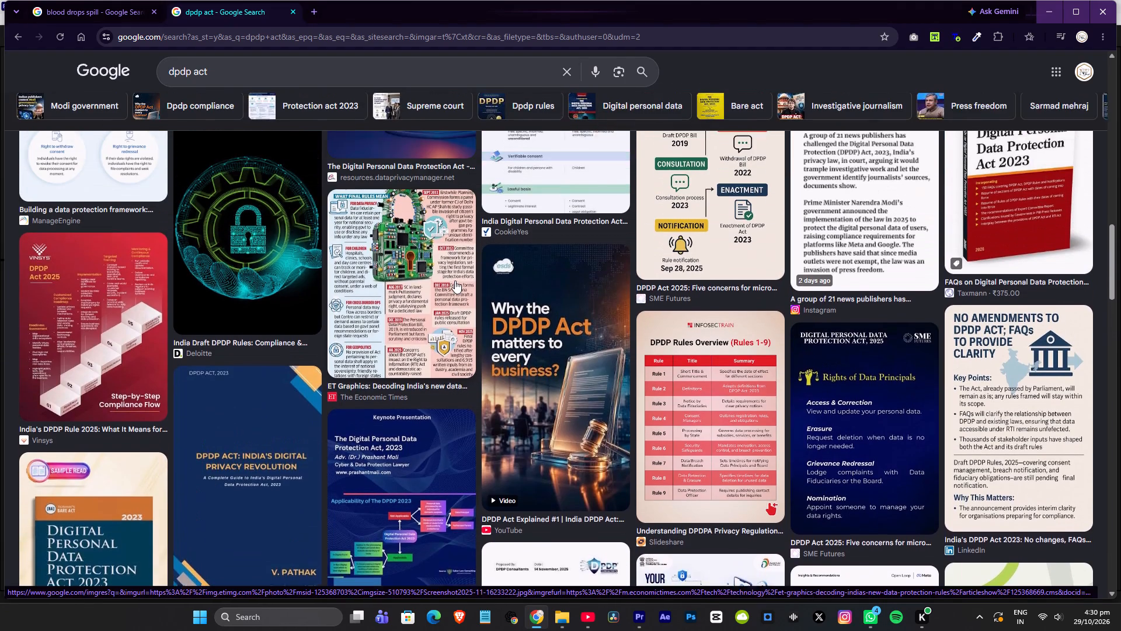
scroll(253, 279, "up", 2)
Save Deloitte's glowing padlock and gear image as images.jfif in the REEL_79 Dpdp Act folder inside Reels.
left_click(249, 345)
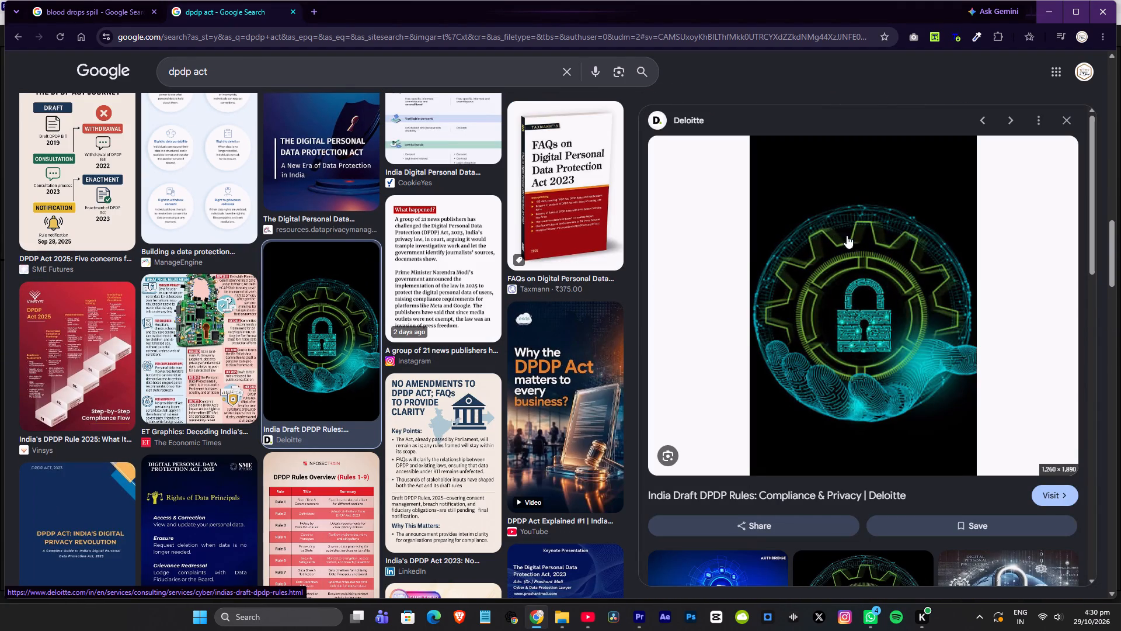
right_click(841, 224)
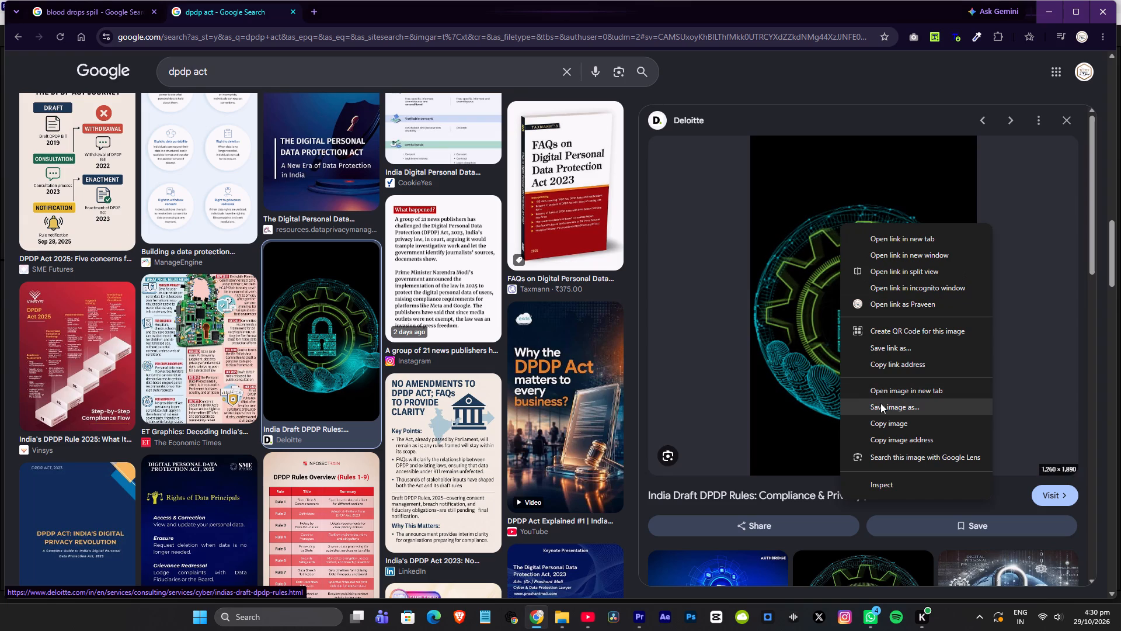
left_click(880, 405)
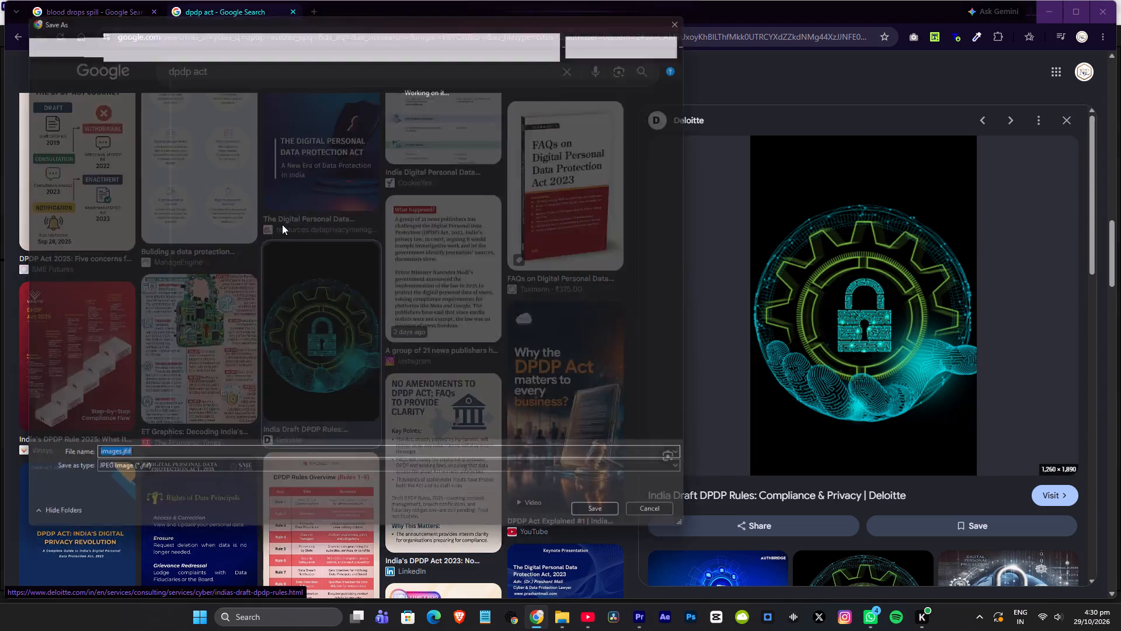
left_click(71, 287)
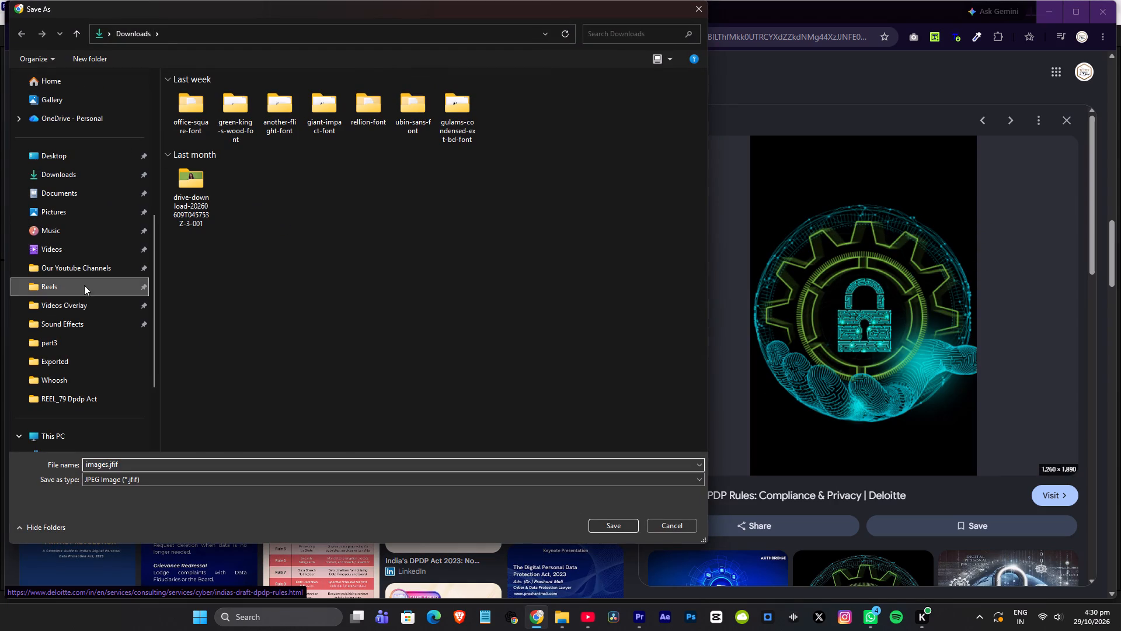
scroll(461, 215, "down", 14)
left_click(510, 297)
key("End")
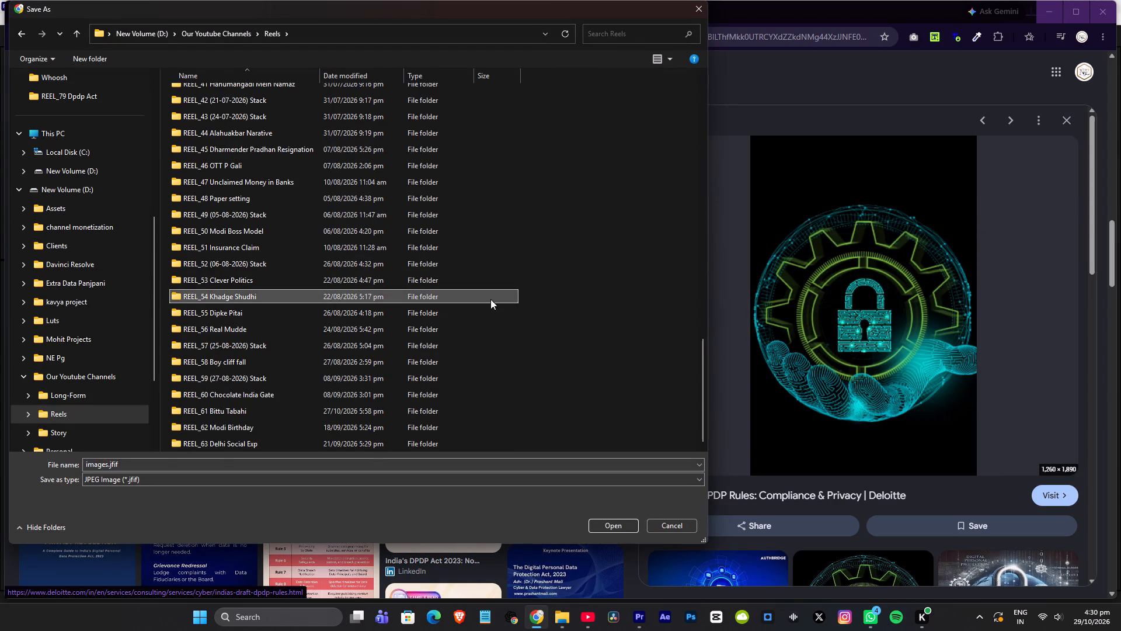
key("End")
key("End")
double_click(202, 446)
left_click(534, 251)
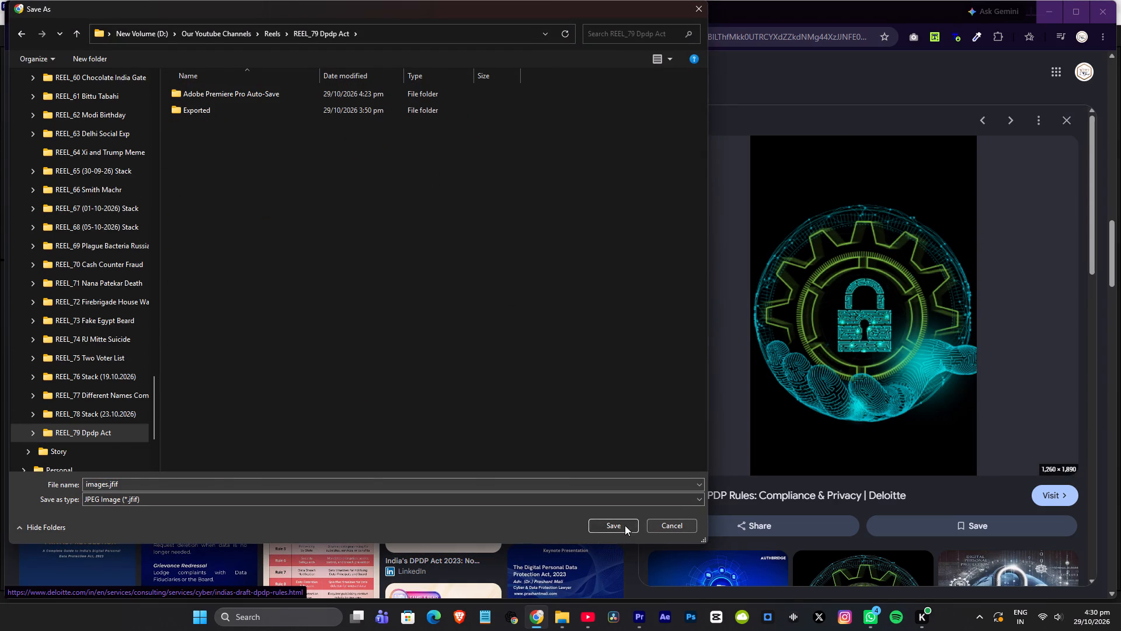
left_click(624, 525)
Bring the downloaded images.jfif into the Premiere timeline on track V7 at the start of the sequence.
left_click_drag(926, 64, 861, 99)
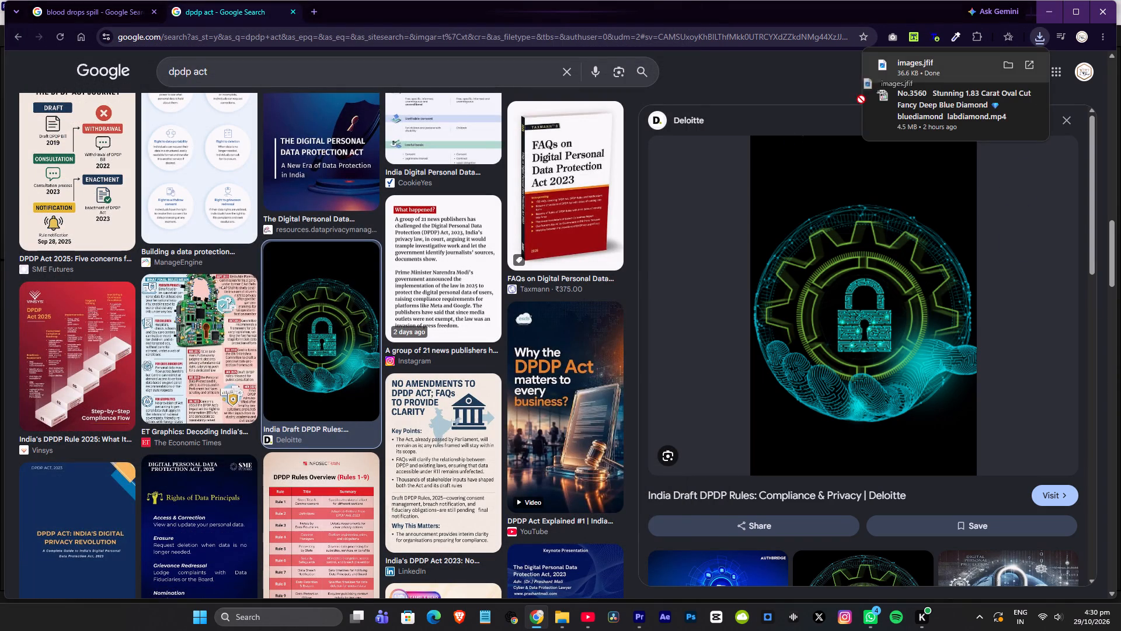
left_click_drag(861, 99, 152, 377)
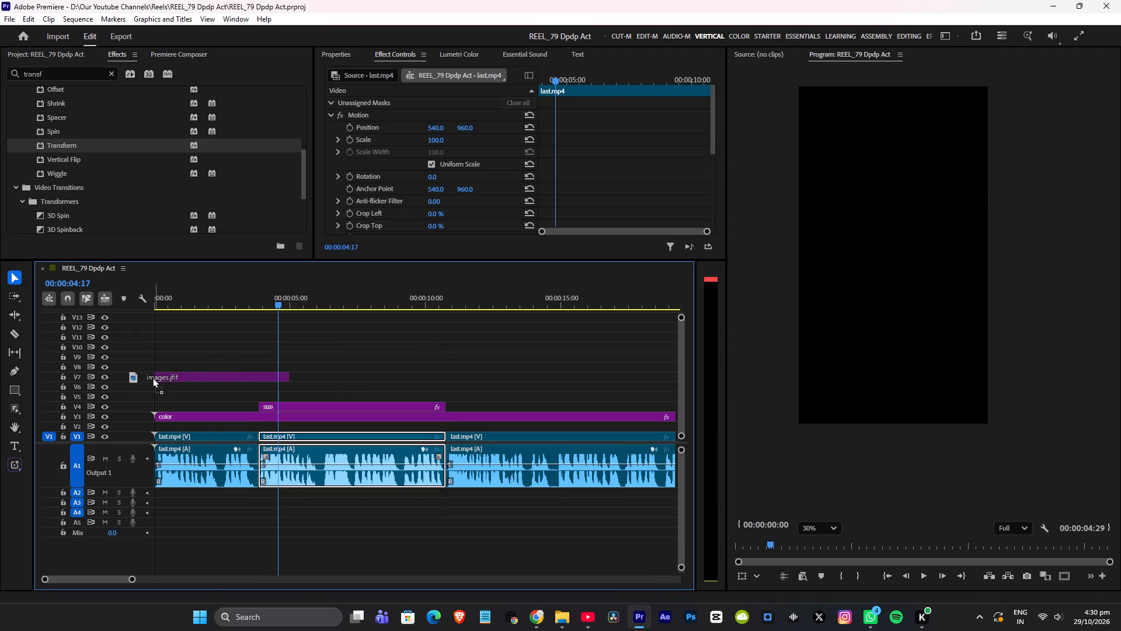
left_click_drag(152, 377, 152, 377)
Scale the images.jfif clip to 295.9 so that it spans the frame's full width.
left_click_drag(162, 294, 111, 298)
scroll(204, 311, "up", 12, "alt")
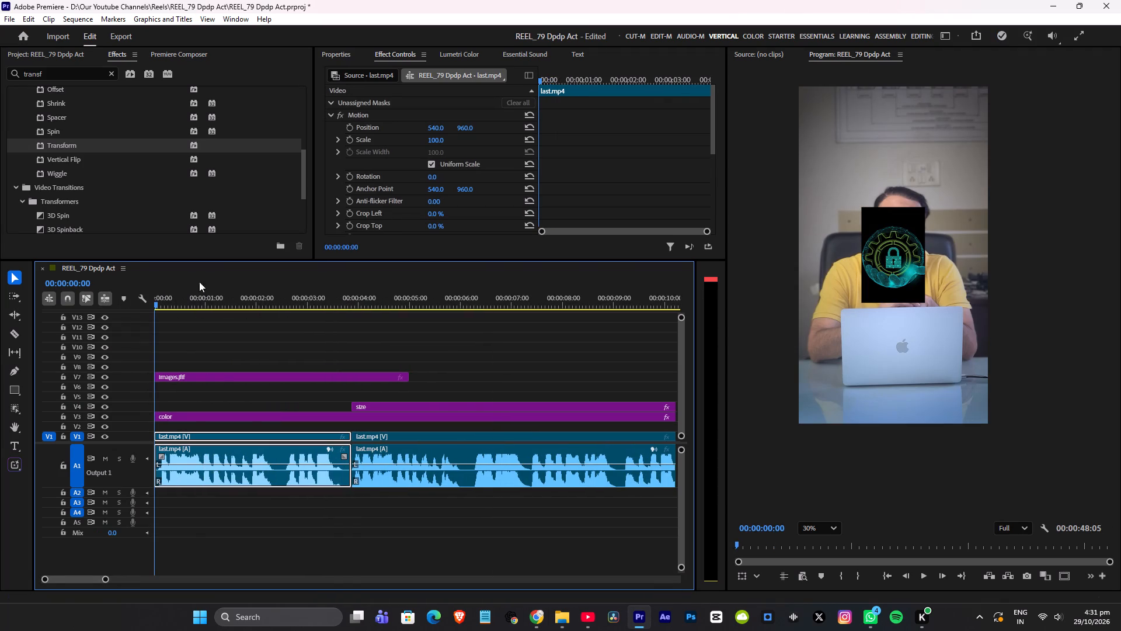
left_click(220, 380)
key("F1")
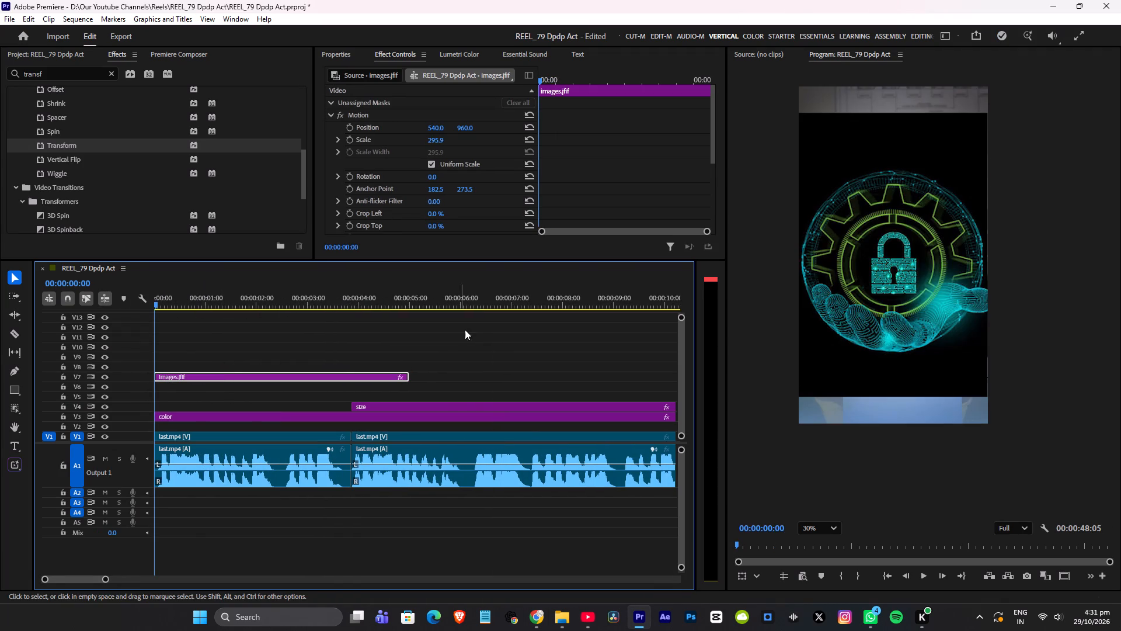
left_click(276, 351)
left_click(267, 353)
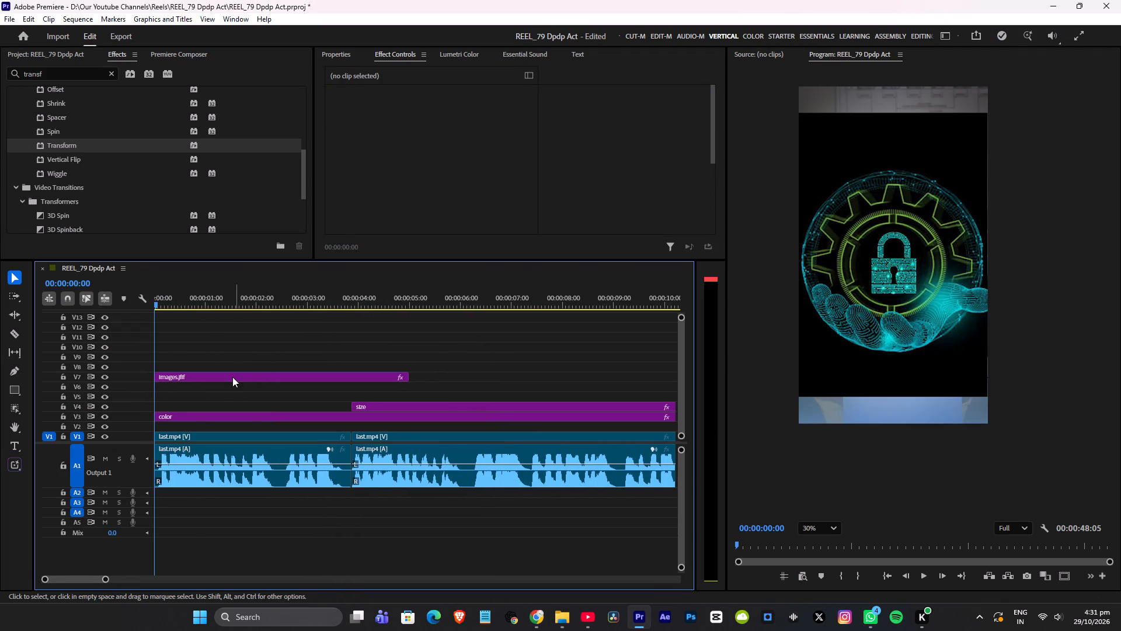
left_click(240, 336)
Create a color matte named Color Matte, sampling its colour from the padlock image's black background.
left_click(34, 55)
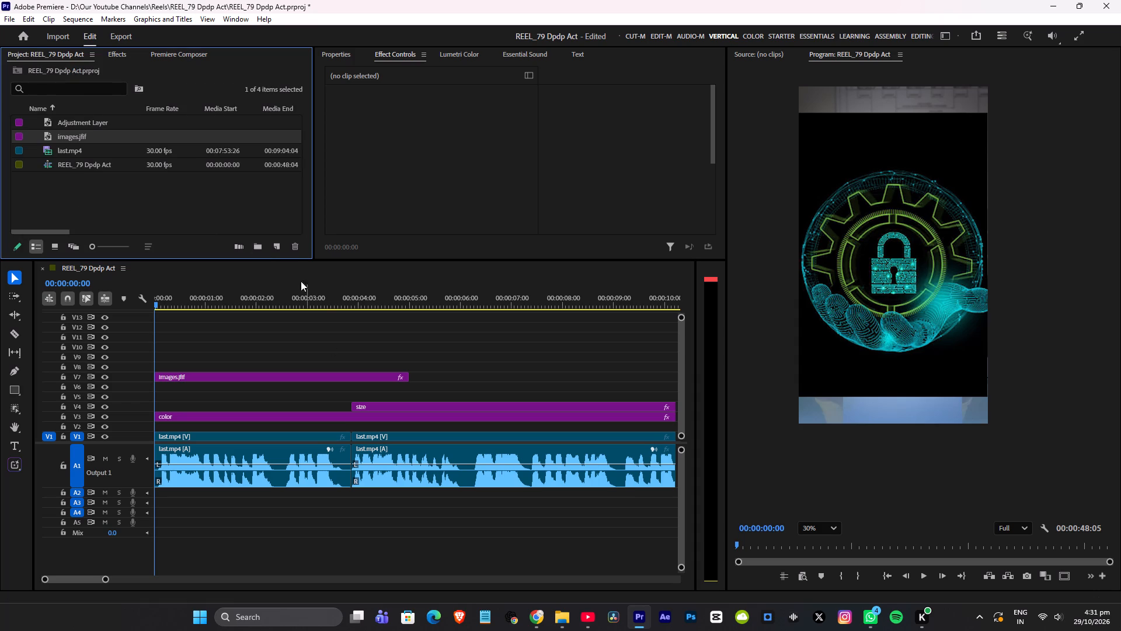
left_click(273, 248)
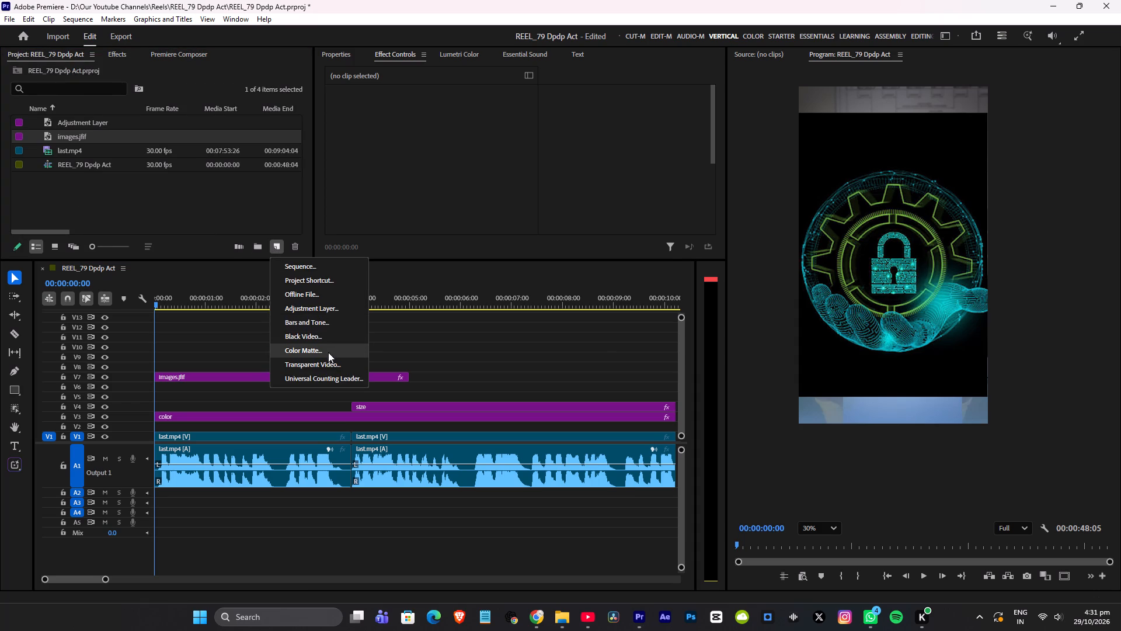
left_click(328, 352)
left_click(593, 356)
left_click(675, 369)
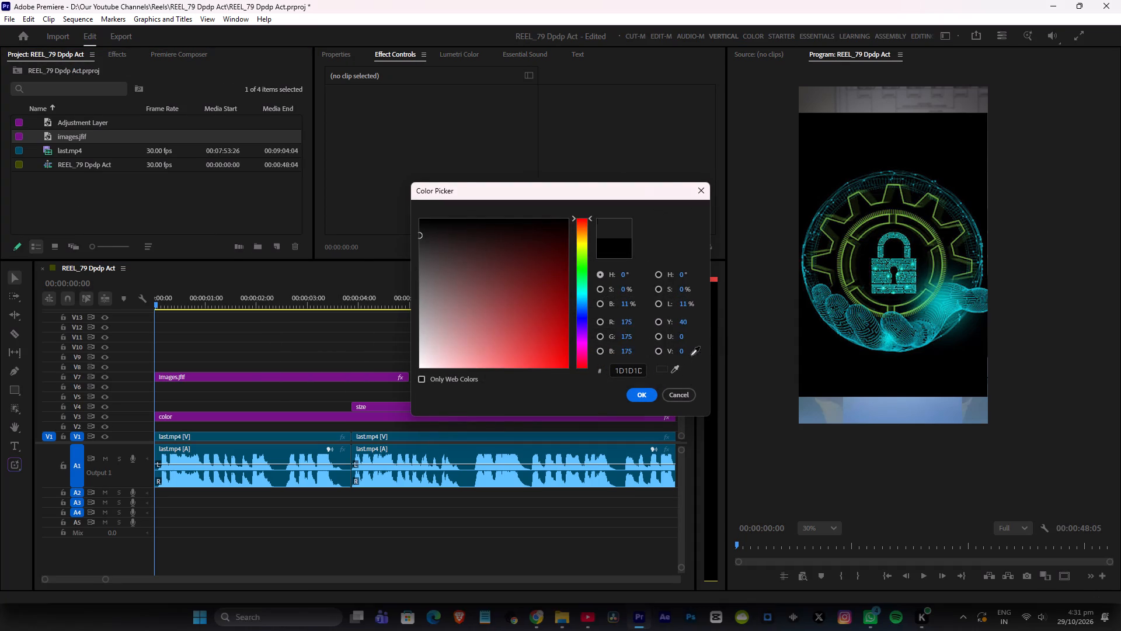
left_click(856, 150)
left_click(646, 396)
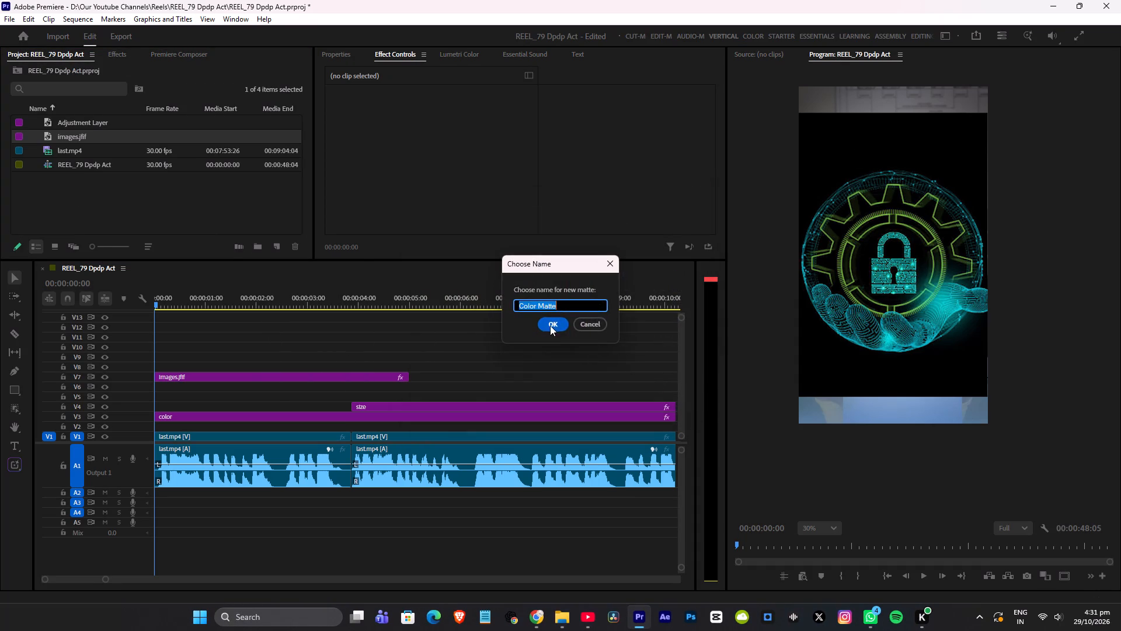
left_click(548, 324)
Place the Color Matte on track V6 at the sequence start, directly beneath images.jfif.
left_click_drag(46, 136, 126, 391)
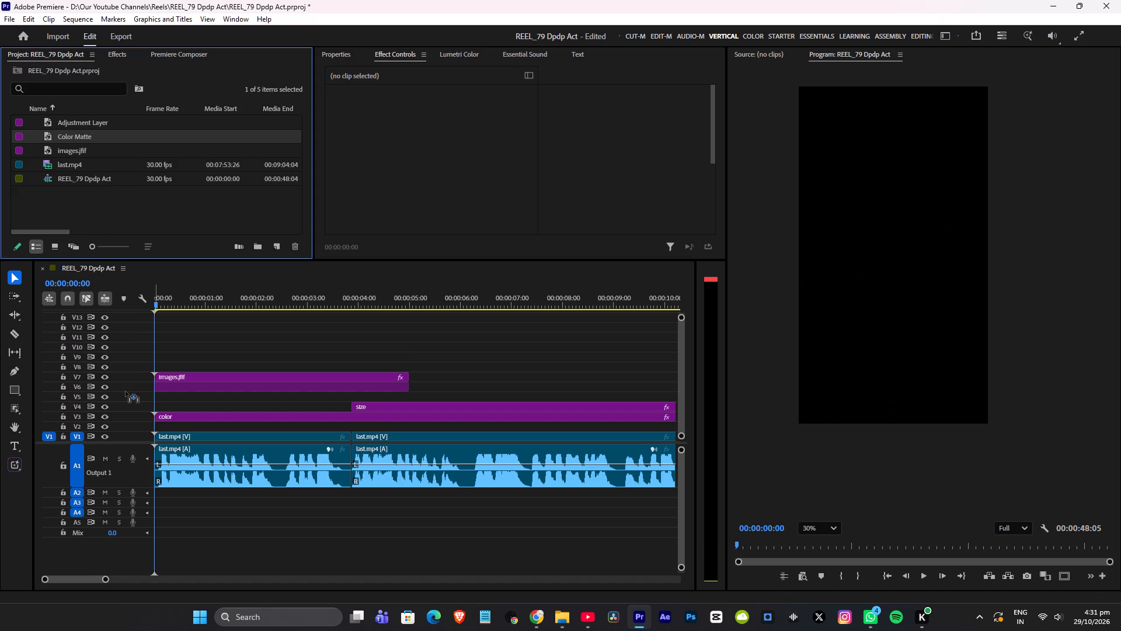
left_click_drag(126, 391, 124, 391)
Play the opening seconds repeatedly to judge where the padlock image should appear against the speech.
left_click_drag(244, 299, 0, 277)
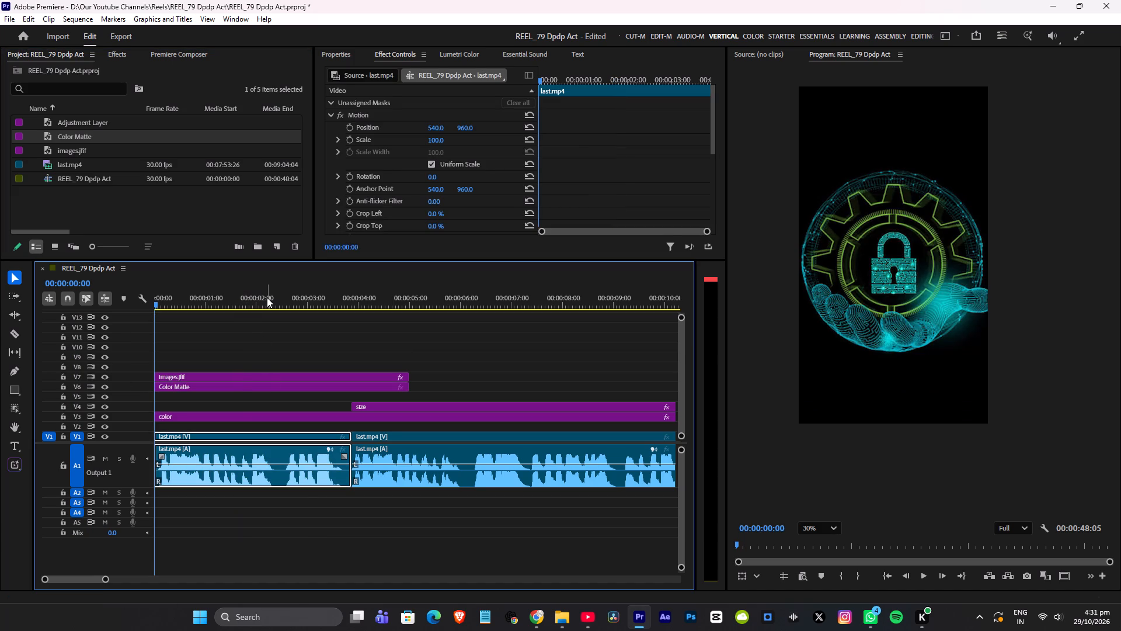
key("ctrl+a")
key("space")
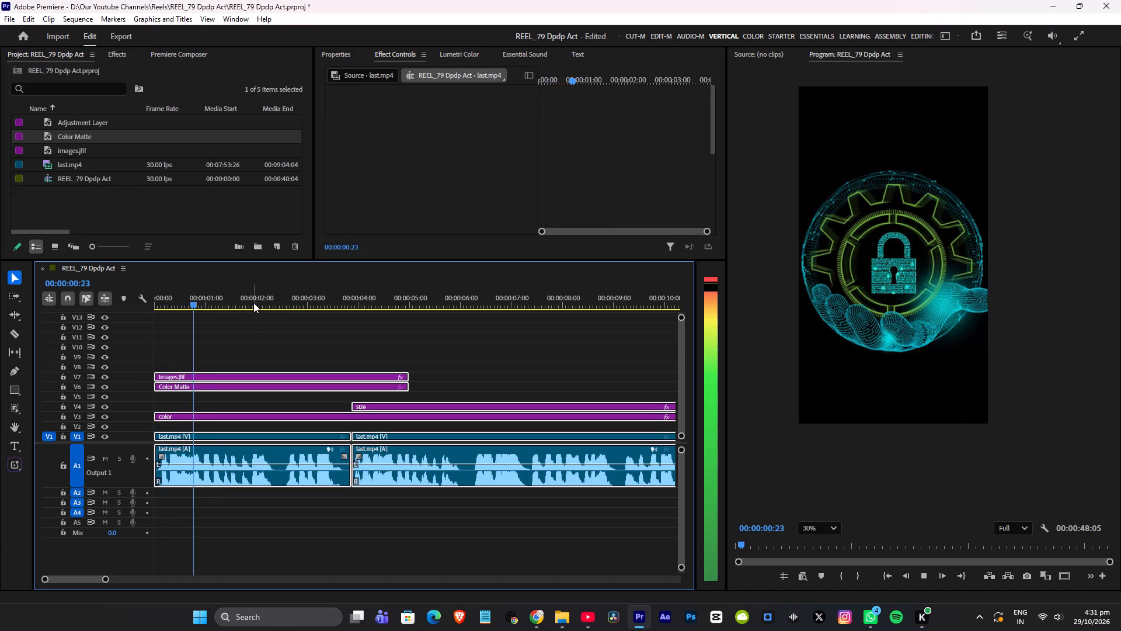
key("space")
left_click(217, 287)
left_click_drag(213, 298, 203, 300)
key("space")
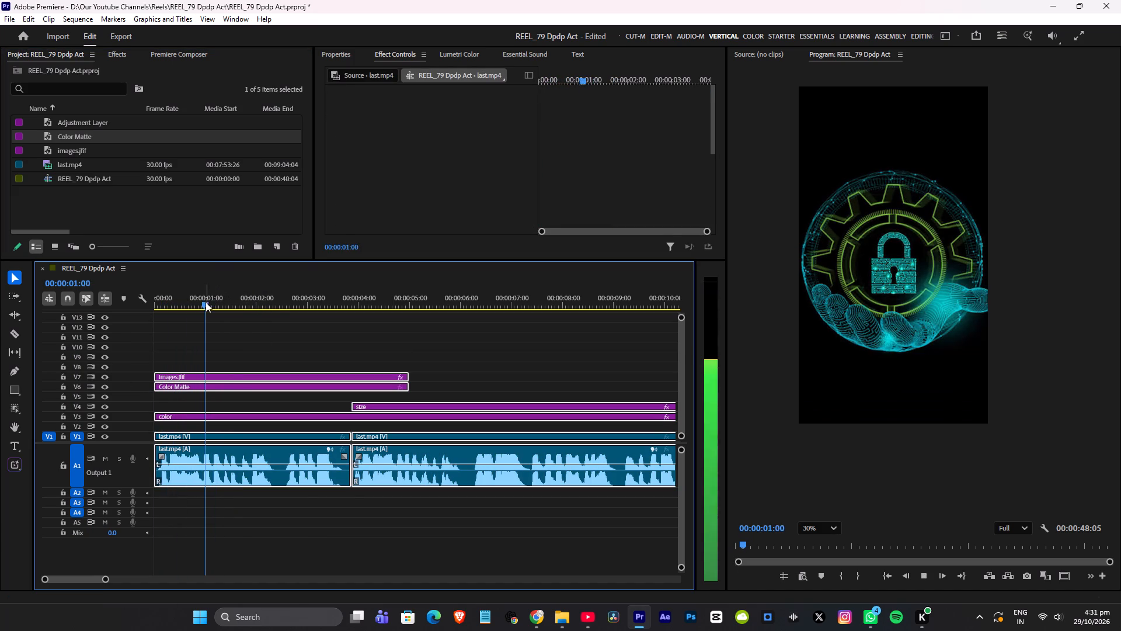
key("space")
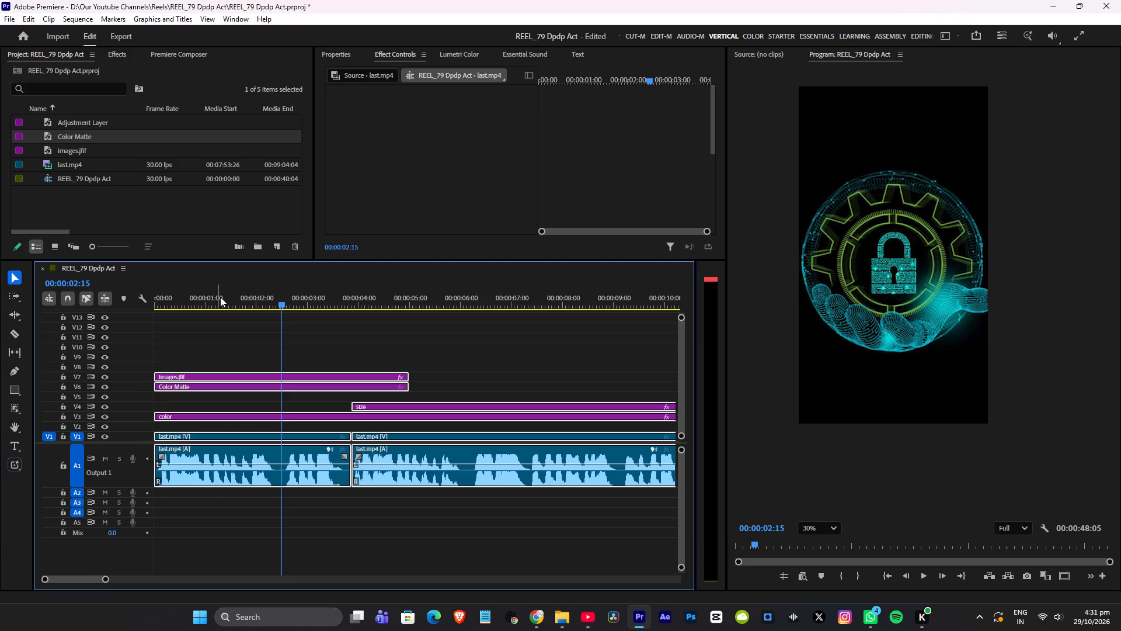
left_click_drag(223, 295, 82, 311)
key("space")
key("space")
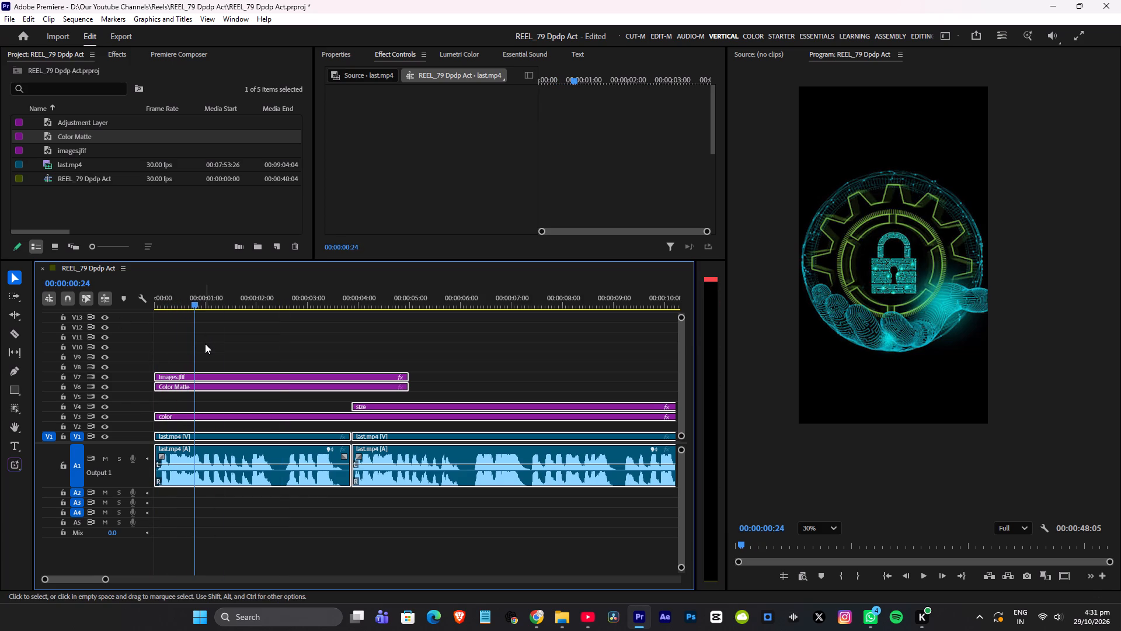
key("space")
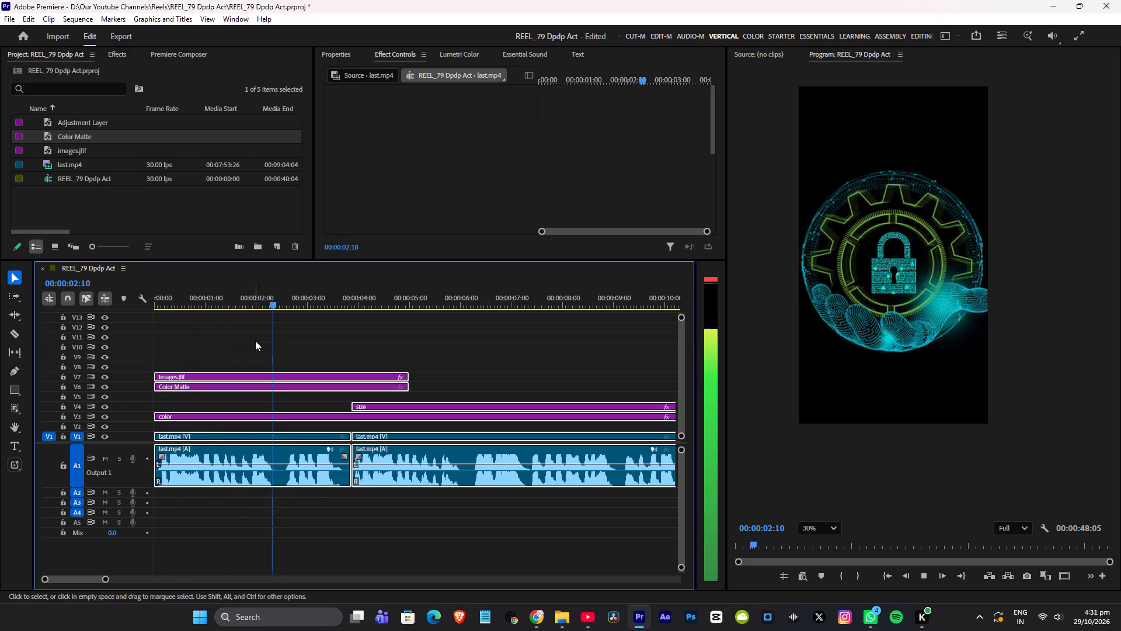
key("space")
Trim the ends of images.jfif and Color Matte together to the playhead at 00:00:02:11.
left_click_drag(360, 349, 388, 386)
left_click_drag(414, 379, 294, 379)
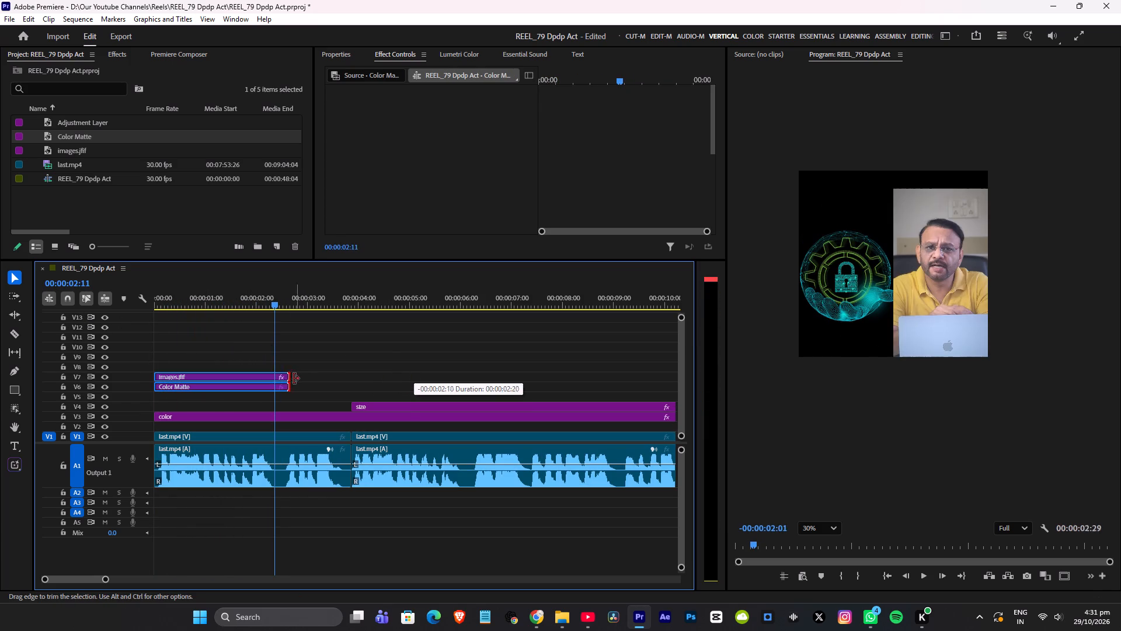
left_click_drag(294, 379, 280, 379)
Move images.jfif and Color Matte together to start at about 00:00:01:15 and end at the first last.mp4 cut.
key("space")
key("space")
left_click_drag(215, 345, 234, 387)
left_click_drag(231, 376, 305, 376)
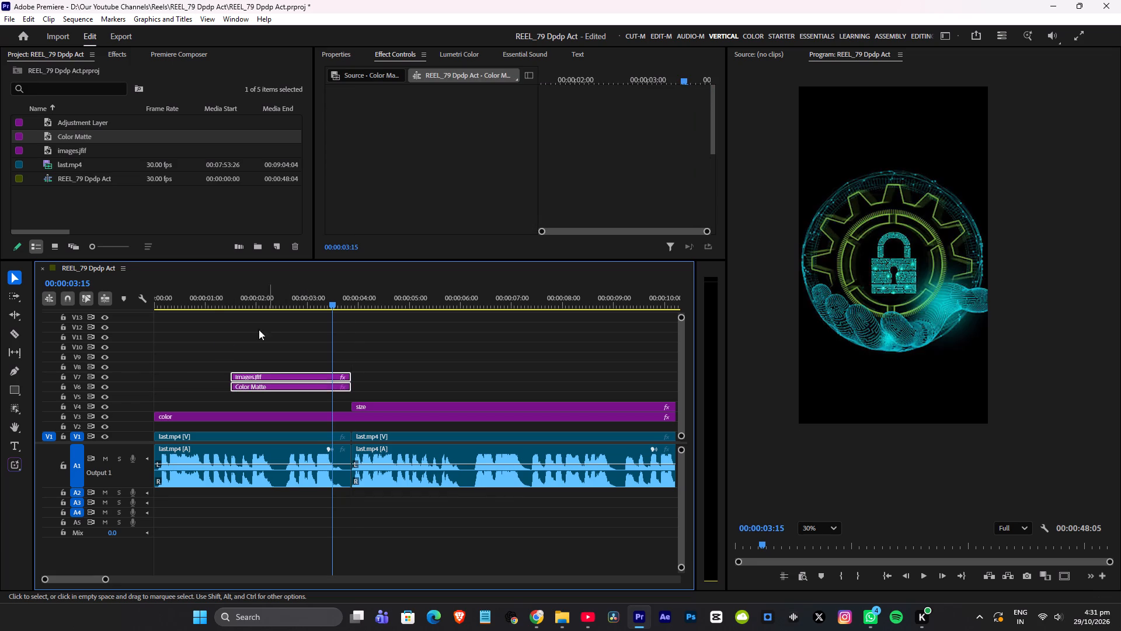
Play from just before the padlock image to check its new timing against the speech.
left_click(222, 301)
key("space")
key("space")
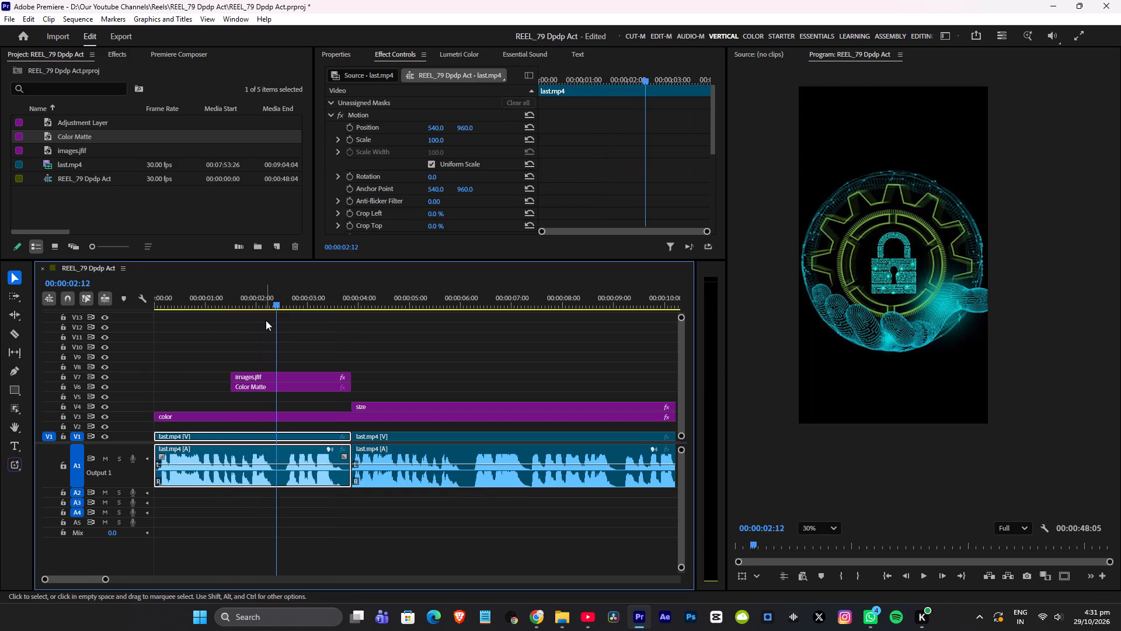
Trim the starts of images.jfif and Color Matte together to the playhead at 00:00:02:12 and save the project.
left_click_drag(234, 351, 252, 393)
left_click_drag(234, 375, 283, 375)
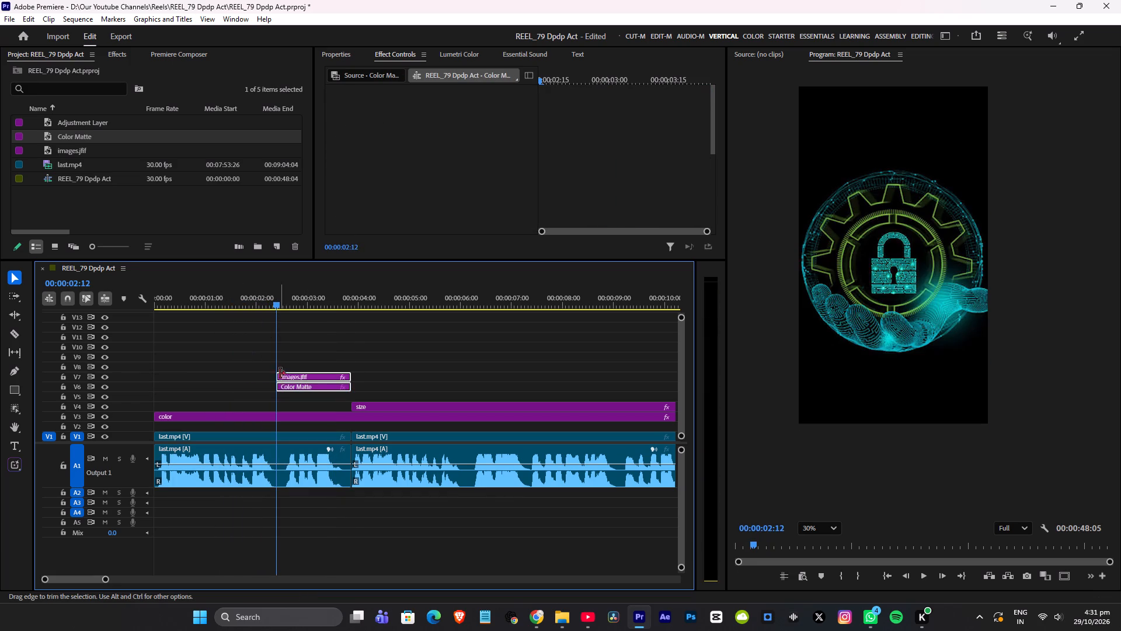
key("ctrl+s")
At 00:00:03:01, lower the padlock image in the frame by setting its vertical position to 1317.
scroll(287, 360, "up", 11, "alt")
left_click(384, 325)
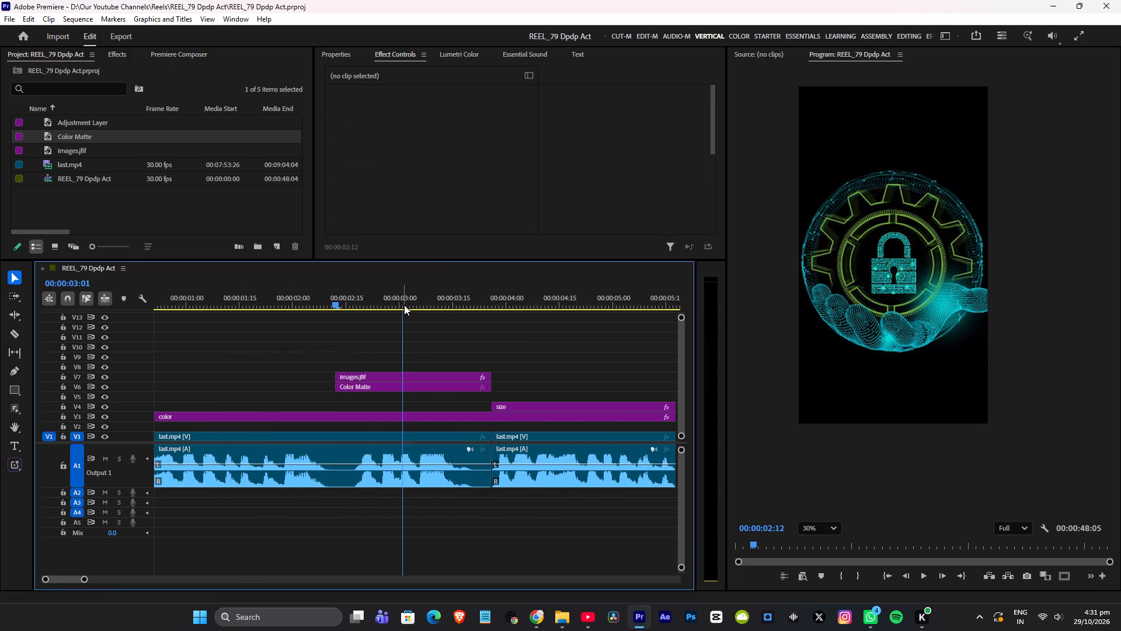
left_click(404, 305)
left_click(415, 381)
left_click_drag(465, 130, 518, 130)
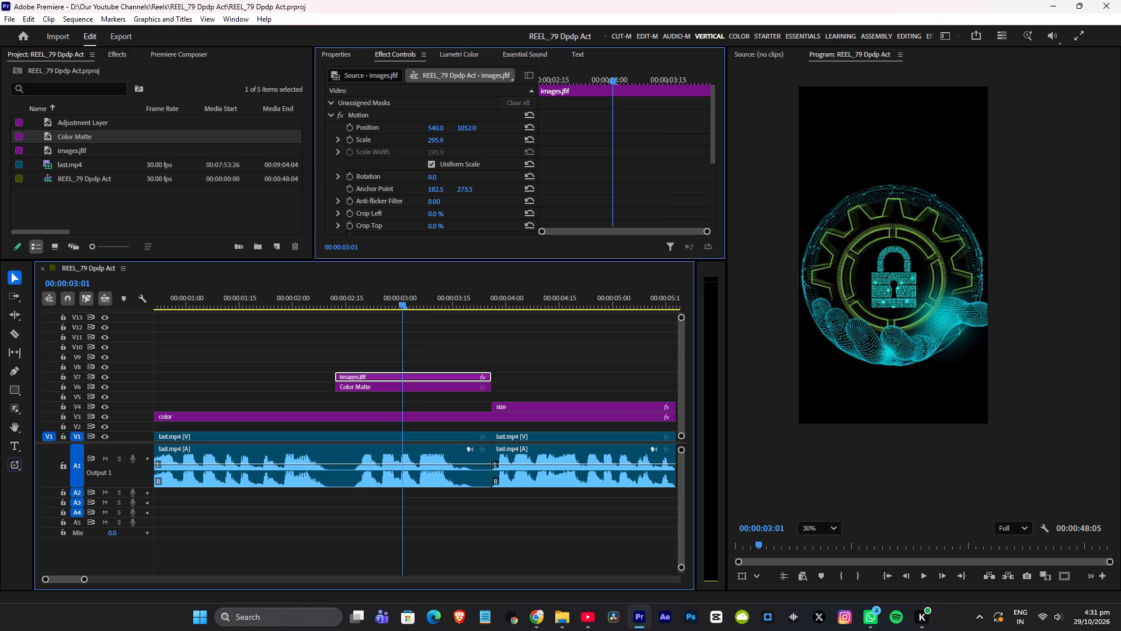
left_click_drag(518, 130, 680, 144)
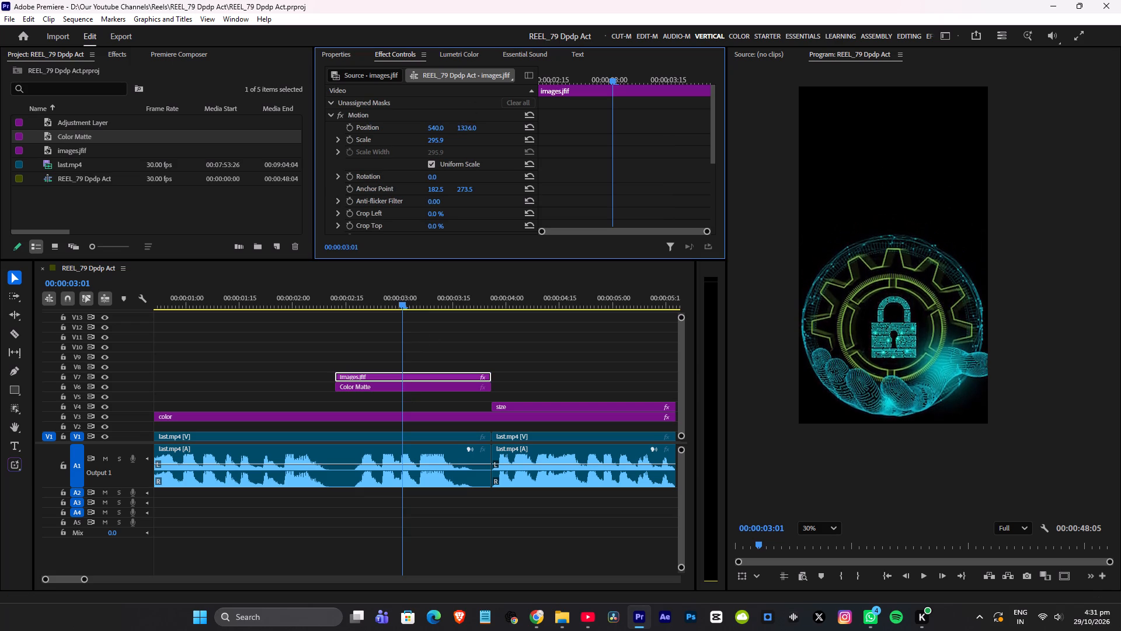
left_click_drag(680, 144, 599, 189)
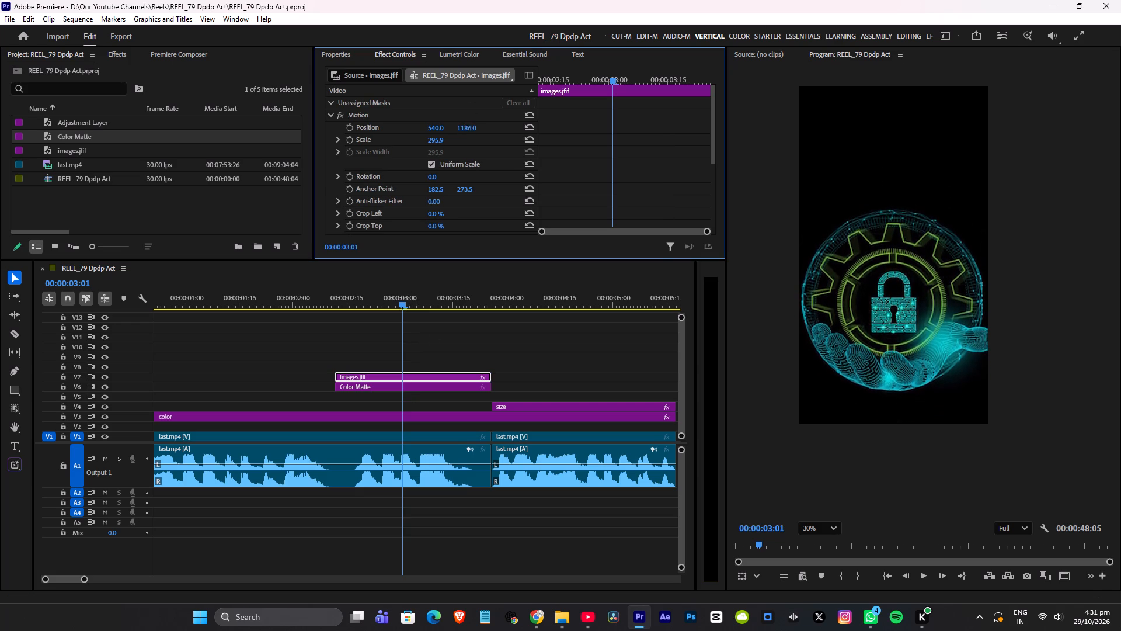
left_click_drag(599, 189, 675, 176)
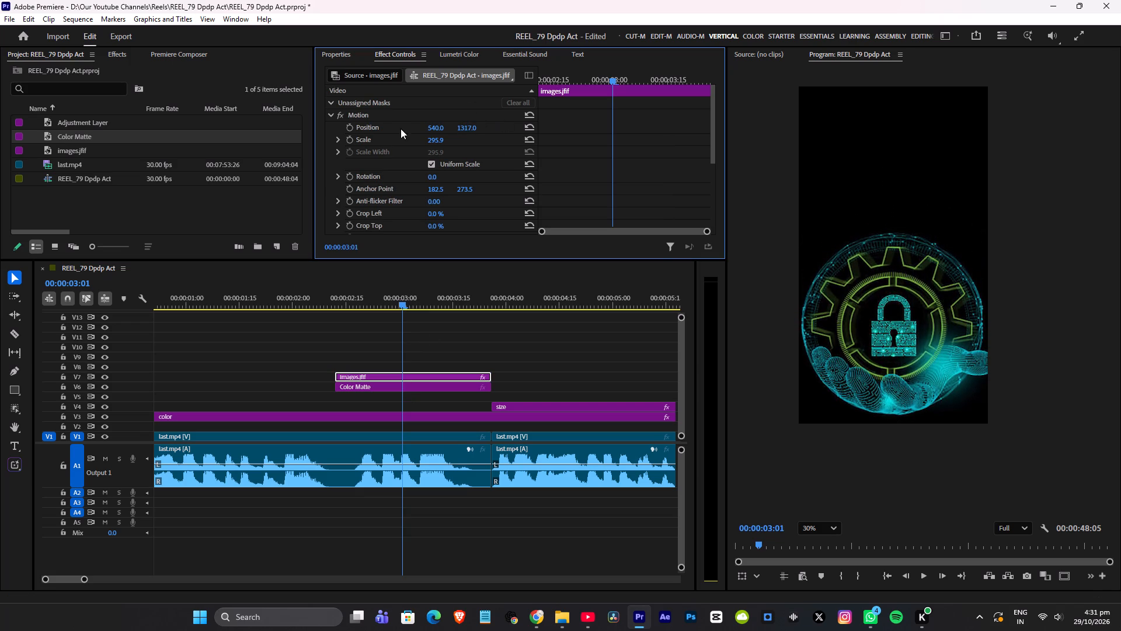
Keyframe the padlock image's Position to rise from 1317 at 00:00:02:12 to a higher spot at 00:00:03:01, and save.
left_click(349, 131)
left_click_drag(570, 83, 476, 86)
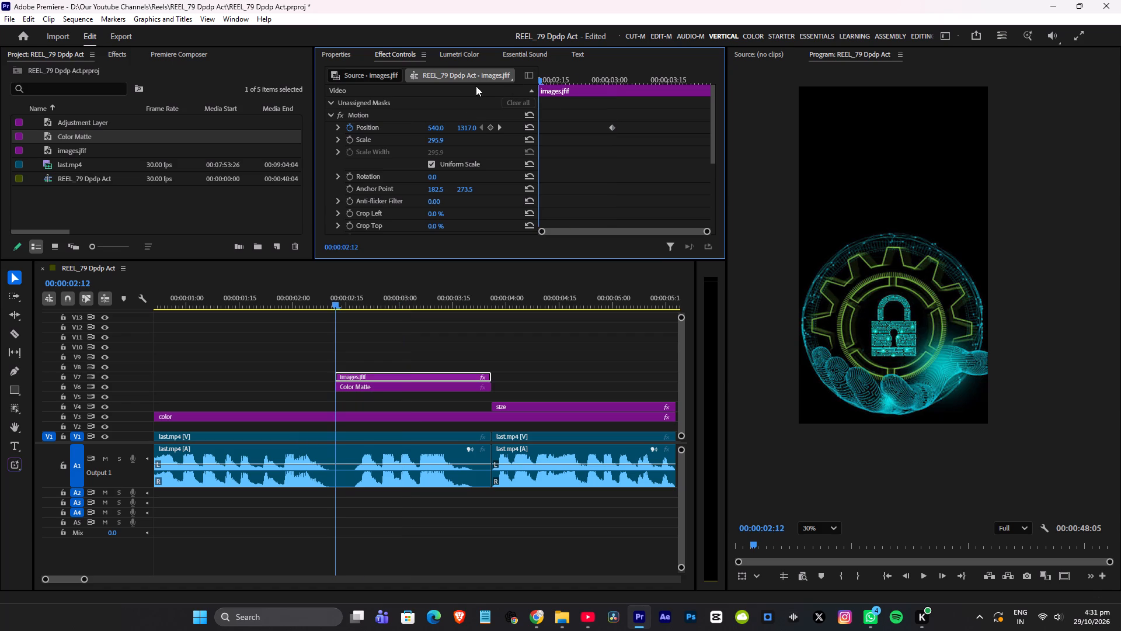
left_click(488, 126)
left_click(500, 127)
left_click_drag(464, 127, 384, 136)
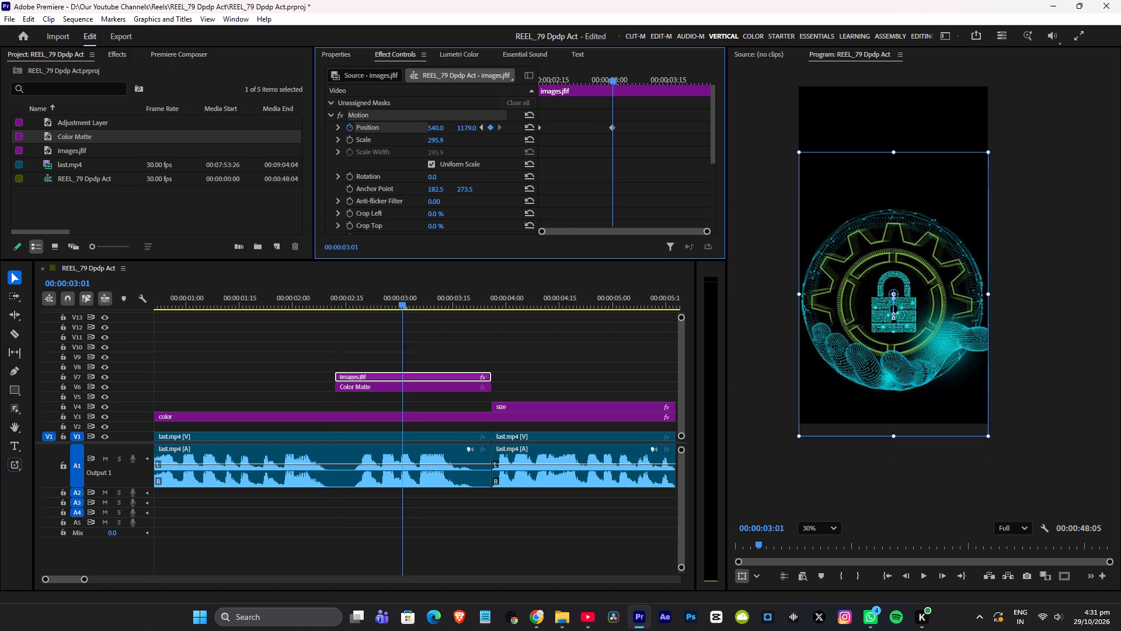
left_click_drag(384, 136, 378, 138)
left_click(447, 334)
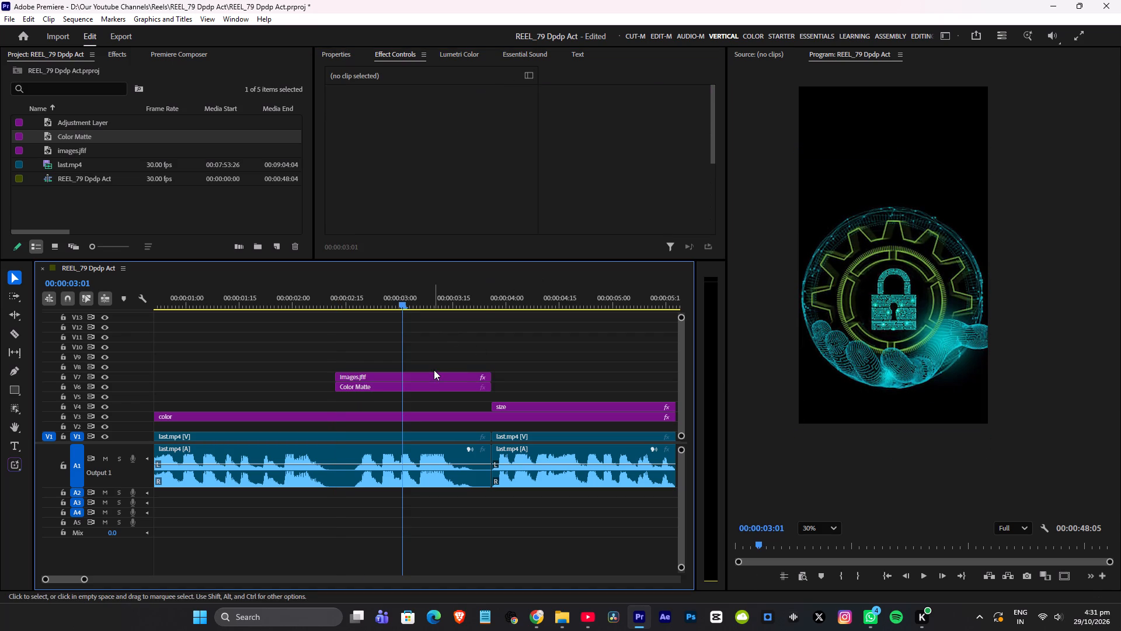
key("ctrl+s")
left_click(436, 353)
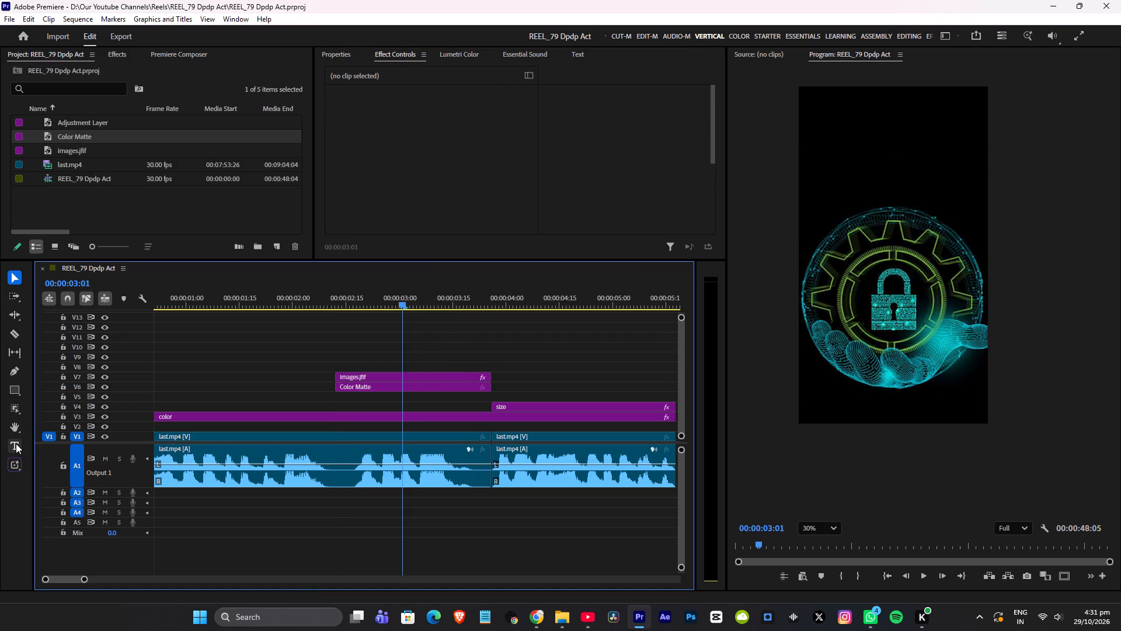
Add the text DPDP ACT in the black area above the padlock image with the Type tool.
left_click(16, 443)
left_click(828, 126)
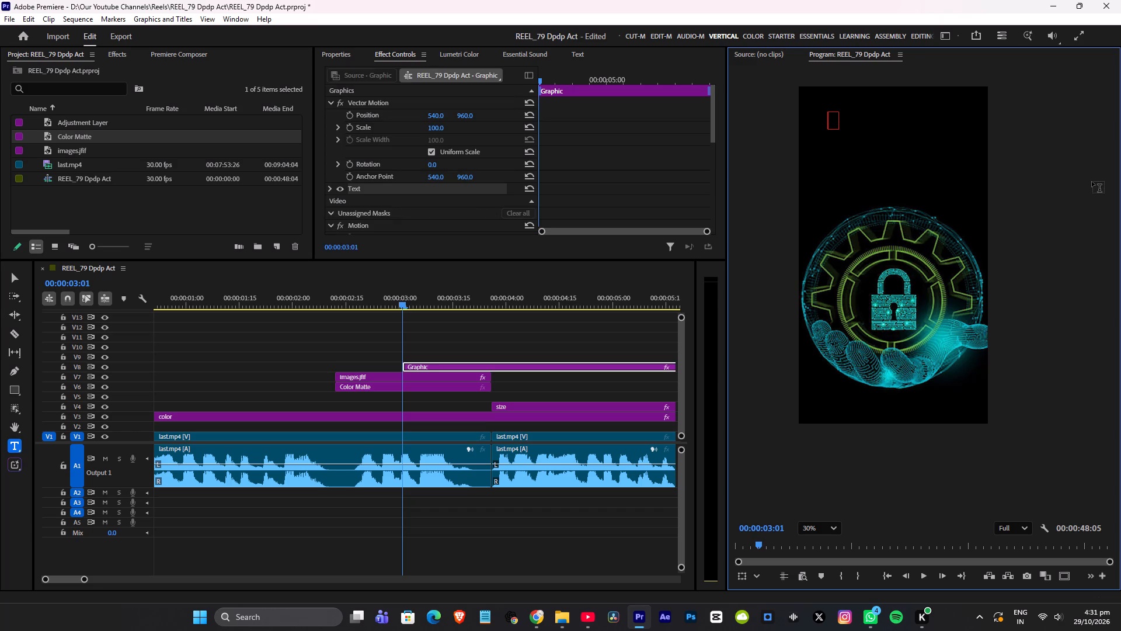
type("DPDP ACT")
Move the DPDP ACT clip to the start of images.jfif and trim its end to match that clip.
scroll(420, 317, "down", 6)
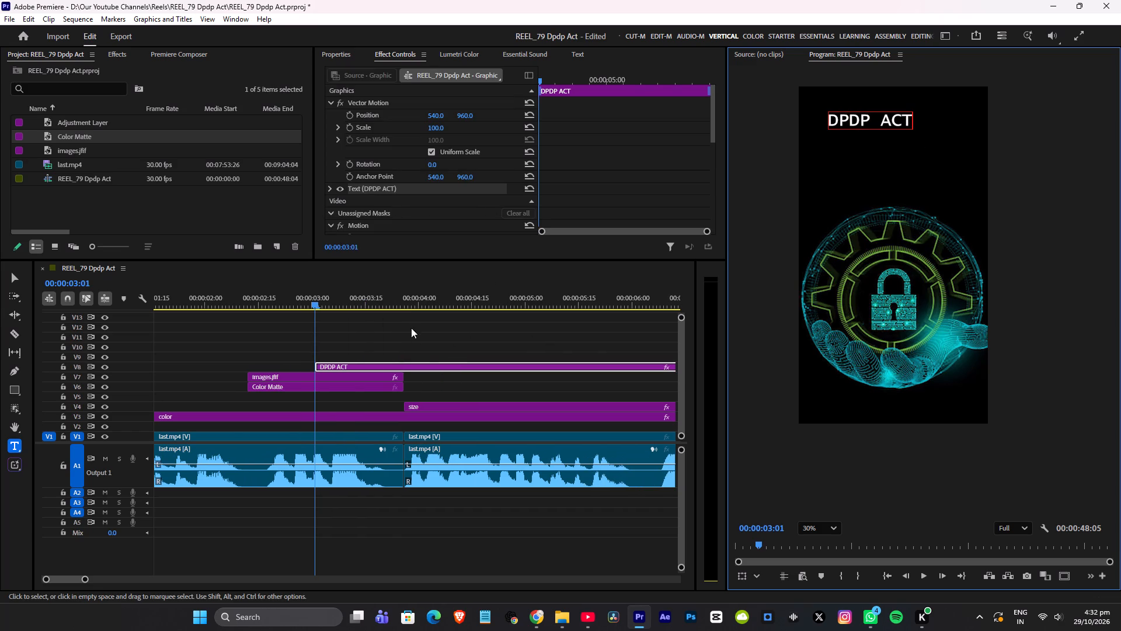
scroll(425, 351, "down", 7, "alt")
left_click_drag(406, 368, 383, 369)
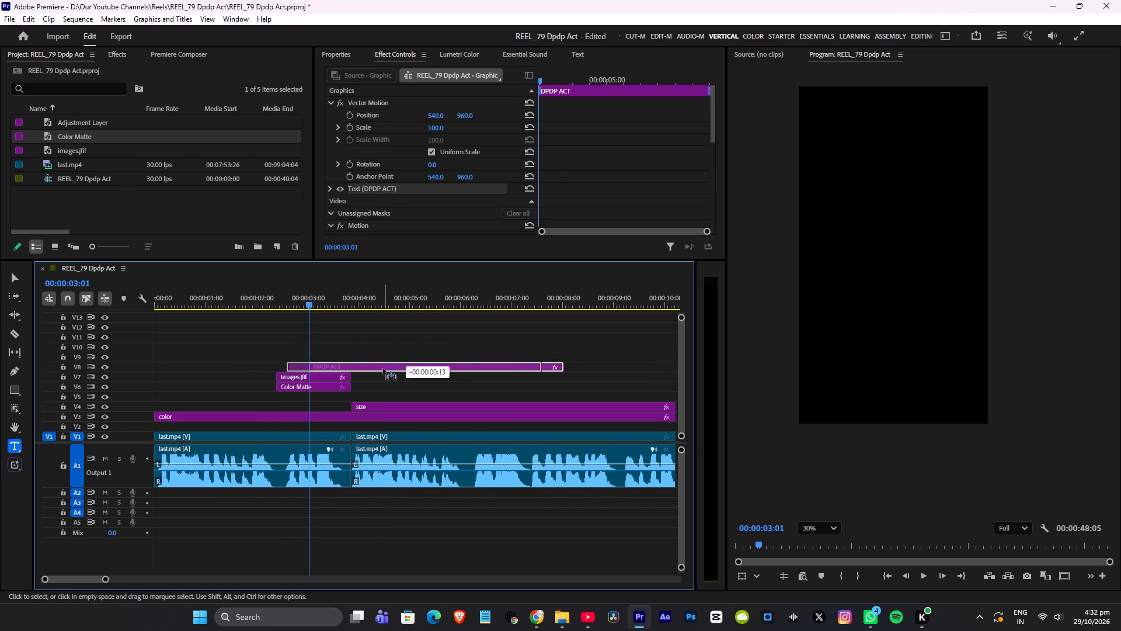
left_click_drag(383, 369, 378, 369)
left_click_drag(527, 367, 345, 373)
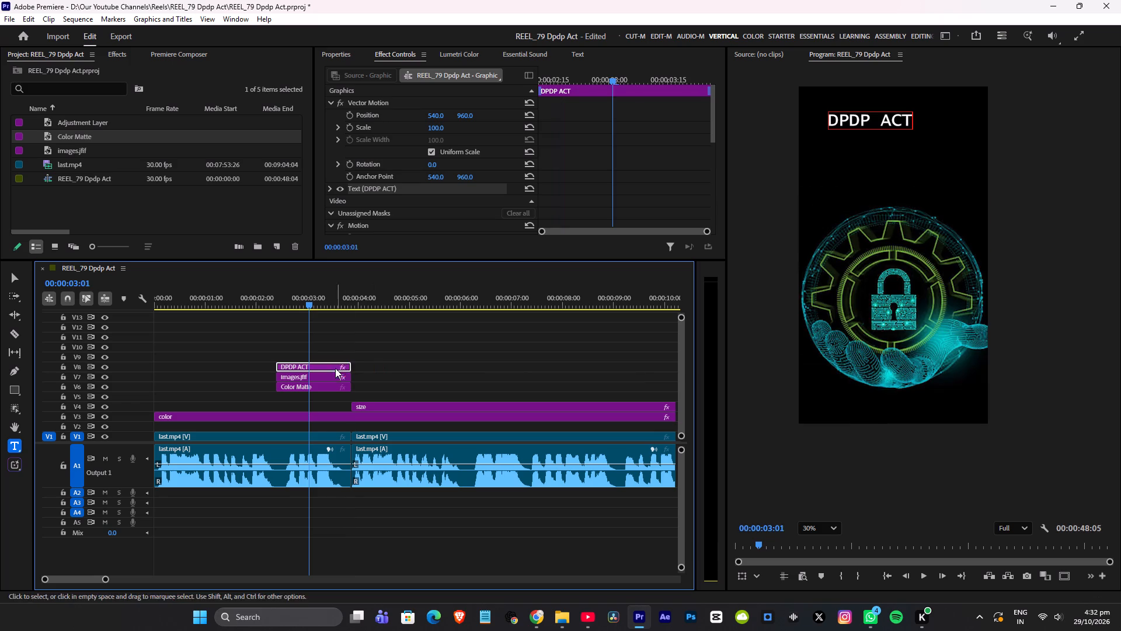
Preview different fonts on the DPDP ACT title and set its font to Office Square.
left_click(337, 53)
left_click(413, 95)
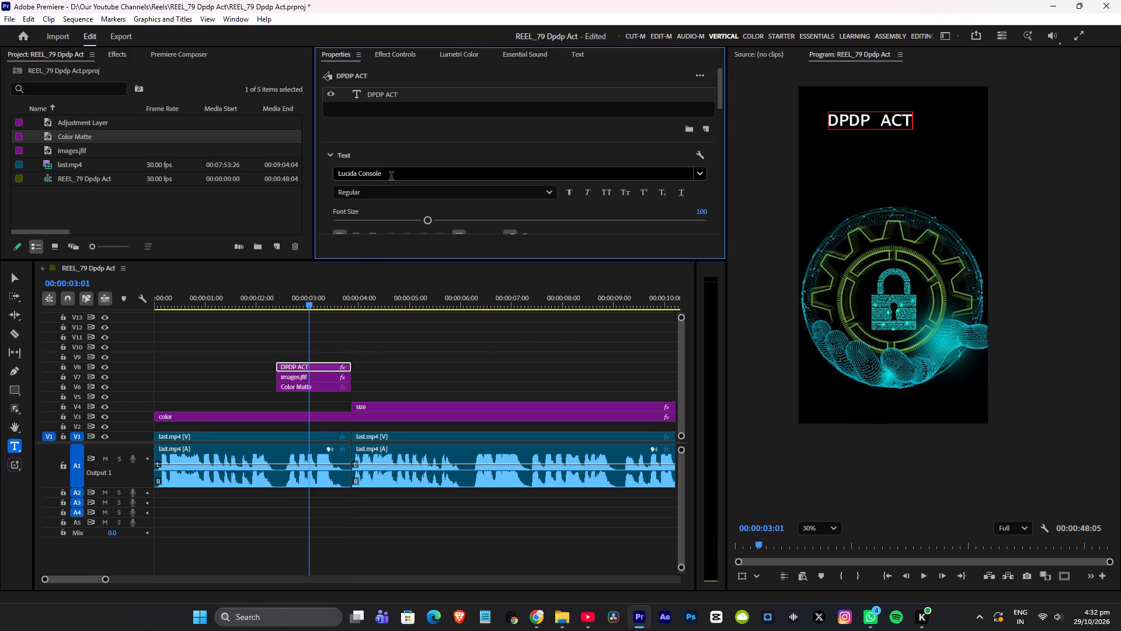
left_click(391, 177)
left_click(701, 173)
key("Down")
left_click(32, 272)
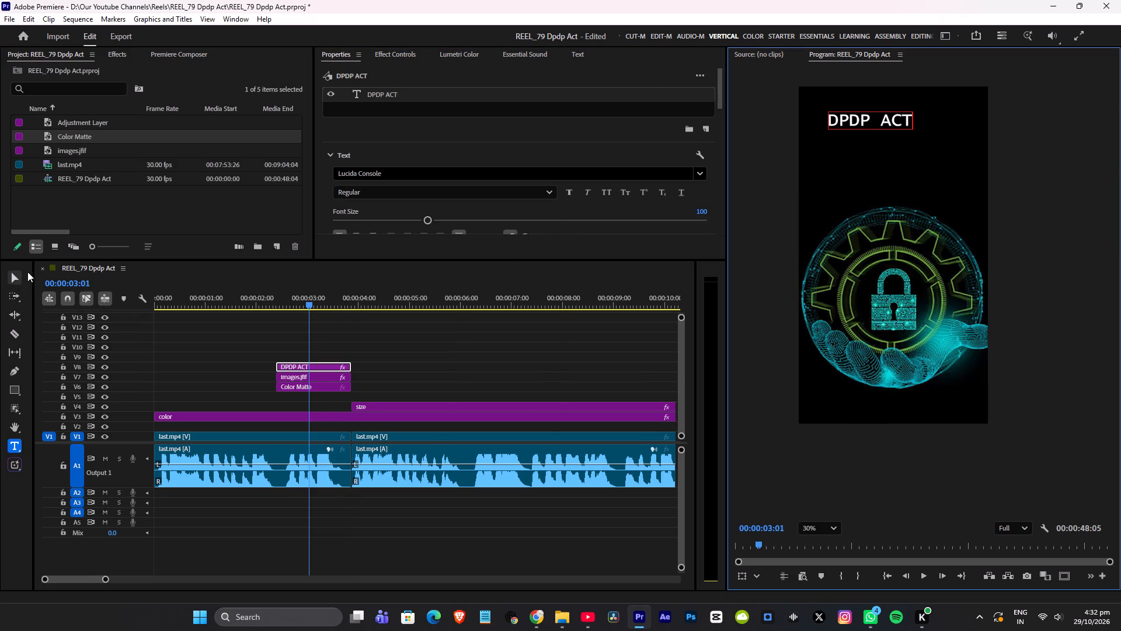
left_click(14, 278)
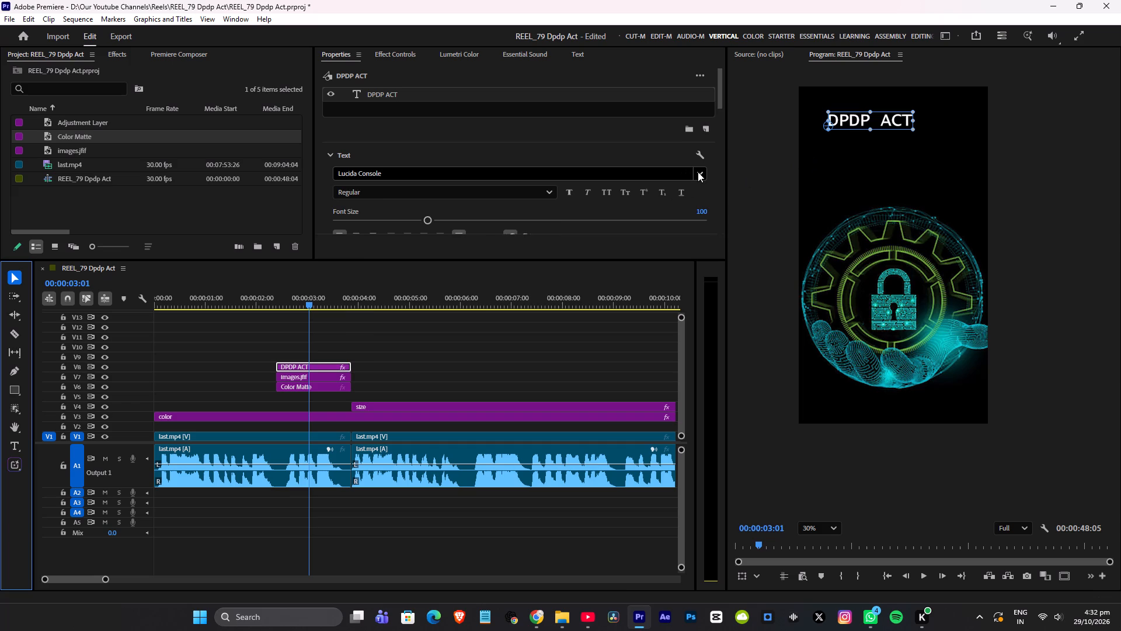
left_click(700, 172)
key("Down")
key("Down")
key("Down")
key("Down")
key("Down")
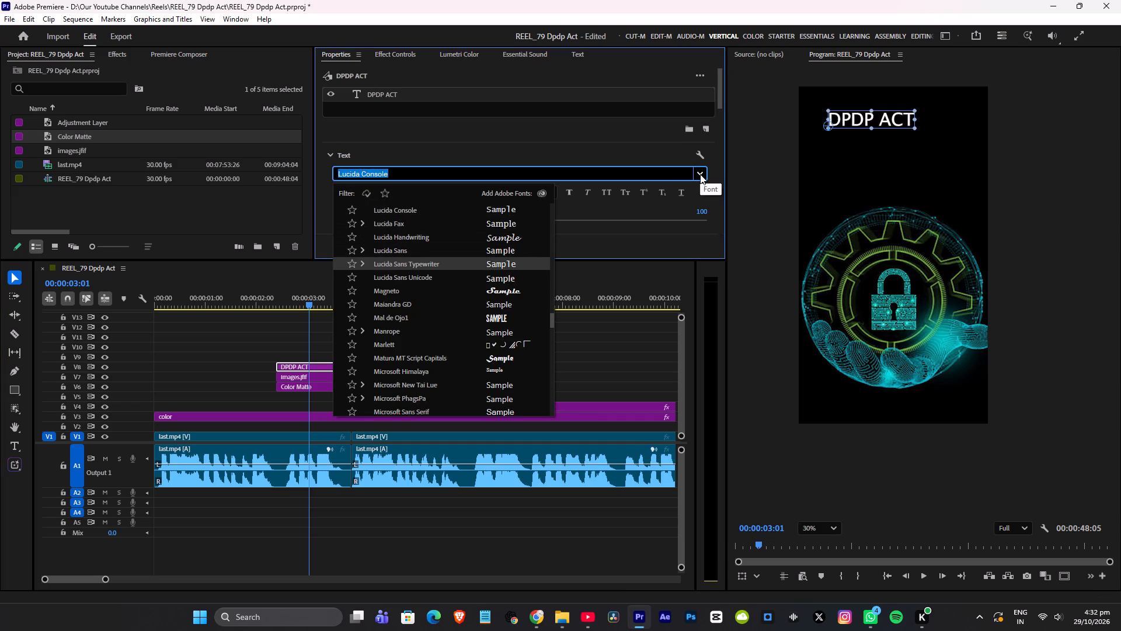
key("Down")
key("Down")
key("Up")
key("Down")
key("Down")
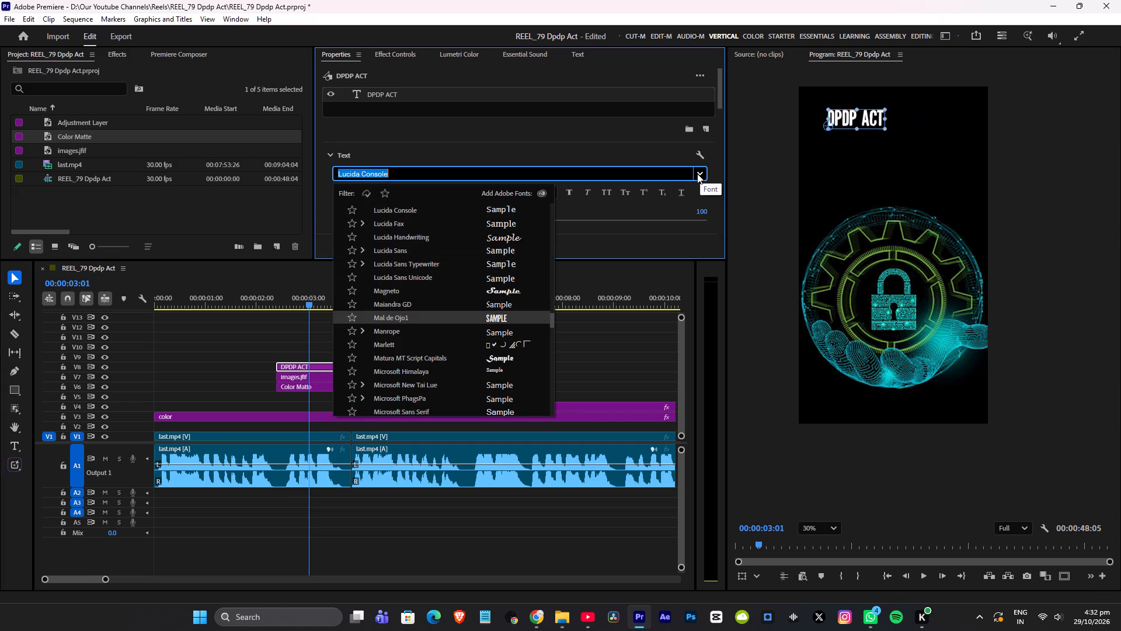
key("Down")
key("Down")
key("Down")
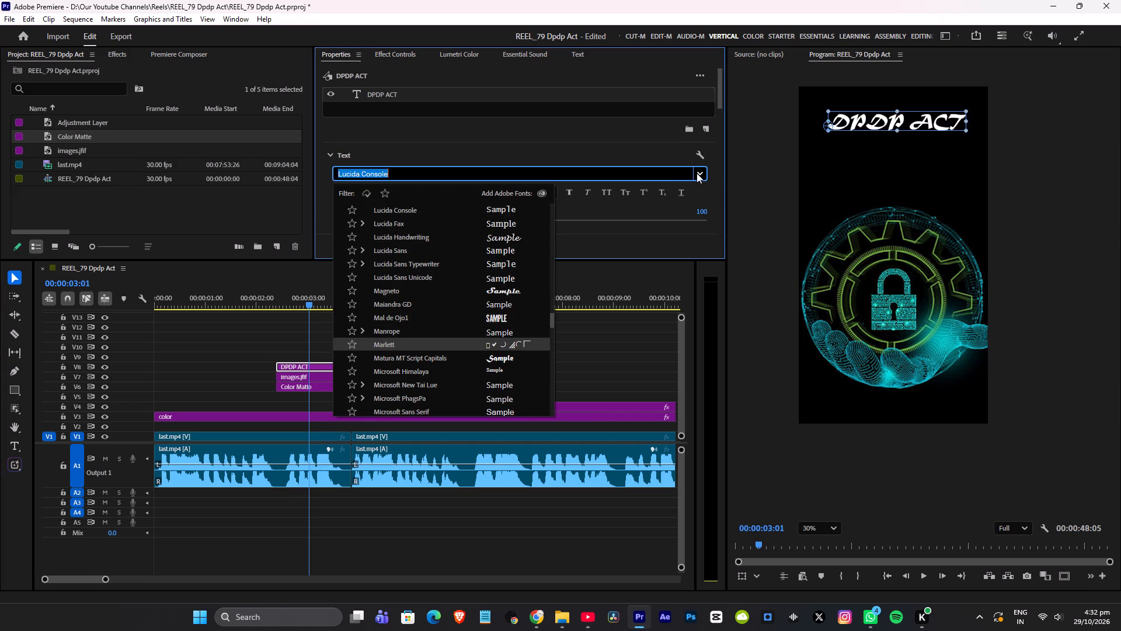
key("Down")
key("Down")
key("Down")
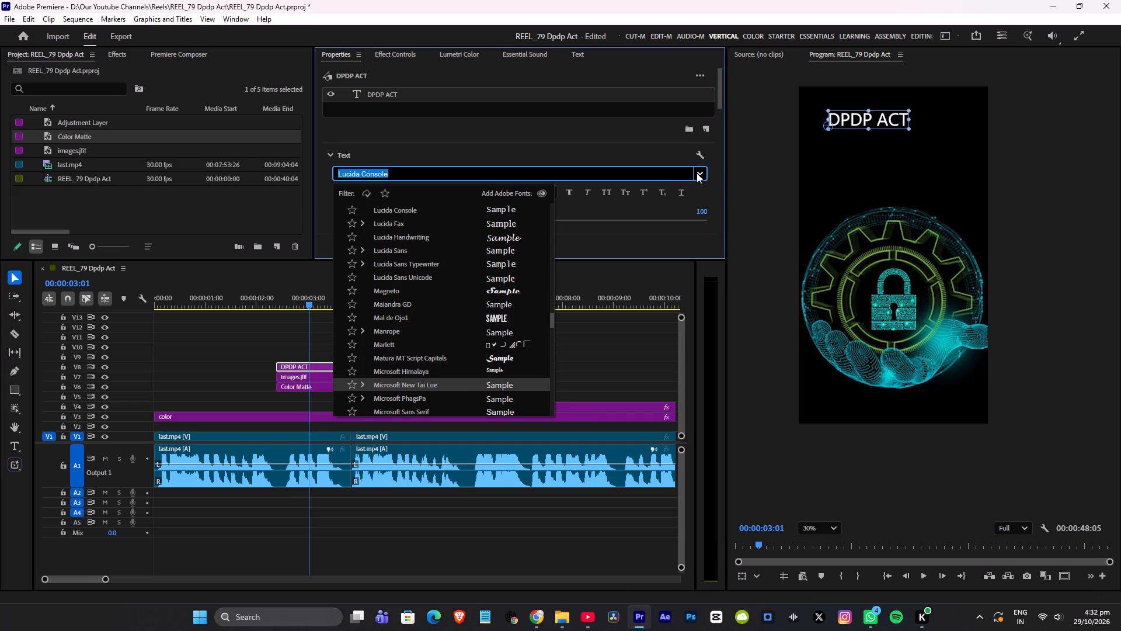
key("Down")
key("Down")
key("Down")
key("Down")
key("Down")
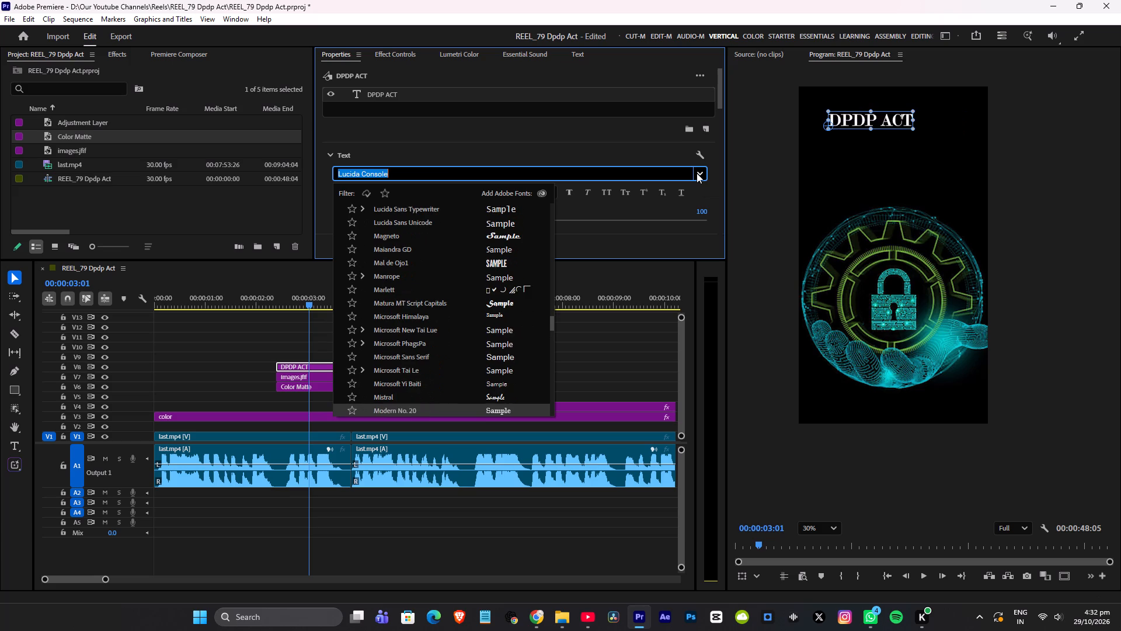
key("Down")
key("Down")
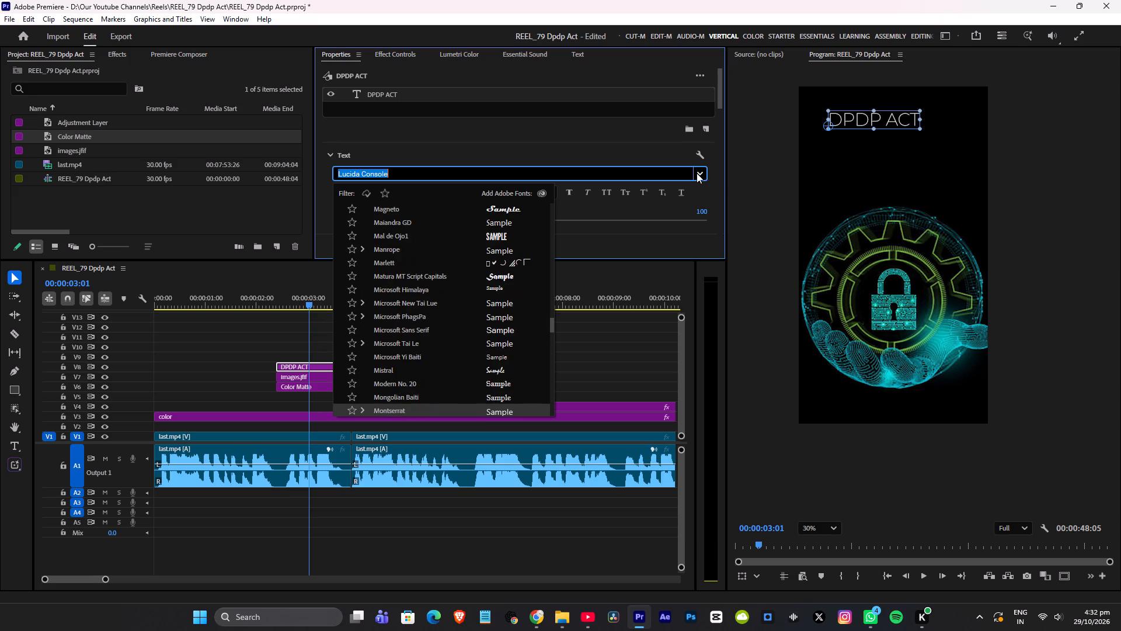
key("Up")
key("Down")
key("Down")
key("Down")
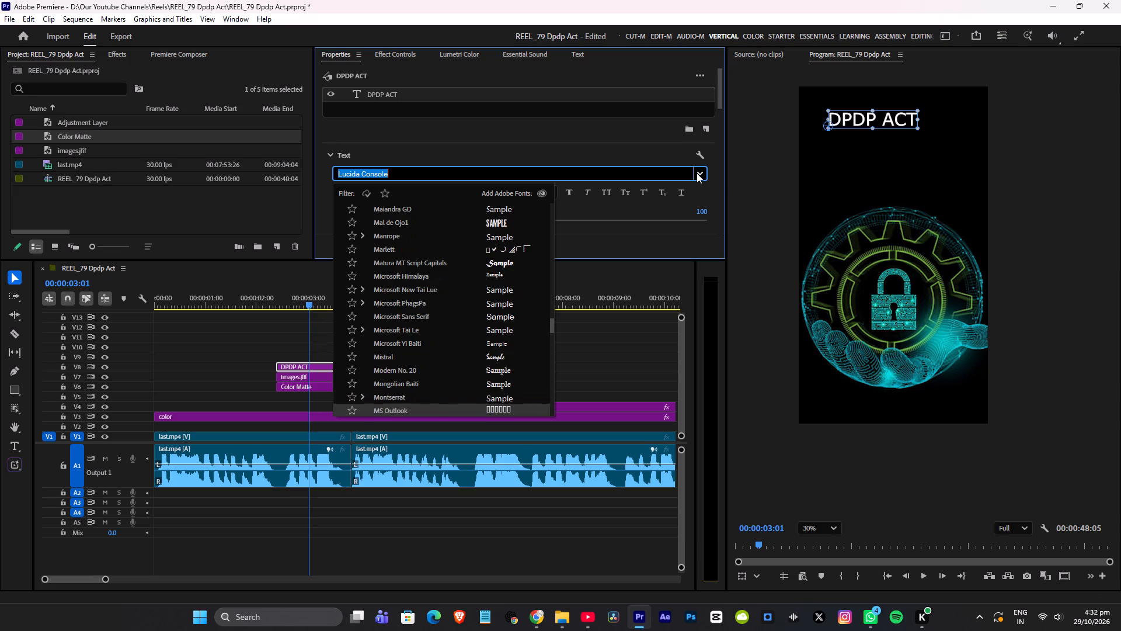
key("Down")
key("Down")
key("Down")
key("Down")
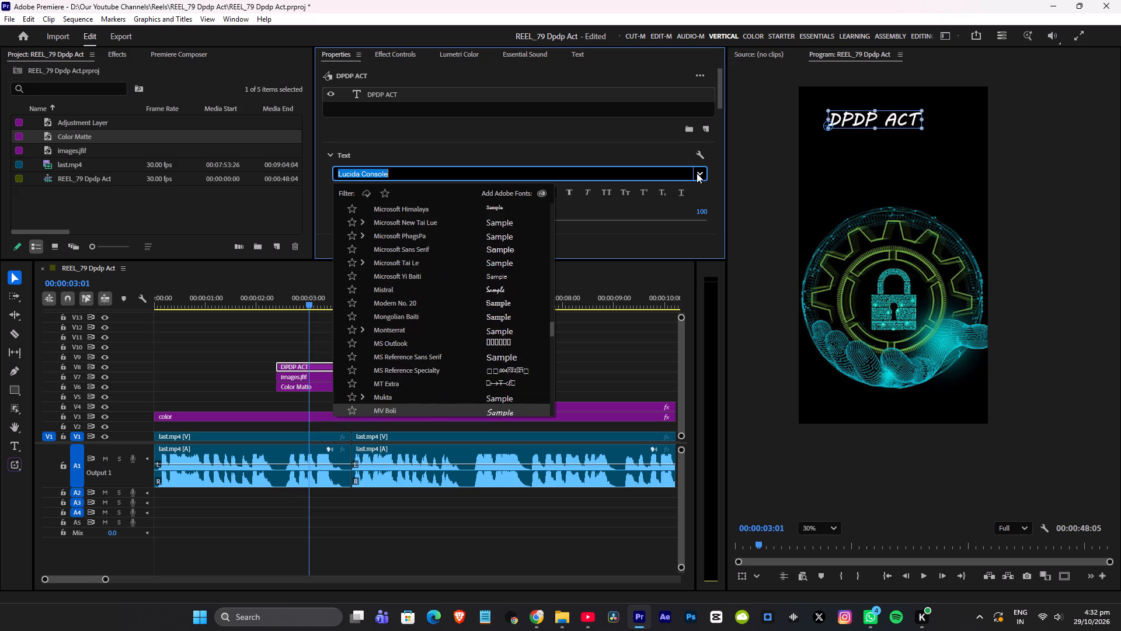
key("Down")
key("Down")
key("Down")
key("Down")
key("Down")
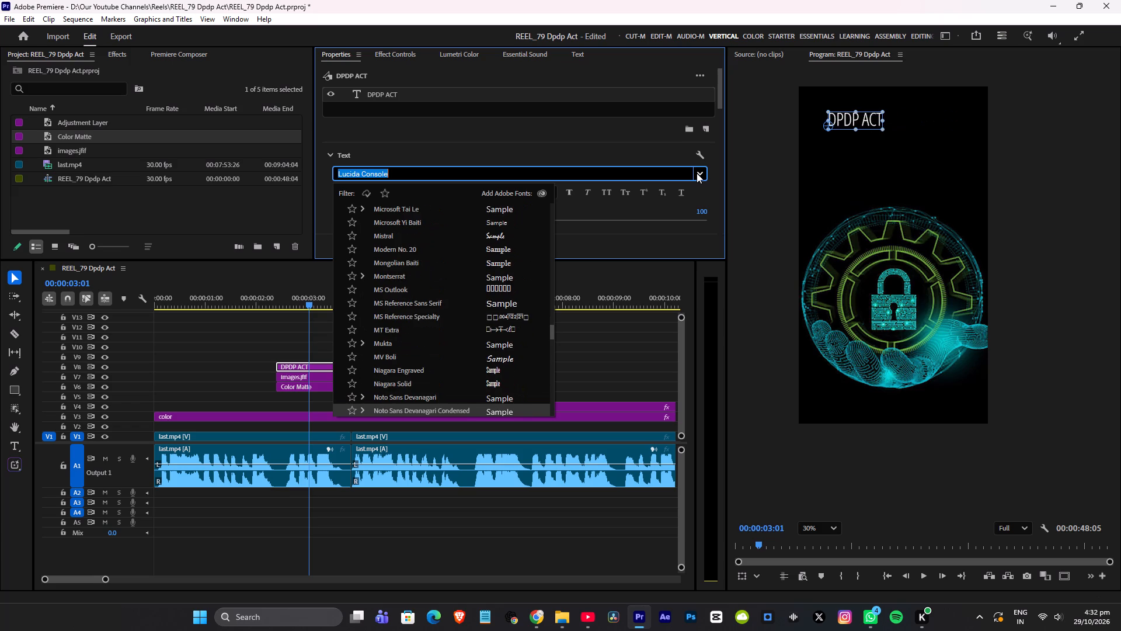
key("Down")
key("Down")
key("Down")
key("Down")
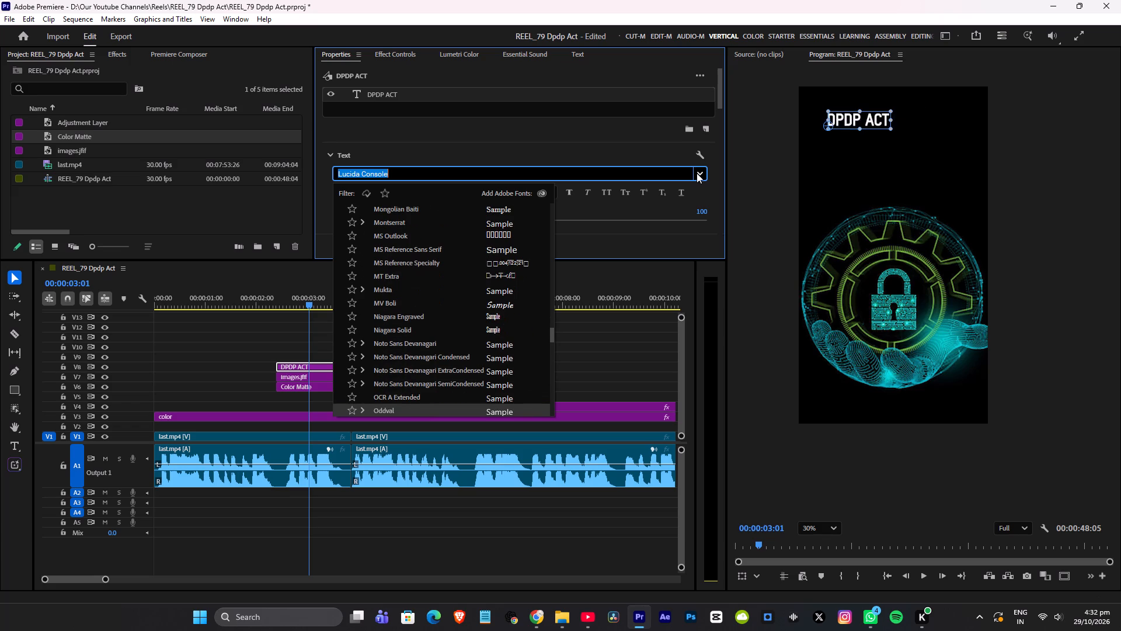
key("Down")
key("Up")
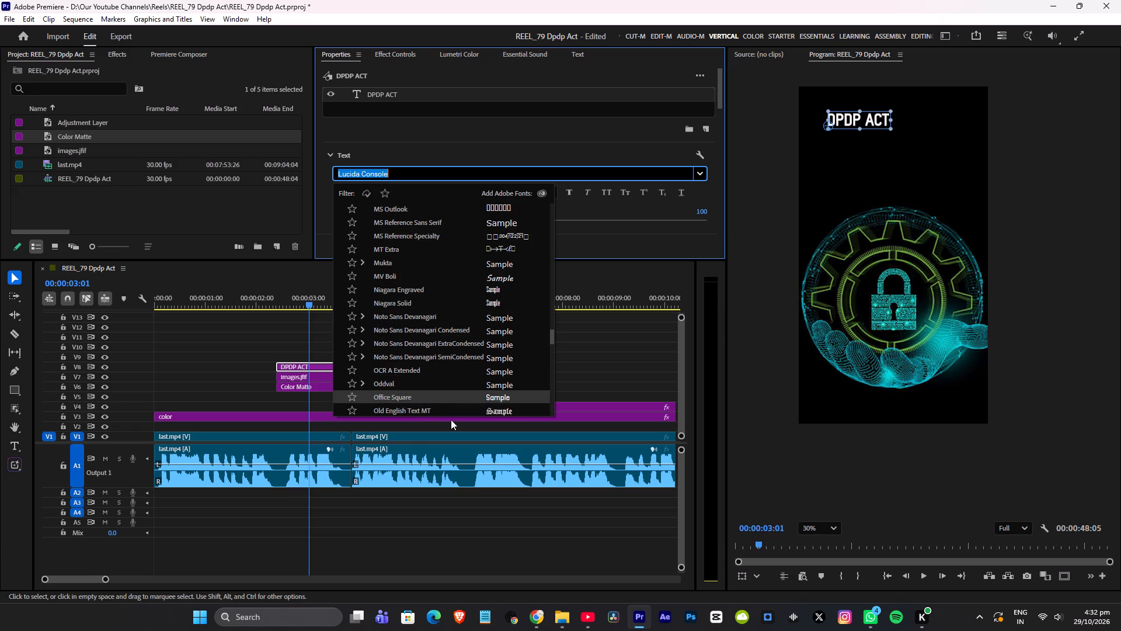
left_click(416, 397)
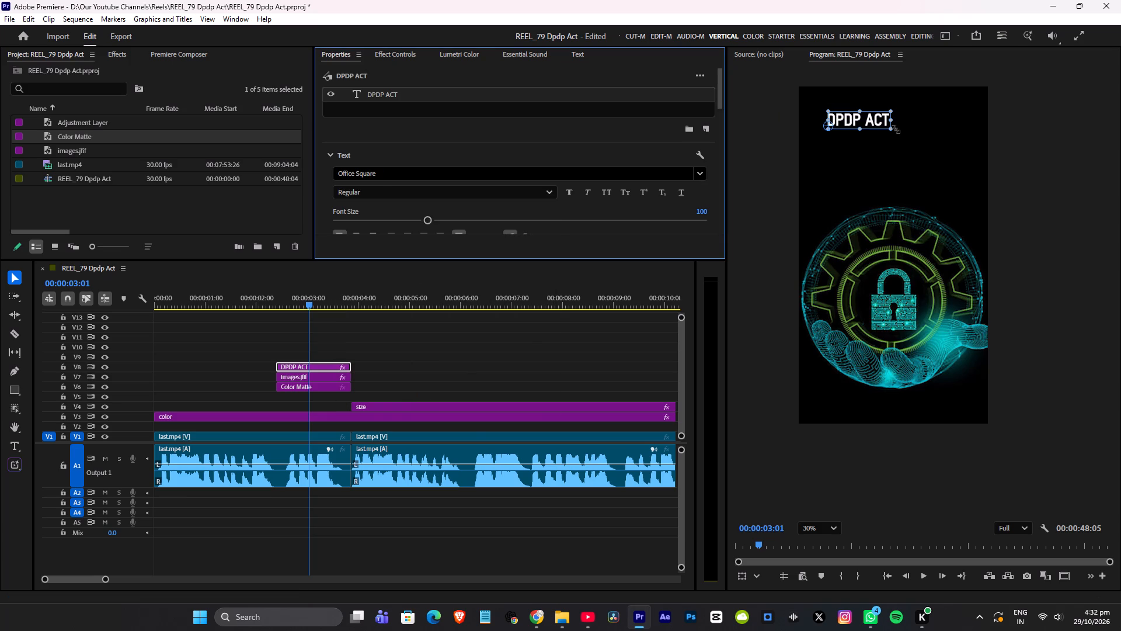
Enlarge the DPDP ACT title so it spans most of the frame's width near the top of the video.
left_click_drag(891, 129, 918, 152)
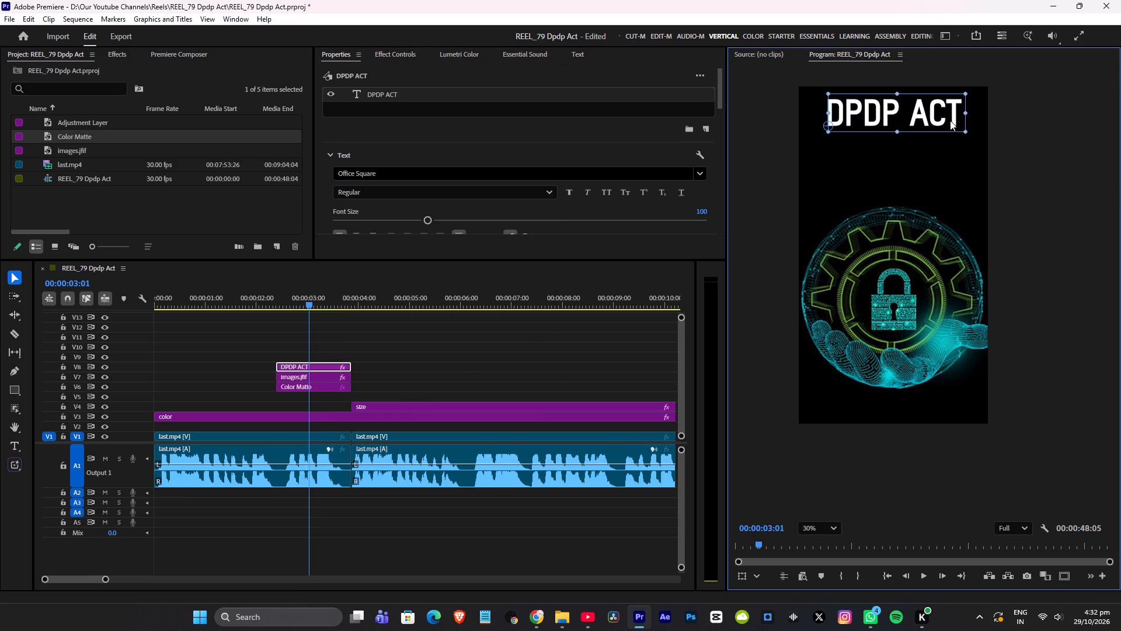
left_click_drag(908, 108, 902, 123)
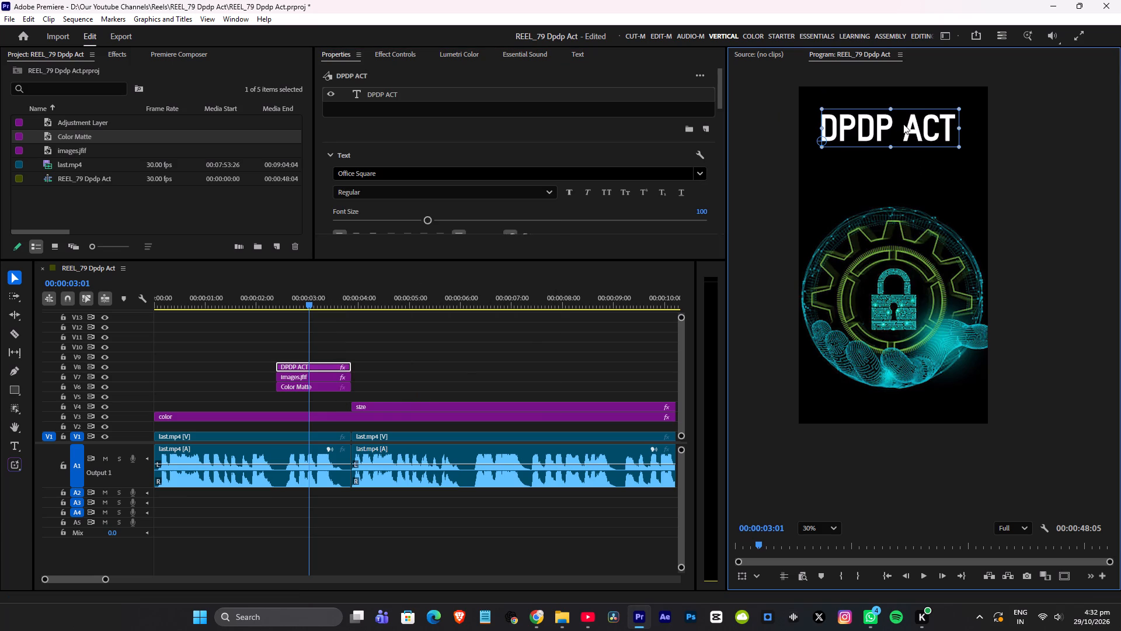
Centre the DPDP ACT title in the frame and raise it into the black area just above the padlock image.
key("F9")
key("F10")
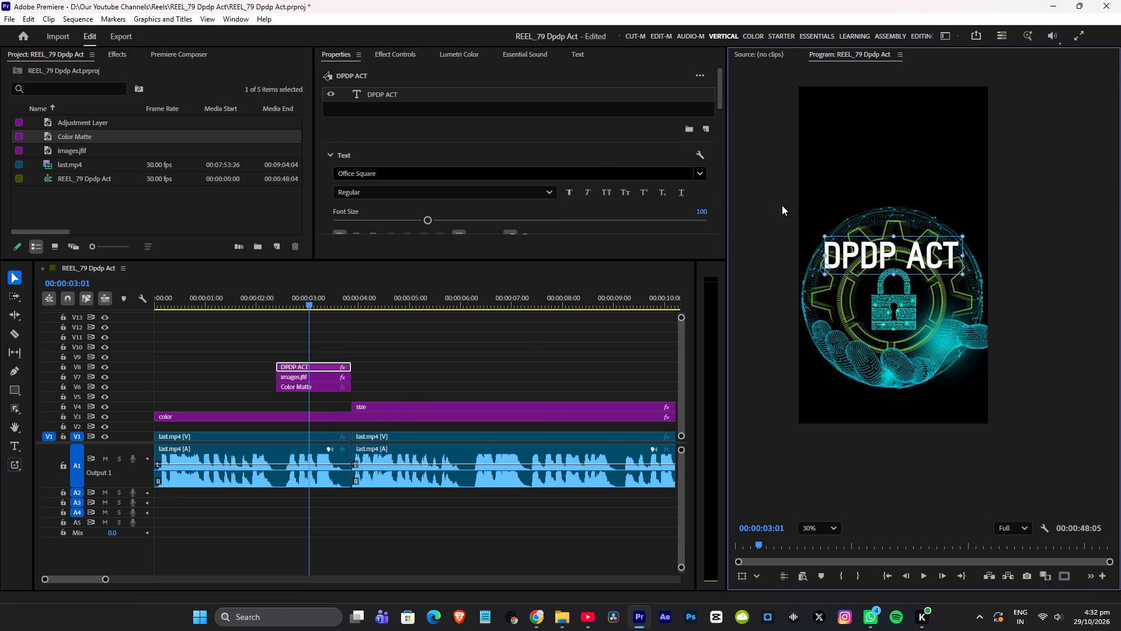
left_click_drag(898, 254, 901, 193, "shift")
left_click_drag(901, 193, 903, 190, "shift")
left_click_drag(897, 244, 902, 150)
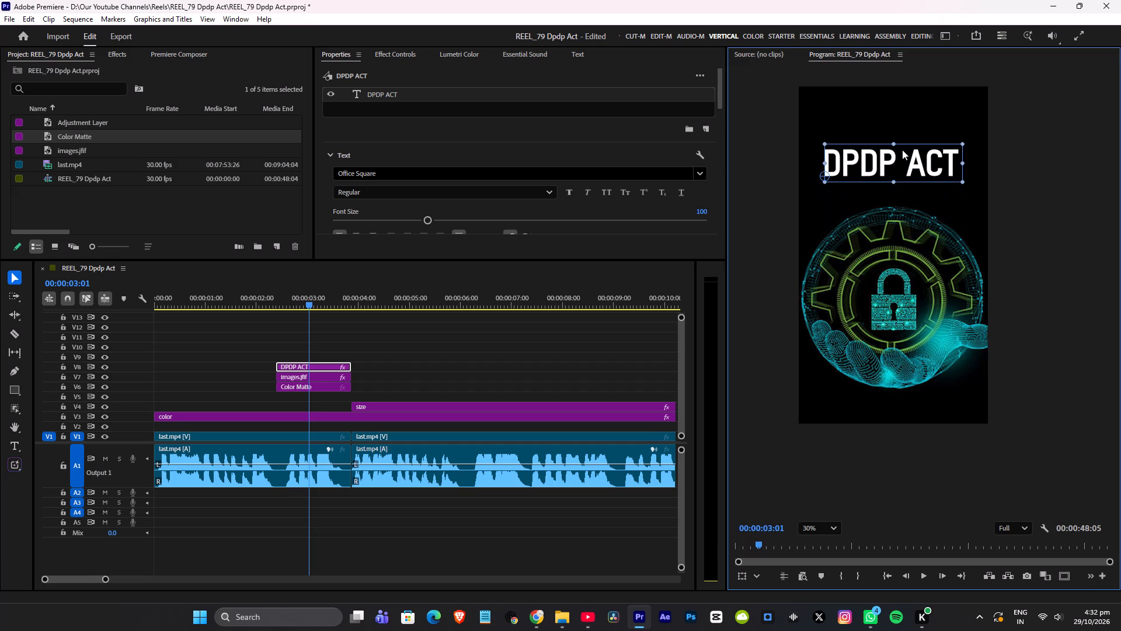
Raise the DPDP ACT title slightly, further above the padlock image, and save the project.
left_click_drag(902, 150, 902, 134)
key("ctrl+s")
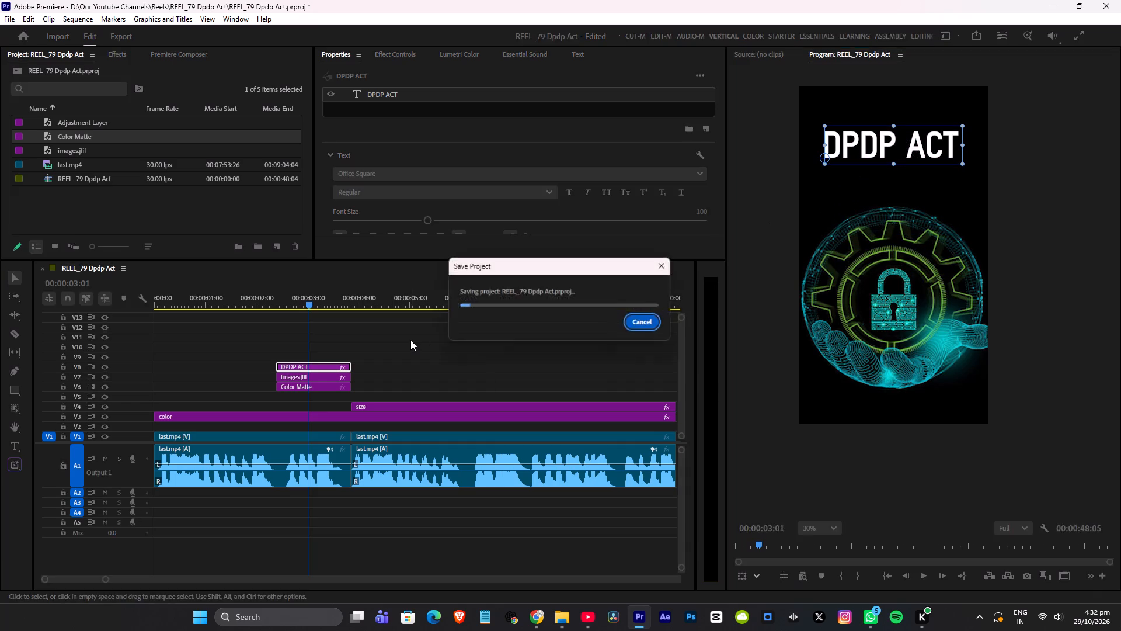
Play back the DPDP ACT overlay section to check the title and the padlock image's motion.
scroll(371, 346, "up", 19, "alt")
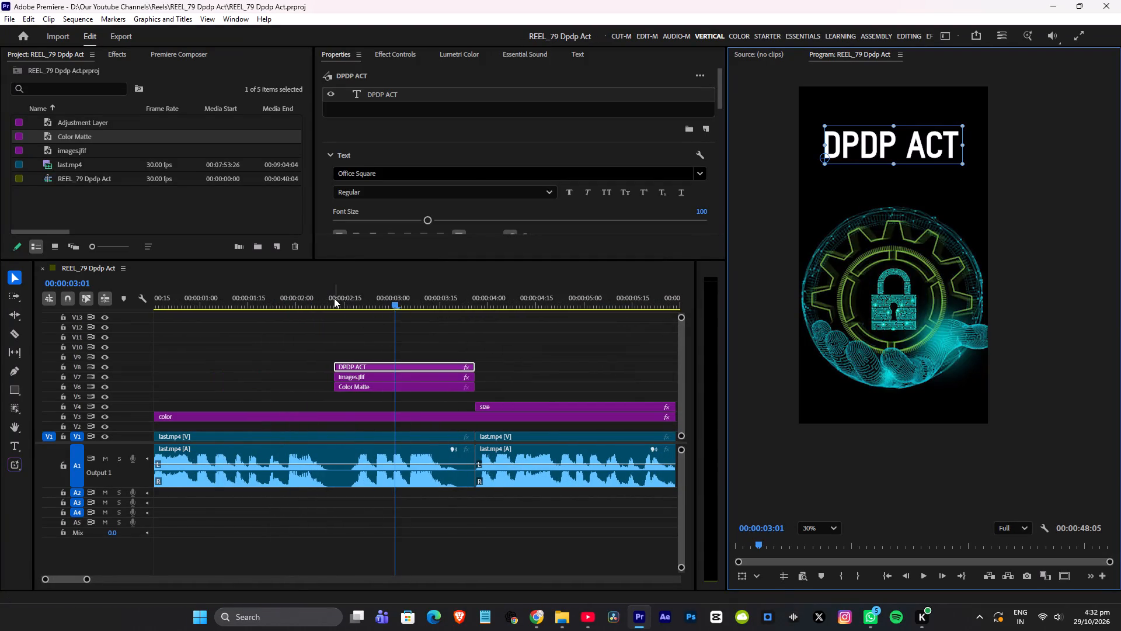
left_click(324, 298)
key("space")
scroll(388, 317, "up", 5)
key("space")
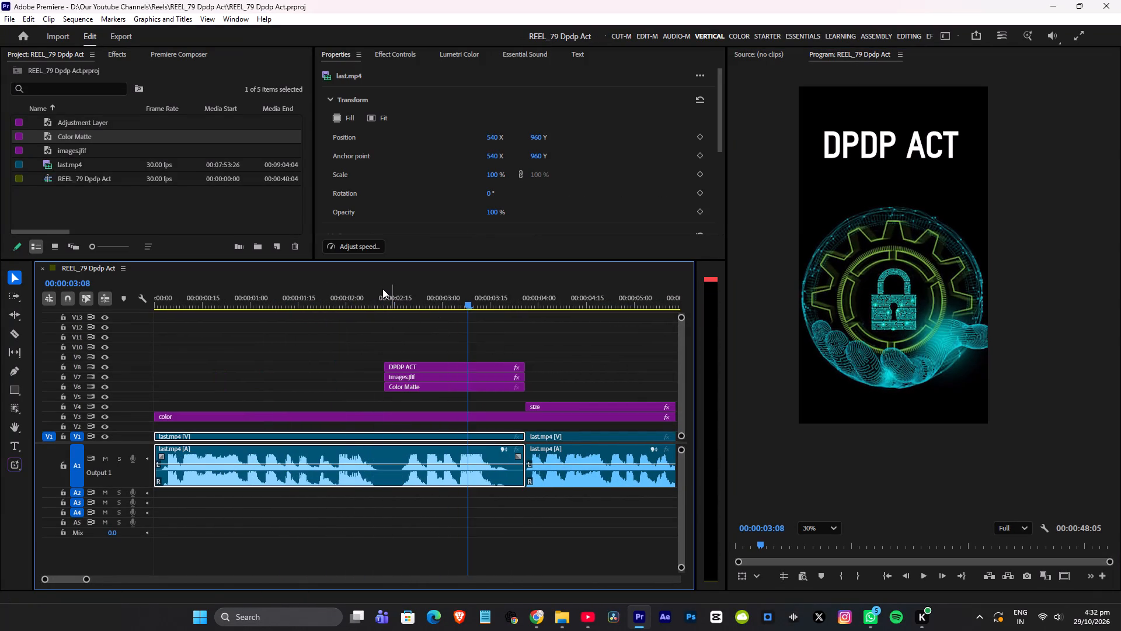
left_click(382, 289)
key("space")
key("space")
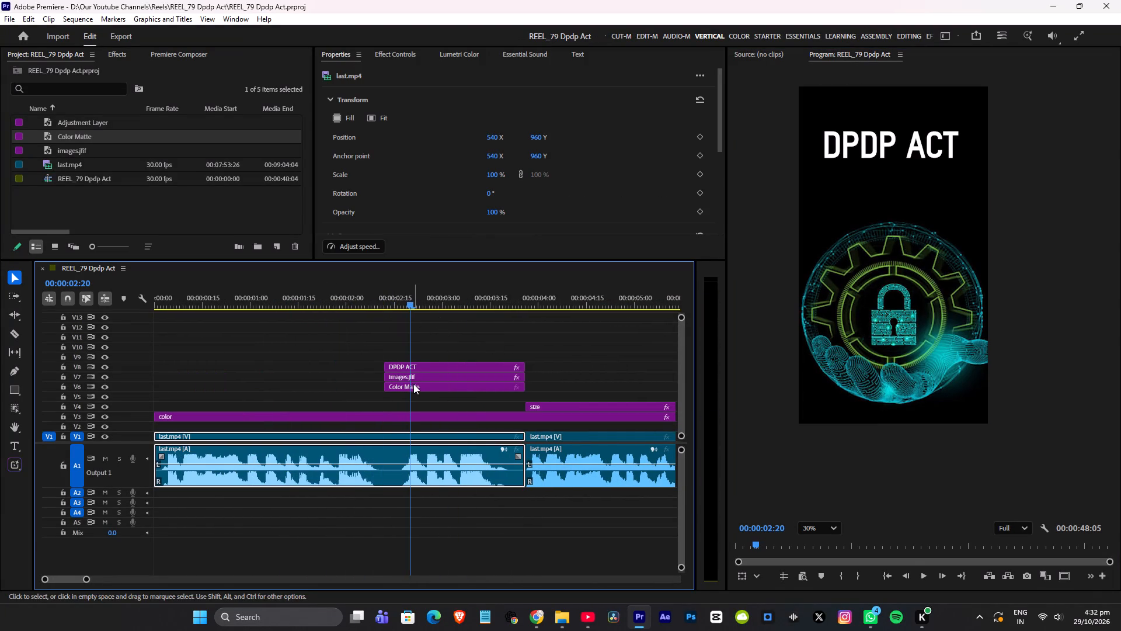
Remove the position keyframes from the images.jfif clip and raise the image to a vertical position of 1079.
left_click(412, 385)
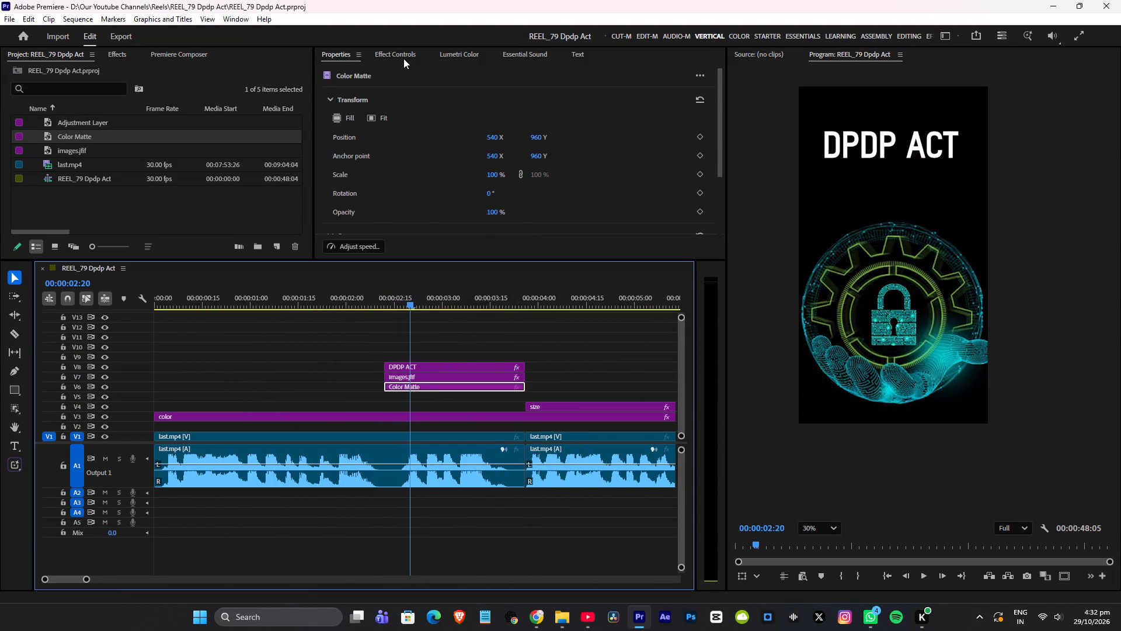
left_click(403, 57)
scroll(442, 165, "down", 11)
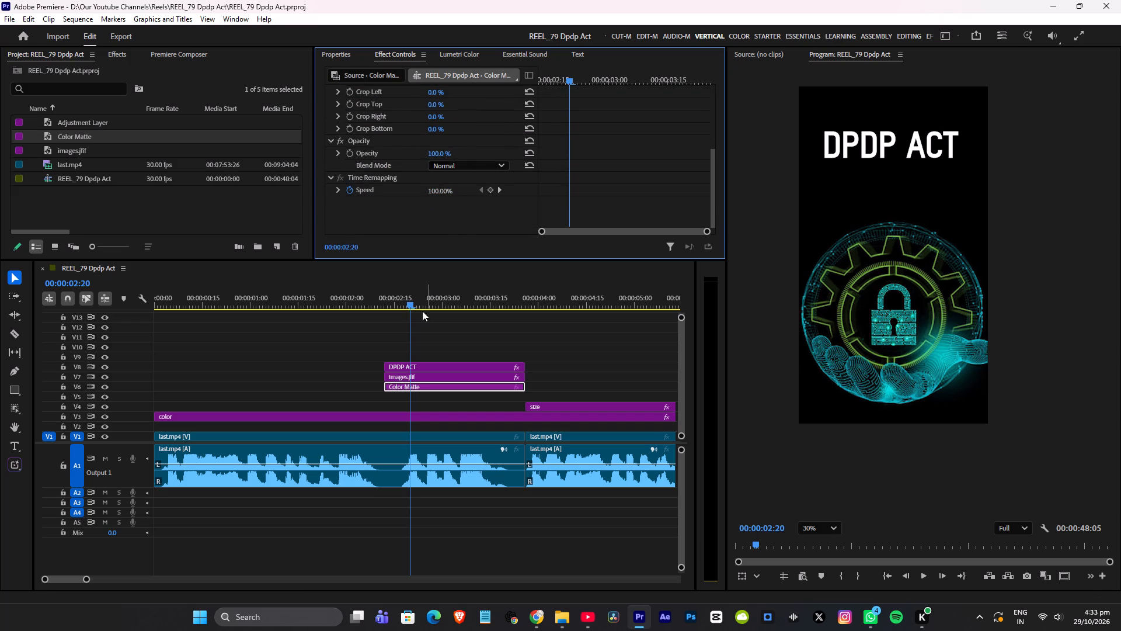
left_click(412, 375)
scroll(498, 112, "down", 4)
scroll(532, 106, "up", 7)
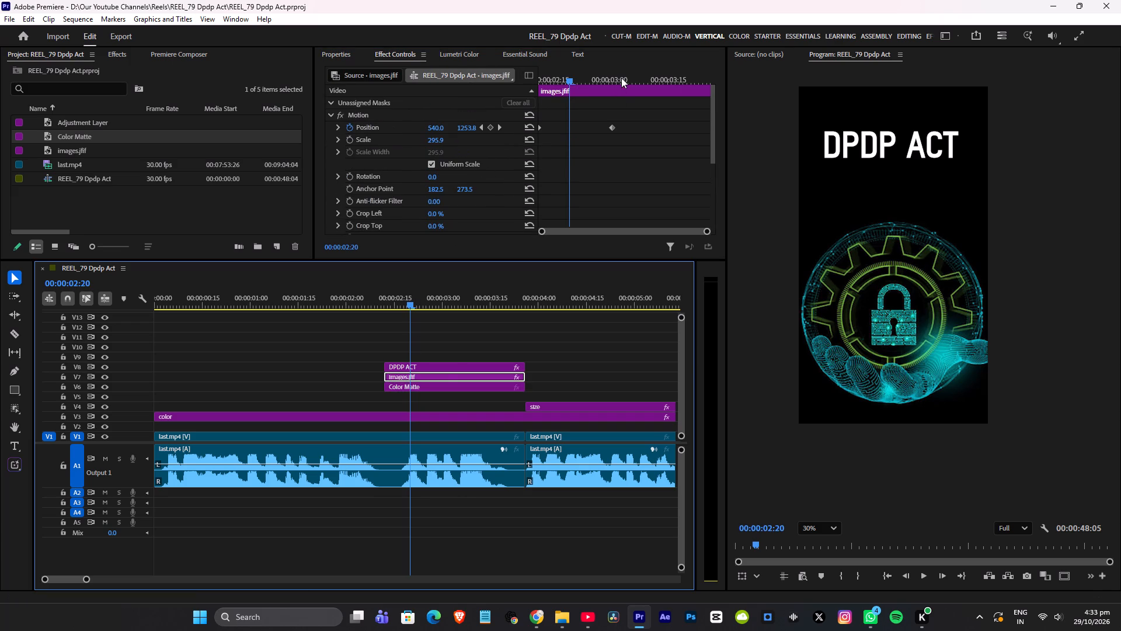
left_click(621, 78)
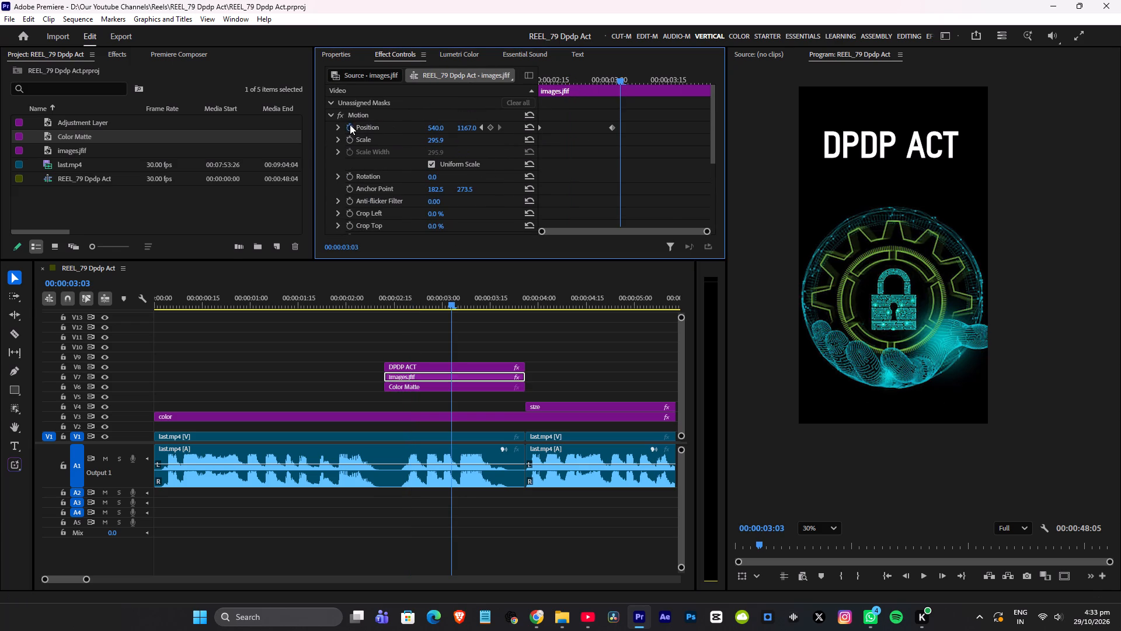
left_click(350, 124)
left_click(630, 352)
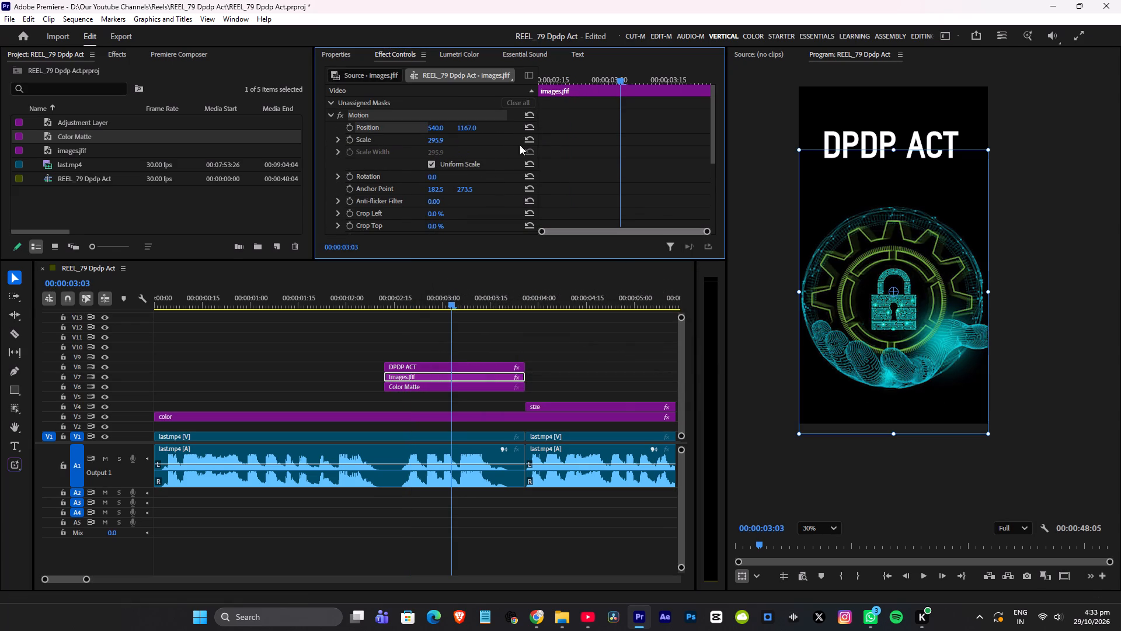
left_click_drag(473, 129, 454, 136)
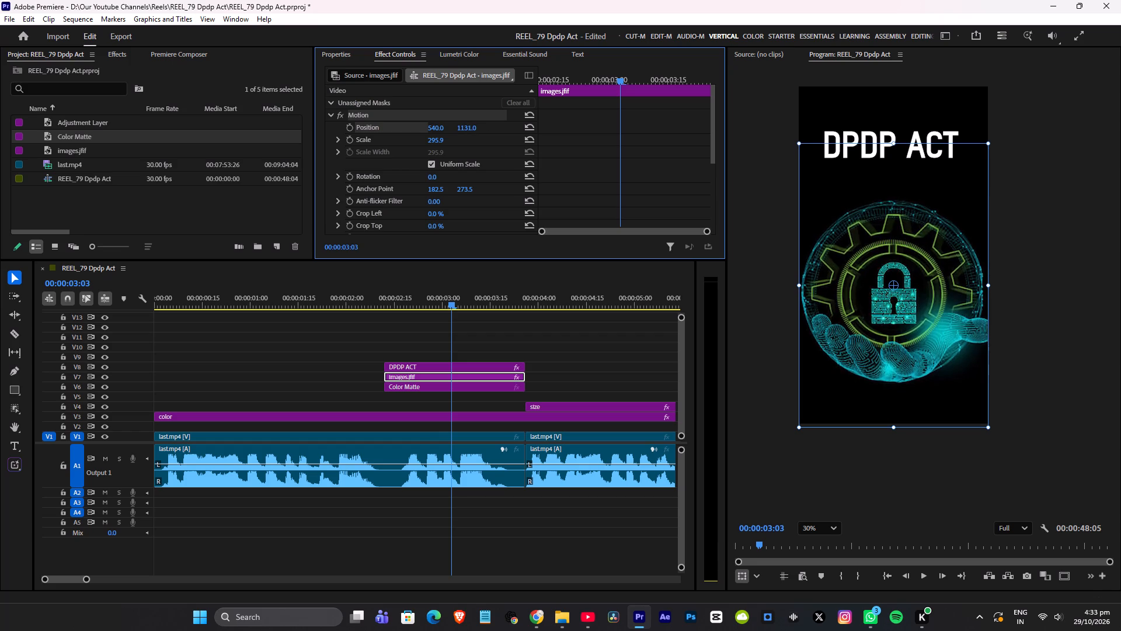
left_click_drag(454, 136, 428, 152)
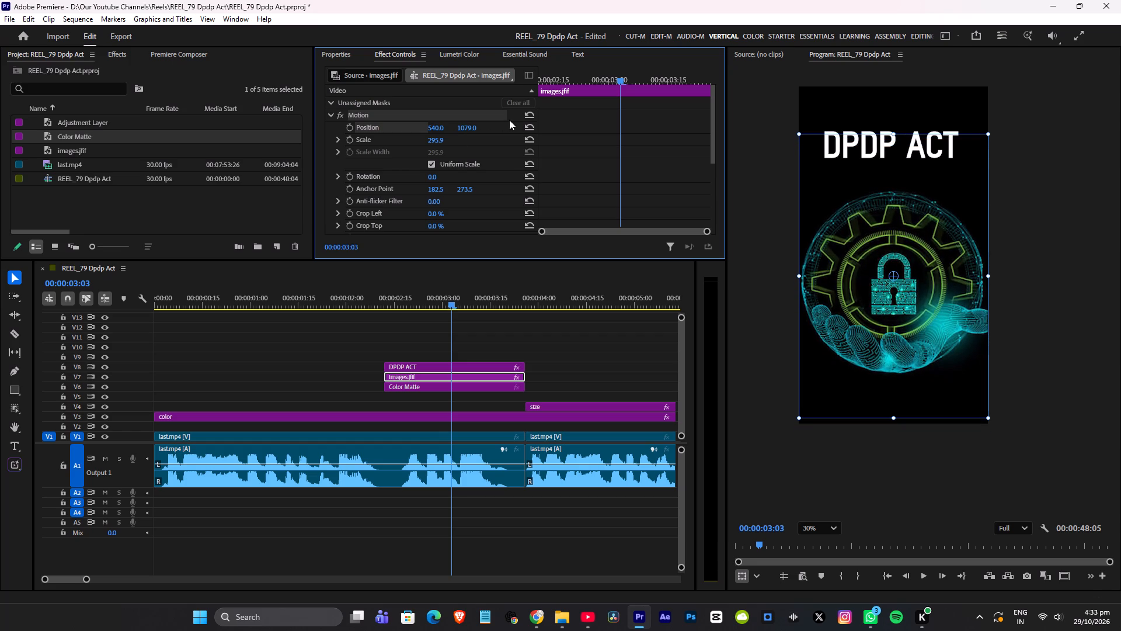
Keyframe the vertical position of images.jfif from 1342 at the clip's start to 1079 at 00:00:03:03.
left_click(353, 140)
key("ctrl+z")
left_click(349, 130)
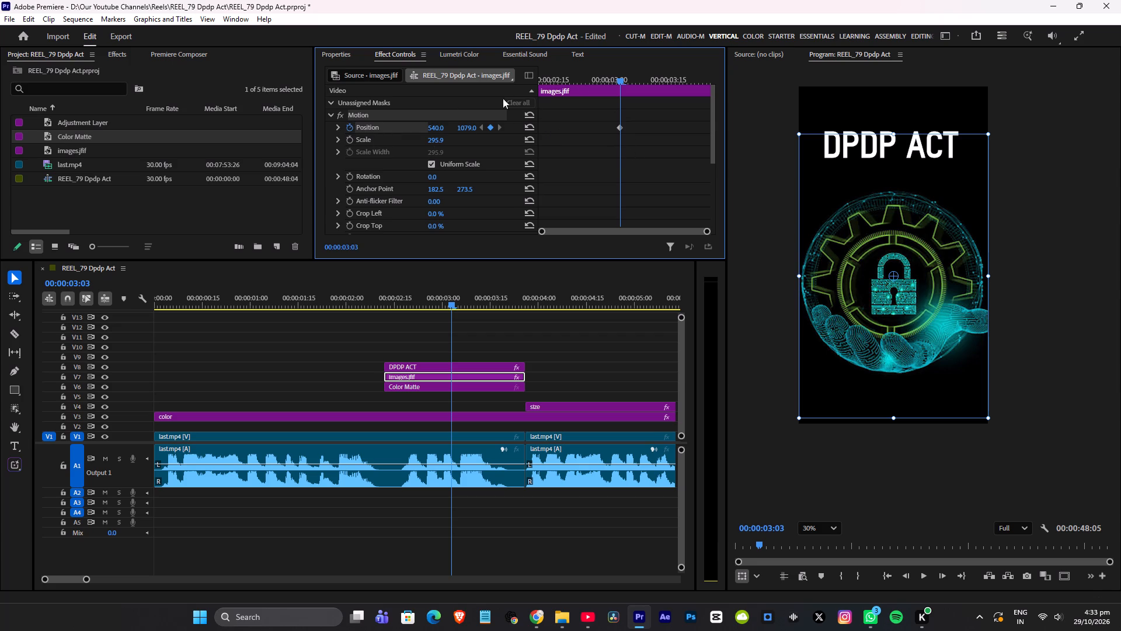
left_click_drag(621, 75, 457, 93)
left_click_drag(463, 129, 596, 129)
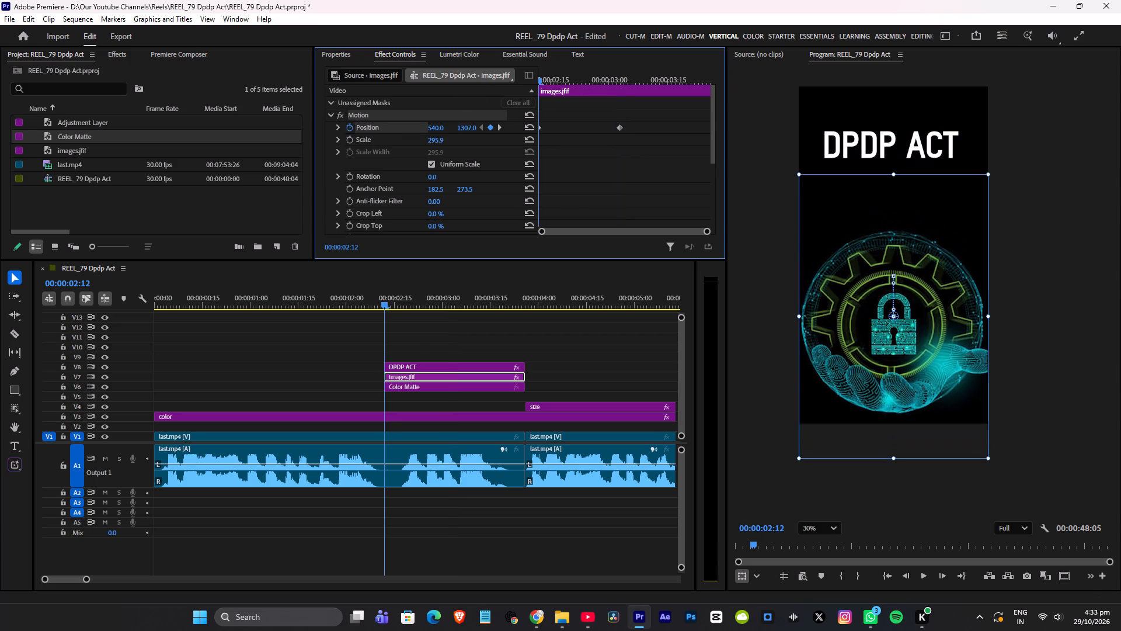
left_click_drag(596, 129, 617, 129)
Move the ending position keyframe slightly earlier, ease it, lengthen its incoming velocity handle for a slower finish, preview, and save.
left_click_drag(619, 127, 614, 128)
key("F7")
left_click(337, 128)
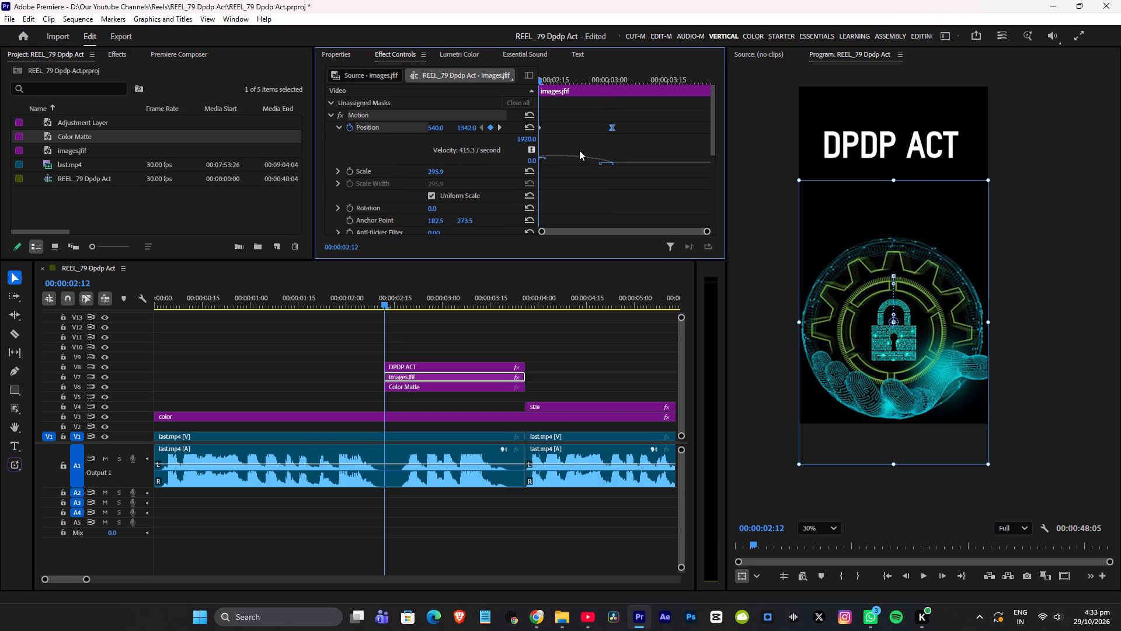
left_click_drag(601, 163, 586, 163)
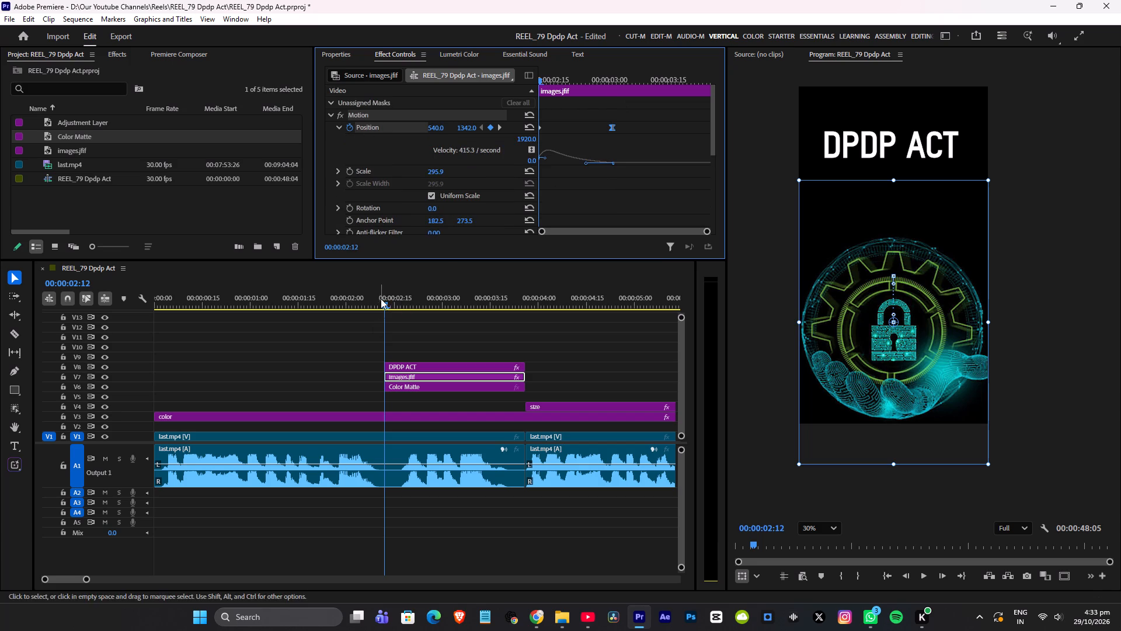
left_click(378, 295)
key("space")
key("space")
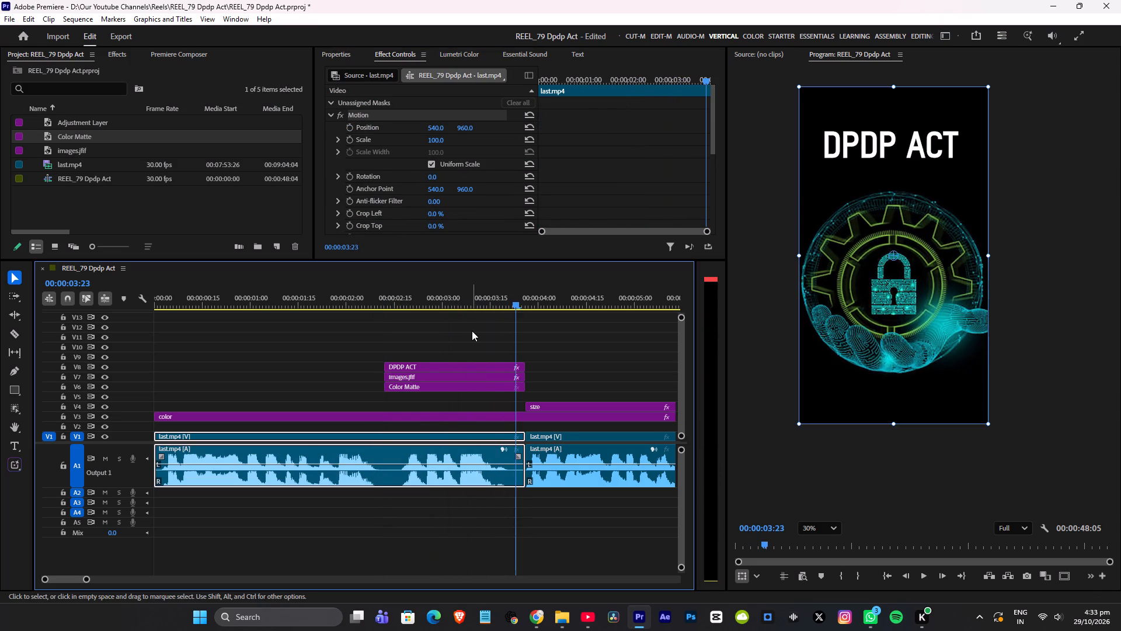
key("ctrl+s")
Apply the Typewriter video transition to the start of the DPDP ACT title clip and preview it.
scroll(419, 342, "up", 5, "alt")
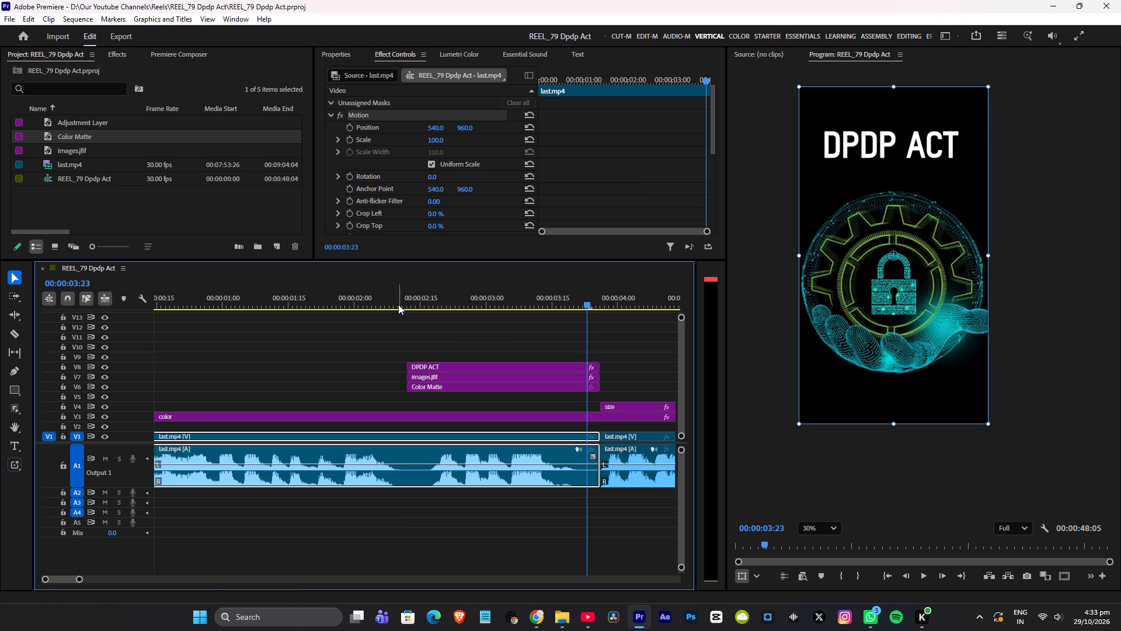
left_click(398, 304)
left_click(405, 366)
left_click(408, 366)
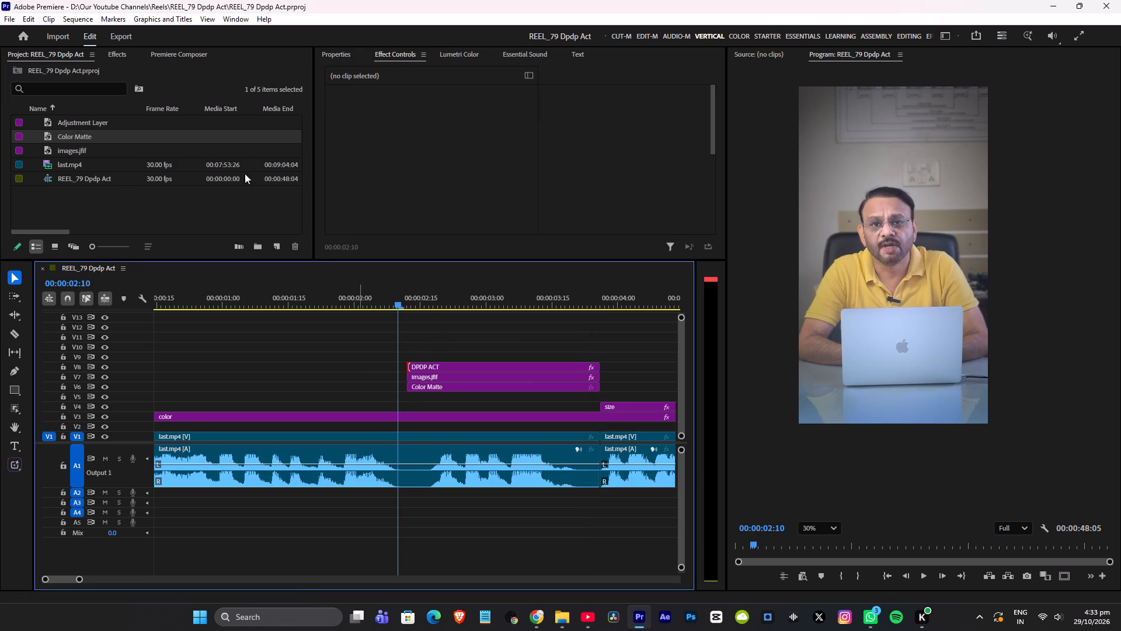
left_click(110, 56)
left_click_drag(82, 75, 0, 77)
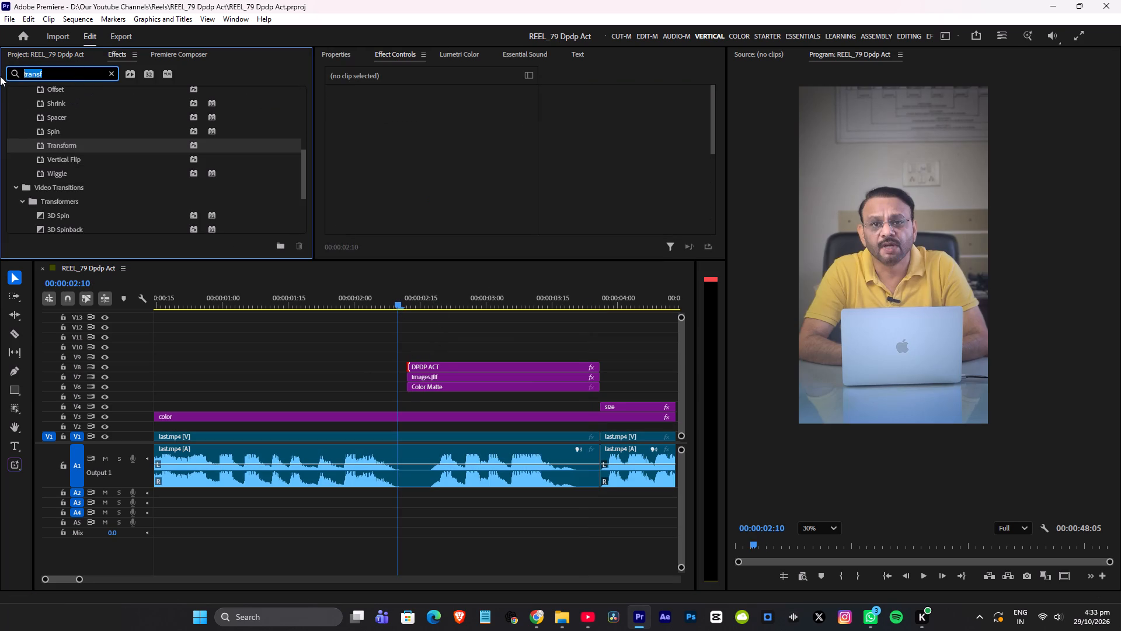
type("typ")
key("e")
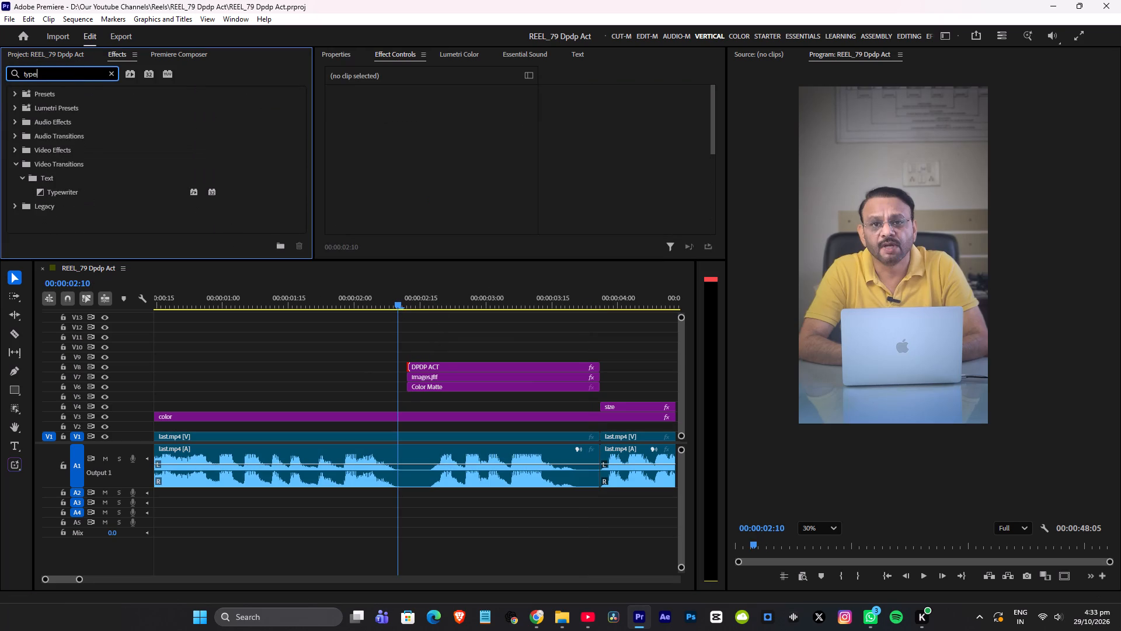
left_click_drag(41, 192, 412, 362)
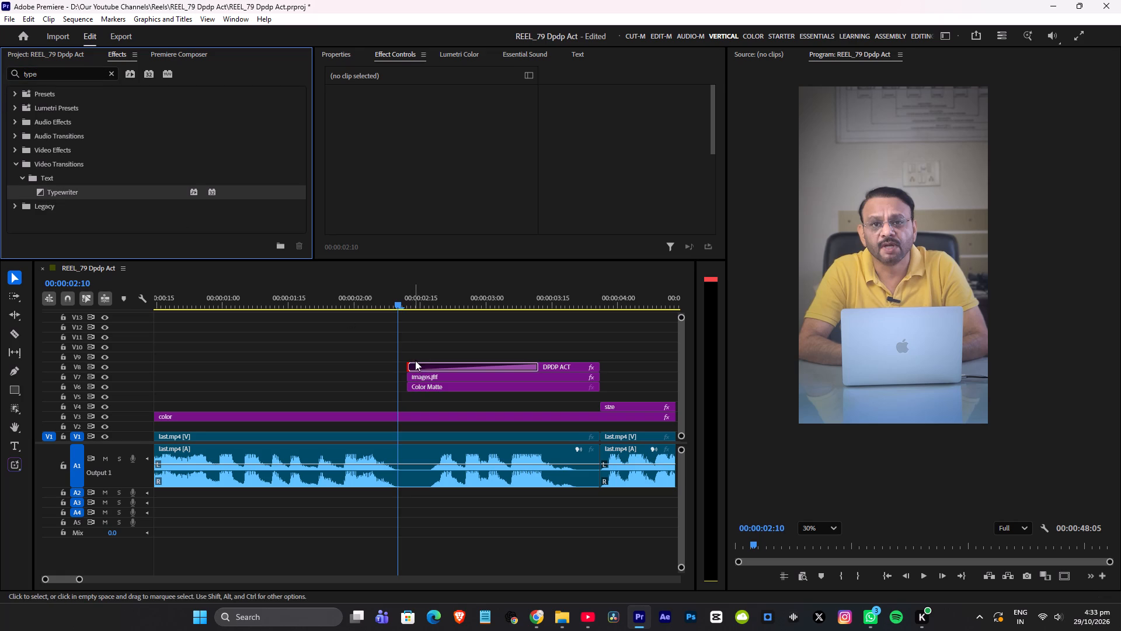
key("space")
key("space")
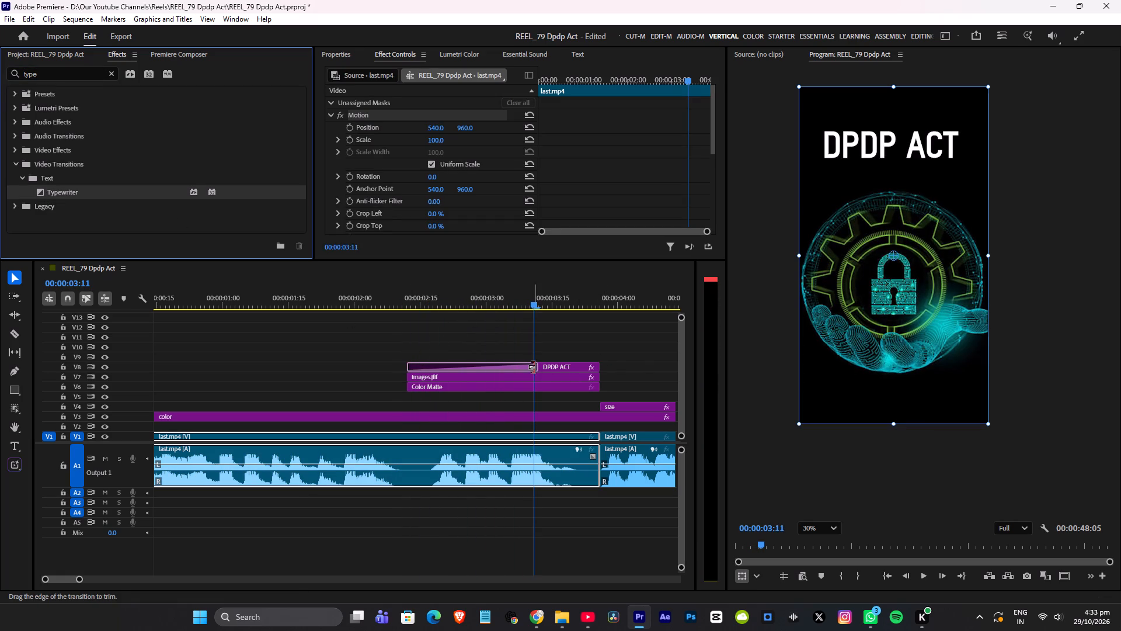
Shorten the Typewriter transition to end at about 00:00:02:25, play back the result, and save the project.
left_click_drag(533, 367, 457, 368)
left_click(401, 294)
key("space")
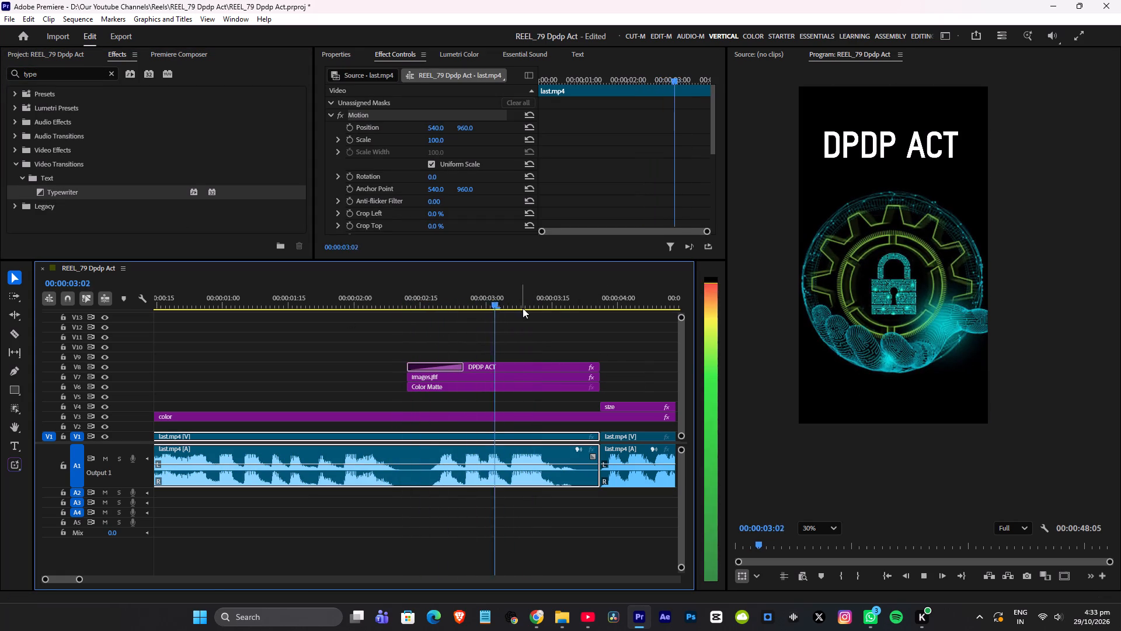
key("space")
scroll(577, 313, "down", 4)
key("ctrl+s")
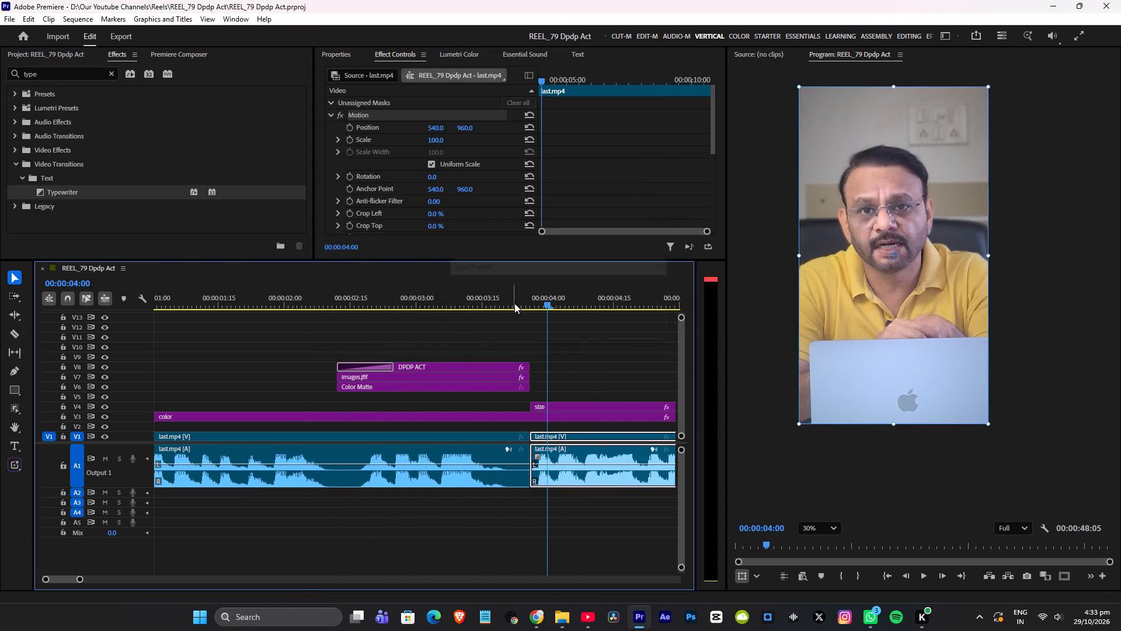
left_click(387, 302)
key("space")
key("space")
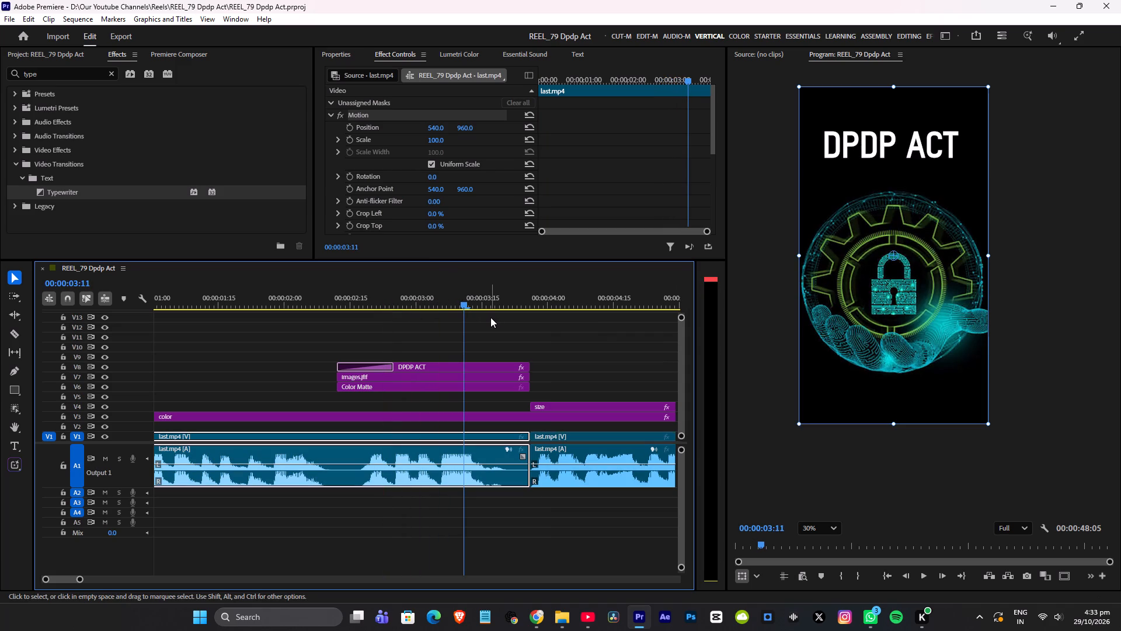
key("ctrl+s")
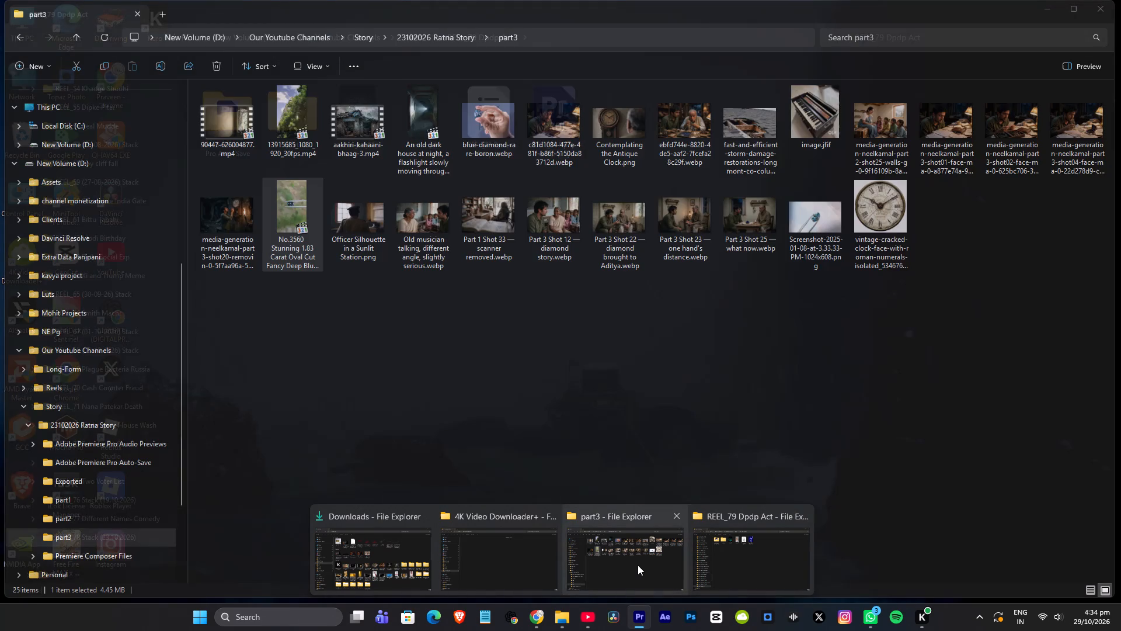
In File Explorer, open Videos Overlay > Film Burn and preview the Professional Light Leaks Pack film burn clip.
left_click(638, 565)
scroll(96, 234, "up", 9)
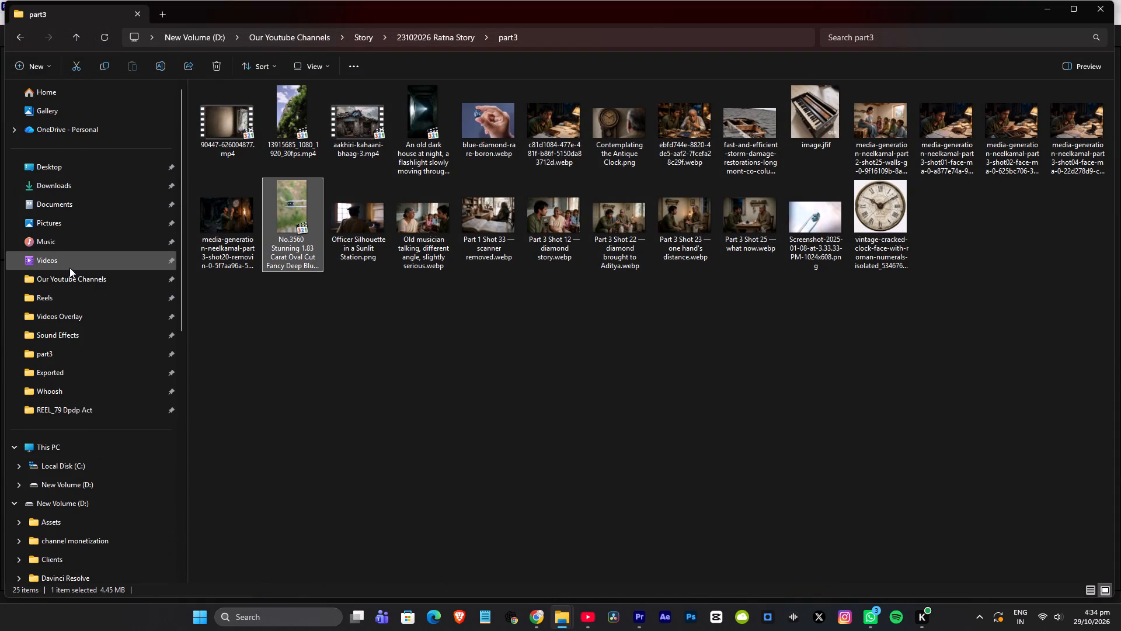
left_click(65, 320)
left_click_drag(503, 493, 502, 484)
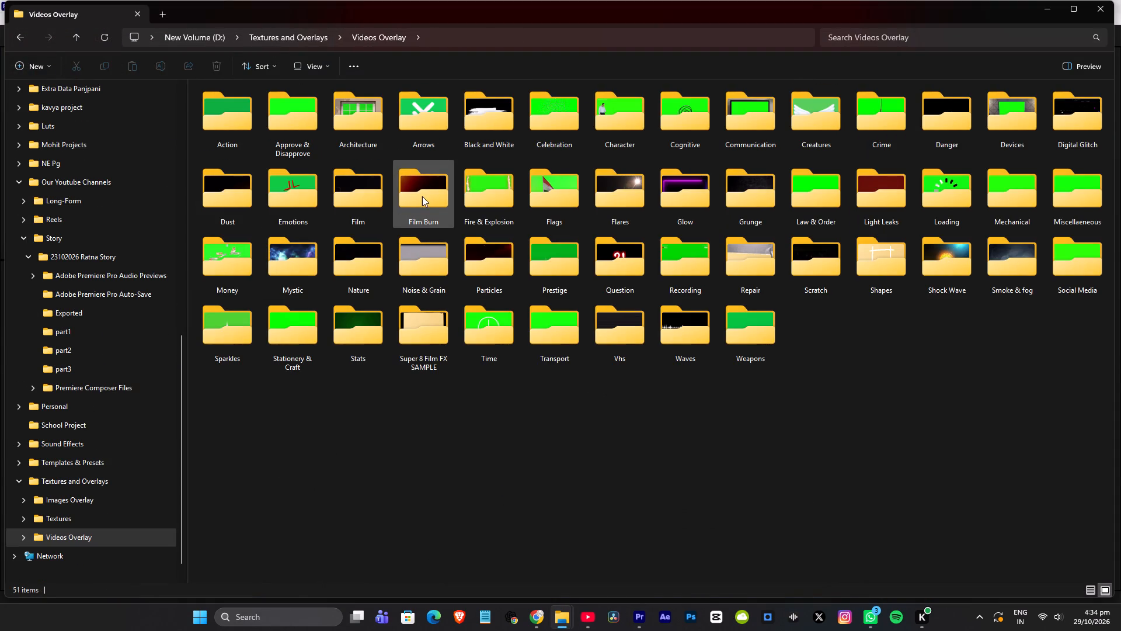
double_click(422, 194)
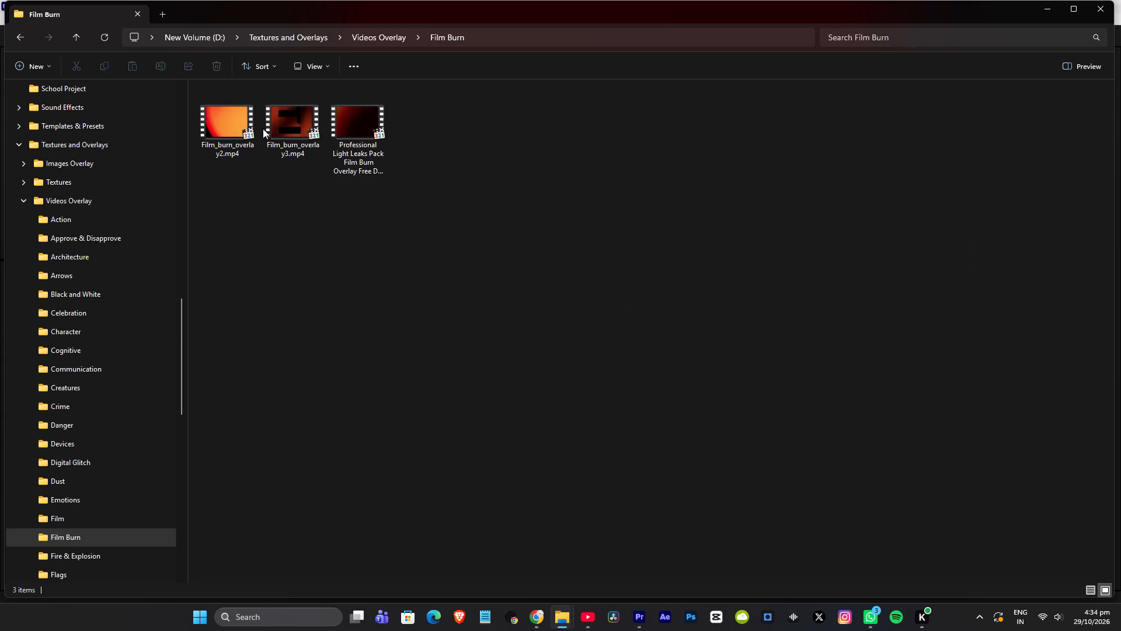
double_click(344, 127)
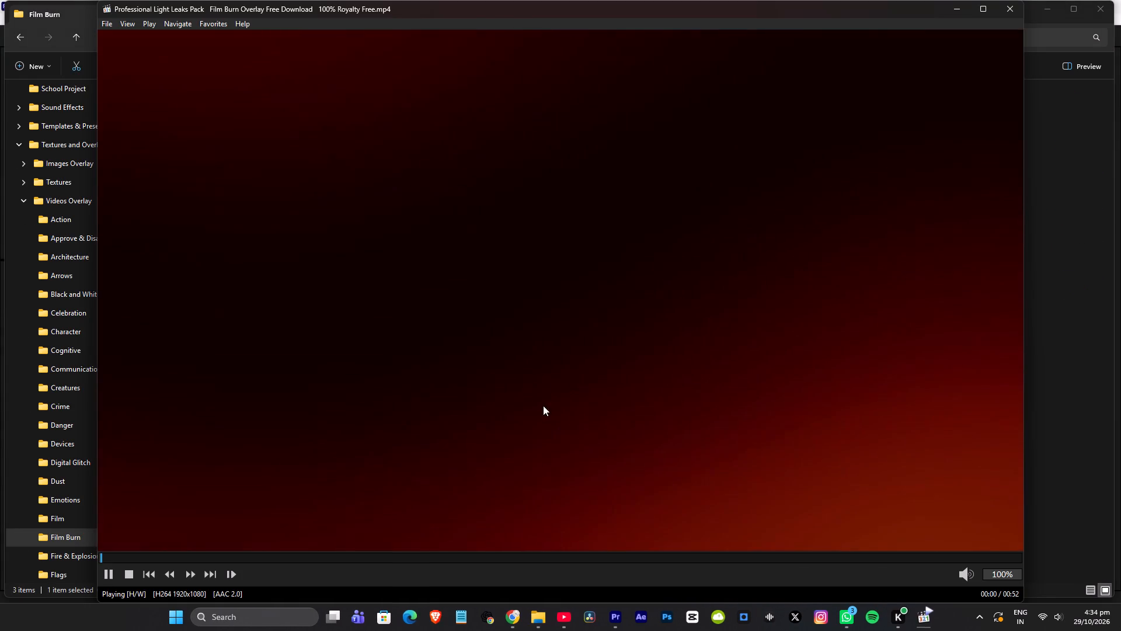
left_click(432, 561)
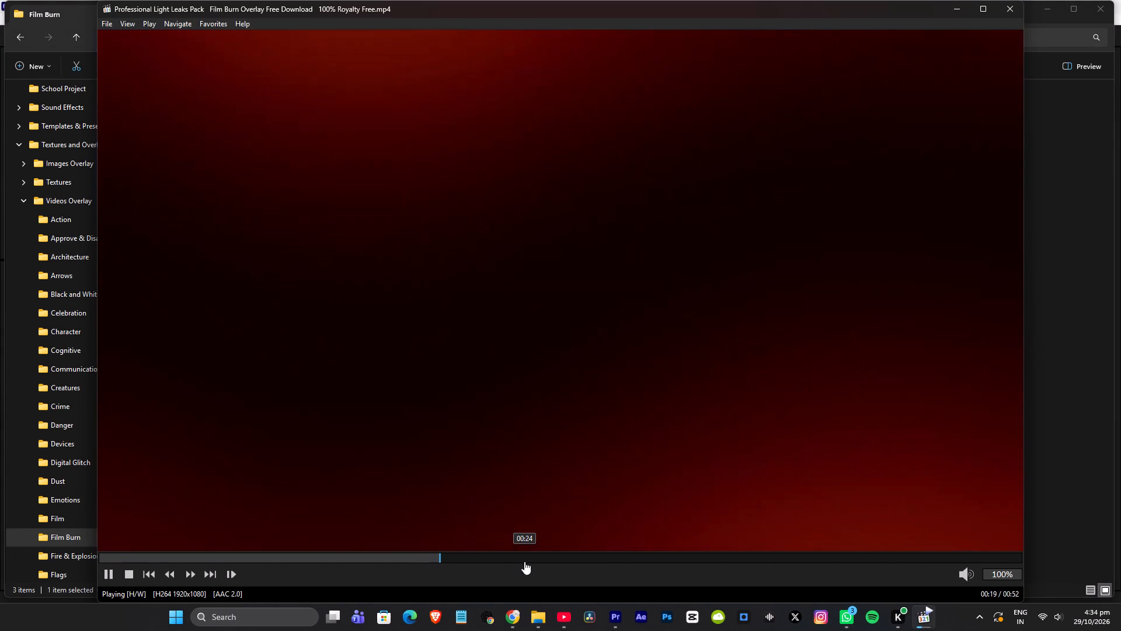
left_click_drag(525, 562, 534, 563)
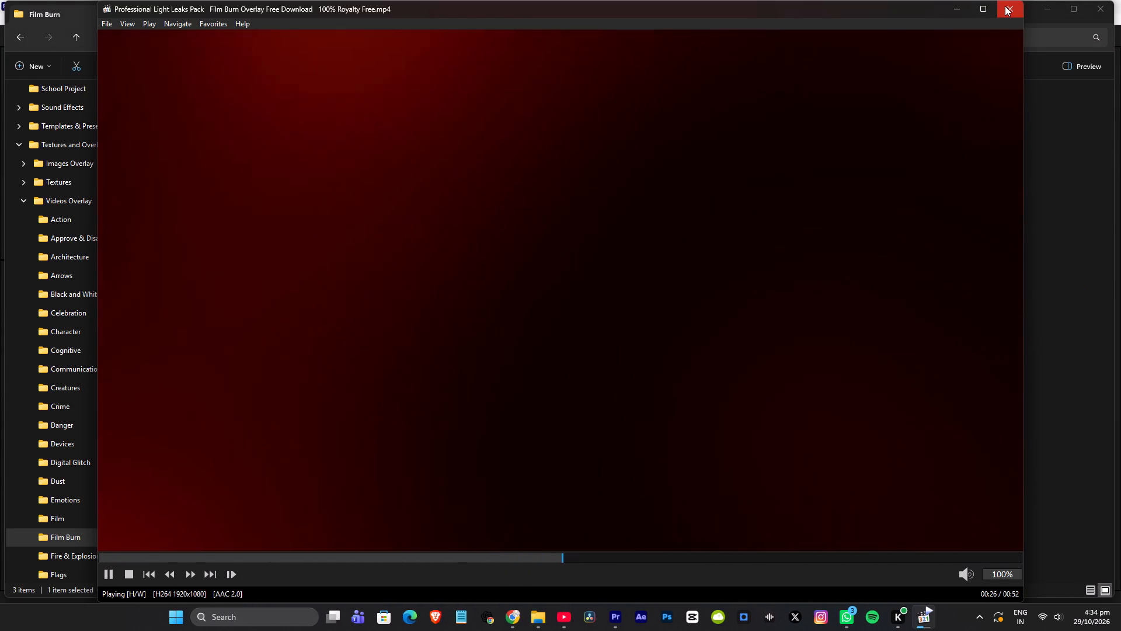
left_click(1010, 6)
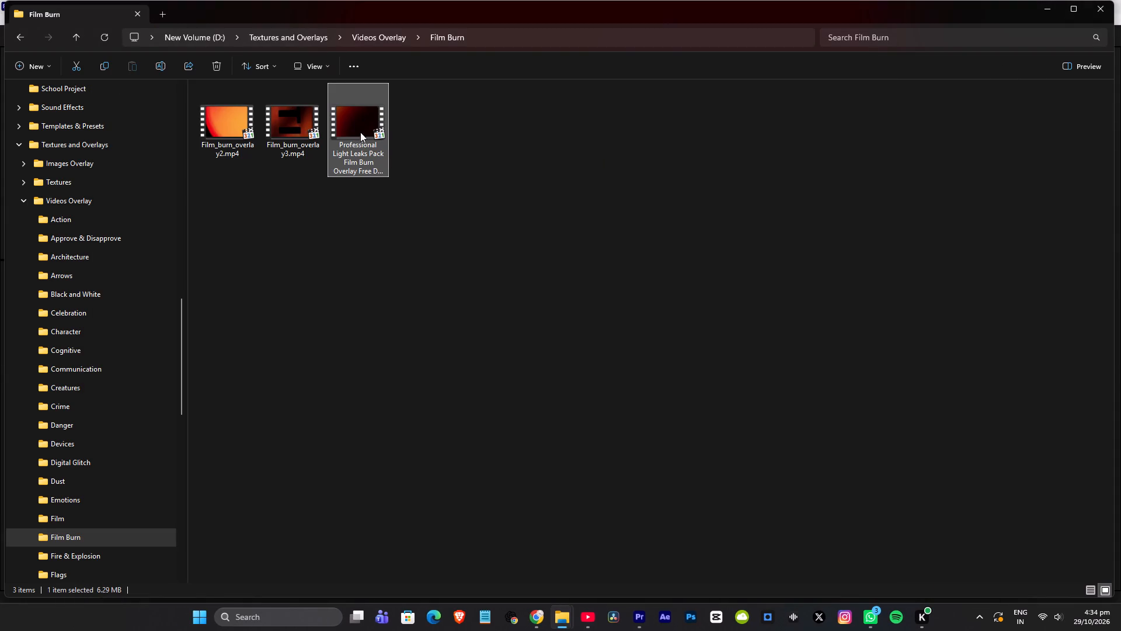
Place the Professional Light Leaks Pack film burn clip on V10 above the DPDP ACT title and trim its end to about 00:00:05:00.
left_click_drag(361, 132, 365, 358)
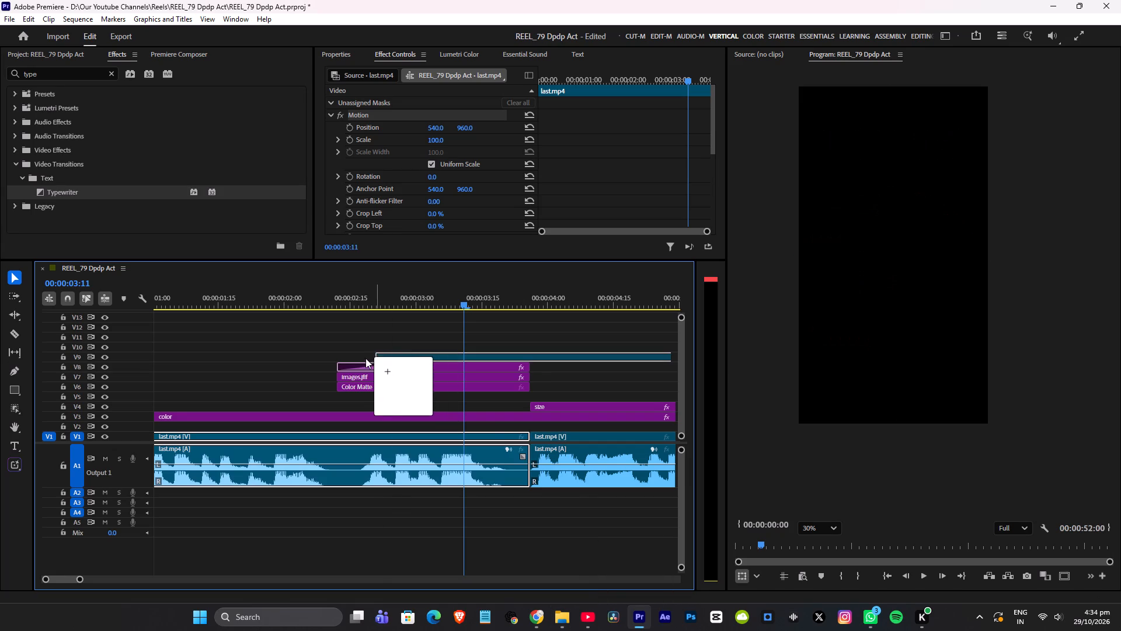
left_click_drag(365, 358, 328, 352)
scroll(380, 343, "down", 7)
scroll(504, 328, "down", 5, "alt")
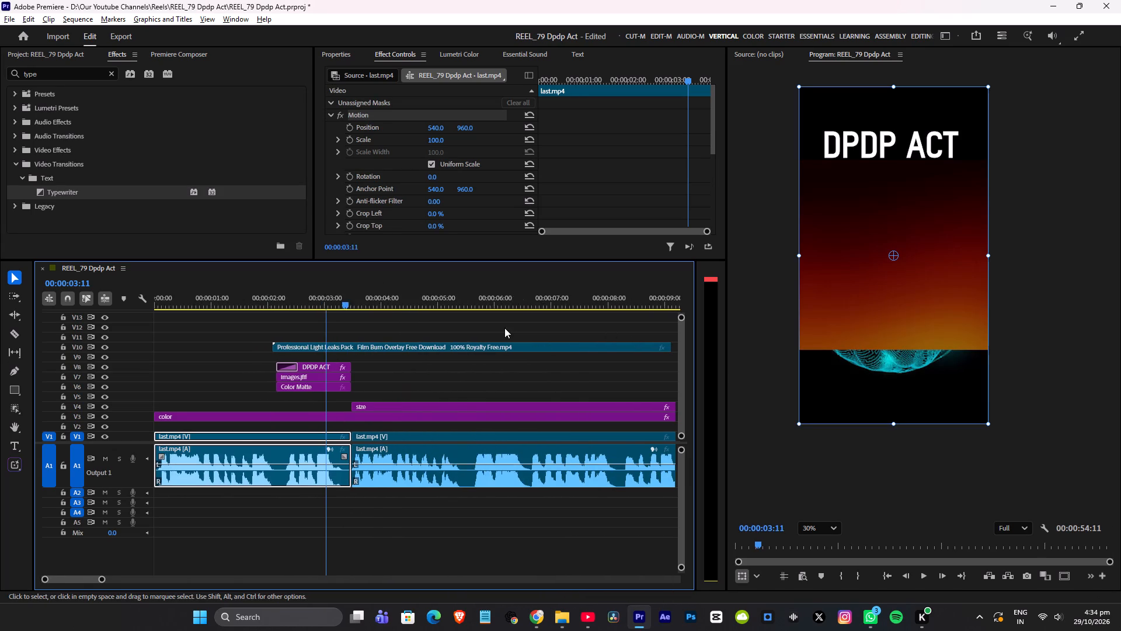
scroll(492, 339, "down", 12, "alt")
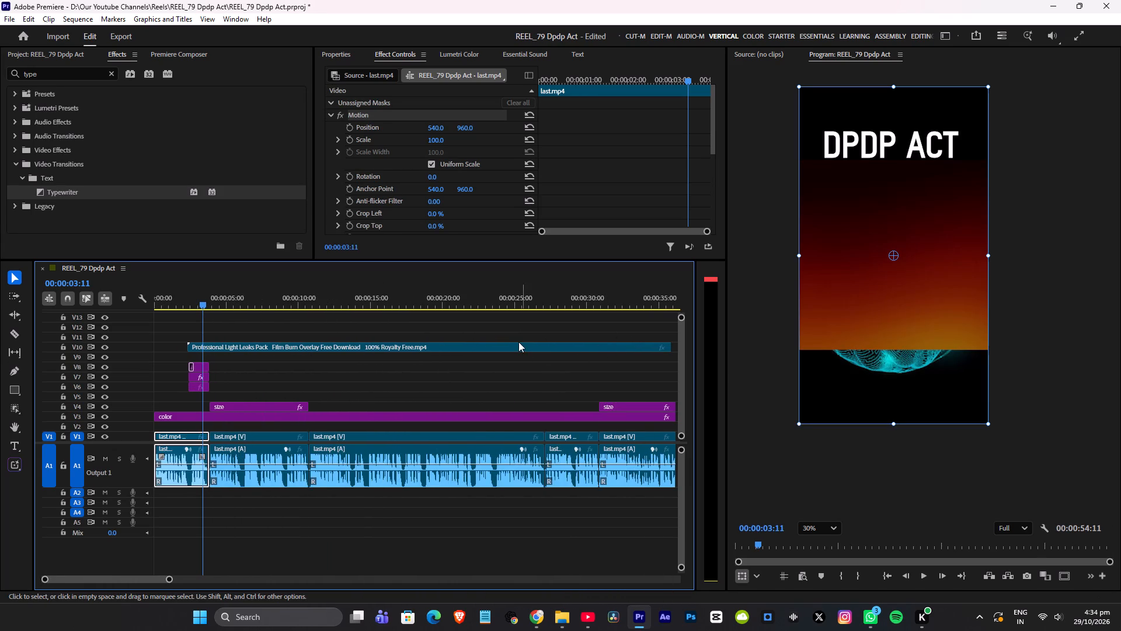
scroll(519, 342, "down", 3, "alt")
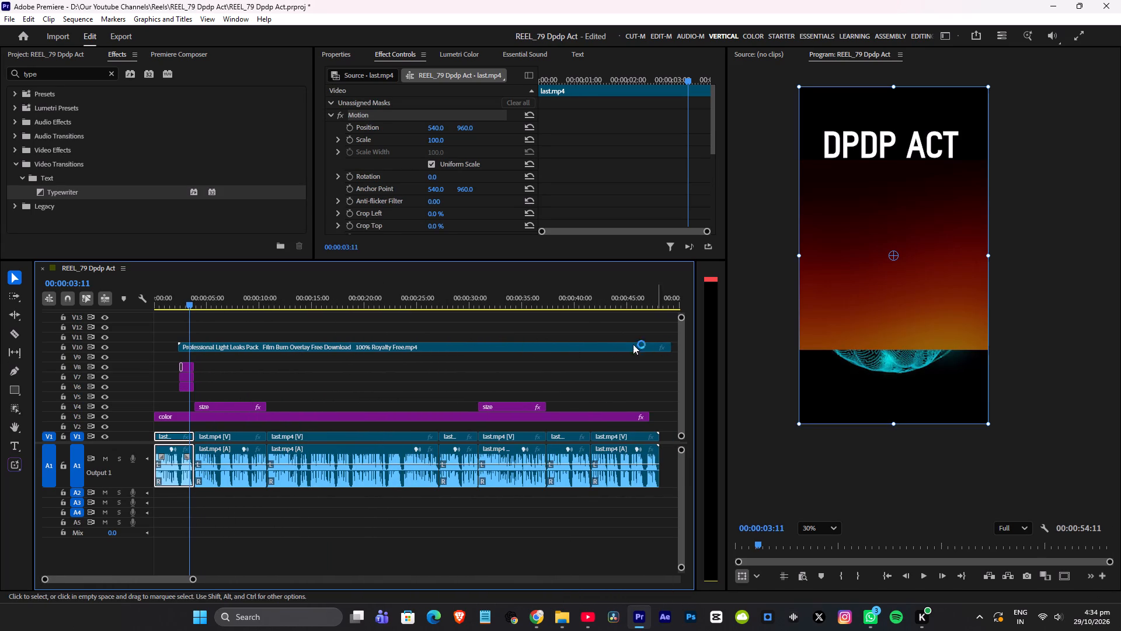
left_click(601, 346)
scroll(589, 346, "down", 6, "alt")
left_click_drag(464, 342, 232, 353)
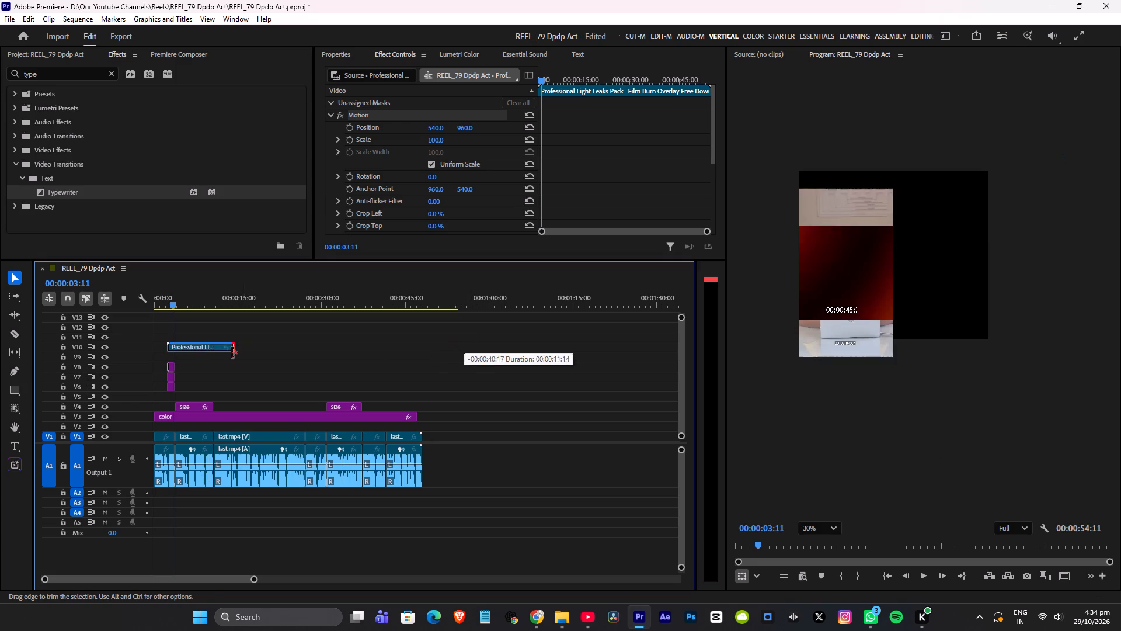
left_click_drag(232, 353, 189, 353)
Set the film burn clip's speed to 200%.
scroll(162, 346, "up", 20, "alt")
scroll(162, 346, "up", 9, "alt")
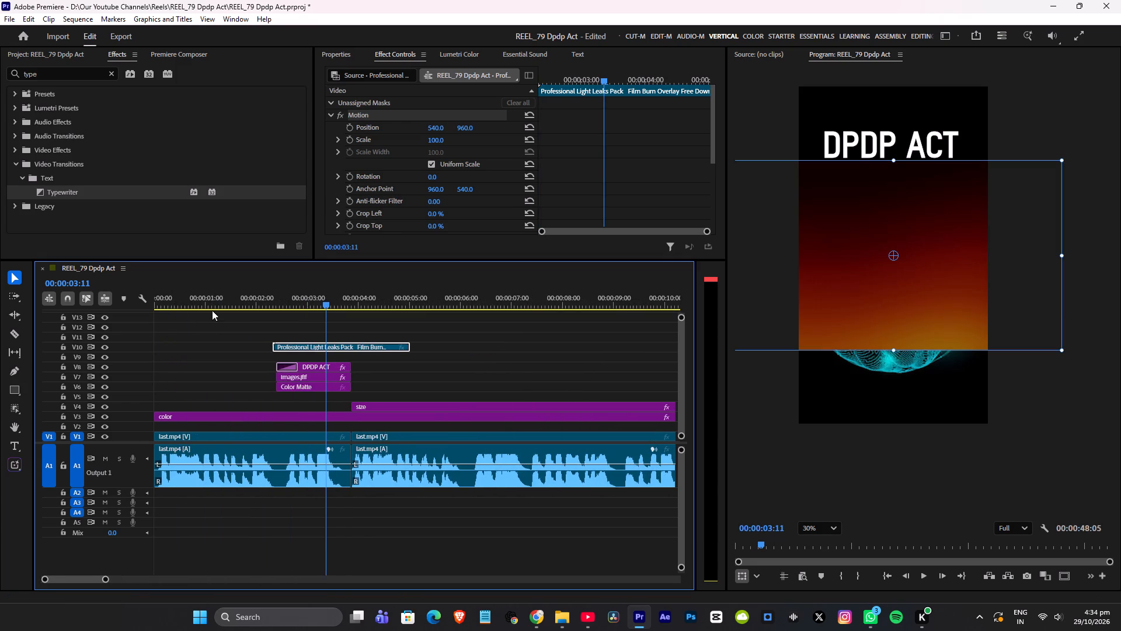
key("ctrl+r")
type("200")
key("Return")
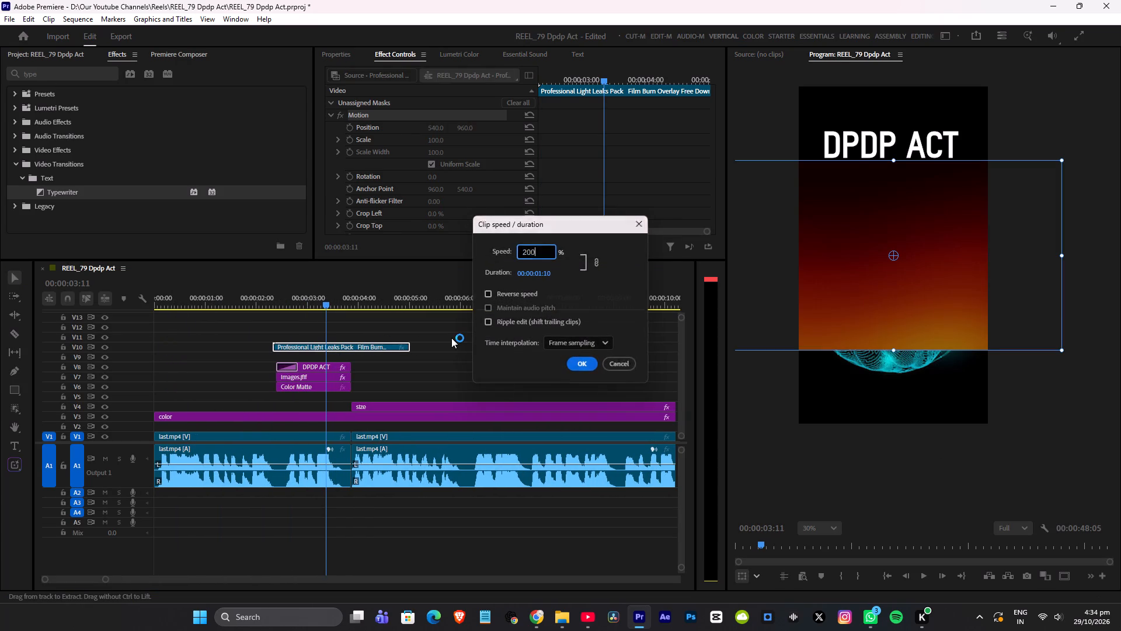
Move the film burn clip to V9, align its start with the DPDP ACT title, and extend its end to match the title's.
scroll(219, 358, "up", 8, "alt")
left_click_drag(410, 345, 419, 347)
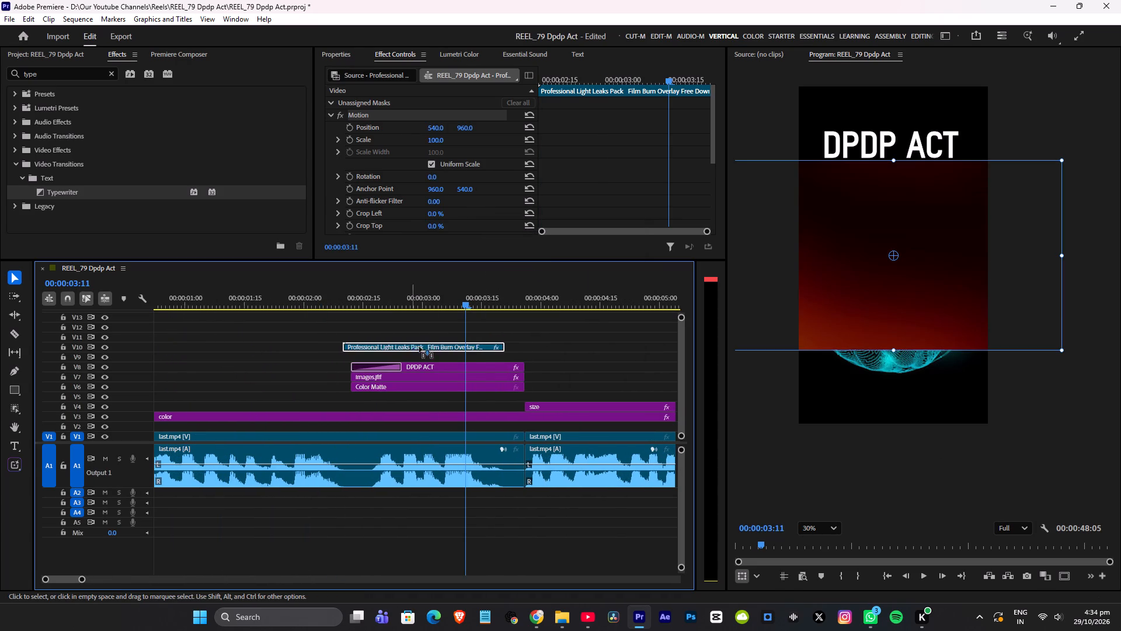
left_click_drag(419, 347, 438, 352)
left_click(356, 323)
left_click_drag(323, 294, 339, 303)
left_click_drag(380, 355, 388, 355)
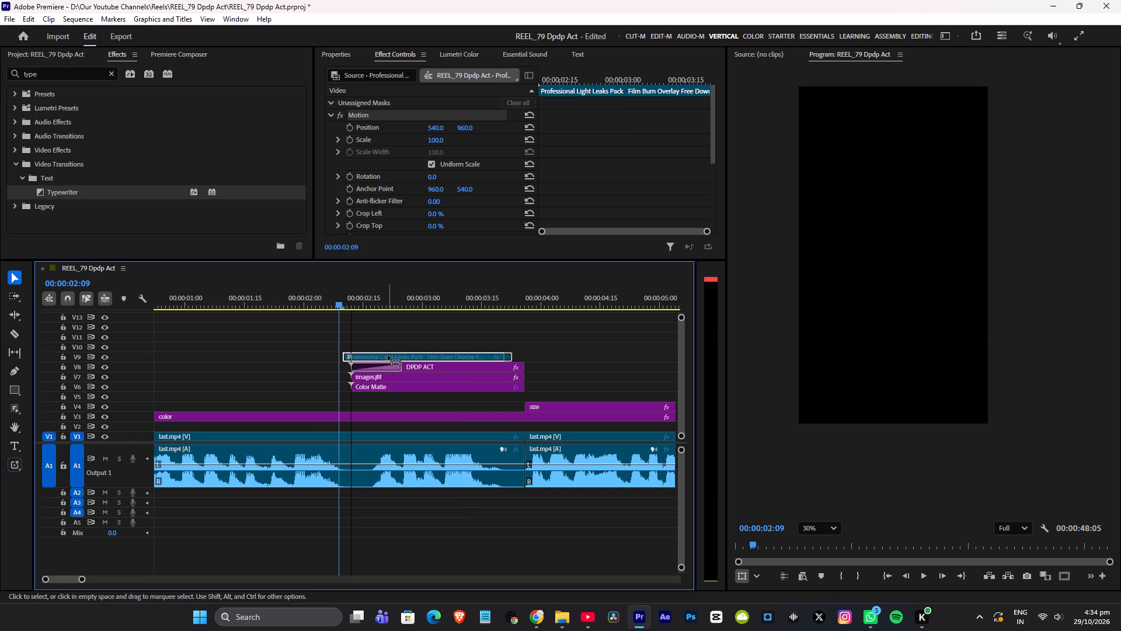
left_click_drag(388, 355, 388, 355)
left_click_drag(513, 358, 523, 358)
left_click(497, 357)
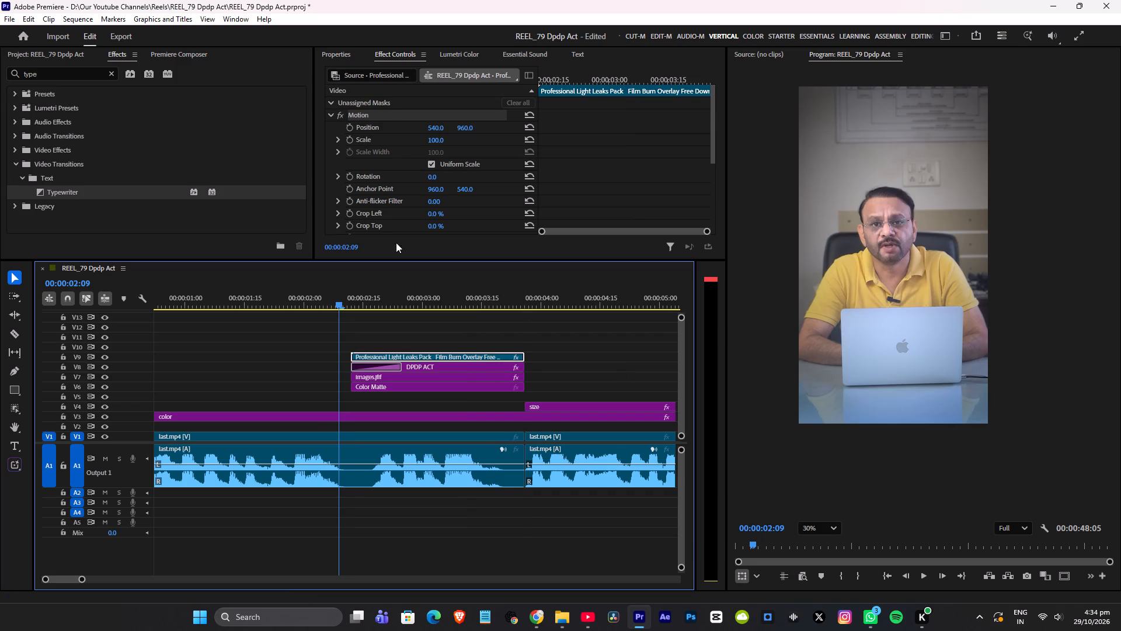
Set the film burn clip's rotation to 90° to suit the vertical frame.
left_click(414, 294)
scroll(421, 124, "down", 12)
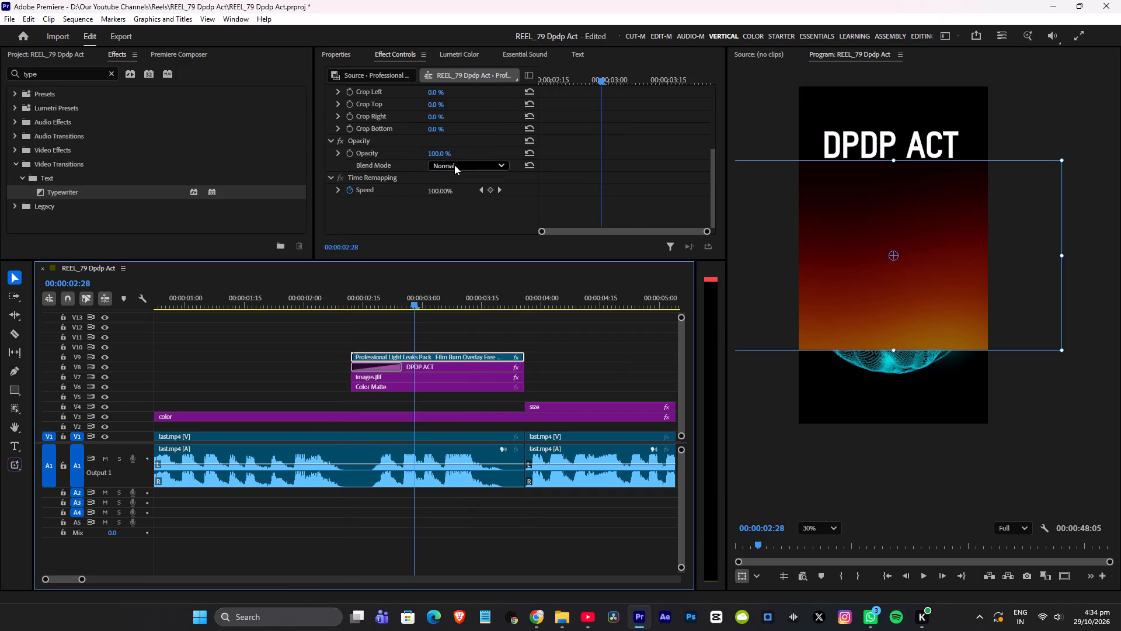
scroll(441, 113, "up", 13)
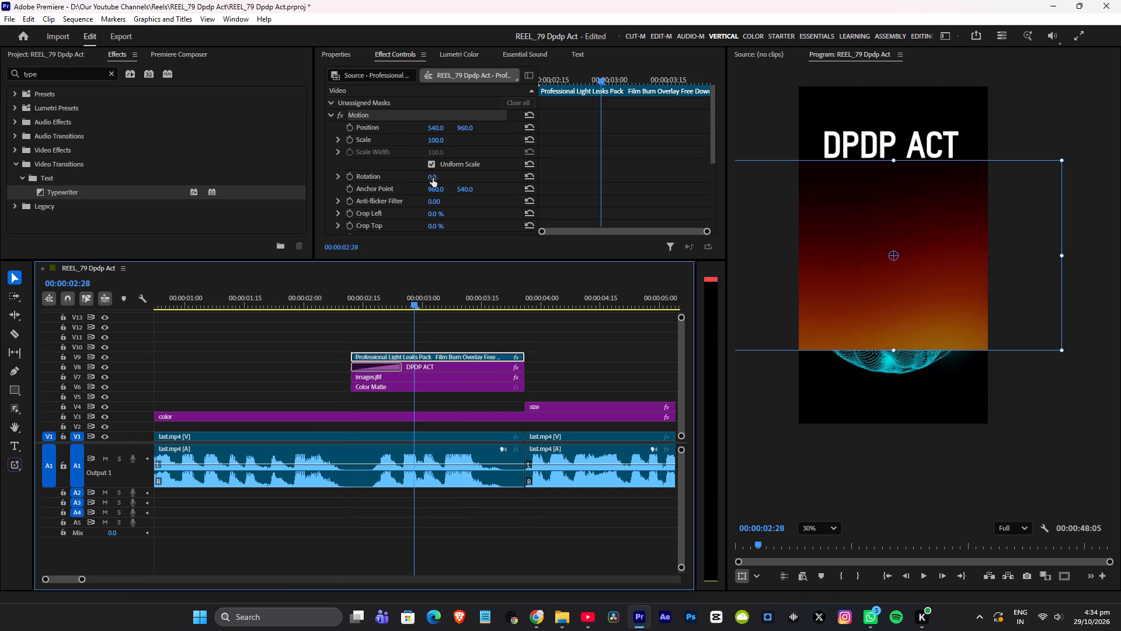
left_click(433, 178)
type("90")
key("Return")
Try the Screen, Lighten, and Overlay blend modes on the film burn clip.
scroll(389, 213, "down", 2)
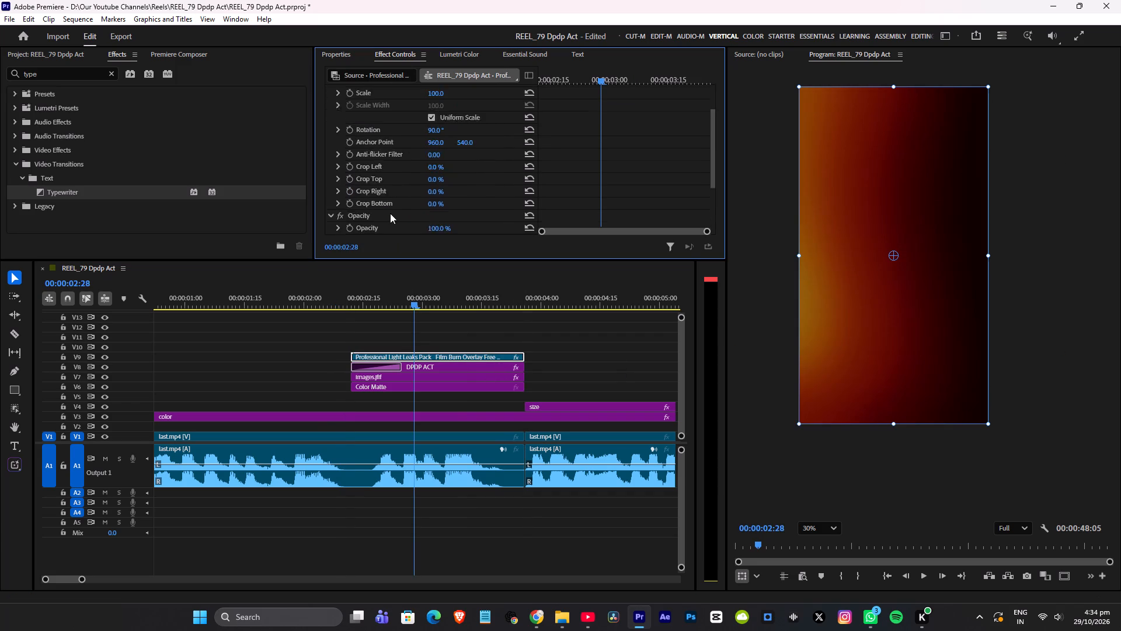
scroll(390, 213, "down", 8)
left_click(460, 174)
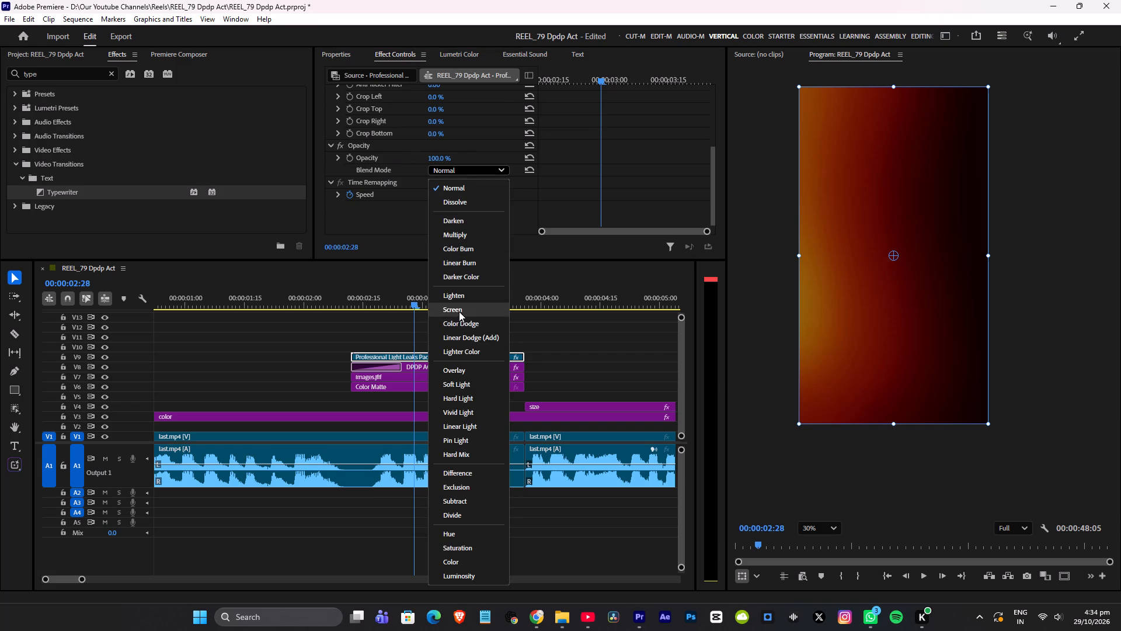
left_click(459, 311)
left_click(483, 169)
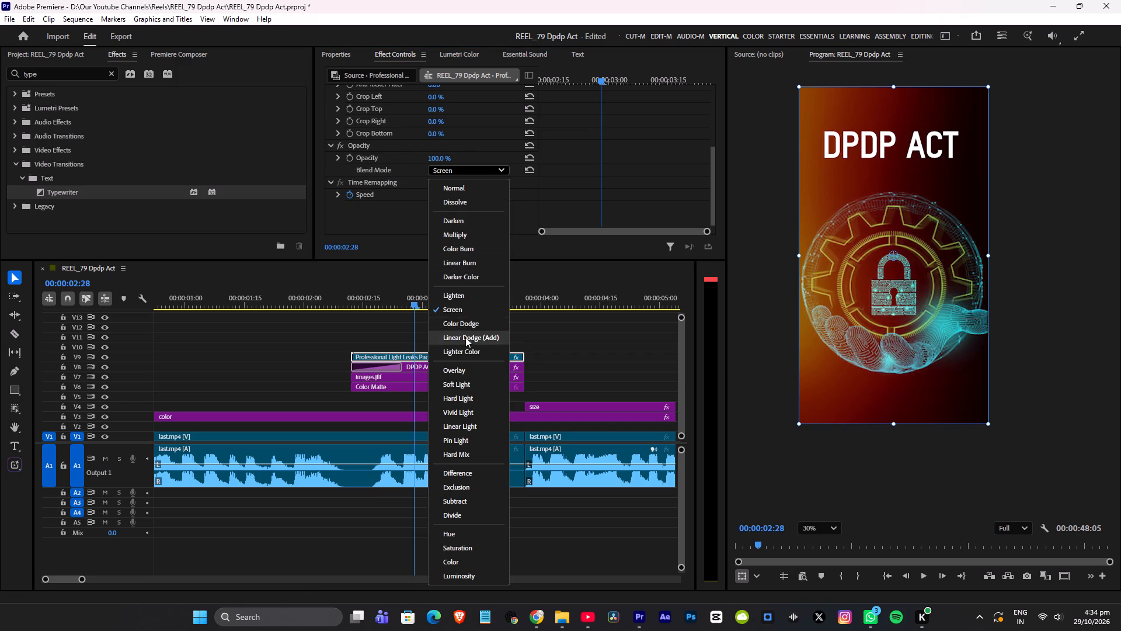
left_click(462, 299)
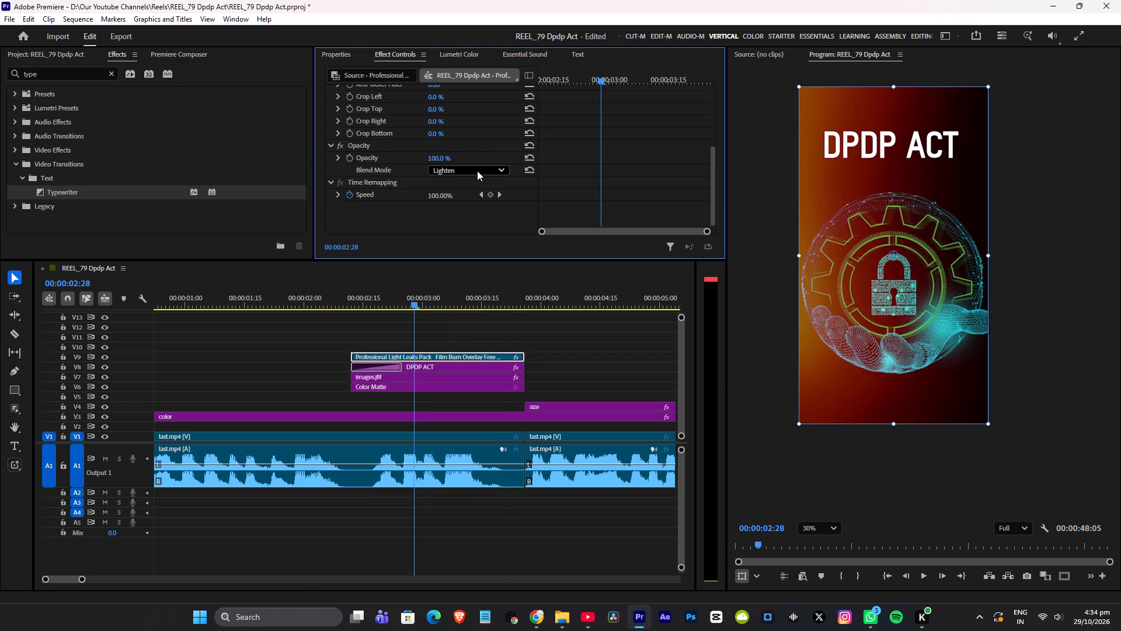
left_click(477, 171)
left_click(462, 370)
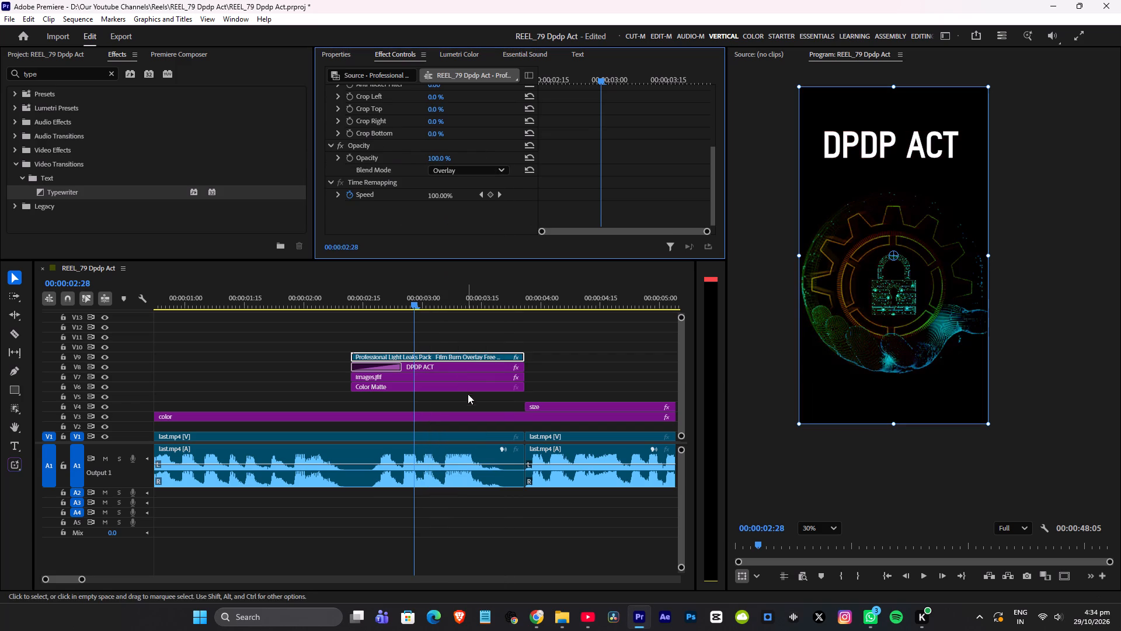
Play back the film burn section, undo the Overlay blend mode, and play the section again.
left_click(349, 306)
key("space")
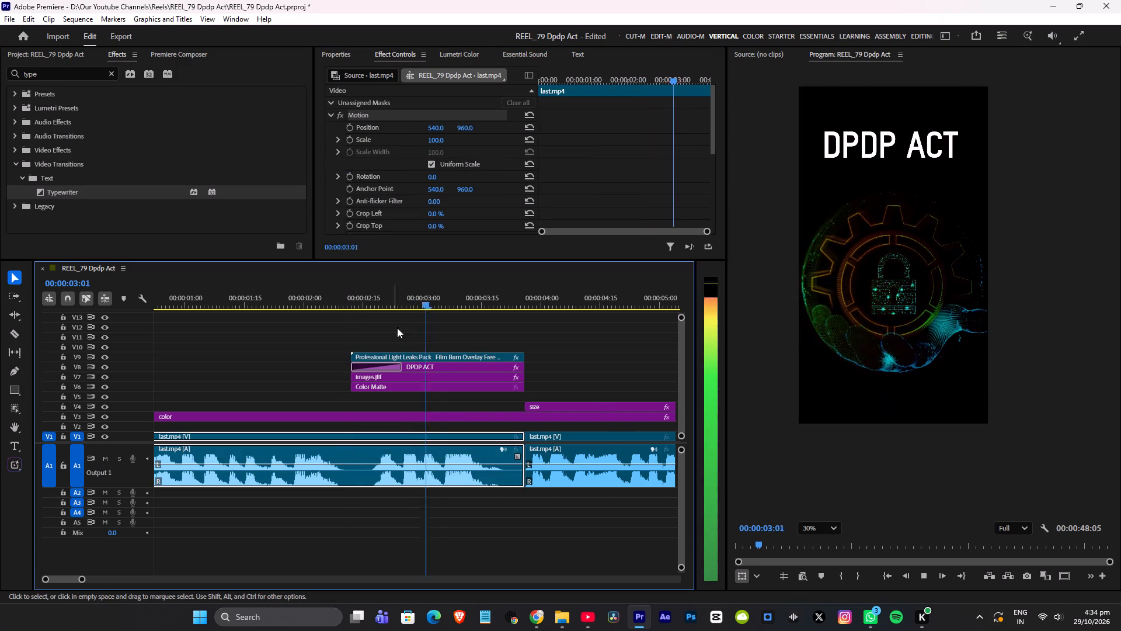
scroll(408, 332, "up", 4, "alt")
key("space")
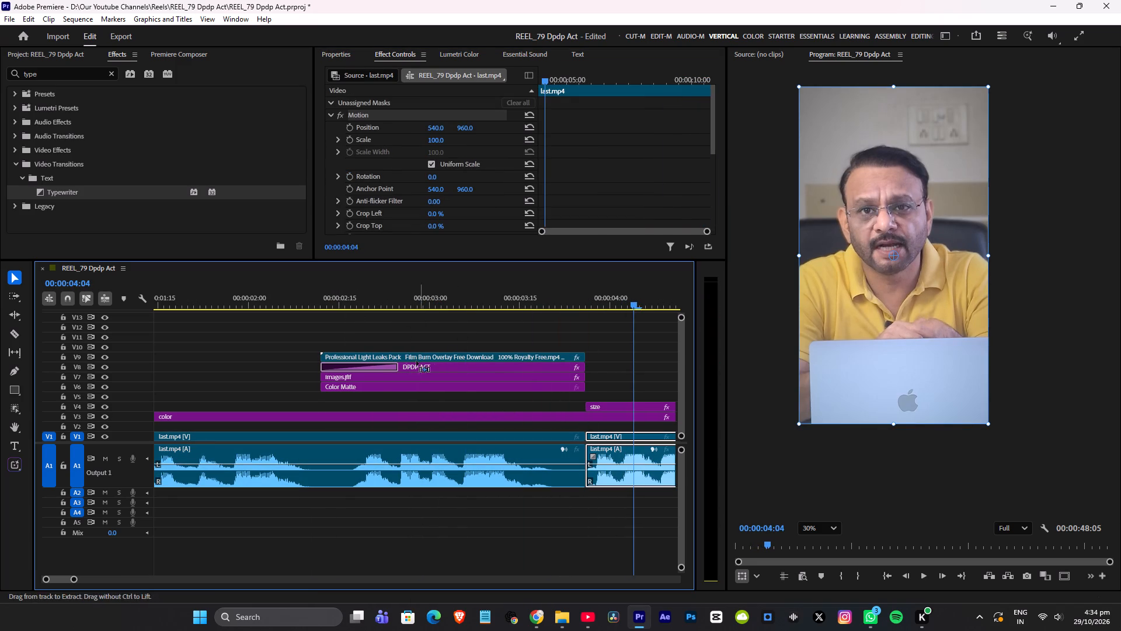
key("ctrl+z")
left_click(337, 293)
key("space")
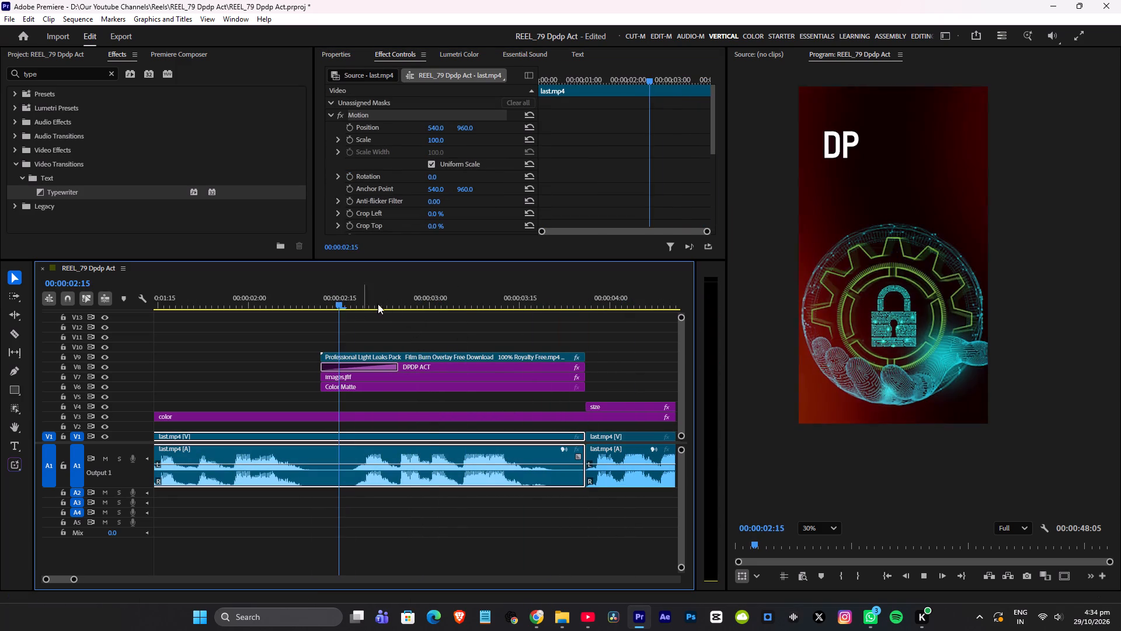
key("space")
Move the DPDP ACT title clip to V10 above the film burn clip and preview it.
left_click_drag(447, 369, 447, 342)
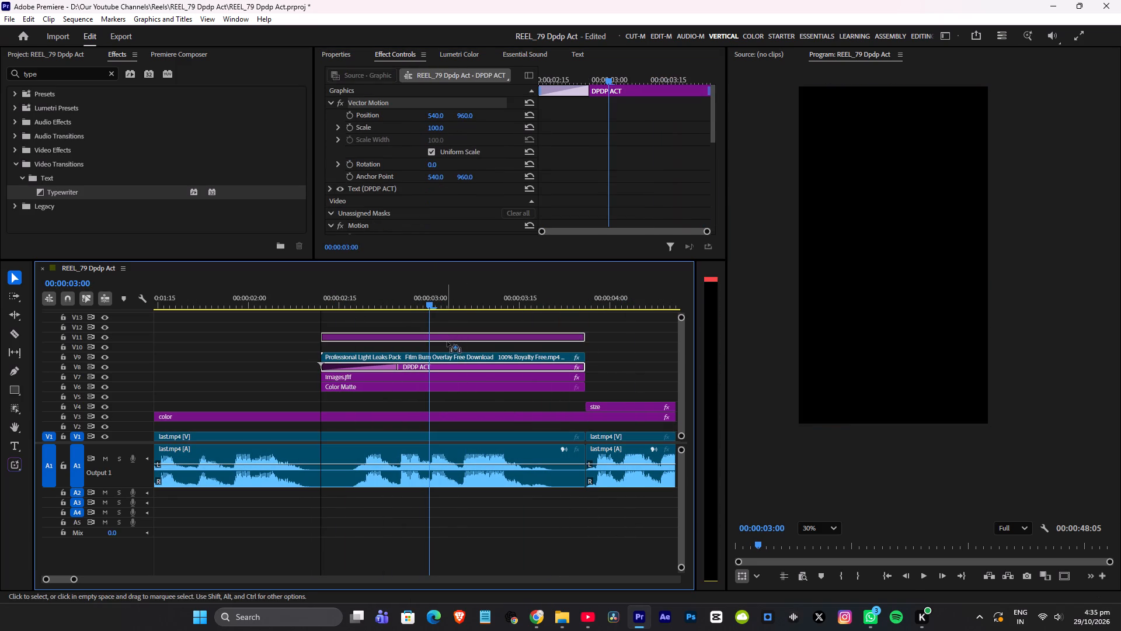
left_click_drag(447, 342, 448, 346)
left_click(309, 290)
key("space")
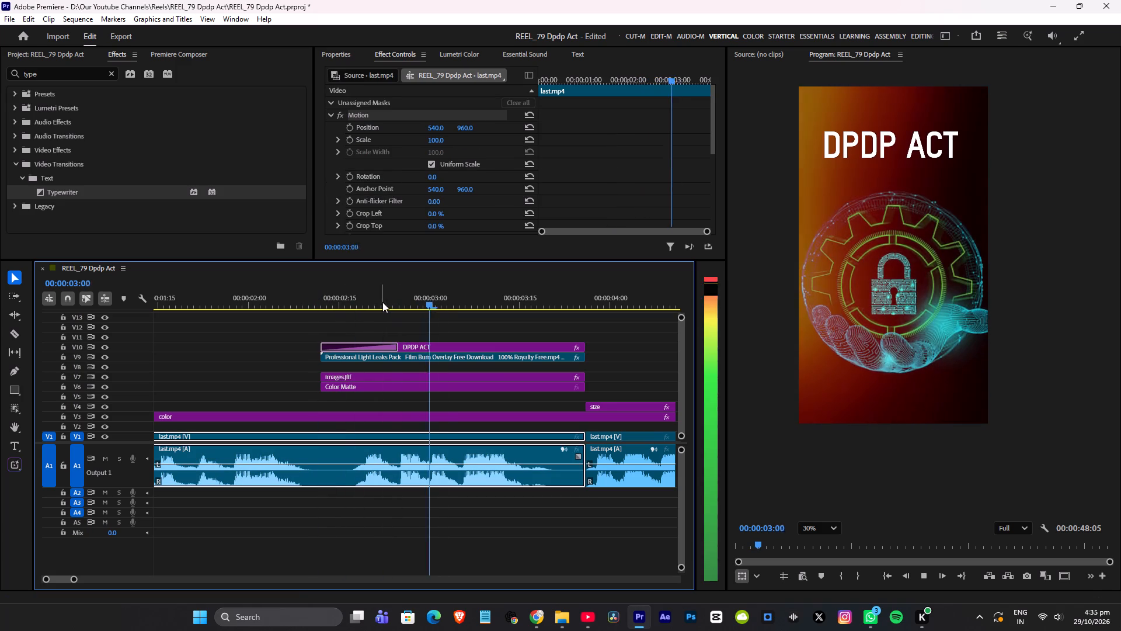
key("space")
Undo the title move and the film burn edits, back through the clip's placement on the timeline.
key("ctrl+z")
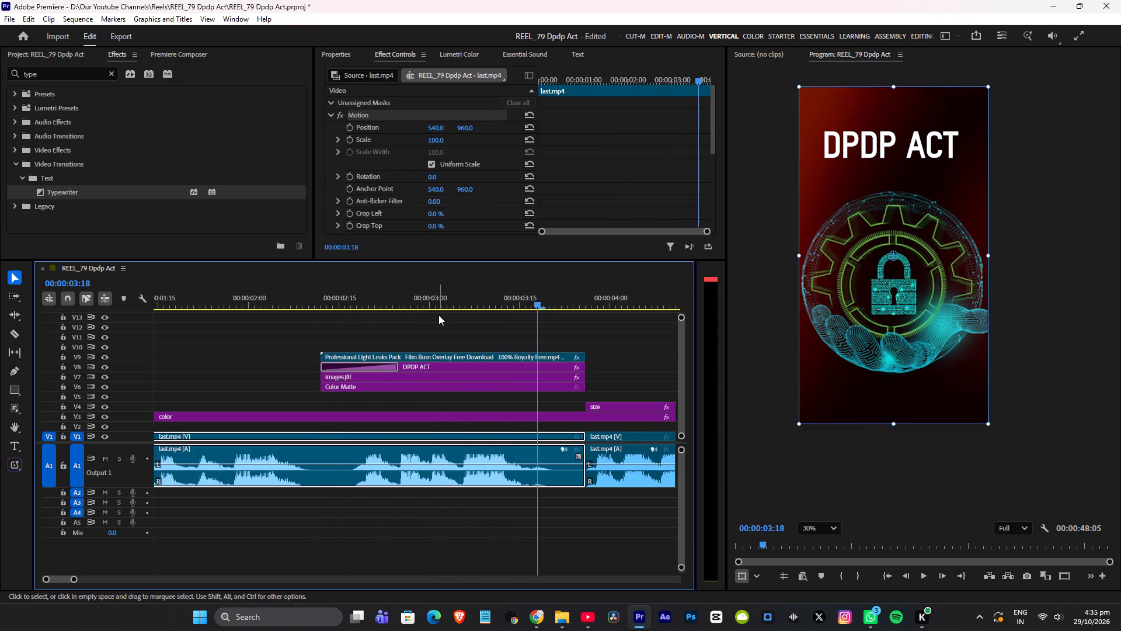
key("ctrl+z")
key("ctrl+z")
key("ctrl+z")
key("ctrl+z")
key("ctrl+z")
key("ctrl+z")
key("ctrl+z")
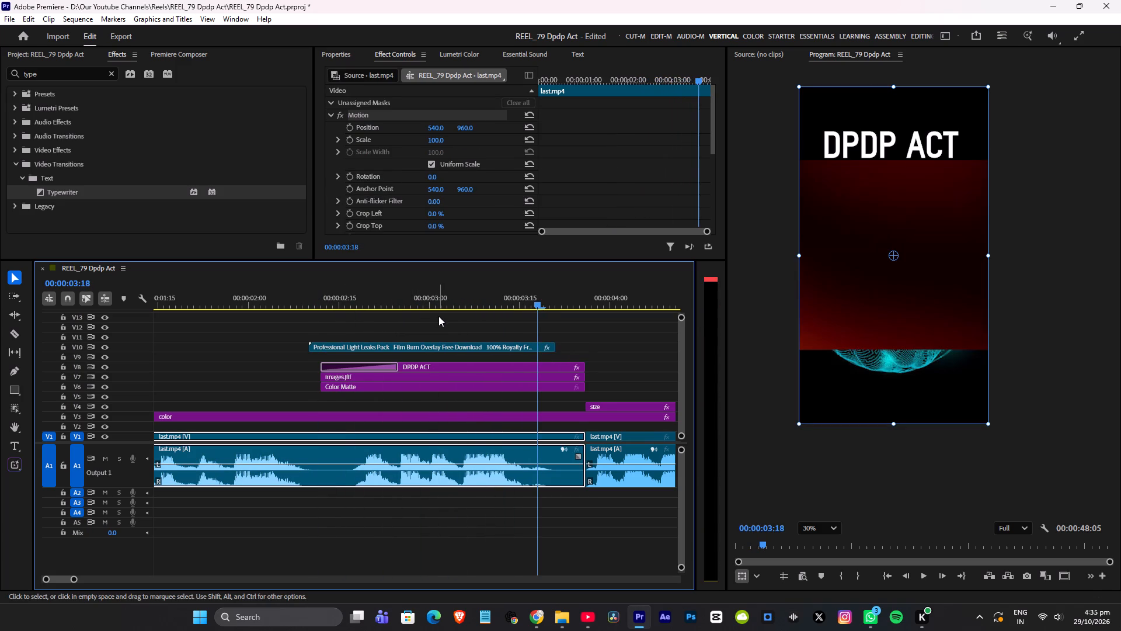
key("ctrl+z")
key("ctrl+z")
In File Explorer, open Videos Overlay > Digital Glitch and preview the 4990241 and 4990251 clips.
key("alt+Tab")
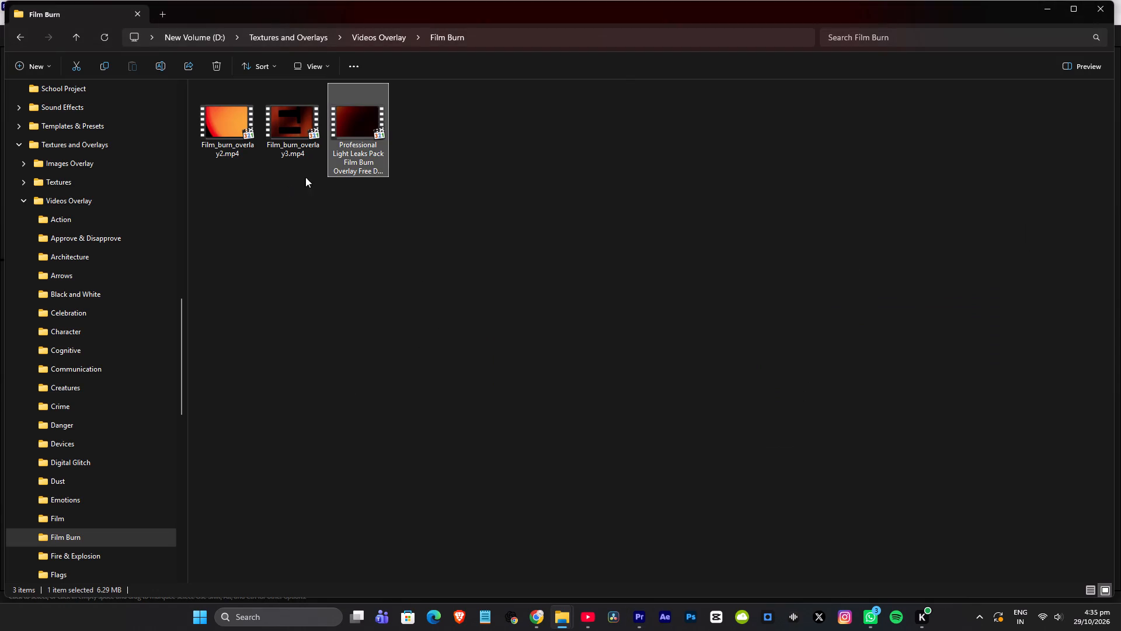
left_click(365, 263)
key("BackSpace")
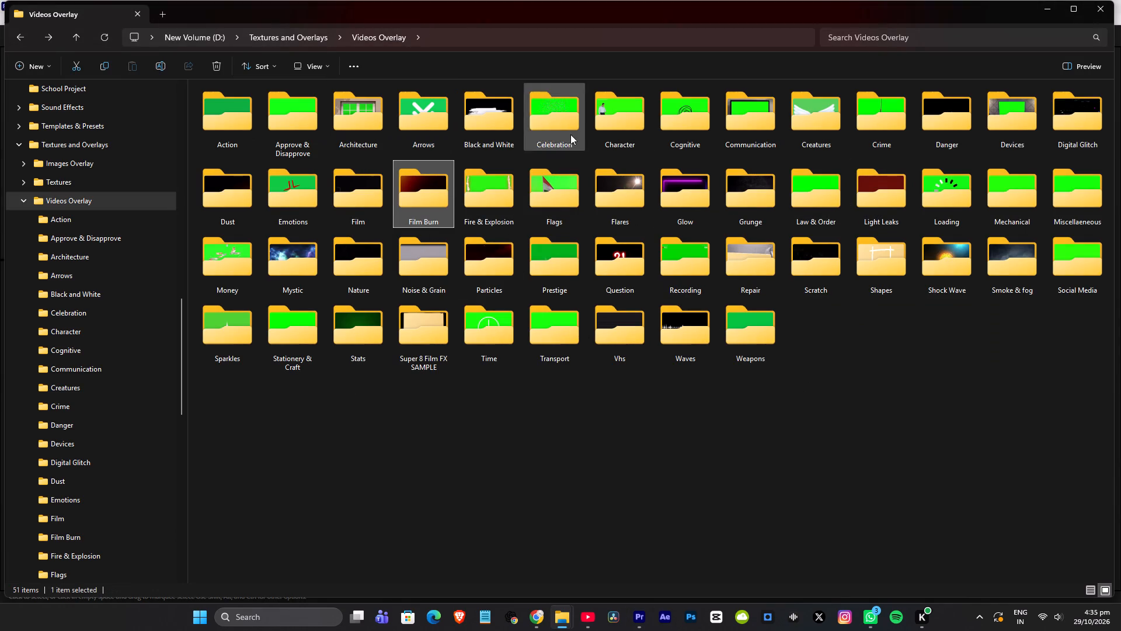
double_click(1071, 133)
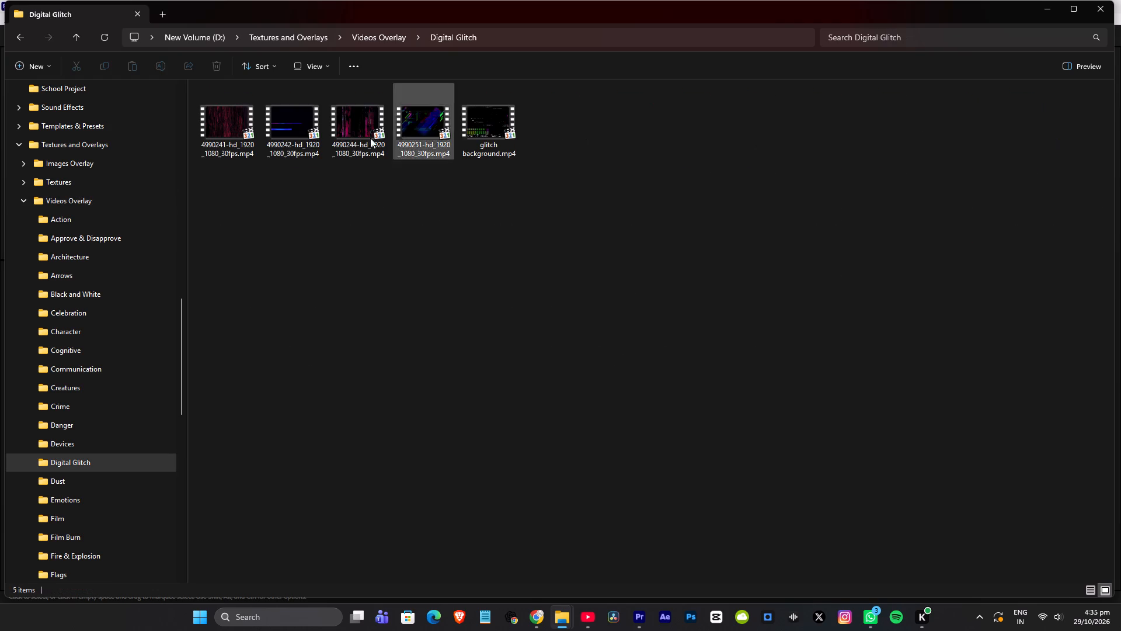
double_click(232, 126)
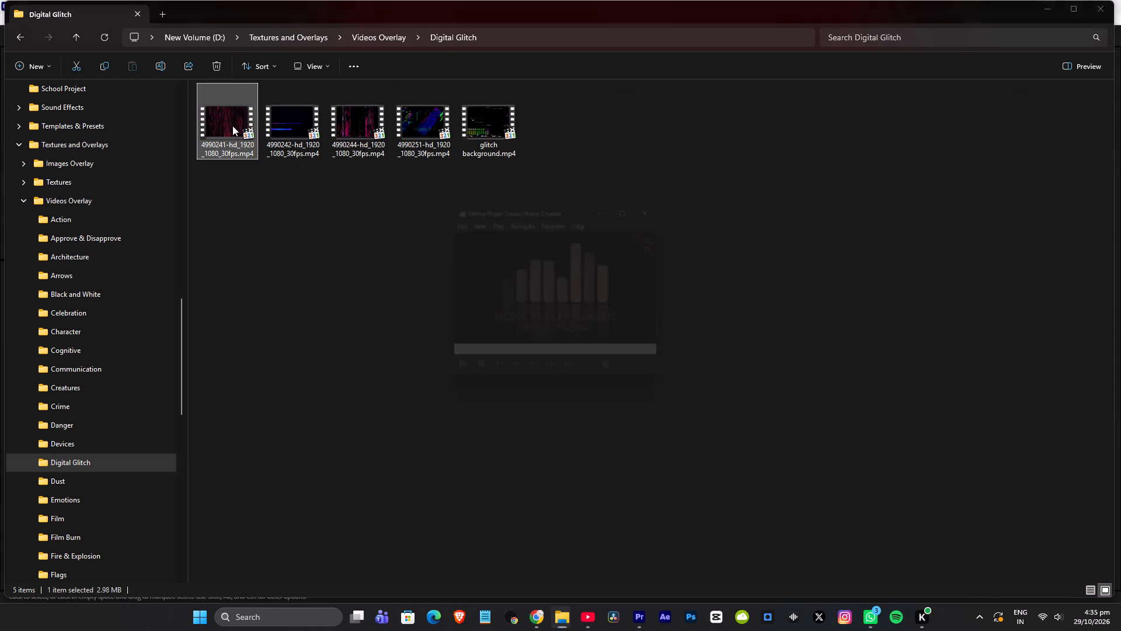
left_click(922, 58)
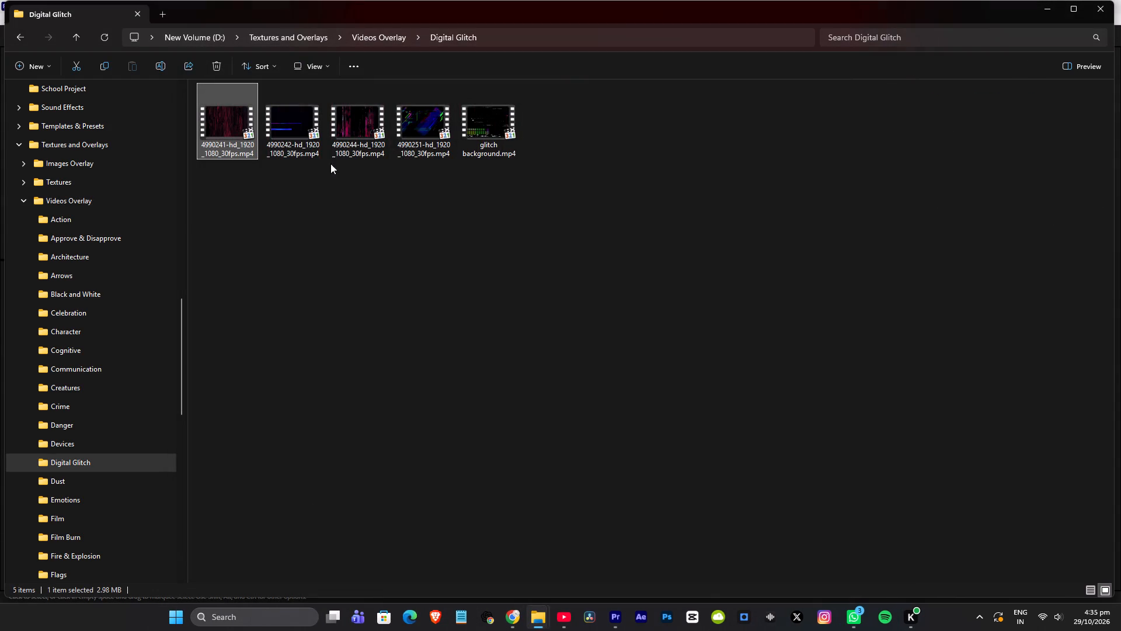
left_click(227, 129)
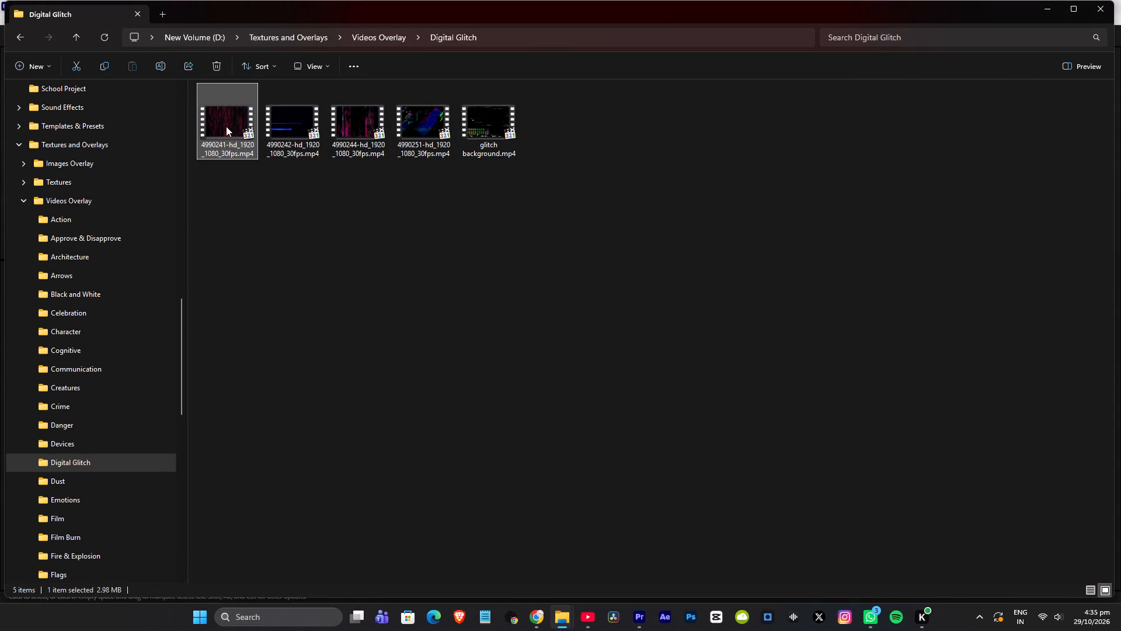
left_click_drag(226, 126, 200, 205)
double_click(409, 134)
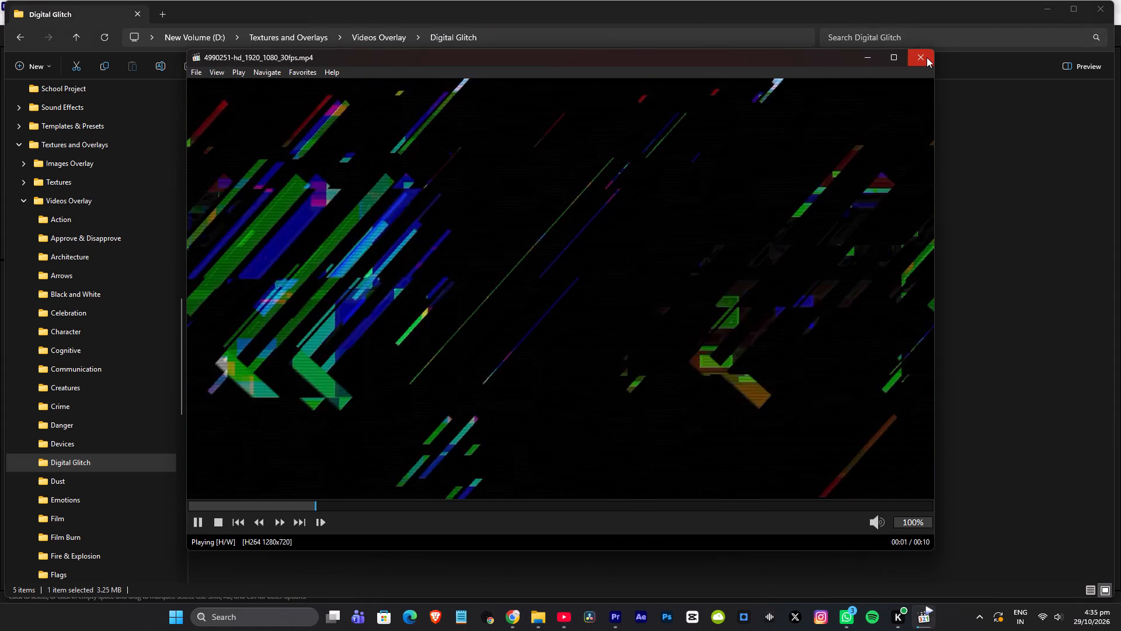
left_click(927, 57)
Place the 4990251 glitch clip on V9 in Premiere, starting with the DPDP ACT title, and trim its end to the title's end.
left_click_drag(423, 125, 647, 582)
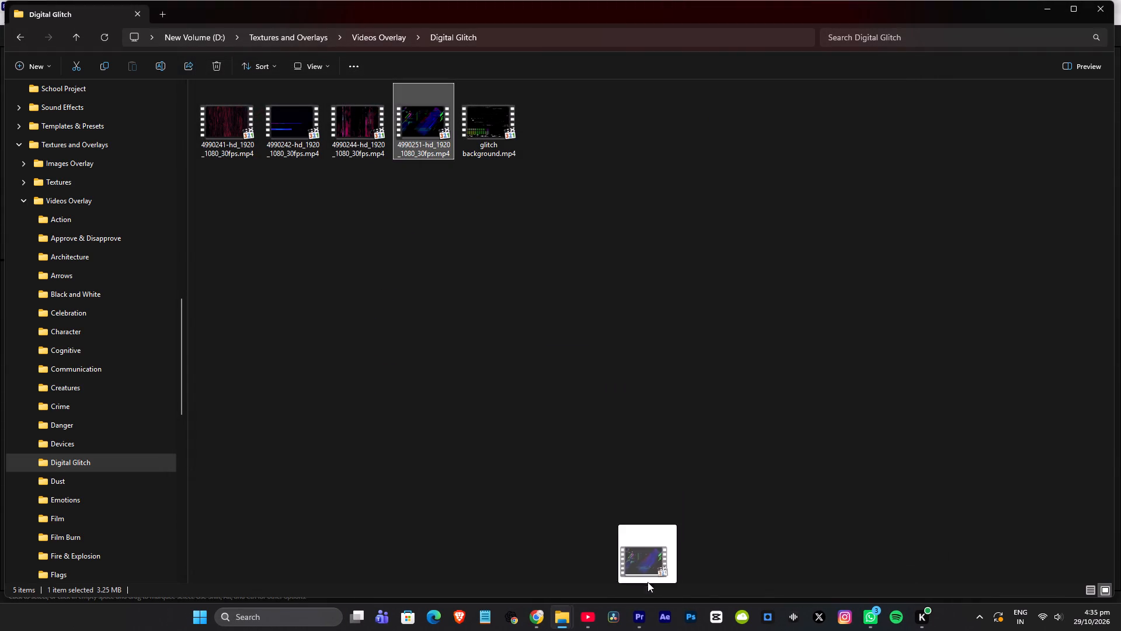
left_click_drag(647, 582, 316, 352)
scroll(347, 328, "down", 12, "alt")
scroll(476, 353, "down", 7, "alt")
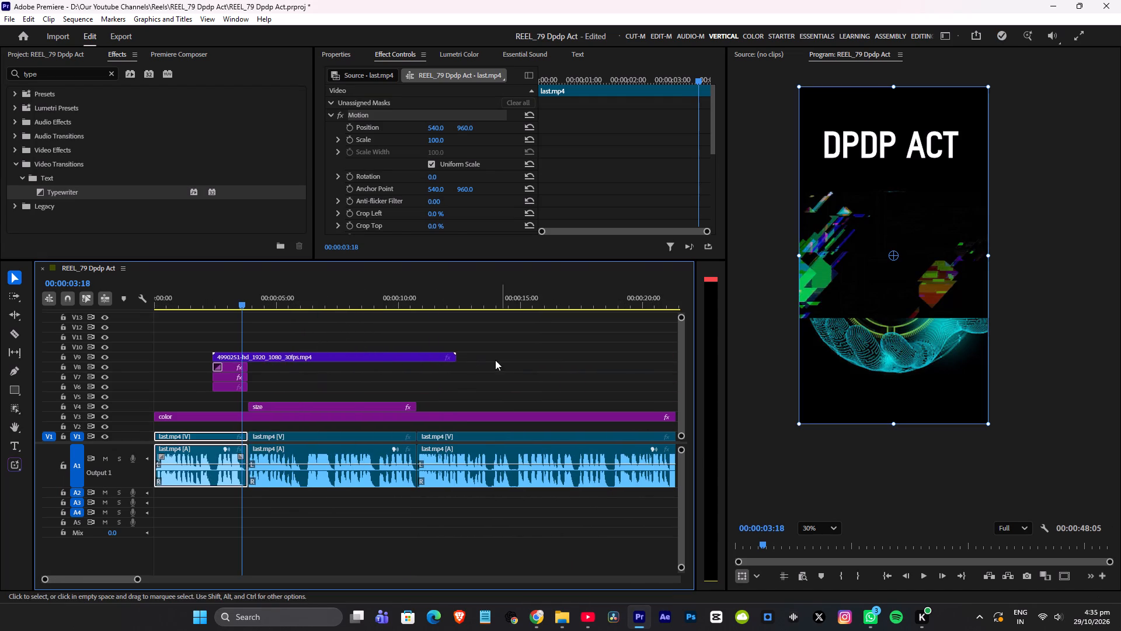
left_click_drag(459, 355, 255, 352)
Rotate the 4990251 glitch clip on V9 to 90° and scale it to about 152.8 so it fills the vertical frame.
scroll(188, 345, "up", 6, "alt")
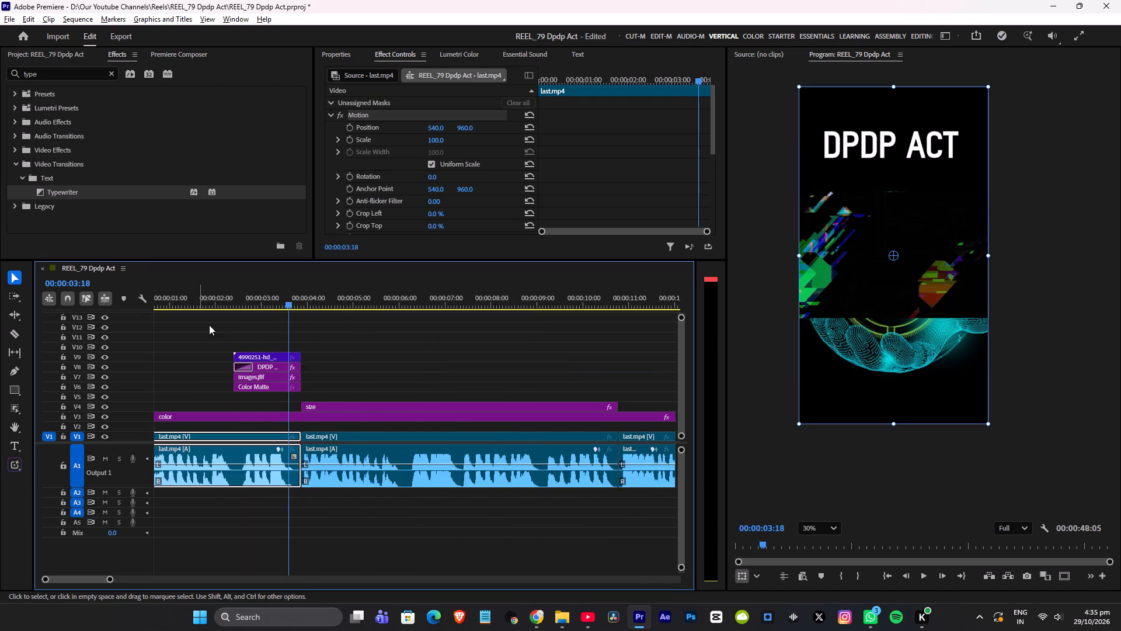
scroll(209, 325, "up", 14, "alt")
left_click(324, 355)
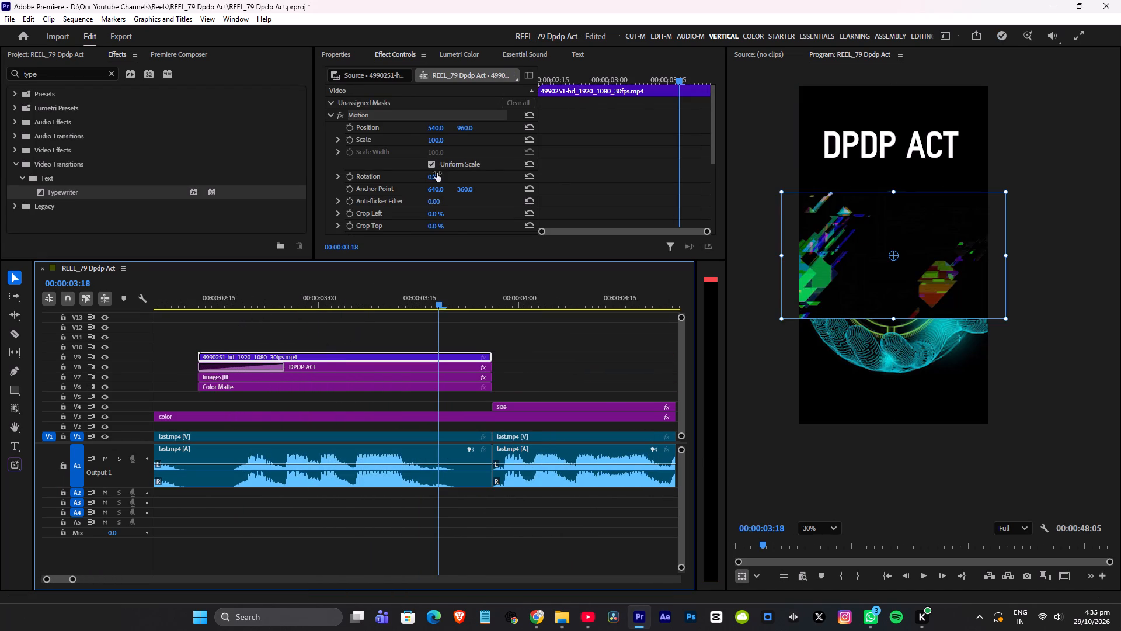
left_click(435, 176)
type("90")
key("Return")
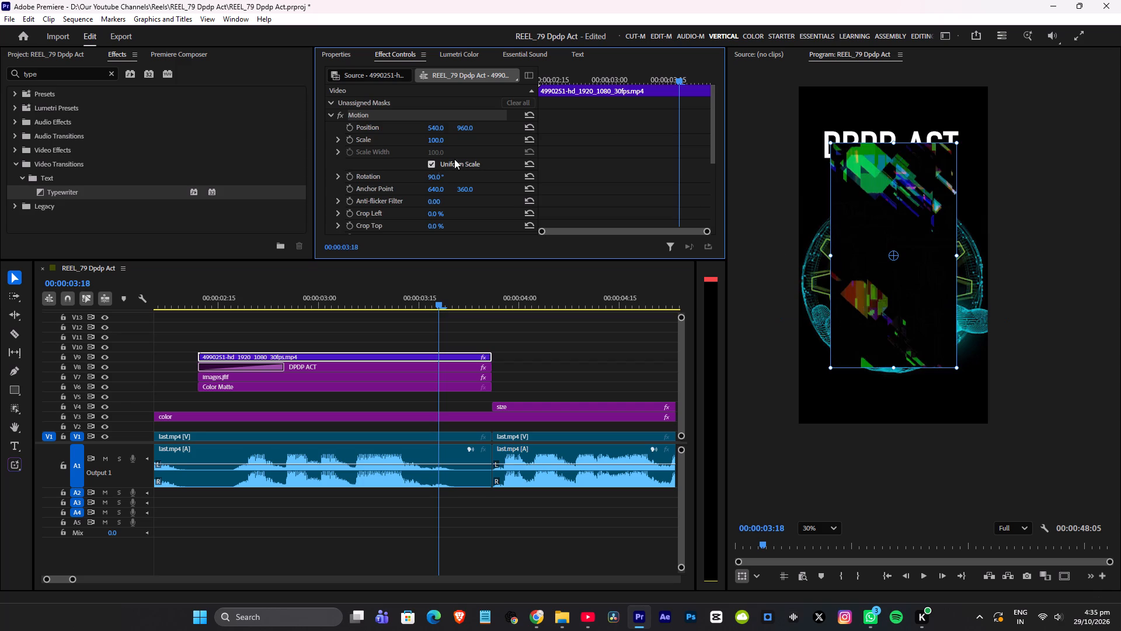
left_click_drag(956, 143, 990, 88)
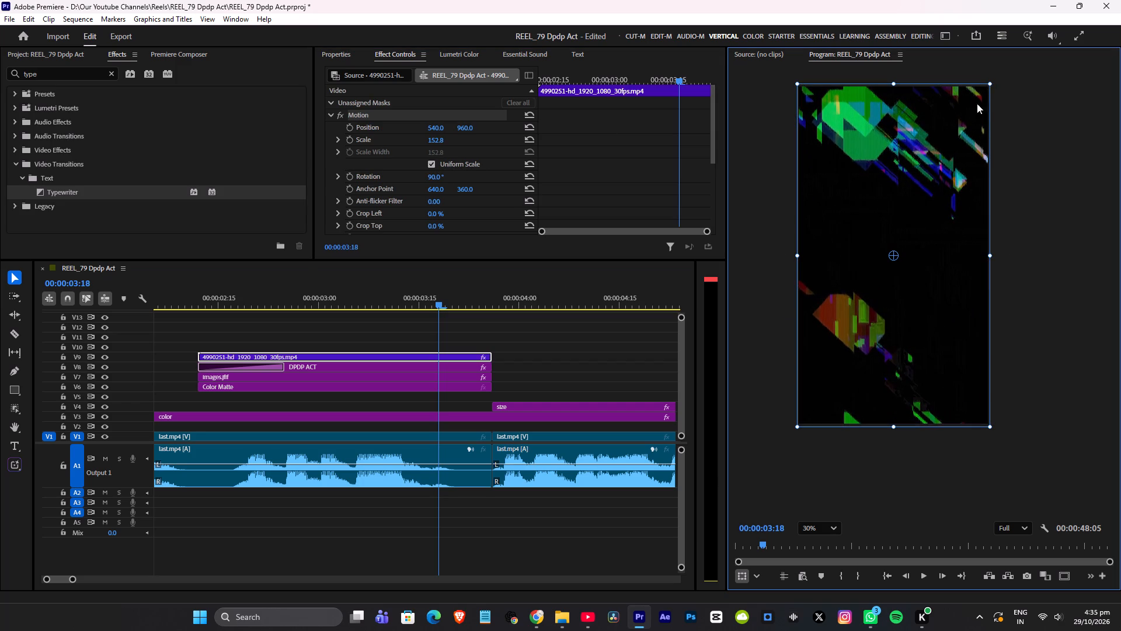
Move the DPDP ACT title to V11 and the images.jfif clip to V10, above the glitch clip.
left_click(198, 296)
scroll(336, 314, "up", 7)
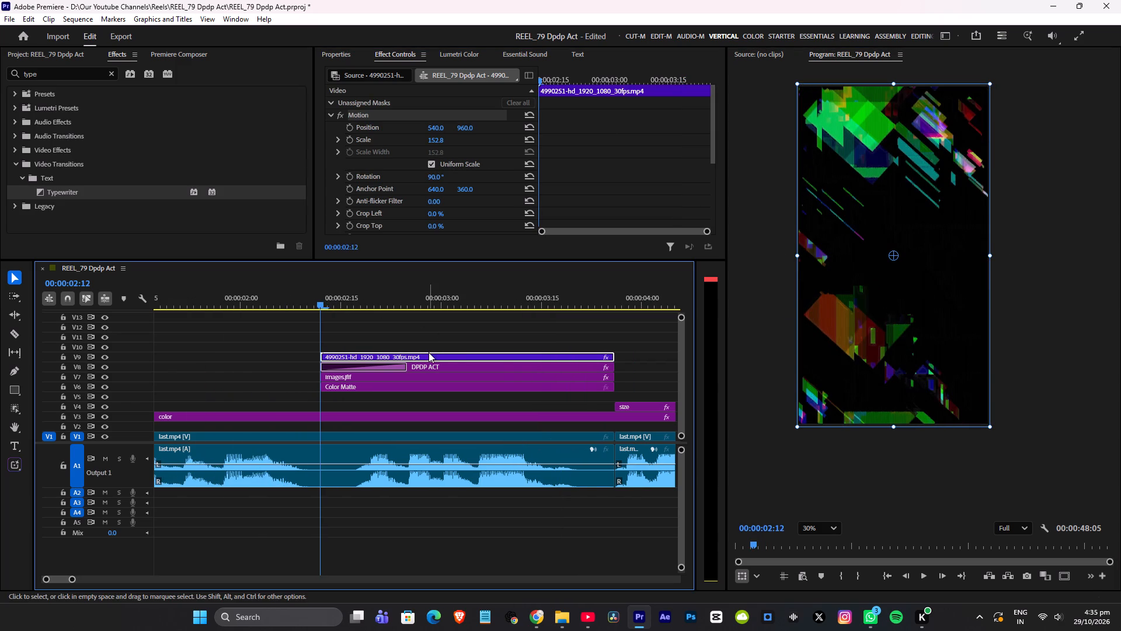
left_click_drag(440, 366, 445, 339)
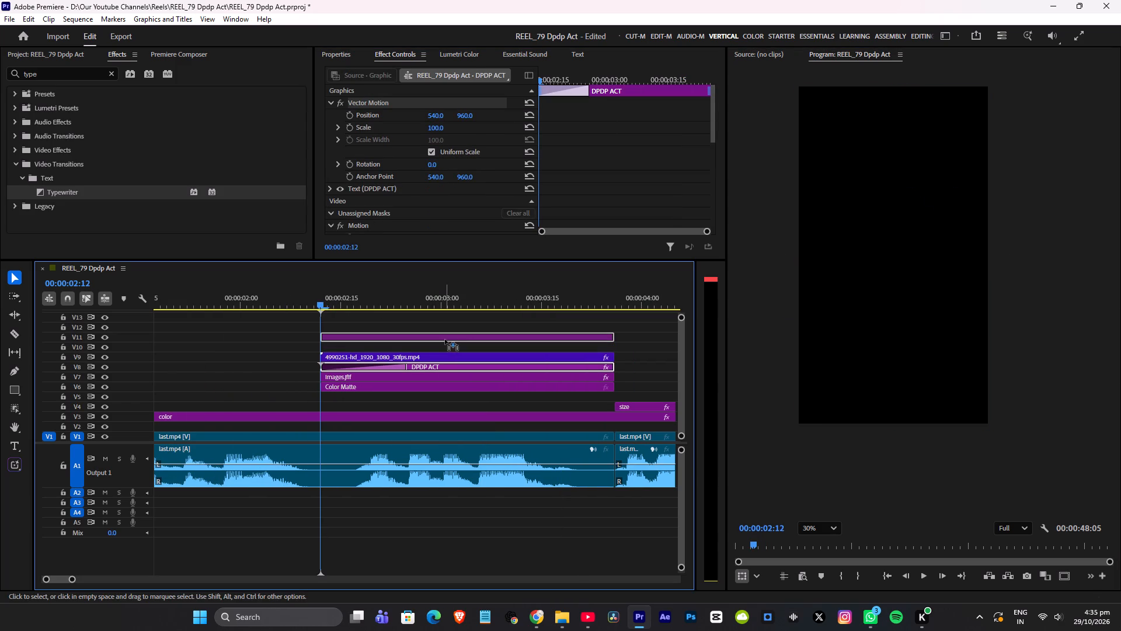
left_click_drag(445, 339, 445, 338)
left_click_drag(440, 376, 440, 346)
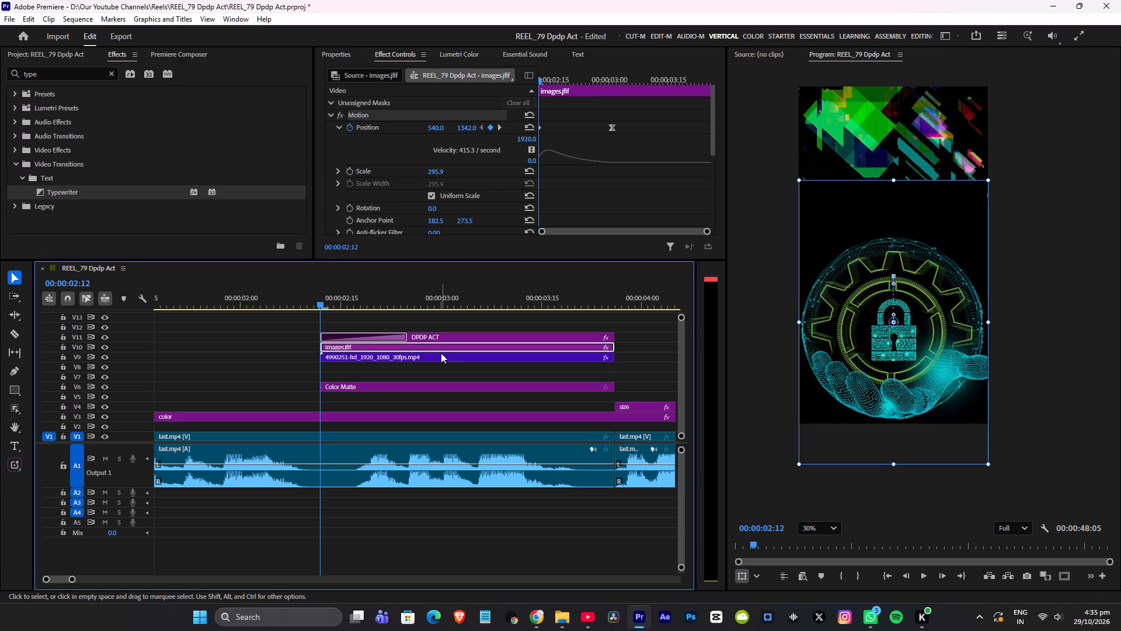
Set the glitch clip's blend mode to Screen and preview the title section.
left_click(439, 356)
scroll(475, 211, "down", 12)
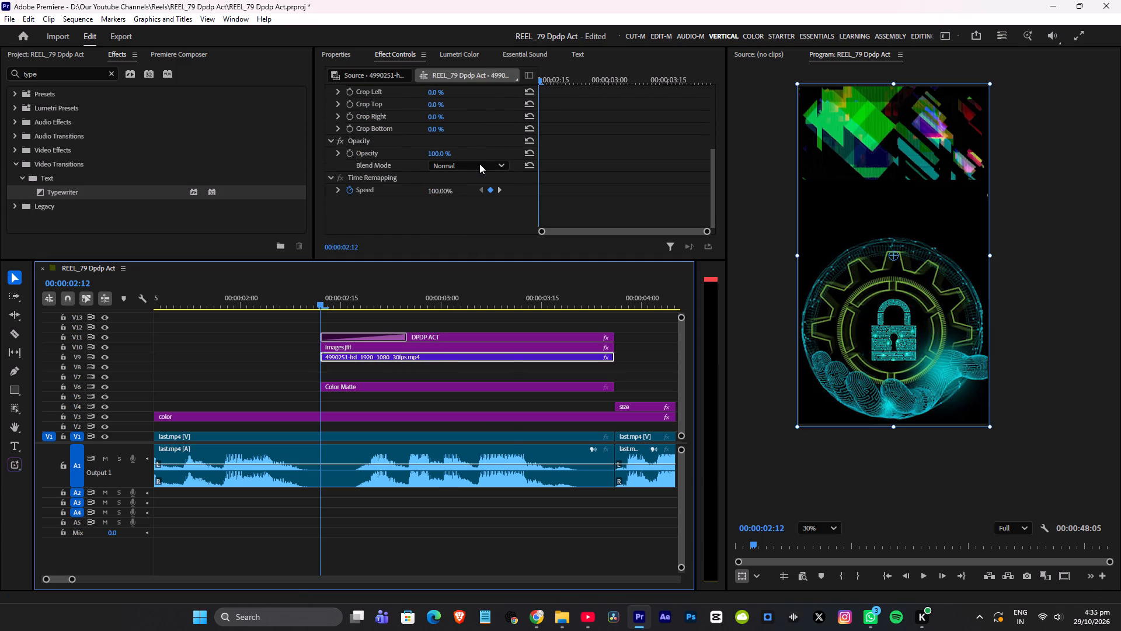
left_click(479, 164)
left_click(453, 306)
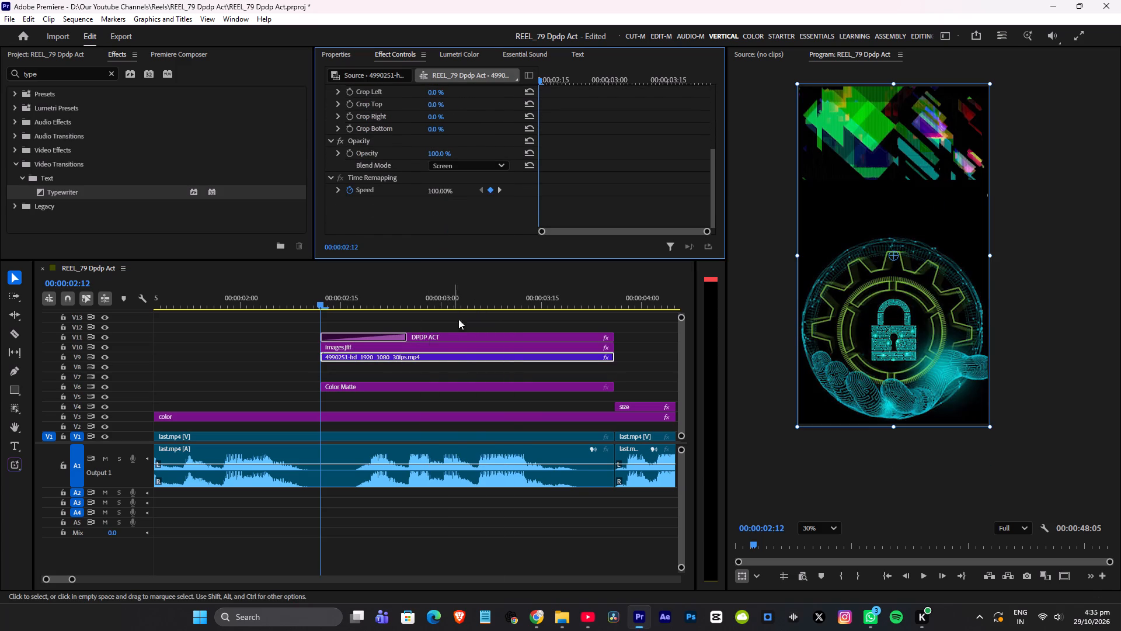
key("space")
key("space")
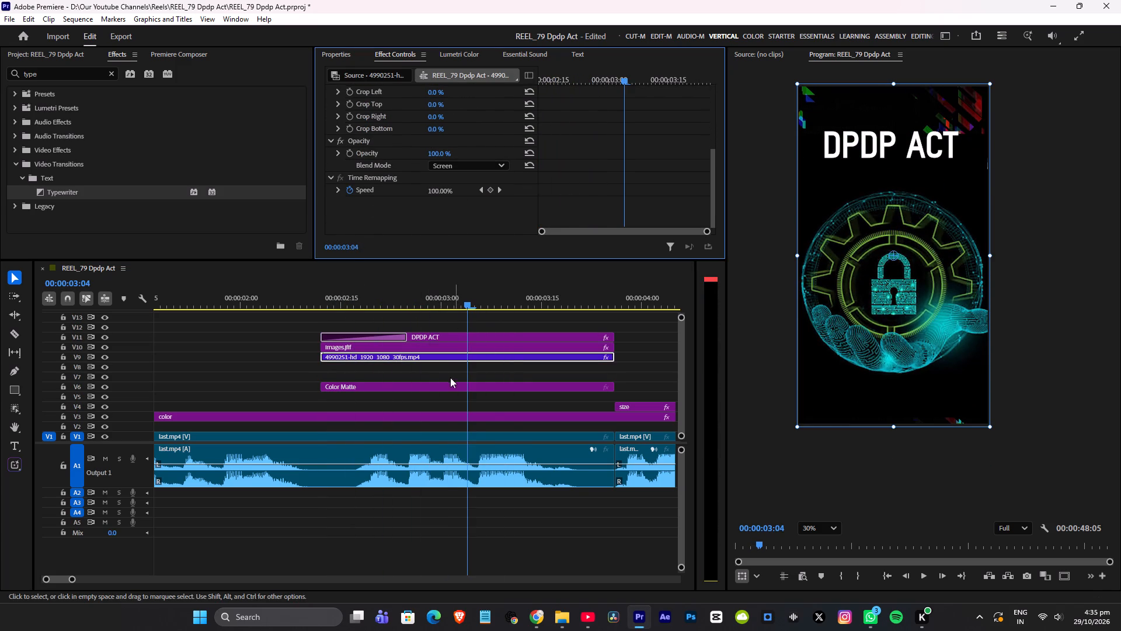
Move the images.jfif clip down to V8, beneath the glitch clip, and play the title section.
left_click_drag(455, 346, 452, 366)
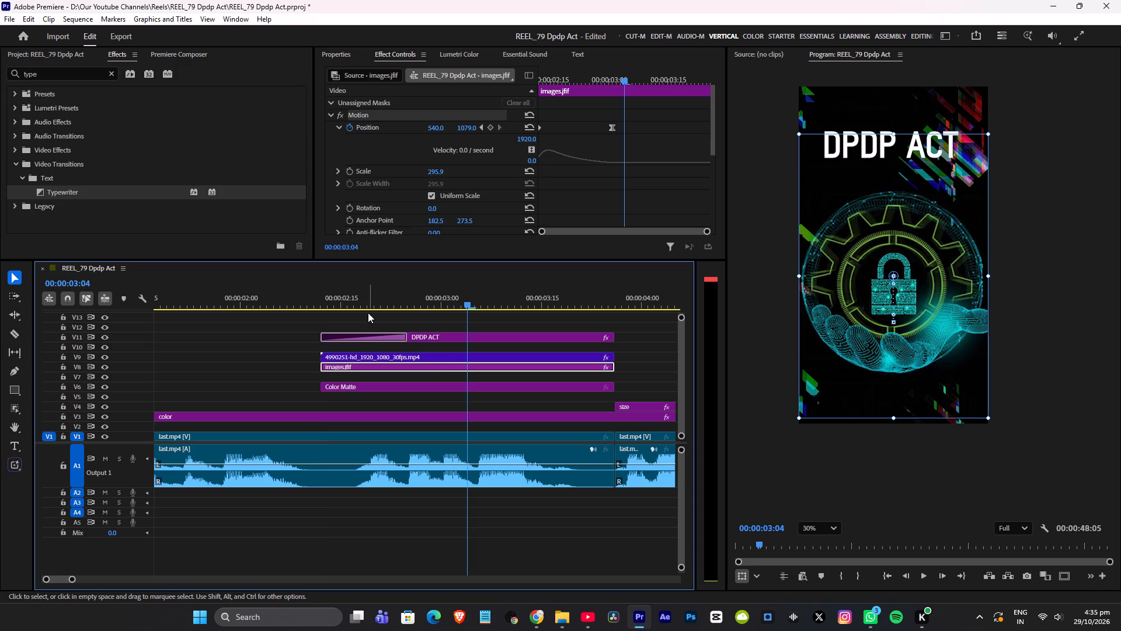
left_click(317, 297)
key("space")
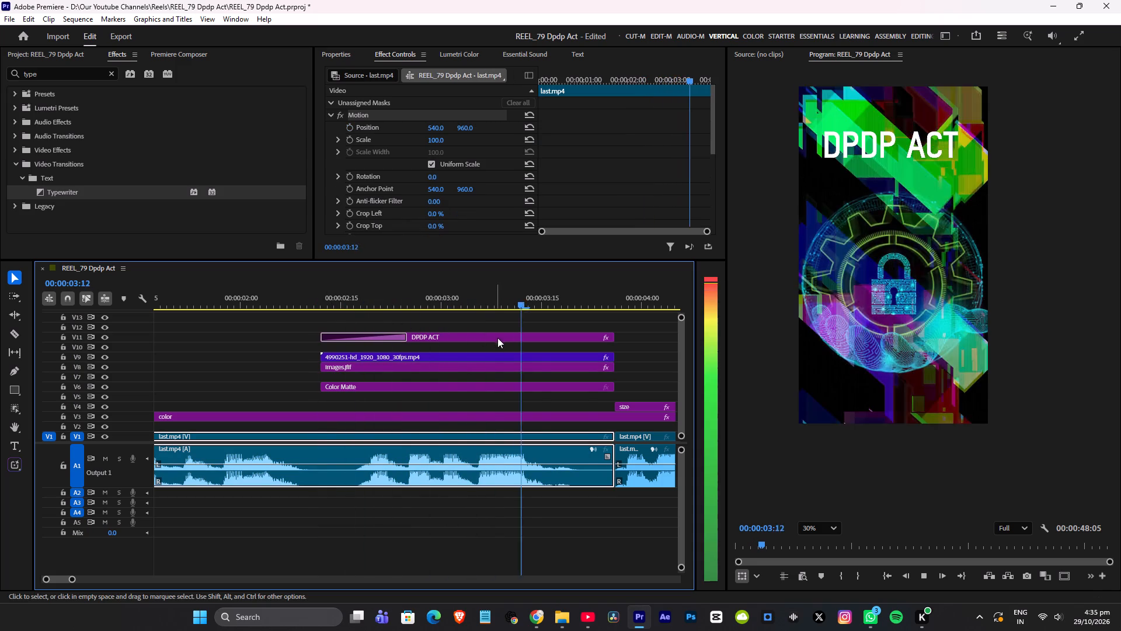
scroll(534, 345, "down", 3)
key("space")
scroll(423, 350, "up", 3)
scroll(440, 342, "down", 4, "alt")
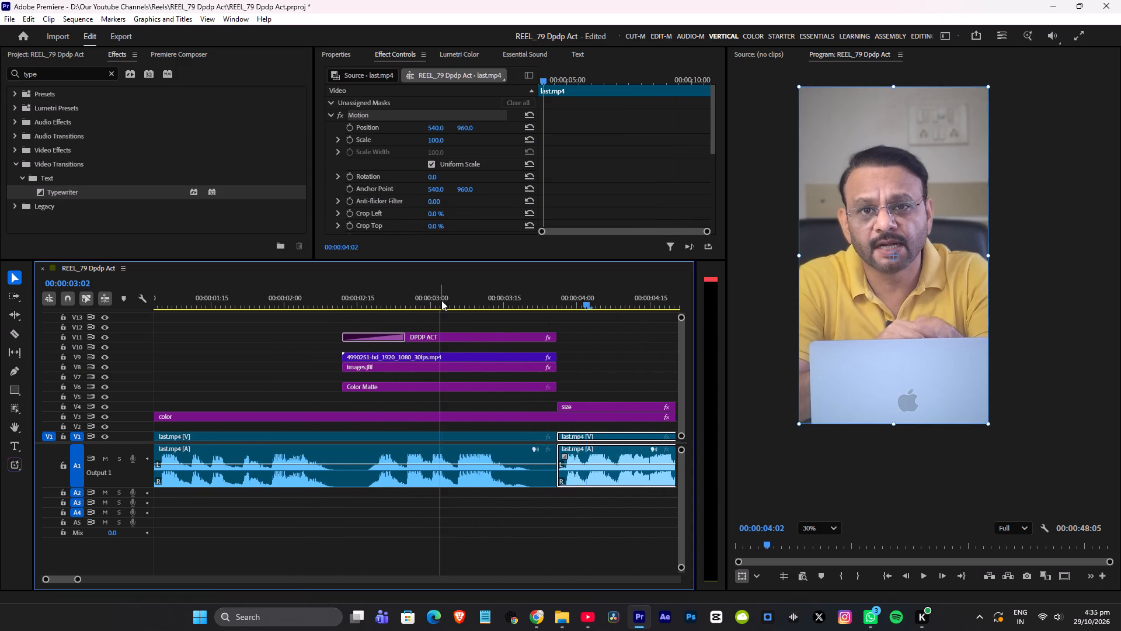
Apply the Gaussian Blur effect to the 4990251 glitch clip, set its Amount to 5, and preview it.
left_click(441, 300)
left_click(468, 335)
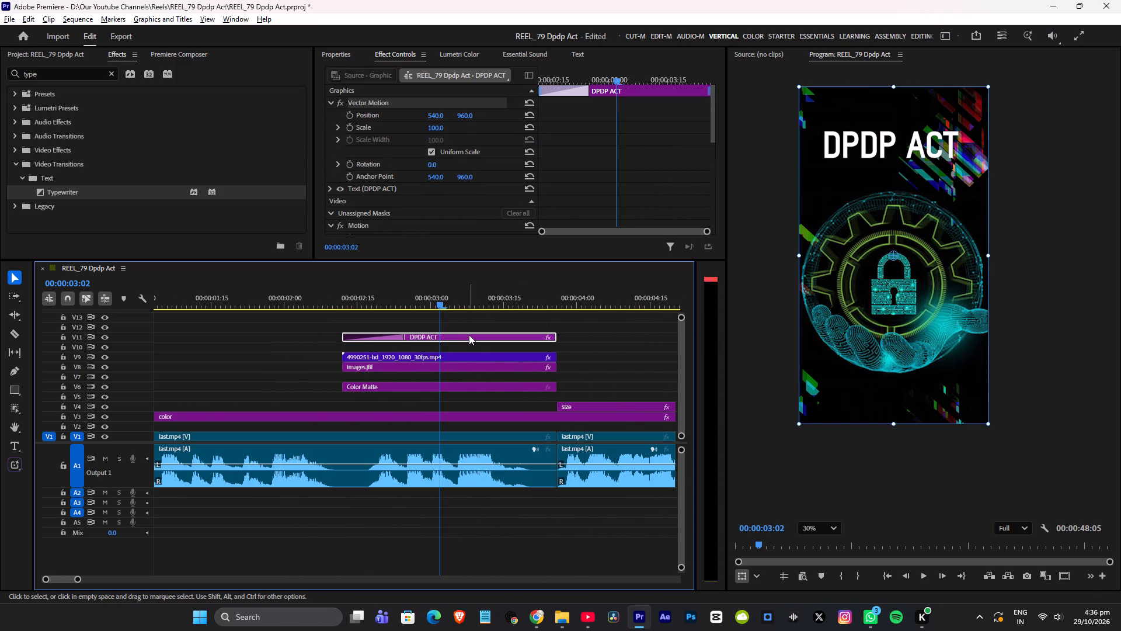
left_click(447, 356)
key("alt+space")
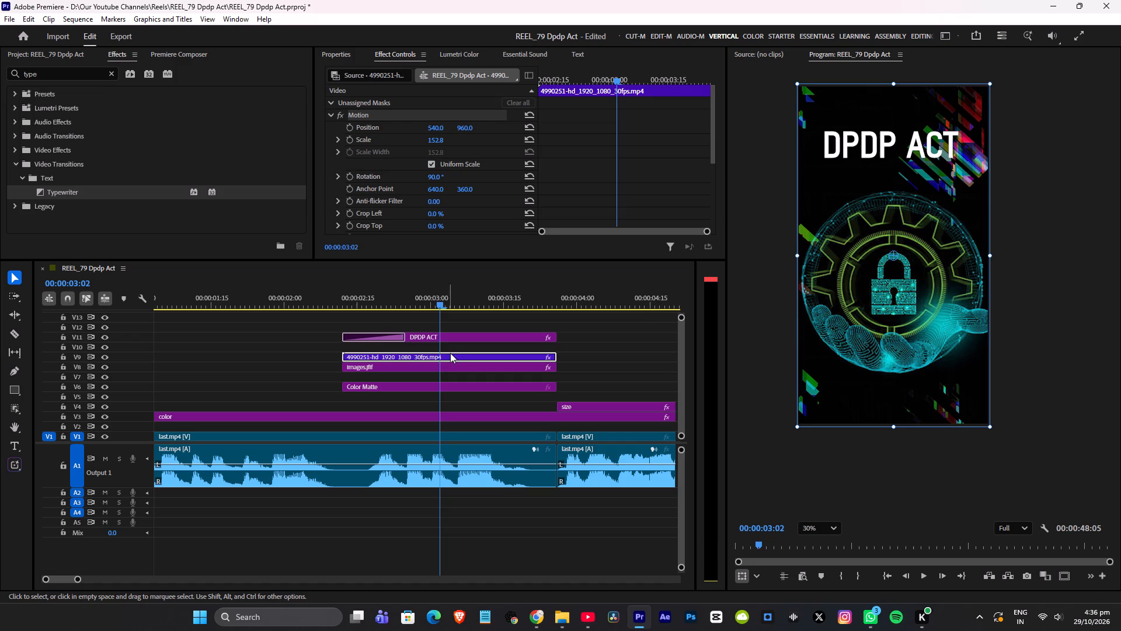
type("gaussoam")
key("BackSpace")
key("BackSpace")
key("BackSpace")
type("ian")
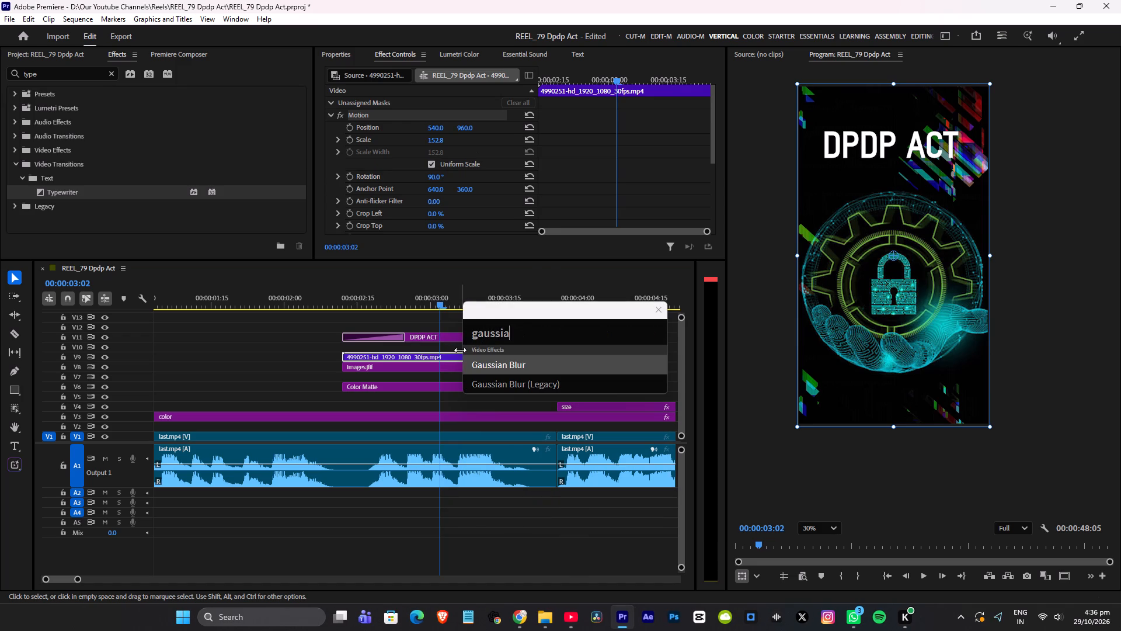
left_click(565, 369)
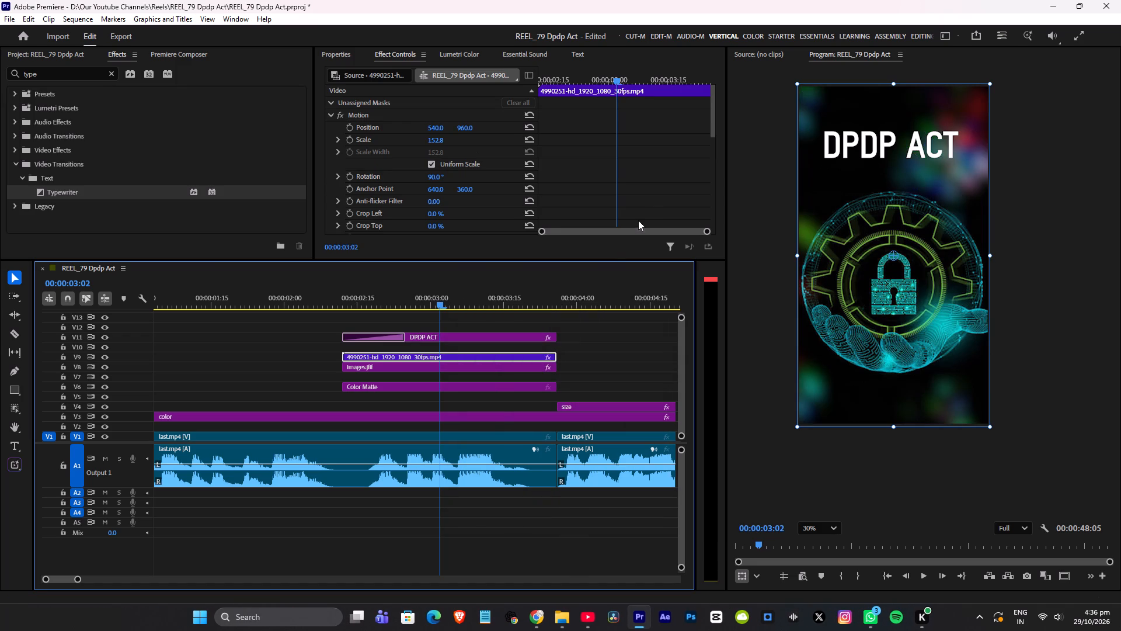
left_click_drag(712, 130, 712, 248)
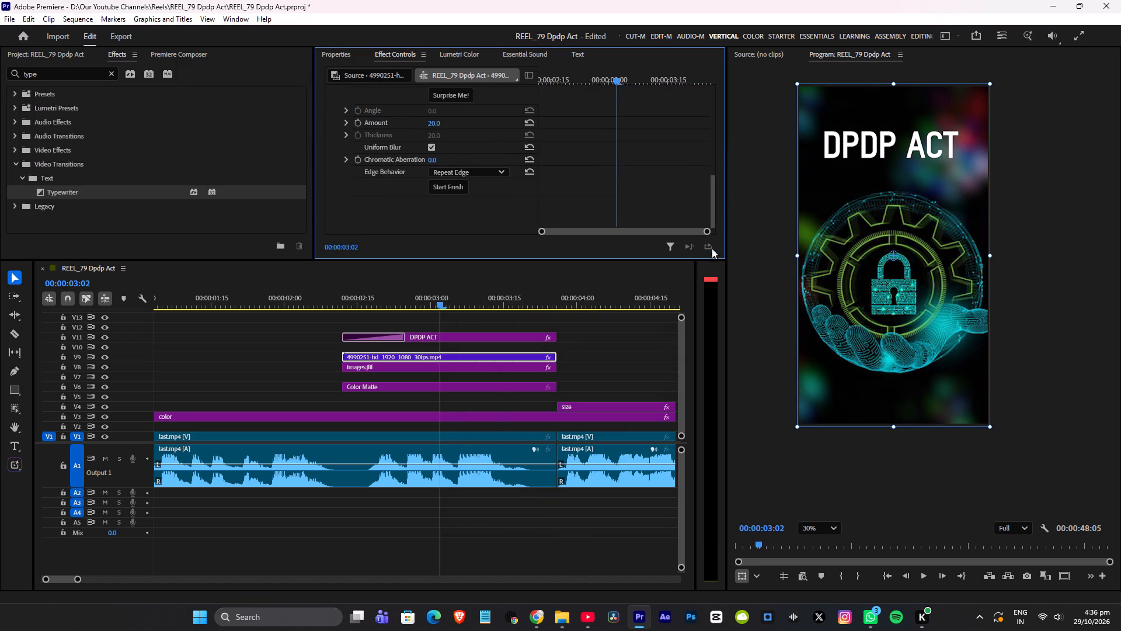
left_click_drag(712, 248, 708, 255)
left_click(437, 123)
key("5")
key("Return")
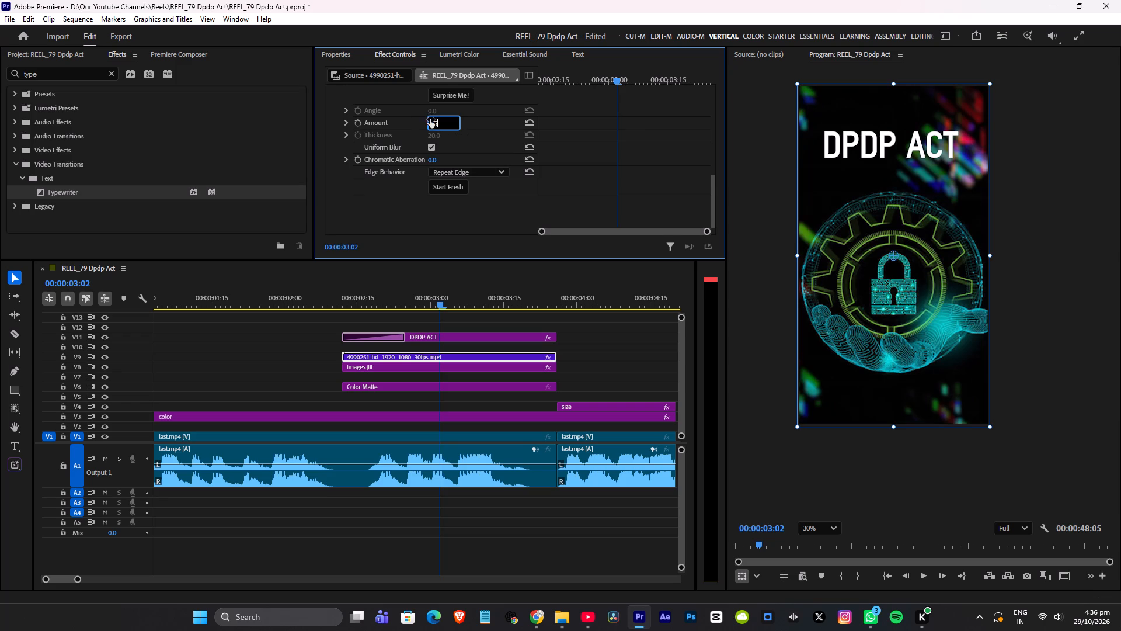
left_click(335, 300)
key("space")
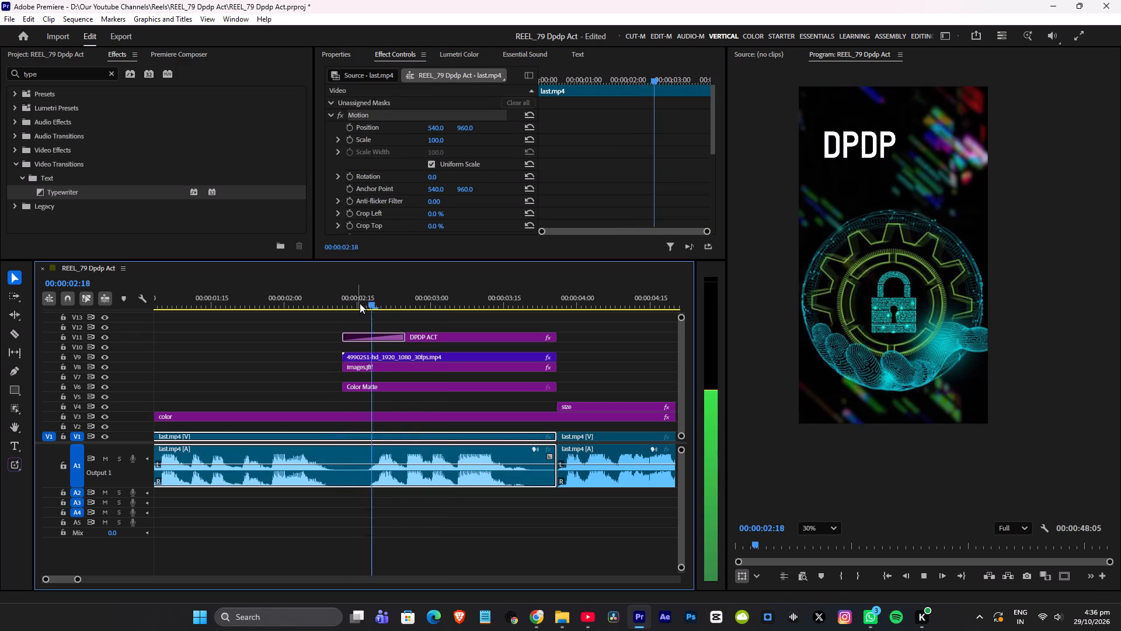
key("space")
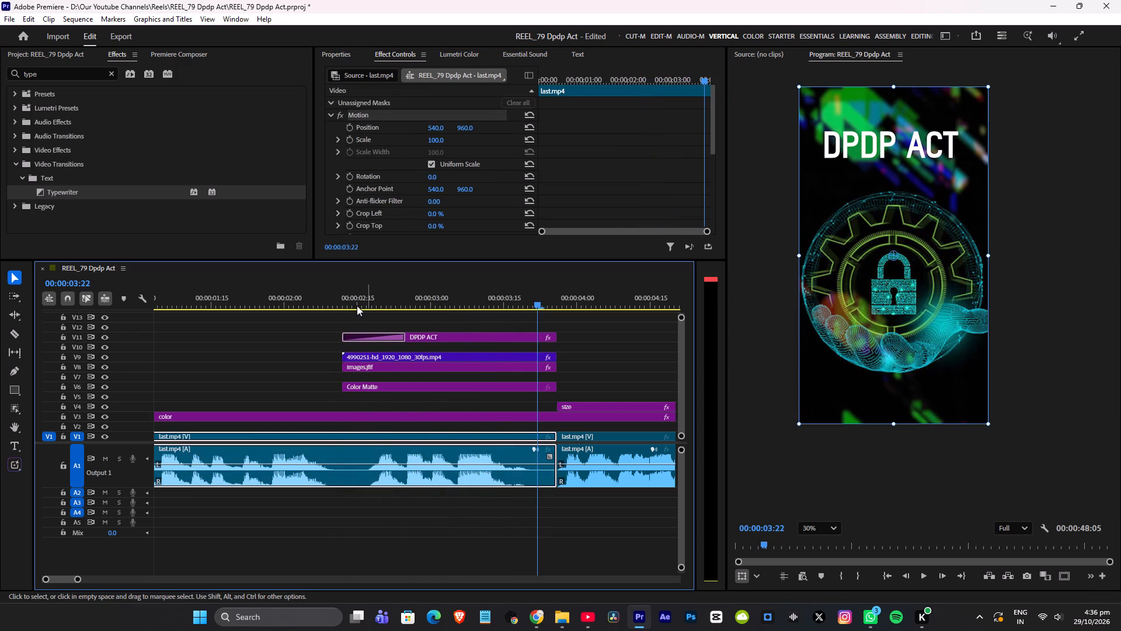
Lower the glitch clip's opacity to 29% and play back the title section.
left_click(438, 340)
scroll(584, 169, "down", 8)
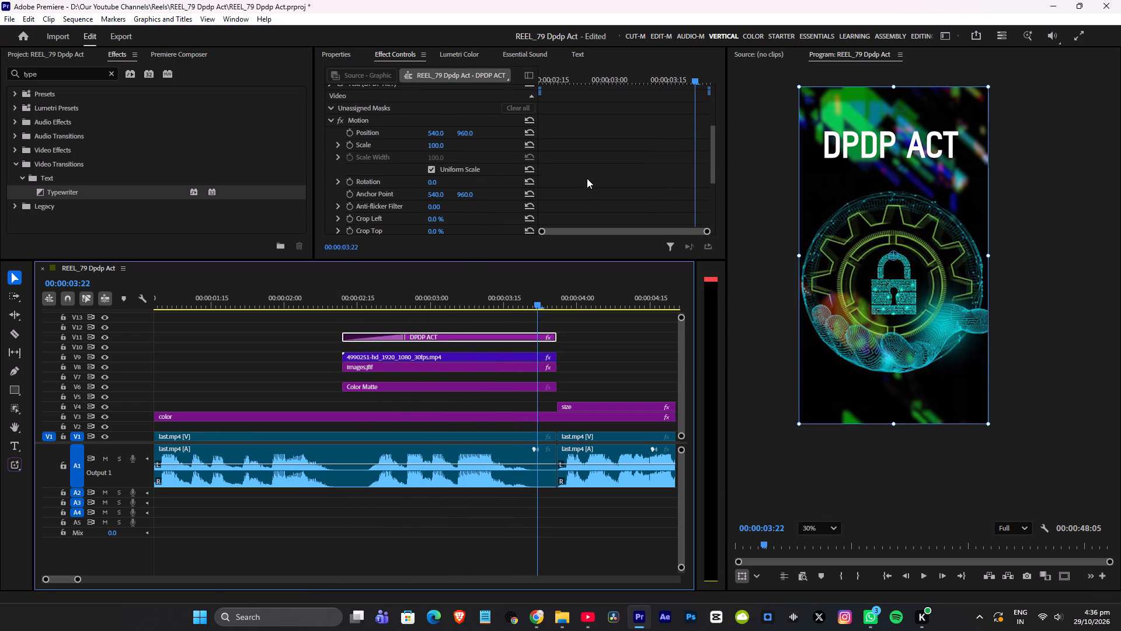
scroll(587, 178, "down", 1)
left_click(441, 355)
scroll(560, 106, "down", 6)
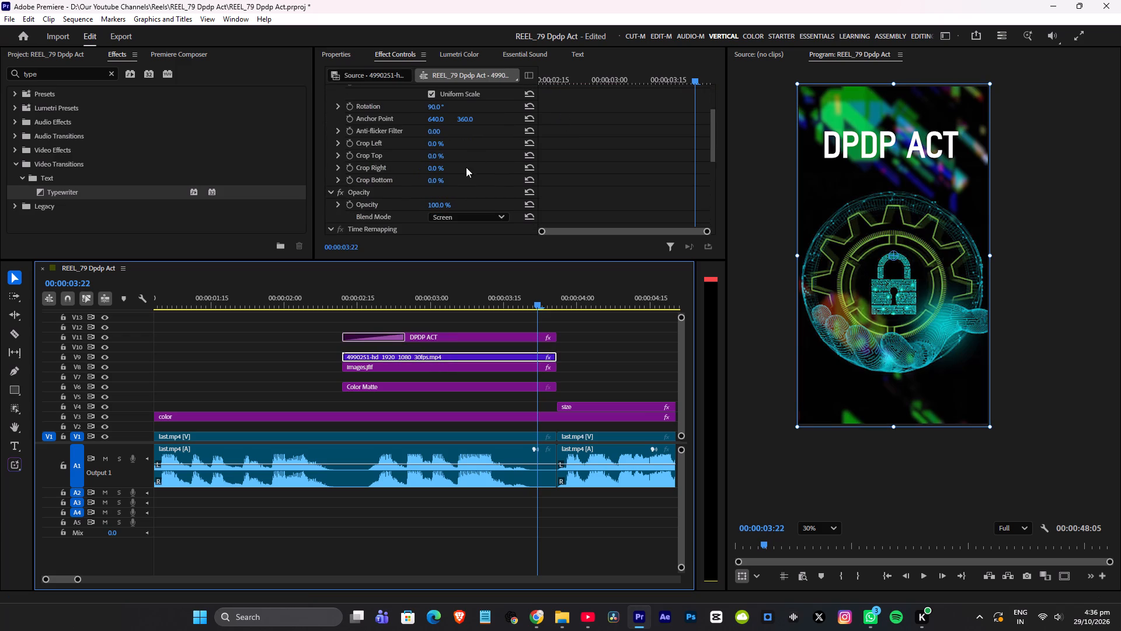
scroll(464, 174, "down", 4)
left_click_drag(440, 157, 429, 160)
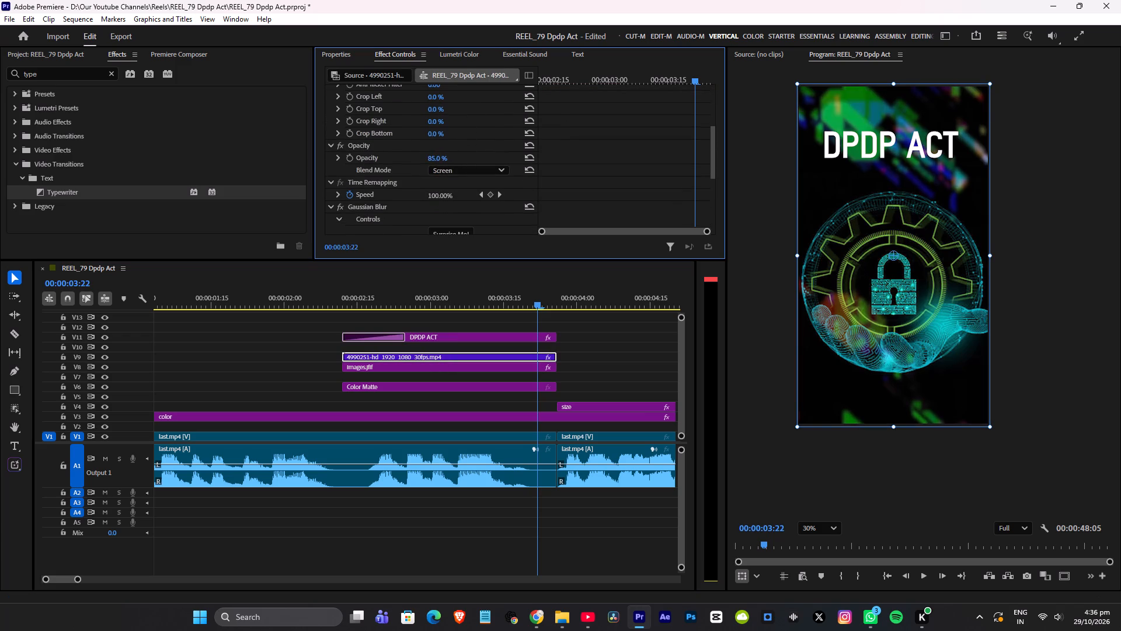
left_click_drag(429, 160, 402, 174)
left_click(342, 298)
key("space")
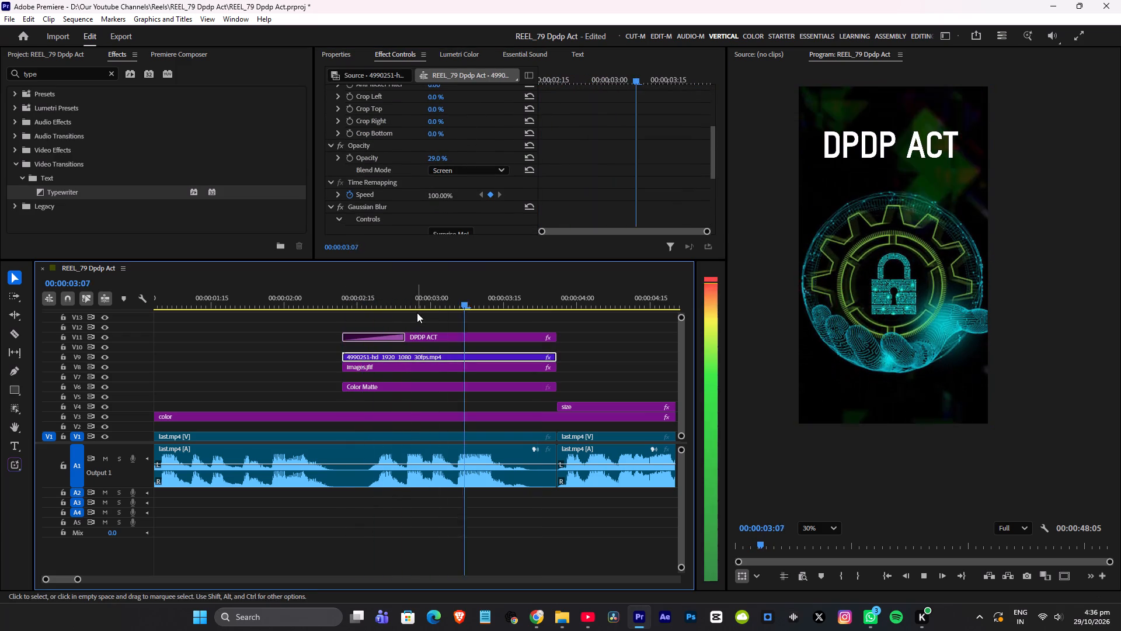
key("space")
Set the glitch clip's opacity to 30% and play through the title section into the next shot.
left_click(468, 339)
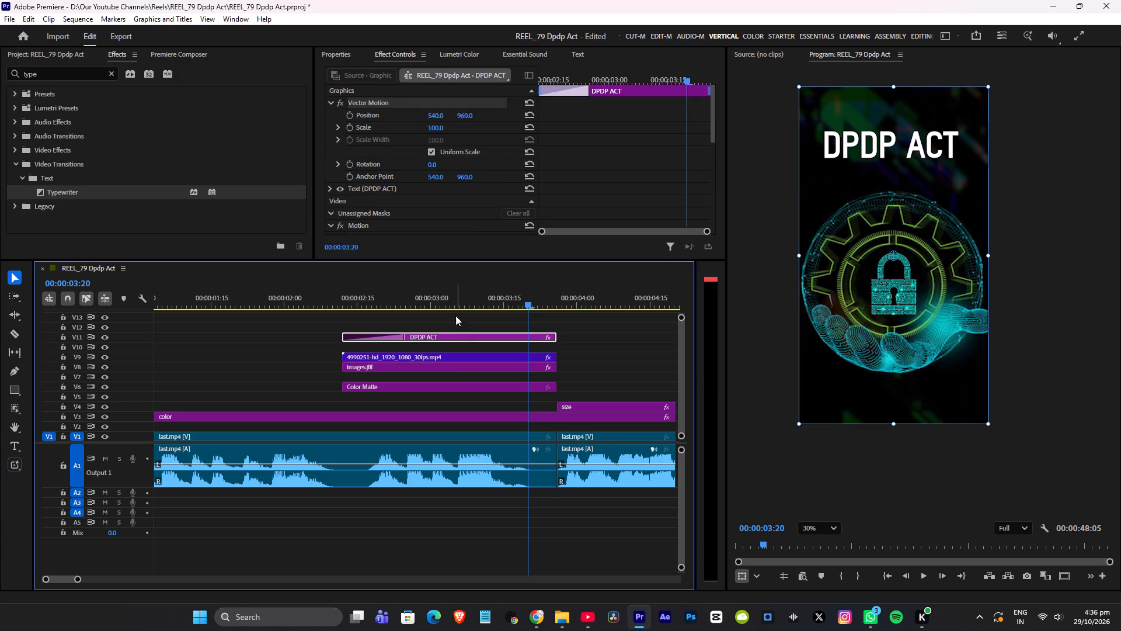
left_click(450, 358)
scroll(453, 217, "down", 9)
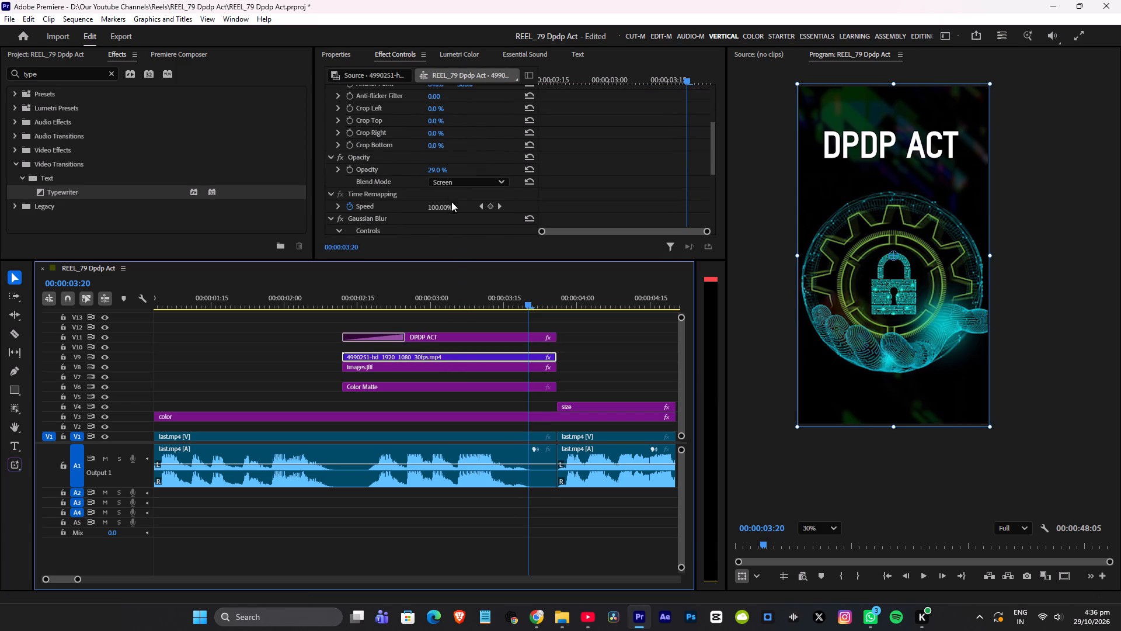
left_click(434, 170)
type("30")
key("Return")
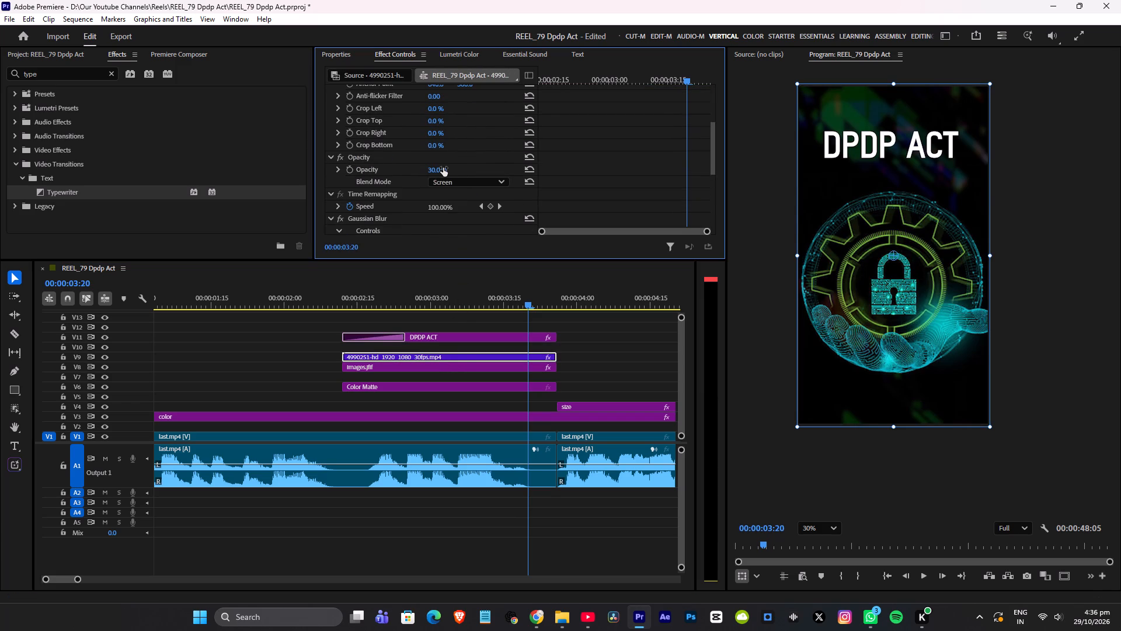
left_click(338, 299)
key("space")
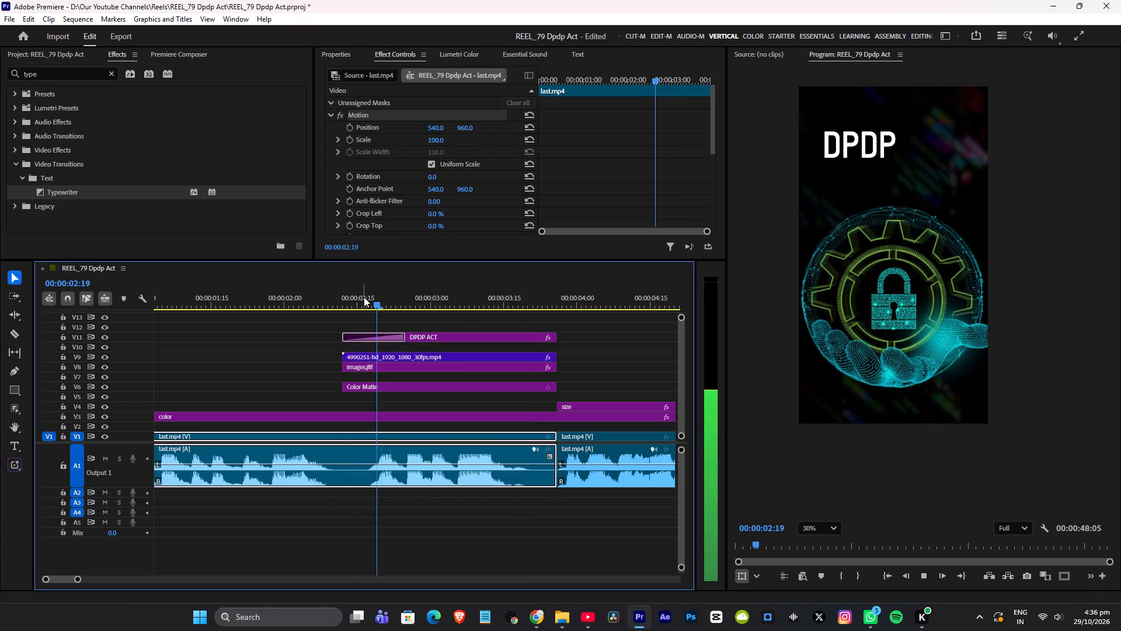
key("space")
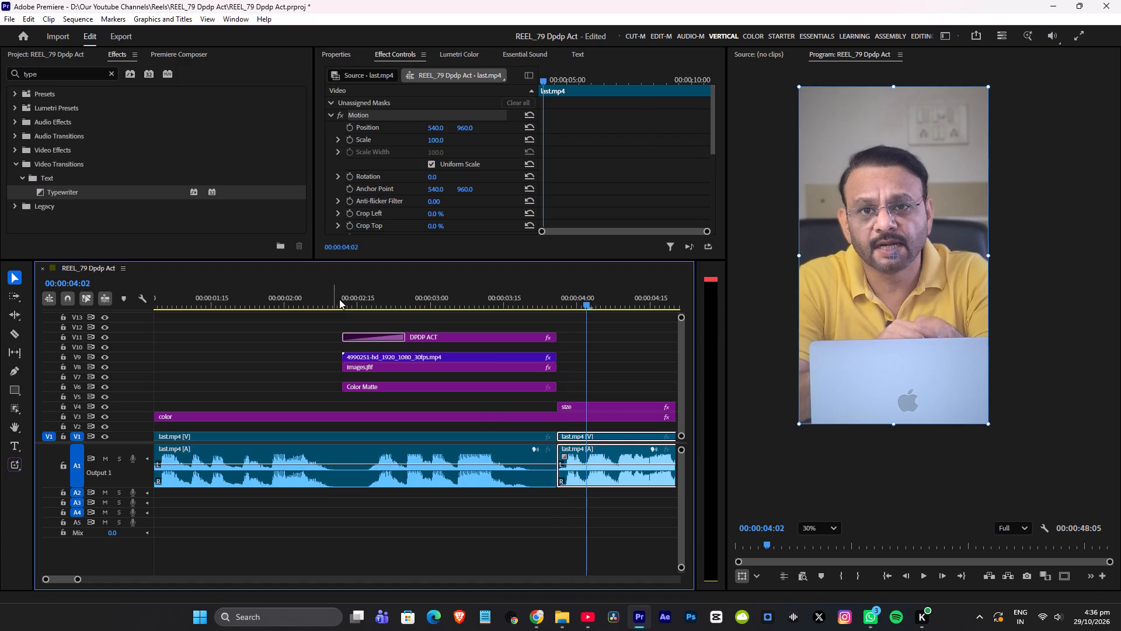
left_click(339, 299)
key("space")
scroll(474, 334, "down", 3)
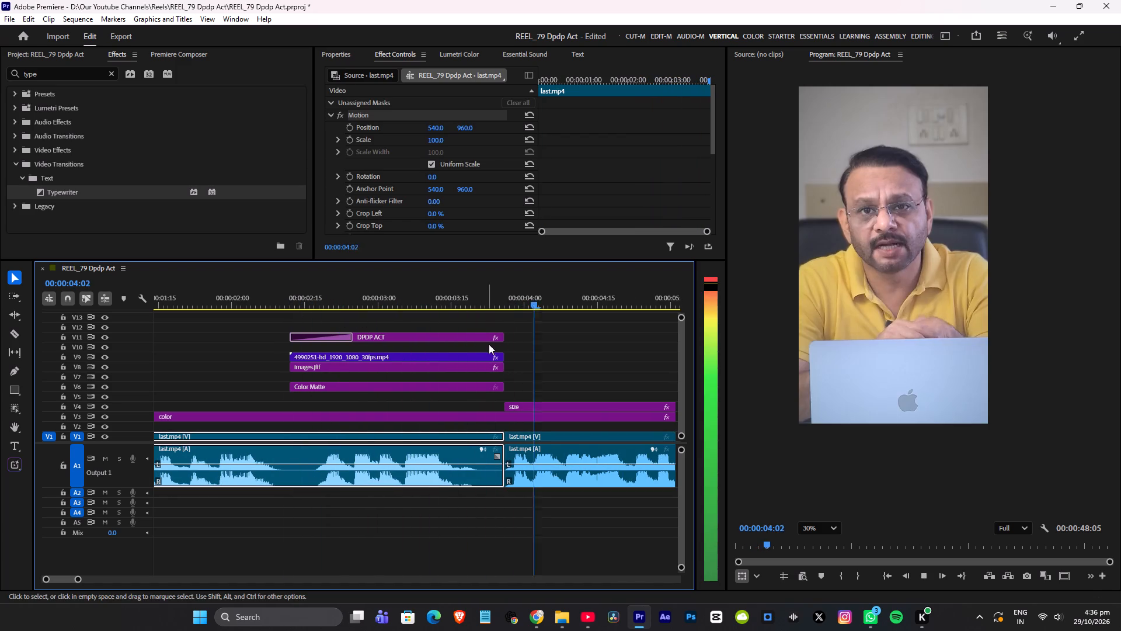
scroll(492, 348, "down", 4)
key("space")
Save the project.
key("ctrl+s")
Switch to File Explorer and open the Particles folder inside Videos Overlay.
left_click(283, 295)
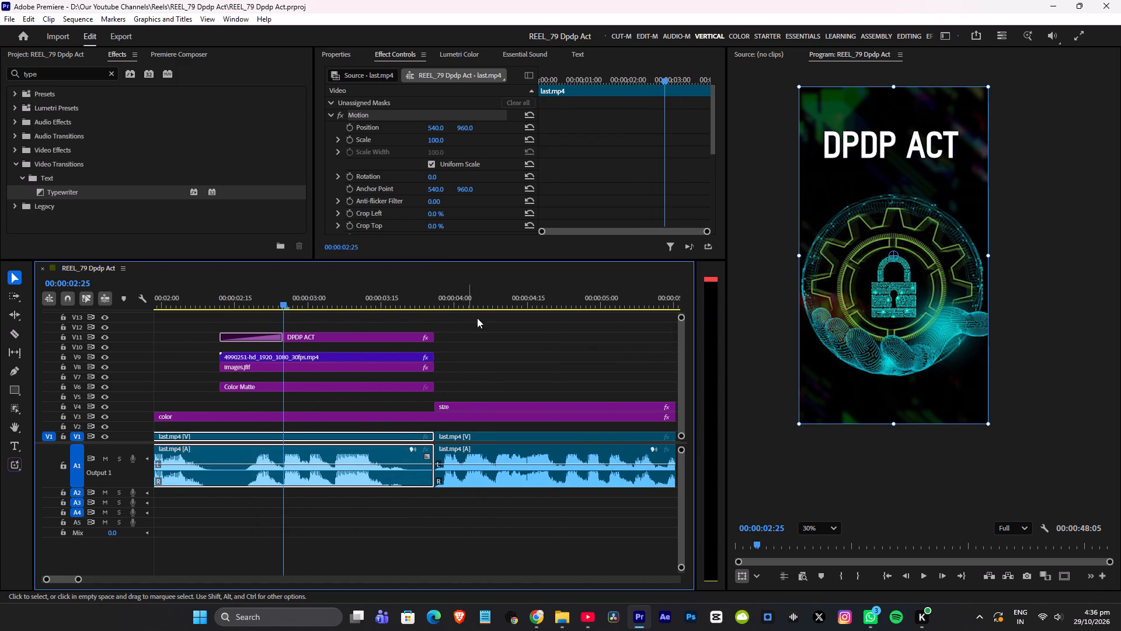
scroll(513, 318, "down", 3, "alt")
key("alt+Tab")
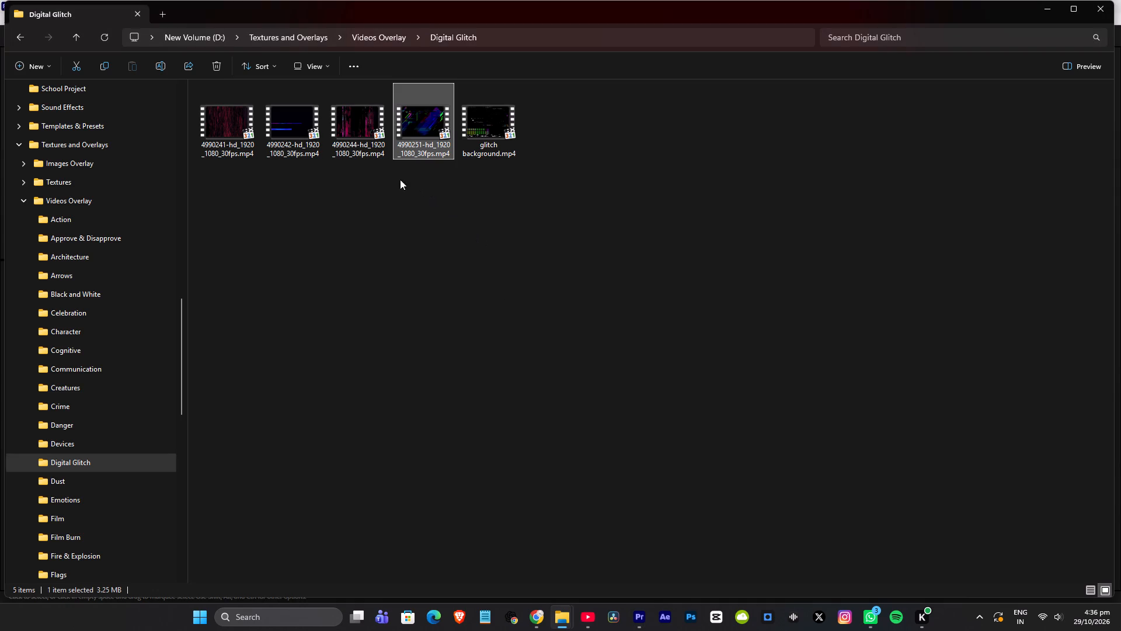
key("BackSpace")
left_click(444, 437)
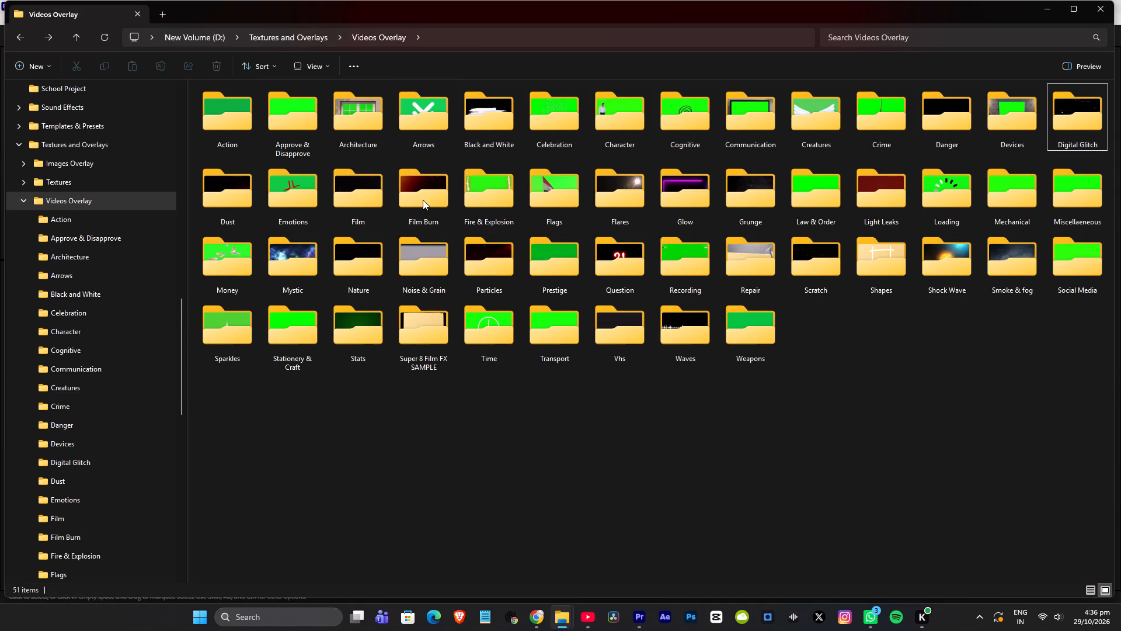
double_click(497, 275)
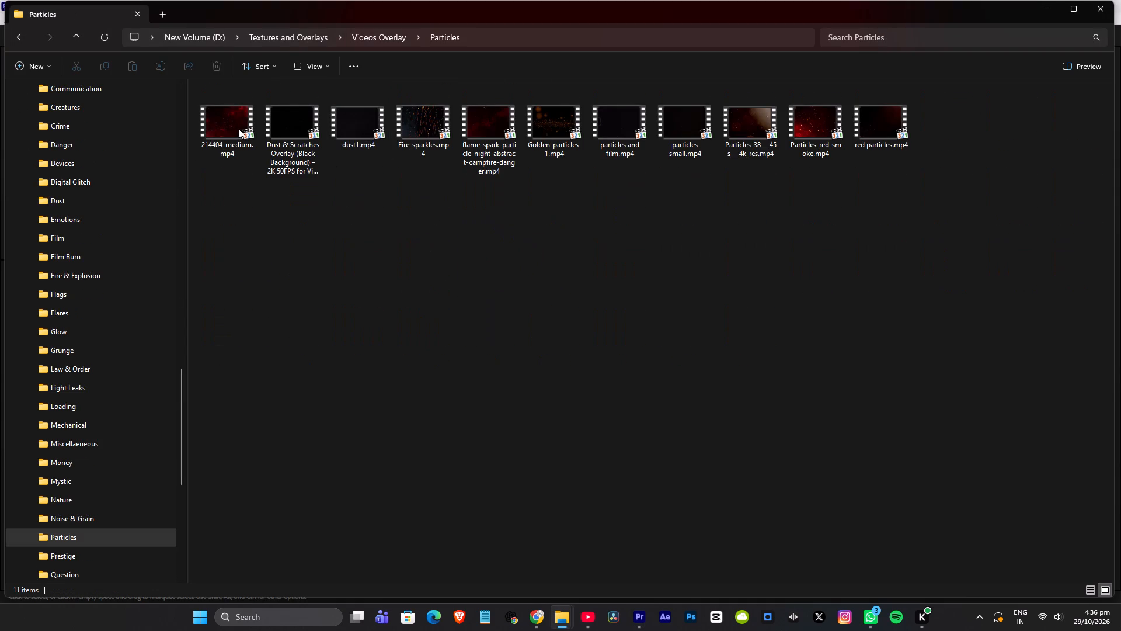
Preview the Particles_red_smoke.mp4 and 214404_medium.mp4 clips, and return to the Videos Overlay folder.
double_click(810, 113)
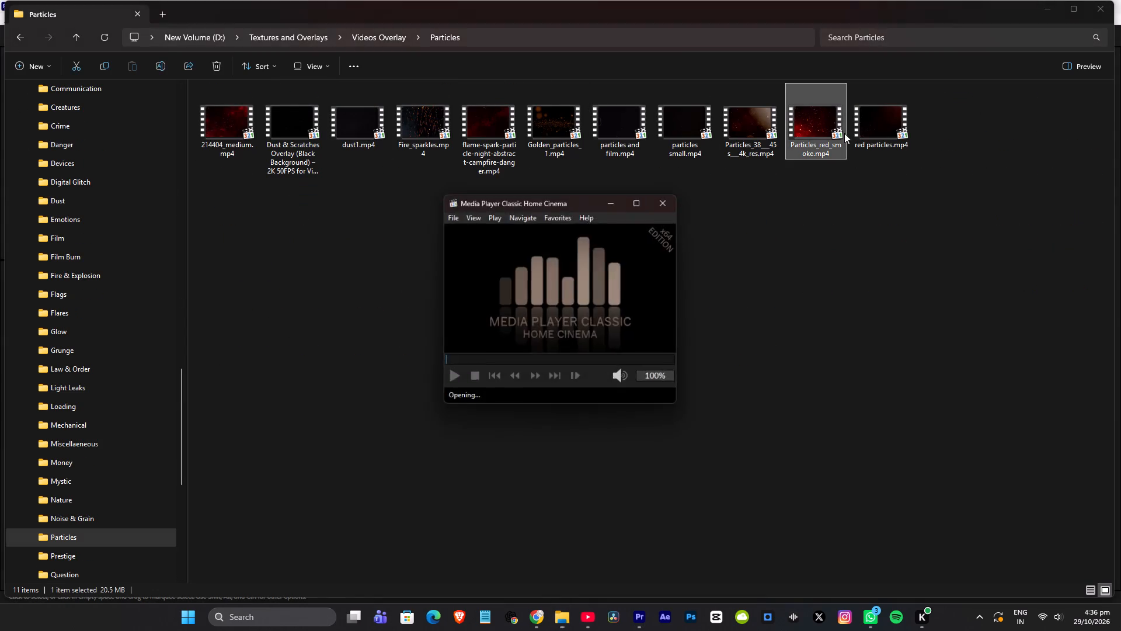
left_click(1007, 4)
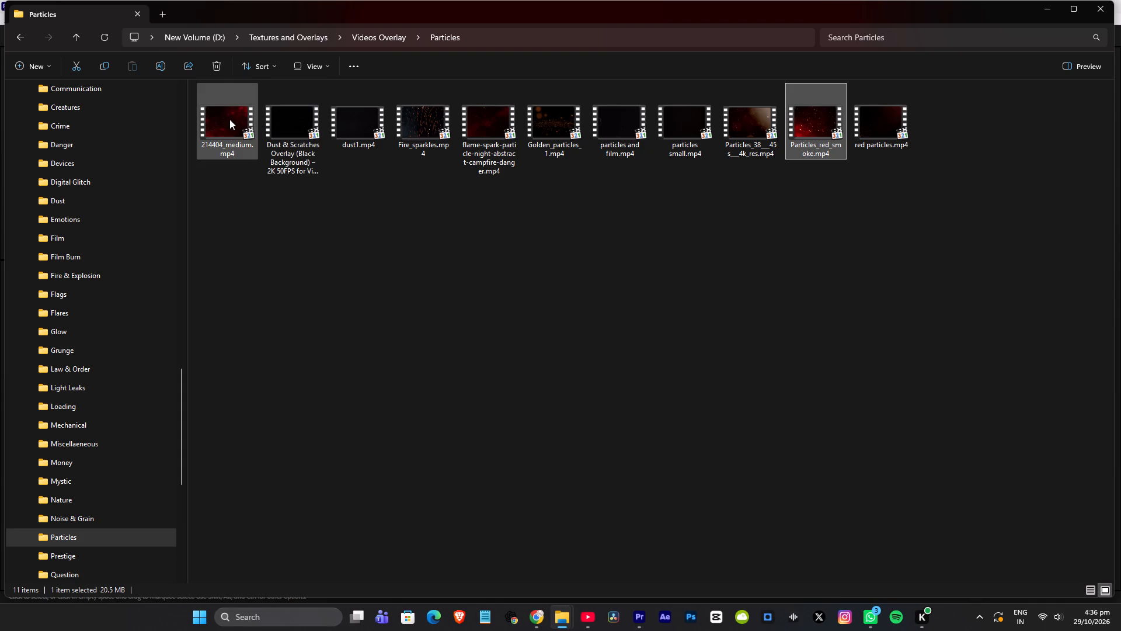
double_click(229, 119)
left_click(924, 56)
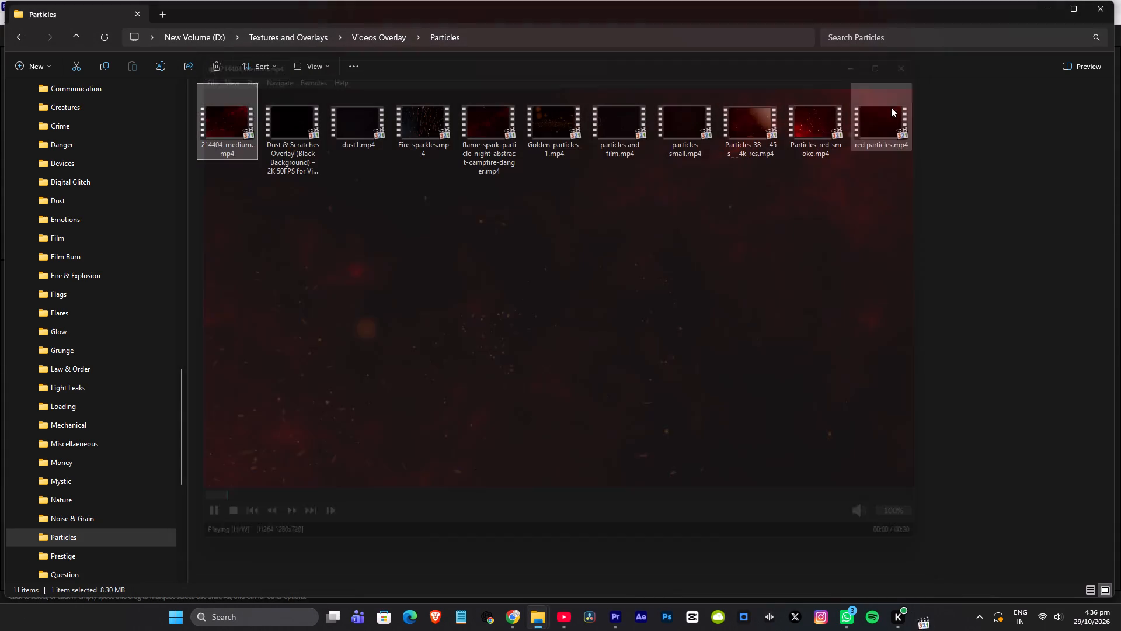
left_click(591, 240)
key("BackSpace")
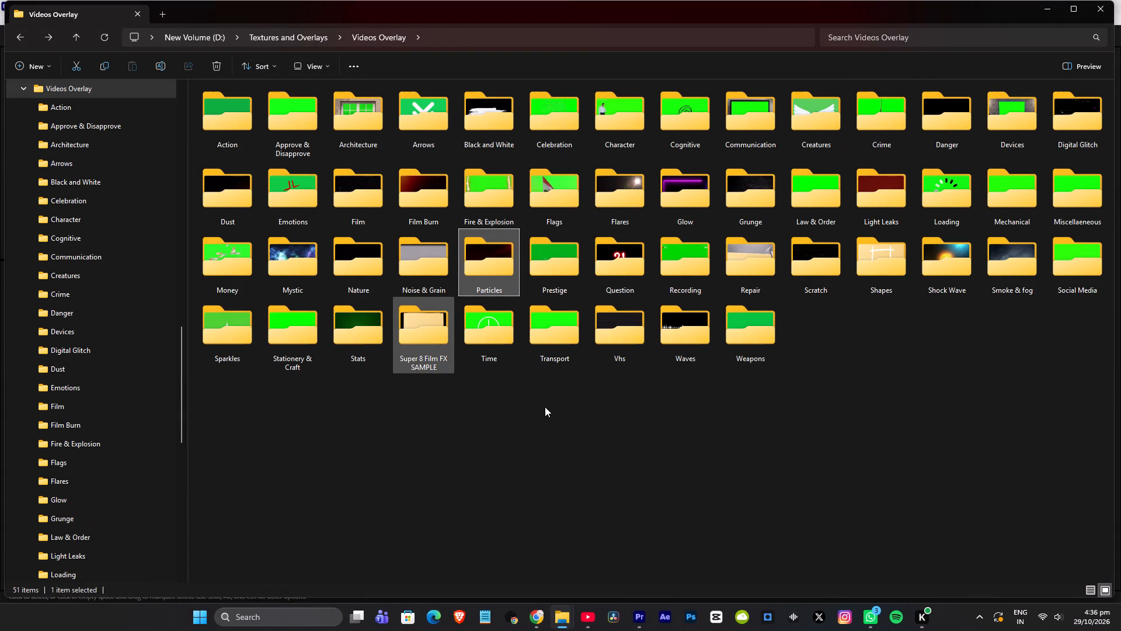
Check the Miscellaeneous overlay folder for a usable clip and return to Videos Overlay.
left_click(834, 391)
key("f")
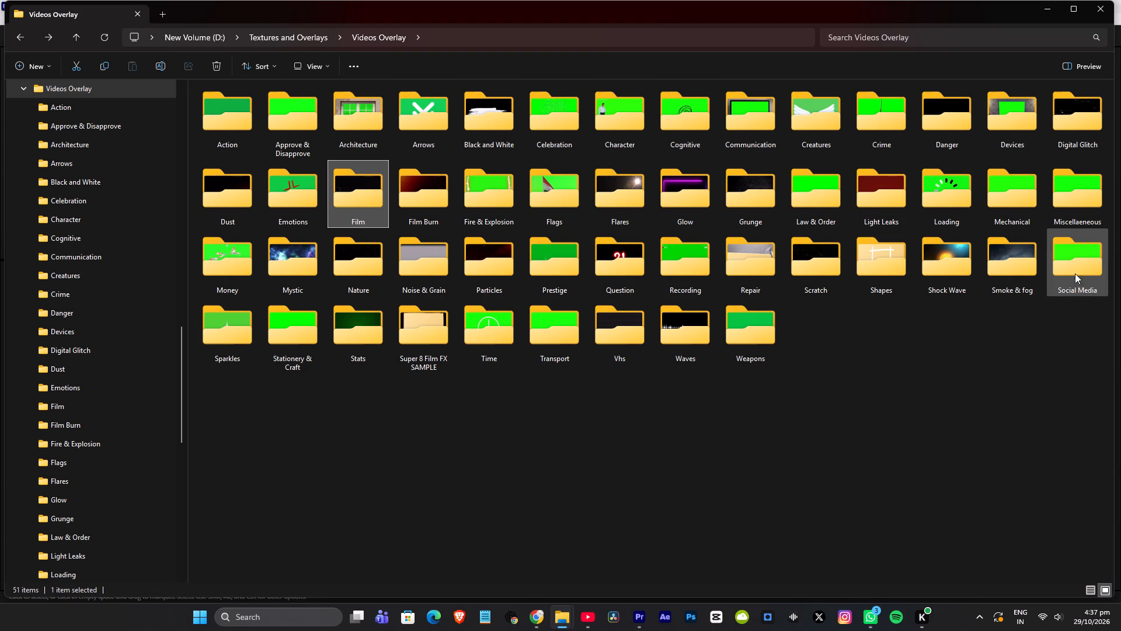
double_click(1074, 196)
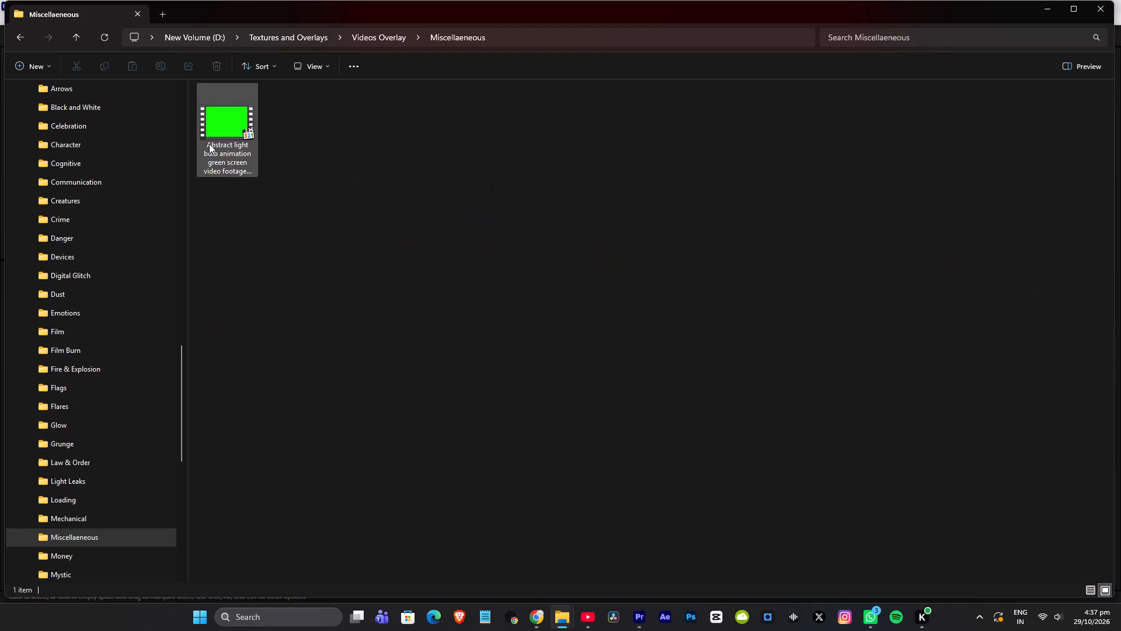
key("BackSpace")
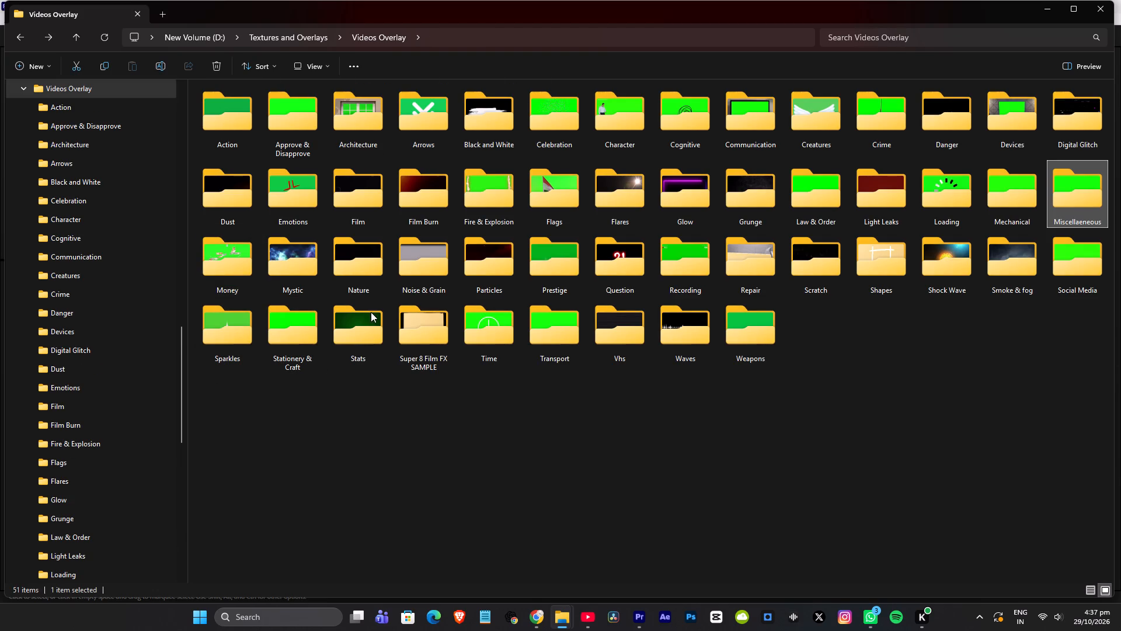
key("f")
key("f")
key("f")
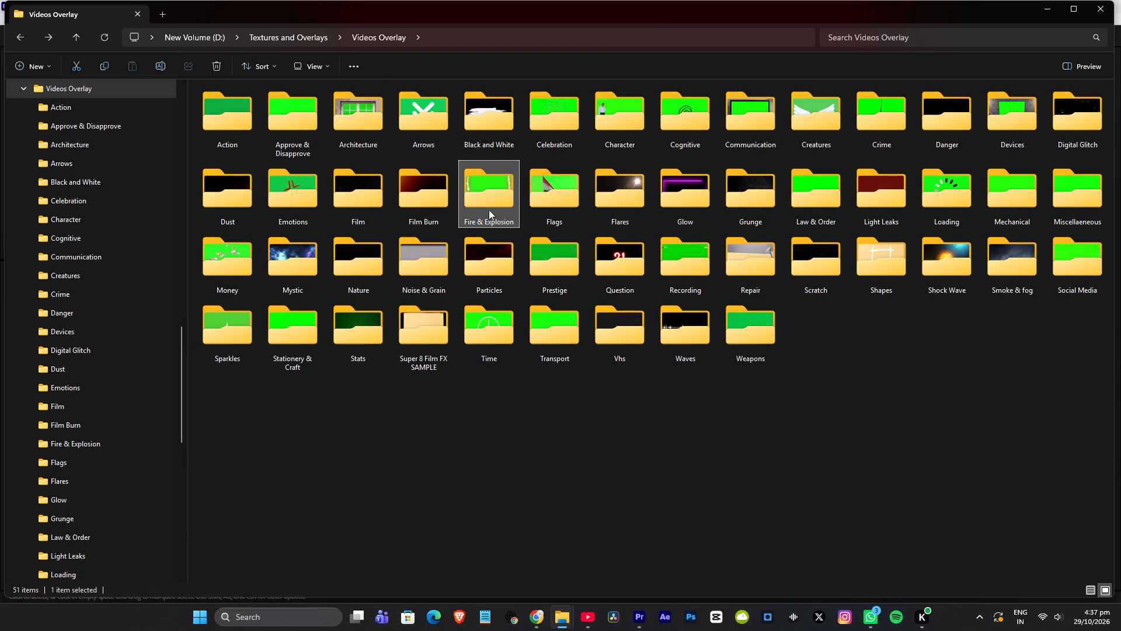
double_click(487, 207)
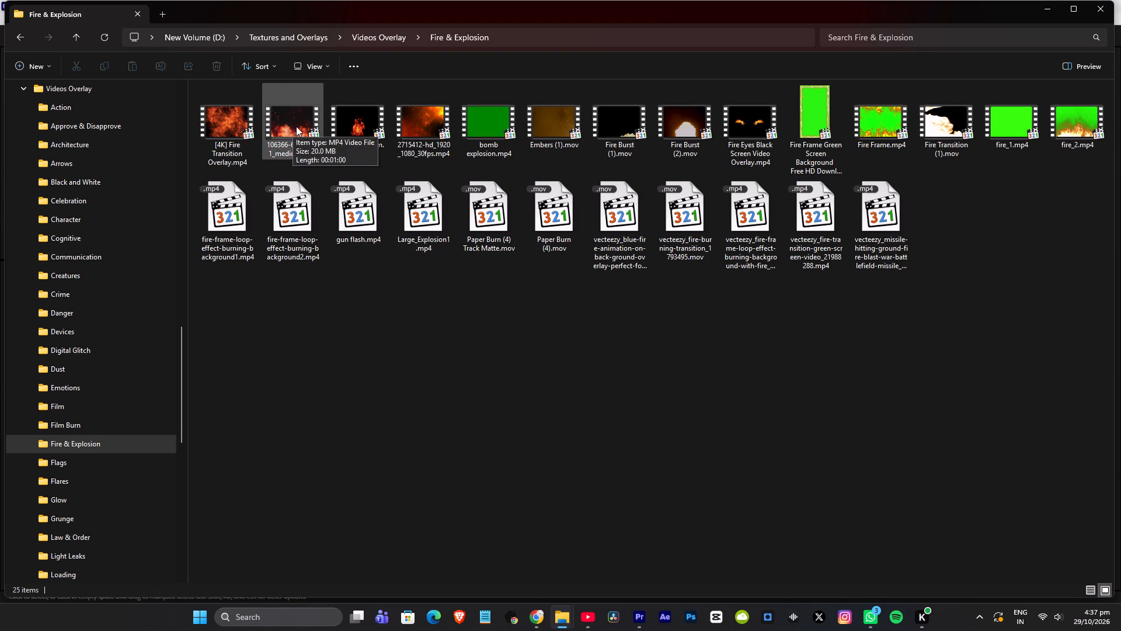
double_click(294, 123)
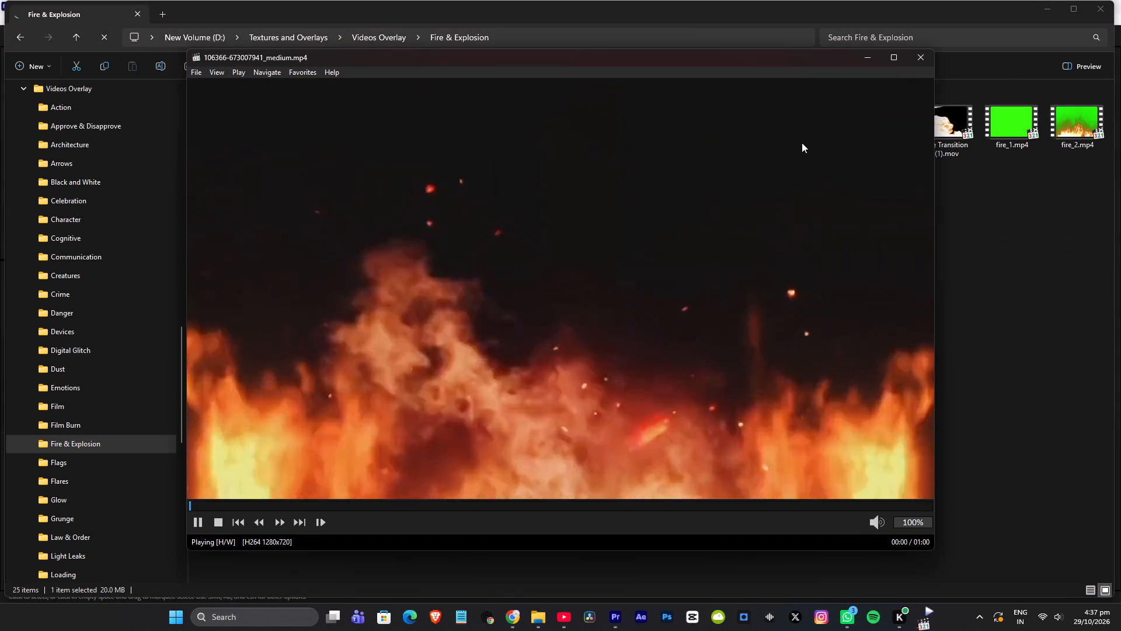
left_click(924, 61)
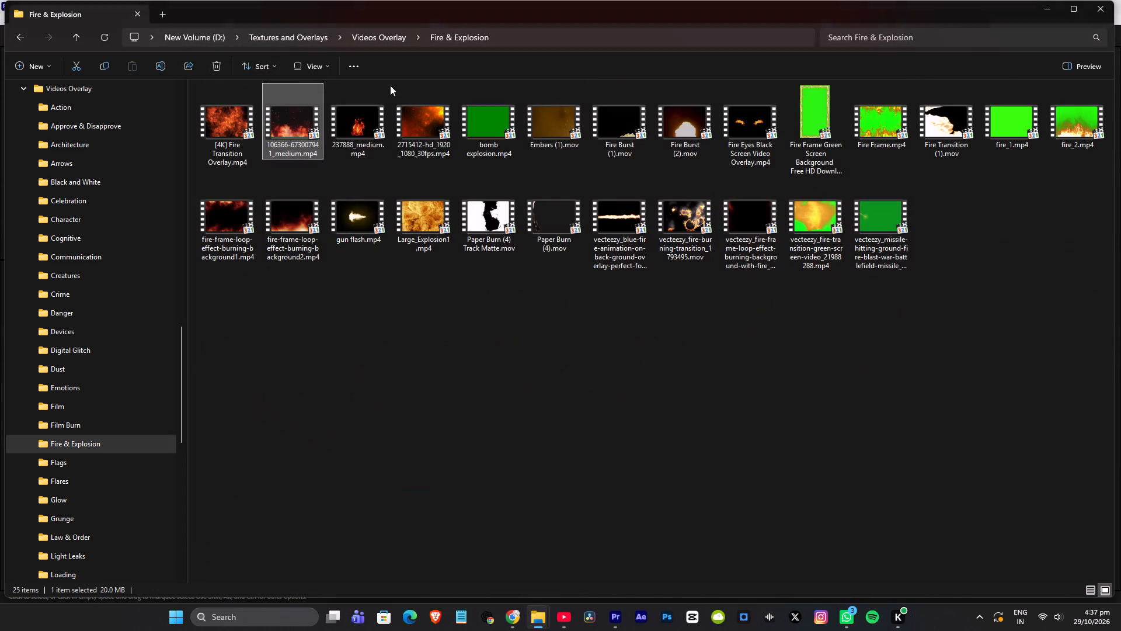
left_click_drag(299, 127, 642, 613)
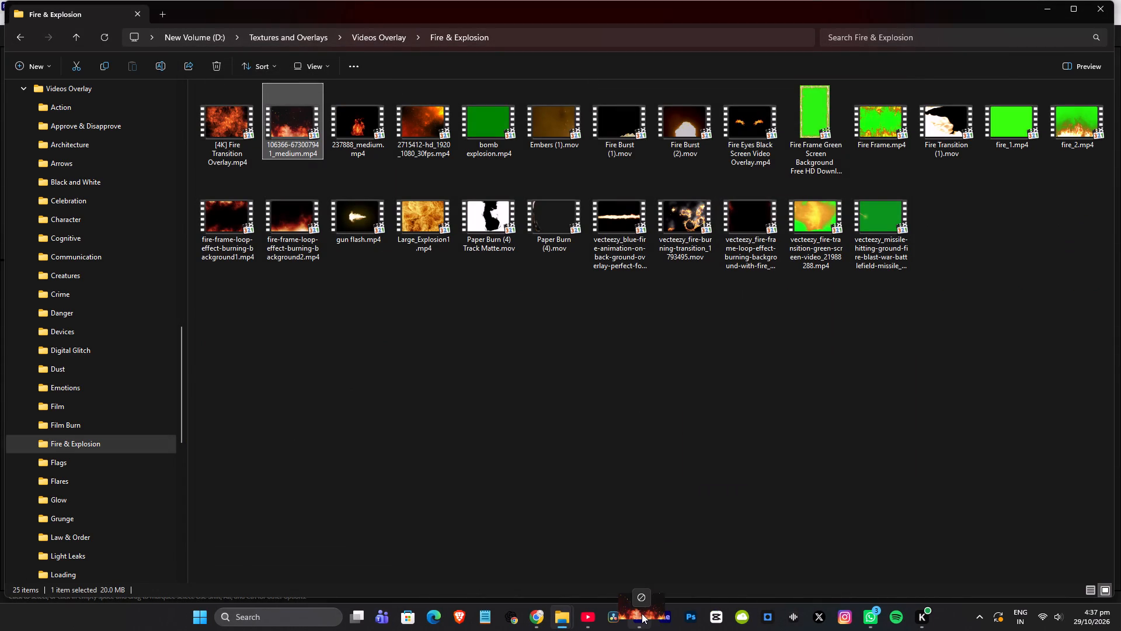
left_click_drag(642, 613, 293, 328)
Trim the end of the fire clip on V12 to match the end of the DPDP ACT title.
scroll(379, 318, "down", 13)
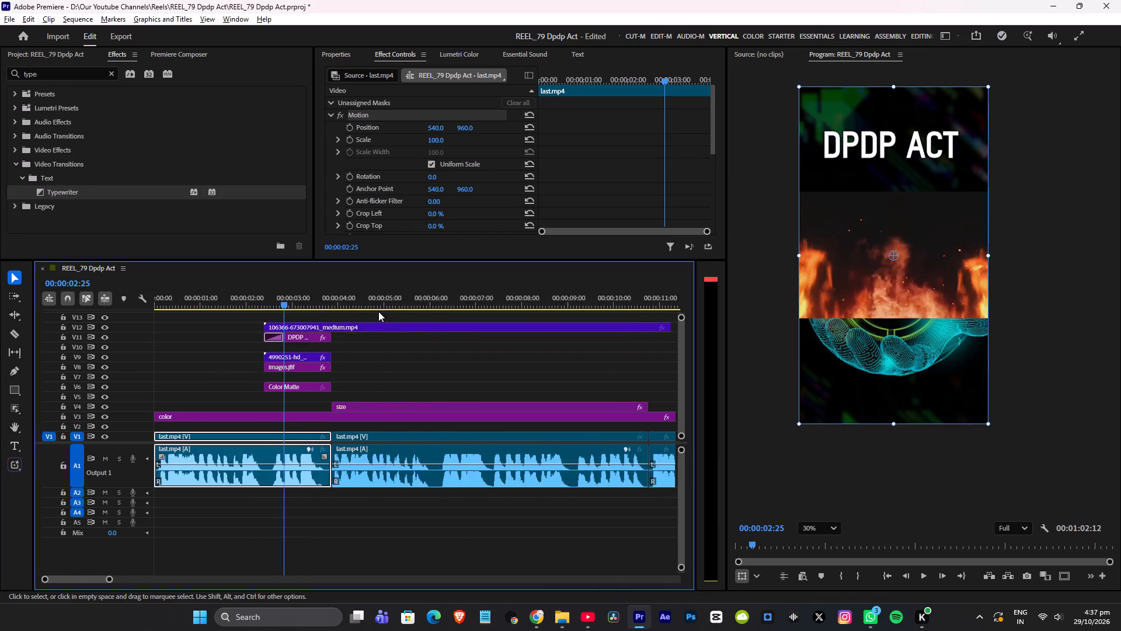
scroll(378, 311, "down", 5)
left_click(263, 327)
scroll(281, 323, "down", 5, "alt")
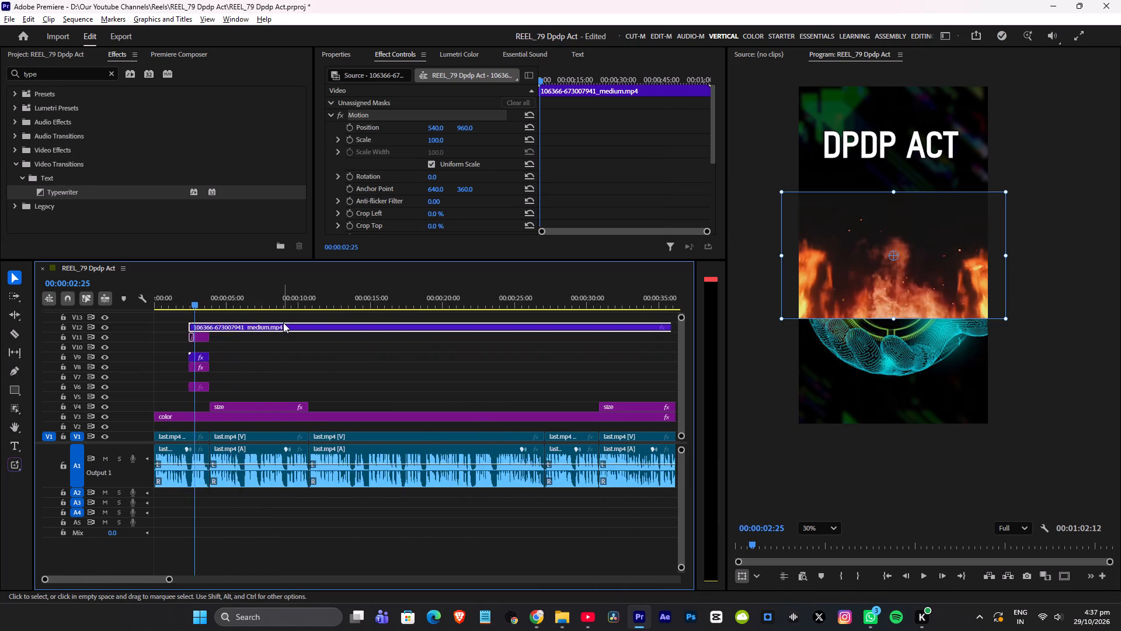
scroll(283, 323, "down", 8, "alt")
left_click_drag(587, 328, 431, 328)
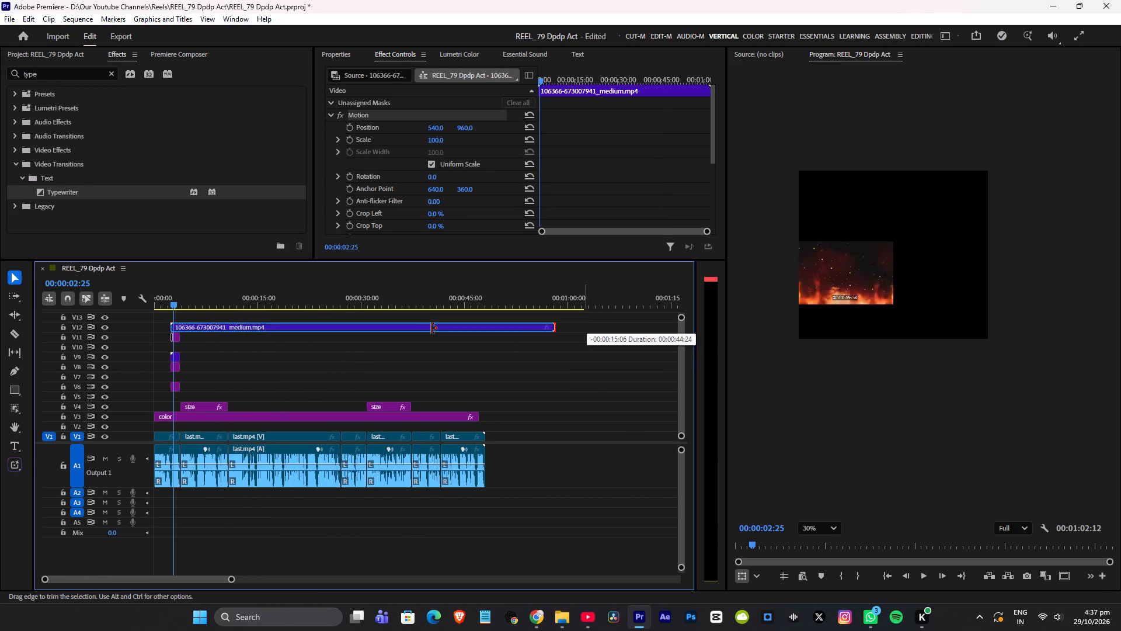
left_click_drag(431, 328, 183, 328)
Move the fire clip down to the bottom of the frame by setting its vertical position to 1578.
scroll(181, 325, "up", 11, "alt")
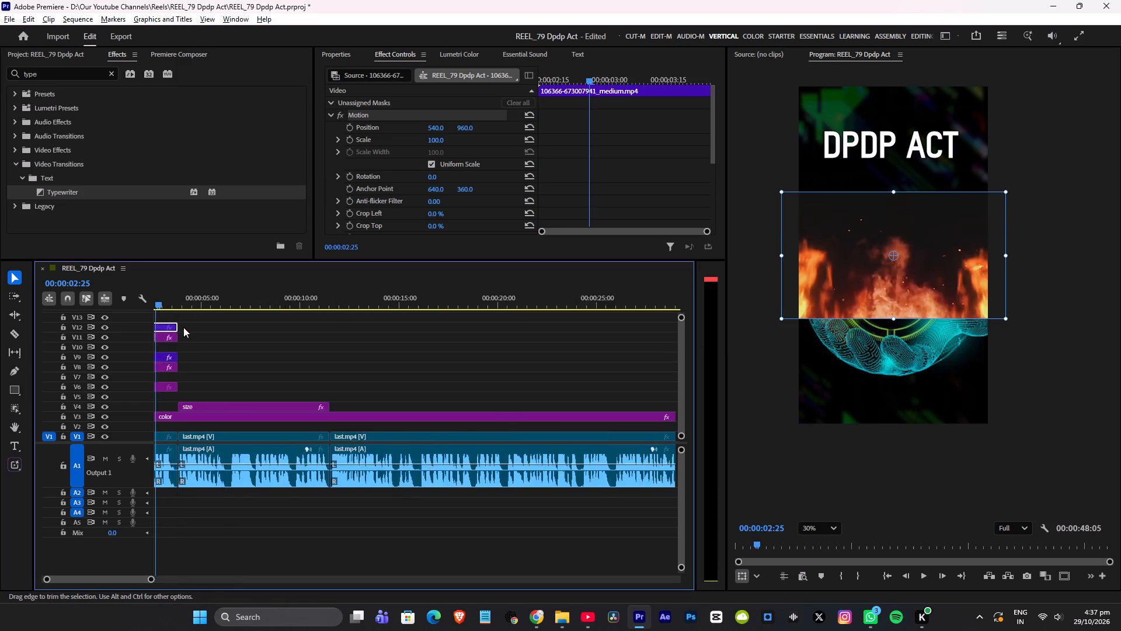
scroll(183, 327, "up", 20, "alt")
scroll(183, 327, "up", 2, "alt")
left_click_drag(464, 123, 478, 126)
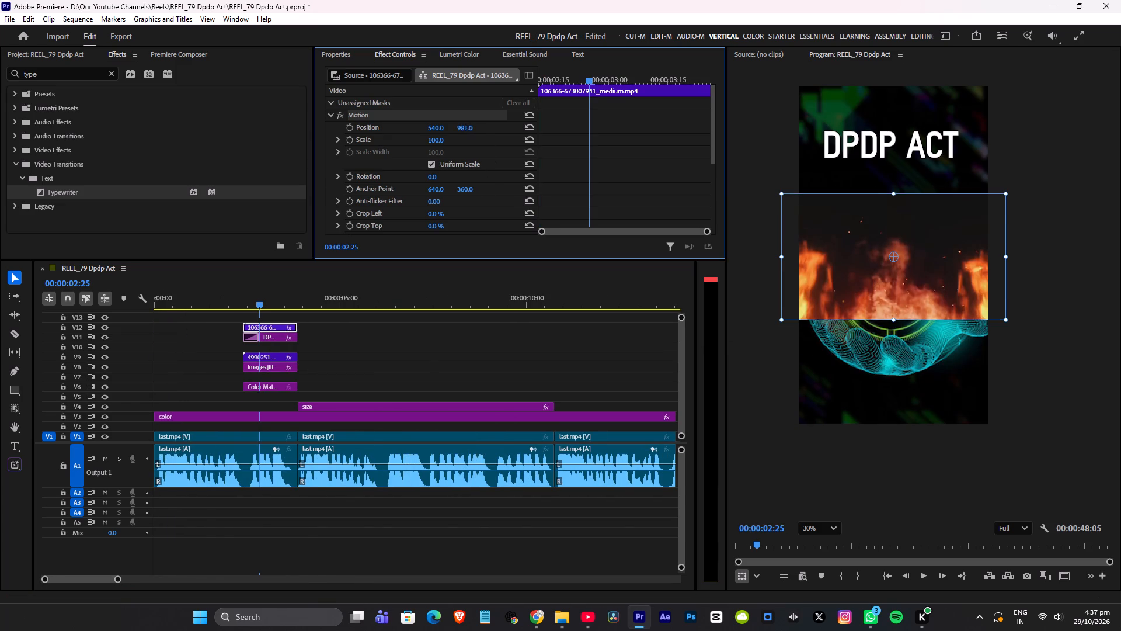
left_click_drag(478, 126, 827, 162)
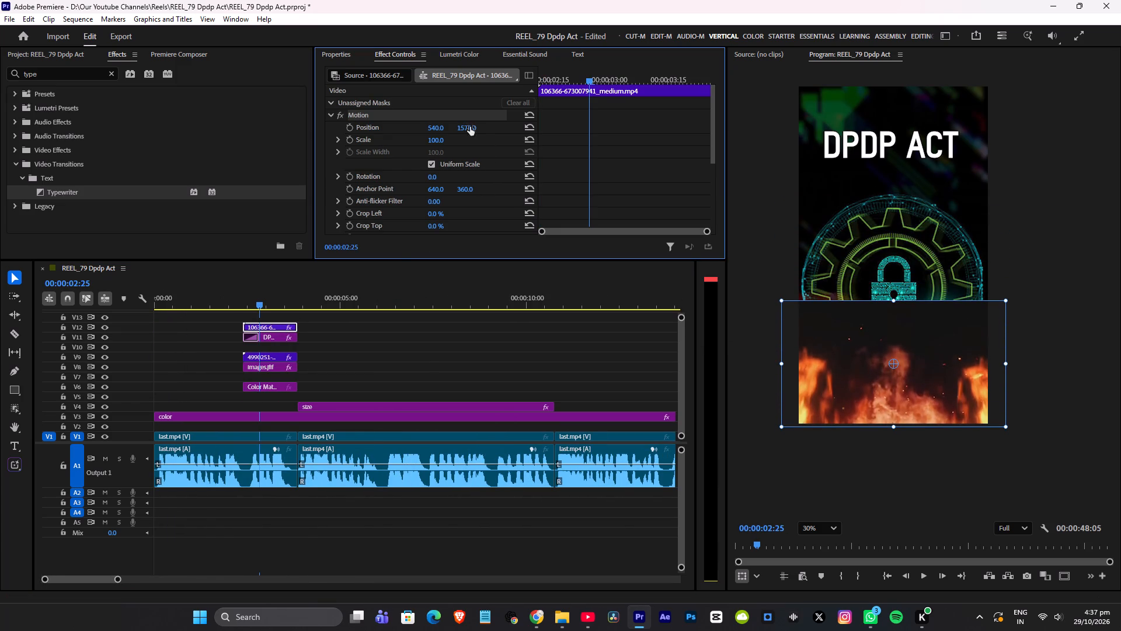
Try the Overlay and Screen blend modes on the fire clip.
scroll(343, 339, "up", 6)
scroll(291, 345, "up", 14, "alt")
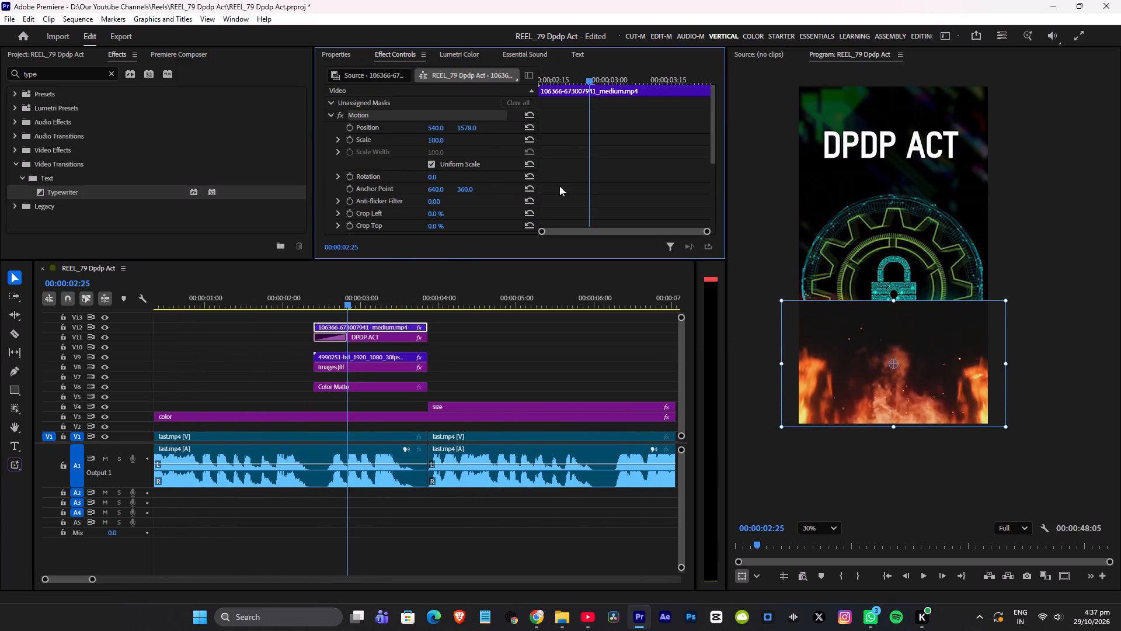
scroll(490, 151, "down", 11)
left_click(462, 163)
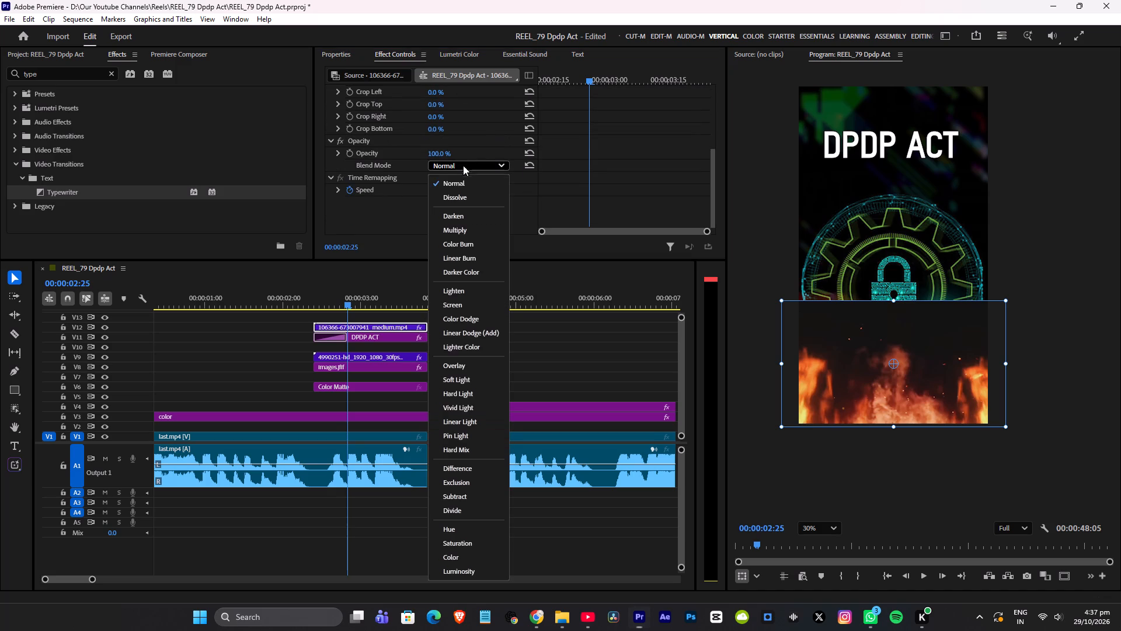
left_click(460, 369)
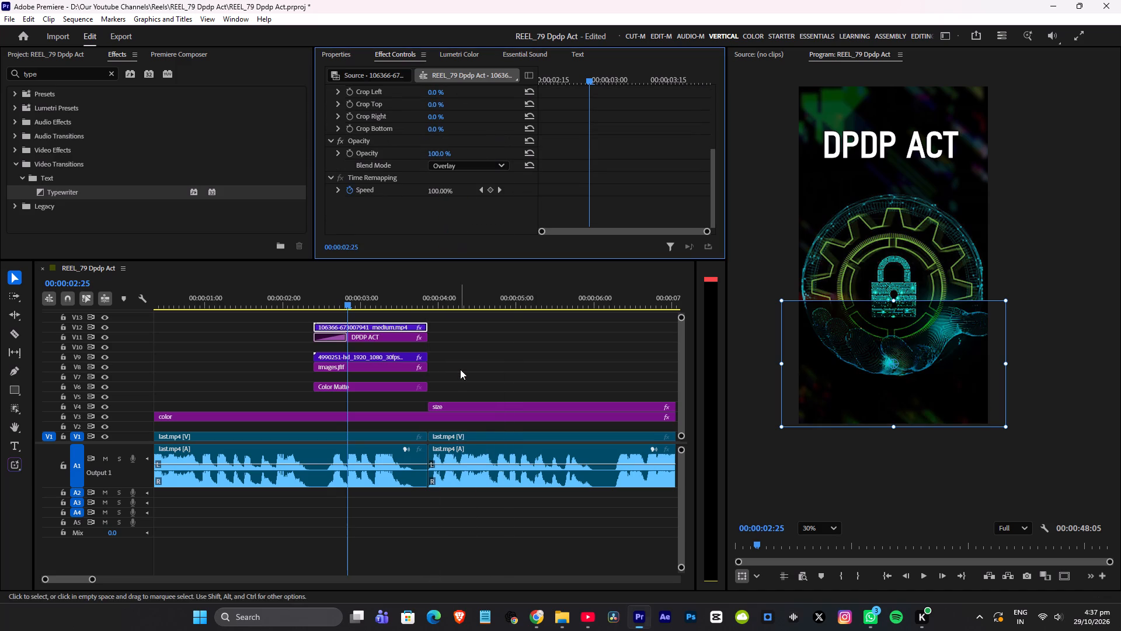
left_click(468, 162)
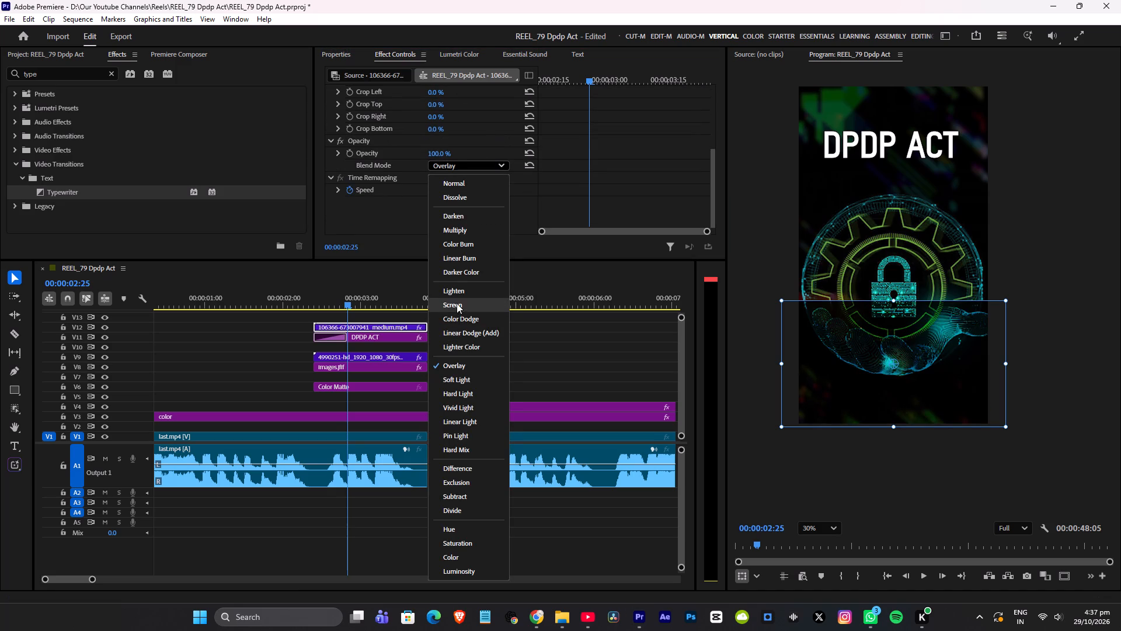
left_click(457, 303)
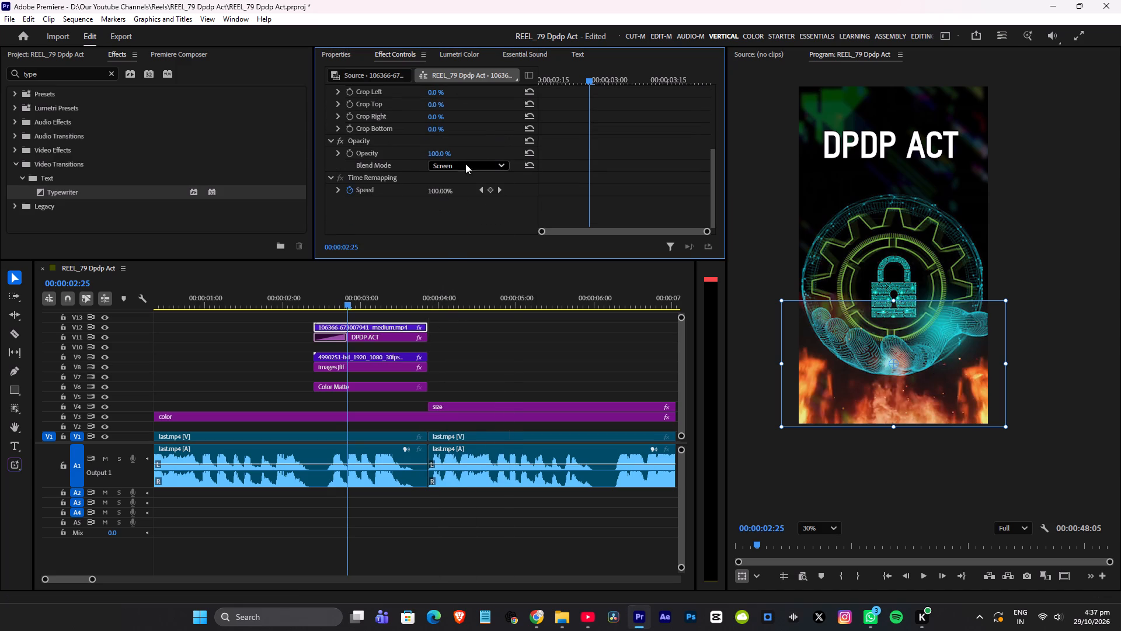
Set the fire clip's blend mode to Lighten and play back the title section.
left_click(465, 164)
left_click(457, 289)
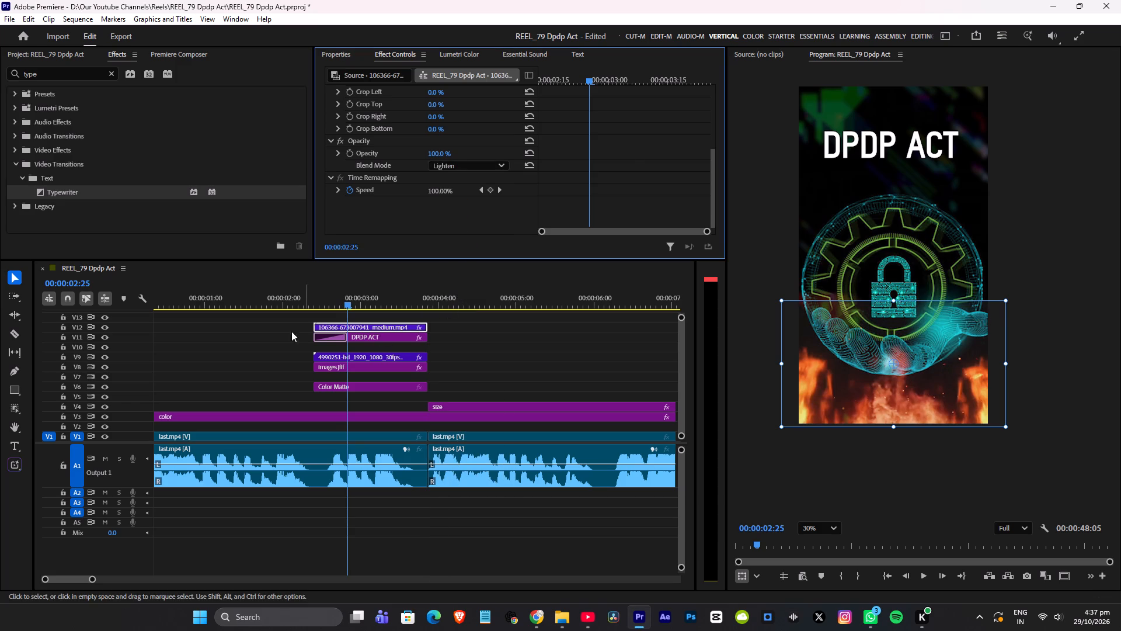
left_click(298, 299)
key("space")
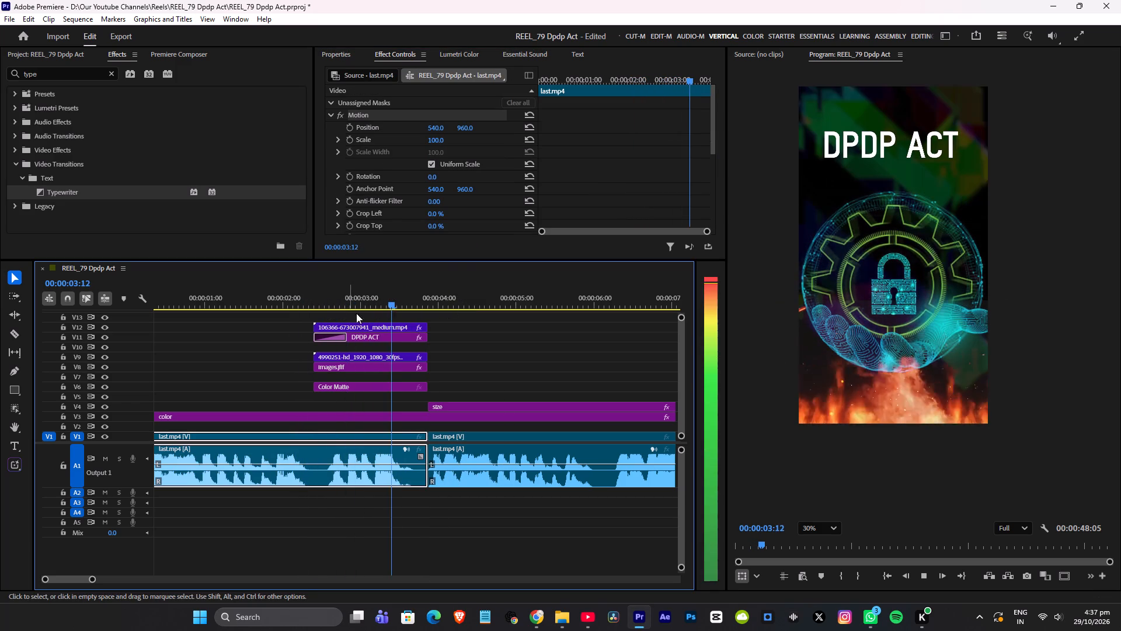
key("space")
Draw a rectangular opacity mask on the fire clip around the flames, extending beyond the frame's sides and bottom.
left_click(388, 328)
scroll(438, 200, "down", 6)
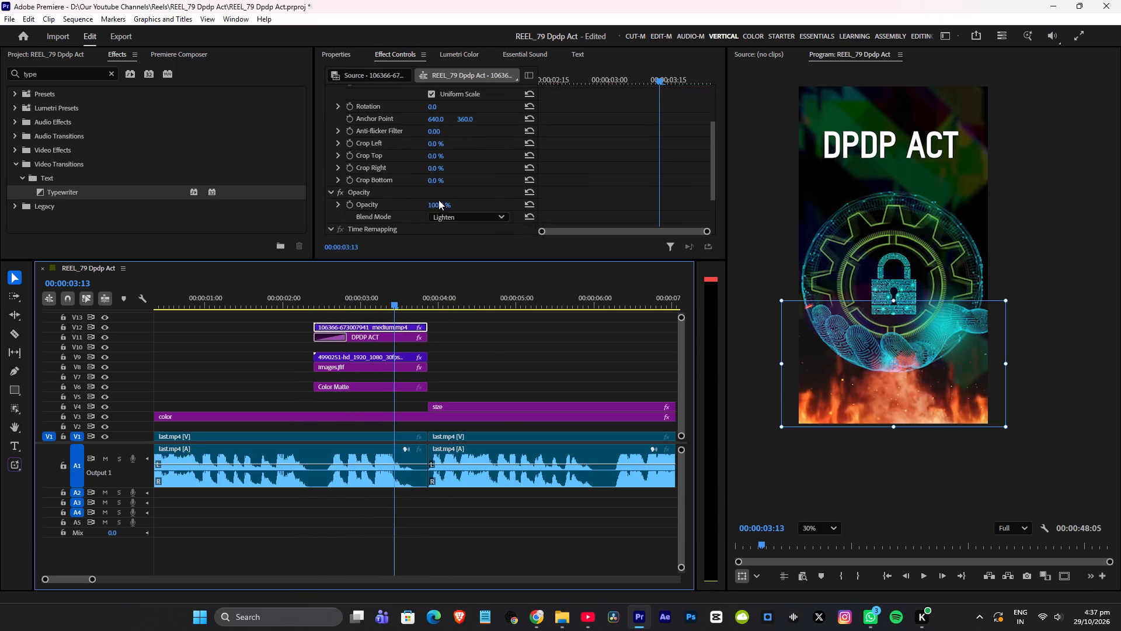
scroll(438, 200, "down", 7)
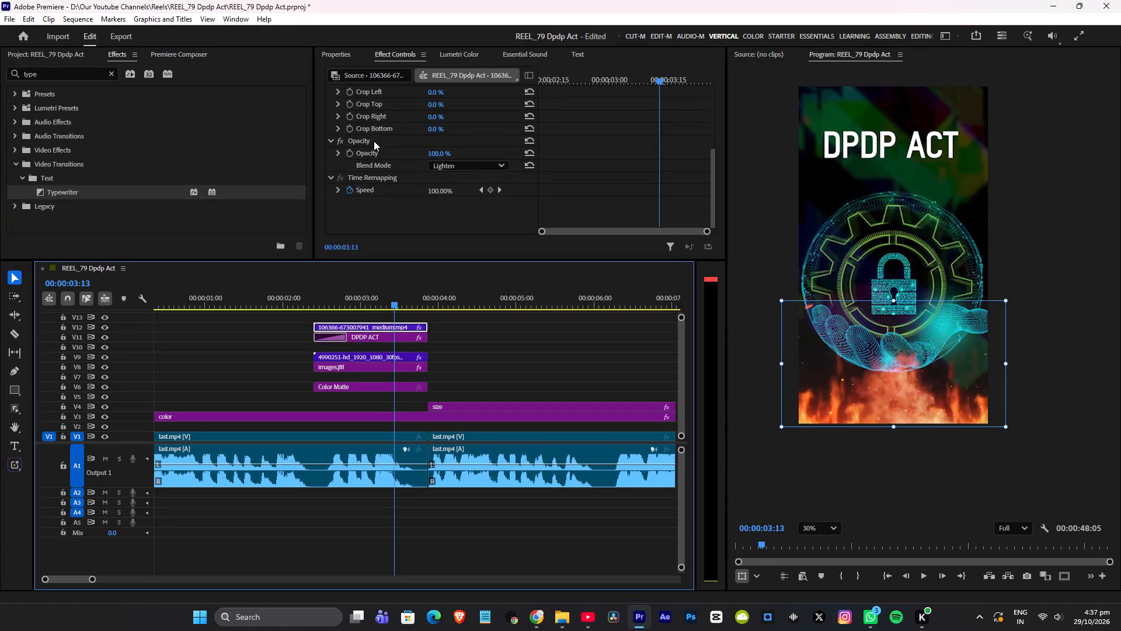
left_click(374, 141)
left_click(16, 412)
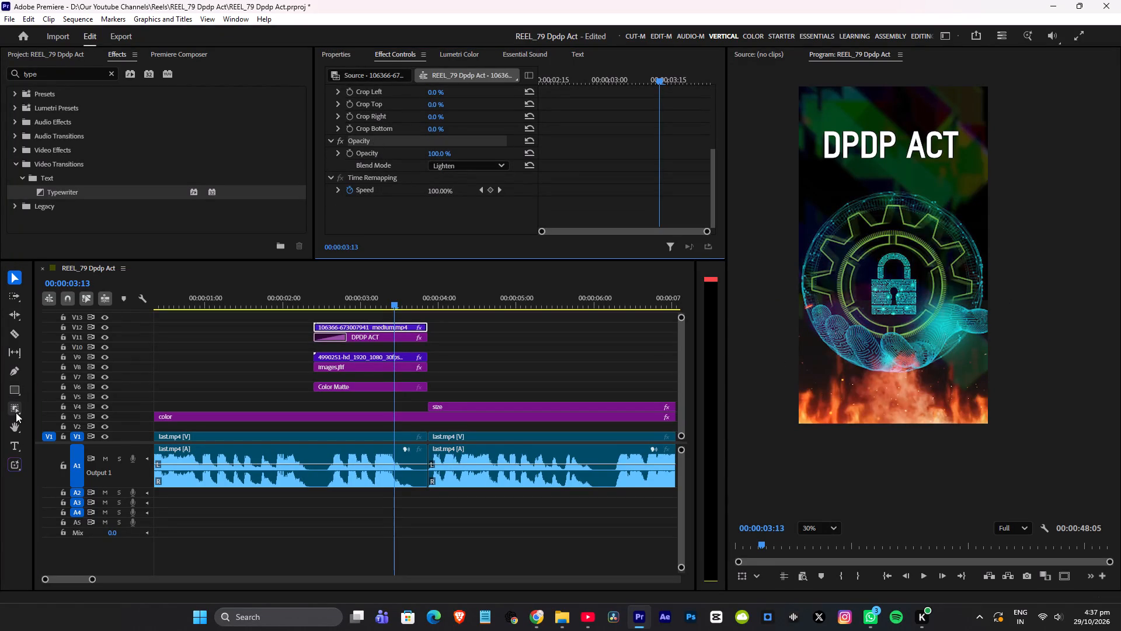
left_click(67, 433)
left_click_drag(748, 318, 749, 320)
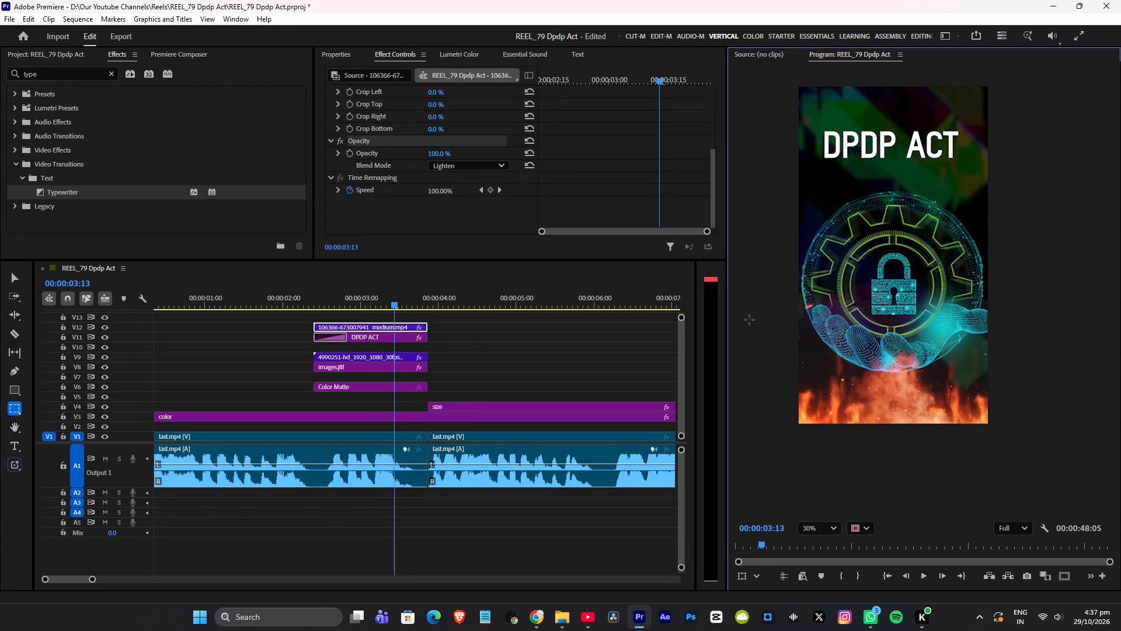
left_click_drag(749, 320, 1059, 460)
Soften the fire clip's rectangular mask with a feather of about 160, keeping its expansion at 0.
scroll(430, 221, "down", 6)
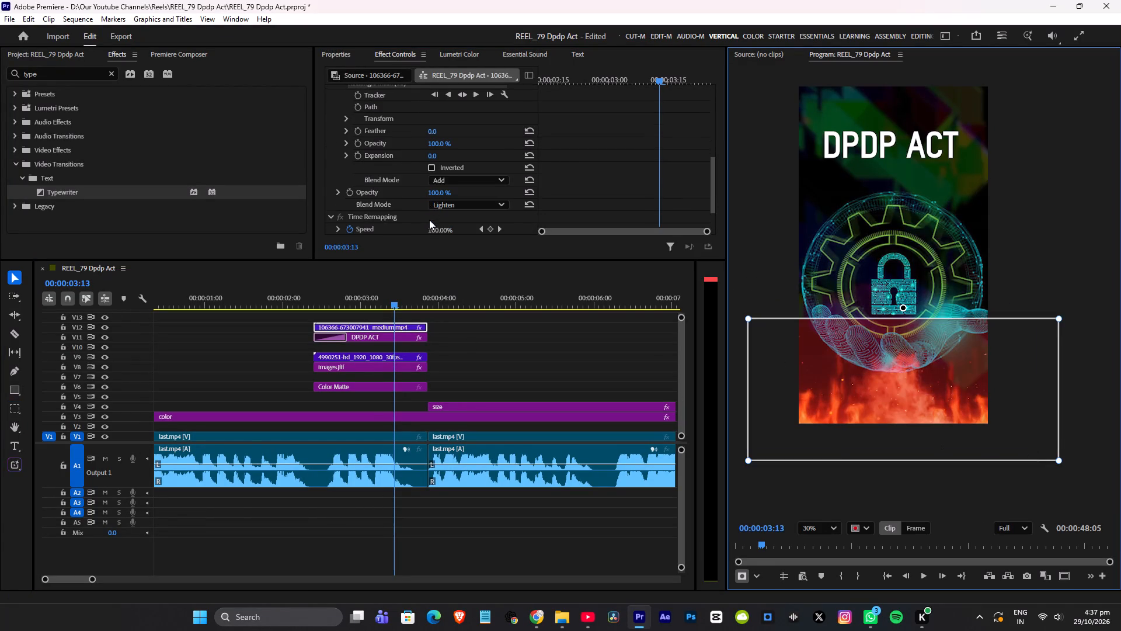
left_click_drag(432, 155, 490, 163)
key("ctrl+z")
left_click_drag(431, 128, 446, 131)
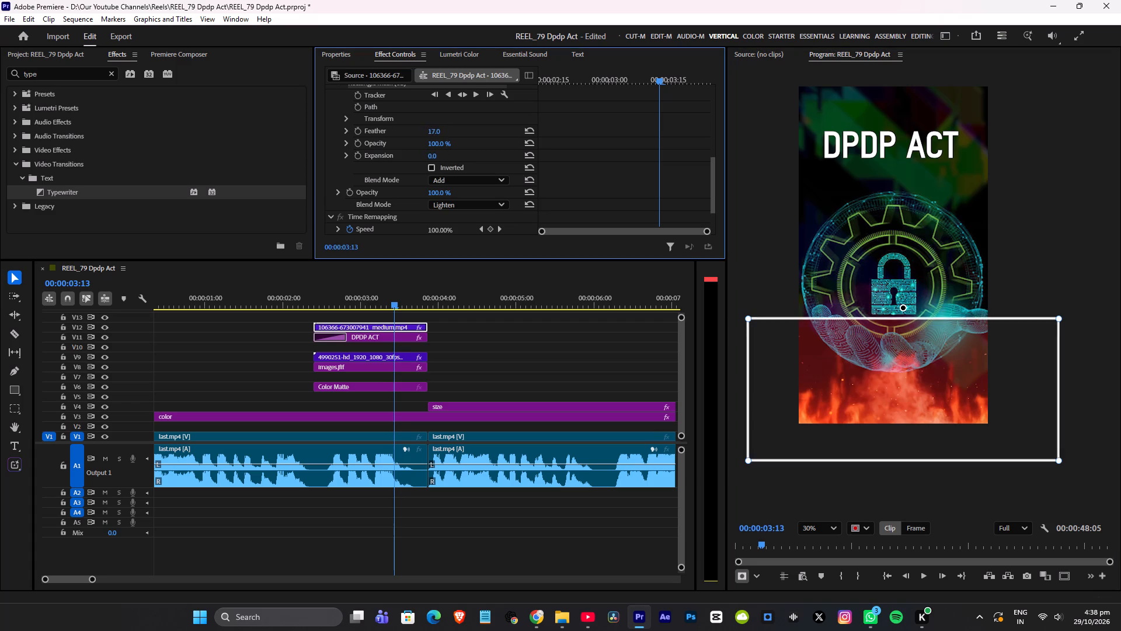
left_click_drag(446, 131, 531, 137)
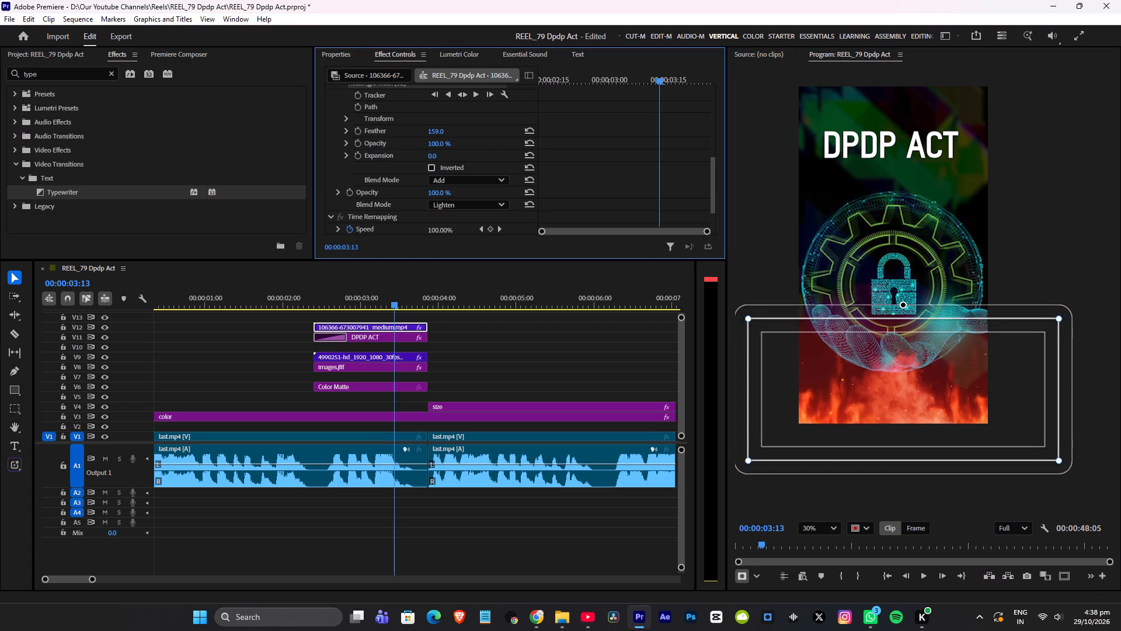
left_click_drag(531, 137, 535, 136)
left_click(457, 338)
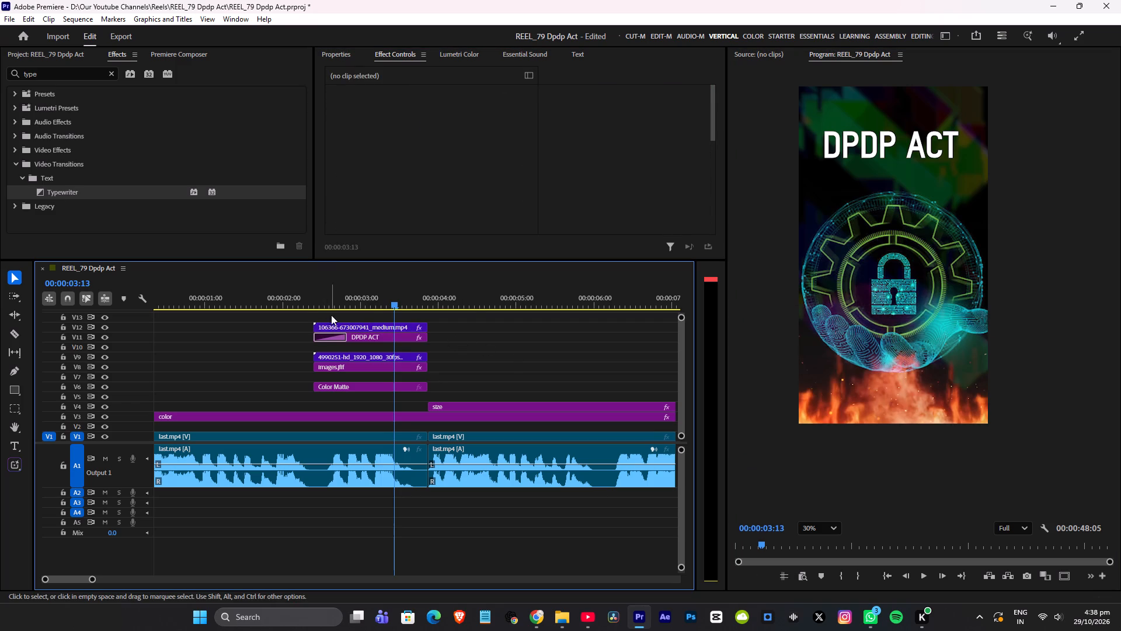
Play back the title section with the masked fire overlay into the following shot and save the project.
left_click_drag(319, 294, 315, 299)
key("space")
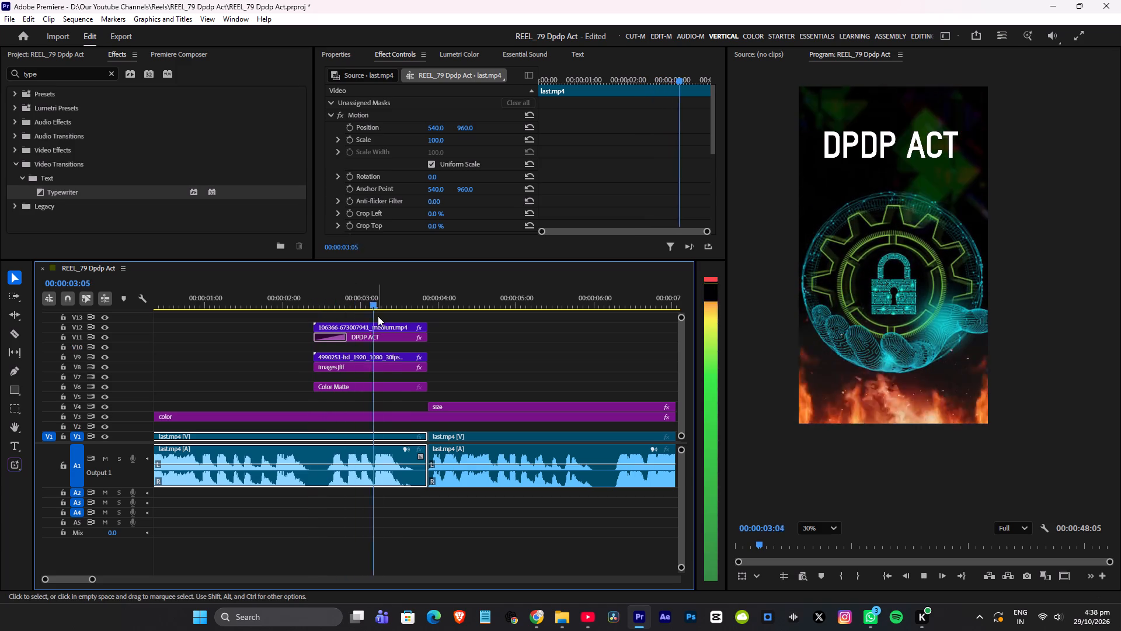
key("space")
left_click(302, 293)
key("space")
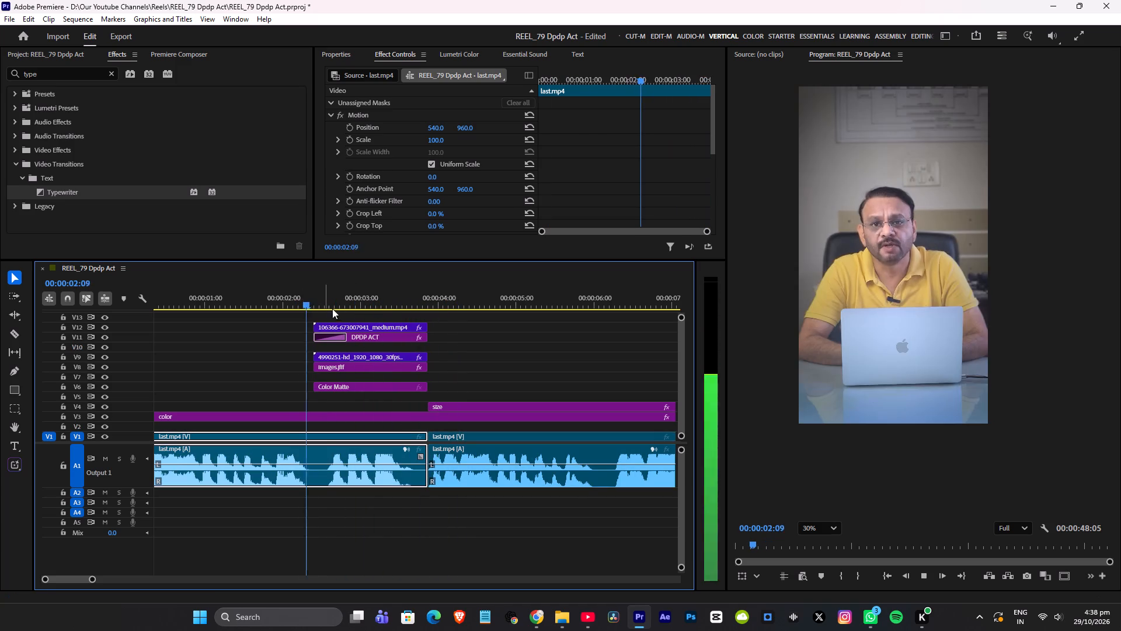
key("space")
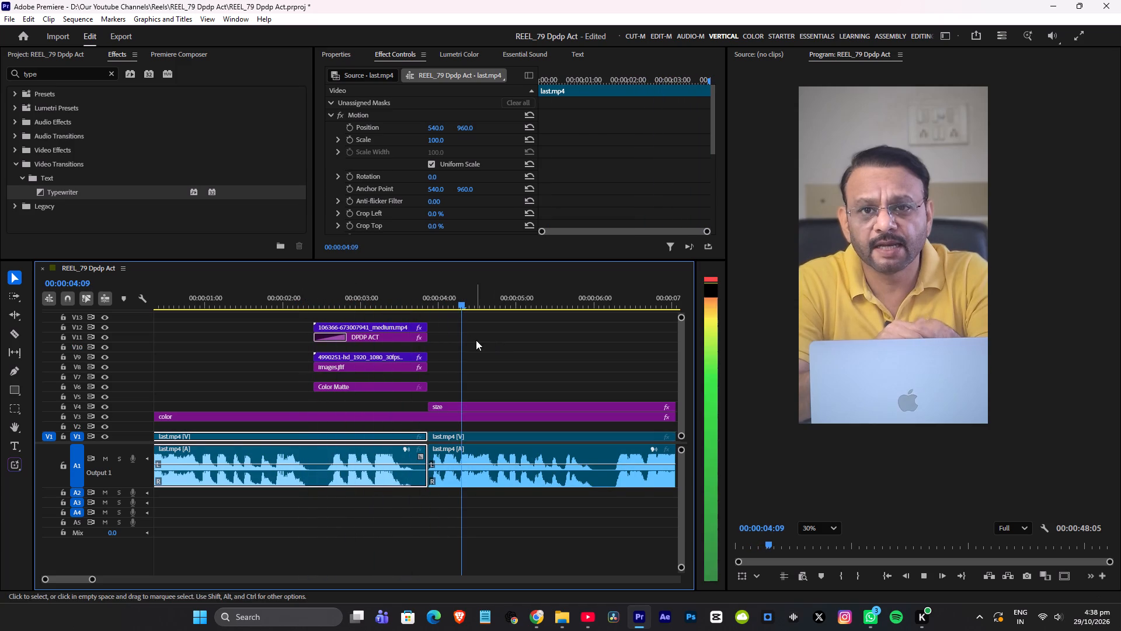
key("ctrl+s")
Set the glitch clip's opacity on V9 to 20%, save the project, and play back the title section.
scroll(457, 344, "up", 3, "alt")
left_click(312, 299)
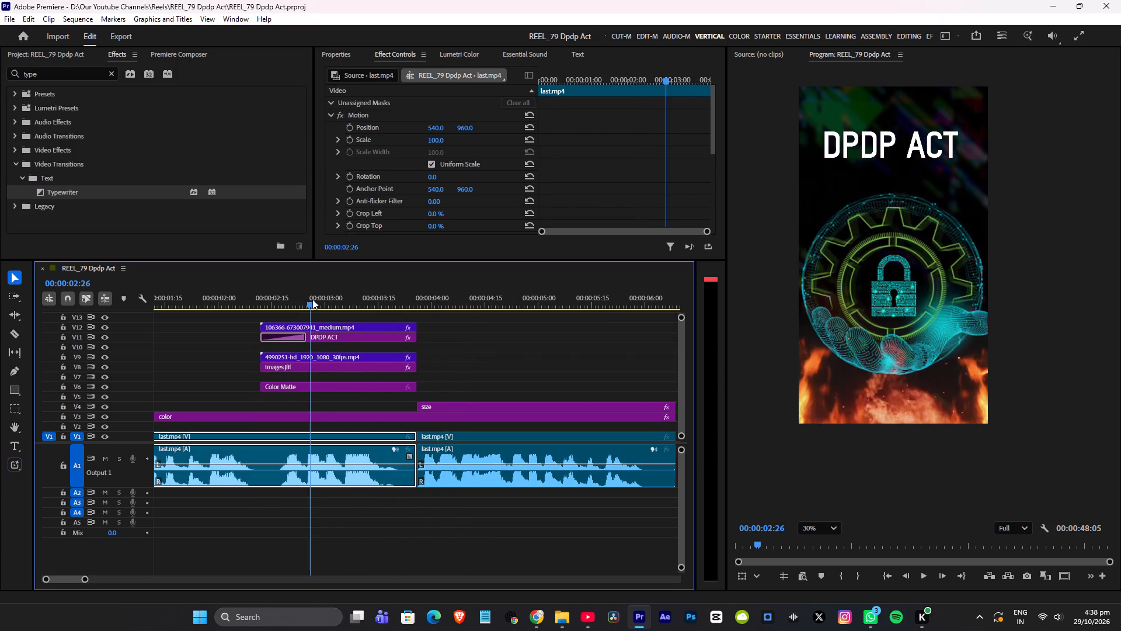
left_click(309, 354)
scroll(478, 202, "down", 11)
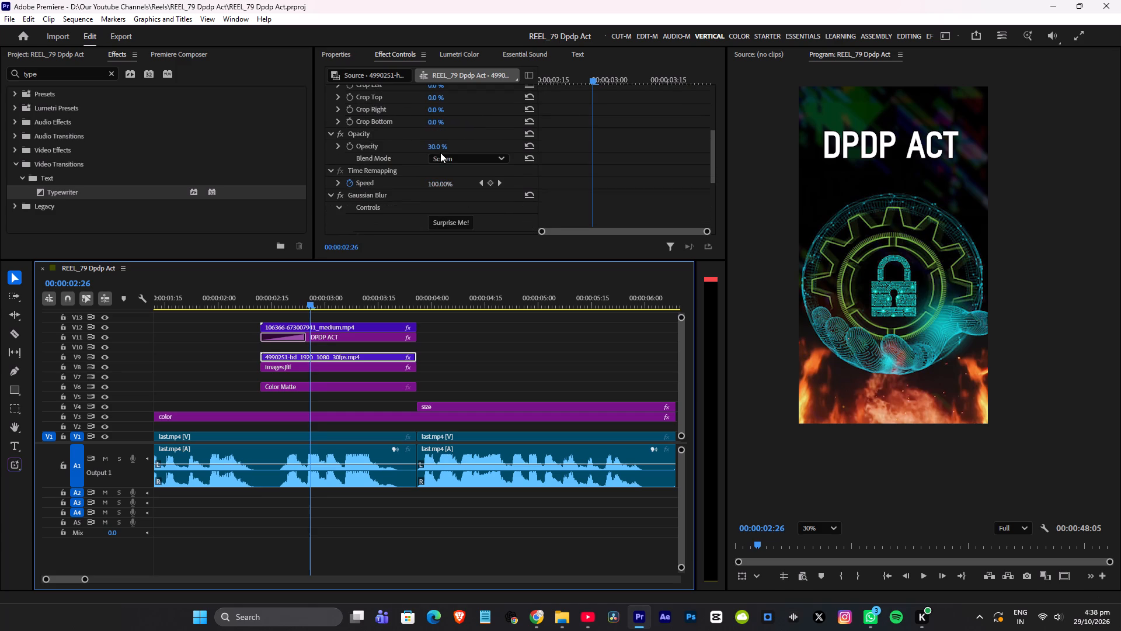
left_click(439, 150)
type("20")
key("Return")
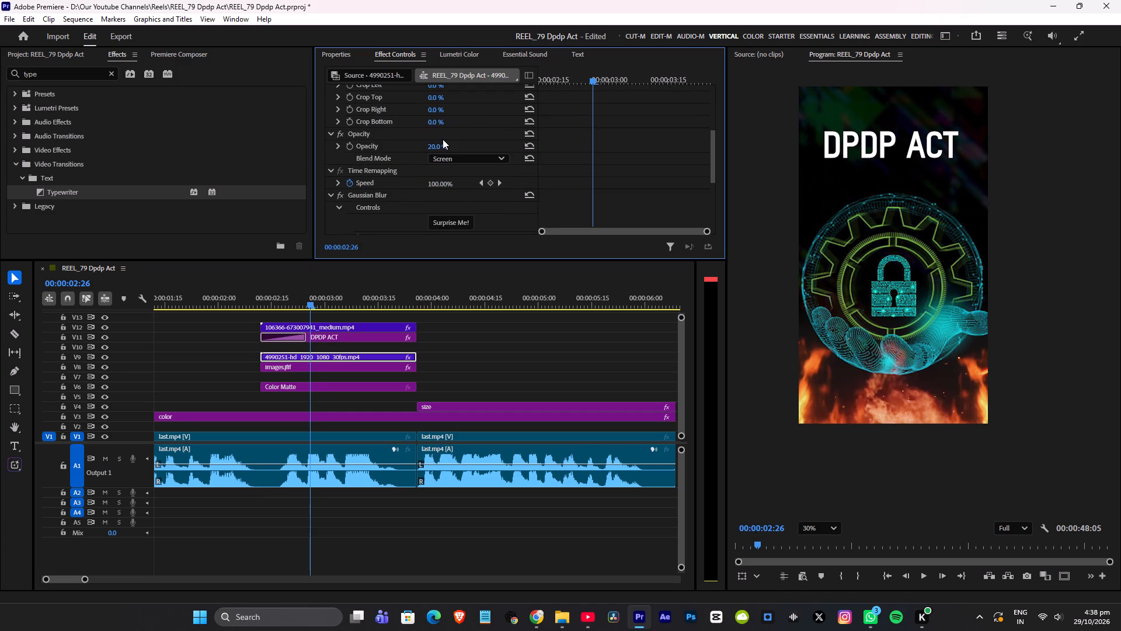
key("ctrl+s")
left_click(256, 299)
key("space")
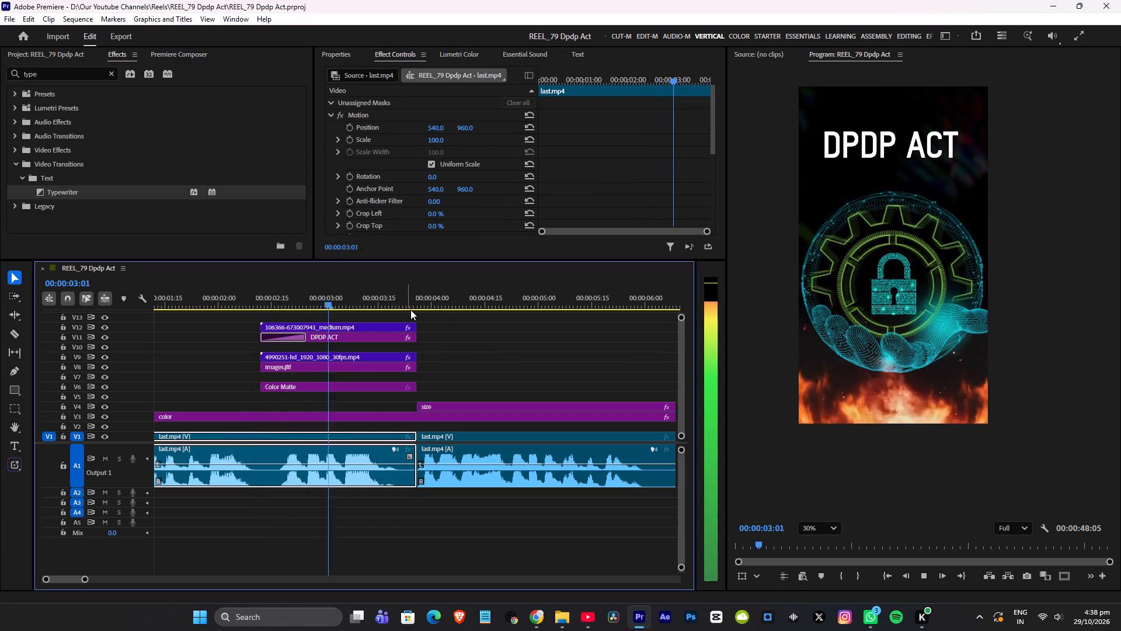
scroll(494, 310, "down", 3)
key("space")
left_click(284, 291)
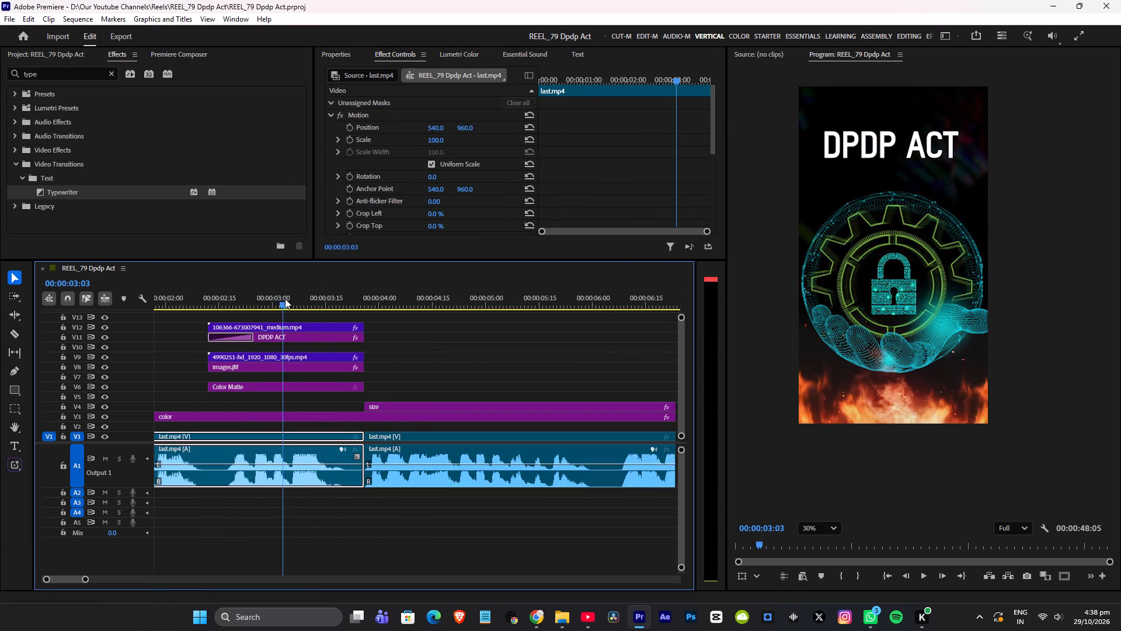
Duplicate the fire clip from V12 onto V13, aligned directly above the original.
scroll(450, 334, "up", 9)
left_click(401, 368)
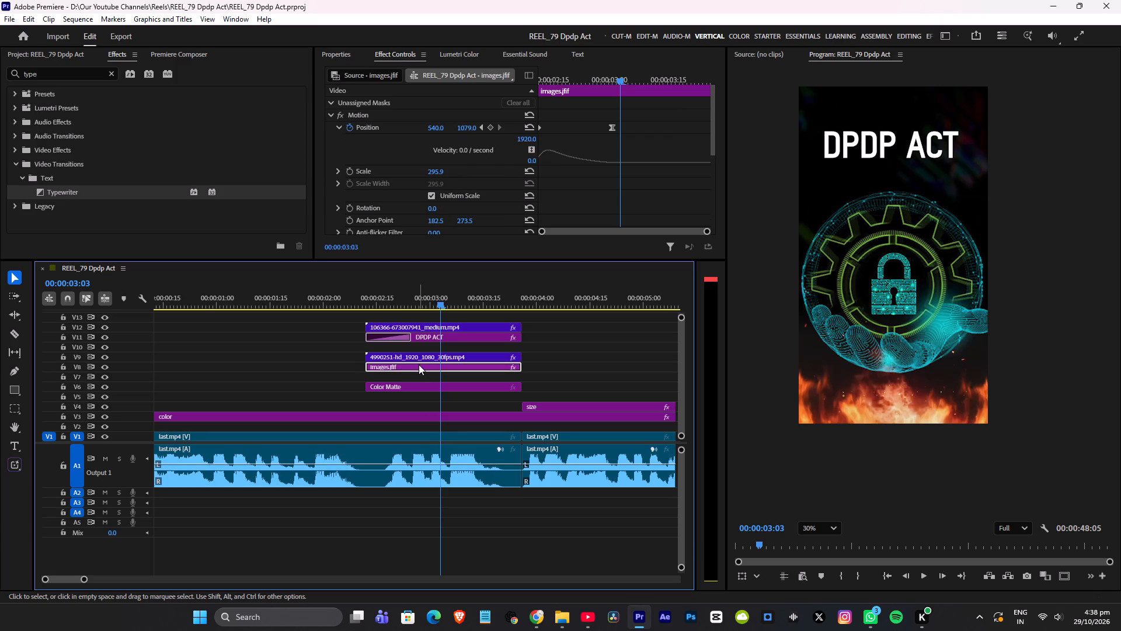
left_click(420, 354)
left_click(433, 323)
left_click(442, 323, "alt")
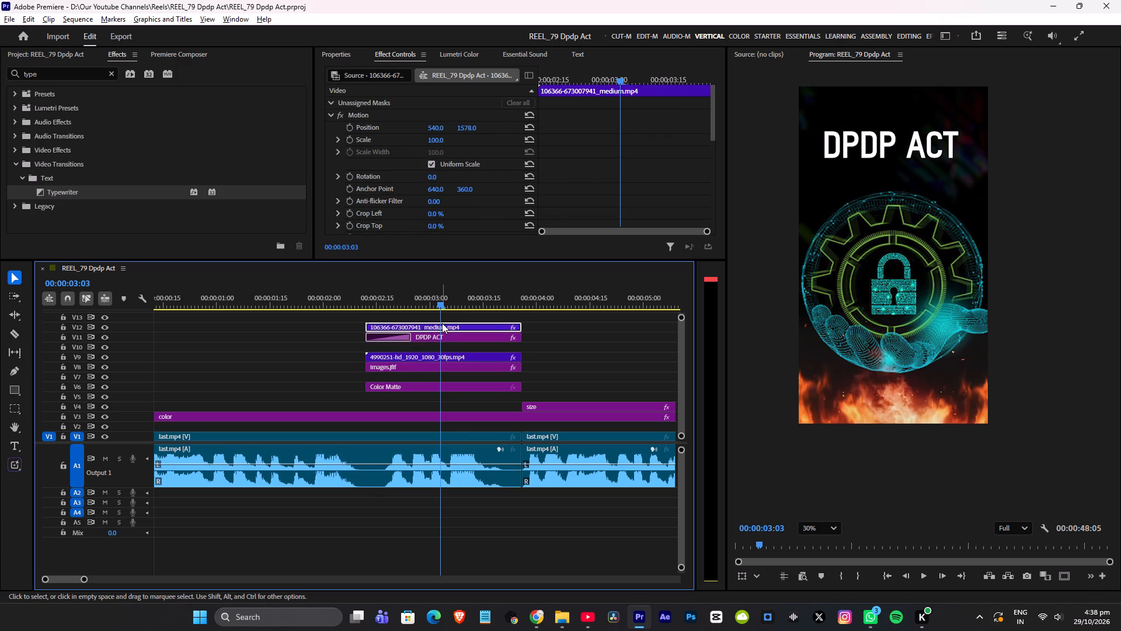
left_click(461, 317)
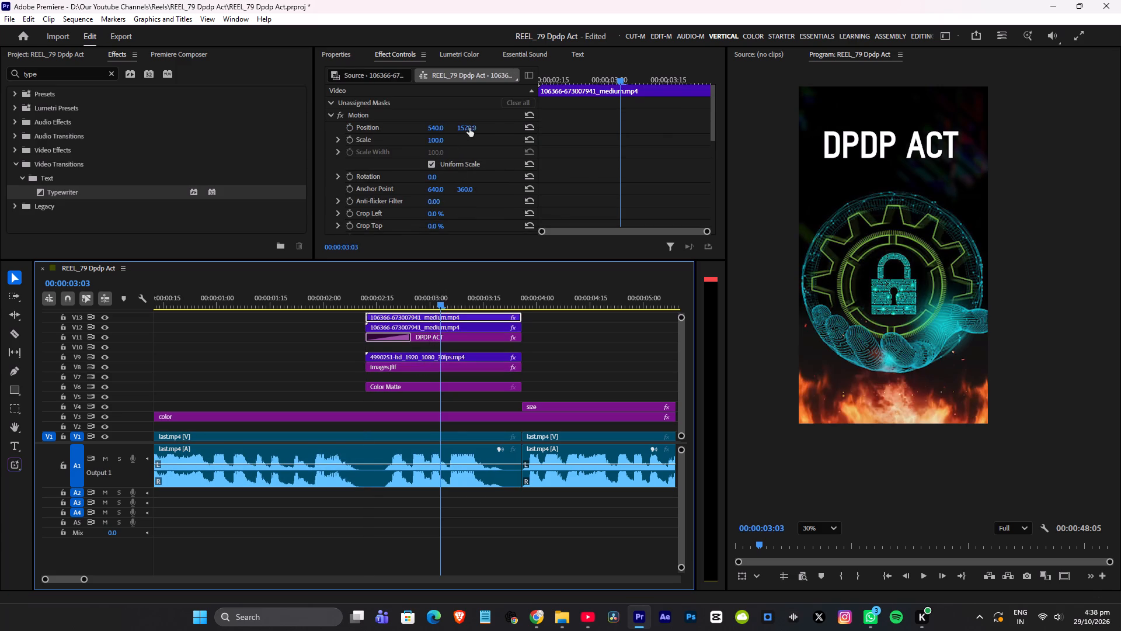
Rotate the duplicated fire clip 180° and position it at 540, 349 along the frame's upper edge, saving the project.
left_click_drag(472, 128, 177, 129)
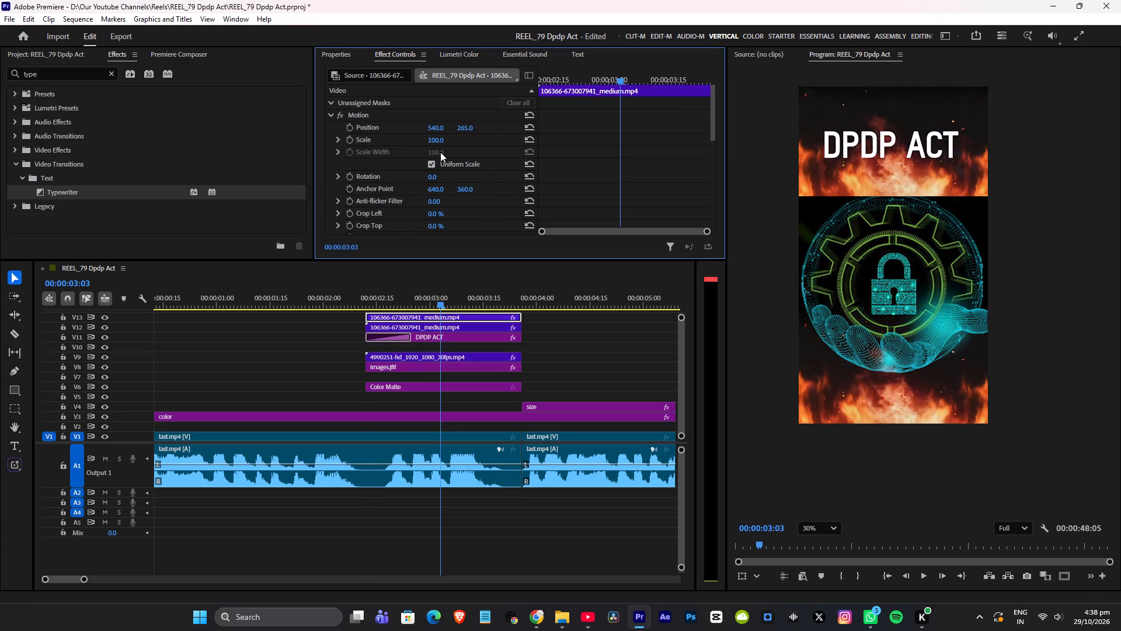
left_click(435, 178)
type("180")
key("Return")
left_click(462, 123)
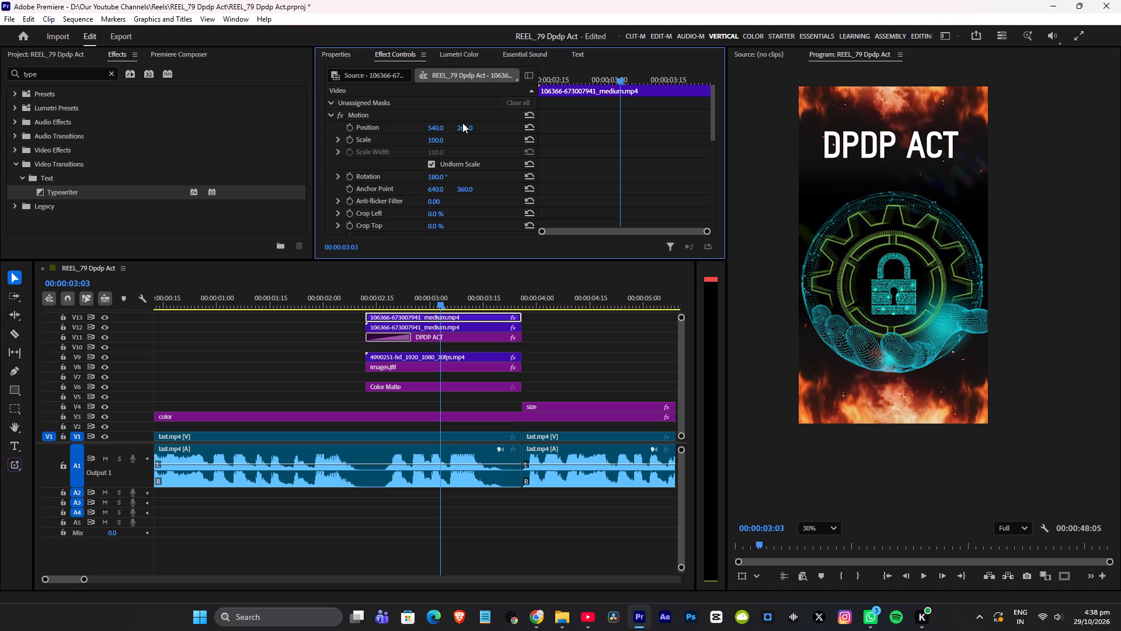
left_click(473, 134)
left_click_drag(462, 128, 554, 124)
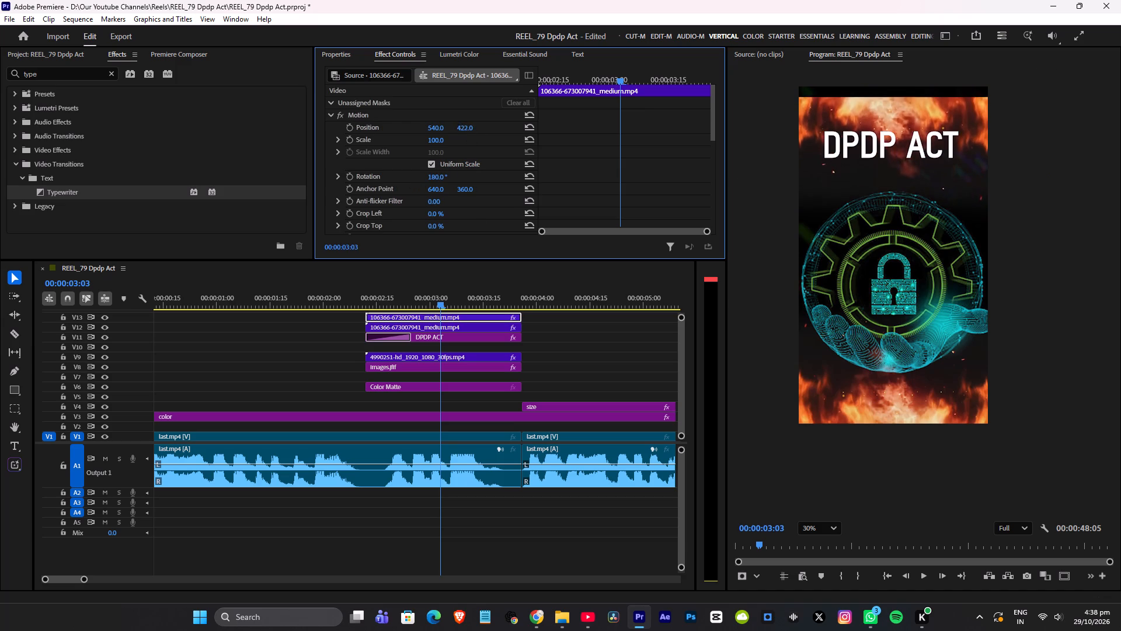
left_click_drag(554, 124, 513, 132)
key("ctrl+s")
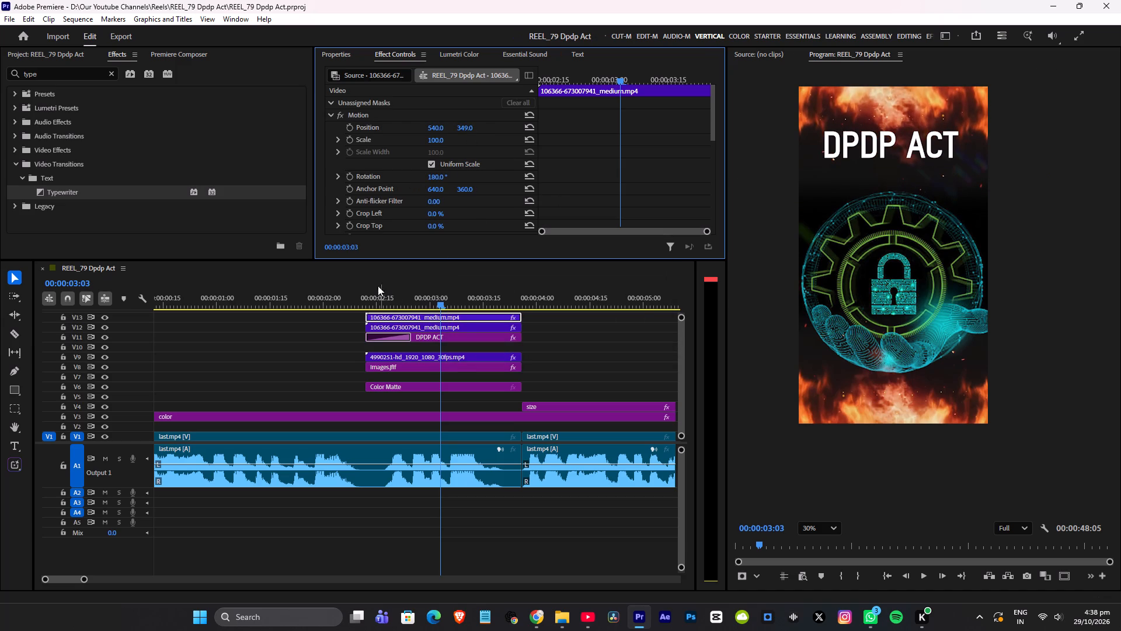
Move the fire, title, glitch and image clips down onto V7 through V11, stacked directly above the Color Matte, and save.
left_click(350, 283)
left_click(356, 295)
left_click_drag(566, 345, 504, 314)
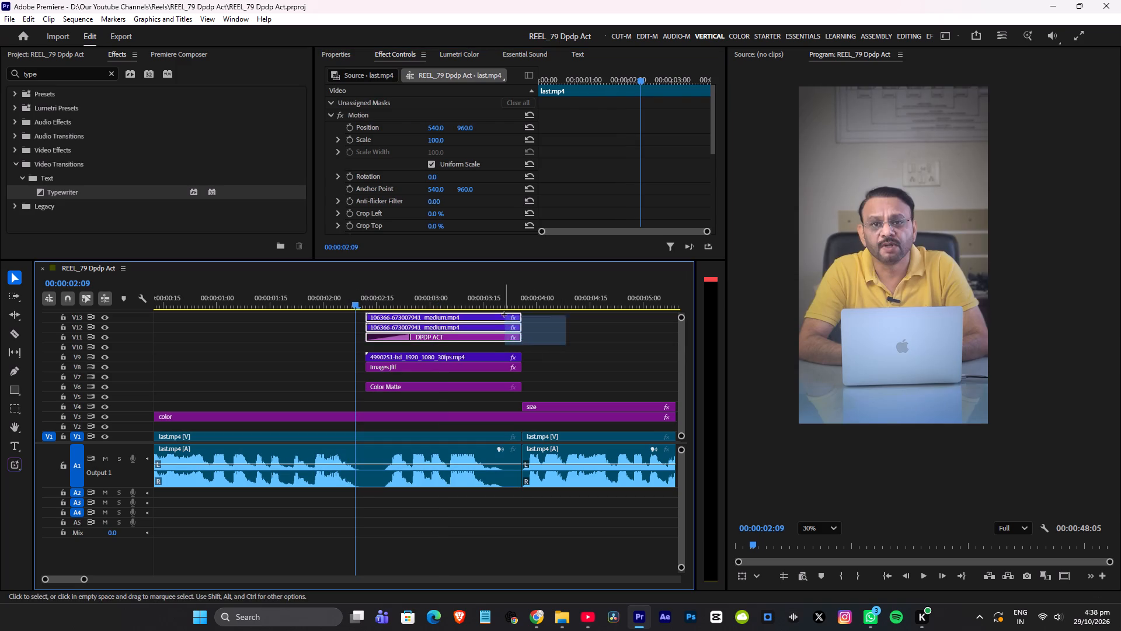
left_click_drag(504, 314, 504, 314)
left_click_drag(489, 338, 486, 349)
left_click_drag(570, 374, 492, 328)
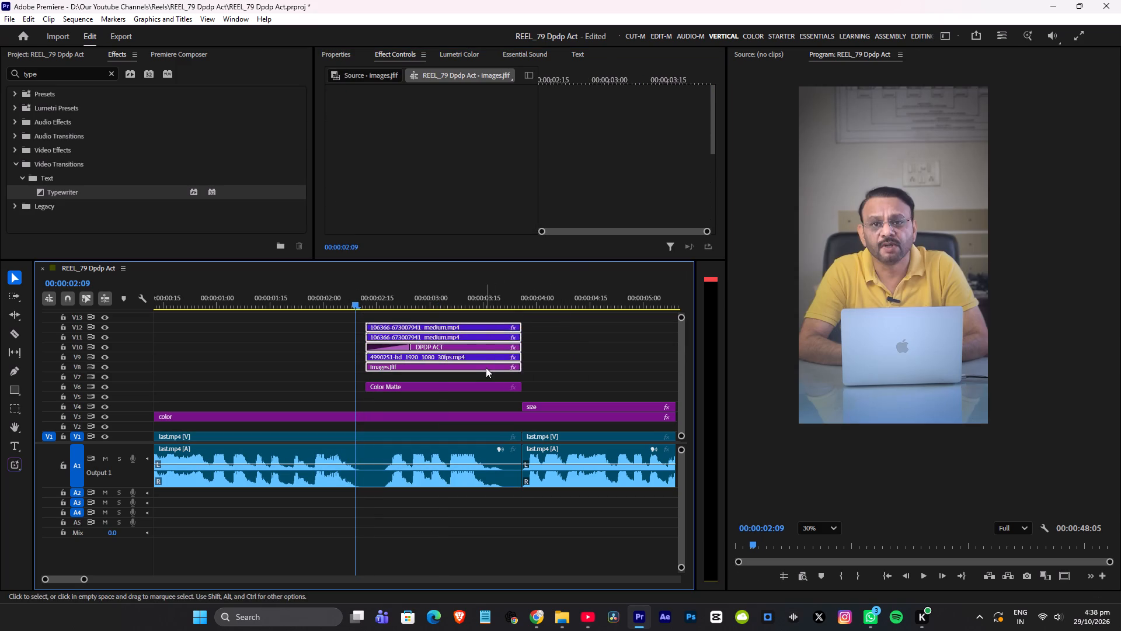
left_click_drag(485, 369, 481, 379, "shift")
key("ctrl+s")
Play back the title section with both fire overlays and continue into the punch-in shot.
left_click(346, 296)
key("space")
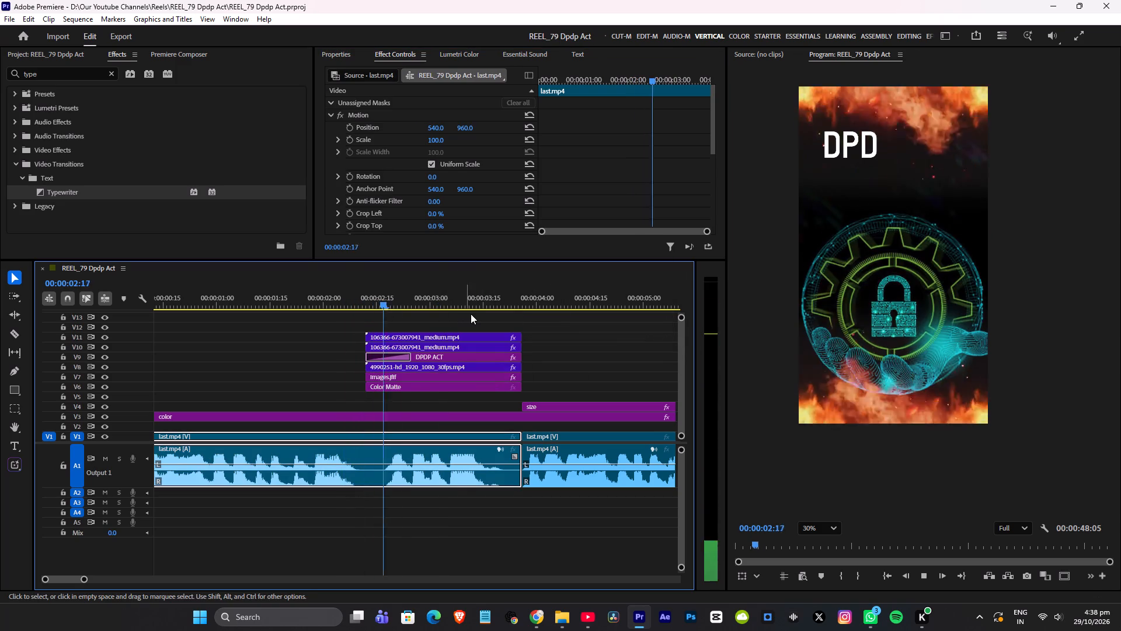
scroll(518, 326, "down", 14)
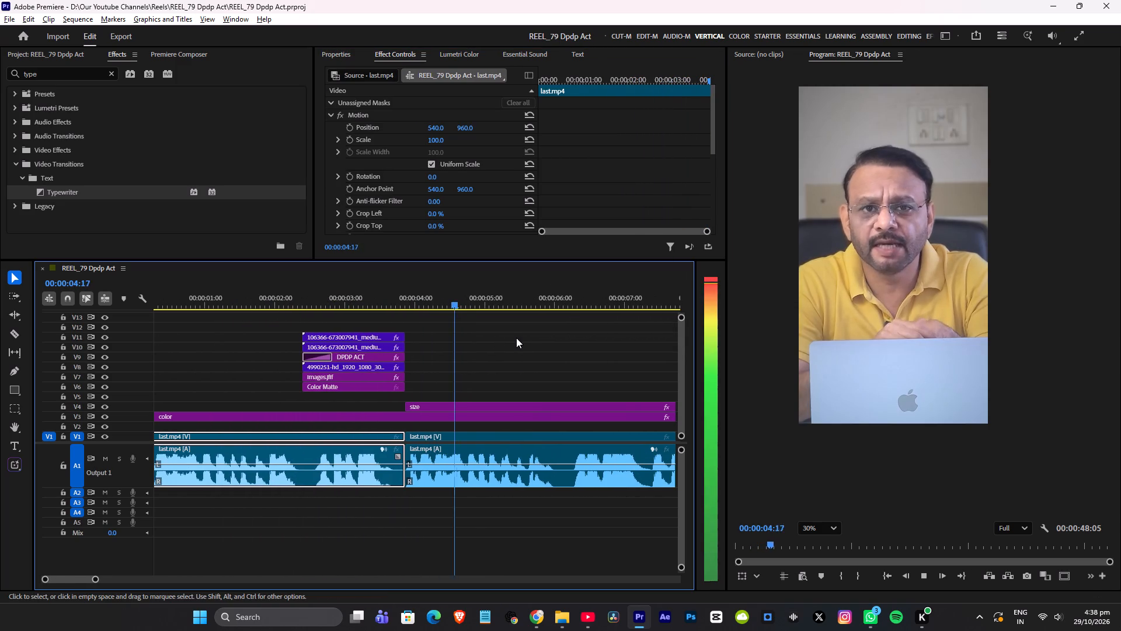
key("ctrl+s")
key("space")
scroll(521, 338, "down", 15)
key("space")
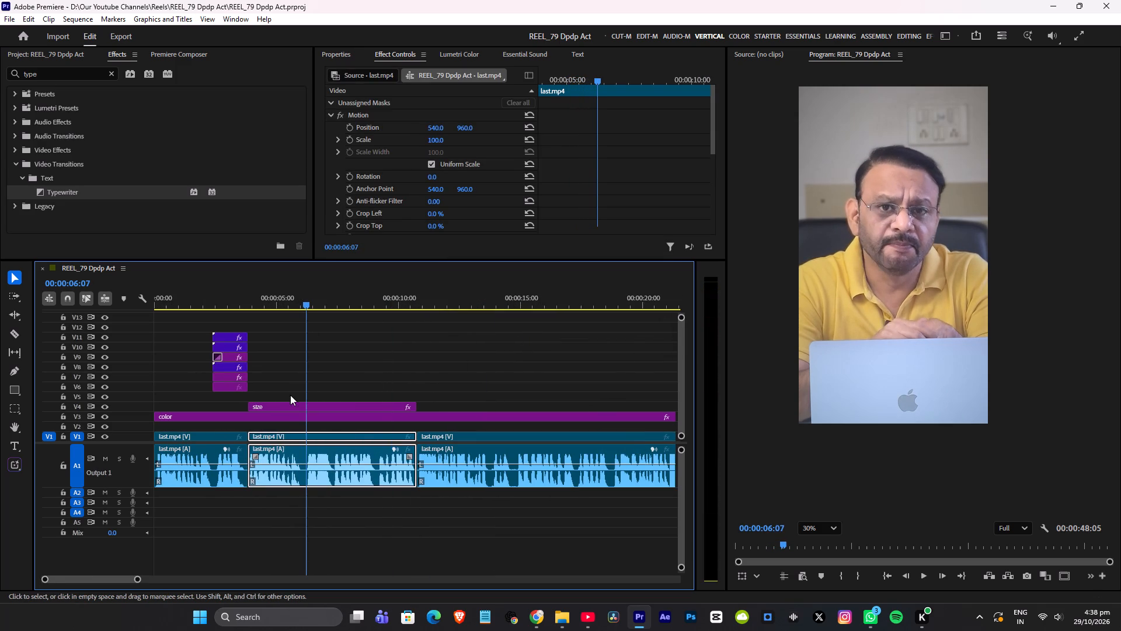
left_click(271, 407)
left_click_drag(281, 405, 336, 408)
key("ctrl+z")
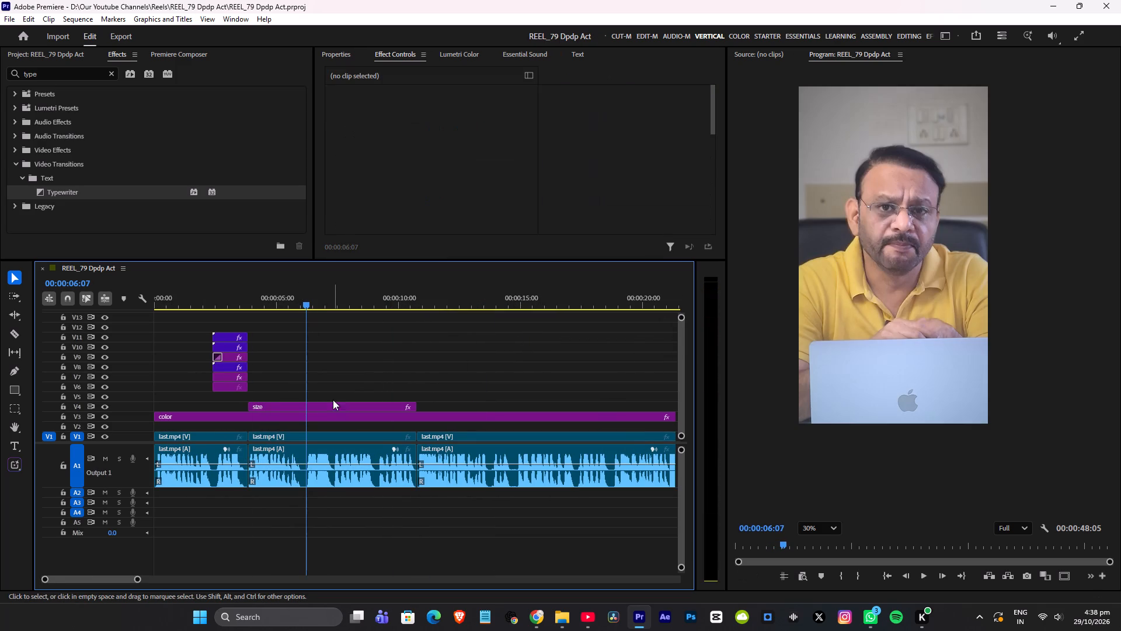
Play back the reel from about 00:00:06:07 past the end of the first punch-in, checking for pauses.
key("space")
scroll(440, 318, "down", 5, "alt")
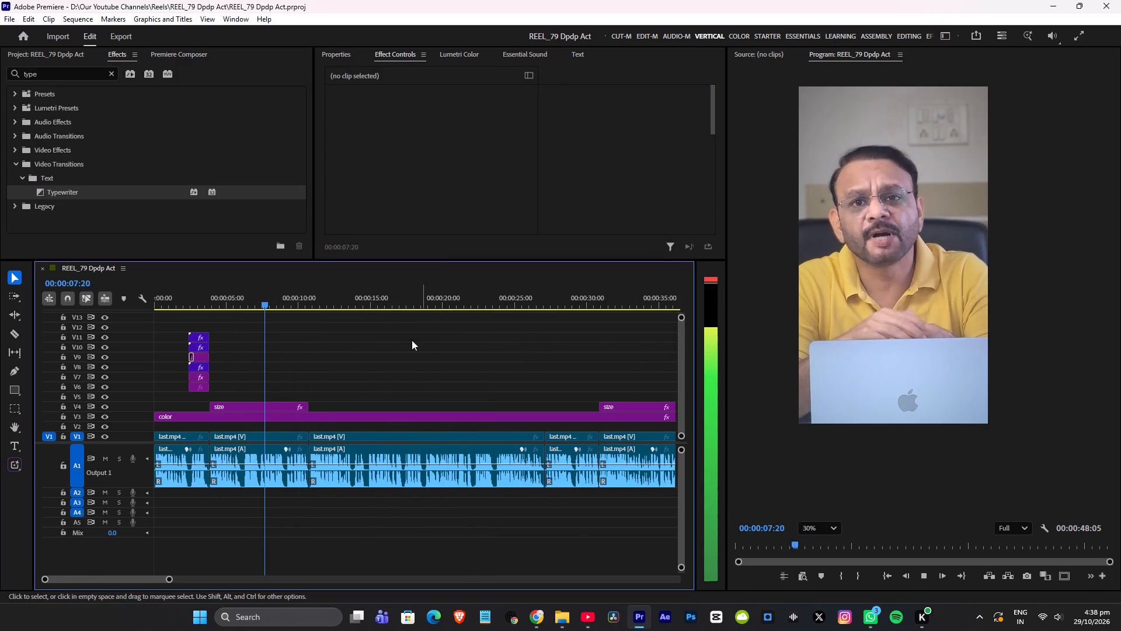
scroll(298, 368, "up", 8)
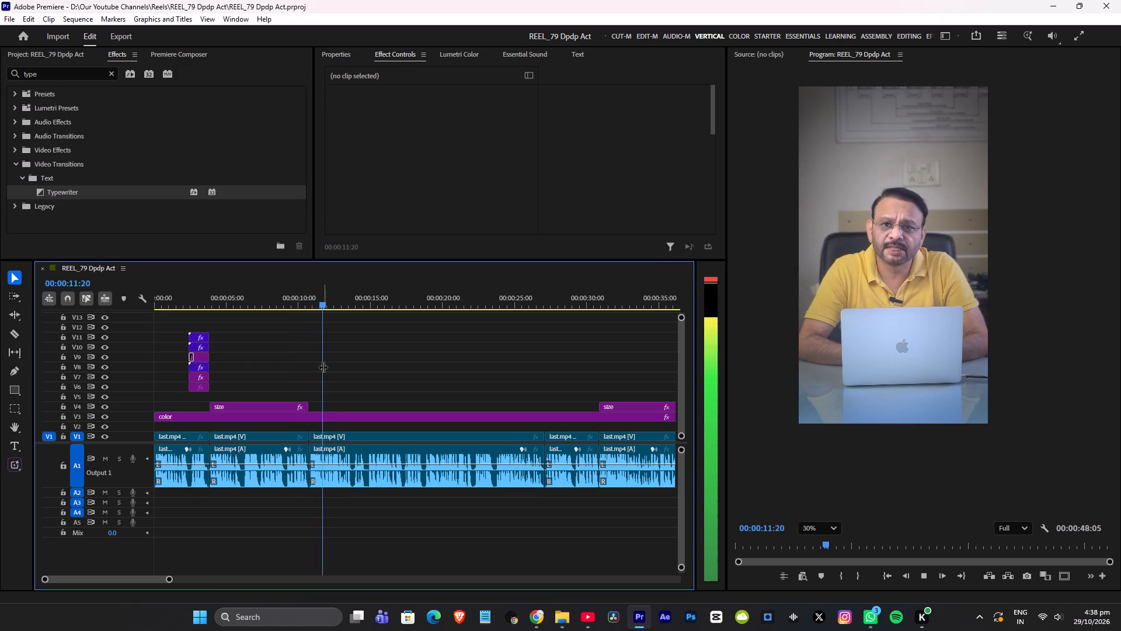
key("space")
scroll(286, 363, "up", 20, "alt")
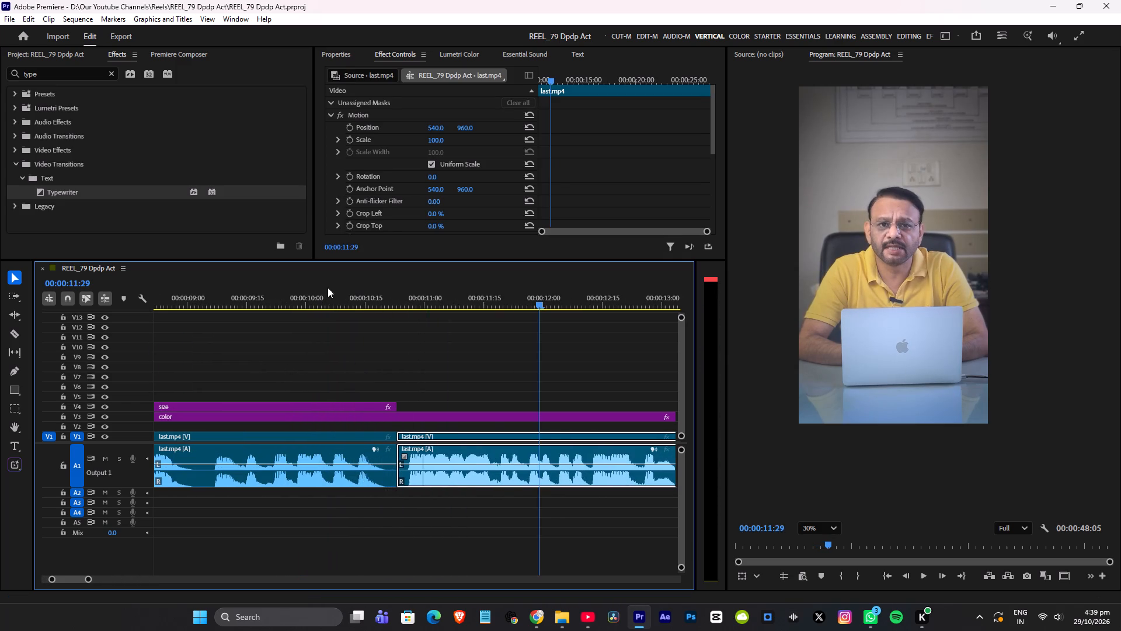
left_click(350, 290)
key("space")
key("space")
Cut all clips at 00:00:10:19, remove the segment up to 00:00:10:23, close the gap, and save the project.
left_click_drag(392, 303, 381, 307)
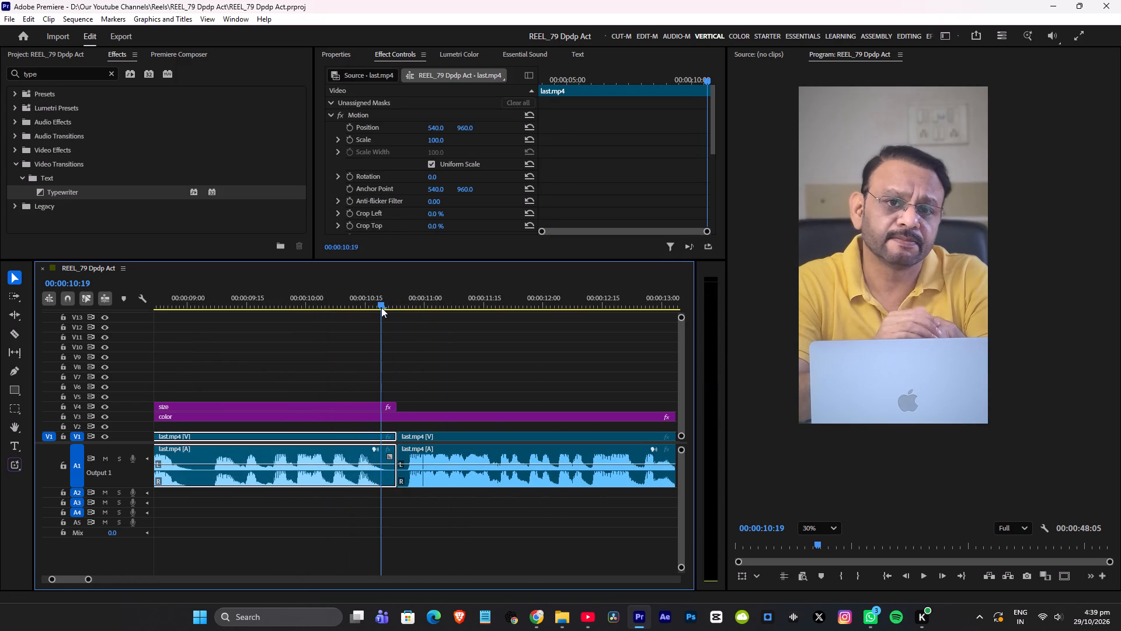
left_click_drag(381, 307, 381, 308)
left_click_drag(309, 352, 339, 534)
key("z")
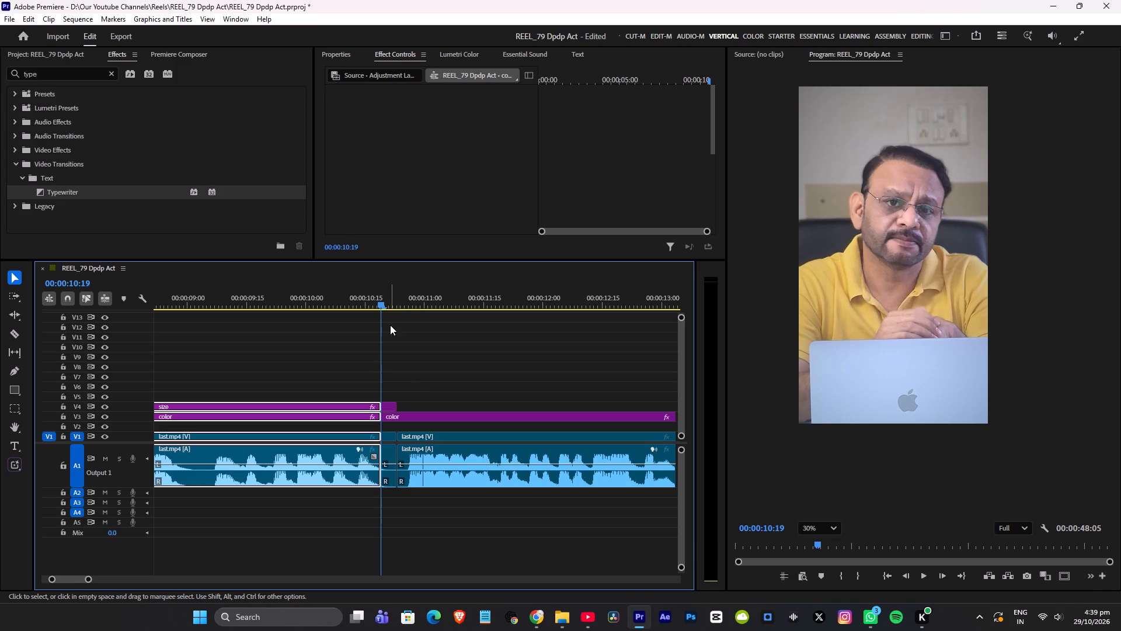
left_click(399, 301)
left_click_drag(386, 417, 399, 417)
left_click_drag(385, 378, 393, 408)
key("Delete")
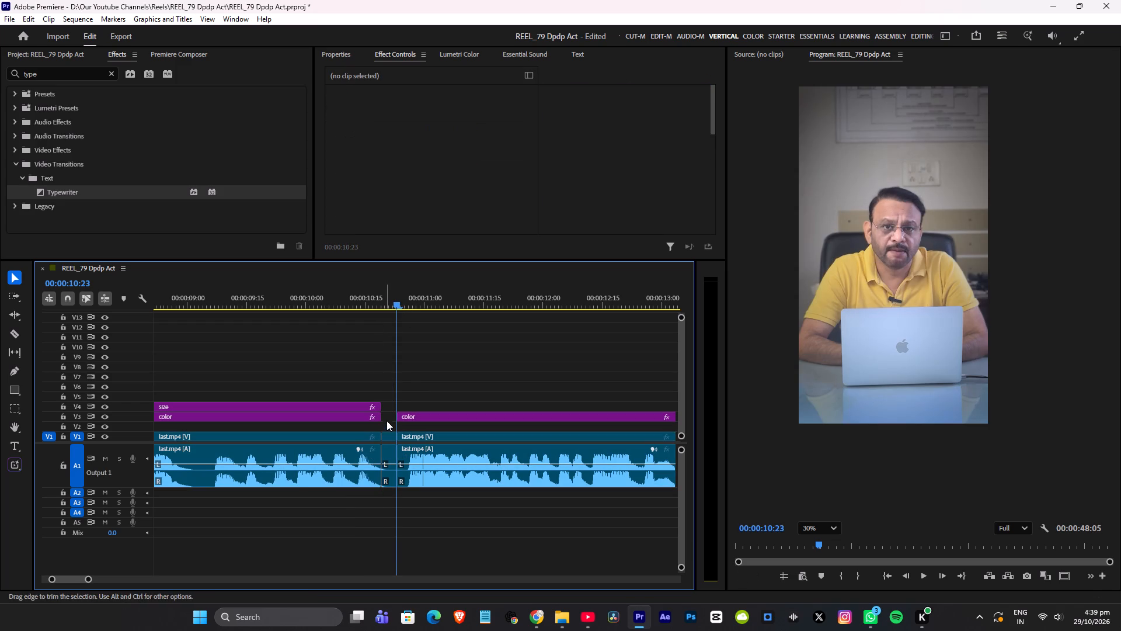
left_click_drag(387, 421, 389, 479)
key("Delete")
left_click(389, 449)
key("Delete")
left_click(312, 298)
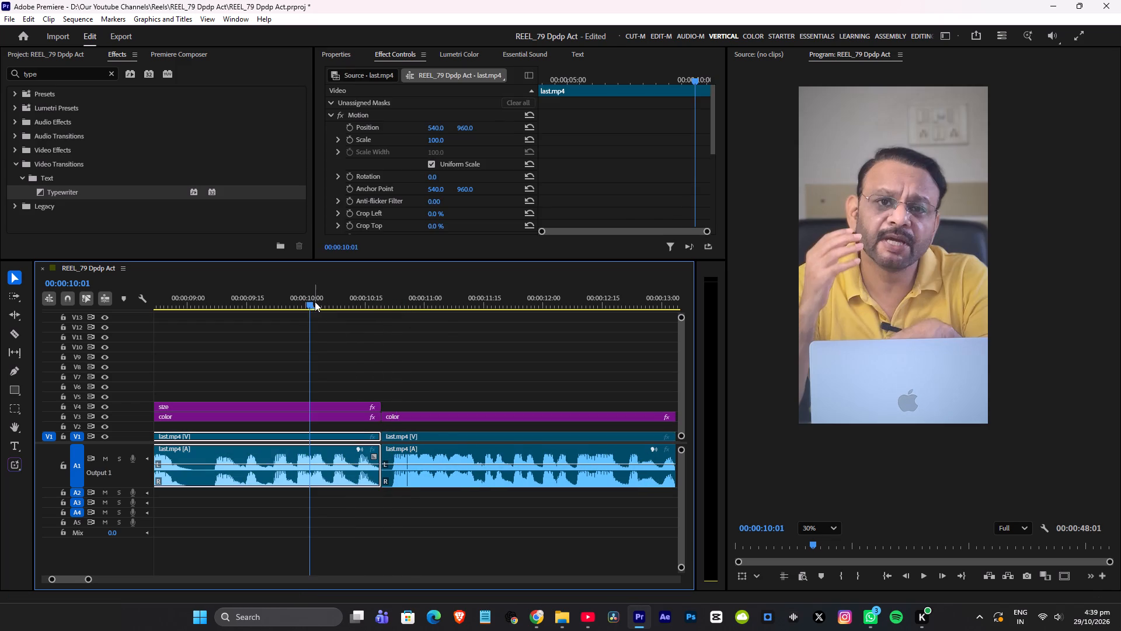
key("ctrl+s")
Play on from about 00:00:10:01, split the color layer and last.mp4 at 00:00:14:15, ripple-trim the pause after it, and save.
key("space")
scroll(476, 351, "down", 12, "alt")
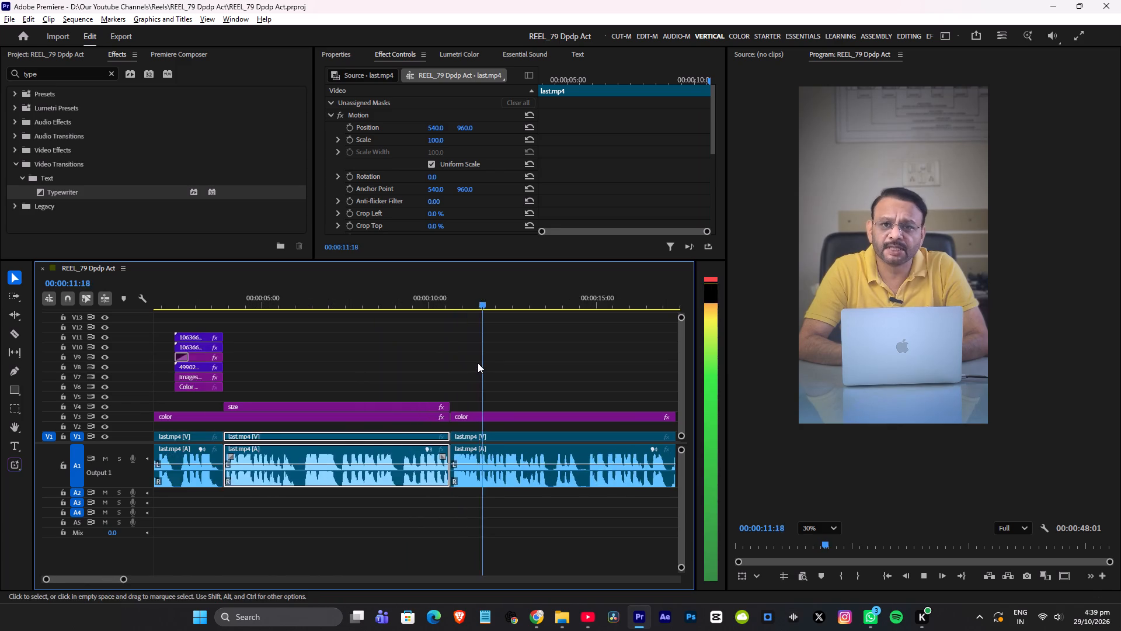
scroll(478, 363, "down", 5, "alt")
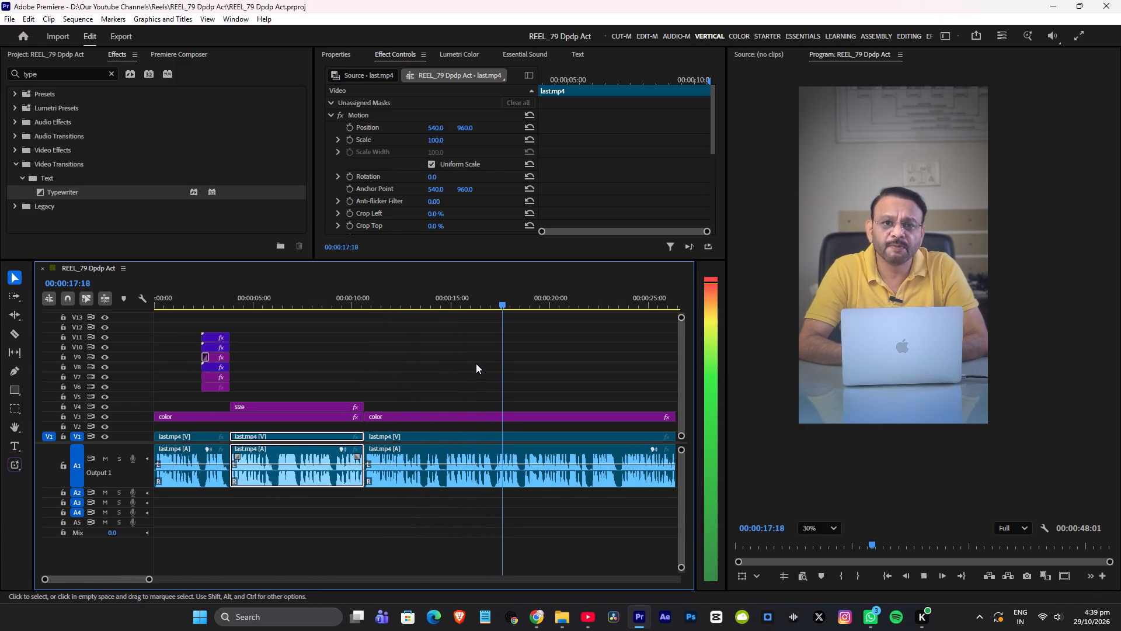
key("space")
scroll(457, 361, "up", 12, "alt")
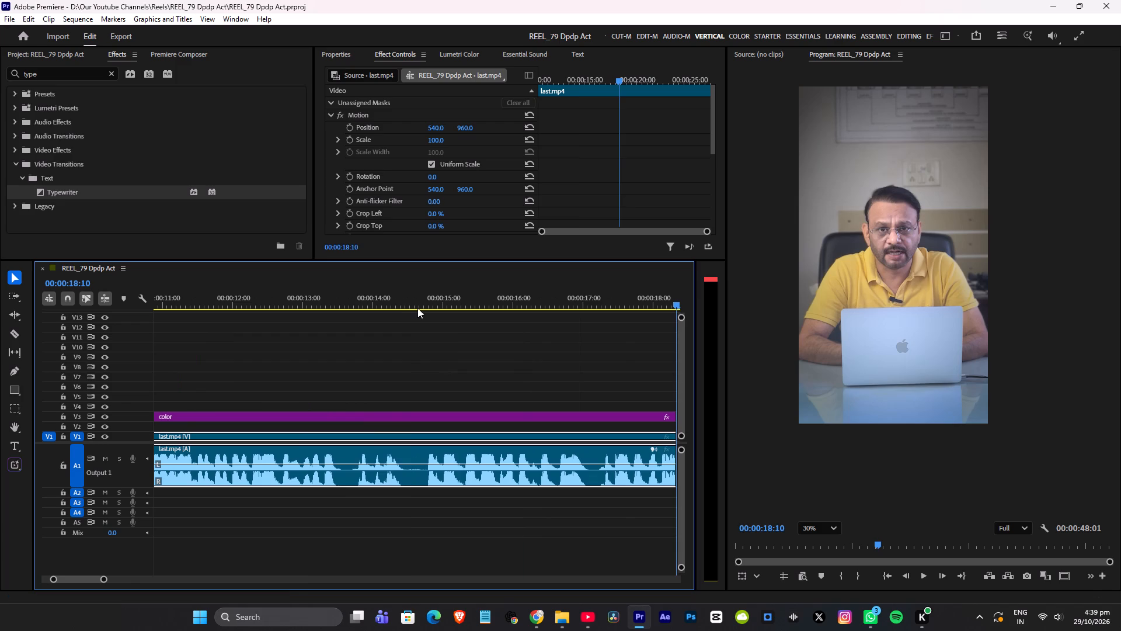
left_click_drag(404, 296, 409, 298)
left_click_drag(363, 346, 392, 557)
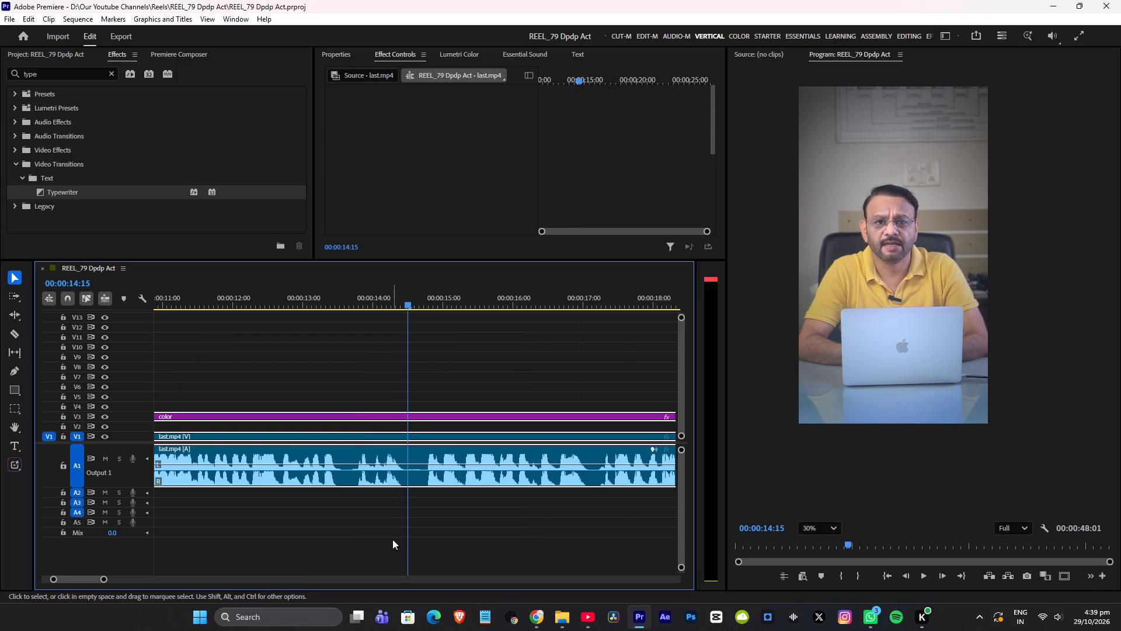
key("z")
left_click_drag(429, 294, 423, 317)
key("q")
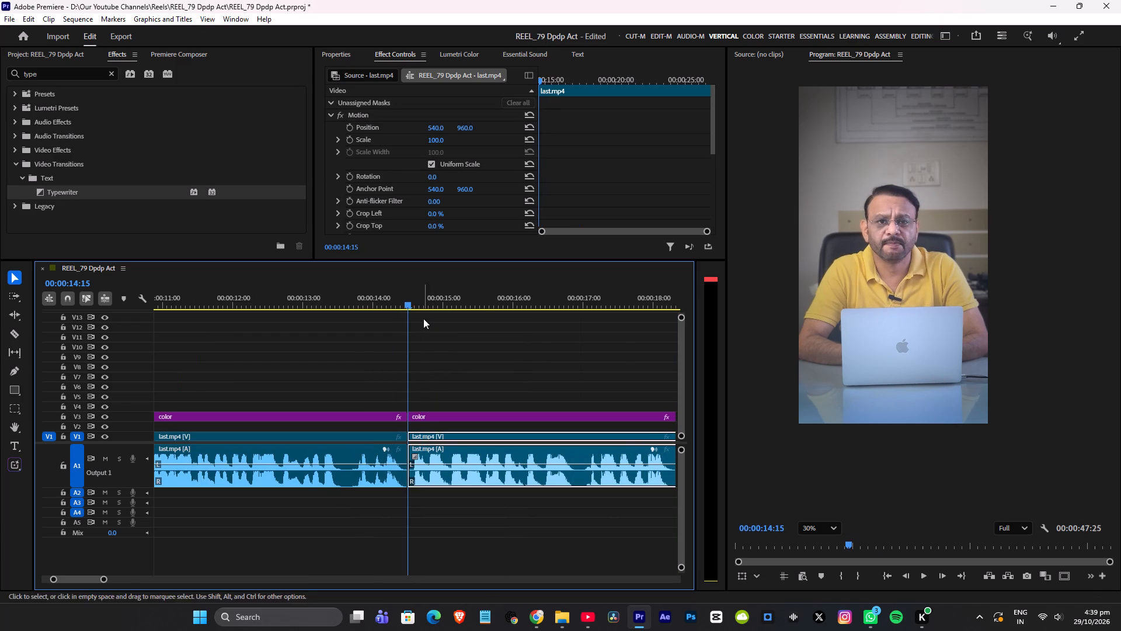
key("ctrl+s")
scroll(481, 393, "down", 8, "alt")
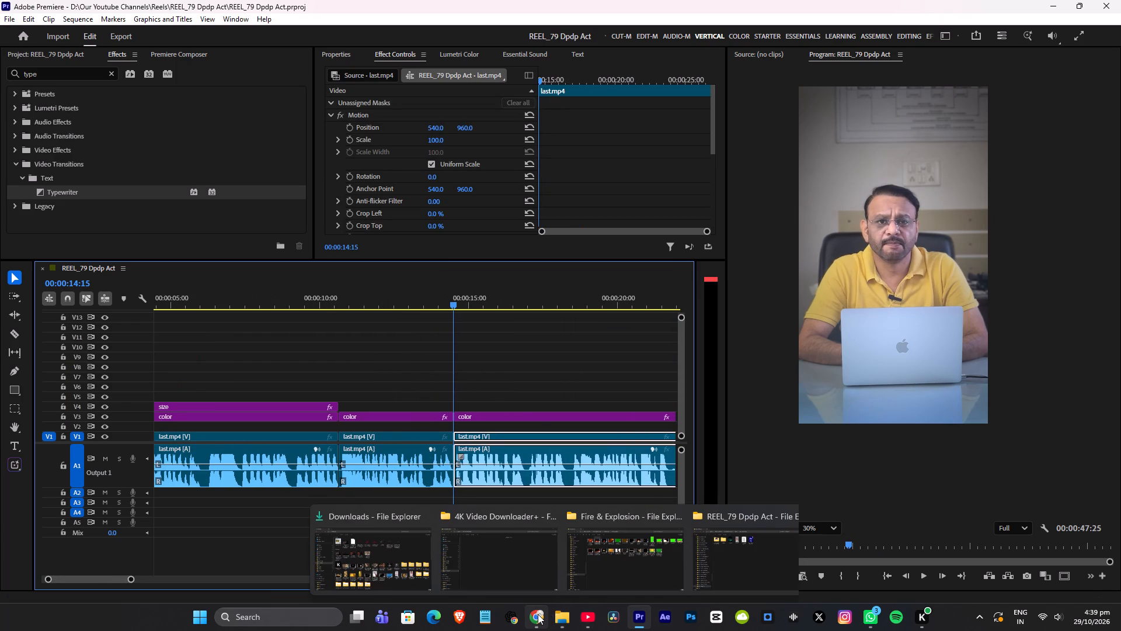
Switch to Chrome and search Google Images for "hindustan times on dpdp".
left_click(538, 614)
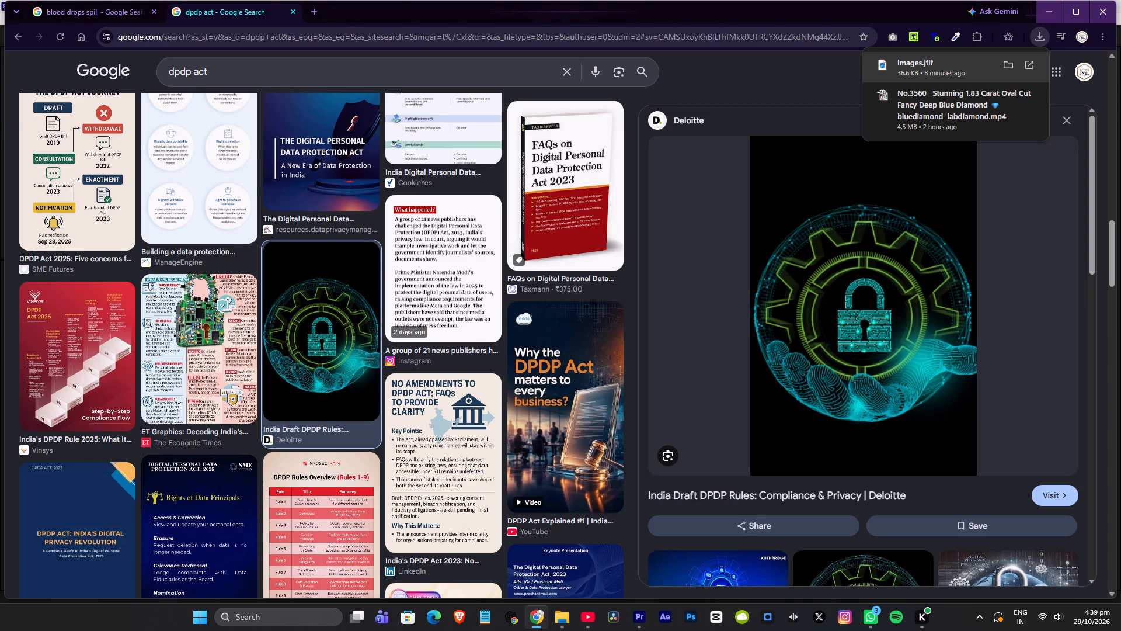
left_click_drag(243, 75, 0, 75)
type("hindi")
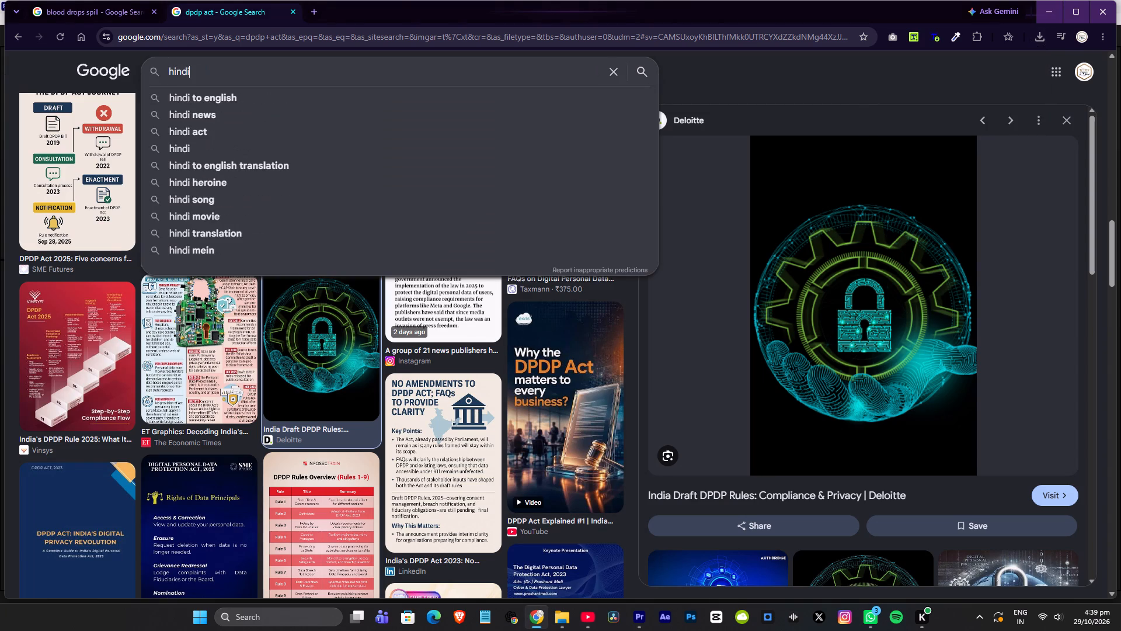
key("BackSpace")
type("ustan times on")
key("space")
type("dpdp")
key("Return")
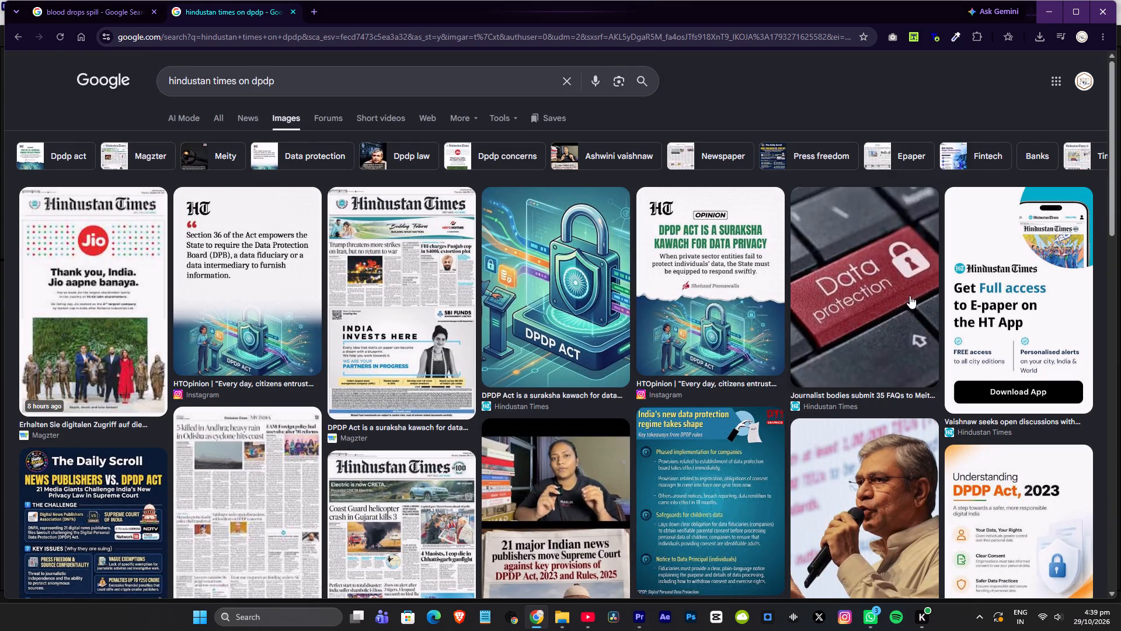
Examine the image results and preview several Hindustan Times pages for a usable newspaper page about the DPDP Act.
scroll(357, 212, "down", 2)
scroll(357, 212, "up", 3)
left_click(407, 243)
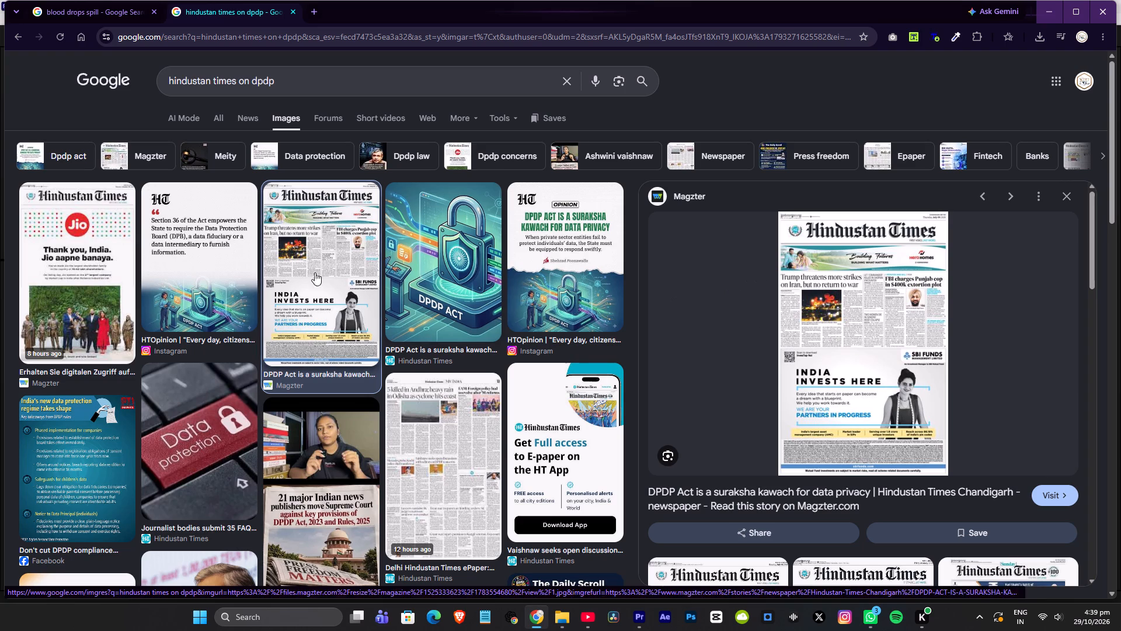
left_click(174, 244)
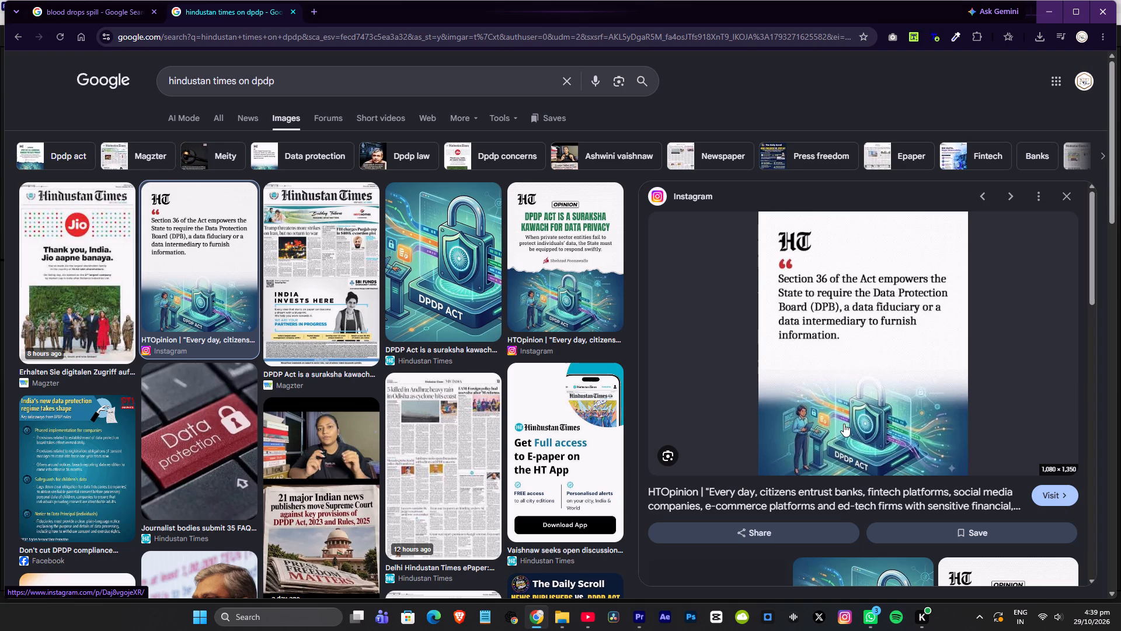
left_click(62, 224)
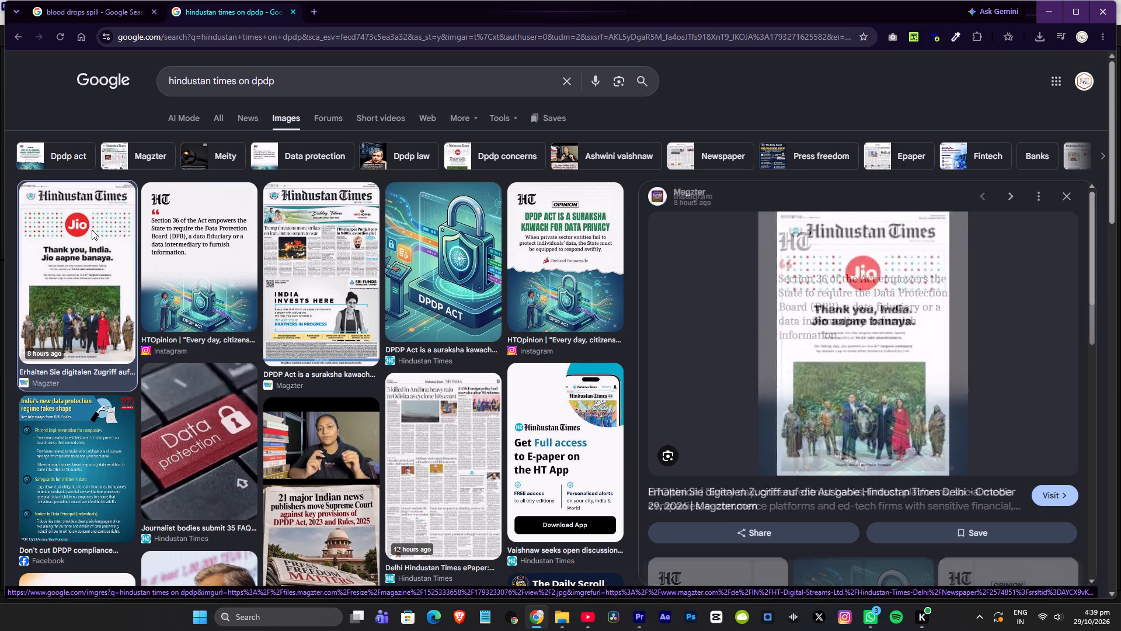
scroll(218, 304, "down", 4)
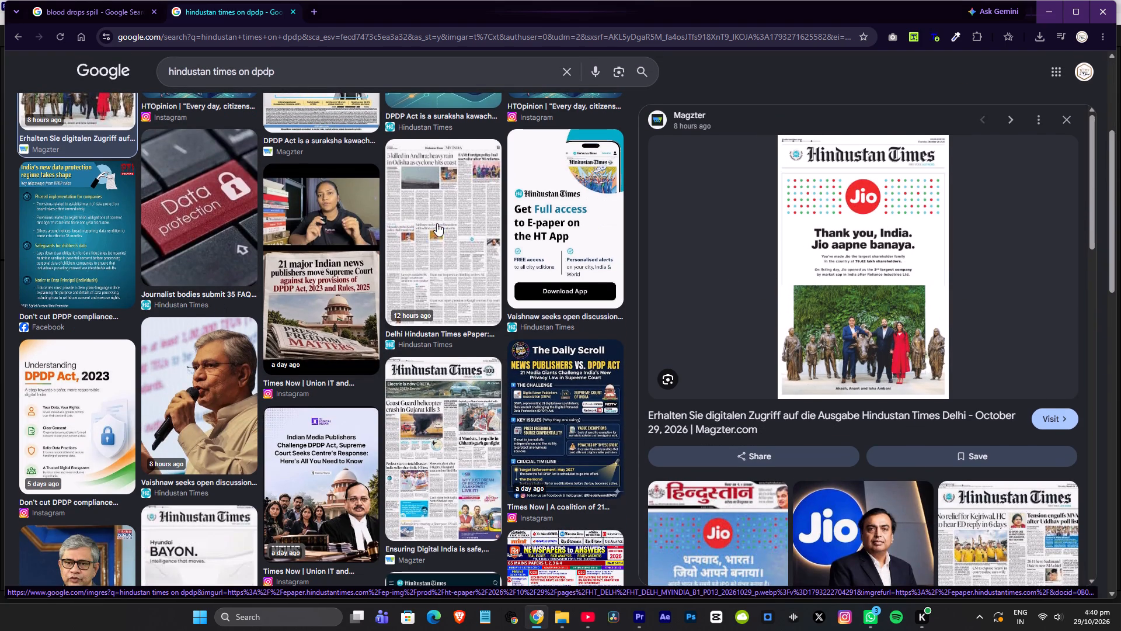
scroll(431, 229, "down", 2)
scroll(386, 268, "down", 2)
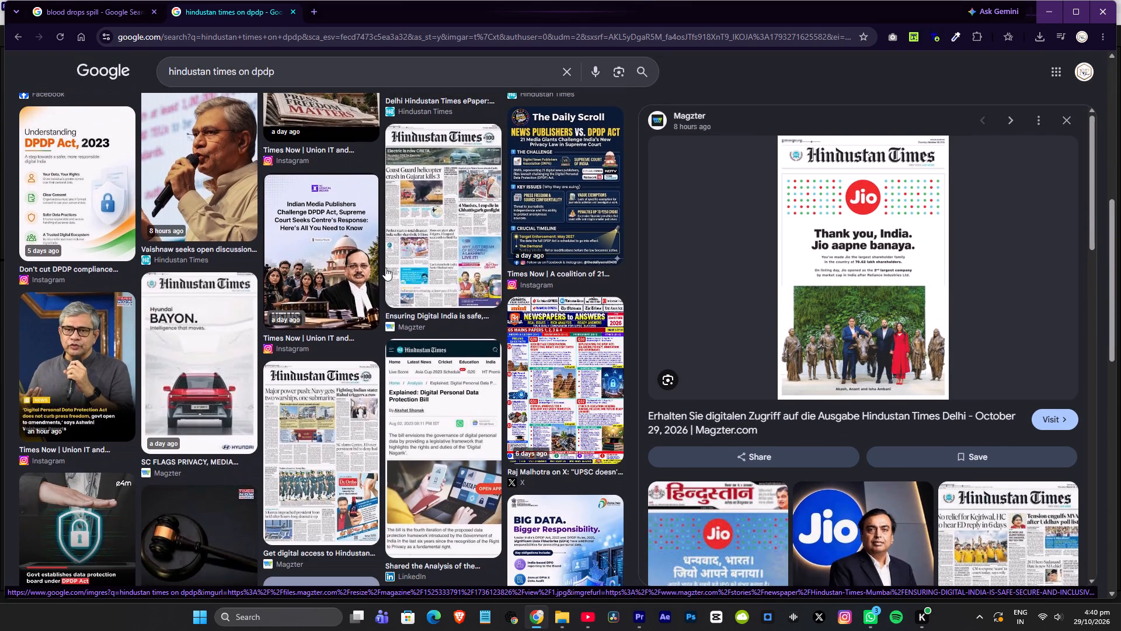
scroll(303, 333, "down", 3)
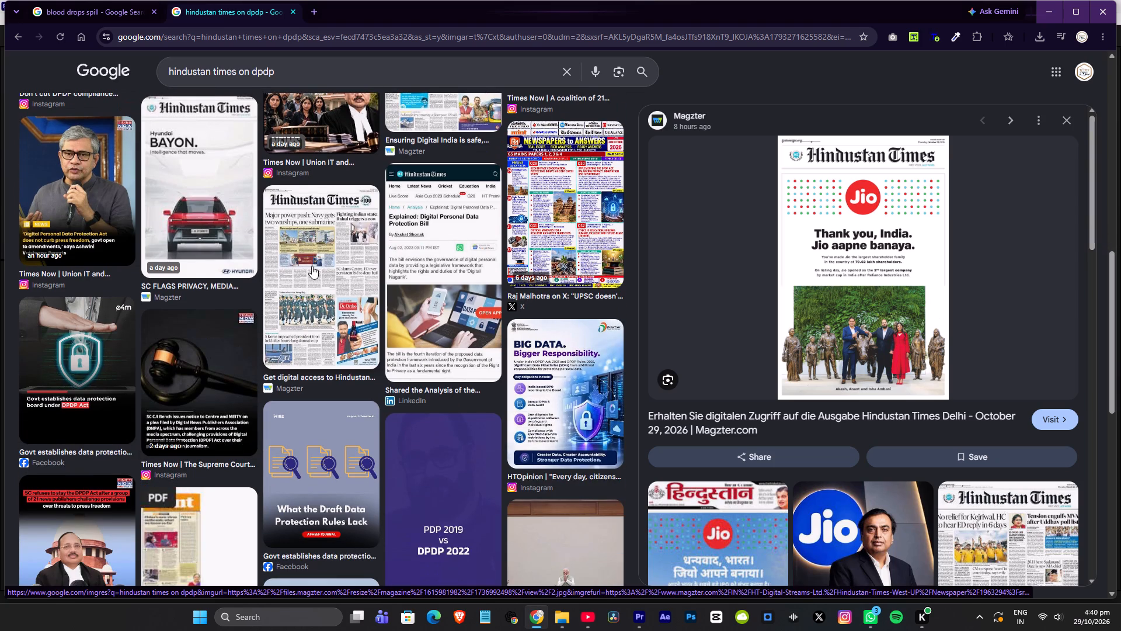
left_click(312, 266)
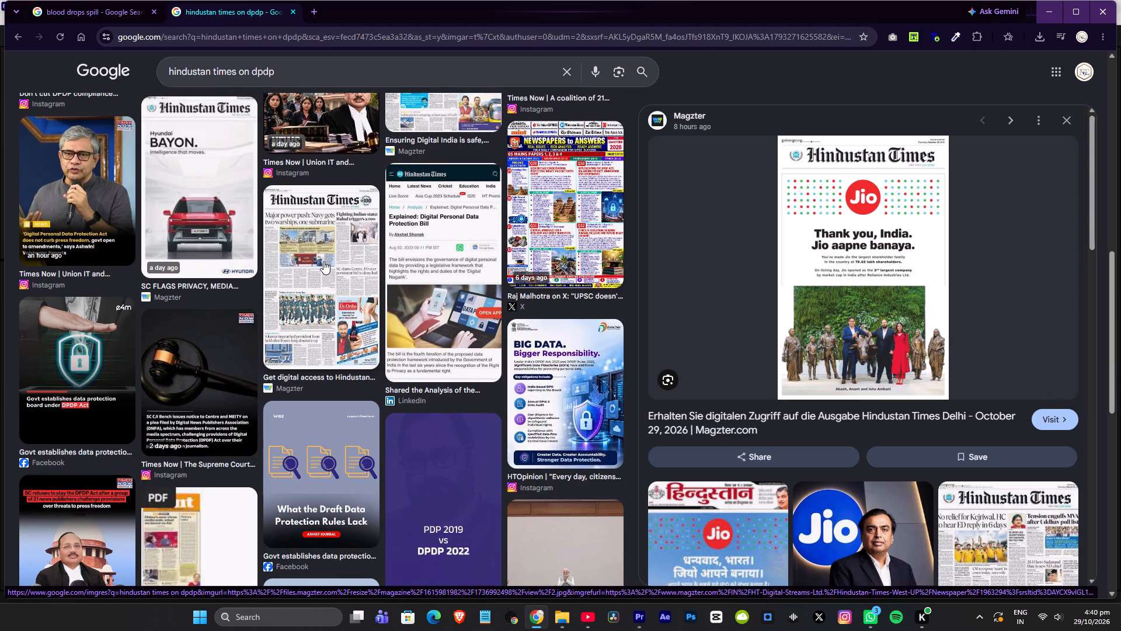
scroll(362, 309, "down", 4)
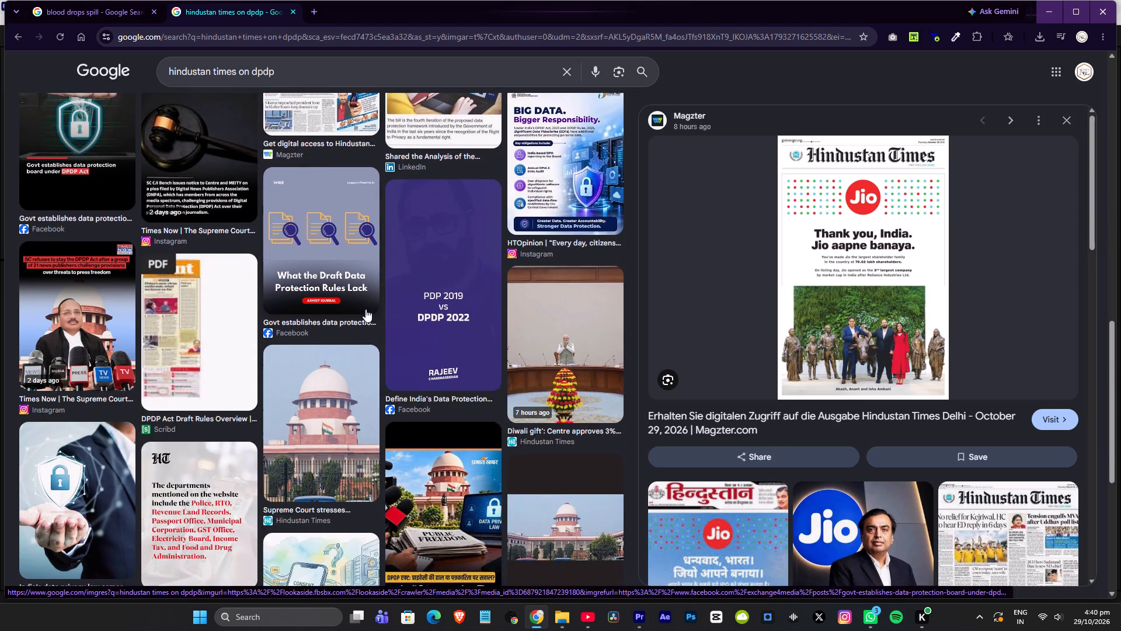
scroll(365, 309, "down", 5)
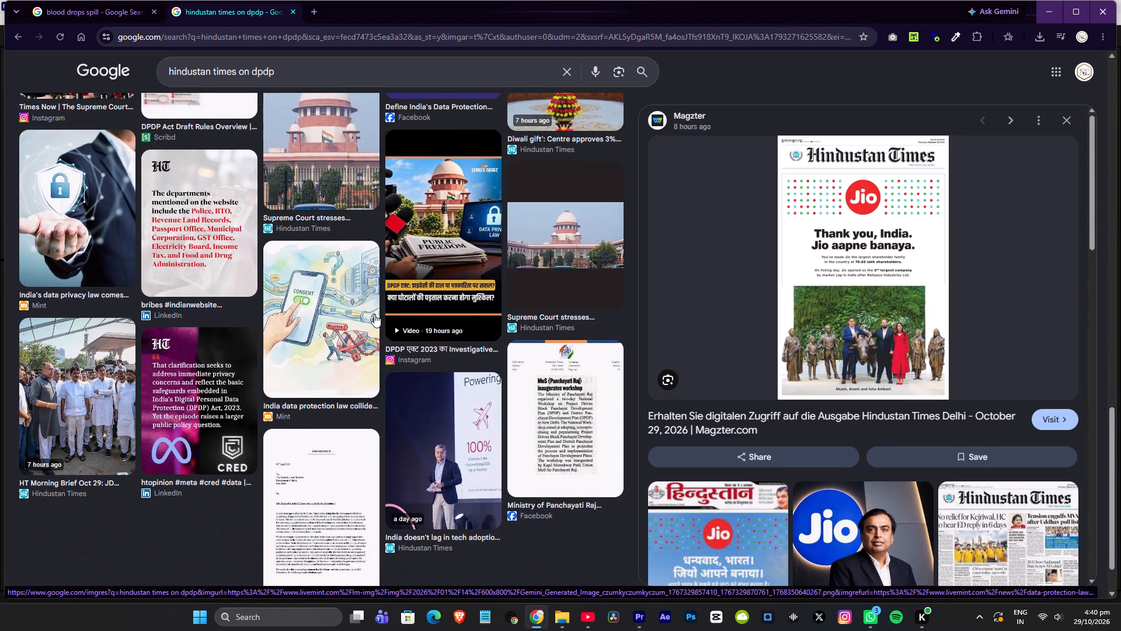
scroll(377, 308, "down", 9)
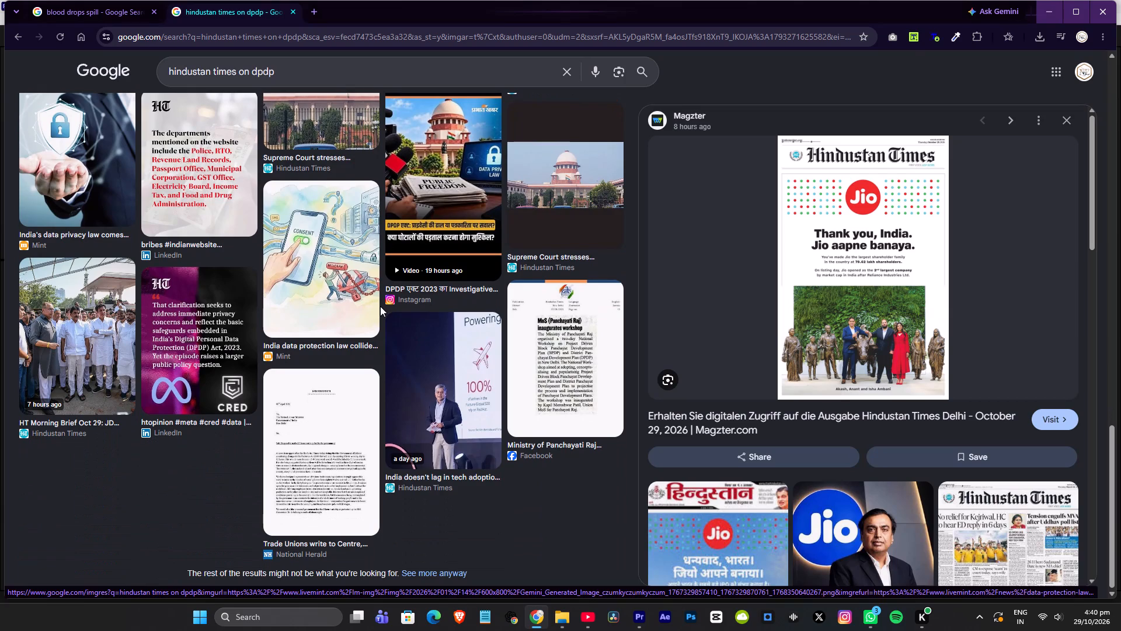
scroll(393, 293, "up", 9)
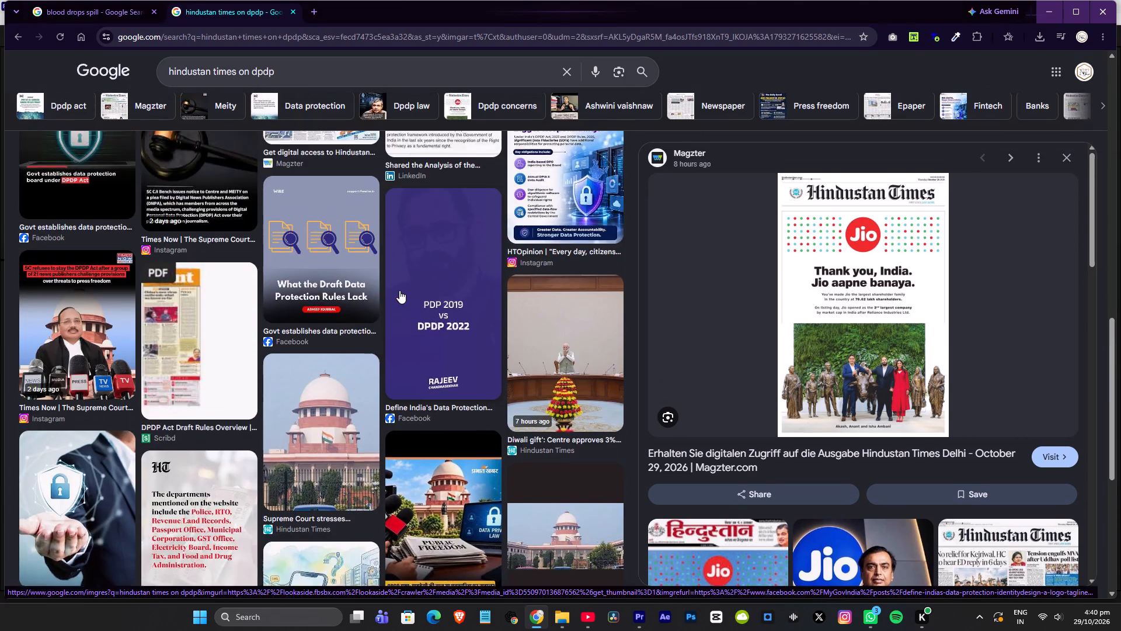
scroll(399, 290, "up", 15)
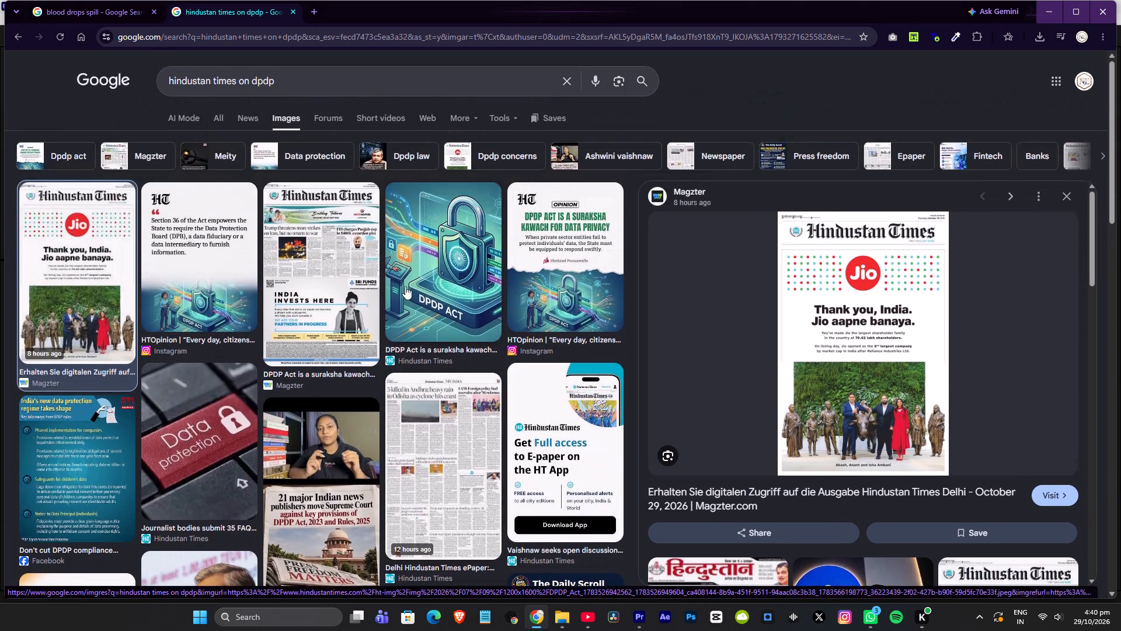
scroll(405, 286, "up", 1)
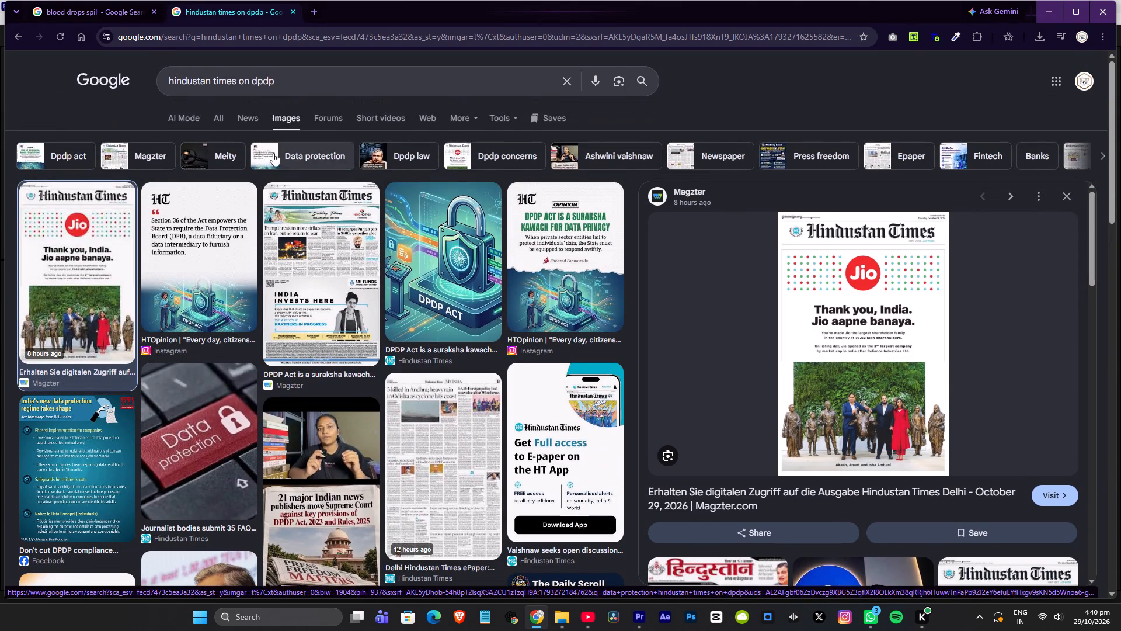
Shorten the image search to "hindustan times" and preview the front page from Wikipedia.
left_click_drag(241, 82, 560, 82)
key("BackSpace")
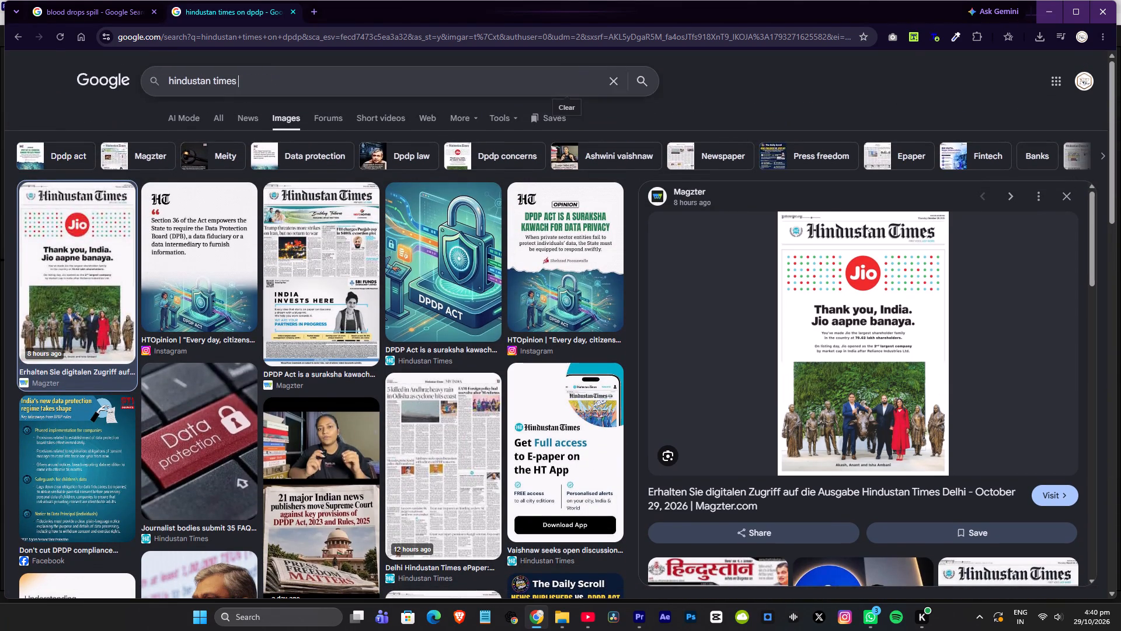
key("Return")
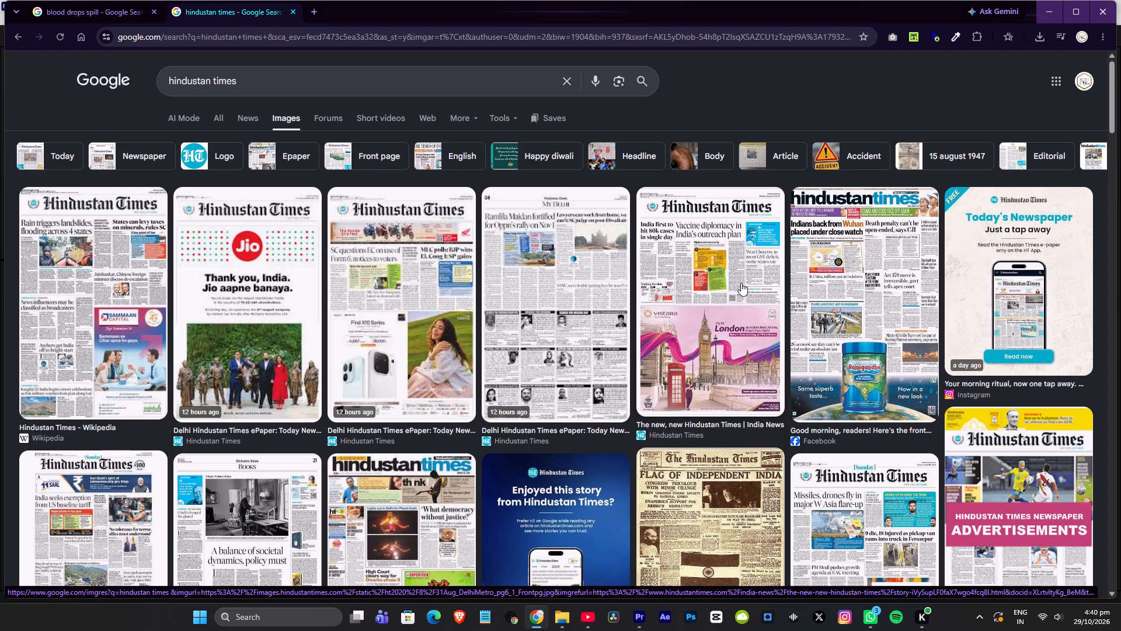
scroll(598, 258, "down", 2)
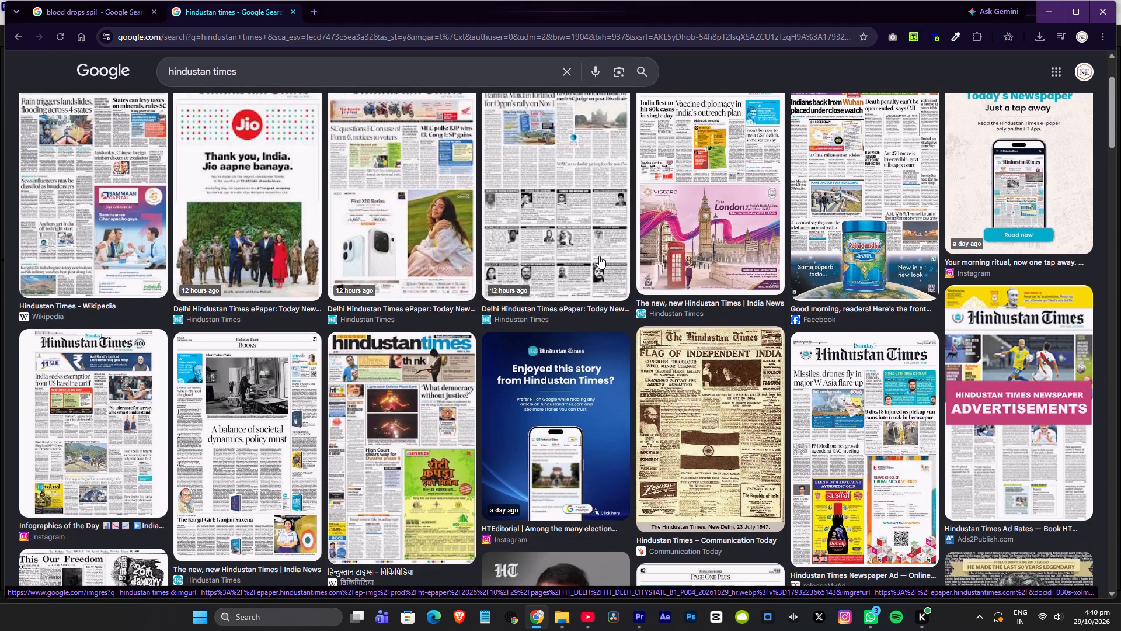
scroll(576, 251, "up", 4)
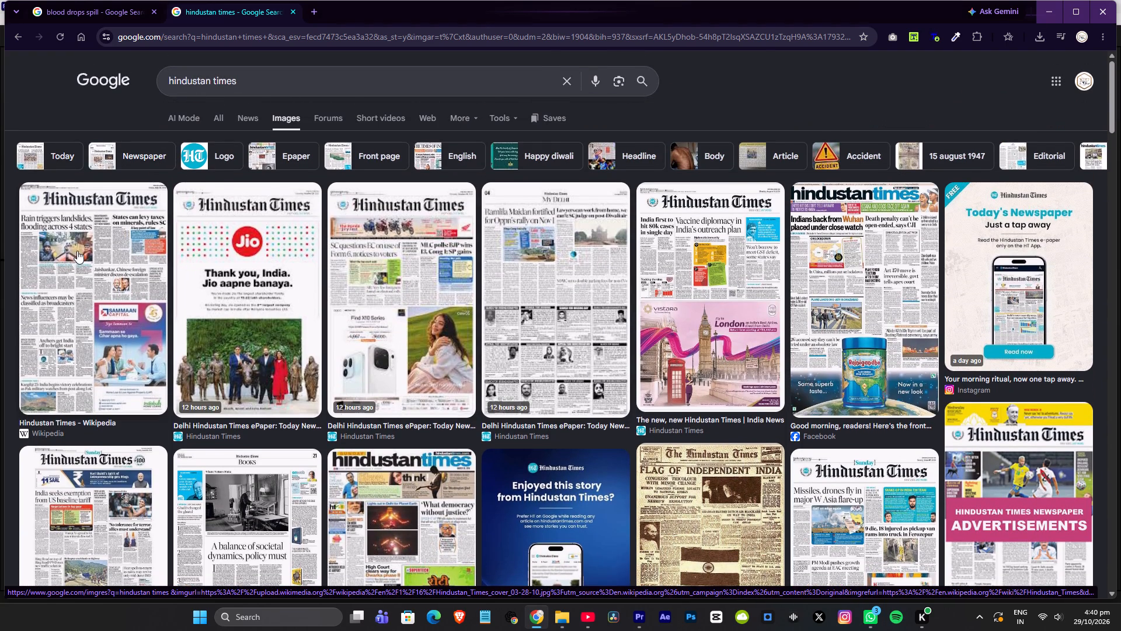
scroll(514, 245, "up", 2)
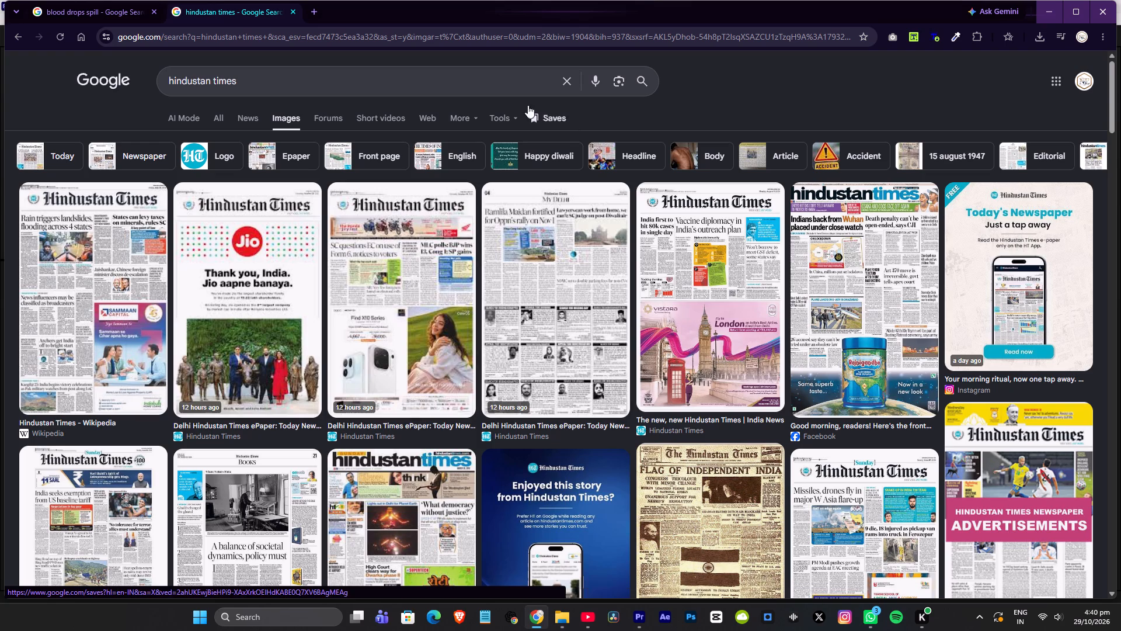
left_click(129, 263)
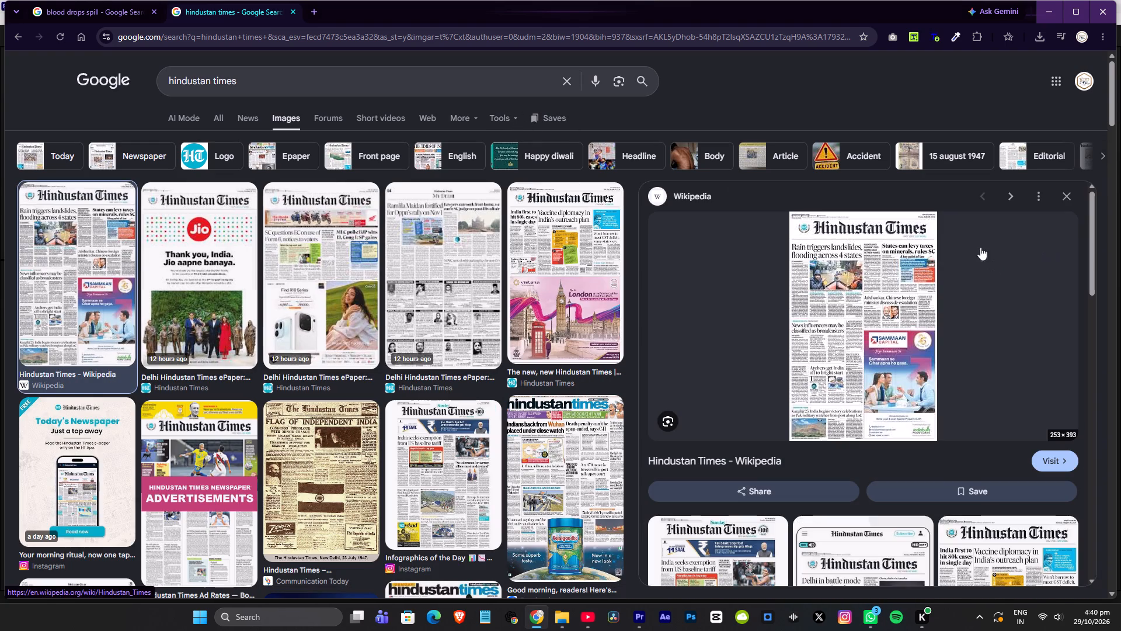
scroll(880, 269, "up", 2)
Filter the "hindustan times" images by size and examine the newspaper pages for a sharp front page.
left_click(507, 117)
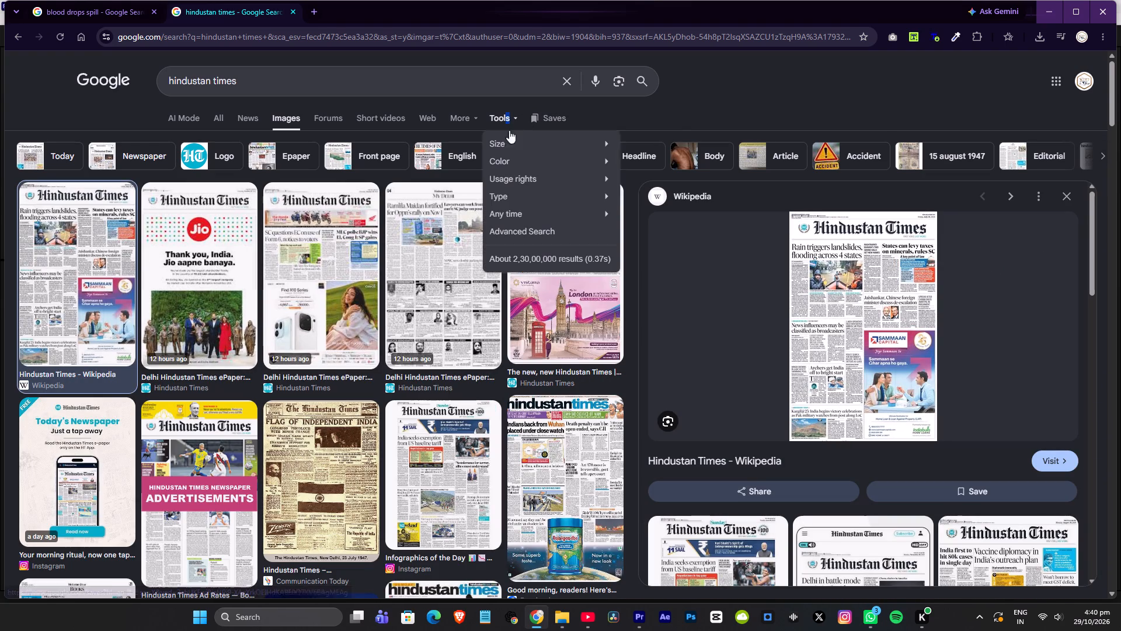
left_click(637, 156)
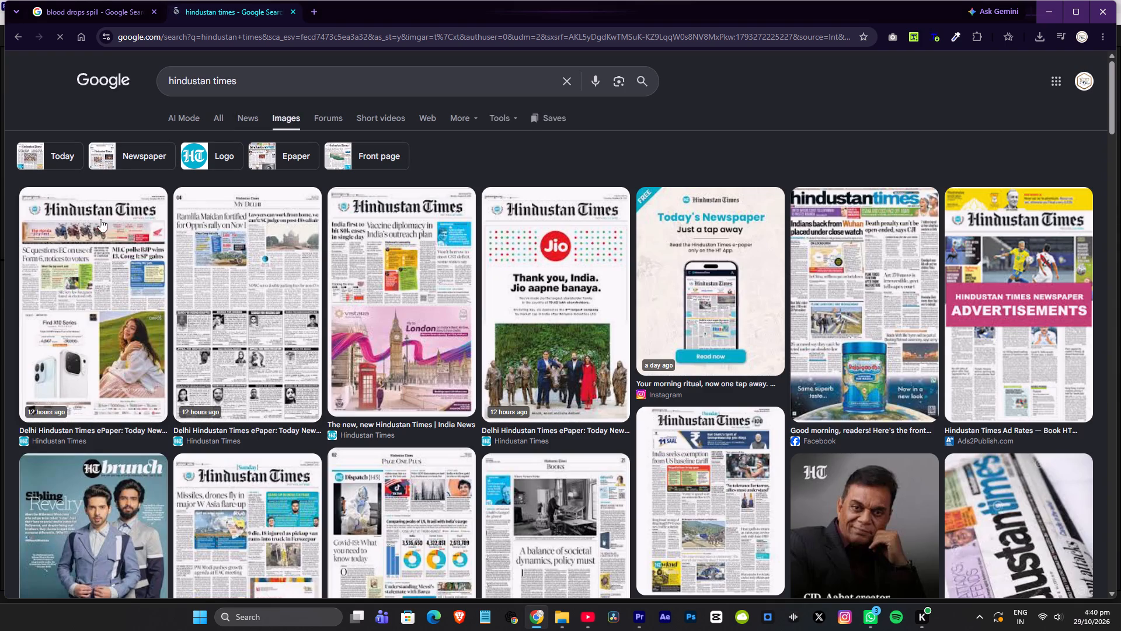
left_click(382, 247)
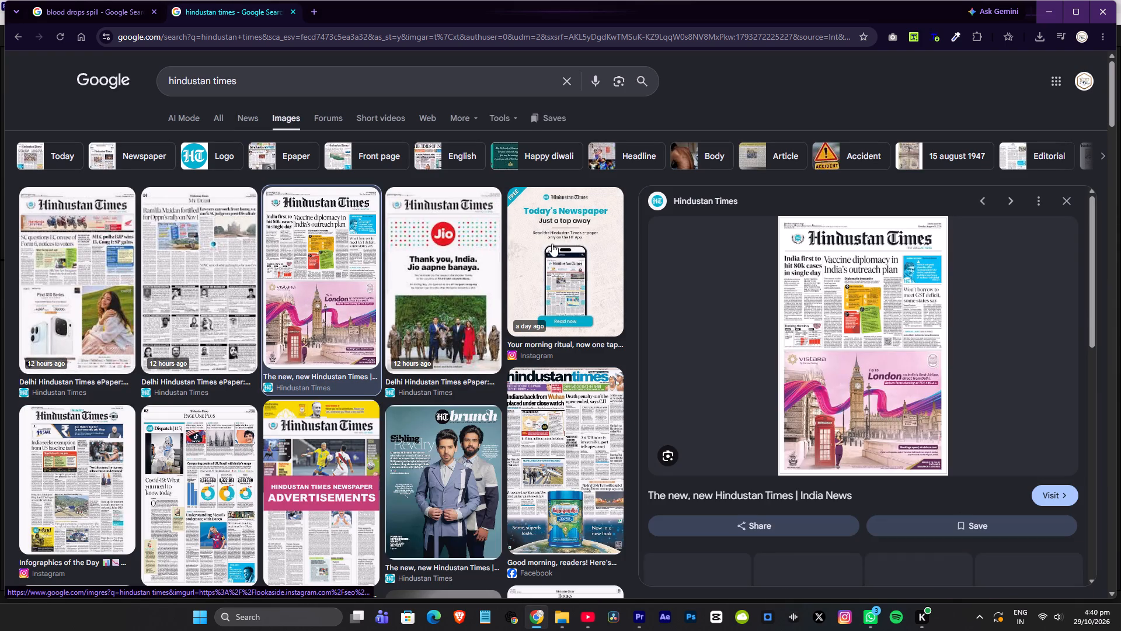
left_click(177, 252)
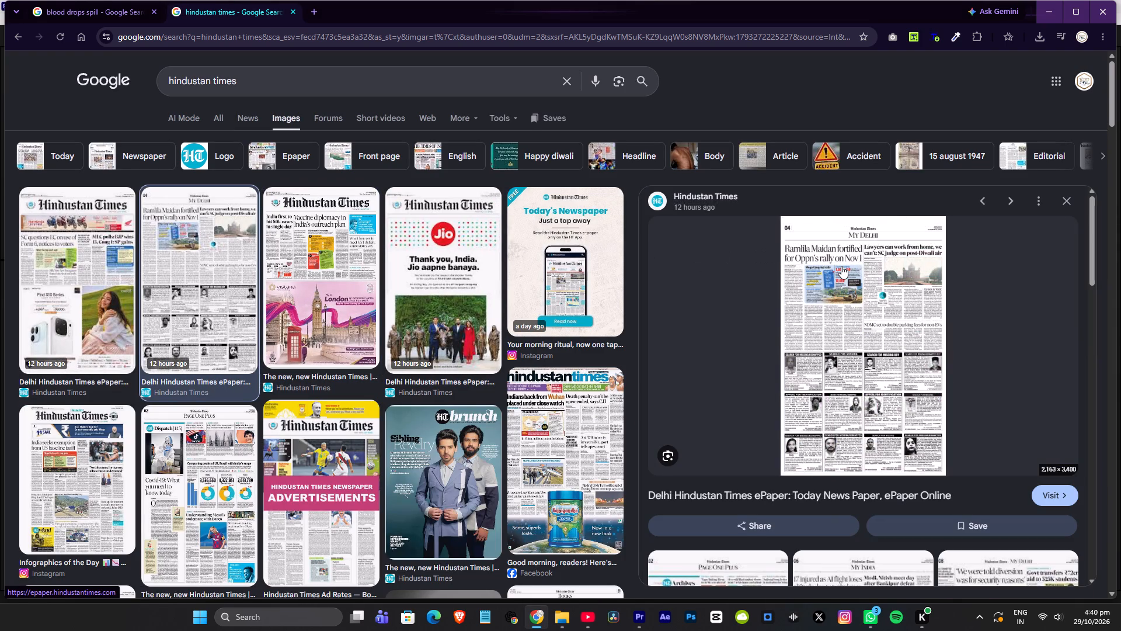
scroll(365, 265, "down", 2)
left_click(46, 315)
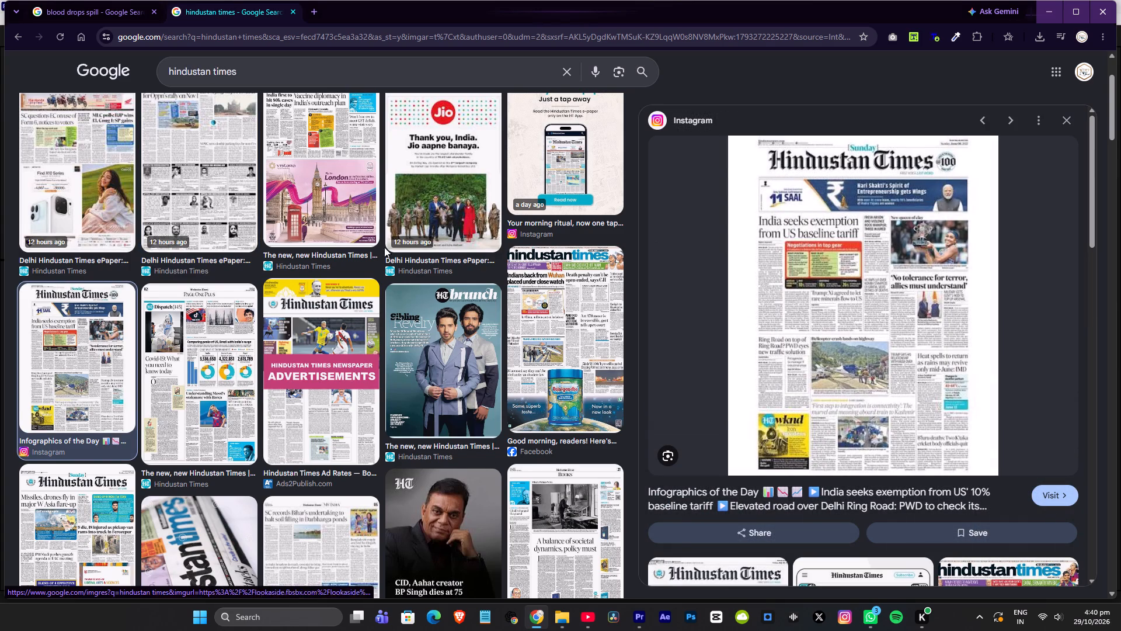
scroll(169, 249, "down", 2)
scroll(193, 323, "down", 1)
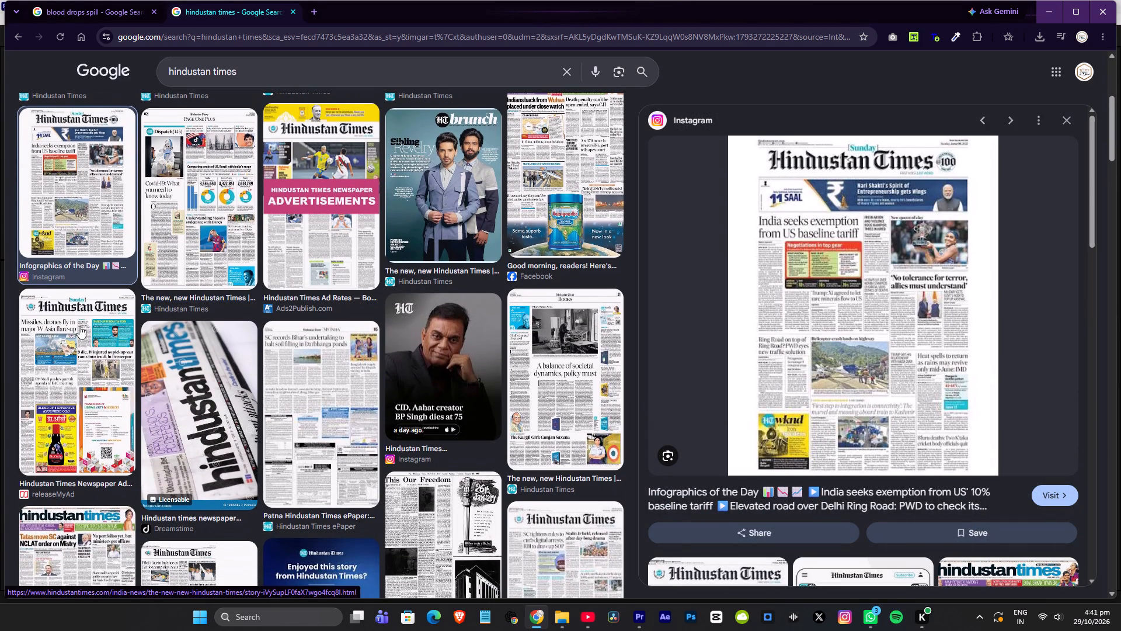
scroll(318, 358, "down", 2)
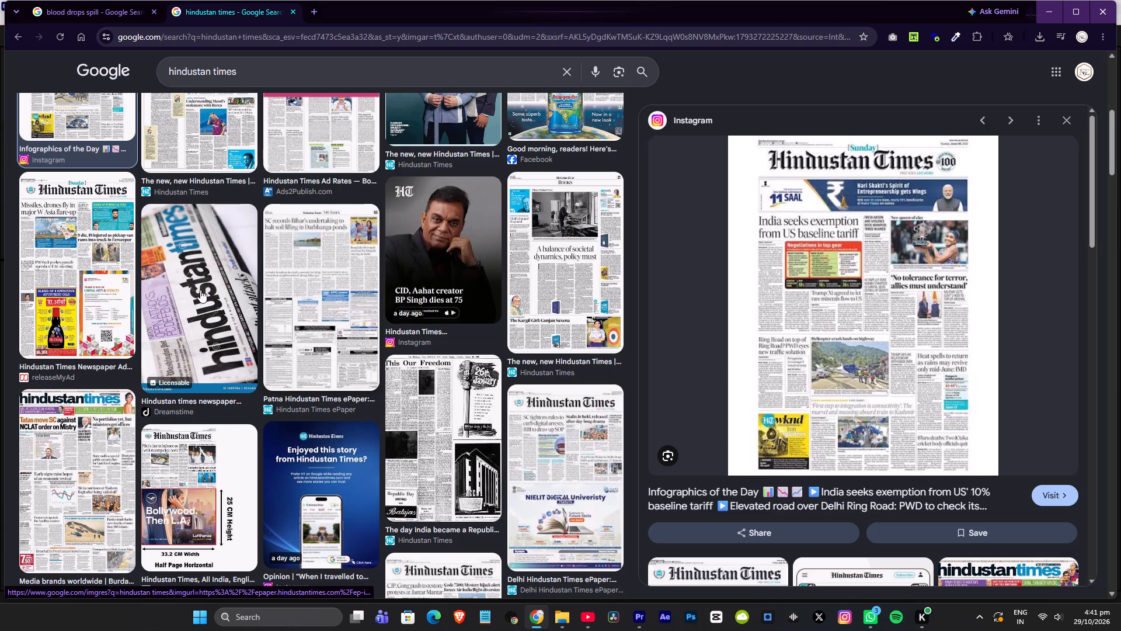
scroll(317, 313, "down", 1)
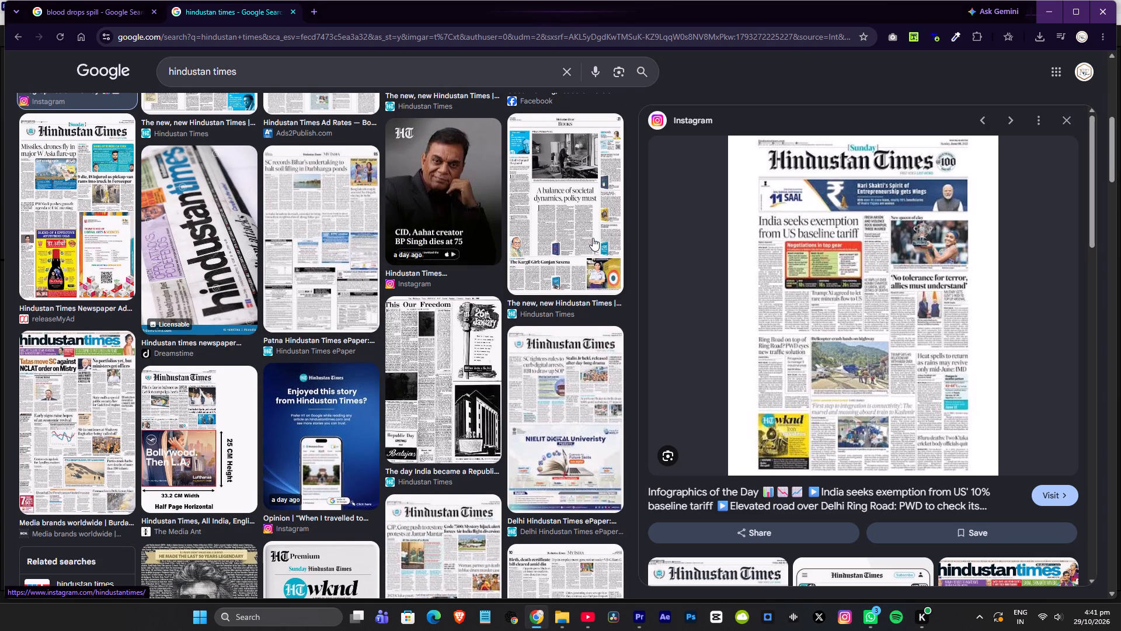
scroll(542, 266, "down", 1)
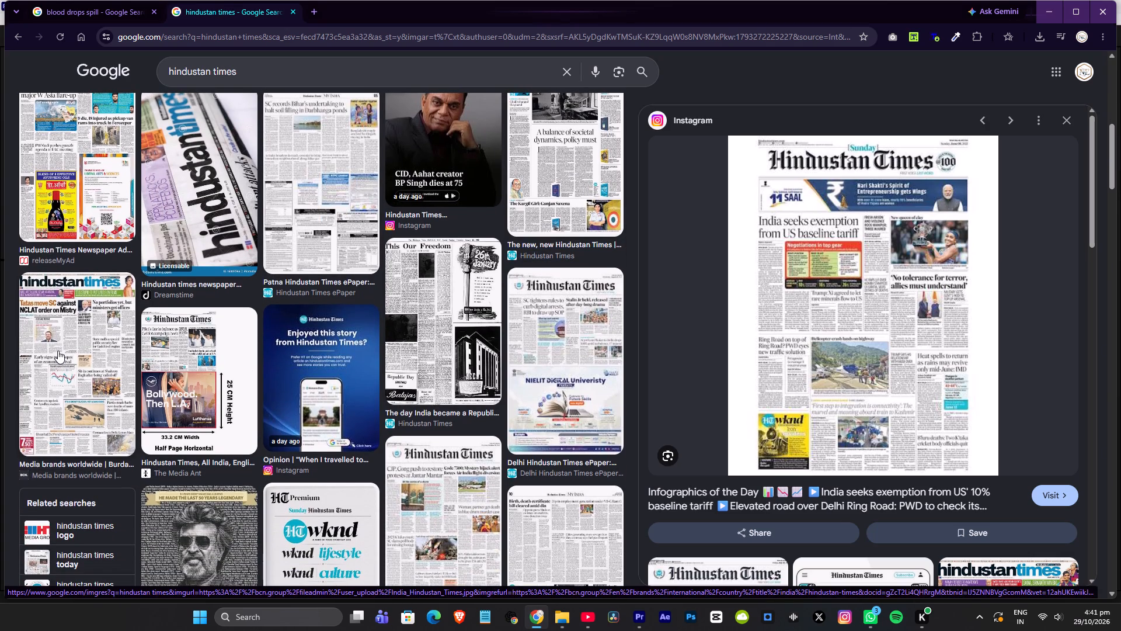
Save the Delhi Hindustan Times front page with the NIELIT advert as HT_DELH_FRONT_B1_P001_20260805_hr.webp in the REEL_79 Dpdp Act folder.
left_click(570, 346)
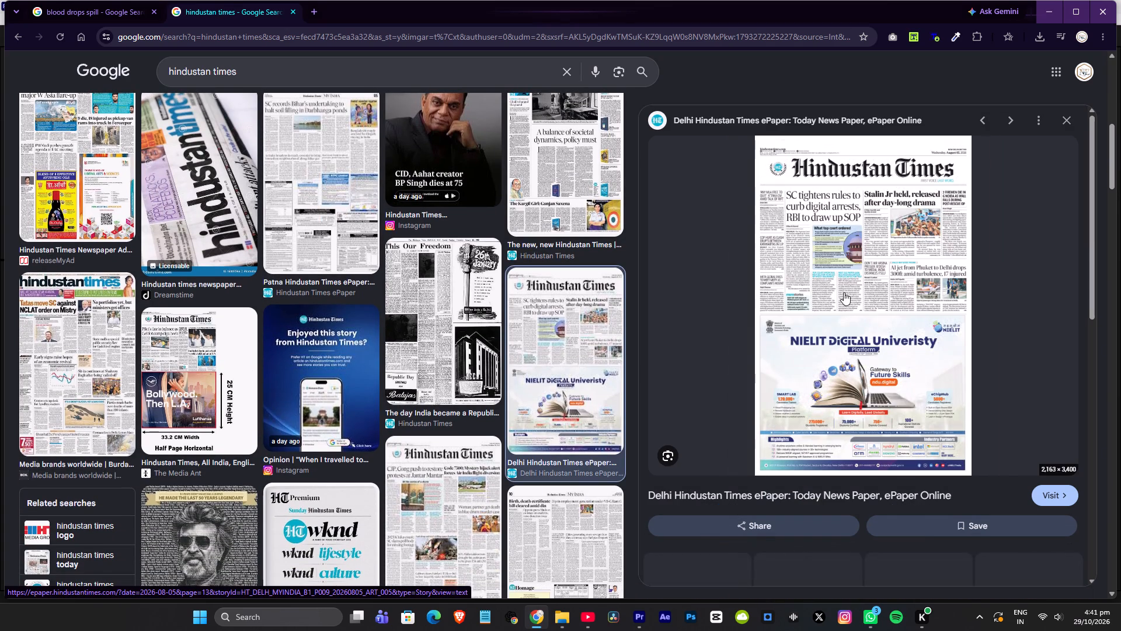
right_click(839, 212)
left_click(874, 398)
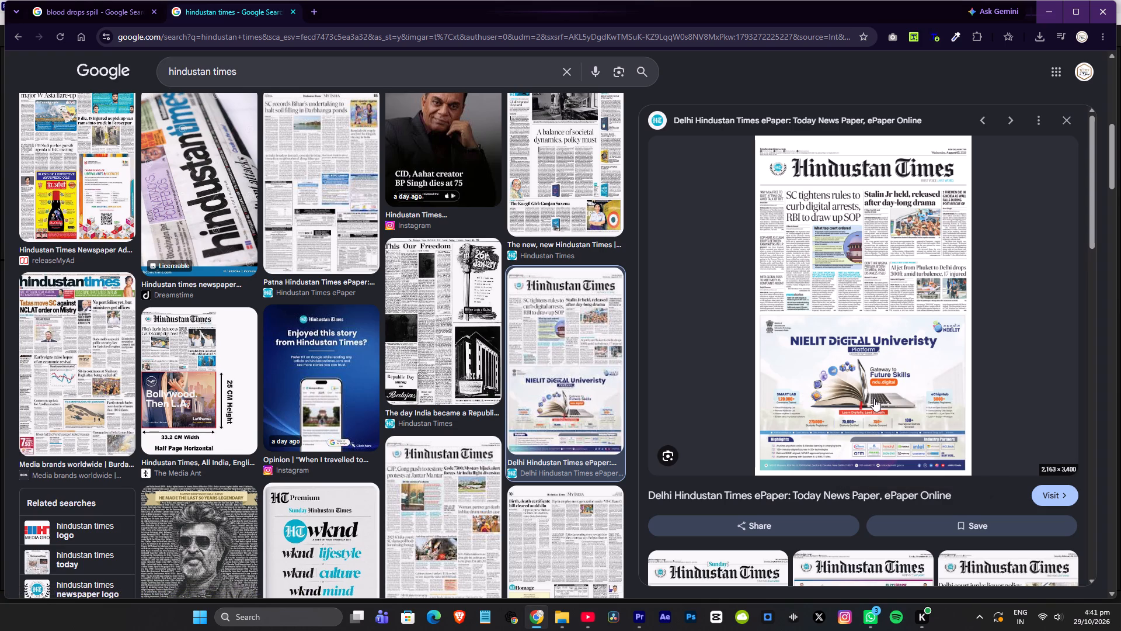
scroll(74, 230, "up", 1)
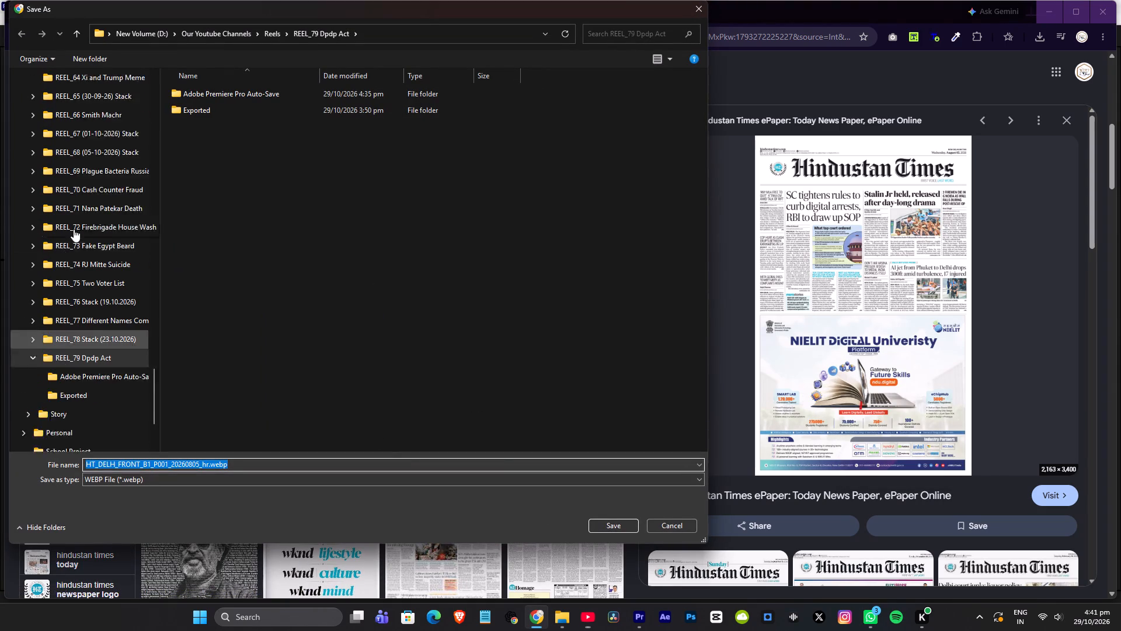
scroll(74, 229, "up", 20)
scroll(74, 229, "up", 13)
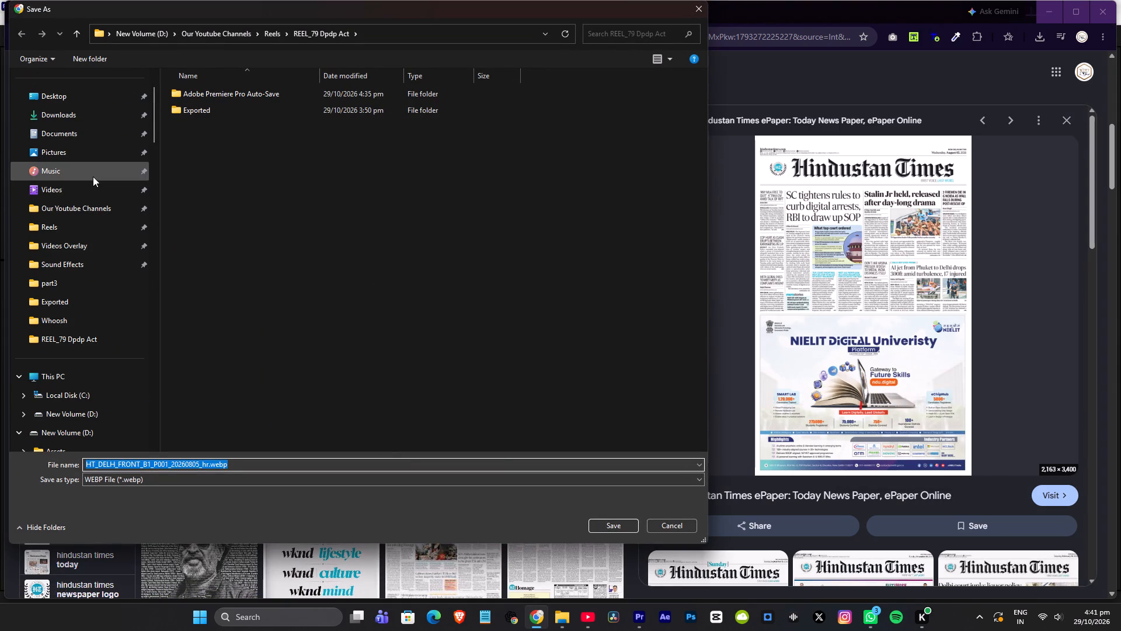
scroll(81, 152, "up", 2)
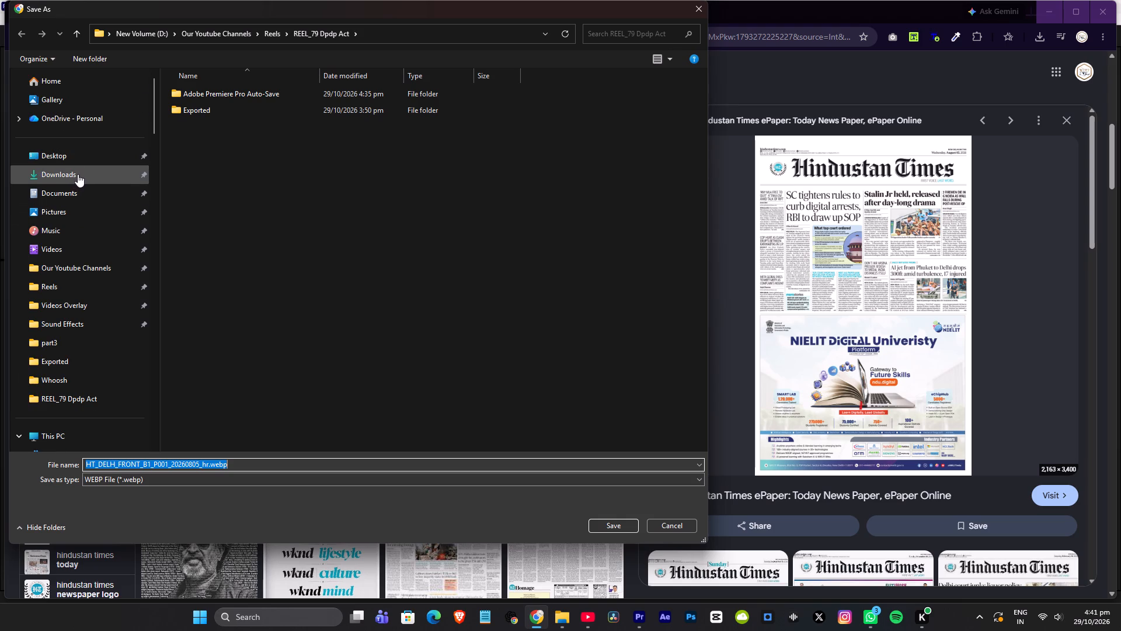
left_click(353, 249)
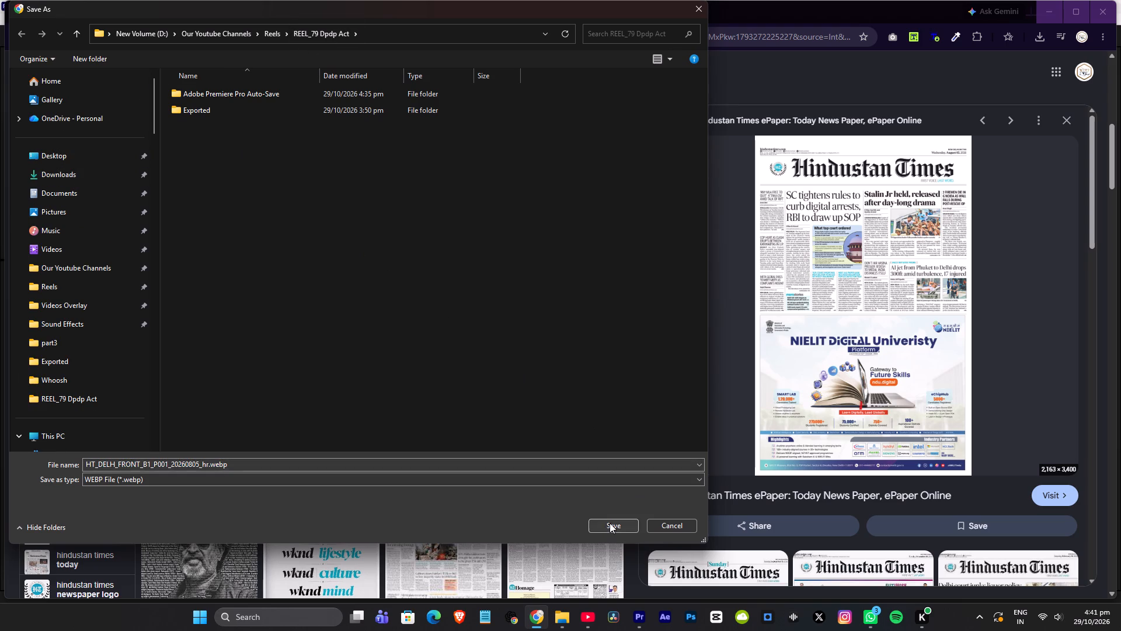
left_click(610, 523)
Try to bring the downloaded Hindustan Times front page from the browser's downloads into the Premiere project.
left_click_drag(936, 60, 698, 560)
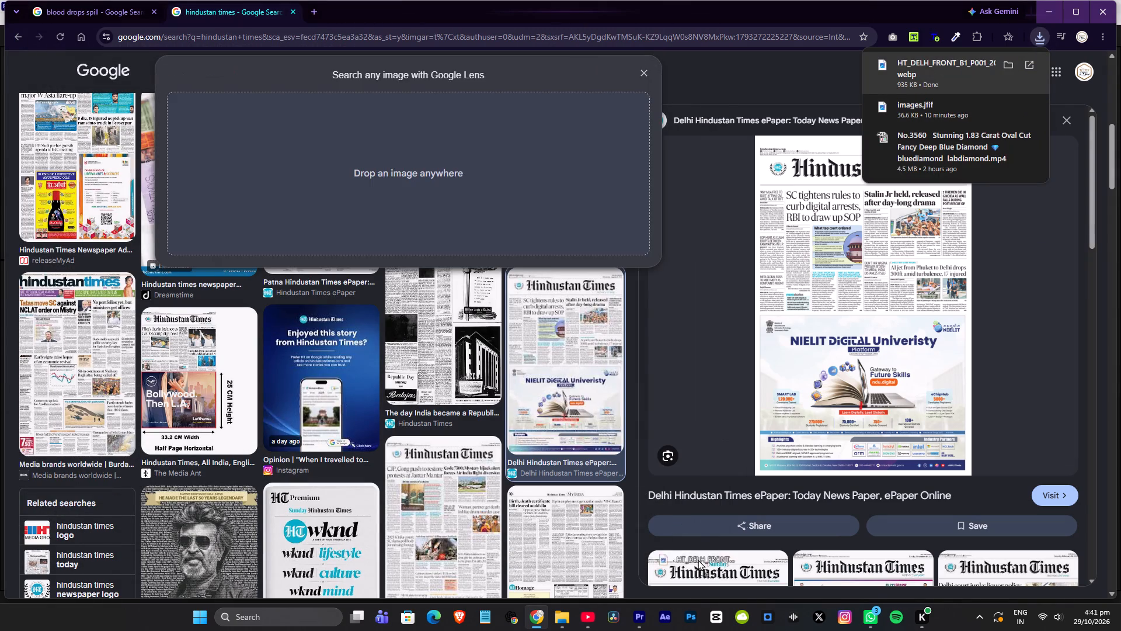
left_click_drag(698, 560, 458, 384)
Return to Chrome, search images for "times of india", and save the Magzter Mumbai front page as 2.jpg in the REEL_79 Dpdp Act folder.
key("alt+Tab")
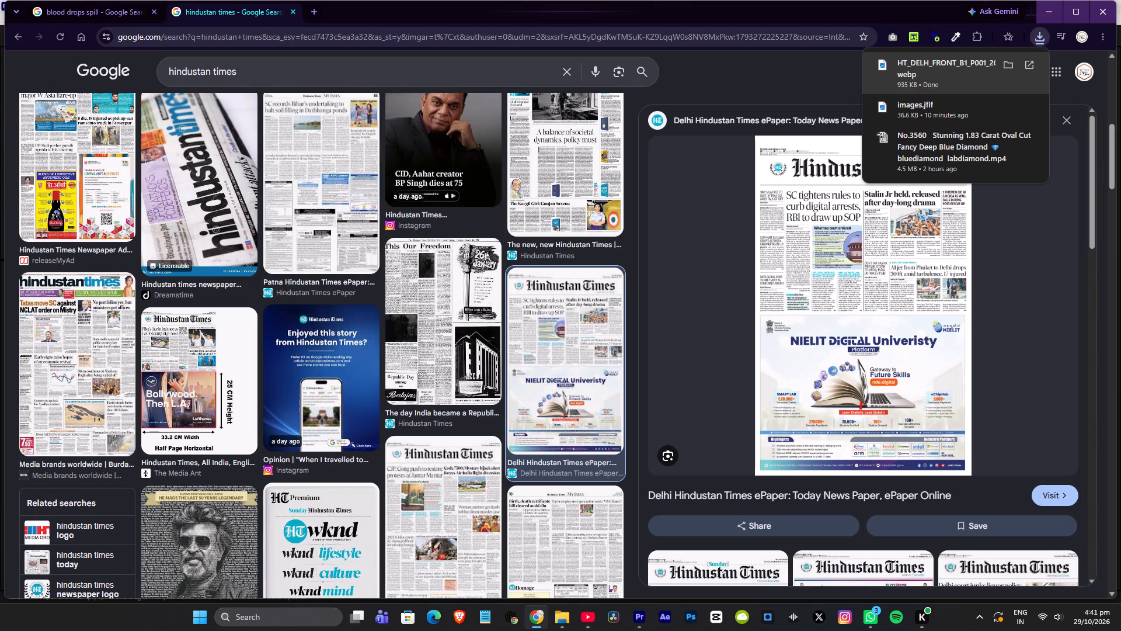
left_click_drag(254, 65, 0, 5)
type("times ofg")
key("space")
key("BackSpace")
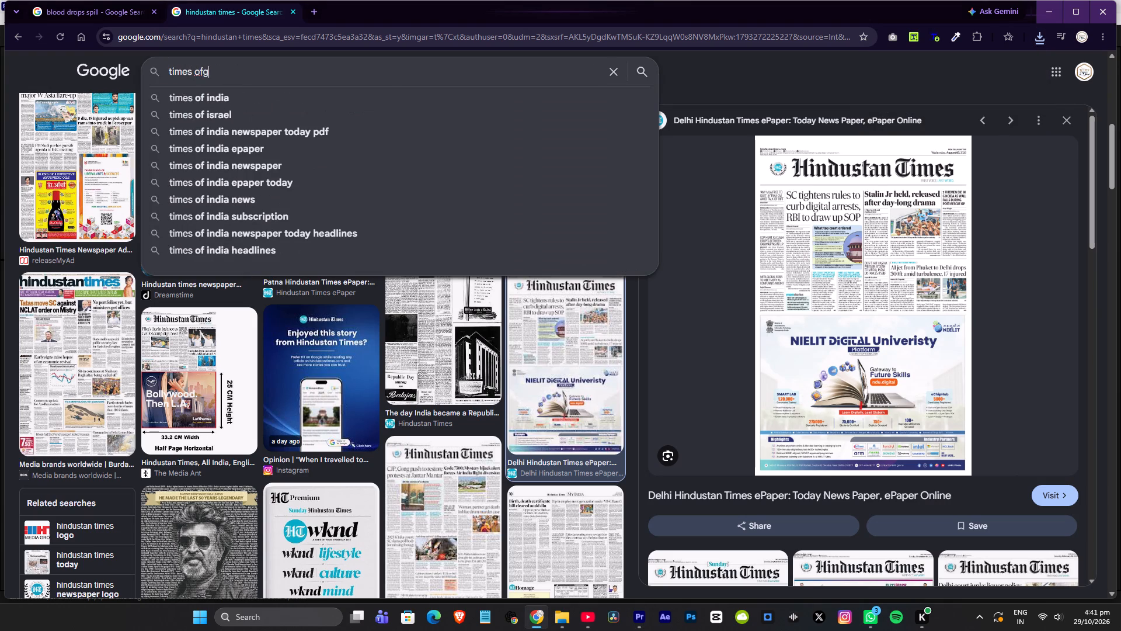
key("BackSpace")
key("space")
type("india\\")
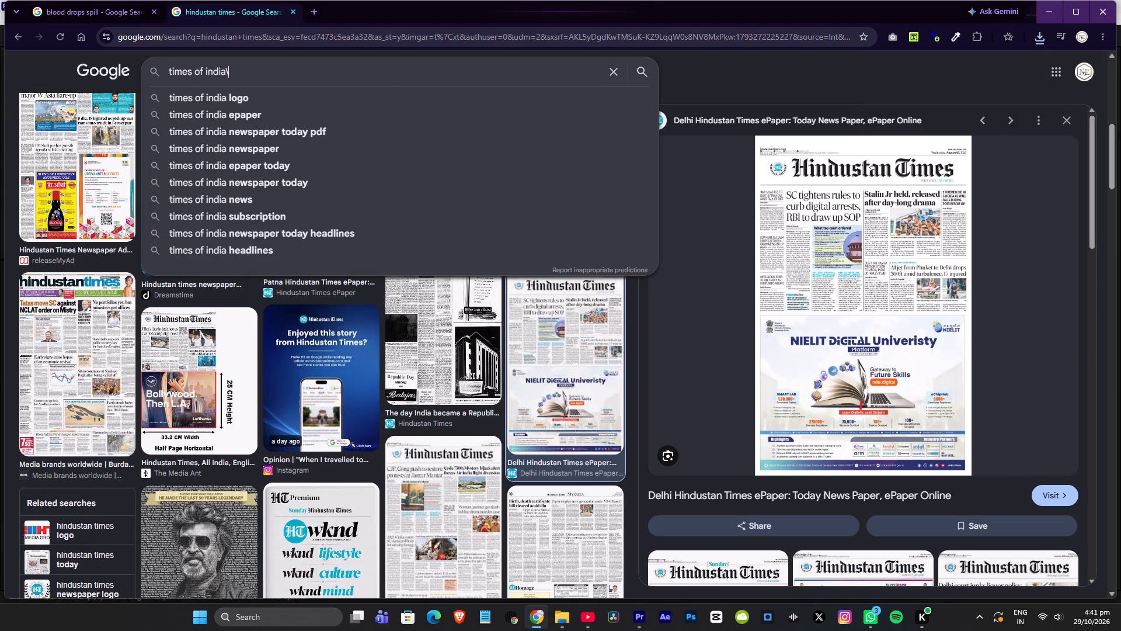
key("BackSpace")
key("Return")
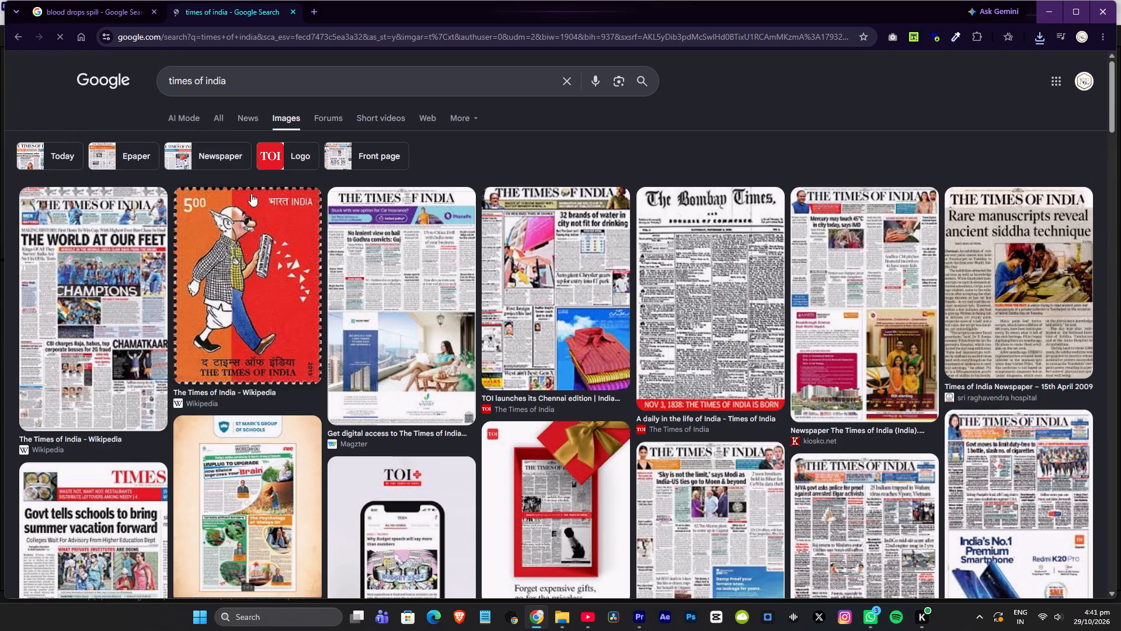
left_click(417, 248)
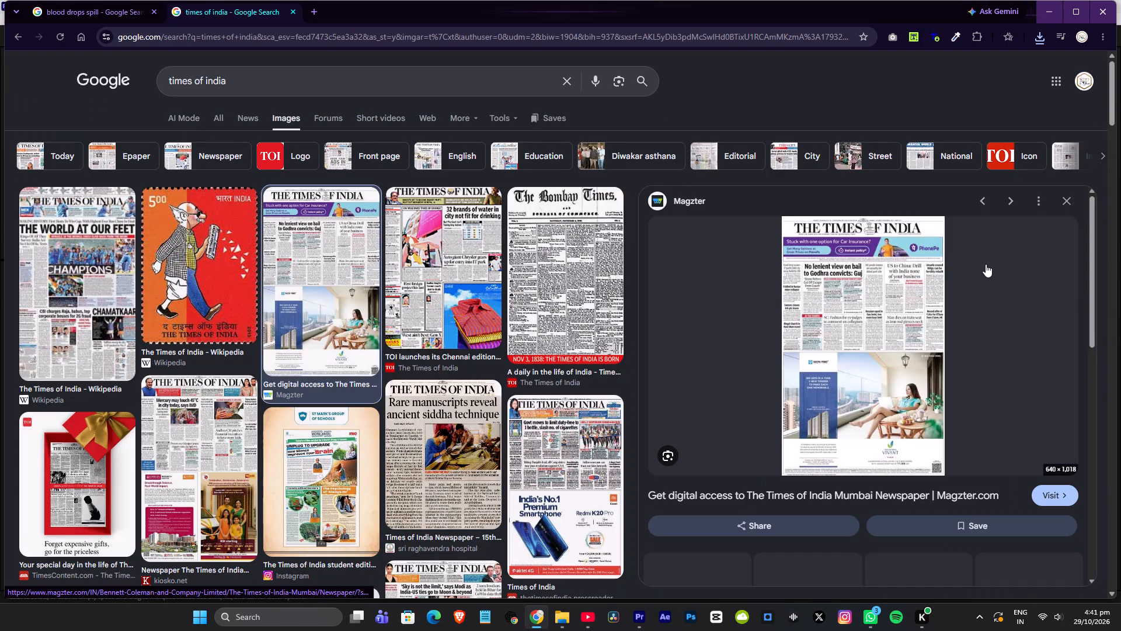
right_click(857, 294)
left_click(901, 479)
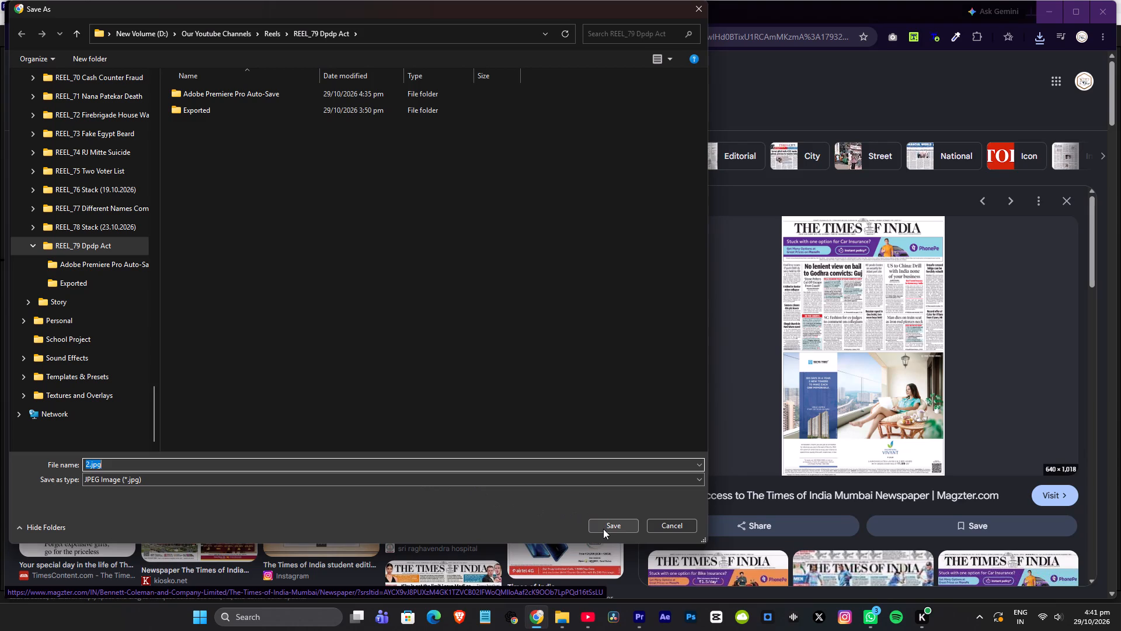
left_click(605, 525)
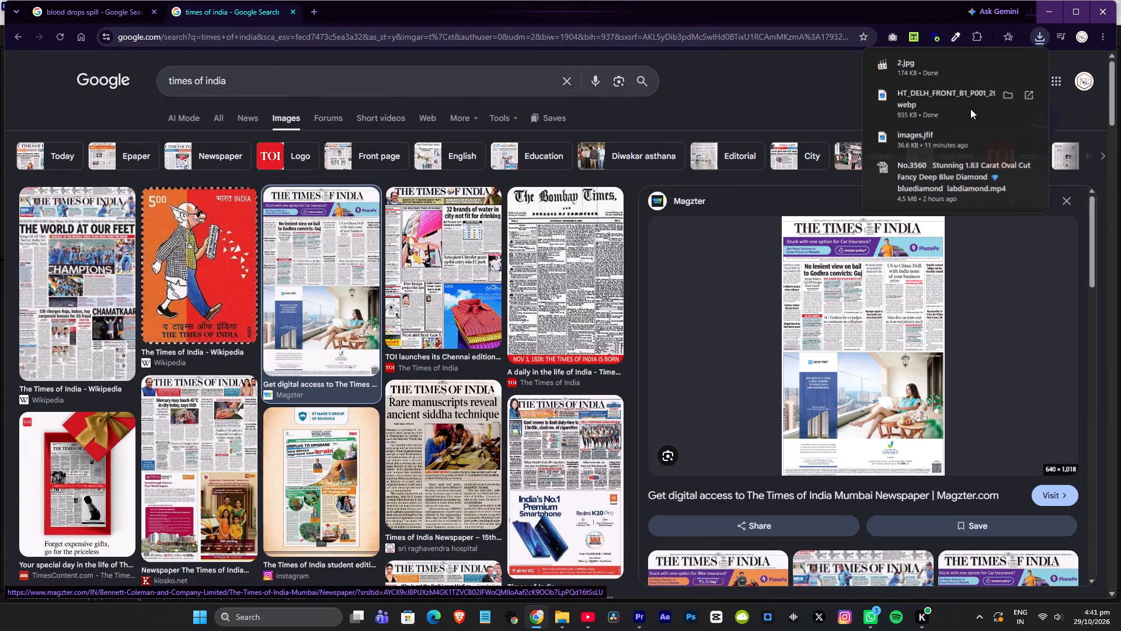
Place 2.jpg on V7 at 00:00:14:15 in the Premiere timeline, directly above the Hindustan Times page.
left_click_drag(912, 60, 641, 613)
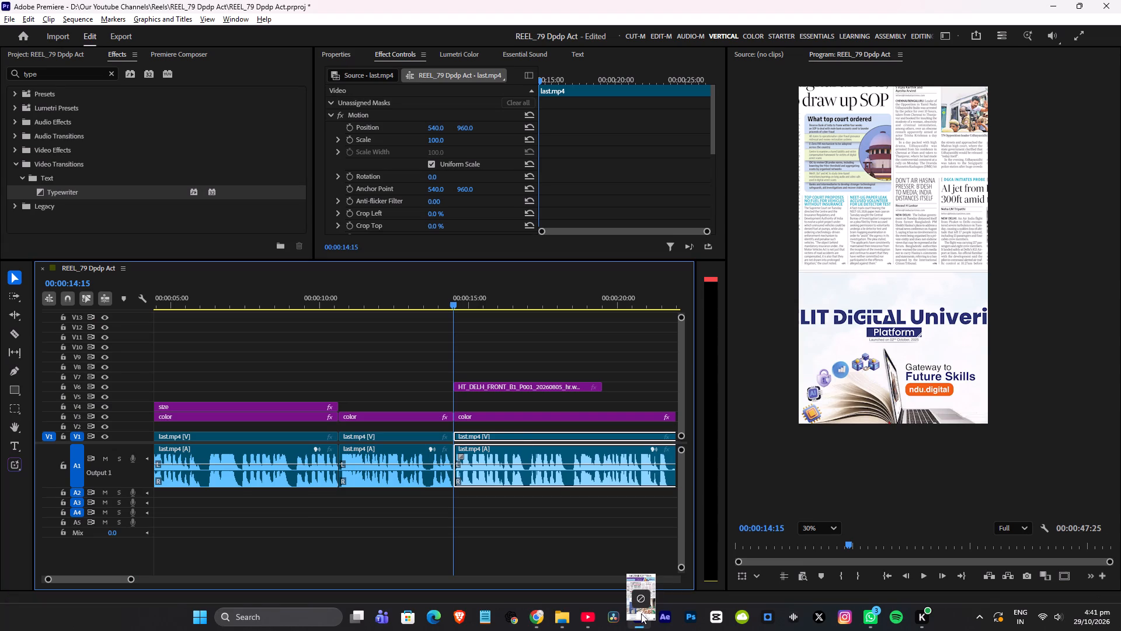
left_click_drag(641, 613, 455, 373)
Return to Chrome, search images for "dainik bhaskar", and save the Lucknow Edition 15 Sep 2026 front page.
key("alt+Tab")
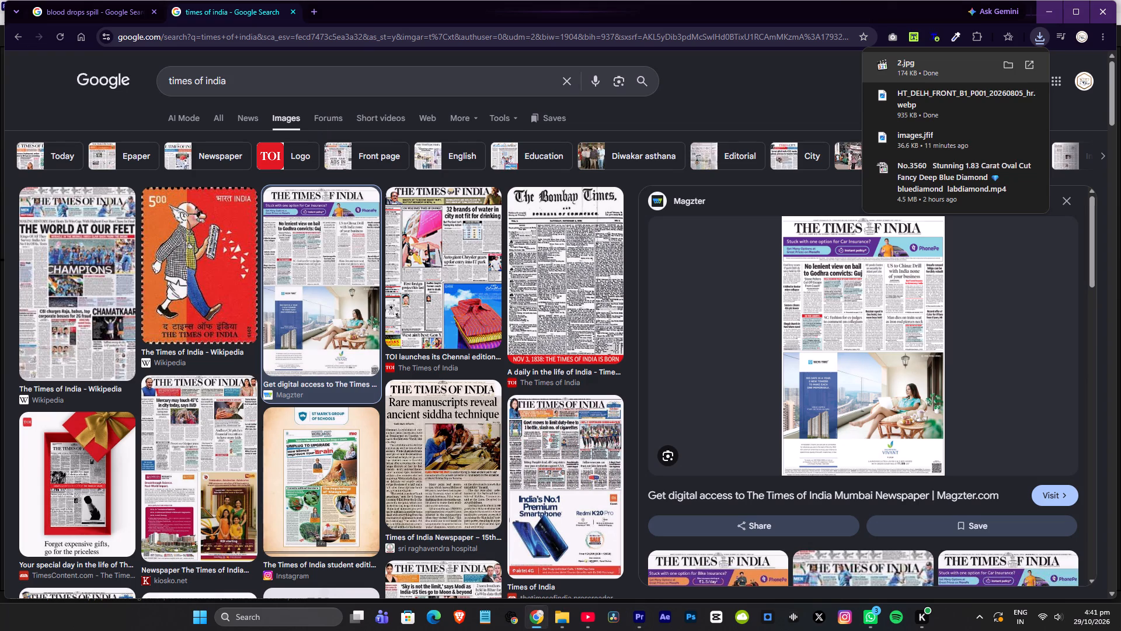
left_click_drag(246, 84, 0, 6)
type("dainik bjha")
key("BackSpace")
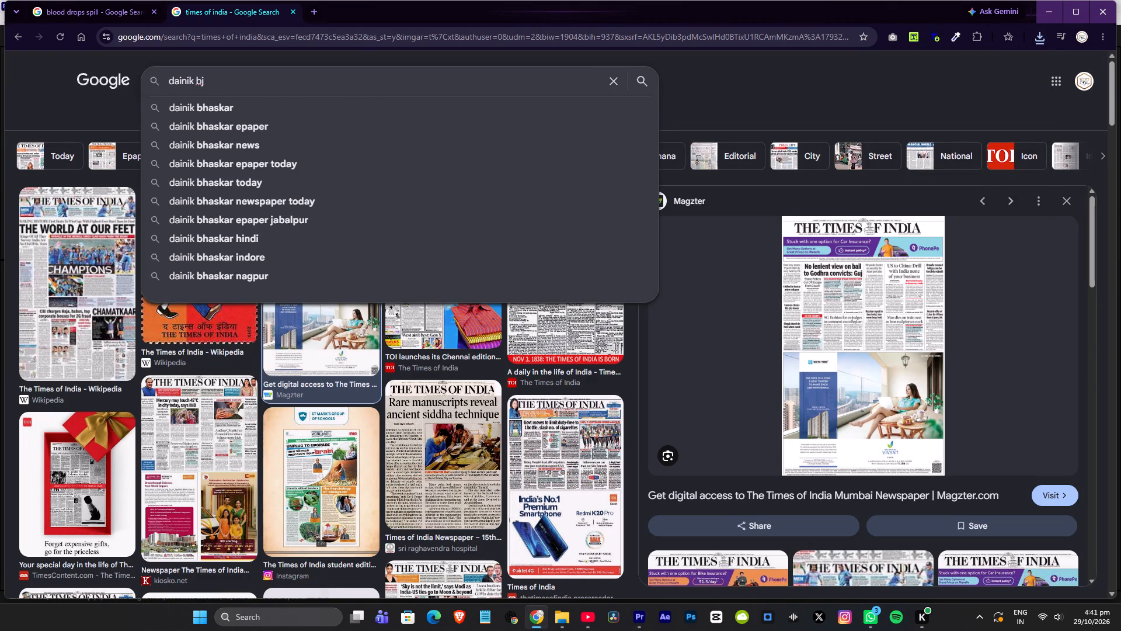
key("BackSpace")
key("BackSpace")
type("haskar")
key("Return")
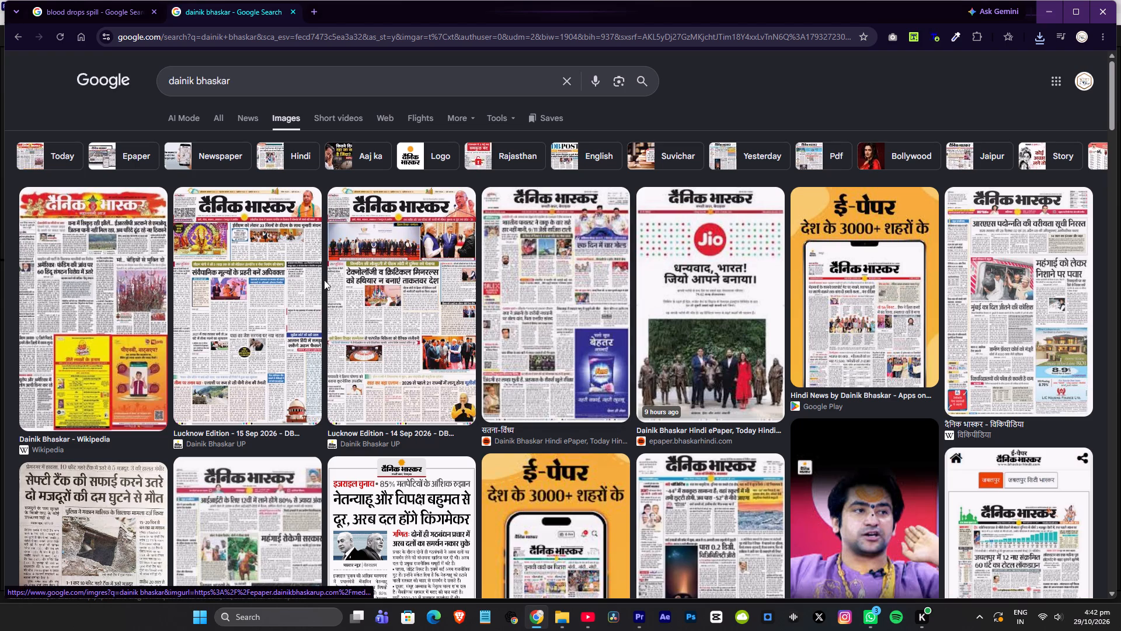
left_click(238, 279)
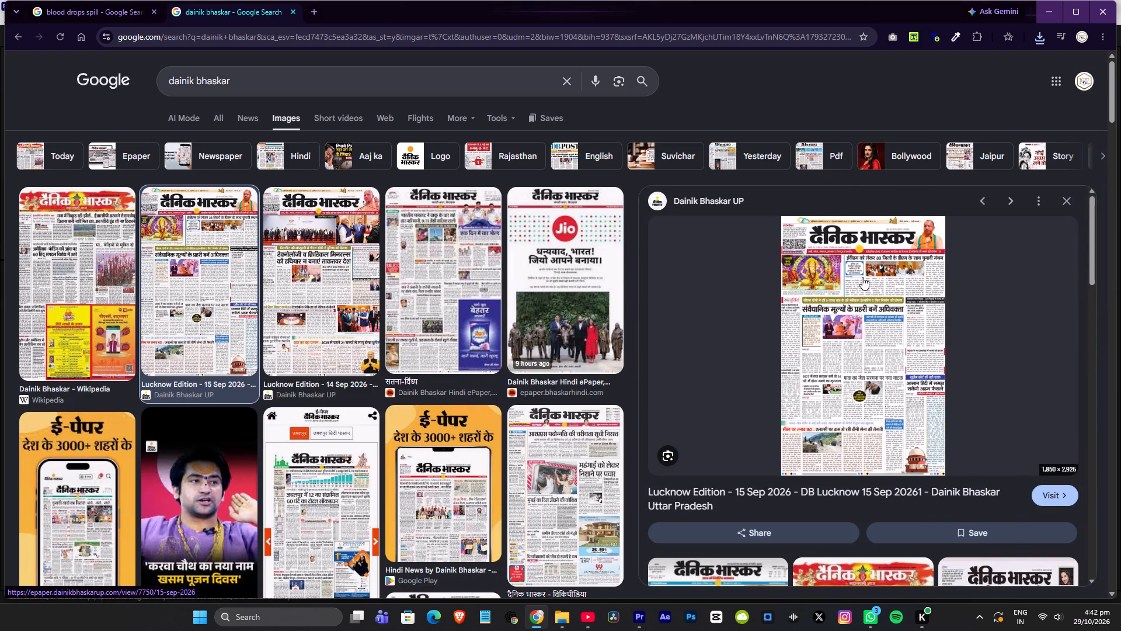
right_click(862, 277)
left_click(914, 464)
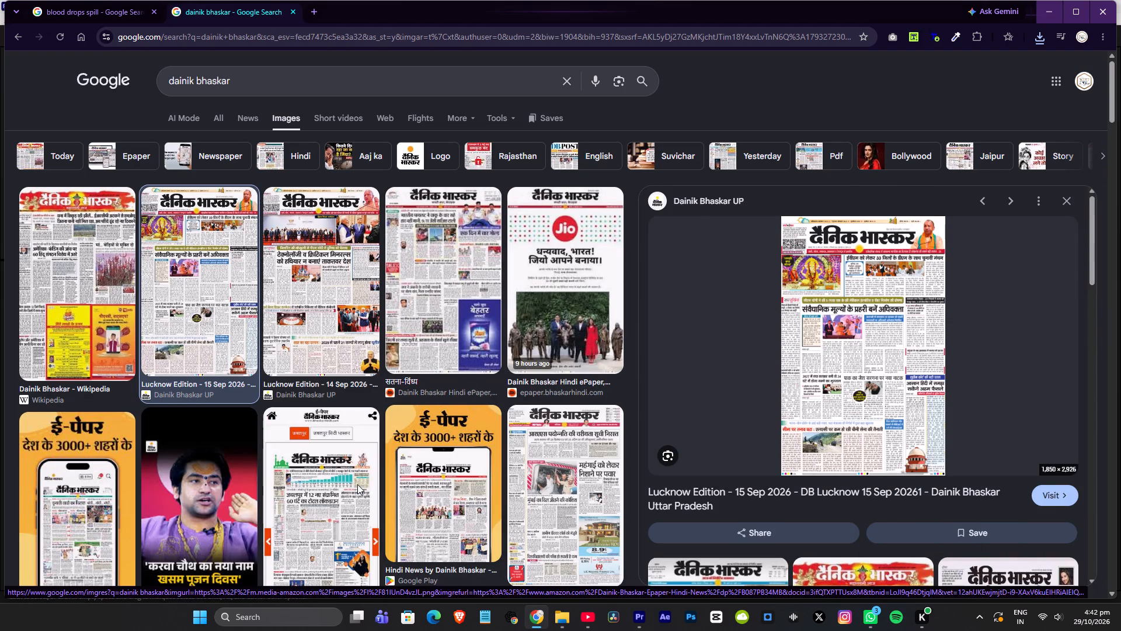
left_click(610, 526)
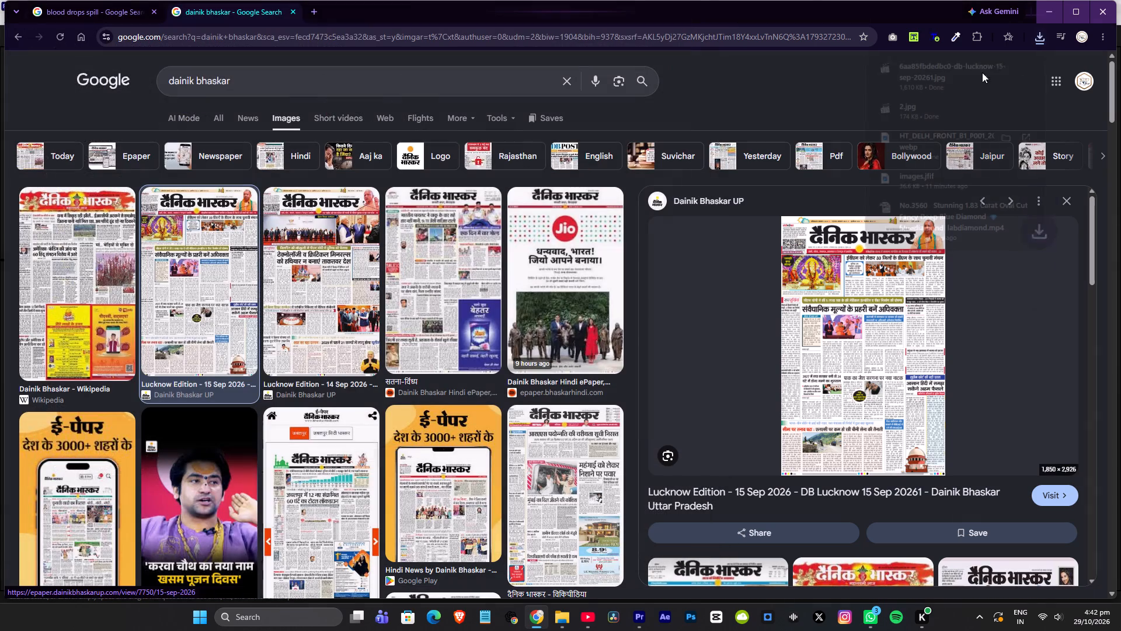
Place the saved Dainik Bhaskar page on V8 at 00:00:14:15 in the Premiere timeline, above 2.jpg.
left_click_drag(947, 61, 640, 616)
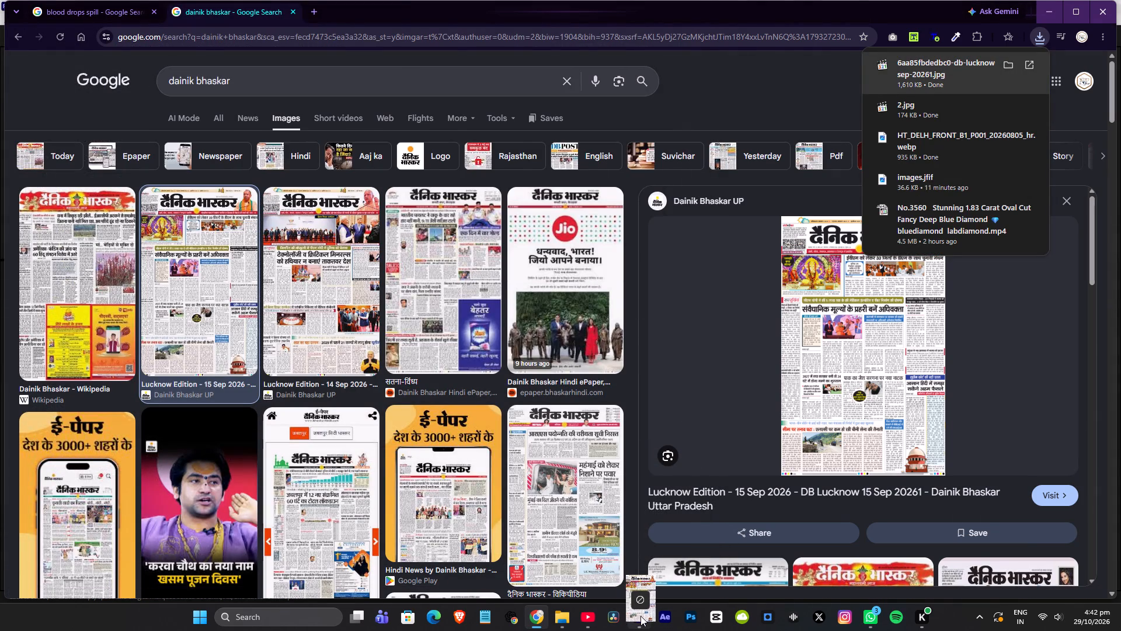
left_click_drag(640, 616, 459, 363)
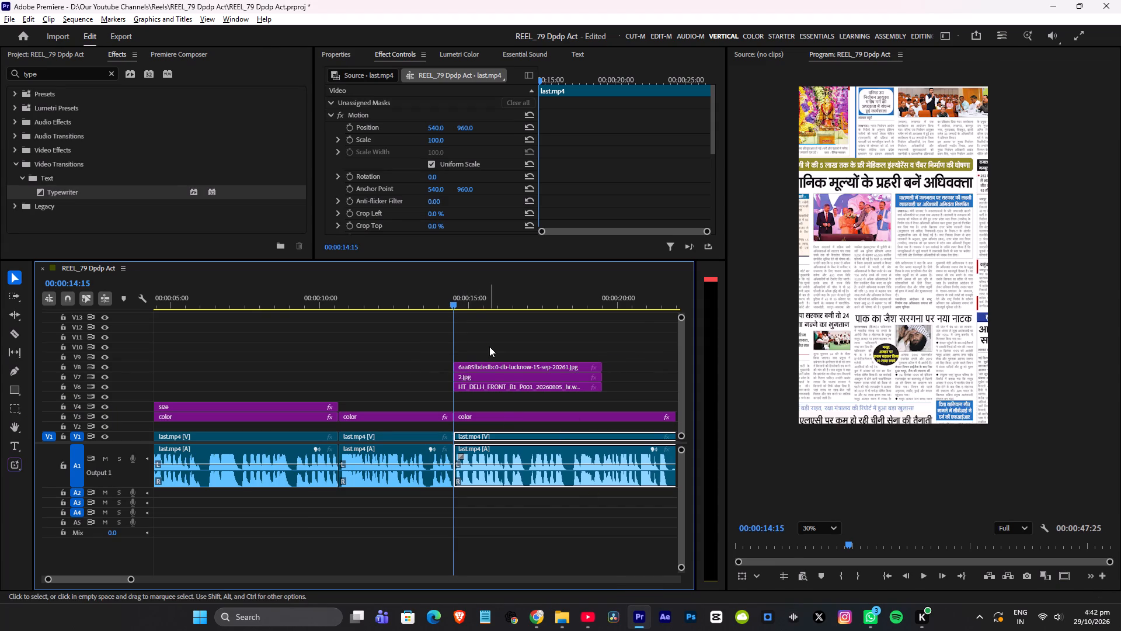
Return to Chrome and search images for "indian express".
key("alt+Tab")
left_click_drag(250, 76, 0, 80)
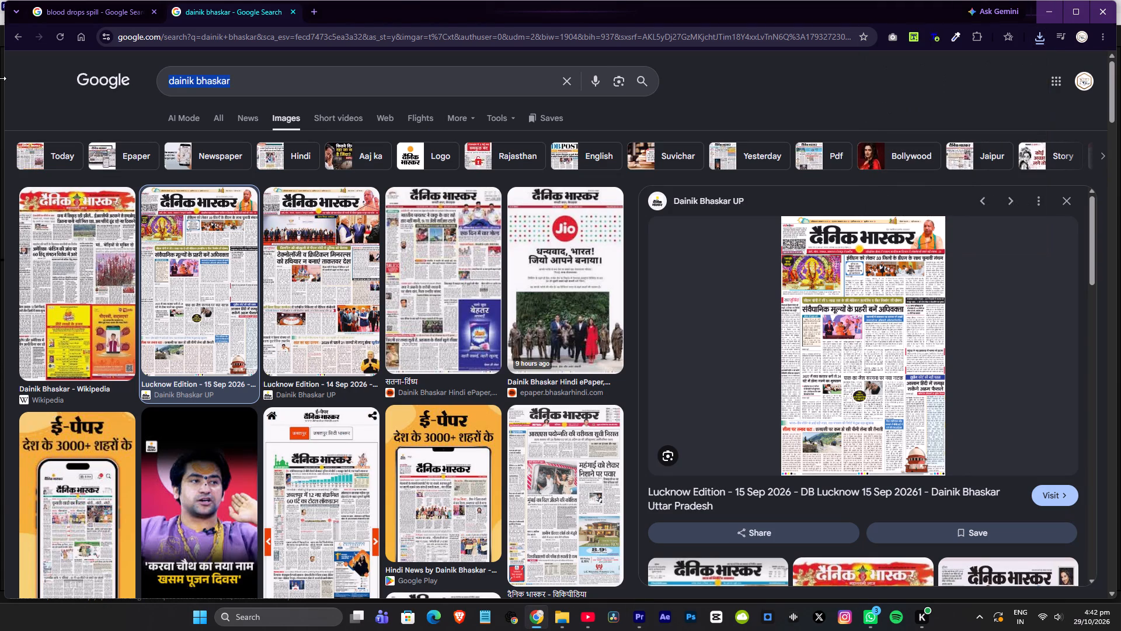
type("india n")
key("BackSpace")
key("BackSpace")
key("space")
key("BackSpace")
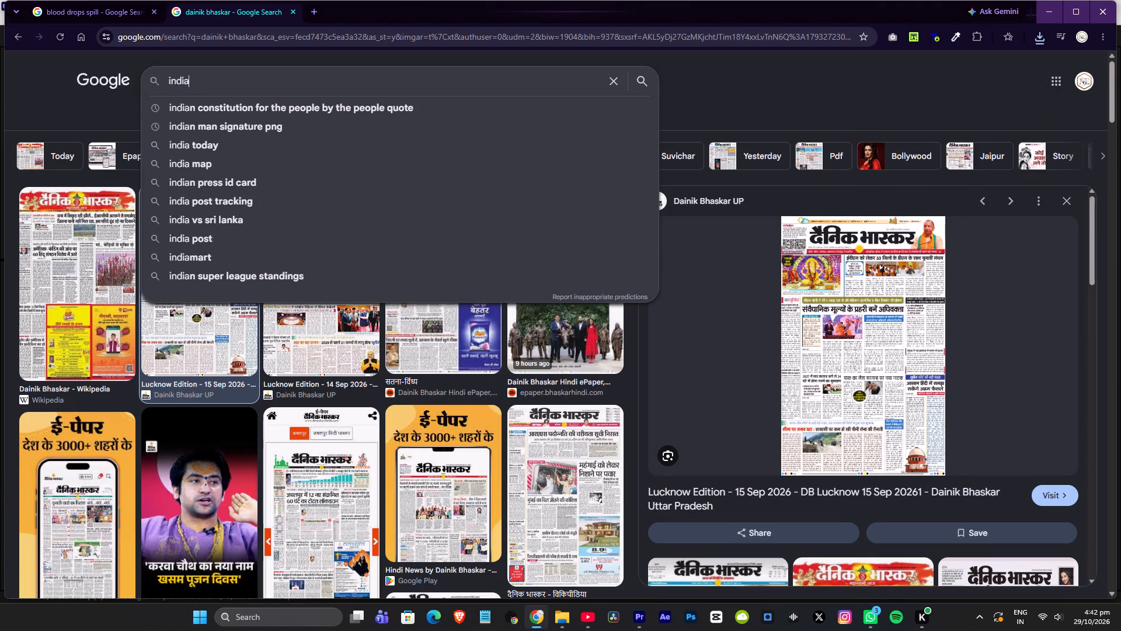
type("m")
key("space")
key("space")
key("BackSpace")
key("BackSpace")
key("BackSpace")
type("n express")
key("Return")
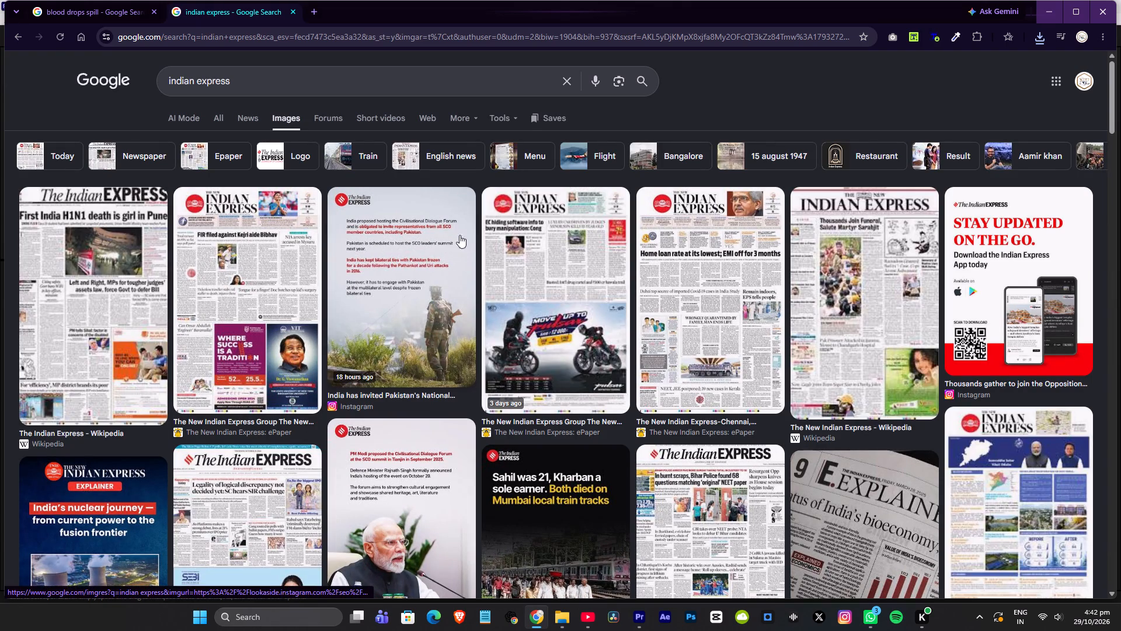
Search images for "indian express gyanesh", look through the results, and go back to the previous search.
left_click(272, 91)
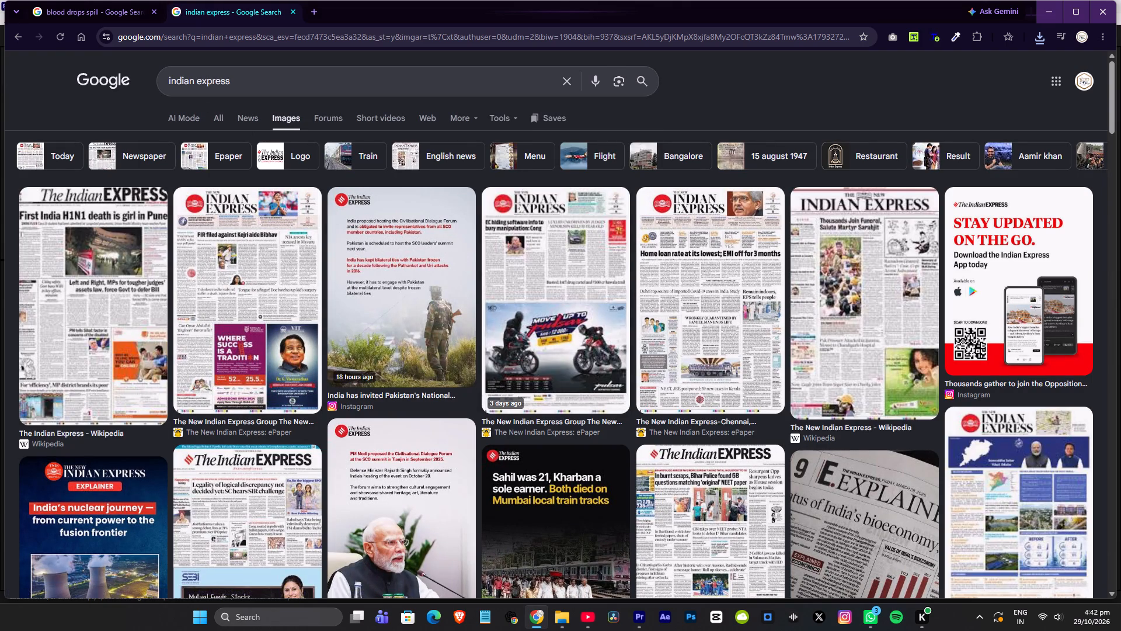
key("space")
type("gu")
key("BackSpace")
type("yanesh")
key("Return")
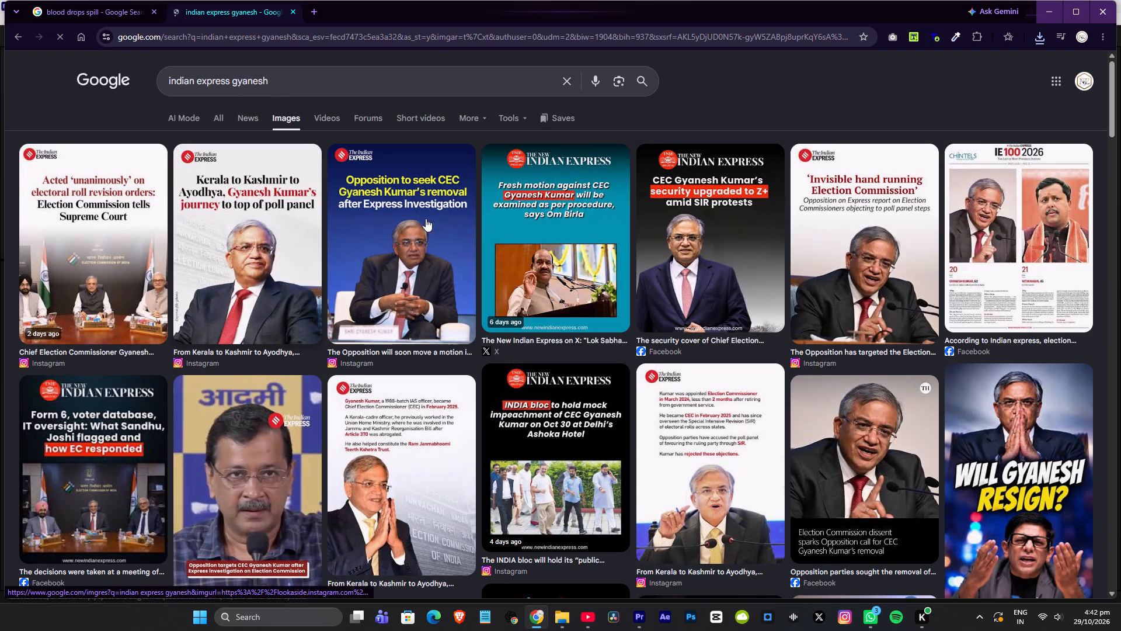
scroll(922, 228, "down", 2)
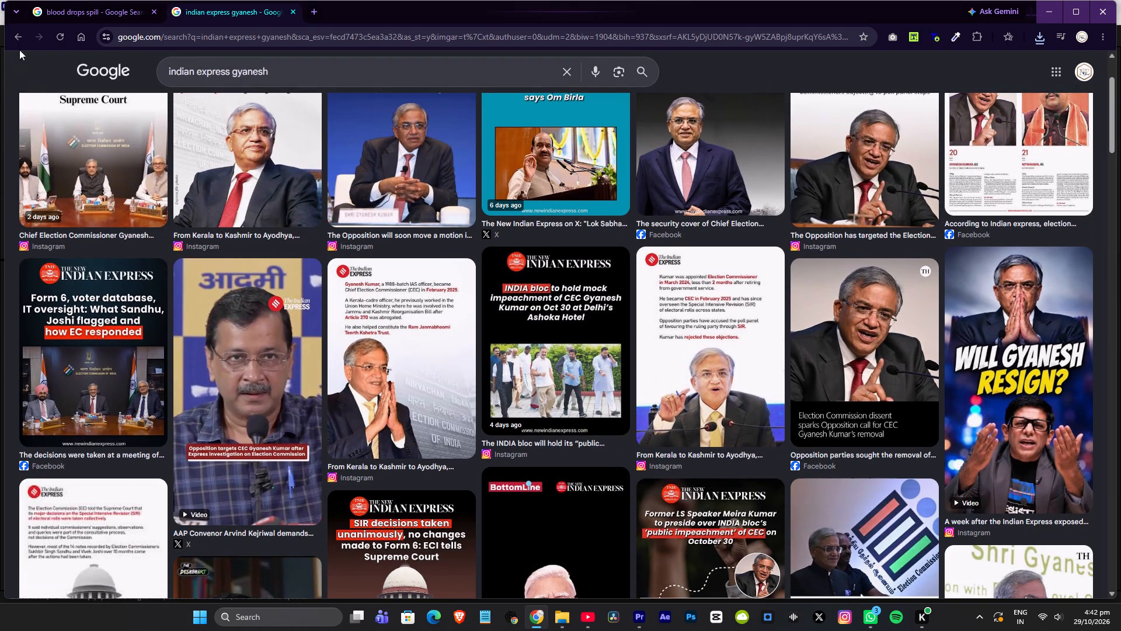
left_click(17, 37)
Open the Indian Express Mumbai front page from Magzter in the image results and save it to the reel folder.
scroll(243, 270, "down", 2)
left_click(61, 197)
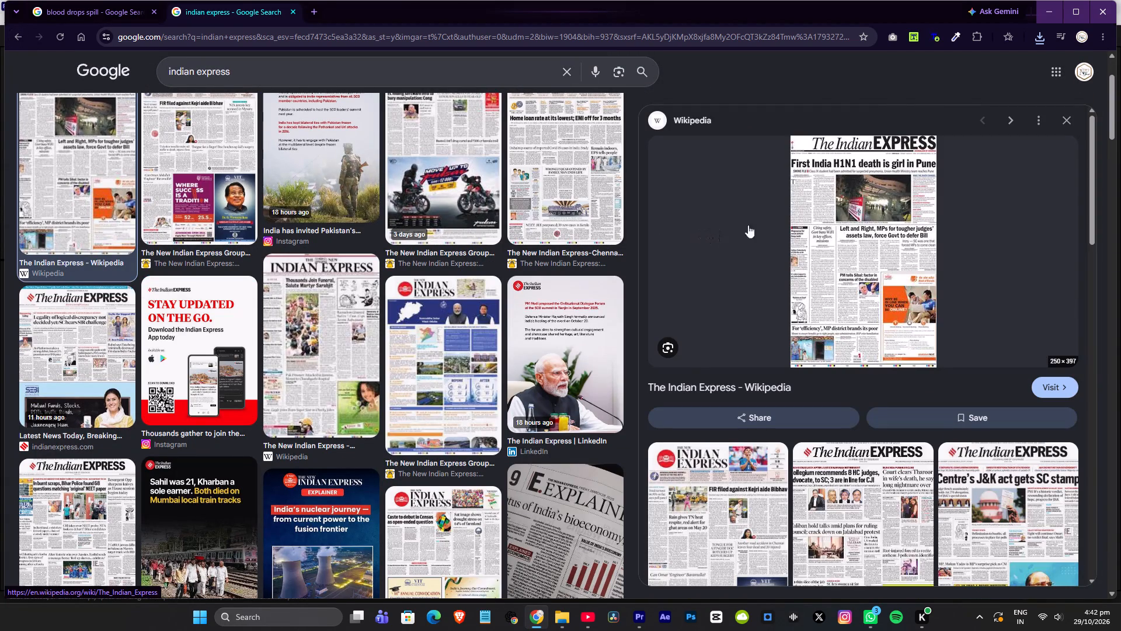
left_click(232, 141)
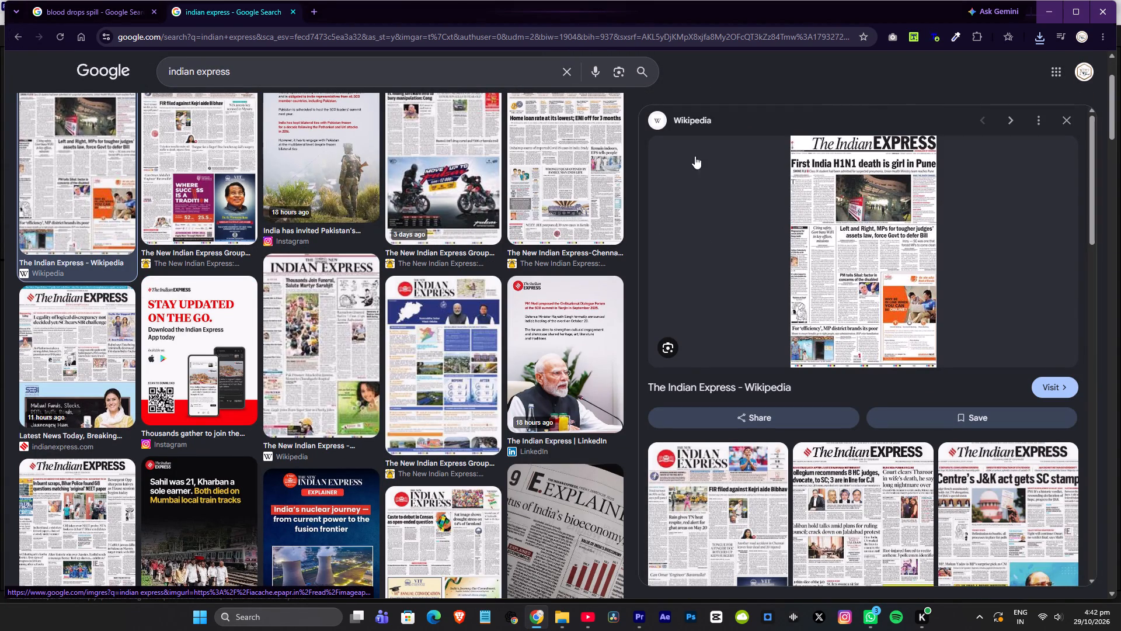
scroll(358, 219, "up", 1)
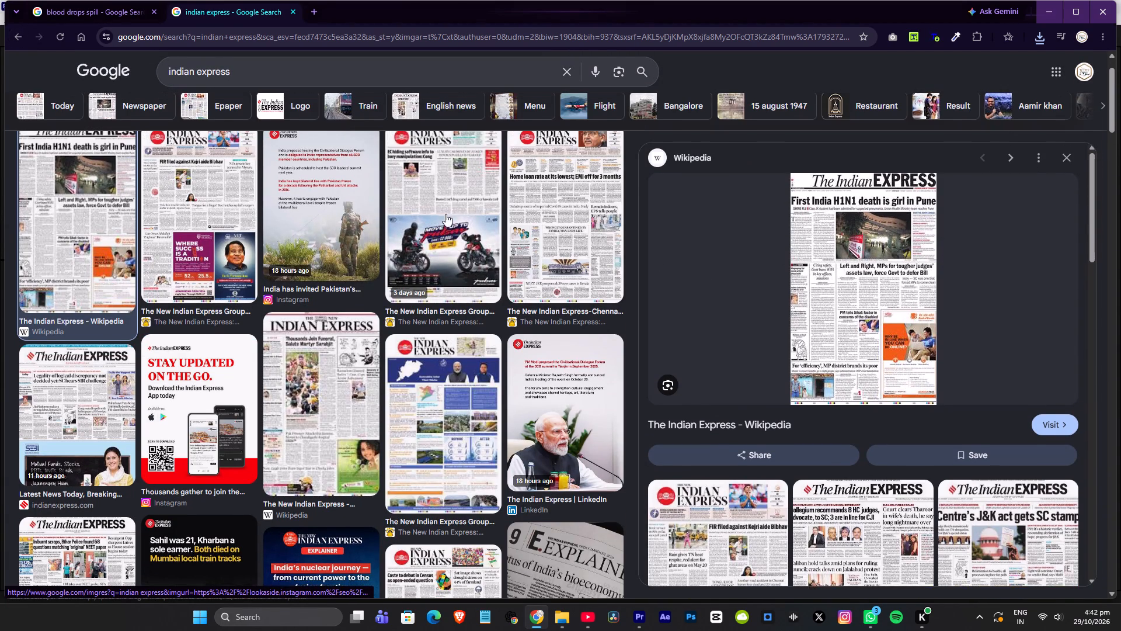
scroll(475, 202, "up", 2)
left_click(569, 216)
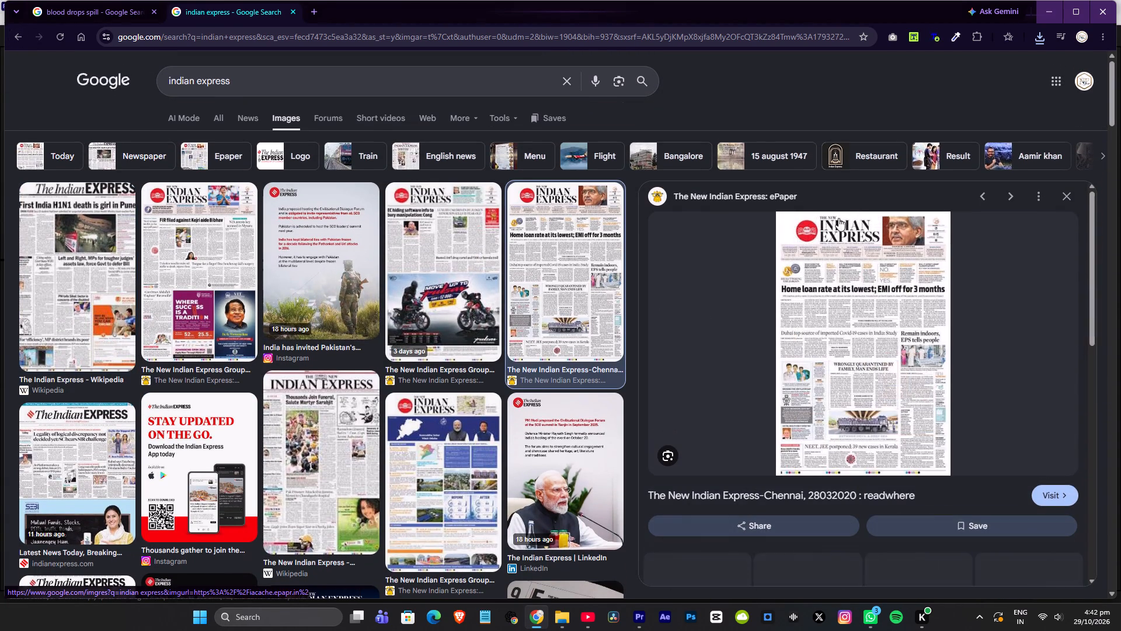
scroll(564, 272, "down", 4)
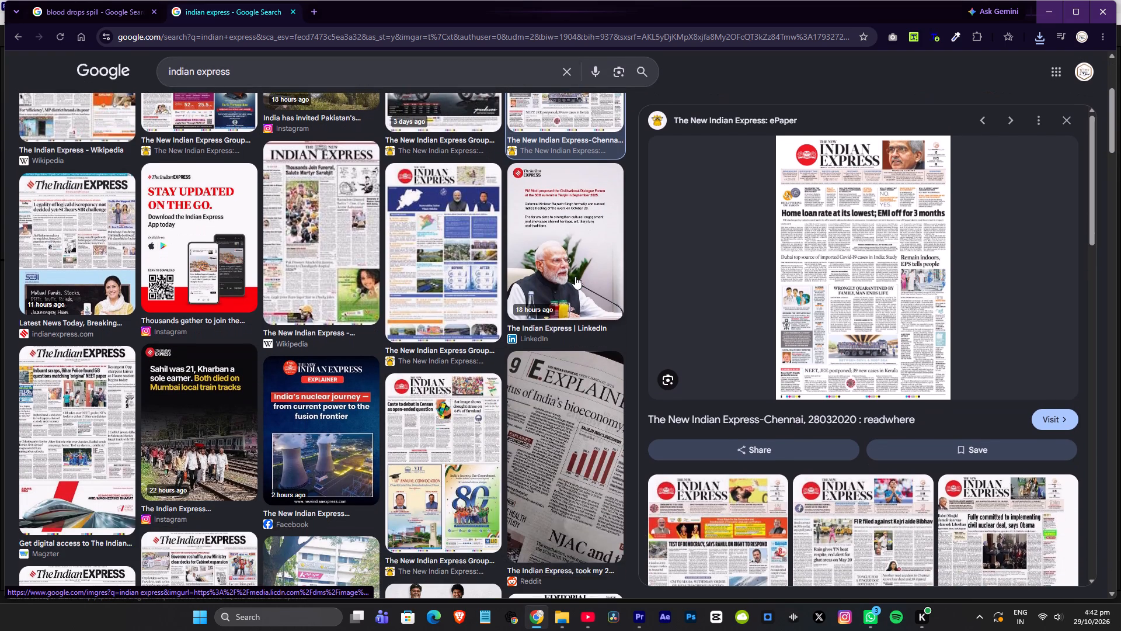
left_click(71, 402)
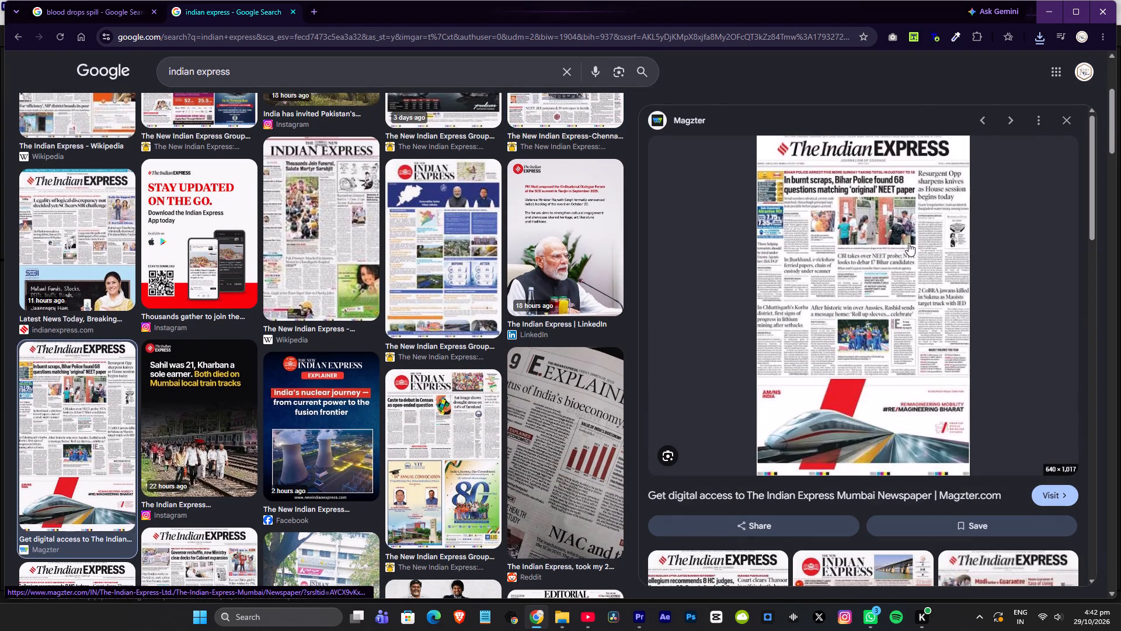
right_click(864, 219)
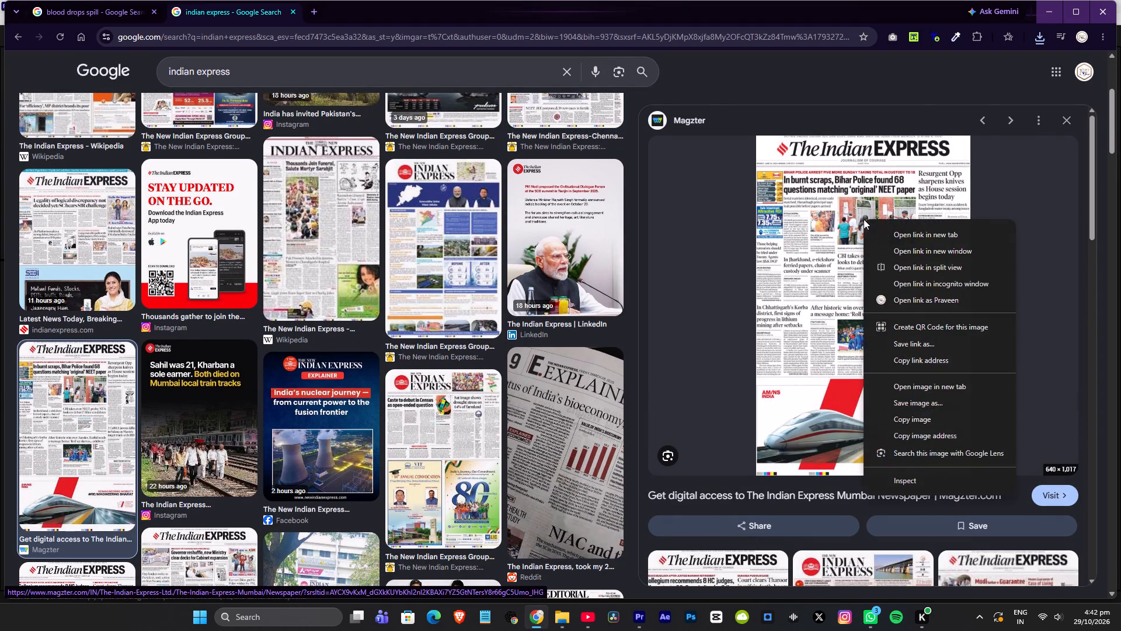
left_click(921, 407)
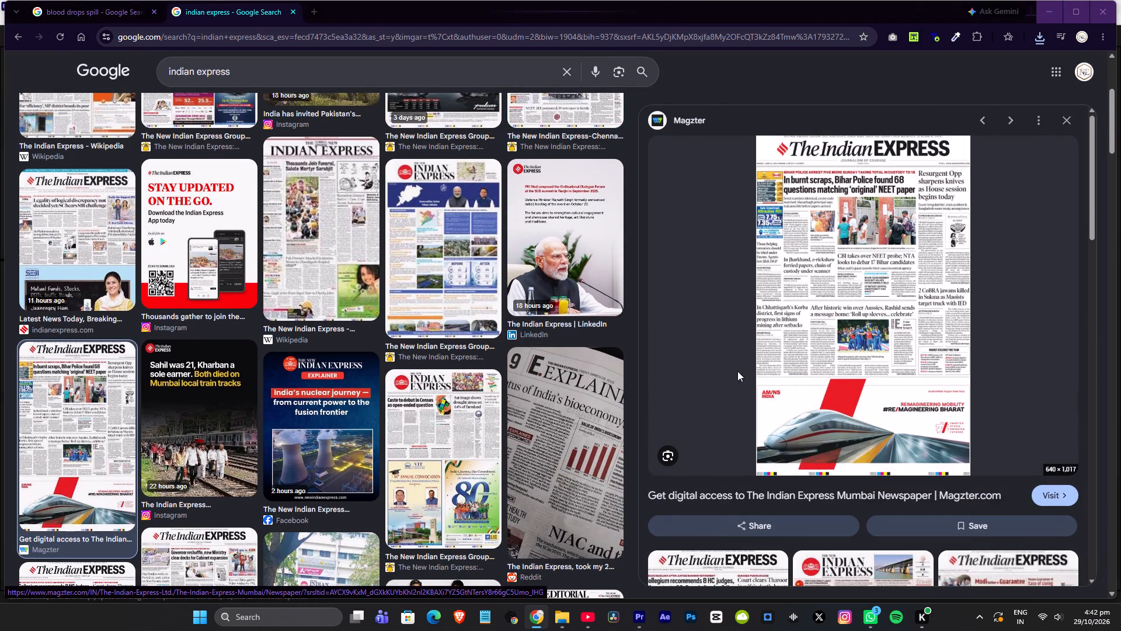
left_click(610, 524)
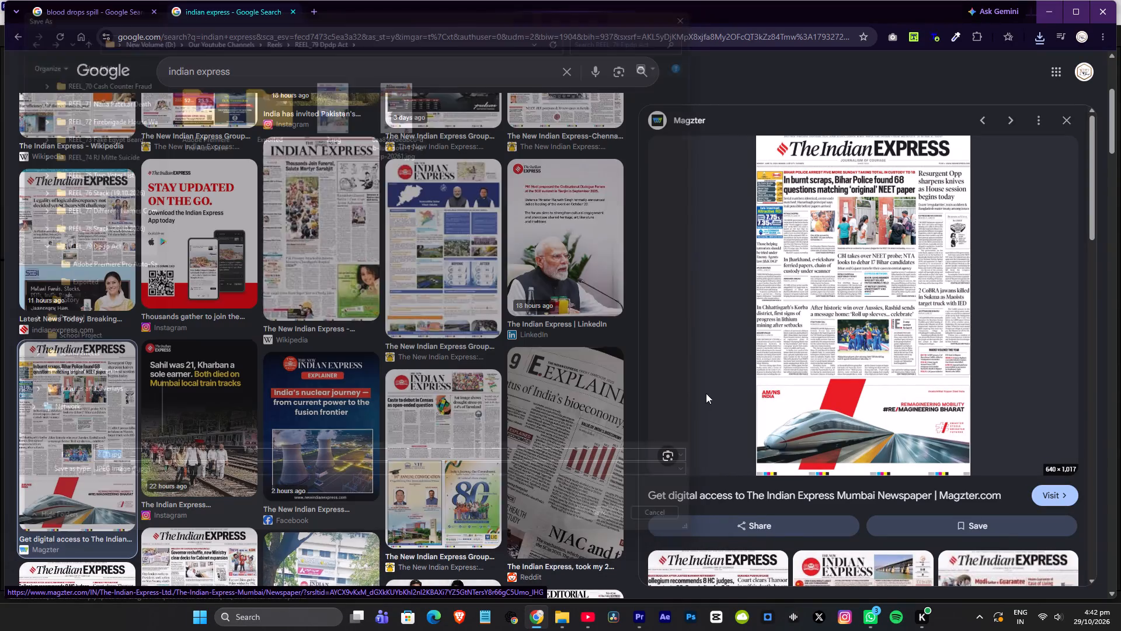
Place the downloaded 2 (1).jpg on V9 at 00:00:14:15 in the Premiere timeline and save the project.
left_click_drag(915, 64, 678, 630)
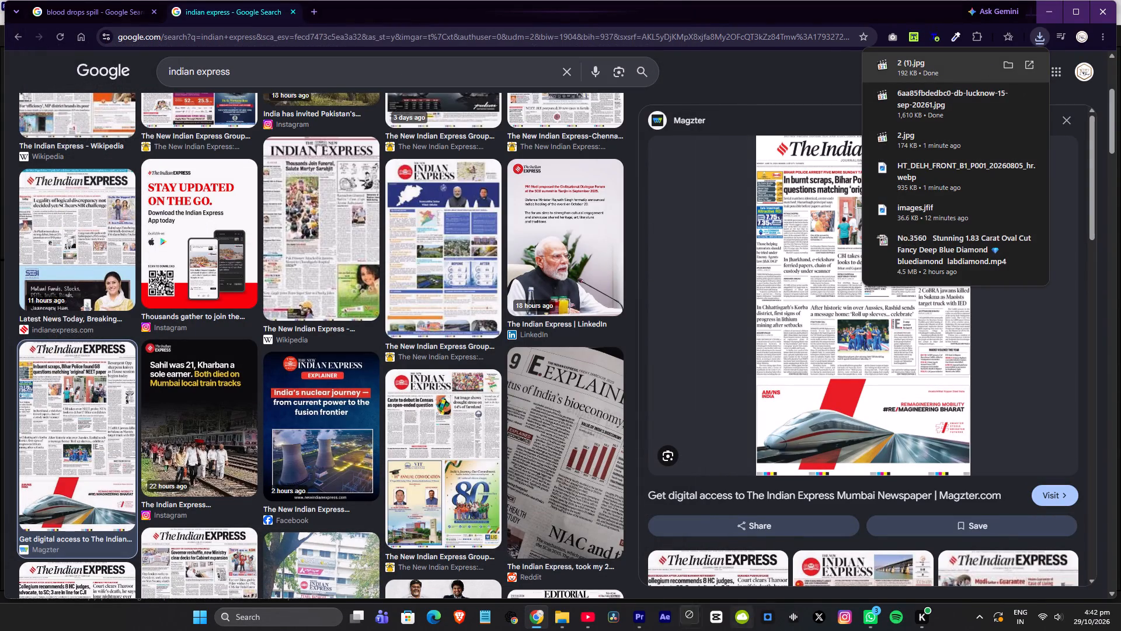
left_click_drag(678, 630, 456, 357)
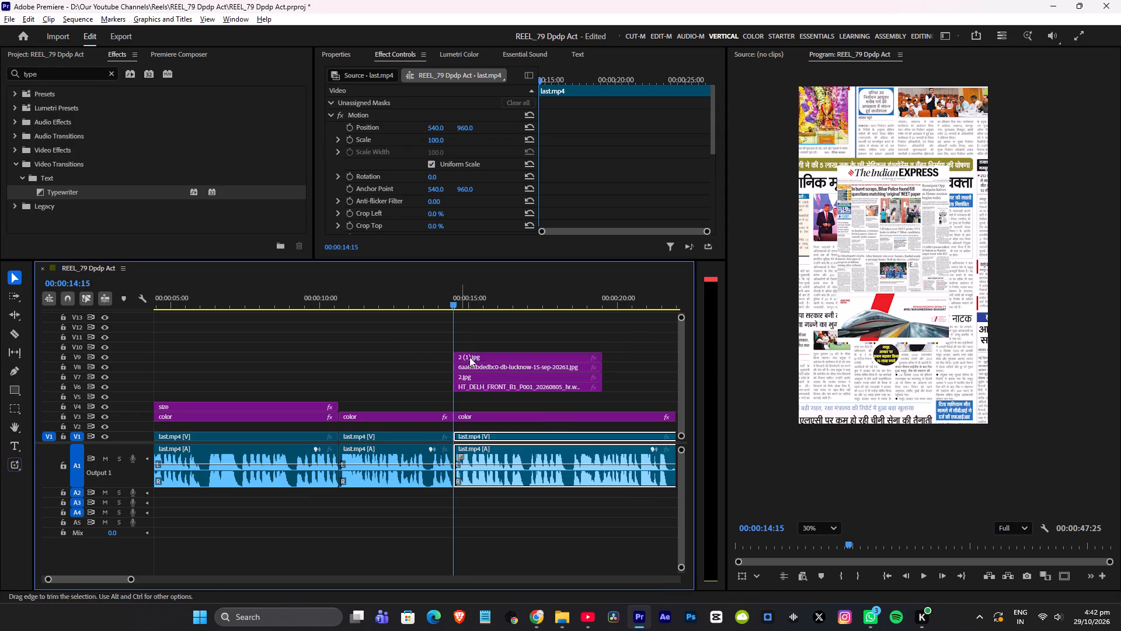
key("ctrl+s")
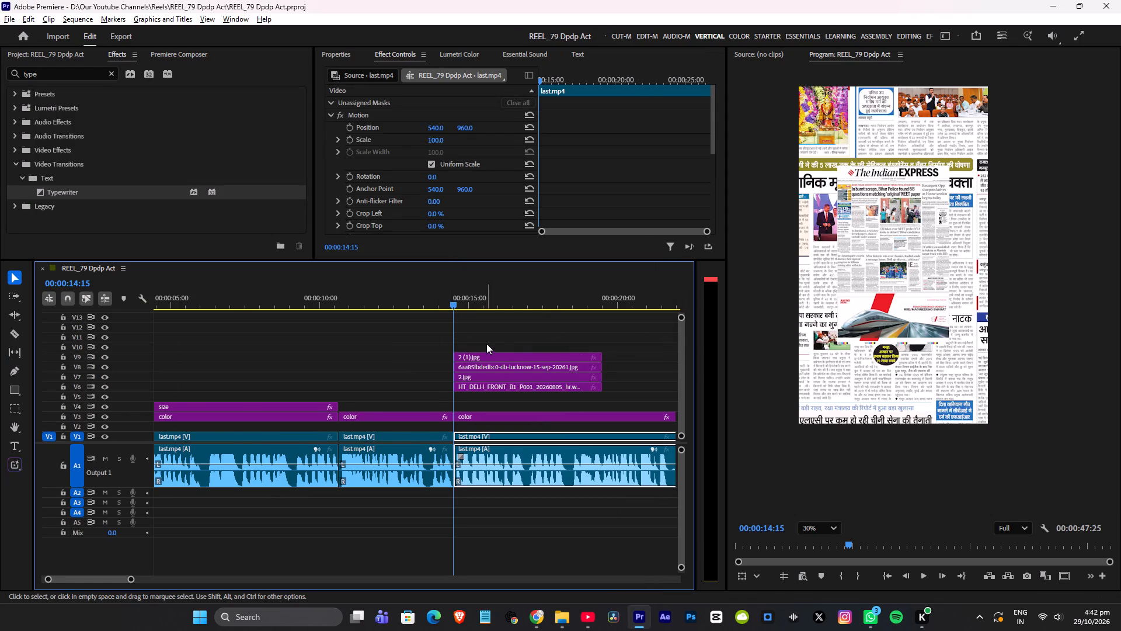
Move the three newspaper clips on V7, V8 and V9 later, so they start at about 00:00:19:00.
scroll(486, 344, "down", 4, "alt")
left_click_drag(467, 341, 513, 372)
left_click_drag(469, 357, 560, 357)
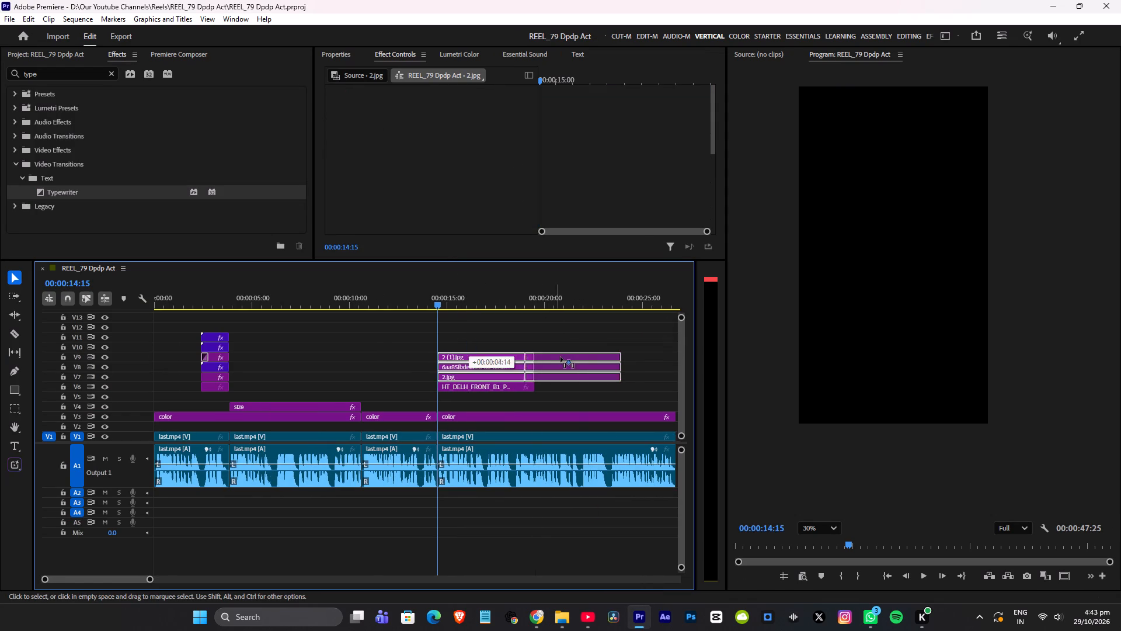
left_click_drag(560, 357, 558, 357)
Play back from about 00:00:14:03 and scrub around 00:00:18:11 to check the Hindustan Times page's timing against the speech.
scroll(420, 351, "up", 7, "alt")
left_click(426, 298)
left_click(430, 301)
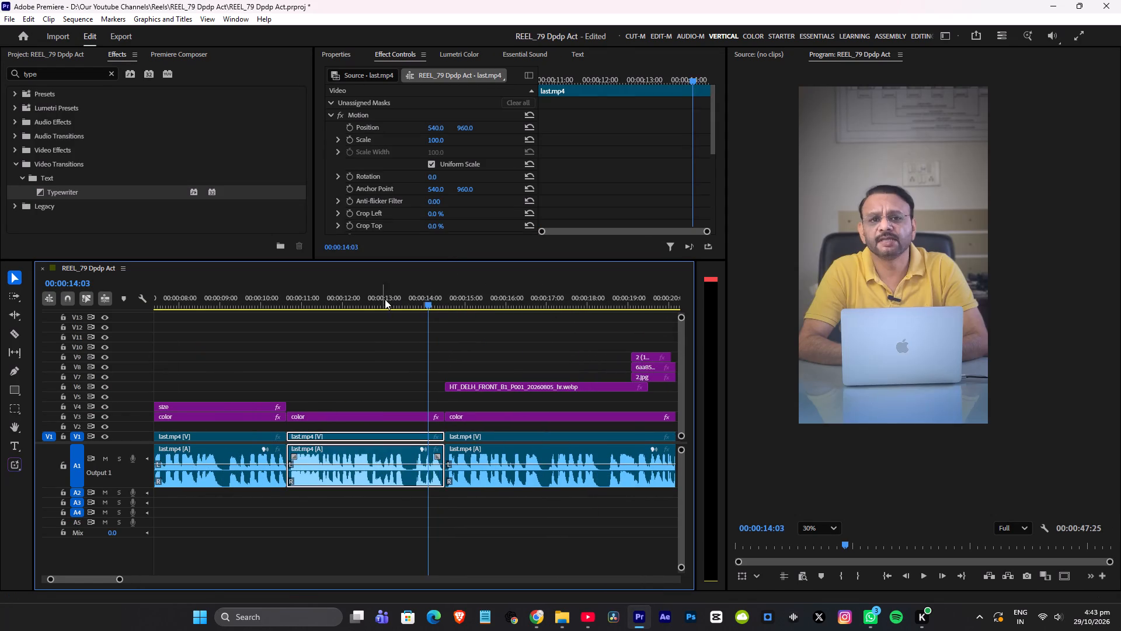
key("space")
scroll(490, 333, "down", 3)
scroll(458, 342, "up", 4, "alt")
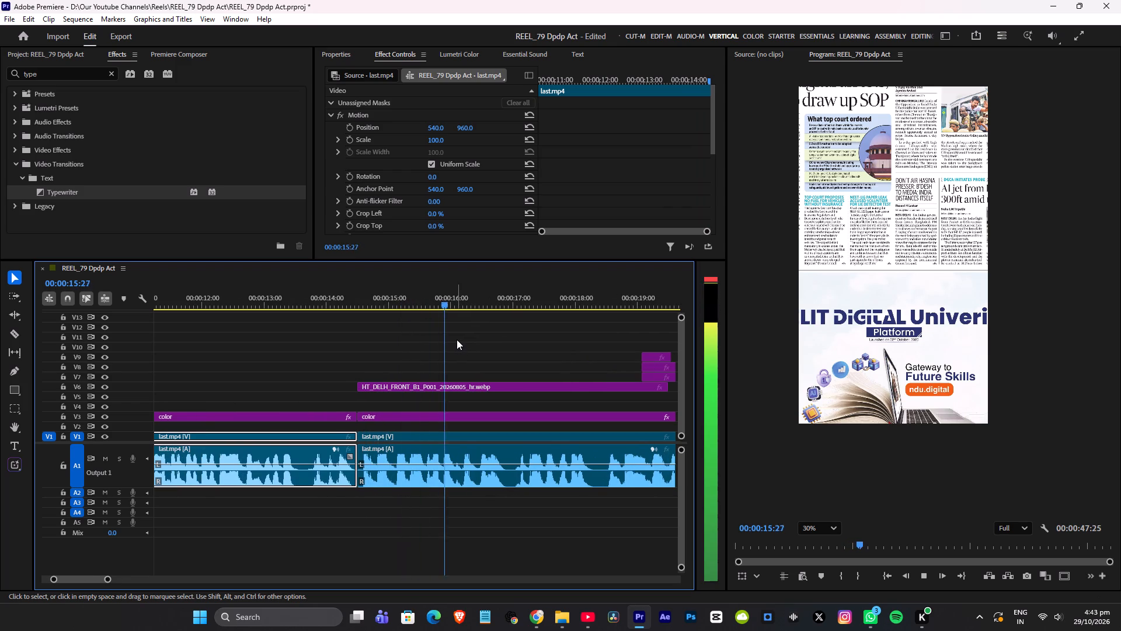
scroll(457, 339, "down", 2)
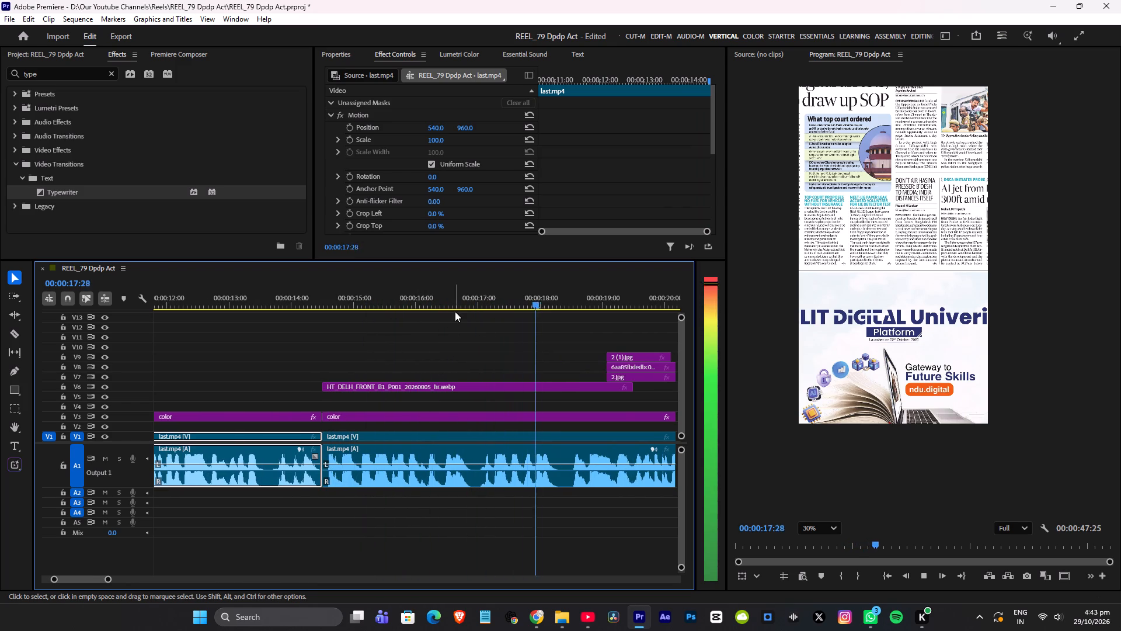
scroll(468, 313, "down", 5, "alt")
left_click(458, 300)
key("space")
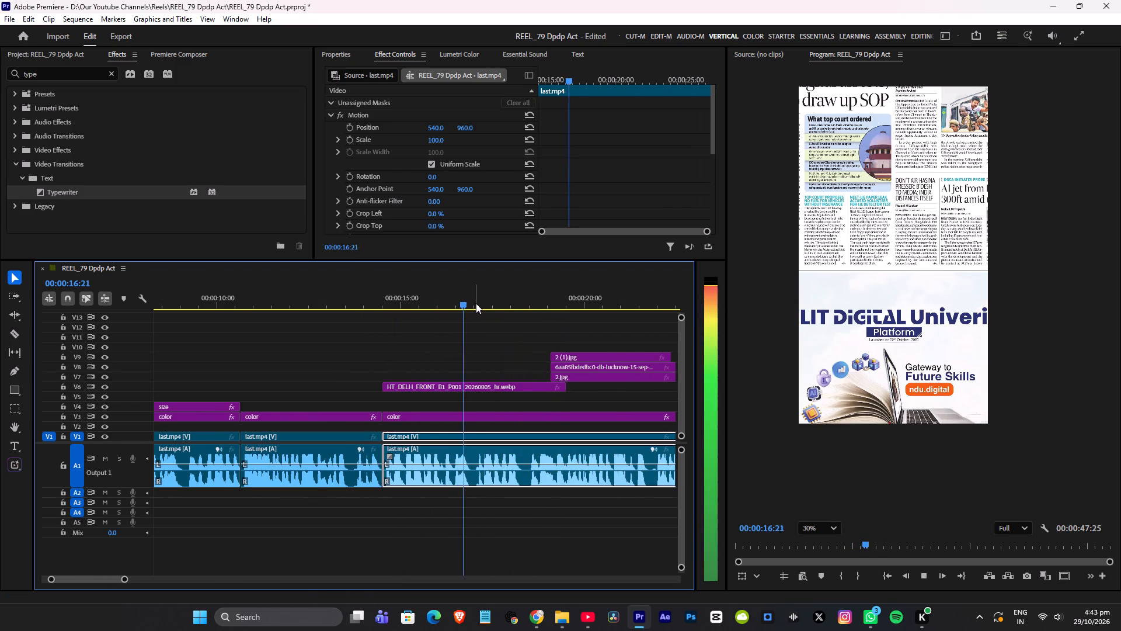
scroll(492, 308, "down", 3)
key("space")
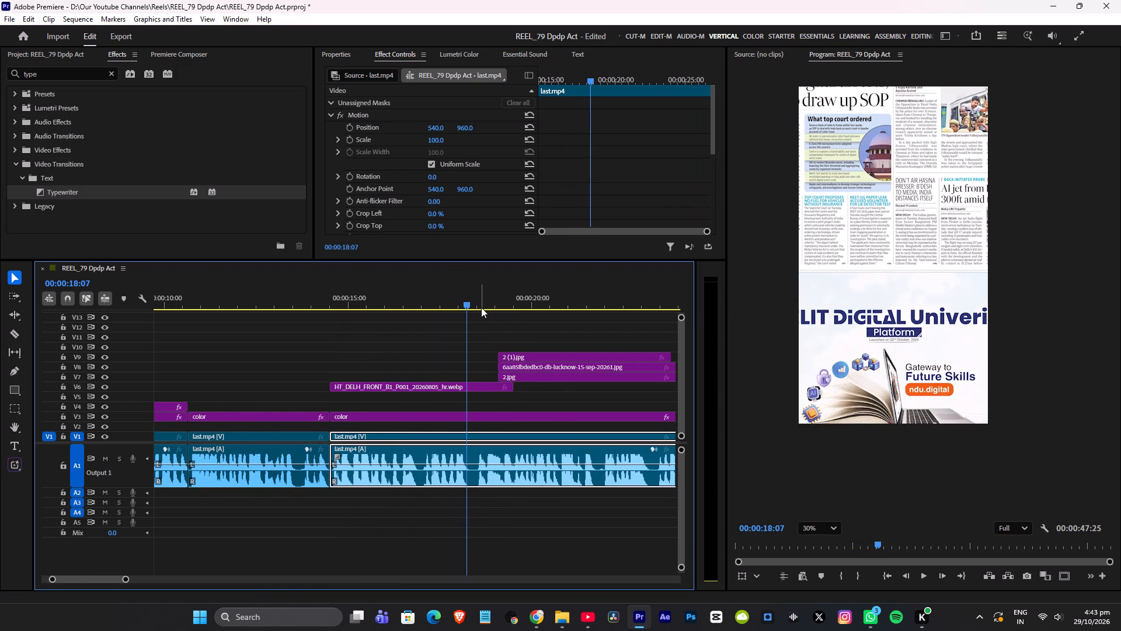
left_click(479, 301)
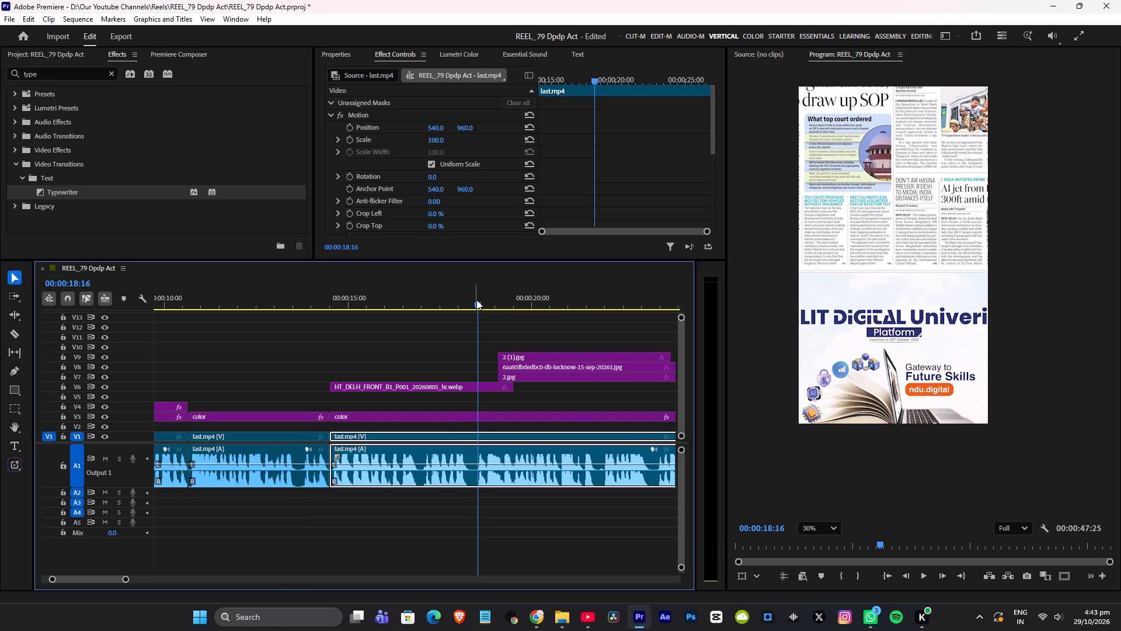
left_click_drag(478, 300, 474, 306)
scroll(506, 321, "down", 5, "alt")
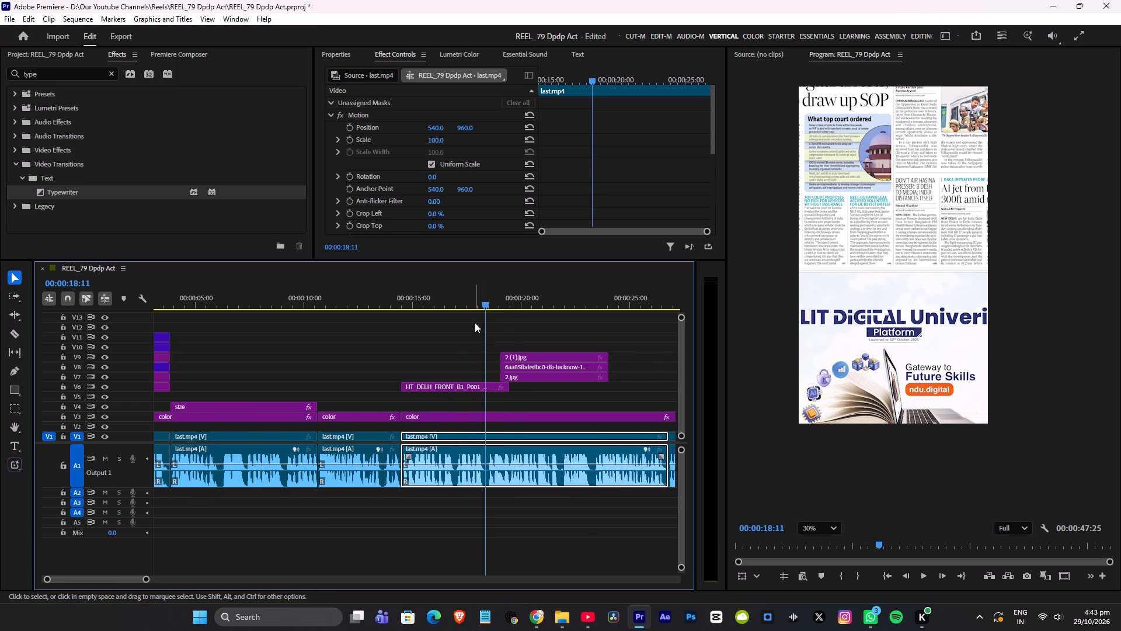
Fit the three upper newspaper clips and the Hindustan Times clip to the frame, and save the project.
scroll(475, 323, "up", 7, "alt")
left_click(402, 385)
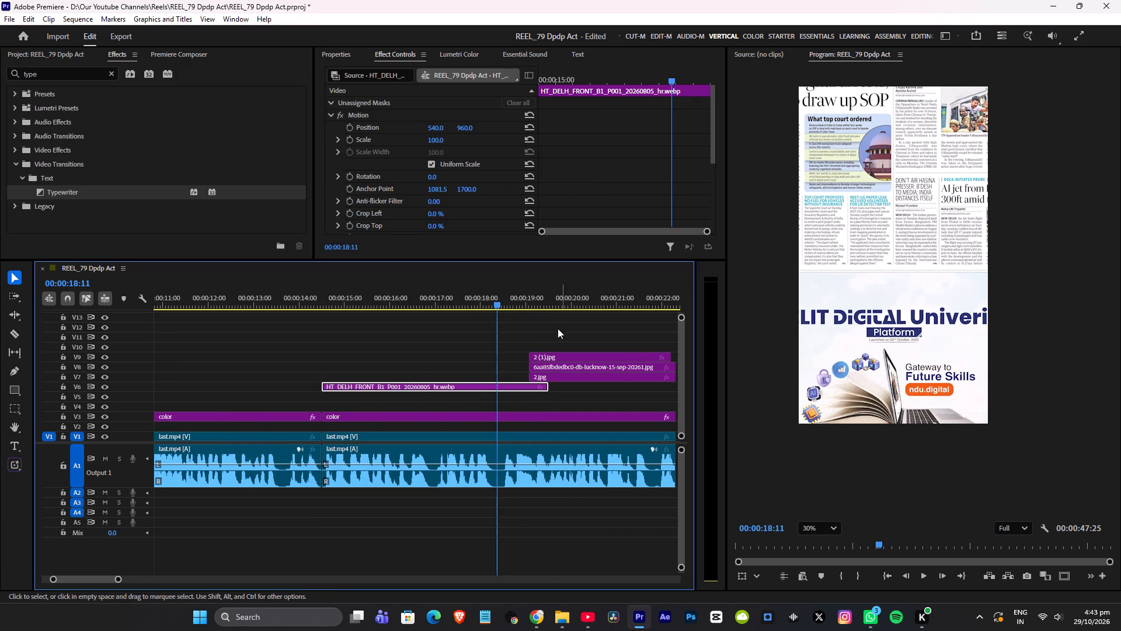
left_click_drag(558, 320, 607, 389)
key("F1")
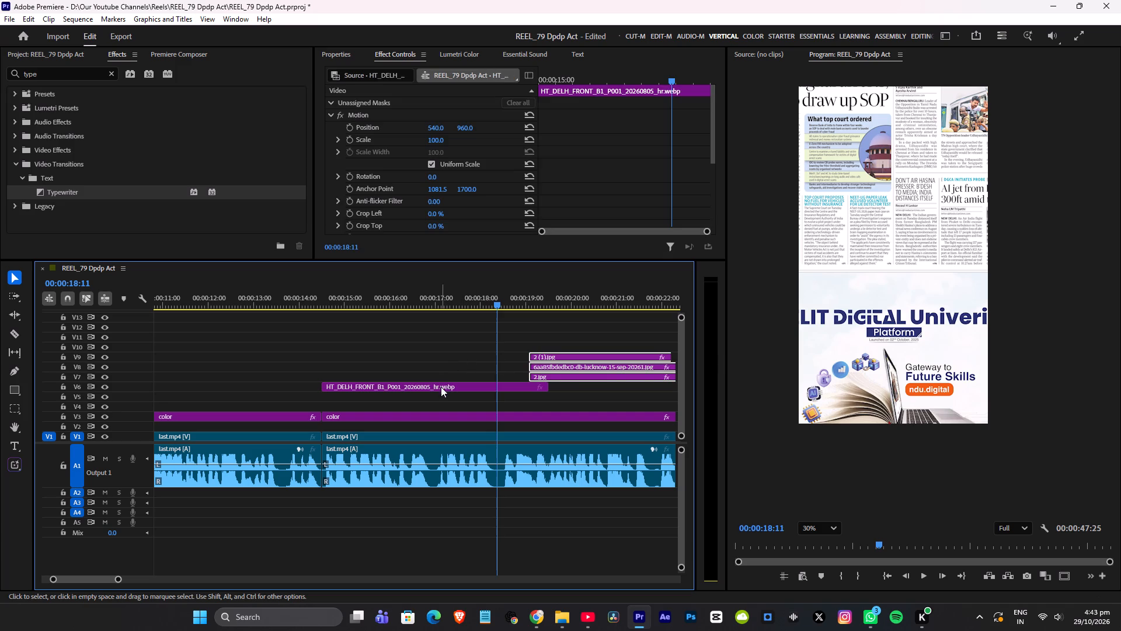
left_click(441, 387)
key("F1")
key("ctrl+s")
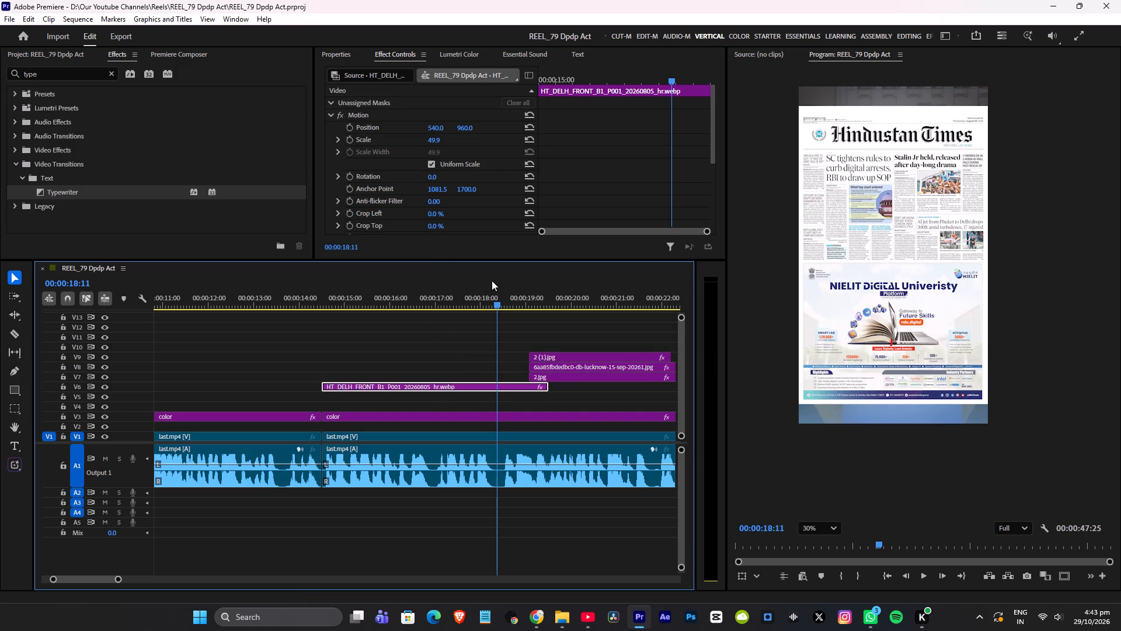
Set the Hindustan Times clip's Motion Scale to 56.9 so it fills the vertical frame, and save the project.
left_click(451, 137)
left_click(478, 136)
left_click(436, 138)
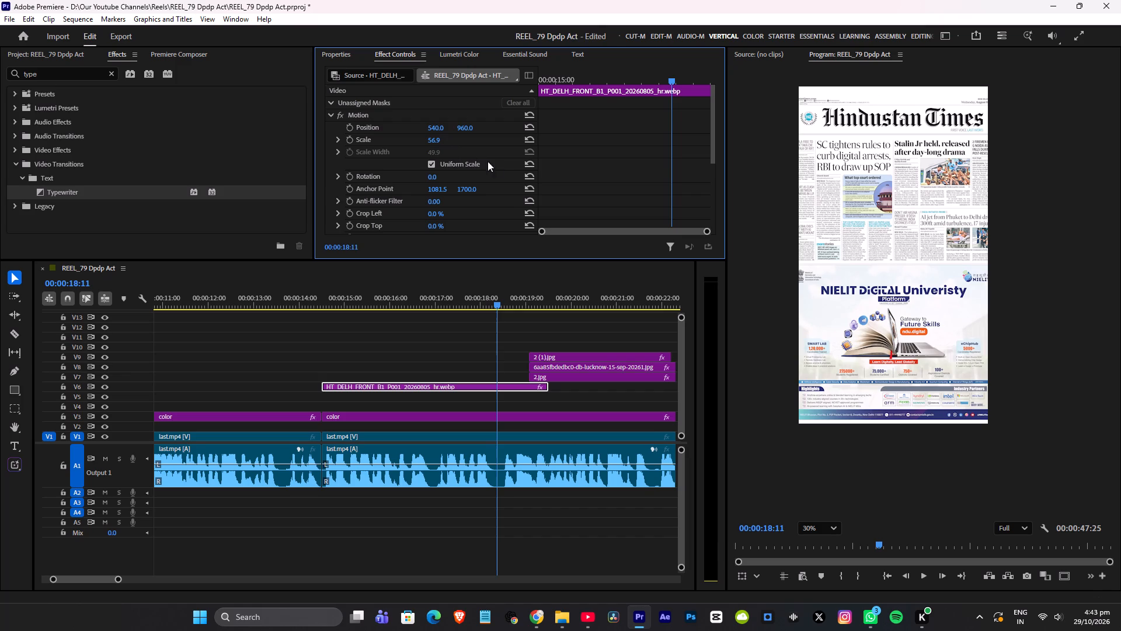
key("ctrl+s")
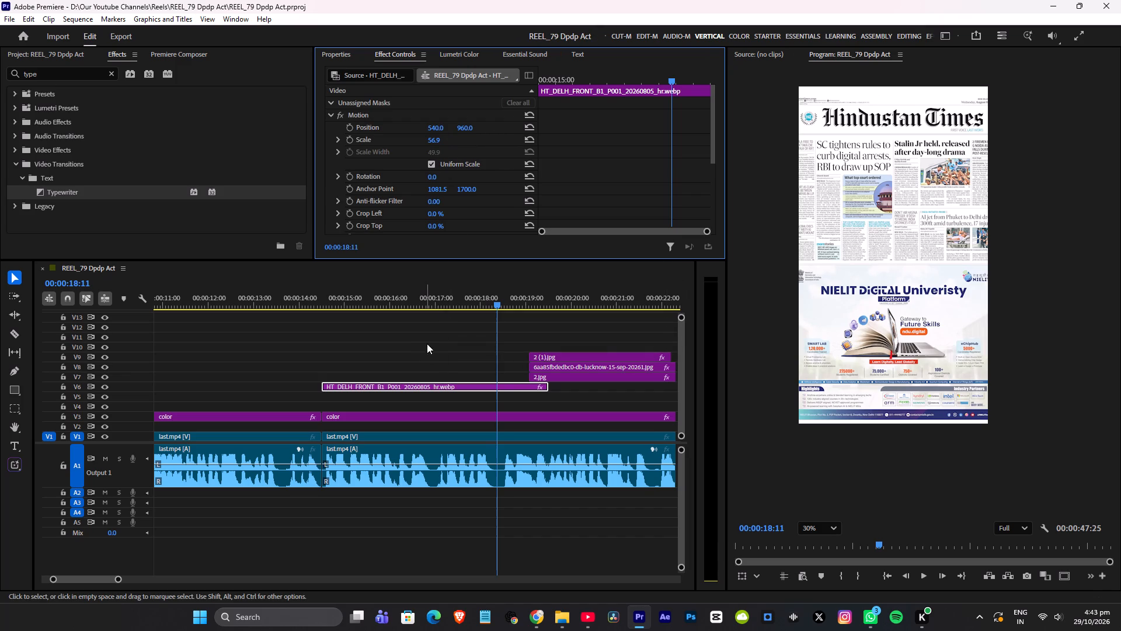
Apply the Transform effect to the Hindustan Times clip and raise the effect's shutter angle for motion blur.
key("alt+space")
type("tra")
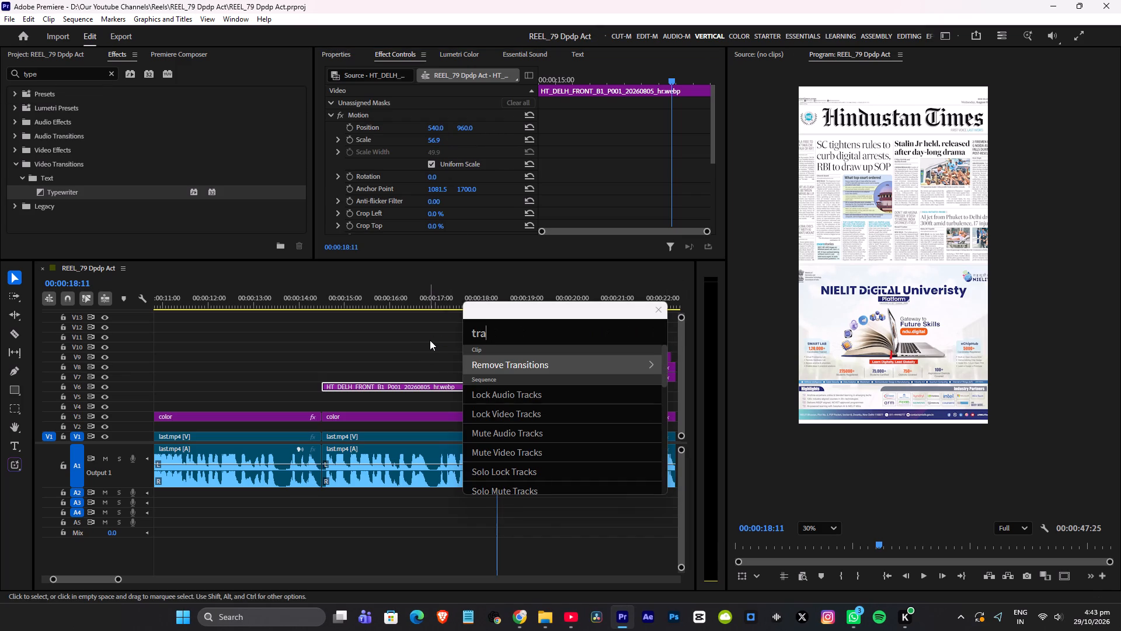
type("nsform")
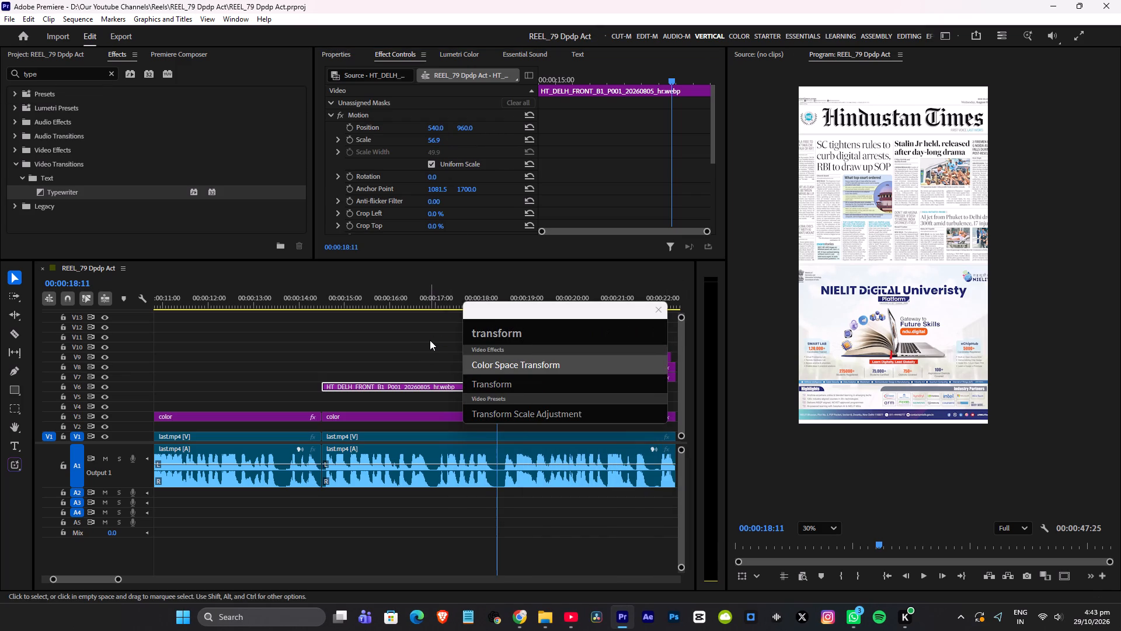
left_click(494, 386)
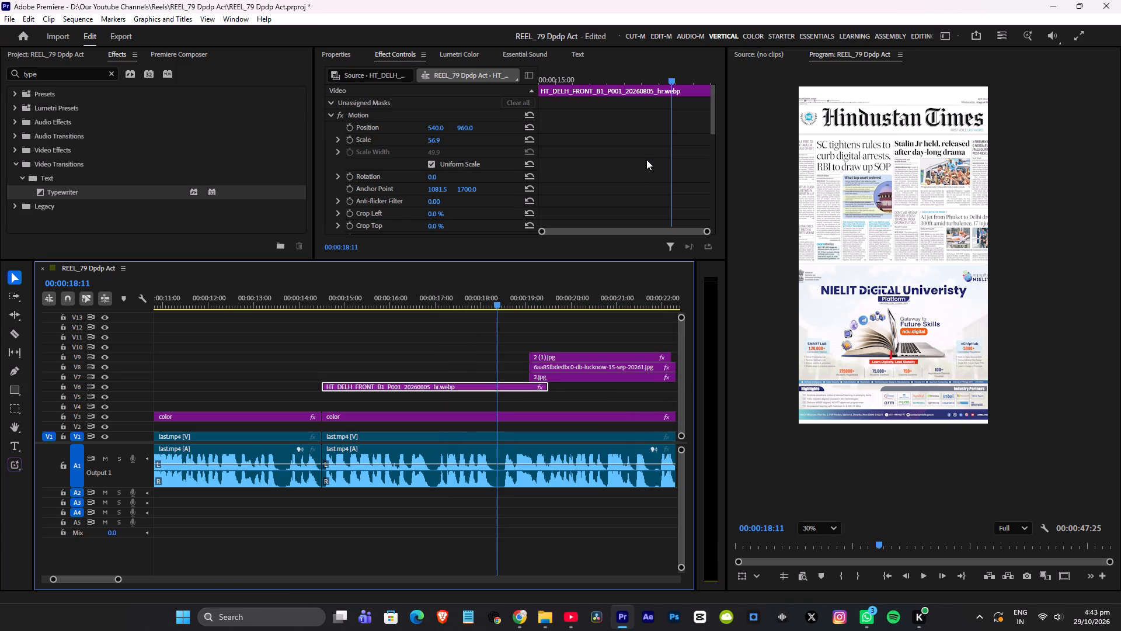
scroll(638, 158, "down", 17)
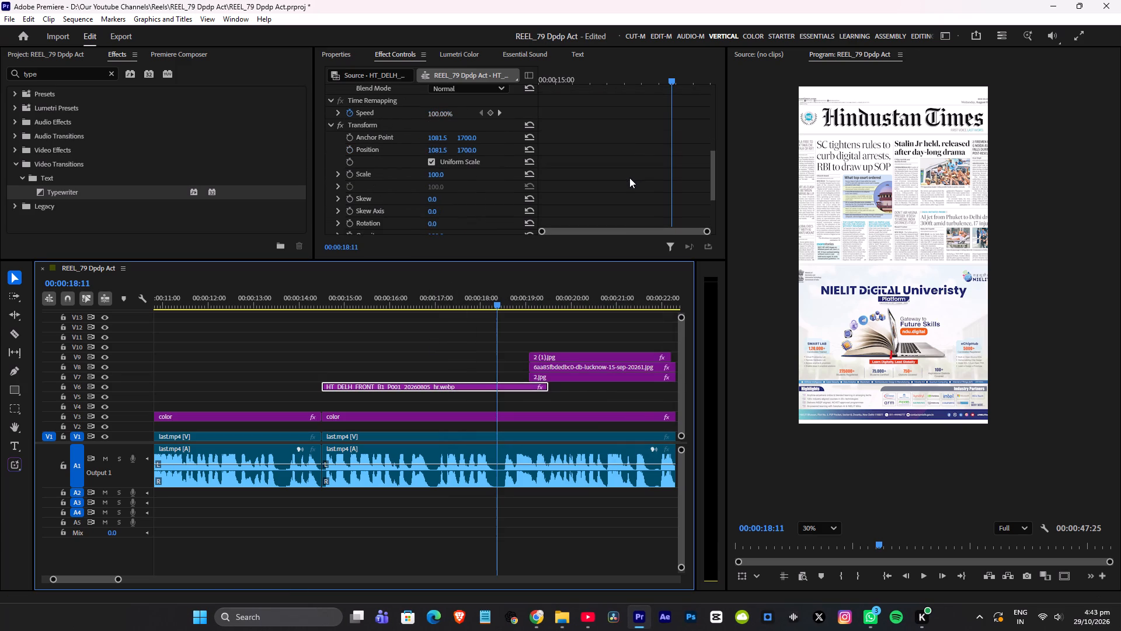
scroll(629, 178, "down", 1)
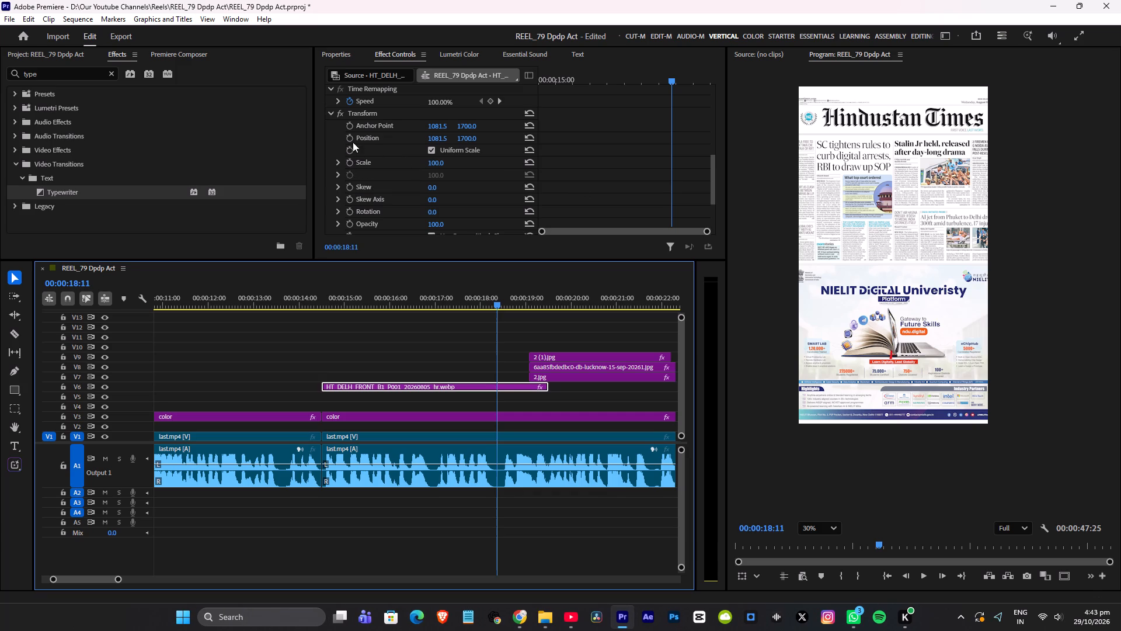
scroll(402, 185, "down", 4)
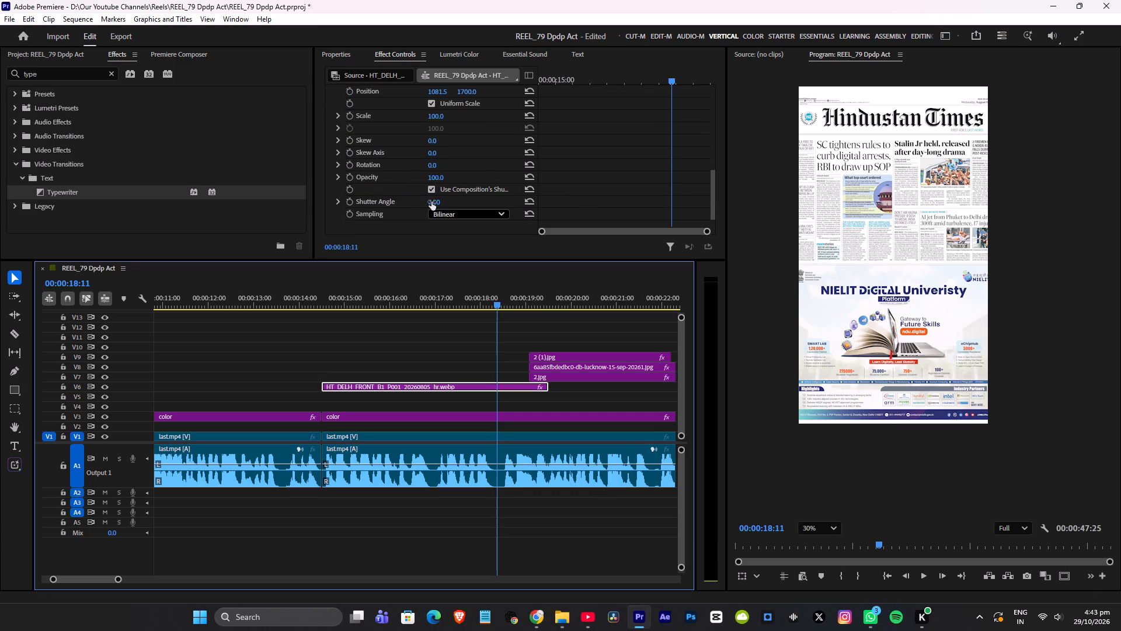
left_click_drag(431, 202, 750, 202)
Keyframe the Transform Position from 1081.5, 2892 at 00:00:14:15 to 1081.5, 1700 at about 00:00:15:02 for an upward slide-in.
scroll(410, 164, "up", 4)
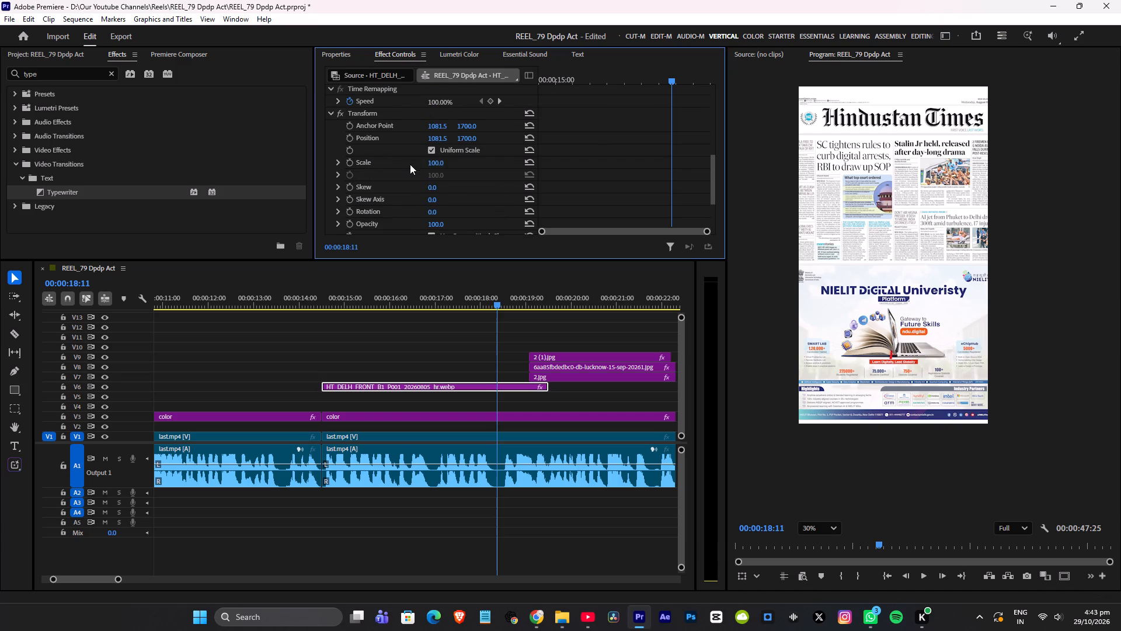
left_click(350, 136)
left_click_drag(672, 78, 512, 110)
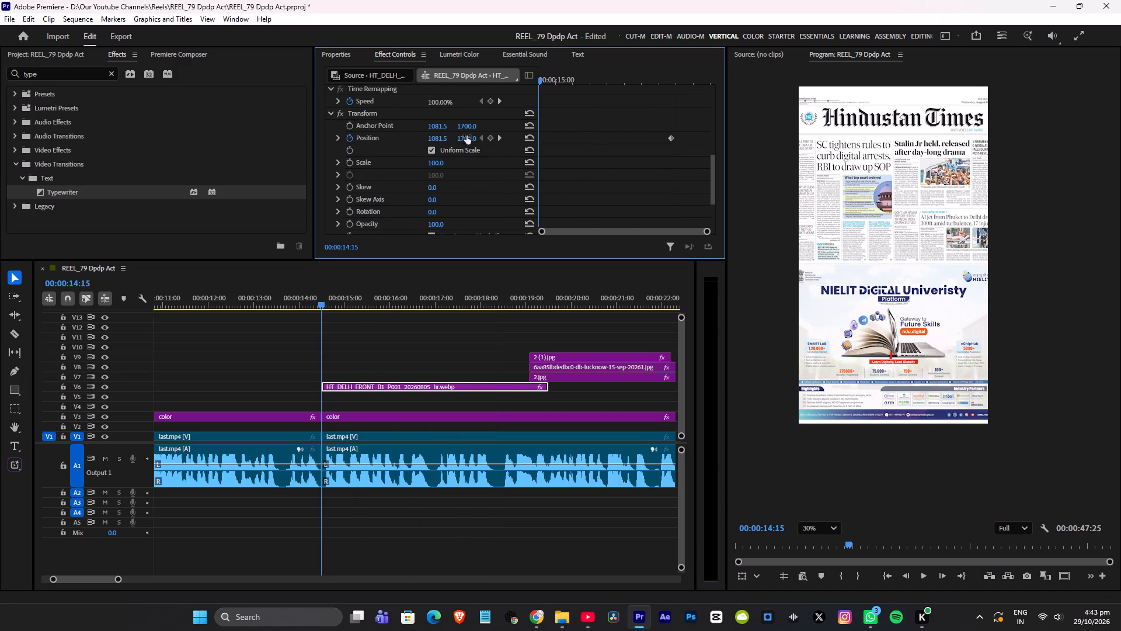
left_click_drag(463, 138, 502, 138)
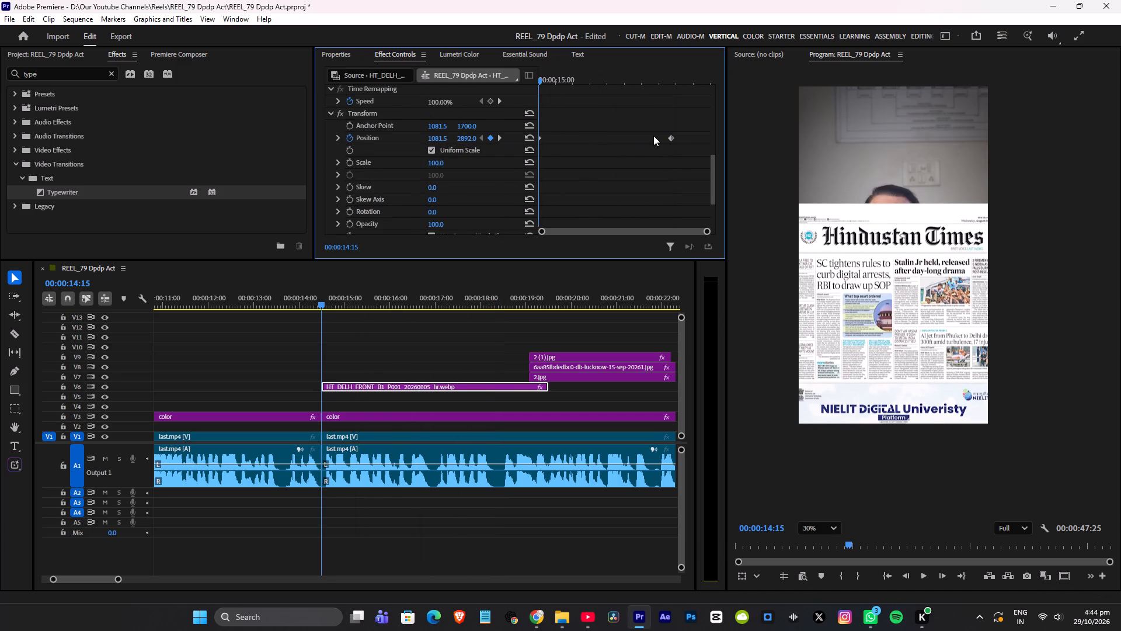
left_click_drag(673, 135, 558, 162)
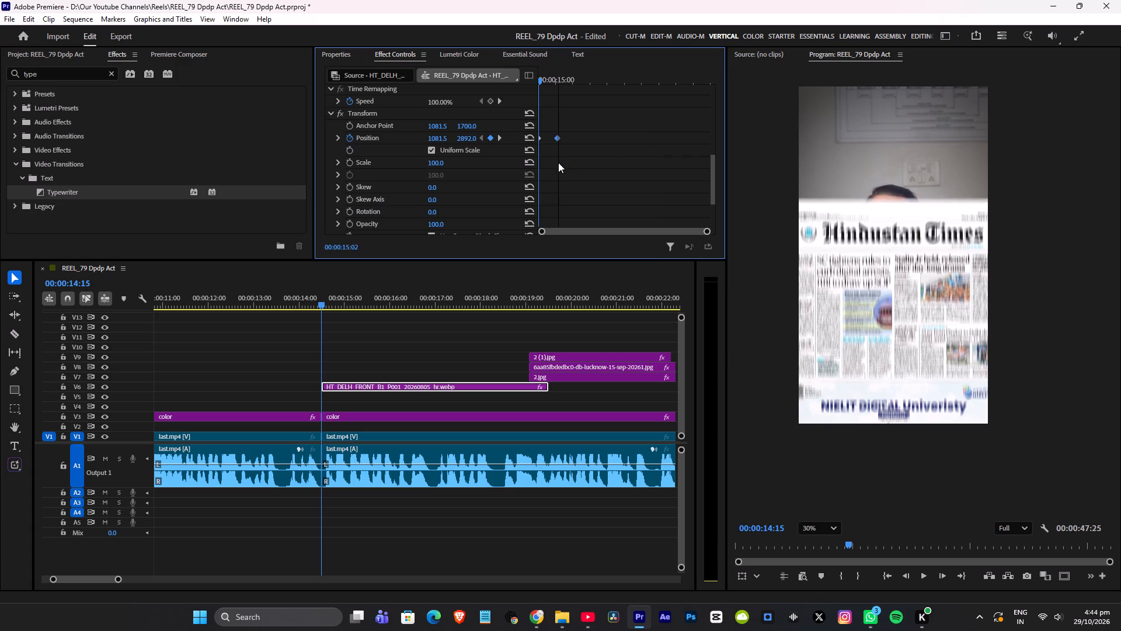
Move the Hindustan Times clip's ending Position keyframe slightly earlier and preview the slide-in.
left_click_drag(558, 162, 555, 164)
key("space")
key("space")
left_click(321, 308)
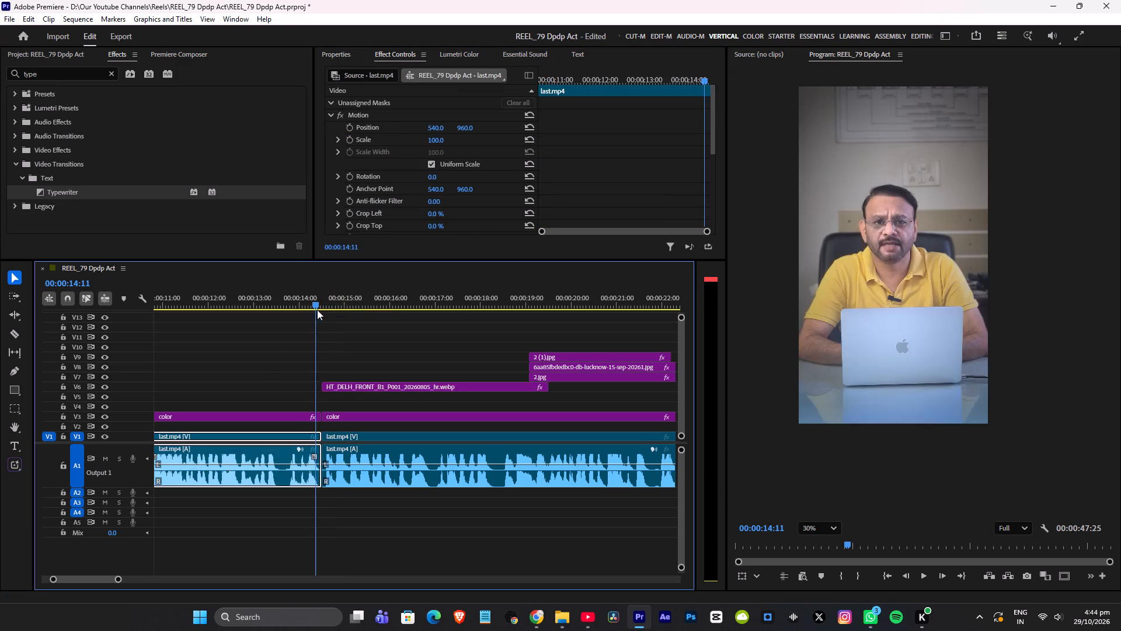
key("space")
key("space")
Trim the end of the Hindustan Times clip so it lasts about one second, ending near 00:00:15:15.
left_click_drag(546, 386, 342, 389)
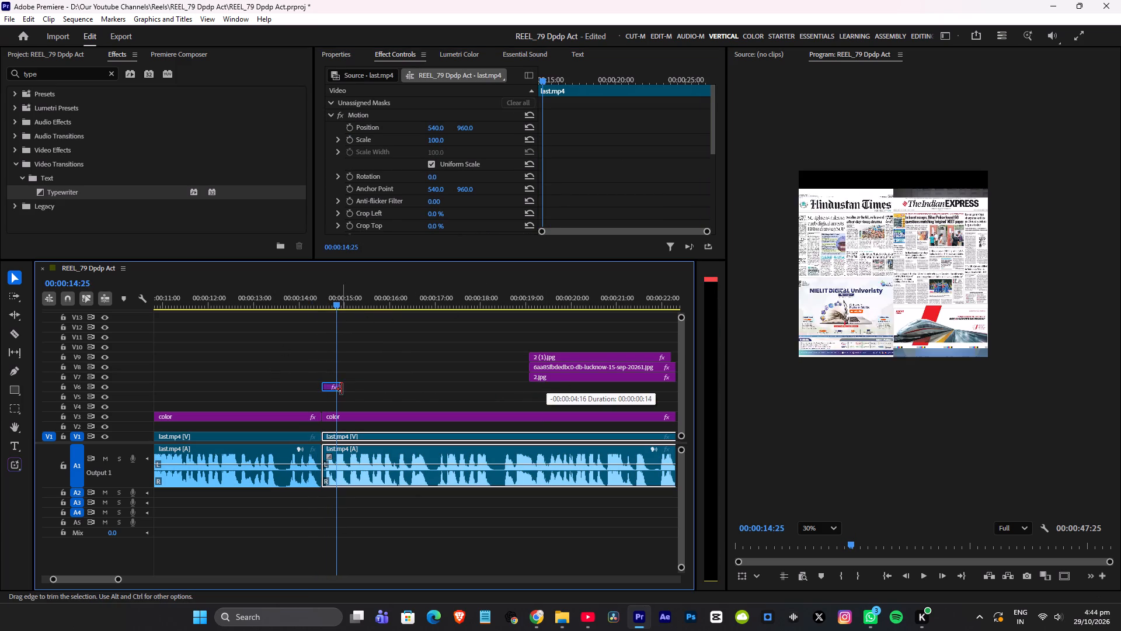
left_click_drag(342, 389, 367, 389)
Move the Hindustan Times clip's ending Position keyframe to about 00:00:14:19, set the starting Transform Position to 1081.5, 4312, and preview the slide-in.
left_click(346, 387)
scroll(560, 143, "down", 3)
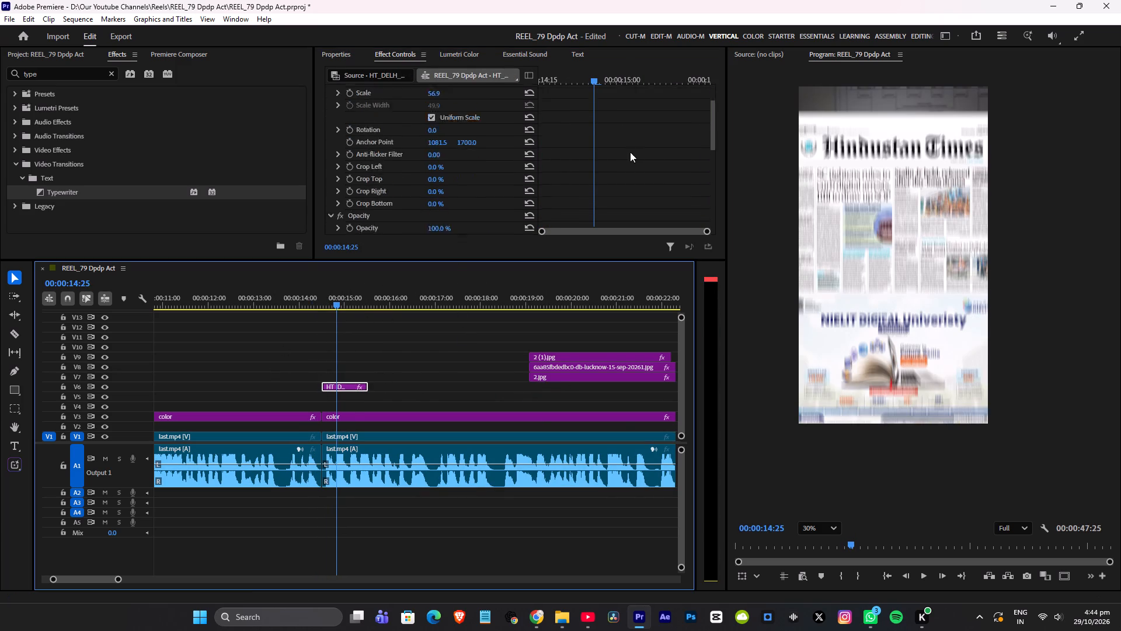
scroll(630, 152, "down", 12)
left_click_drag(619, 173, 562, 182)
left_click_drag(575, 74, 420, 106)
left_click_drag(461, 171, 491, 171)
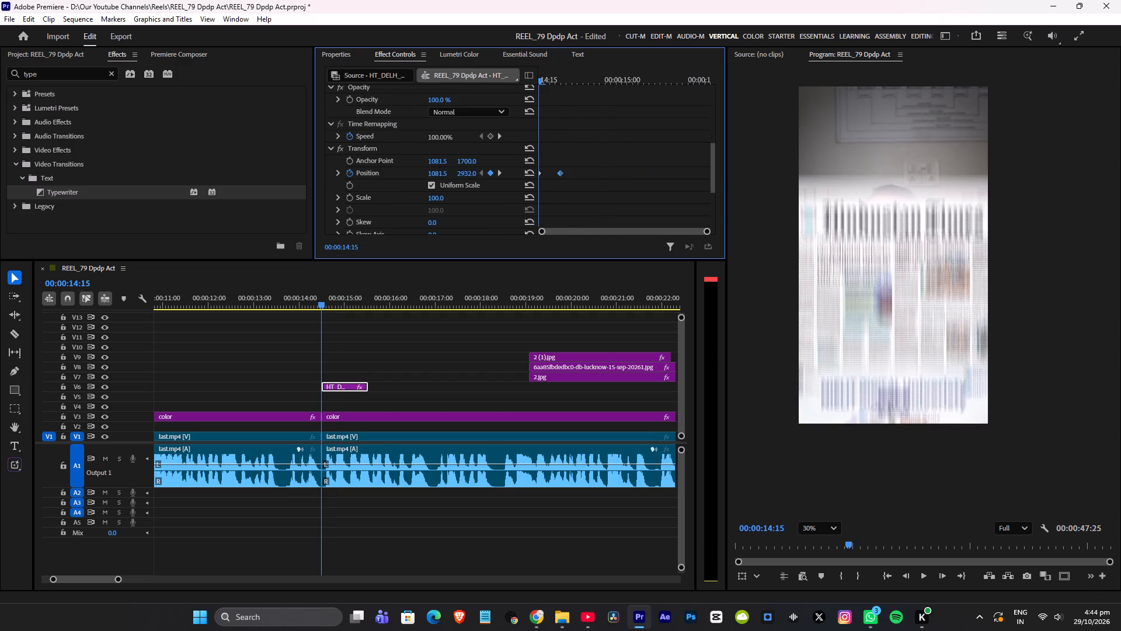
left_click_drag(491, 171, 630, 171)
key("space")
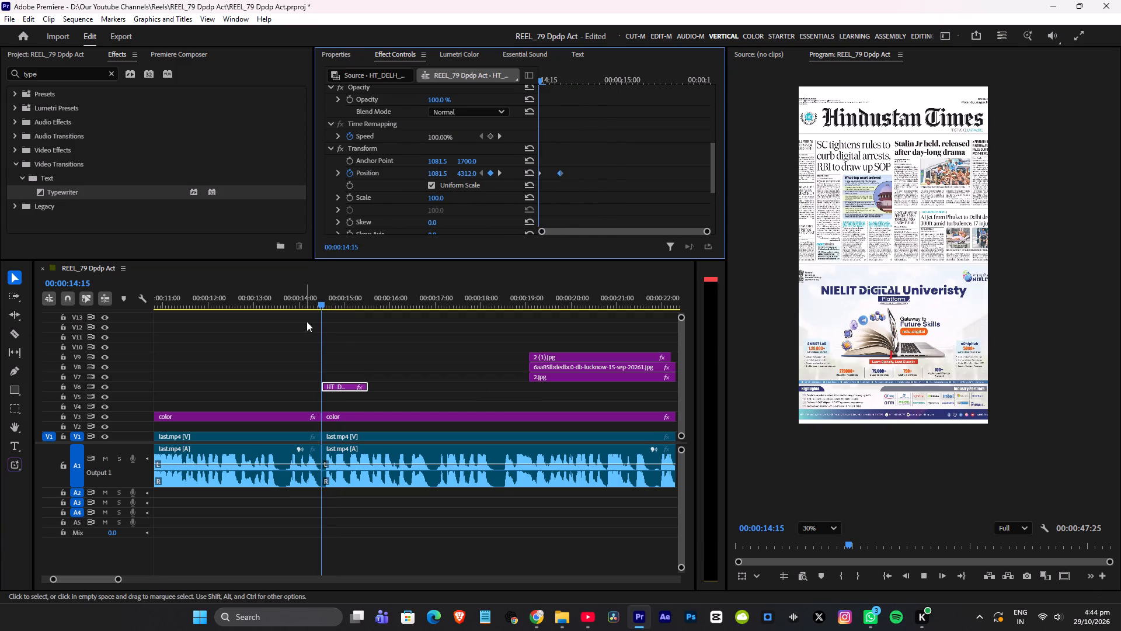
key("space")
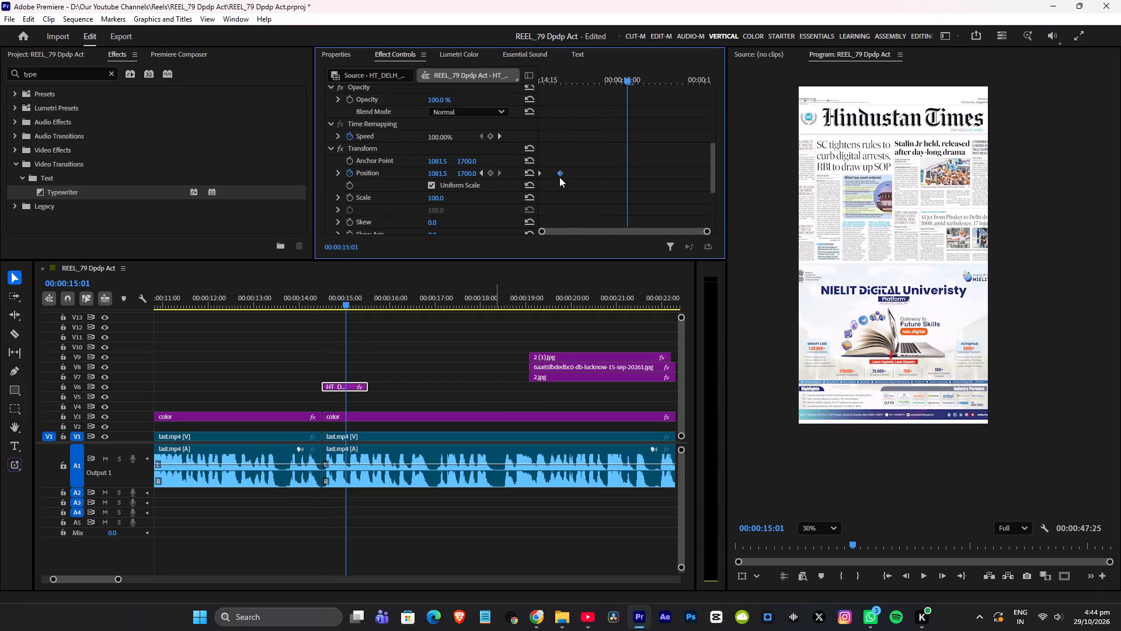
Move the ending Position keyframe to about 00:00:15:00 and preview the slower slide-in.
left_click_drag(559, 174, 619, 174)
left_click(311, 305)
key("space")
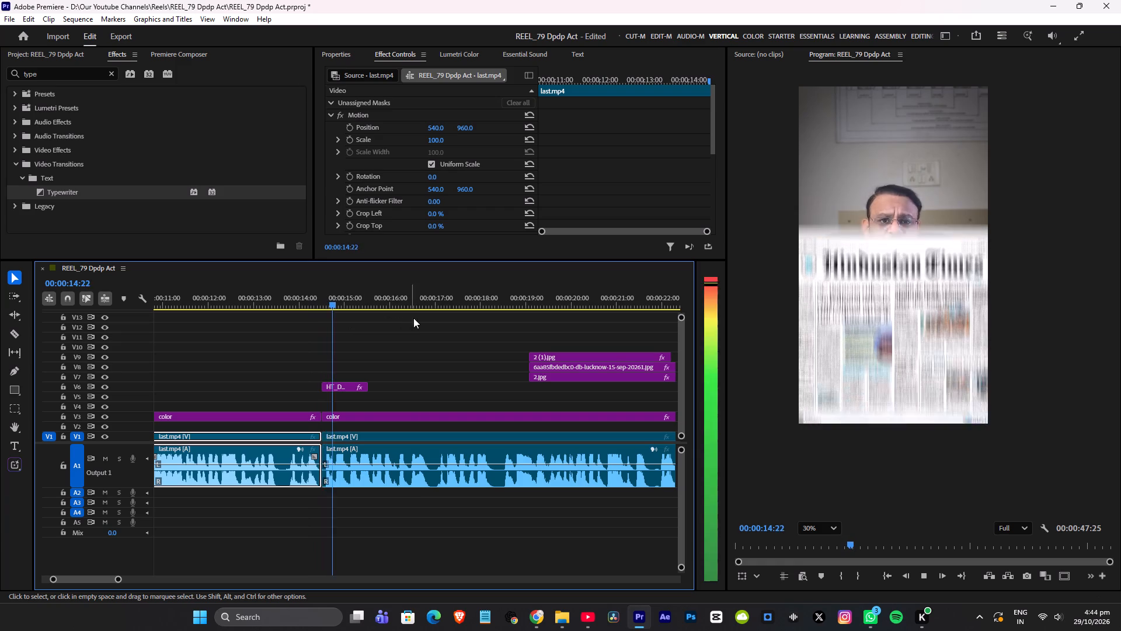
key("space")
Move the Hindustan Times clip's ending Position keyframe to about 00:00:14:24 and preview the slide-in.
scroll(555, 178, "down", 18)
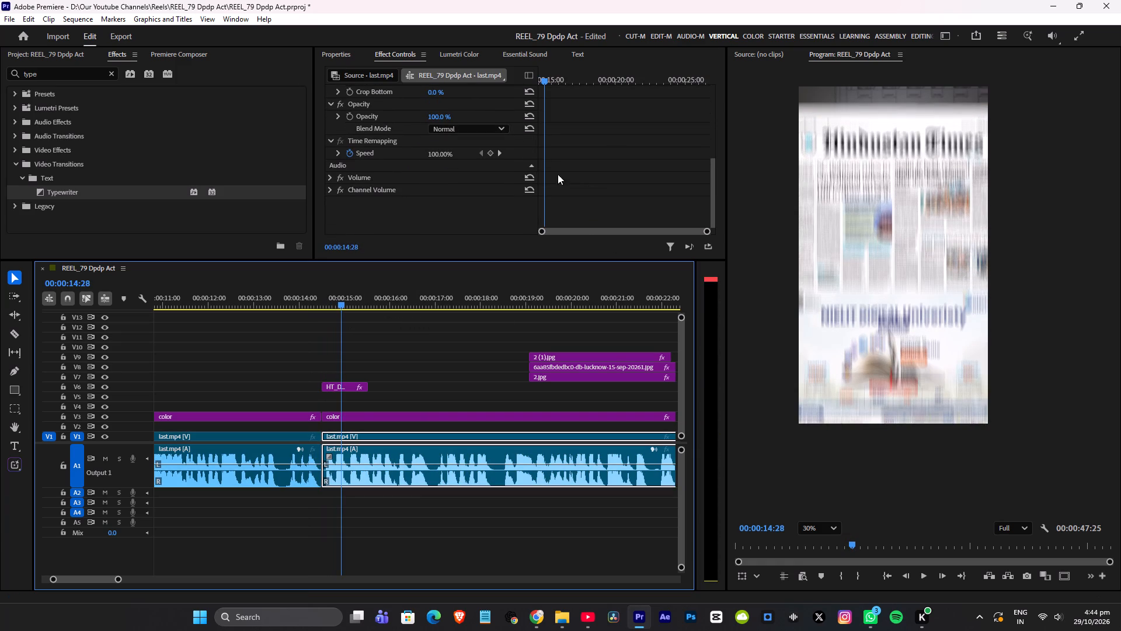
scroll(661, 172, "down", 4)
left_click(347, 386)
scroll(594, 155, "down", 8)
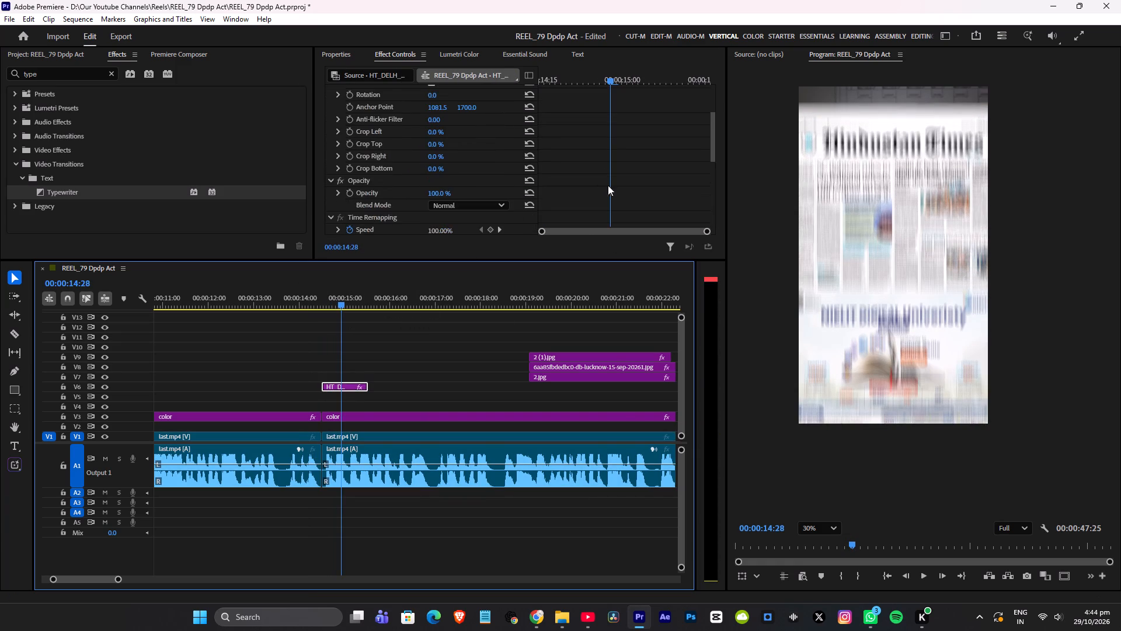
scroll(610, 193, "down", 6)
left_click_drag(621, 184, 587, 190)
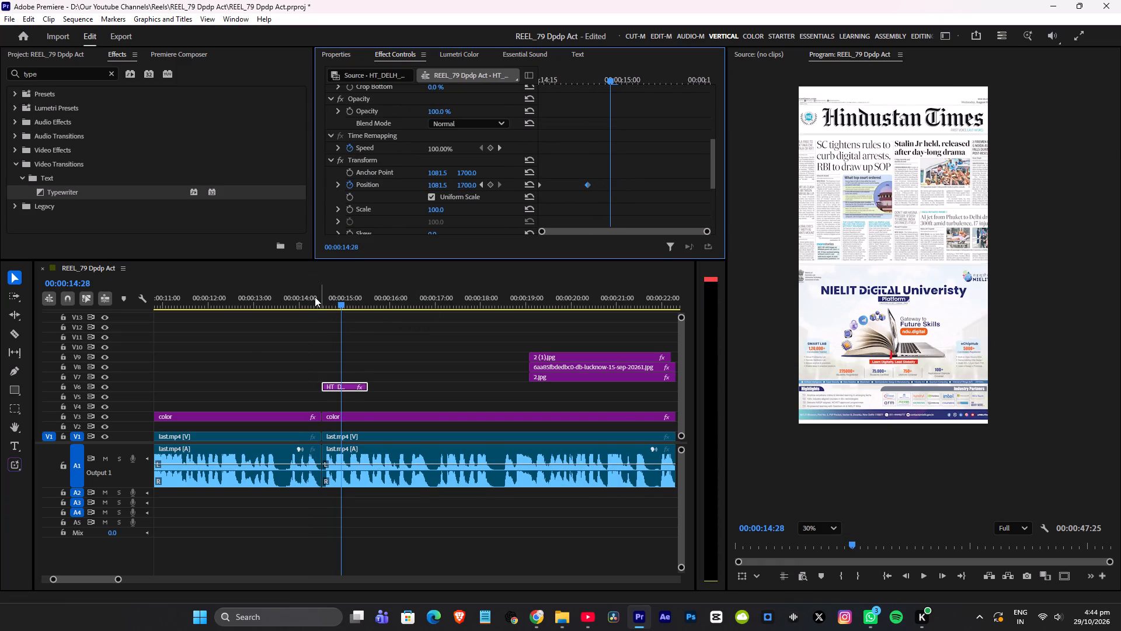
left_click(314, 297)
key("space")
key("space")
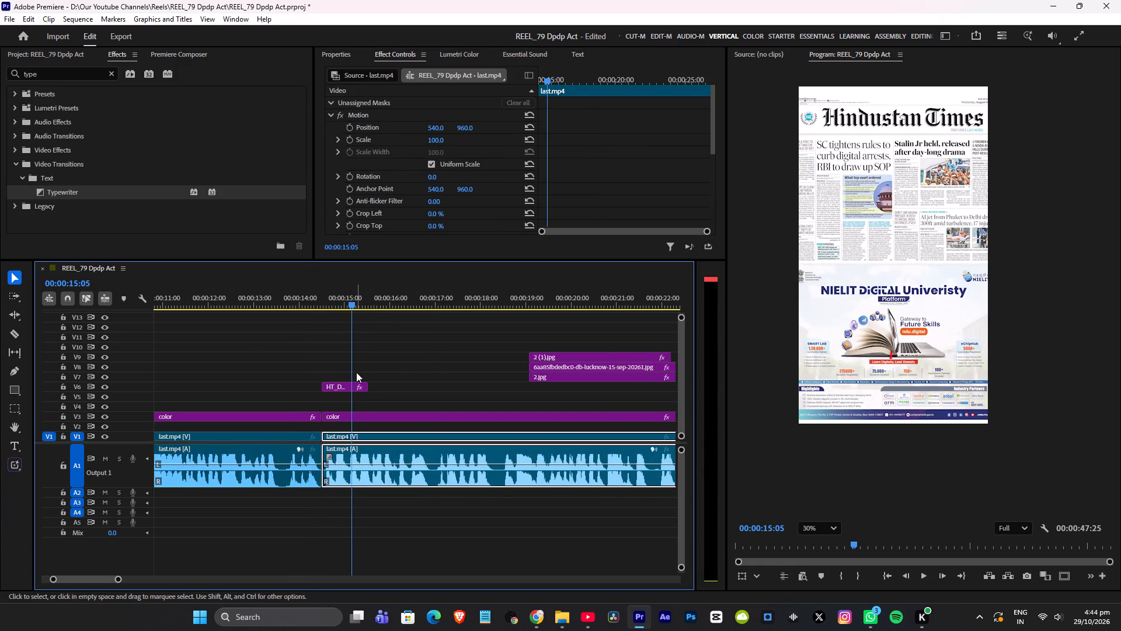
Move the Hindustan Times clip's ending Position keyframe to about 00:00:14:23, ease it, save the project, and preview the motion.
scroll(354, 371, "up", 3, "alt")
left_click(345, 387)
scroll(587, 183, "down", 3)
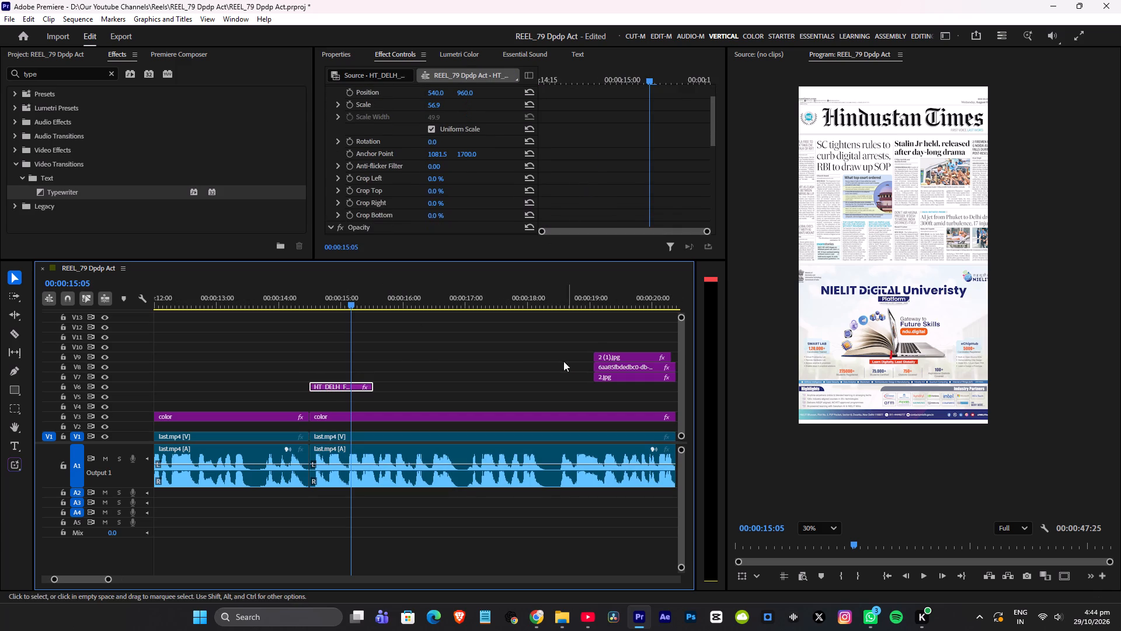
scroll(588, 139, "down", 13)
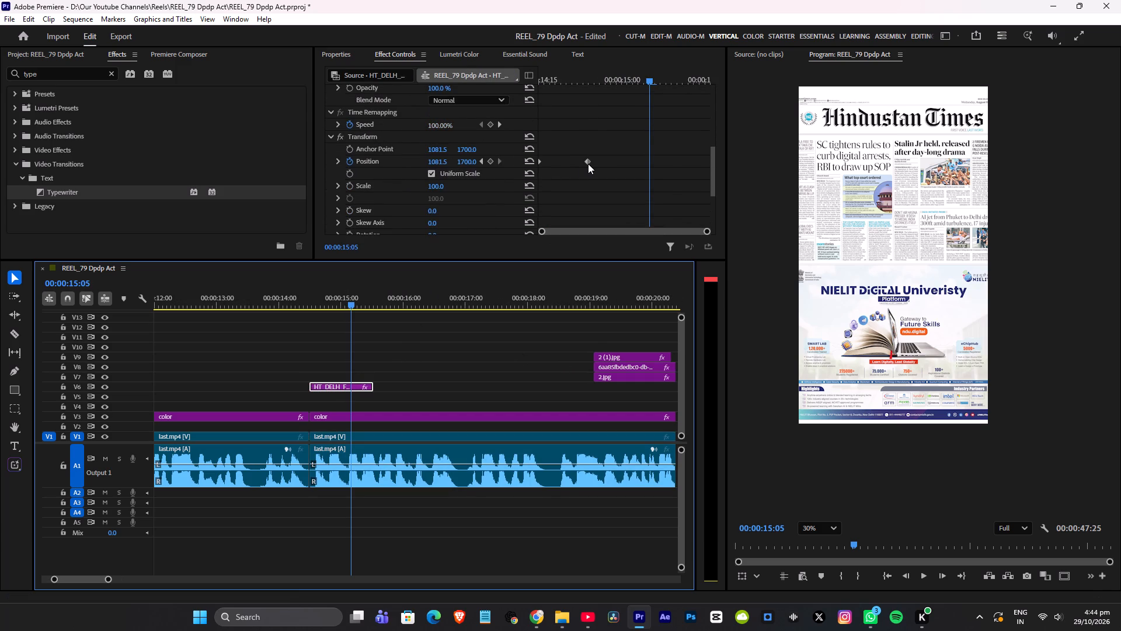
left_click(588, 161)
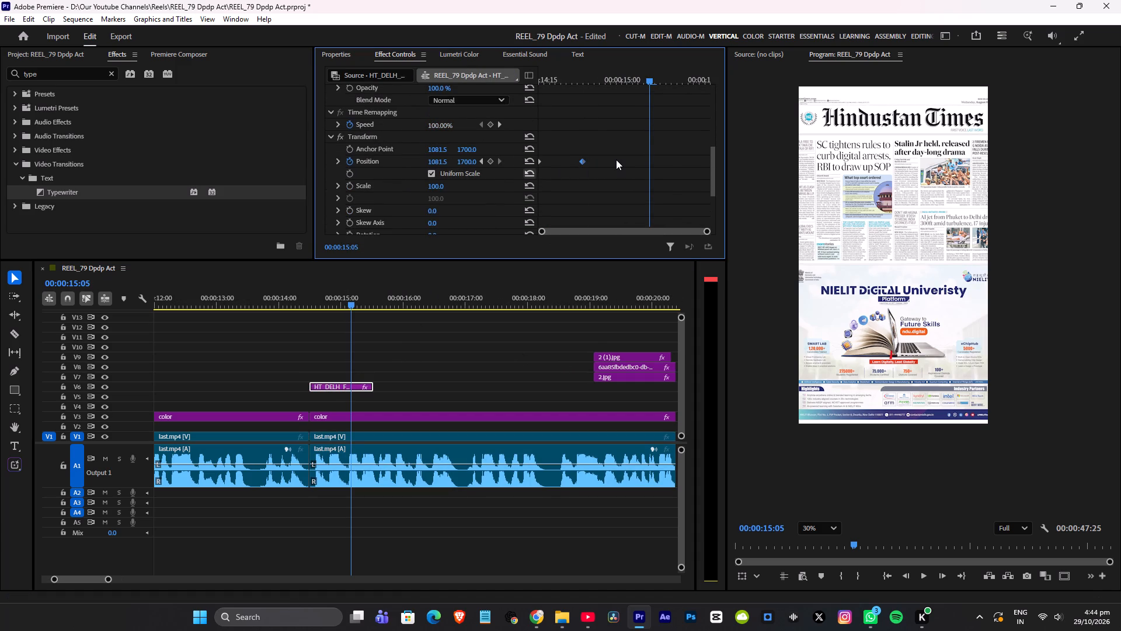
key("F7")
left_click(309, 306)
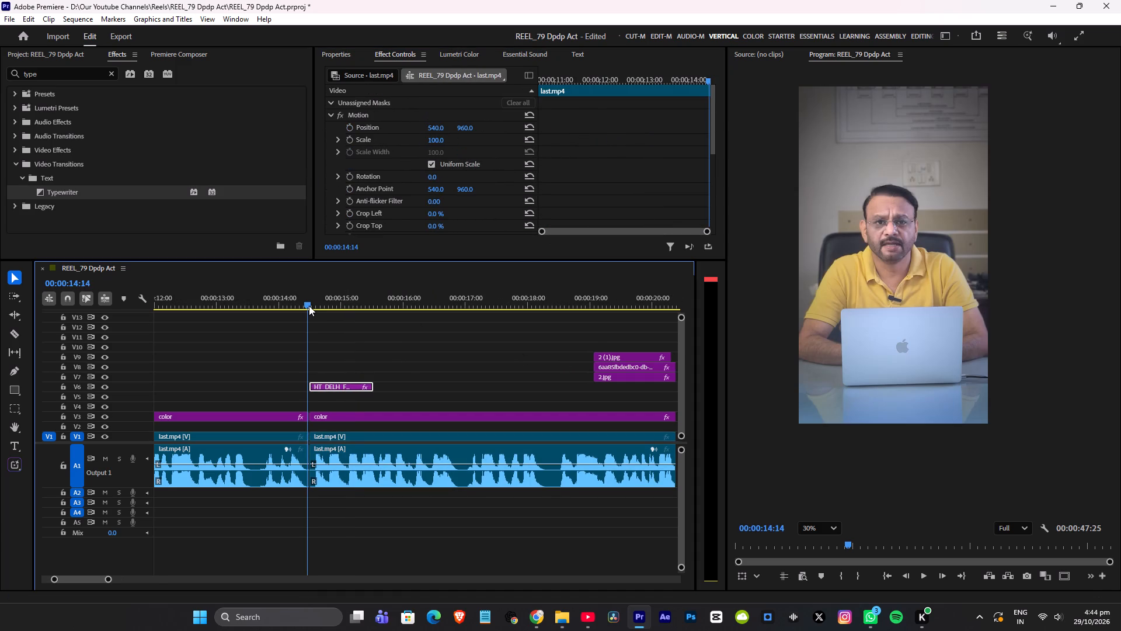
key("ctrl+s")
key("space")
scroll(364, 334, "up", 4, "alt")
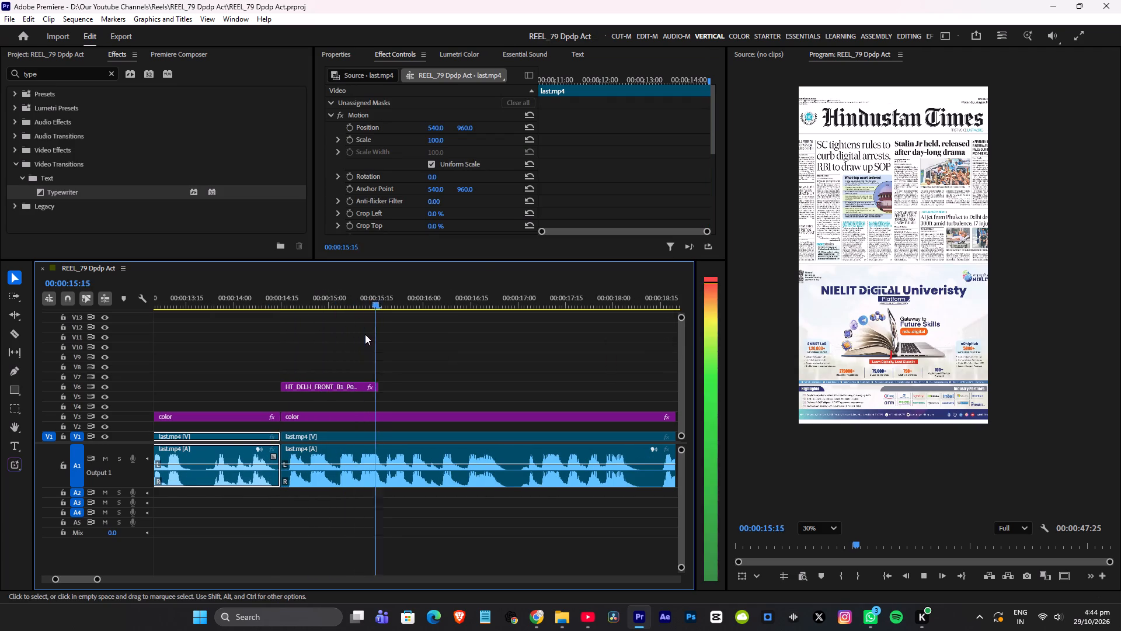
key("space")
Copy the Hindustan Times clip's Transform effect onto the 2 (1).jpg, Lucknow and 2.jpg newspaper clips.
left_click(335, 388)
scroll(619, 122, "down", 19)
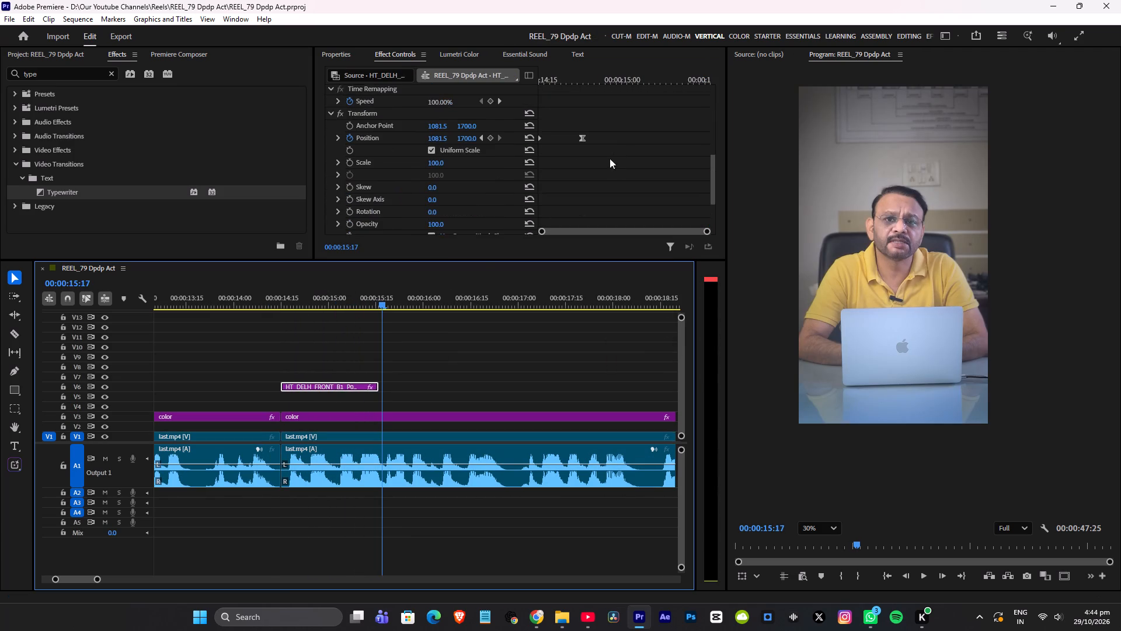
scroll(467, 125, "up", 3)
left_click(364, 134)
key("ctrl+c")
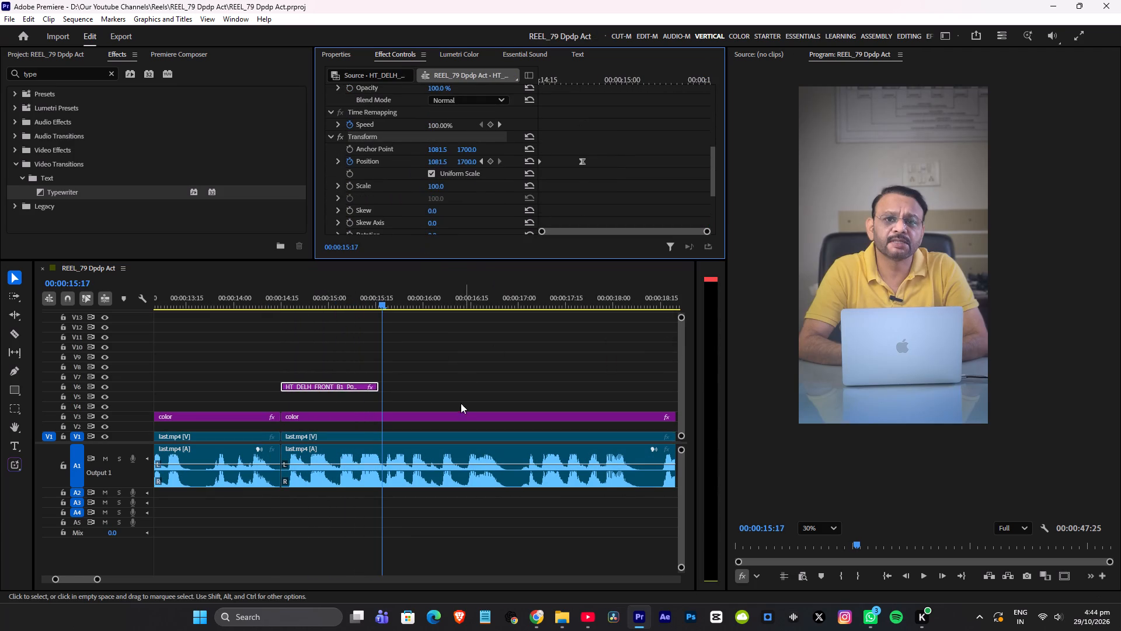
scroll(462, 376, "down", 12, "alt")
left_click(549, 293)
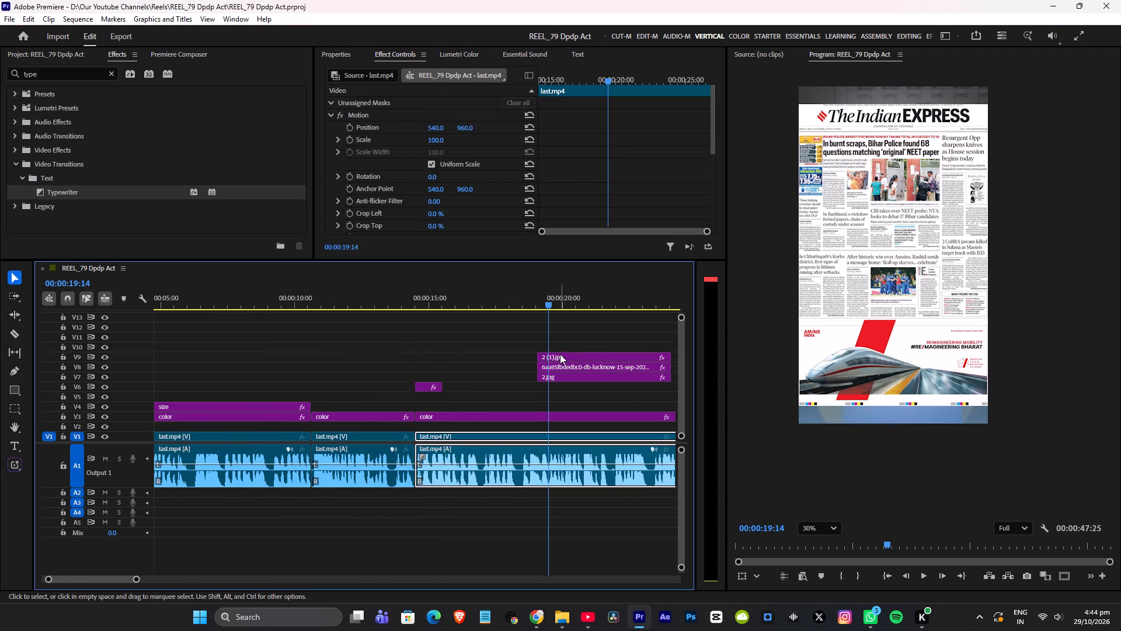
left_click(560, 354)
left_click(560, 367, "shift")
left_click(556, 377, "shift")
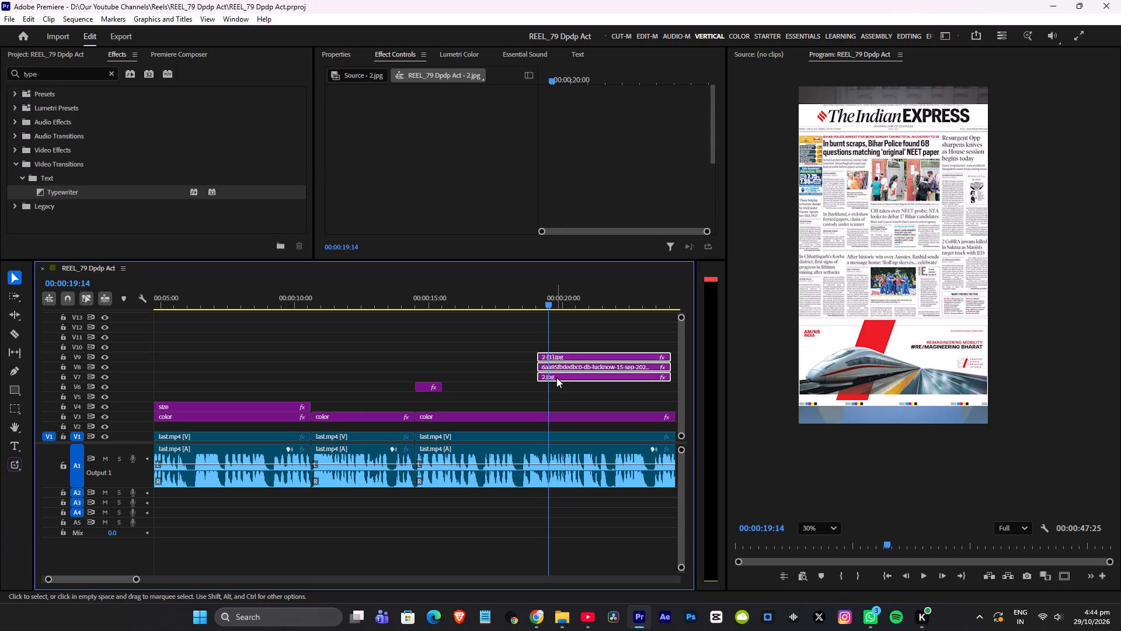
key("ctrl+v")
left_click(529, 326)
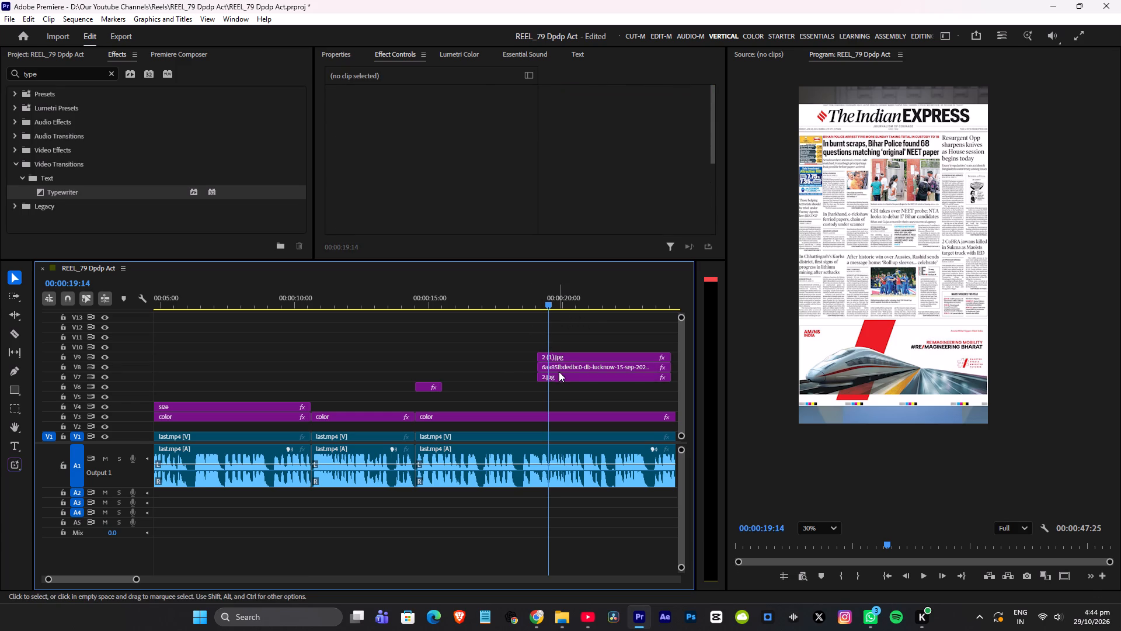
Move the three other newspaper clips to start at 00:00:14:15 above the Hindustan Times clip and trim their ends to match its end.
left_click_drag(556, 376, 440, 377)
left_click_drag(552, 374, 542, 375)
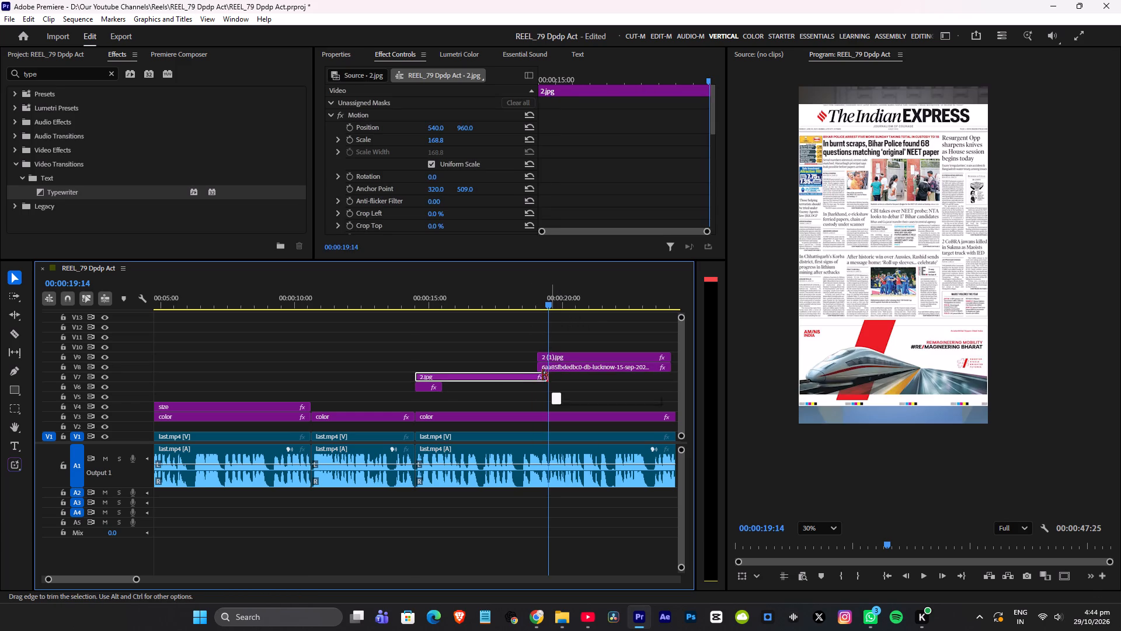
left_click_drag(542, 375, 448, 377)
left_click_drag(550, 369, 431, 369)
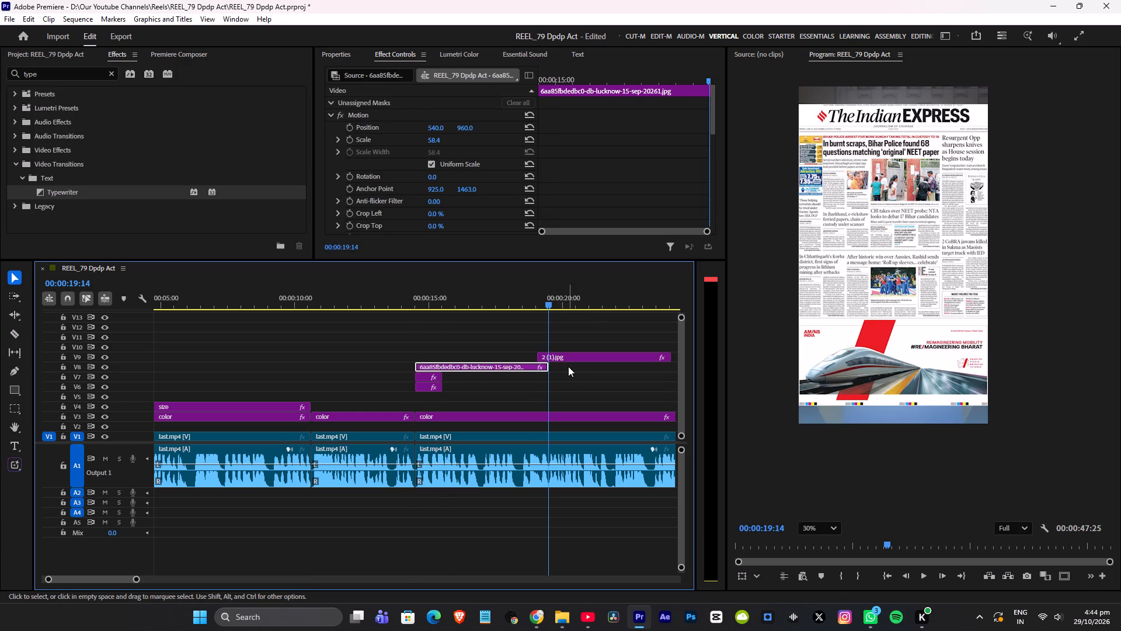
left_click_drag(549, 365, 448, 367)
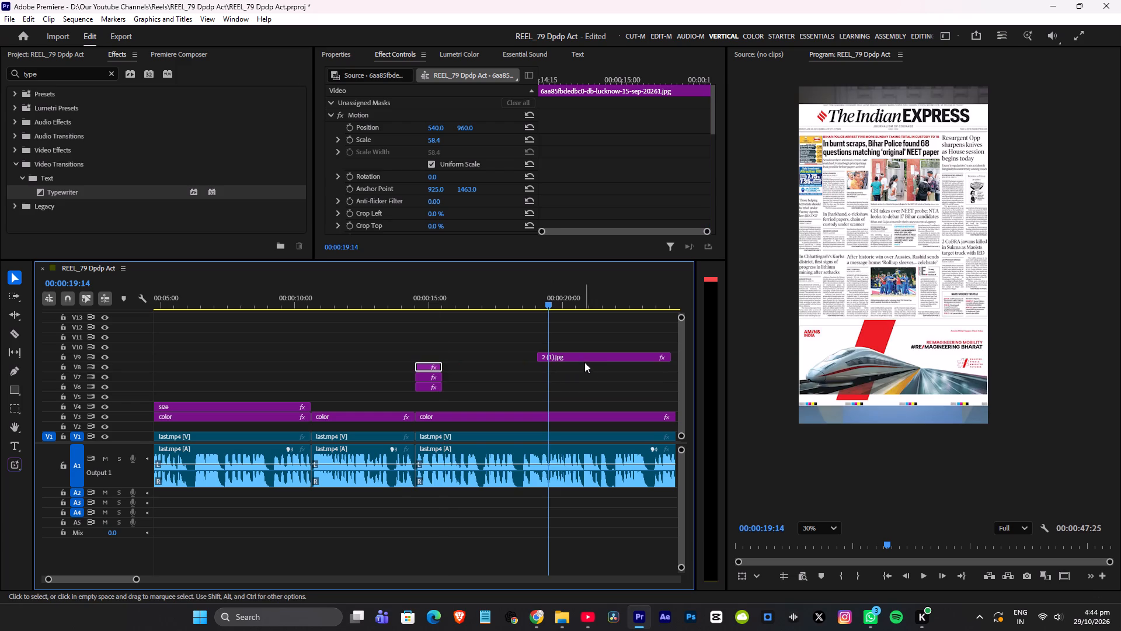
left_click_drag(582, 357, 464, 360)
left_click_drag(546, 356, 528, 358)
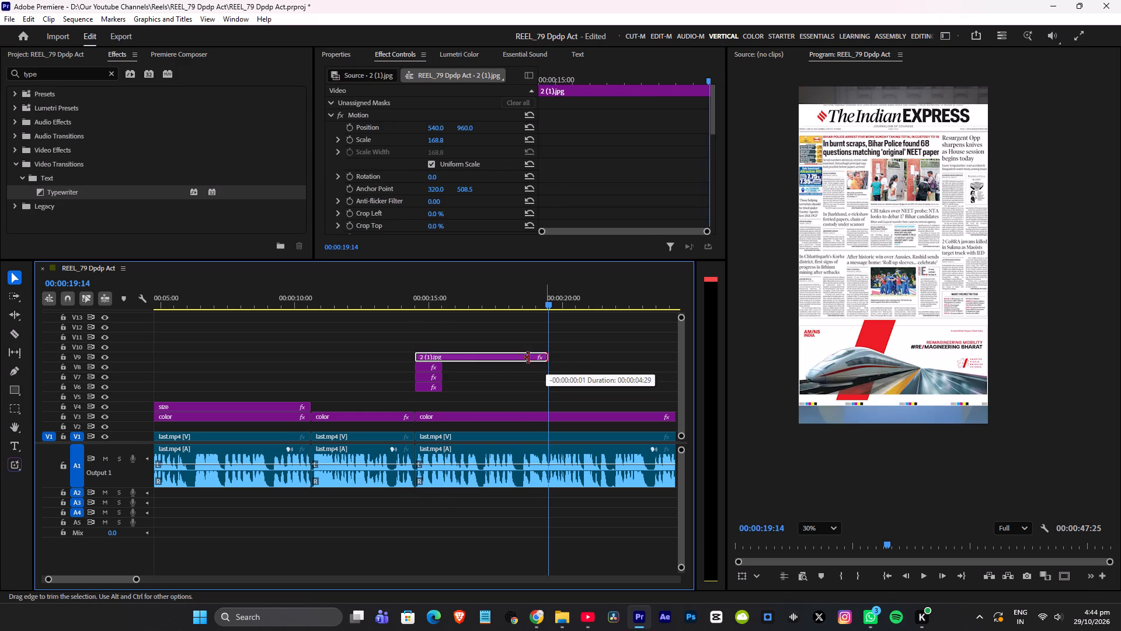
left_click_drag(528, 358, 444, 358)
Stagger the newspaper clips by five frames each, delaying 2.jpg by 5, the Lucknow page by 10 and 2 (1).jpg by 15 frames, and save.
scroll(419, 346, "up", 11, "alt")
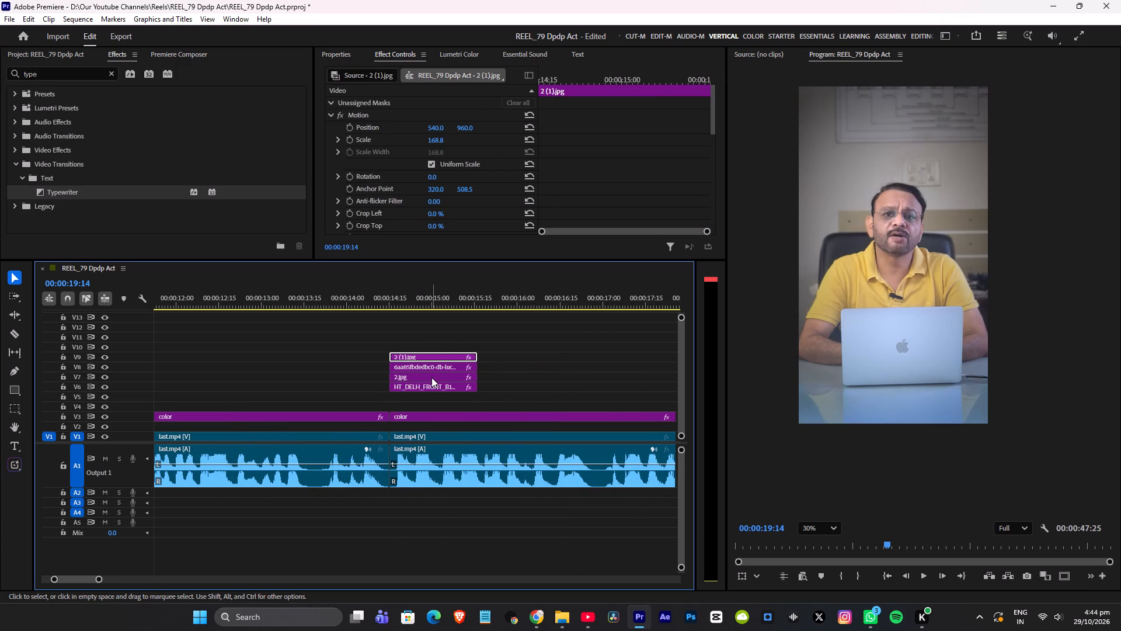
left_click(431, 377)
key("alt+shift+Right")
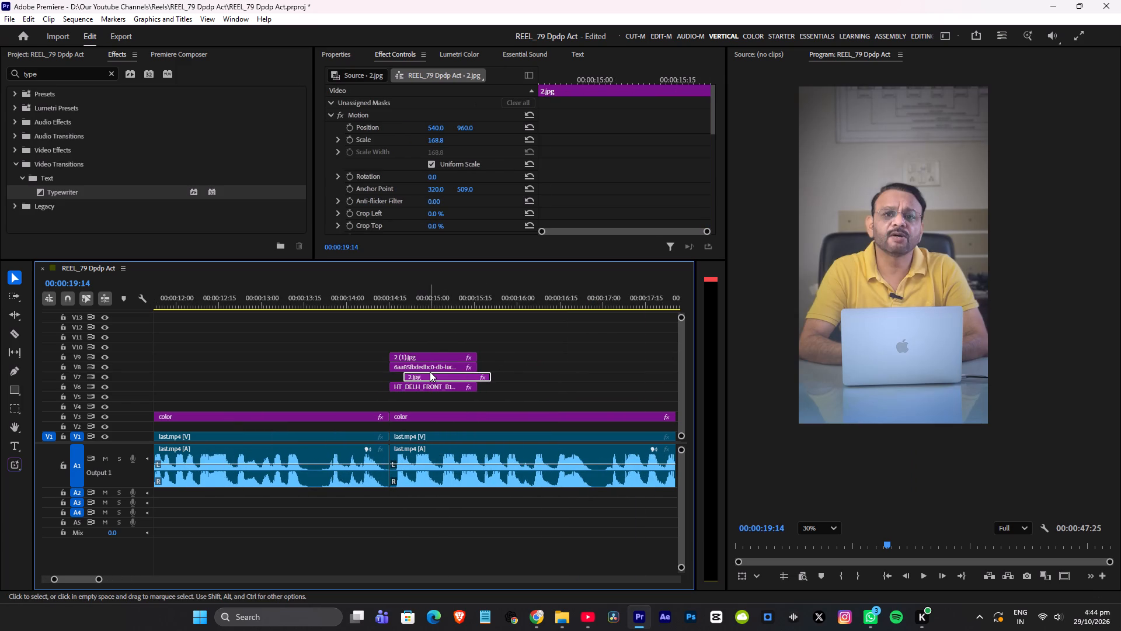
left_click_drag(425, 349, 437, 371)
left_click_drag(436, 359, 451, 359)
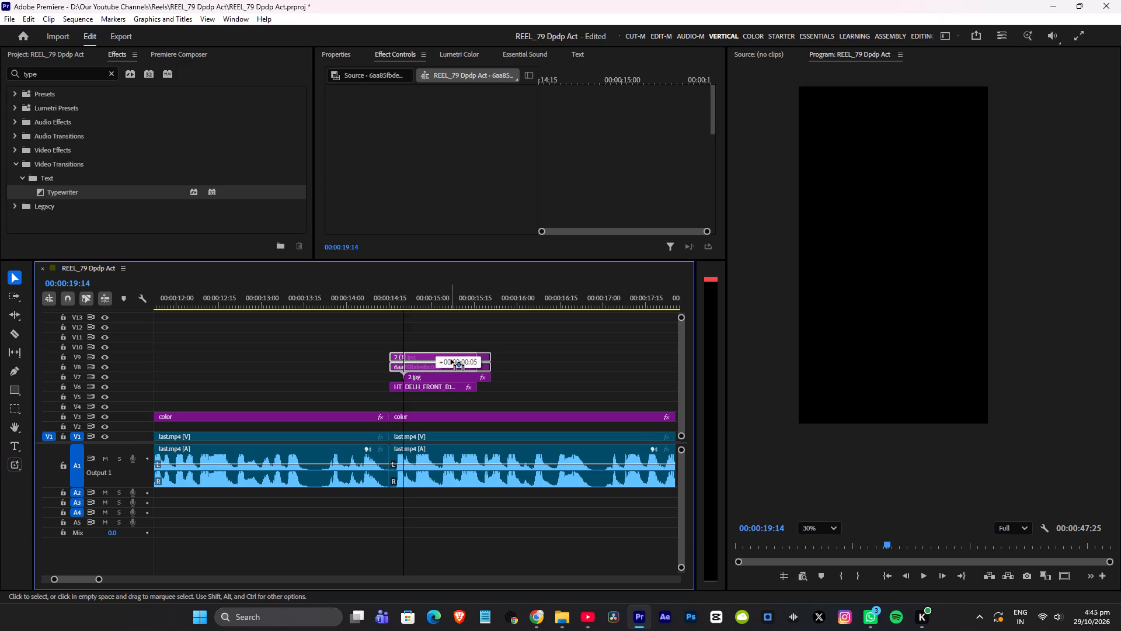
left_click_drag(451, 359, 452, 359)
key("alt+shift+Right")
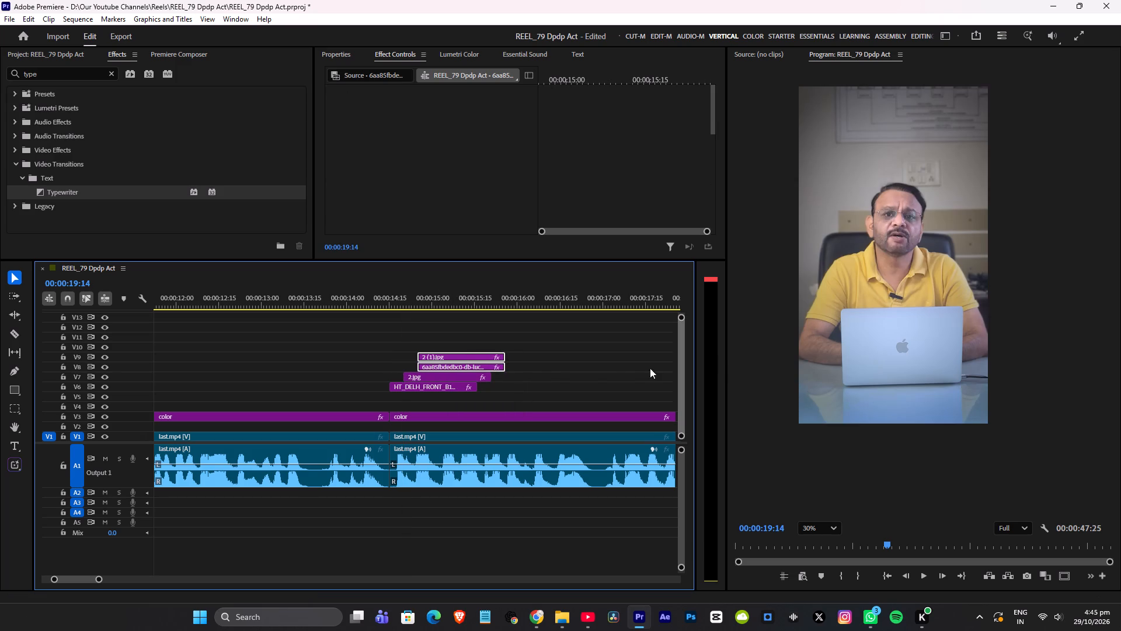
left_click(480, 342)
left_click(472, 358)
key("alt+shift+Right")
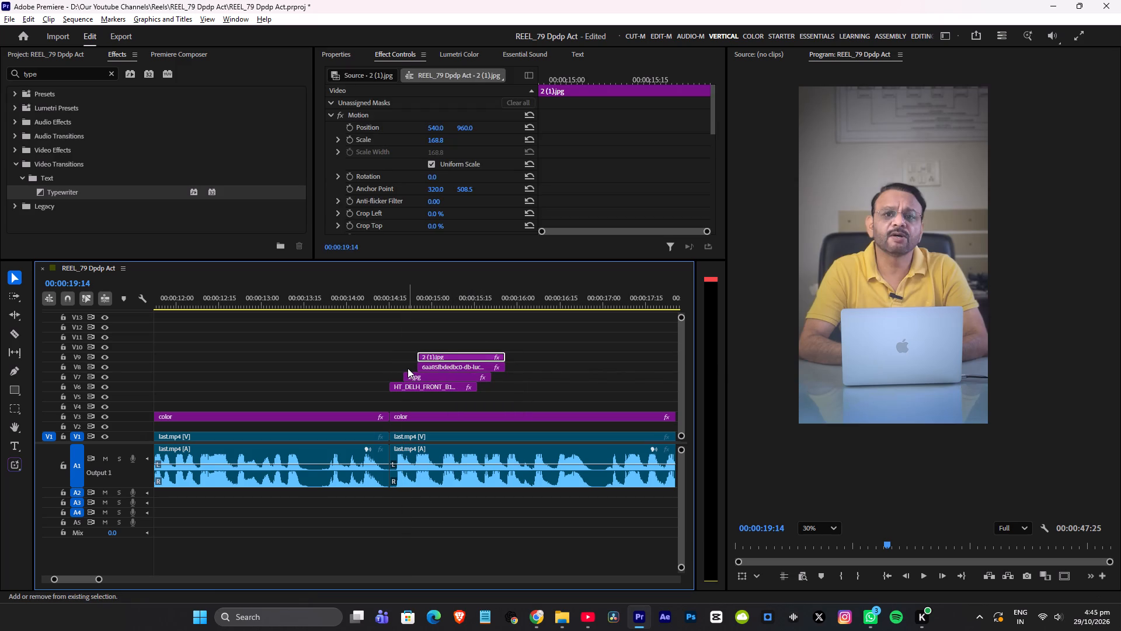
key("ctrl+s")
Extend the ends of the Hindustan Times, 2.jpg and Lucknow clips to match the end of 2 (1).jpg at about 00:00:16:00.
left_click_drag(477, 389, 504, 390)
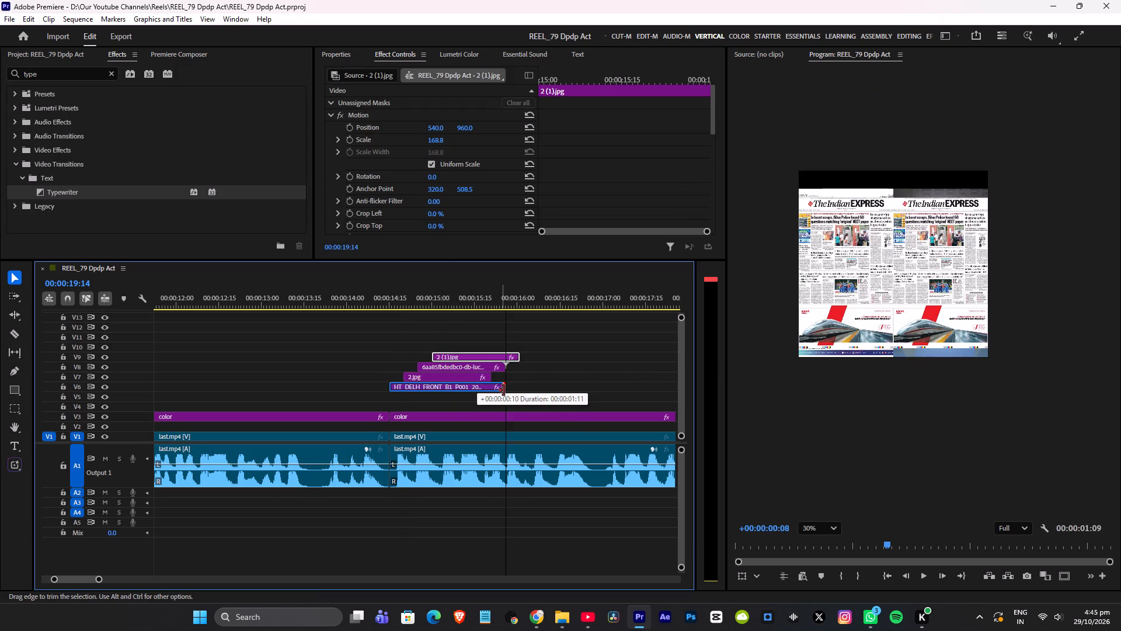
left_click_drag(504, 390, 518, 390)
left_click_drag(492, 379, 521, 382)
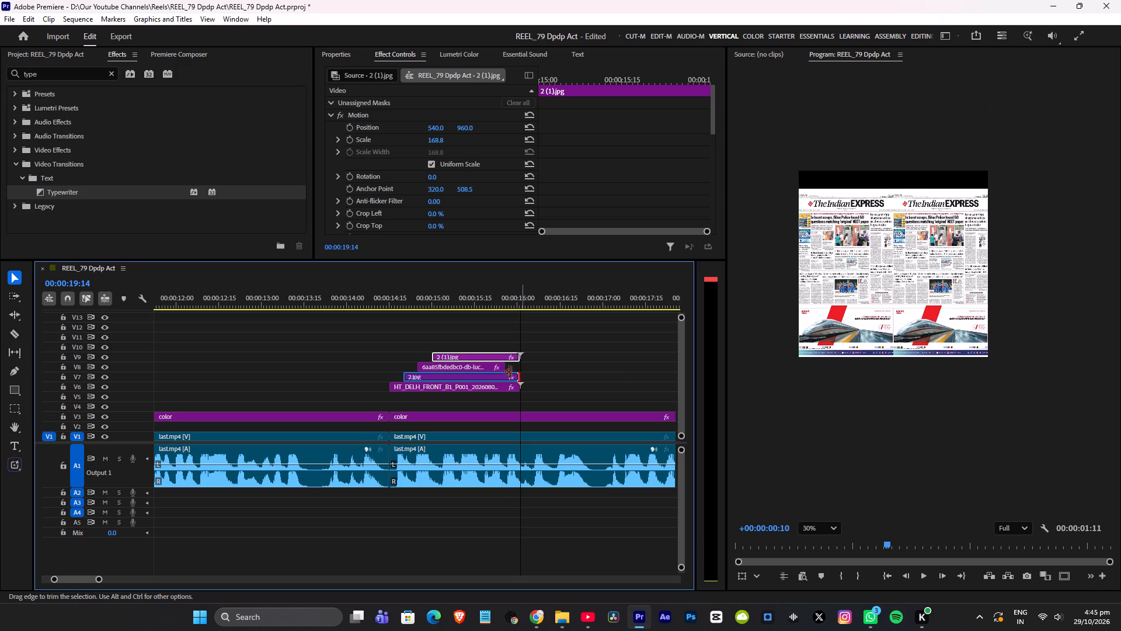
left_click_drag(510, 371, 521, 371)
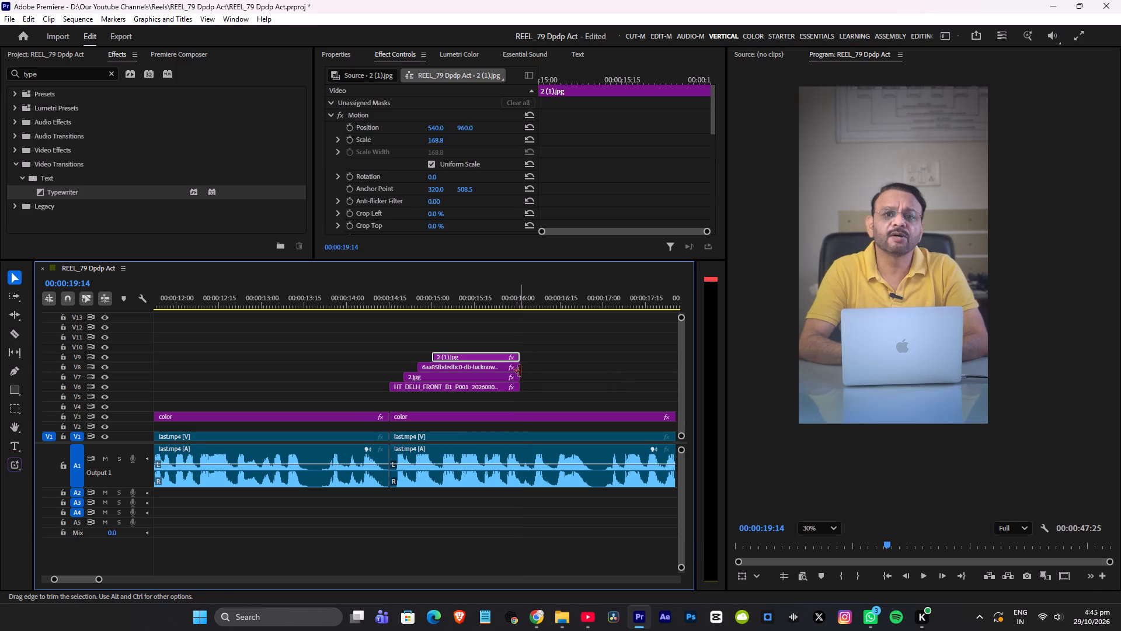
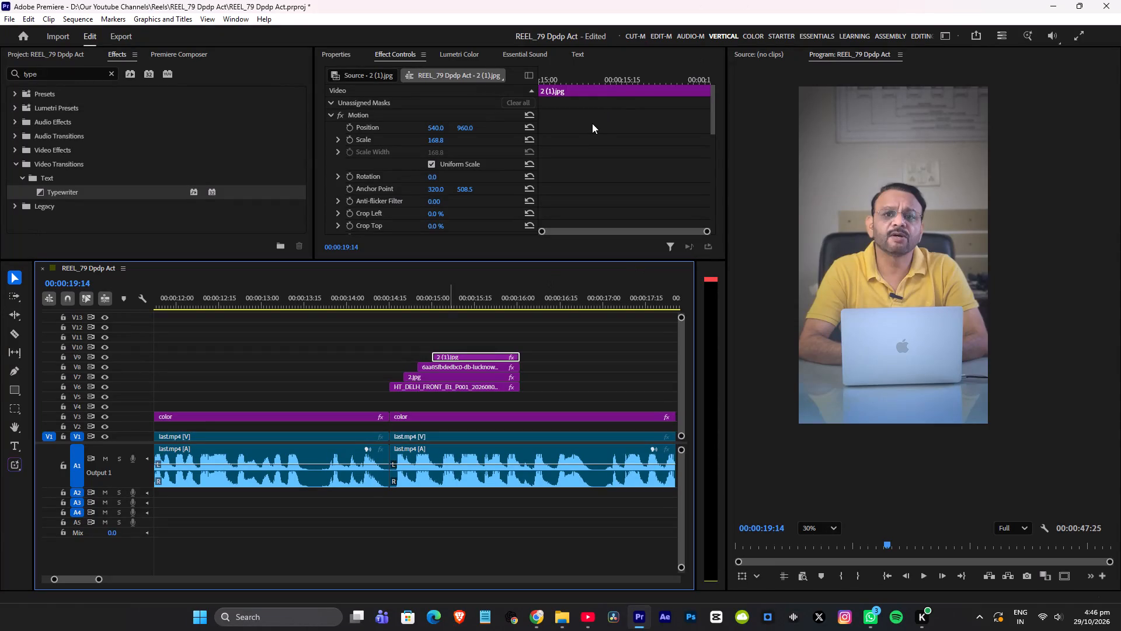
Save the project.
key("ctrl+s")
Play back and scrub through the stacked newspaper clips between about 14 and 16 seconds to review their slide-in animation.
left_click(361, 301)
key("space")
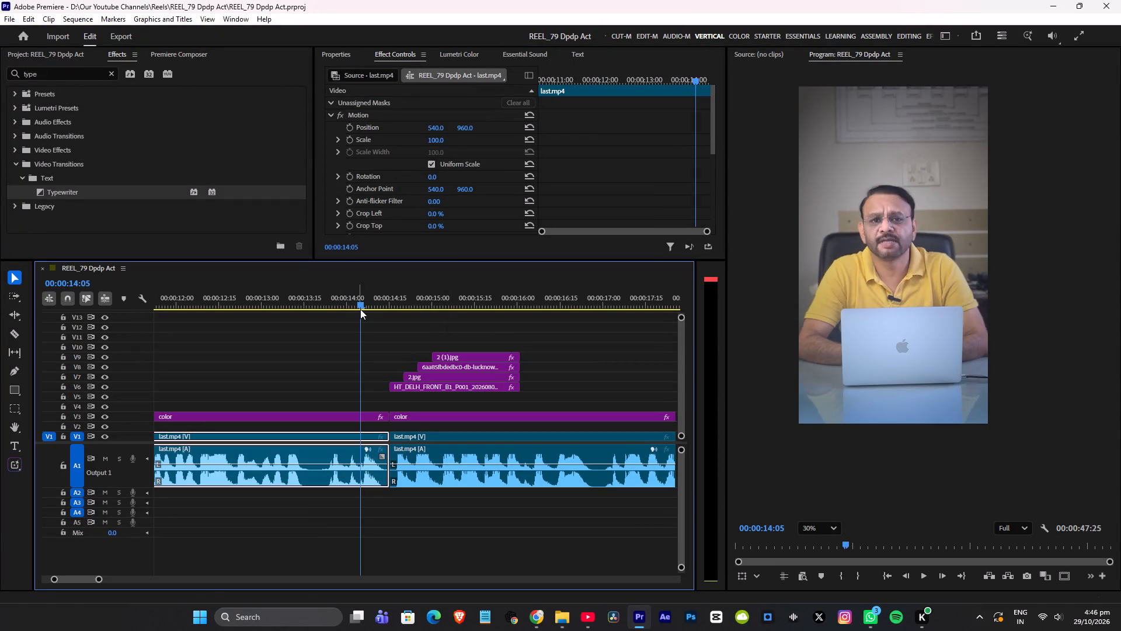
scroll(462, 317, "up", 5, "alt")
key("space")
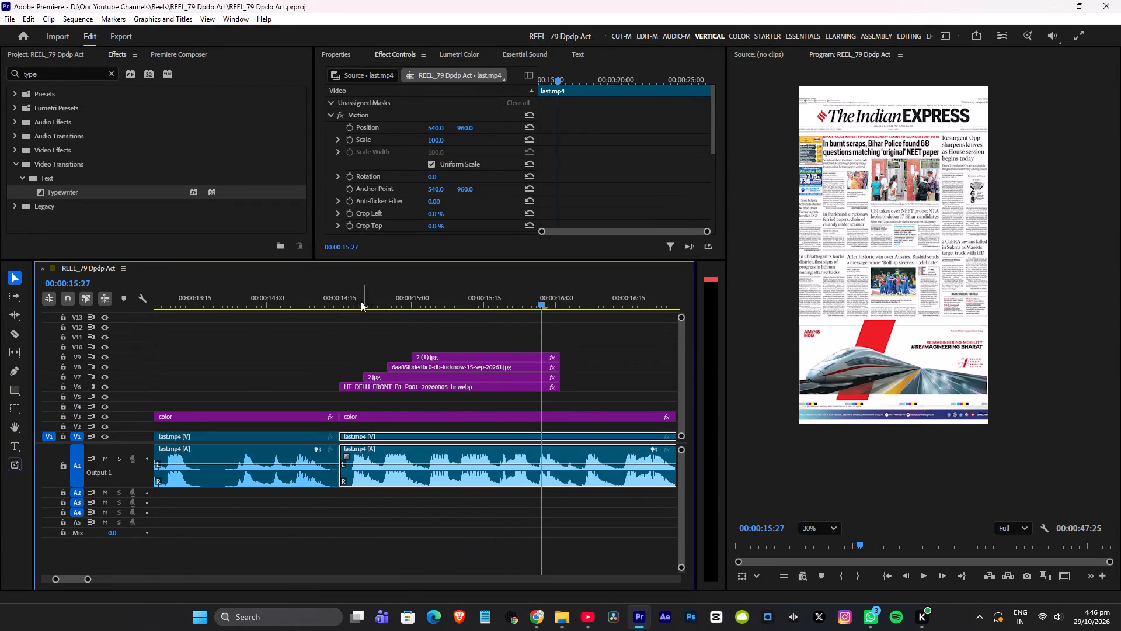
left_click(346, 300)
key("space")
scroll(452, 320, "up", 5, "alt")
scroll(493, 318, "down", 6)
key("space")
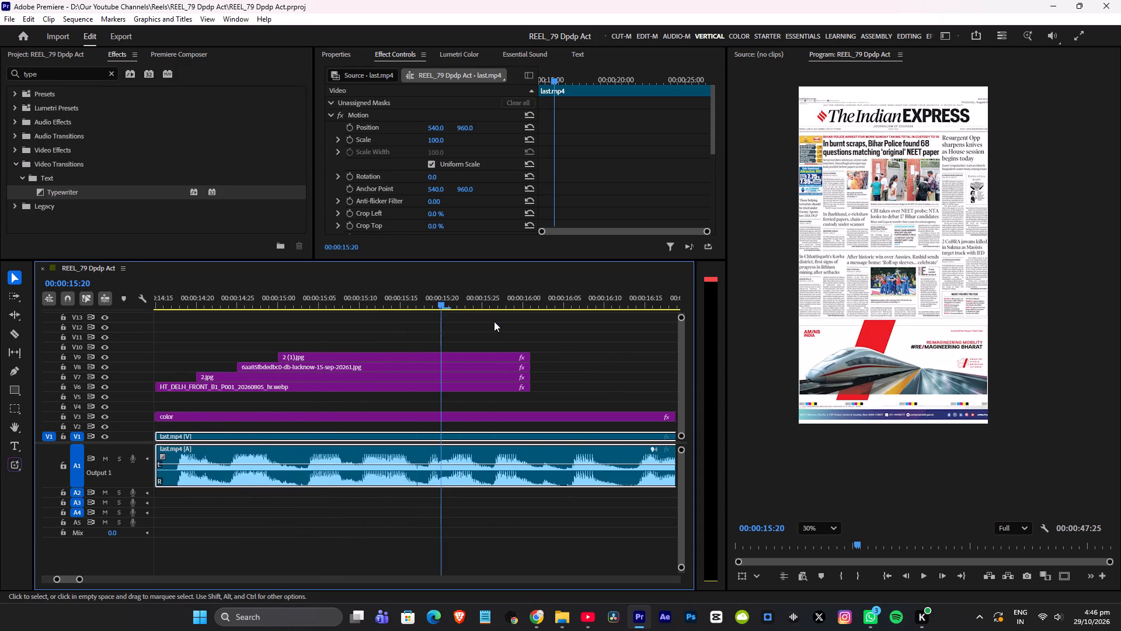
scroll(503, 346, "down", 6, "alt")
key("space")
key("space")
left_click_drag(372, 290, 335, 299)
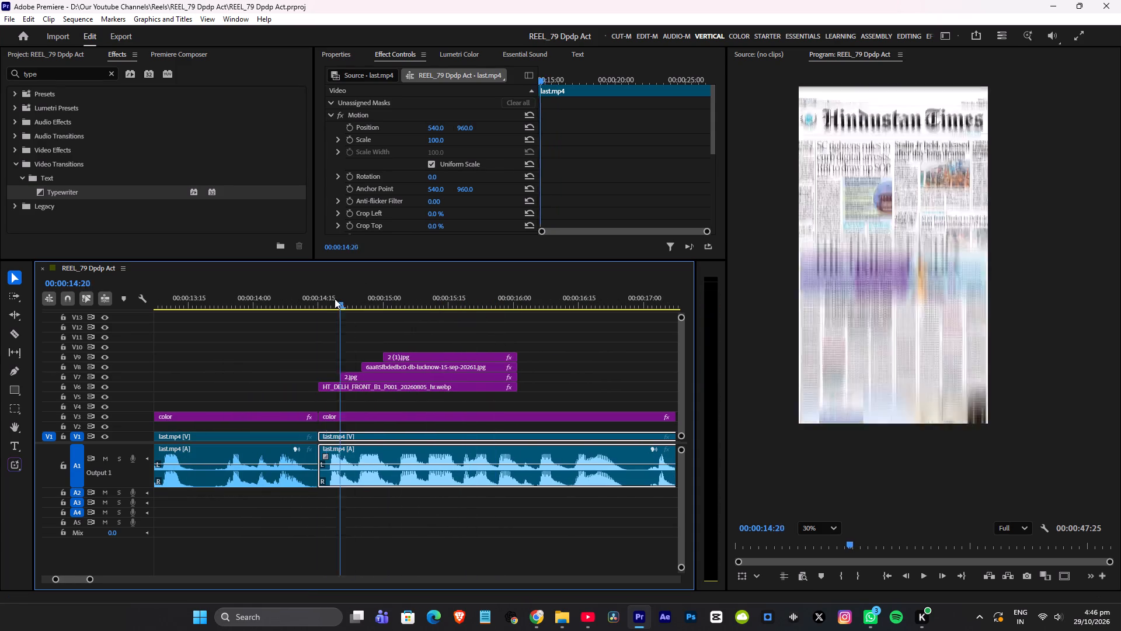
left_click_drag(335, 299, 318, 307)
key("space")
key("space")
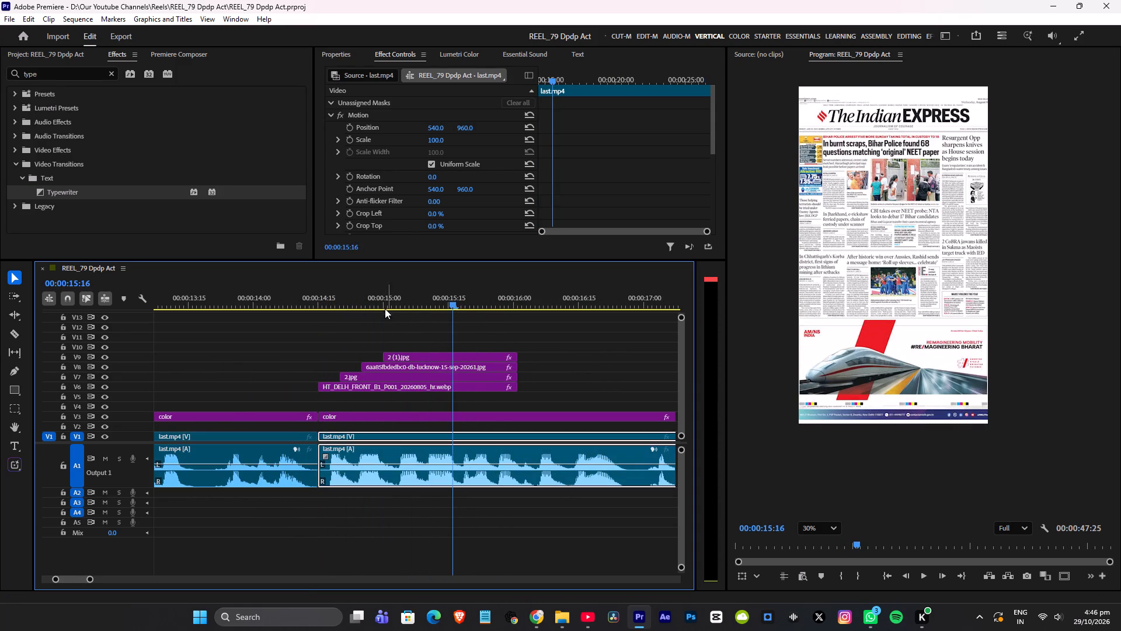
left_click_drag(323, 290, 355, 290)
left_click_drag(358, 289, 394, 293)
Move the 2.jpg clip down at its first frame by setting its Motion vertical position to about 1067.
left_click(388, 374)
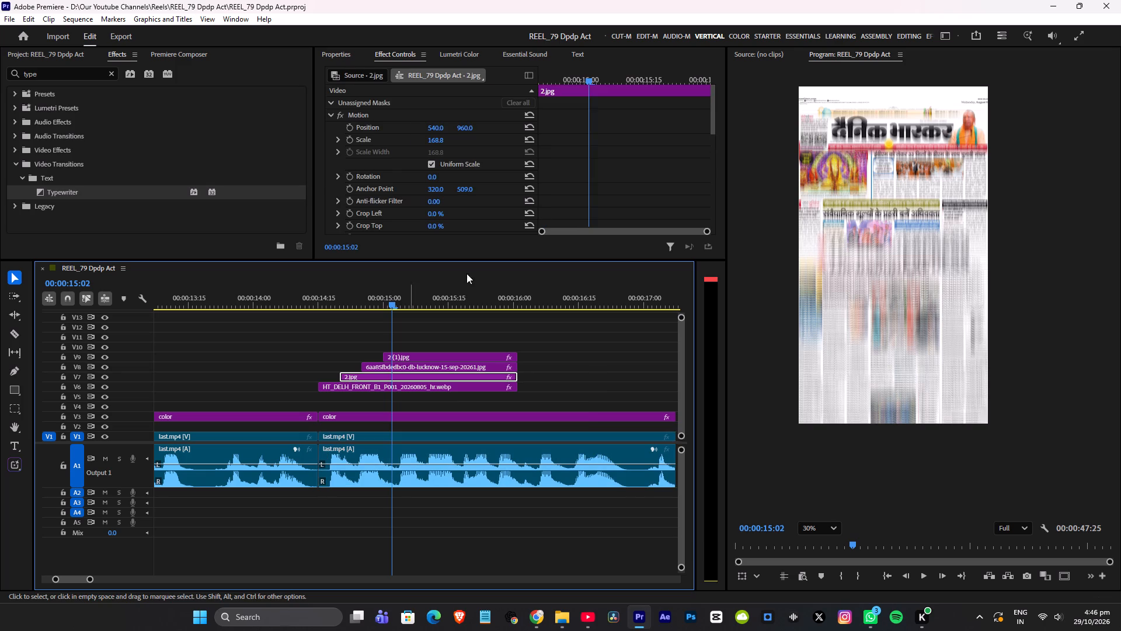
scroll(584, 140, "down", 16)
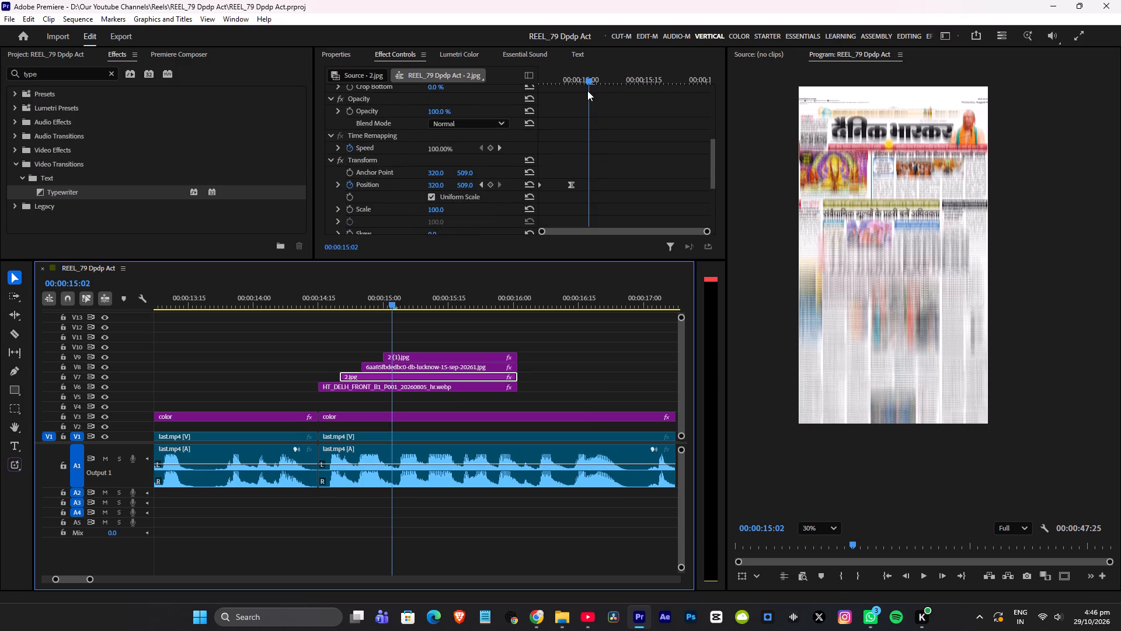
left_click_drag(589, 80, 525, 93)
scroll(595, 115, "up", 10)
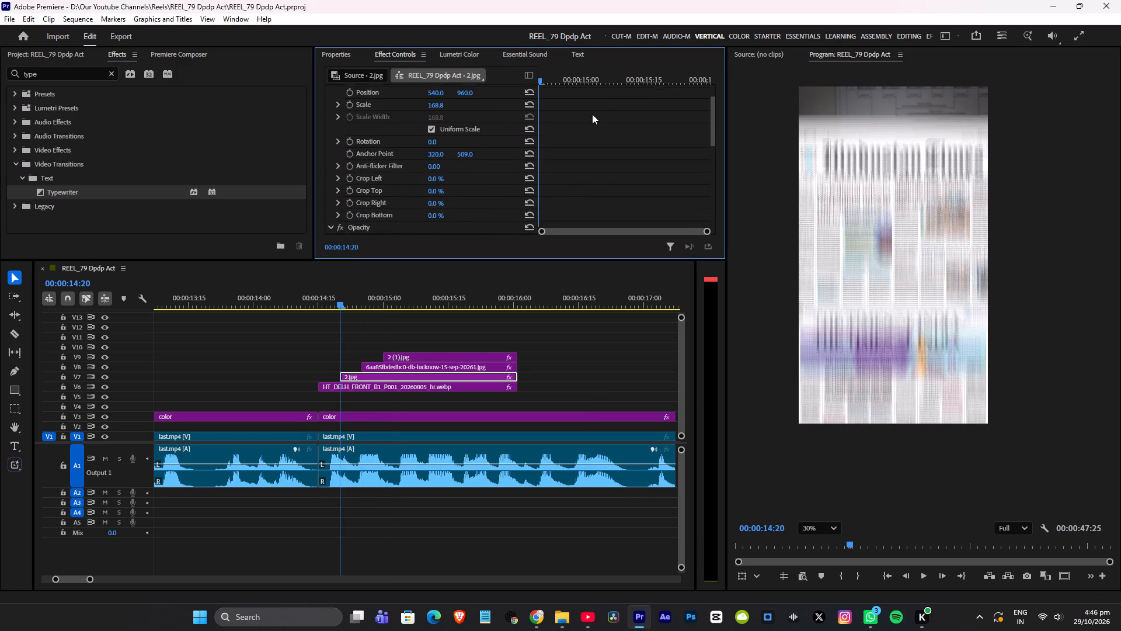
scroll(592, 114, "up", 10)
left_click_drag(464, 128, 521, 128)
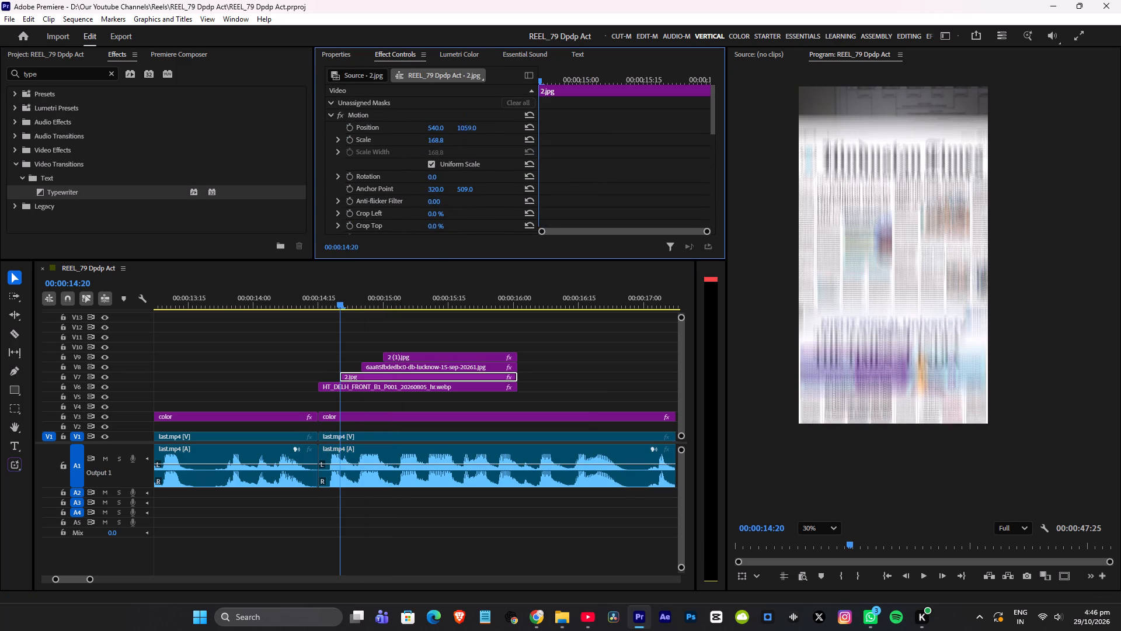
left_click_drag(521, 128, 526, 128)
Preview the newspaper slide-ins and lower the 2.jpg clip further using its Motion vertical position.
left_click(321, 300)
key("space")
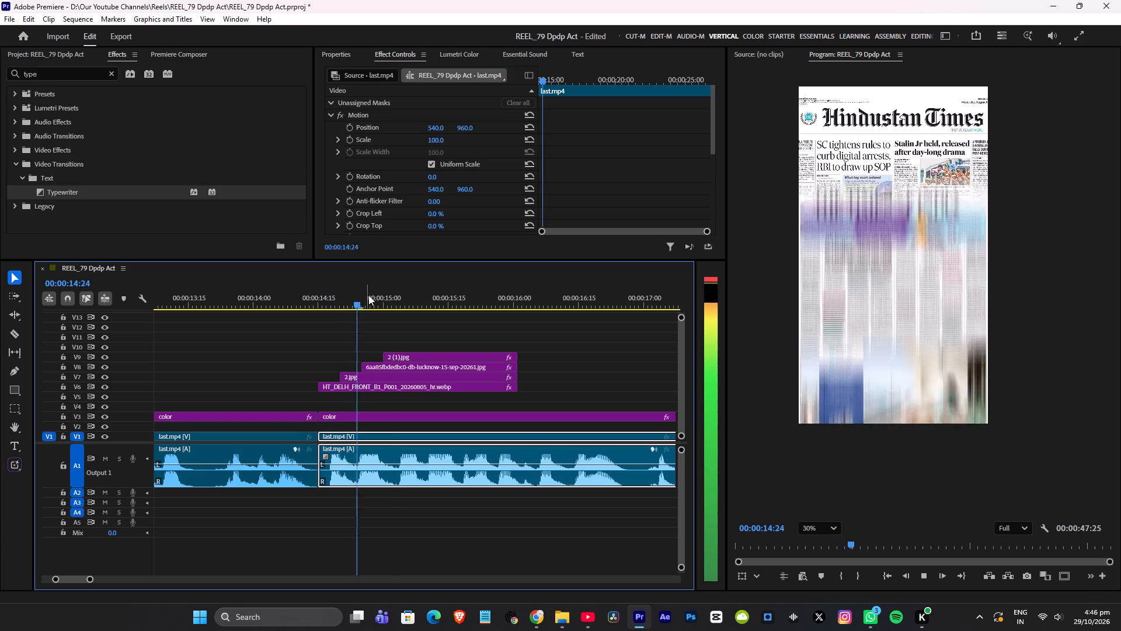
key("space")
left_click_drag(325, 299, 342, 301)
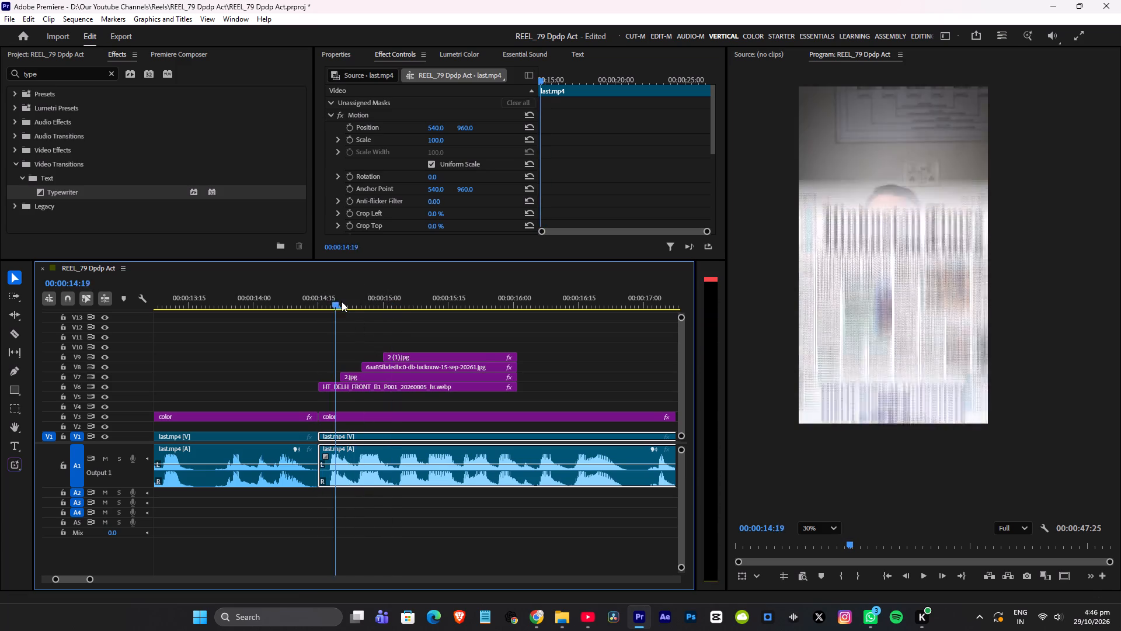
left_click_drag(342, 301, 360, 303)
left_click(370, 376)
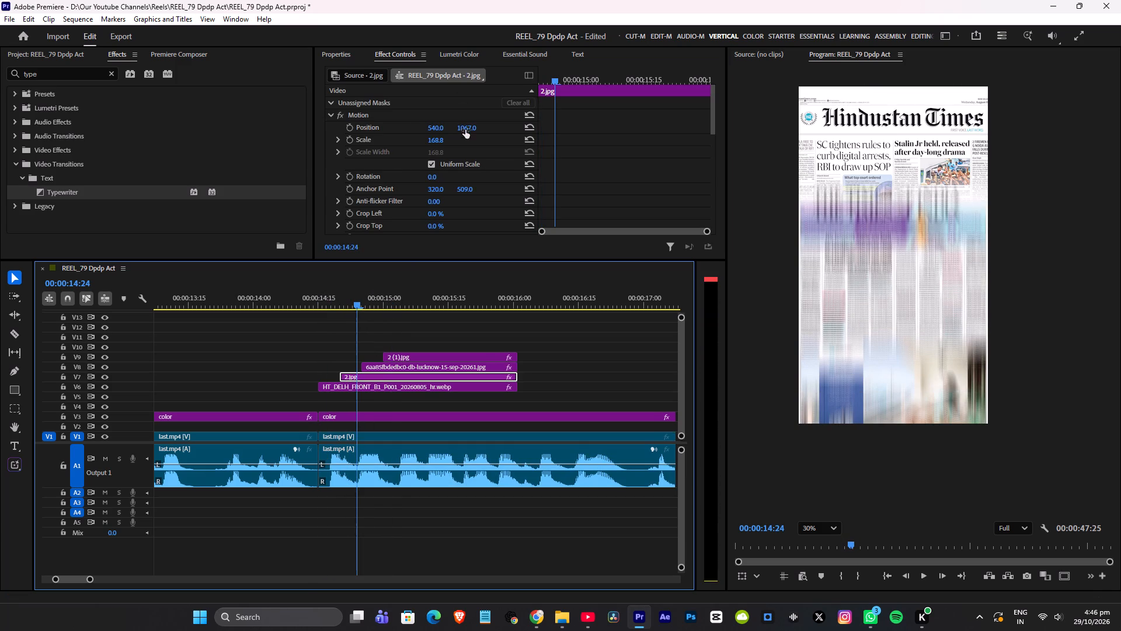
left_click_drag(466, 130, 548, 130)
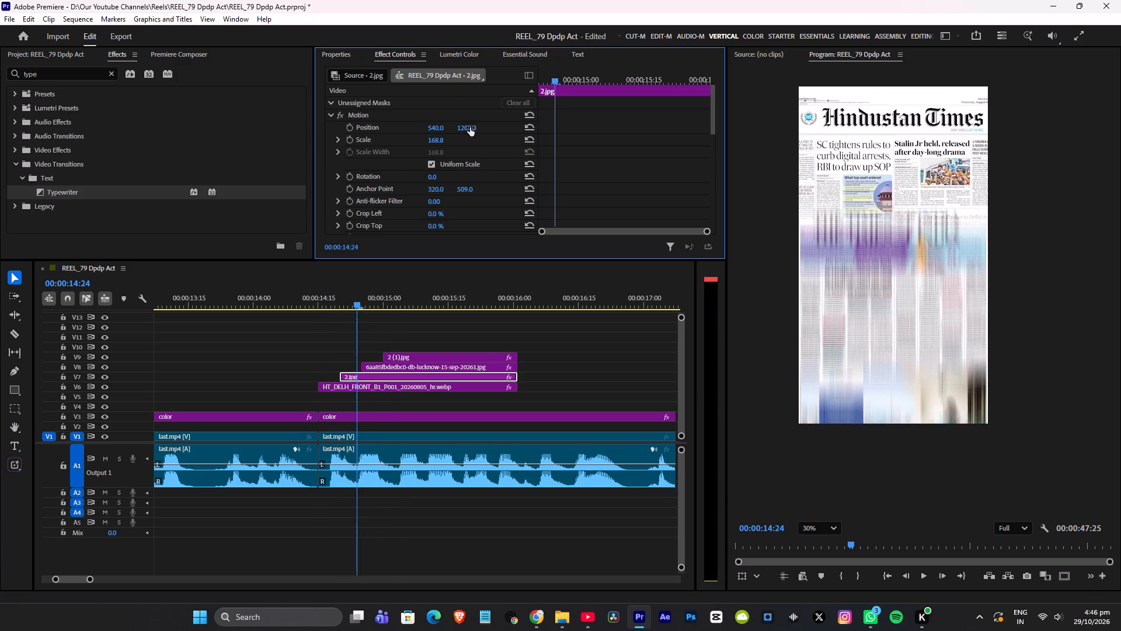
With the playhead at 00:00:14:28, set the 2.jpg clip's Motion vertical position to 1142 so it sits under the Hindustan Times masthead.
left_click_drag(330, 299, 347, 304)
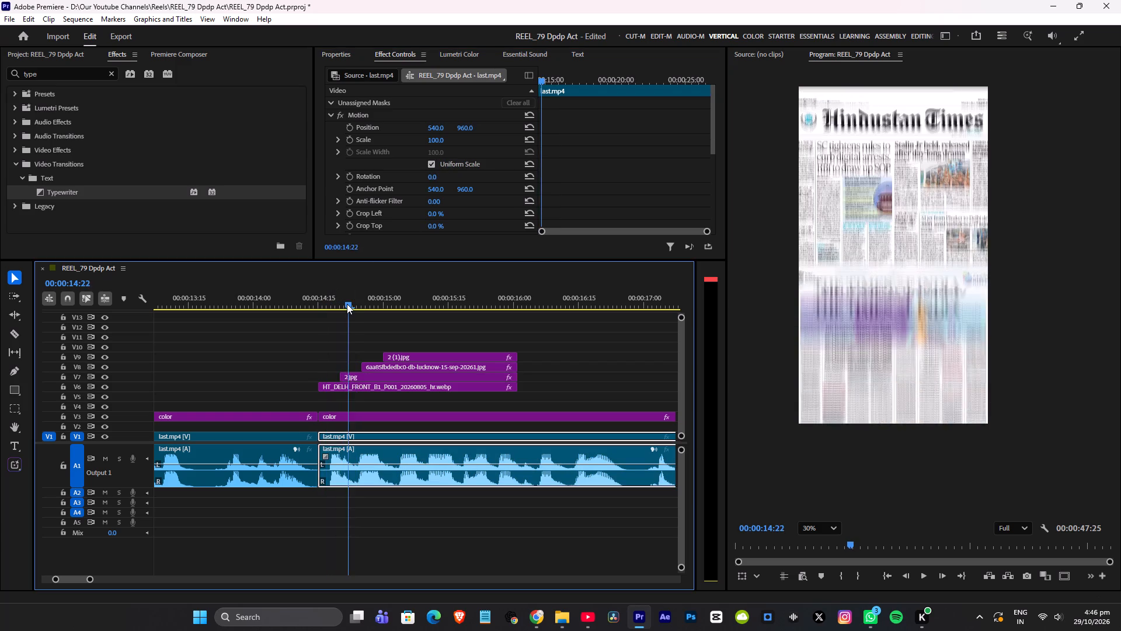
left_click_drag(347, 304, 374, 306)
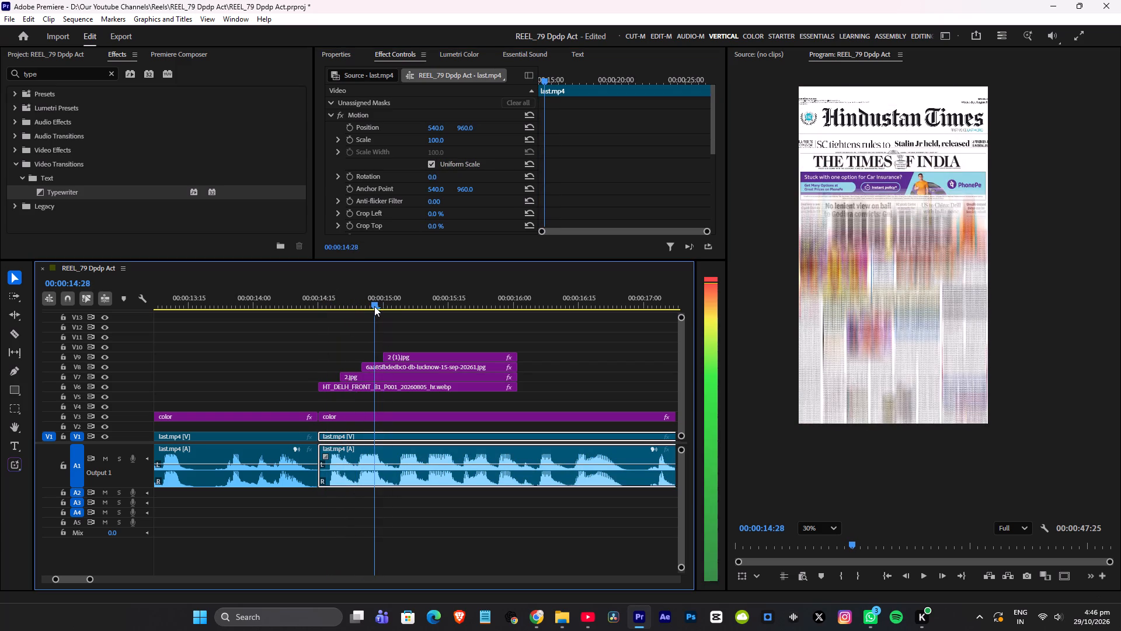
left_click_drag(374, 306, 375, 306)
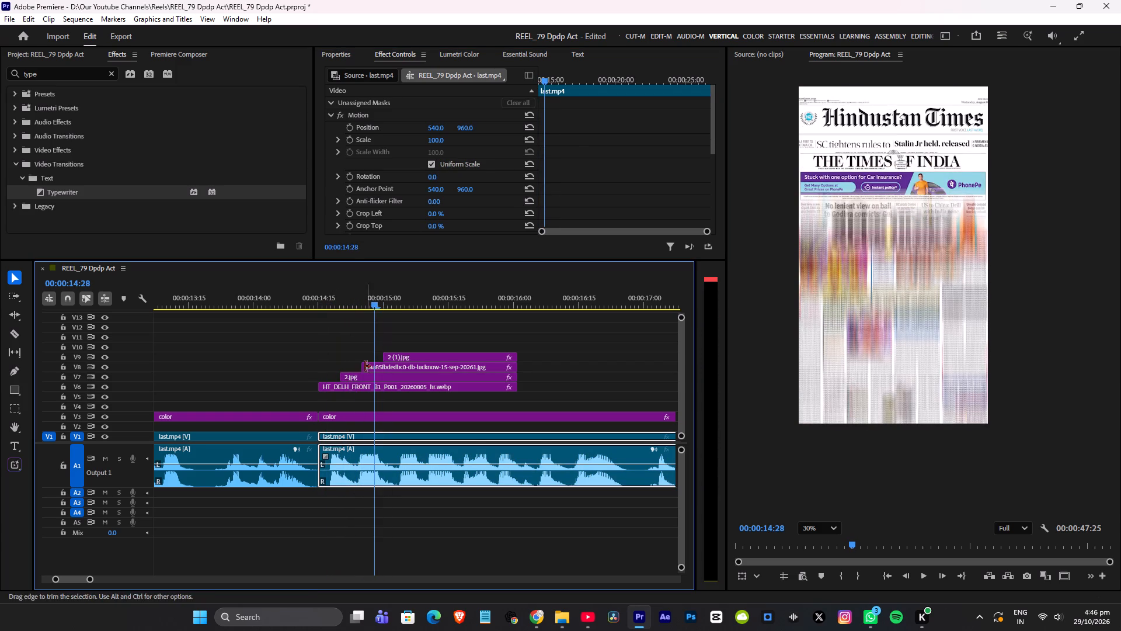
left_click(360, 379)
left_click_drag(471, 127, 443, 141)
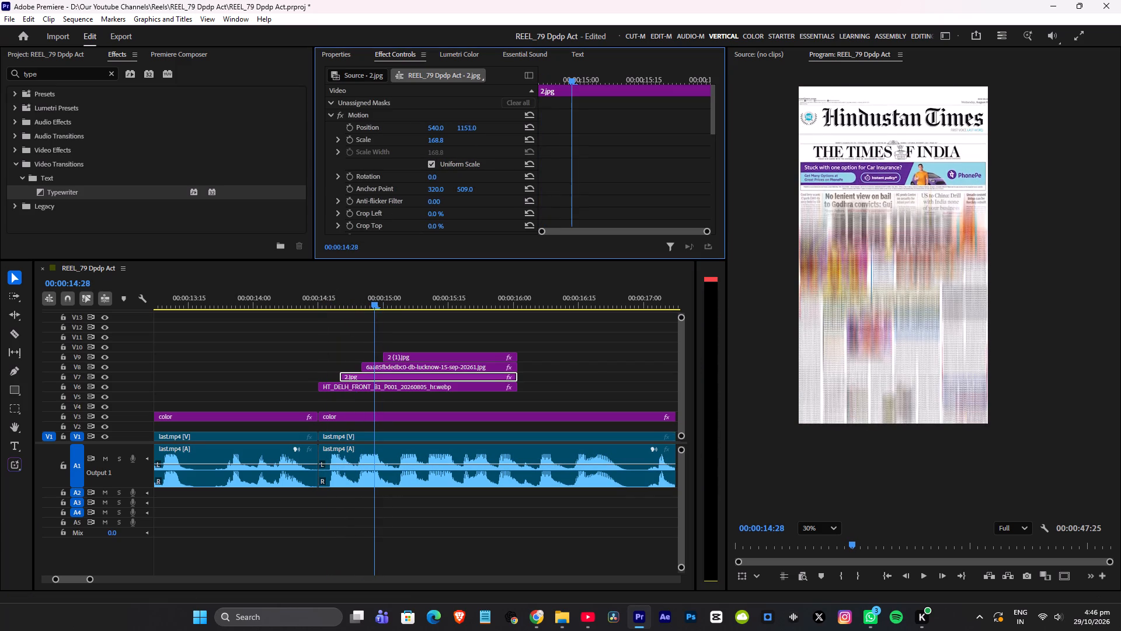
left_click_drag(443, 141, 440, 144)
At 00:00:15:03, set the Dainik Bhaskar clip's Motion vertical position to 1274, placing it below the Times of India masthead.
left_click_drag(374, 299, 392, 299)
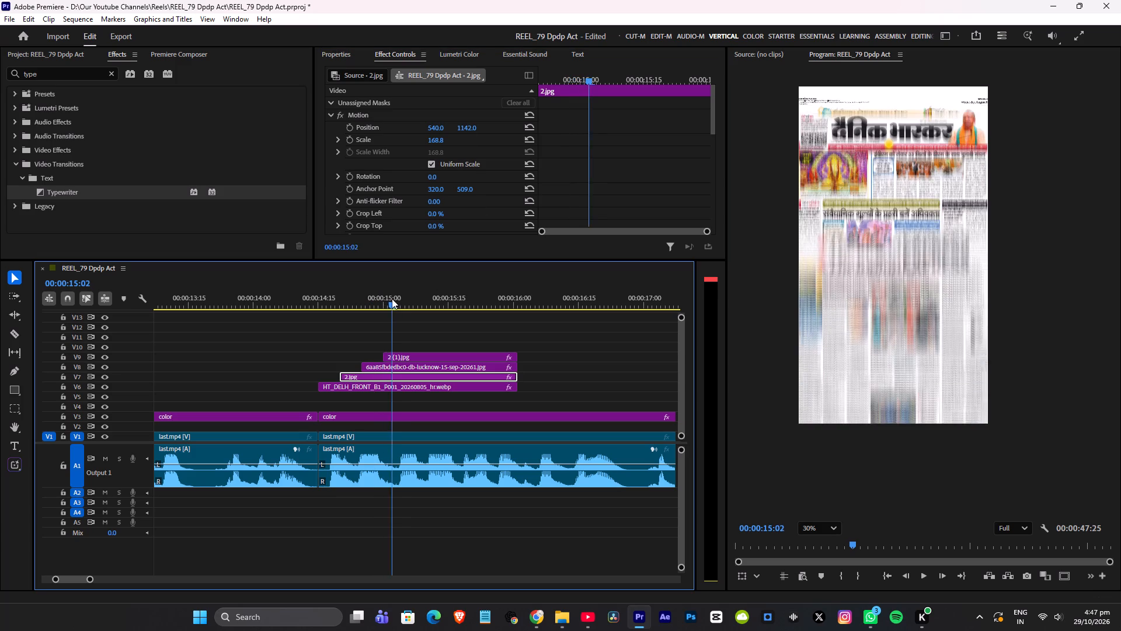
left_click_drag(392, 299, 394, 299)
left_click(402, 366)
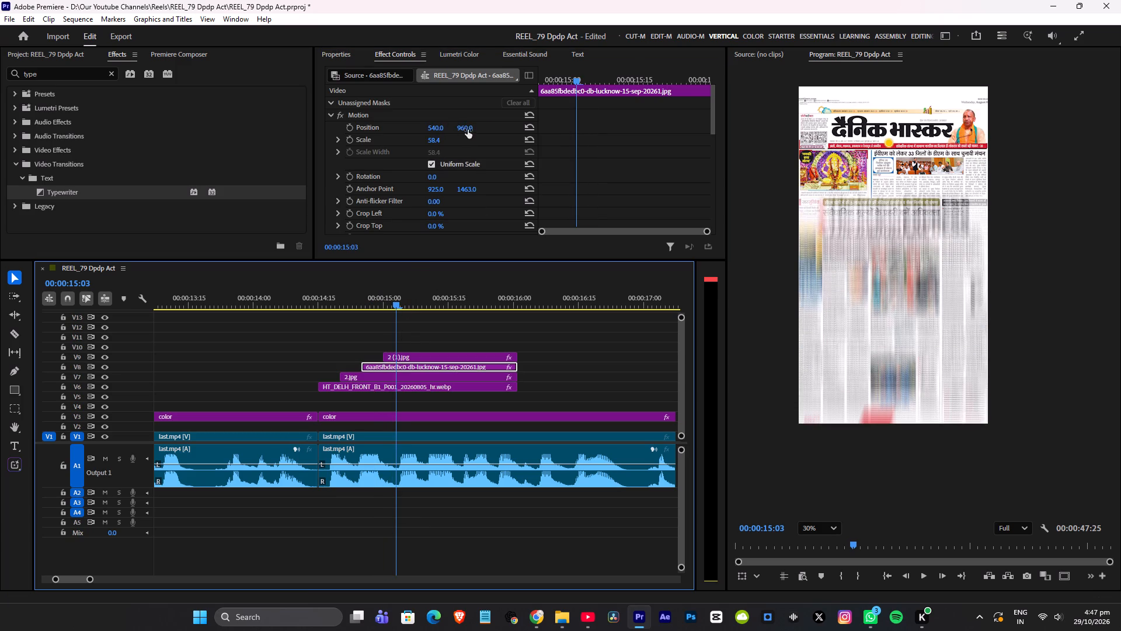
left_click_drag(468, 130, 652, 134)
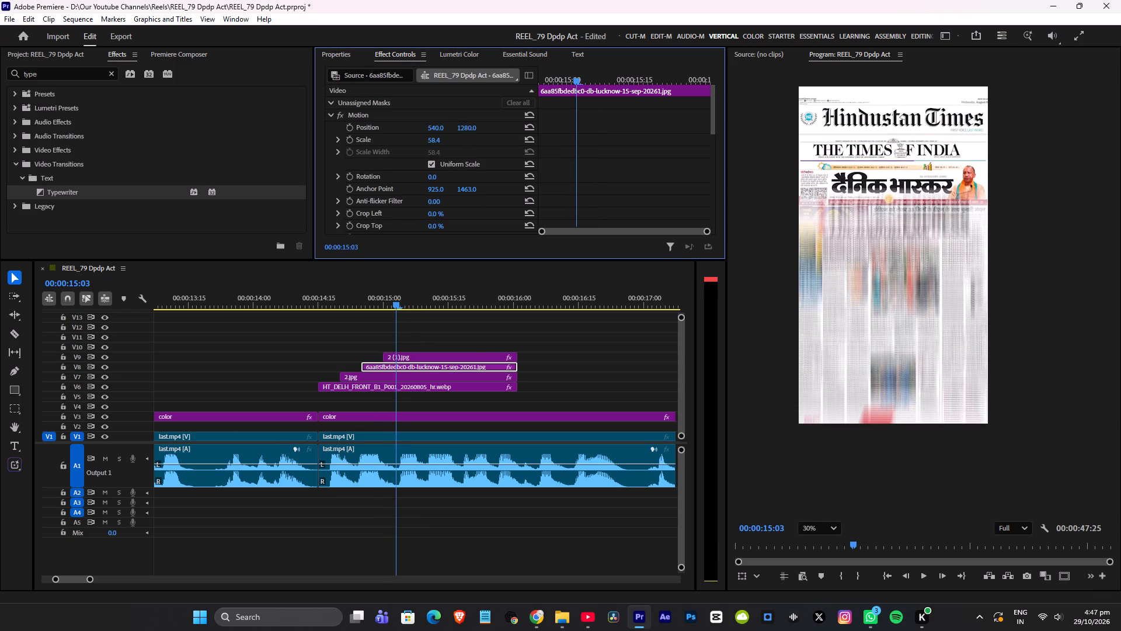
left_click_drag(652, 134, 650, 136)
At 00:00:15:09, set the 2 (1).jpg clip's Motion vertical position to 1532, placing The Indian Express below the Dainik Bhaskar masthead.
left_click(422, 300)
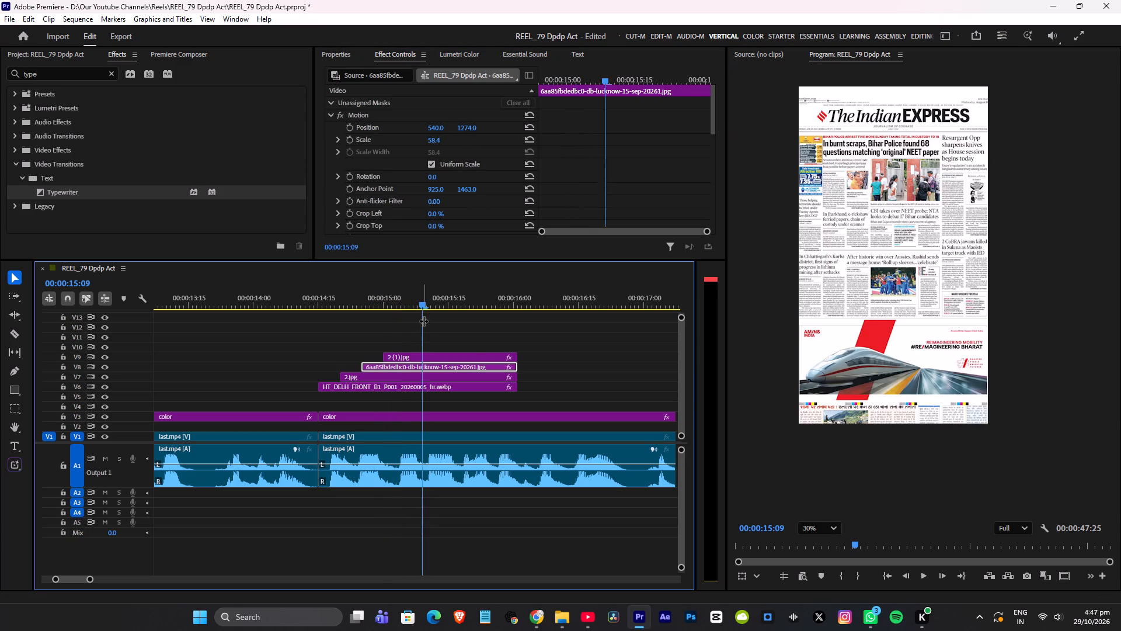
left_click(426, 355)
left_click_drag(465, 127, 660, 137)
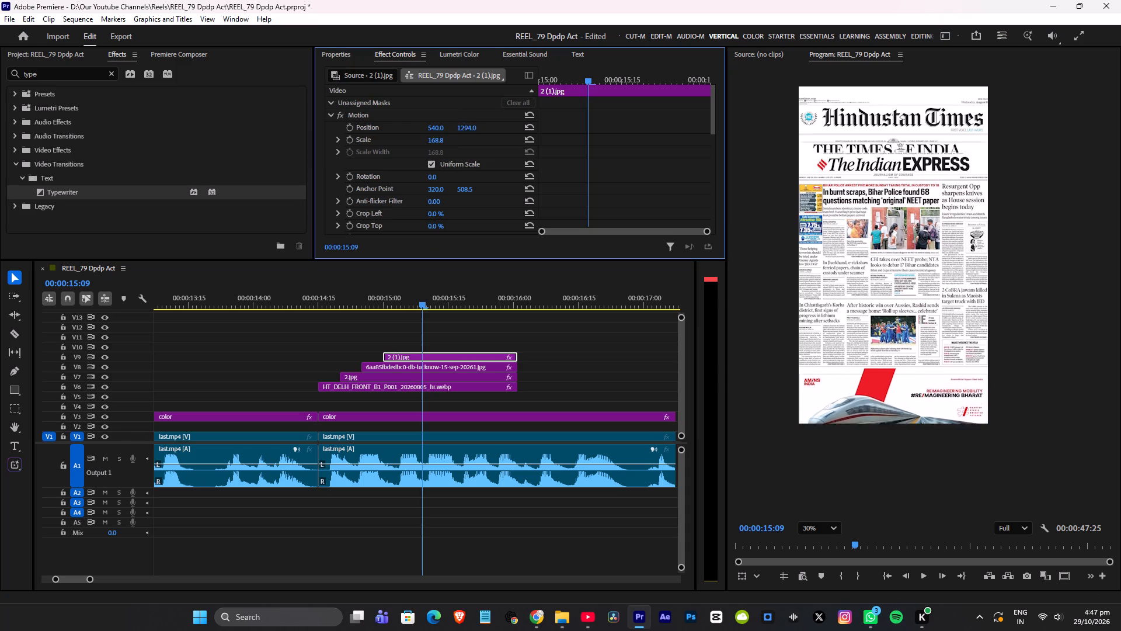
left_click_drag(660, 137, 743, 143)
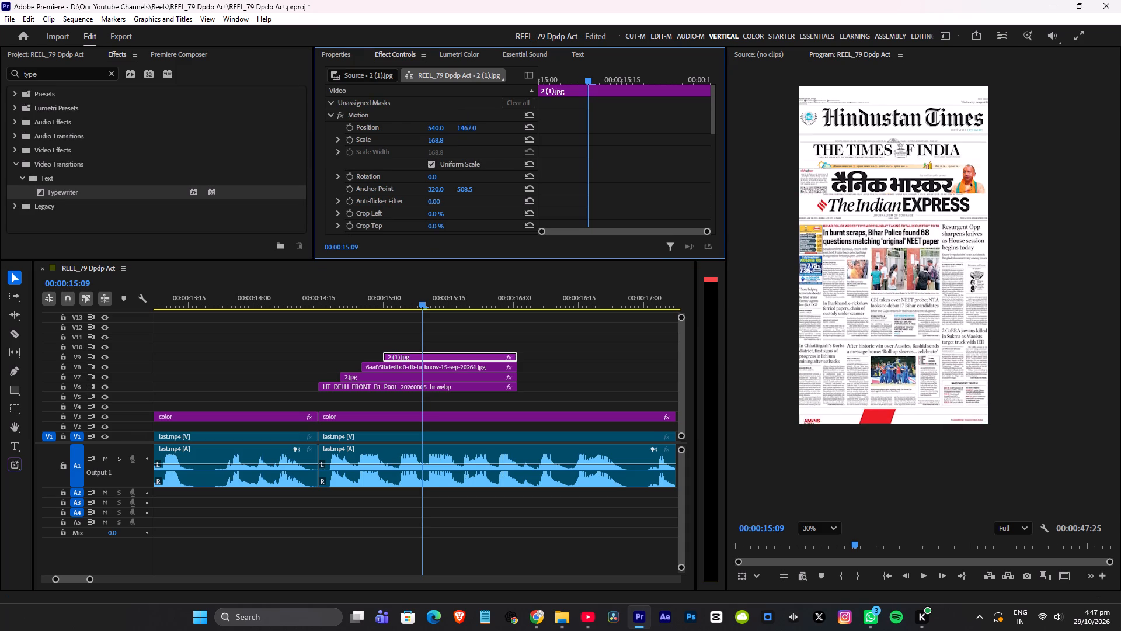
left_click_drag(743, 143, 758, 143)
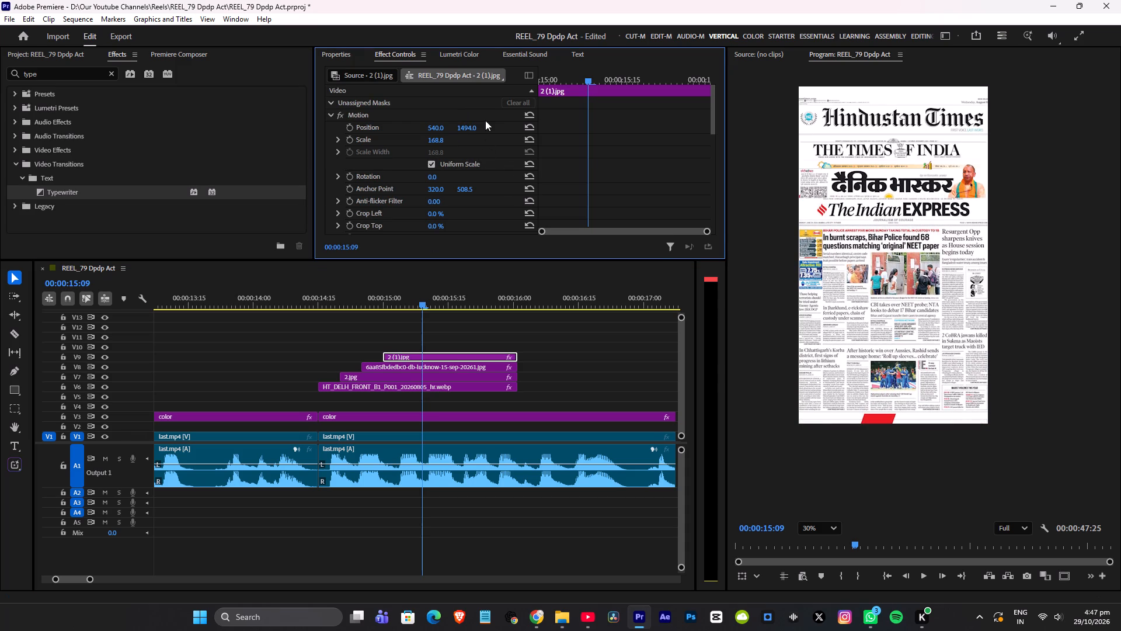
left_click_drag(466, 127, 472, 127)
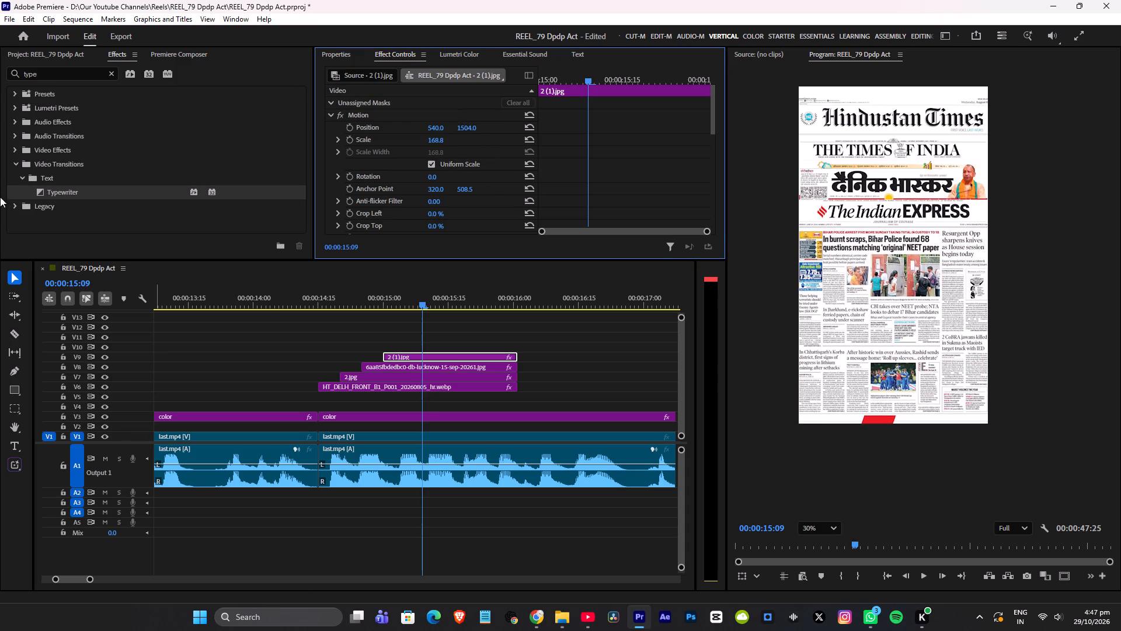
left_click_drag(472, 130, 489, 130)
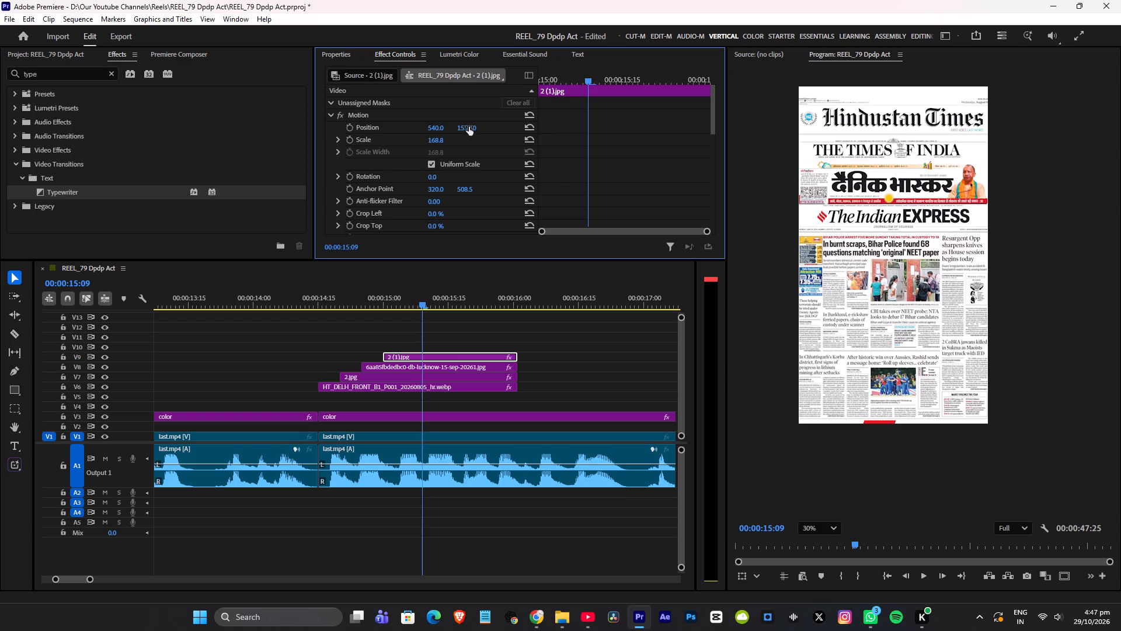
Play back the newspaper stack animation and inspect the layered mastheads up close in the preview.
left_click(325, 299)
key("space")
key("space")
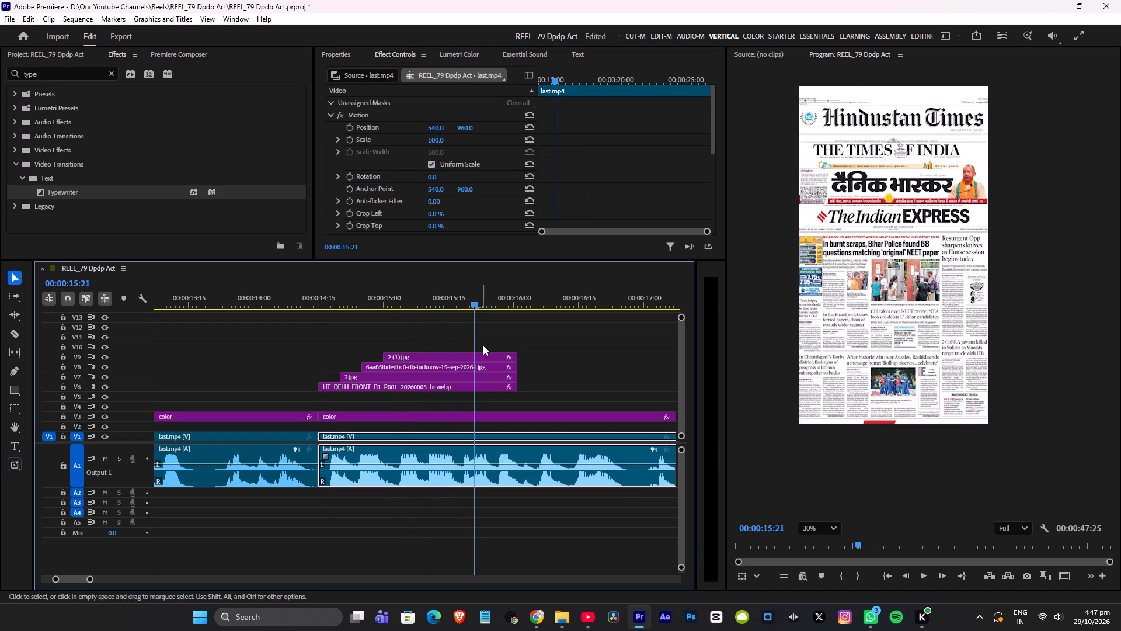
scroll(854, 85, "up", 9)
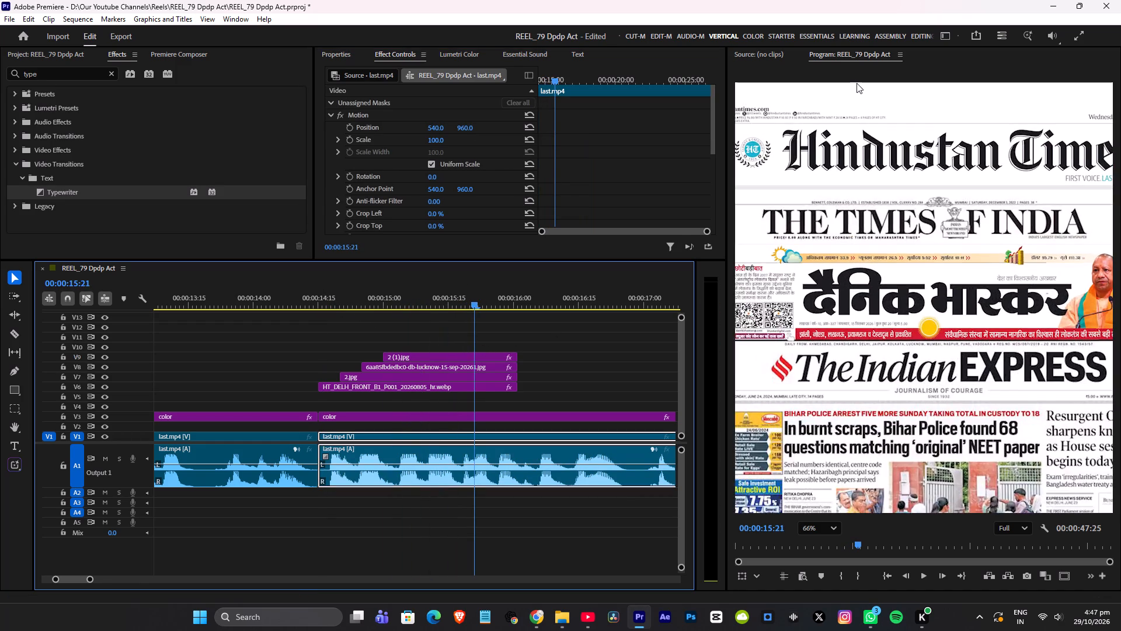
scroll(859, 88, "down", 7)
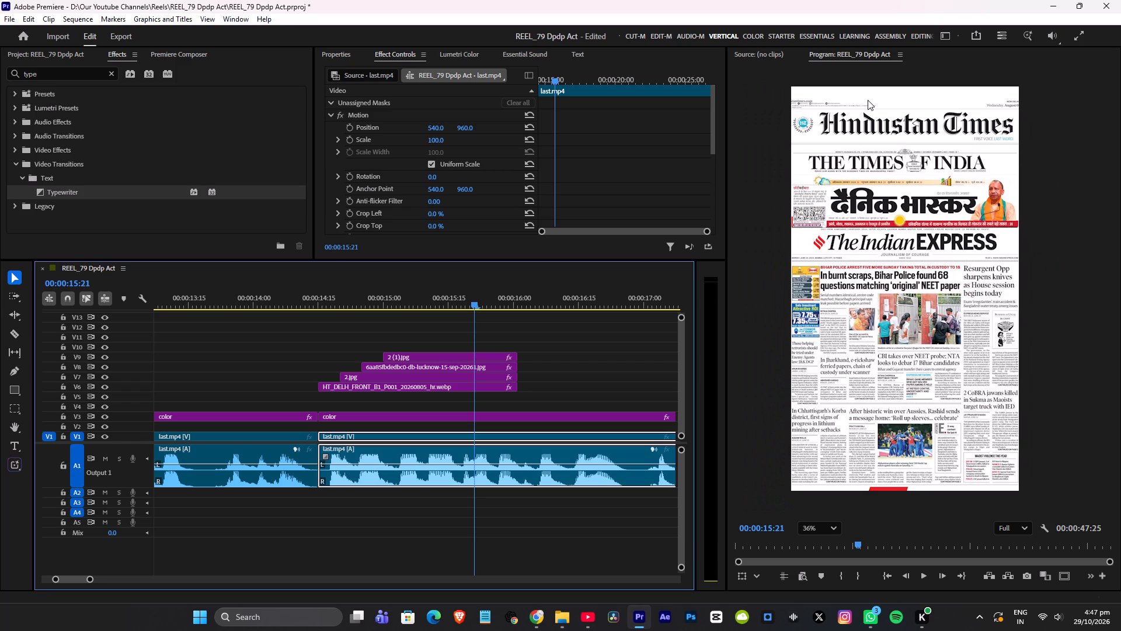
Apply the Gaussian Blur effect to the Hindustan Times clip on track V6.
left_click(394, 387)
scroll(591, 120, "down", 6)
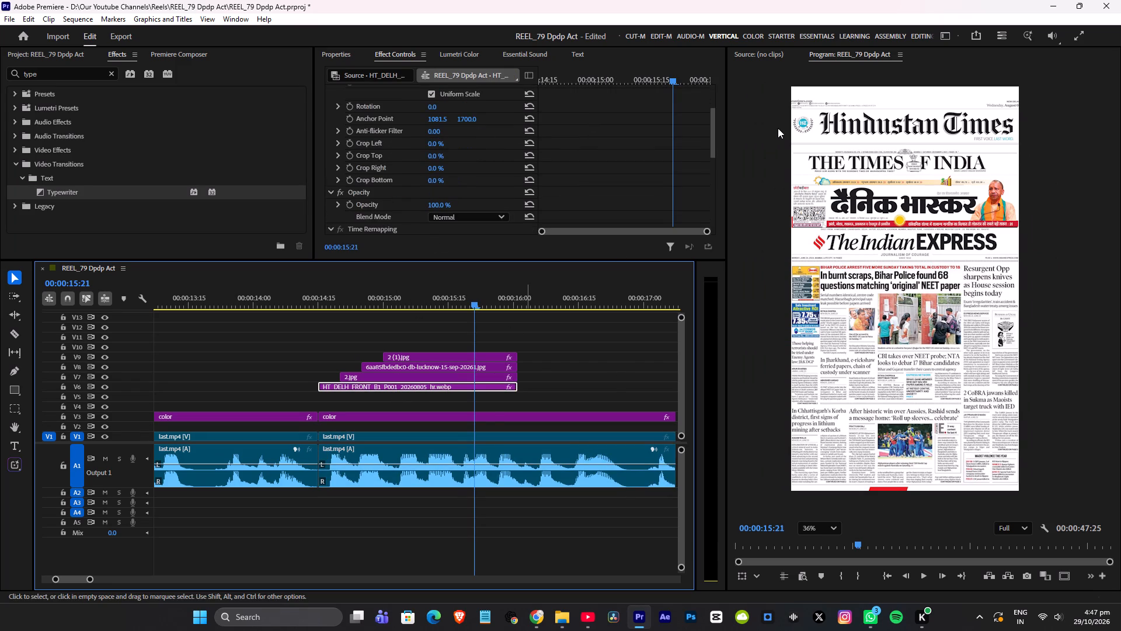
key("alt+space")
type("gaussian")
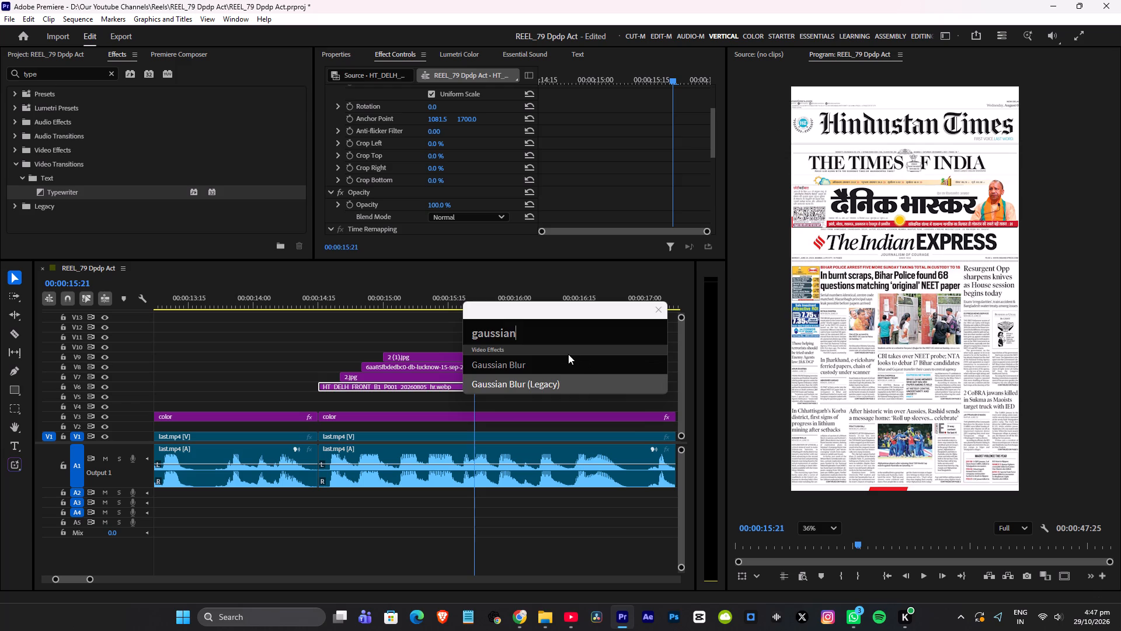
left_click(549, 366)
Set the Gaussian Blur amount on the Hindustan Times clip to 5.
scroll(631, 146, "down", 11)
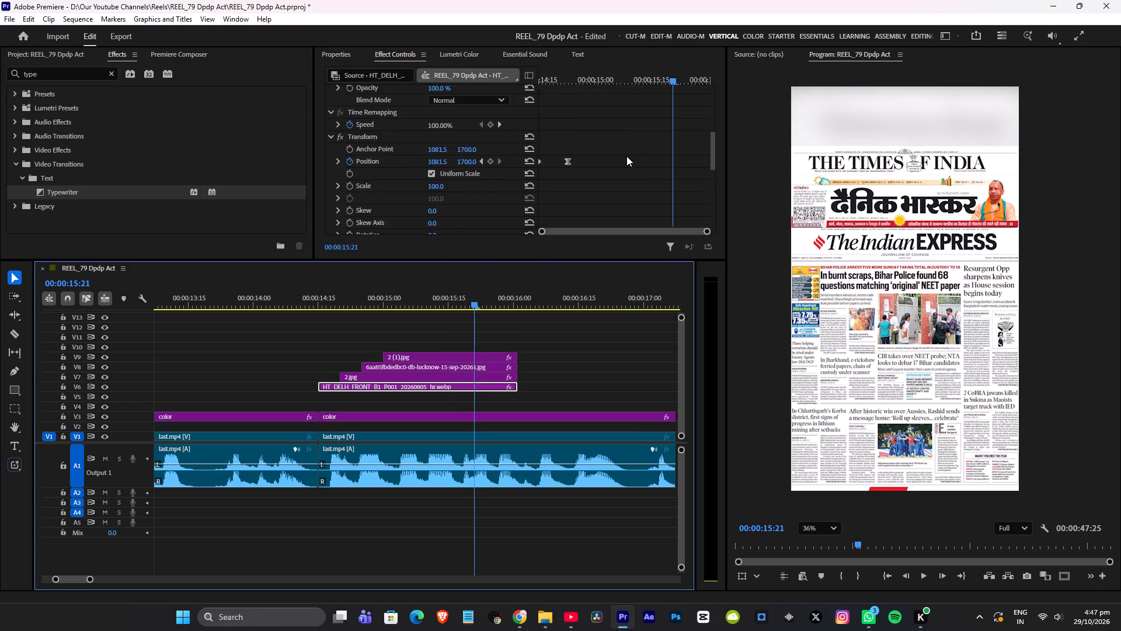
scroll(626, 156, "down", 19)
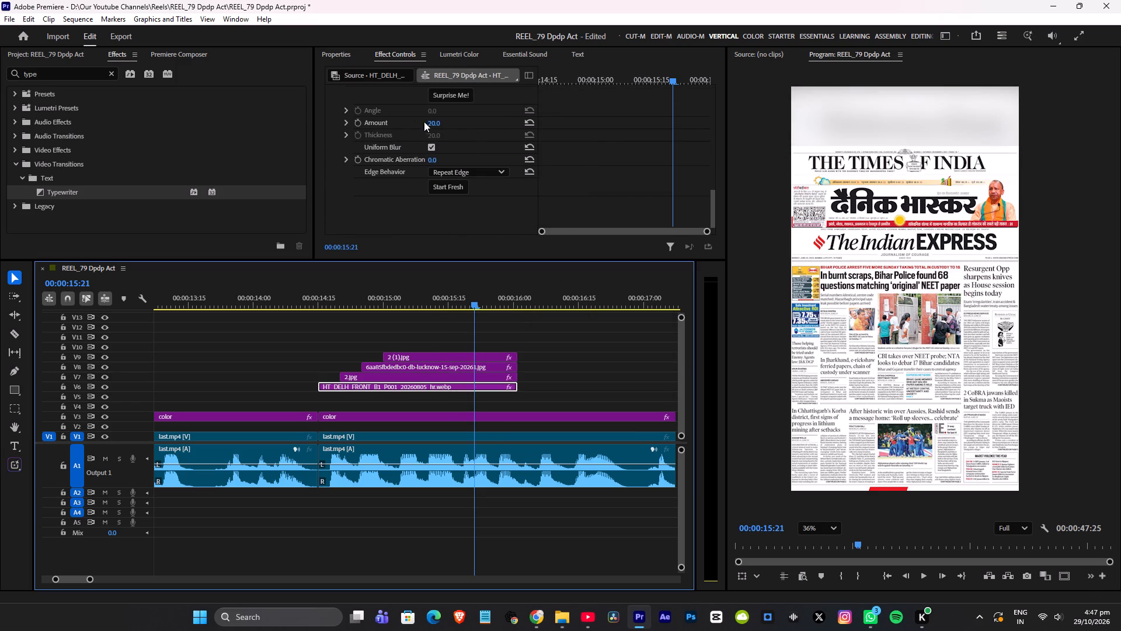
left_click(435, 124)
left_click(436, 124)
key("5")
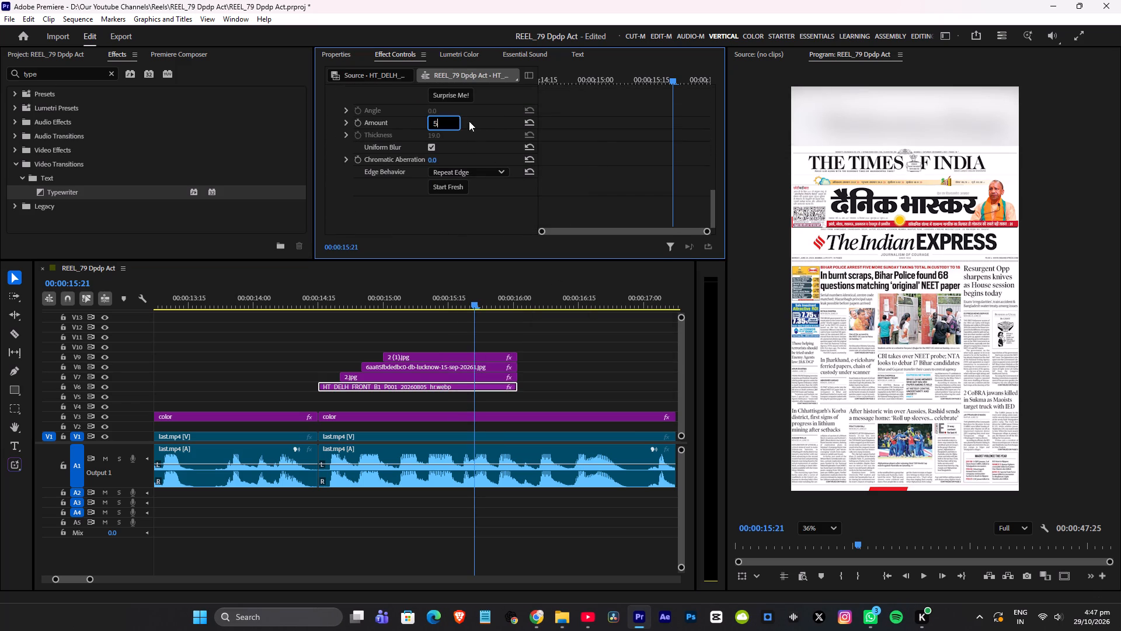
left_click(477, 121)
scroll(480, 121, "up", 3)
Set the Gaussian Blur amount on the Hindustan Times clip to 2.
left_click(436, 158)
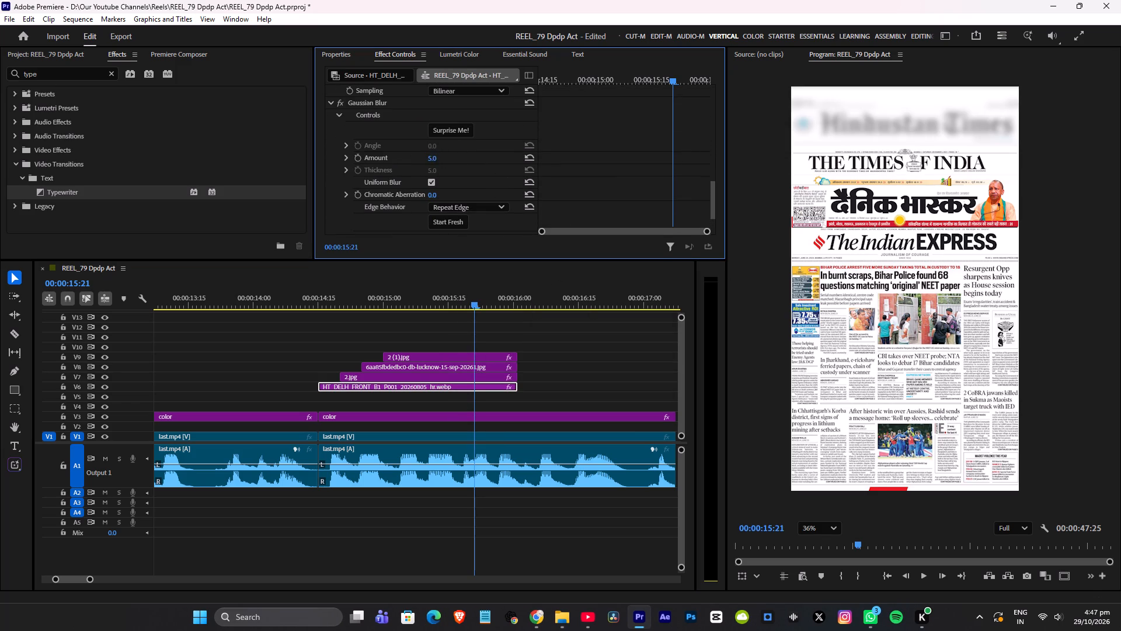
key("2")
left_click(475, 155)
Draw a rectangle mask on the Gaussian Blur effect around the Hindustan Times masthead.
left_click(406, 102)
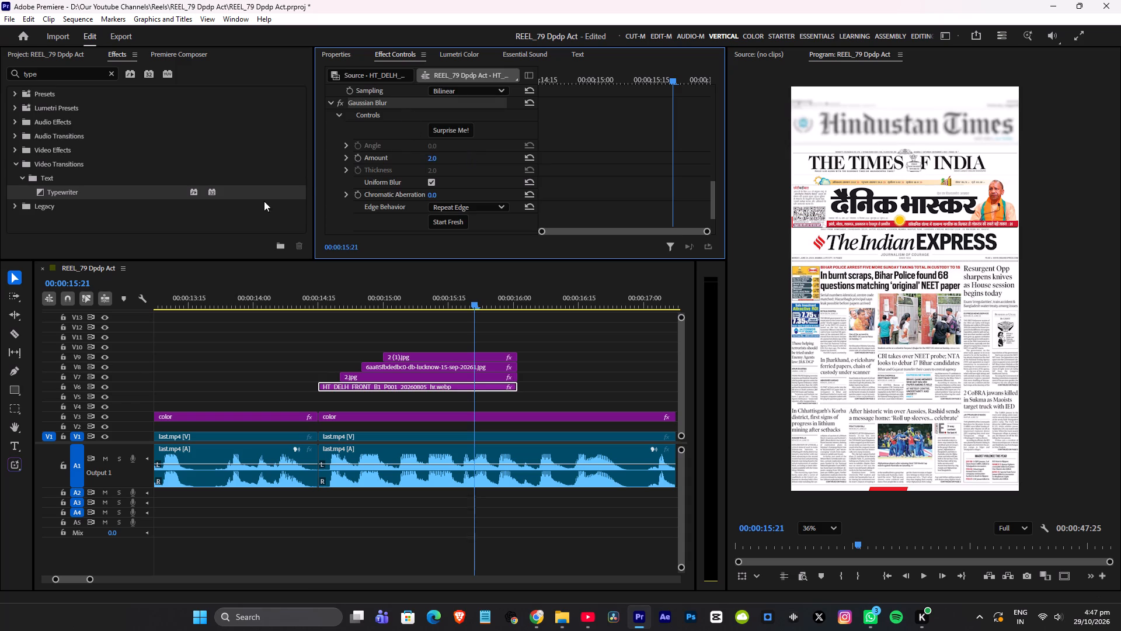
left_click(13, 410)
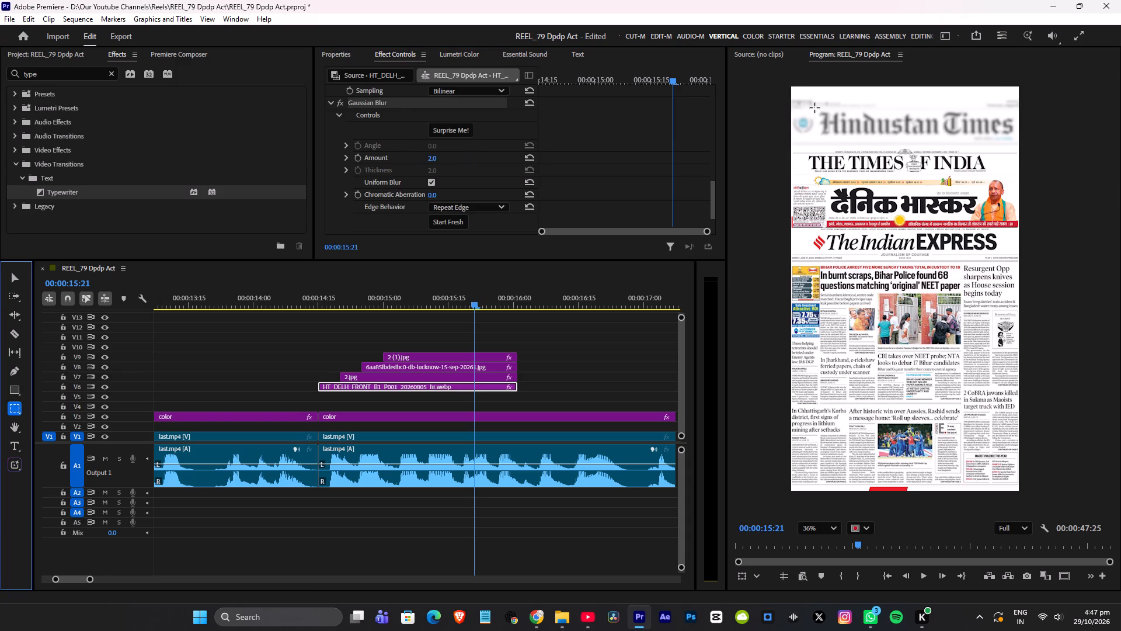
left_click_drag(814, 109, 1015, 142)
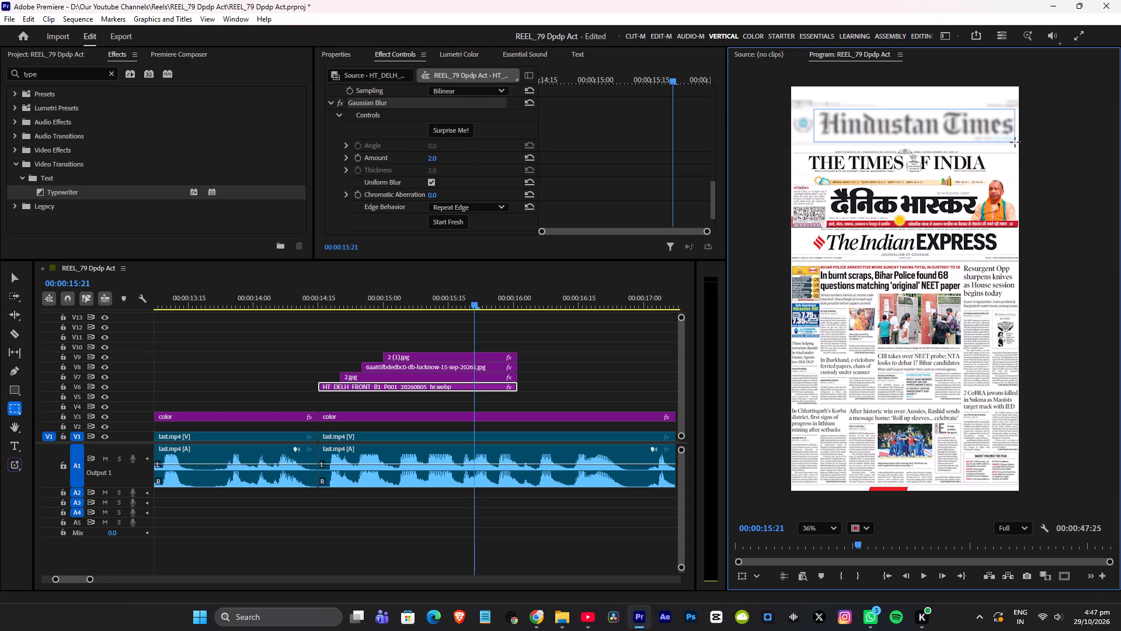
left_click_drag(1015, 142, 1016, 141)
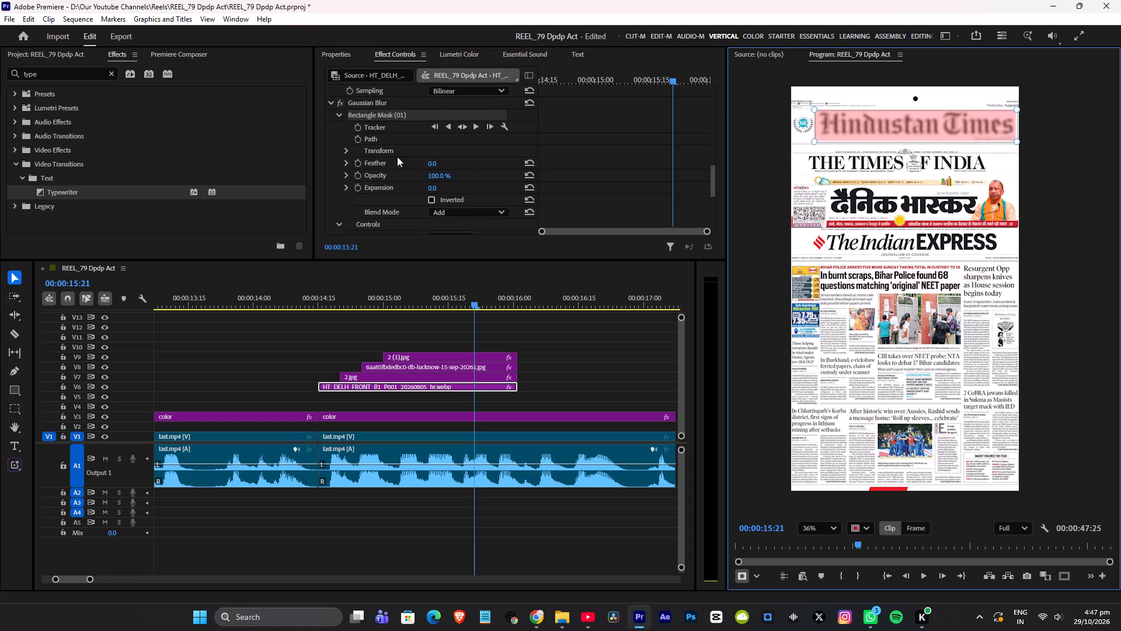
Set the rectangle mask's feather to 20 and invert it so the blur falls outside the Hindustan Times masthead.
left_click(436, 164)
key("2")
key("0")
left_click(502, 147)
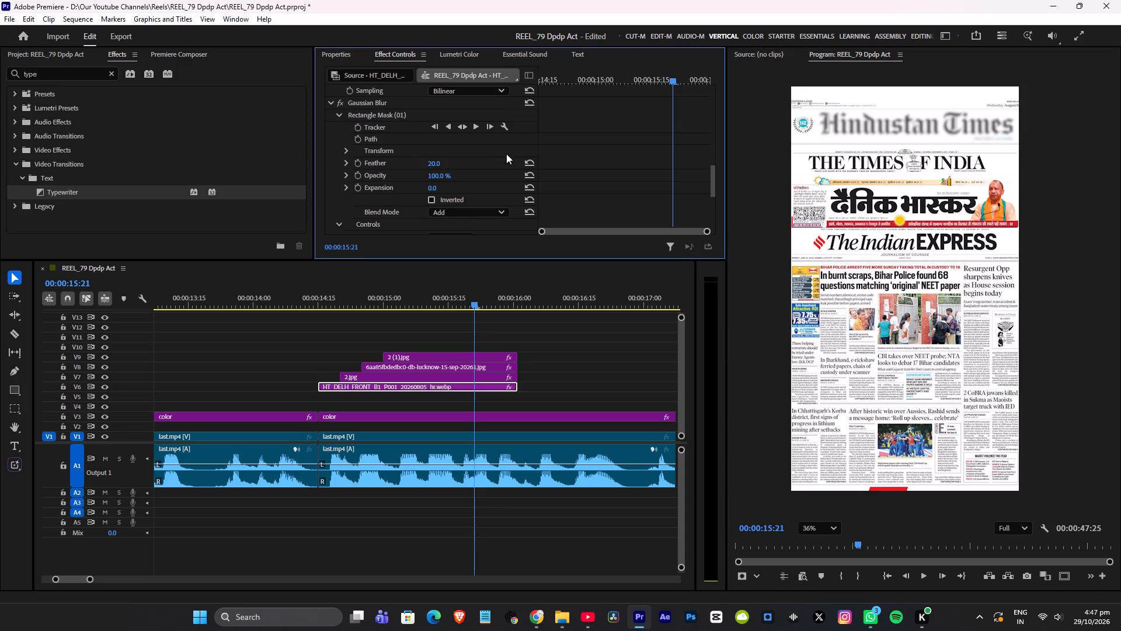
left_click(430, 197)
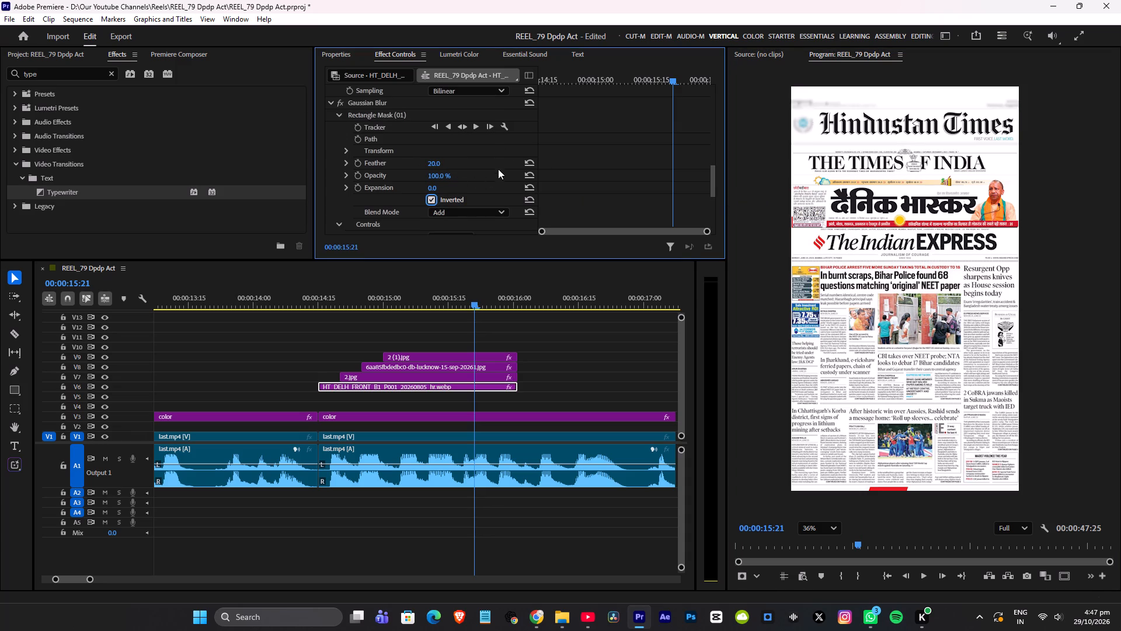
Copy the masked Gaussian Blur onto the 2.jpg clip on V7 and fit its mask around The Times of India masthead.
left_click(405, 101)
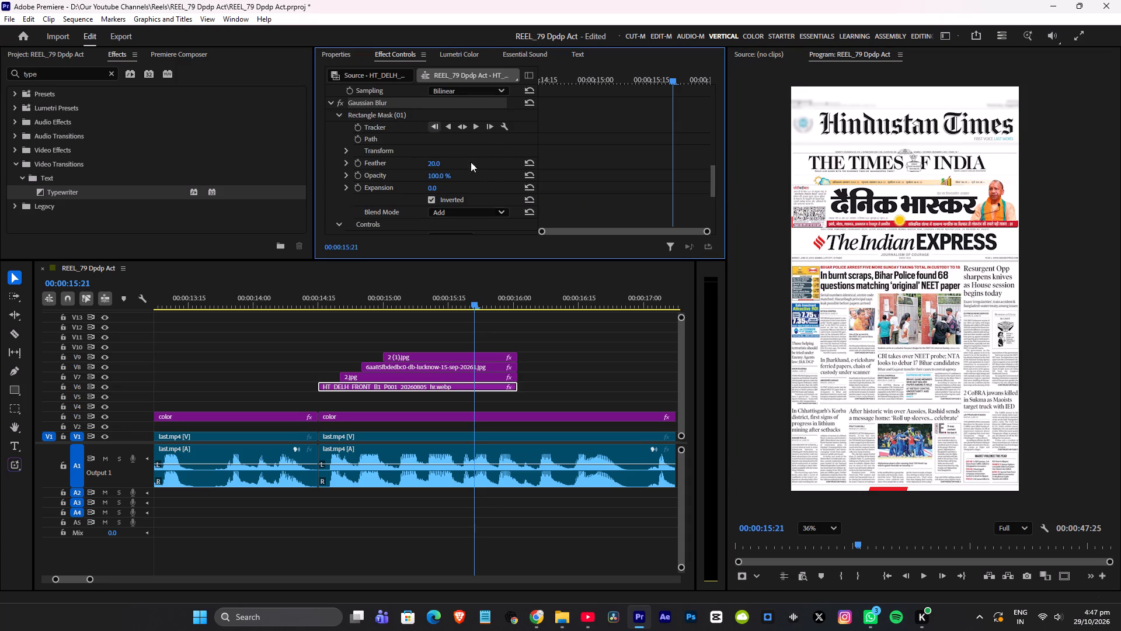
key("ctrl+c")
left_click(382, 374)
key("ctrl+v")
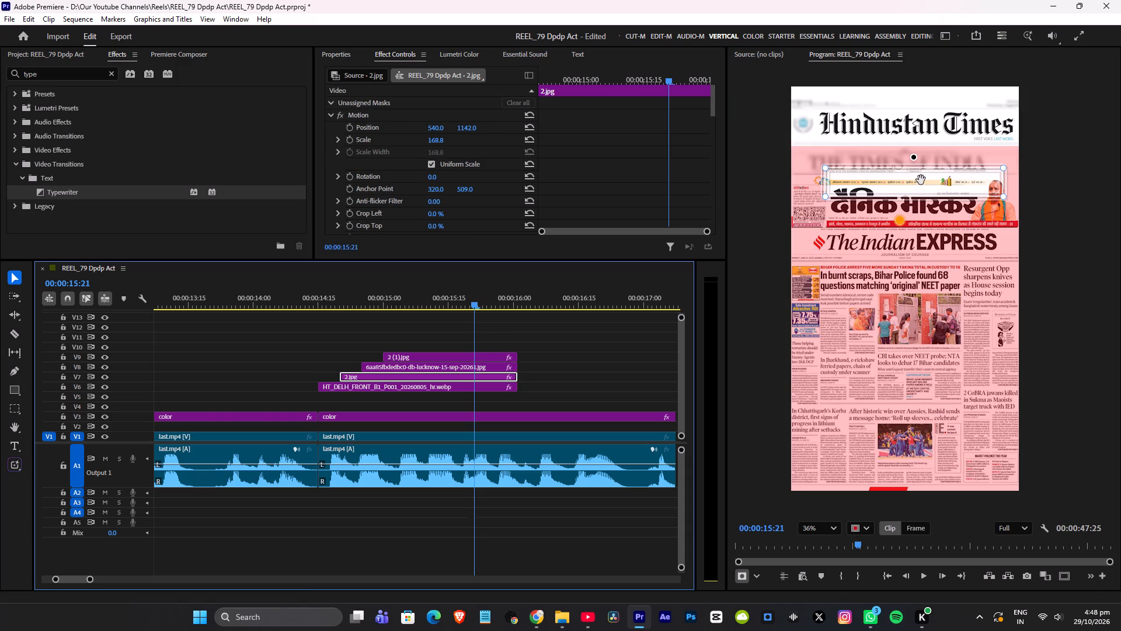
left_click_drag(915, 185, 901, 167)
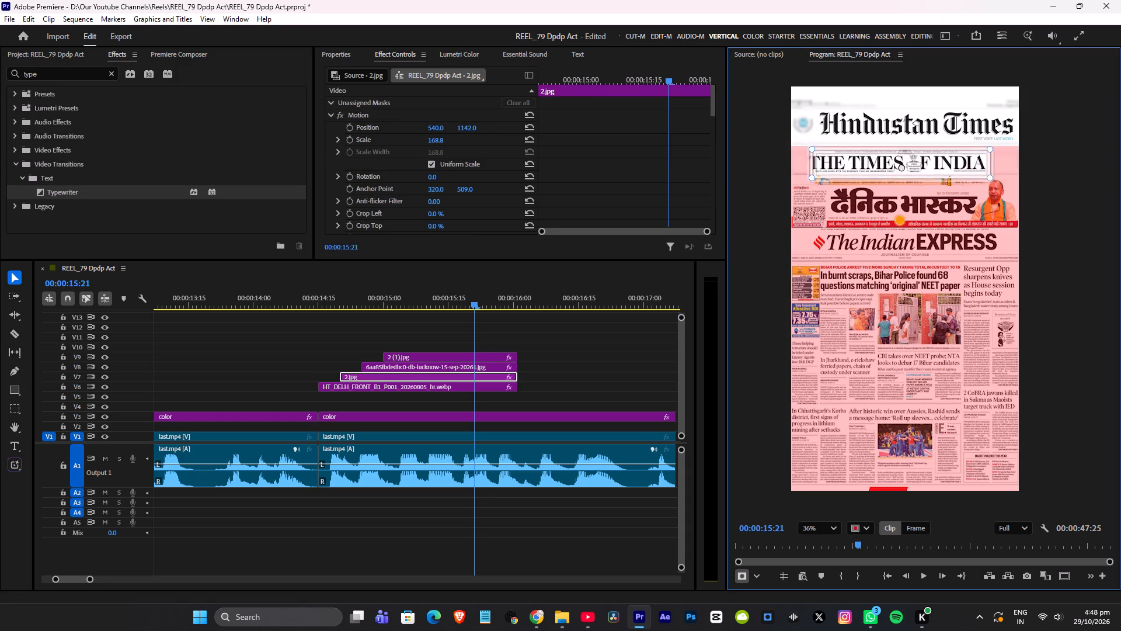
left_click_drag(901, 167, 890, 163)
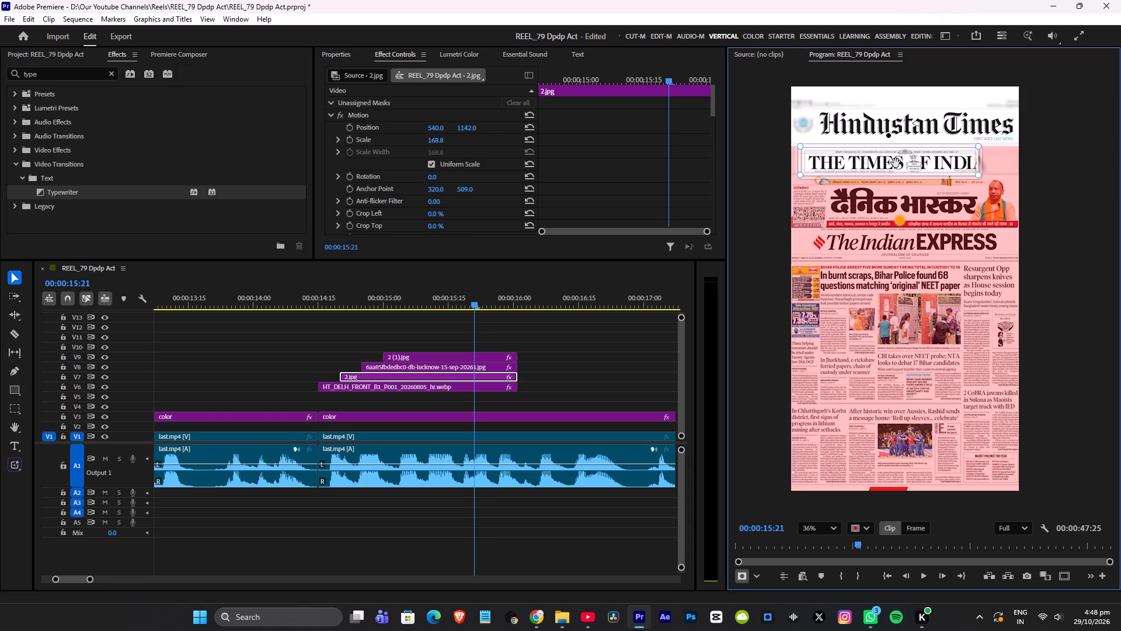
left_click(979, 148)
left_click_drag(980, 175, 989, 175, "shift")
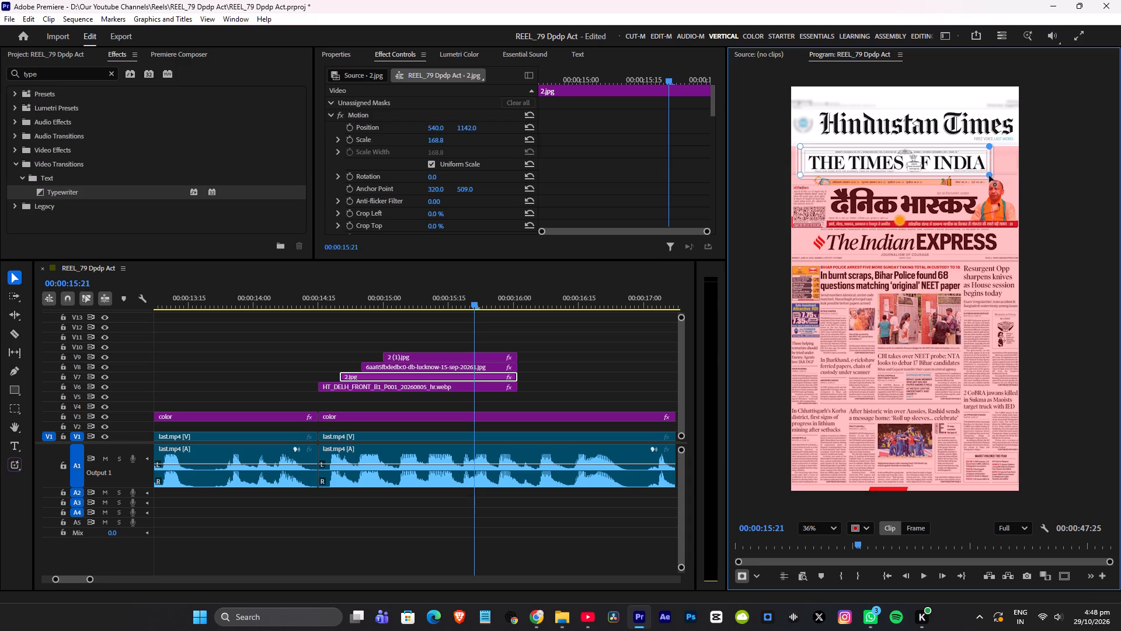
left_click_drag(989, 175, 993, 175, "shift")
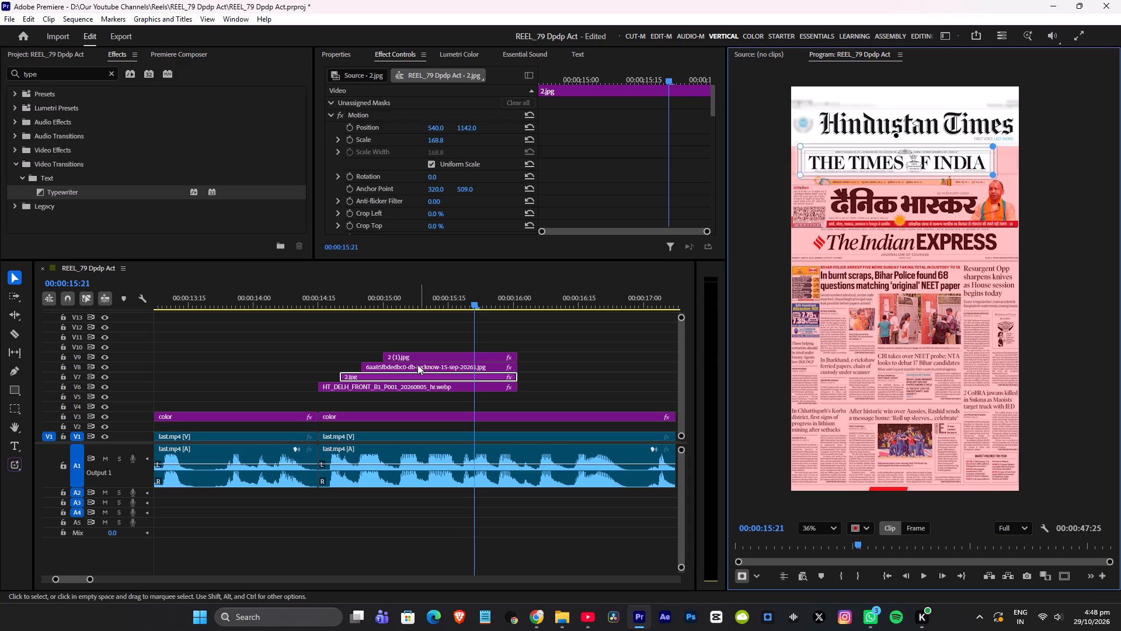
Paste the masked Gaussian Blur onto the Dainik Bhaskar clip on V8 and move and heighten its mask over that masthead.
left_click(417, 365)
key("ctrl+v")
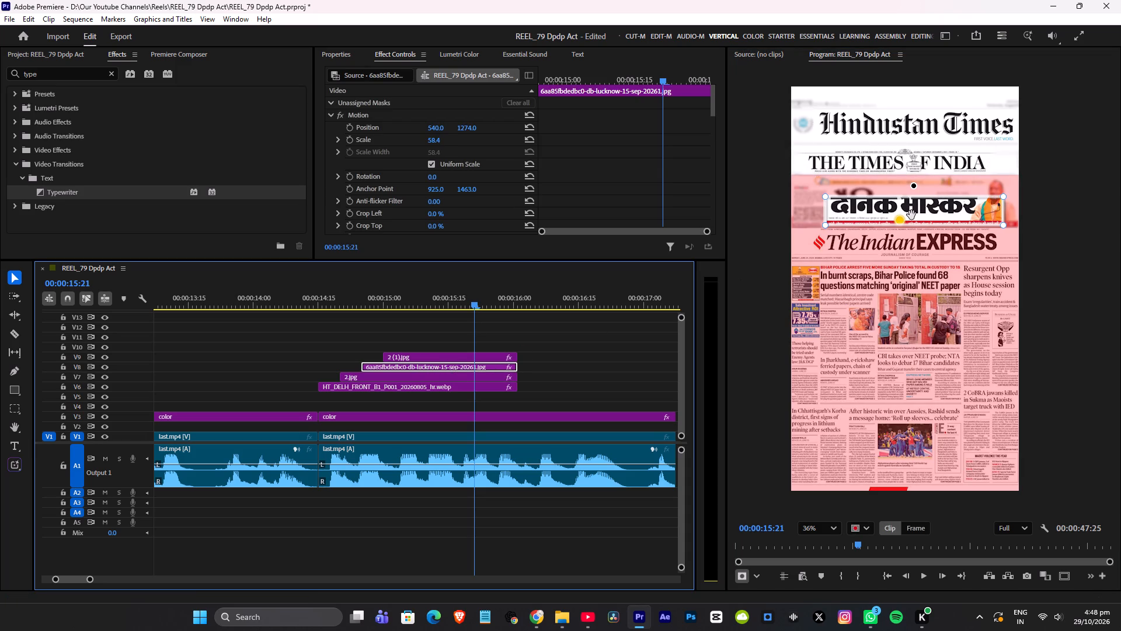
left_click_drag(918, 213, 911, 202)
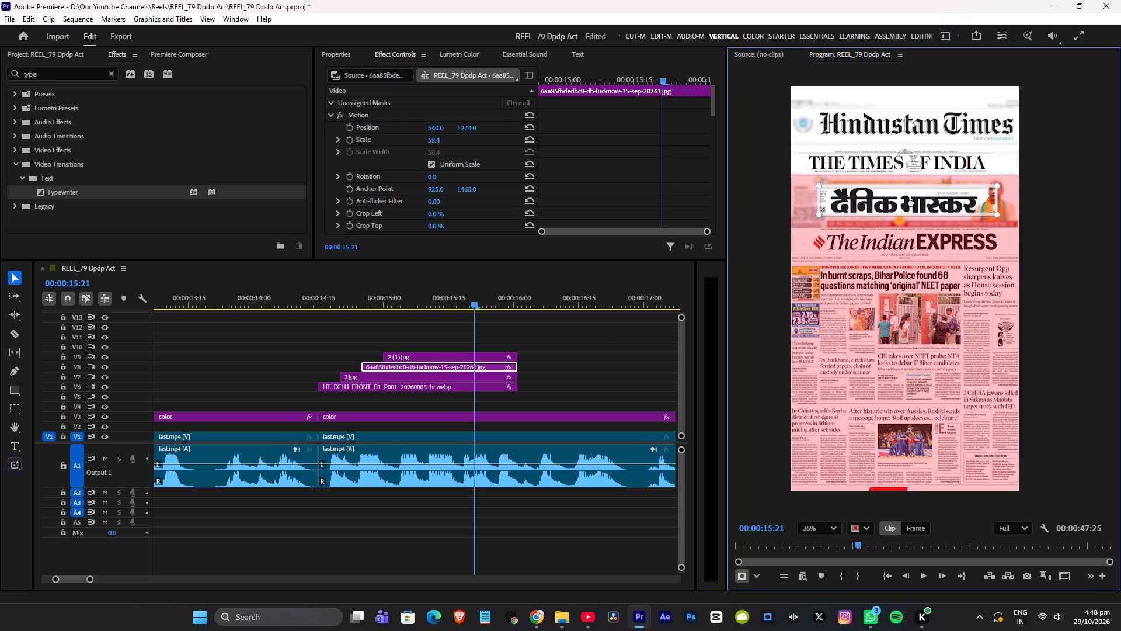
left_click_drag(911, 202, 912, 202)
left_click(816, 216)
left_click(997, 216, "shift")
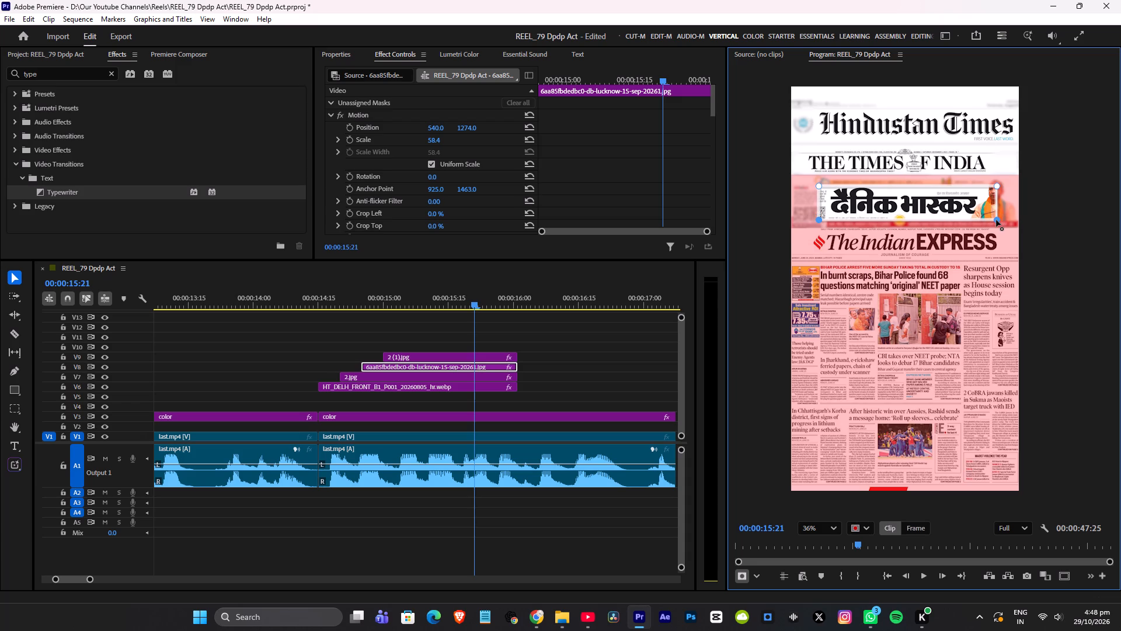
left_click_drag(965, 199, 962, 200)
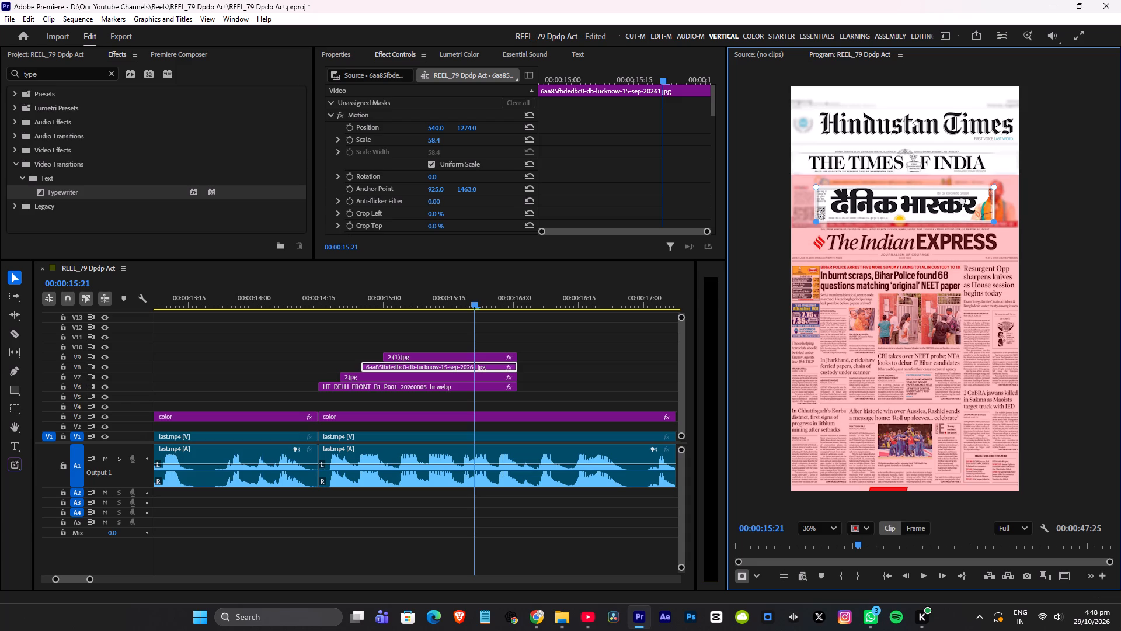
left_click_drag(962, 200, 958, 198)
left_click(485, 331)
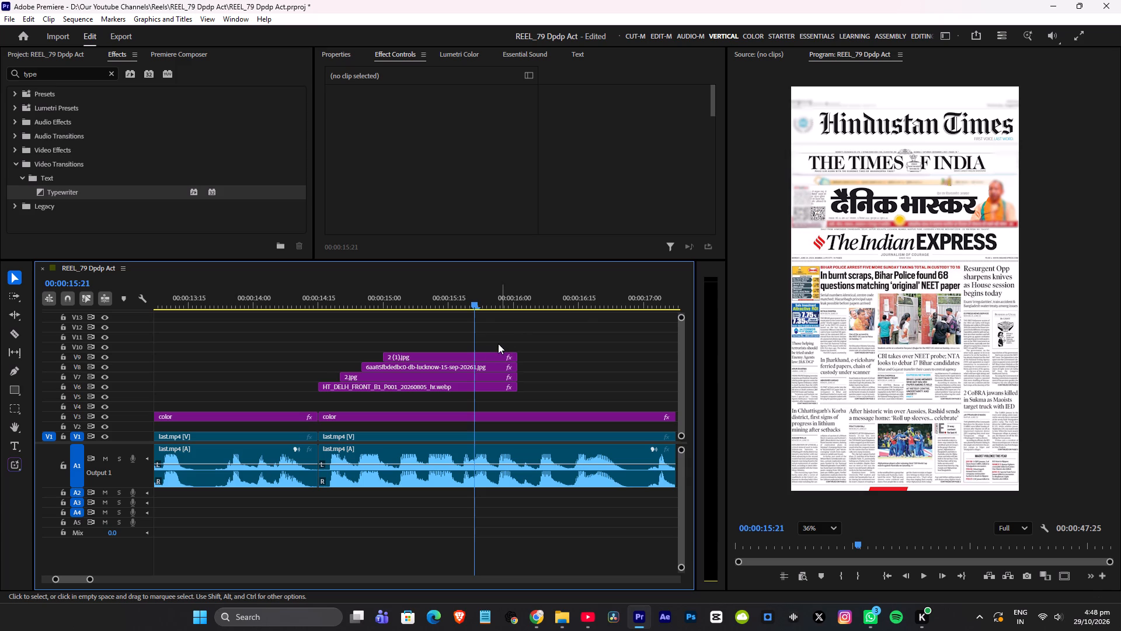
Narrow the Dainik Bhaskar clip's blur mask from both sides so it closely frames the masthead lettering.
left_click(448, 366)
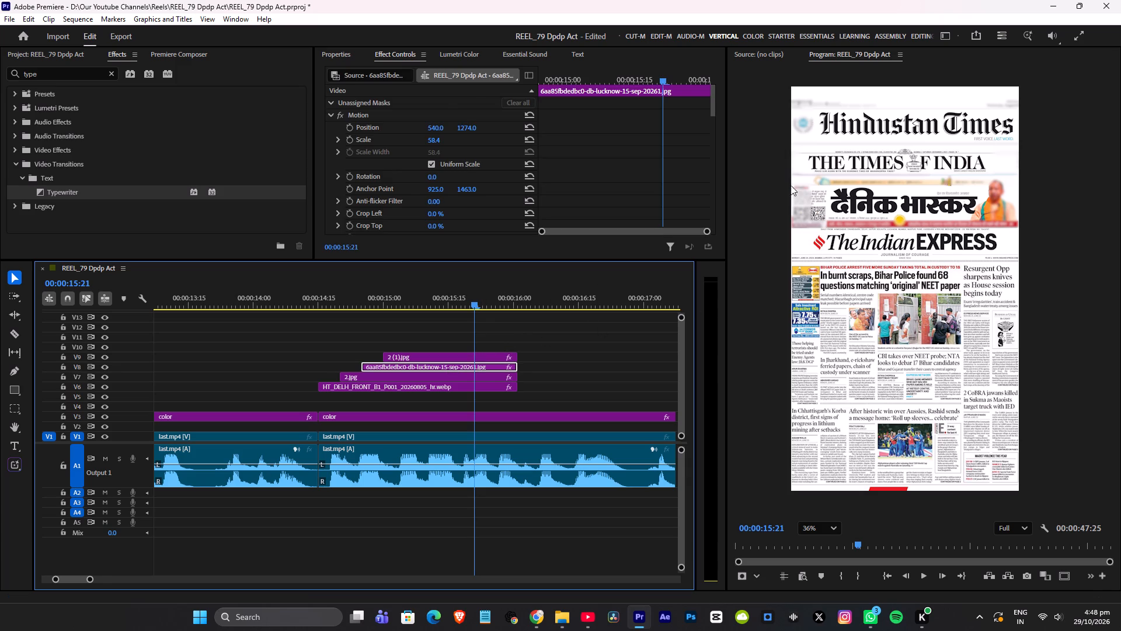
scroll(416, 201, "down", 18)
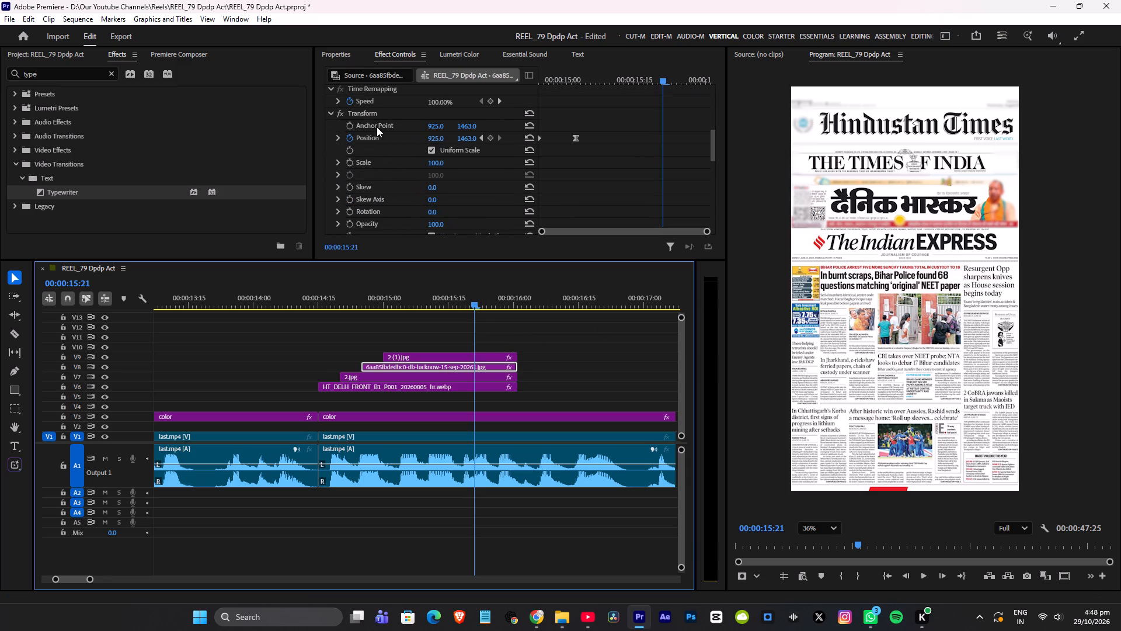
scroll(395, 132, "down", 9)
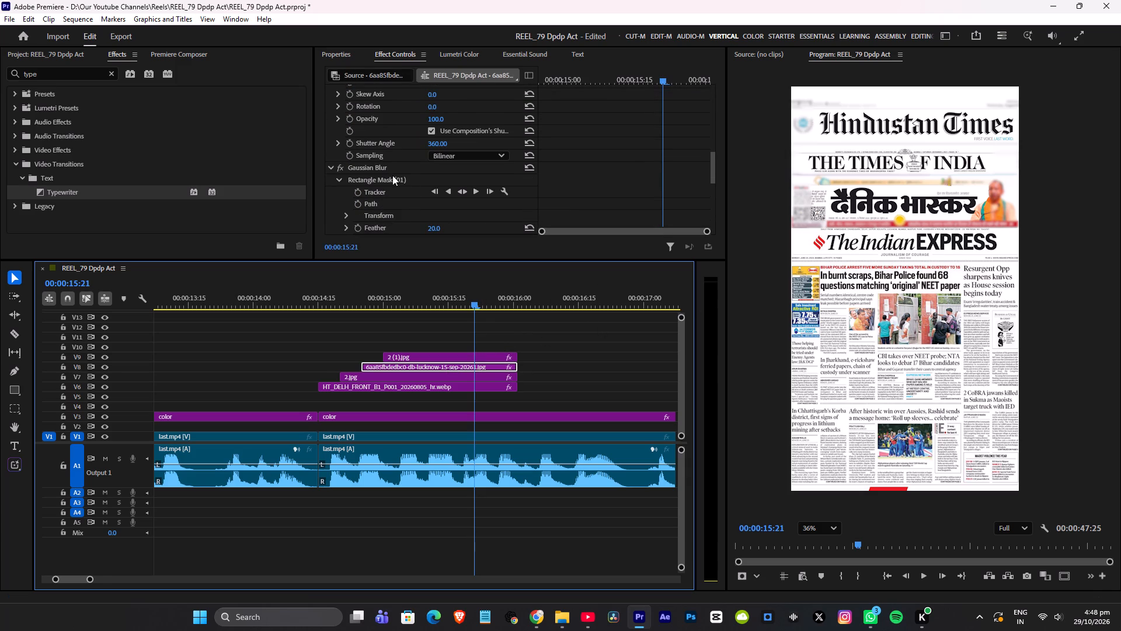
left_click(411, 178)
scroll(1005, 188, "up", 5)
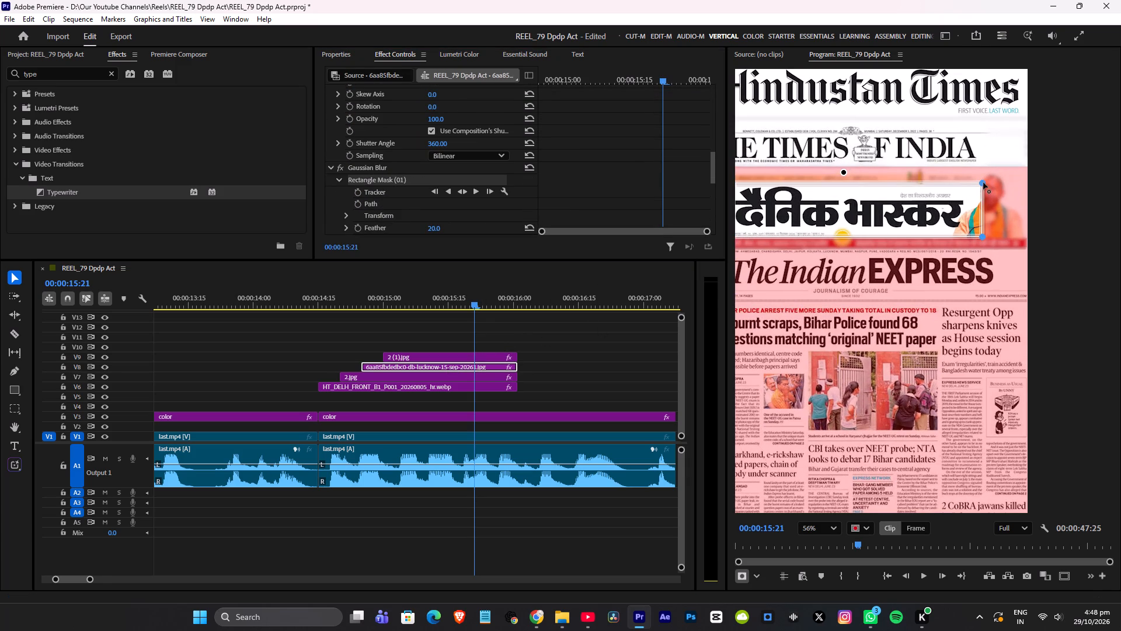
left_click(983, 182)
left_click_drag(984, 236, 978, 236, "shift")
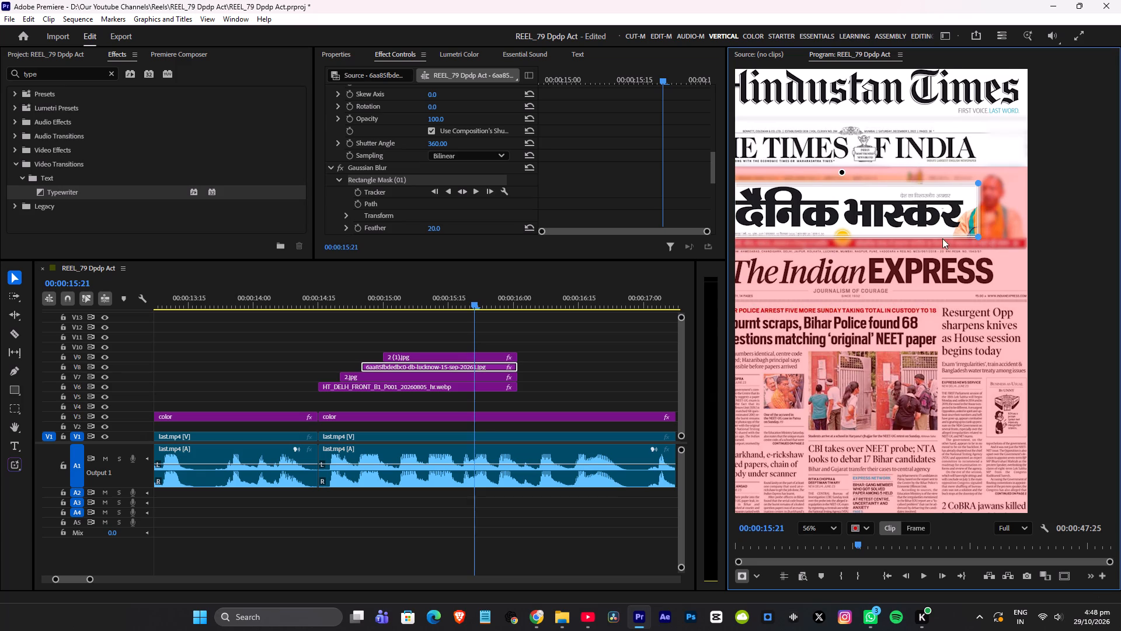
scroll(969, 214, "down", 6)
left_click(818, 194)
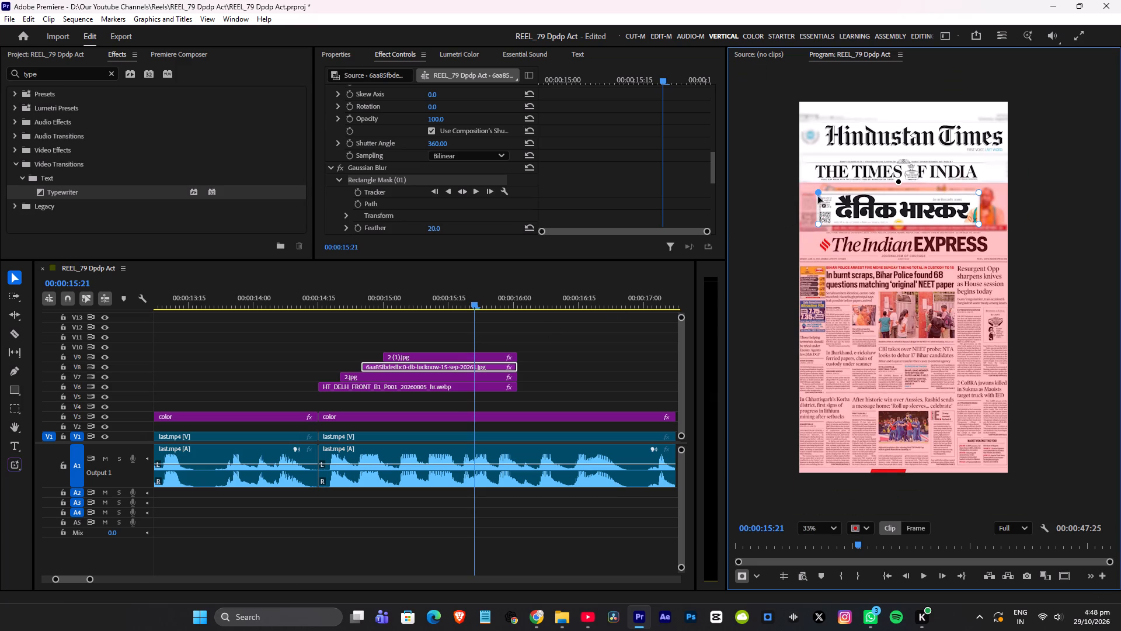
left_click_drag(820, 225, 832, 225, "shift")
scroll(962, 207, "up", 4)
left_click(987, 187)
left_click_drag(986, 231, 981, 231, "shift")
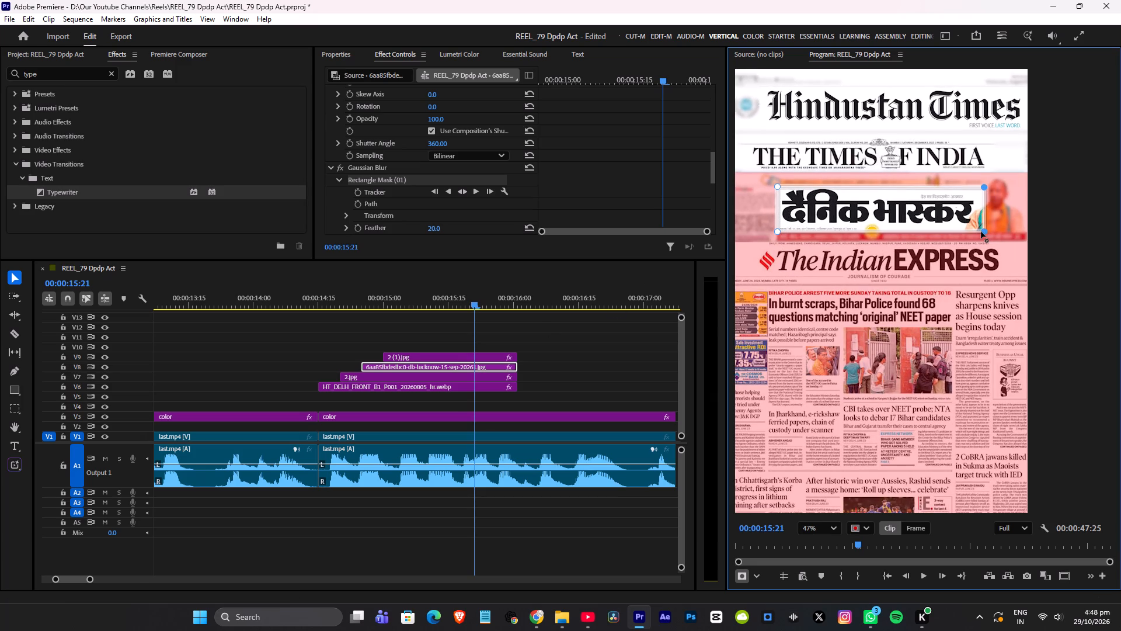
left_click_drag(981, 231, 978, 231, "shift")
left_click(498, 325)
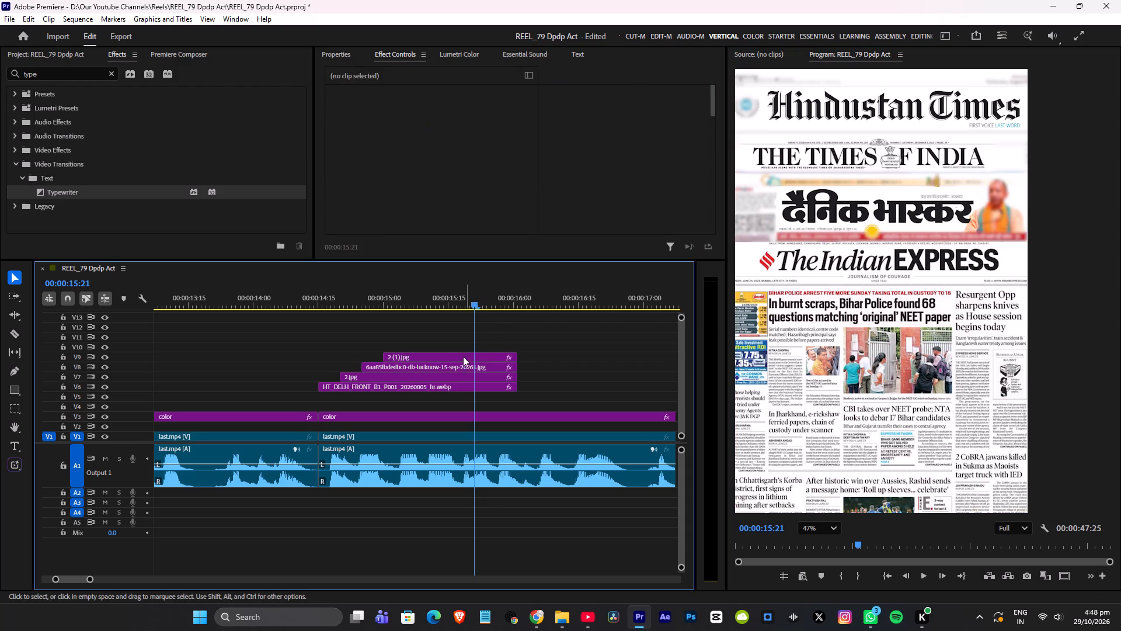
Paste the masked Gaussian Blur onto the 2 (1).jpg clip on V9 and fit its mask around The Indian Express masthead.
left_click(460, 359)
key("ctrl+v")
scroll(873, 220, "down", 4)
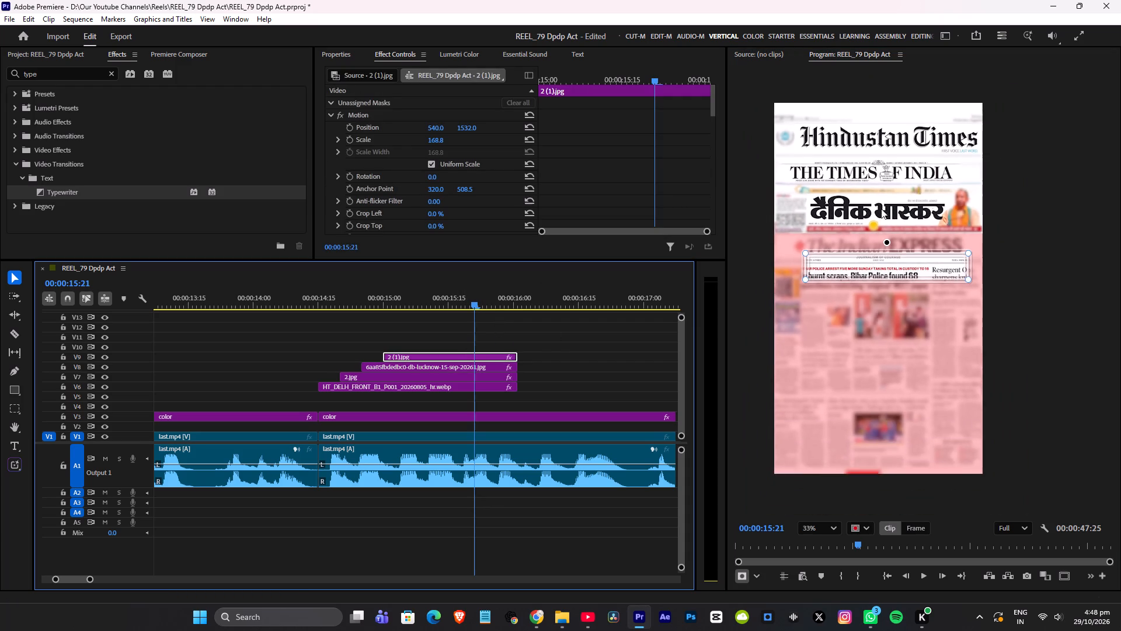
scroll(879, 214, "up", 4)
left_click_drag(856, 283, 837, 256)
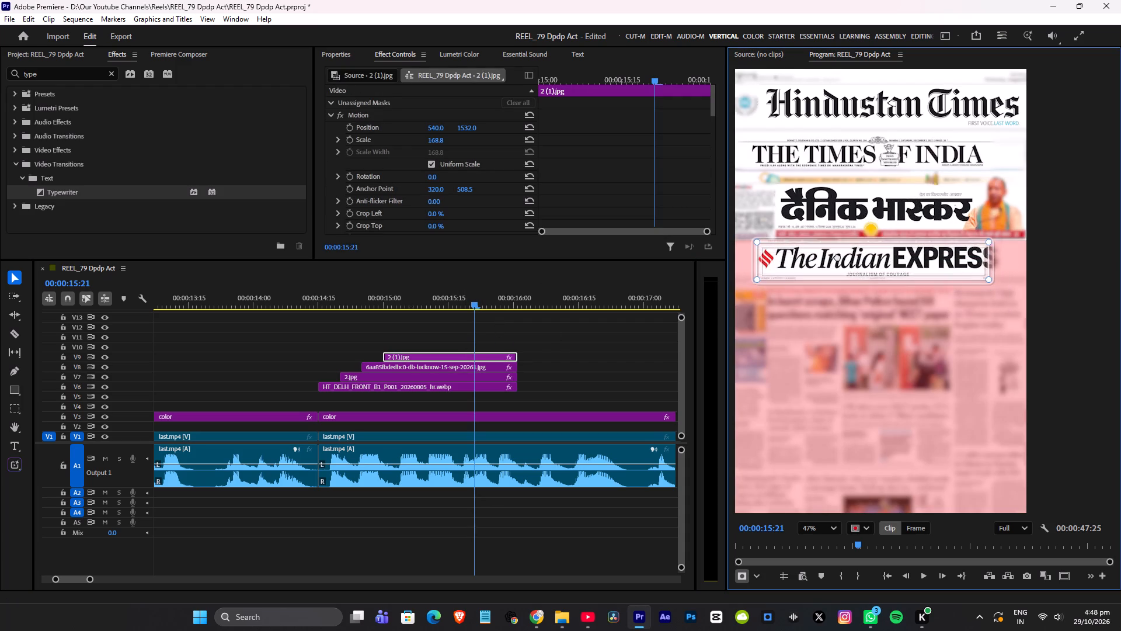
left_click_drag(837, 256, 832, 253)
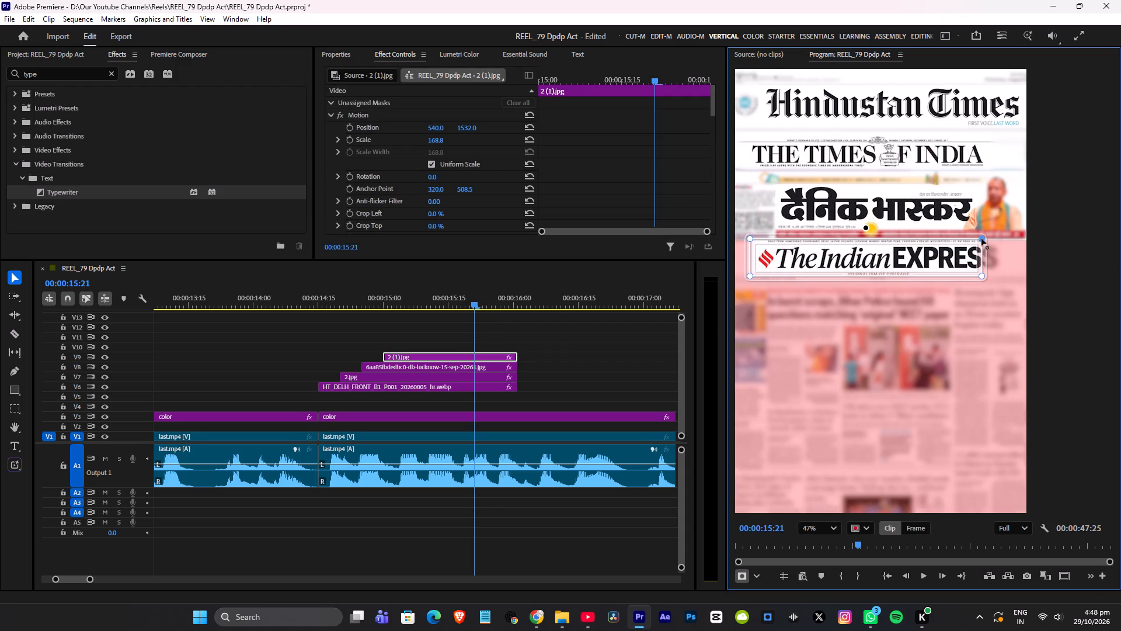
left_click(980, 237)
left_click_drag(983, 276, 1005, 275, "shift")
scroll(985, 221, "down", 4)
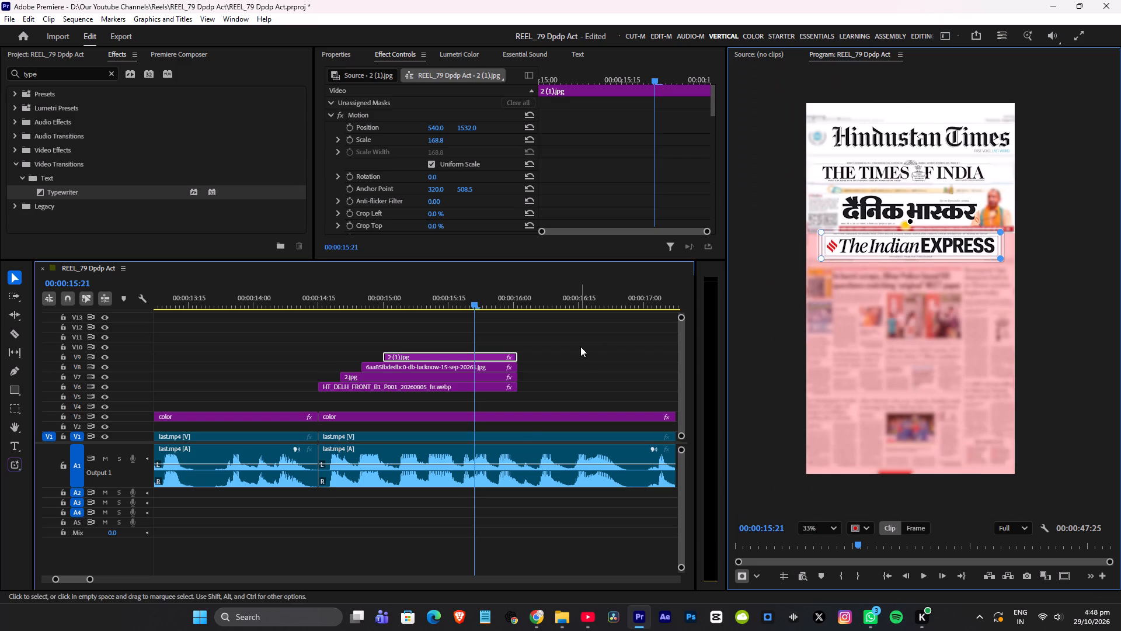
left_click(580, 346)
scroll(846, 231, "down", 3)
Save the project.
key("ctrl+s")
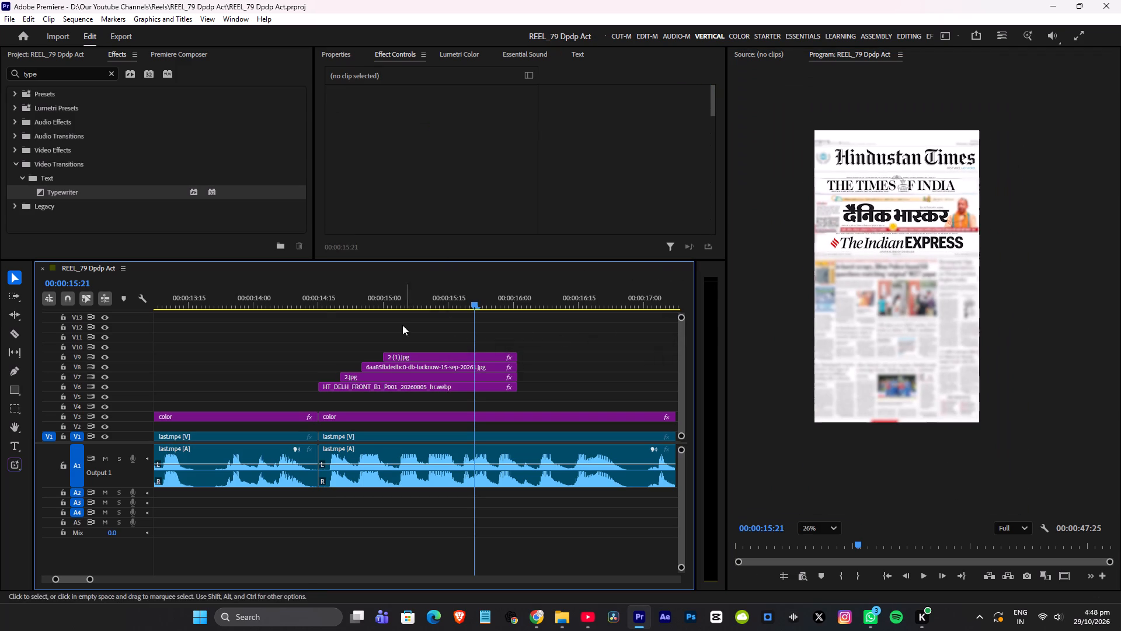
Play back the newspaper stack from just before 00:00:14:15 and on past its end to review the masked blur.
left_click(314, 301)
key("space")
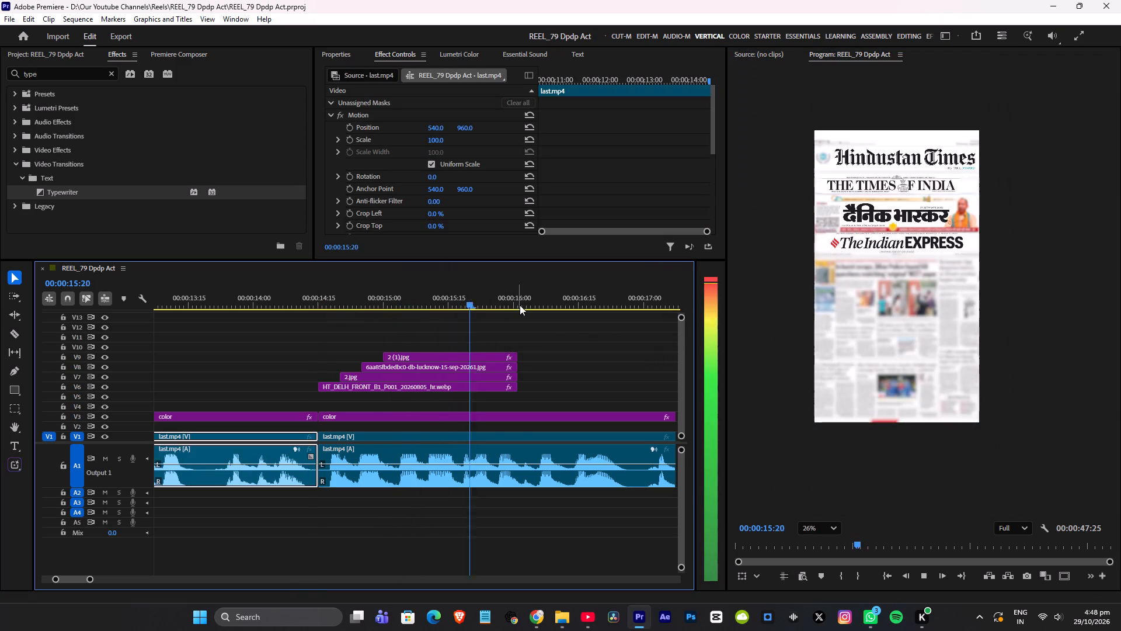
key("space")
scroll(553, 351, "down", 6)
key("space")
key("space")
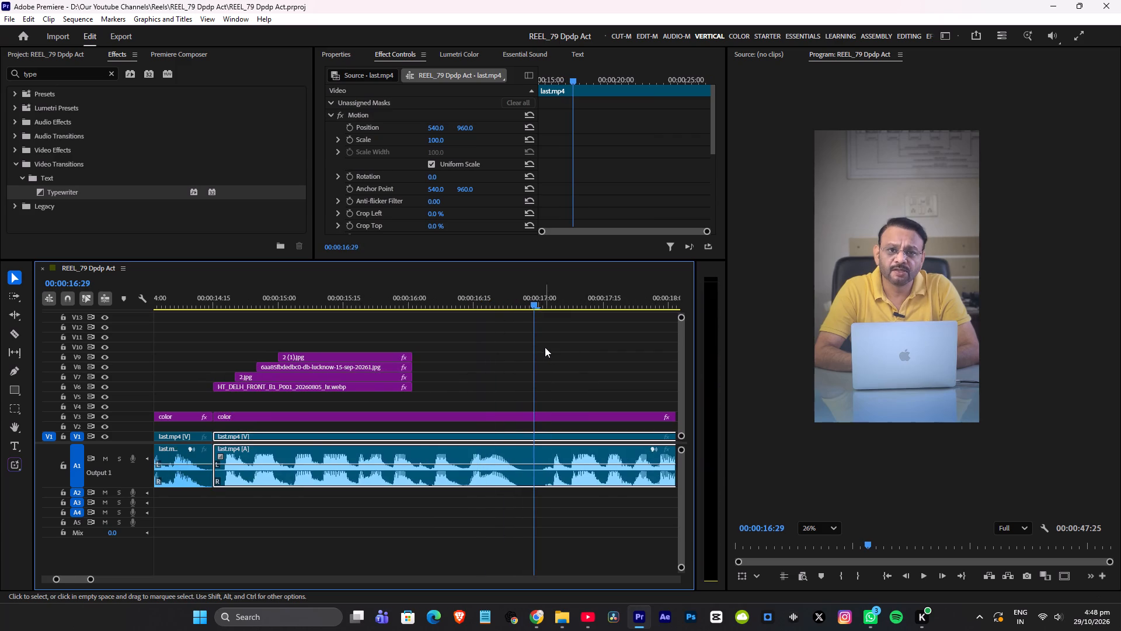
Extend the ends of the four stacked newspaper clips on V6–V9 to about 00:00:17:00 and save the project.
left_click_drag(388, 337, 426, 389)
left_click_drag(413, 362, 542, 364)
left_click(541, 334)
key("ctrl+s")
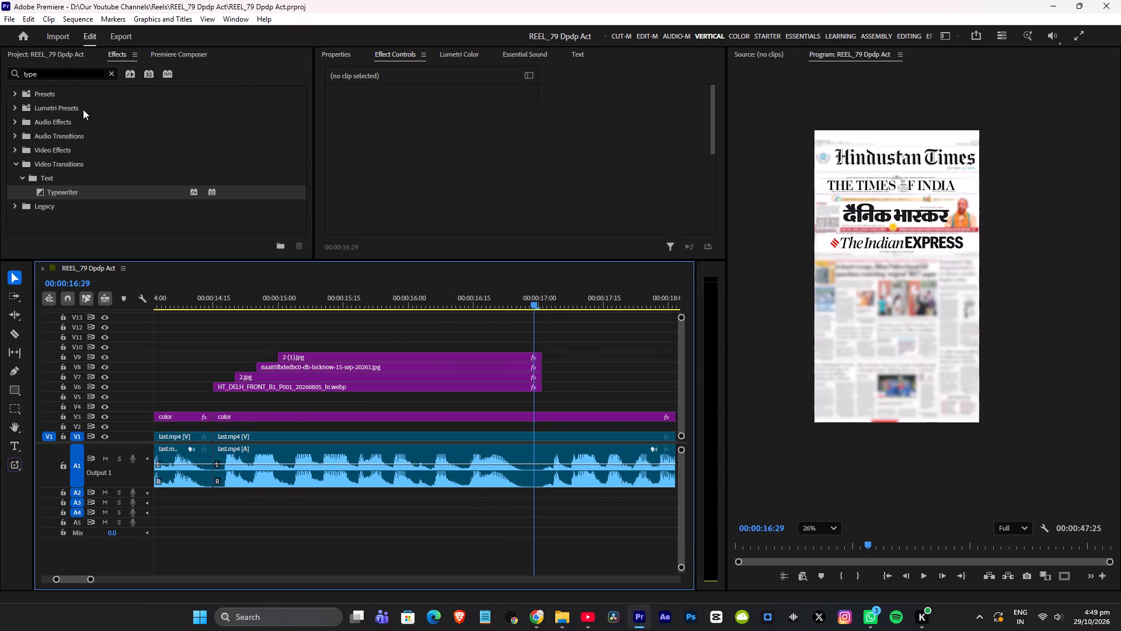
Find the project's Adjustment Layer with the search "adj" and place it on V10, starting with the 2 (1).jpg clip.
left_click(113, 73)
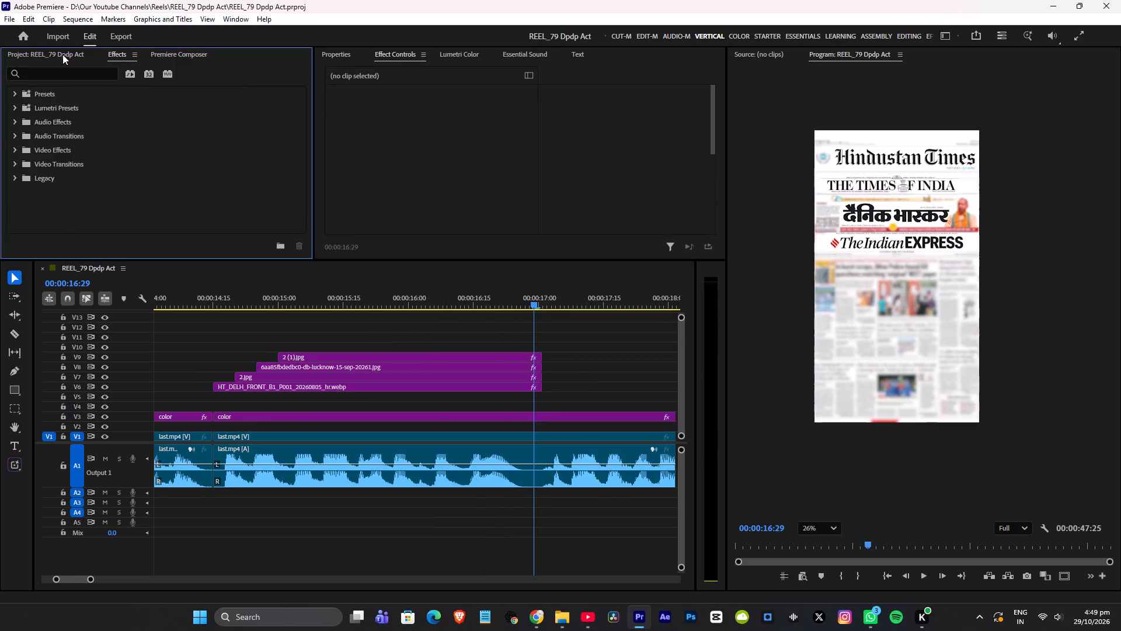
left_click(55, 54)
scroll(120, 168, "down", 6)
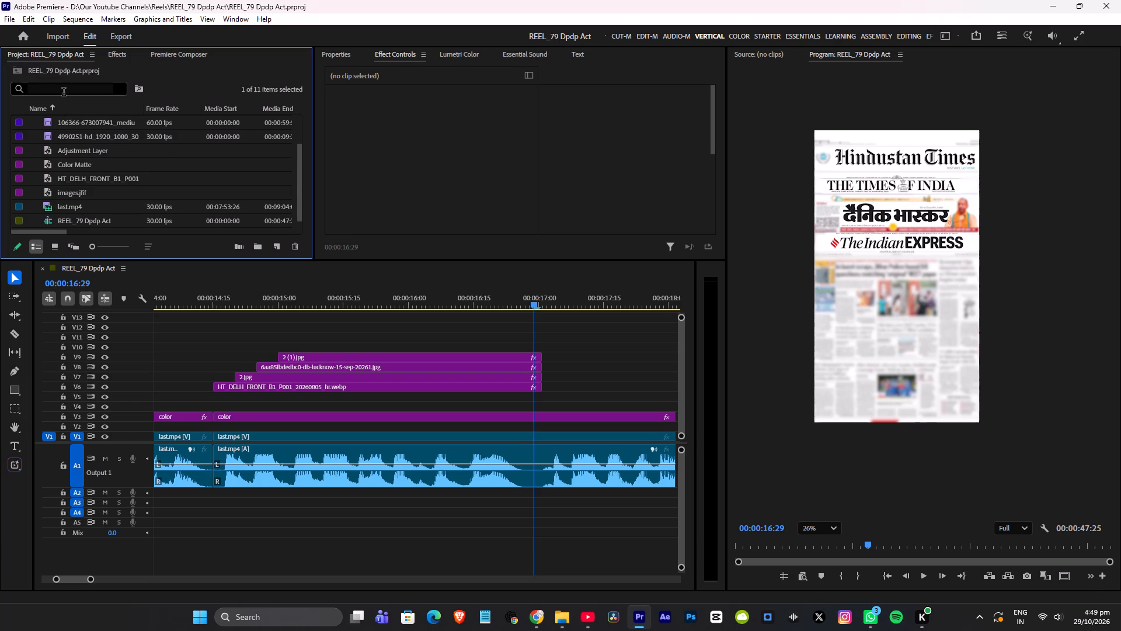
left_click(65, 86)
key("a")
key("d")
key("j")
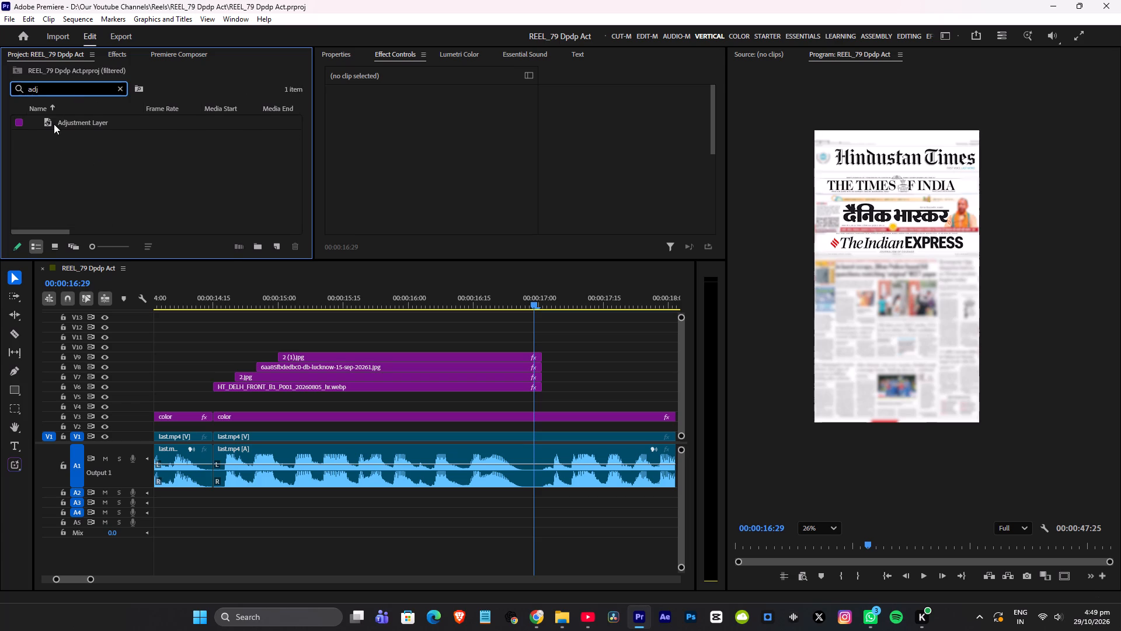
left_click_drag(50, 120, 283, 346)
Trim the adjustment layer's end to match the end of the newspaper stack and save the project.
scroll(338, 319, "down", 6)
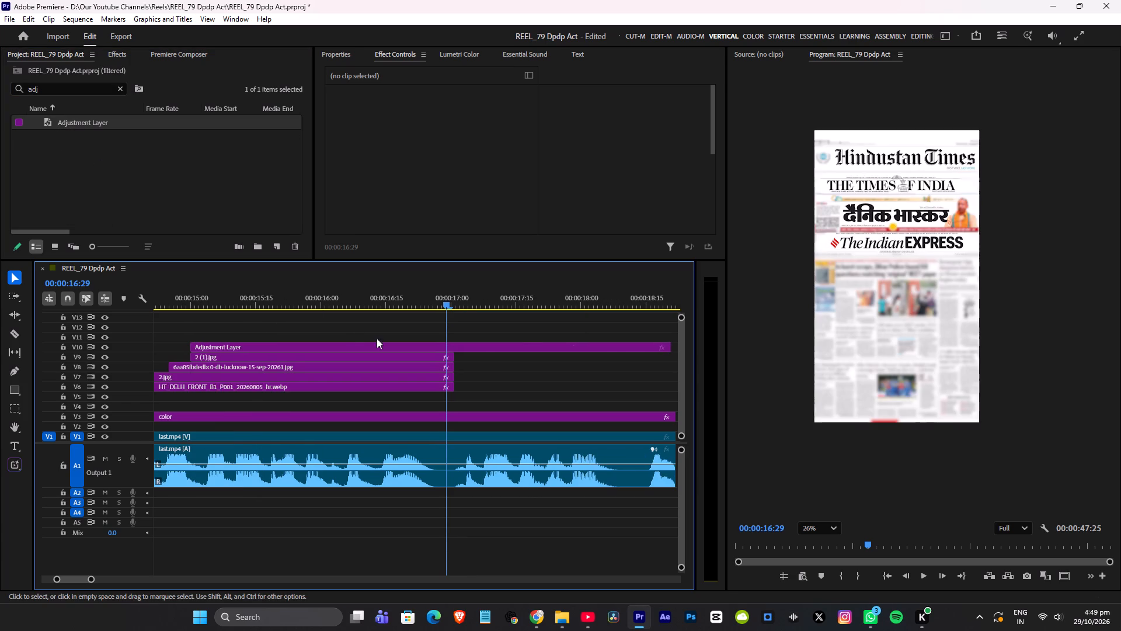
scroll(459, 339, "down", 7, "alt")
left_click_drag(634, 347, 457, 362)
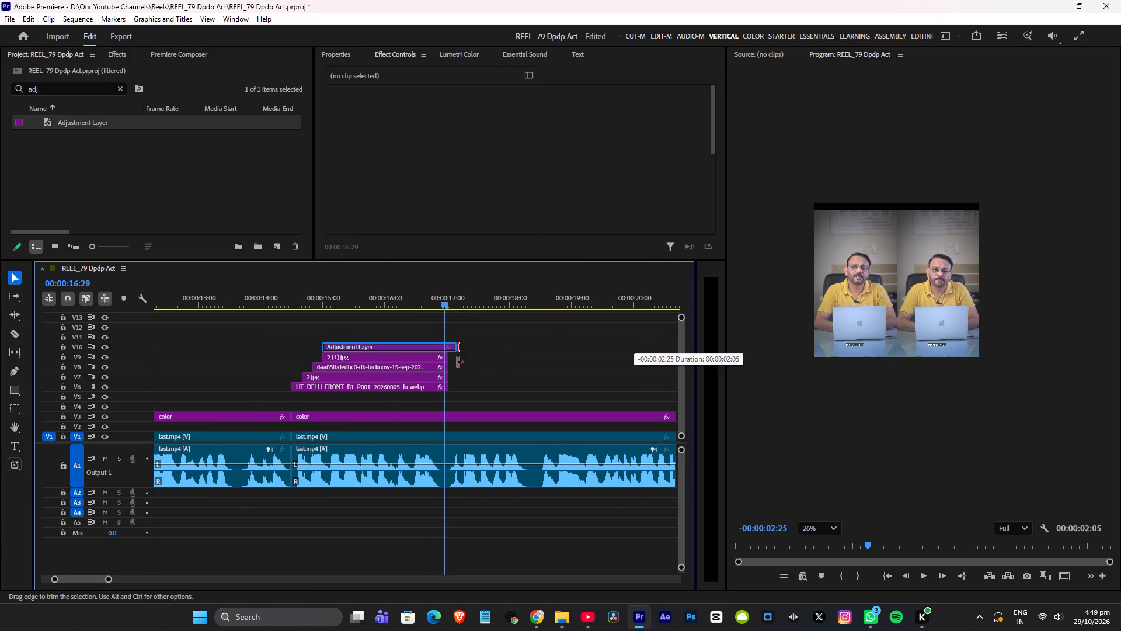
left_click_drag(457, 362, 451, 362)
key("ctrl+s")
Apply the Transform effect to the adjustment layer on V10.
scroll(375, 324, "up", 4, "alt")
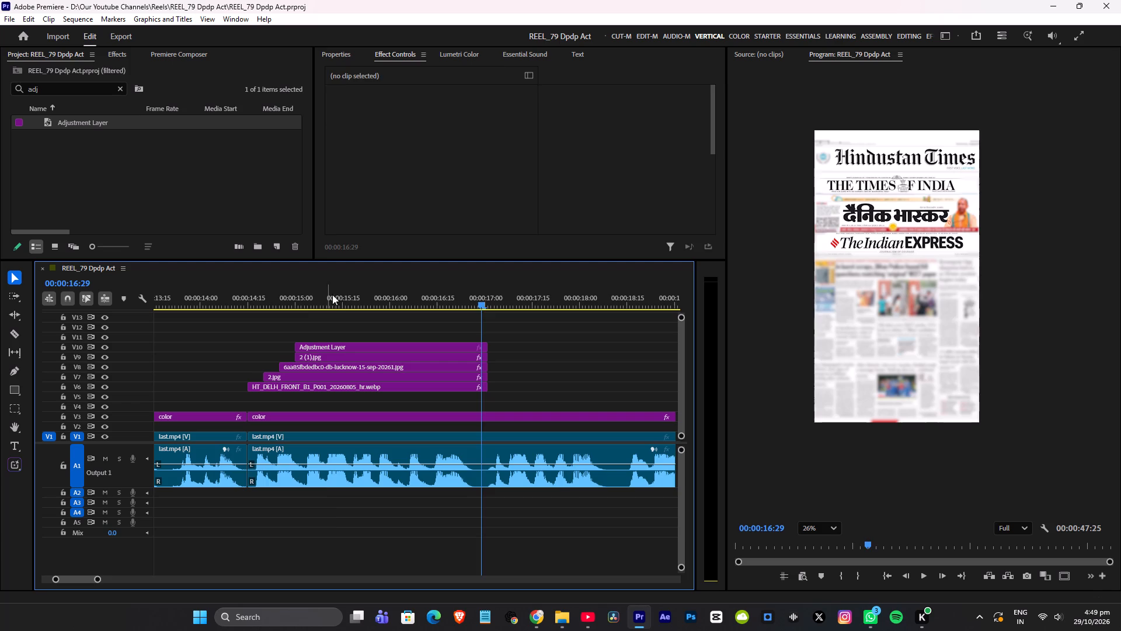
left_click(333, 294)
left_click(347, 347)
key("alt+space")
type("tran")
key("s")
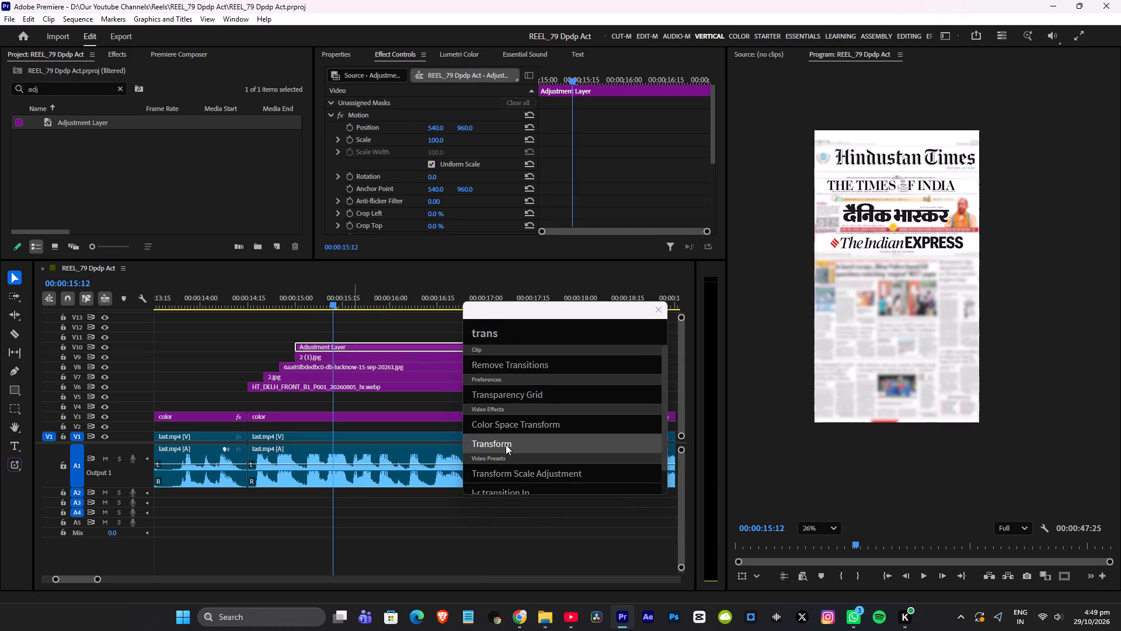
left_click(506, 449)
Keyframe the Transform scale on the adjustment layer from 100 at 00:00:15:00 to 110 at 00:00:15:12.
scroll(619, 161, "down", 15)
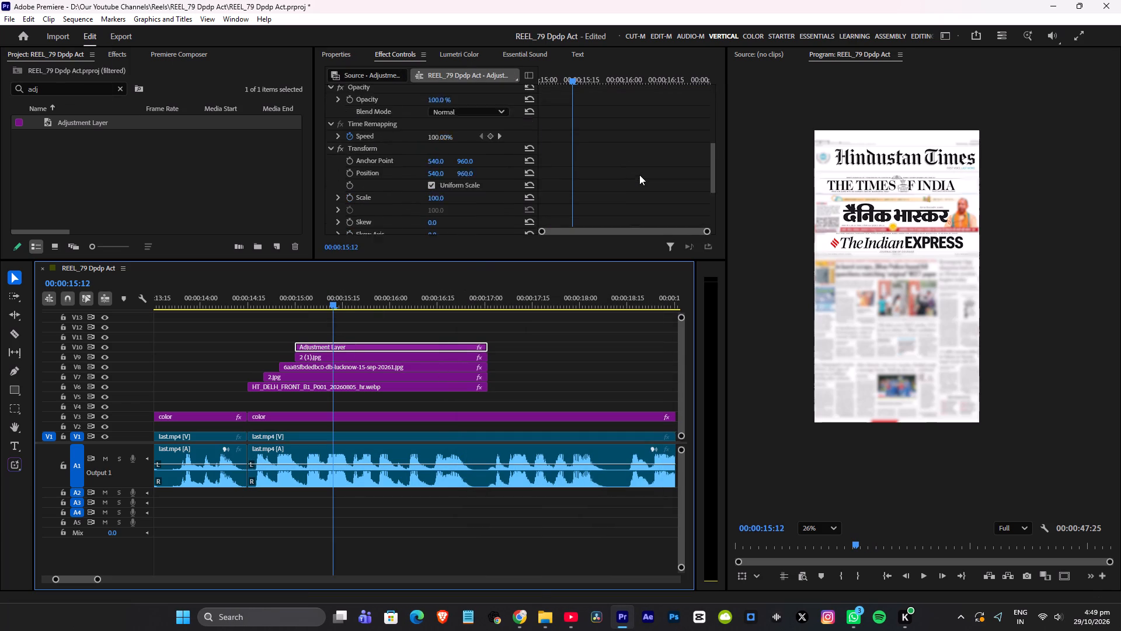
scroll(639, 175, "down", 2)
scroll(528, 175, "down", 3)
left_click(351, 137)
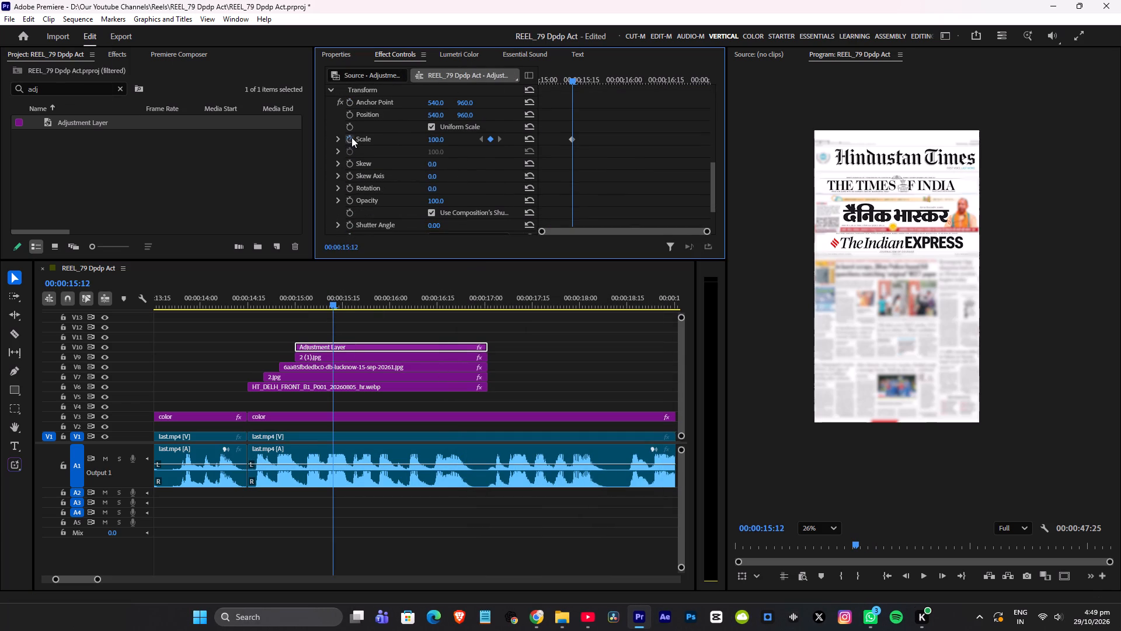
left_click_drag(576, 79, 518, 91)
left_click(489, 141)
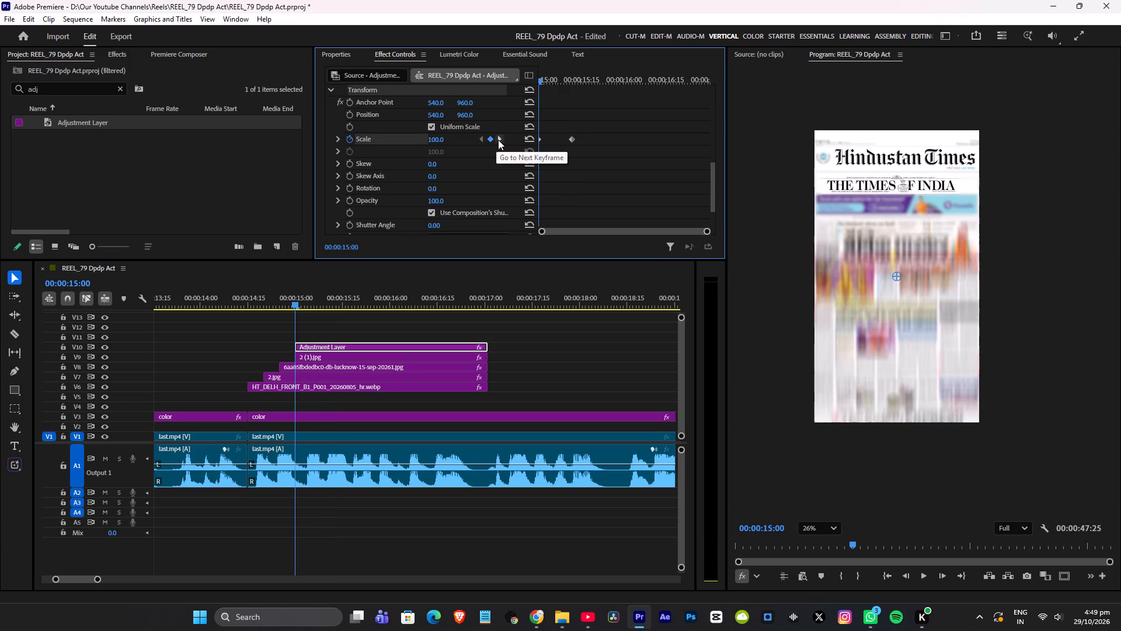
left_click(501, 139)
left_click(438, 137)
key("shift+Up")
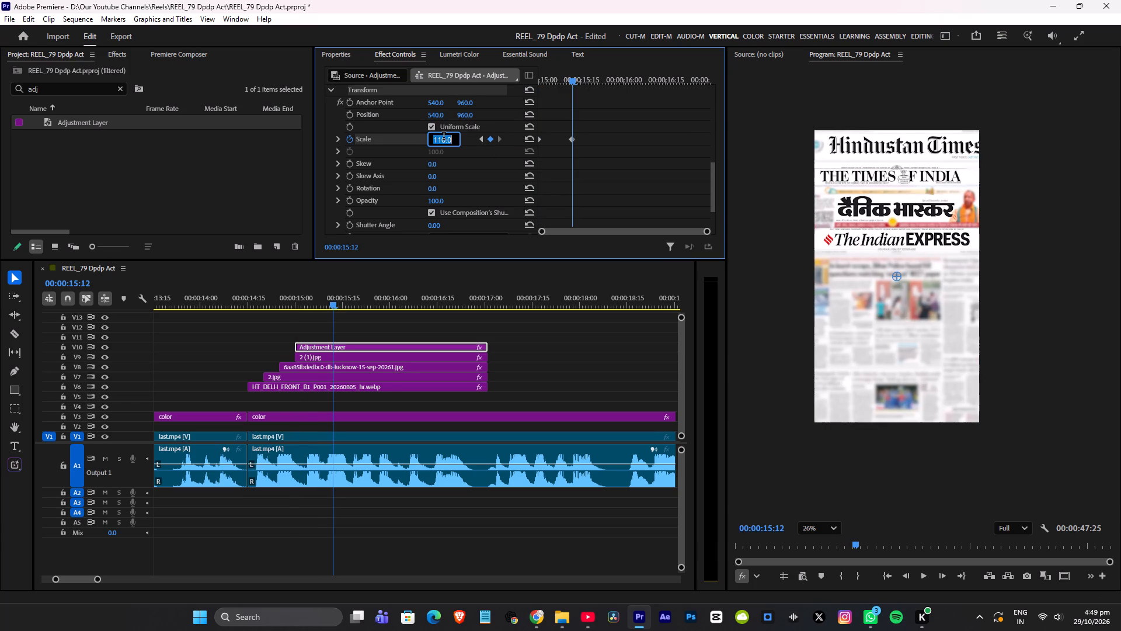
left_click(671, 127)
Keyframe the Transform position horizontally from 540 at 00:00:15:00 to 514 at 00:00:15:12, and save the project.
left_click(352, 113)
left_click_drag(569, 74, 520, 86)
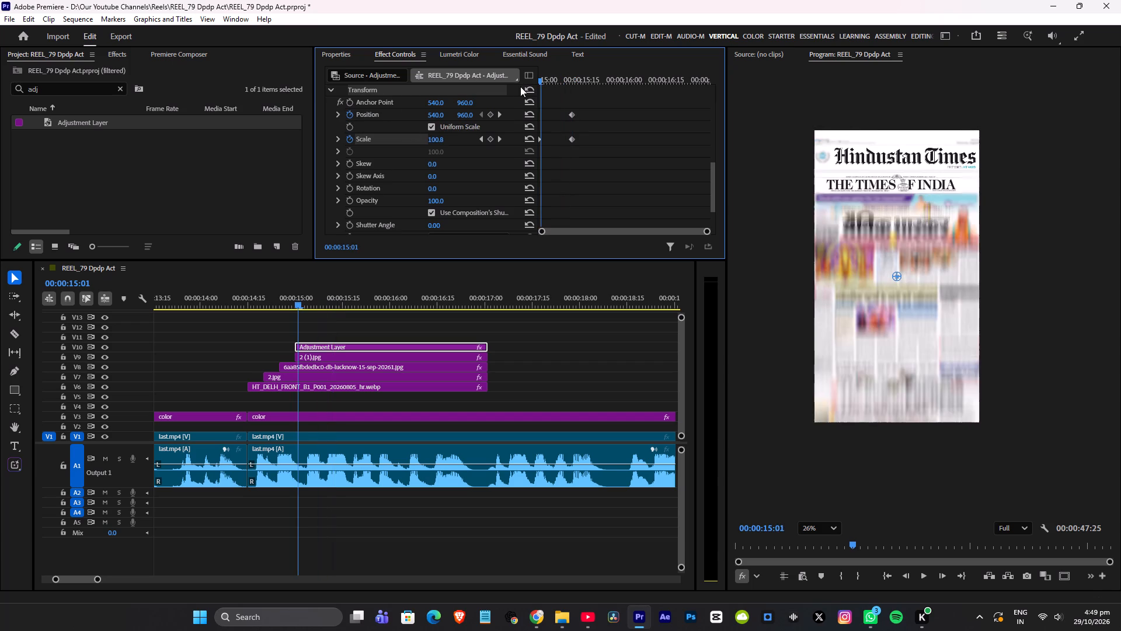
left_click_drag(520, 86, 504, 89)
left_click(489, 114)
left_click(502, 113)
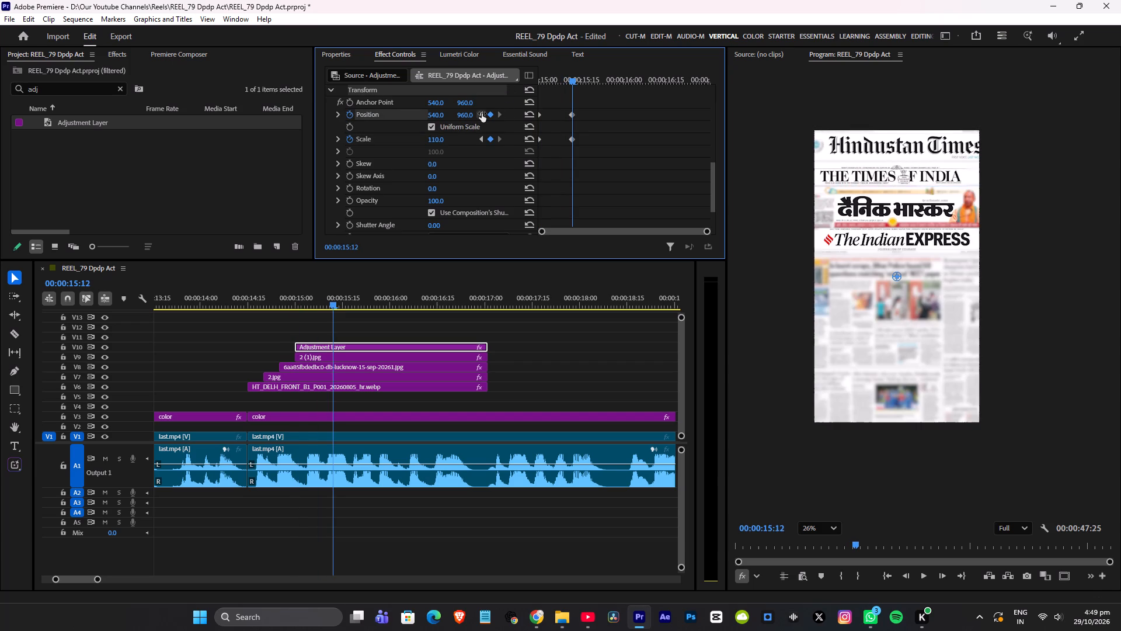
left_click_drag(437, 115, 413, 120)
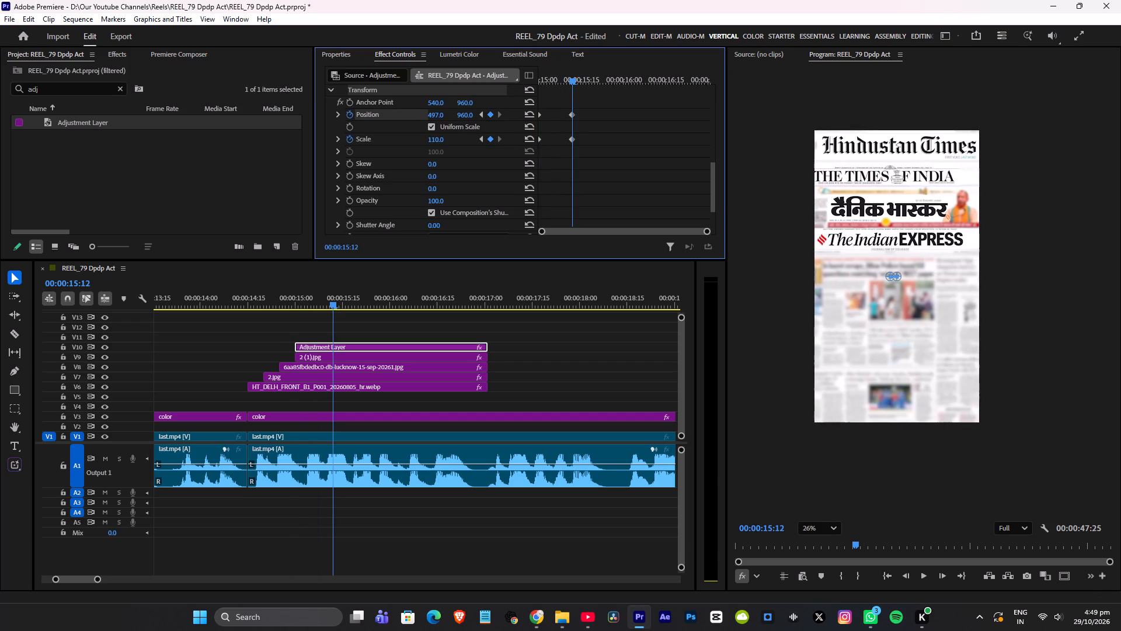
left_click_drag(413, 120, 423, 120)
key("ctrl+s")
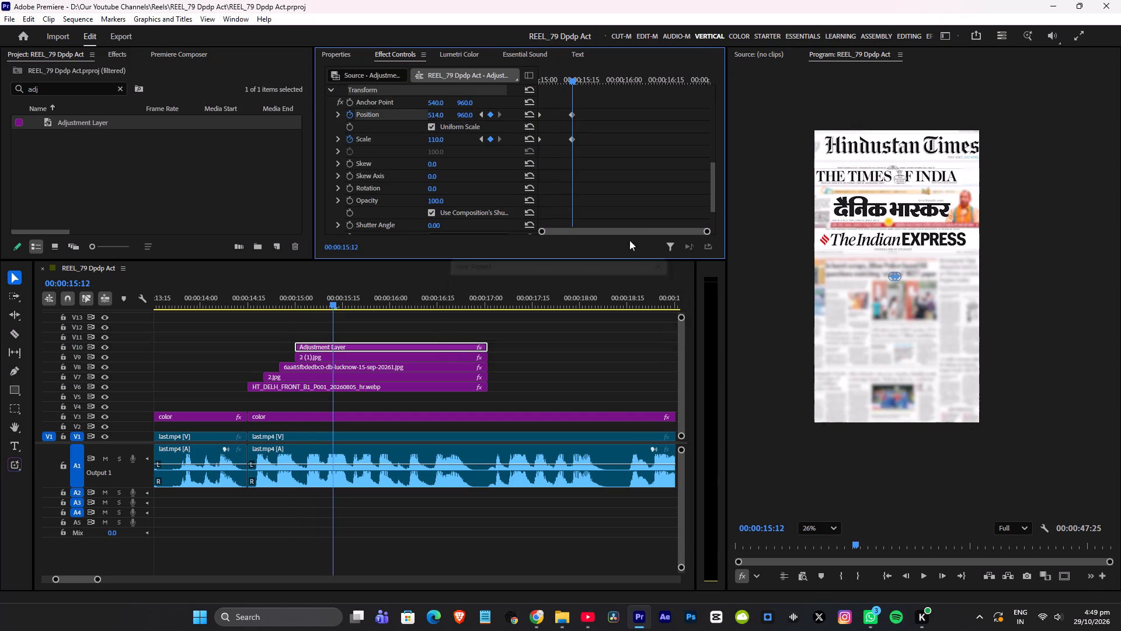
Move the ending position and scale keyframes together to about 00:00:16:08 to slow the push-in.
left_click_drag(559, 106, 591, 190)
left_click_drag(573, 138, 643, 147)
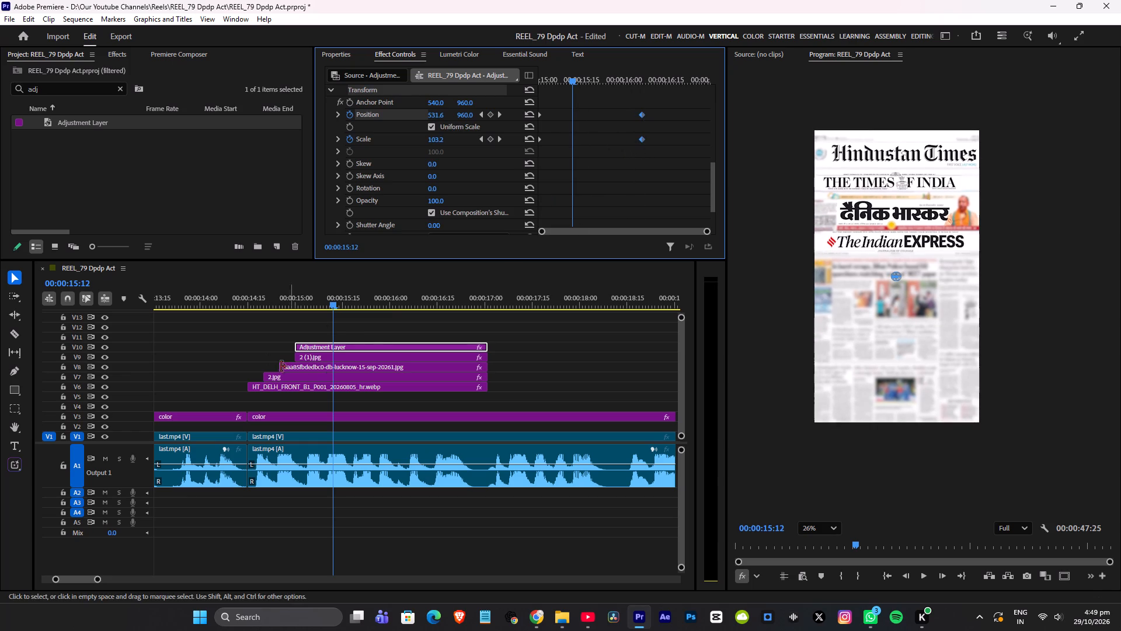
Play back the newspaper stack to review the adjustment layer's push-in.
left_click(294, 296)
key("space")
key("space")
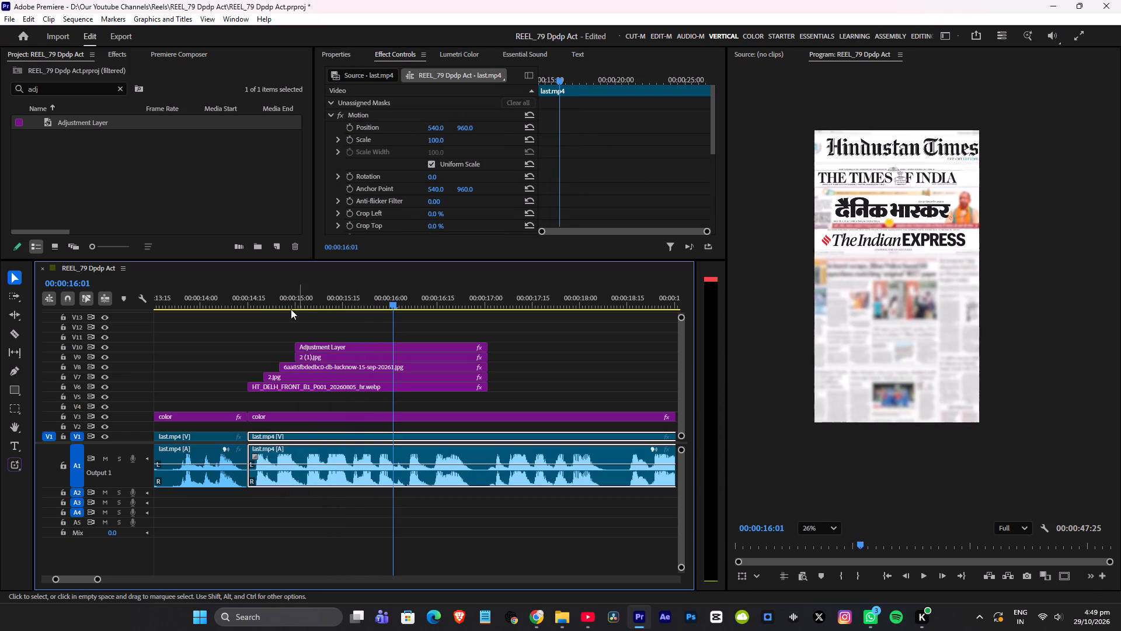
left_click(259, 292)
key("space")
key("space")
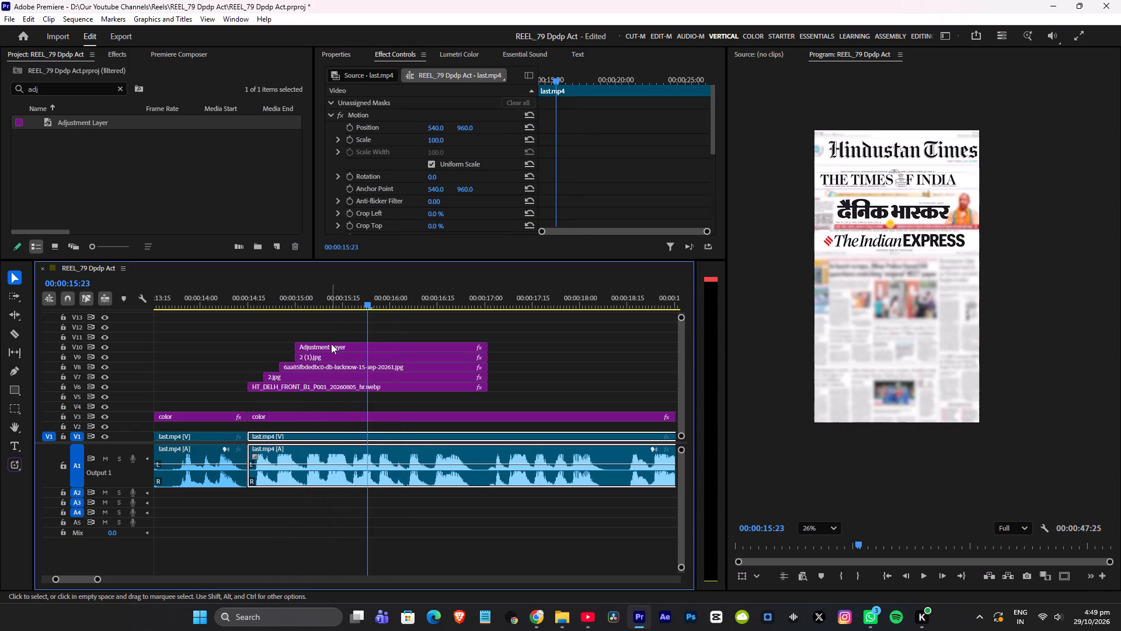
Move the adjustment layer to start with the Hindustan Times clip at 00:00:14:15 and extend its end to the stack's end.
left_click_drag(336, 344, 293, 344)
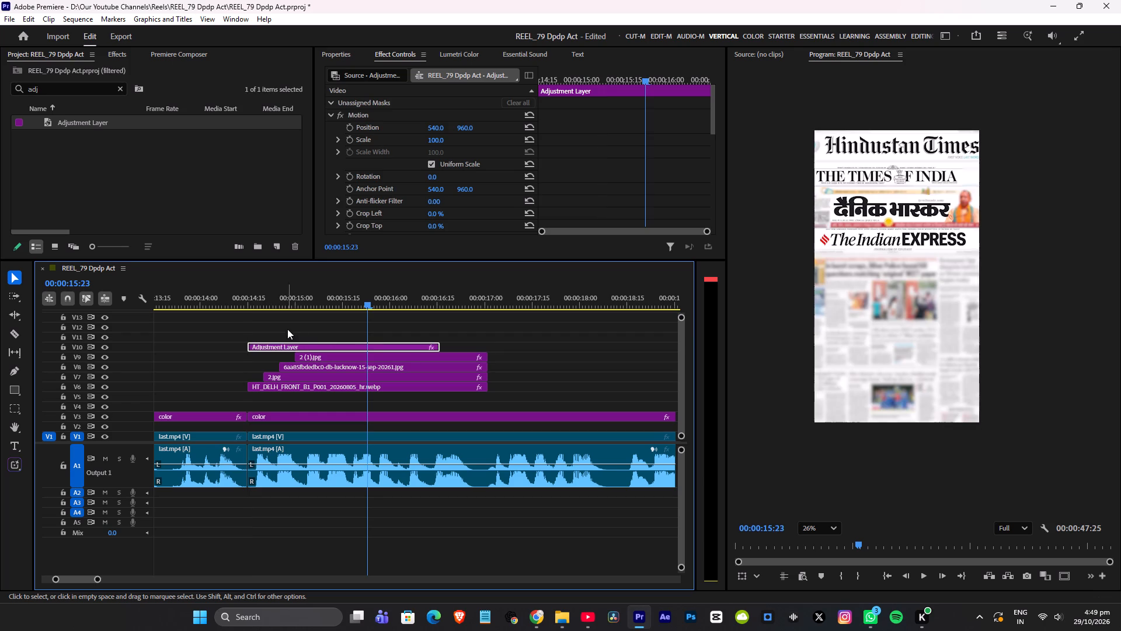
left_click(238, 286)
key("space")
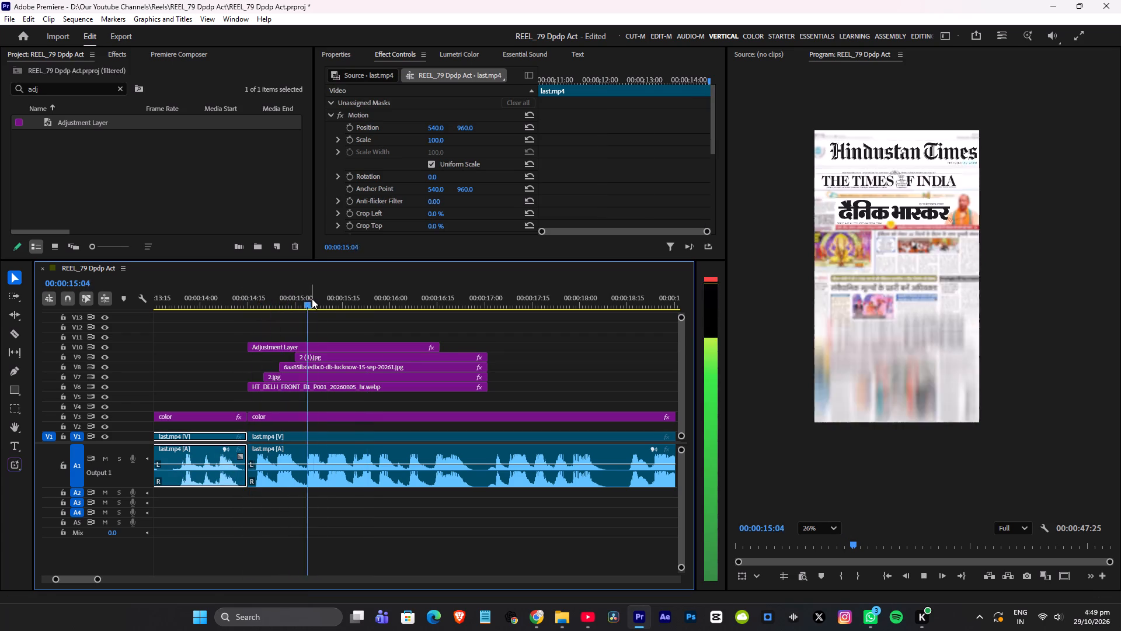
key("space")
left_click_drag(440, 347, 486, 346)
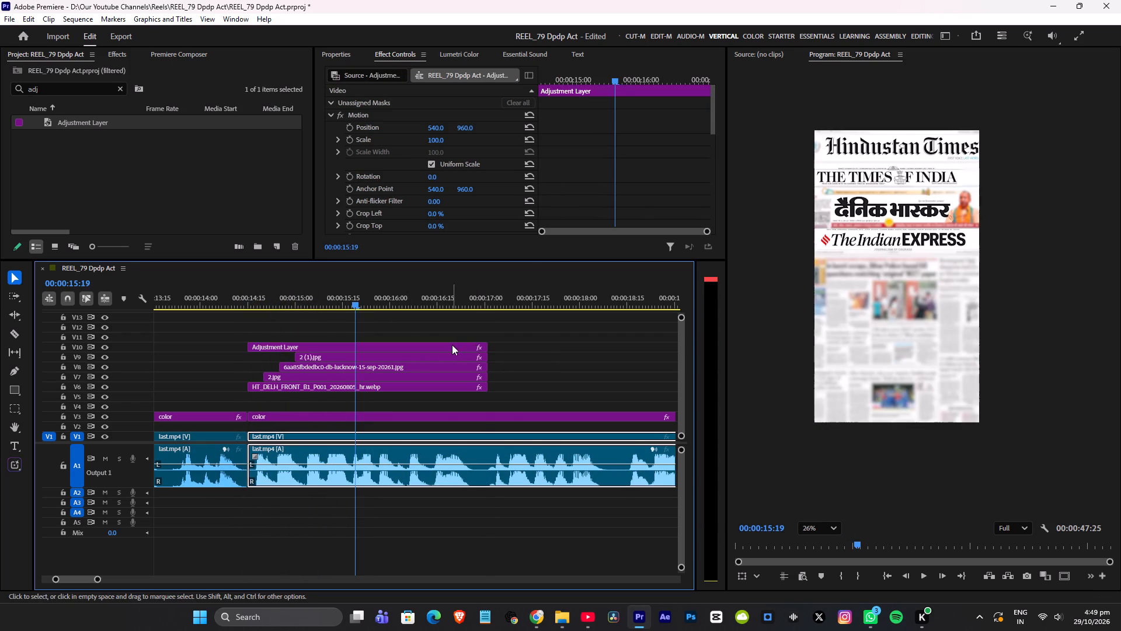
Move the adjustment layer's ending position and scale keyframes to the end of the clip and save the project.
left_click(452, 345)
scroll(674, 126, "down", 17)
left_click_drag(598, 132, 670, 210)
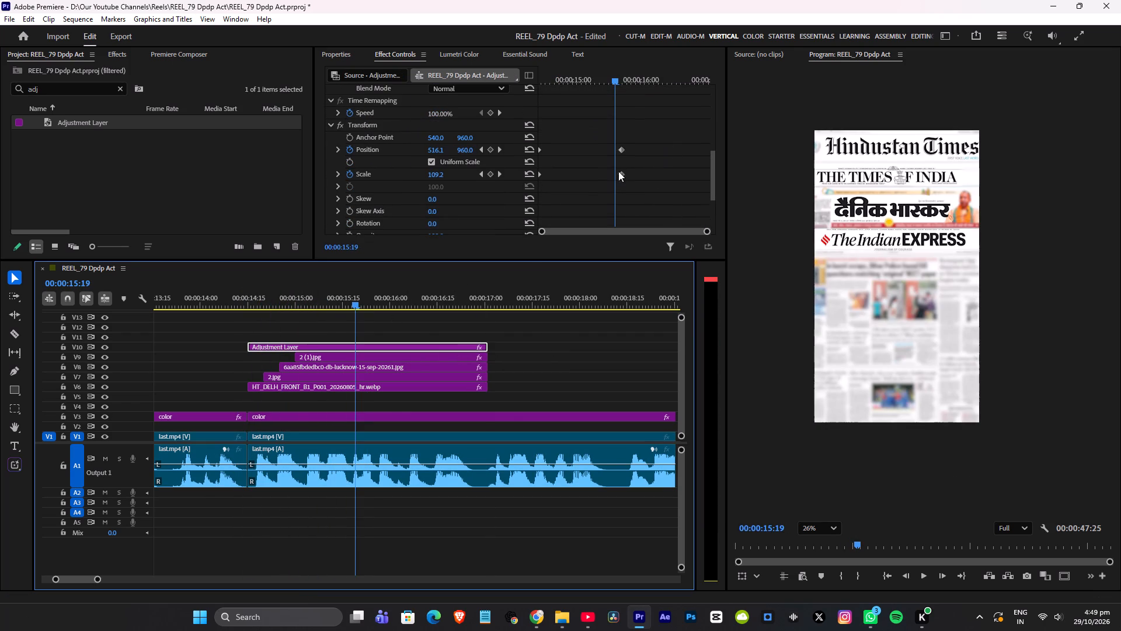
left_click_drag(582, 120, 660, 231)
left_click_drag(623, 168, 900, 169)
key("ctrl+s")
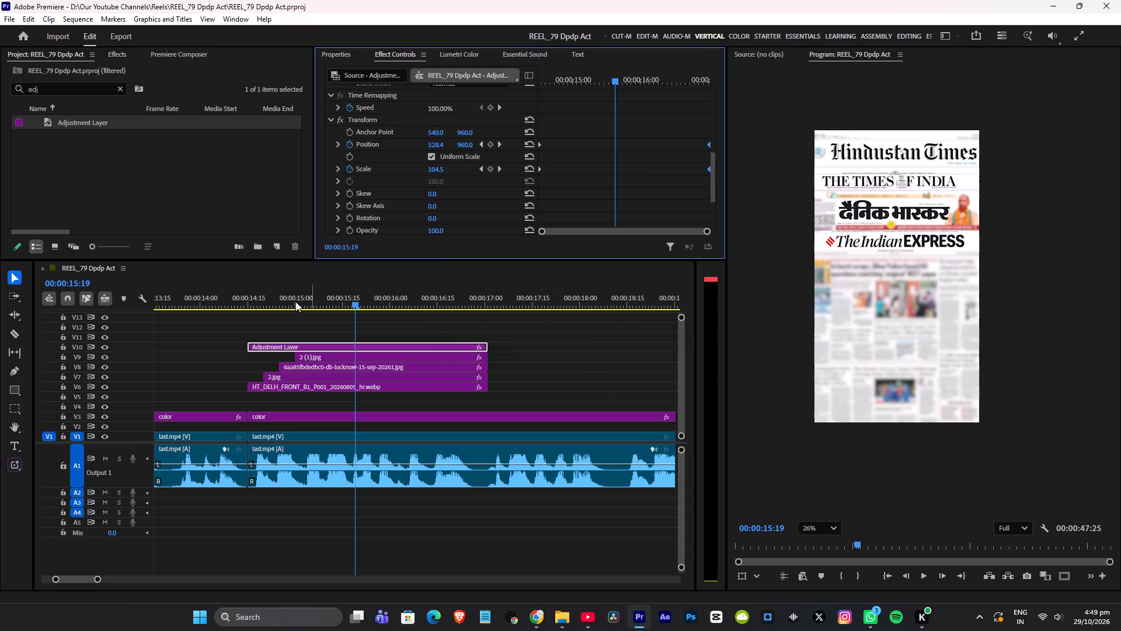
Play back from before 00:00:14:15 into the newspaper stack to review the slower push-in.
left_click(231, 306)
key("space")
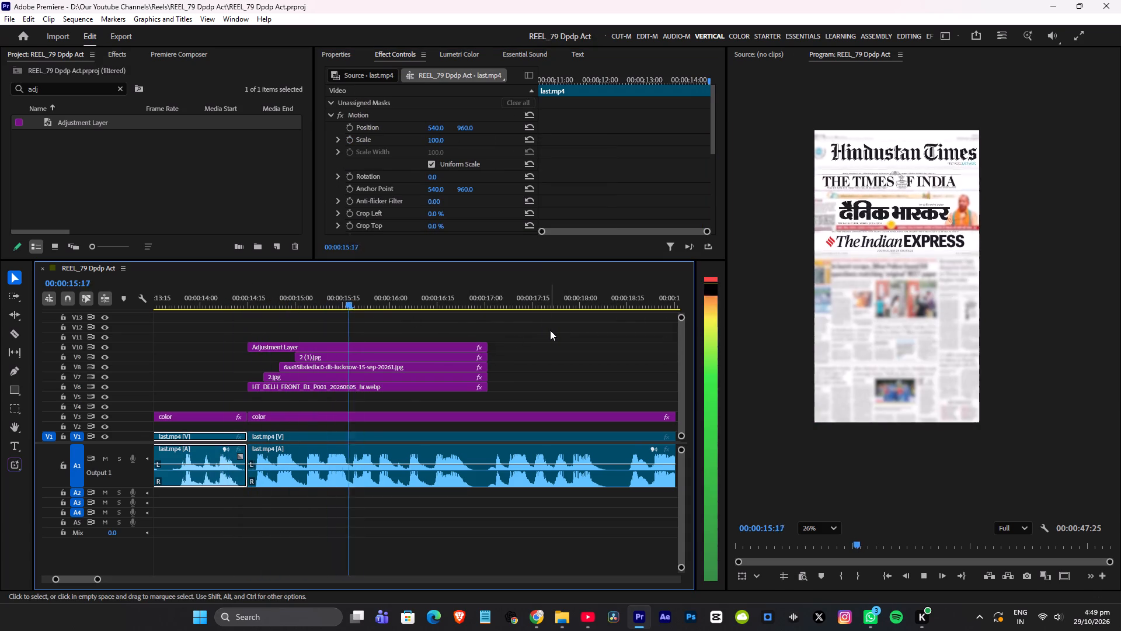
key("space")
left_click(197, 297)
key("space")
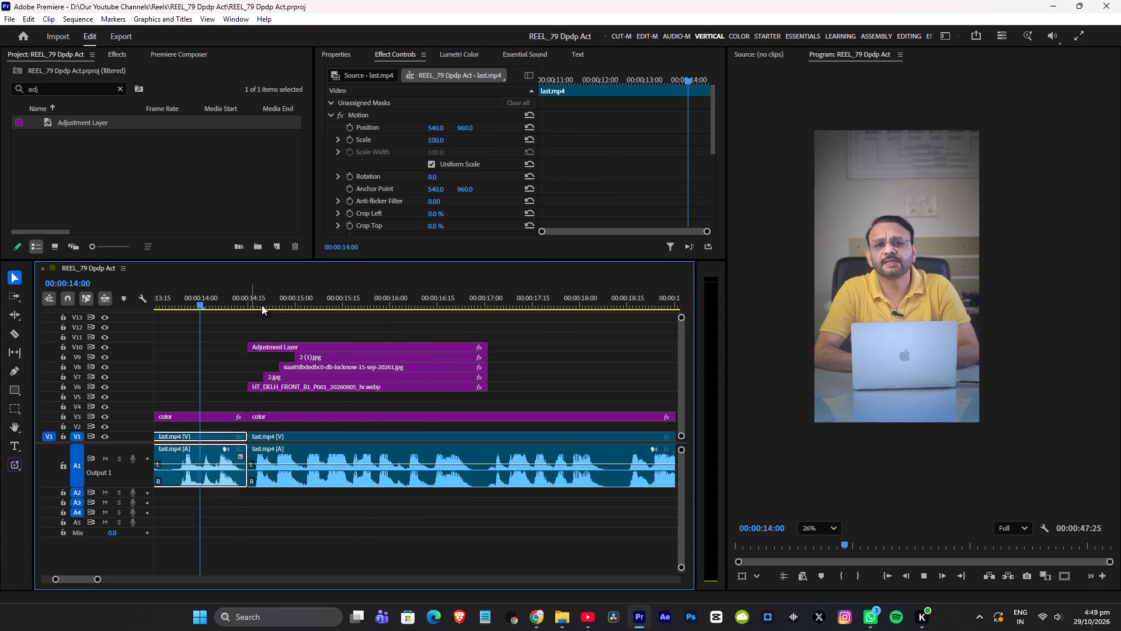
key("space")
Shift the four newspaper clips and the adjustment layer together about two frames earlier, to start before the 00:00:14:15 cut.
scroll(287, 315, "up", 6)
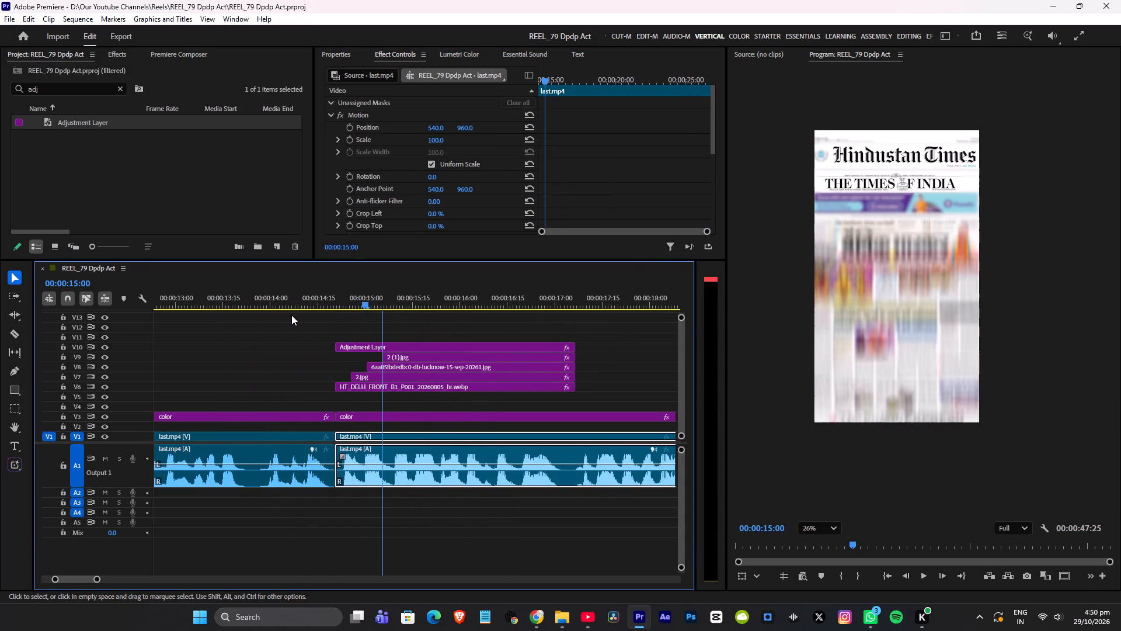
scroll(291, 315, "up", 4)
left_click_drag(480, 321, 541, 390)
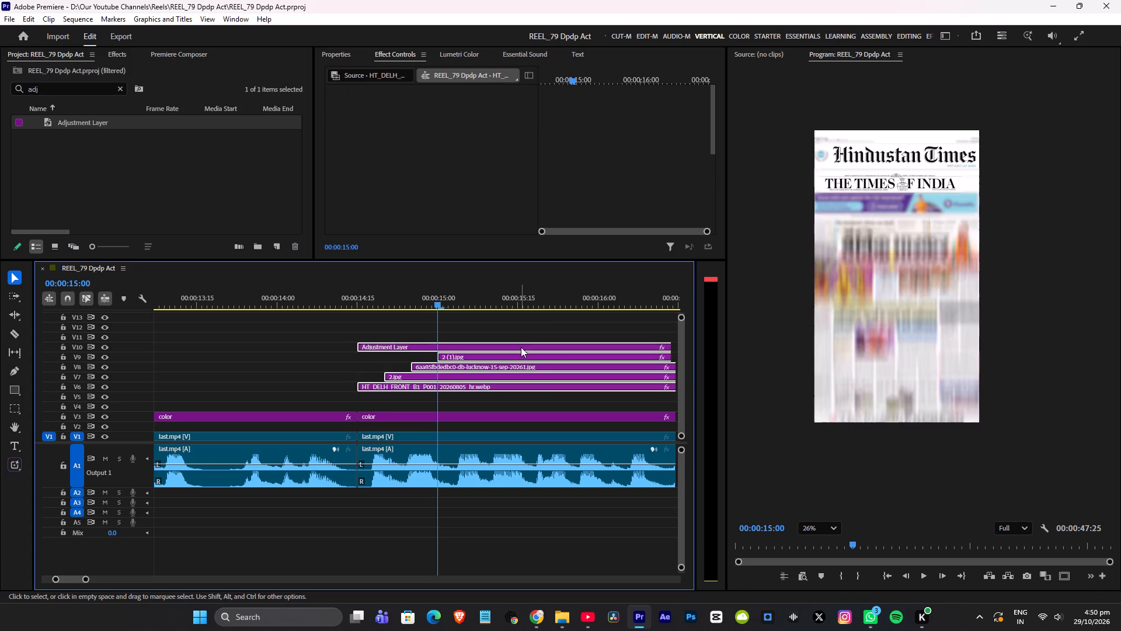
left_click_drag(521, 347, 511, 349)
Play back and scrub around the 00:00:14:15 cut to examine how the first newspaper slides in.
left_click(303, 292)
key("space")
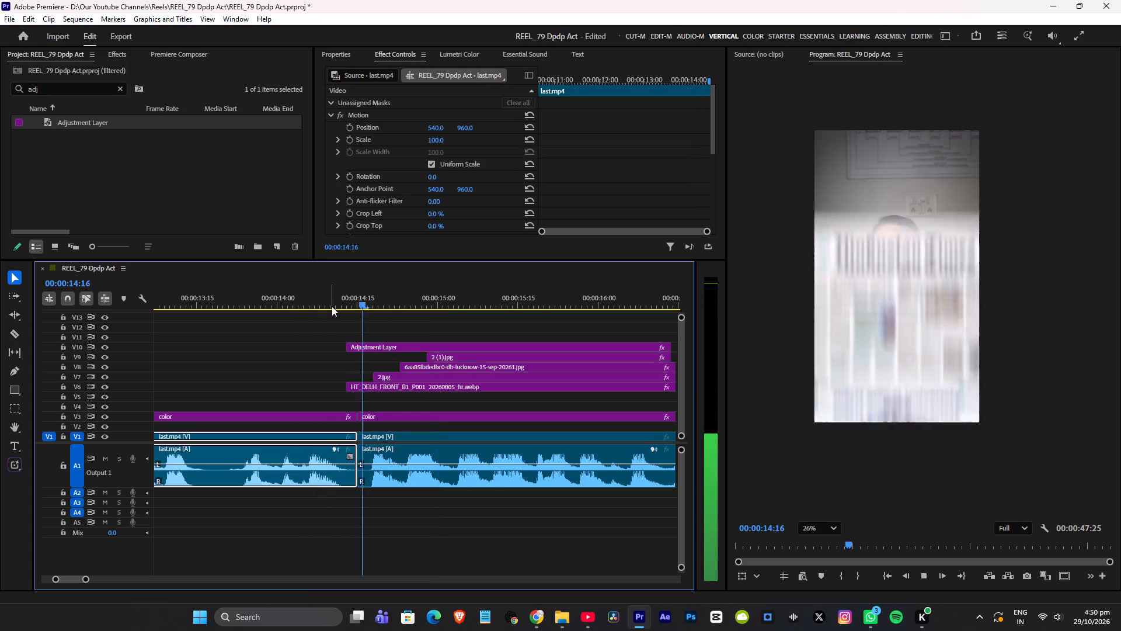
key("space")
left_click_drag(313, 289, 357, 293)
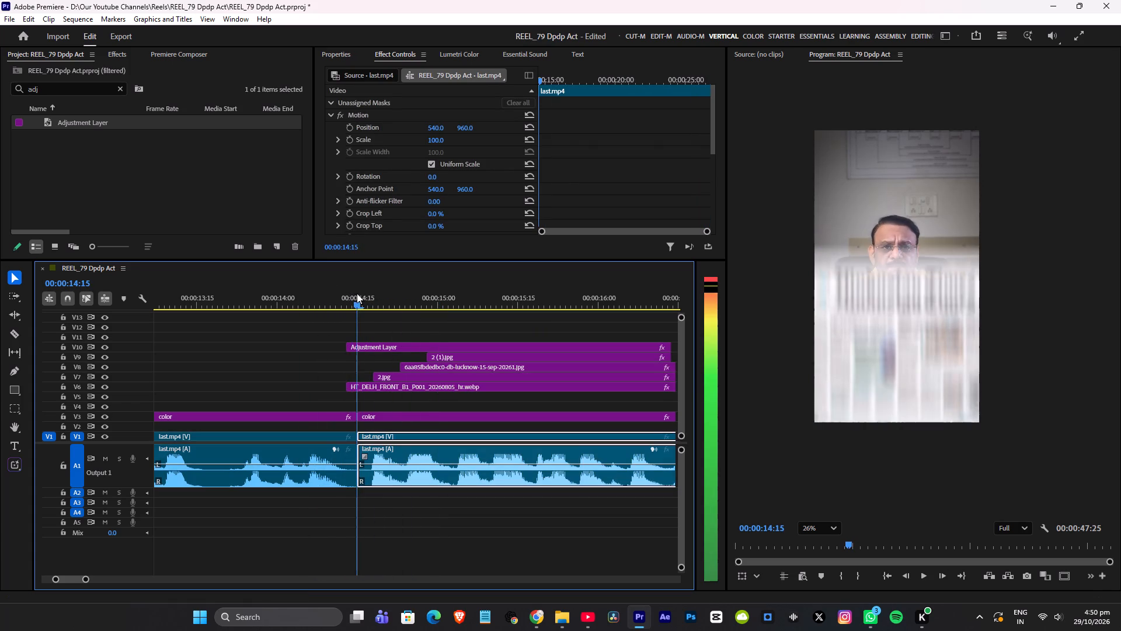
left_click_drag(357, 293, 362, 296)
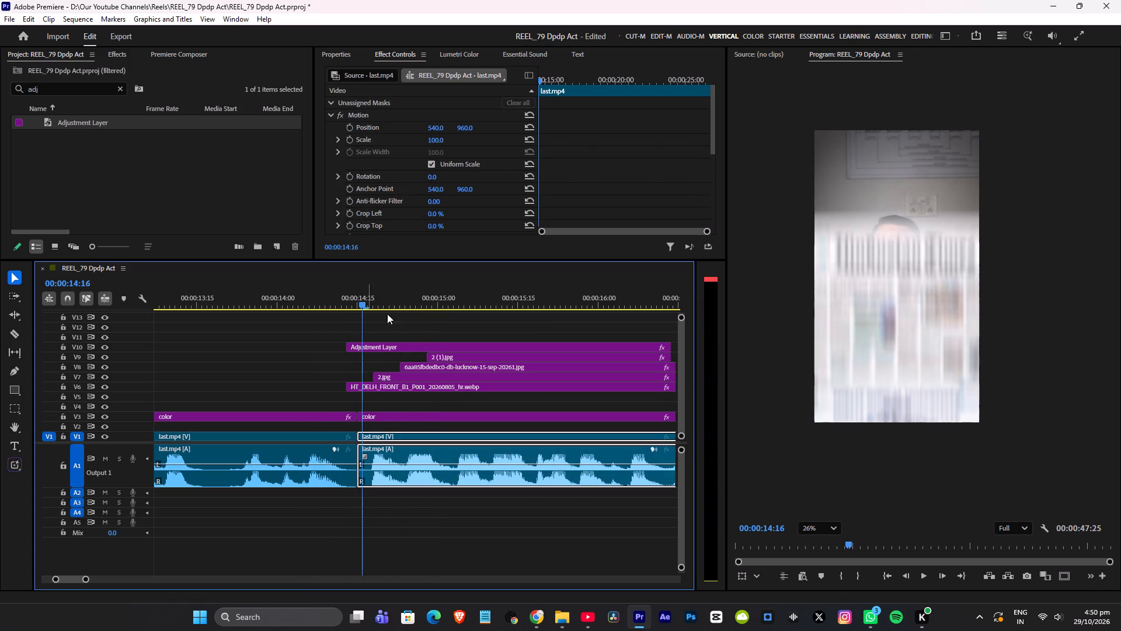
Shift the four newspaper clips and the adjustment layer together about three more frames earlier, to start at about 00:00:14:10.
left_click_drag(421, 323, 520, 390)
left_click_drag(498, 345, 484, 345)
Play back from before the newspaper stack to past its end to review the new timing.
left_click(296, 296)
key("space")
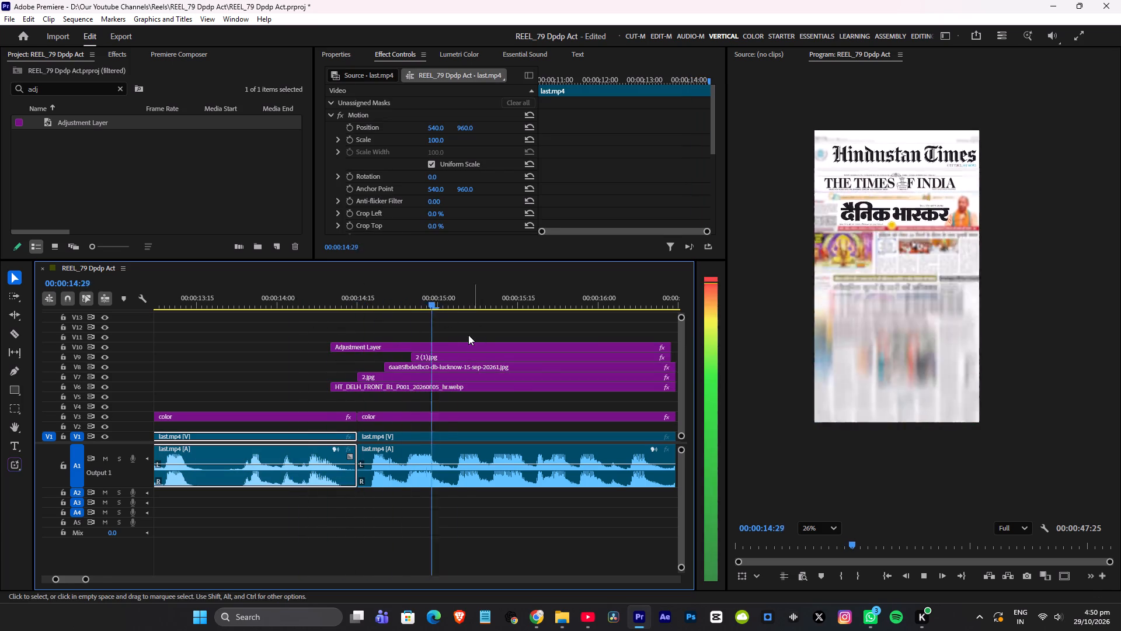
scroll(458, 335, "down", 17, "alt")
scroll(483, 347, "up", 6, "alt")
key("space")
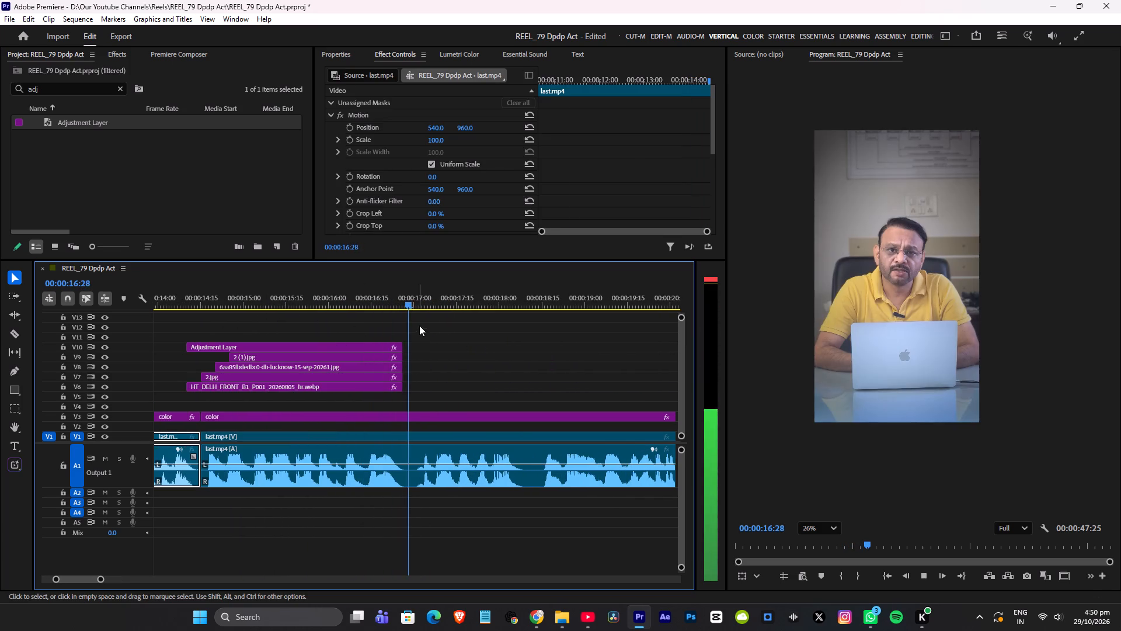
Extend the ends of the four newspaper clips and the adjustment layer above them to the playhead at 00:00:16:29.
left_click_drag(374, 315, 410, 384)
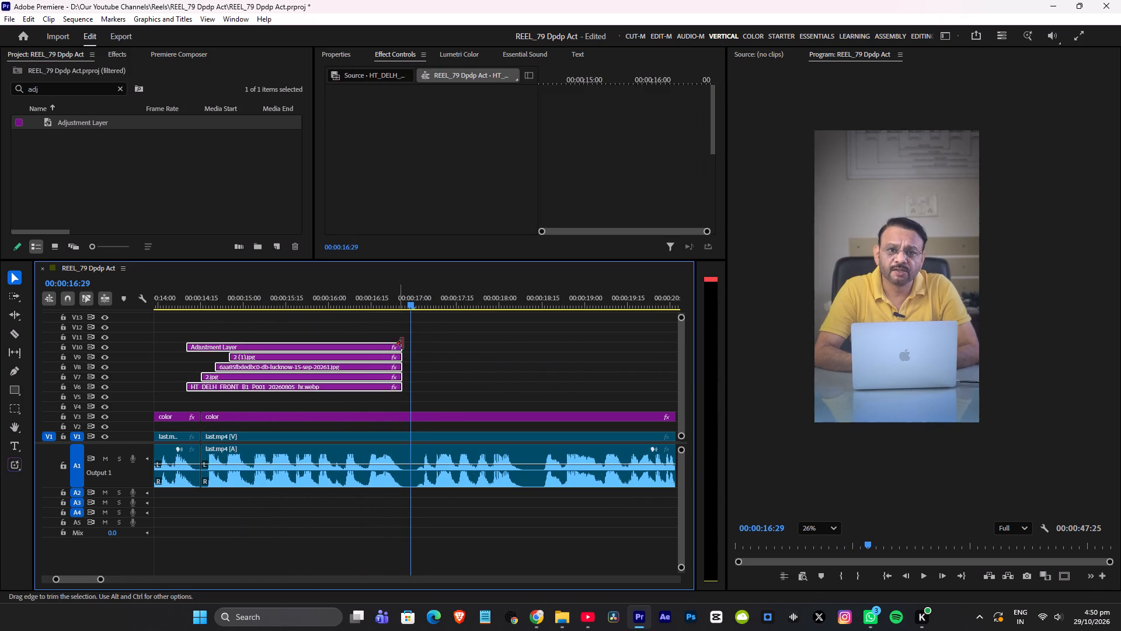
left_click_drag(405, 344, 413, 344)
left_click(391, 332)
Move the adjustment layer's ending Transform Position and Scale keyframes to the layer's new end at 00:00:16:29, and save the project.
left_click(389, 348)
scroll(650, 160, "down", 2)
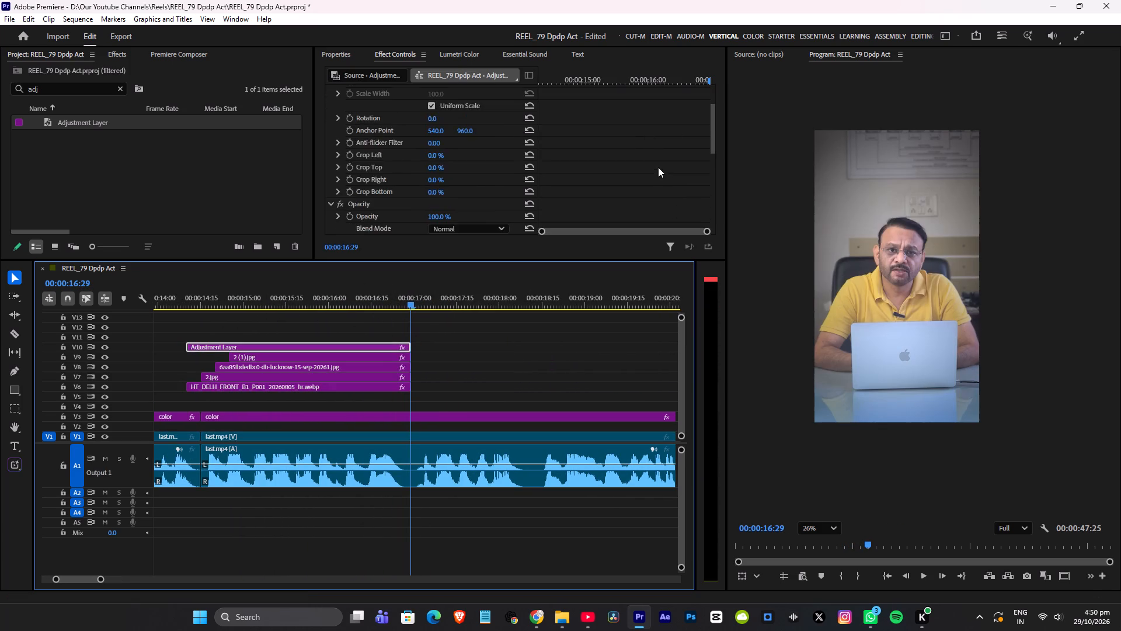
scroll(658, 167, "down", 14)
left_click_drag(647, 138, 739, 214)
left_click_drag(621, 146, 733, 245)
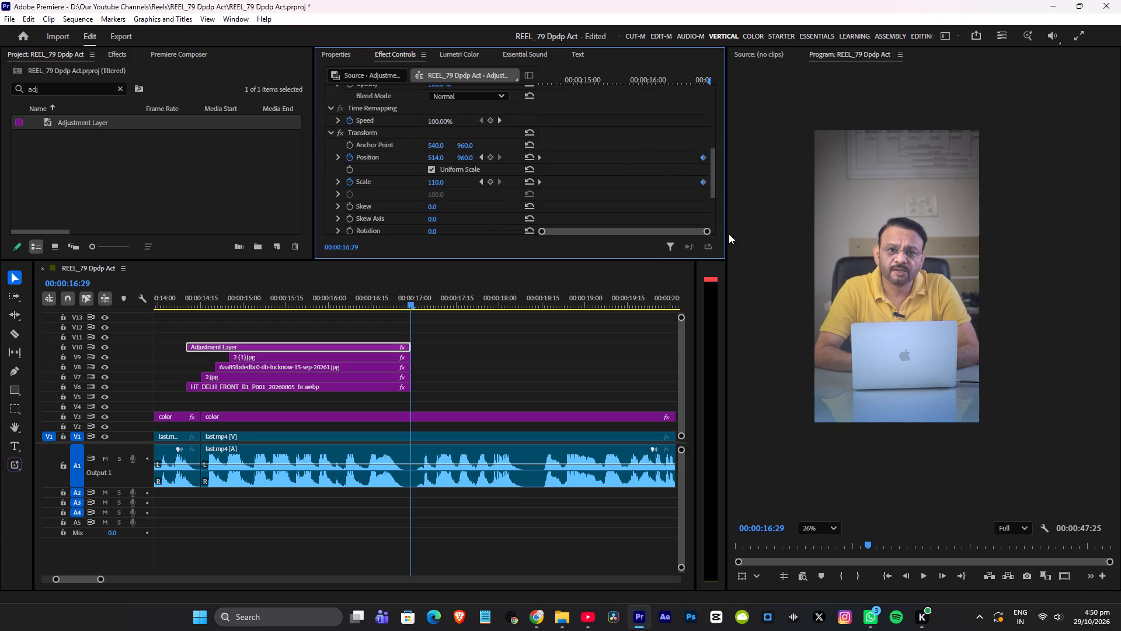
left_click_drag(702, 181, 772, 186)
key("ctrl+s")
key("ctrl+s")
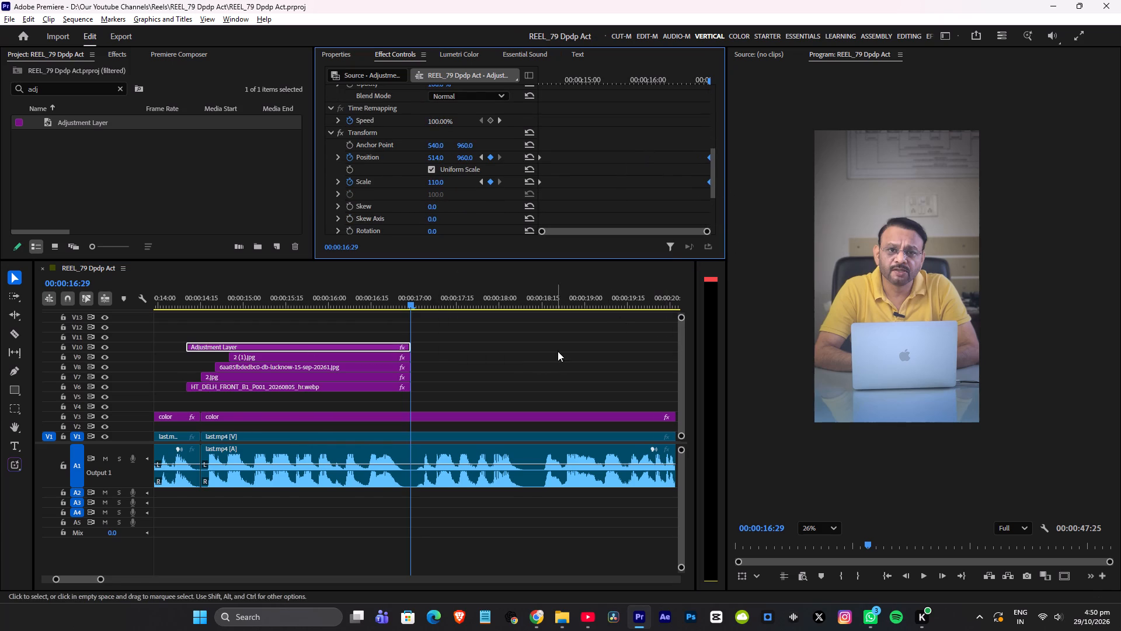
Play back the opening from the sequence start and replay the lead-in to examine the timing of the DPDP ACT title stack.
scroll(559, 352, "down", 13, "alt")
key("ctrl+s")
left_click_drag(301, 300, 0, 293)
key("space")
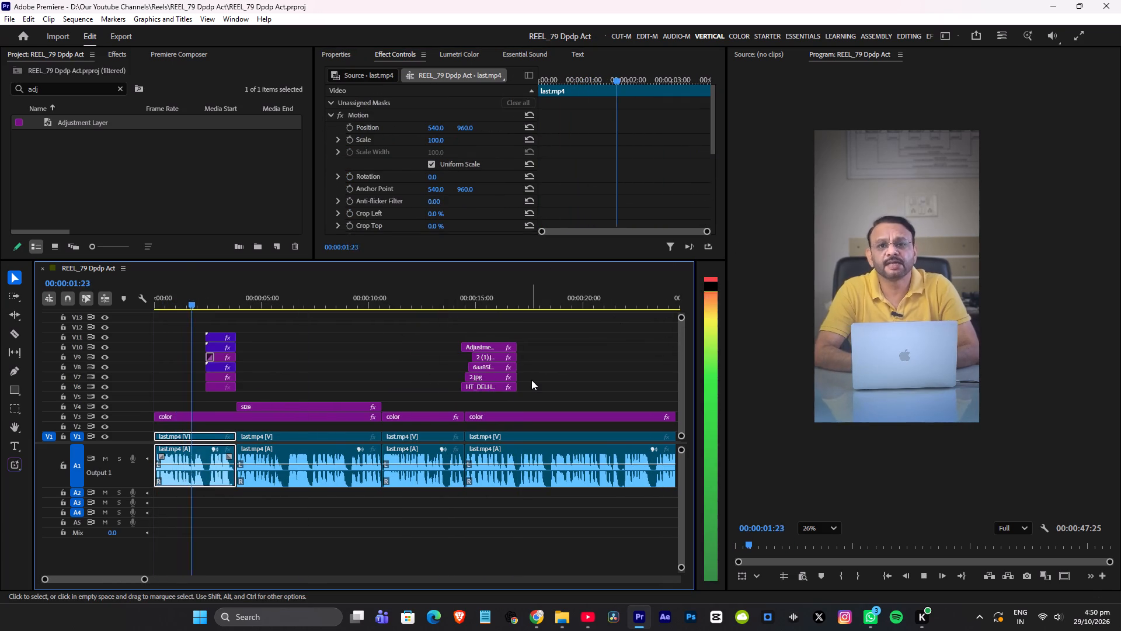
key("space")
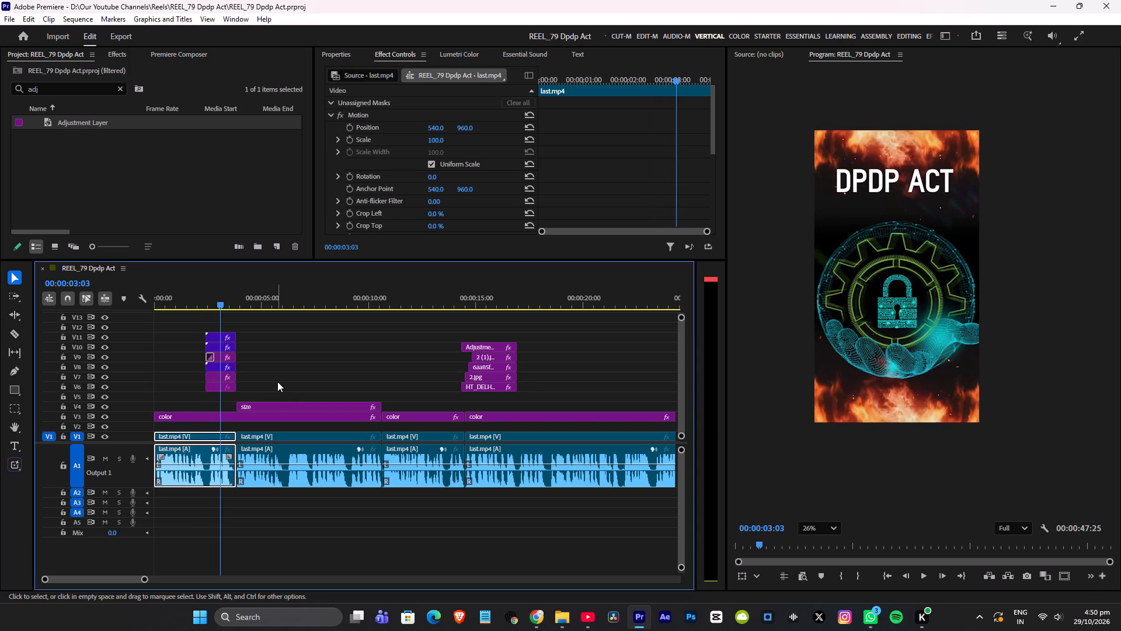
key("space")
scroll(271, 380, "up", 1)
key("space")
left_click(170, 295)
scroll(191, 322, "up", 6, "alt")
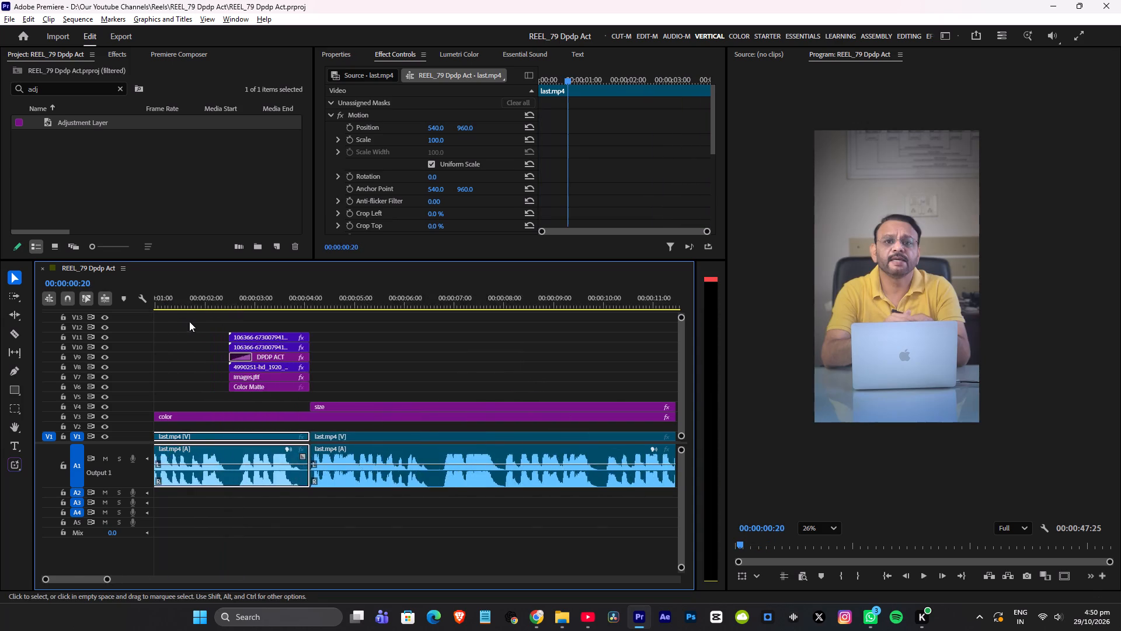
scroll(189, 321, "up", 17, "alt")
left_click(313, 301)
key("space")
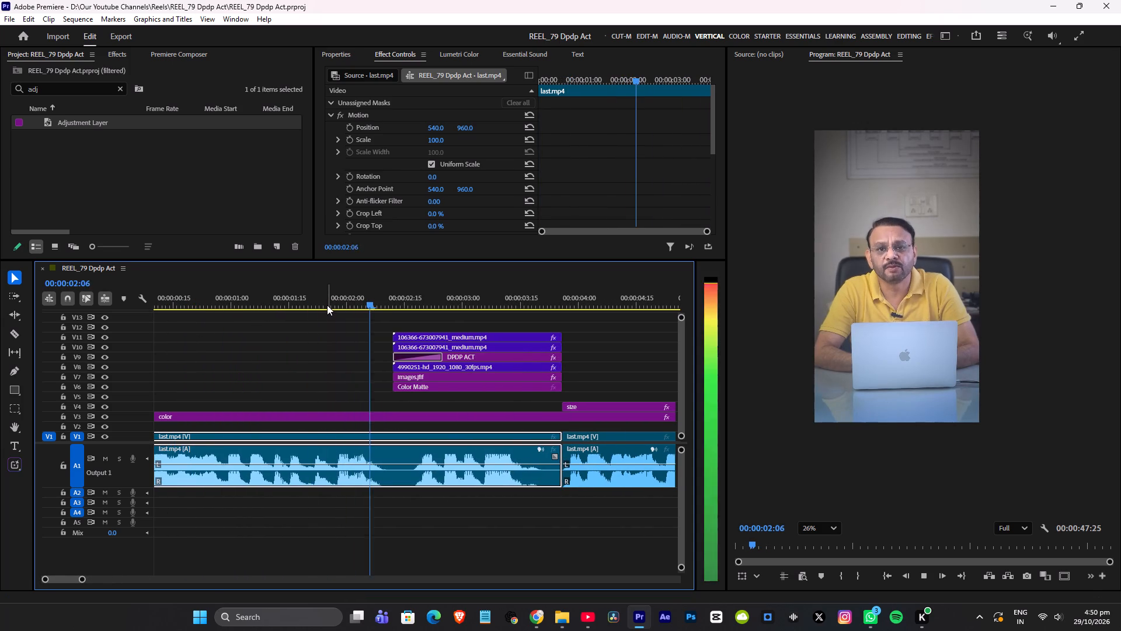
key("space")
Split the color layer and last.mp4 at 00:00:02:07, and trim the pieces after the cut to begin where the DPDP ACT stack begins.
left_click_drag(308, 380, 325, 541)
key("z")
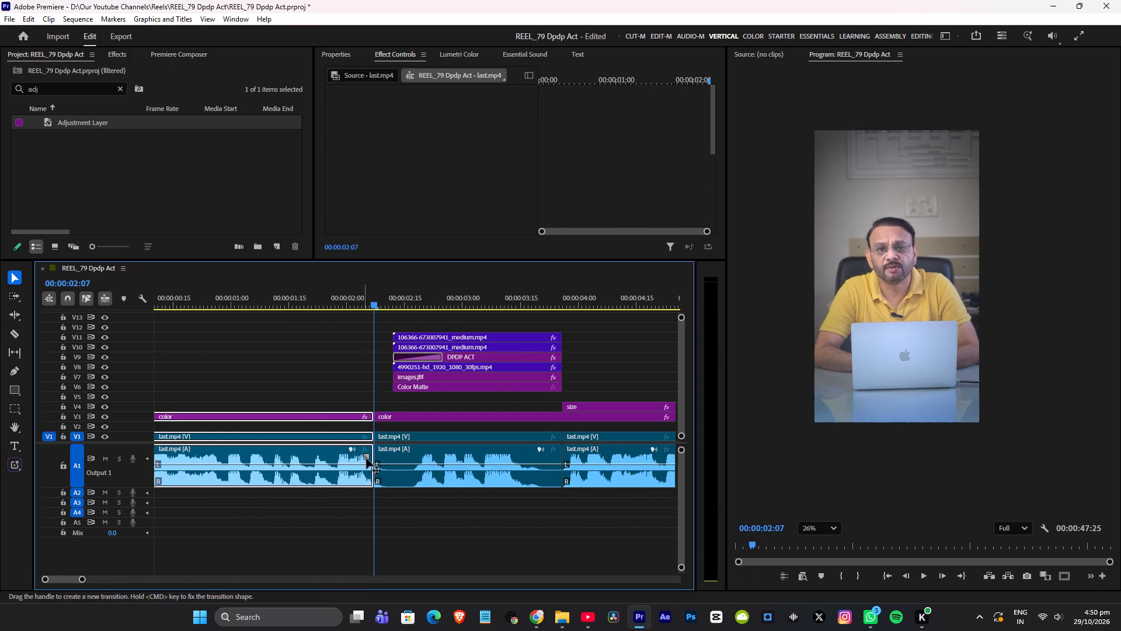
left_click_drag(382, 400, 396, 498)
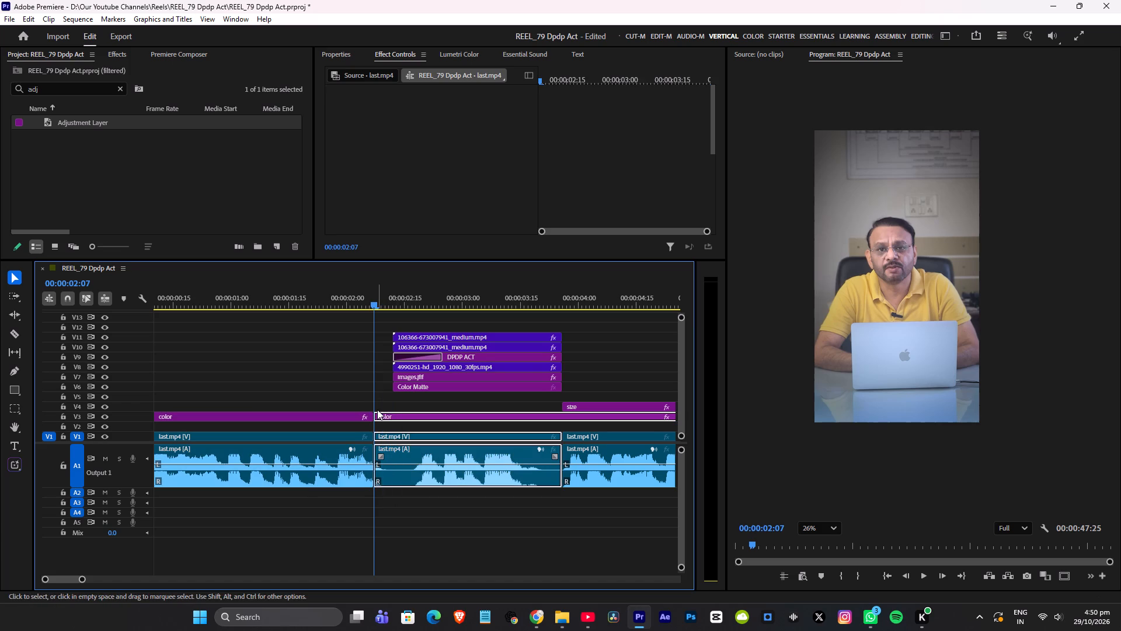
left_click_drag(377, 417, 396, 418)
left_click(378, 452)
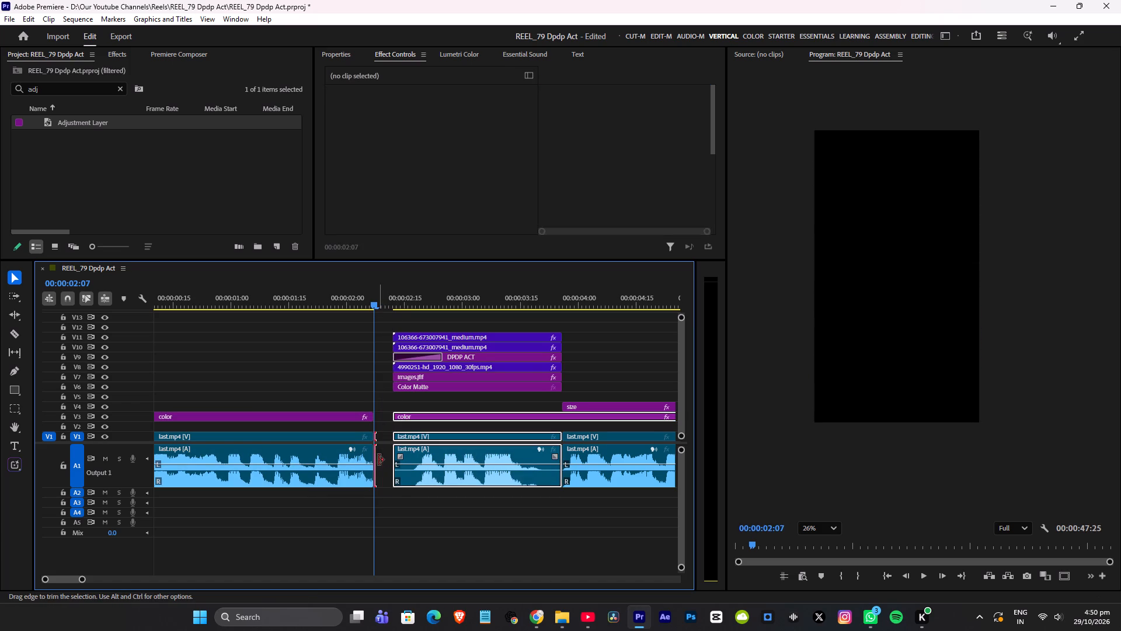
Extend only the audio of the first last.mp4 clip across the gap to the next clip.
left_click_drag(374, 452, 380, 452, "alt")
left_click_drag(382, 449, 389, 451, "alt")
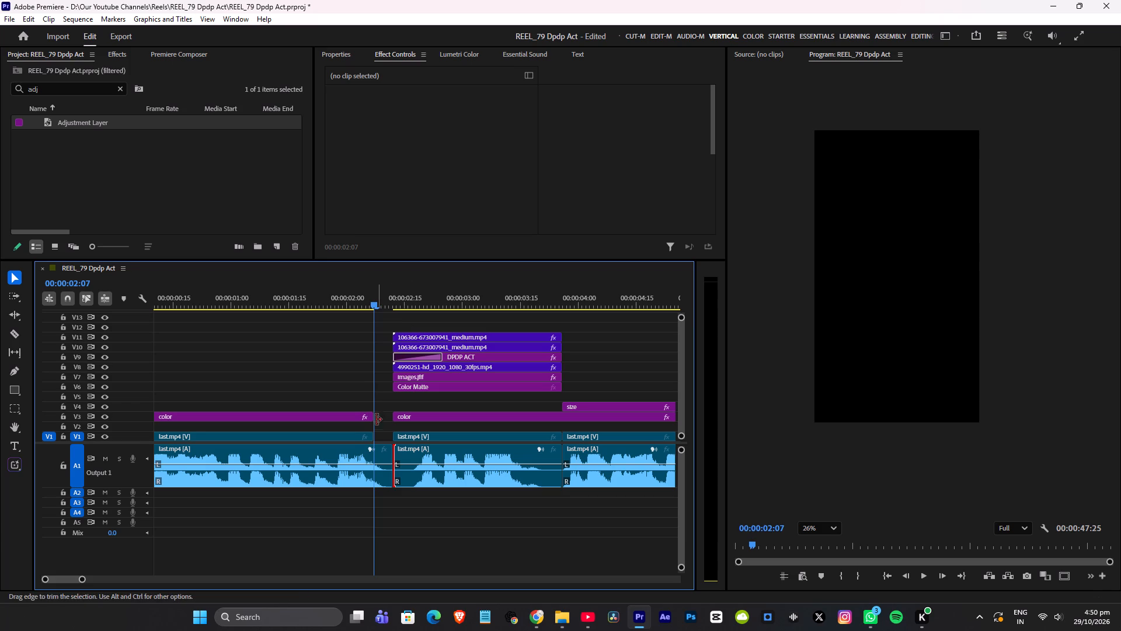
Delete the color segment before the gap and extend the following color layer back to the sequence start.
left_click(355, 418)
key("Delete")
left_click_drag(399, 420, 373, 420)
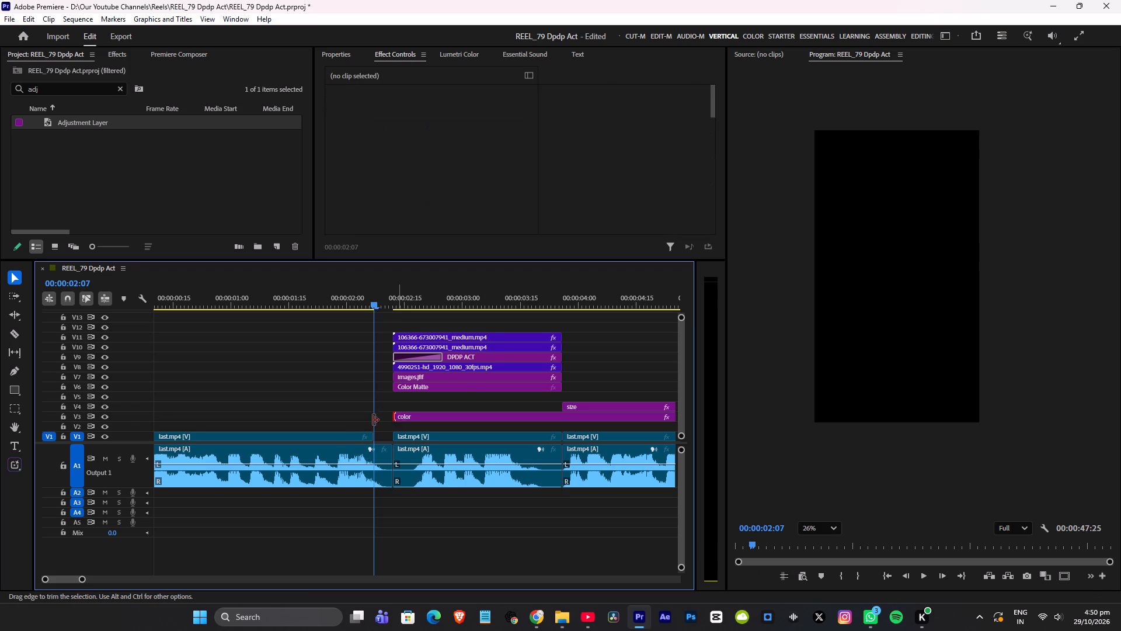
left_click_drag(373, 420, 0, 420)
Move the DPDP ACT stack earlier to start at 00:00:02:07, and extend its clips' ends to the start of the size layer.
left_click_drag(458, 322, 516, 377)
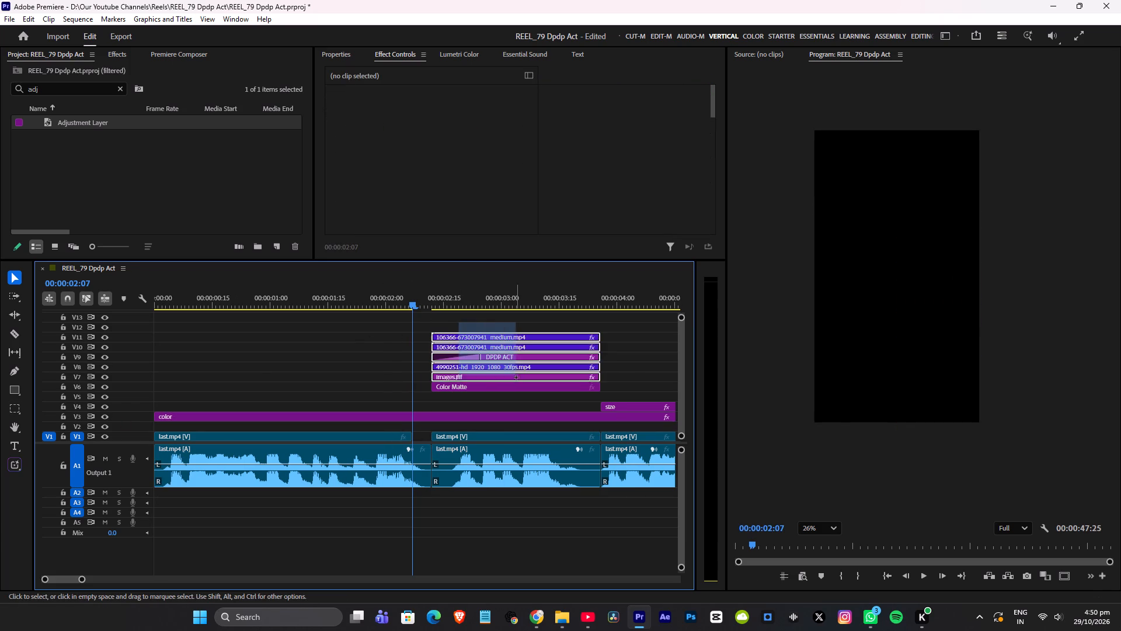
left_click_drag(516, 377, 518, 385)
left_click_drag(500, 335, 484, 337)
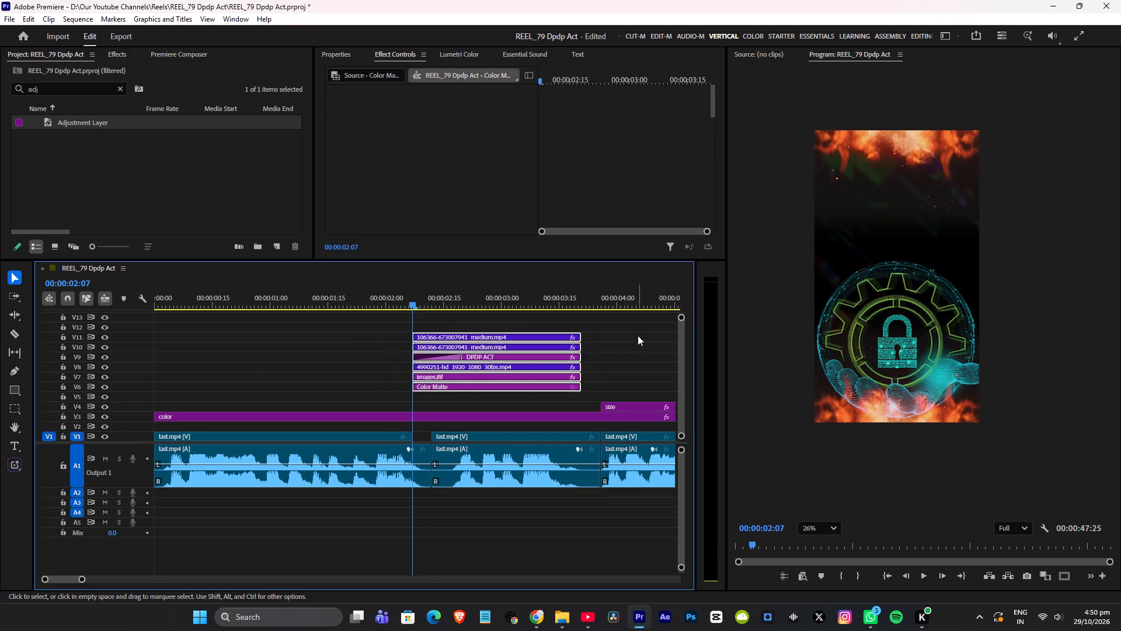
left_click_drag(582, 343, 597, 345)
left_click(612, 337)
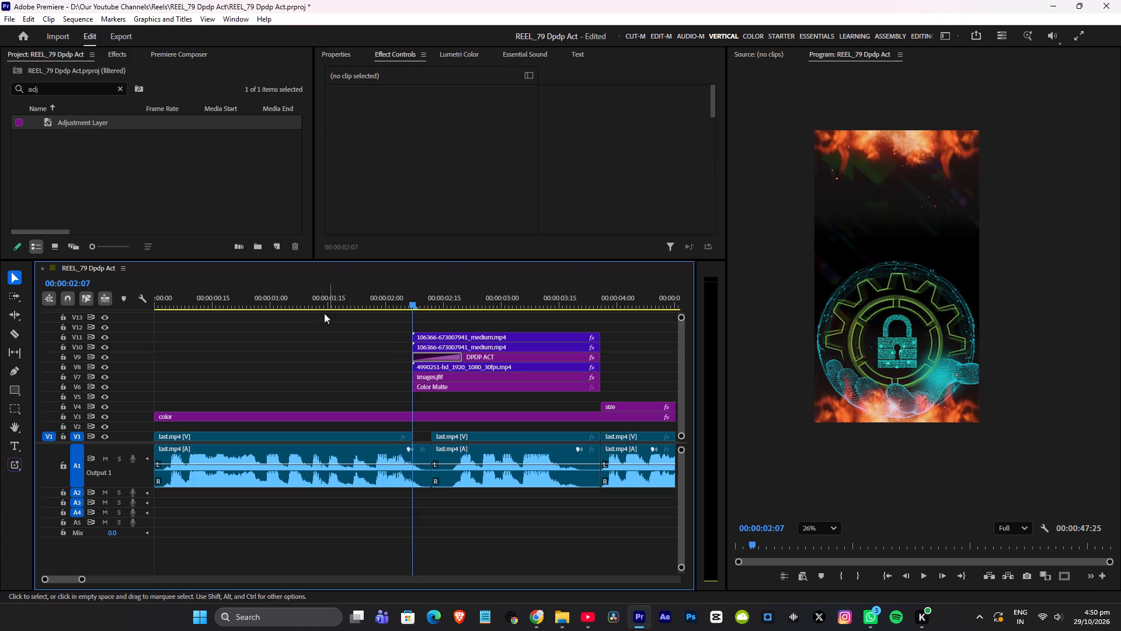
Play back from before the DPDP ACT stack past its end to review the earlier title start over the voice.
left_click(381, 305)
key("space")
key("space")
left_click(326, 299)
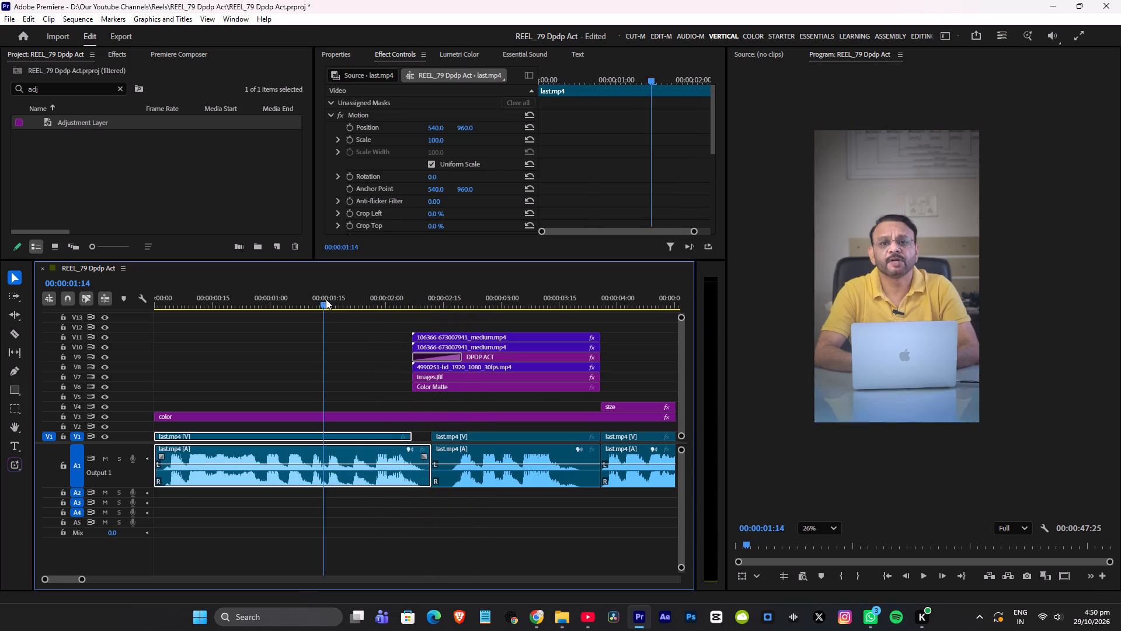
key("space")
scroll(331, 317, "down", 4)
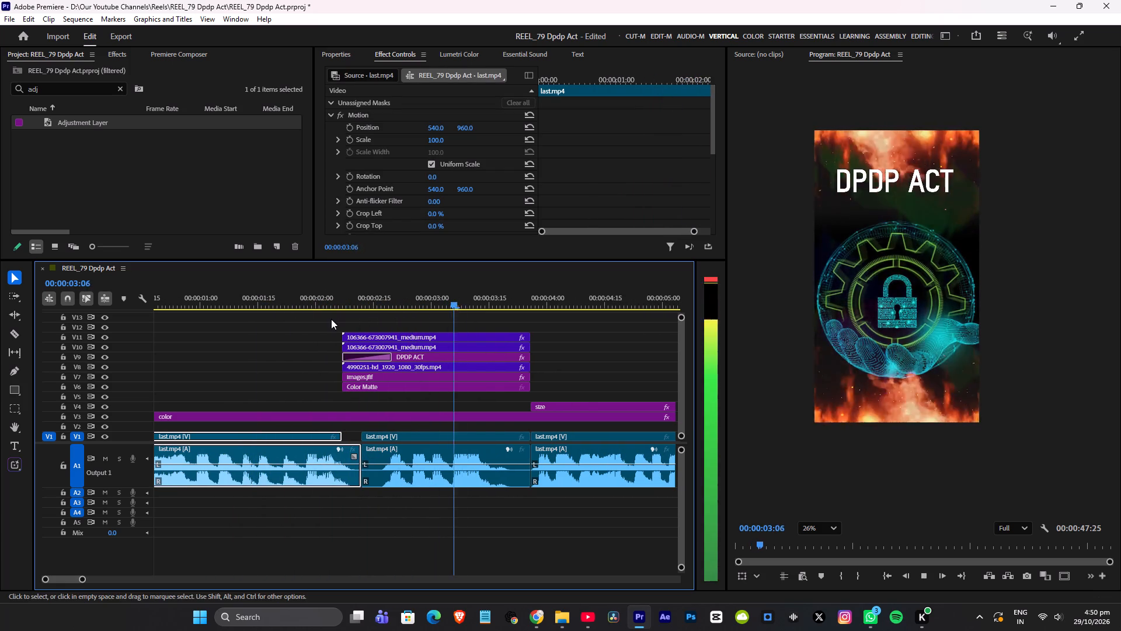
scroll(342, 324, "down", 7, "alt")
scroll(247, 337, "up", 6, "alt")
key("space")
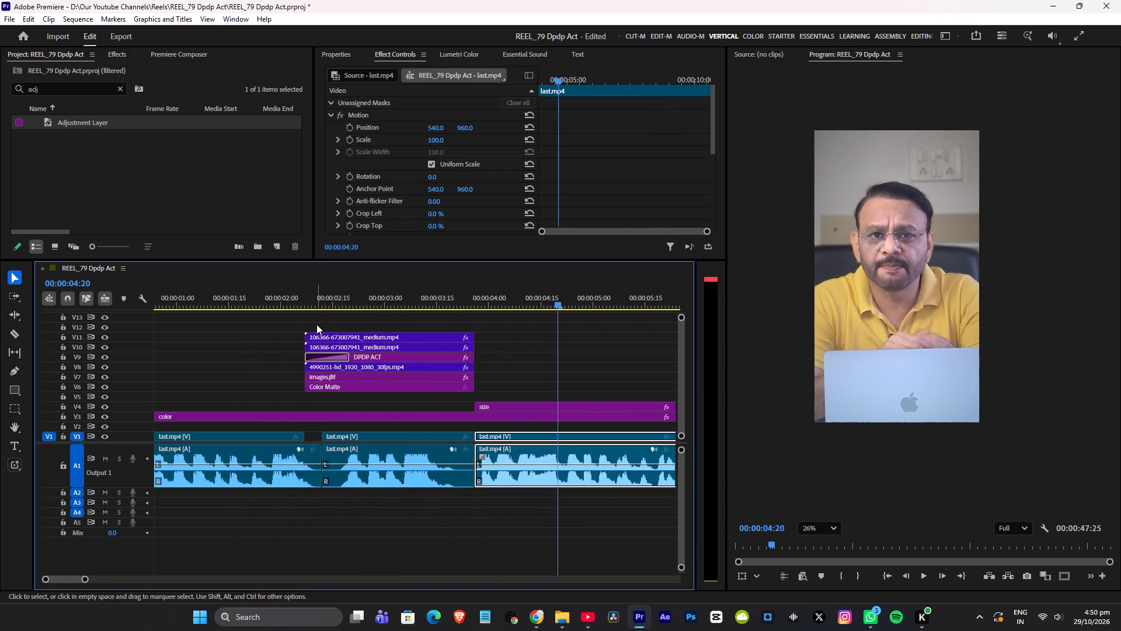
Move the DPDP ACT stack later, out of the way, and trim the second last.mp4 clip's start by about four frames.
left_click_drag(330, 322, 402, 391)
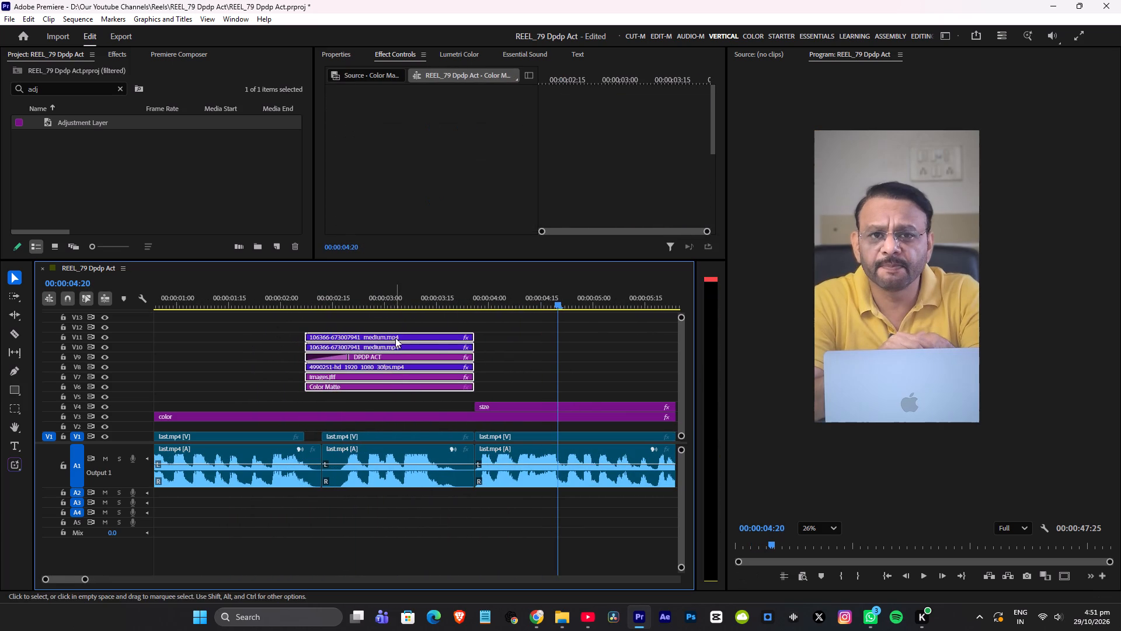
left_click_drag(394, 337, 551, 337)
scroll(330, 398, "up", 6, "alt")
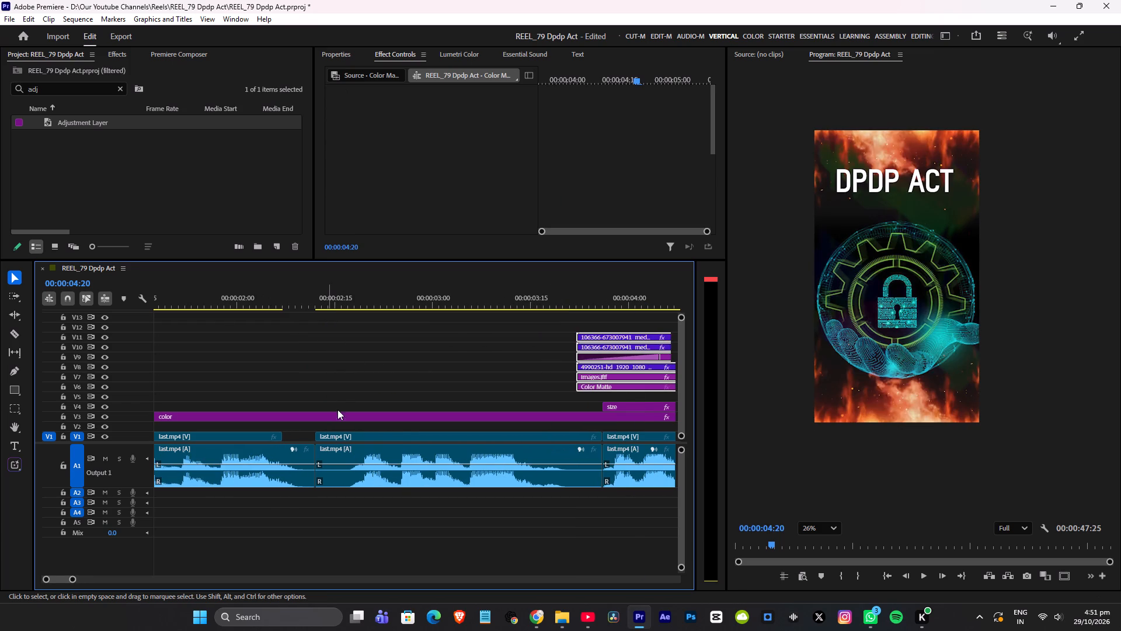
left_click_drag(315, 434, 342, 433)
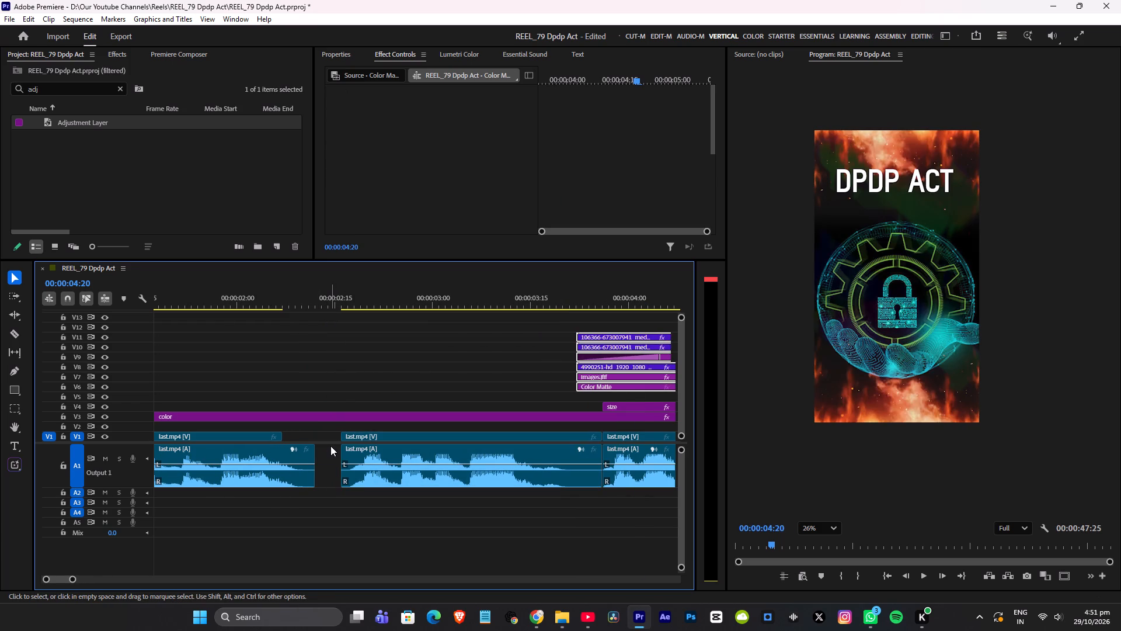
Ripple-delete the gap before the second last.mp4 clip after trimming the color layer clear, re-extend the color layer to the sequence start, and save.
scroll(173, 415, "up", 12)
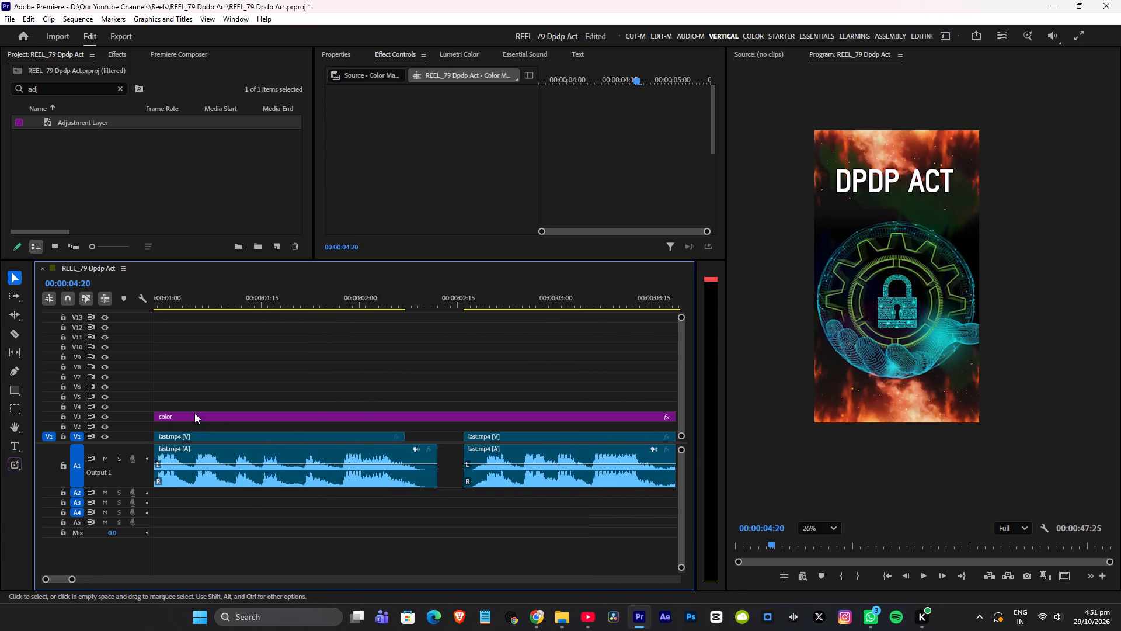
scroll(194, 413, "up", 13)
scroll(203, 405, "down", 7, "alt")
left_click_drag(160, 418, 228, 418)
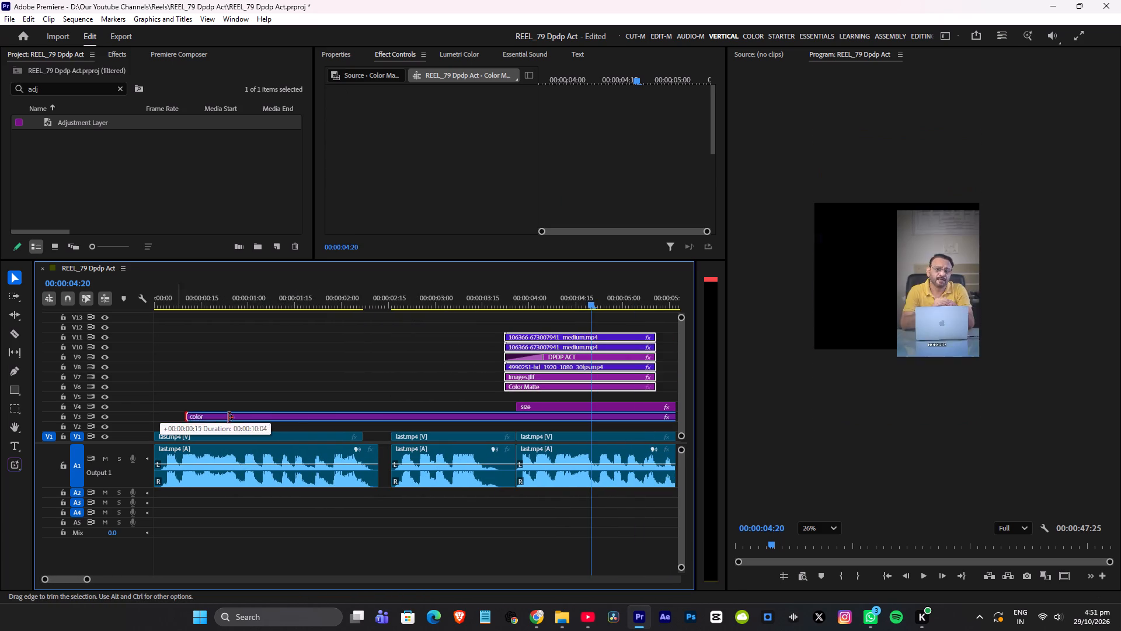
left_click_drag(228, 418, 394, 418)
left_click(388, 466)
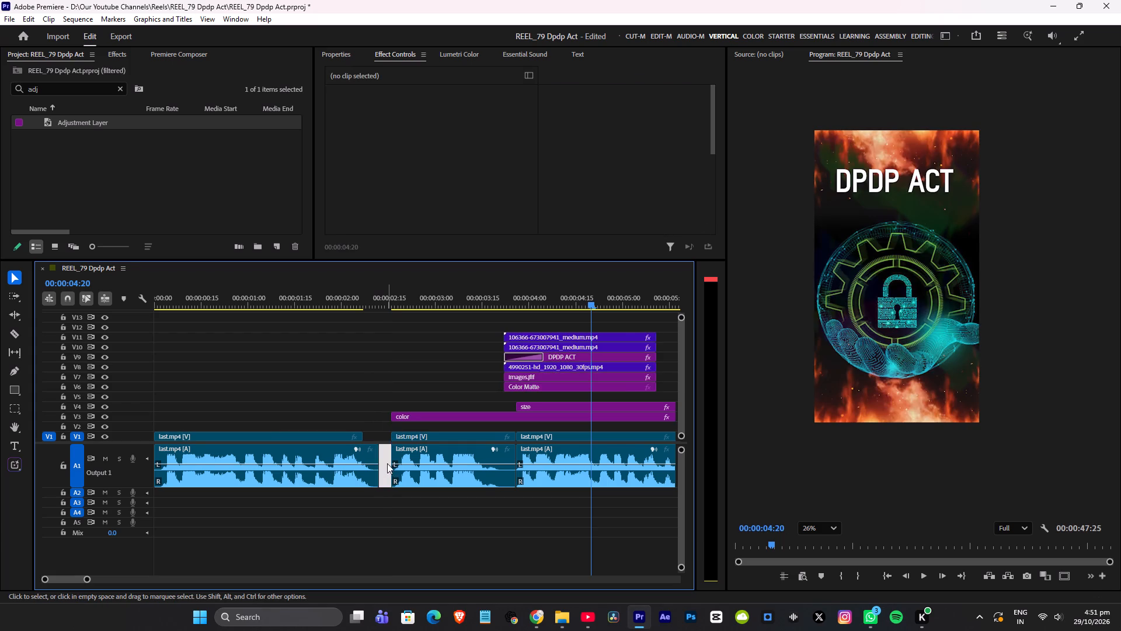
key("Delete")
left_click_drag(380, 418, 0, 418)
key("ctrl+s")
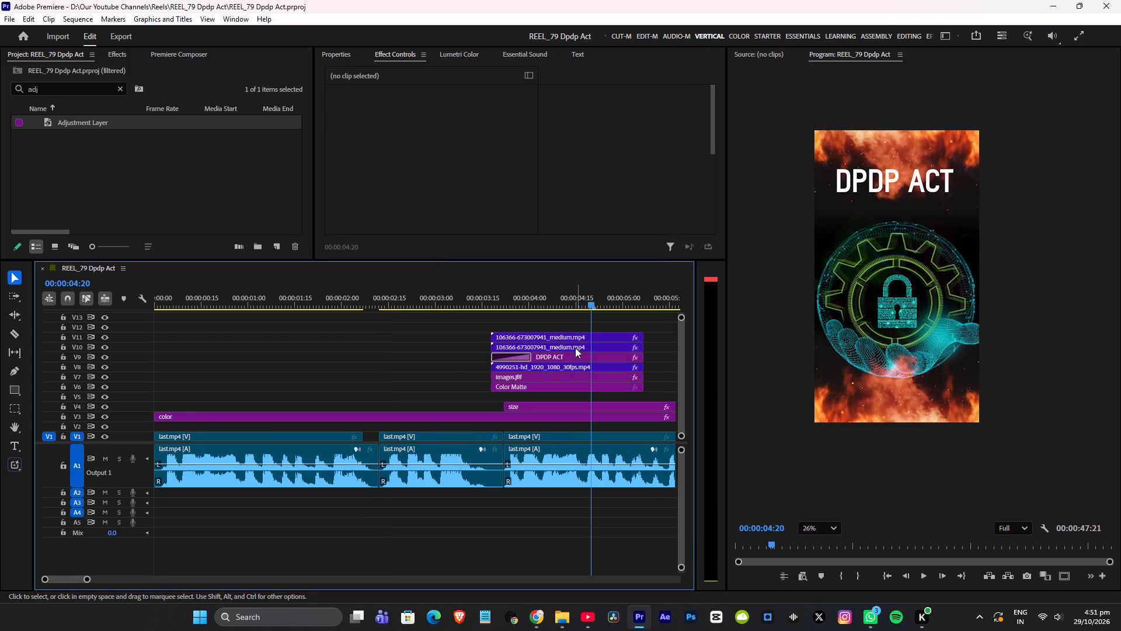
Move the DPDP ACT stack back to the end of the first last.mp4 video, trim its end to the size layer's start, and save.
left_click_drag(455, 317, 556, 383)
left_click_drag(551, 338, 422, 338)
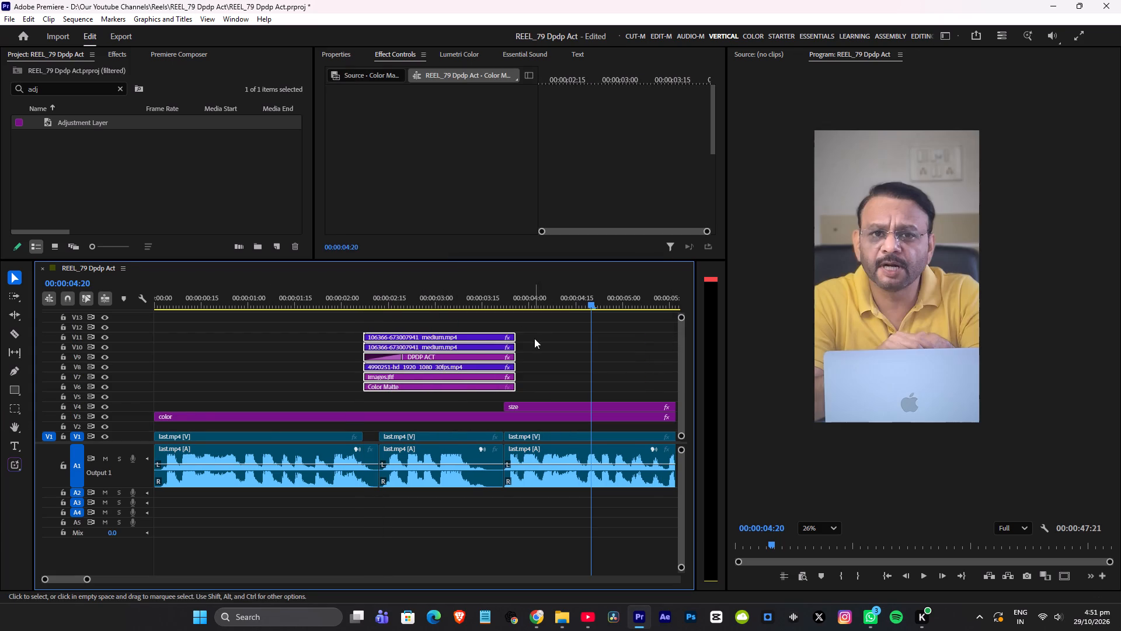
left_click_drag(514, 337, 500, 339)
key("ctrl+s")
Save the project and play back from the sequence start past the DPDP ACT title to review the tightened opening.
left_click(334, 293)
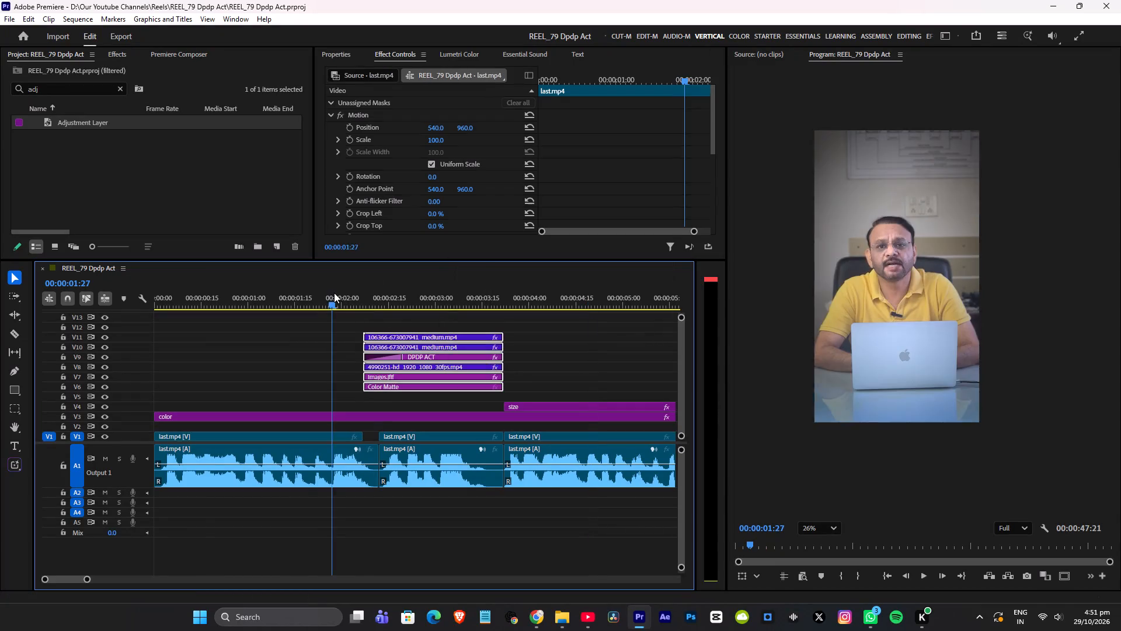
key("space")
left_click_drag(335, 303, 0, 301)
key("ctrl+s")
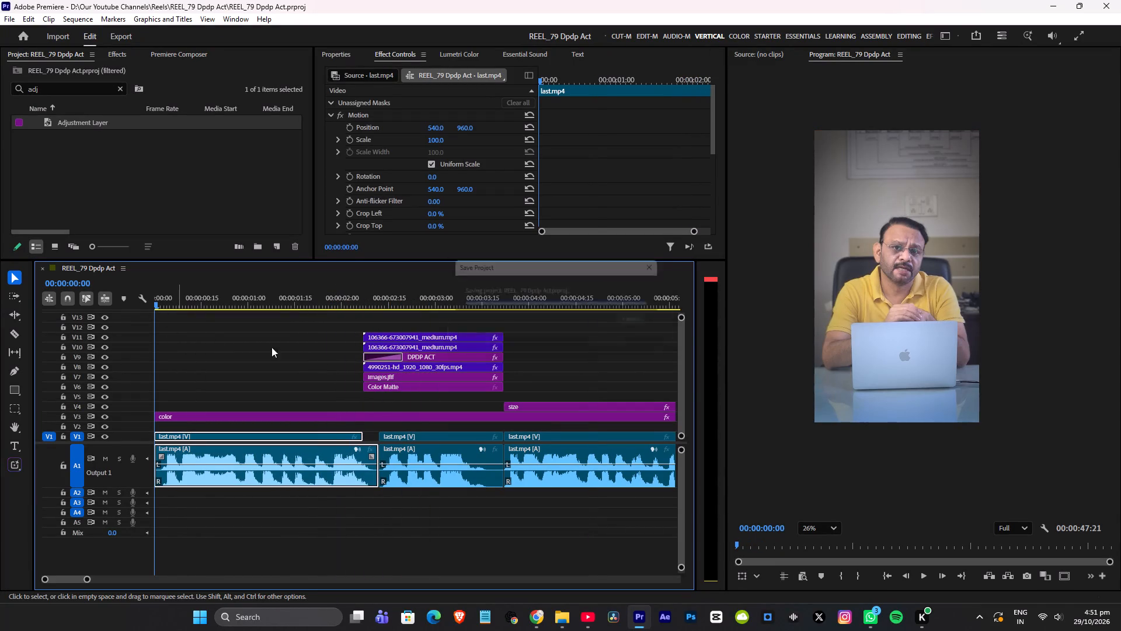
key("space")
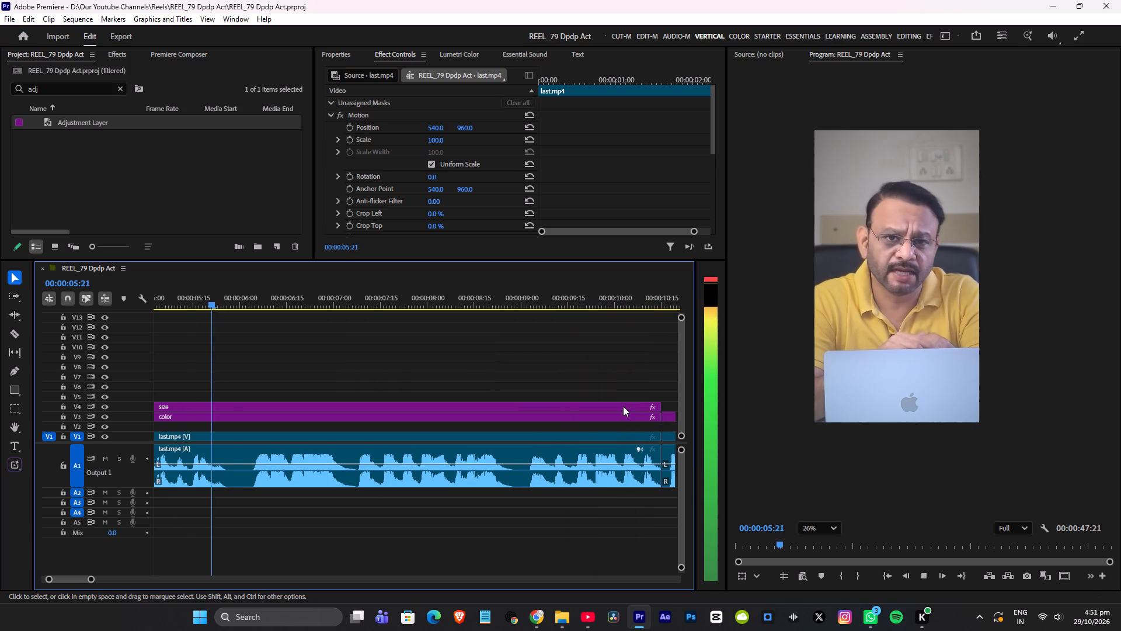
key("space")
Extend the size layer's start back to the sequence start, save the project, and play back the opening.
scroll(550, 327, "down", 13, "alt")
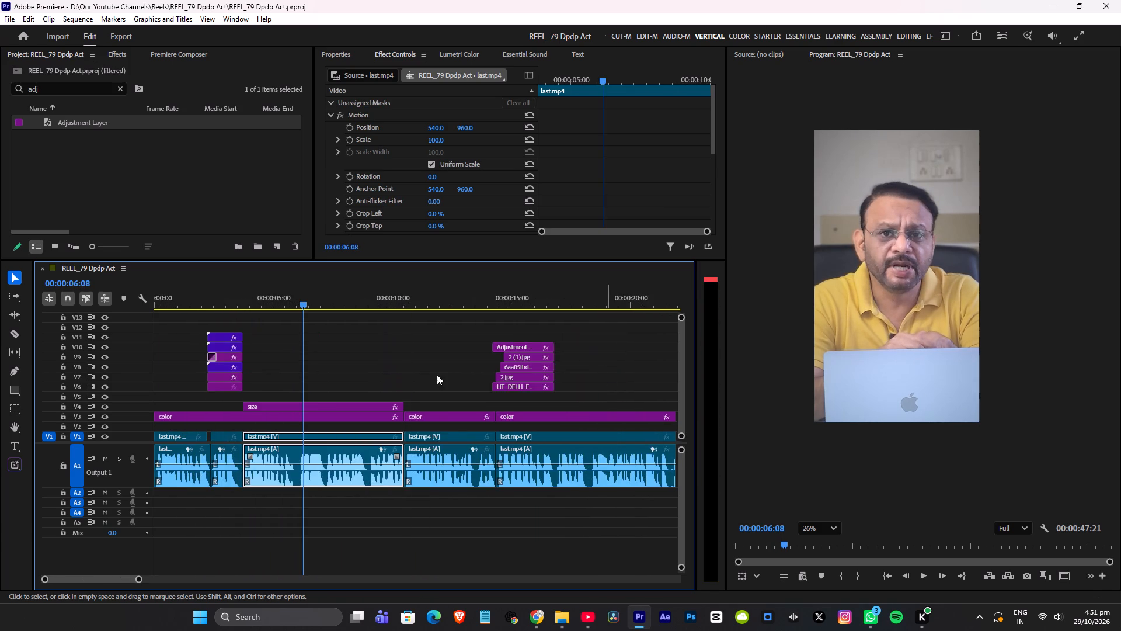
scroll(291, 363, "up", 15, "alt")
left_click_drag(323, 407, 145, 405)
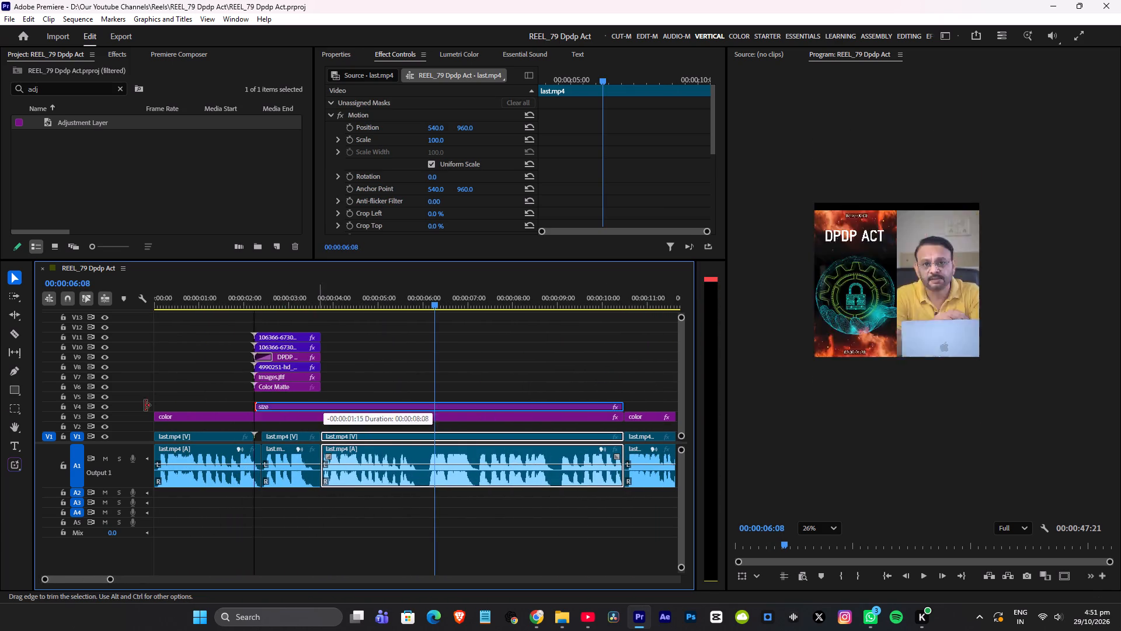
left_click_drag(145, 405, 0, 400)
left_click_drag(199, 300, 0, 307)
key("ctrl+s")
key("space")
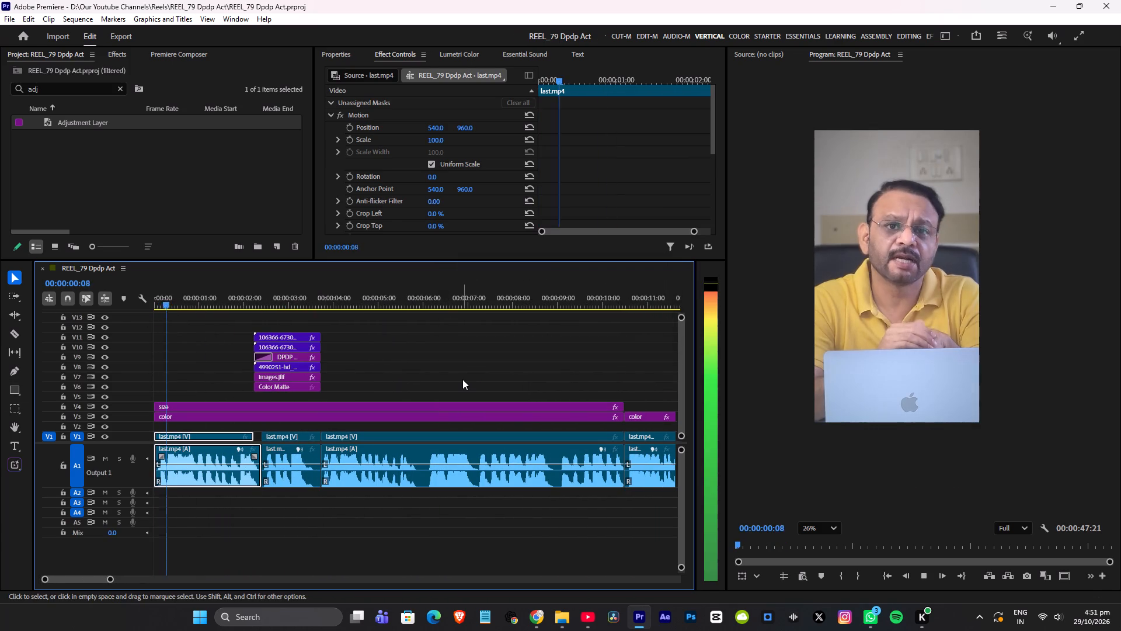
key("space")
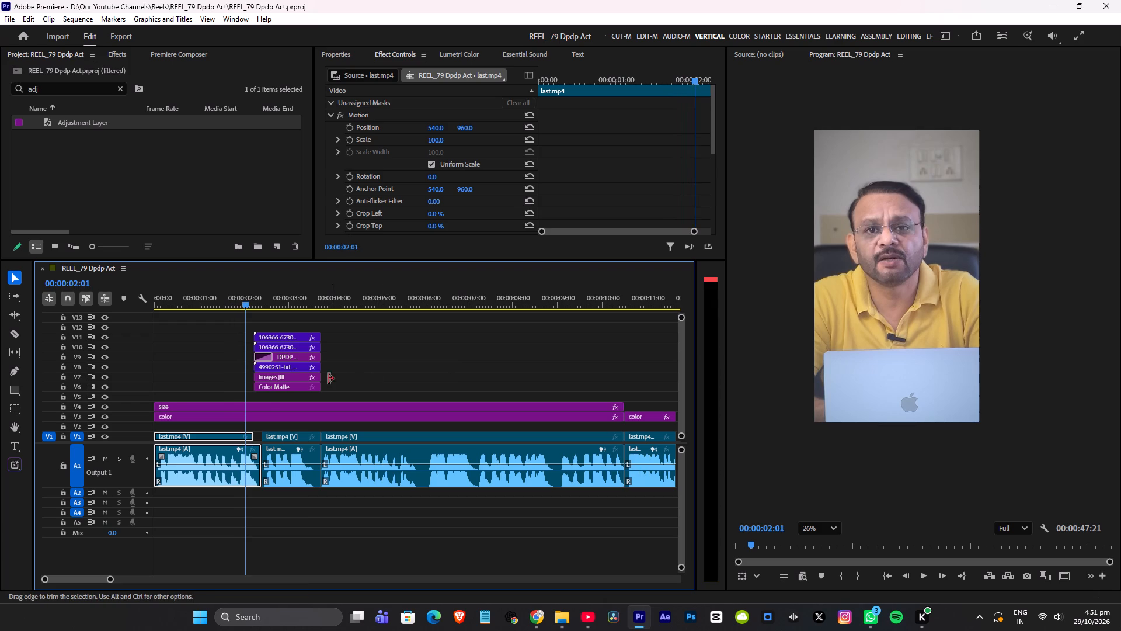
Split the size layer at the start of the DPDP ACT stack.
key("c")
left_click(255, 401)
left_click(256, 402)
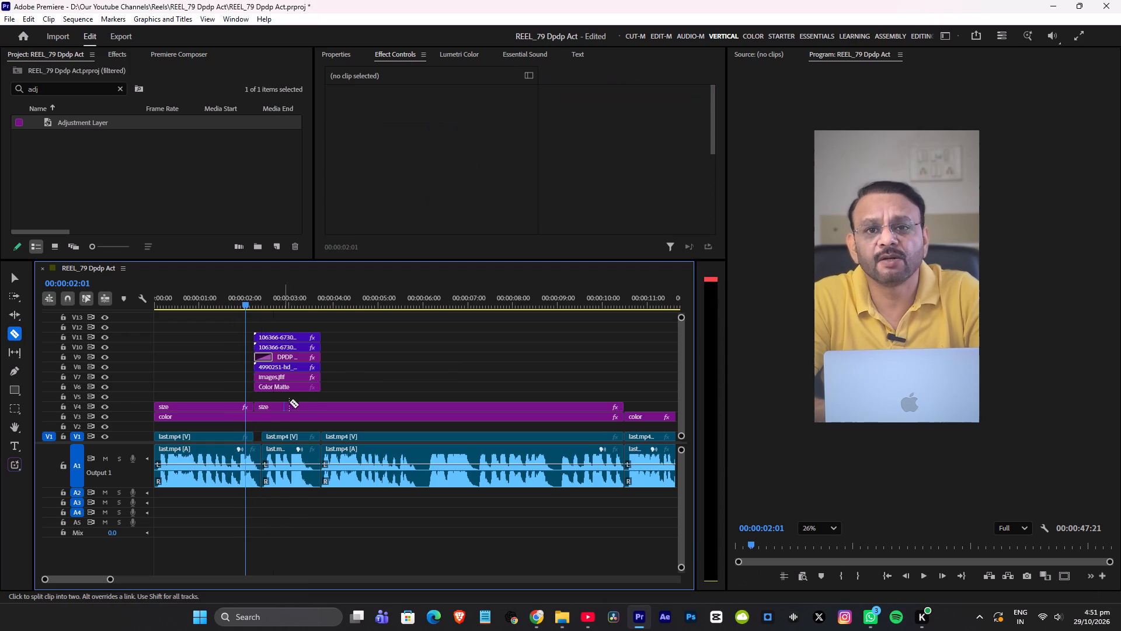
Trim the second size layer's start to the end of the DPDP ACT stack and save the project.
key("v")
left_click_drag(258, 405, 320, 405)
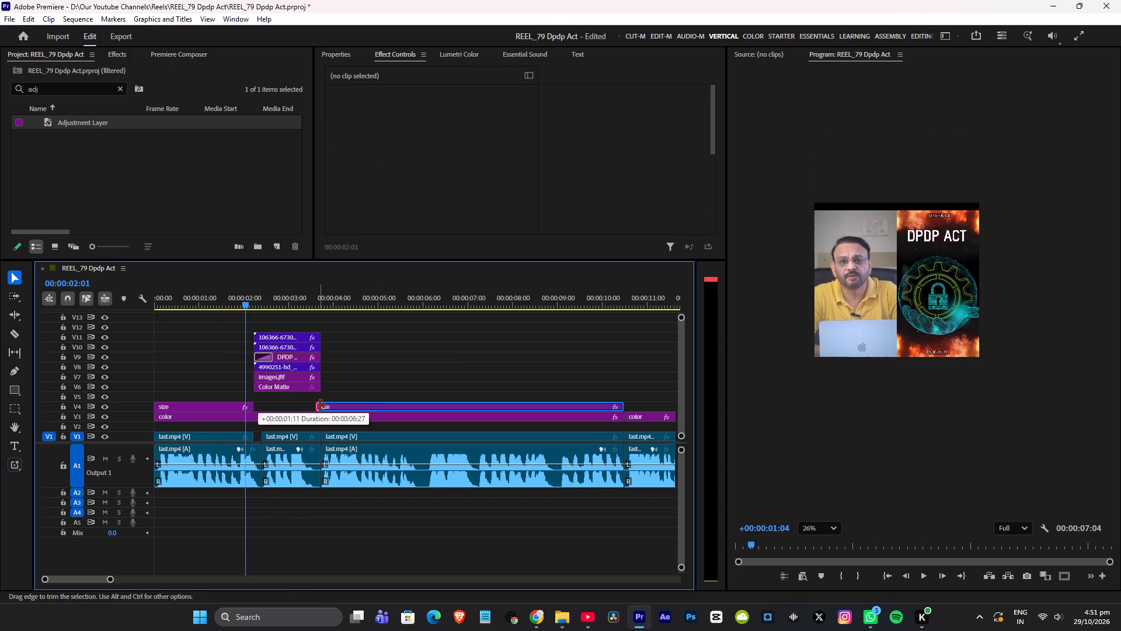
left_click_drag(320, 405, 321, 405)
key("ctrl+s")
Play back from about 00:00:02 past the DPDP ACT title and newspaper stack to about 00:00:22, saving along the way.
key("space")
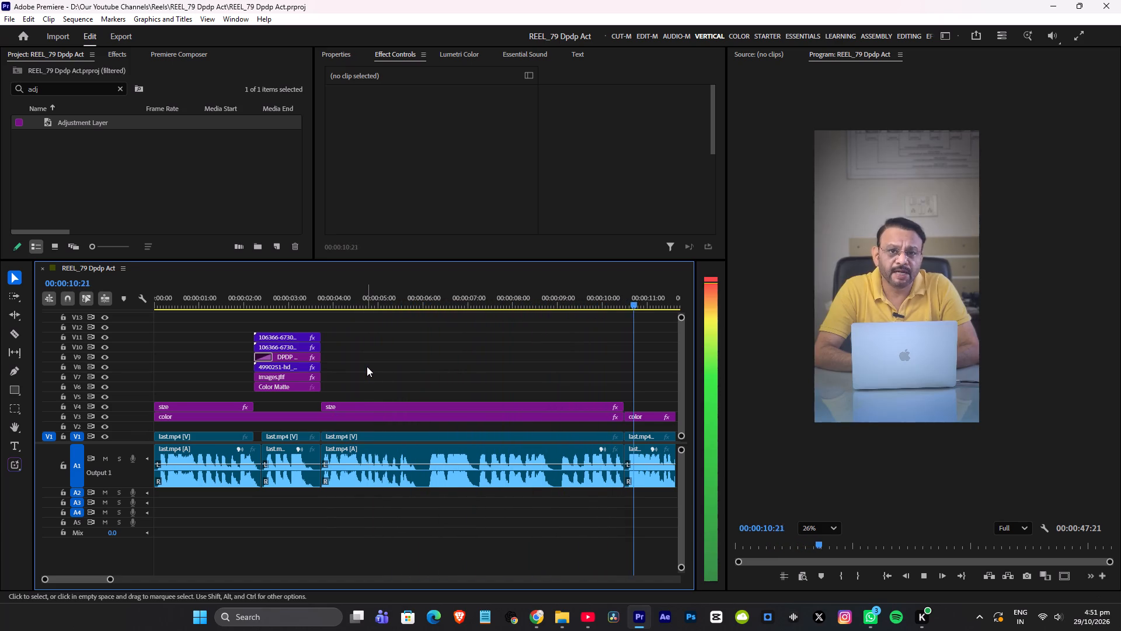
key("ctrl+s")
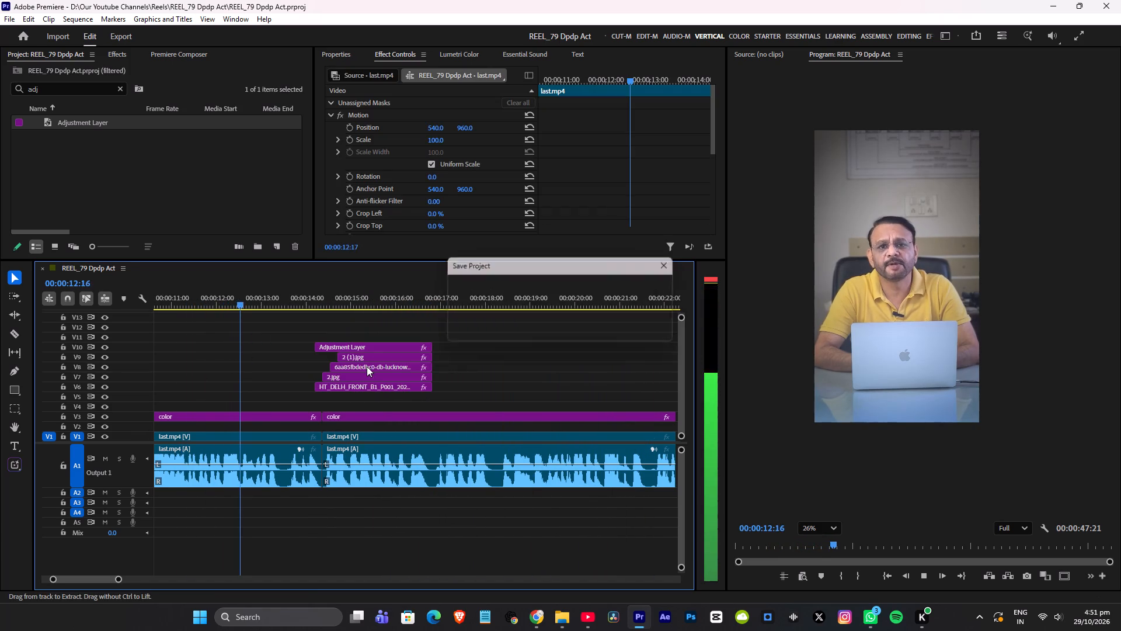
key("space")
scroll(283, 393, "down", 5, "alt")
scroll(295, 391, "up", 12, "alt")
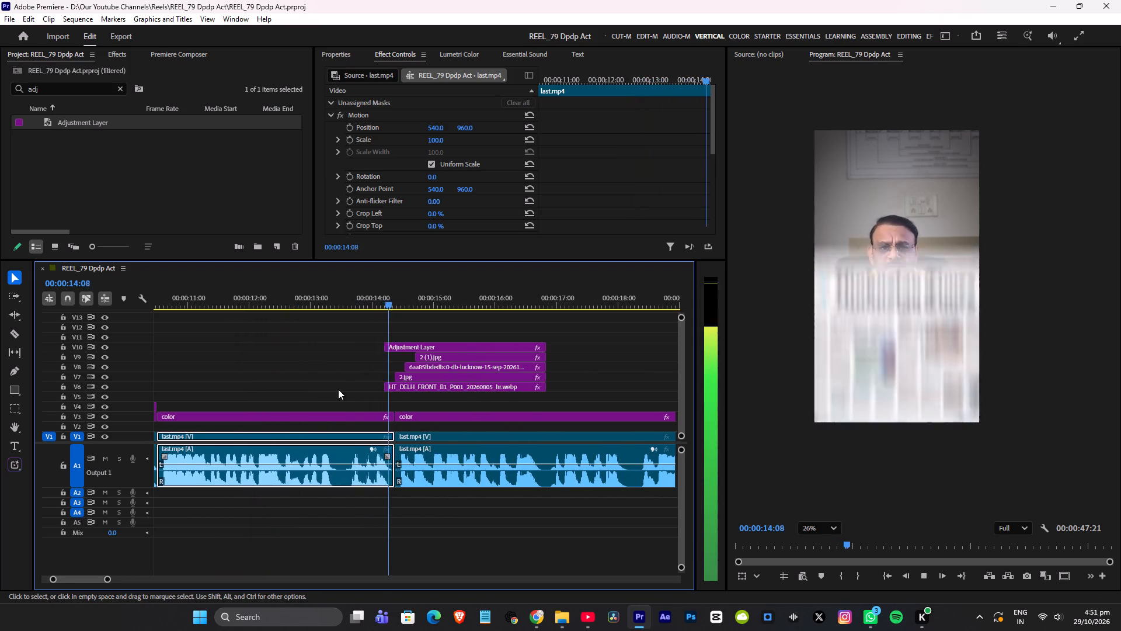
scroll(363, 400, "down", 4)
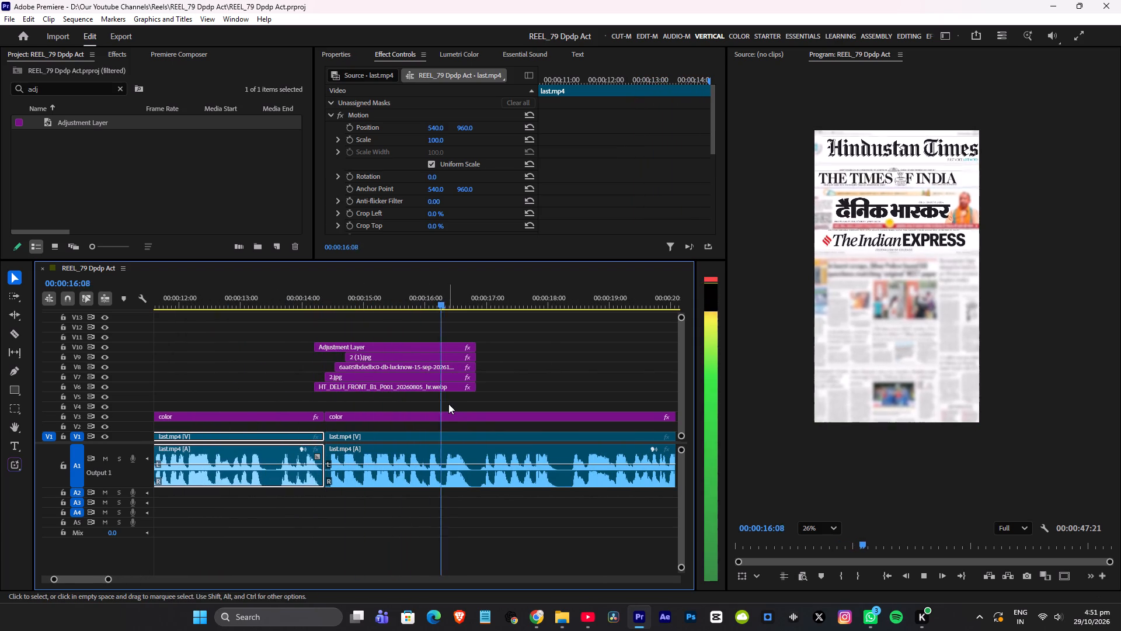
scroll(474, 403, "down", 4)
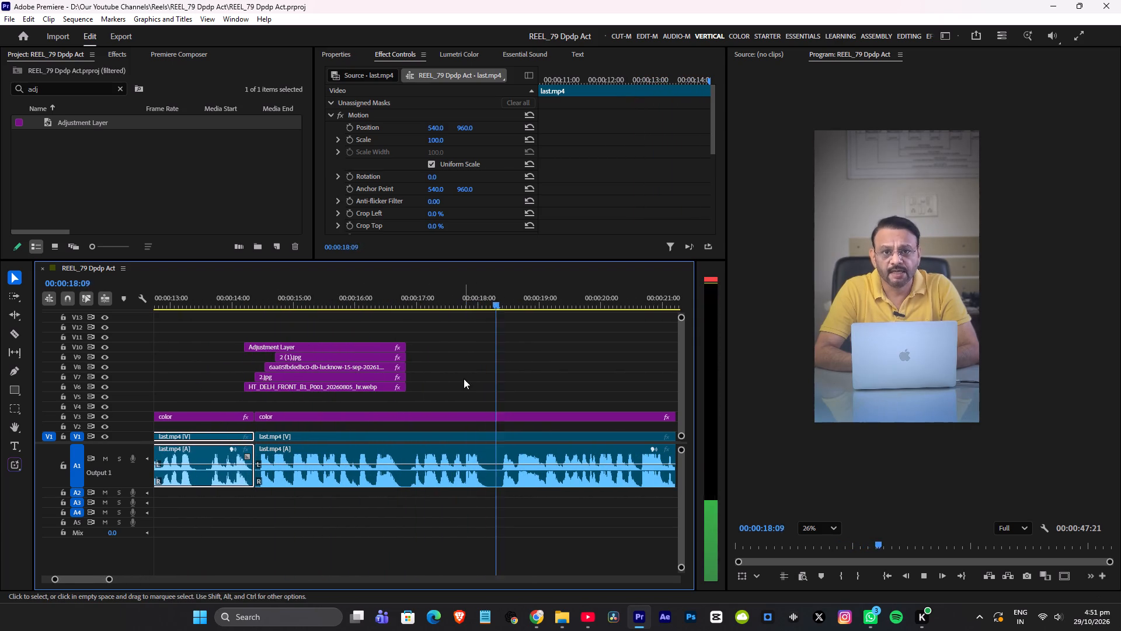
scroll(479, 362, "down", 6)
scroll(479, 365, "down", 5, "alt")
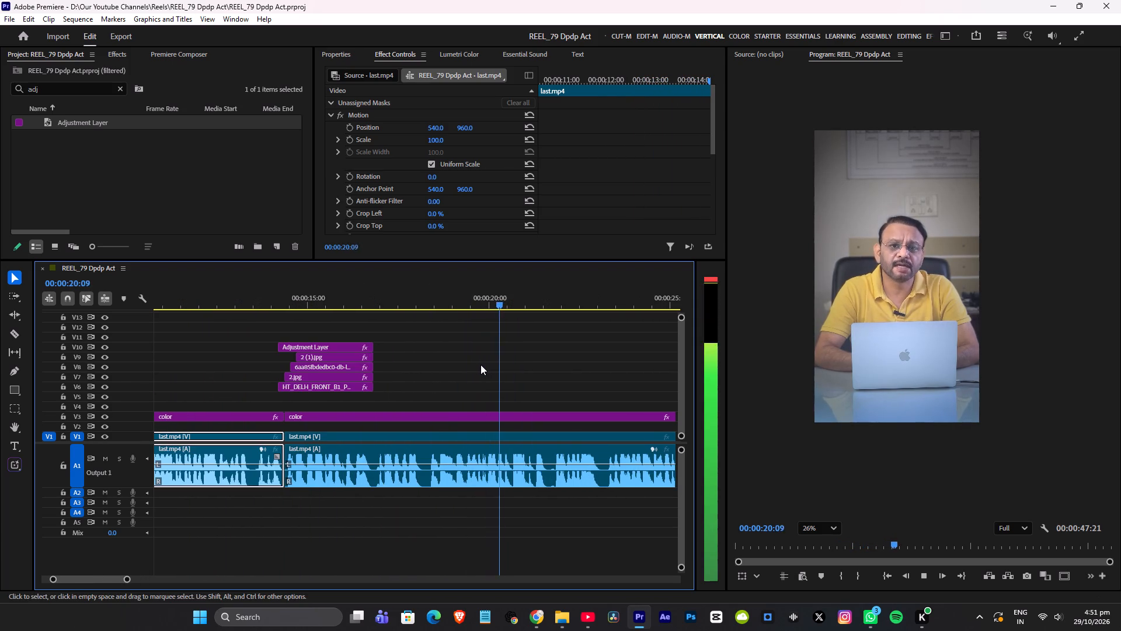
key("space")
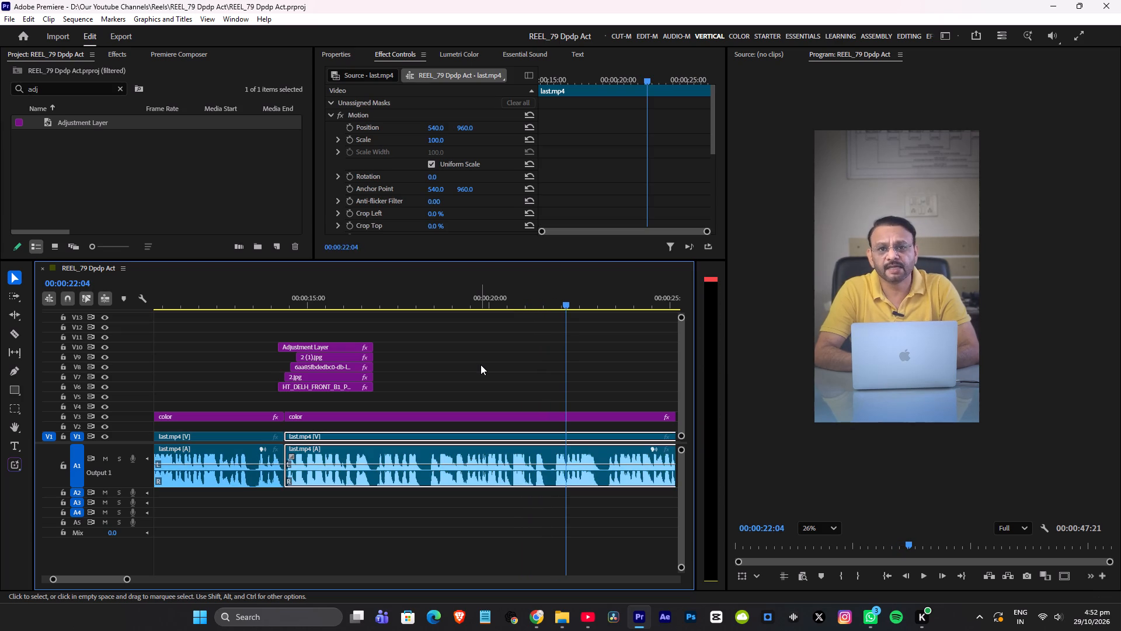
Save the project and replay the voice from about 00:00:18 to about 00:00:21.
key("ctrl+s")
left_click(431, 300)
key("space")
scroll(482, 346, "up", 3, "alt")
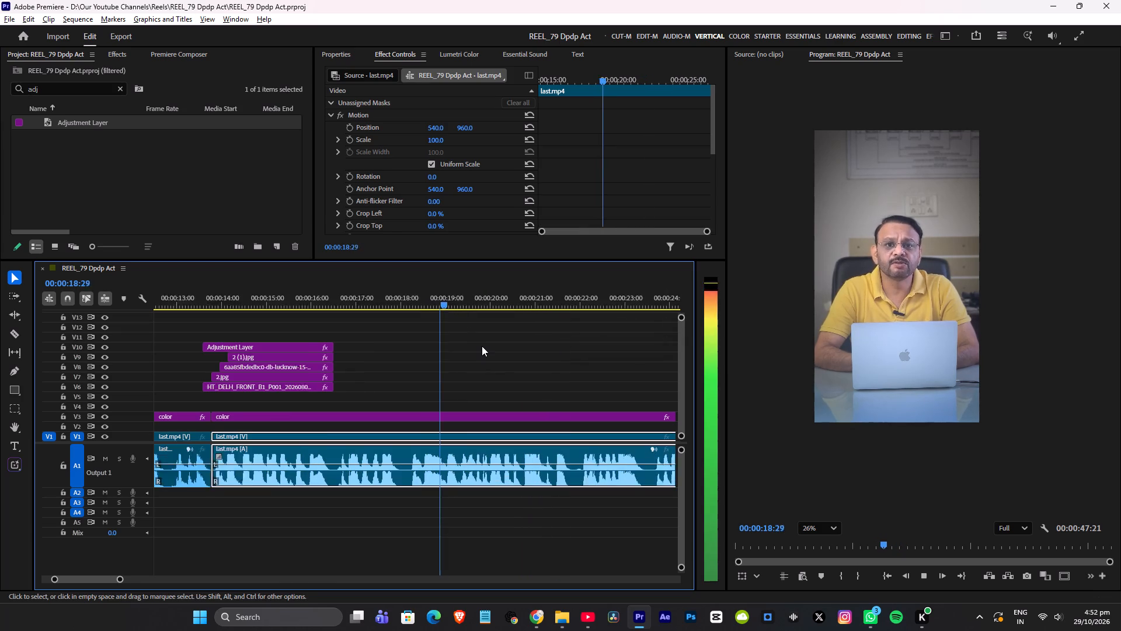
scroll(482, 346, "up", 1, "alt")
scroll(470, 436, "down", 5, "alt")
scroll(507, 411, "down", 4)
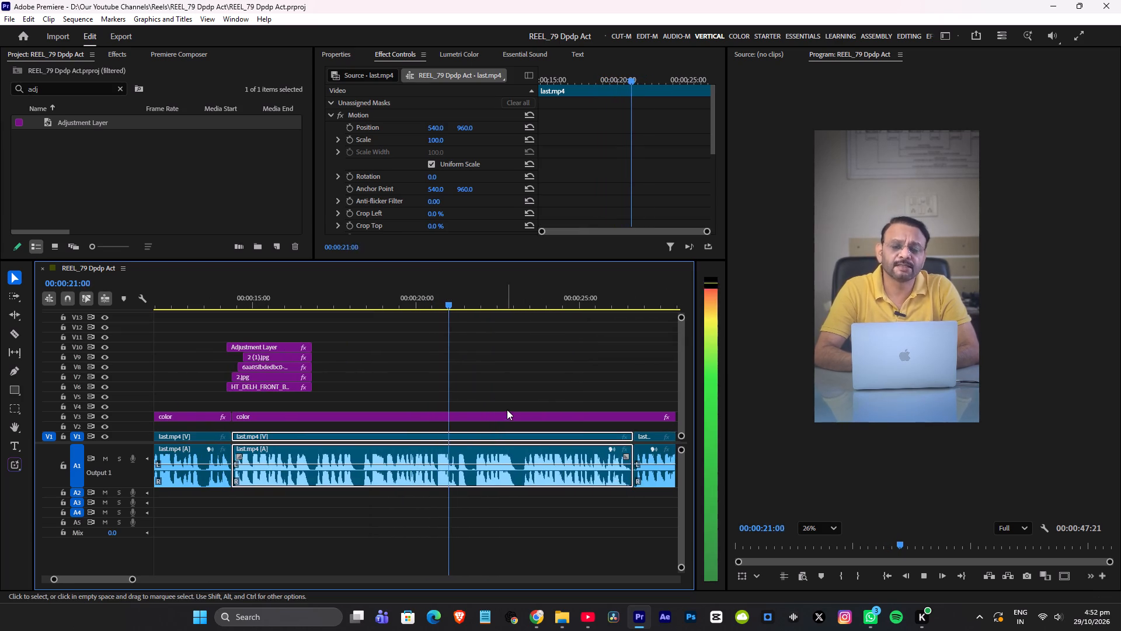
key("space")
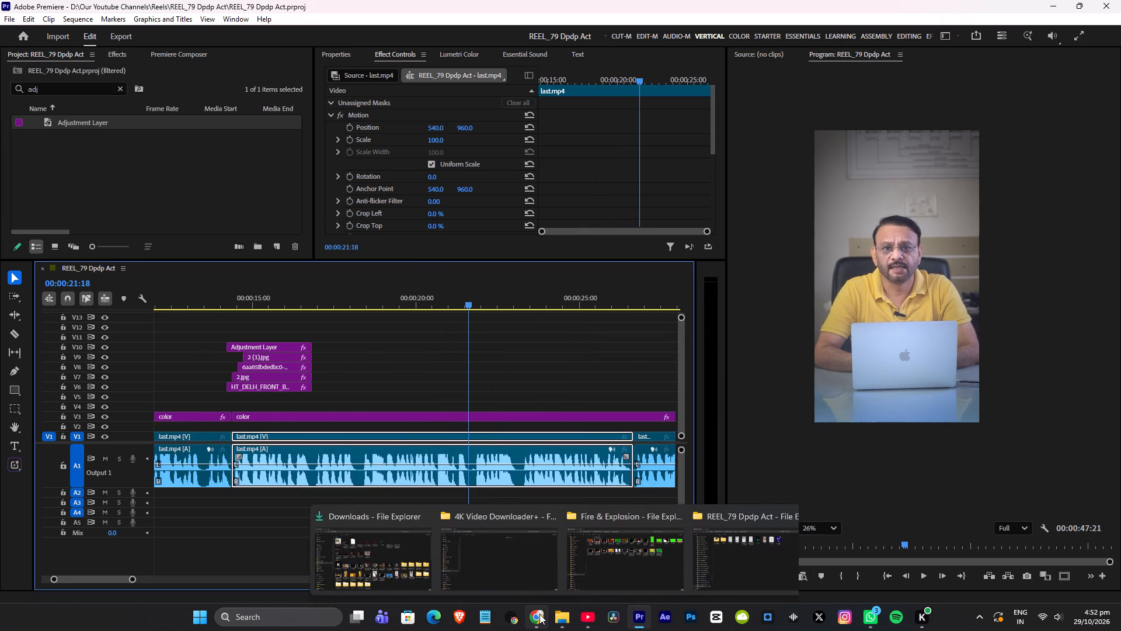
Switch to Chrome and search Google Images for "patrakrita" in place of the Indian Express search.
left_click(539, 614)
left_click_drag(254, 71, 0, 63)
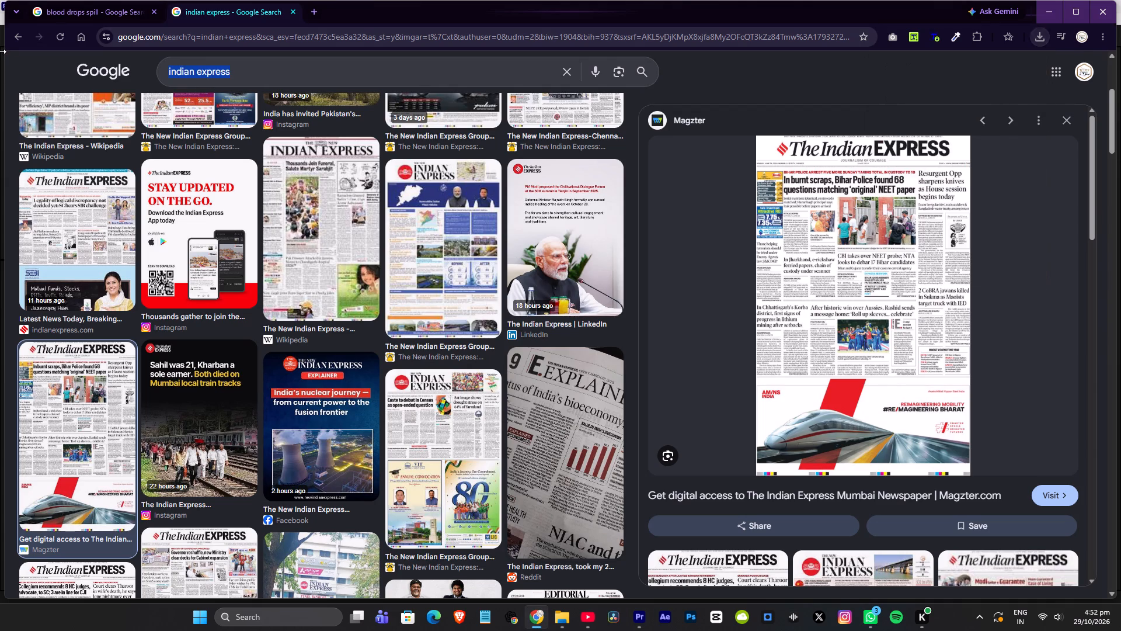
type("patrak")
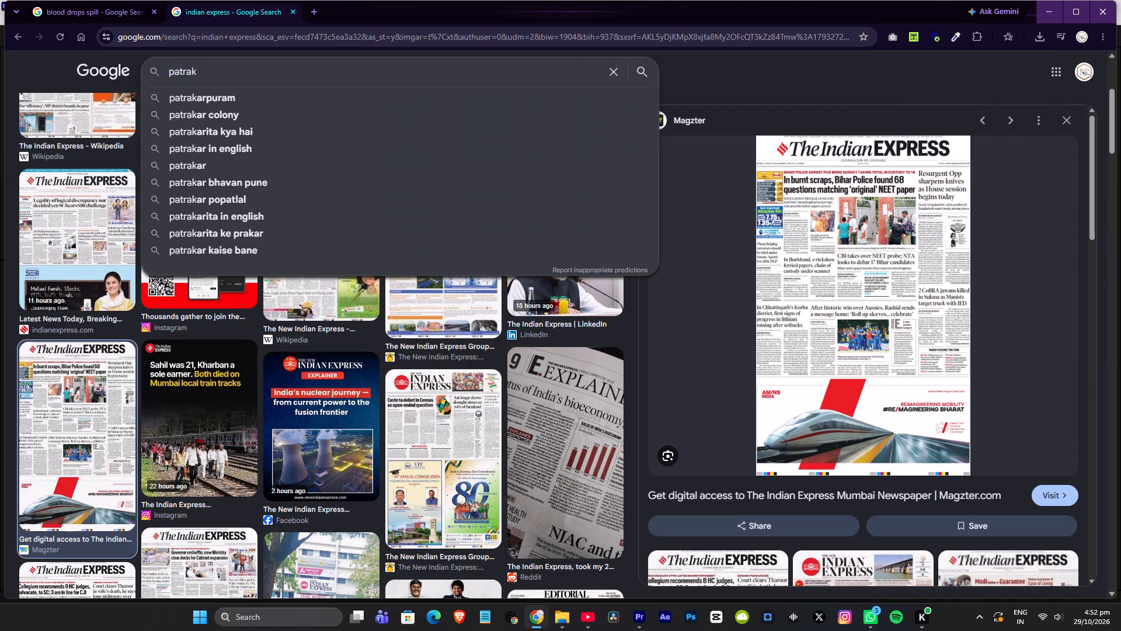
type("rita")
key("Return")
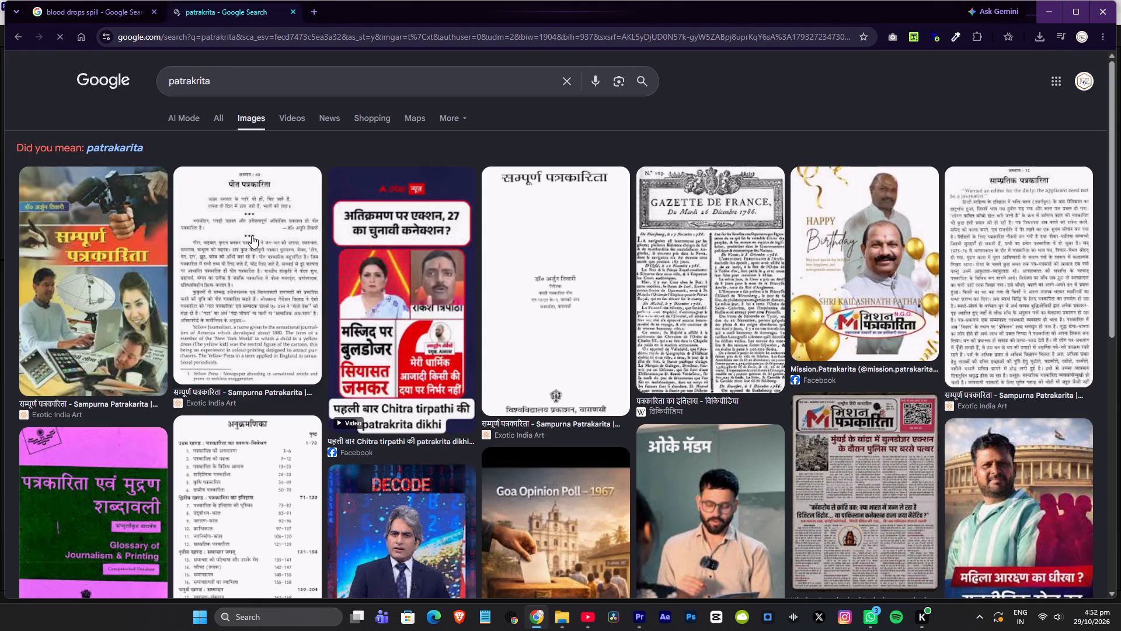
Look up "patrakarita in english" on Google in a new tab, then close that tab.
left_click(316, 12)
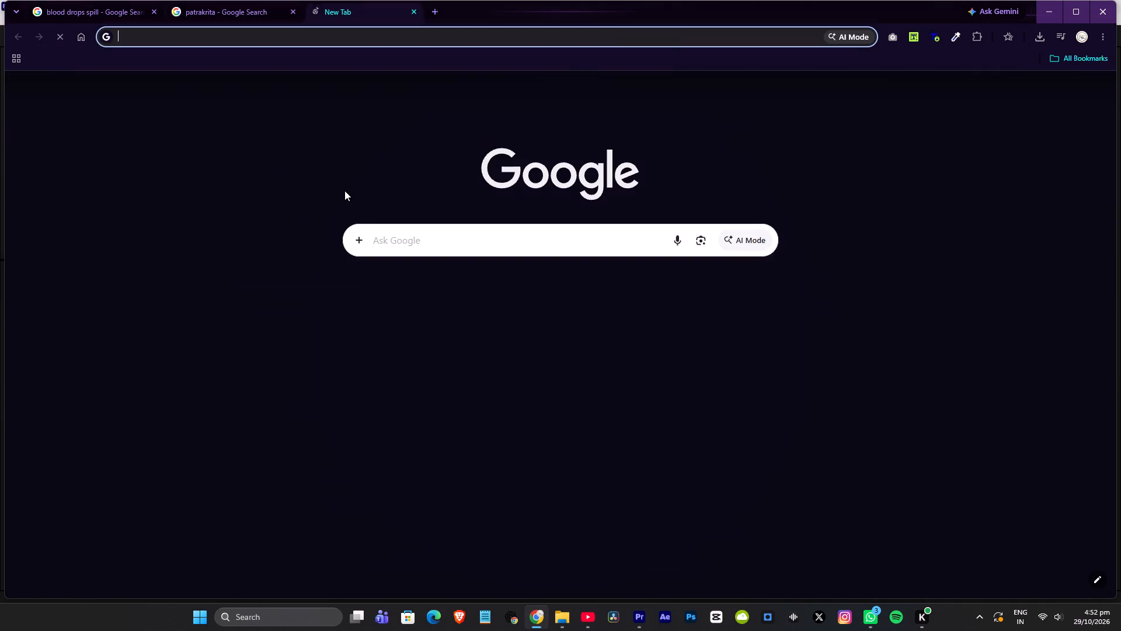
left_click(419, 244)
type("patrakarita in")
key("space")
type("english")
key("Return")
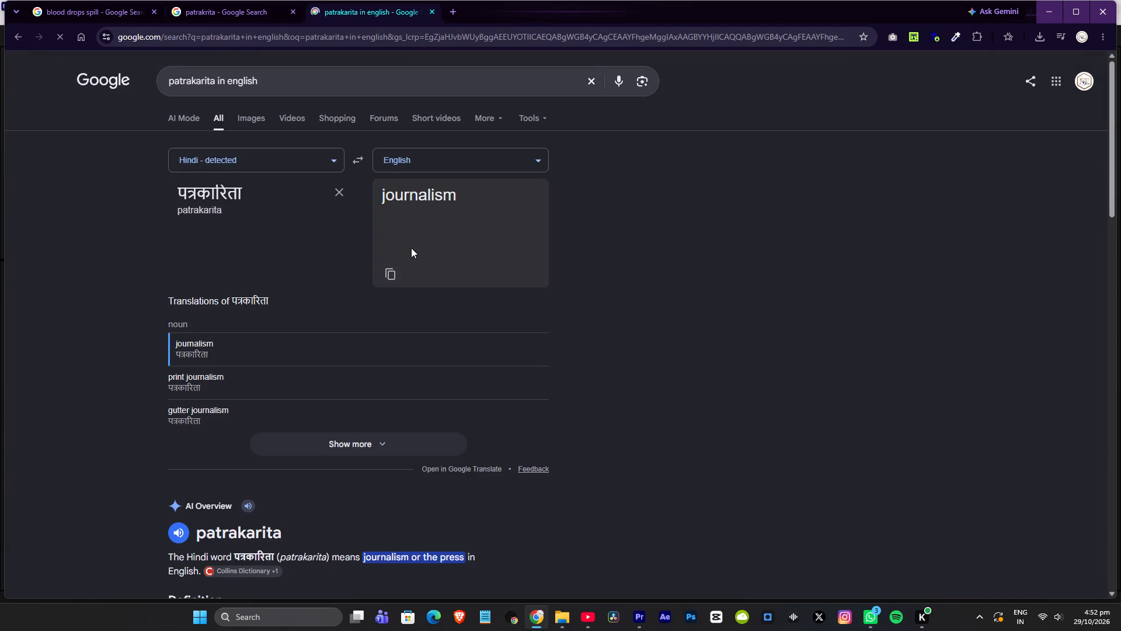
left_click(436, 11)
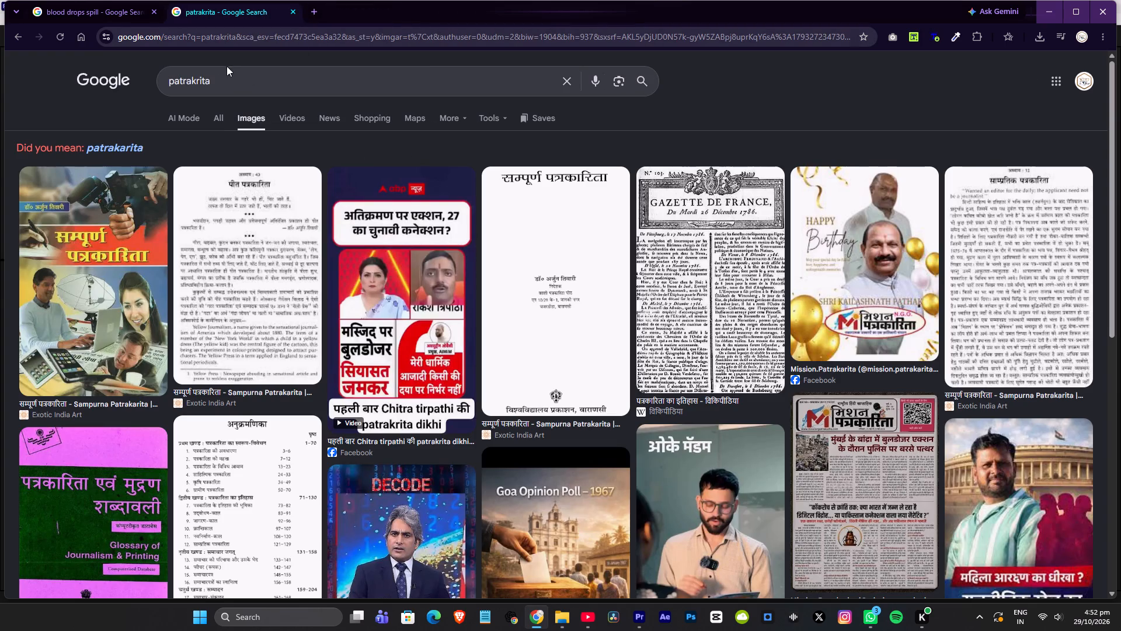
Search Google Images for "spy journalism" and look through the first results.
left_click_drag(223, 83, 0, 85)
type("spy journalism")
key("Return")
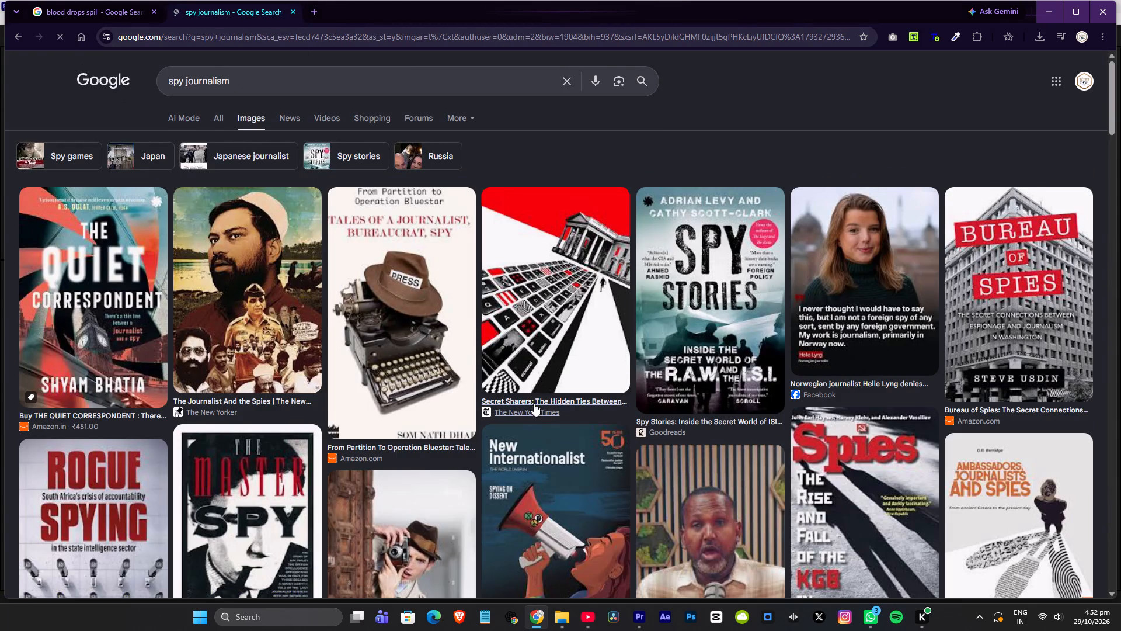
scroll(817, 300, "down", 2)
scroll(582, 219, "up", 1)
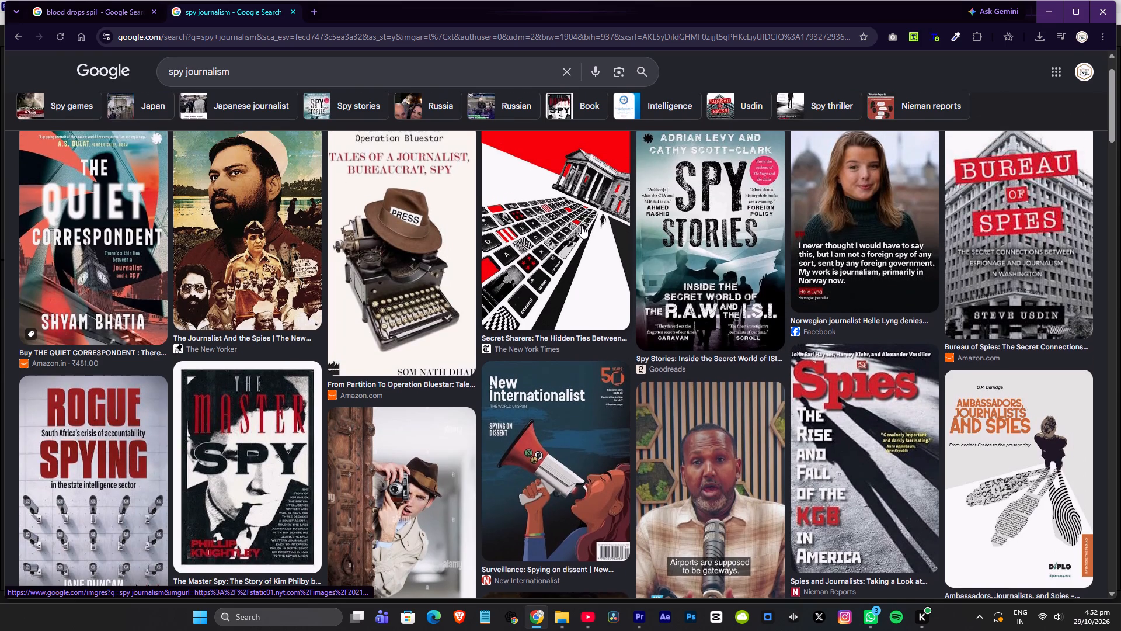
scroll(582, 227, "down", 3)
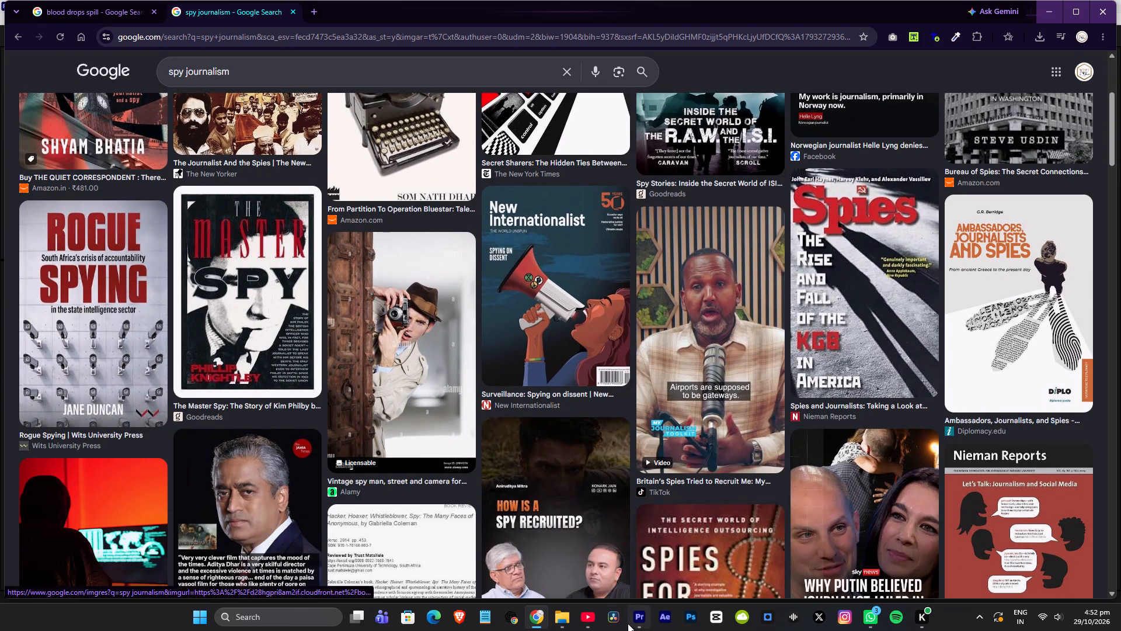
Switch to the YouTube window, search for "journalism", and look through the videos and Shorts for usable footage.
left_click(589, 616)
left_click(653, 559)
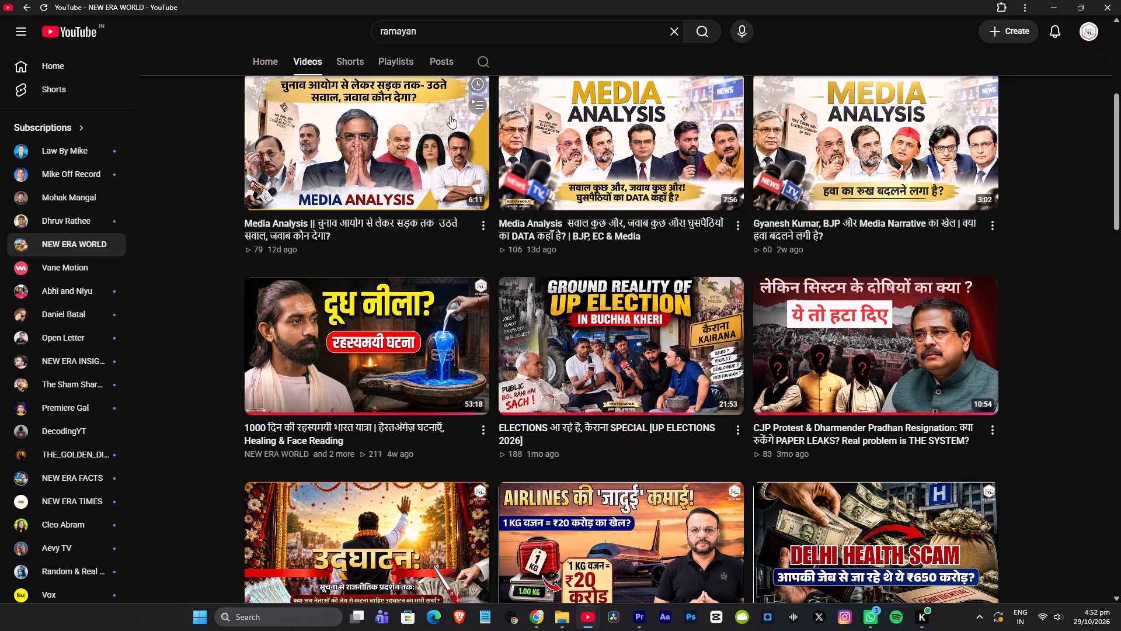
left_click_drag(438, 31, 0, 24)
type("journalism")
key("space")
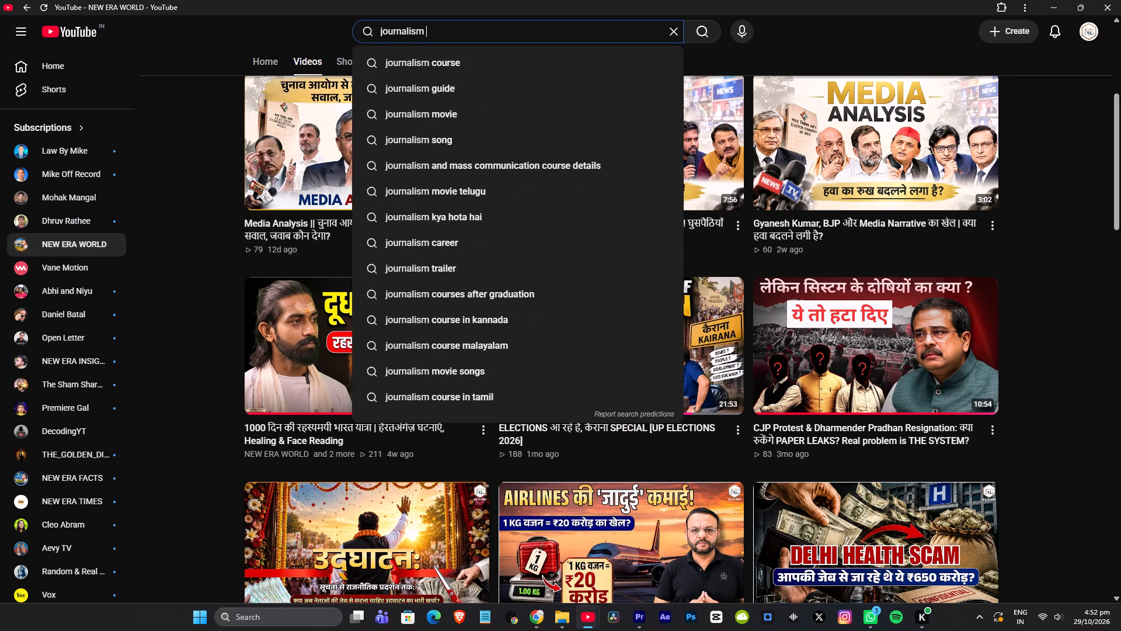
key("Return")
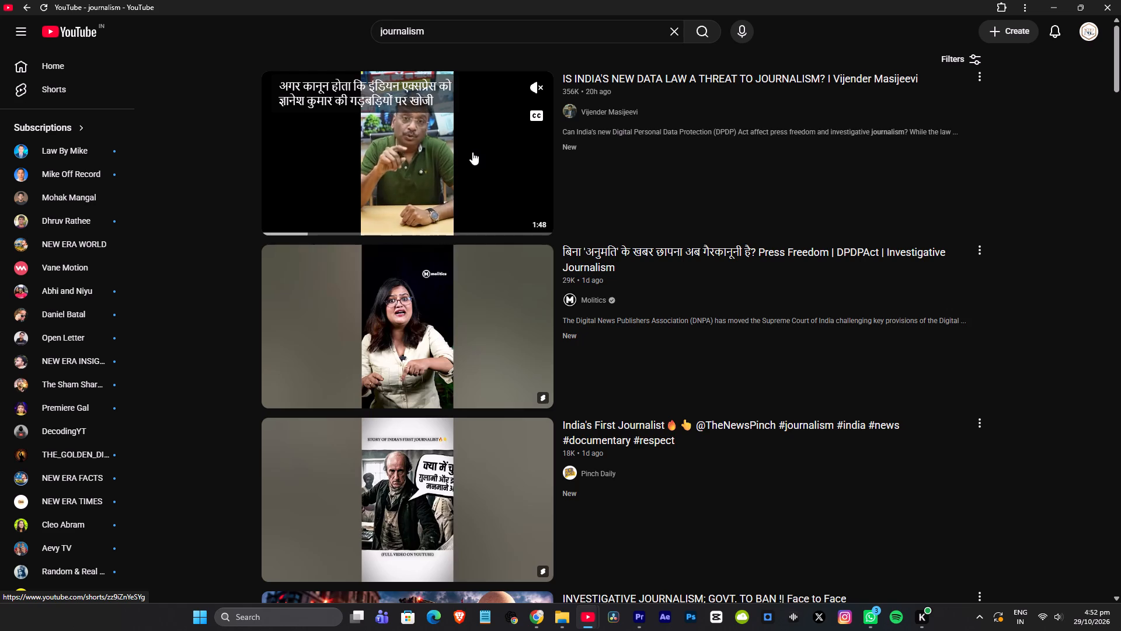
scroll(472, 152, "down", 5)
scroll(456, 338, "down", 8)
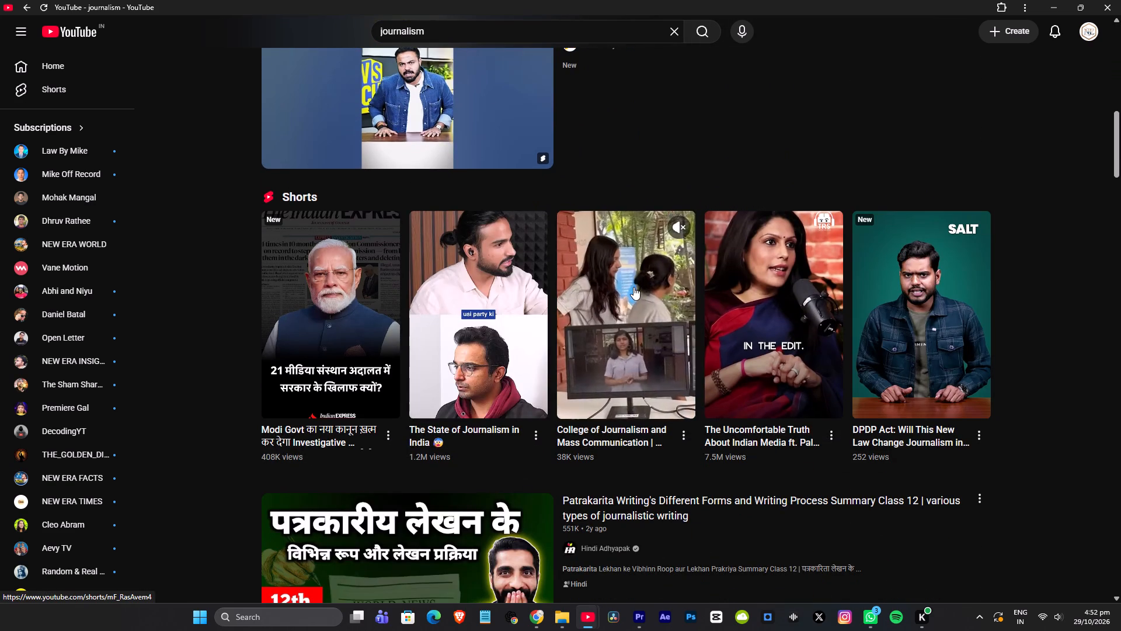
scroll(633, 287, "down", 9)
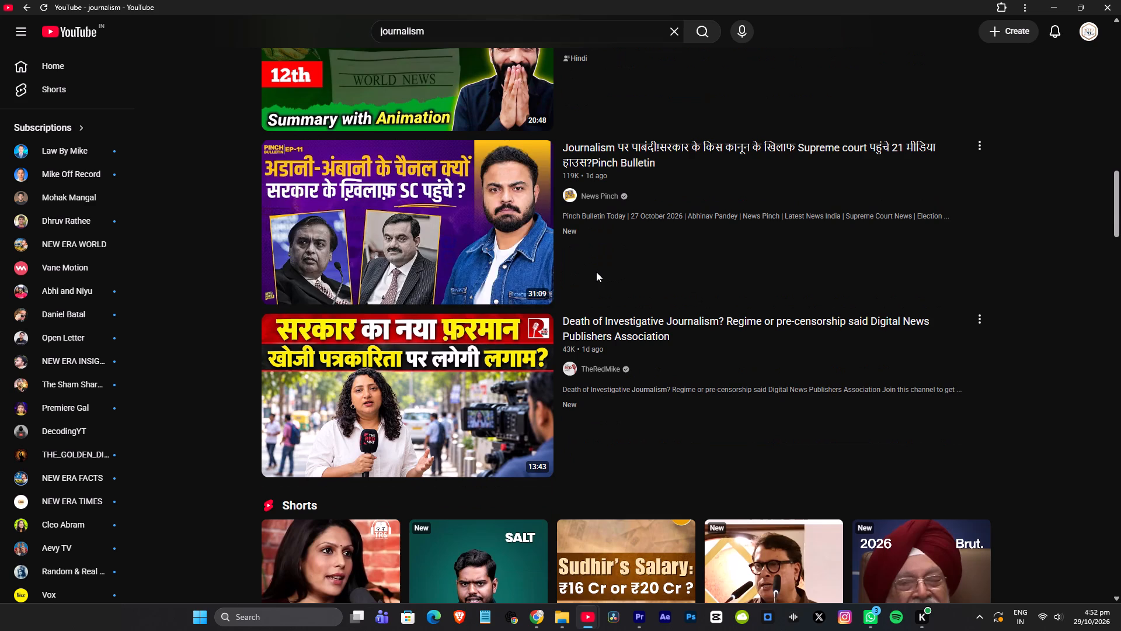
scroll(659, 327, "down", 4)
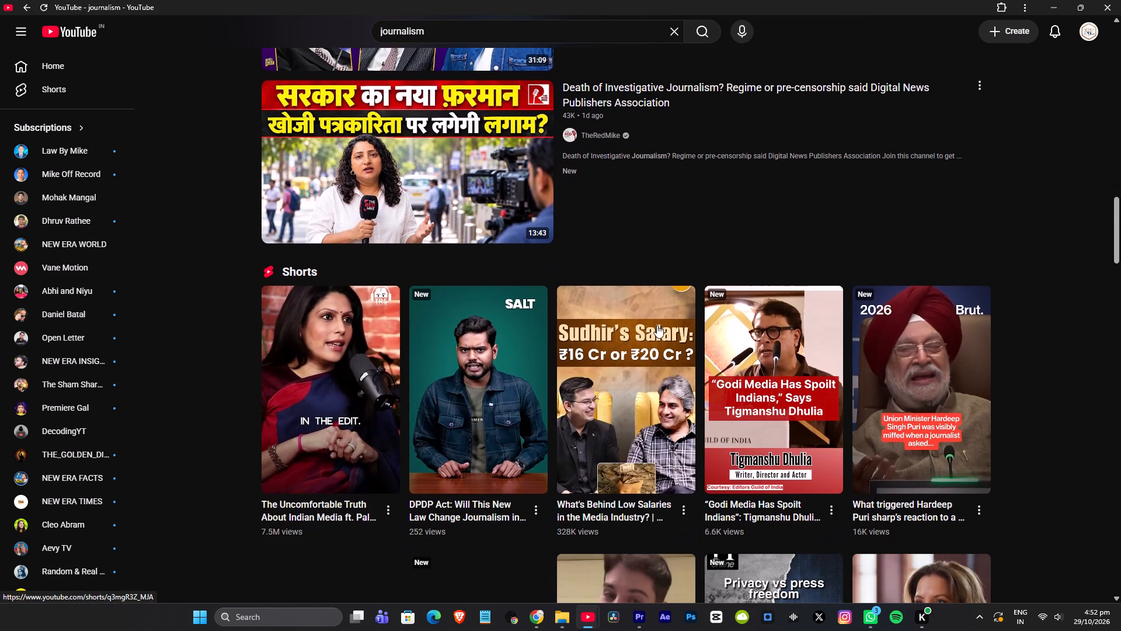
scroll(657, 317, "down", 5)
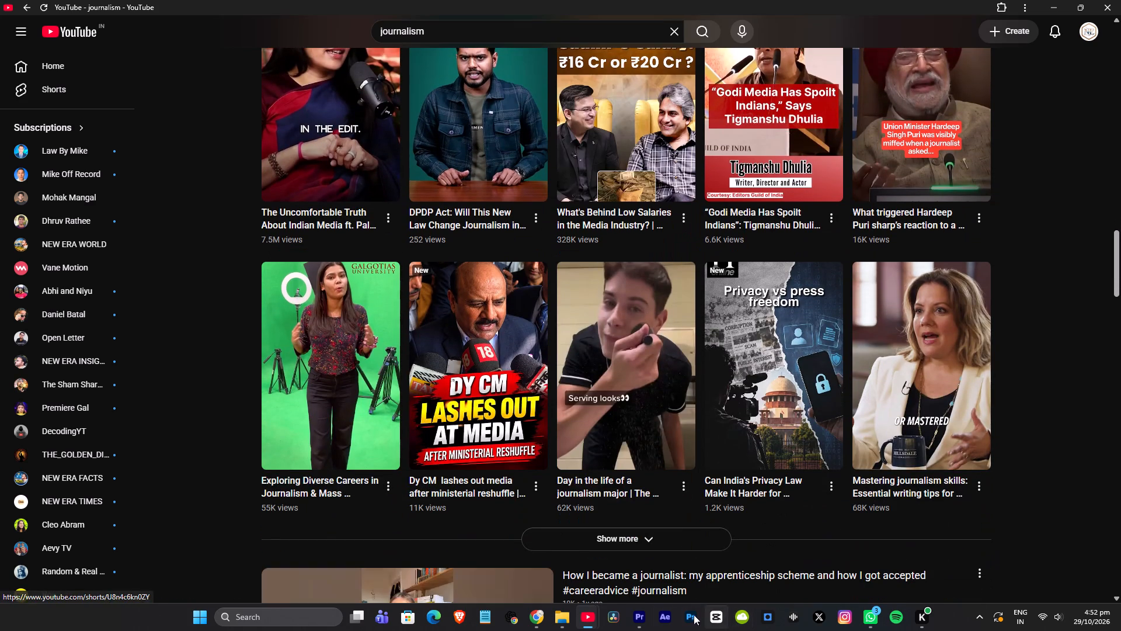
Return to the "spy journalism" image results in Chrome and examine further pictures for a suitable visual.
left_click(535, 616)
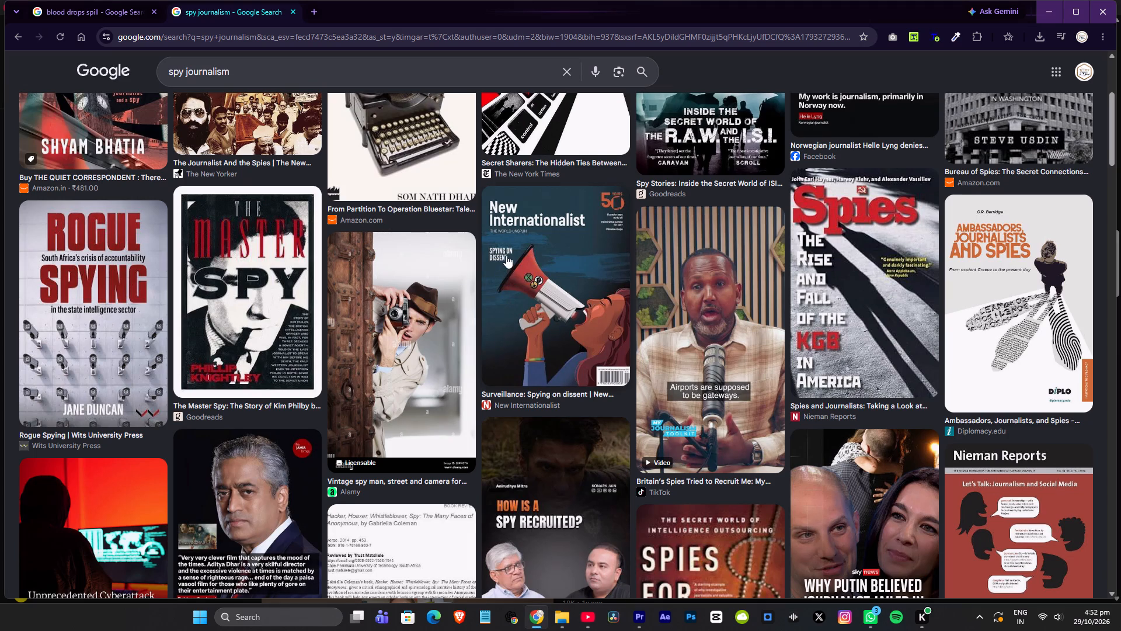
scroll(511, 272, "down", 2)
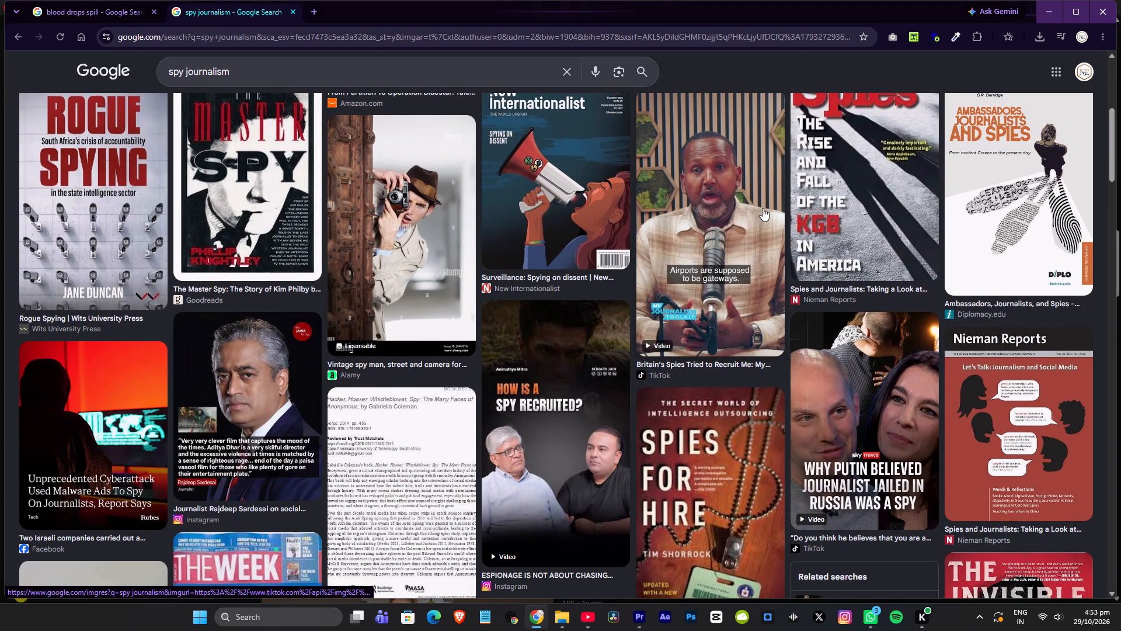
scroll(753, 210, "down", 3)
scroll(678, 362, "down", 3)
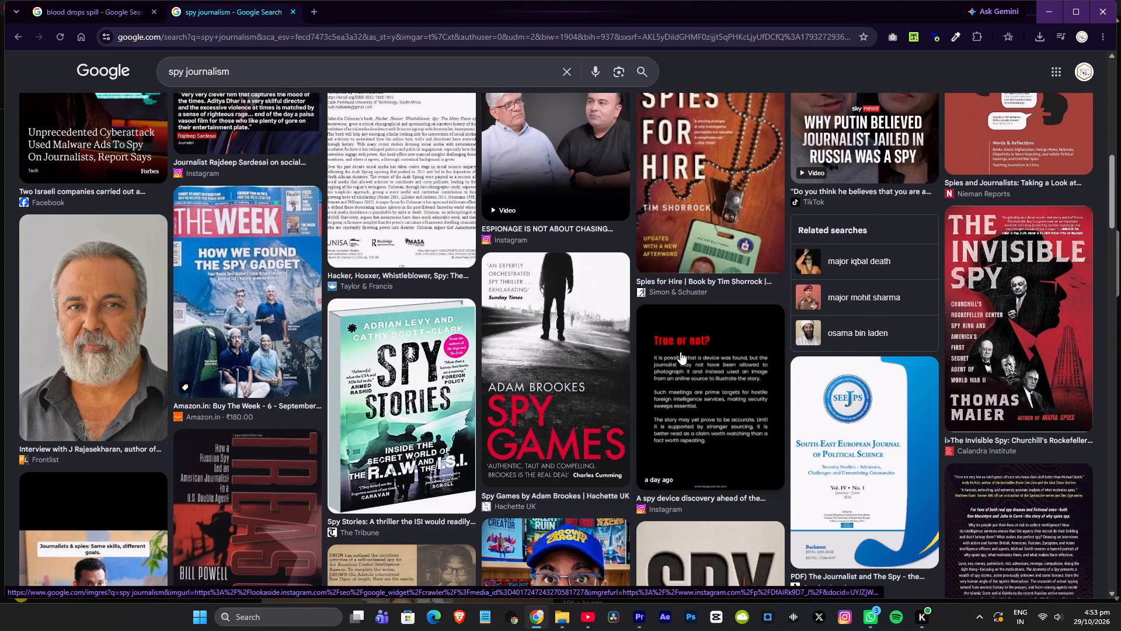
scroll(678, 352, "down", 3)
scroll(293, 207, "down", 3)
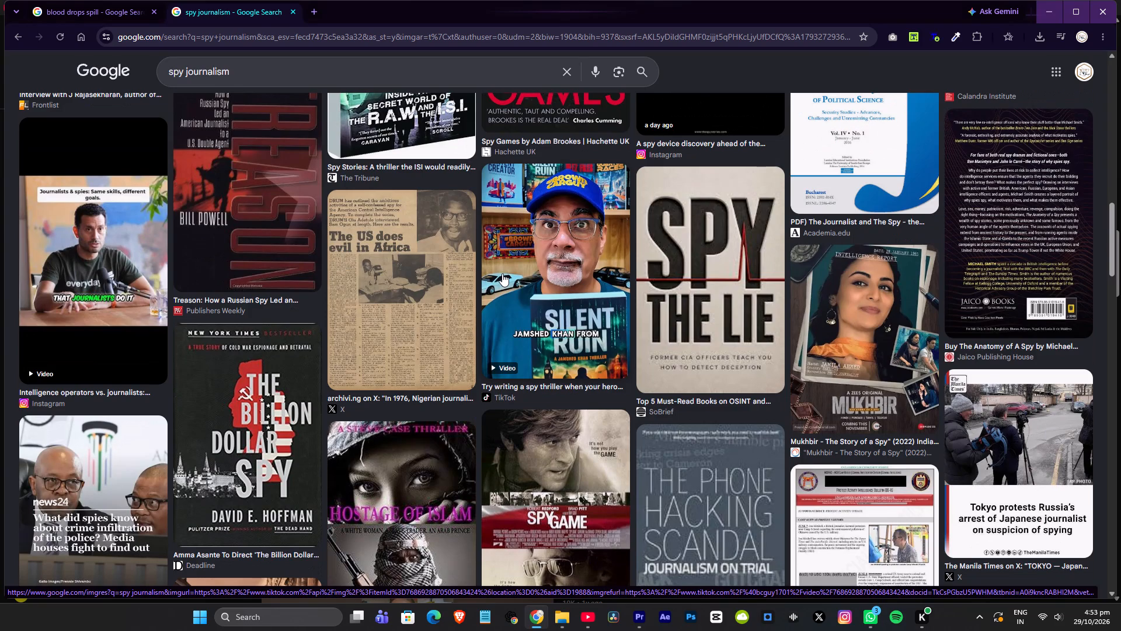
scroll(503, 280, "down", 5)
scroll(639, 237, "down", 3)
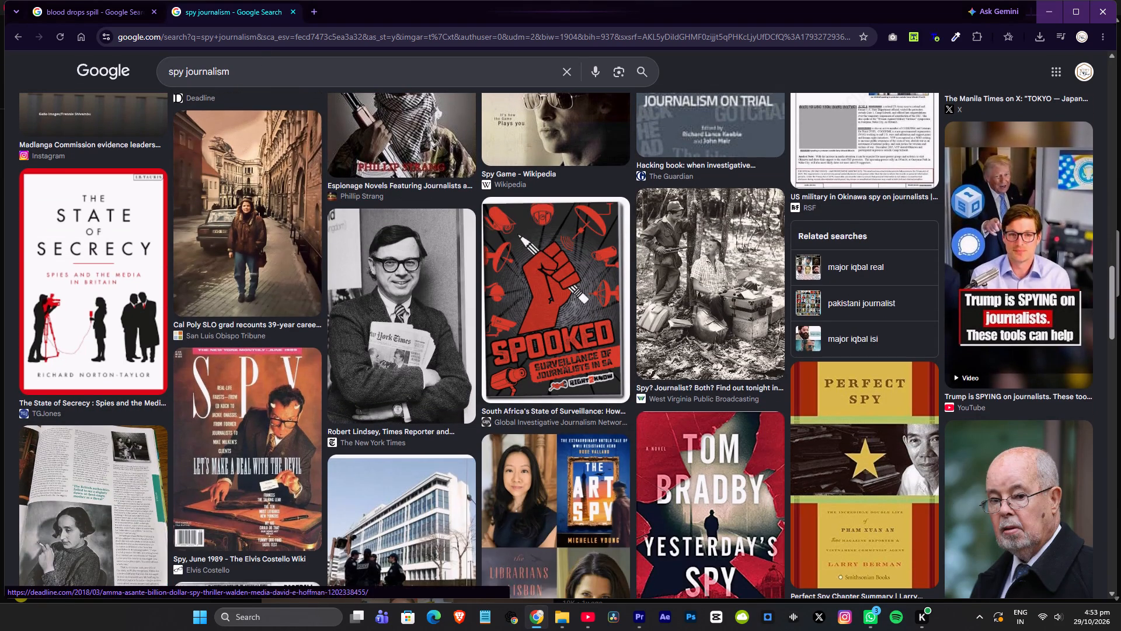
Change the Google Images search to "journalism" and look through the results for a suitable visual.
left_click_drag(183, 72, 0, 72)
key("BackSpace")
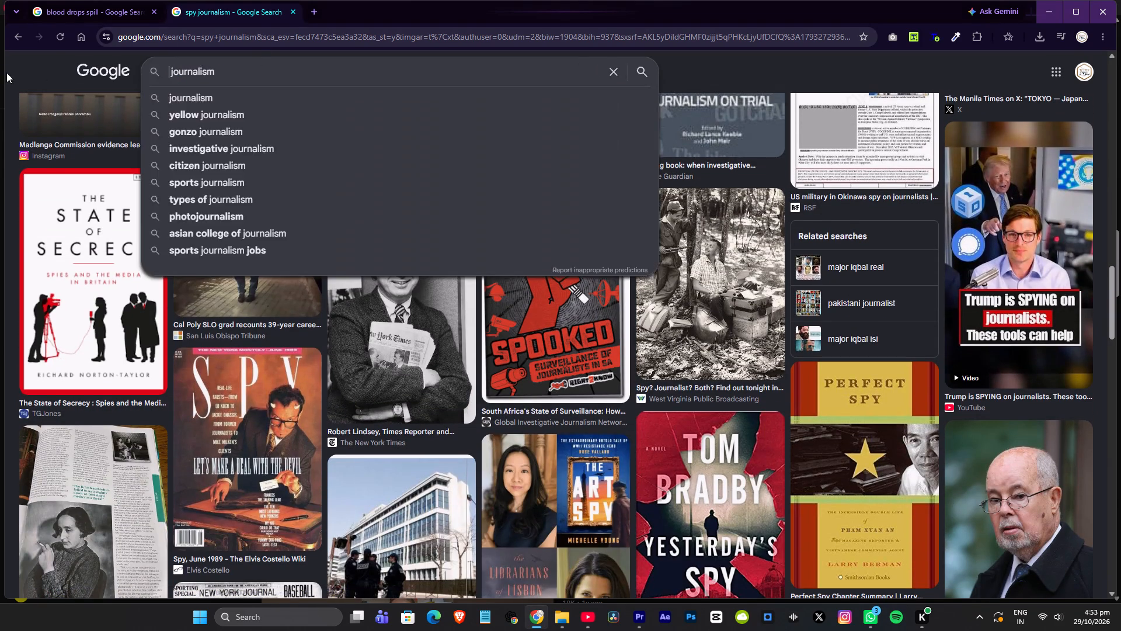
key("Return")
scroll(423, 173, "down", 3)
scroll(423, 171, "up", 2)
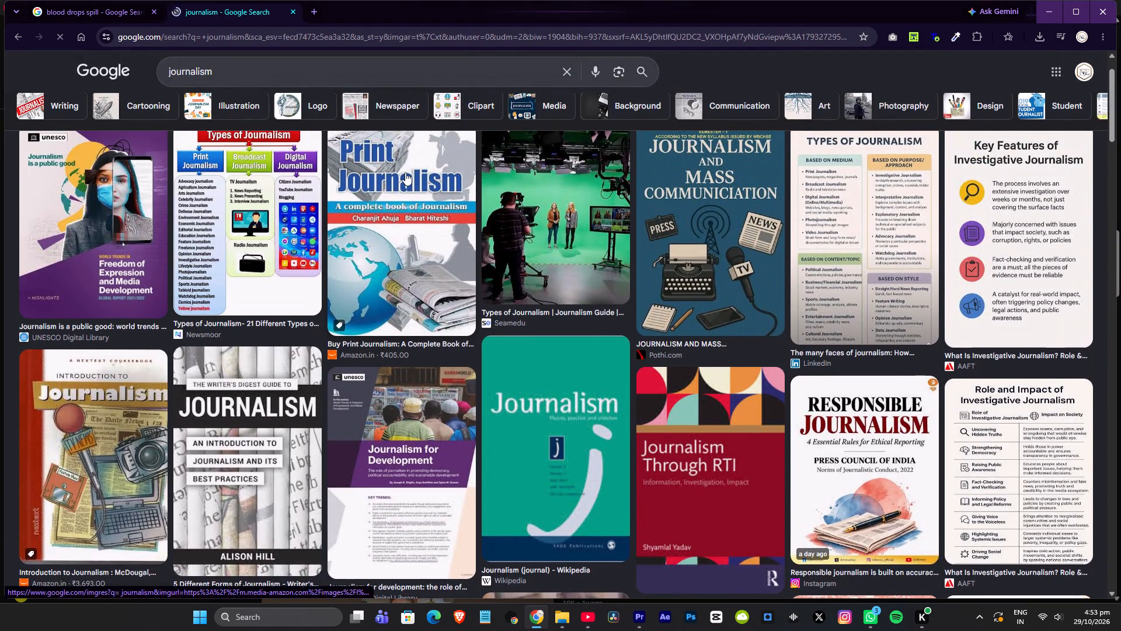
scroll(405, 172, "up", 1)
scroll(573, 349, "down", 1)
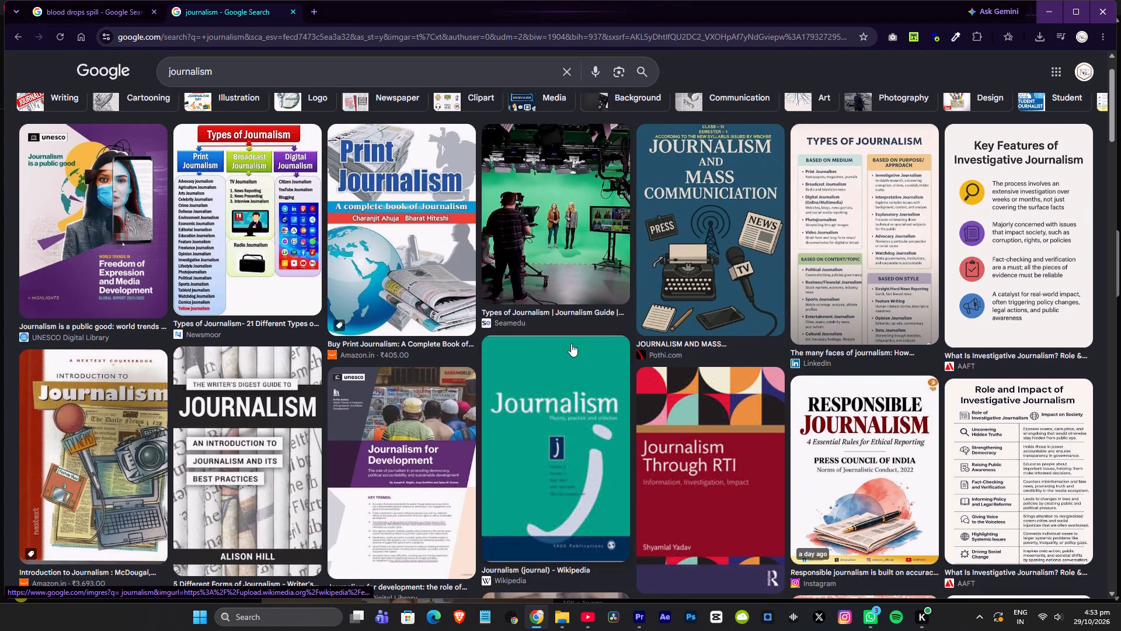
scroll(532, 358, "down", 3)
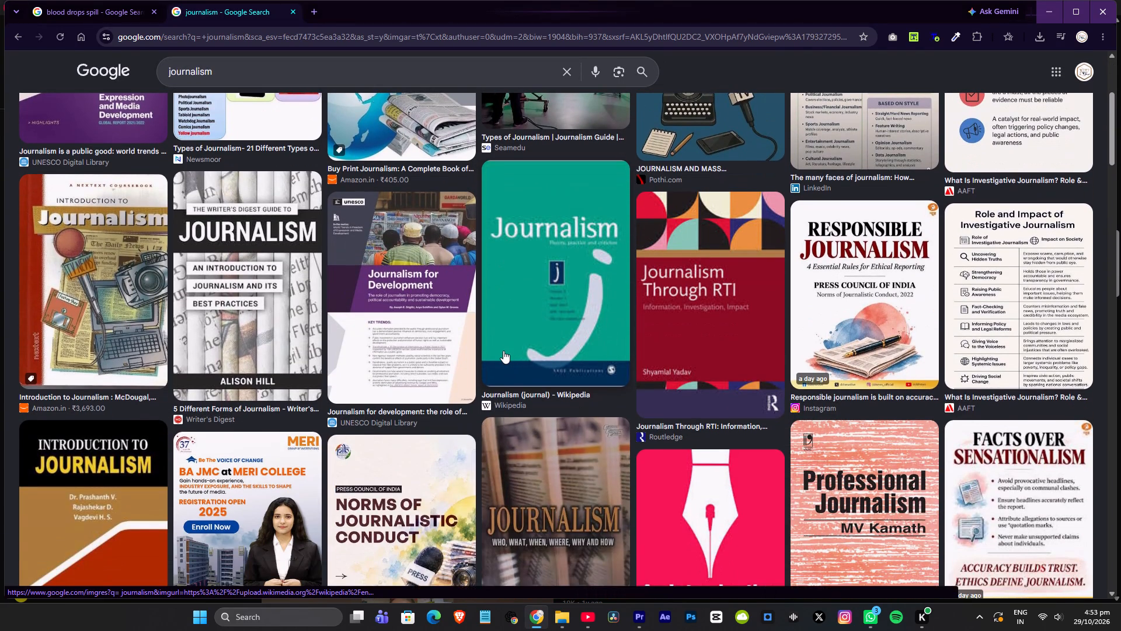
scroll(503, 356, "down", 3)
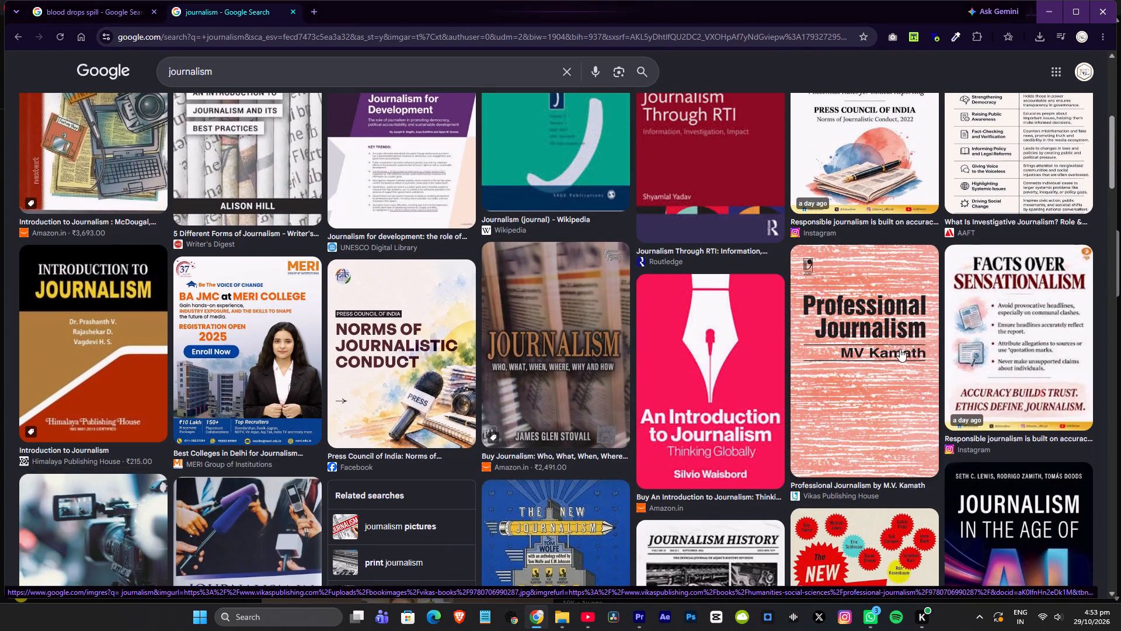
scroll(907, 348, "down", 4)
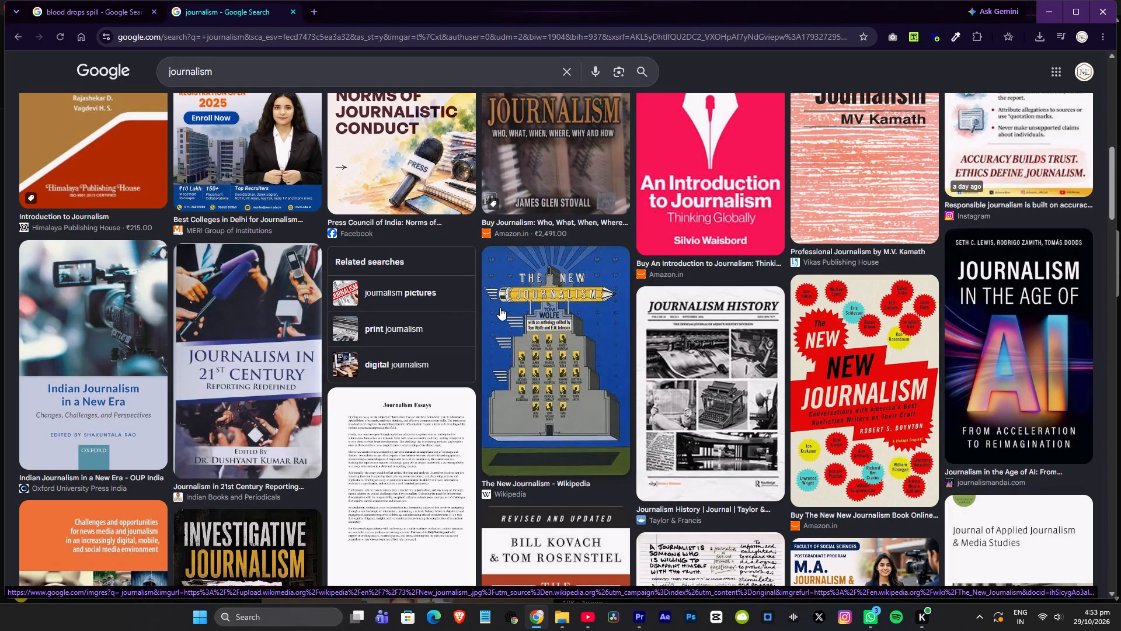
scroll(500, 307, "down", 5)
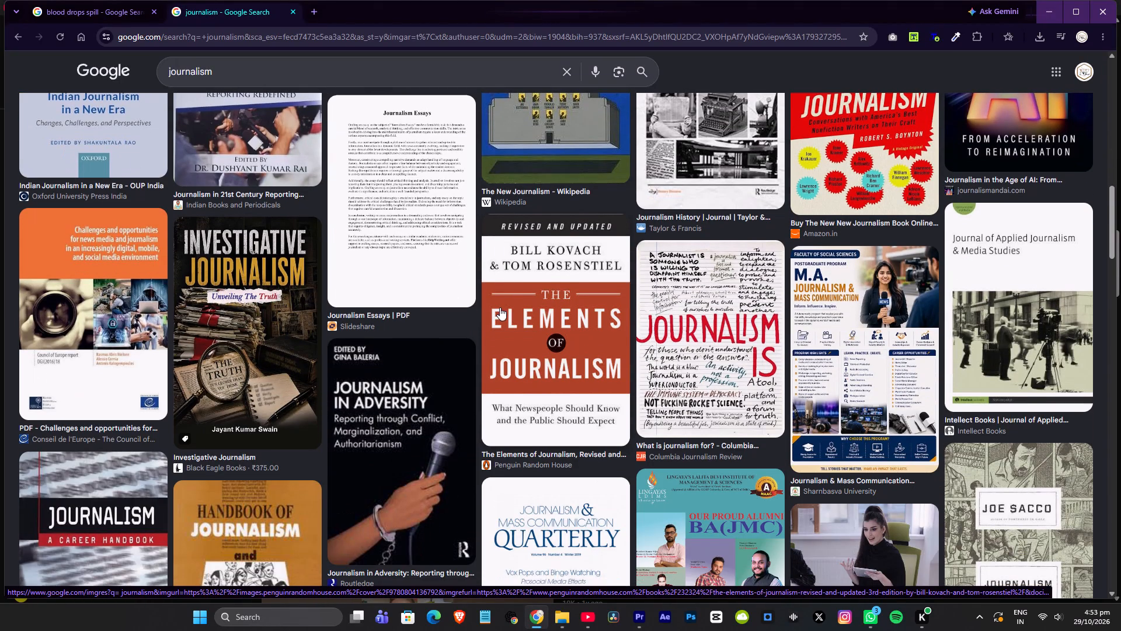
scroll(501, 307, "down", 3)
scroll(501, 307, "up", 2)
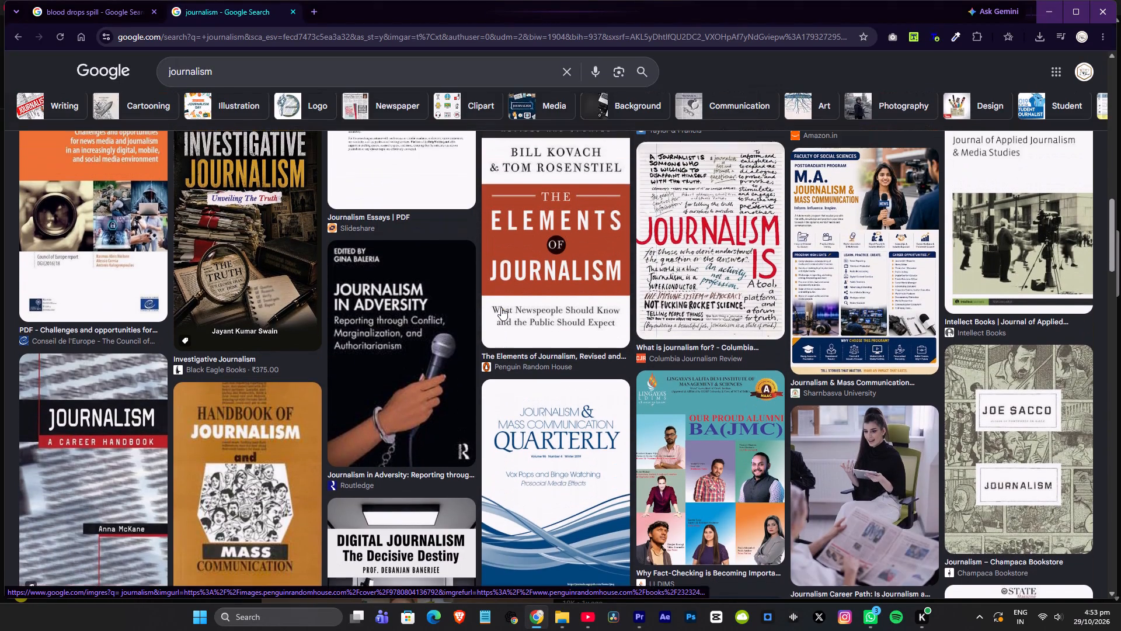
scroll(501, 307, "down", 6)
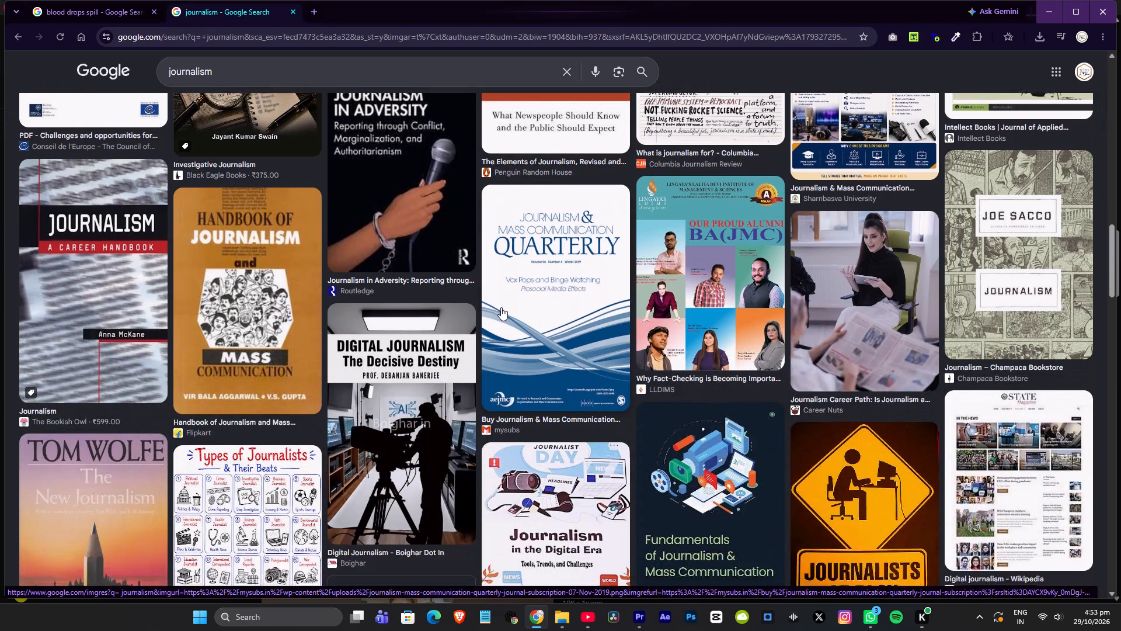
scroll(501, 307, "down", 2)
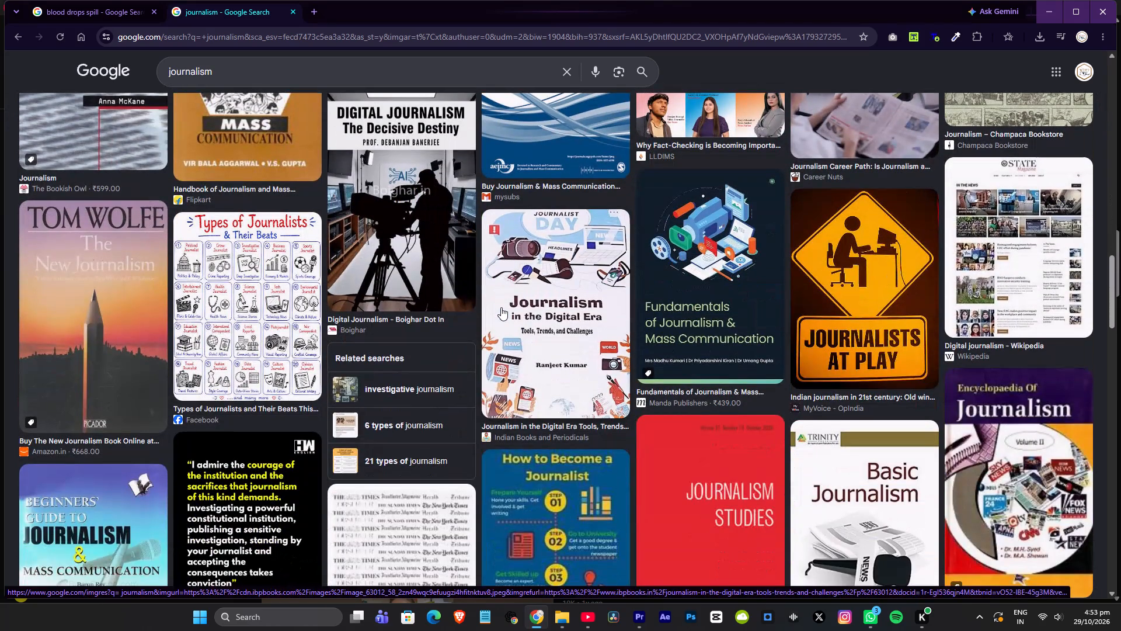
scroll(513, 305, "down", 9)
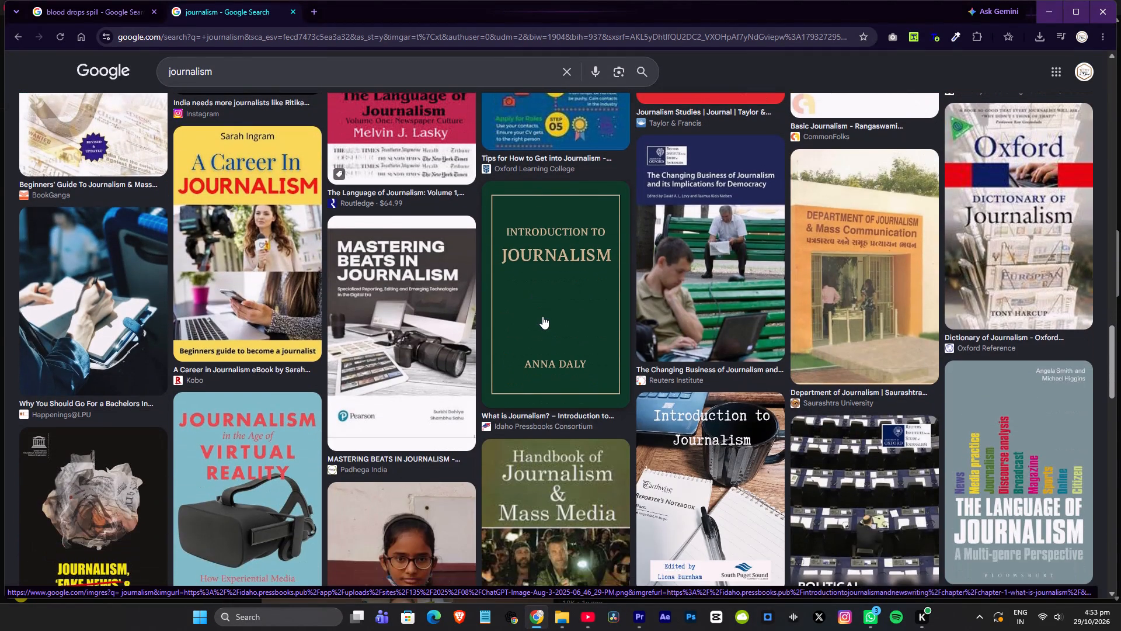
scroll(543, 316, "down", 8)
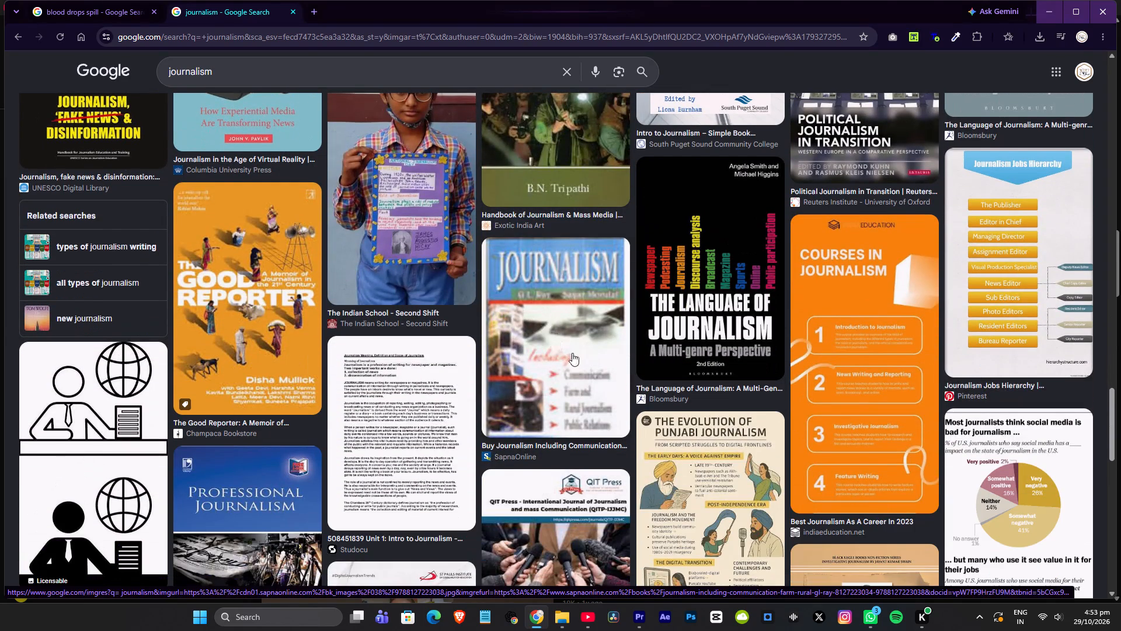
scroll(582, 349, "up", 4)
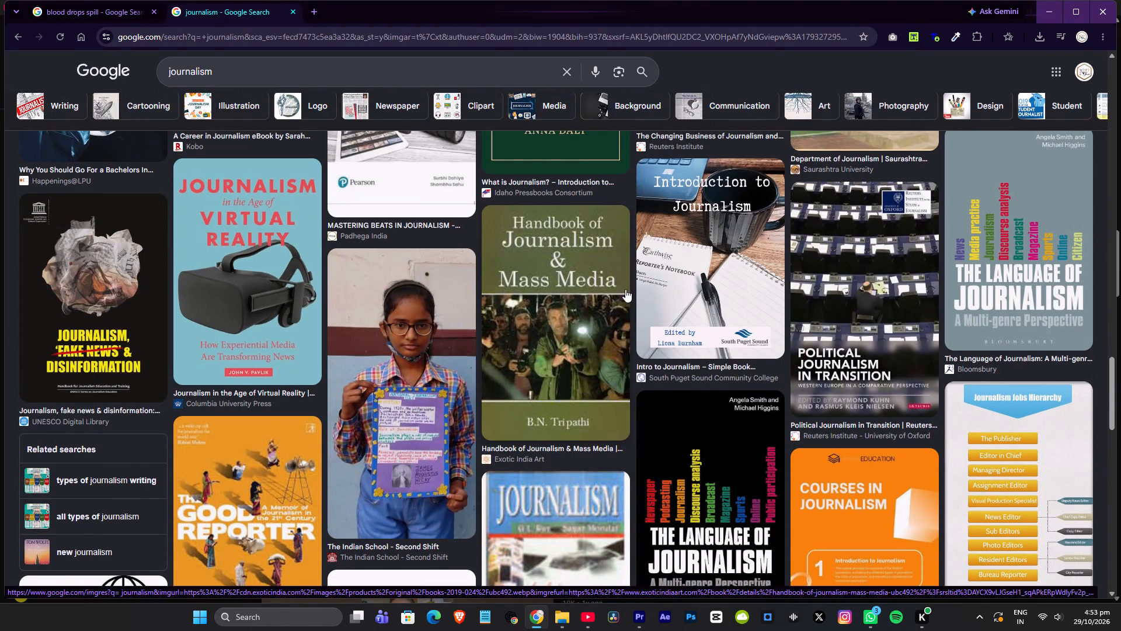
scroll(625, 289, "down", 7)
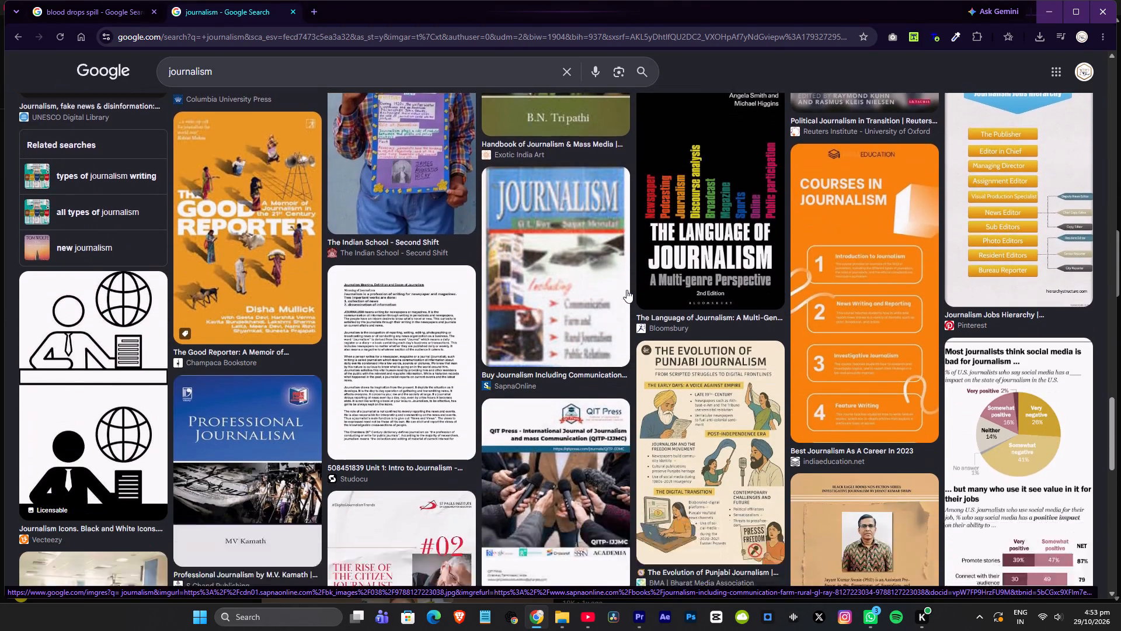
scroll(626, 290, "down", 2)
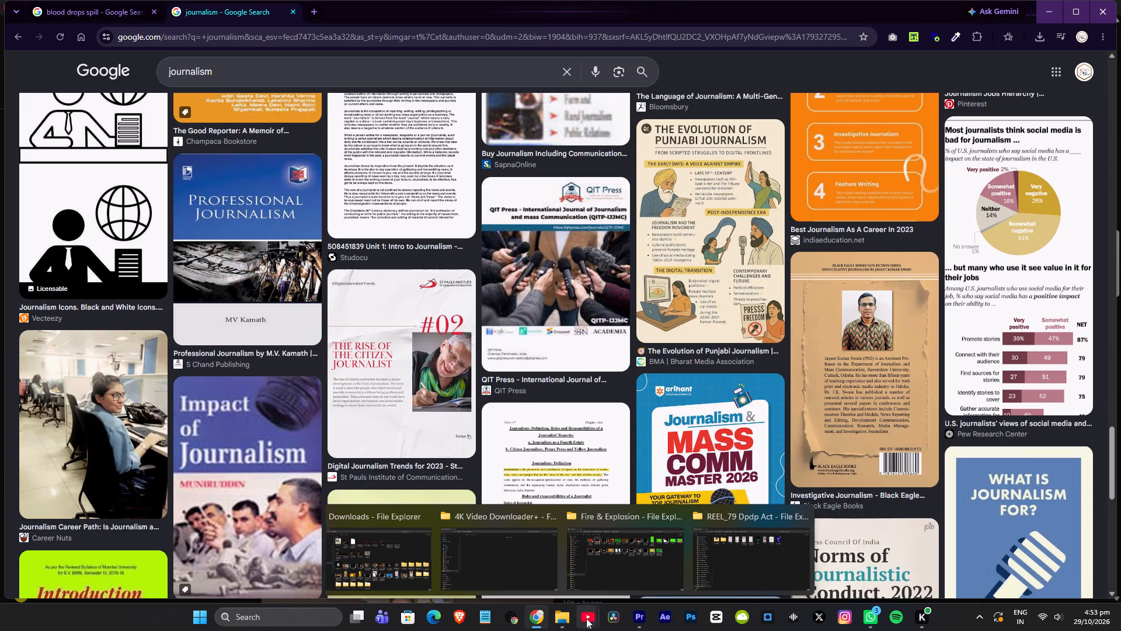
Switch to the YouTube window with the journalism results and search for "pressconference".
left_click(586, 618)
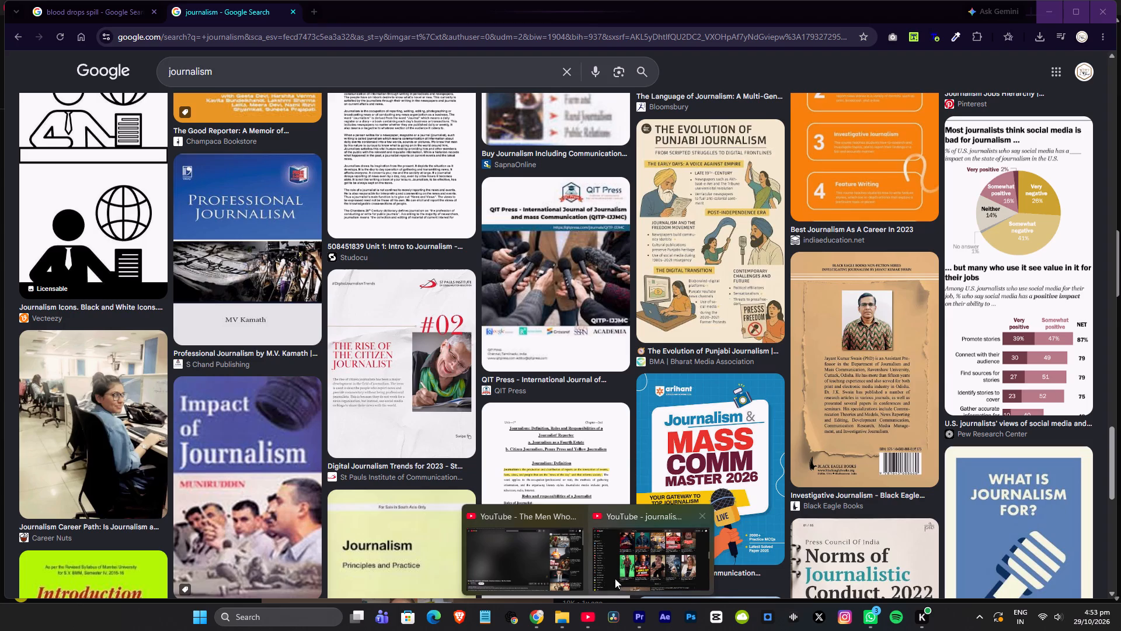
left_click(621, 570)
left_click_drag(471, 33, 0, 30)
type("conress")
key("space")
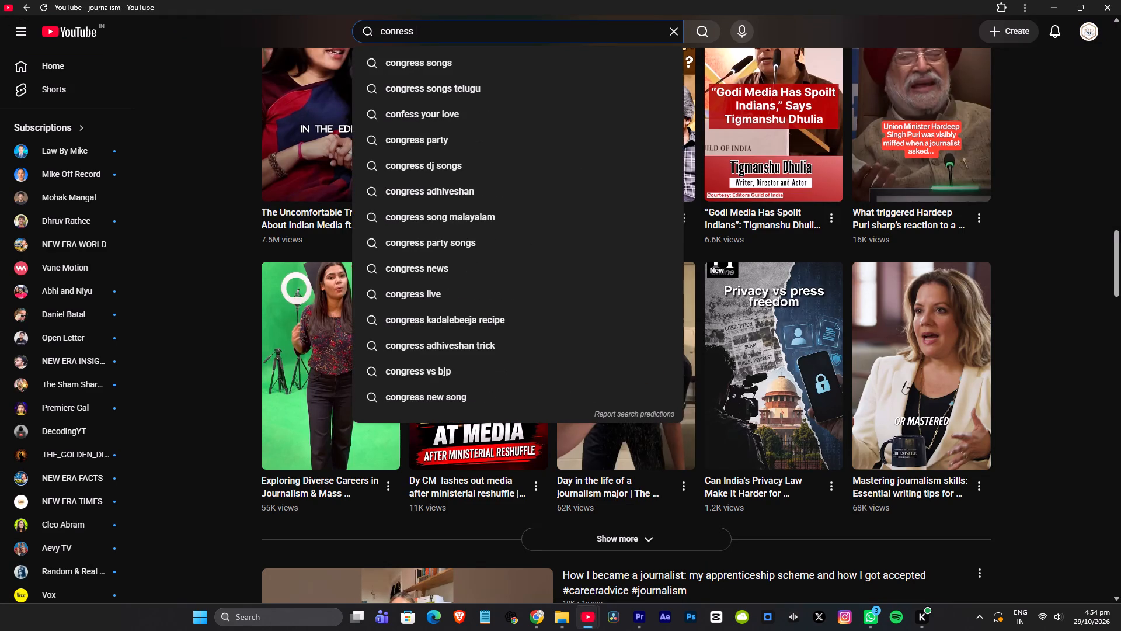
type("pressconference")
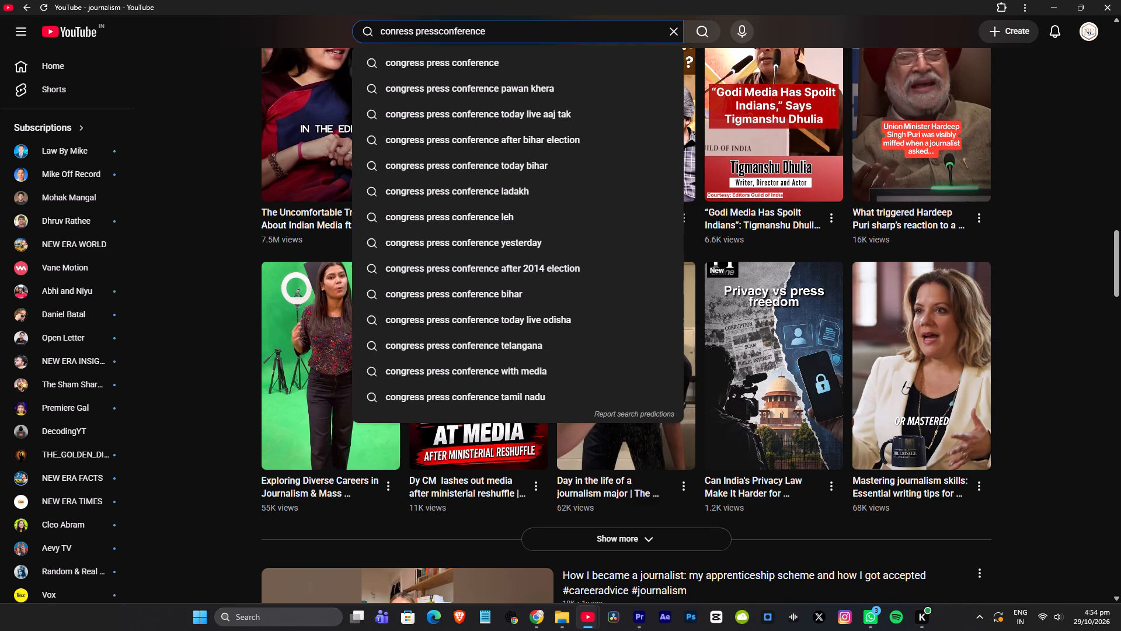
left_click_drag(414, 30, 19, 32)
key("BackSpace")
key("Return")
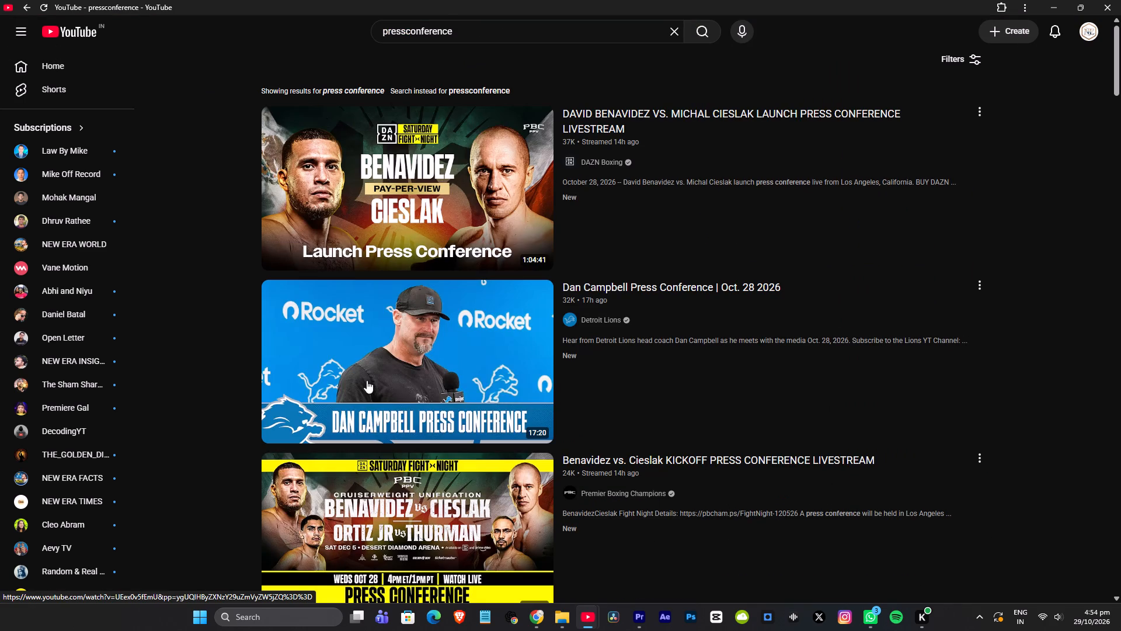
Refine the YouTube search to "indian party press conference" and look through the videos for usable footage.
left_click(406, 29)
key("space")
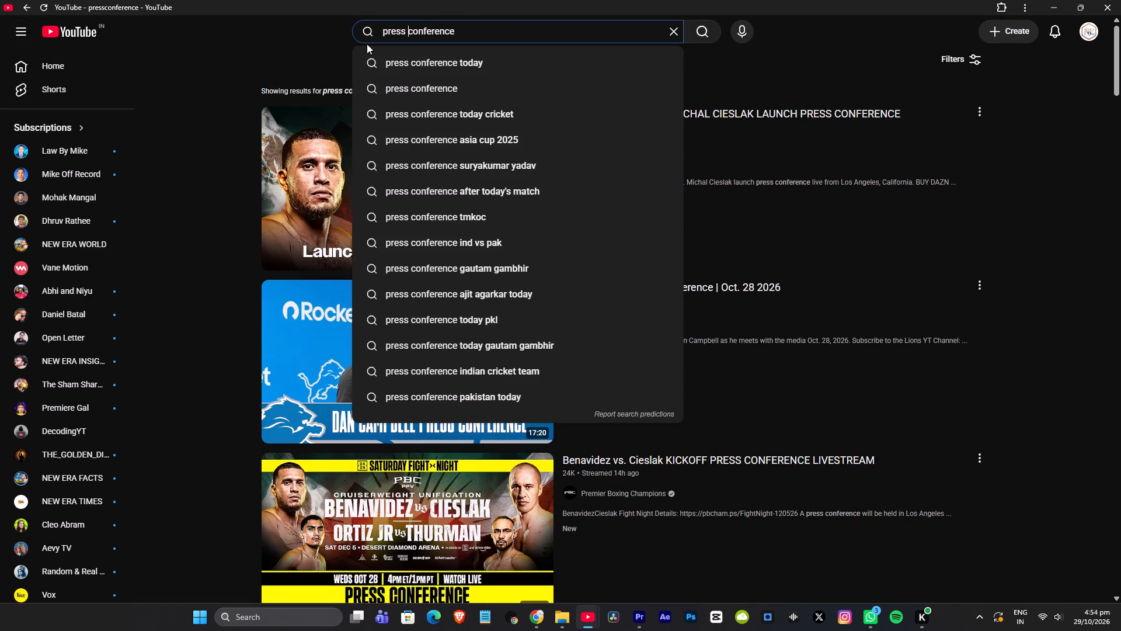
left_click(384, 30)
type("indian party")
key("space")
key("Return")
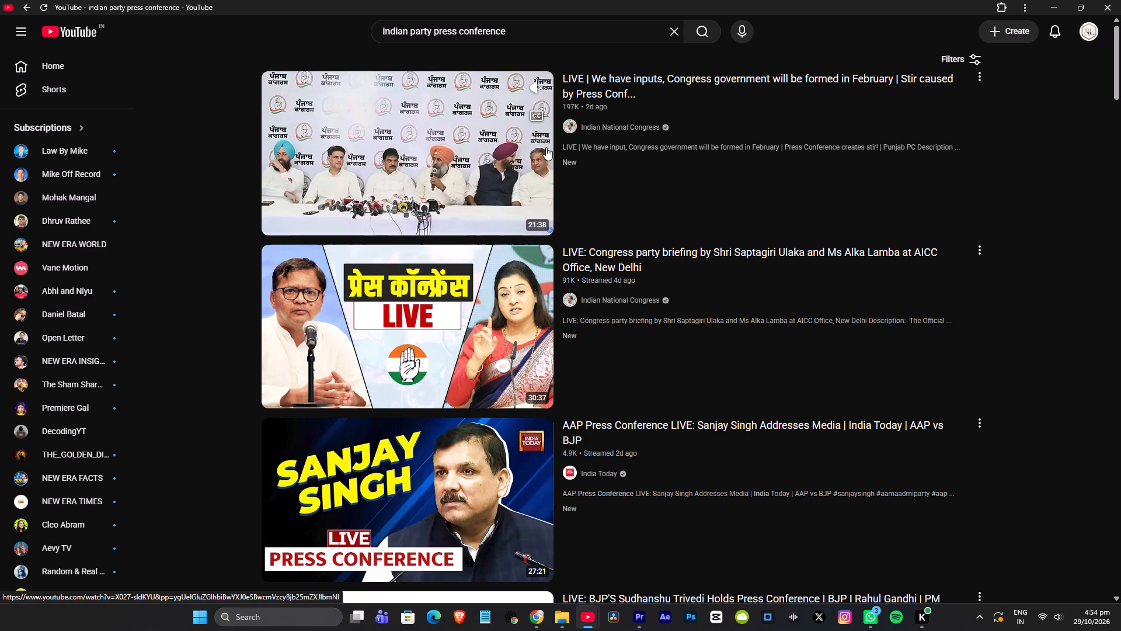
scroll(547, 148, "down", 7)
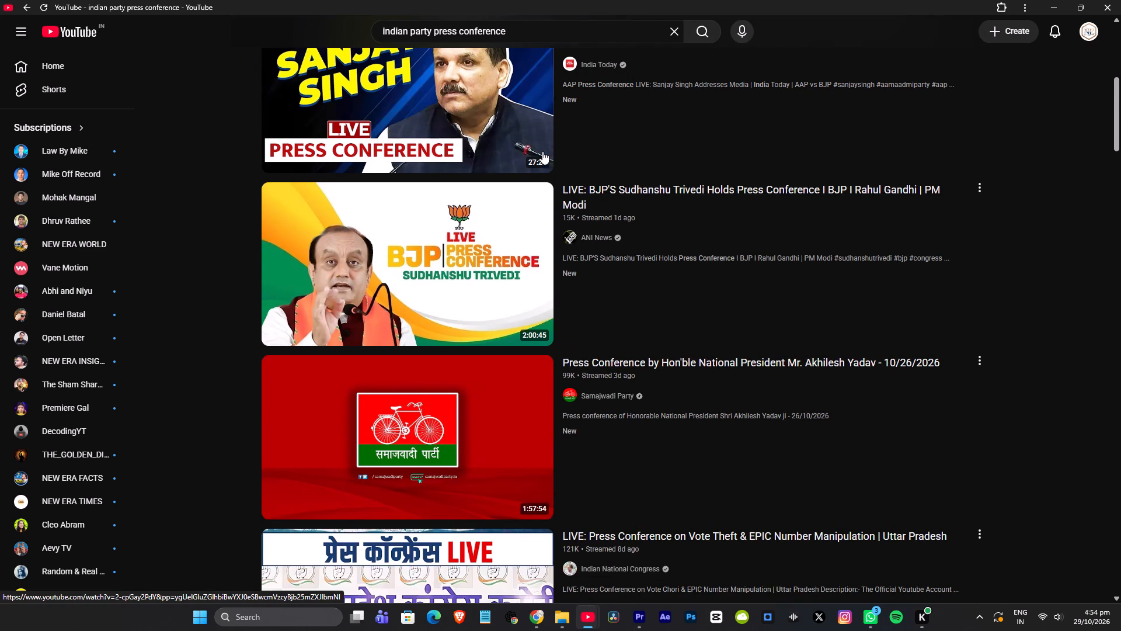
scroll(472, 275, "down", 6)
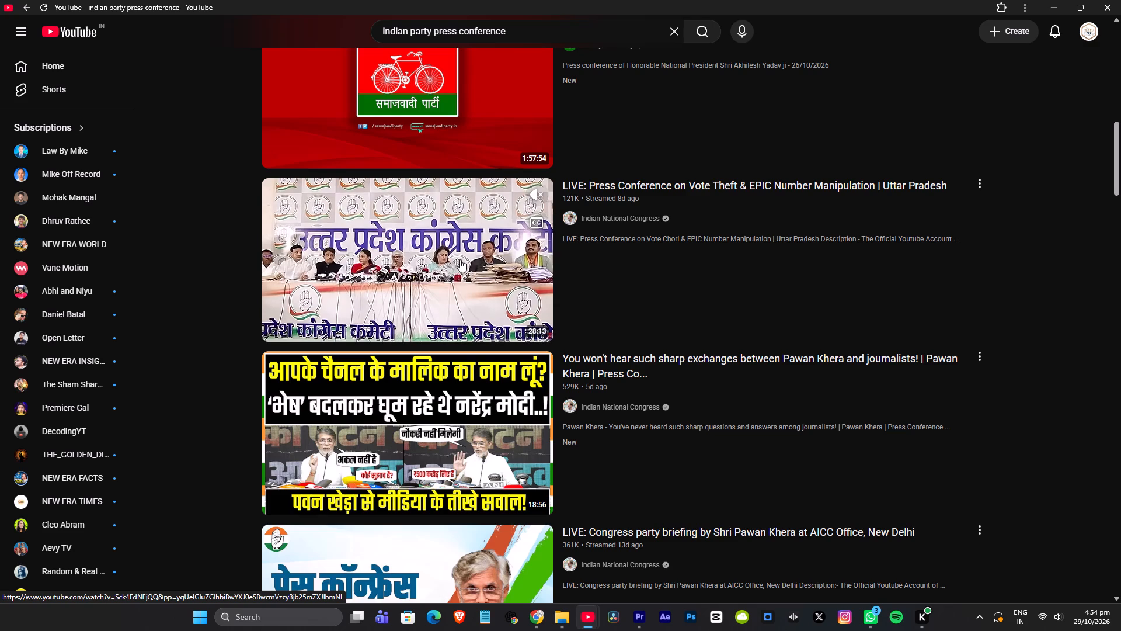
Open the Uttar Pradesh Congress press conference on vote theft and screen-record its opening seconds in full screen from 0:00.
left_click(460, 259)
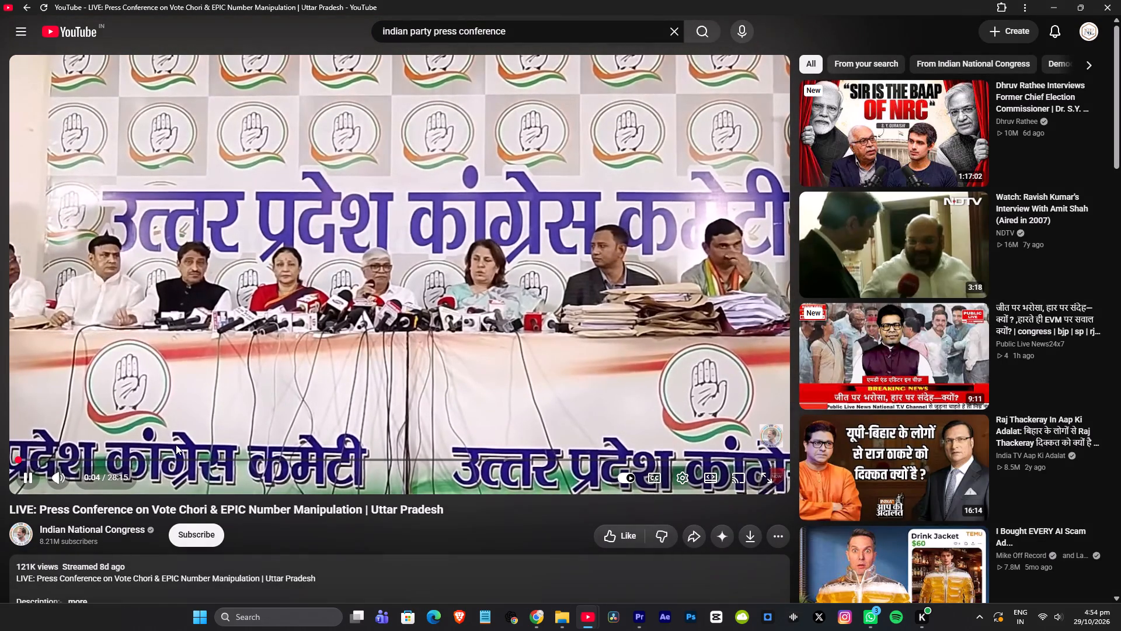
key("space")
left_click_drag(75, 459, 0, 459)
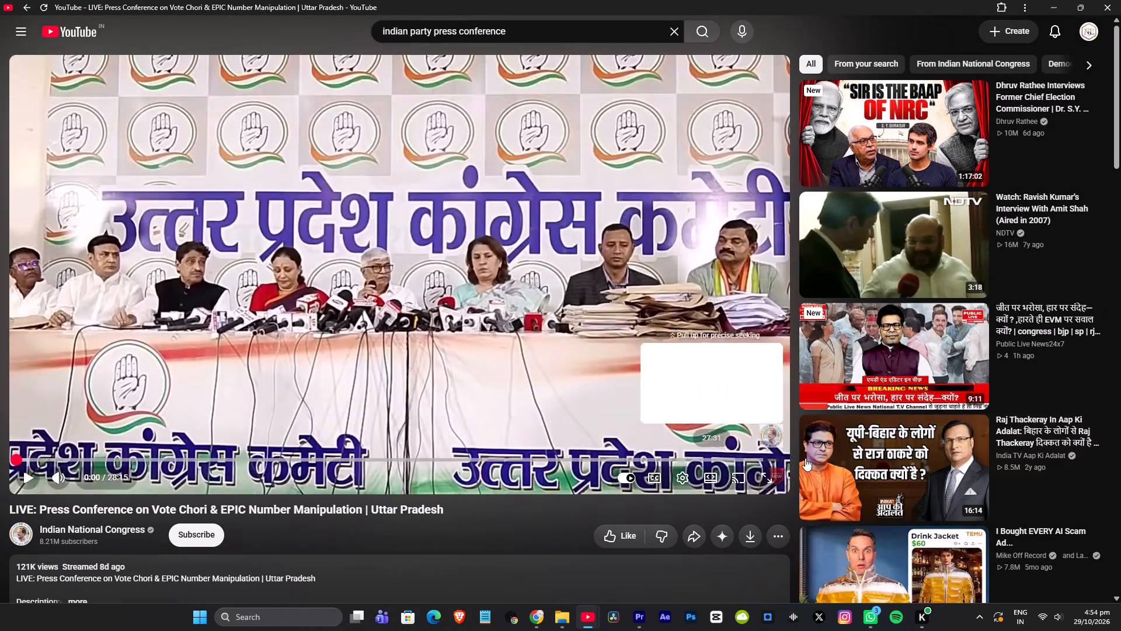
left_click(773, 477)
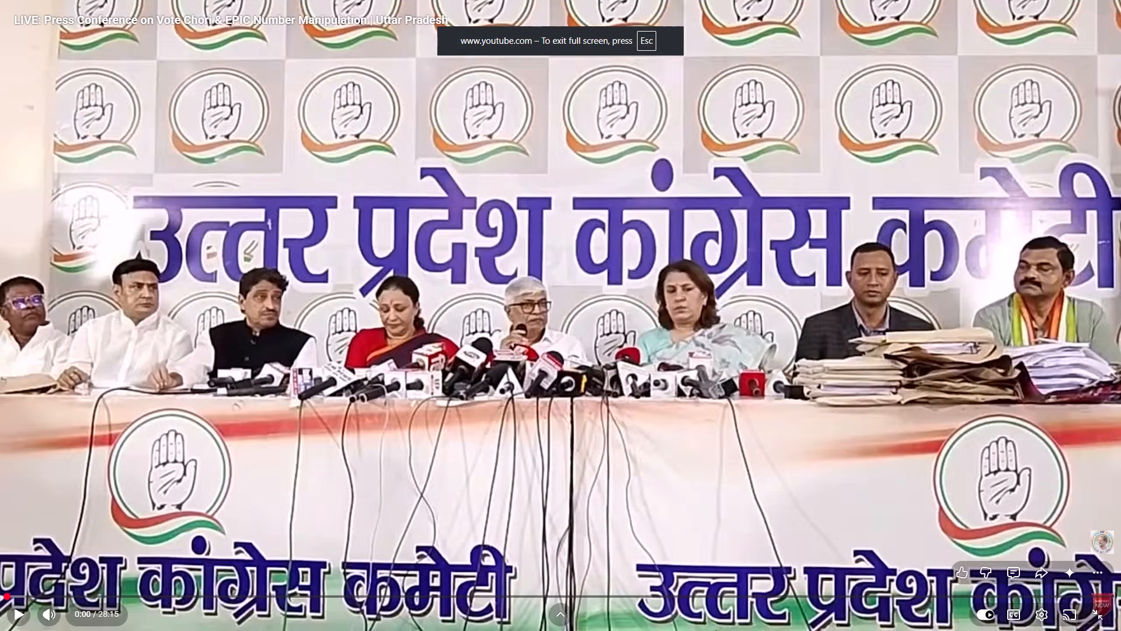
key("alt+super+r")
key("space")
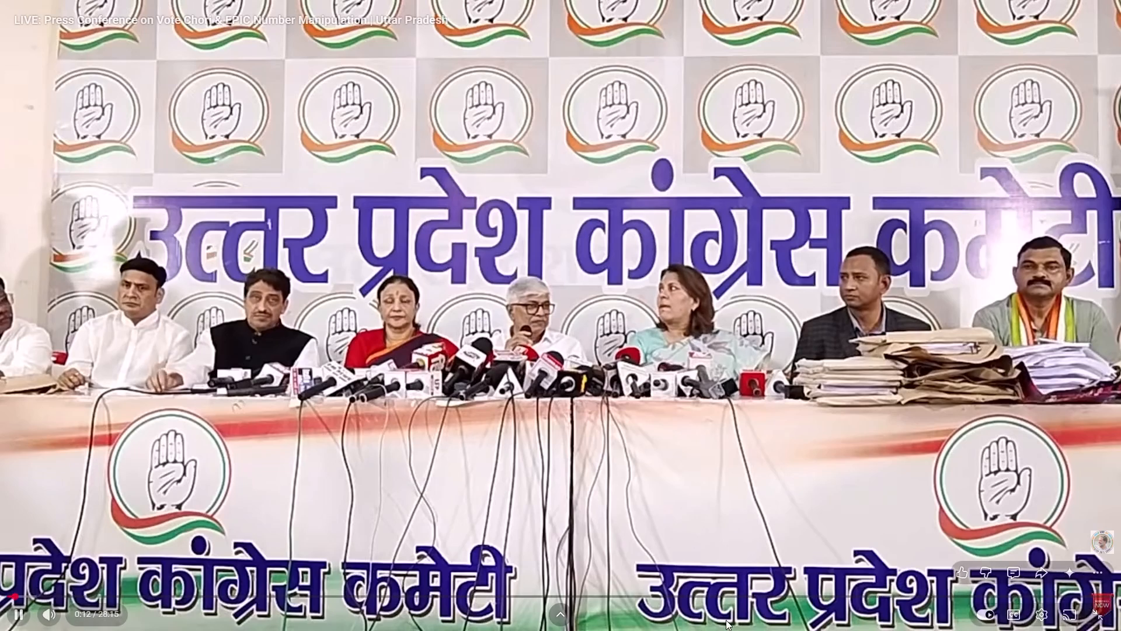
left_click(983, 82)
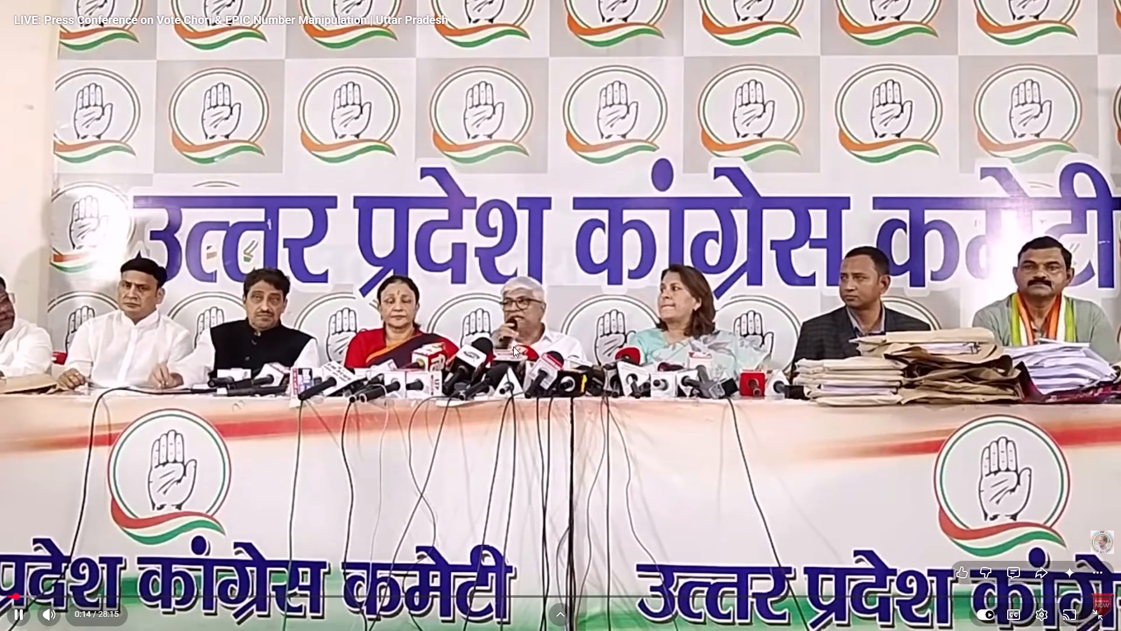
key("Escape")
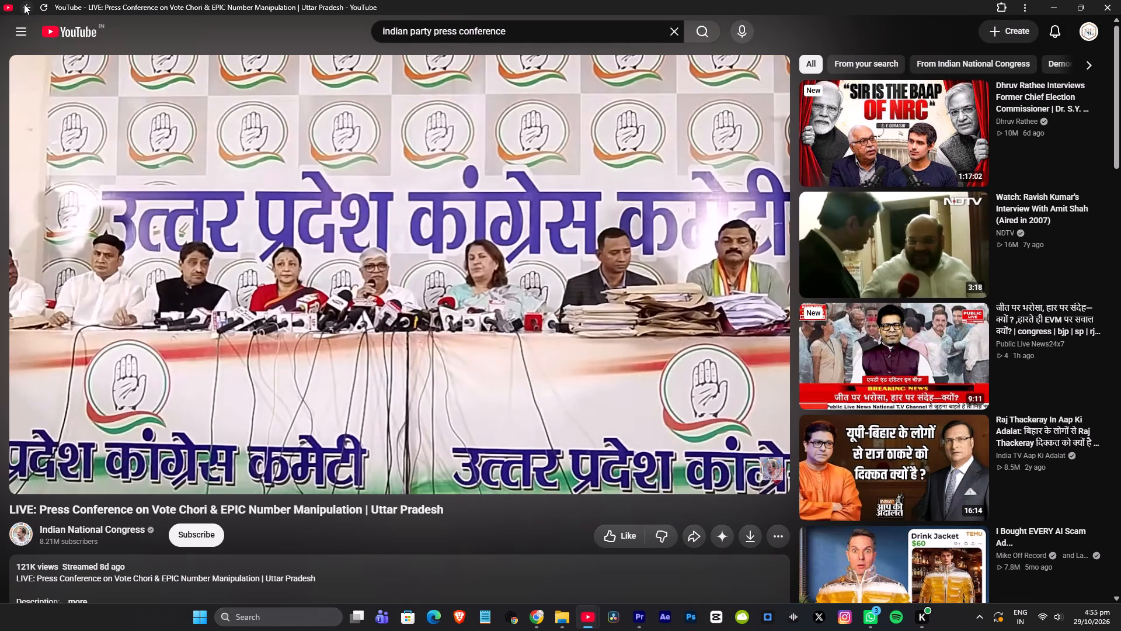
Return to the "indian party press conference" results and look further down the list.
left_click(27, 5)
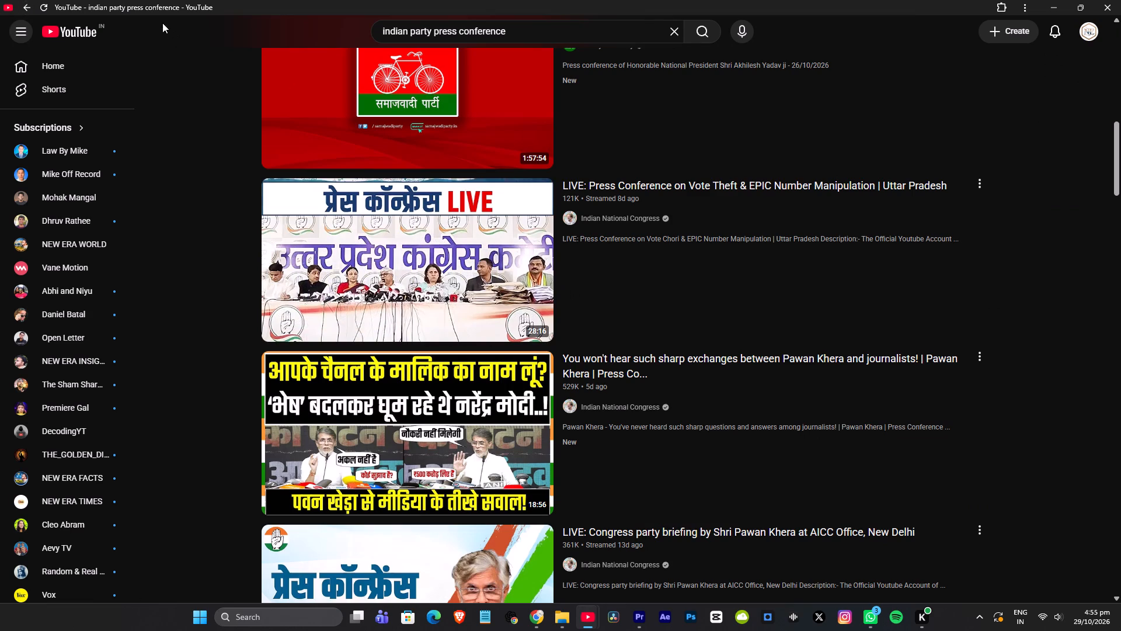
scroll(631, 491, "down", 3)
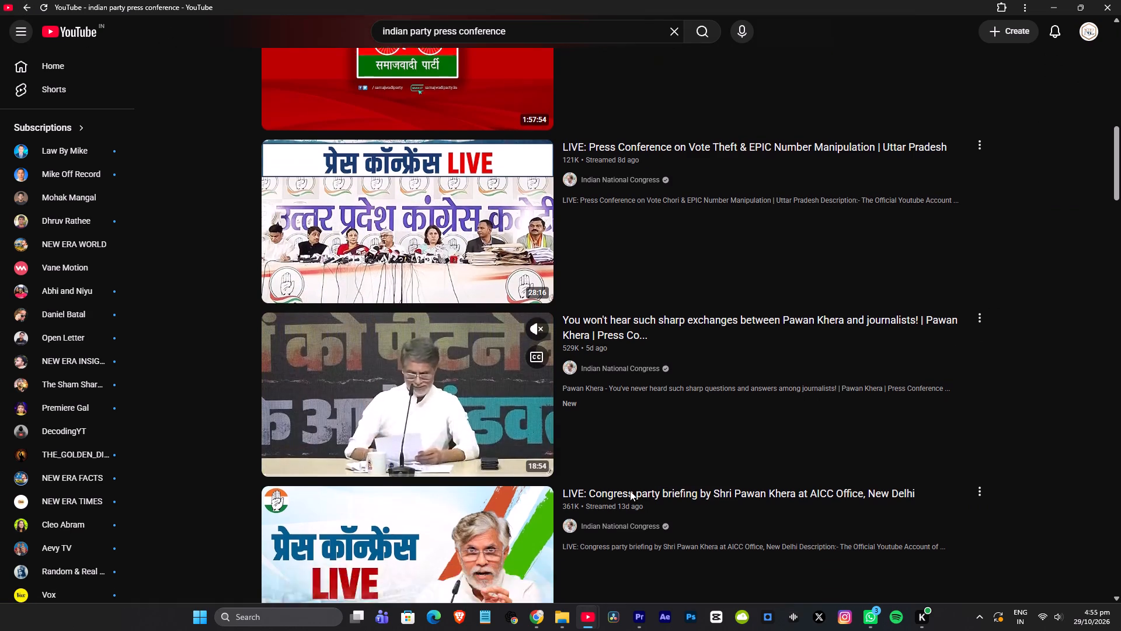
scroll(630, 491, "down", 1)
Switch to File Explorer and delete the screen-recorded vote theft press conference clip from the Captures folder in Videos.
key("alt+Tab")
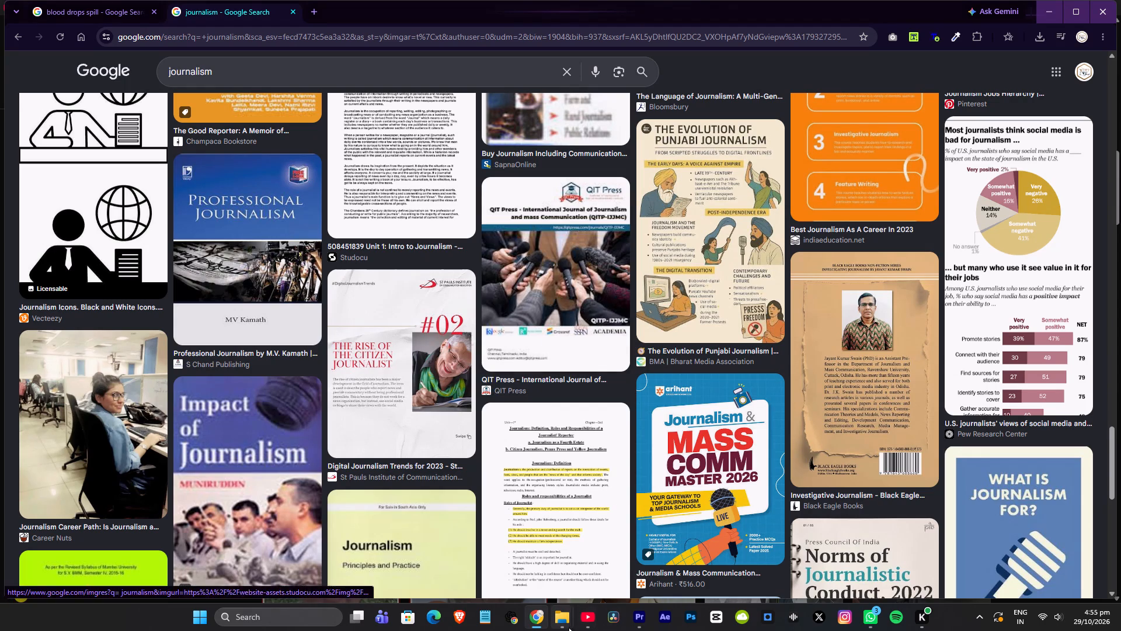
left_click(566, 618)
left_click(491, 553)
left_click(584, 396)
key("BackSpace")
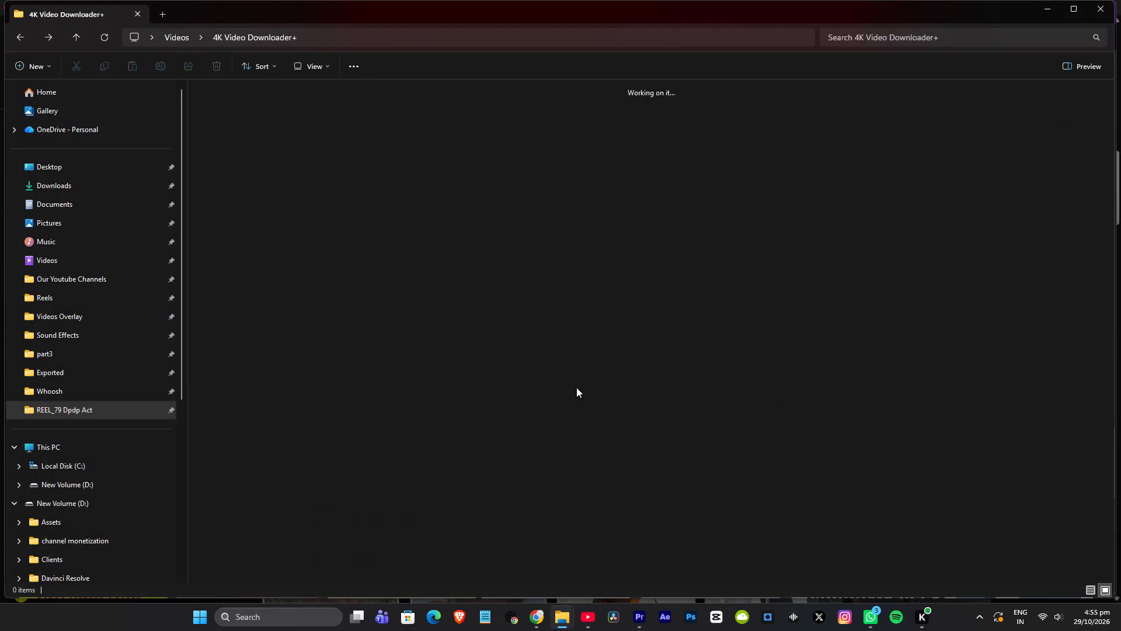
double_click(280, 103)
left_click(249, 124)
key("Delete")
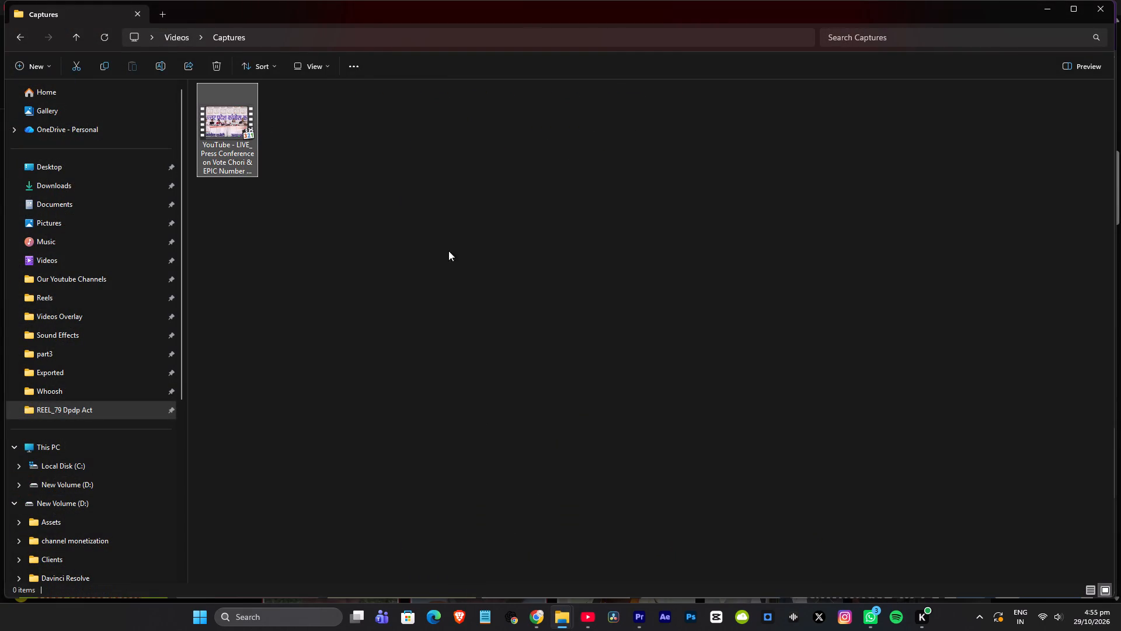
Switch to Premiere, save the reel project, play on from 00:00:21:18, and return the playhead to 00:00:19:24.
left_click(643, 612)
left_click(507, 349)
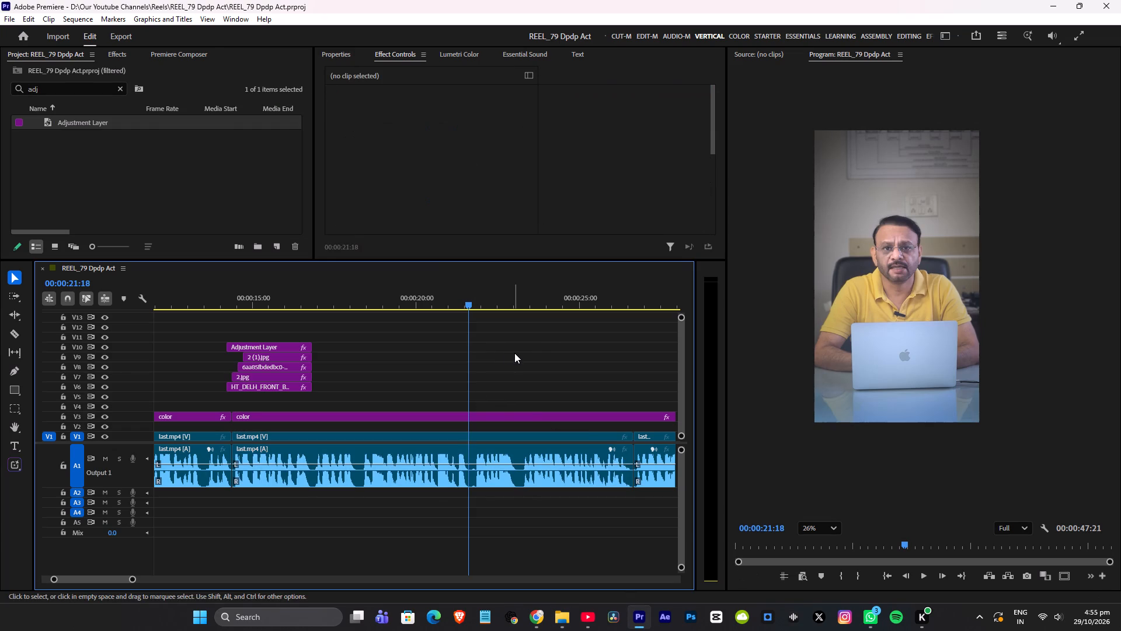
key("ctrl+s")
key("space")
scroll(514, 353, "down", 5)
scroll(410, 360, "up", 5)
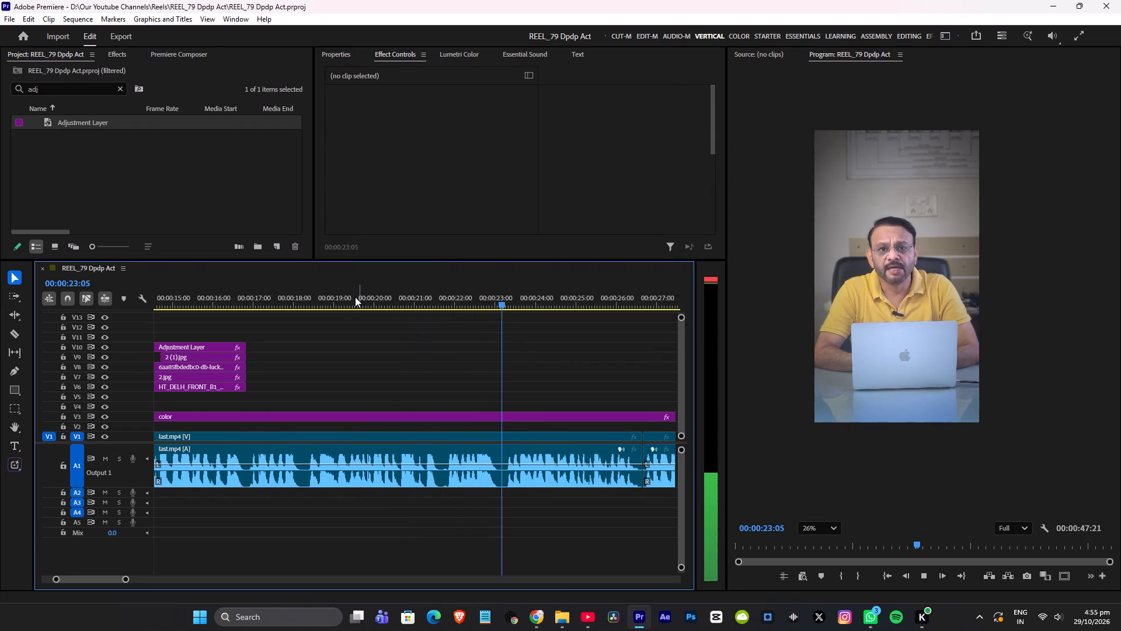
left_click(367, 300)
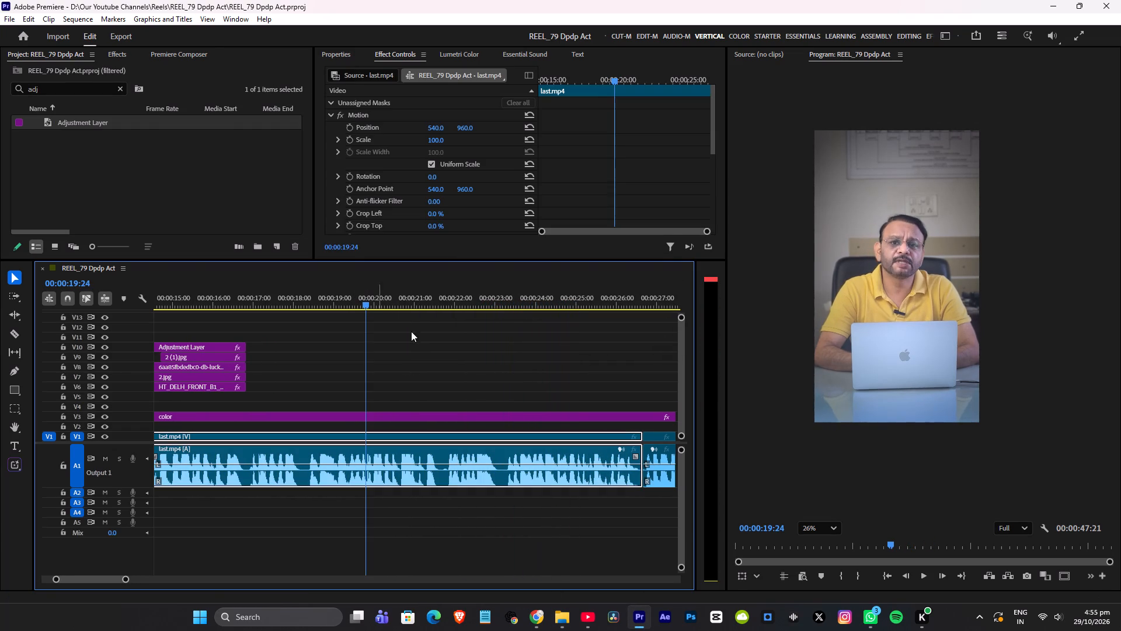
Switch to the YouTube window and search for "ghotala reporting".
left_click(539, 616)
left_click(581, 616)
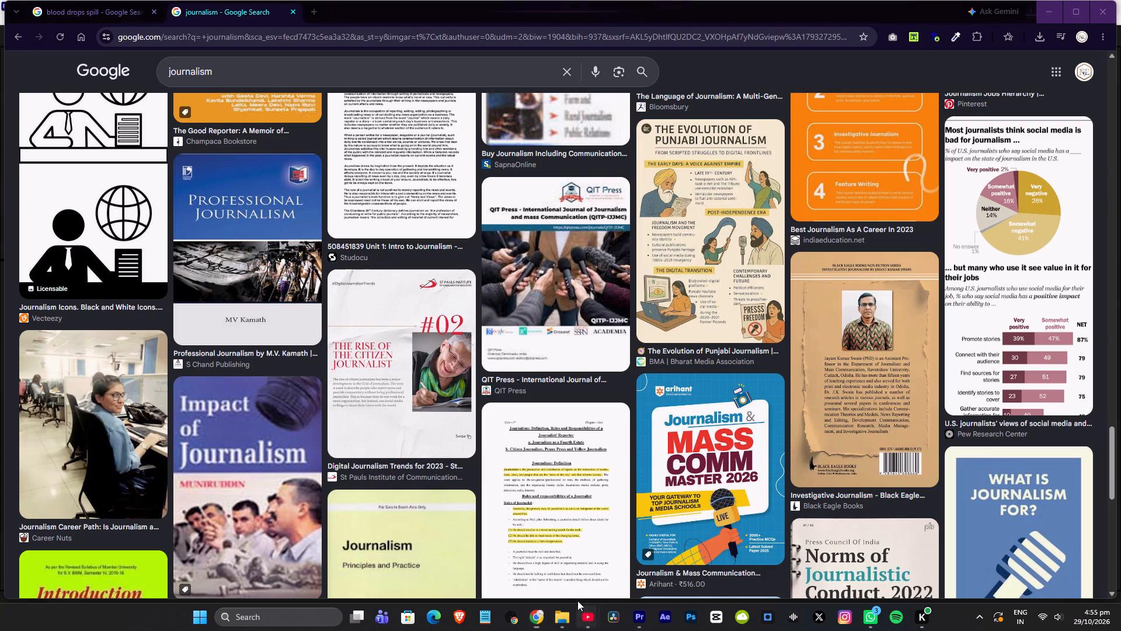
left_click(645, 534)
left_click_drag(510, 34, 152, 34)
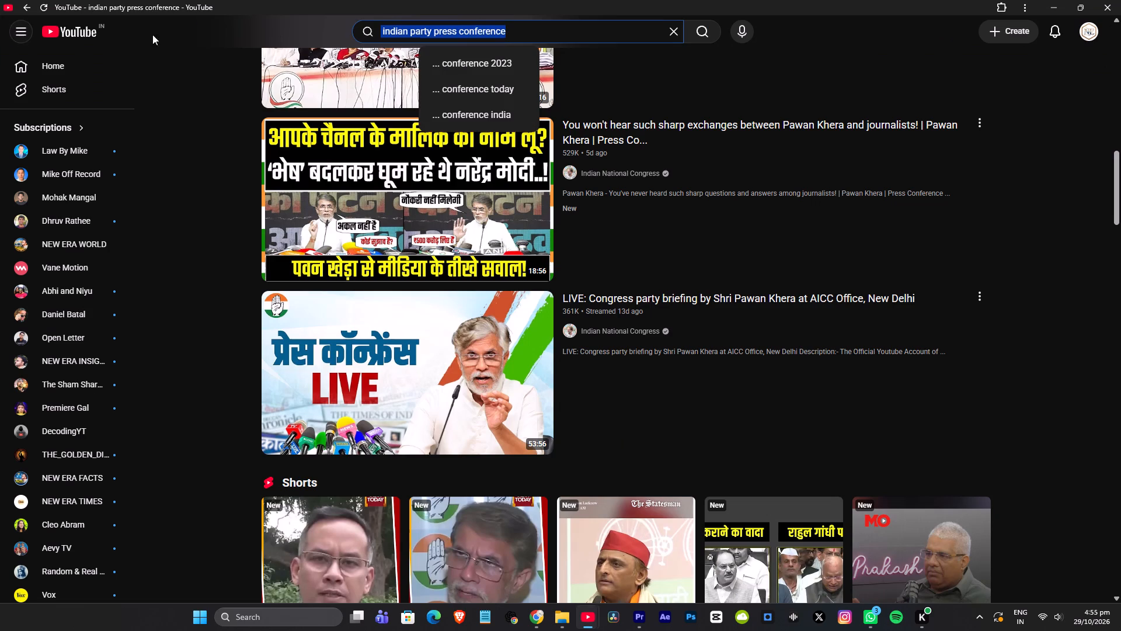
left_click_drag(152, 34, 0, 0)
type("ghotala reporting")
key("Return")
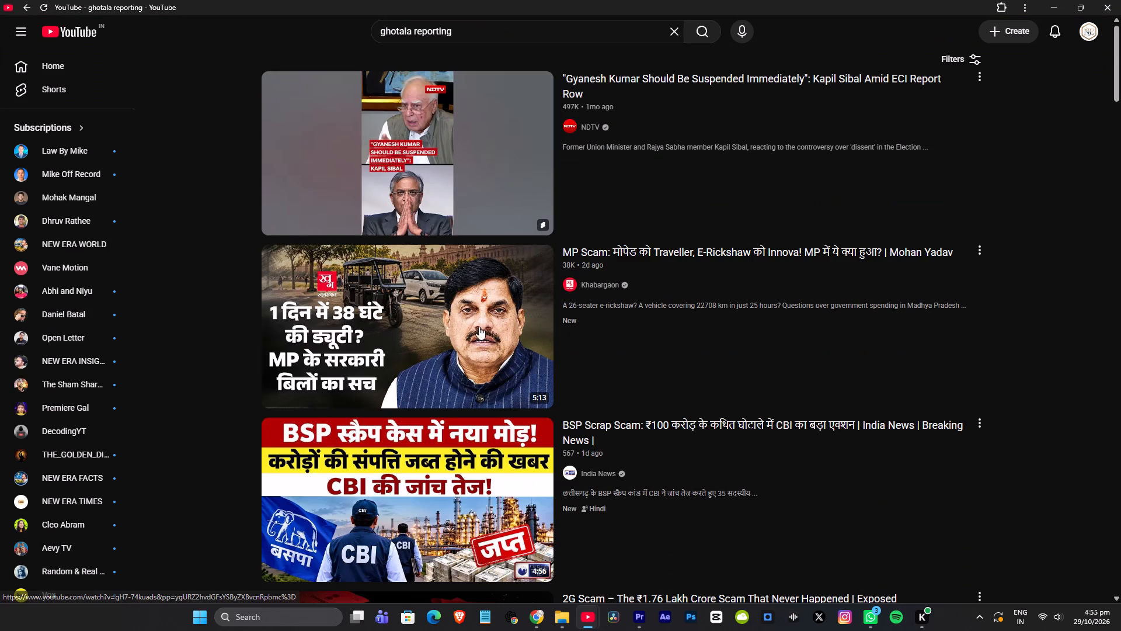
Look through the "ghotala reporting" videos and Shorts for usable scam reporting footage.
scroll(445, 373, "down", 3)
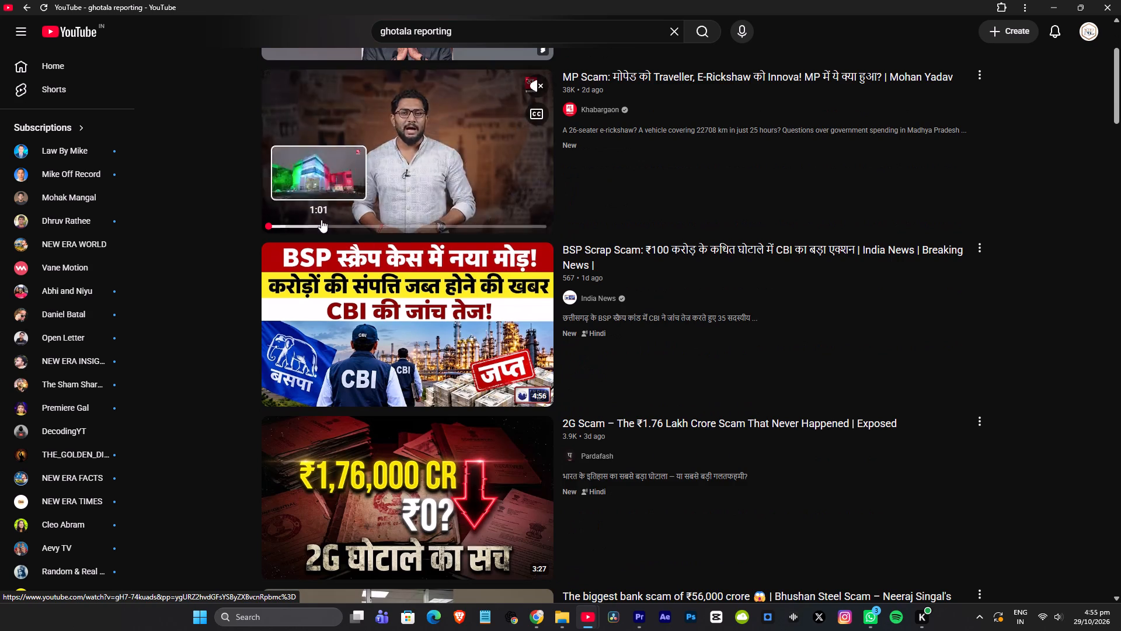
scroll(438, 262, "down", 2)
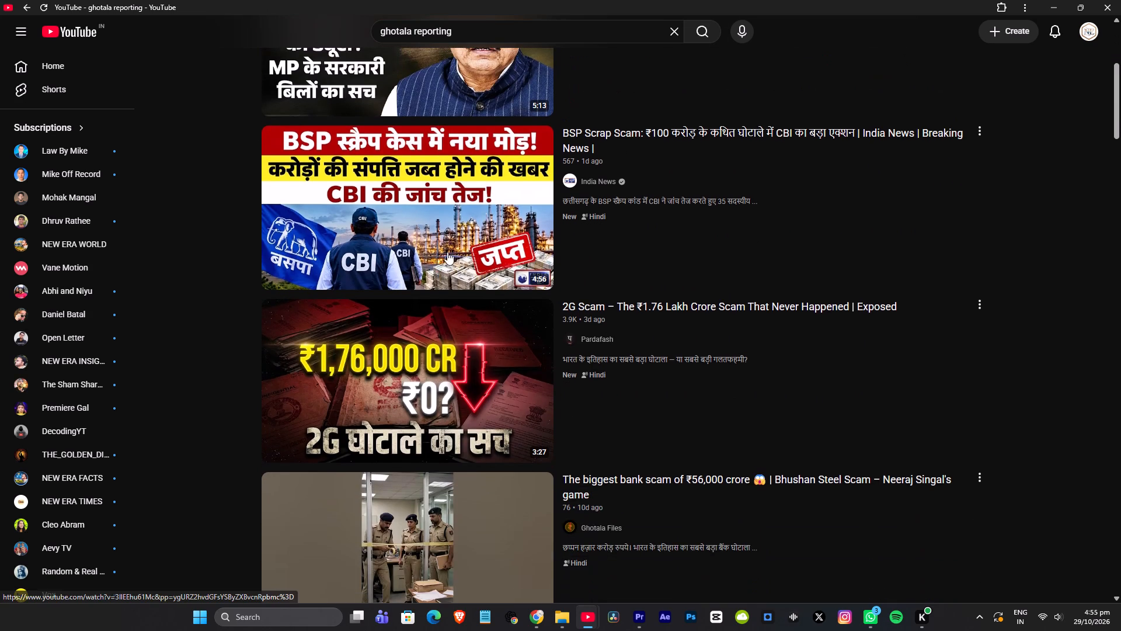
scroll(447, 253, "down", 2)
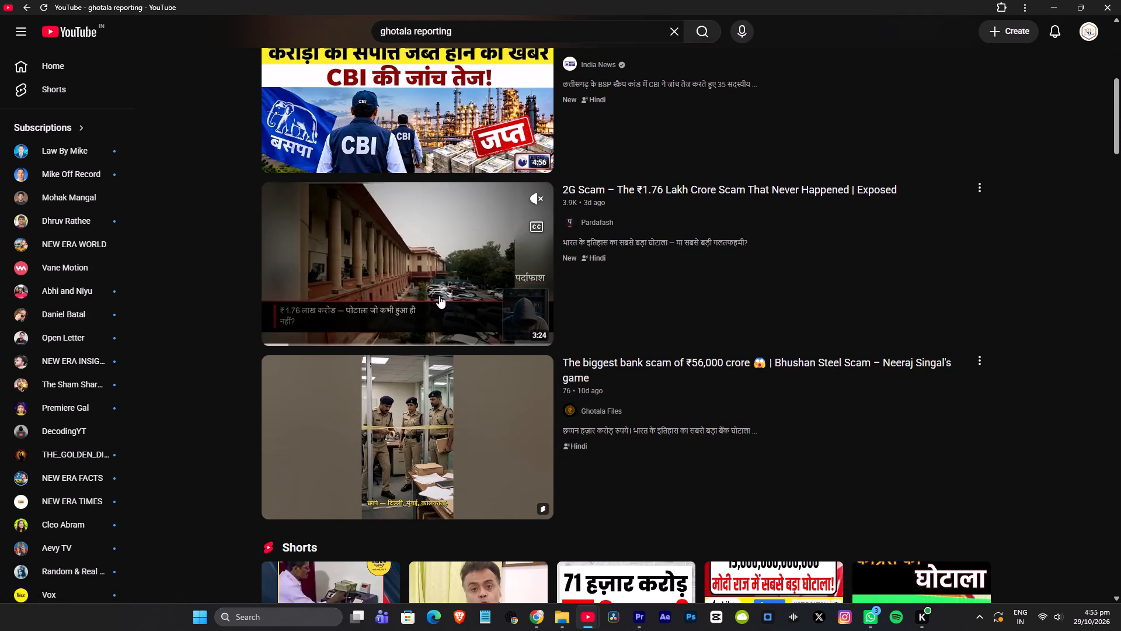
scroll(470, 283, "down", 5)
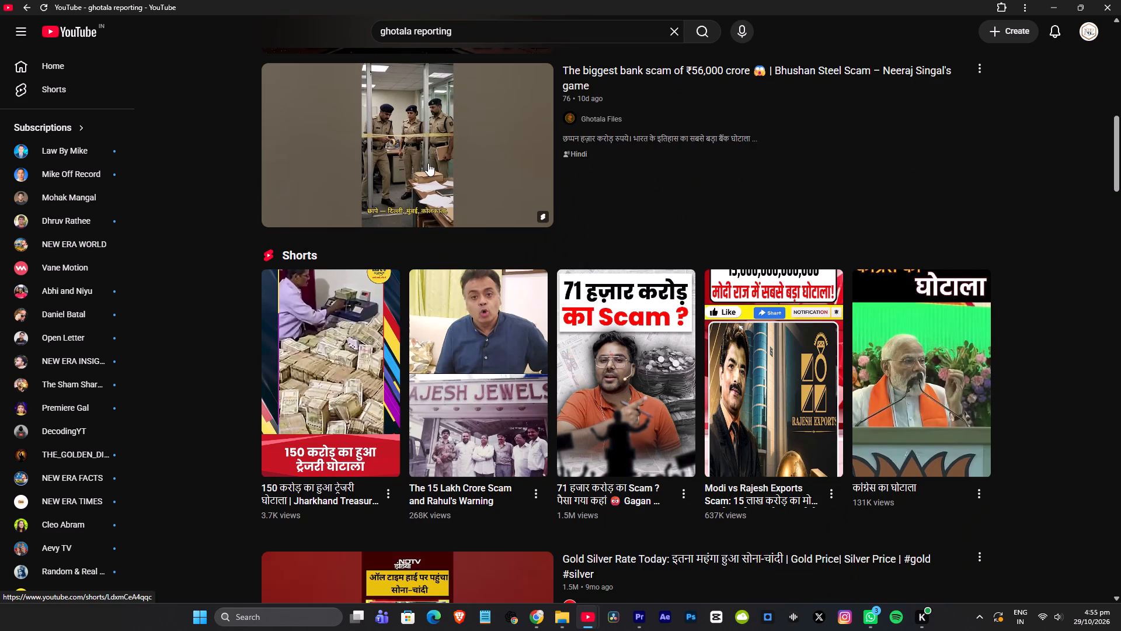
scroll(428, 163, "down", 3)
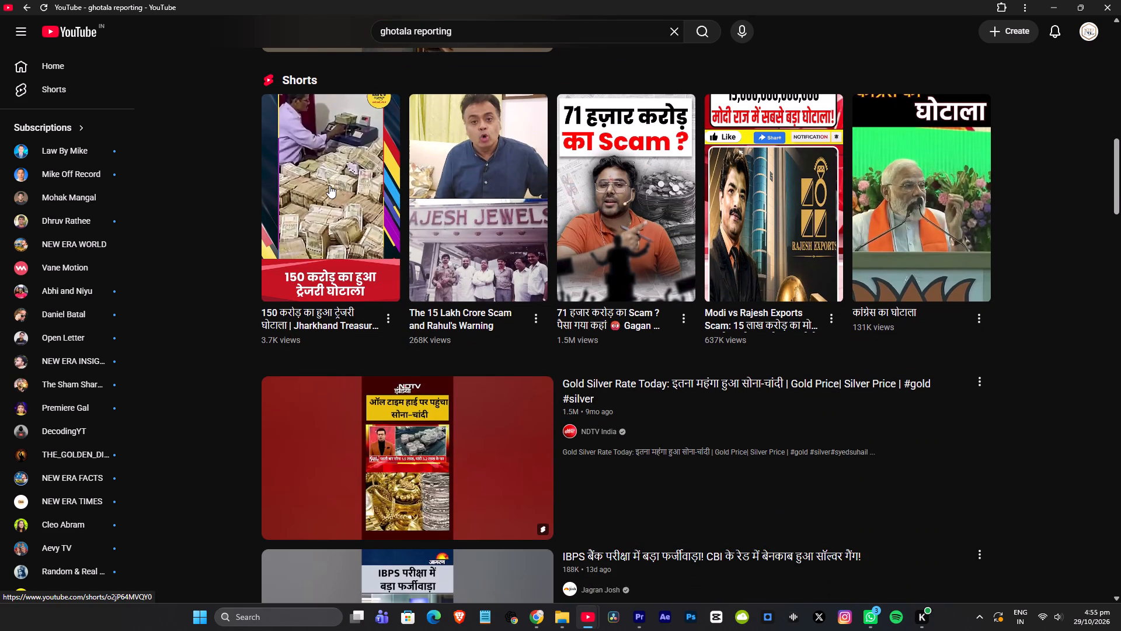
scroll(330, 190, "down", 4)
scroll(456, 253, "down", 5)
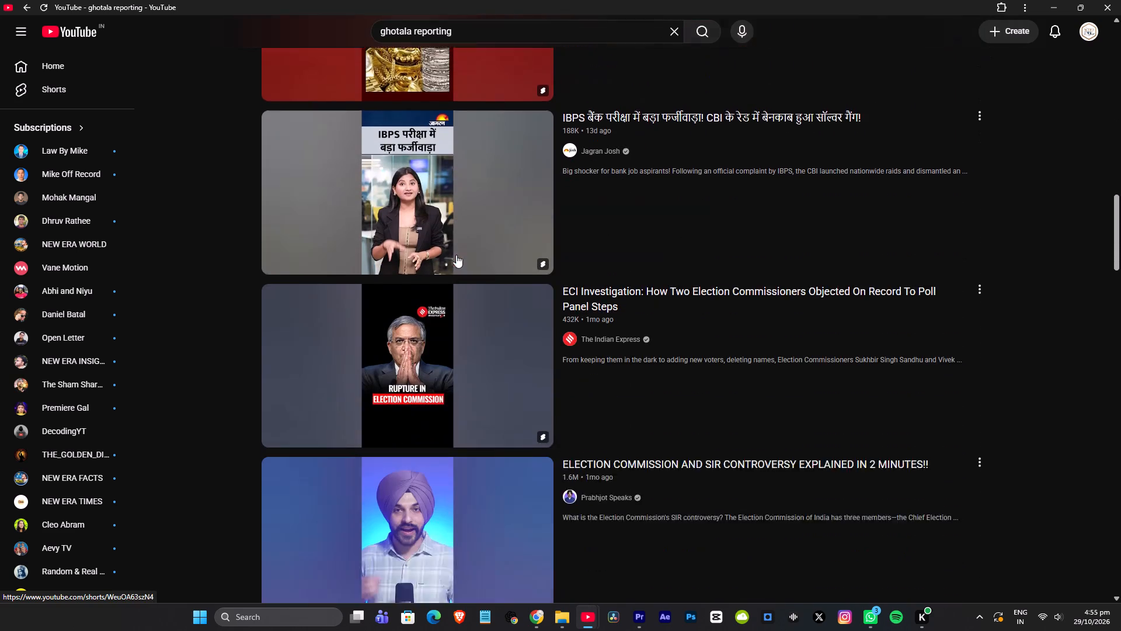
scroll(448, 253, "down", 18)
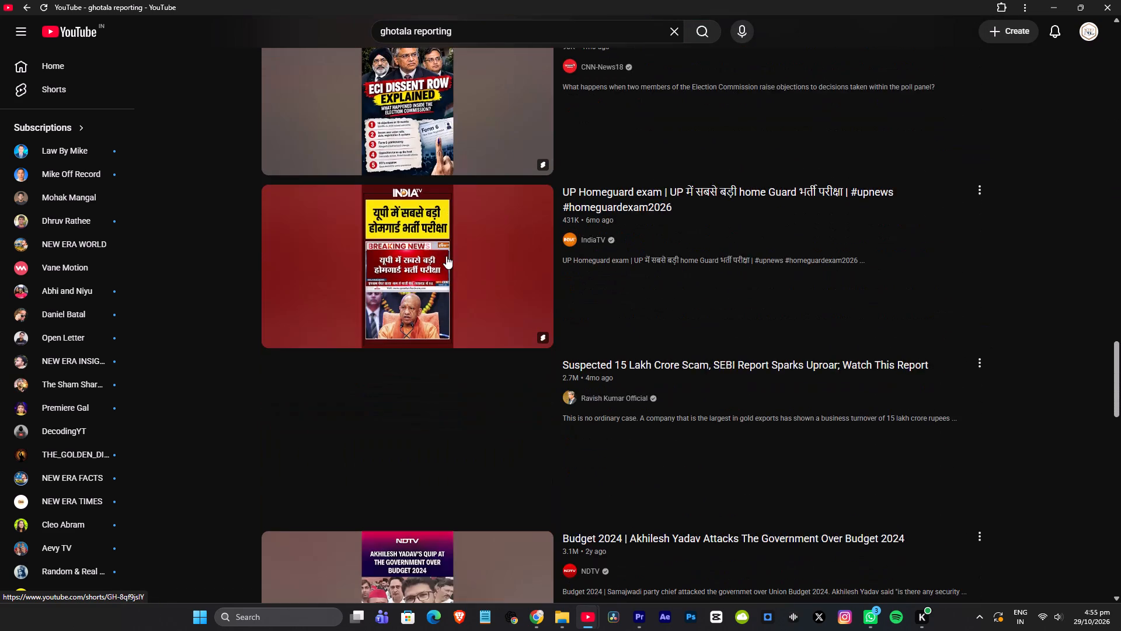
scroll(446, 251, "down", 7)
Search YouTube for "ai reporter" and look over the first videos.
left_click_drag(469, 32, 92, 32)
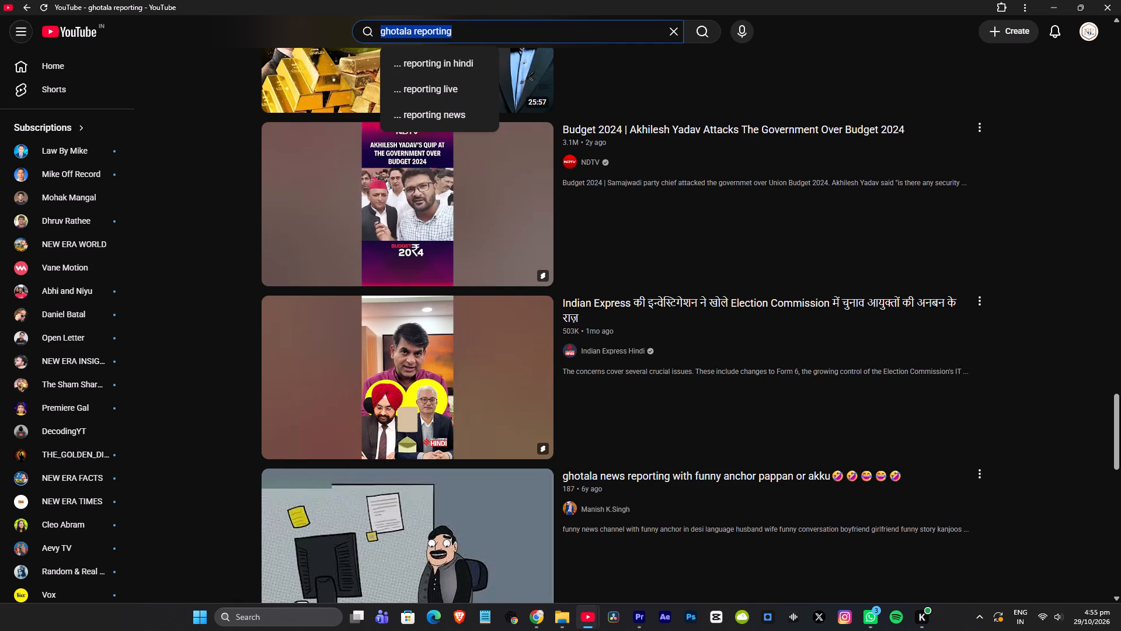
left_click_drag(92, 32, 10, 27)
type("ai reporter")
key("Return")
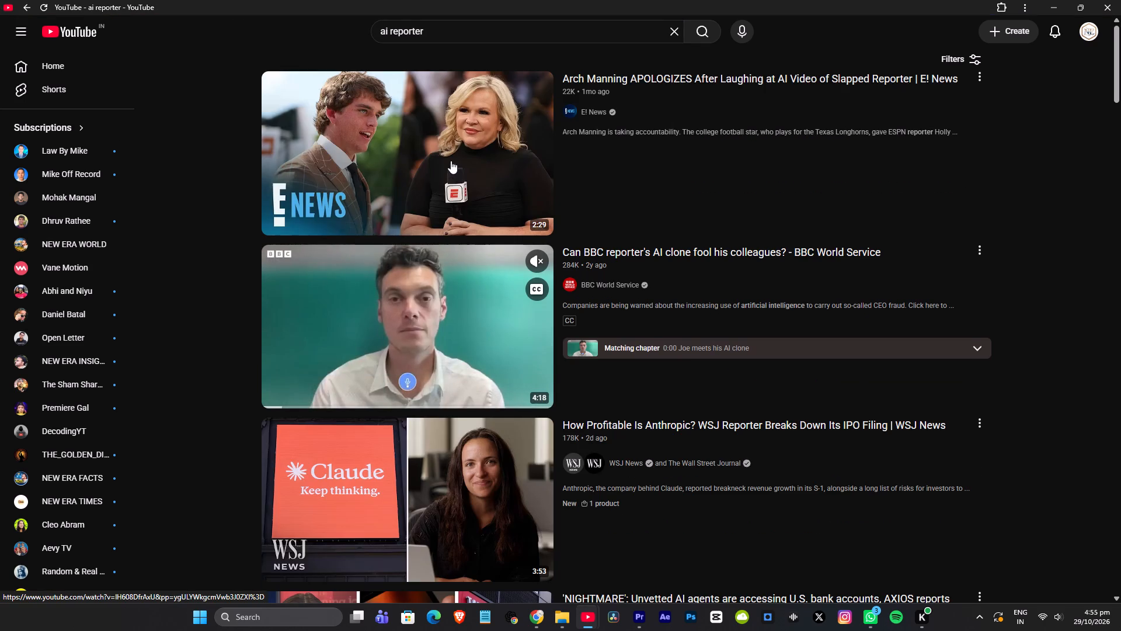
scroll(454, 174, "down", 6)
Refine the YouTube search to "ai reporter india" and look through the videos and Shorts for reporter footage.
left_click(509, 36)
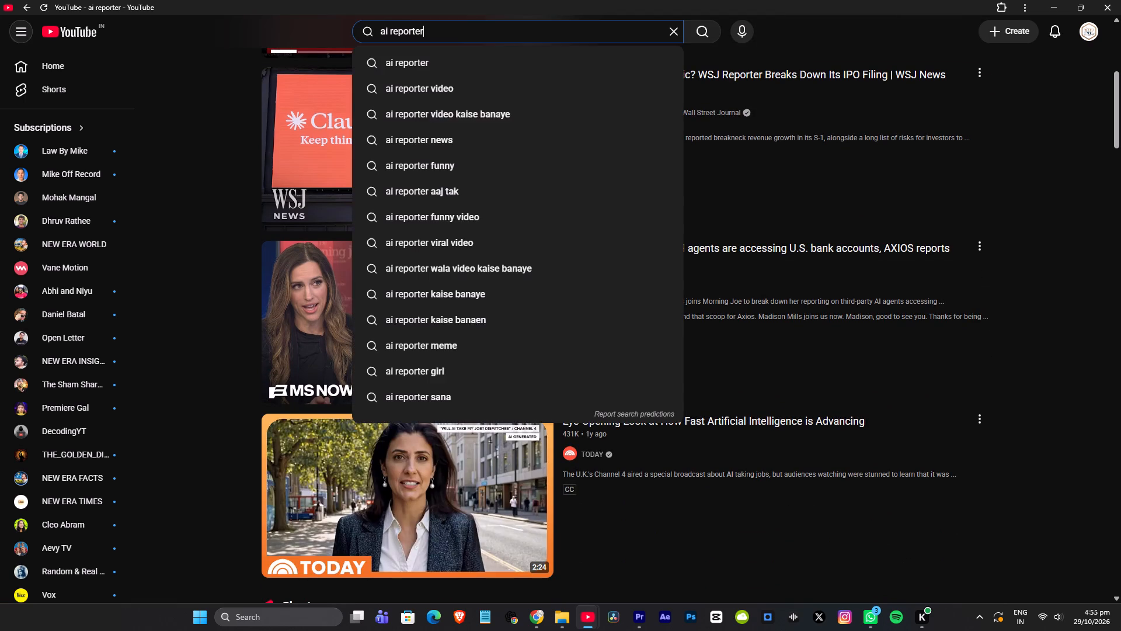
key("space")
type("india")
key("Return")
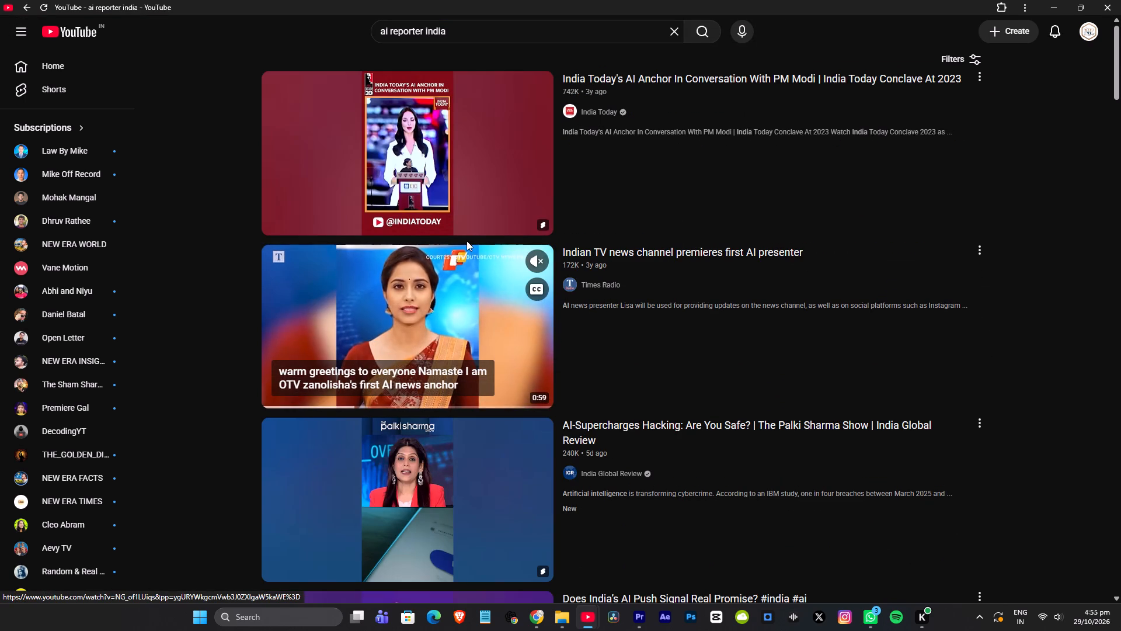
scroll(459, 312, "down", 2)
scroll(458, 371, "down", 5)
scroll(435, 264, "down", 4)
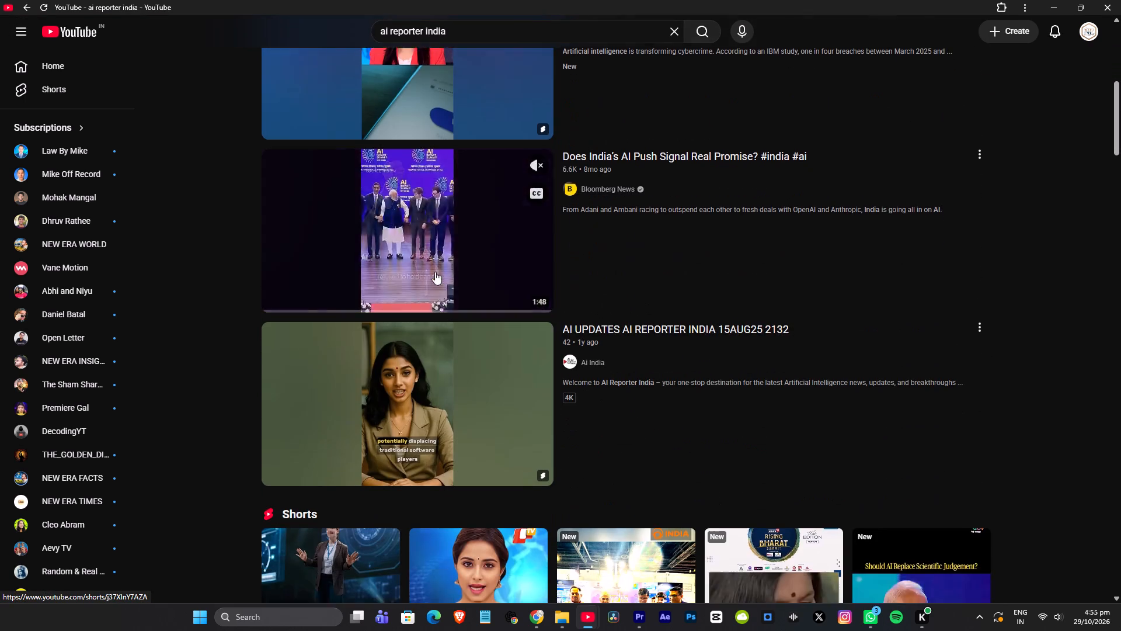
scroll(436, 270, "down", 4)
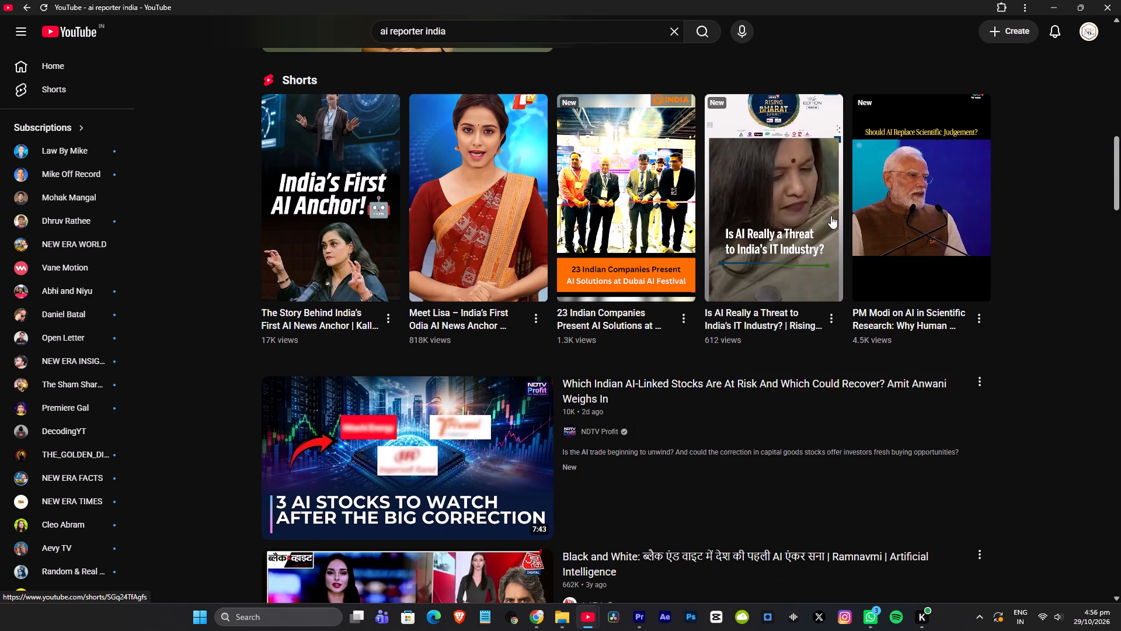
scroll(647, 216, "down", 5)
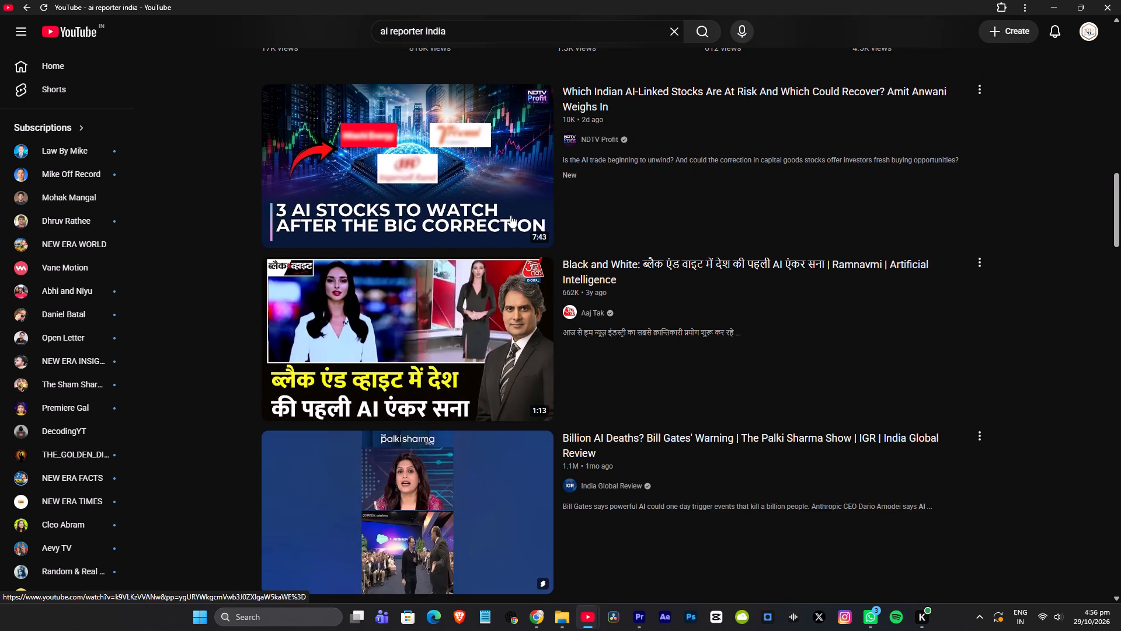
scroll(516, 221, "down", 9)
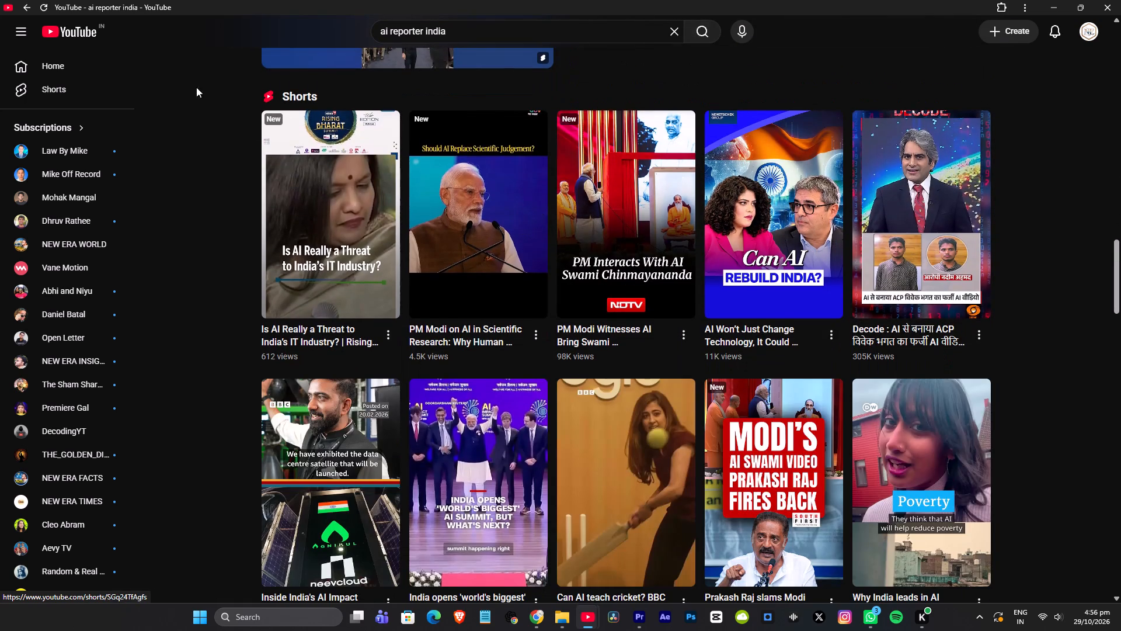
Go back to the earlier reporter search, replace it with "sppy interview india", and look over the interview videos.
left_click(27, 3)
left_click_drag(452, 30, 0, 30)
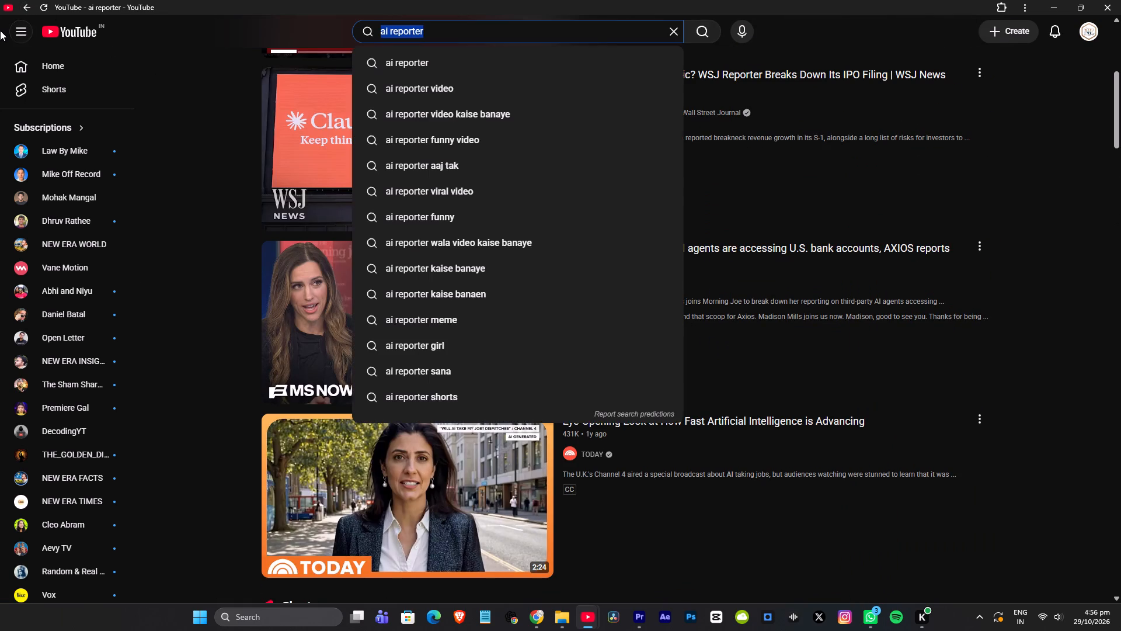
left_click_drag(0, 30, 0, 30)
type("sppy")
key("space")
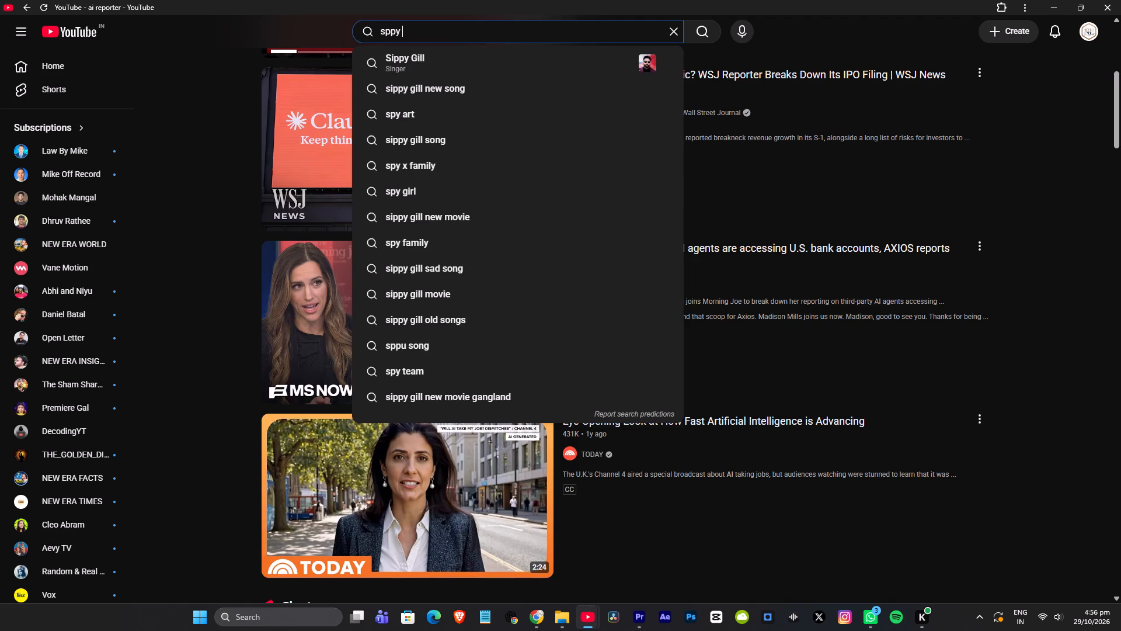
type("interview india")
key("Return")
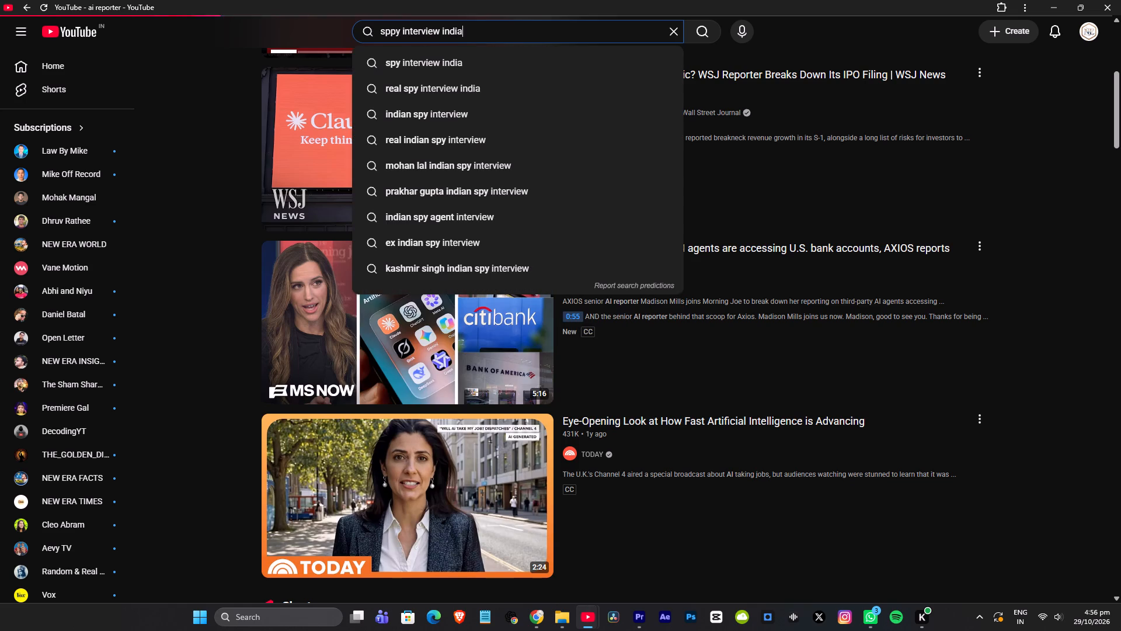
scroll(500, 177, "down", 9)
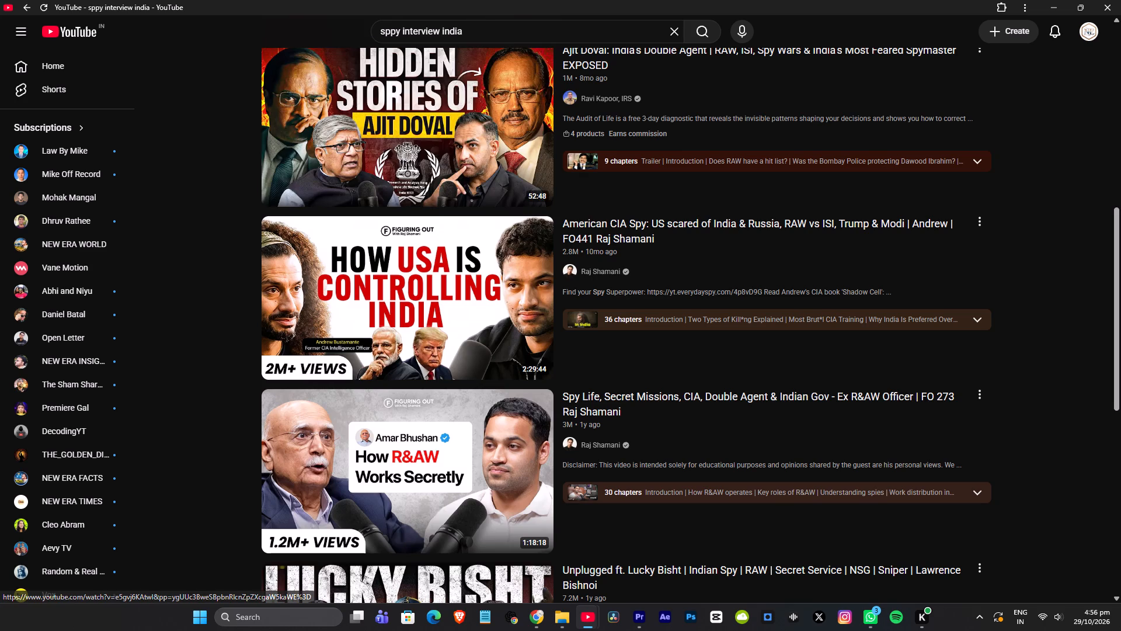
Change the YouTube search to "old interview india ministers".
left_click_drag(401, 30, 135, 32)
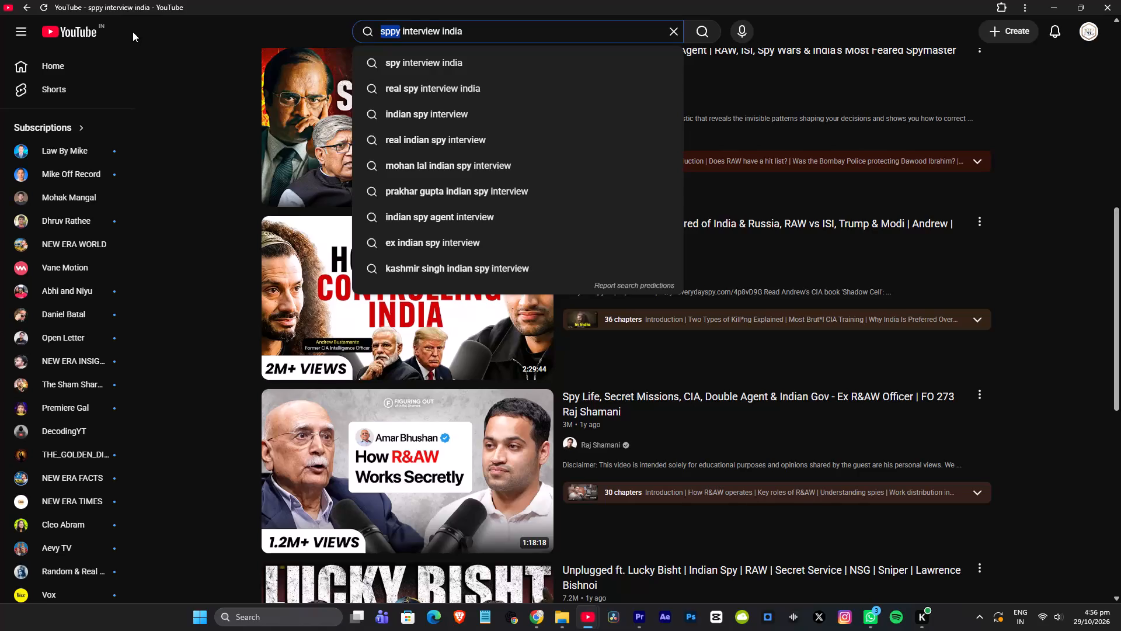
type("old")
key("space")
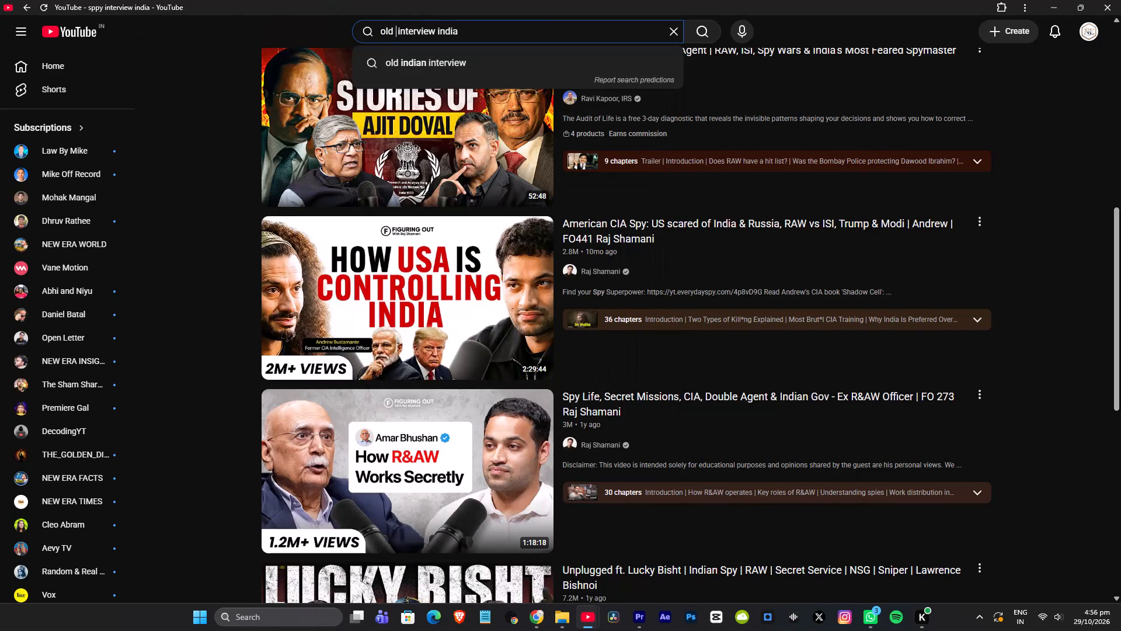
left_click(476, 34)
key("space")
type("ministers")
key("Return")
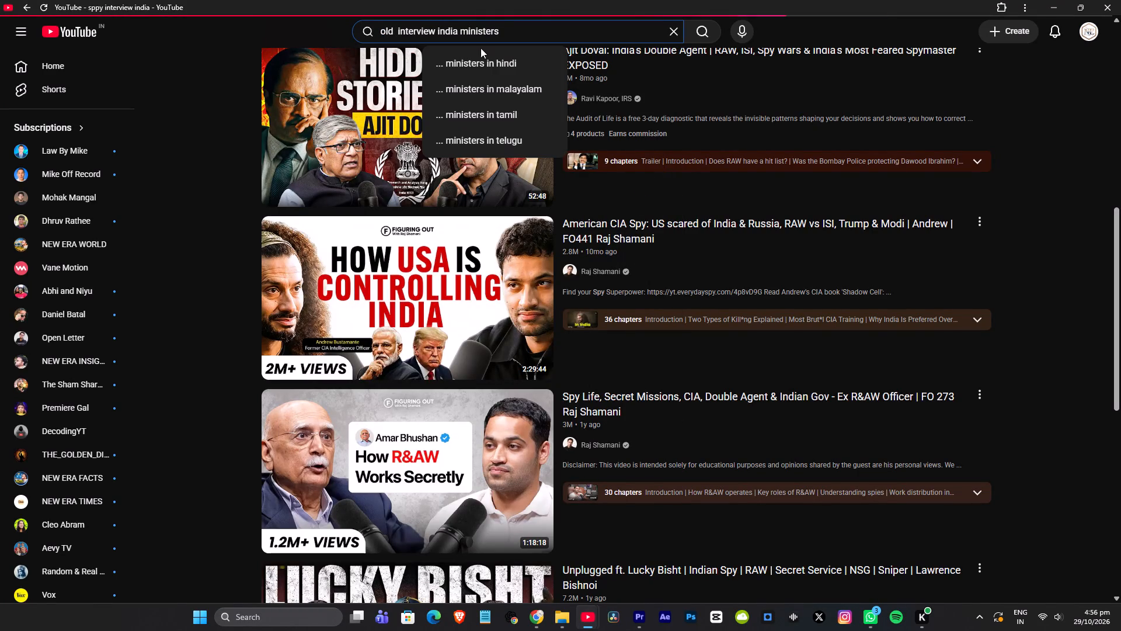
Look through the videos and Shorts found for "old interview india ministers" for usable politician interview footage.
scroll(472, 213, "down", 4)
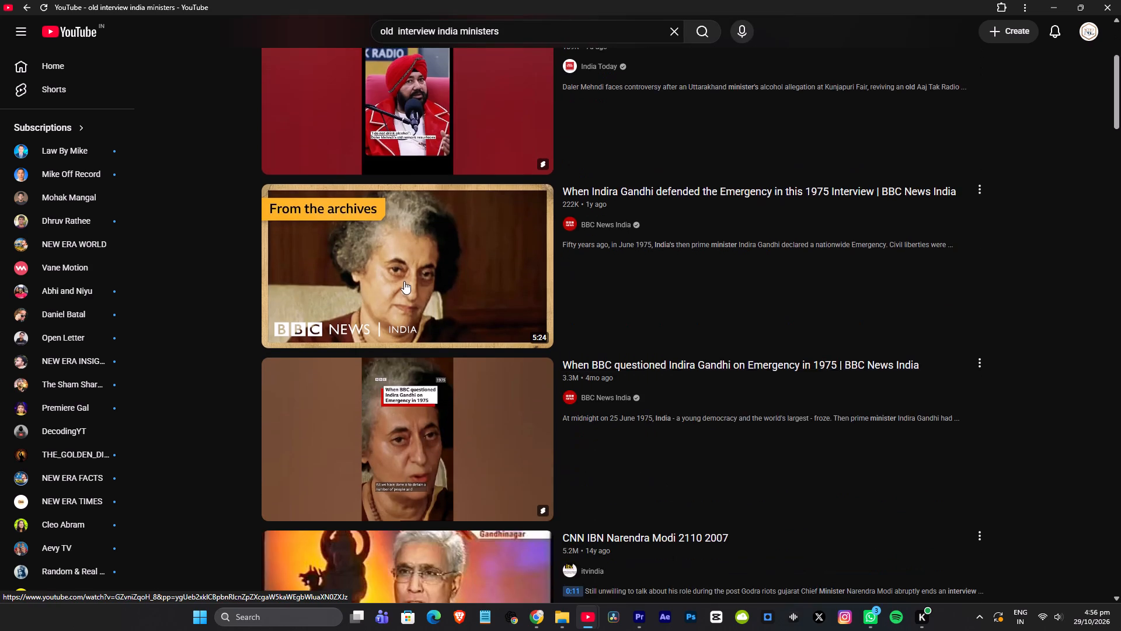
scroll(404, 281, "down", 6)
scroll(457, 267, "down", 4)
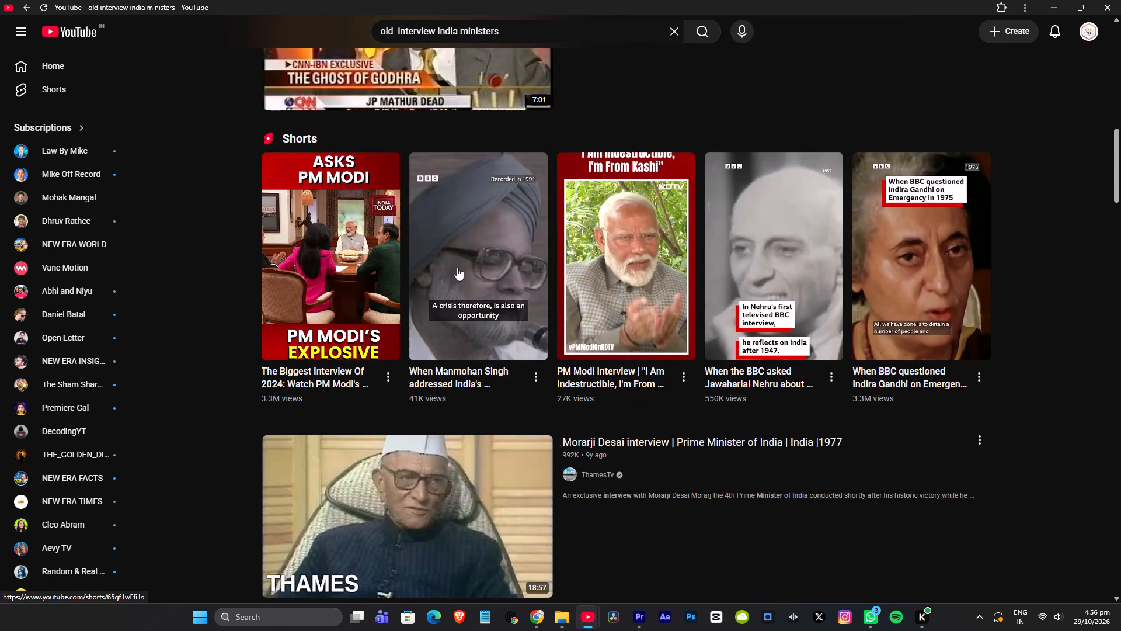
scroll(507, 268, "down", 10)
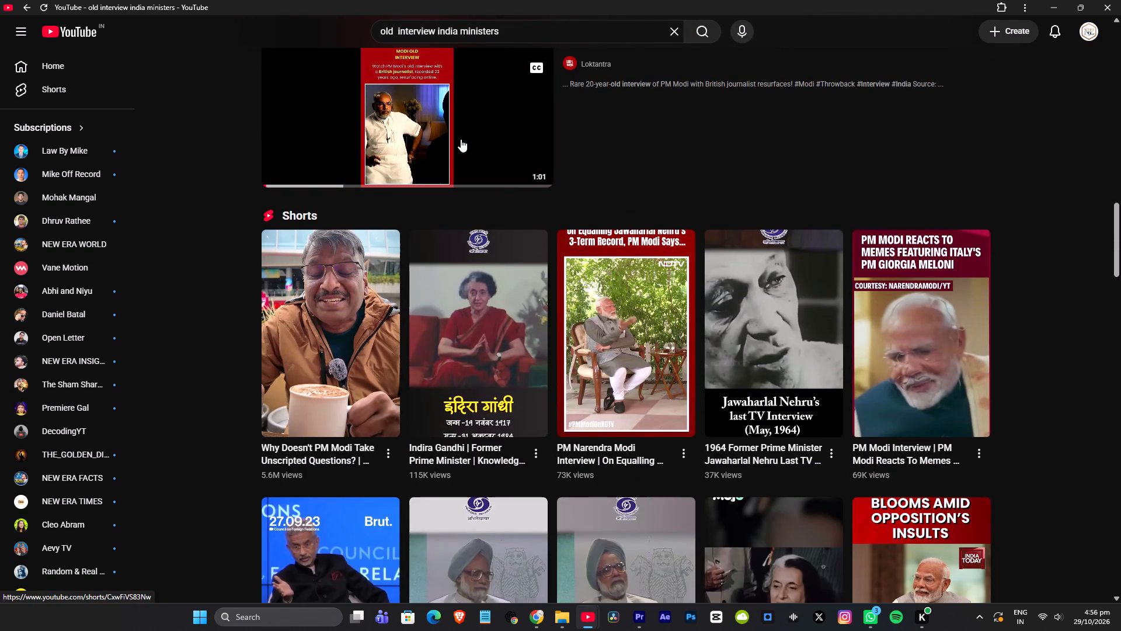
scroll(464, 152, "down", 4)
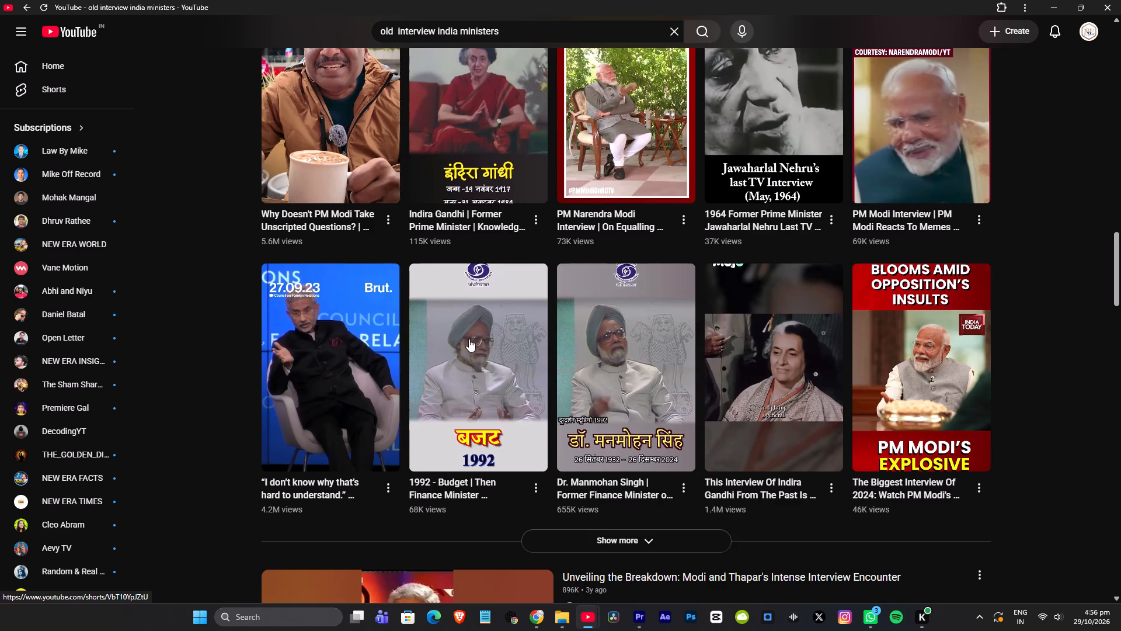
scroll(469, 339, "down", 4)
scroll(523, 145, "up", 2)
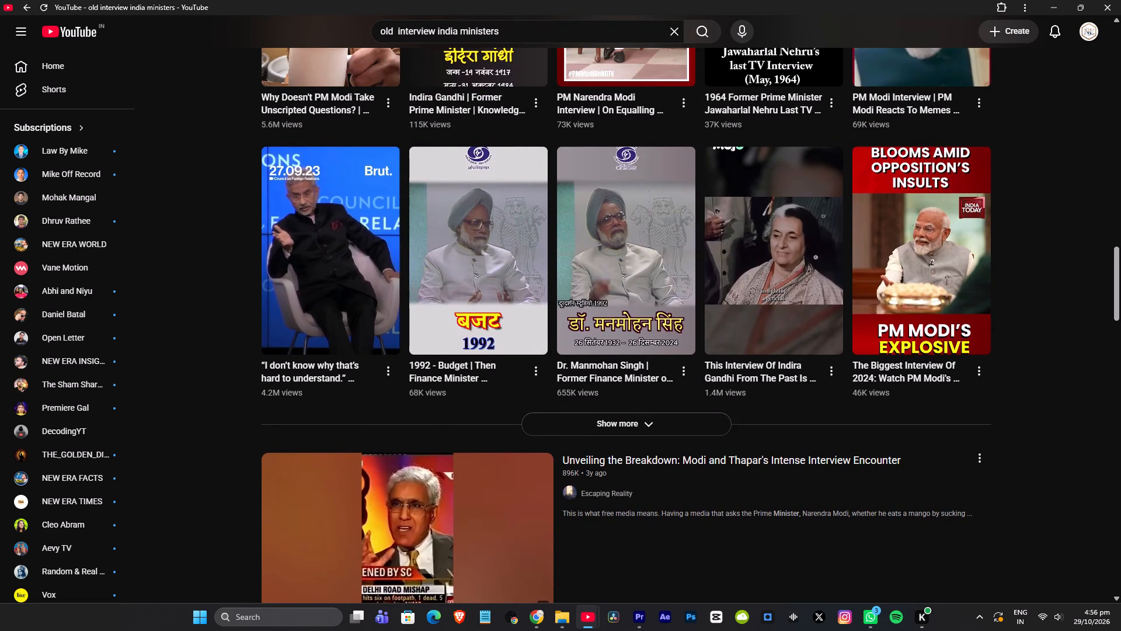
Search YouTube for "hidden camera footage of indian minister and corruption" and look over what is found.
left_click_drag(507, 30, 204, 31)
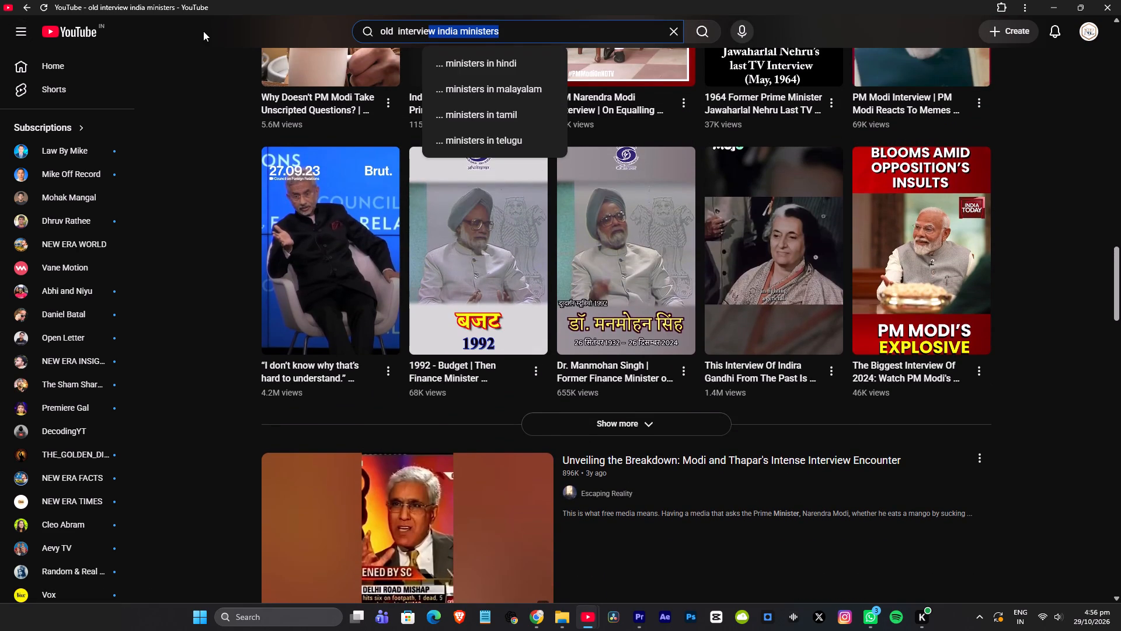
type("hii")
key("BackSpace")
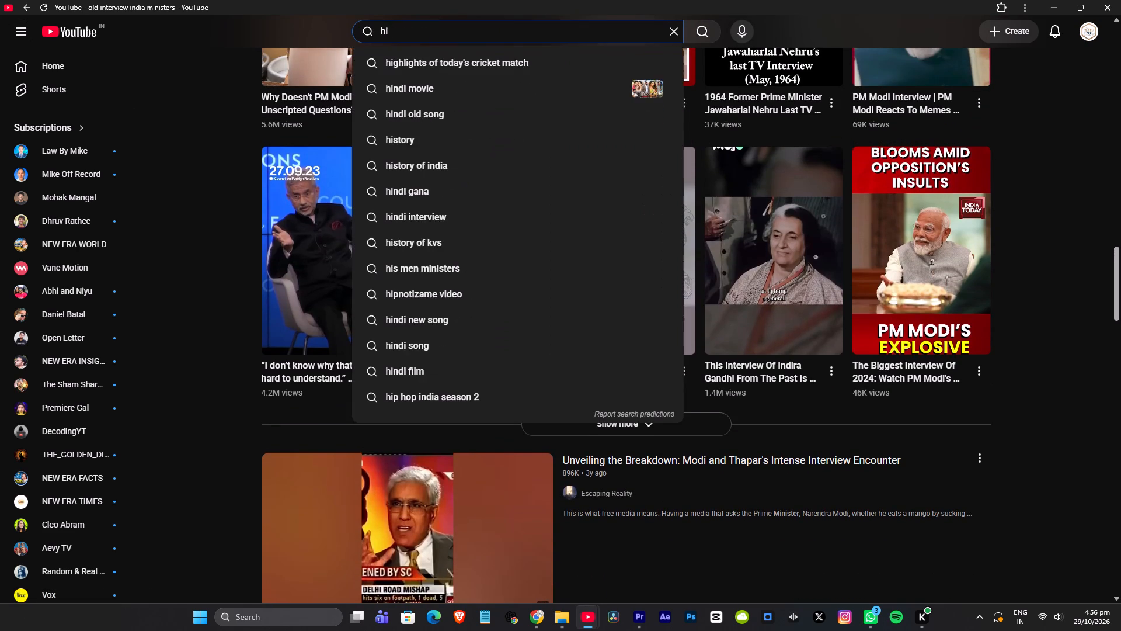
type("dden camera footage sof indian min")
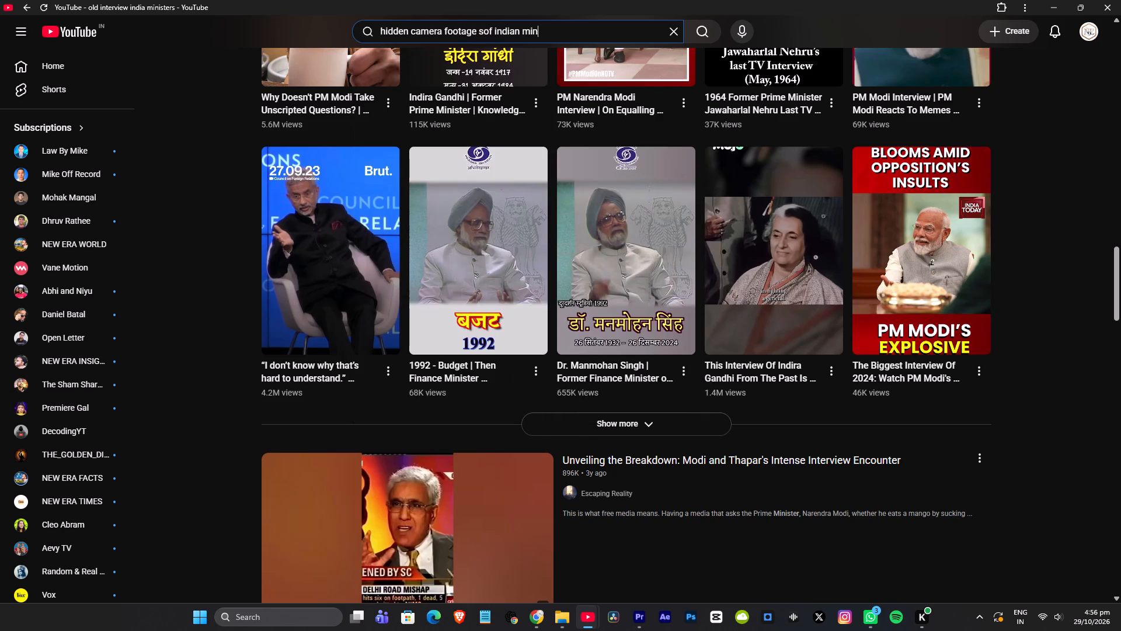
type("ister and corruption")
key("Return")
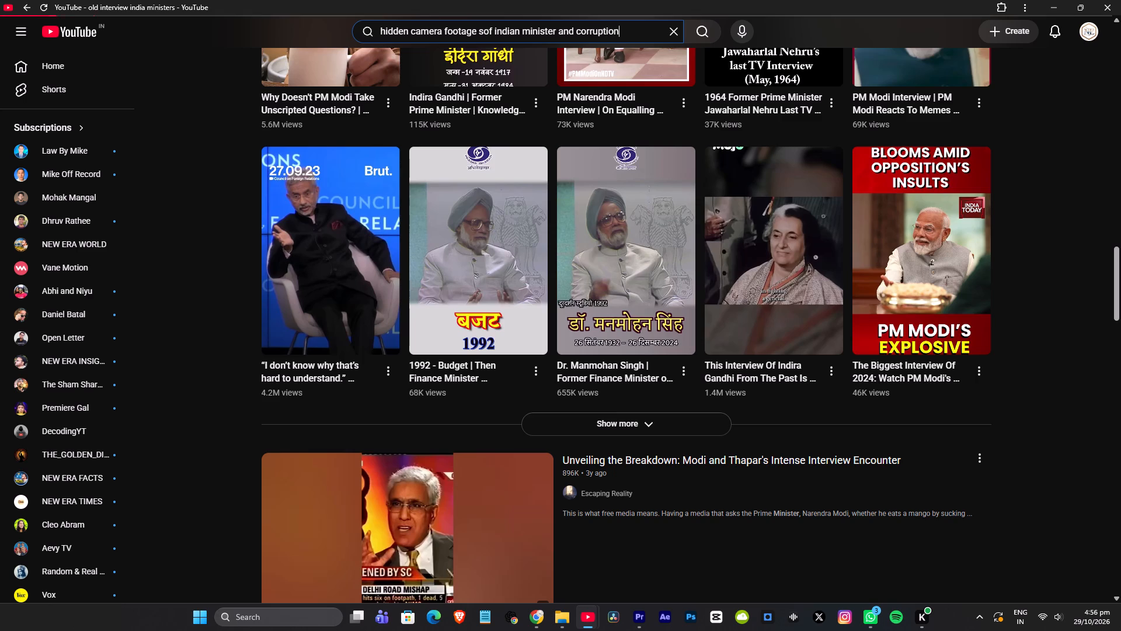
scroll(447, 226, "down", 1)
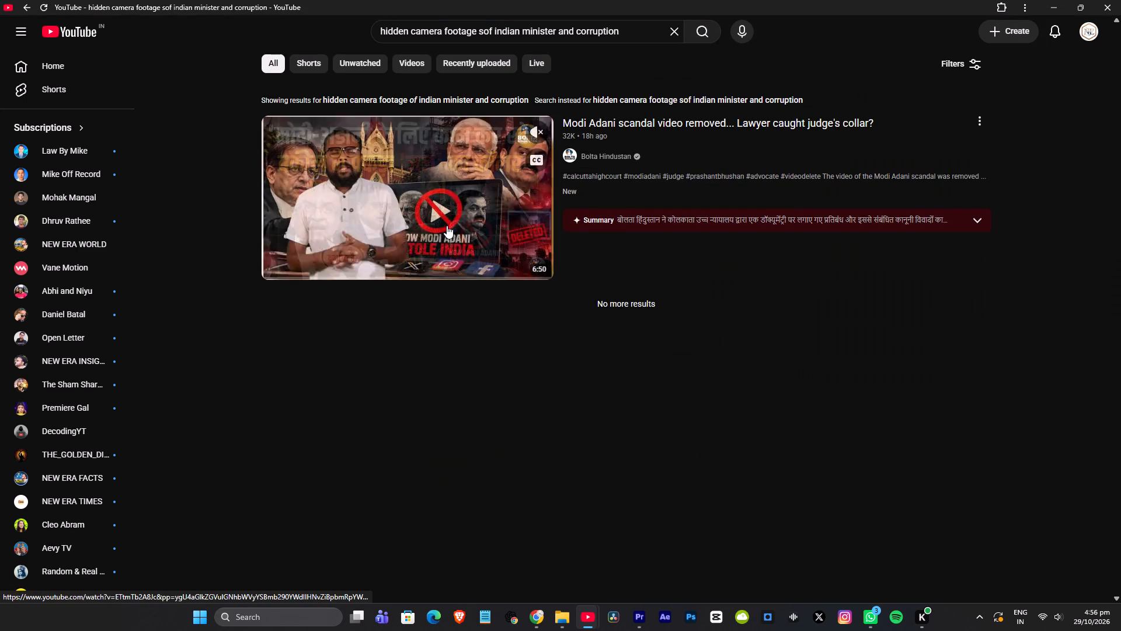
scroll(475, 255, "down", 3)
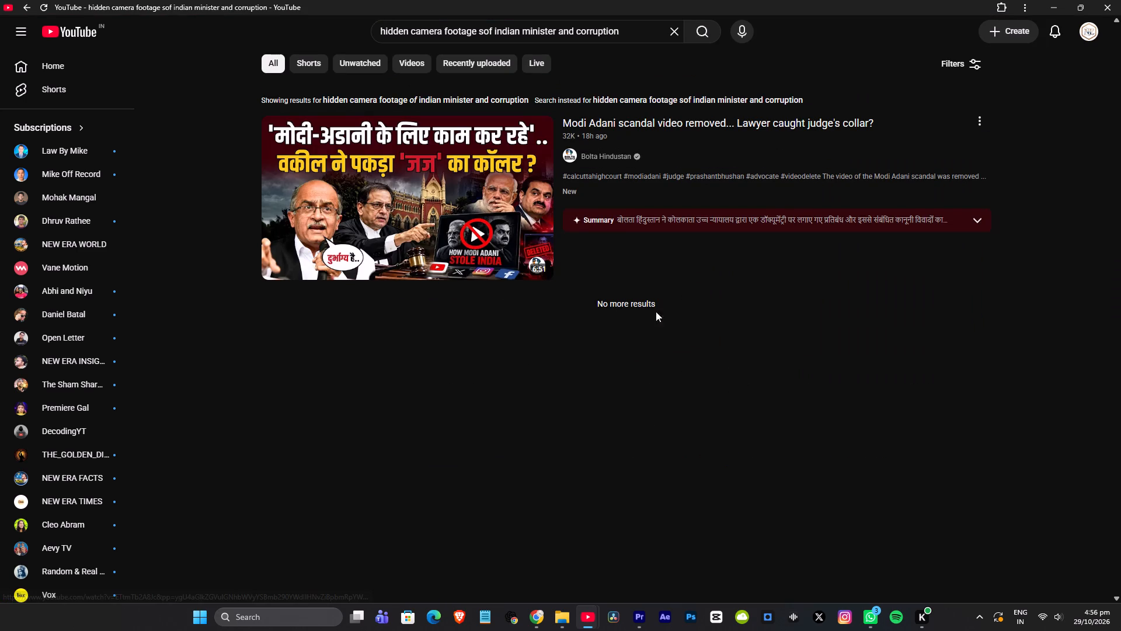
Broaden the YouTube search to "hidden camera footage of corruption" by removing the words about the Indian minister.
left_click(483, 30)
key("BackSpace")
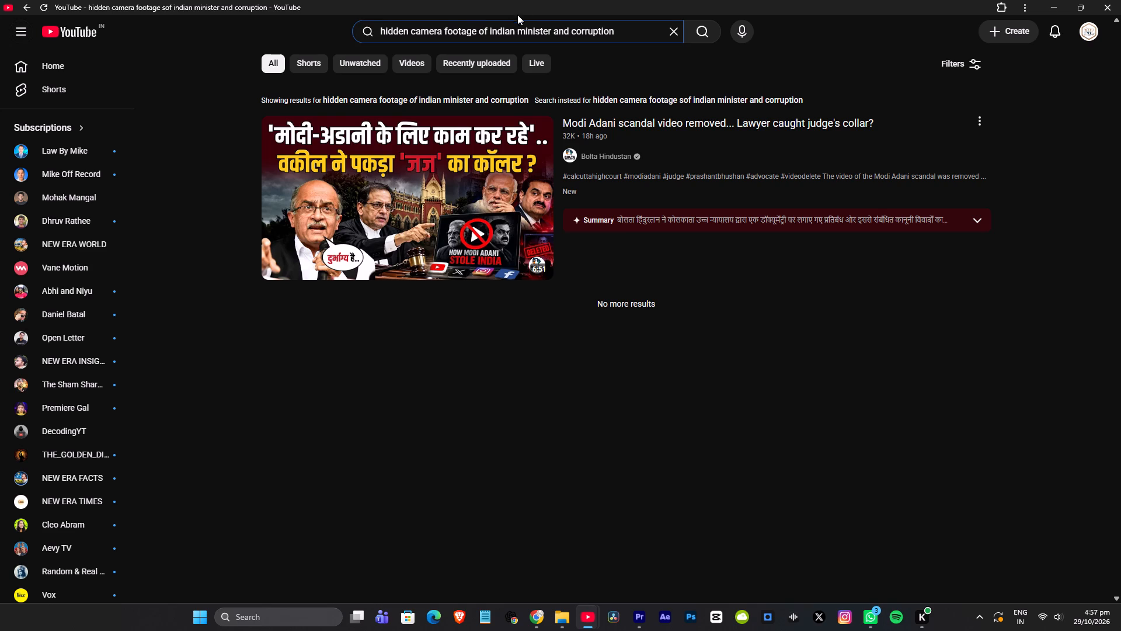
left_click_drag(570, 29, 492, 29)
left_click_drag(492, 29, 491, 29)
key("BackSpace")
key("BackSpace")
key("Return")
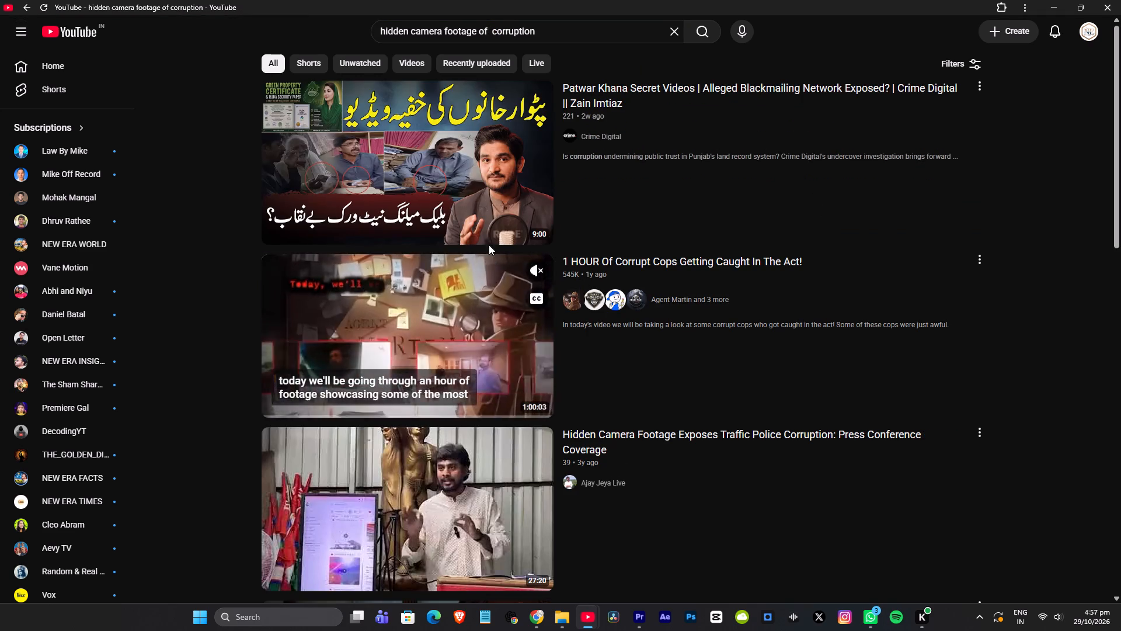
Refine the YouTube search to "hidden camera footage of corruption in india".
left_click(581, 20)
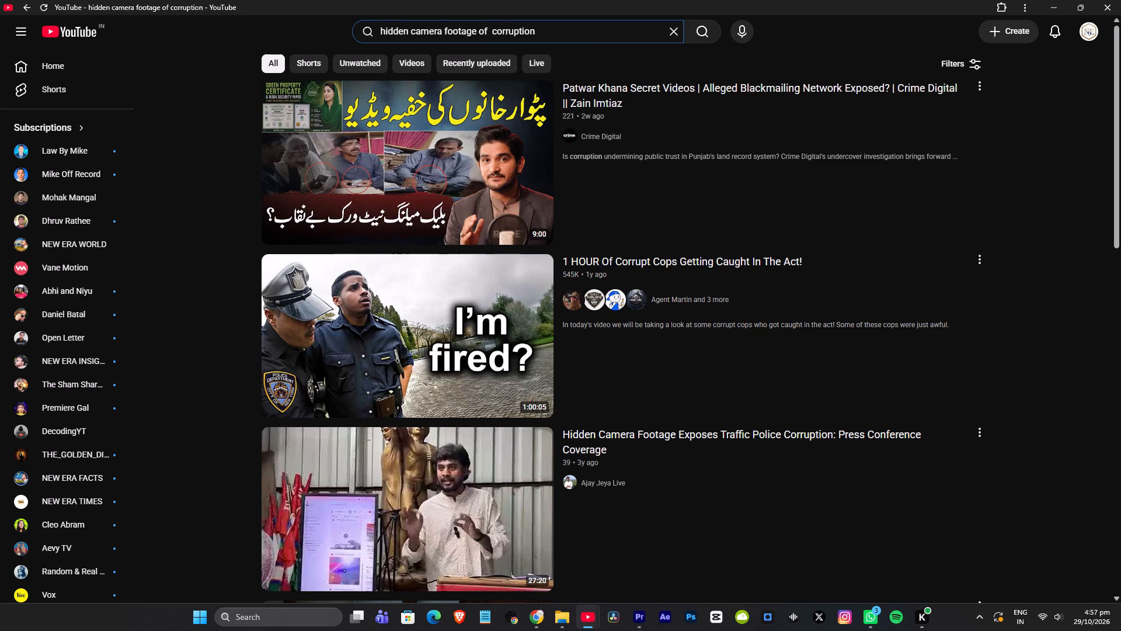
left_click(597, 33)
key("space")
type("in india")
key("Return")
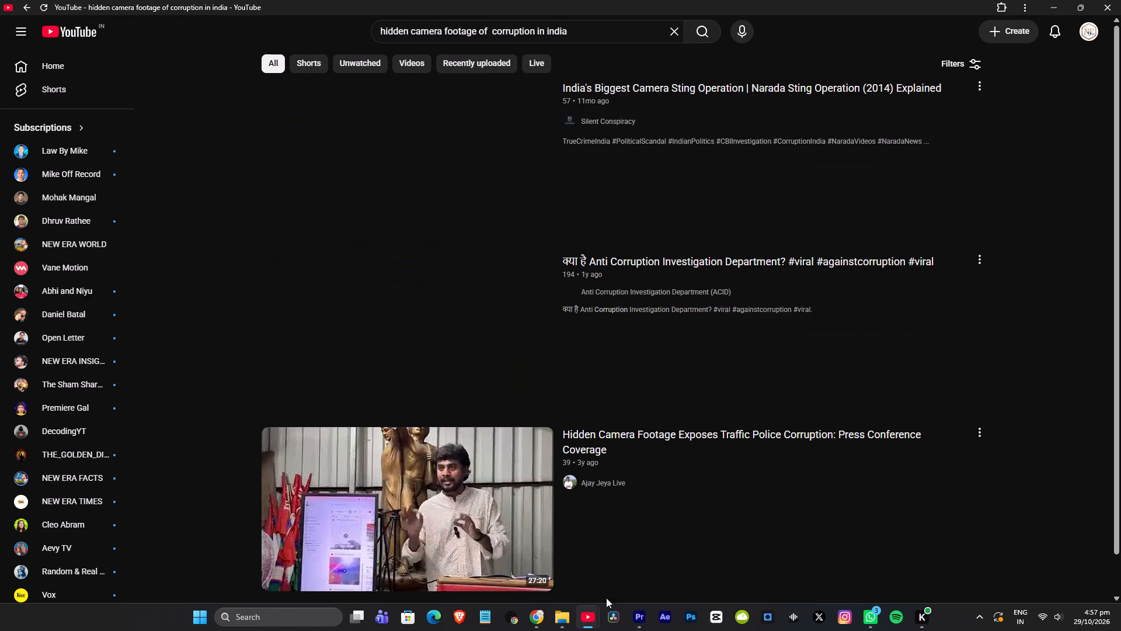
Switch to Chrome and look up "vital meaning in hindi" on Google in a new tab.
left_click(539, 618)
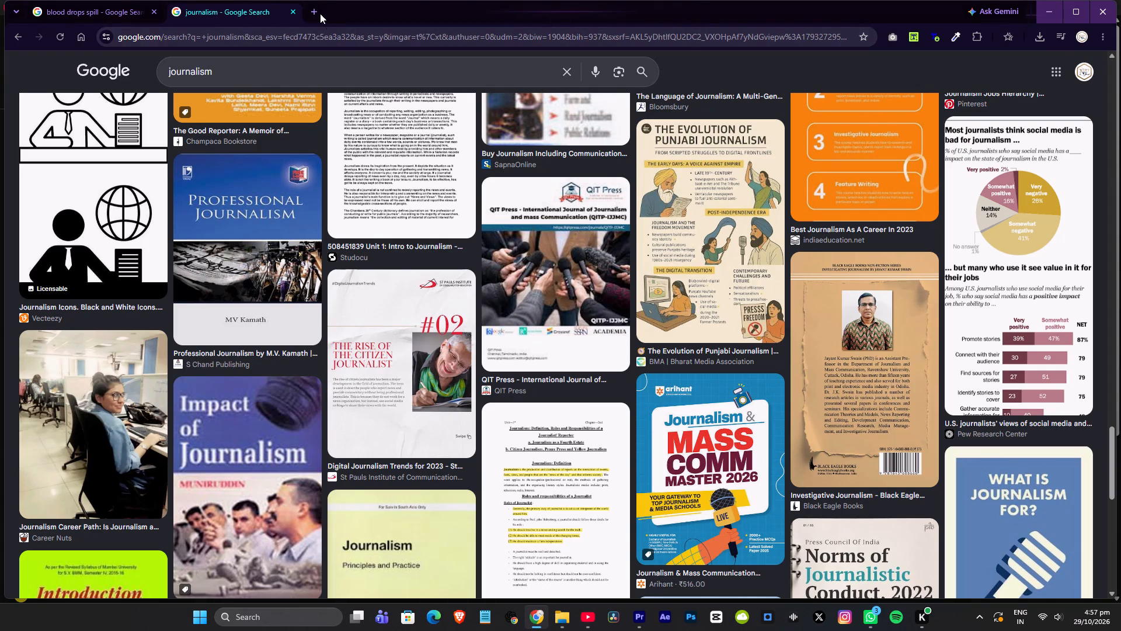
left_click(319, 13)
left_click(467, 248)
type("vital meaning")
key("Return")
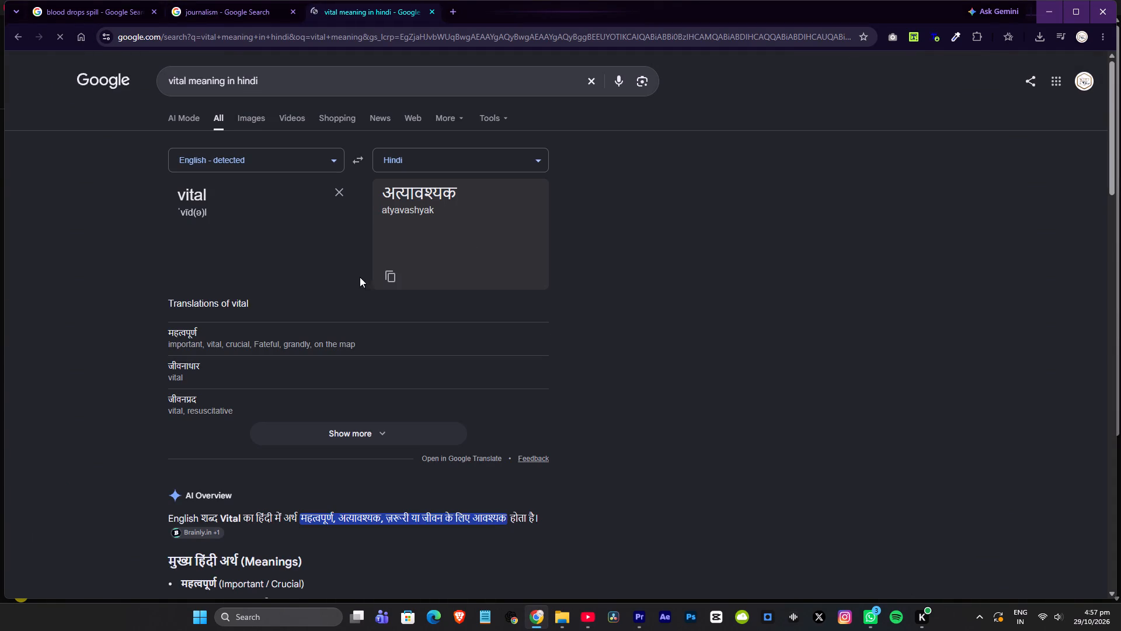
Close the translation tab, remove "vital meaning in hindi" from the recent Google searches, and return to YouTube.
left_click(455, 9)
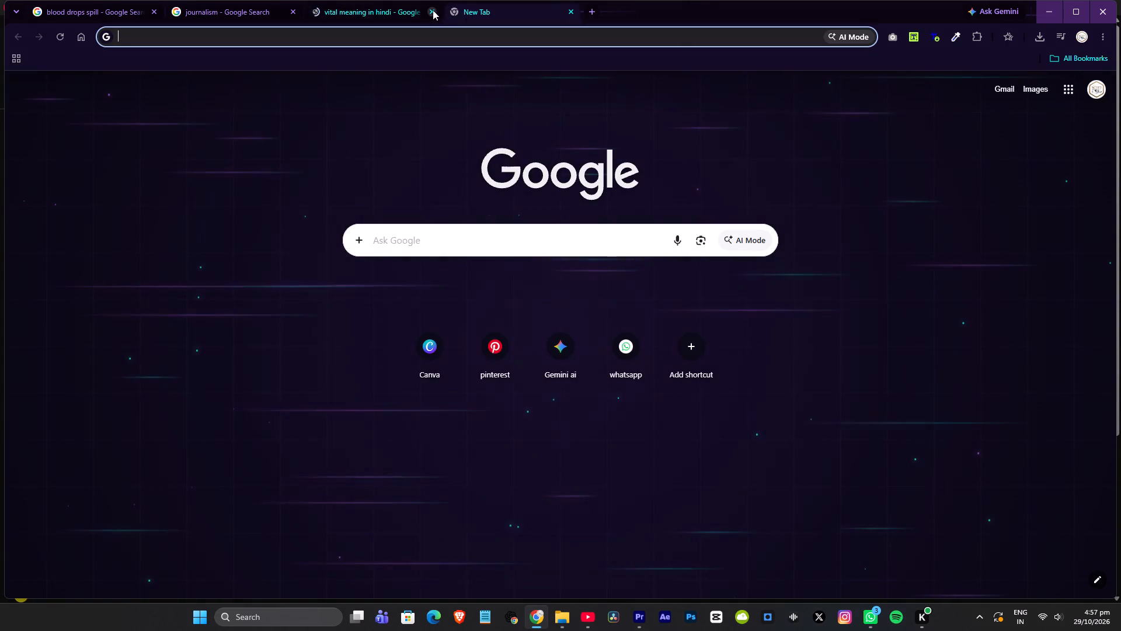
left_click(433, 10)
left_click(455, 233)
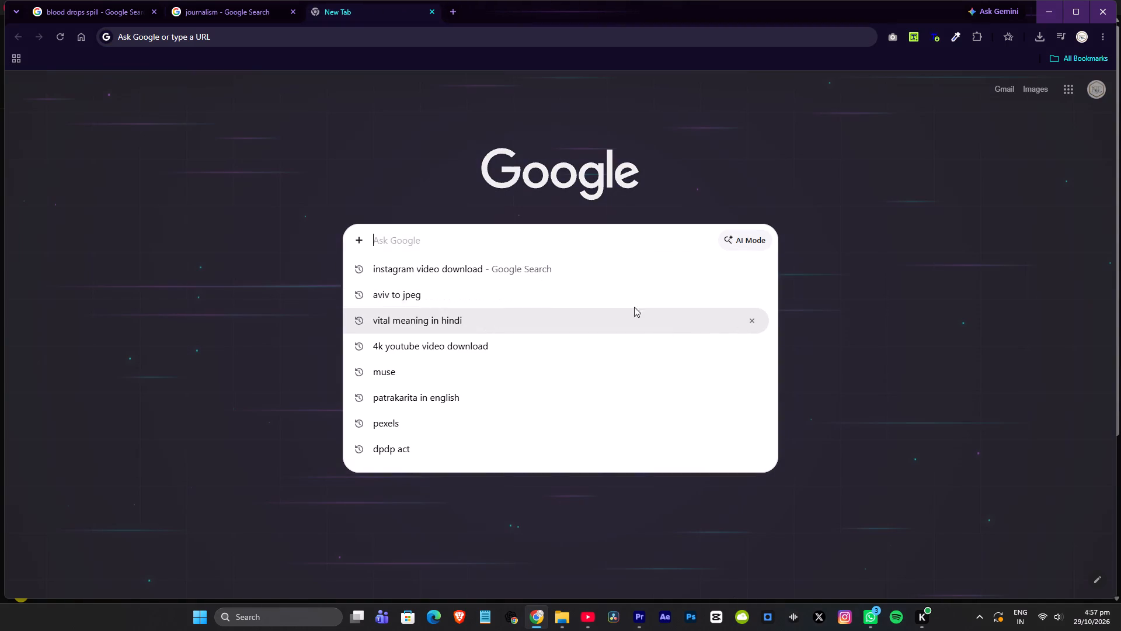
left_click(756, 318)
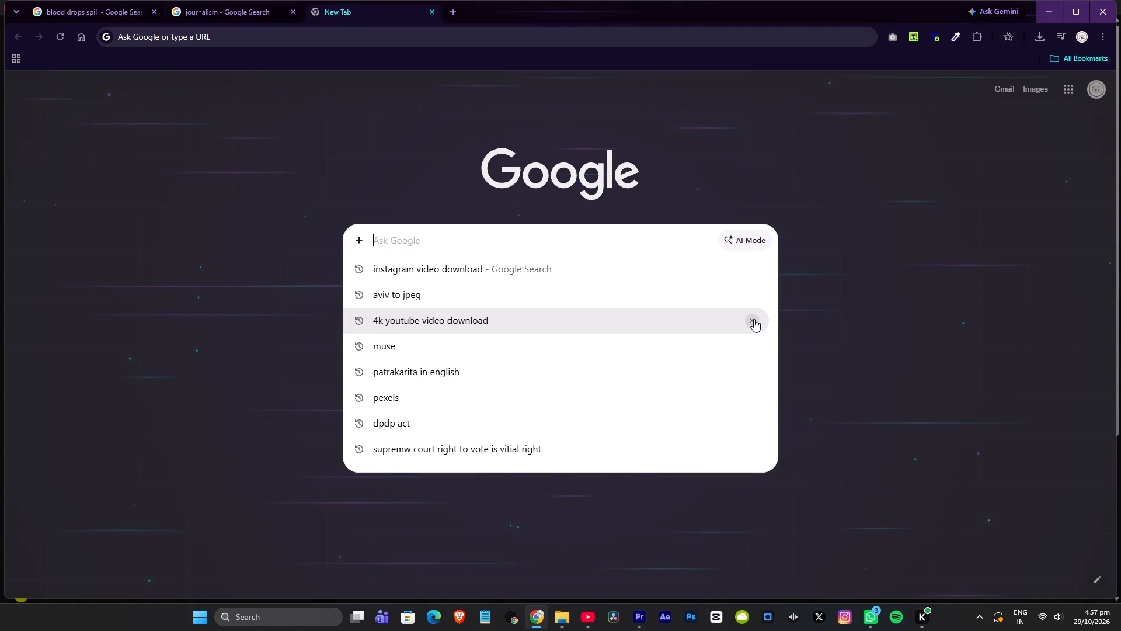
left_click(732, 131)
key("alt+Tab")
Look through the Indian corruption videos and preview several moments of "Delhi 98 cops suspended for taking bribe. Caught on hidden cam".
scroll(521, 297, "down", 3)
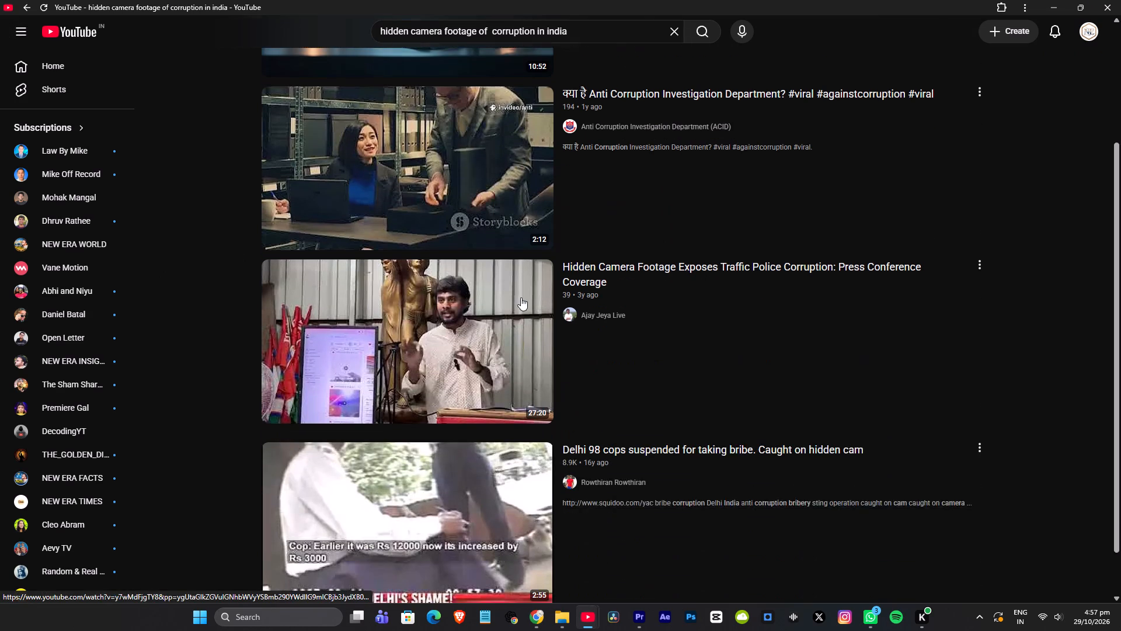
scroll(520, 297, "down", 5)
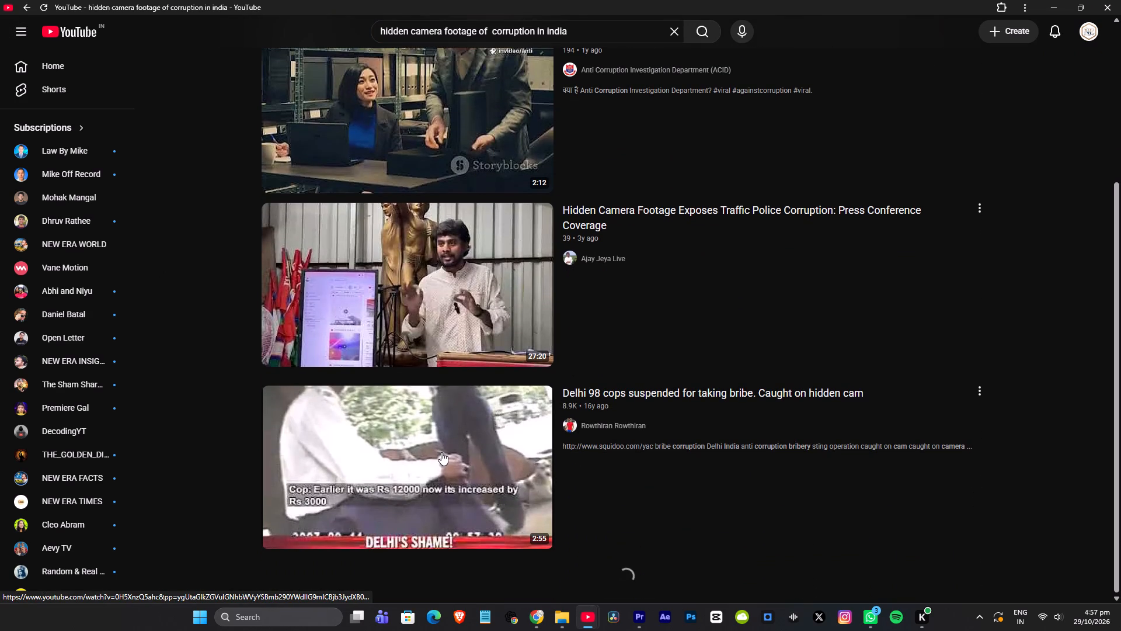
scroll(491, 455, "down", 3)
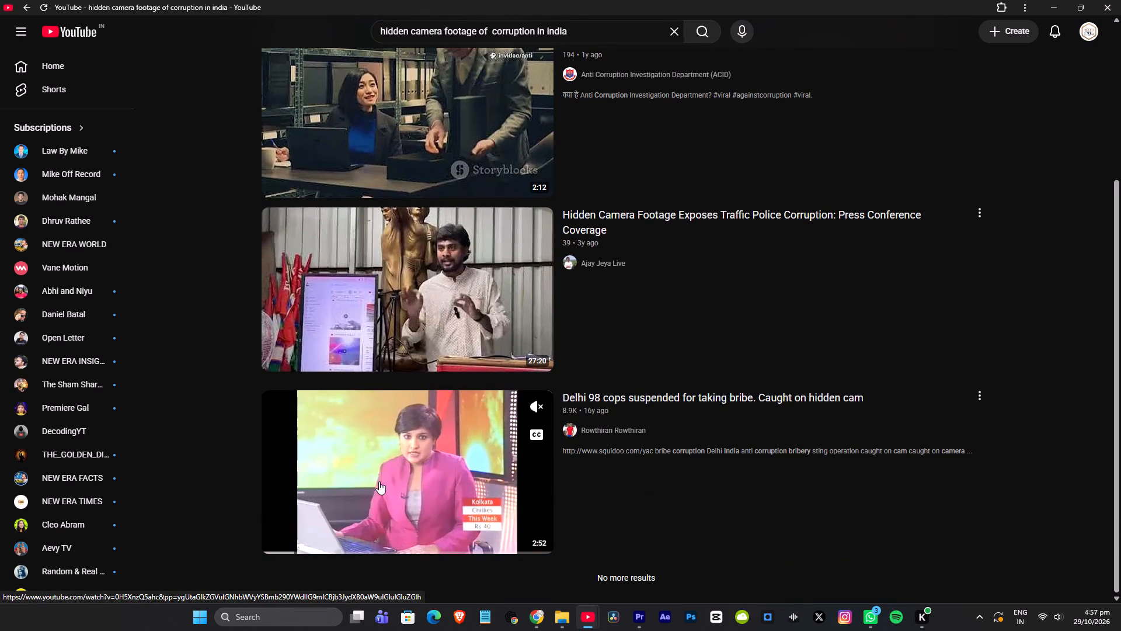
left_click(297, 547)
left_click(321, 543)
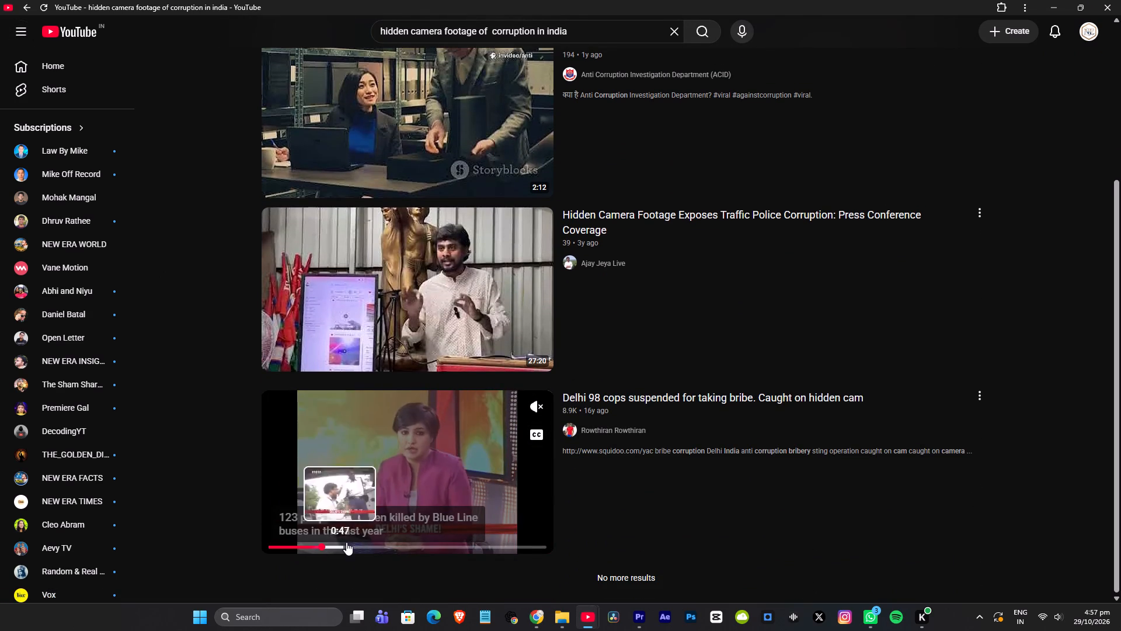
left_click(350, 542)
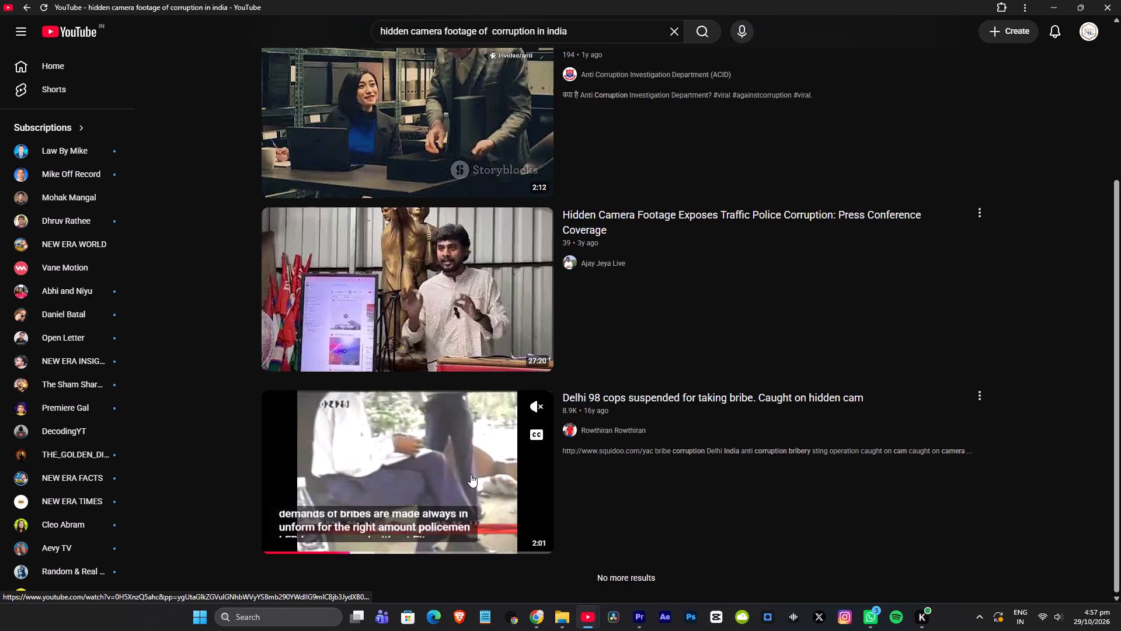
Open the Delhi cops bribe video full screen, rewind it to about 0:26, and start a screen recording of the footage.
left_click(450, 434)
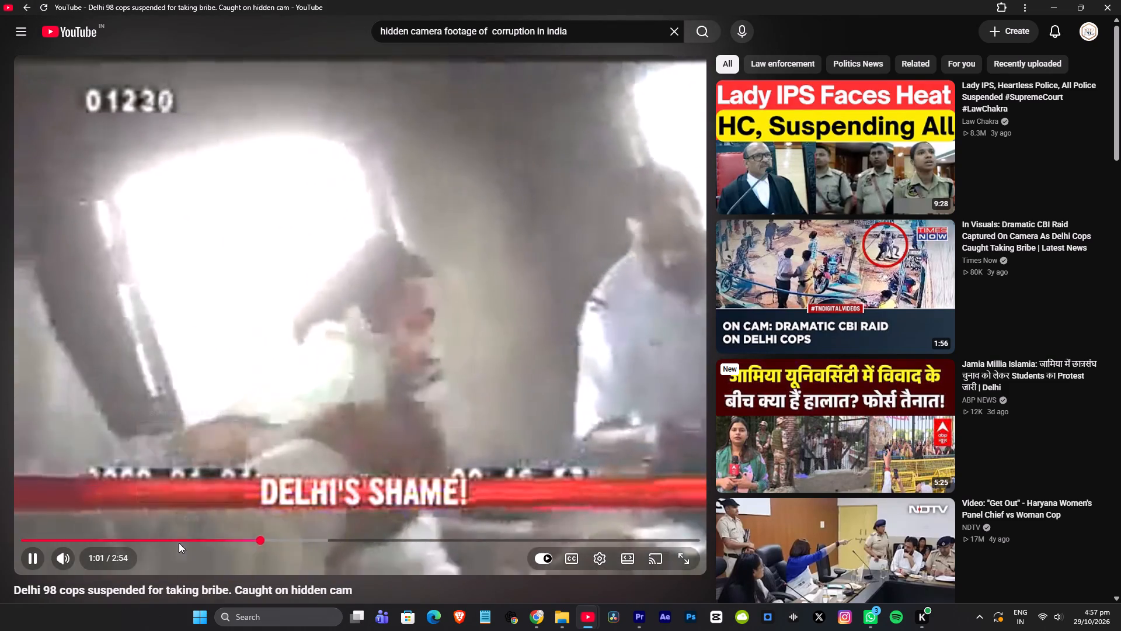
left_click(161, 535)
left_click(690, 557)
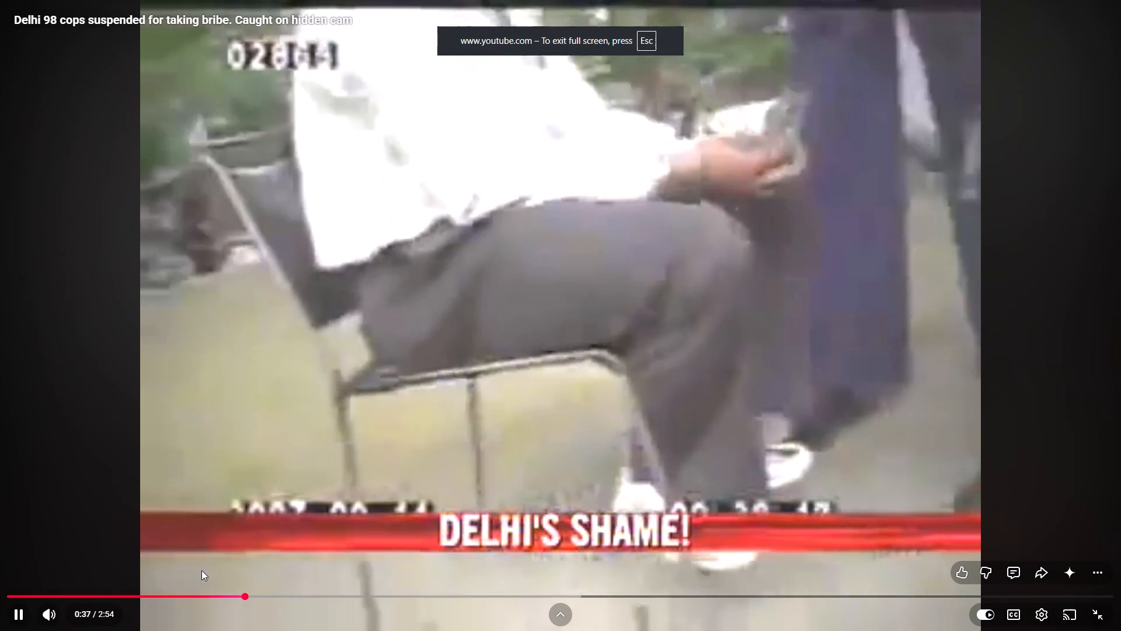
left_click(172, 595)
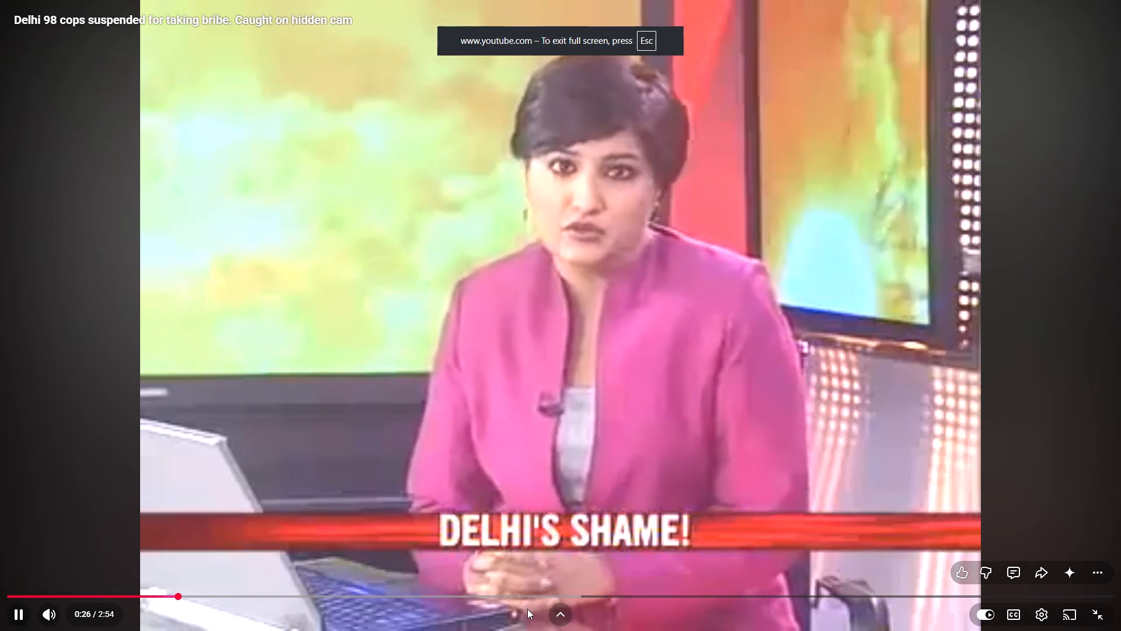
key("alt+super+r")
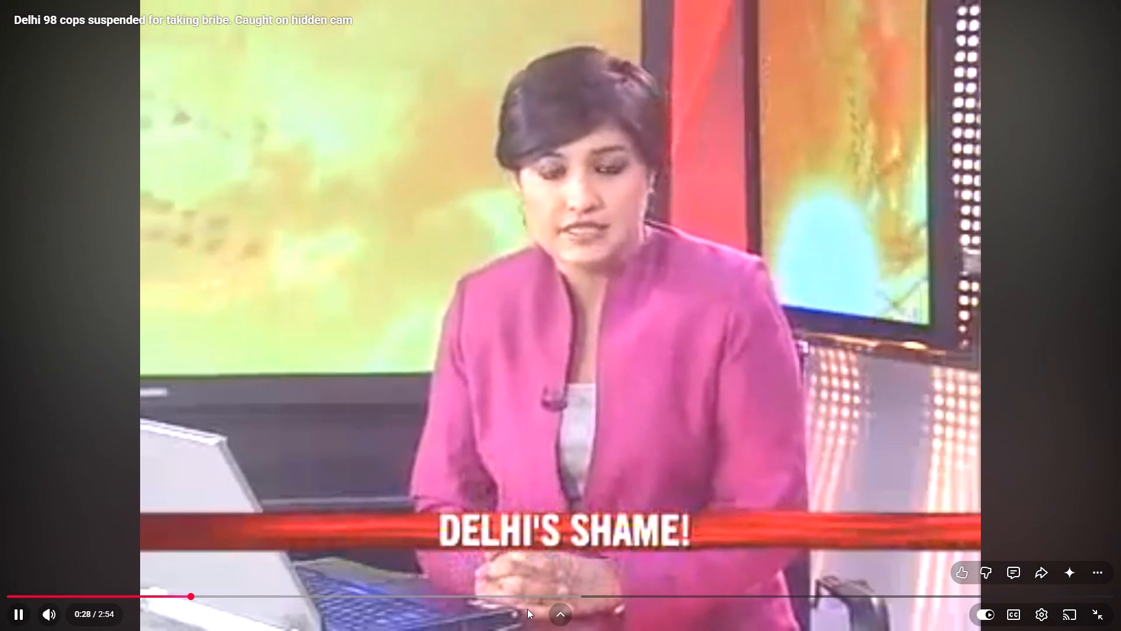
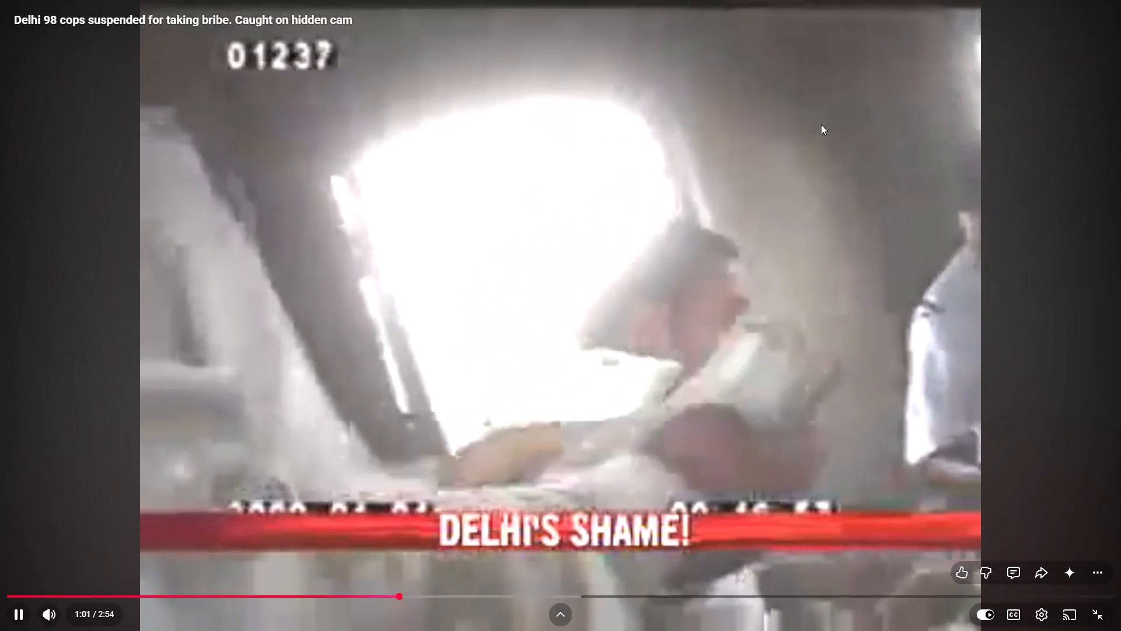
Stop the screen recording of the Delhi cops bribe video, exit full screen and return to the search results.
left_click(988, 76)
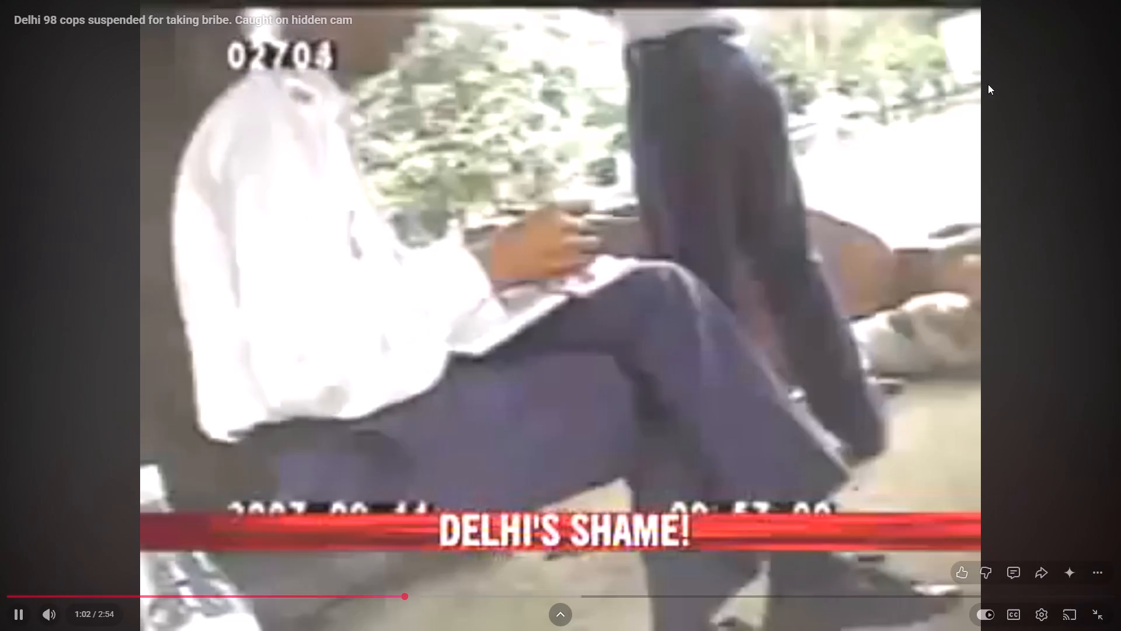
key("Escape")
left_click(29, 6)
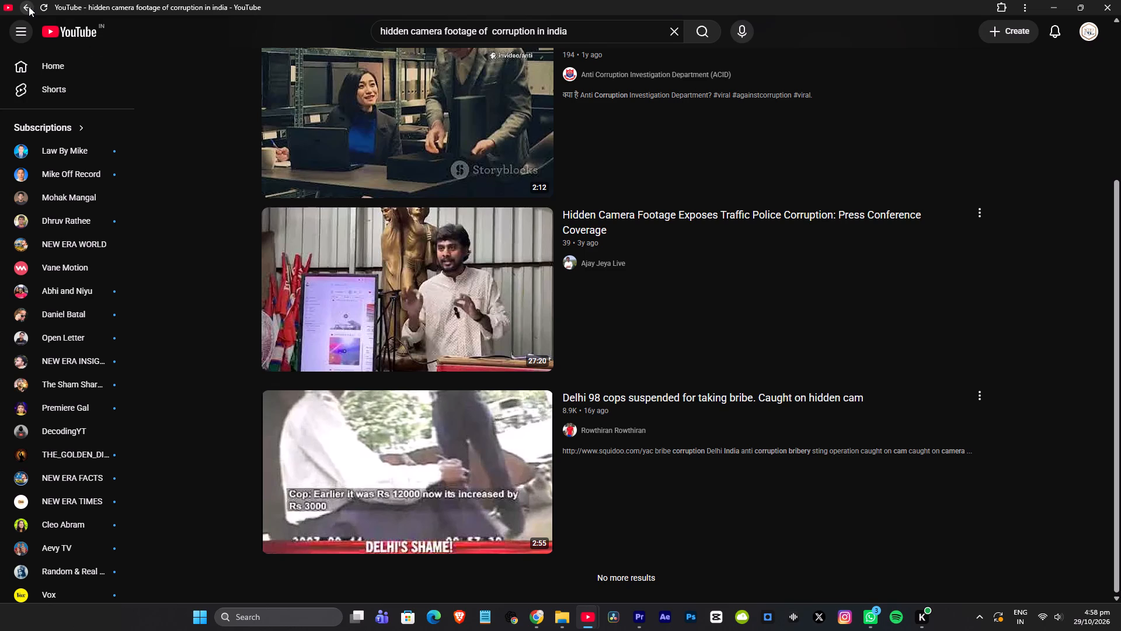
Shorten the YouTube search to "footage of corruption in india" by removing the words "hidden camera", and run it.
scroll(641, 308, "down", 8)
scroll(885, 240, "up", 4)
scroll(889, 248, "down", 4)
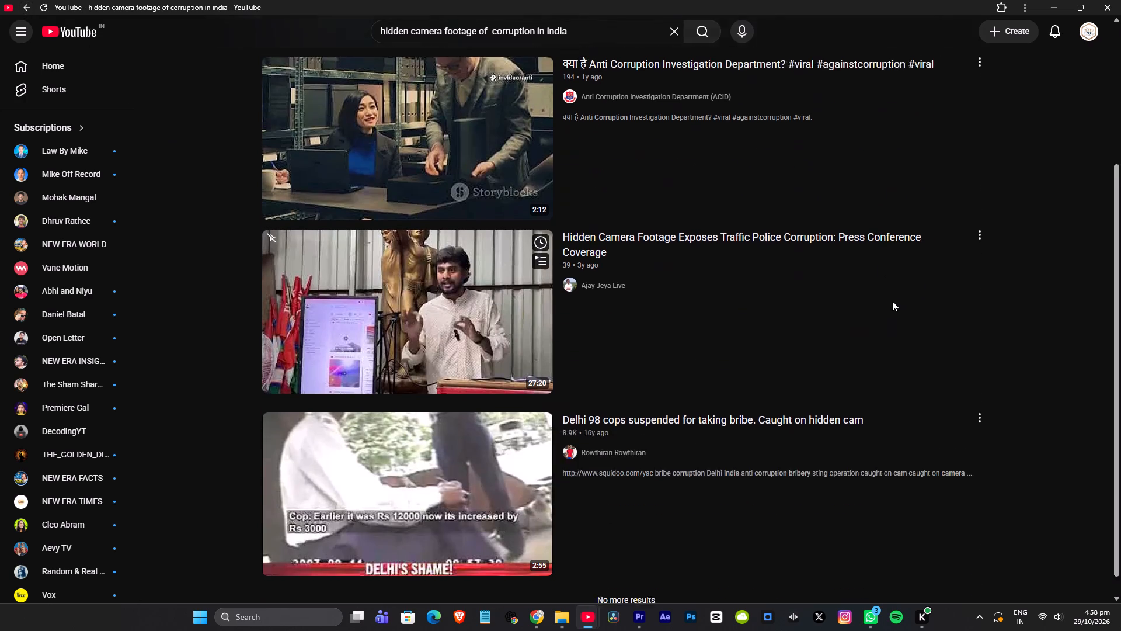
scroll(892, 301, "down", 6)
scroll(597, 418, "up", 4)
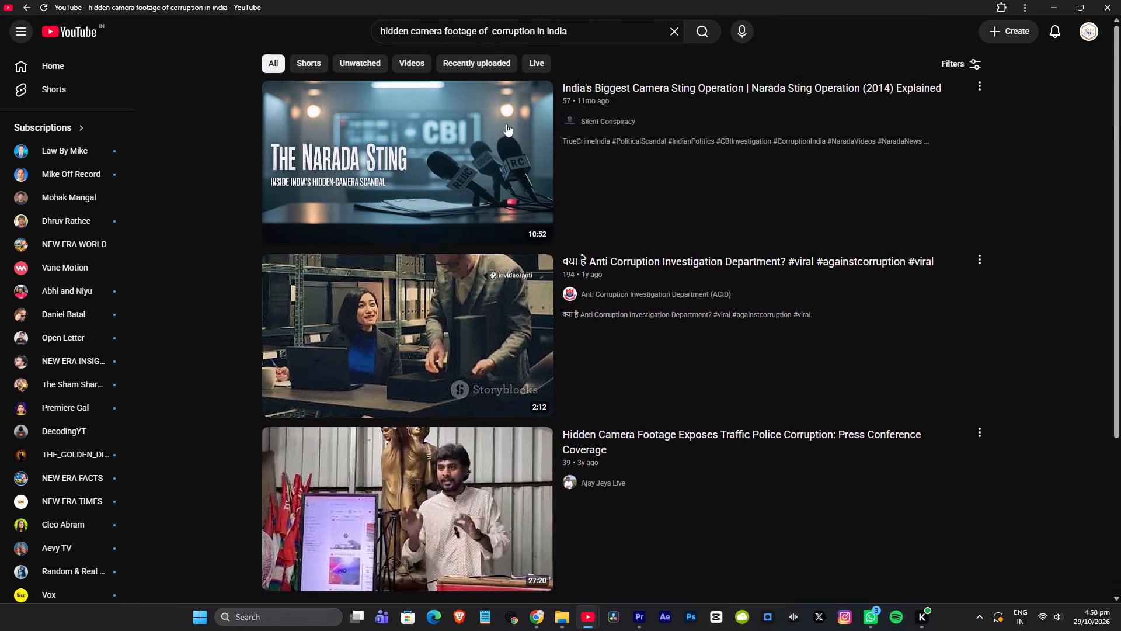
left_click_drag(445, 30, 147, 23)
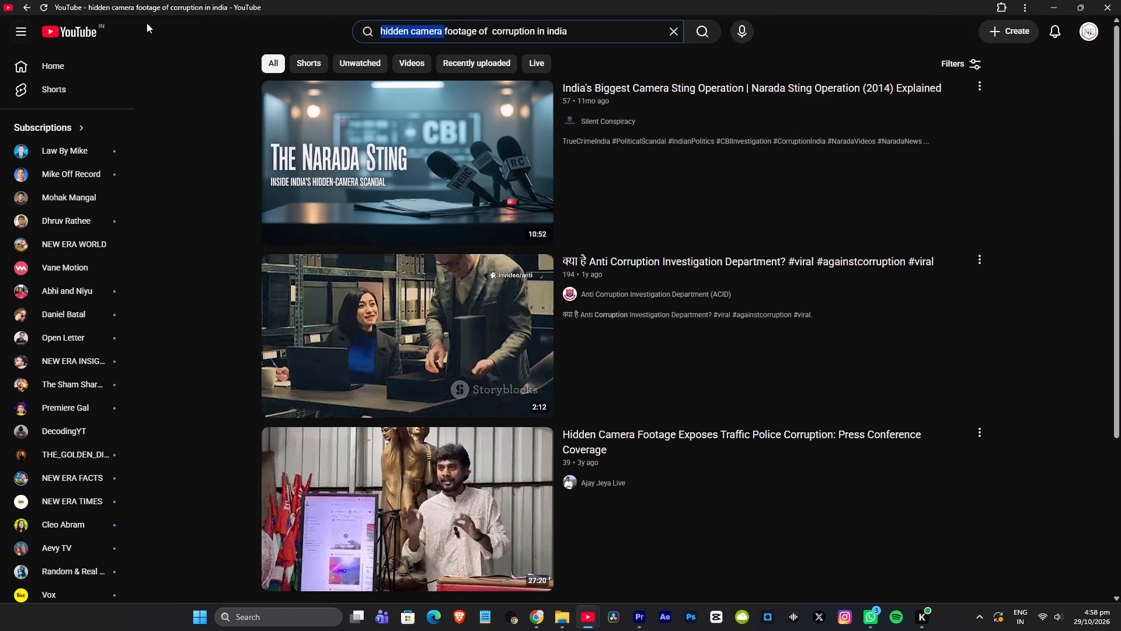
left_click_drag(147, 23, 116, 23)
key("BackSpace")
key("Return")
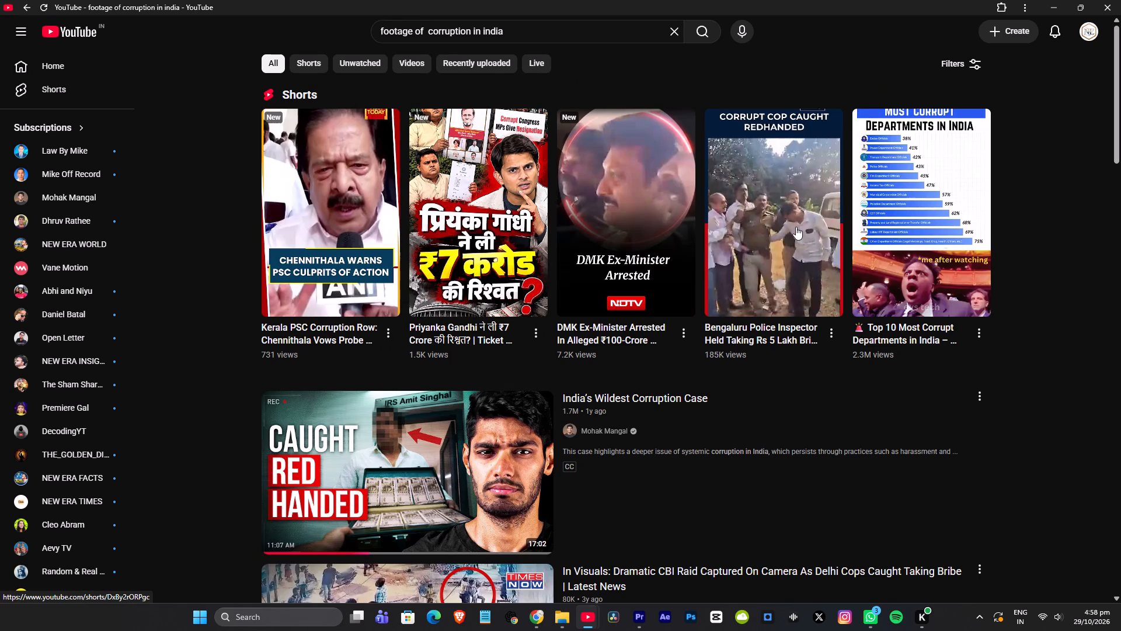
Look through the corruption footage results and preview several moments of the Telangana tehsildar Rs 1 crore bribe video.
scroll(796, 227, "down", 1)
scroll(796, 227, "up", 2)
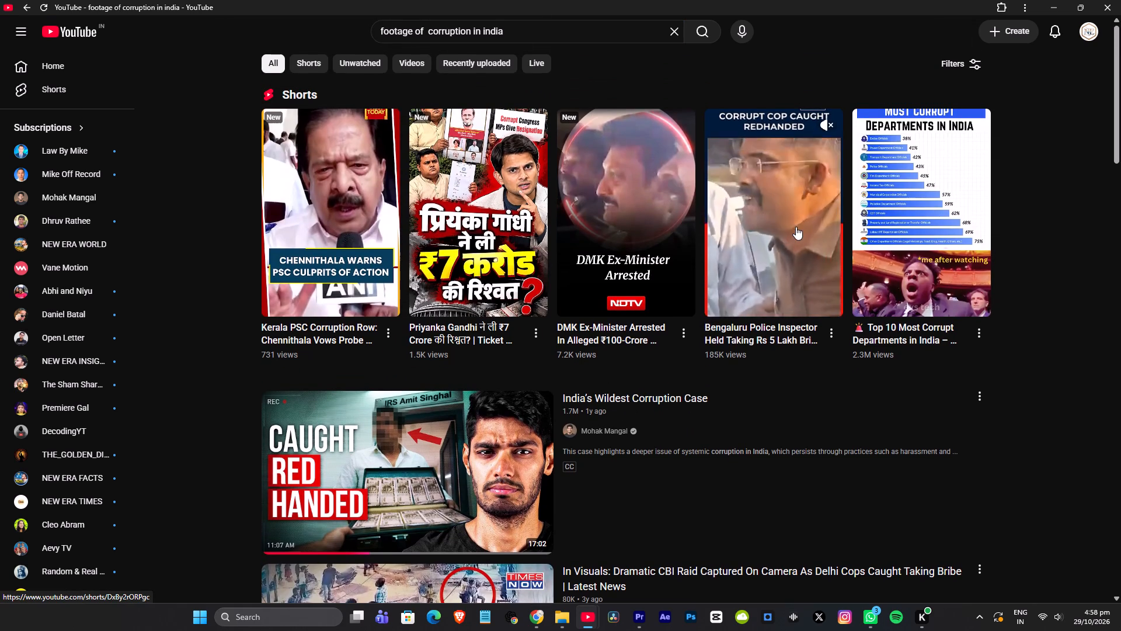
scroll(796, 227, "down", 4)
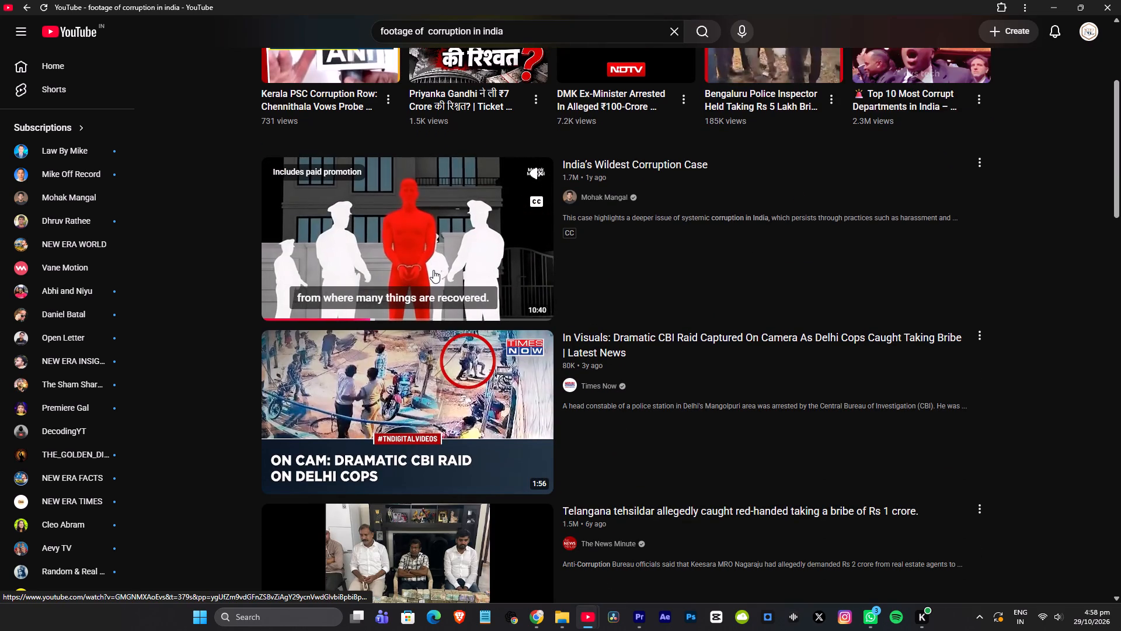
scroll(434, 269, "down", 5)
scroll(441, 209, "up", 3)
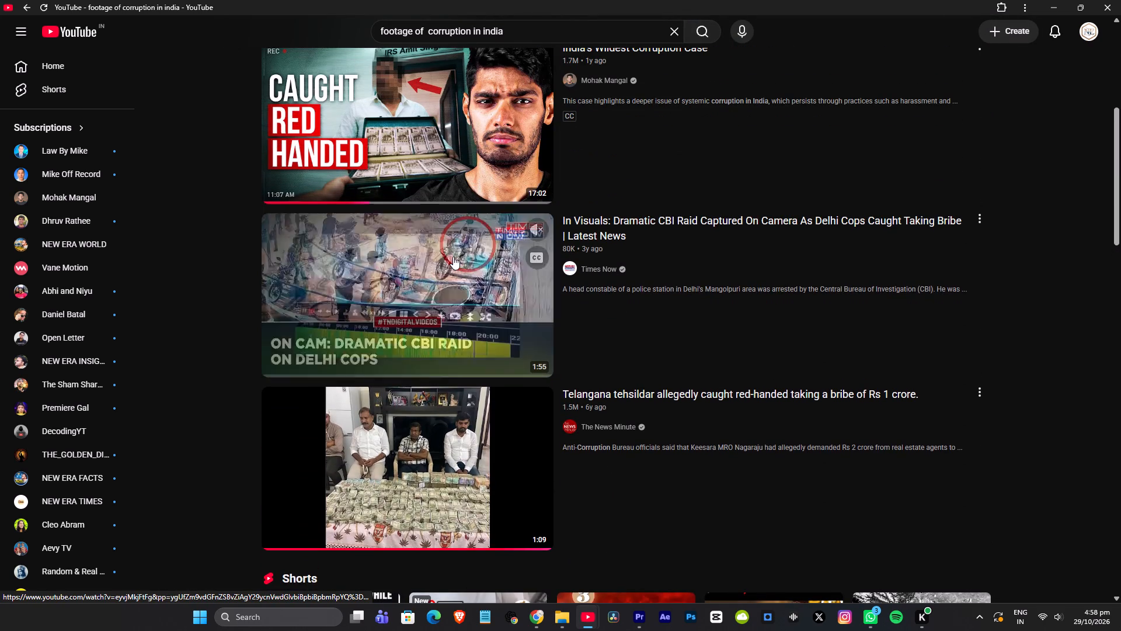
scroll(453, 256, "down", 3)
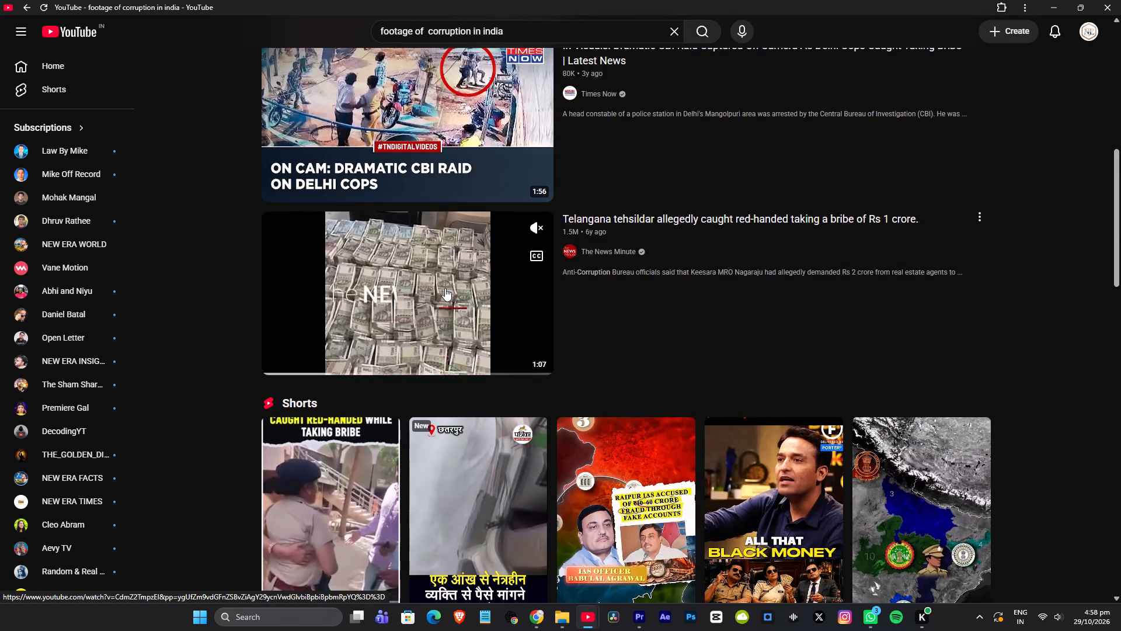
left_click(289, 366)
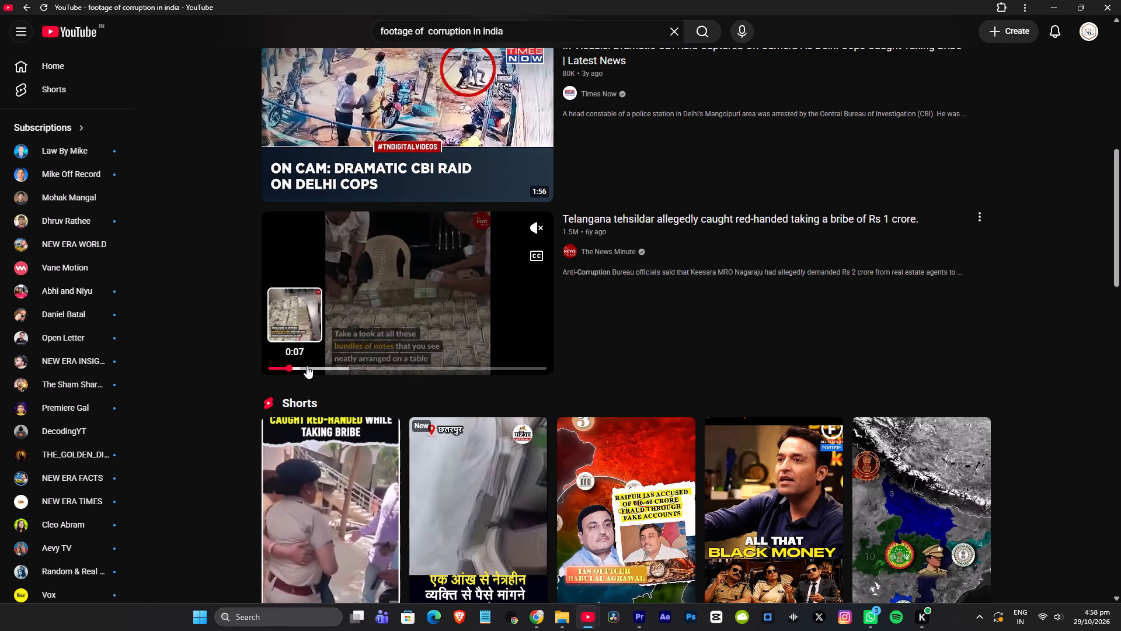
left_click(317, 366)
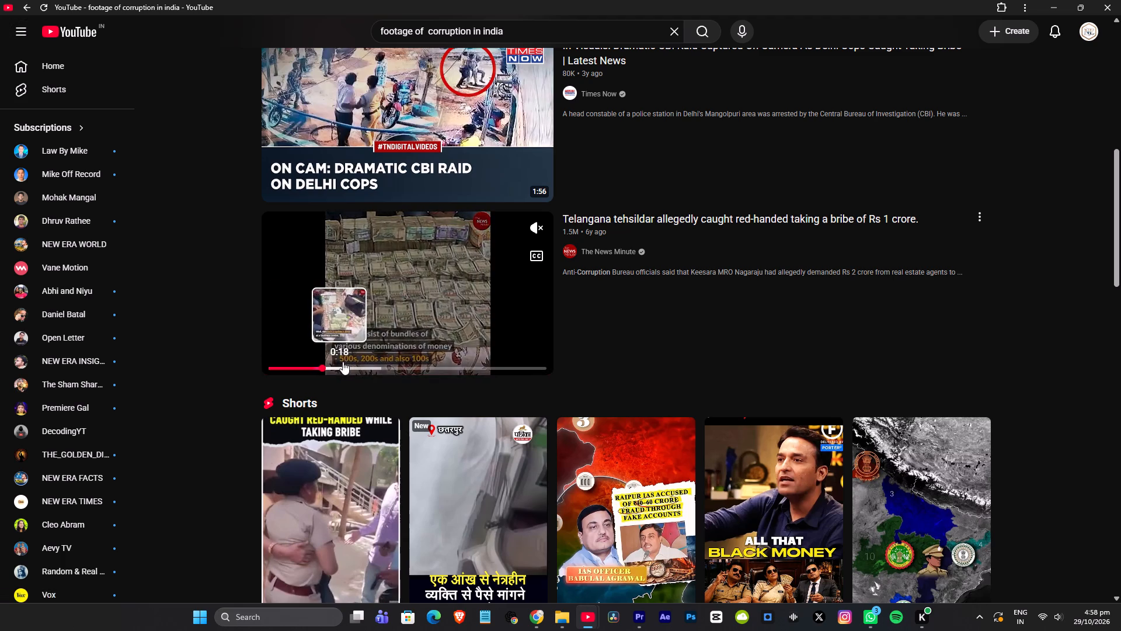
left_click(345, 360)
scroll(465, 360, "down", 4)
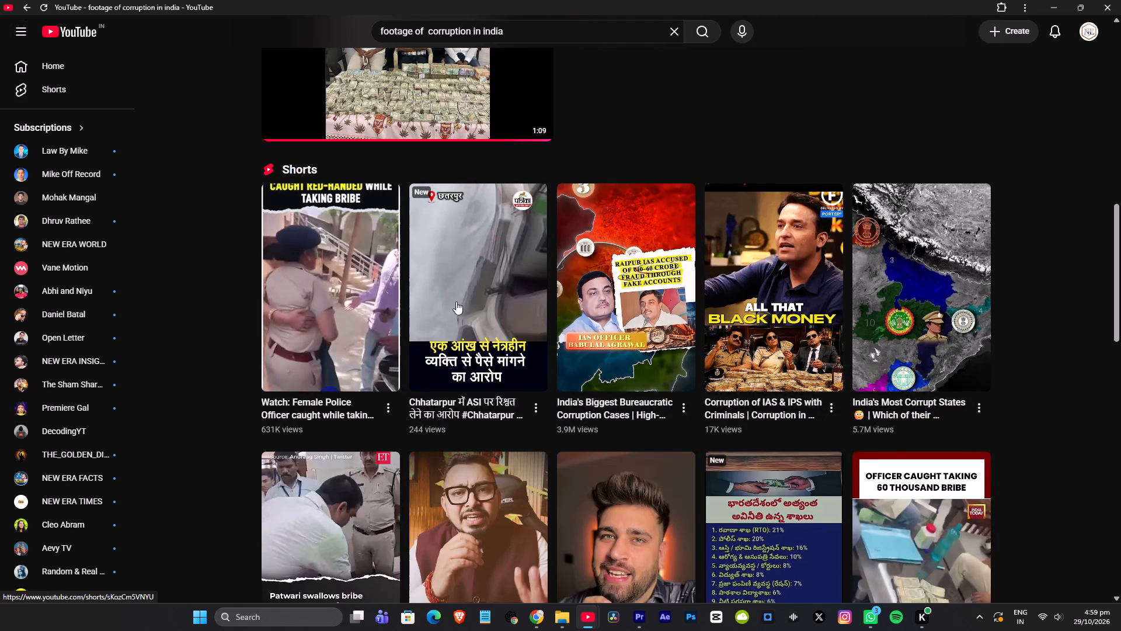
scroll(459, 301, "down", 5)
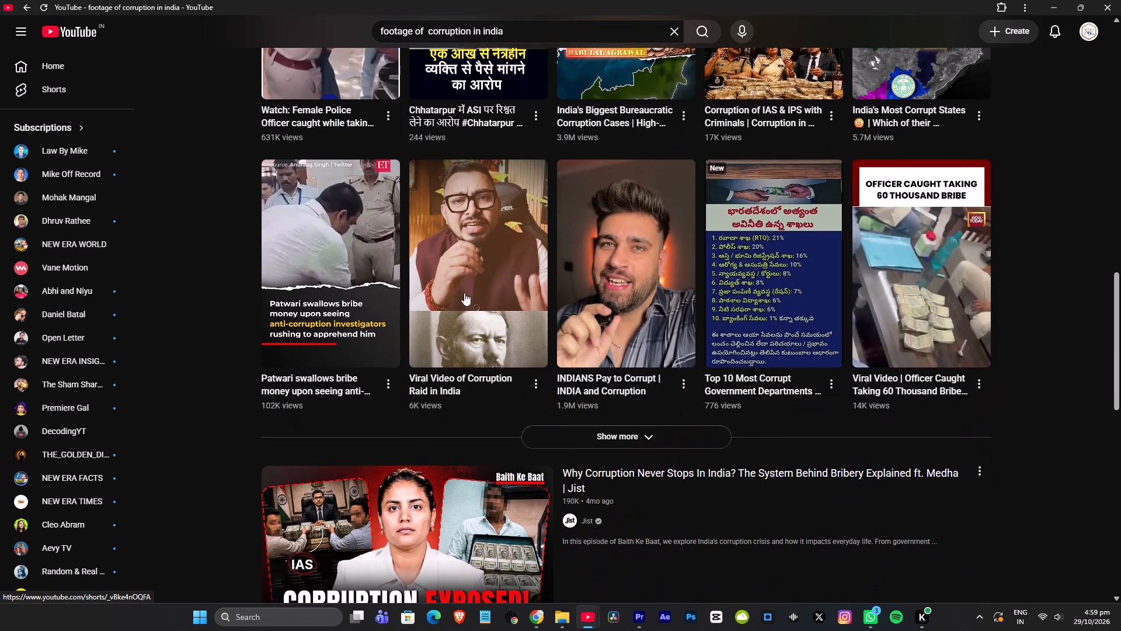
scroll(604, 274, "down", 3)
scroll(809, 253, "up", 4)
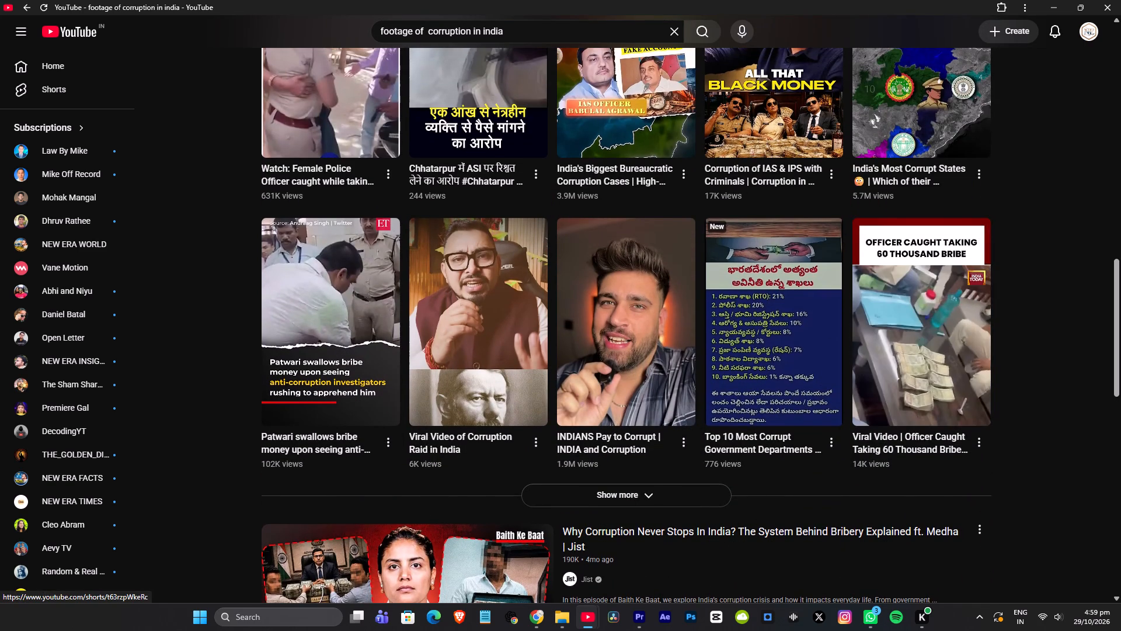
Open the India Today Short "Officer Caught Taking 60 Thousand Bribe", copy its link and download it with 4K Video Downloader+.
left_click(966, 332)
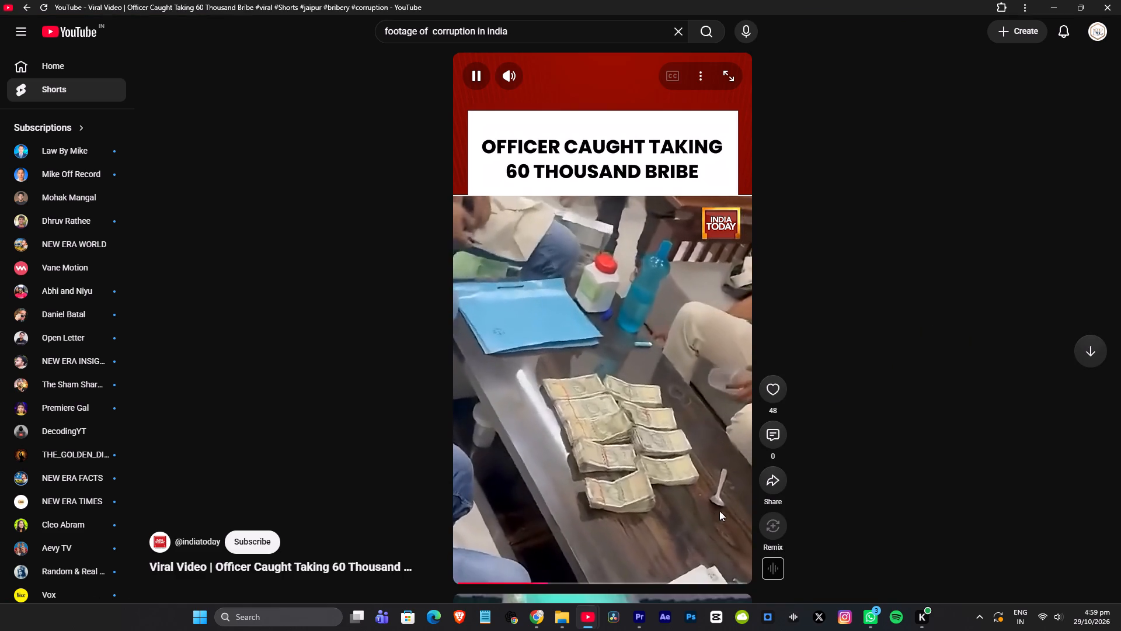
left_click(777, 484)
left_click(652, 349)
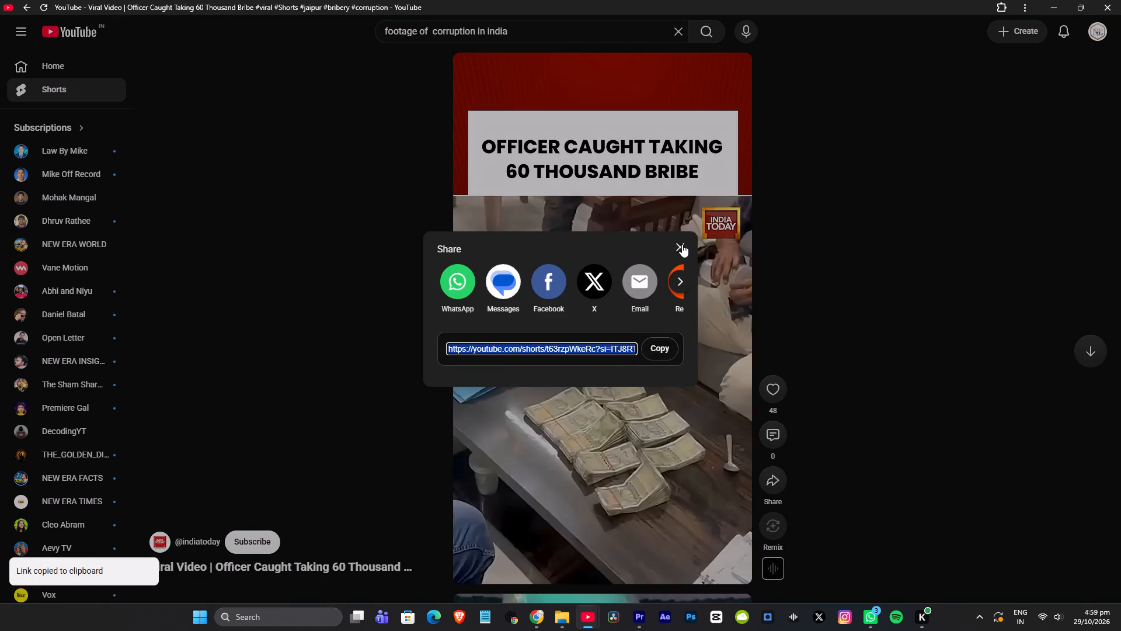
left_click(682, 244)
left_click(740, 614)
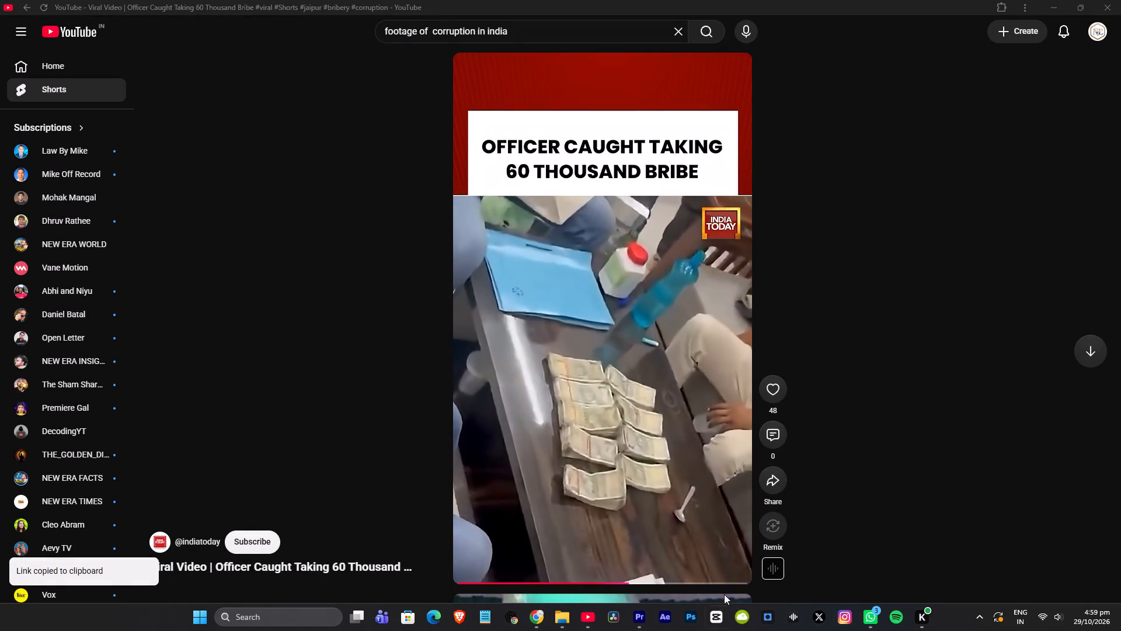
left_click(344, 161)
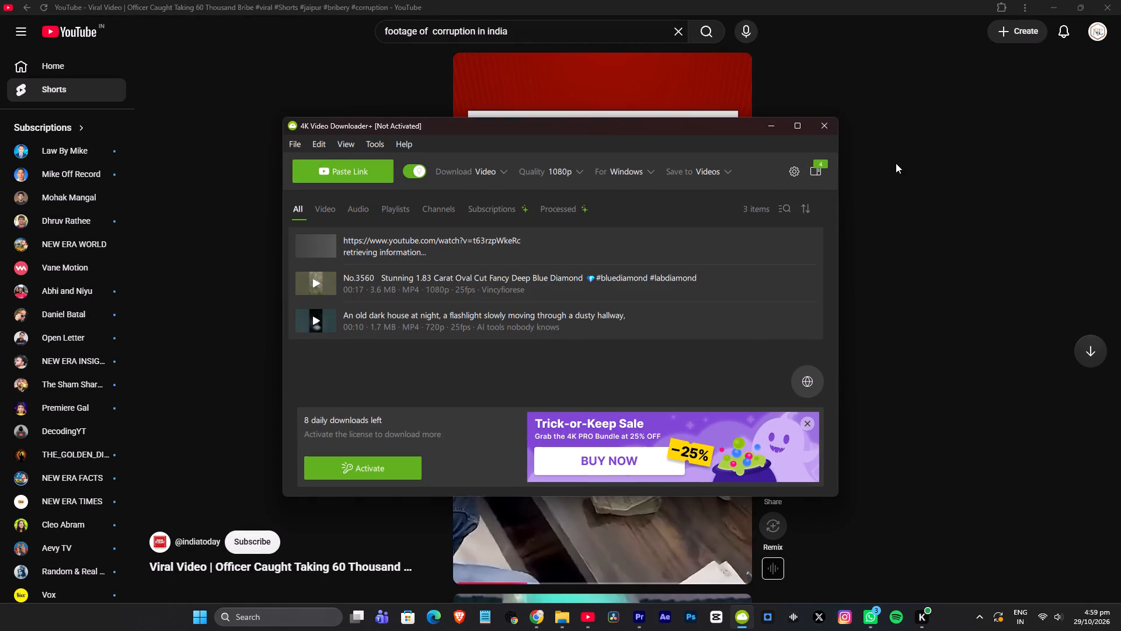
left_click(898, 162)
Return to the "footage of corruption in india" results and look further down for more usable bribery or corruption clips.
left_click(26, 6)
scroll(612, 365, "down", 6)
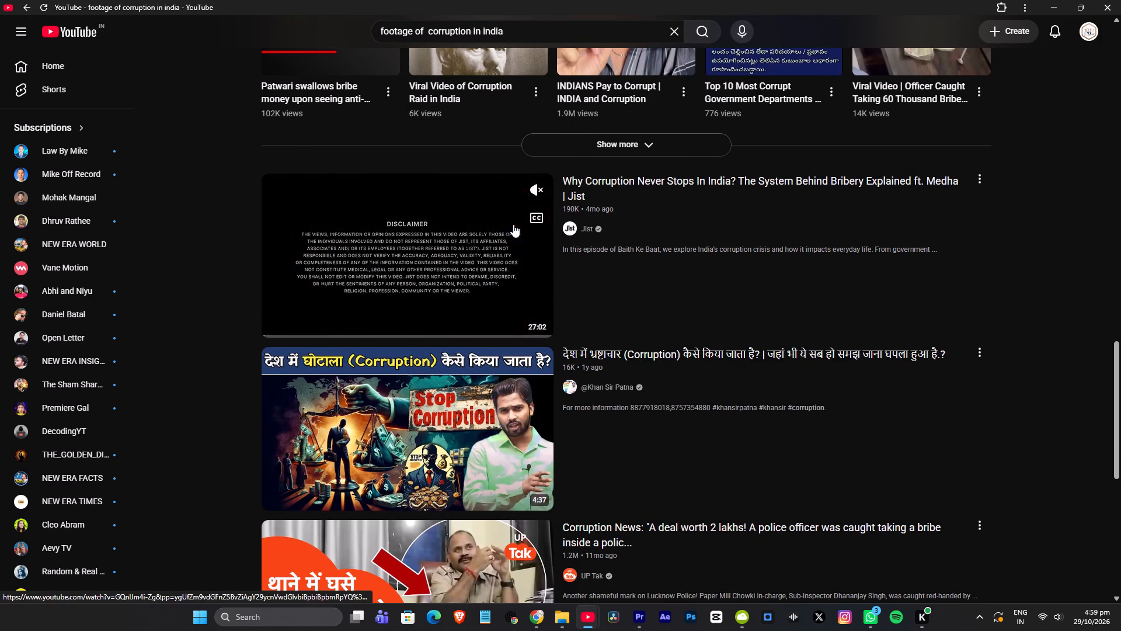
scroll(514, 237, "down", 4)
scroll(452, 367, "down", 7)
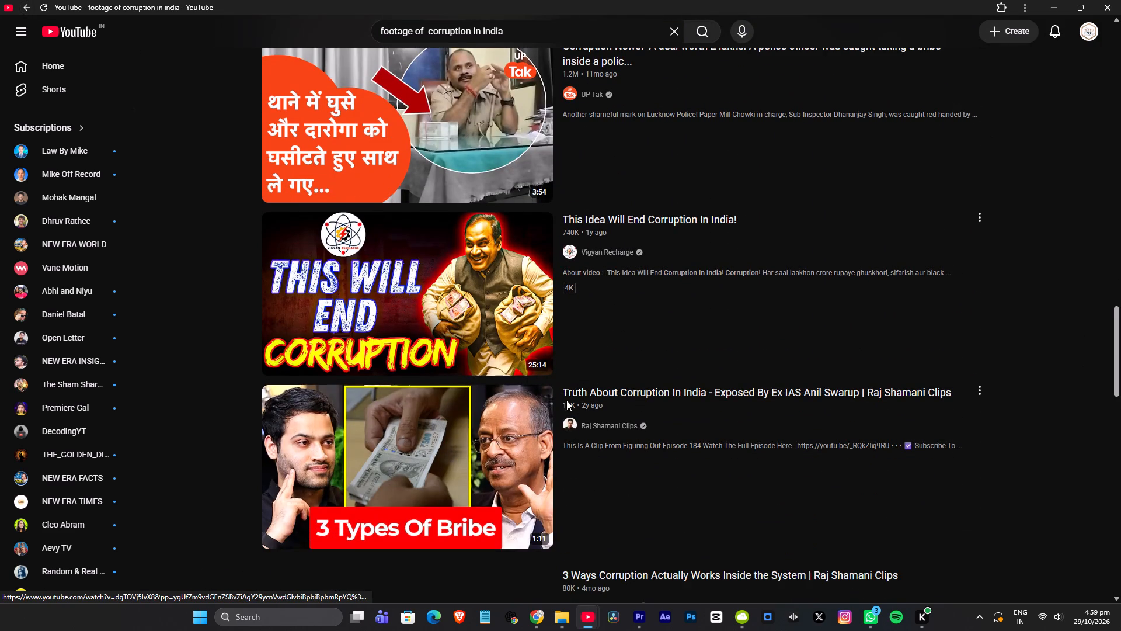
scroll(626, 388, "down", 7)
scroll(392, 311, "down", 3)
scroll(478, 327, "down", 4)
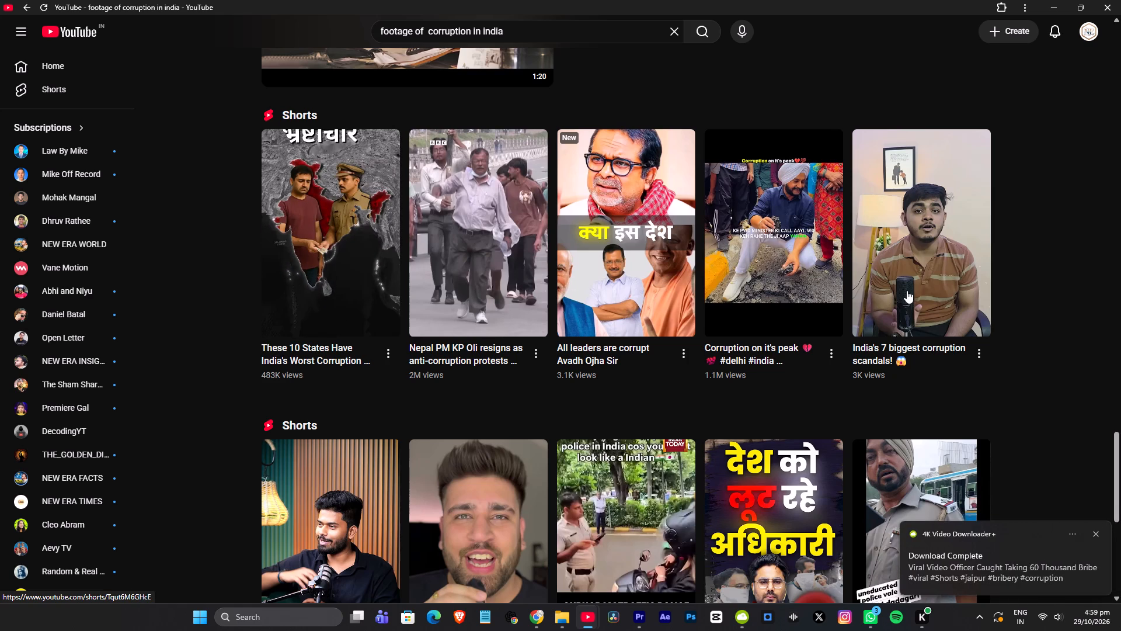
scroll(605, 375, "down", 3)
scroll(435, 372, "down", 1)
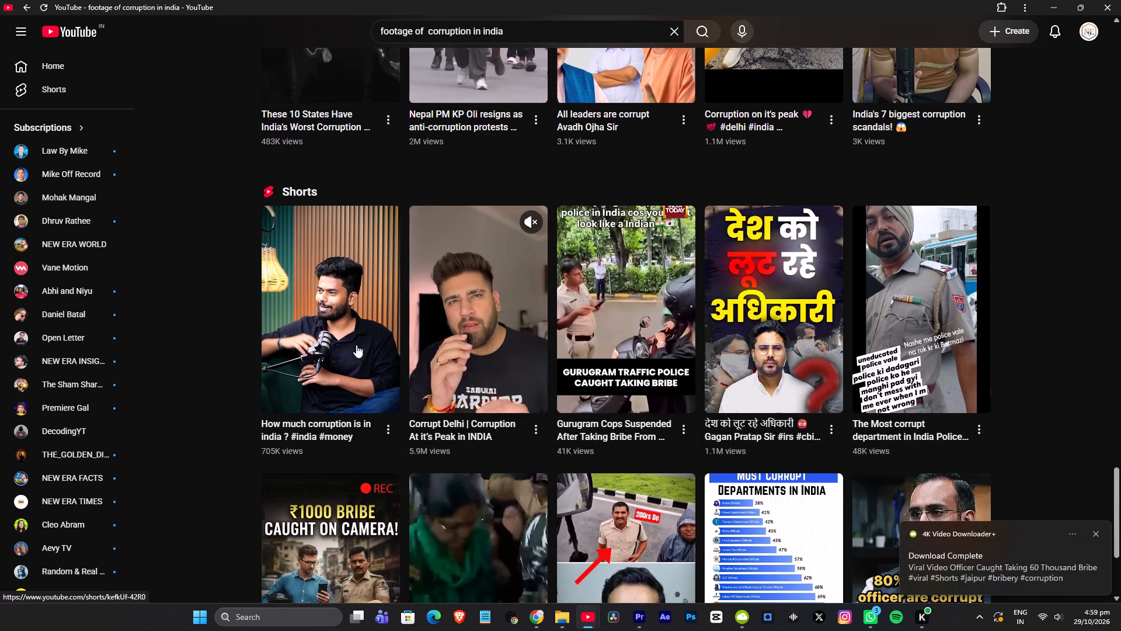
scroll(536, 333, "down", 5)
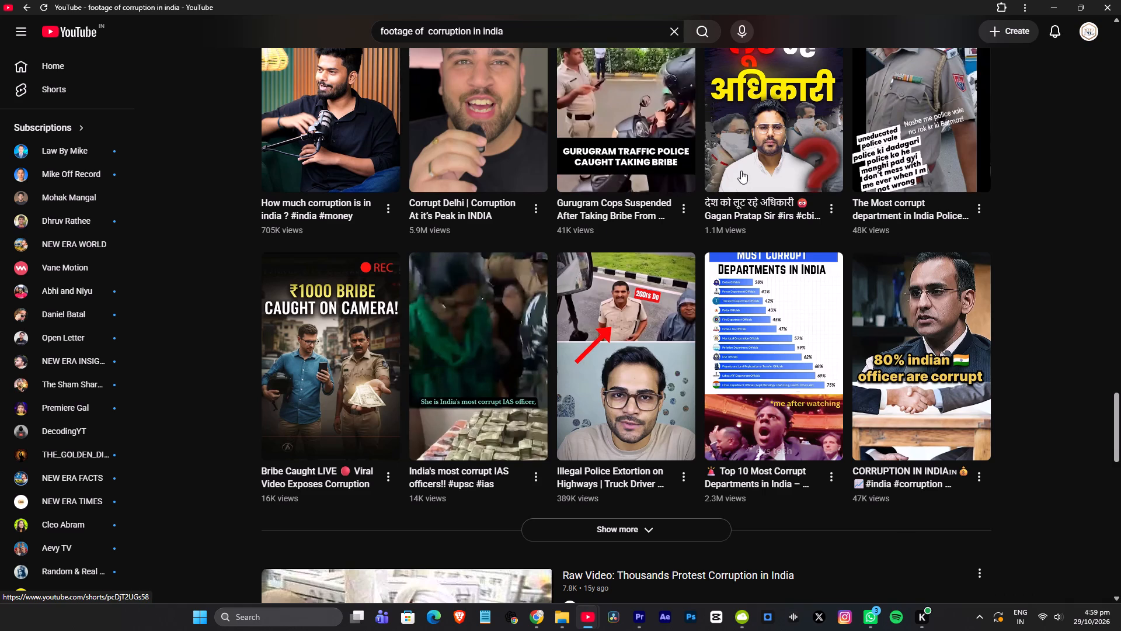
scroll(879, 311, "down", 5)
scroll(421, 358, "down", 4)
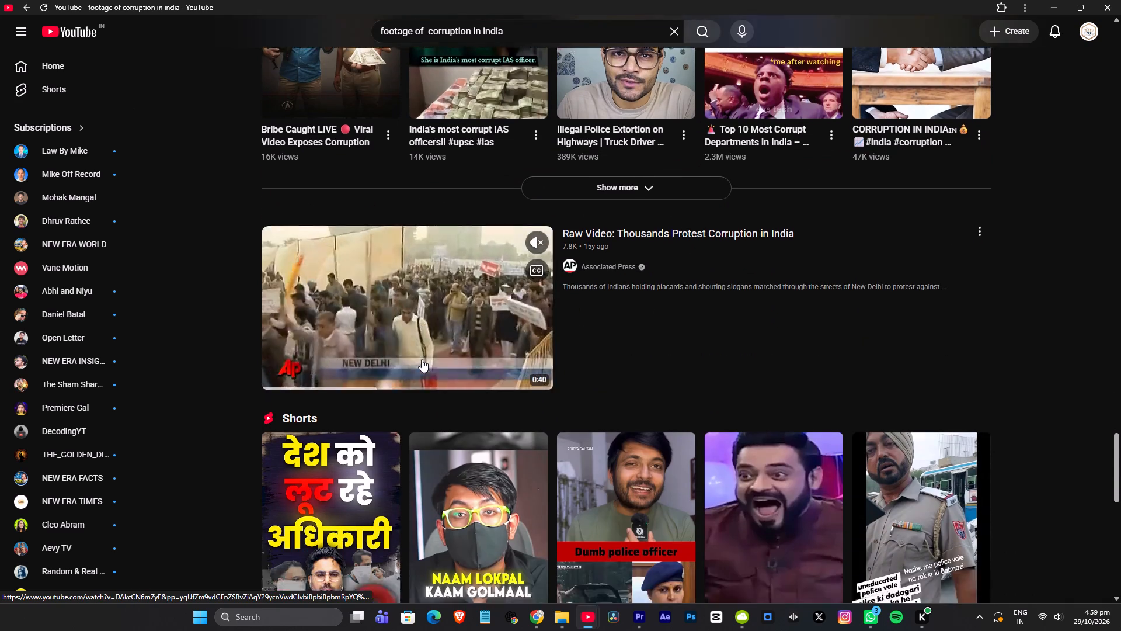
scroll(422, 359, "down", 1)
scroll(552, 333, "down", 8)
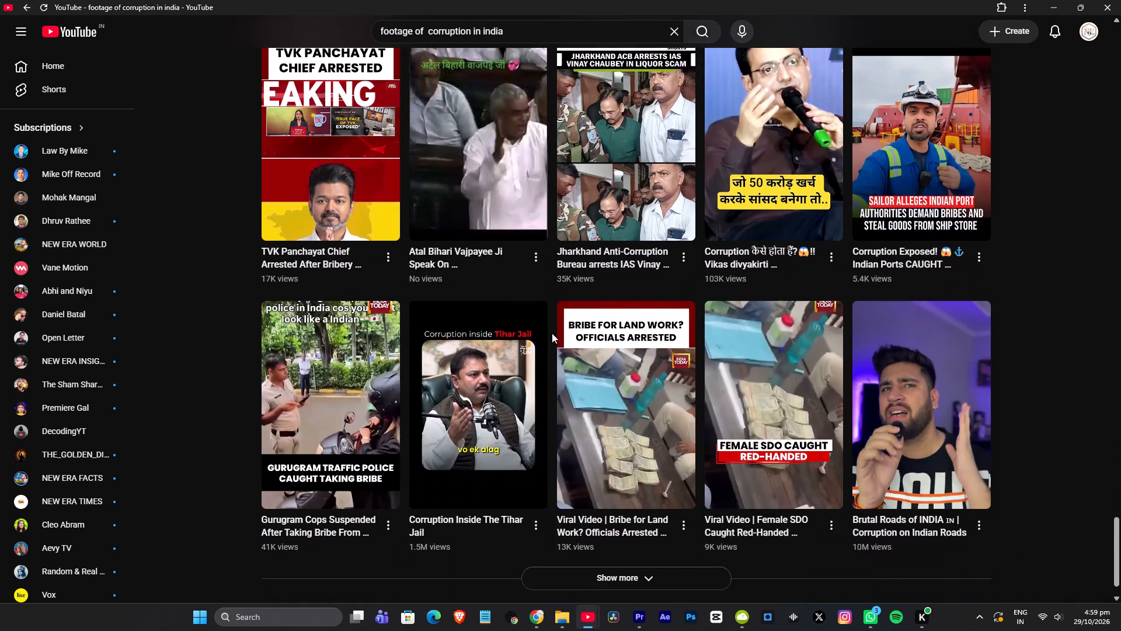
scroll(454, 412, "down", 3)
scroll(711, 338, "down", 4)
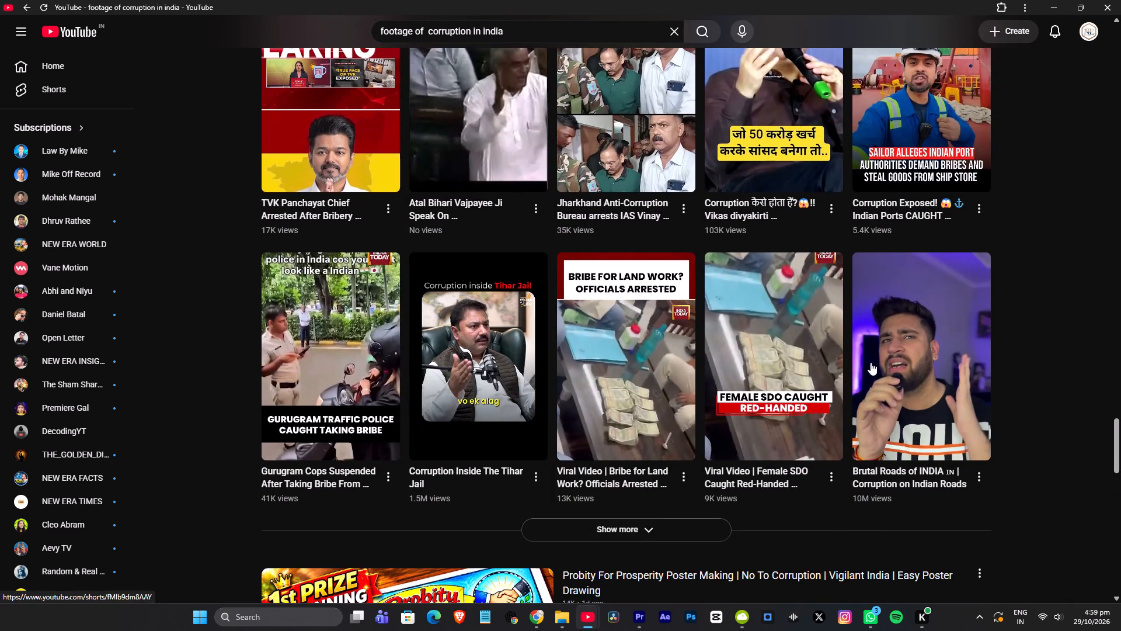
scroll(606, 360, "down", 8)
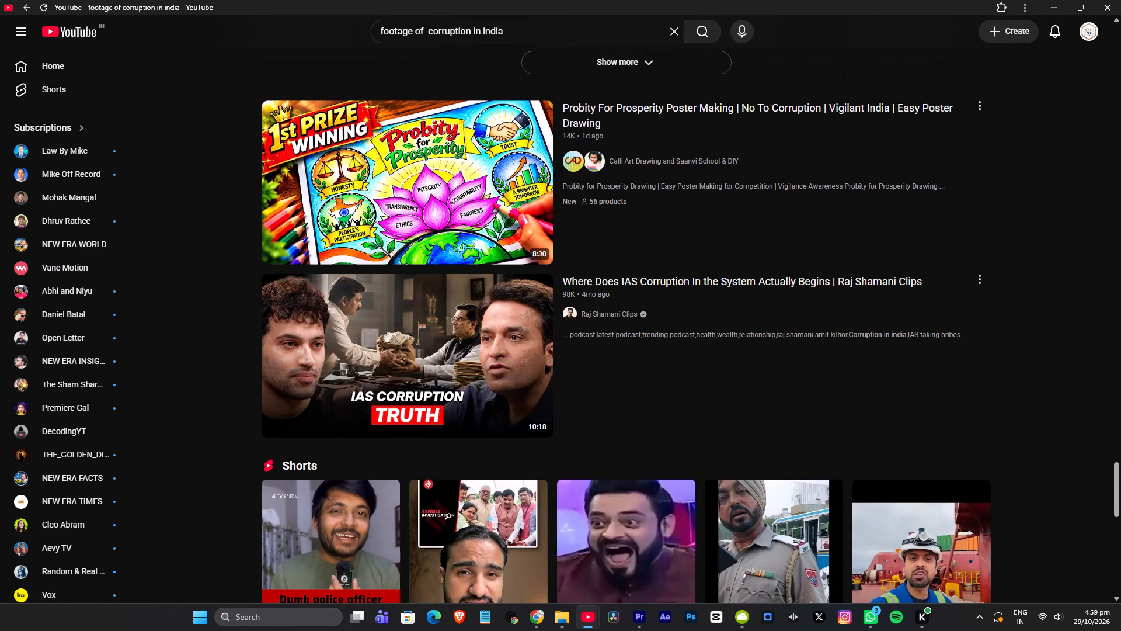
Search YouTube for "footage of corruption in india paper leak".
left_click(514, 29)
key("space")
type("paper leak")
key("Return")
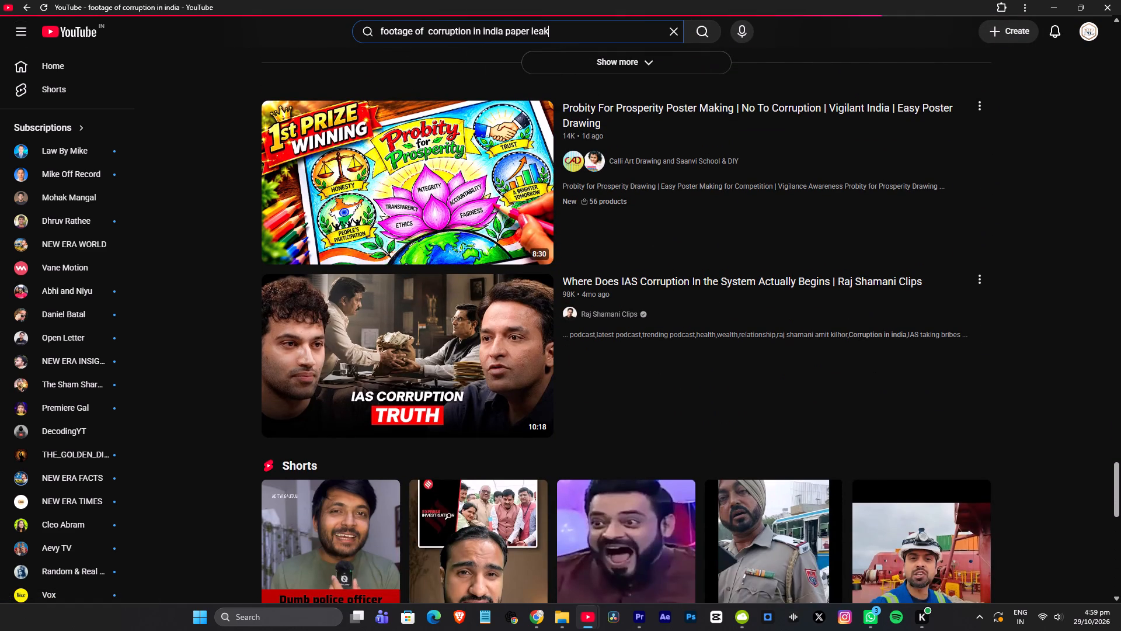
Look through the paper-leak search results and Shorts for usable exam-scam or student protest footage.
scroll(497, 356, "down", 4)
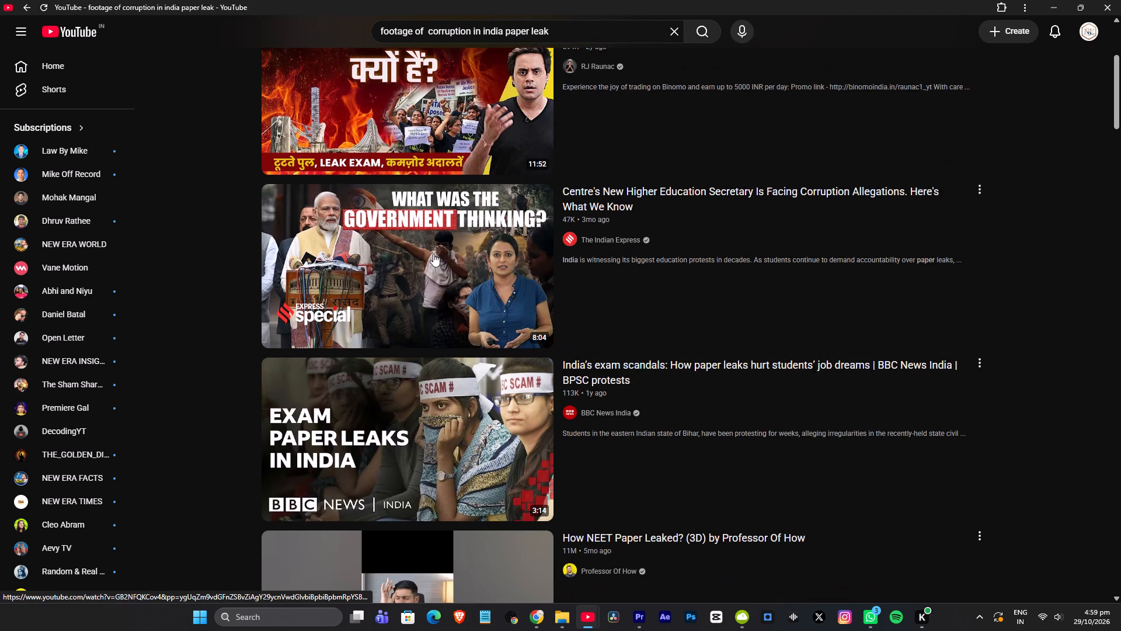
scroll(443, 265, "down", 4)
scroll(424, 367, "down", 13)
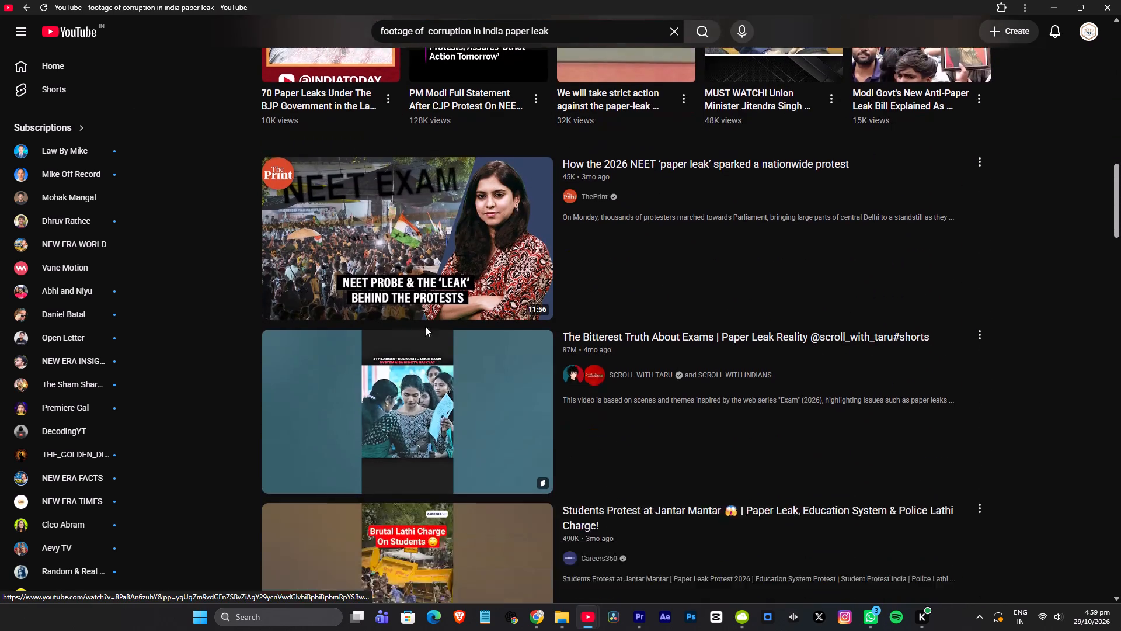
scroll(429, 337, "down", 5)
scroll(435, 188, "down", 3)
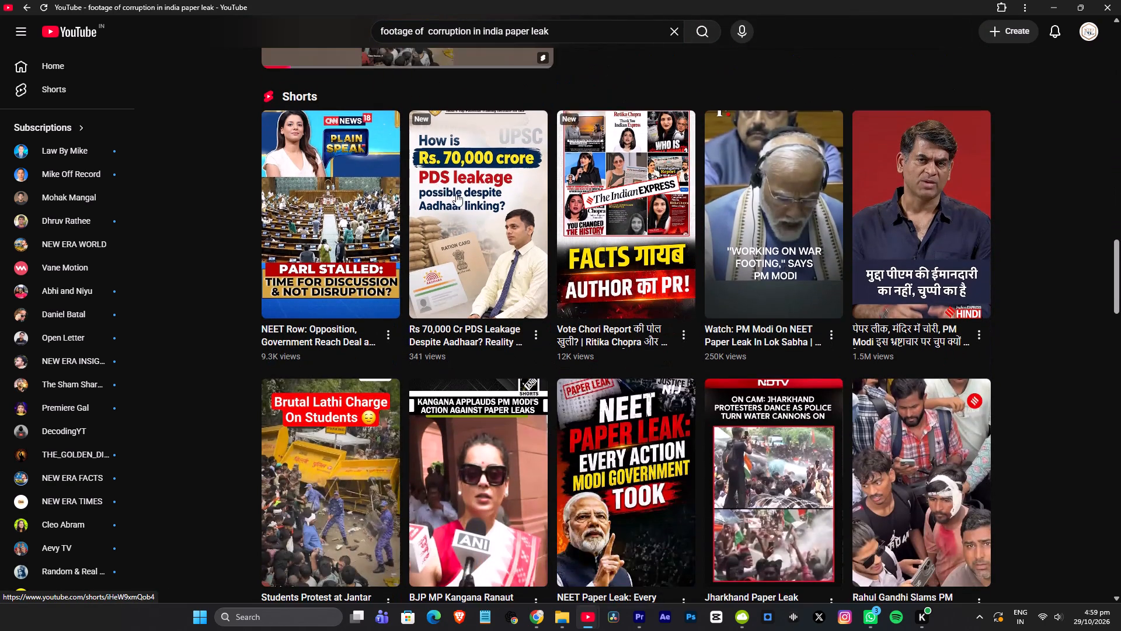
scroll(674, 301, "down", 8)
scroll(663, 280, "up", 3)
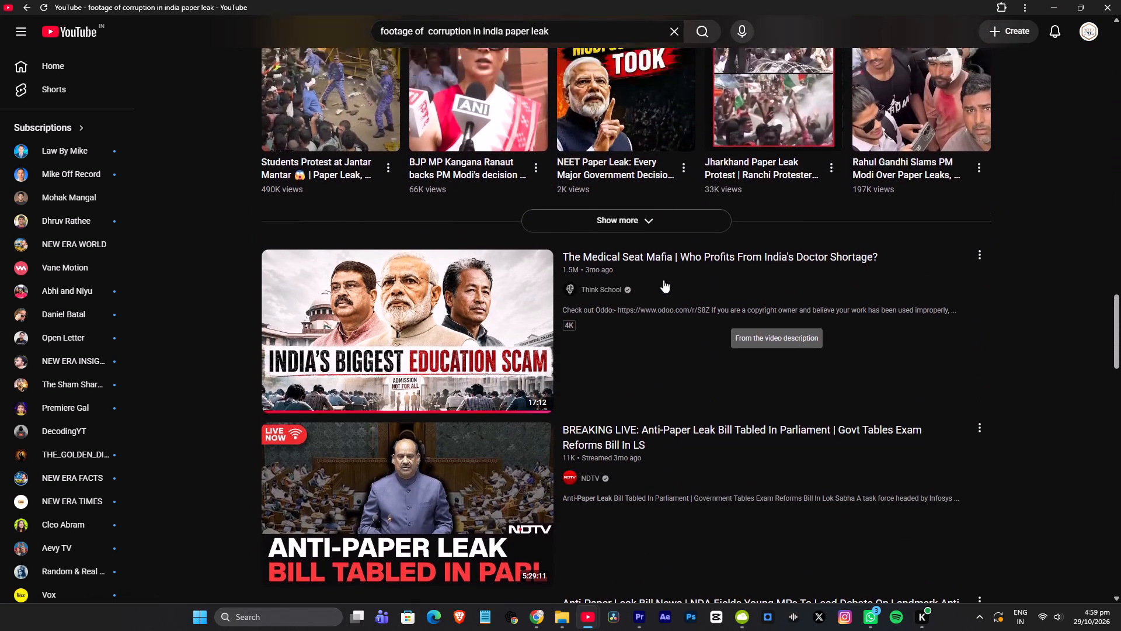
scroll(663, 280, "up", 1)
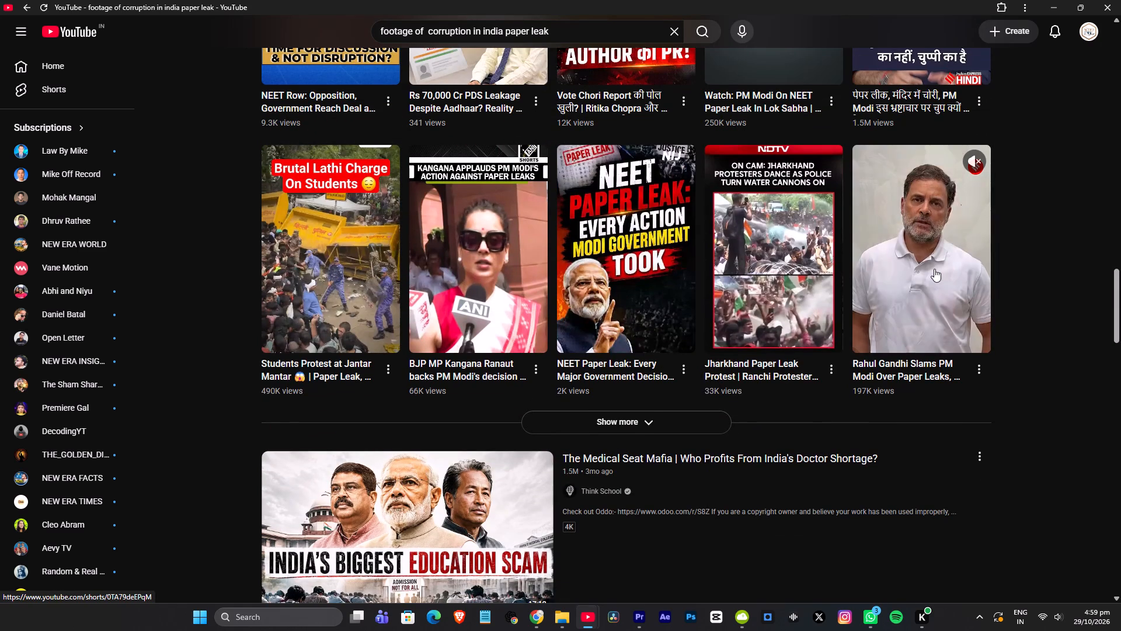
scroll(934, 287, "down", 2)
scroll(934, 287, "up", 1)
scroll(934, 287, "down", 1)
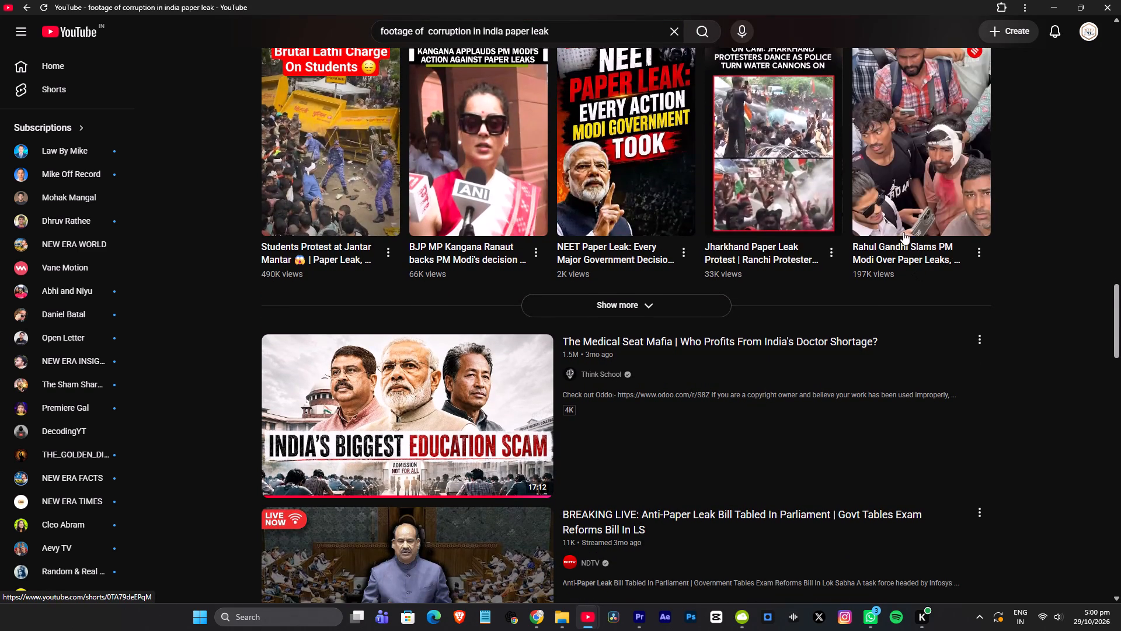
scroll(893, 262, "down", 8)
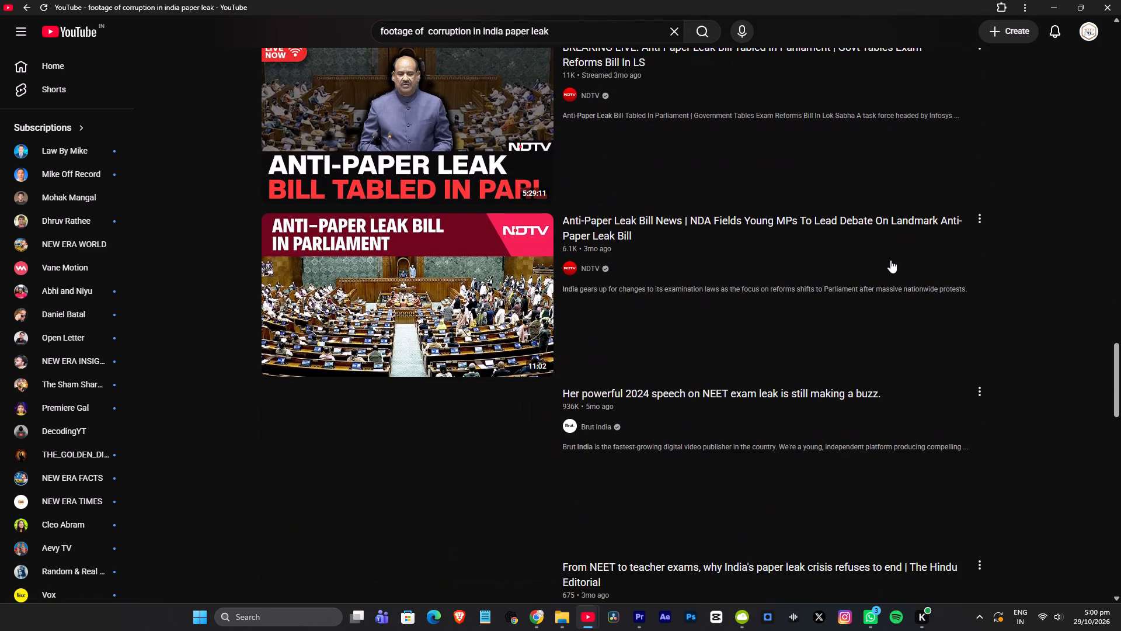
scroll(891, 254, "down", 4)
scroll(694, 252, "up", 10)
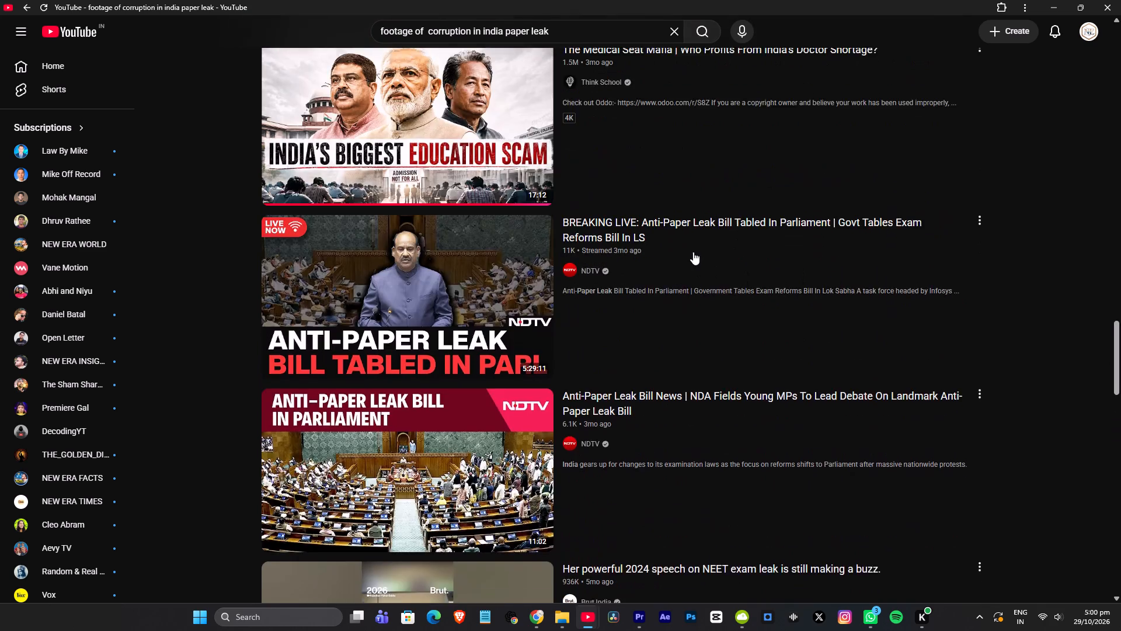
scroll(693, 252, "up", 17)
Replace the YouTube search with "delhi protest video" and run it.
left_click_drag(581, 33, 568, 33)
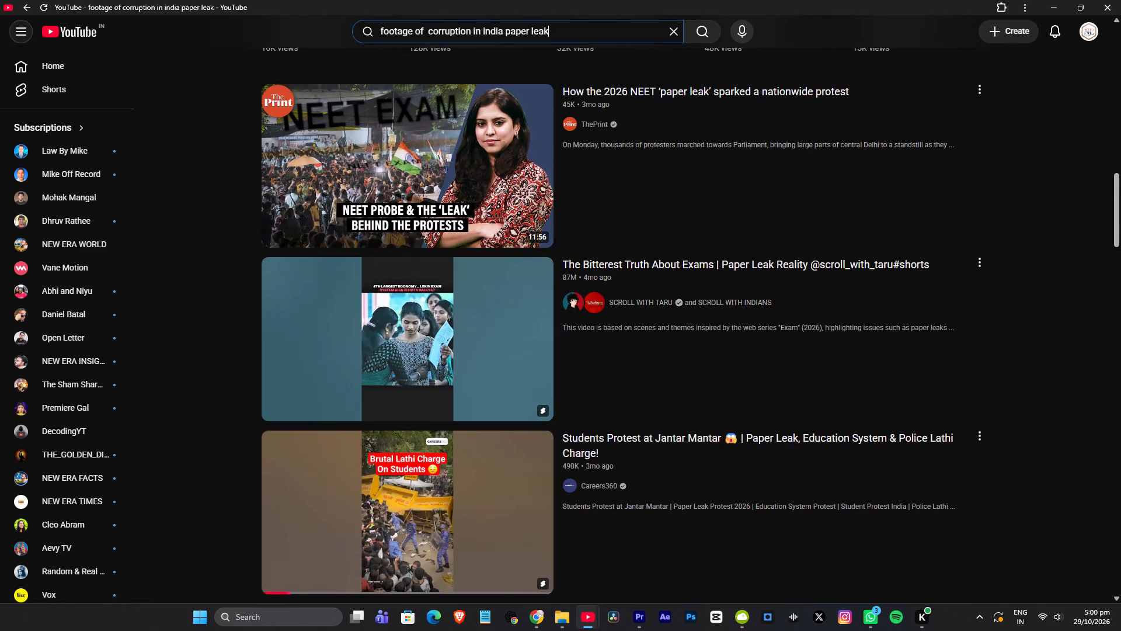
left_click_drag(568, 33, 0, 0)
type("delhi protest video")
key("Return")
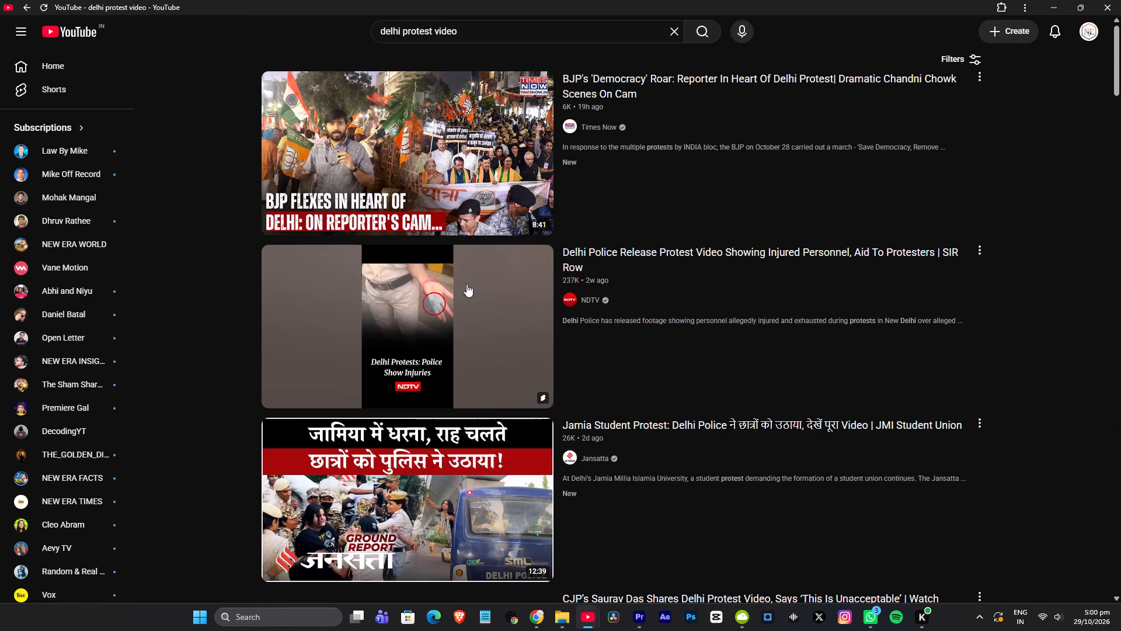
Look through the Delhi protest results and Shorts for clips of police action against protesters.
scroll(461, 152, "down", 3)
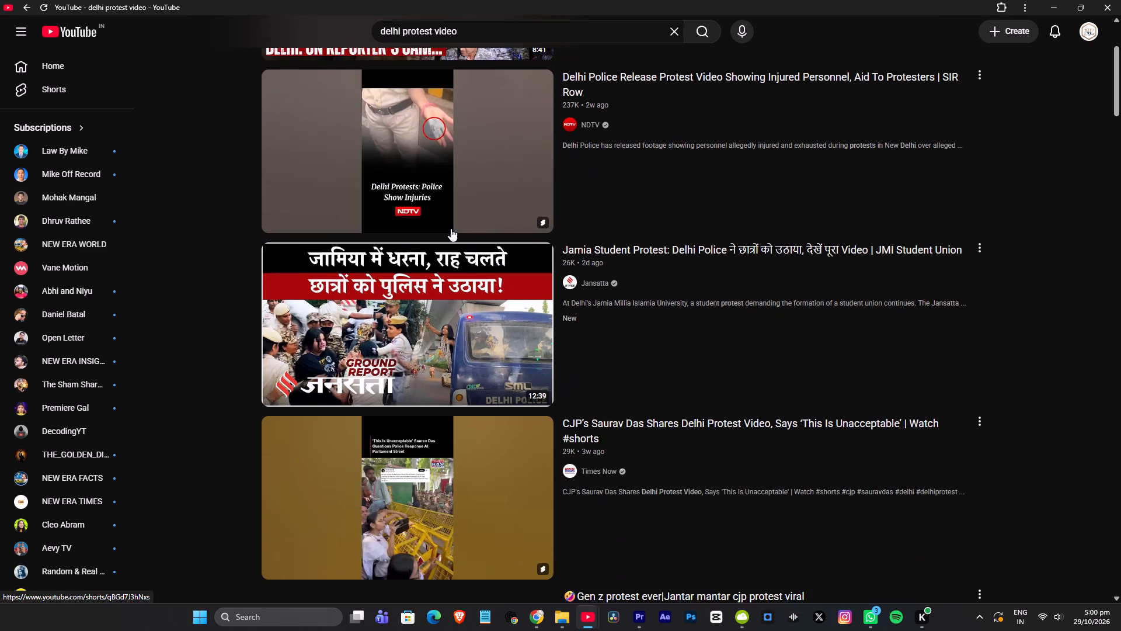
scroll(449, 243, "down", 8)
scroll(440, 216, "up", 3)
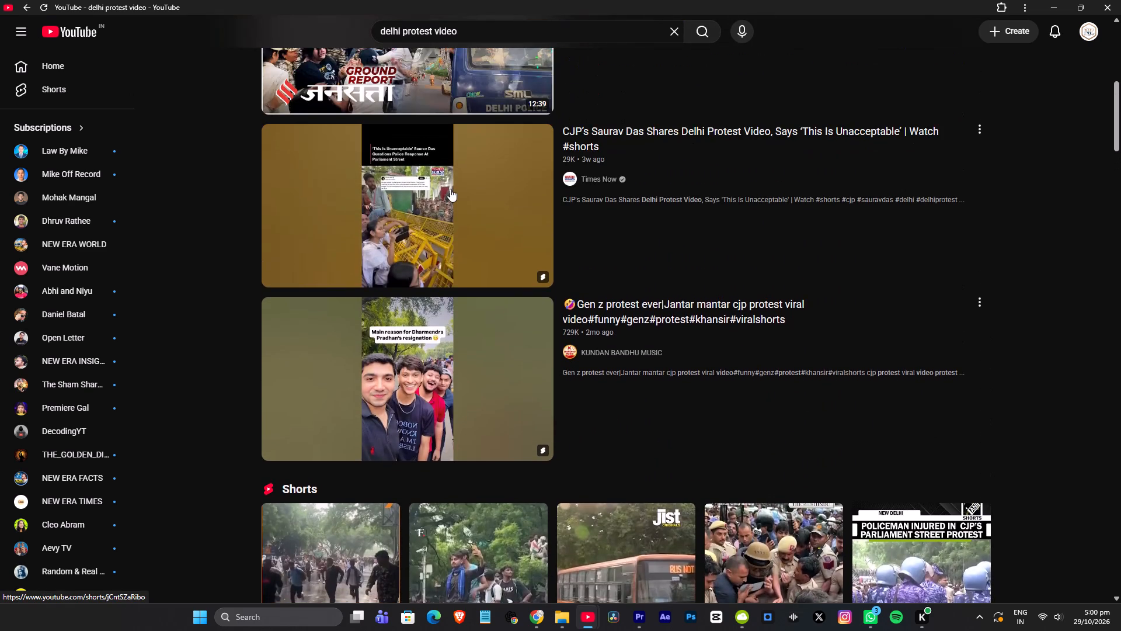
scroll(451, 197, "down", 6)
scroll(499, 266, "down", 4)
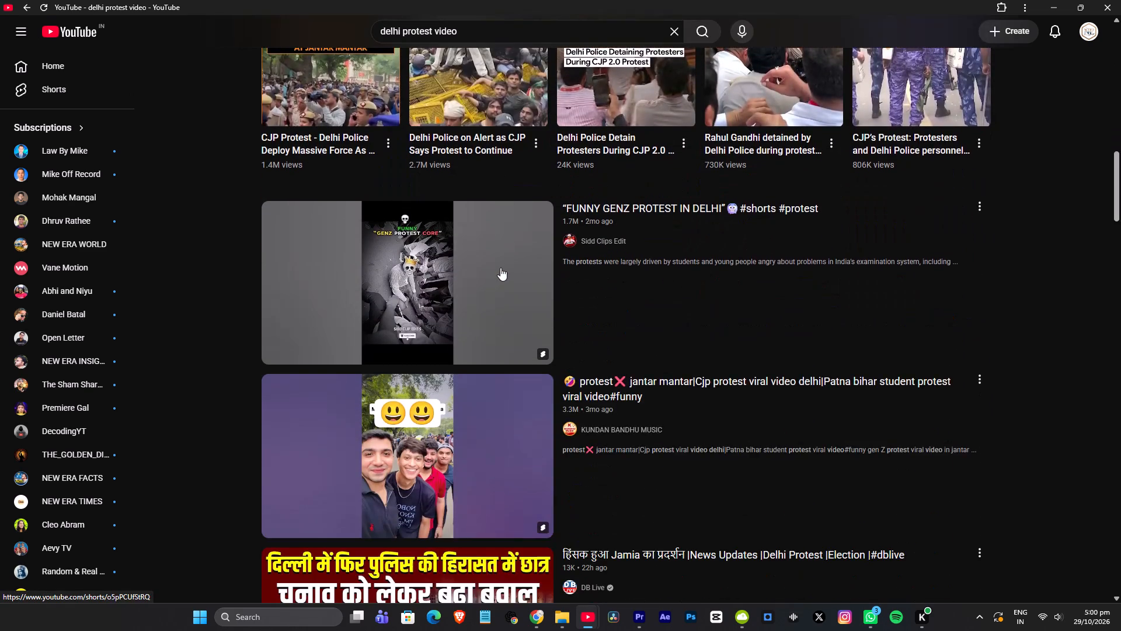
scroll(500, 268, "down", 3)
scroll(465, 166, "down", 9)
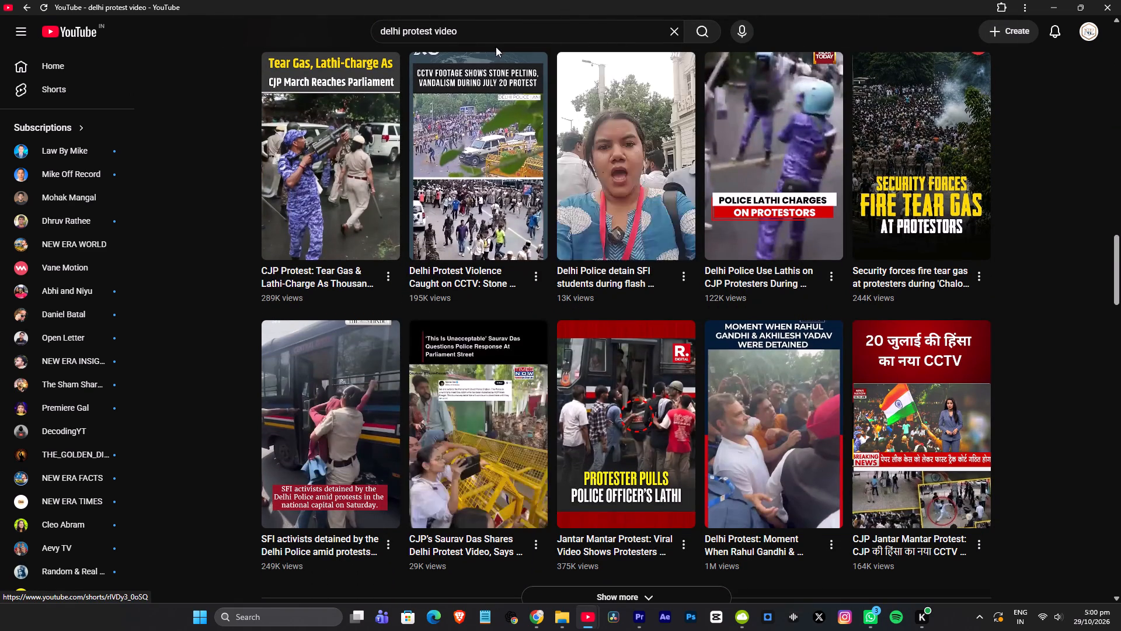
Extend the YouTube search to "delhi protest video police beat girls" and run it.
left_click(495, 29)
key("space")
type("police beat girls")
key("Return")
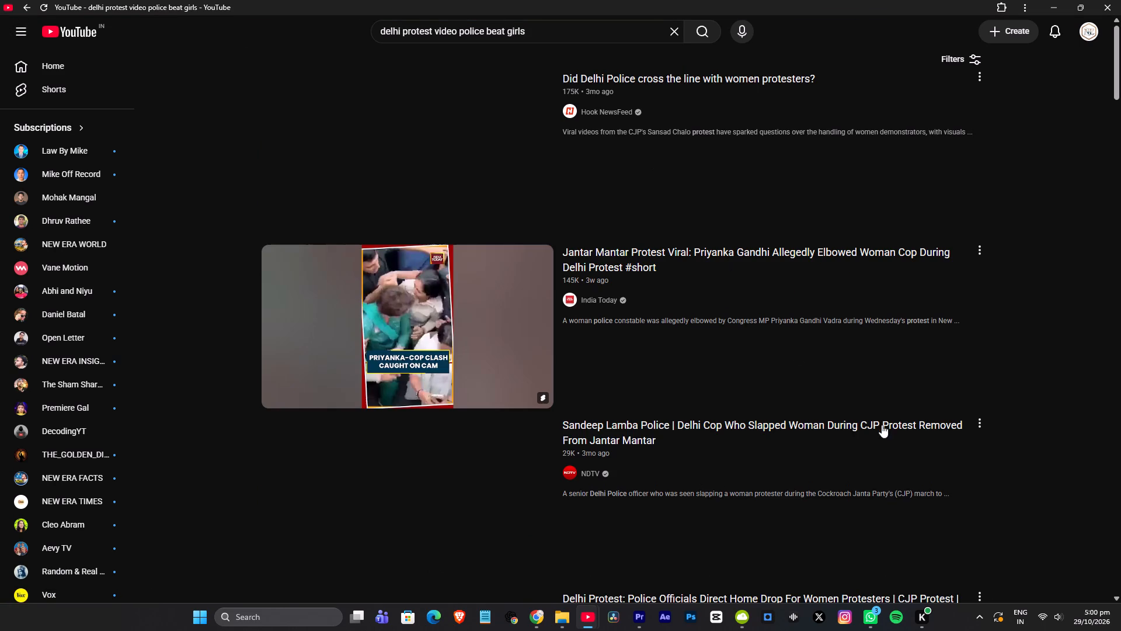
Look through the results and Shorts for usable footage of police beating or clashing with women protesters.
scroll(483, 167, "down", 4)
scroll(475, 265, "down", 4)
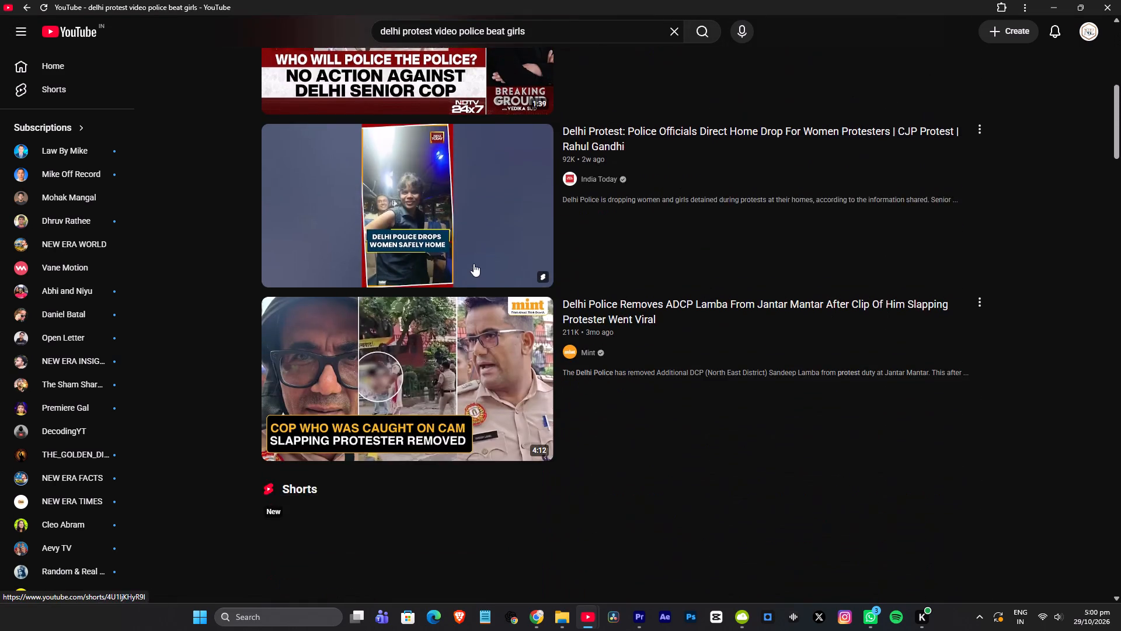
scroll(474, 257, "down", 5)
scroll(718, 313, "down", 2)
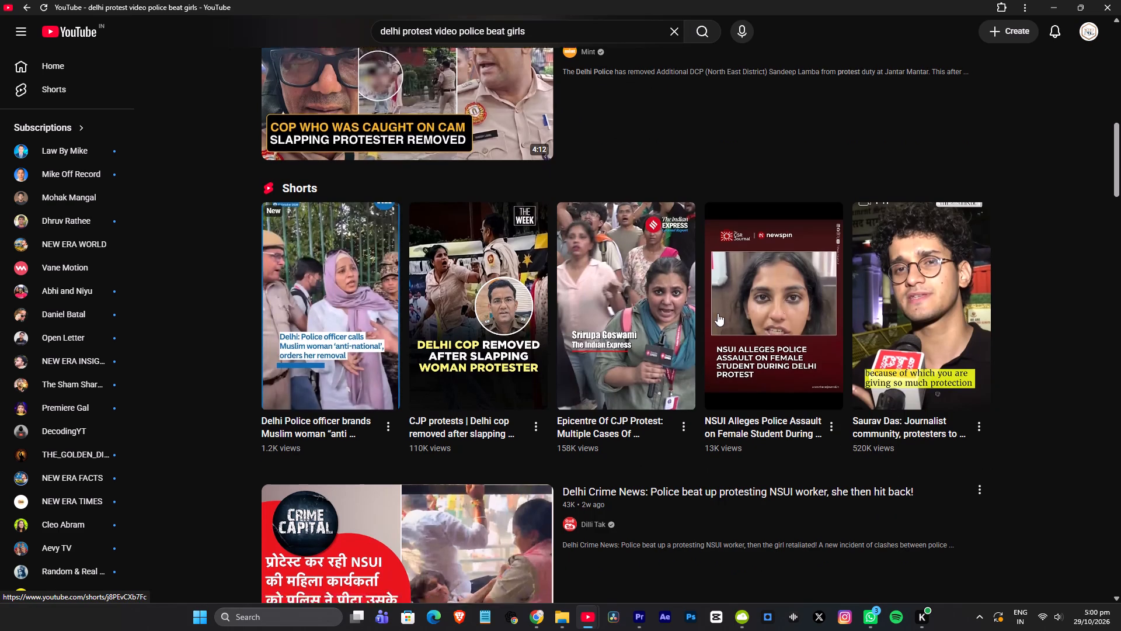
scroll(718, 313, "down", 3)
scroll(461, 297, "down", 10)
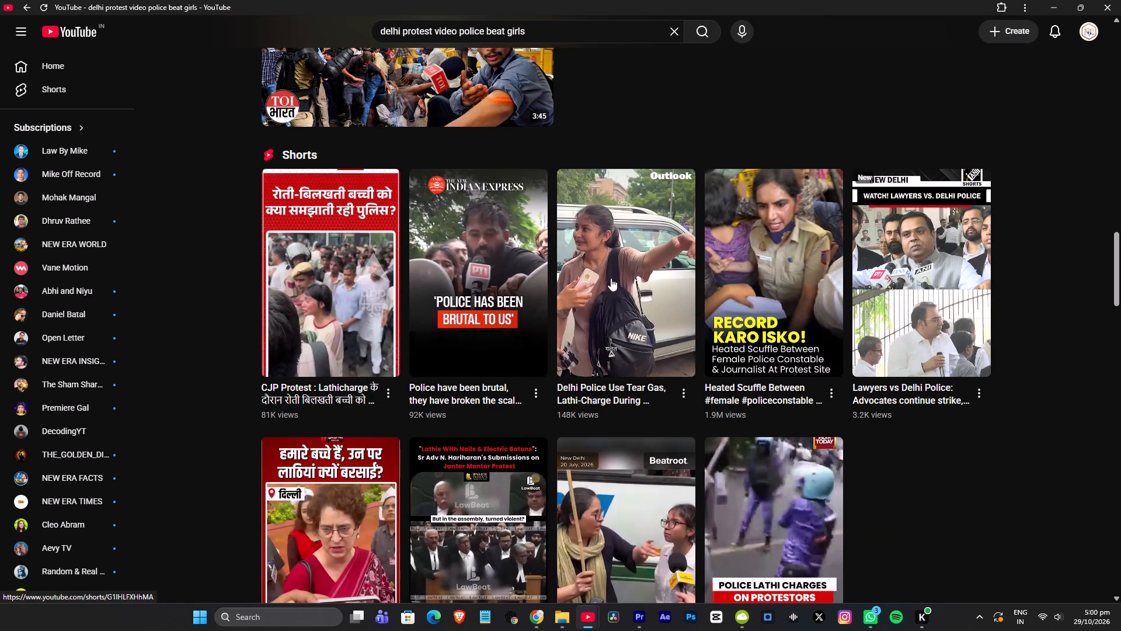
scroll(658, 318, "down", 5)
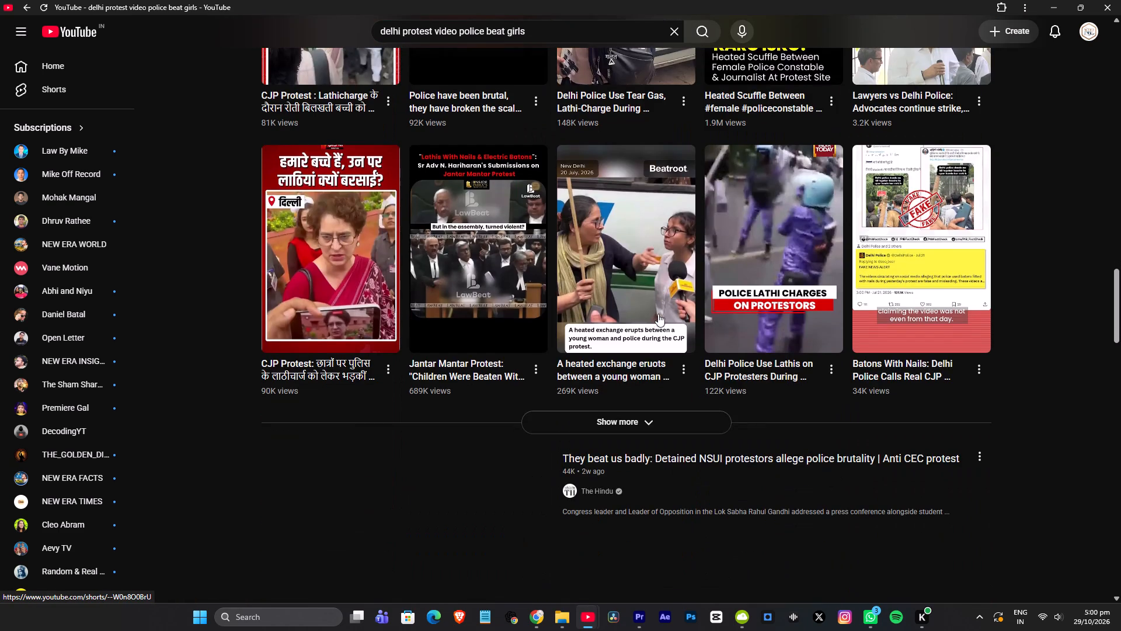
scroll(788, 269, "down", 4)
scroll(429, 308, "down", 4)
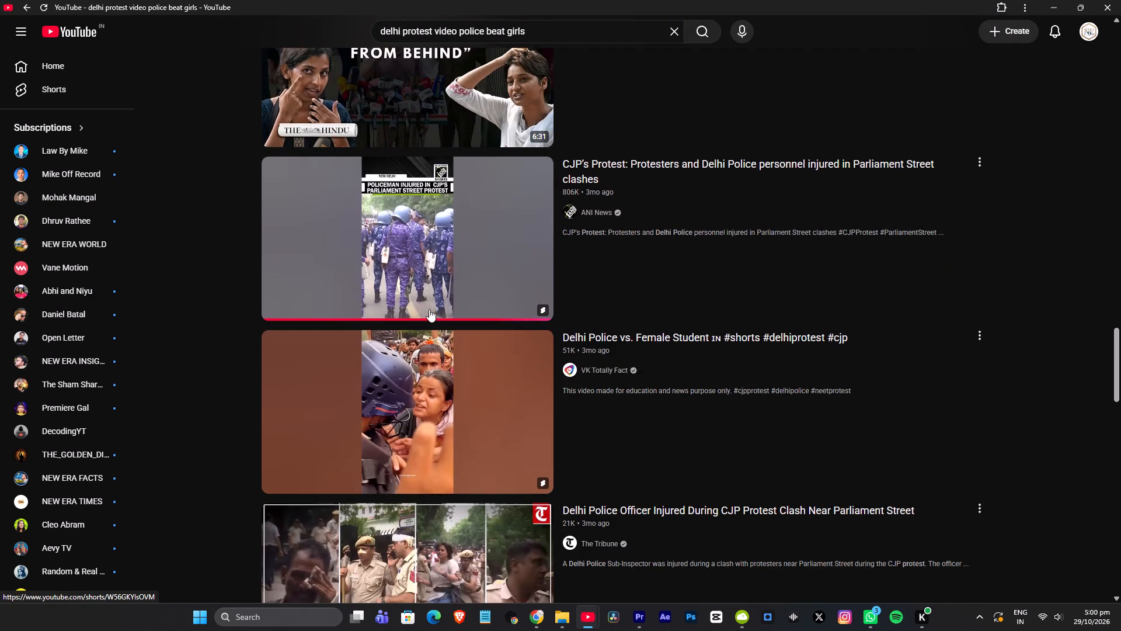
scroll(440, 323, "down", 5)
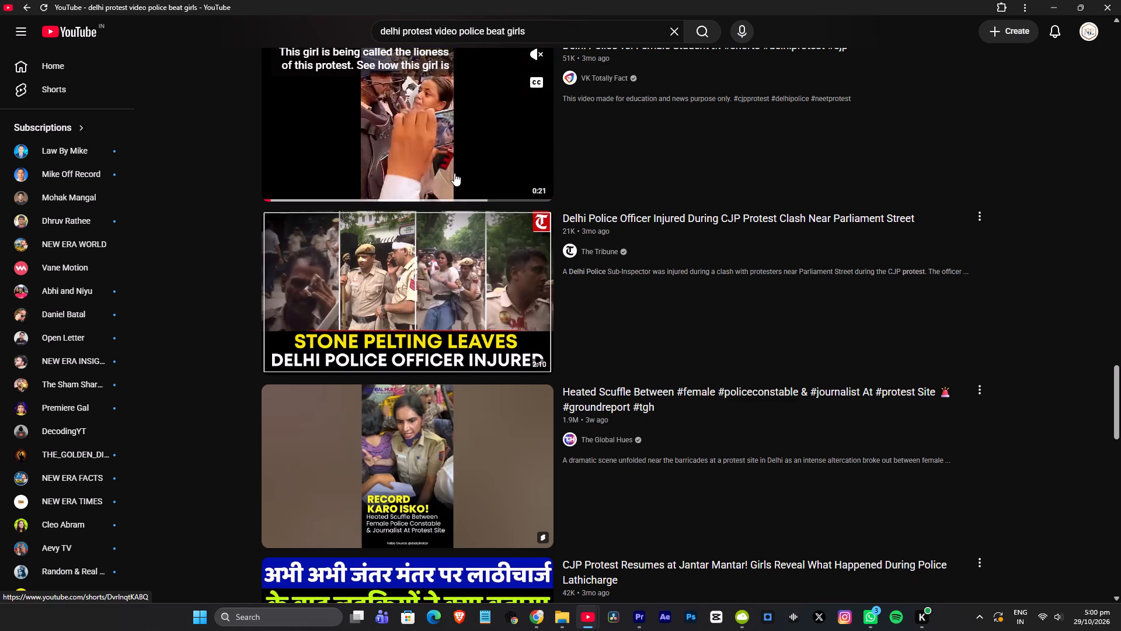
scroll(447, 178, "down", 7)
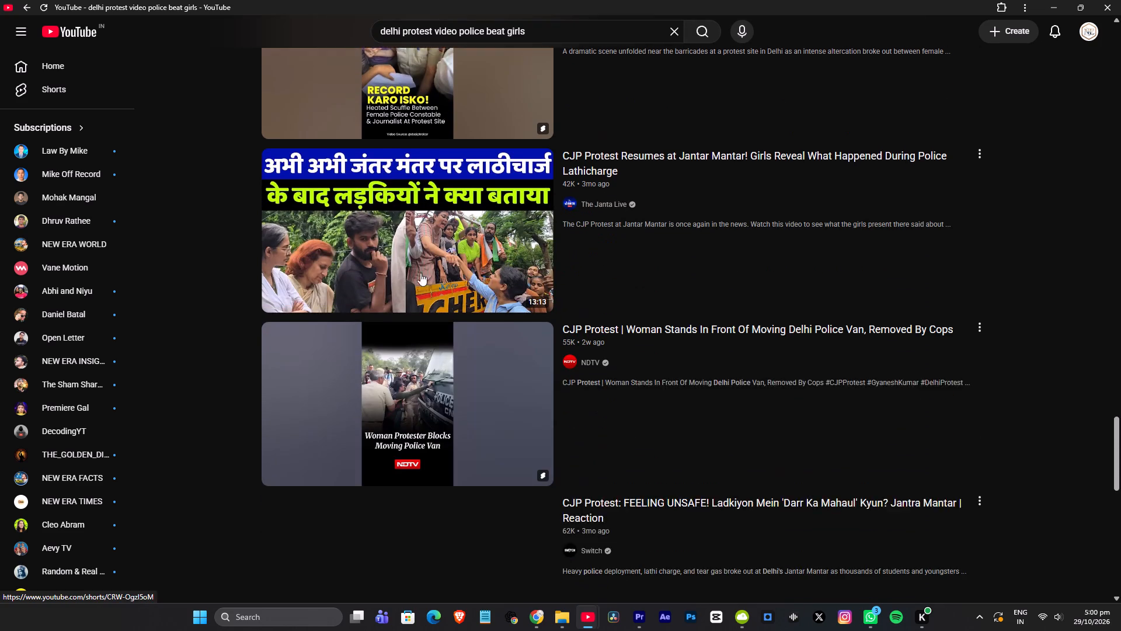
scroll(412, 355, "down", 10)
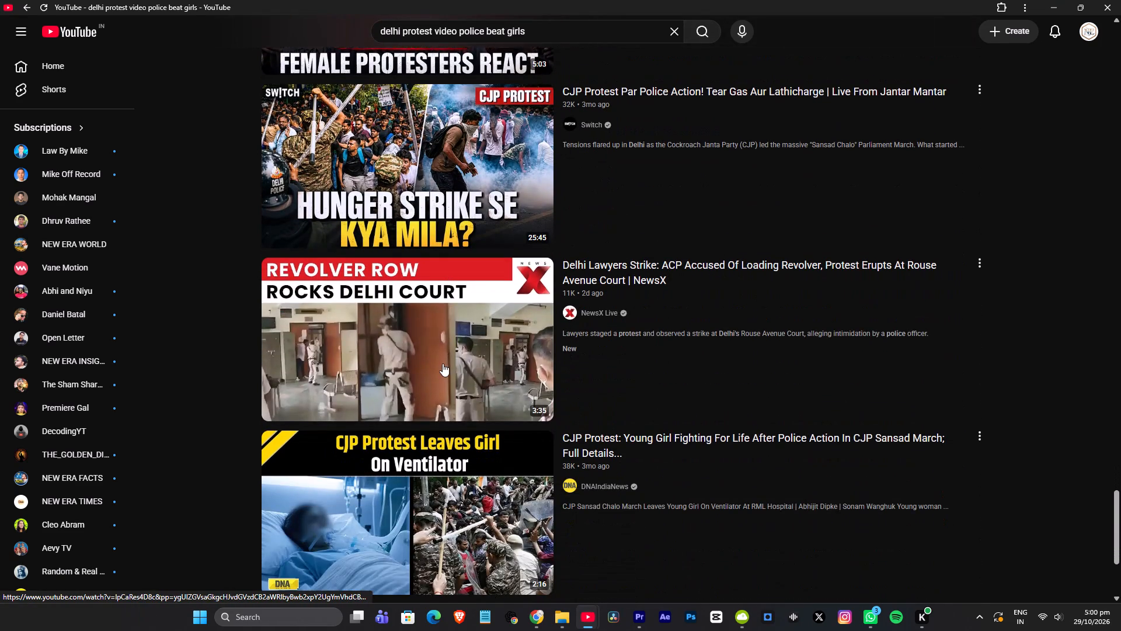
Preview several moments of the DNAIndiaNews video "CJP Protest: Young Girl Fighting For Life After Police Action" within the results.
scroll(443, 363, "down", 2)
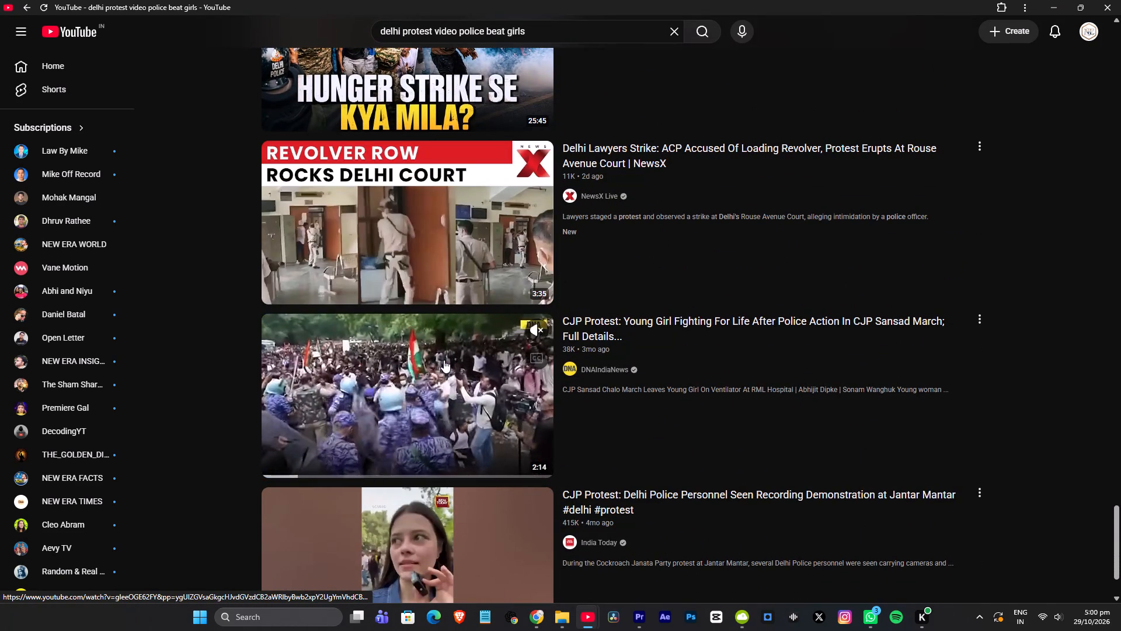
scroll(444, 360, "down", 4)
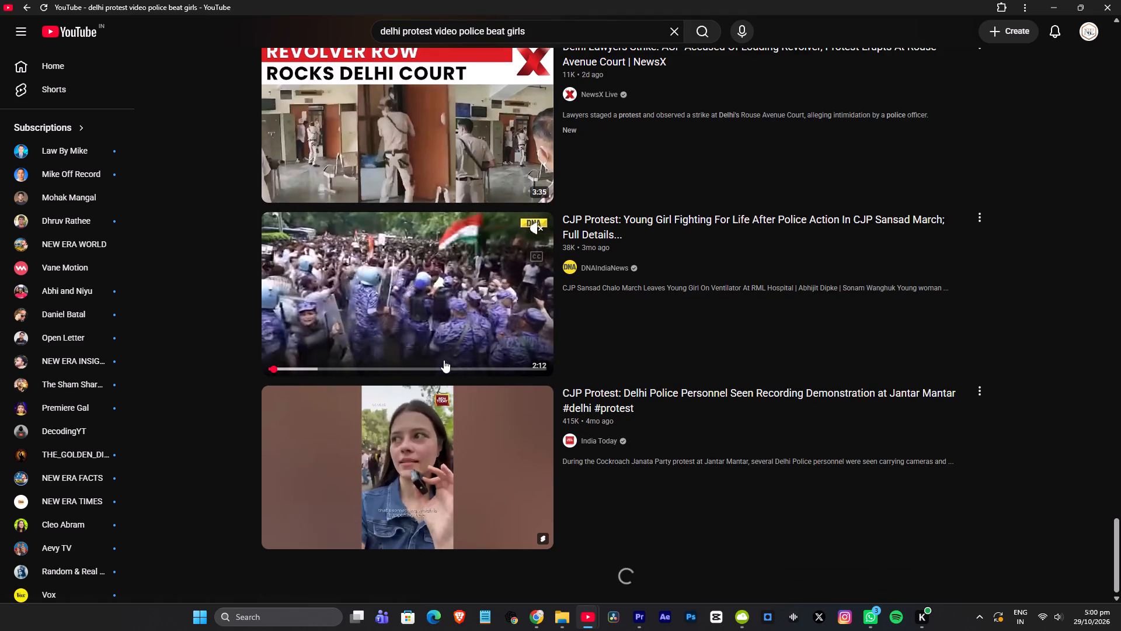
left_click(332, 363)
left_click(412, 365)
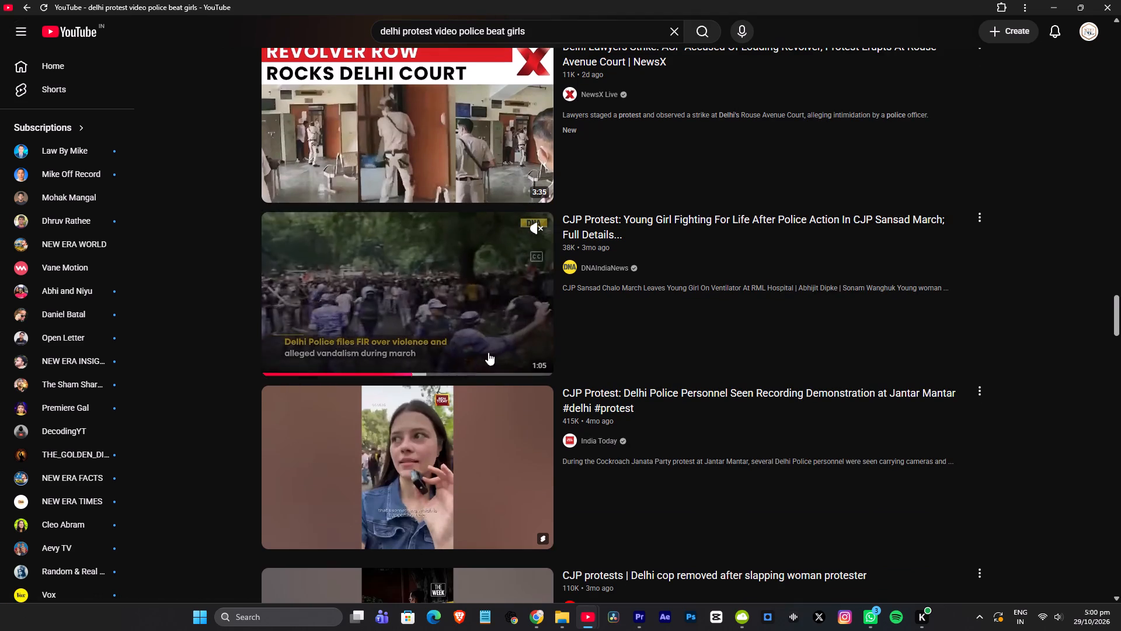
Look further down the "delhi protest video police beat girls" results for more police action clips.
scroll(508, 352, "down", 15)
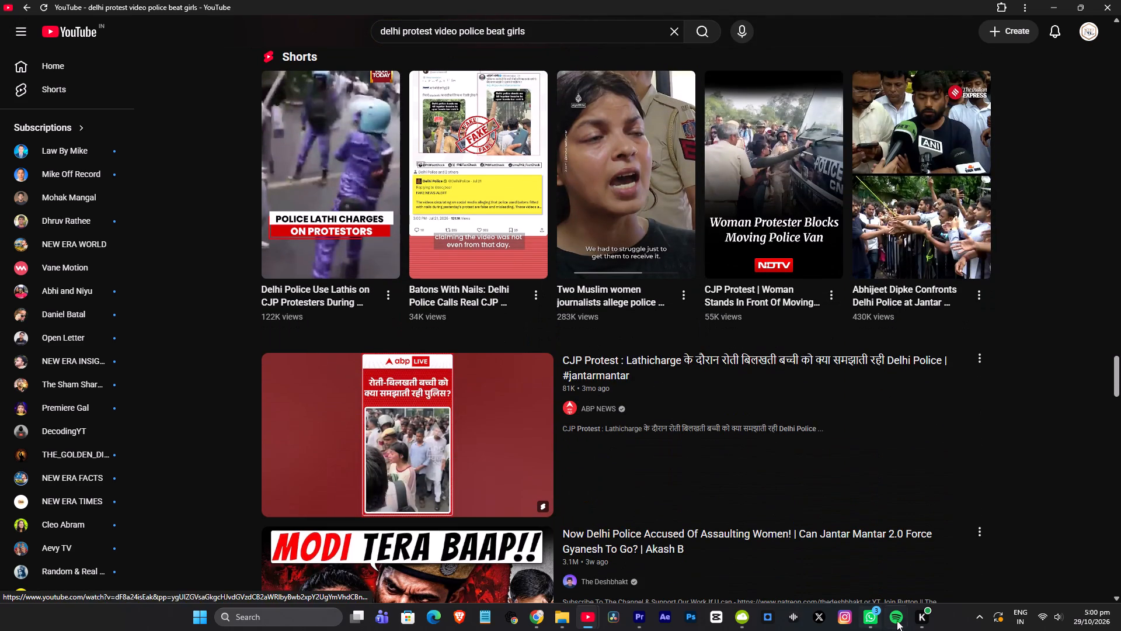
Switch to X and submit the saved account email or username to begin signing in.
left_click(819, 618)
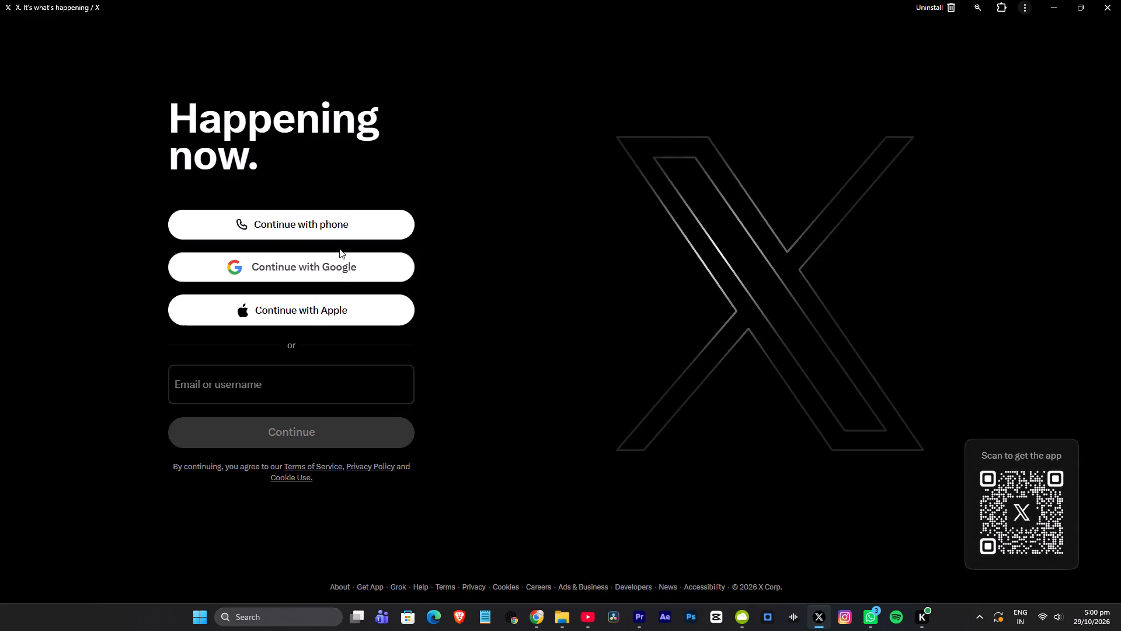
left_click(339, 270)
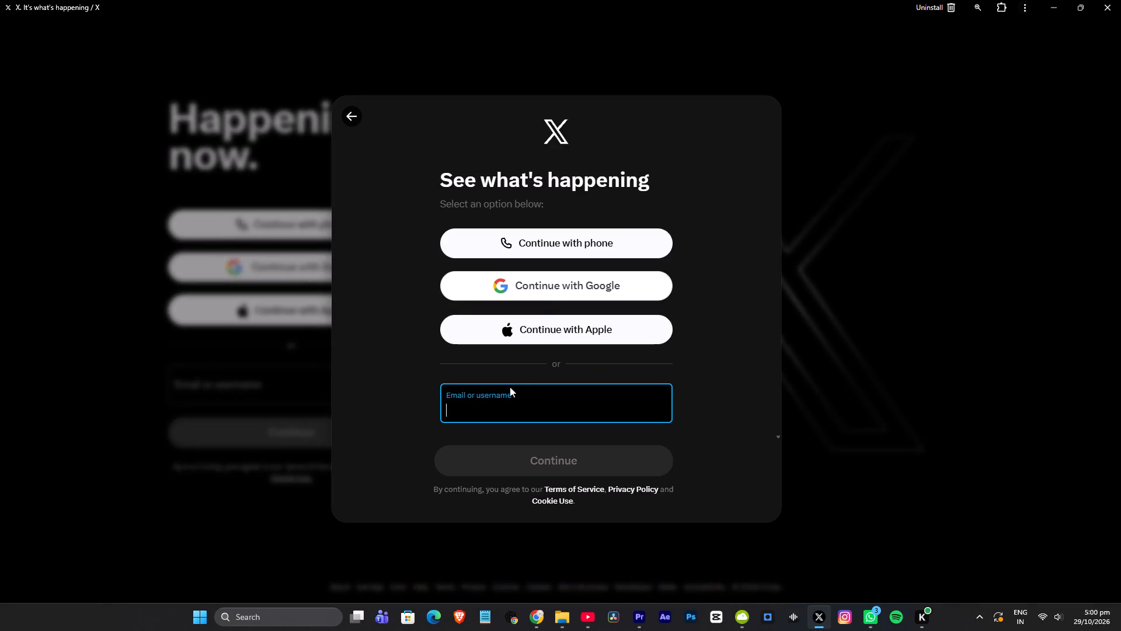
left_click(500, 417)
left_click(552, 436)
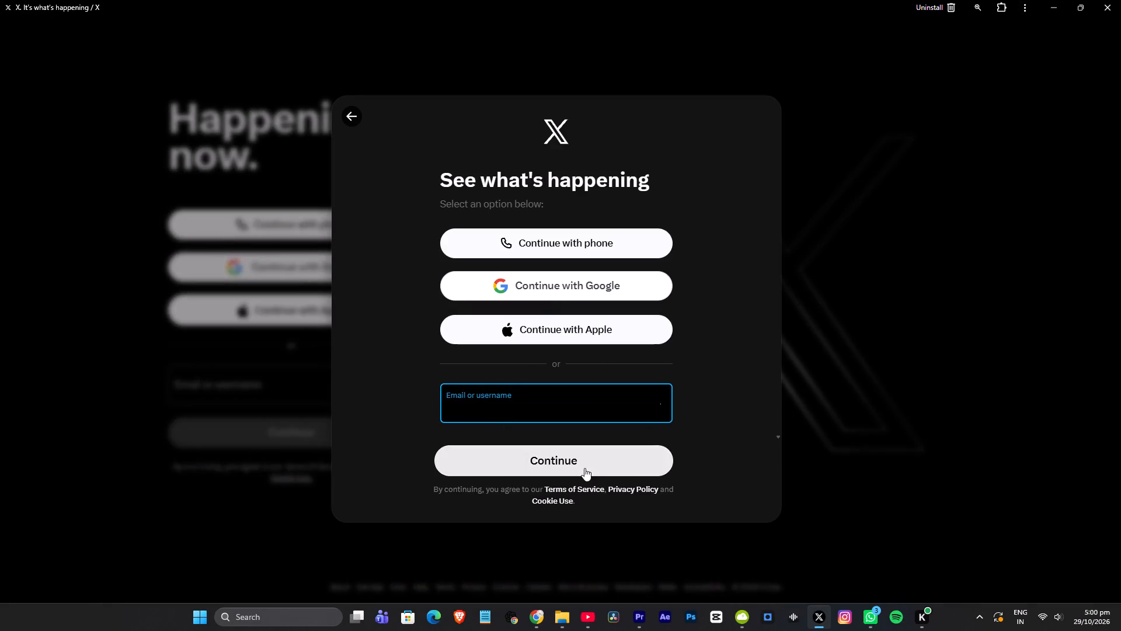
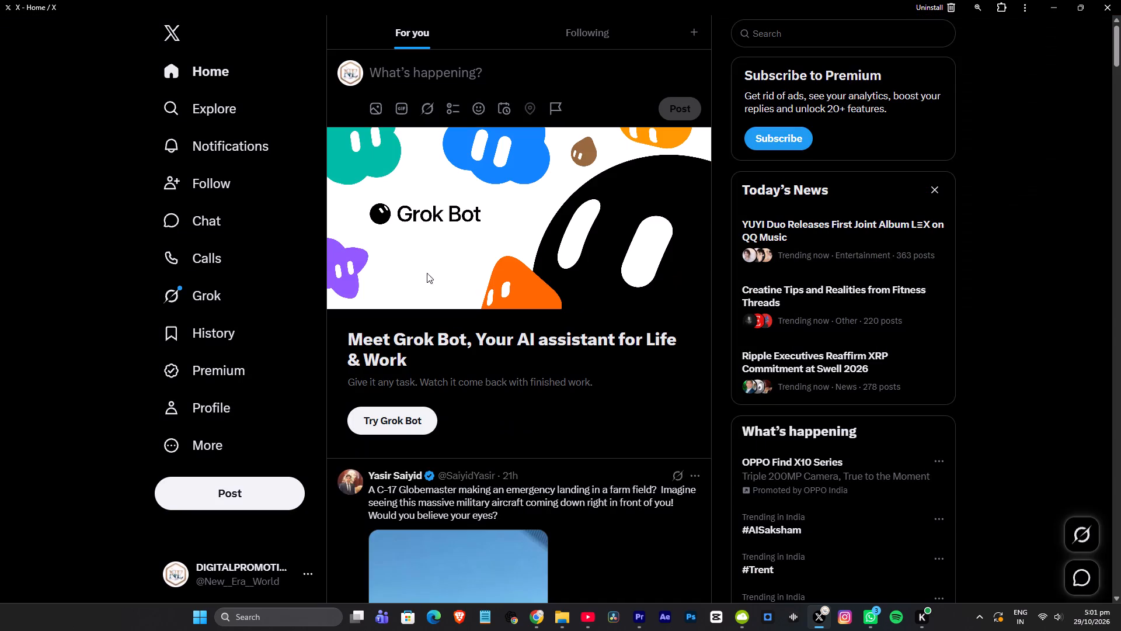
Search X for "delhi protest gitl beaten".
left_click(231, 102)
left_click(531, 40)
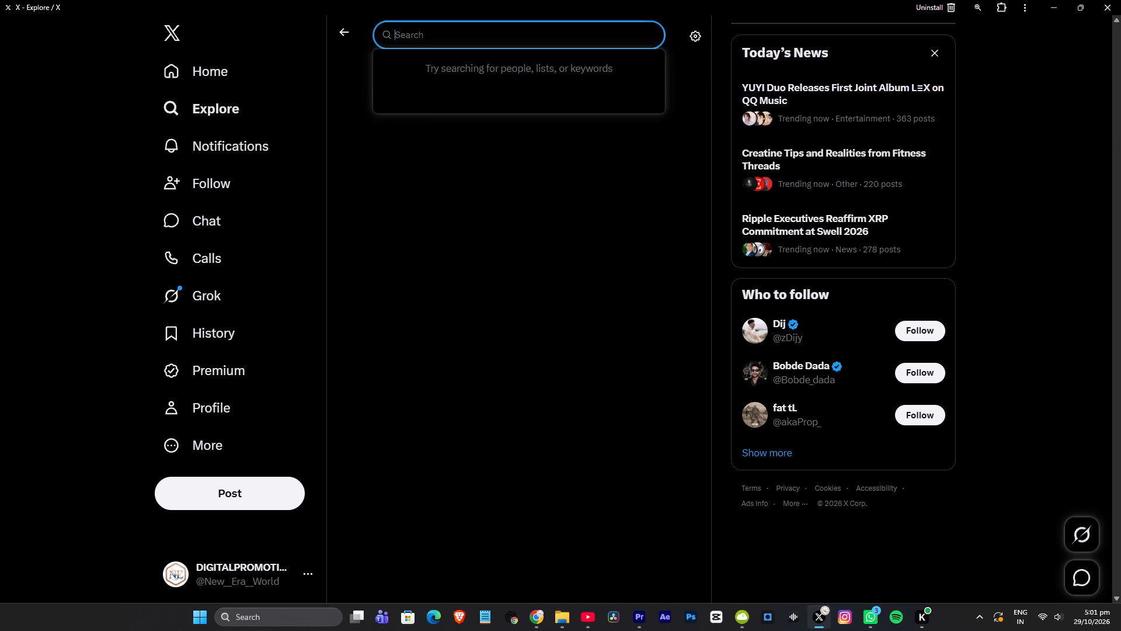
type("delhi protest gitl beaten")
key("Return")
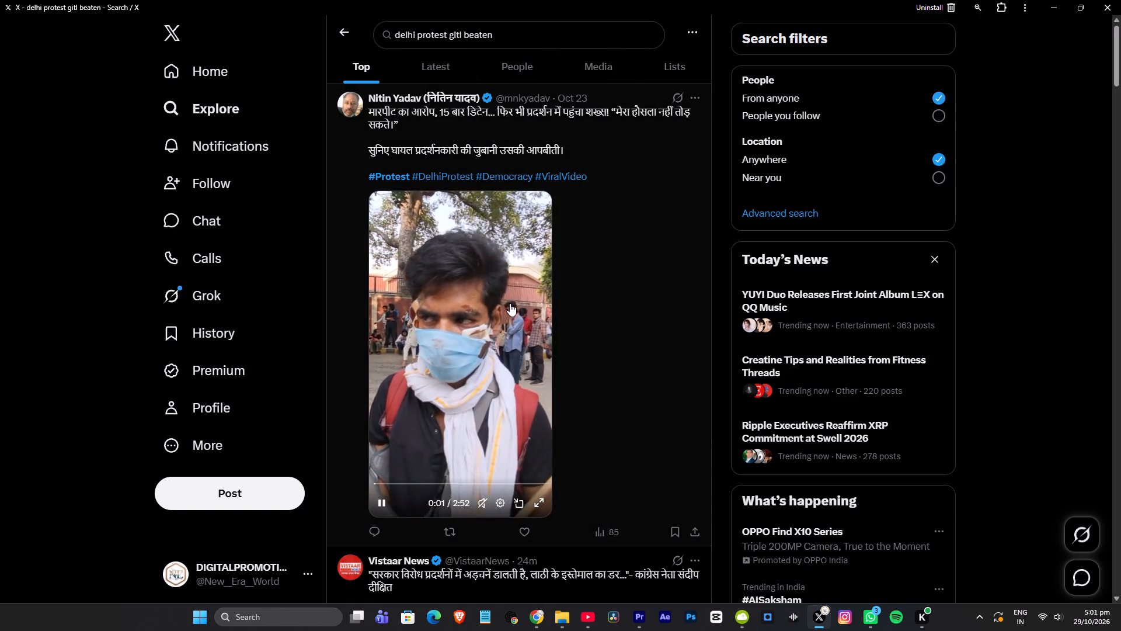
Look through the "delhi protest gitl beaten" posts for usable video of police action against protesters.
scroll(566, 304, "down", 15)
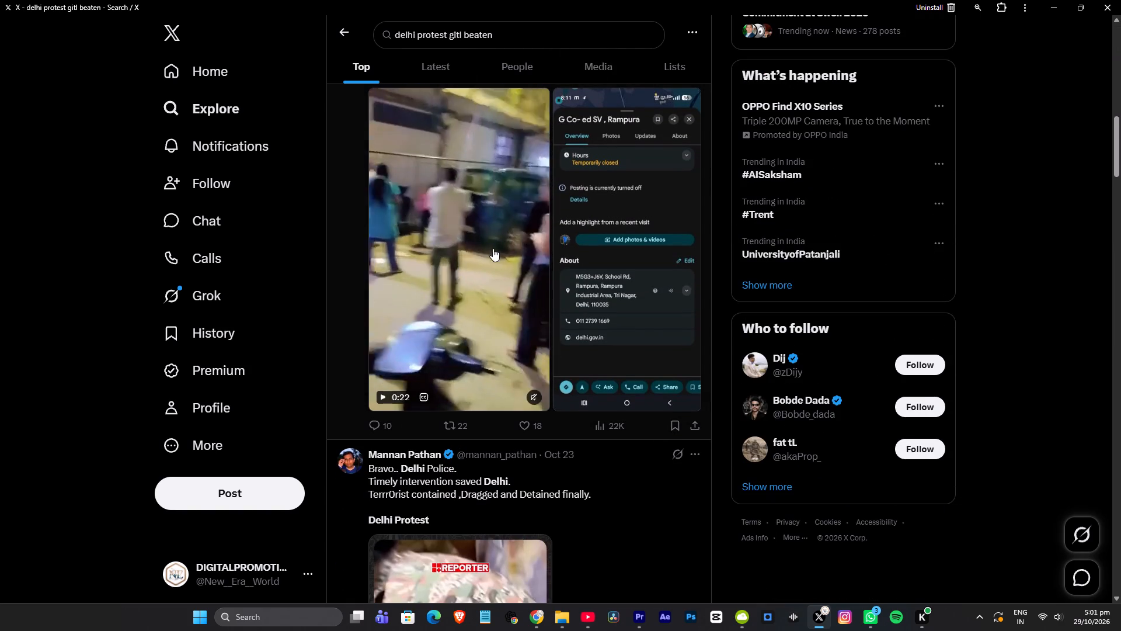
scroll(472, 235, "down", 10)
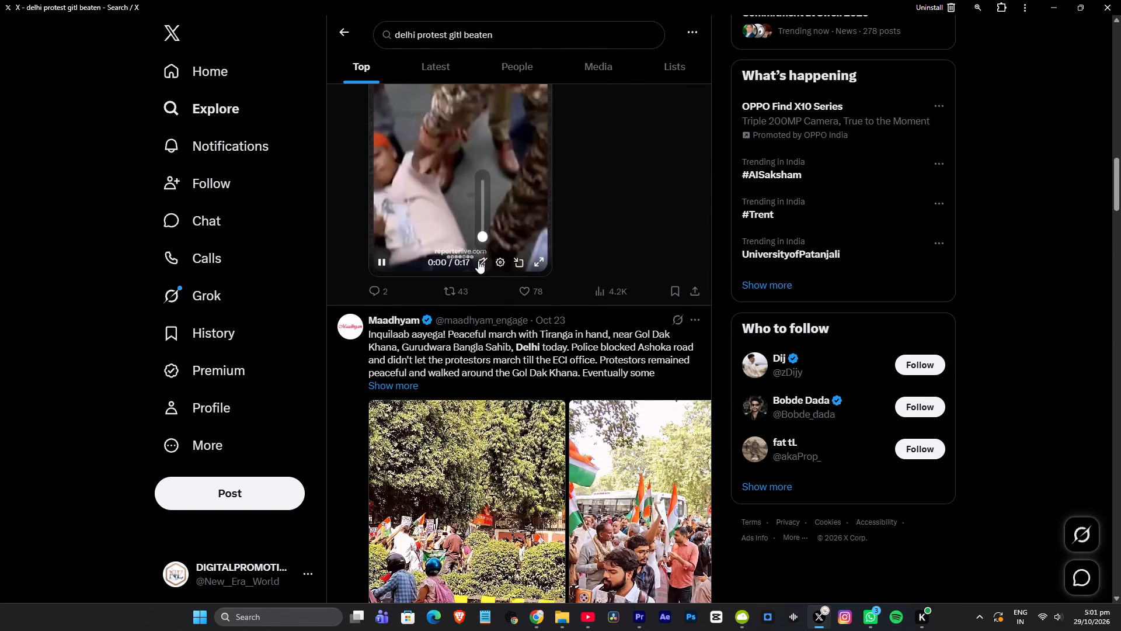
scroll(487, 254, "down", 4)
scroll(603, 294, "down", 6)
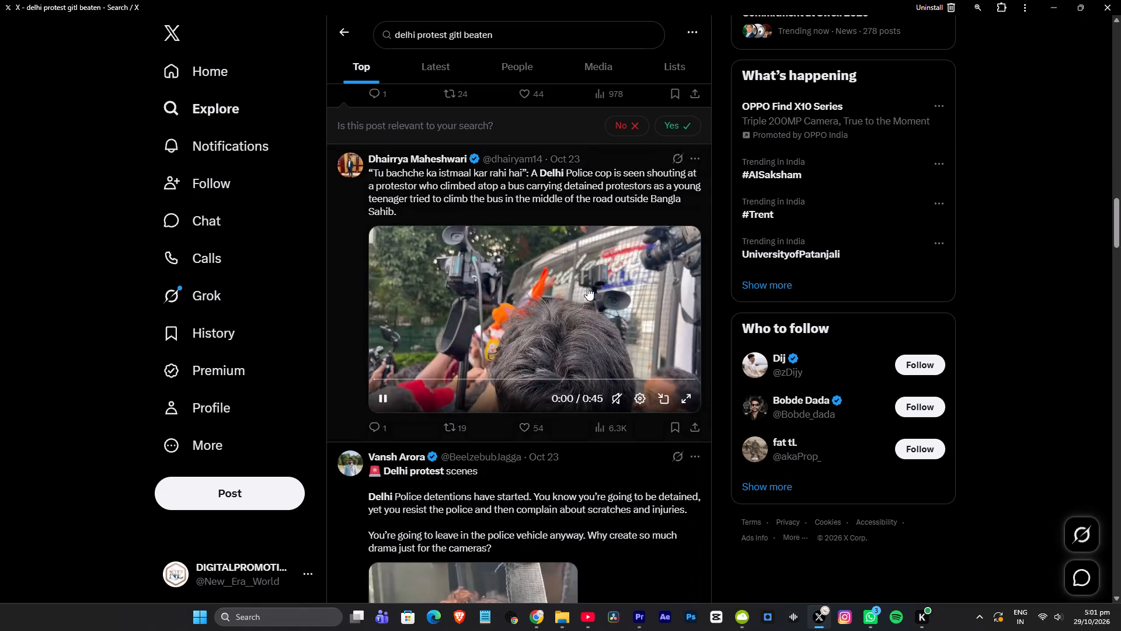
scroll(584, 303, "down", 12)
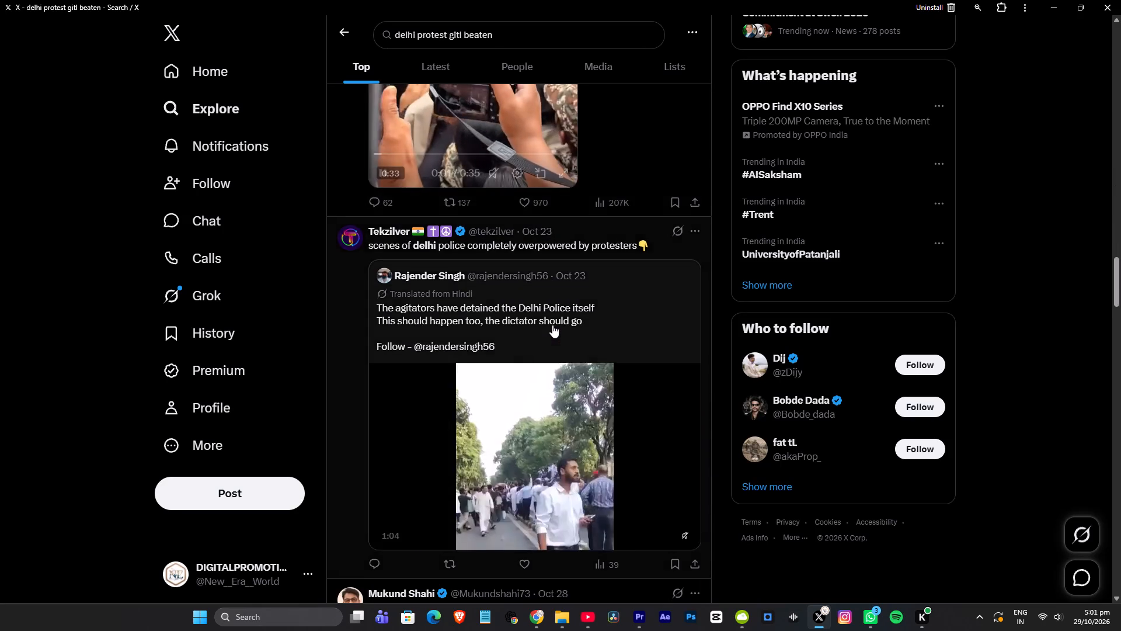
scroll(552, 325, "down", 10)
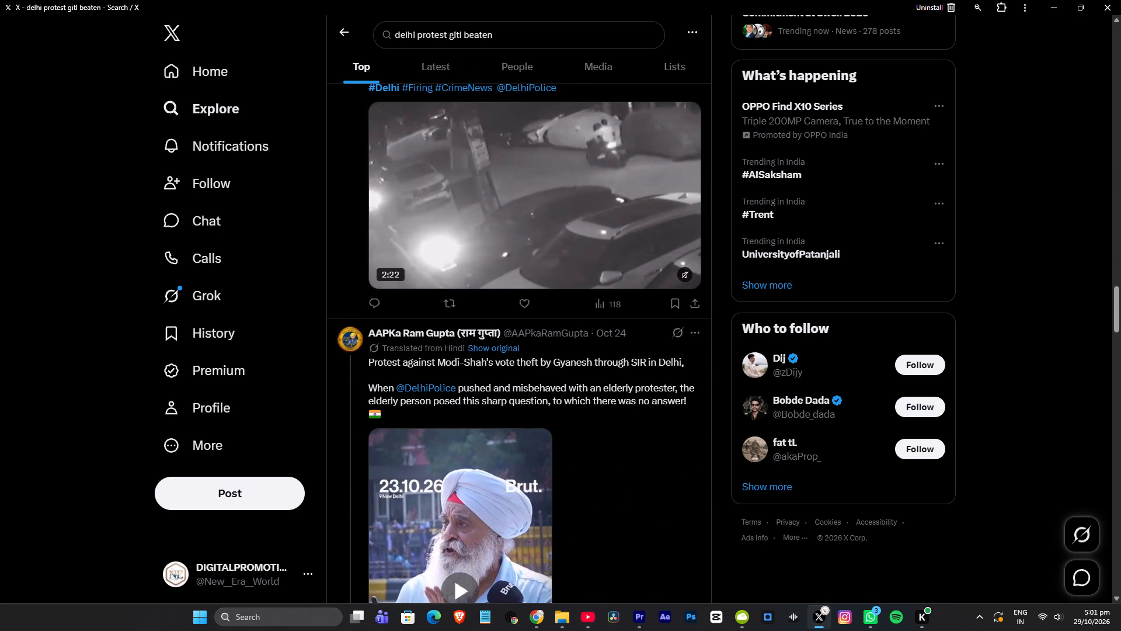
Add "cjp" to the front of the search query and run it as "cjp delhi protest gitl beaten".
left_click(396, 34)
type("cjp")
key("space")
key("Return")
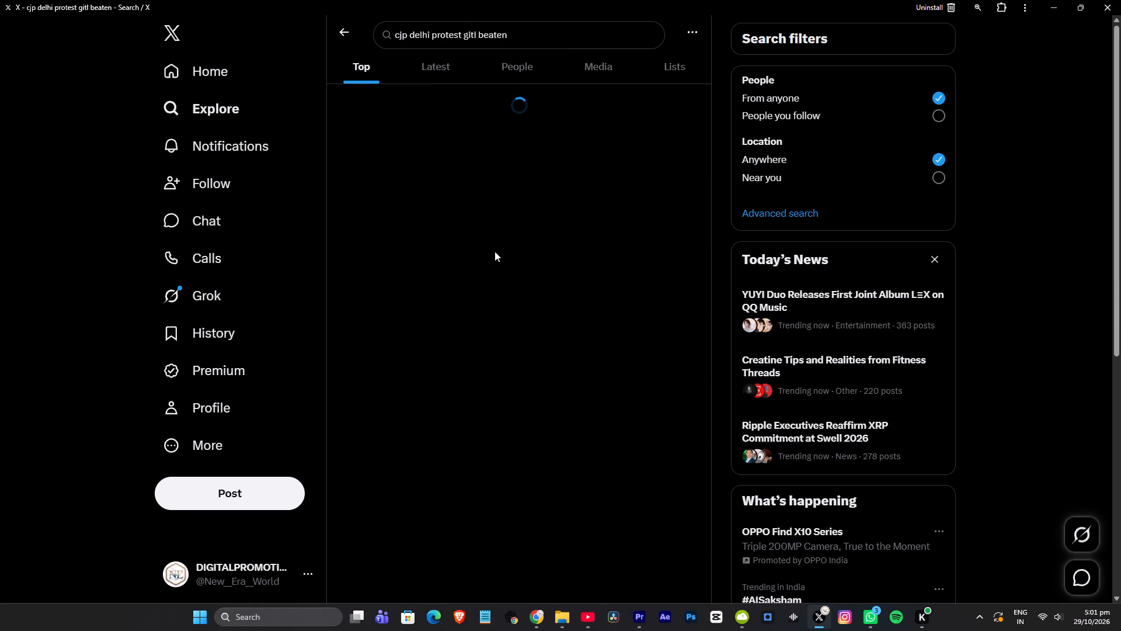
Look through the "cjp delhi protest gitl beaten" posts for clips of police clashing with or beating protesters.
scroll(508, 251, "down", 12)
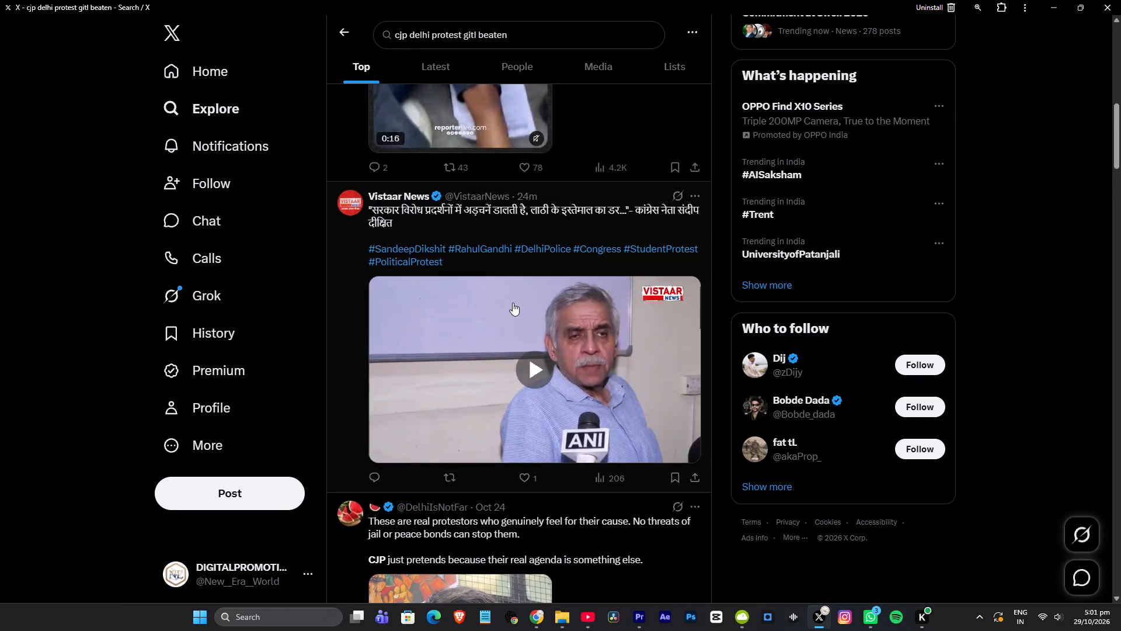
scroll(513, 301, "down", 20)
scroll(514, 292, "down", 7)
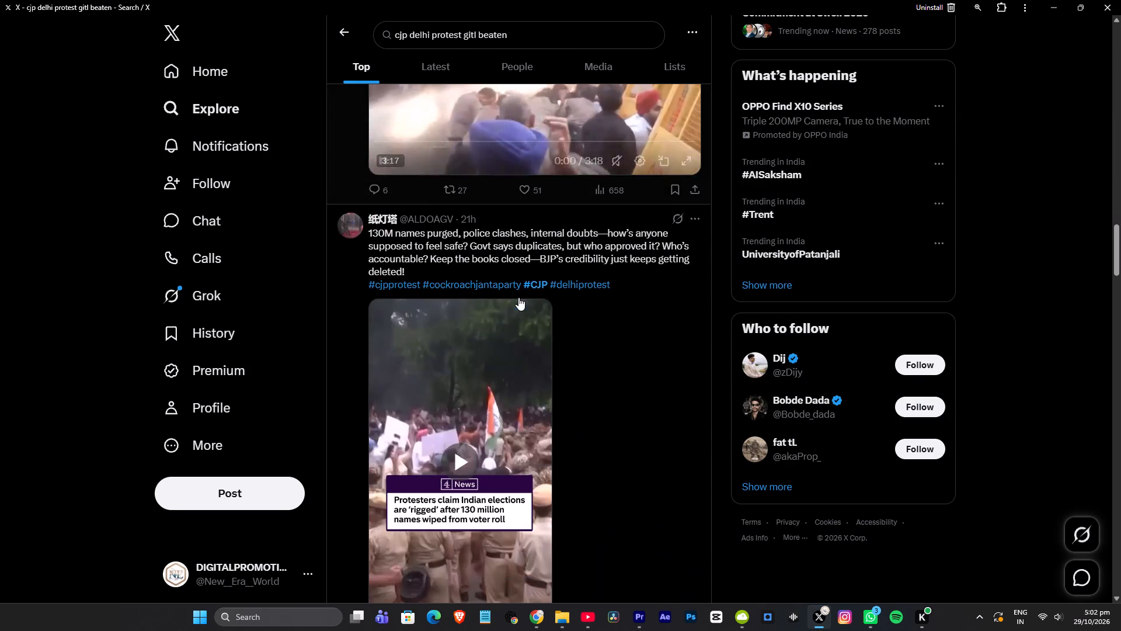
scroll(554, 244, "up", 3)
scroll(572, 262, "down", 7)
scroll(495, 243, "down", 4)
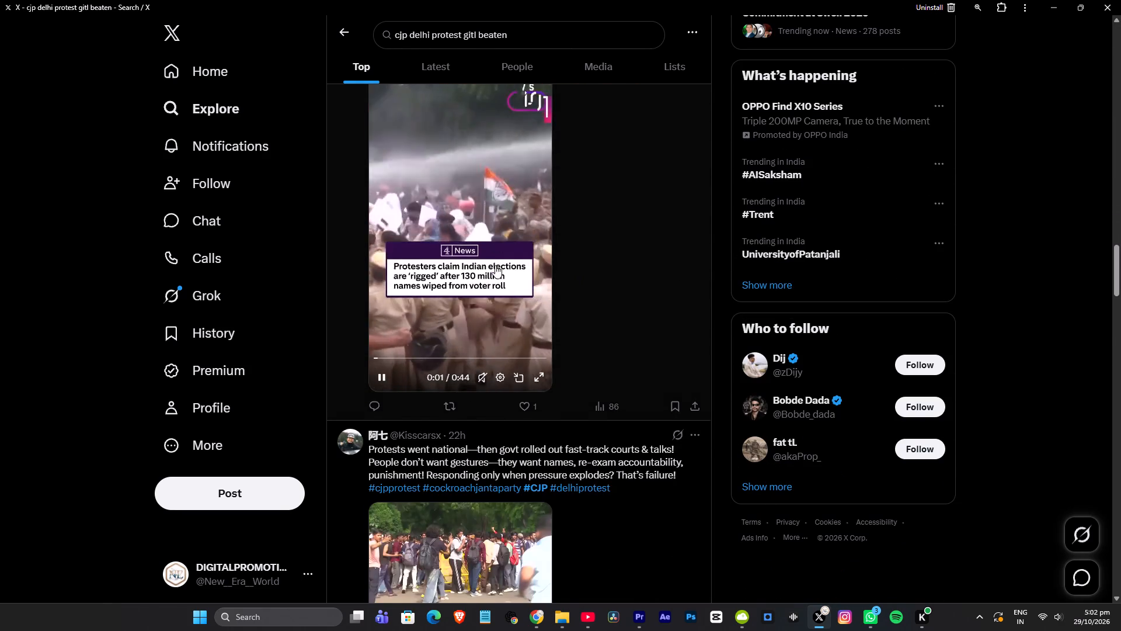
scroll(495, 265, "down", 17)
scroll(488, 284, "down", 8)
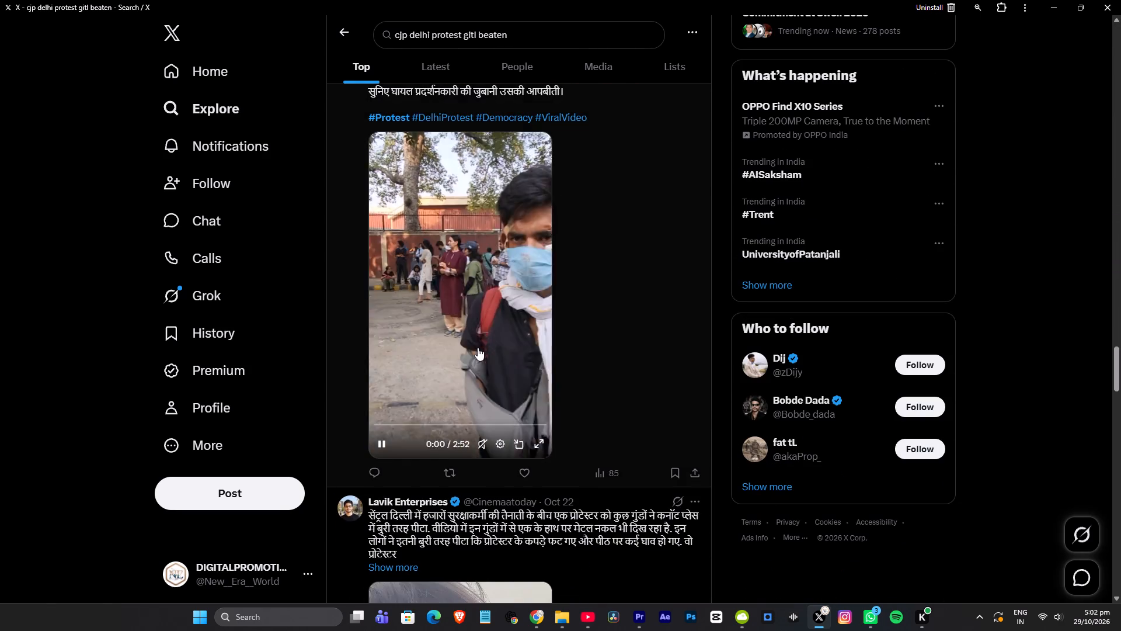
scroll(484, 328, "down", 14)
scroll(516, 352, "down", 7)
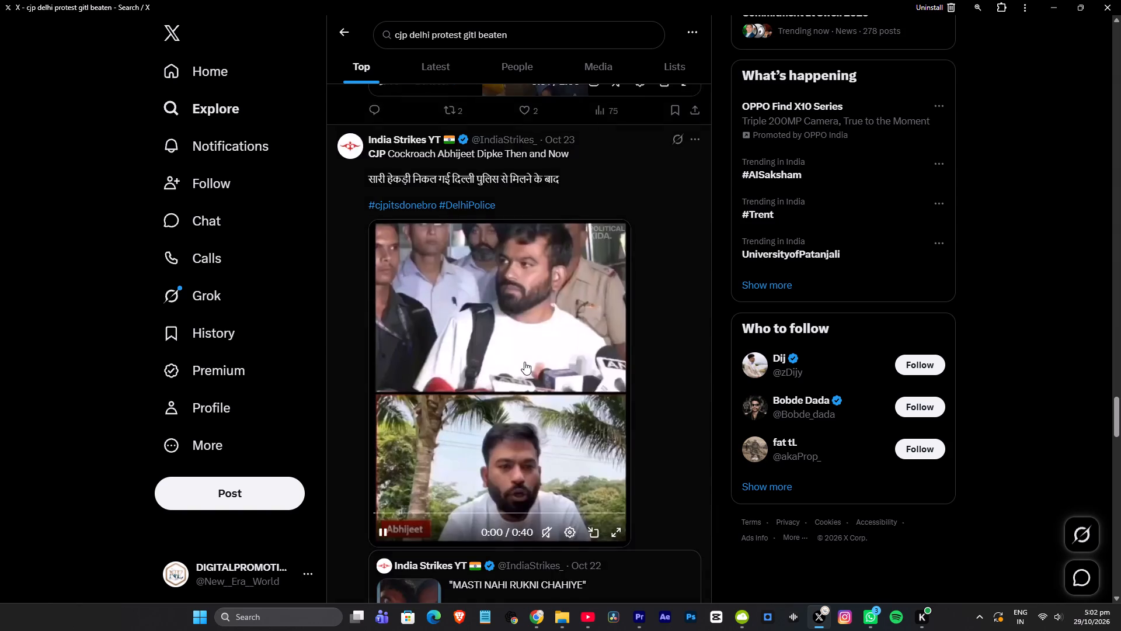
scroll(524, 362, "down", 19)
scroll(514, 328, "down", 8)
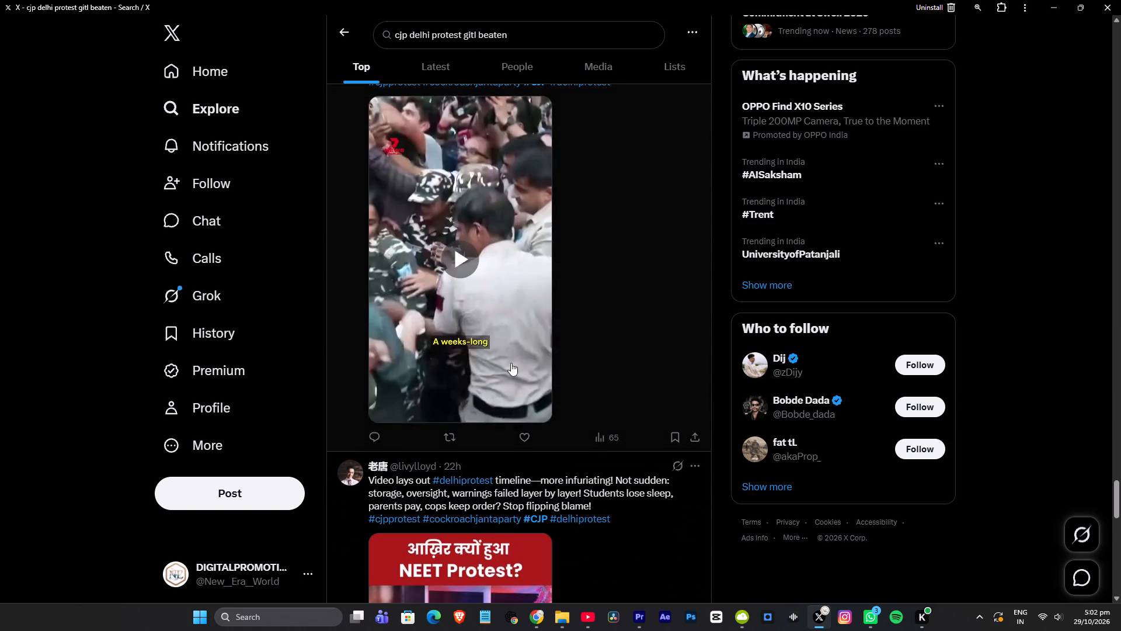
scroll(509, 314, "down", 7)
scroll(471, 207, "down", 6)
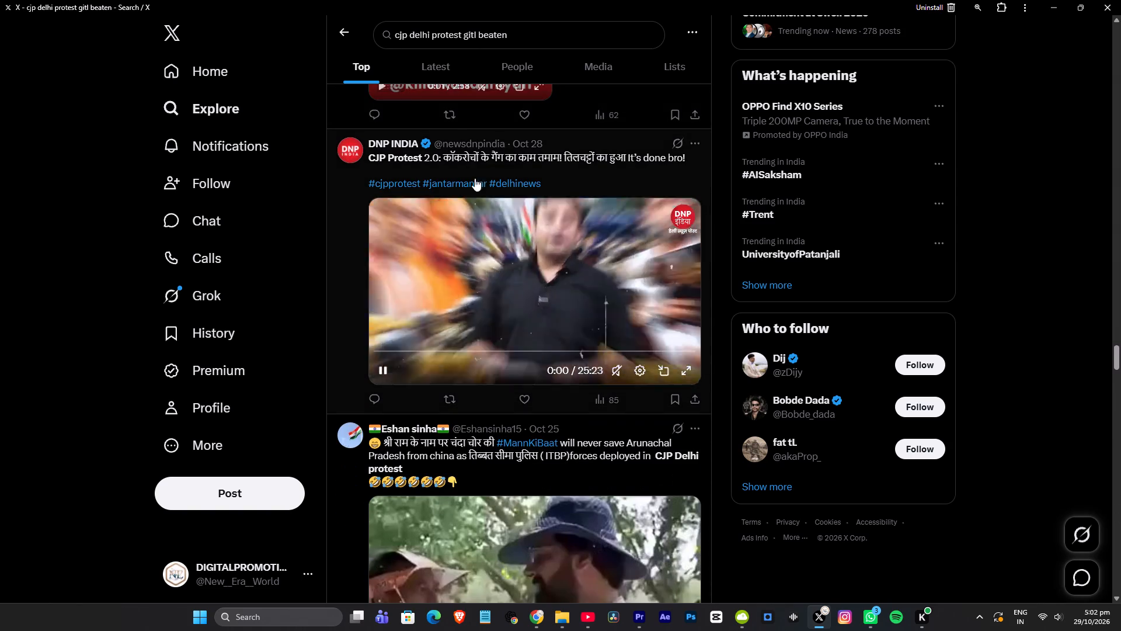
Shorten the search query to "cjp delhi protest" and run it.
left_click_drag(462, 33, 740, 37)
key("BackSpace")
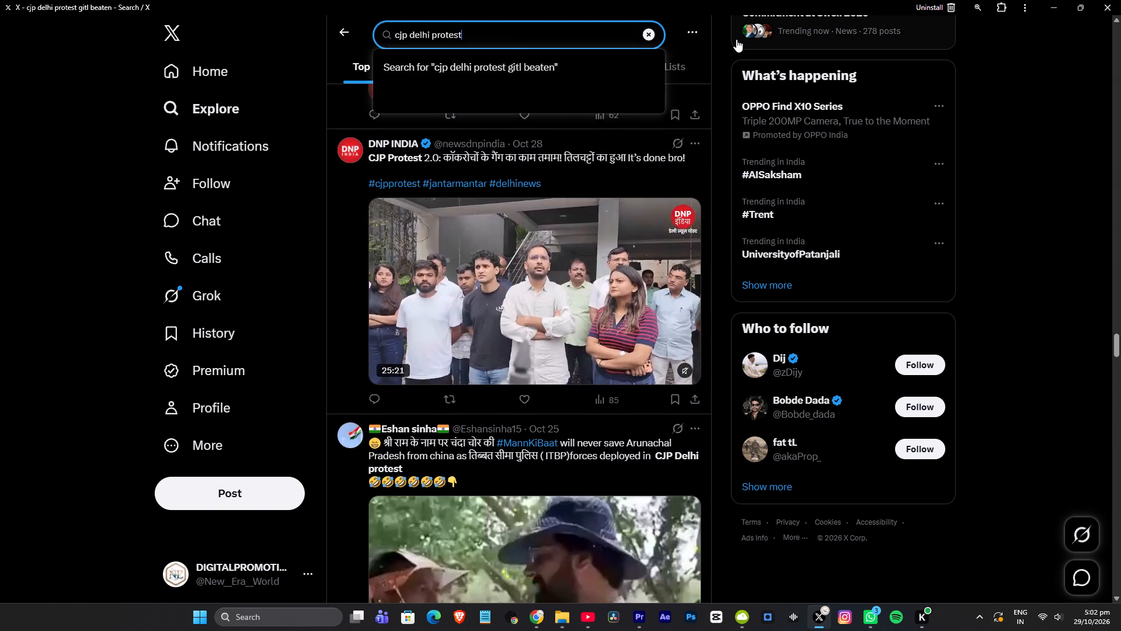
key("Return")
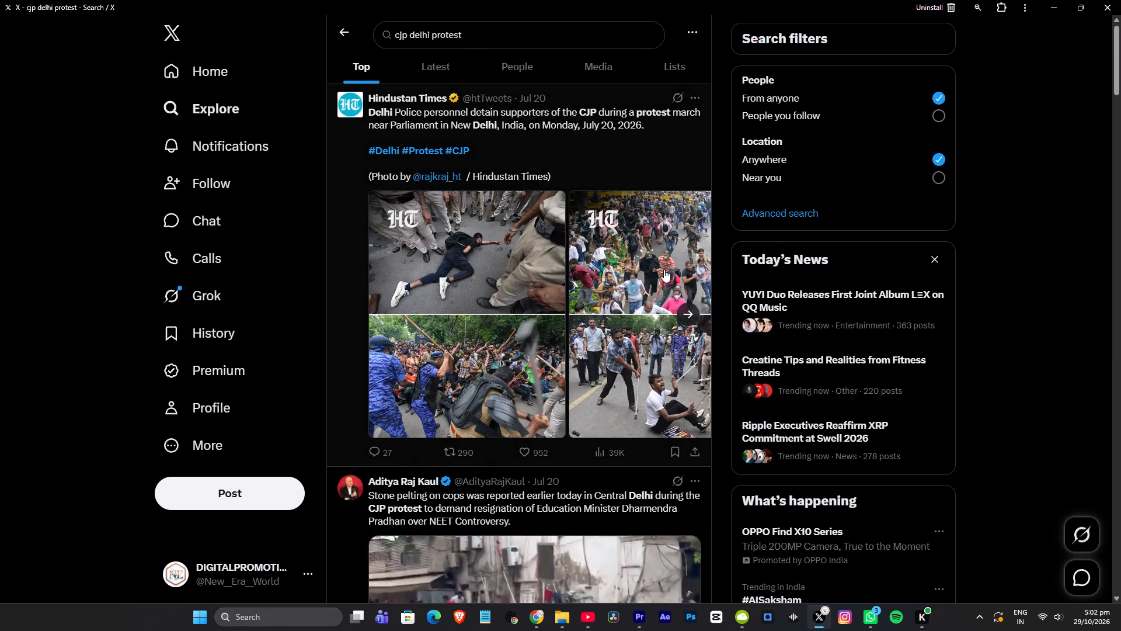
Look through the "cjp delhi protest" posts for usable footage of police detaining or beating protesters.
scroll(664, 269, "down", 1)
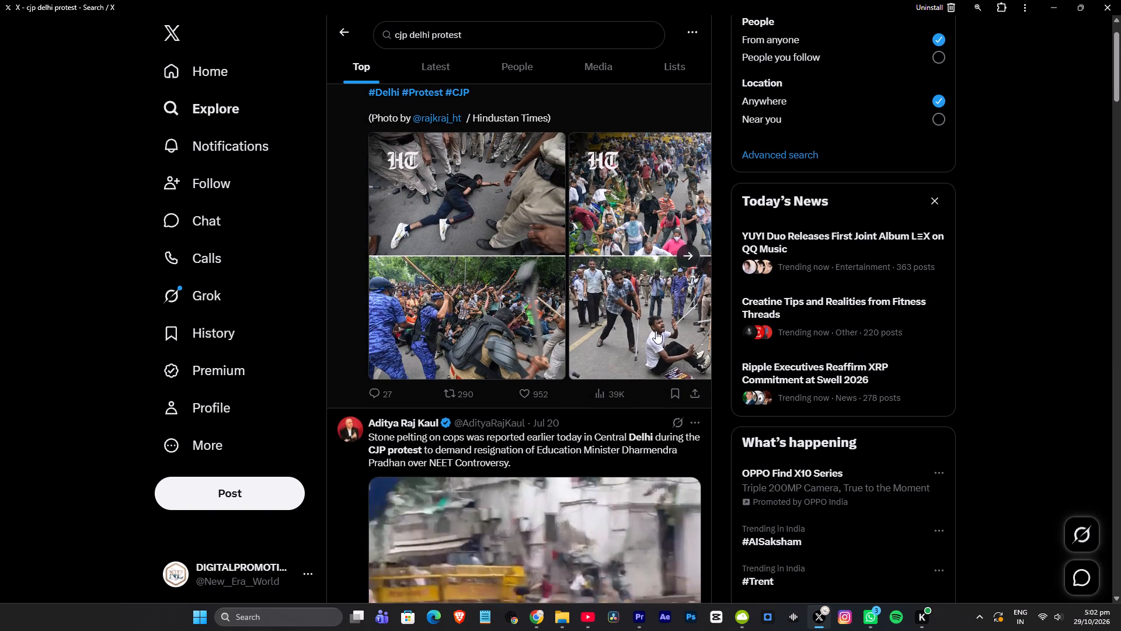
scroll(656, 332, "down", 7)
scroll(552, 198, "up", 2)
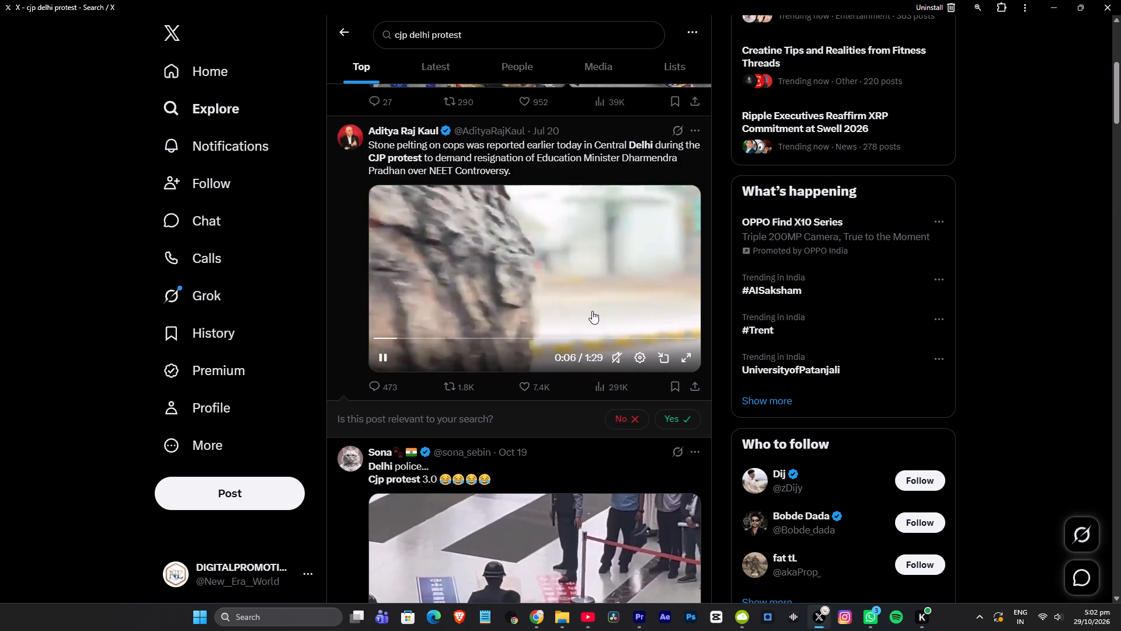
scroll(592, 311, "down", 5)
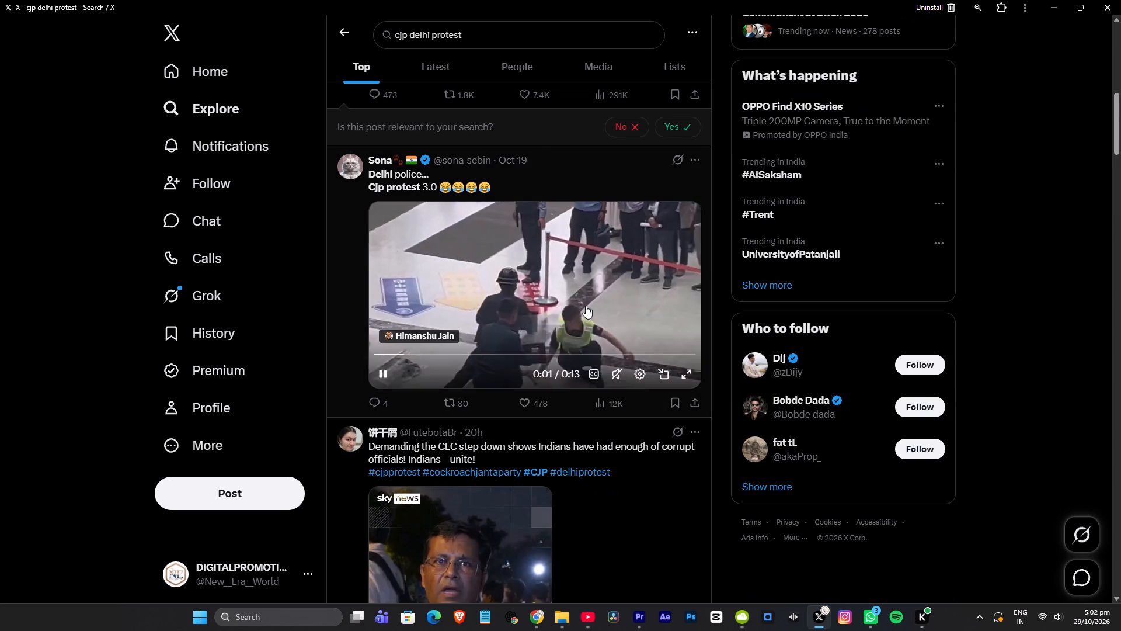
scroll(585, 303, "down", 5)
scroll(526, 323, "down", 13)
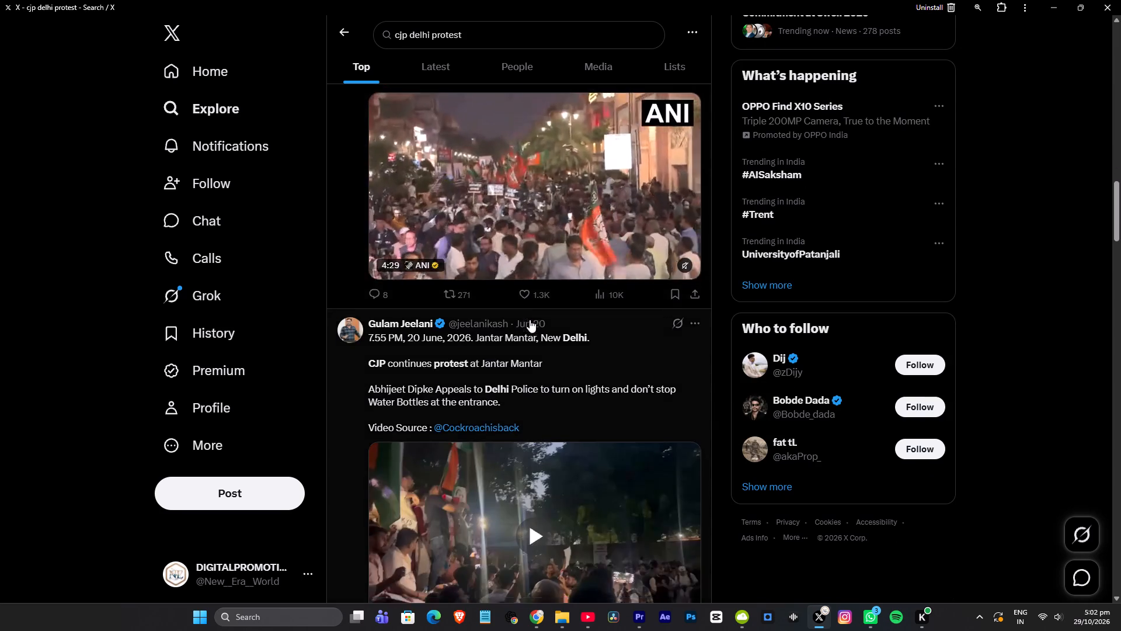
scroll(530, 320, "down", 11)
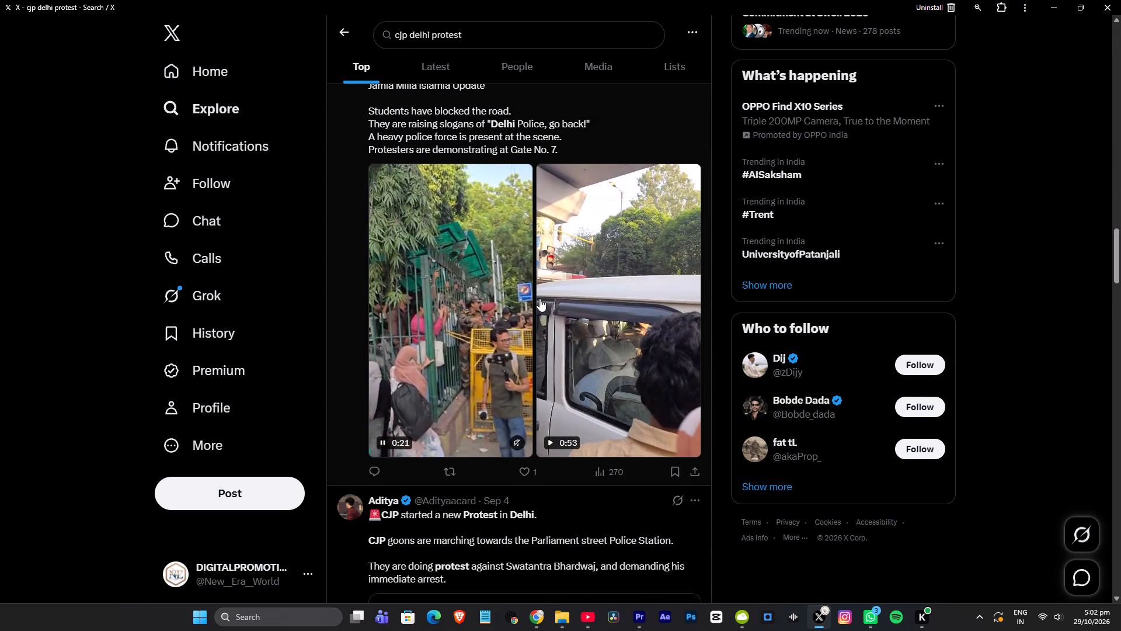
scroll(539, 299, "down", 18)
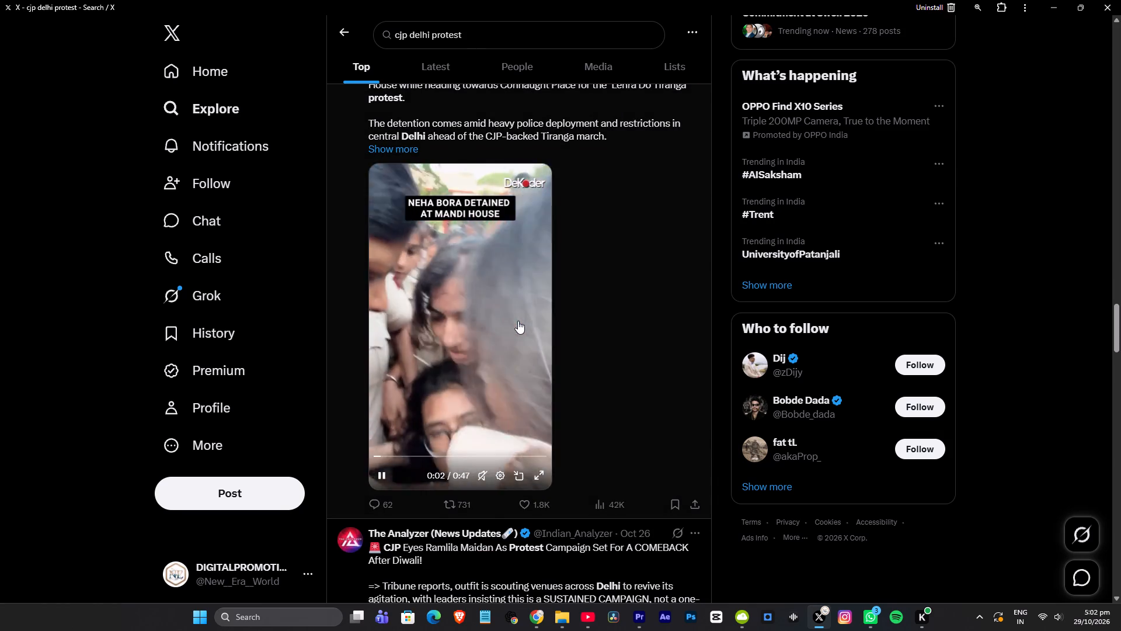
scroll(518, 321, "down", 12)
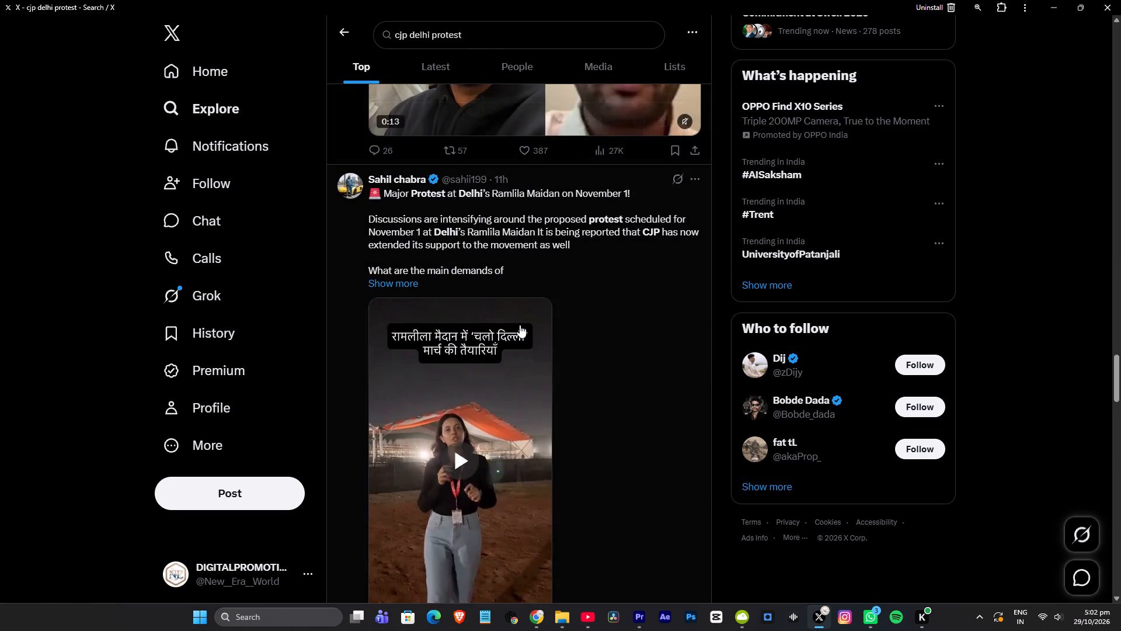
scroll(521, 324, "down", 7)
scroll(521, 325, "up", 4)
scroll(522, 322, "down", 11)
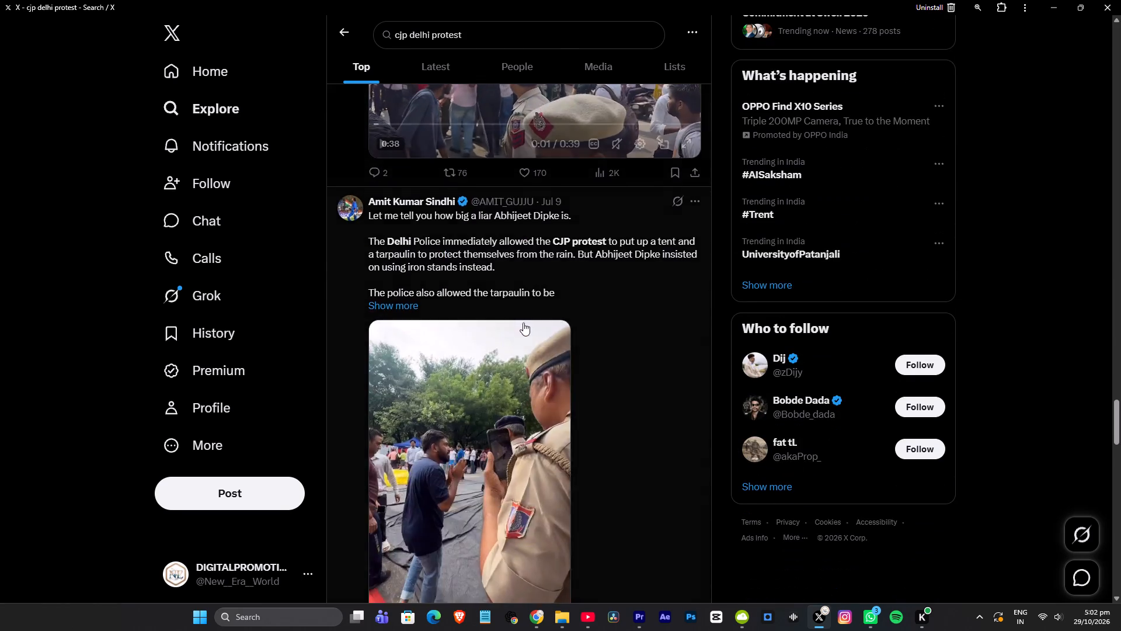
scroll(524, 322, "down", 6)
scroll(525, 325, "up", 2)
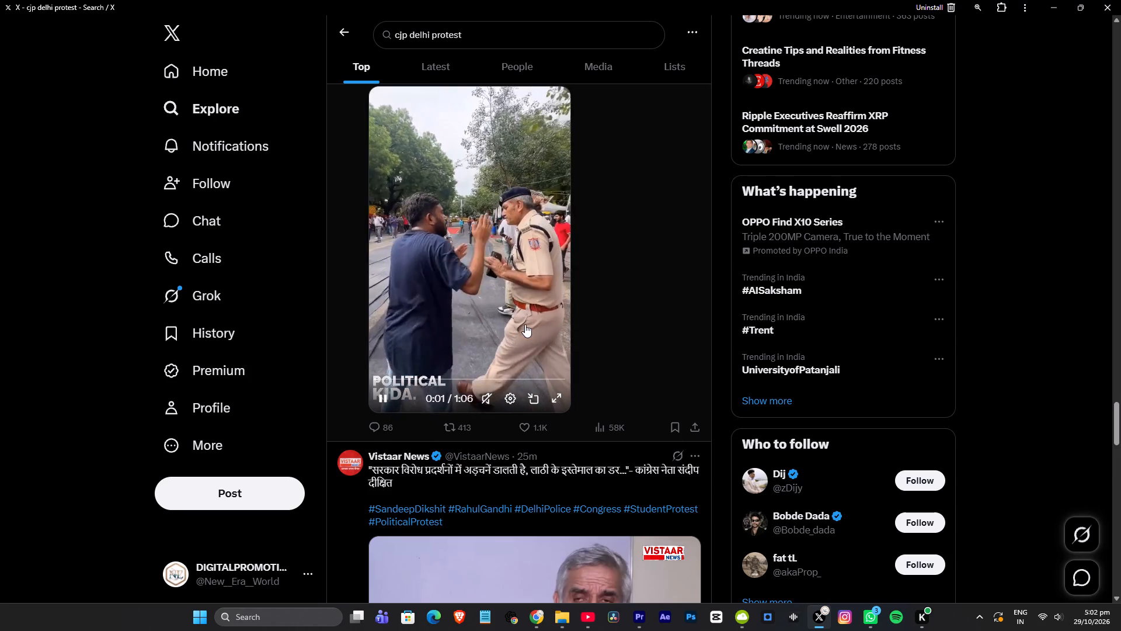
scroll(525, 324, "down", 14)
scroll(528, 327, "down", 8)
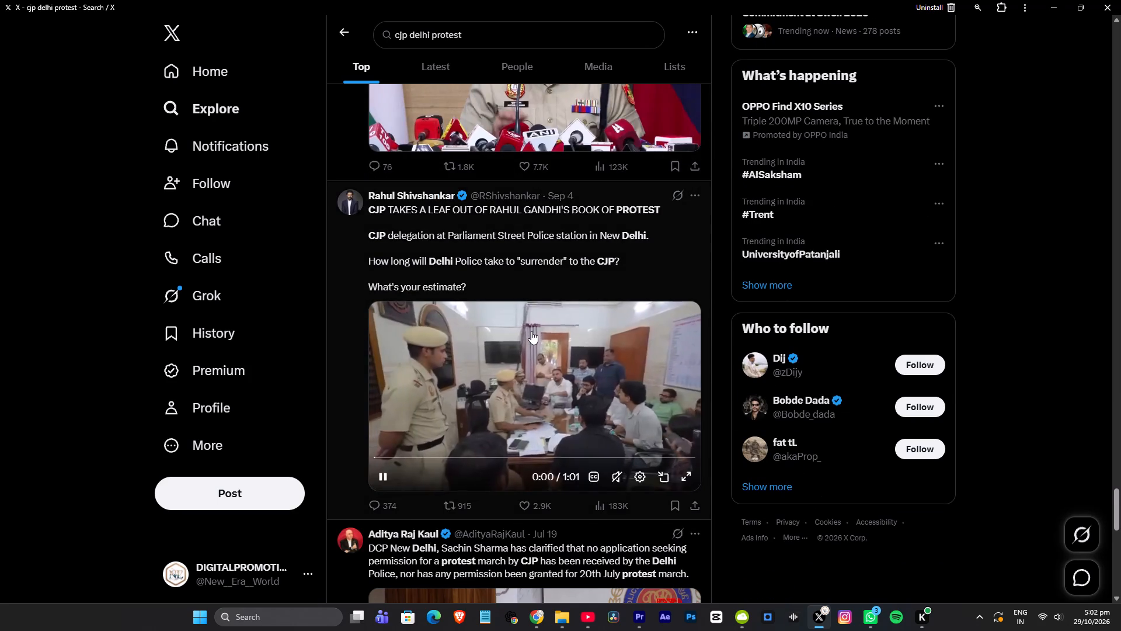
scroll(531, 331, "down", 14)
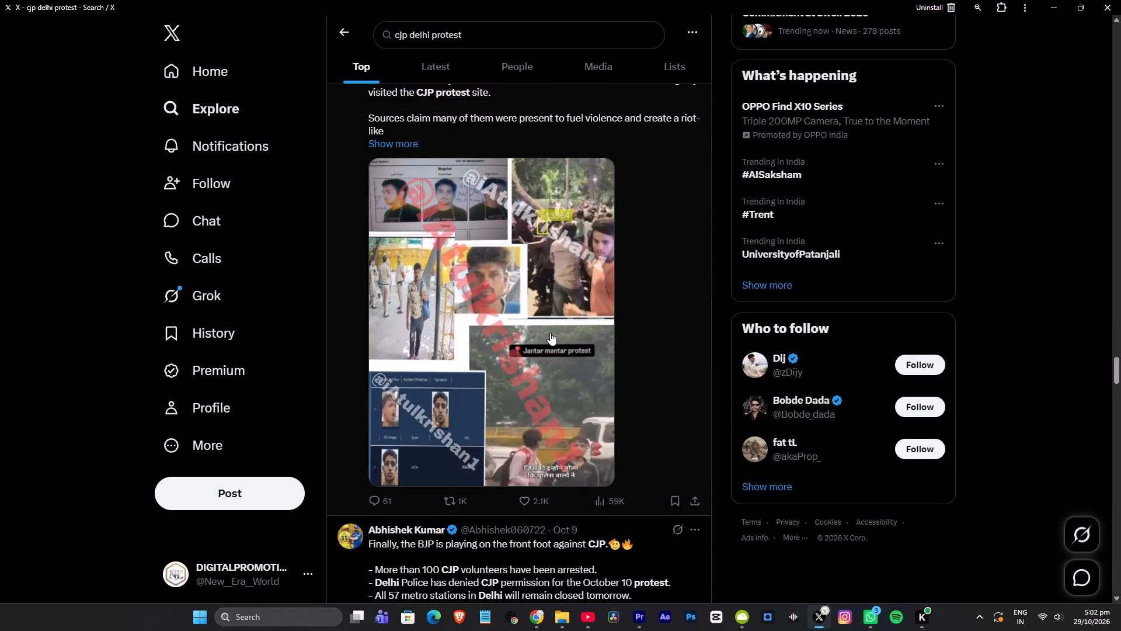
scroll(551, 333, "down", 14)
scroll(584, 349, "down", 7)
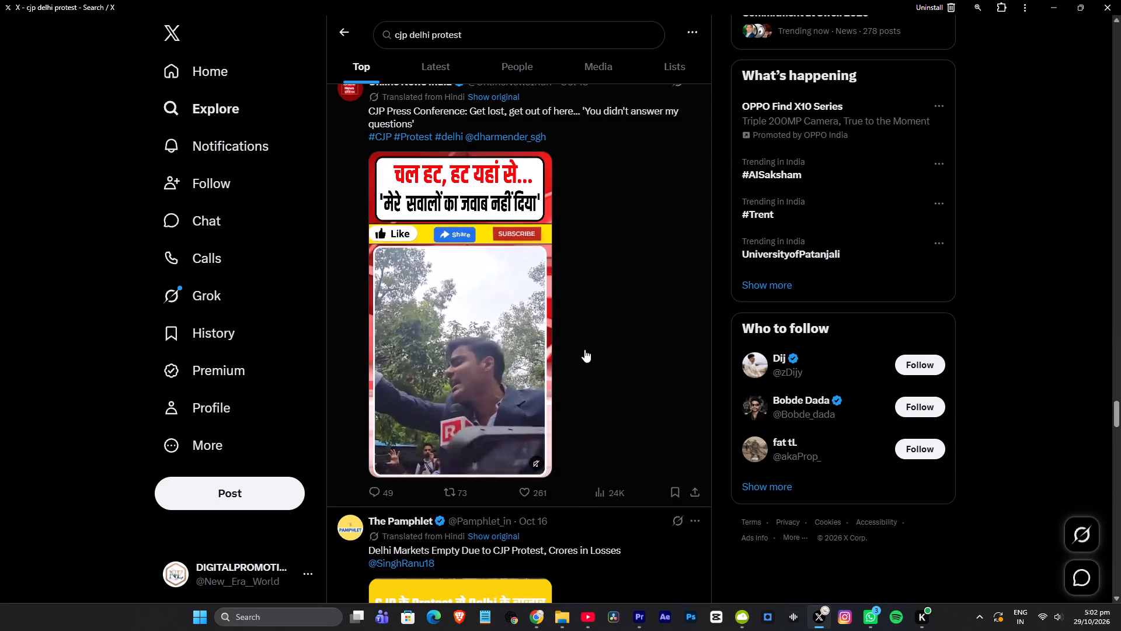
scroll(585, 348, "down", 14)
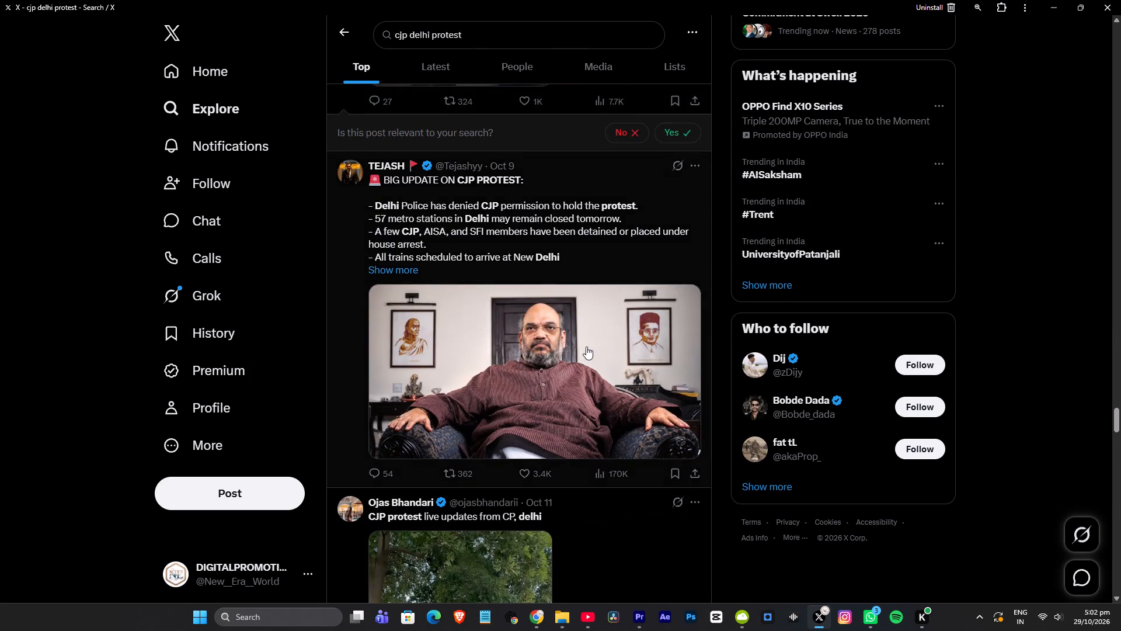
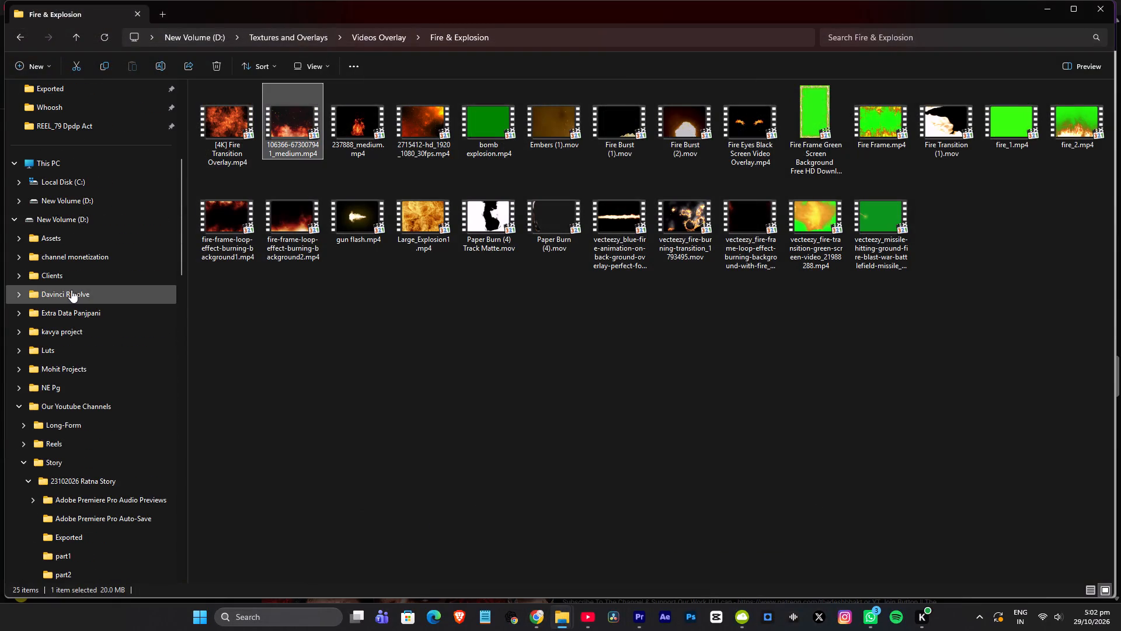
left_click(55, 442)
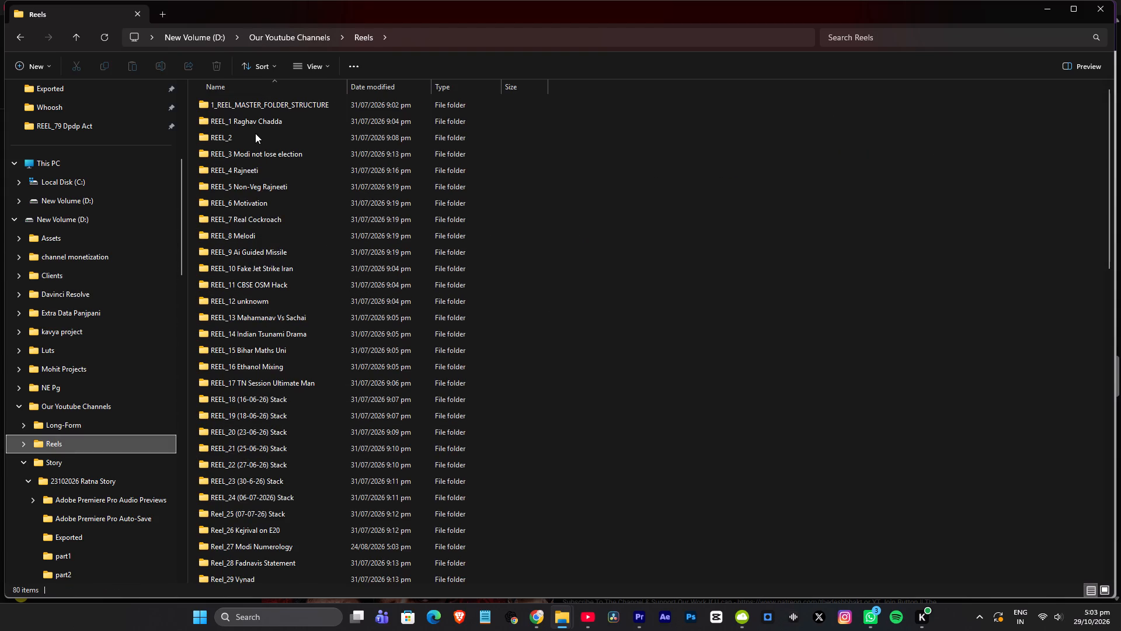
scroll(277, 485, "down", 1)
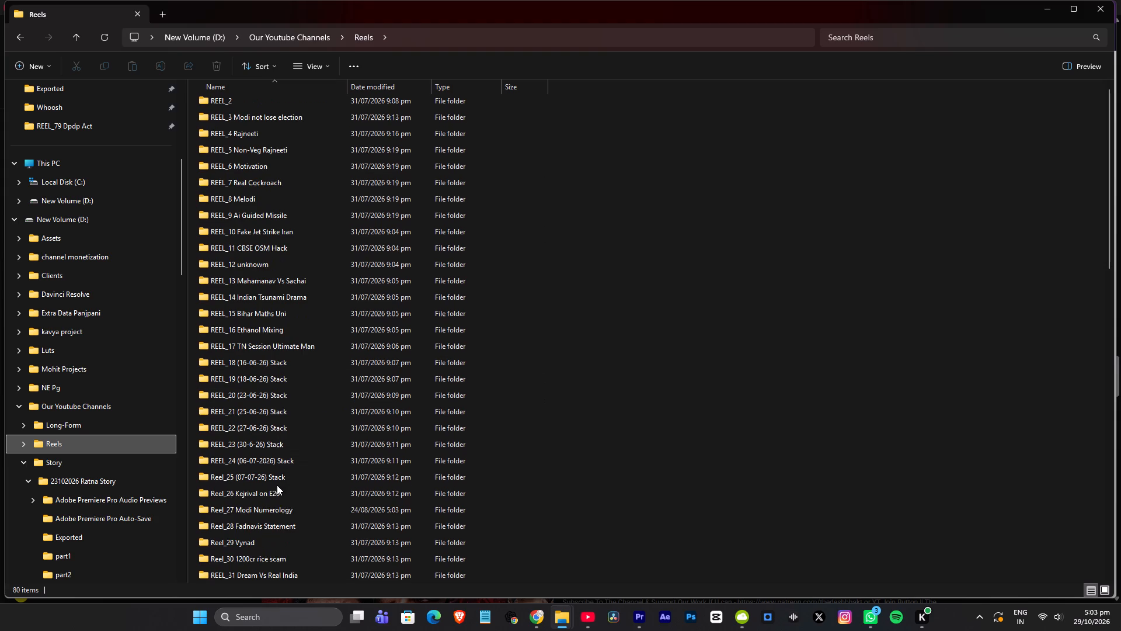
scroll(277, 531, "down", 1)
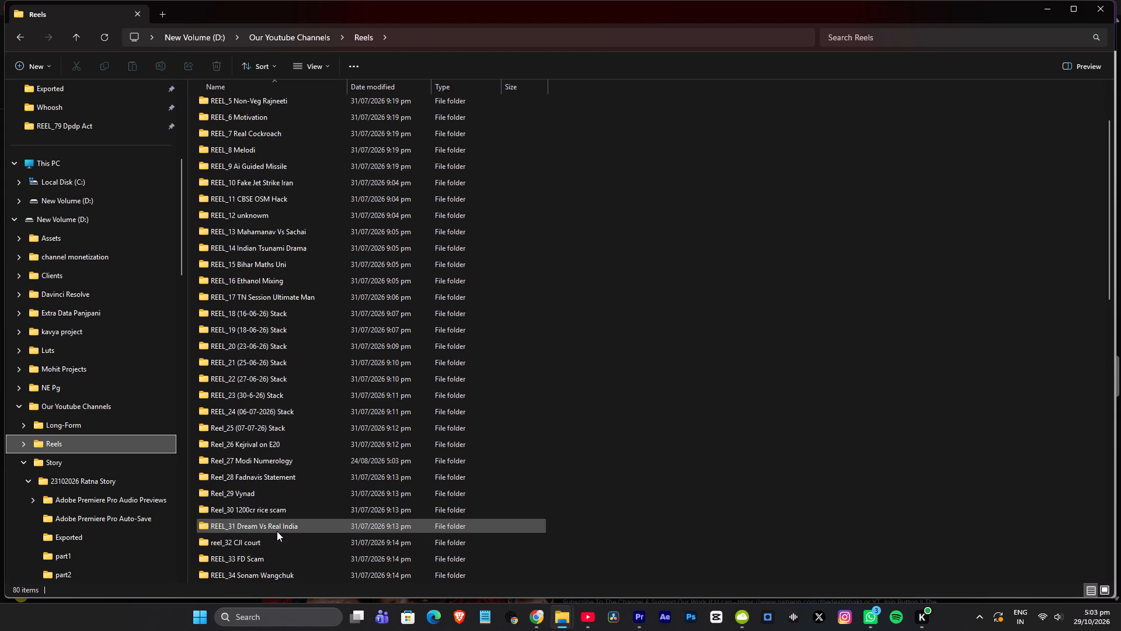
scroll(277, 531, "down", 1)
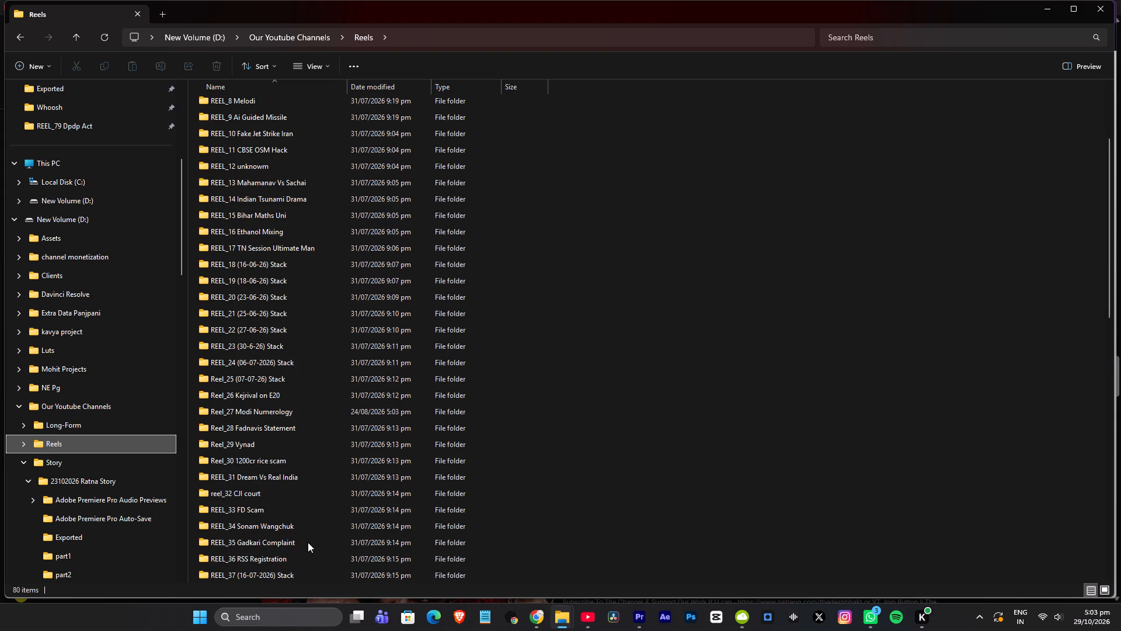
scroll(308, 542, "down", 2)
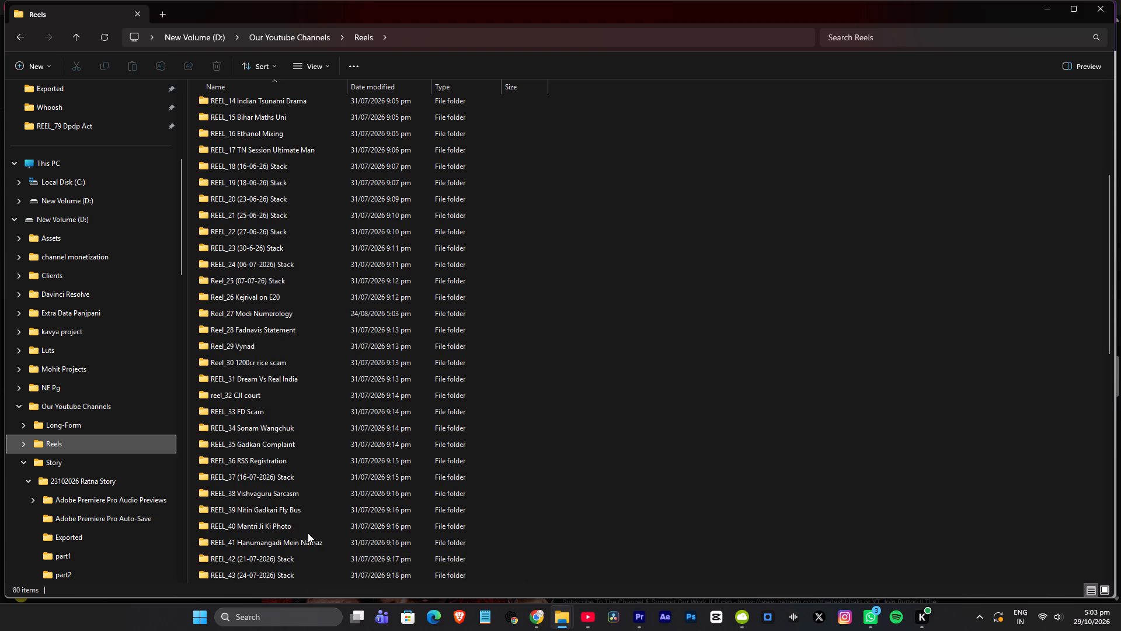
scroll(334, 538, "down", 2)
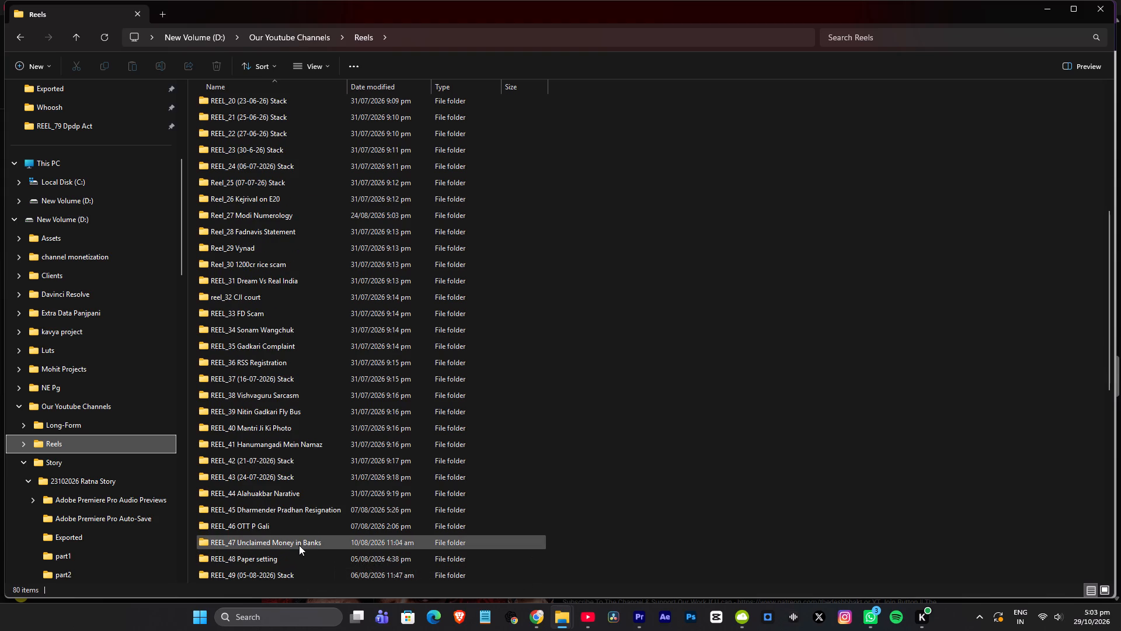
scroll(300, 545, "down", 1)
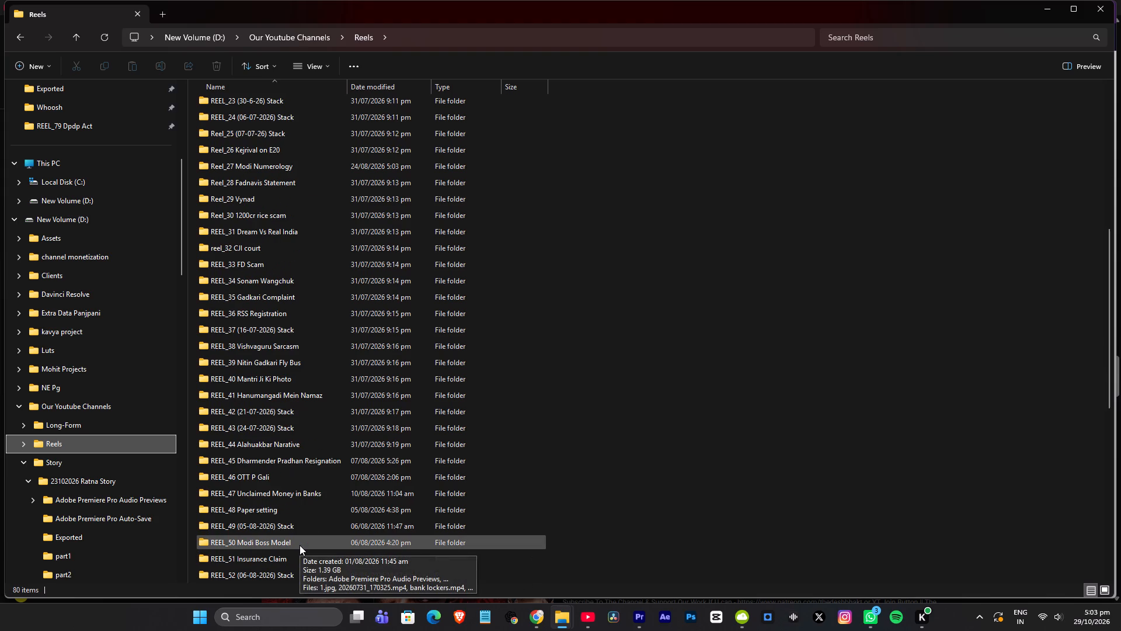
scroll(300, 545, "down", 2)
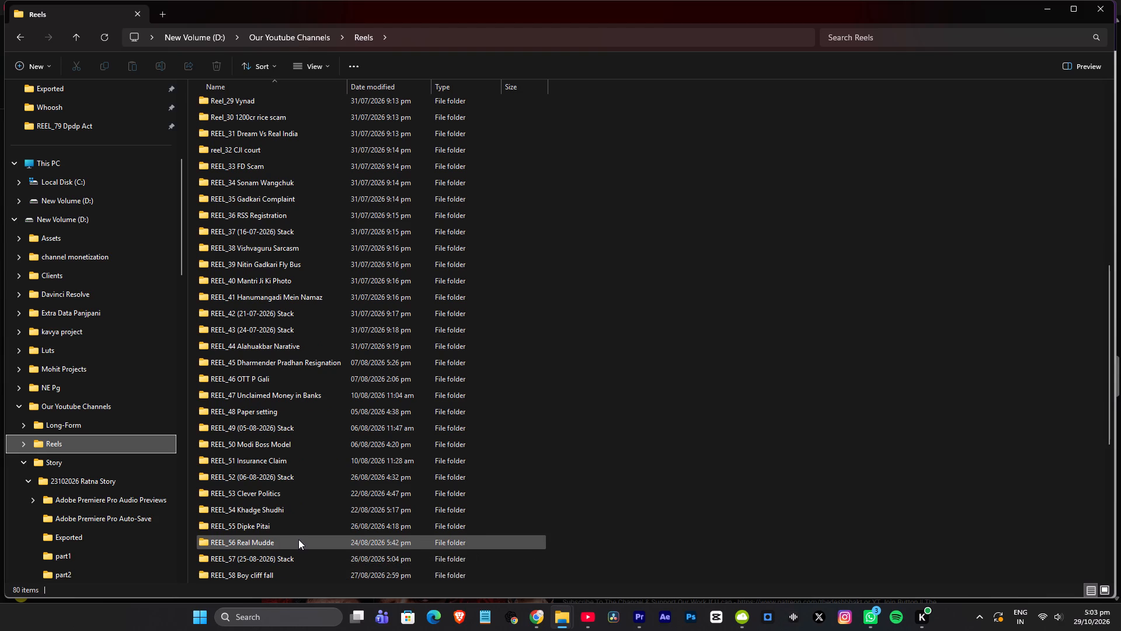
scroll(298, 539, "down", 2)
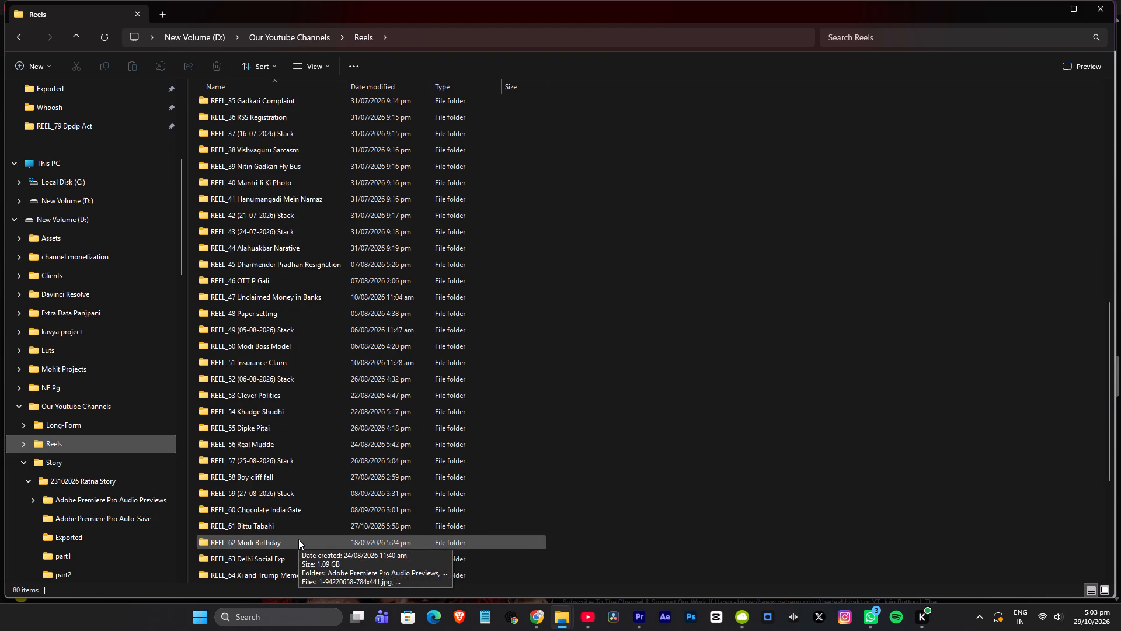
scroll(298, 539, "down", 3)
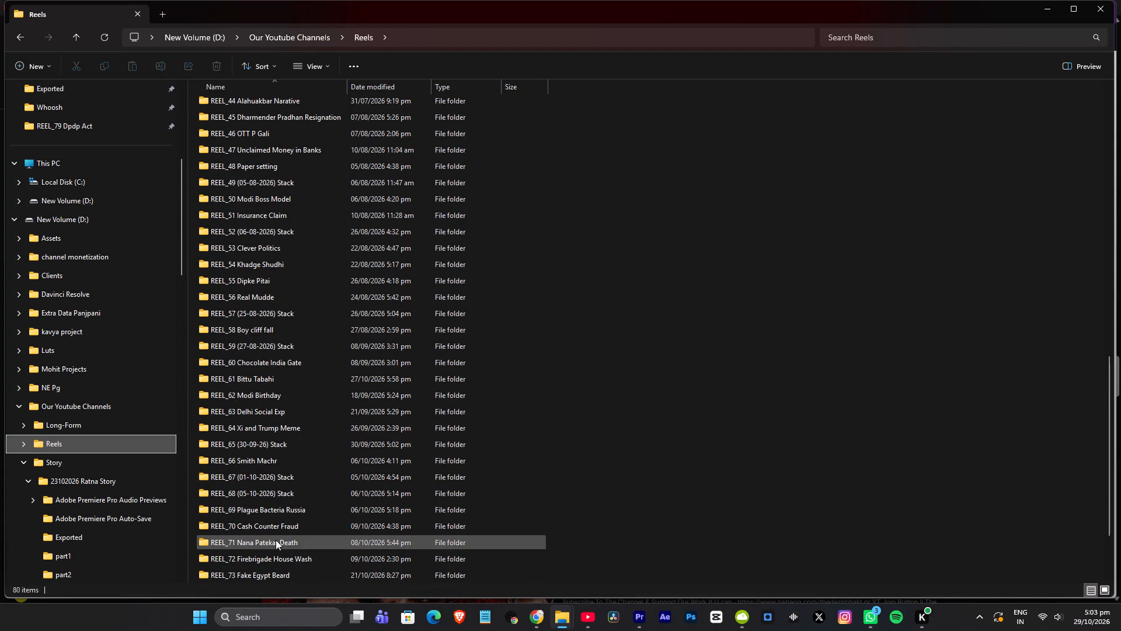
scroll(278, 530, "down", 2)
scroll(284, 499, "up", 1)
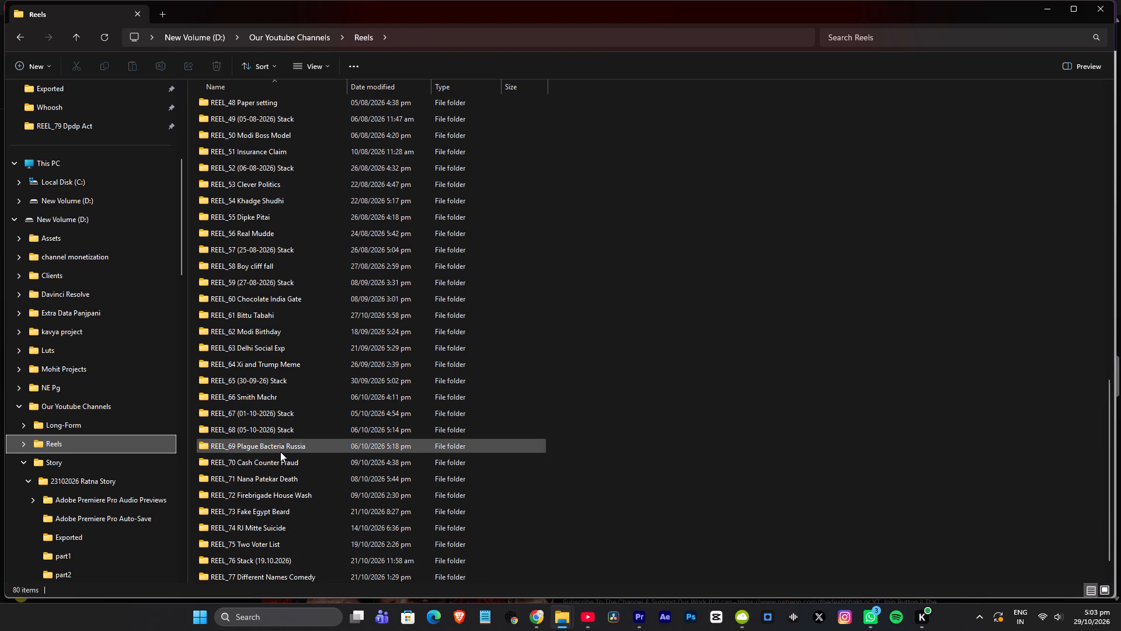
double_click(282, 425)
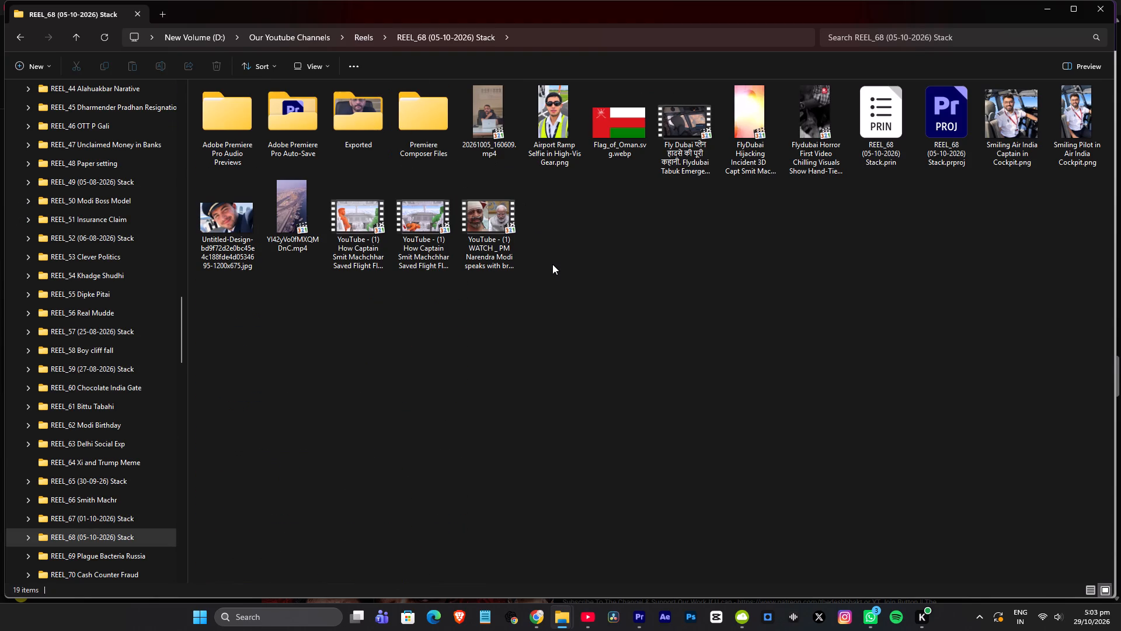
key("BackSpace")
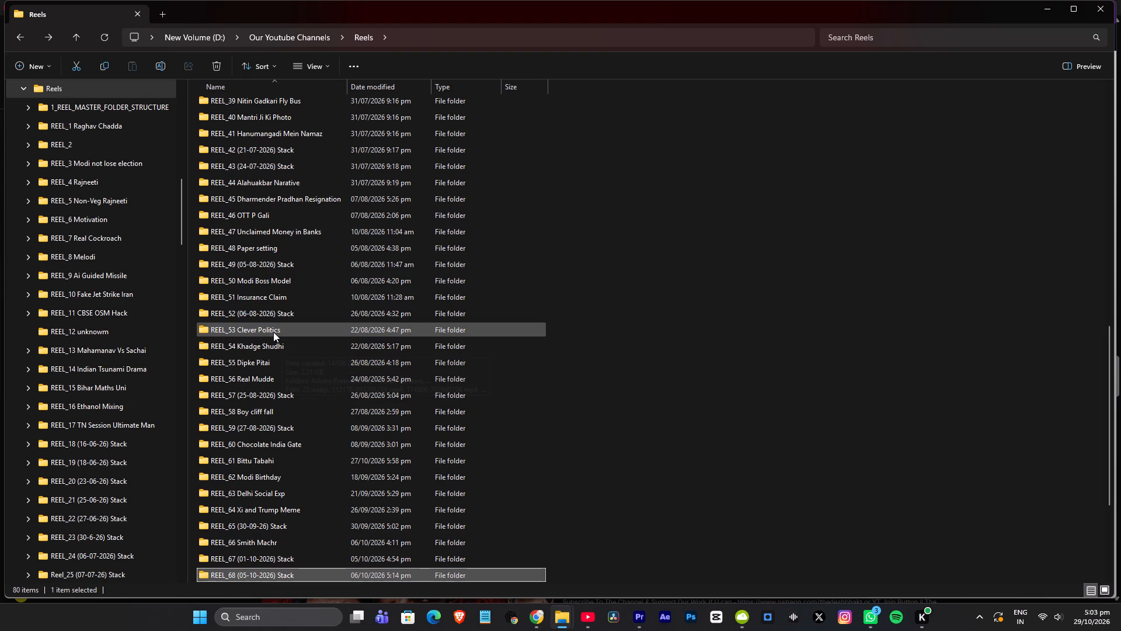
scroll(288, 276, "up", 1)
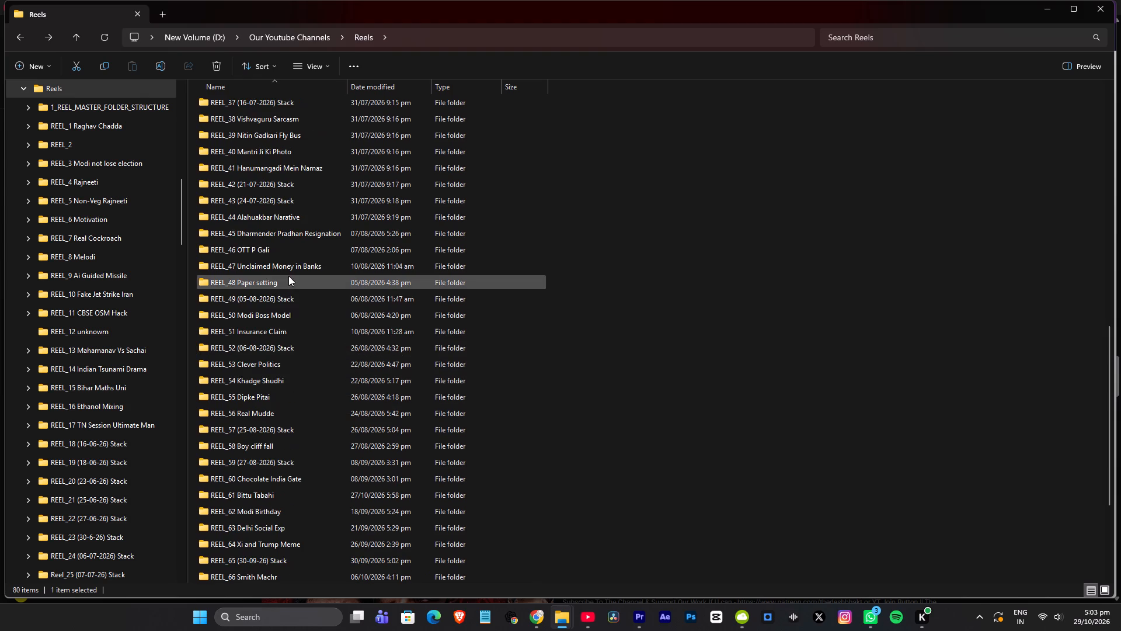
double_click(276, 344)
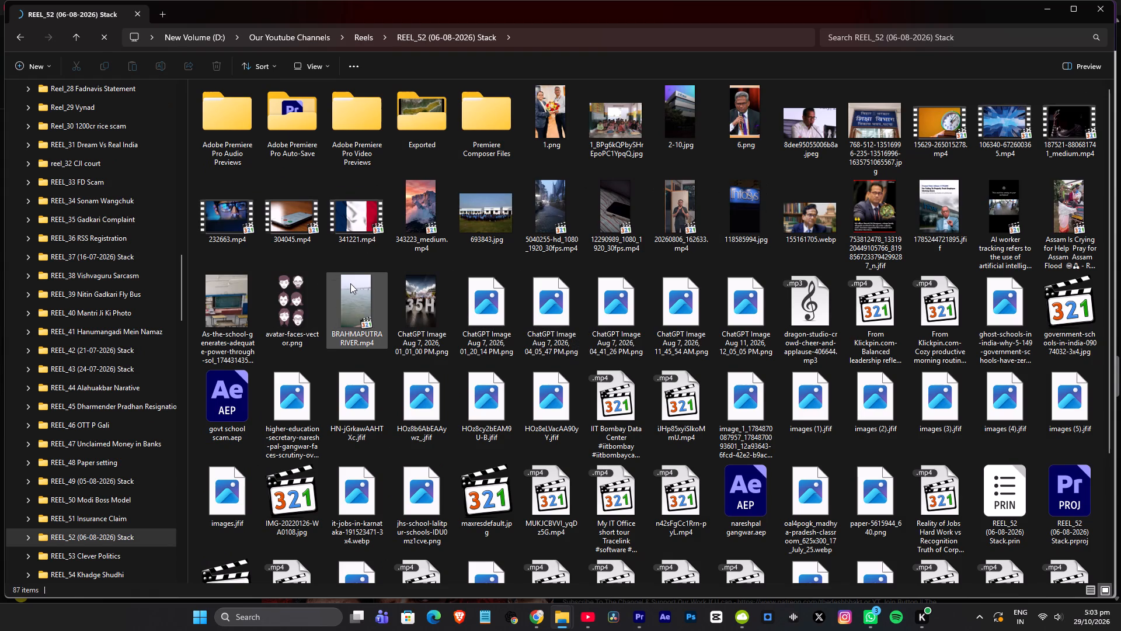
key("BackSpace")
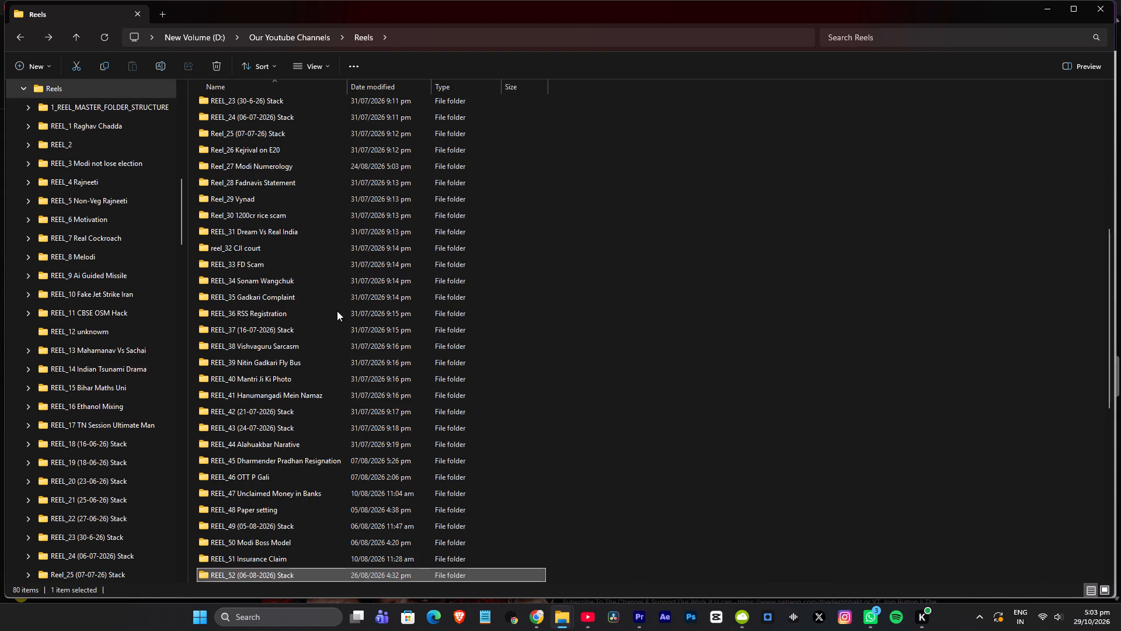
scroll(265, 532, "down", 2)
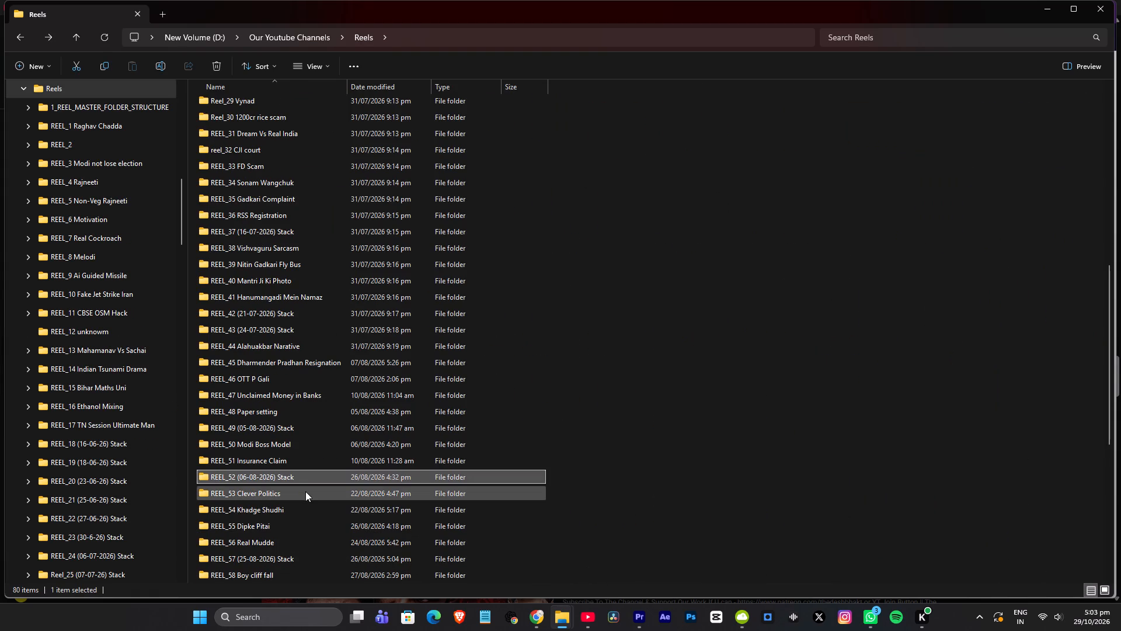
scroll(282, 507, "down", 1)
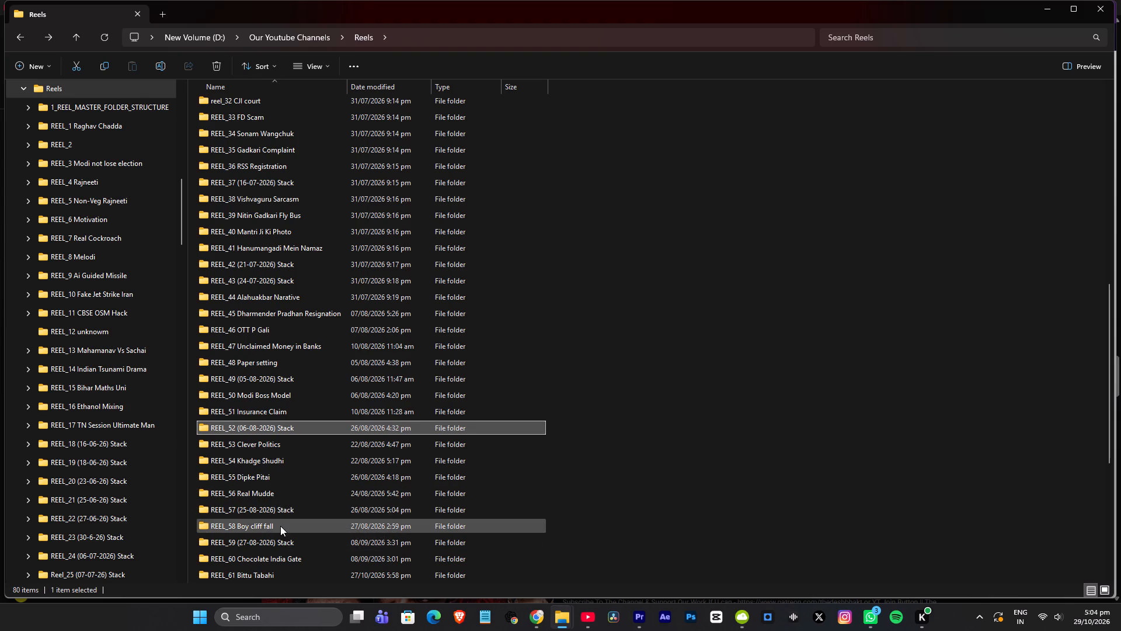
scroll(280, 525, "down", 1)
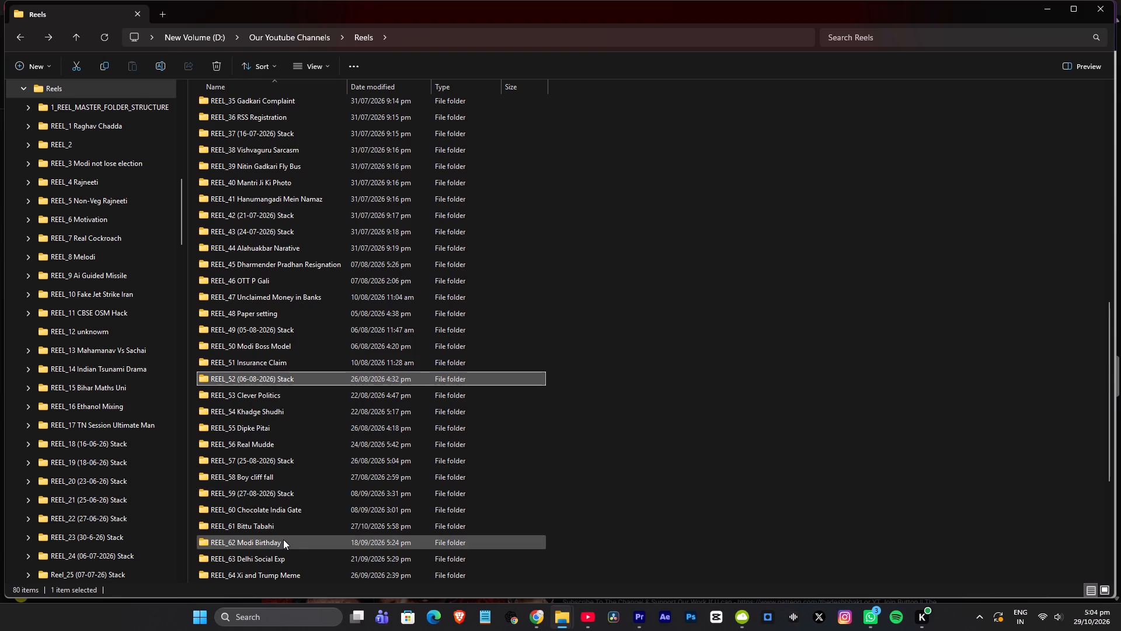
scroll(282, 541, "down", 1)
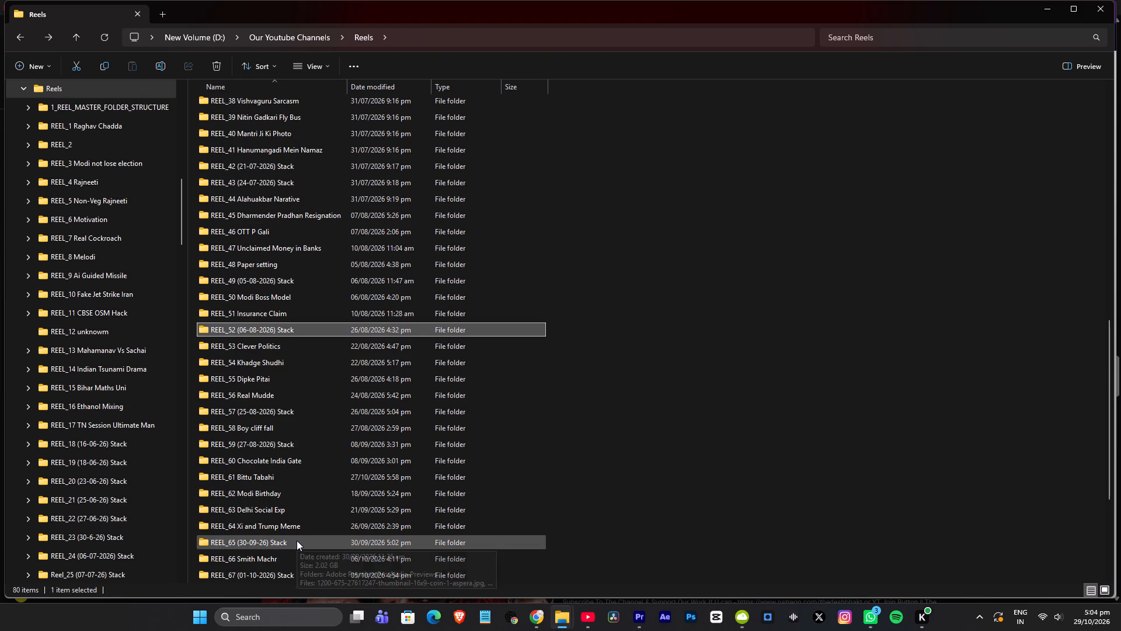
double_click(297, 539)
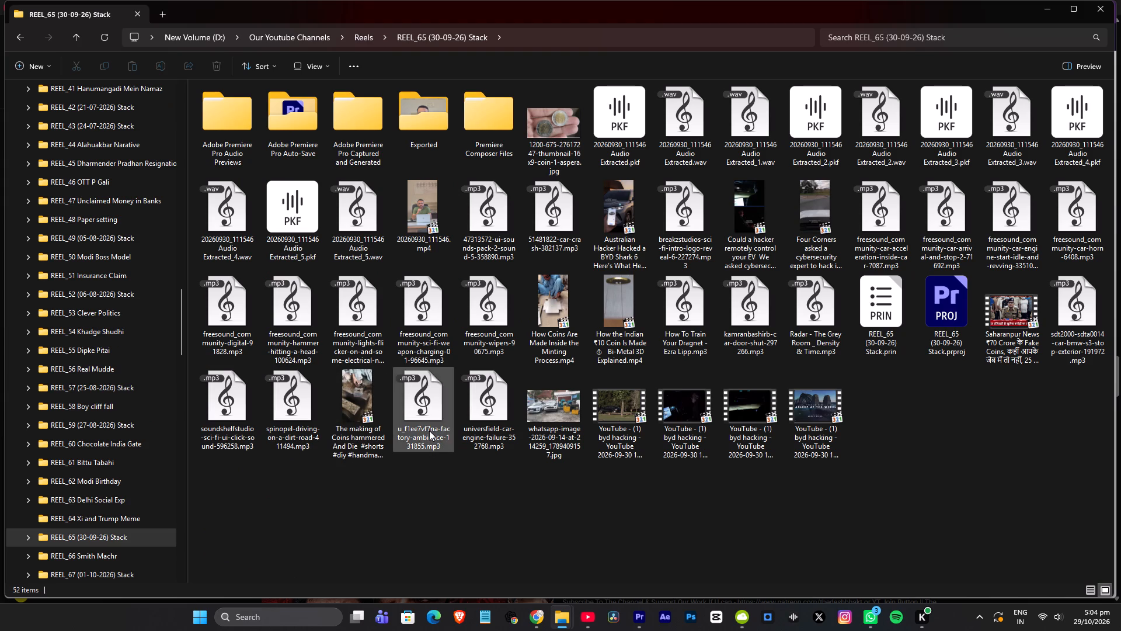
key("BackSpace")
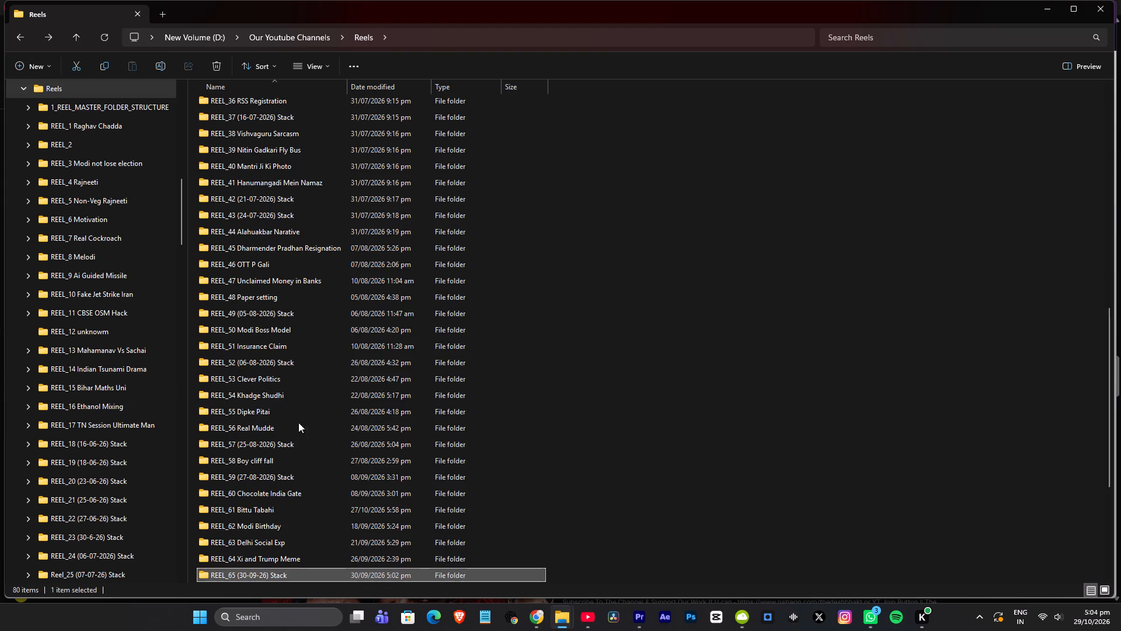
scroll(312, 385, "up", 2)
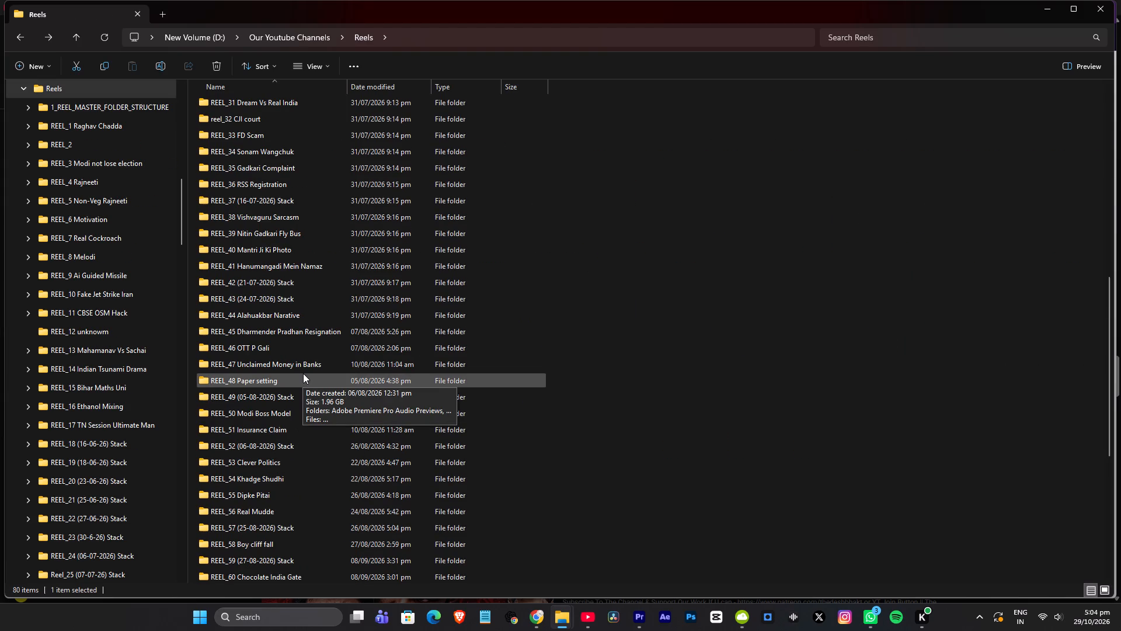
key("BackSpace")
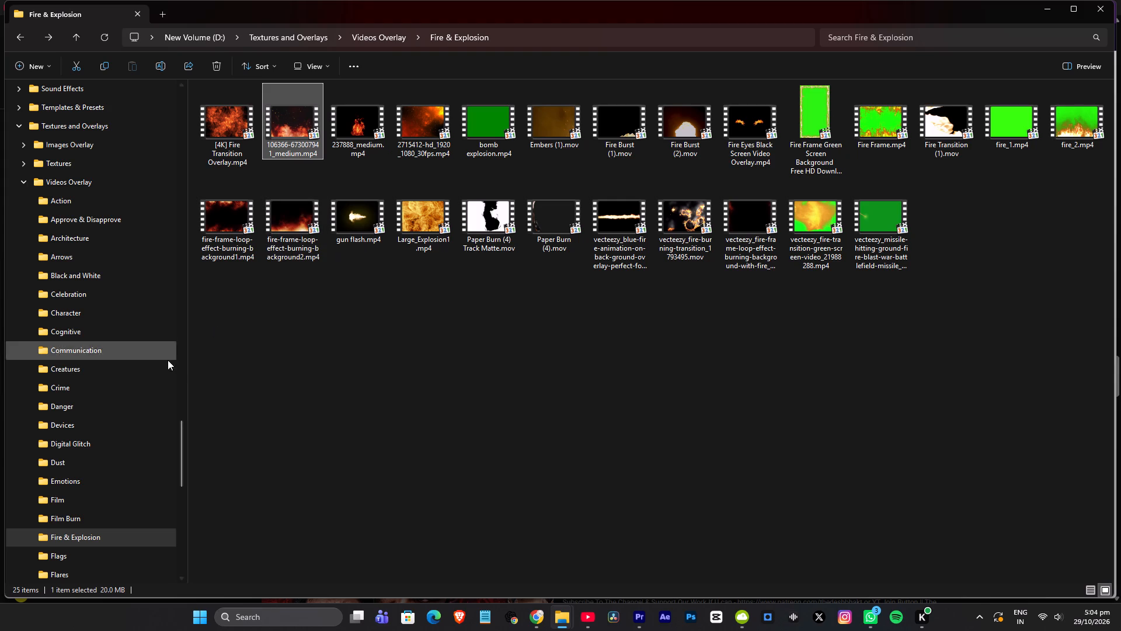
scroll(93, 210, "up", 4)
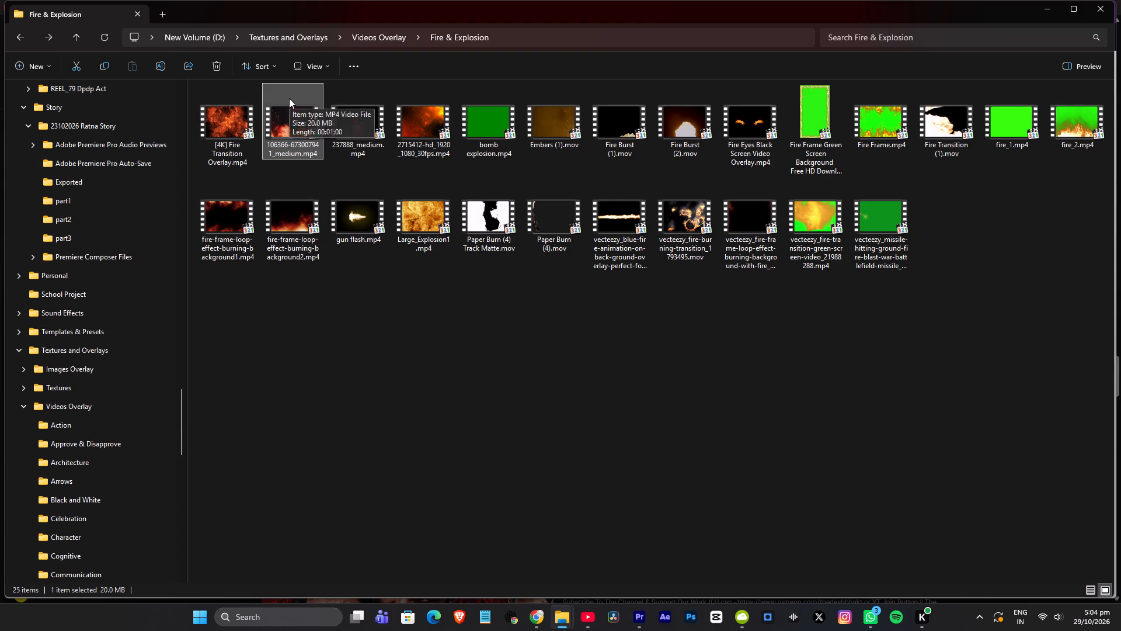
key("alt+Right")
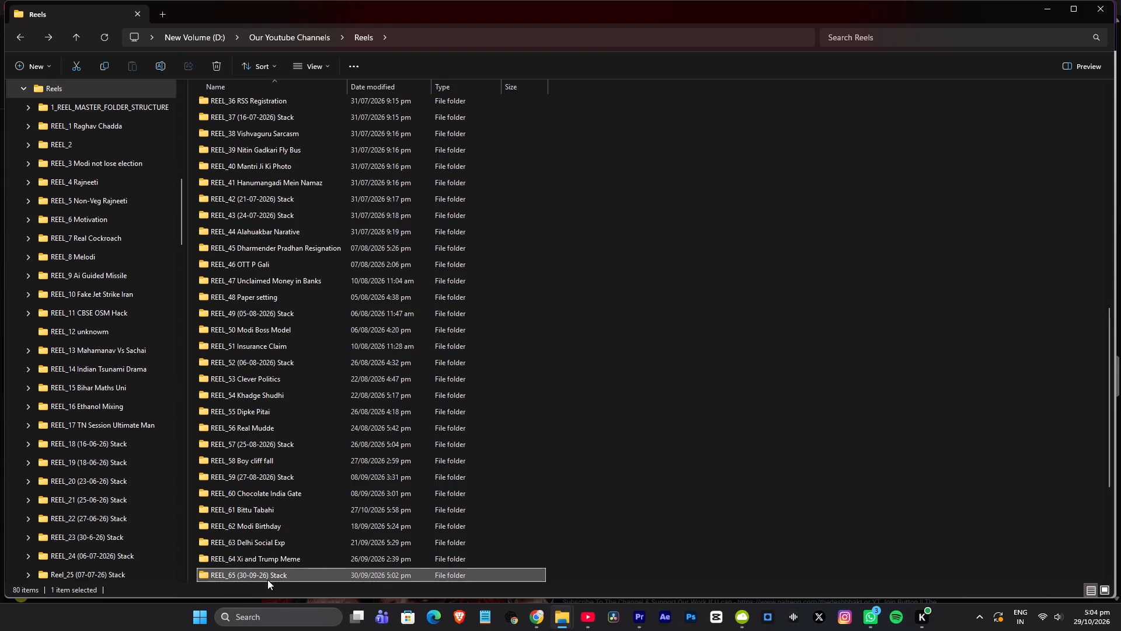
Open the BT_1 Delhi Protest project folder inside Long-Form and show its files as large thumbnails.
left_click(287, 40)
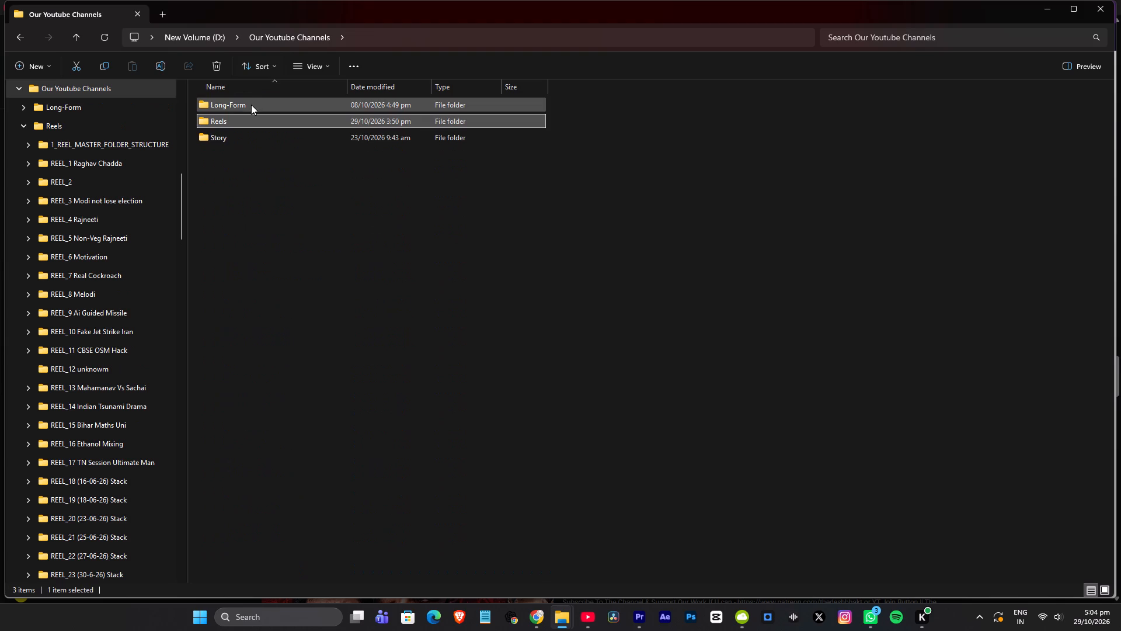
double_click(251, 105)
scroll(503, 352, "down", 14)
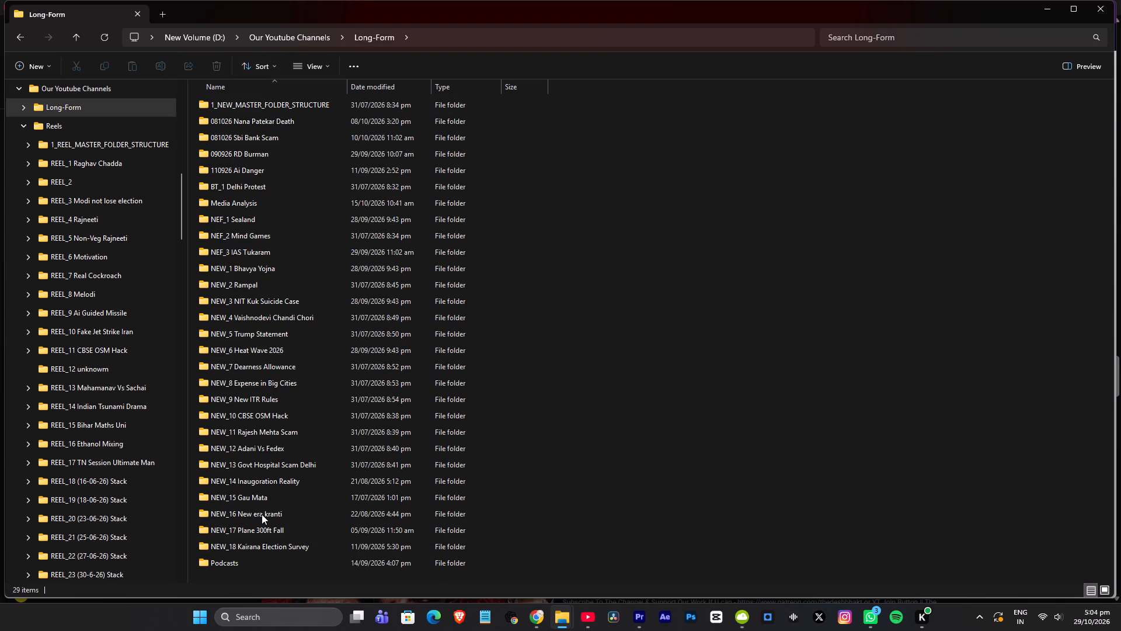
scroll(265, 249, "up", 5)
double_click(257, 191)
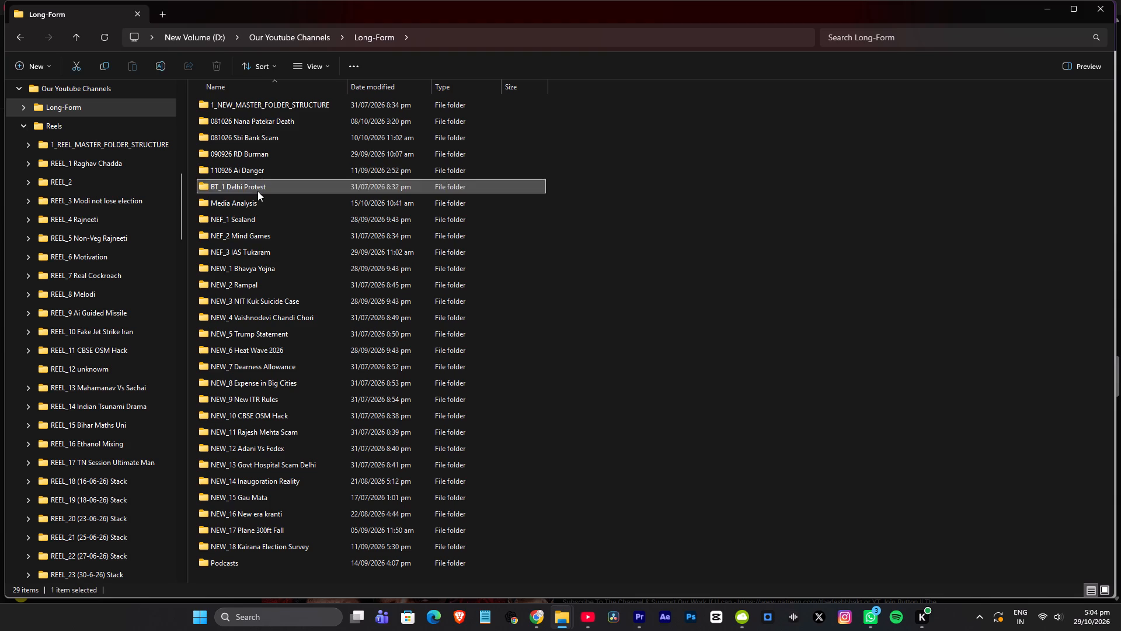
left_click(1110, 594)
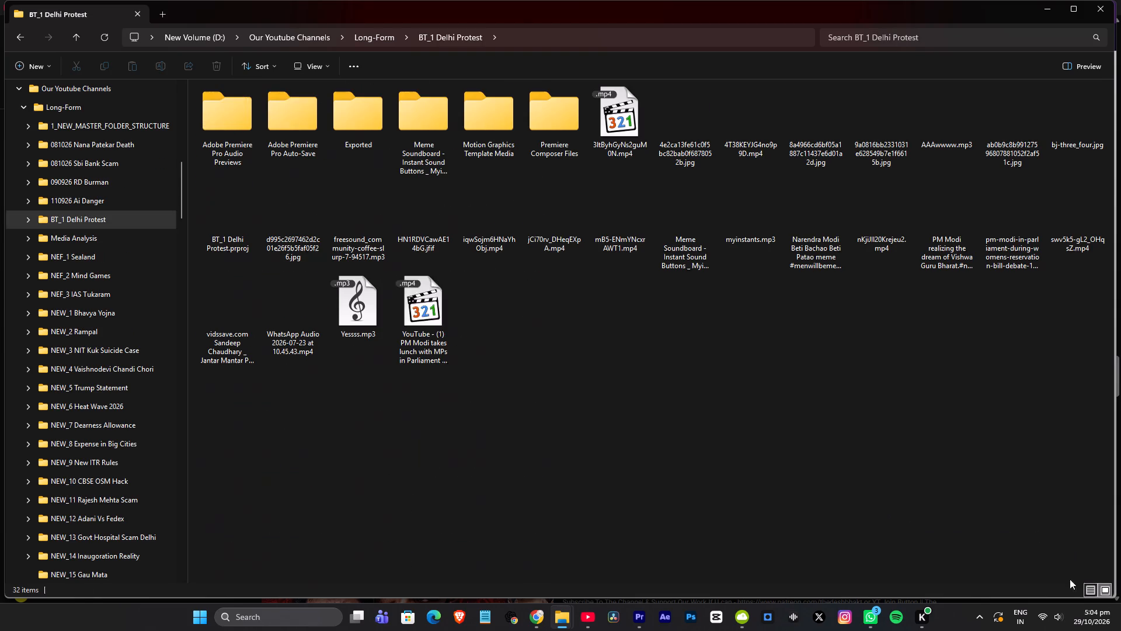
left_click(681, 363)
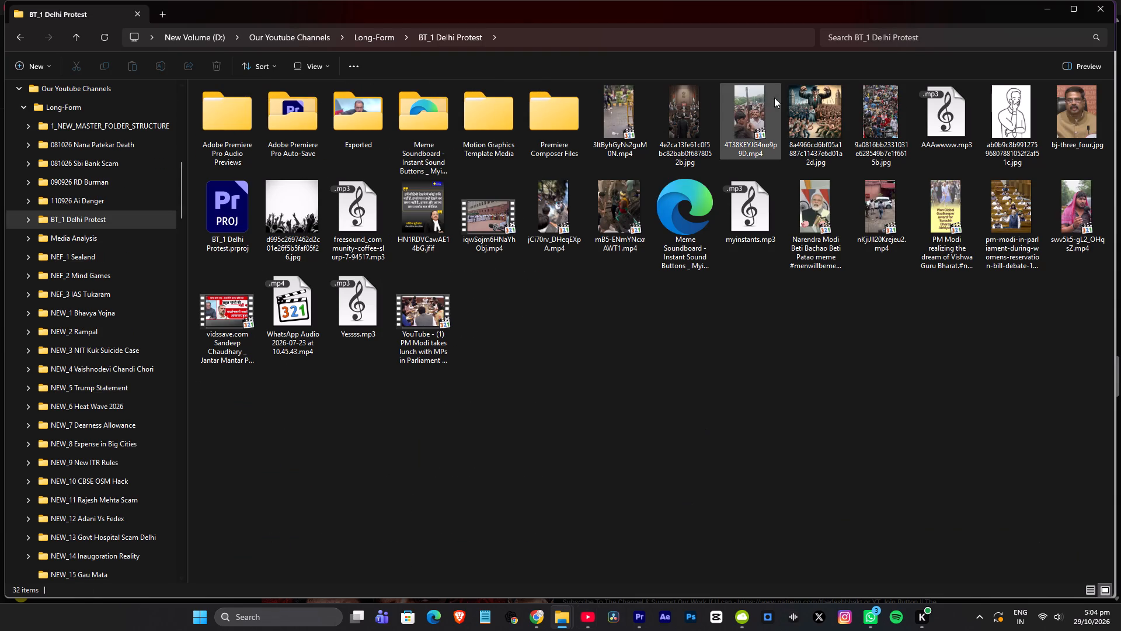
Preview the police-and-crowd clip 4T38KEYJG4no9p9D.mp4 and the courtroom illustration beside it, closing each after viewing.
double_click(749, 117)
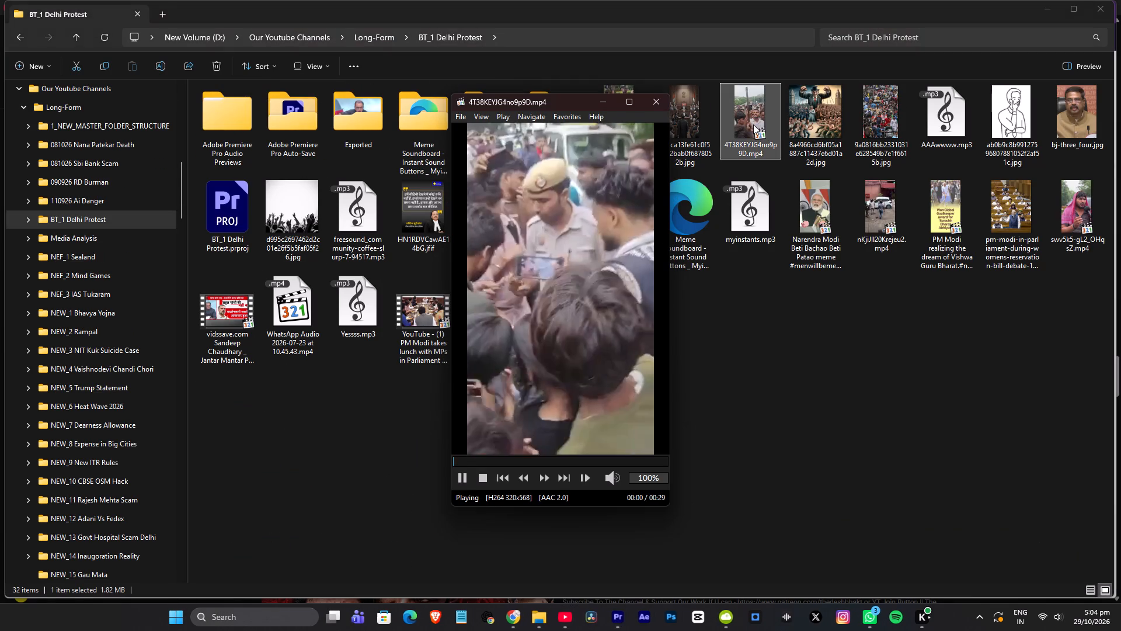
left_click(656, 105)
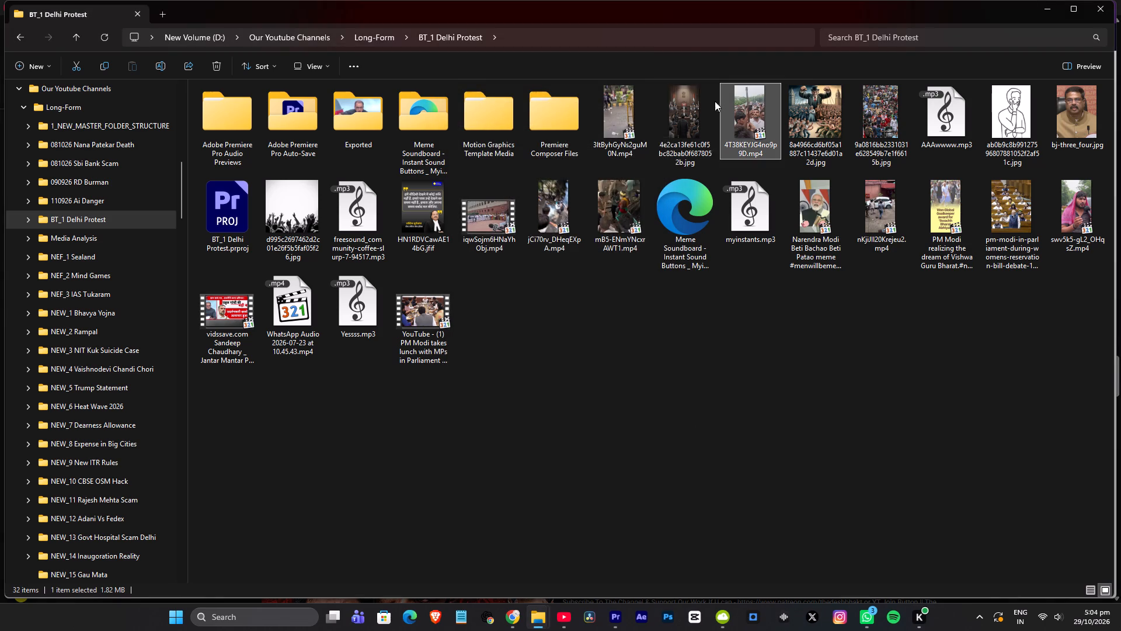
double_click(682, 110)
left_click(693, 12)
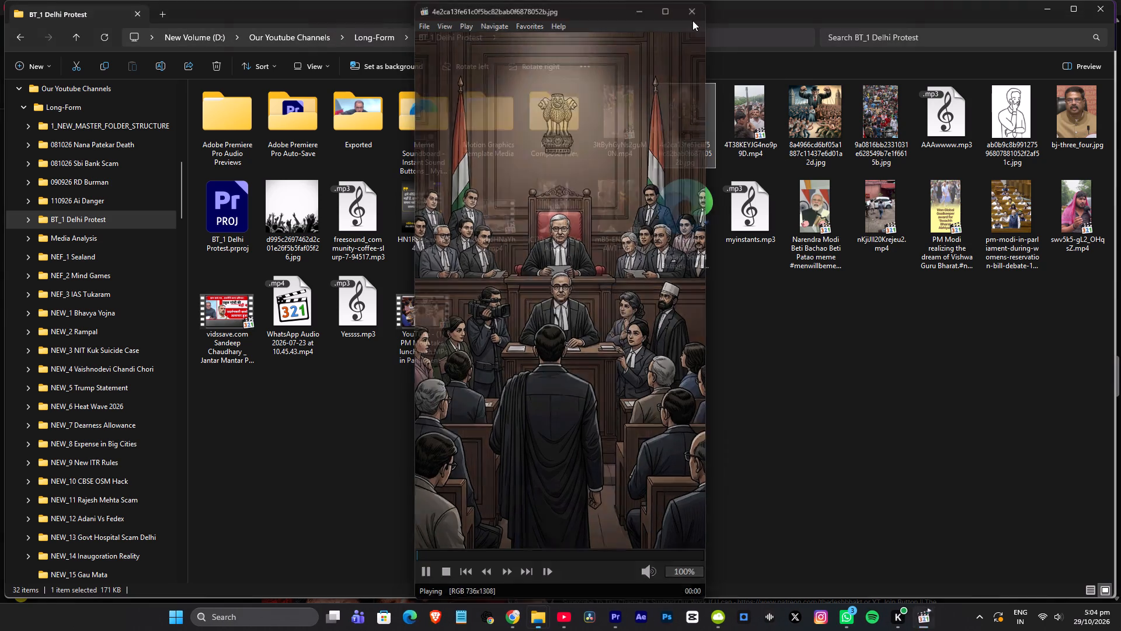
Preview the protest clips 3ItByhGyNs2guM0N.mp4 and jCi70rv_DHeqEXpA.mp4, closing each after viewing.
double_click(629, 113)
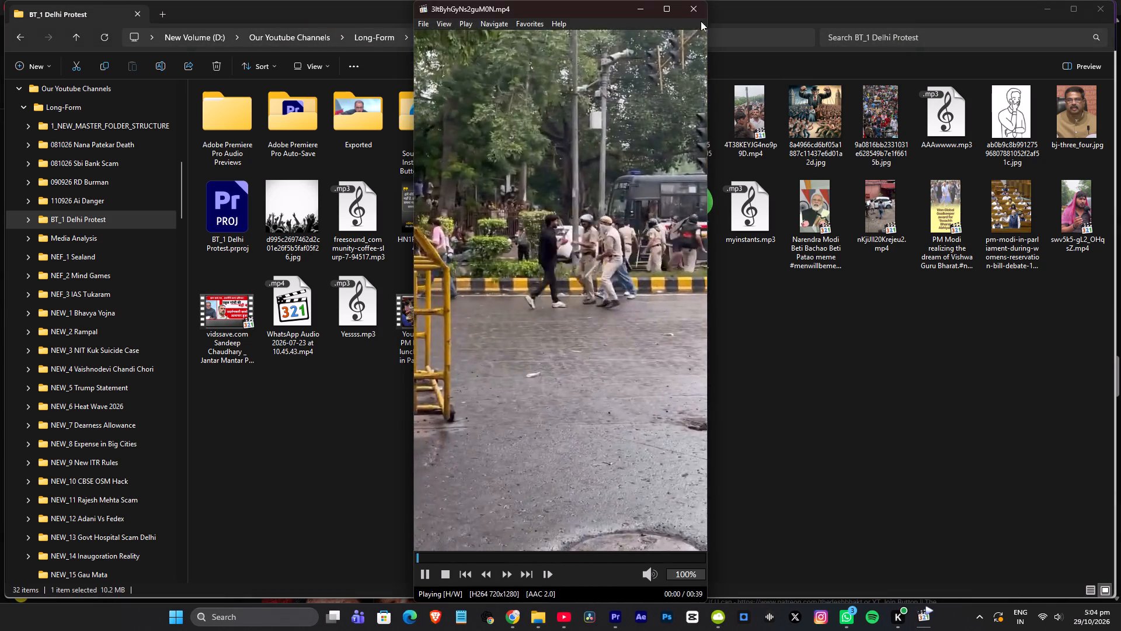
left_click(691, 6)
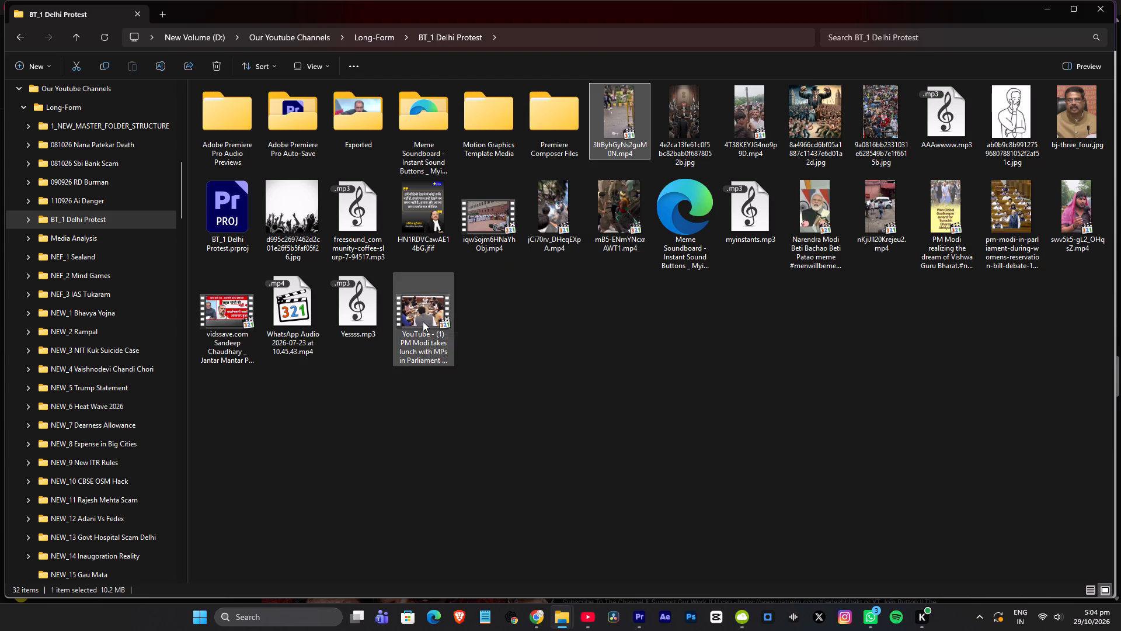
double_click(560, 214)
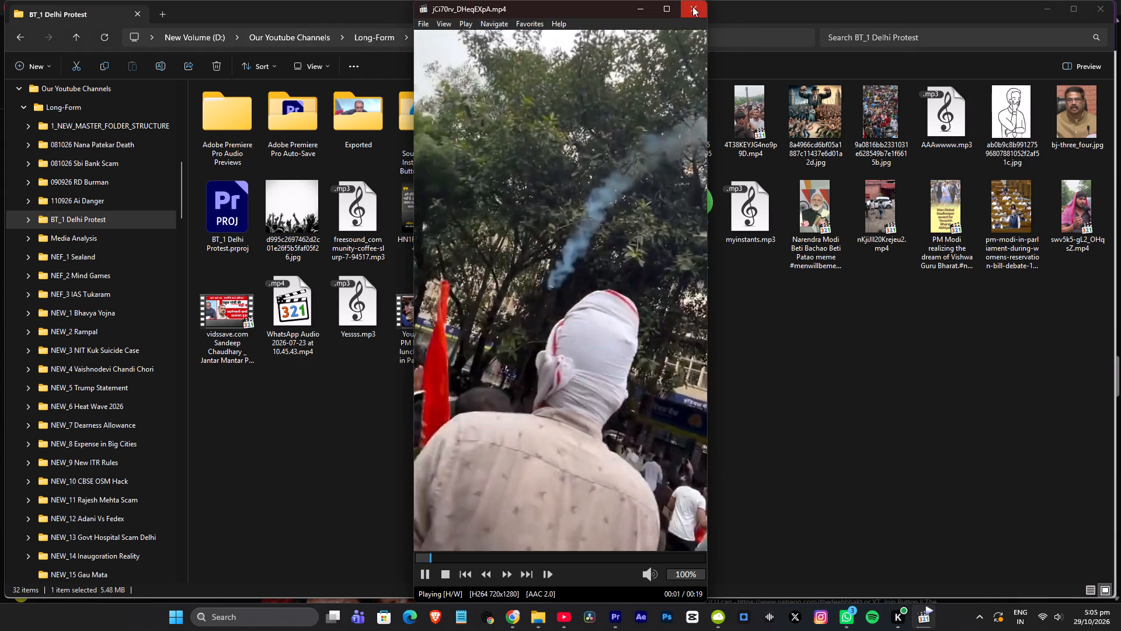
left_click(695, 6)
Check the 280926 MDA_1, 151026 MDA_3 and 131026 MDA_2 folders inside Media Analysis for reusable protest footage, ending back in Long-Form.
key("BackSpace")
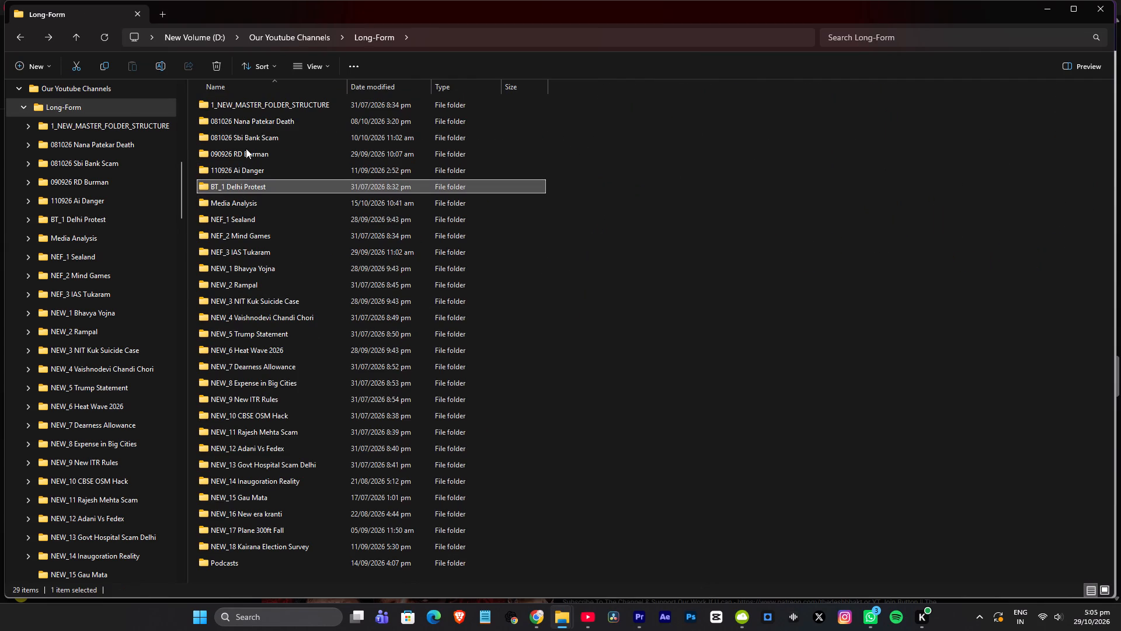
double_click(255, 204)
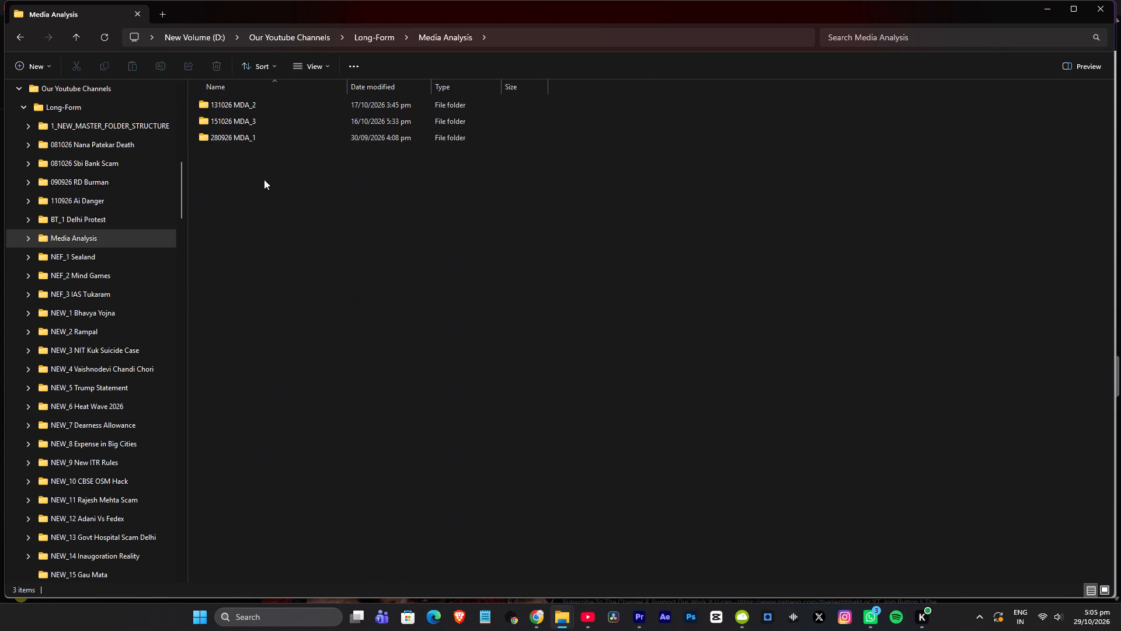
left_click(1104, 588)
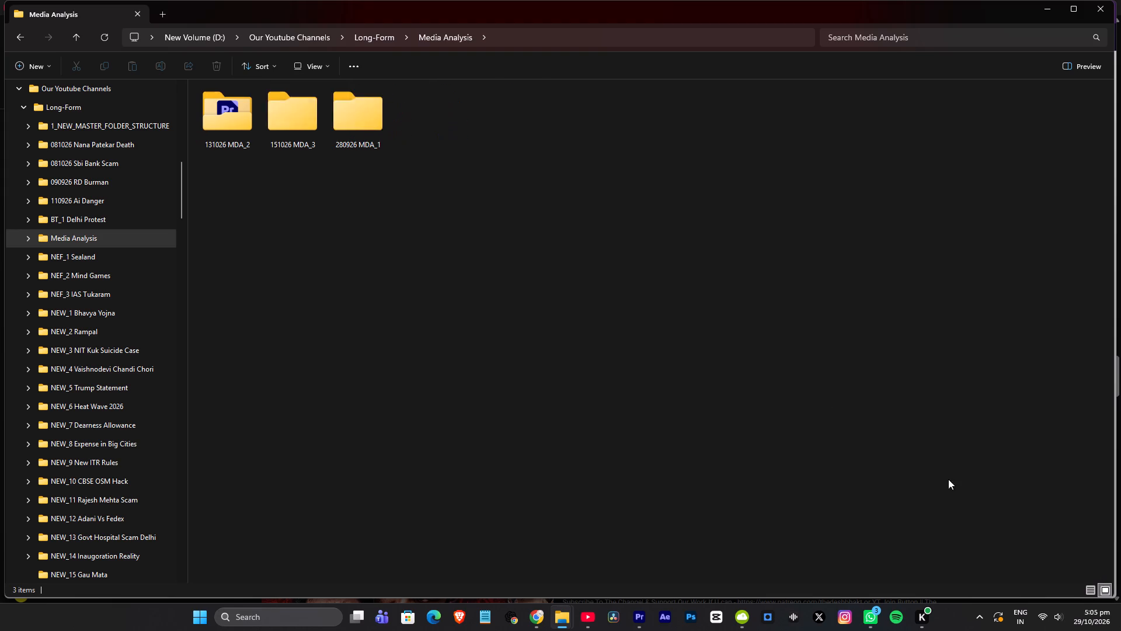
double_click(350, 127)
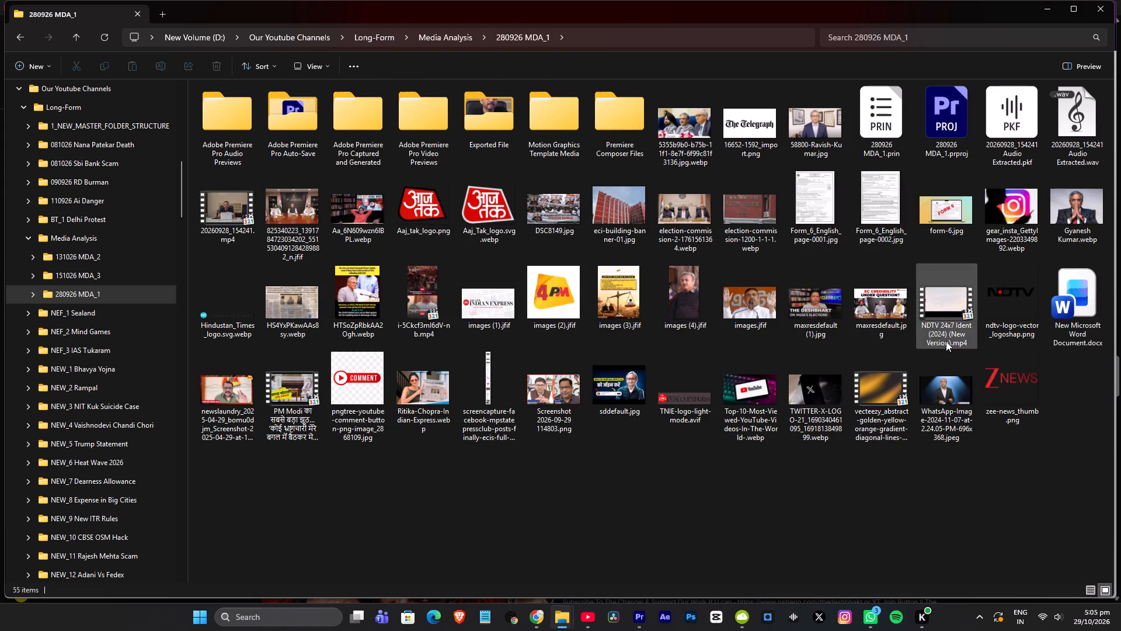
key("BackSpace")
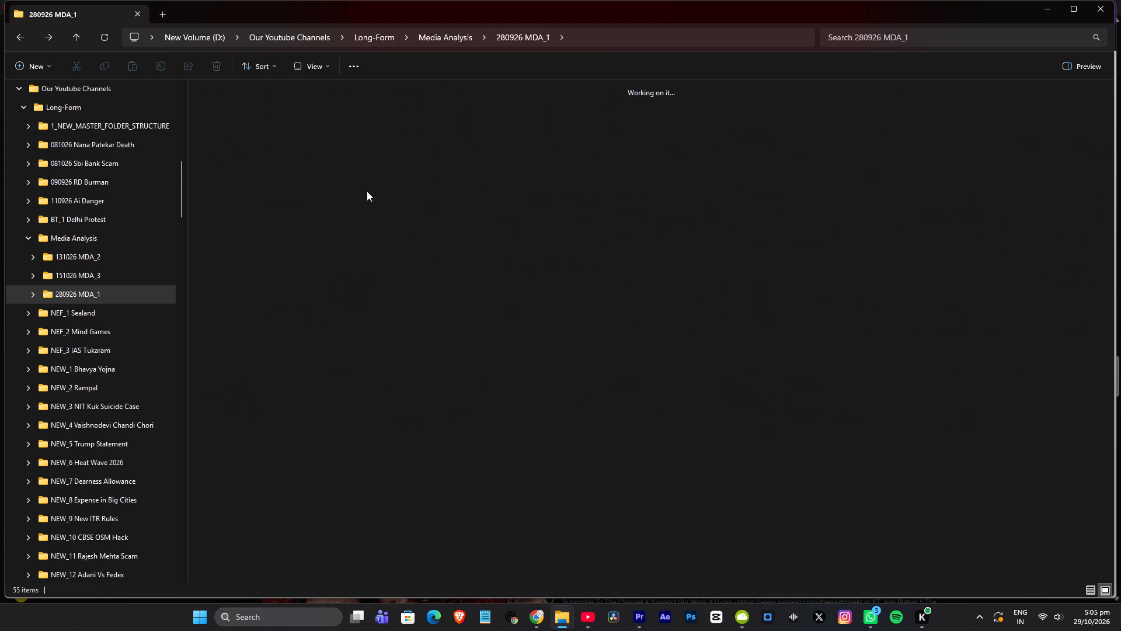
double_click(287, 127)
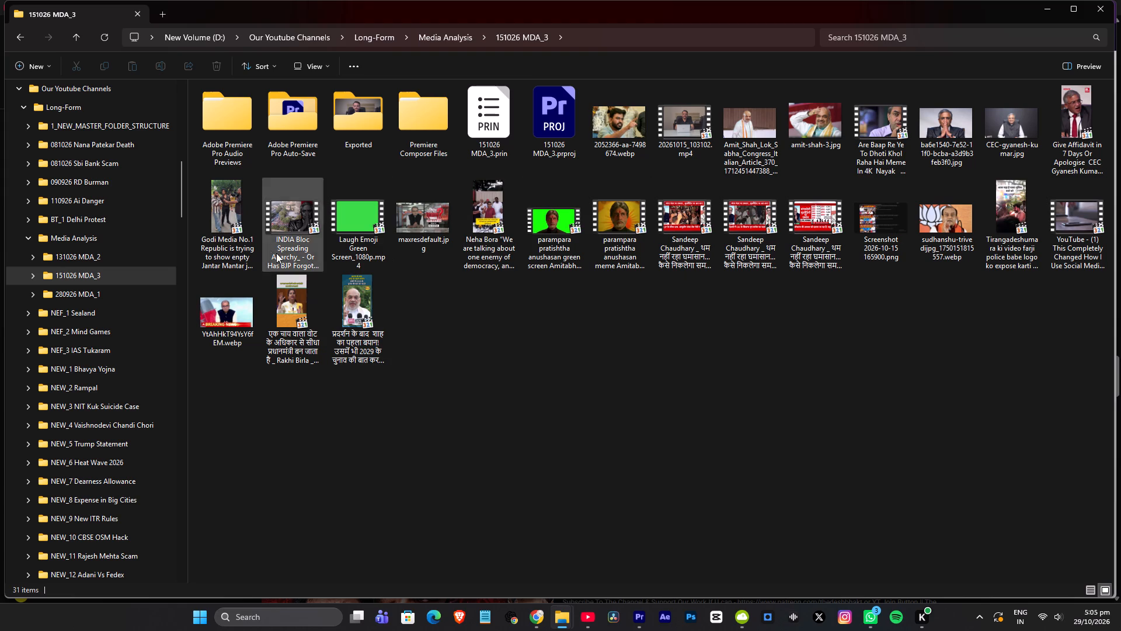
left_click(224, 205)
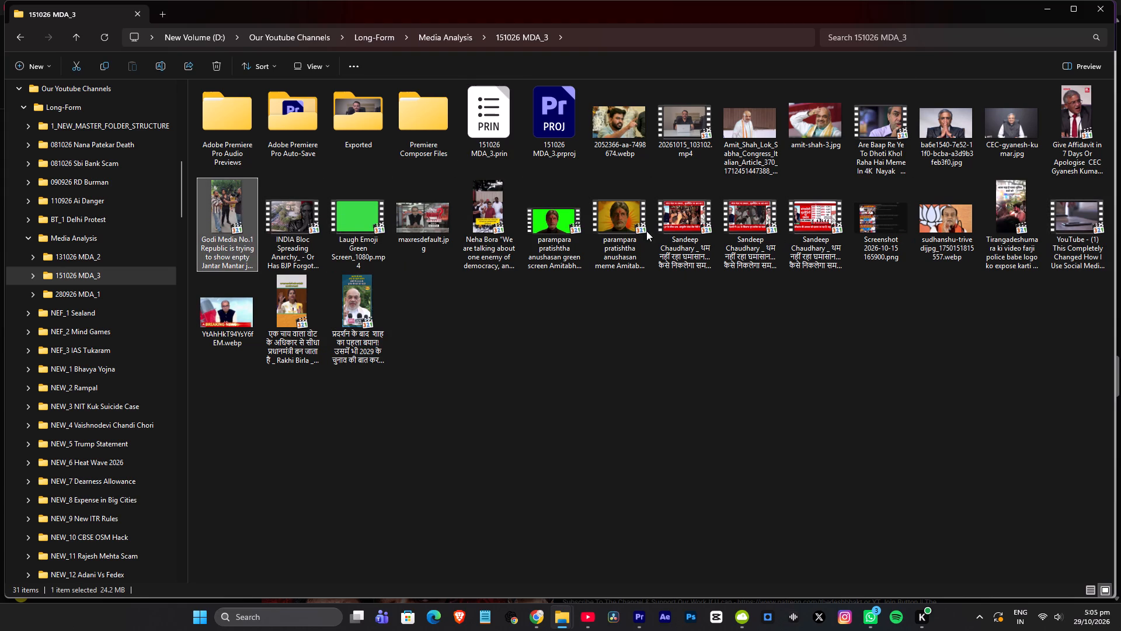
key("BackSpace")
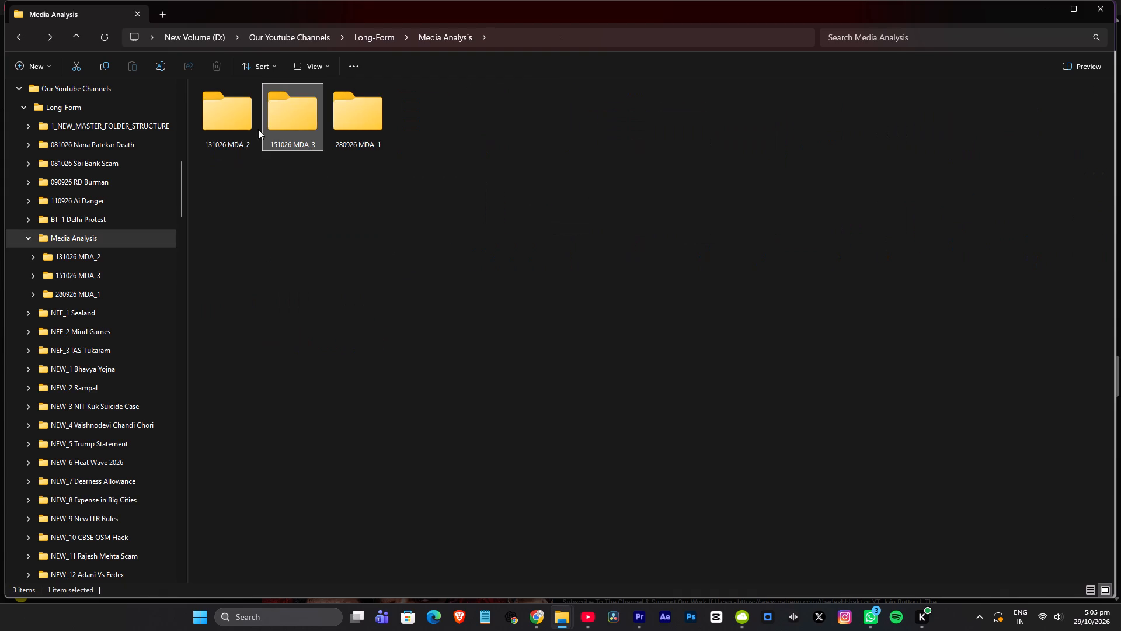
double_click(227, 115)
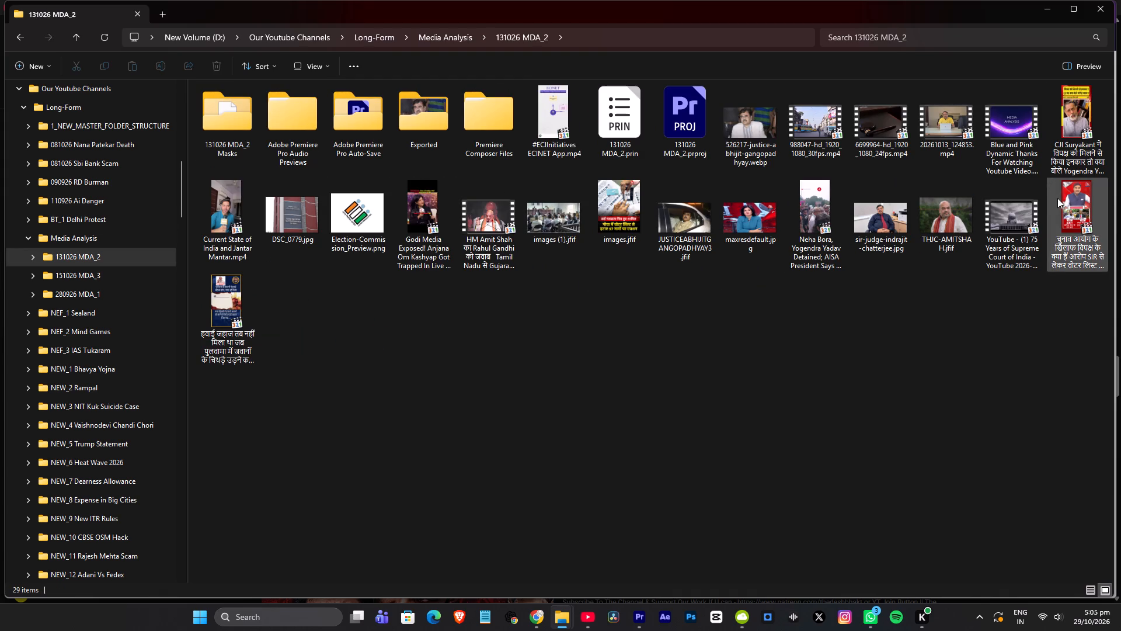
left_click(294, 327)
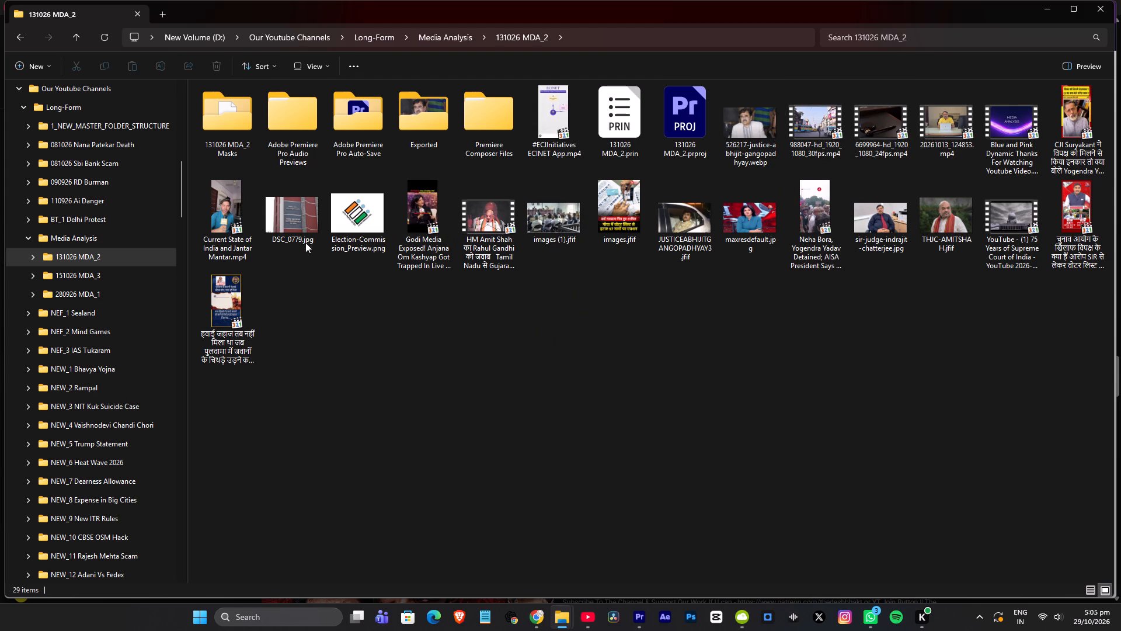
key("BackSpace")
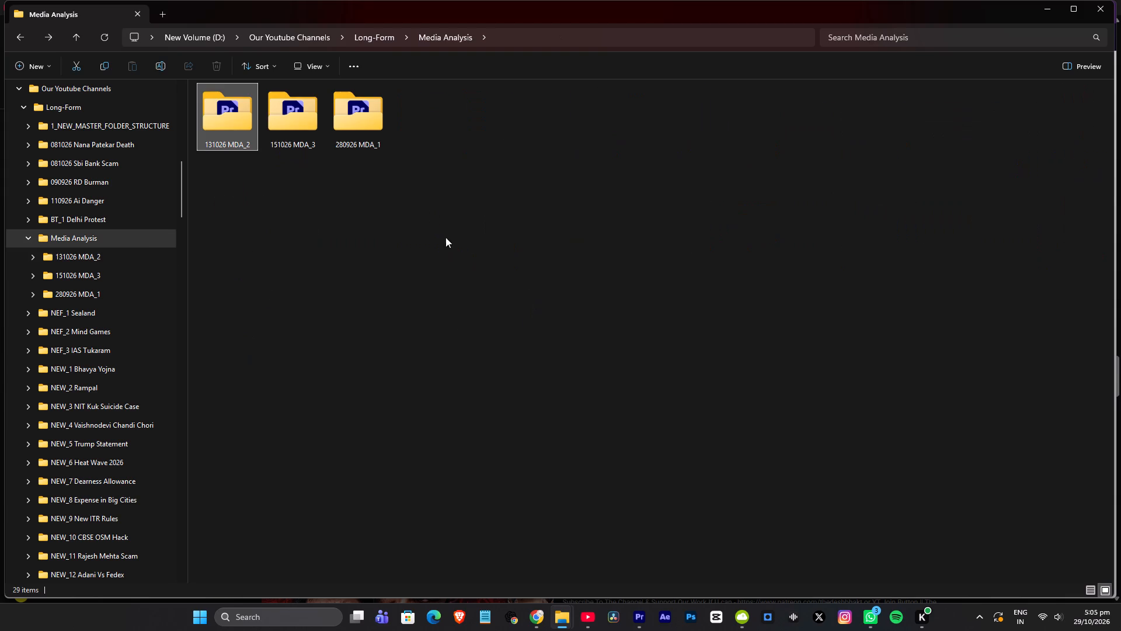
double_click(289, 110)
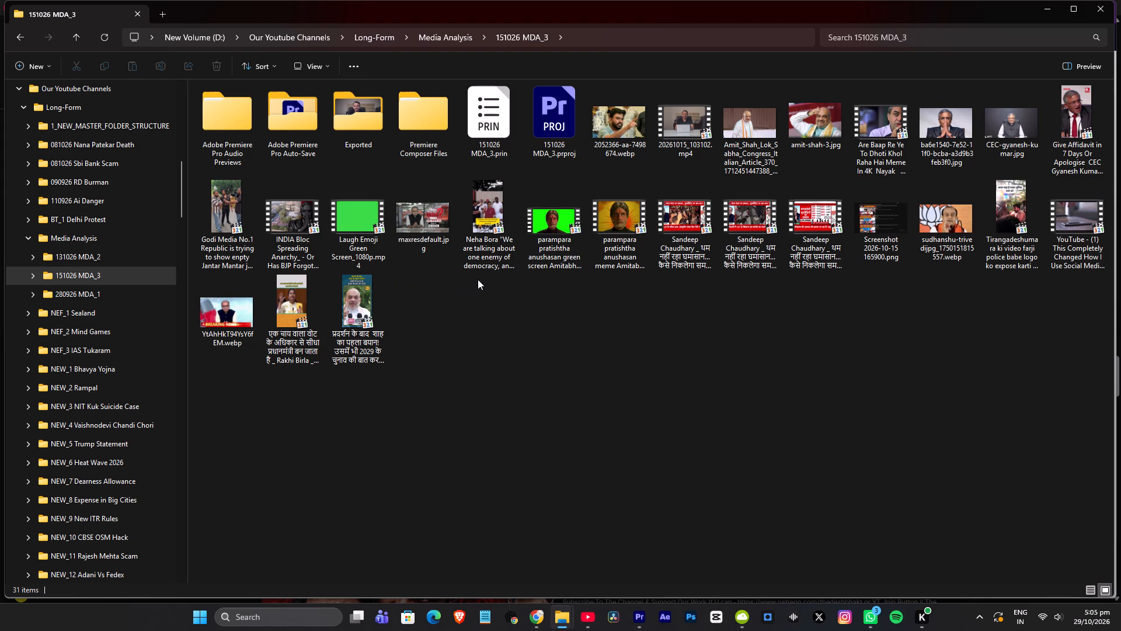
key("BackSpace")
key("BackSpace")
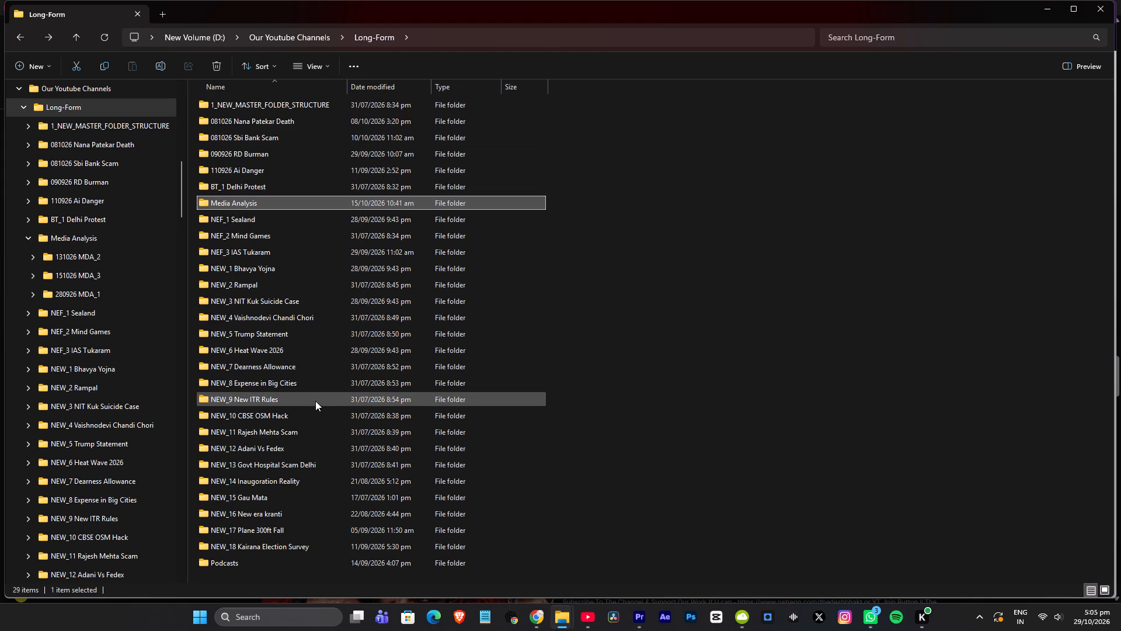
scroll(316, 401, "down", 2)
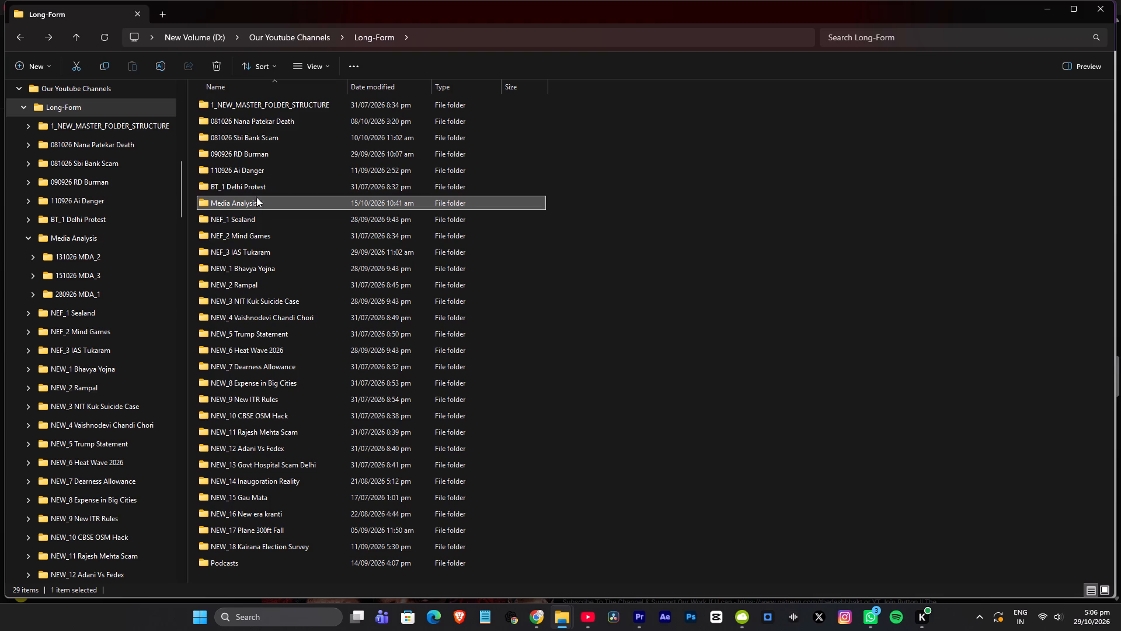
scroll(273, 179, "up", 4)
Reopen the BT_1 Delhi Protest folder and preview the police clip mB5-ENmYNcxrAWT1.mp4, closing it after viewing.
double_click(265, 183)
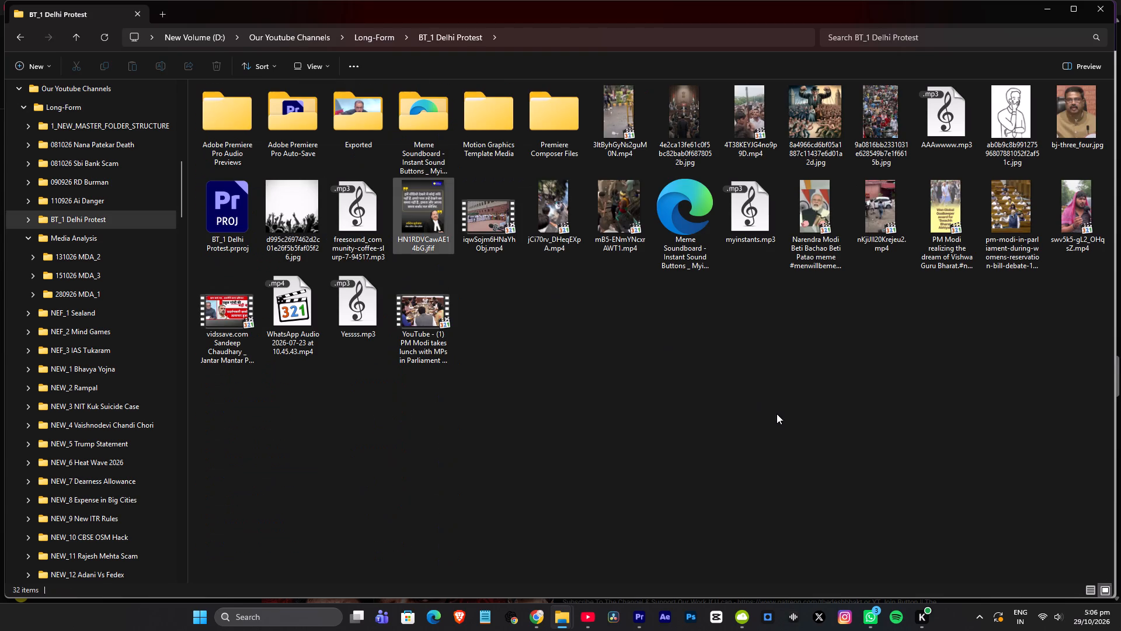
left_click(777, 414)
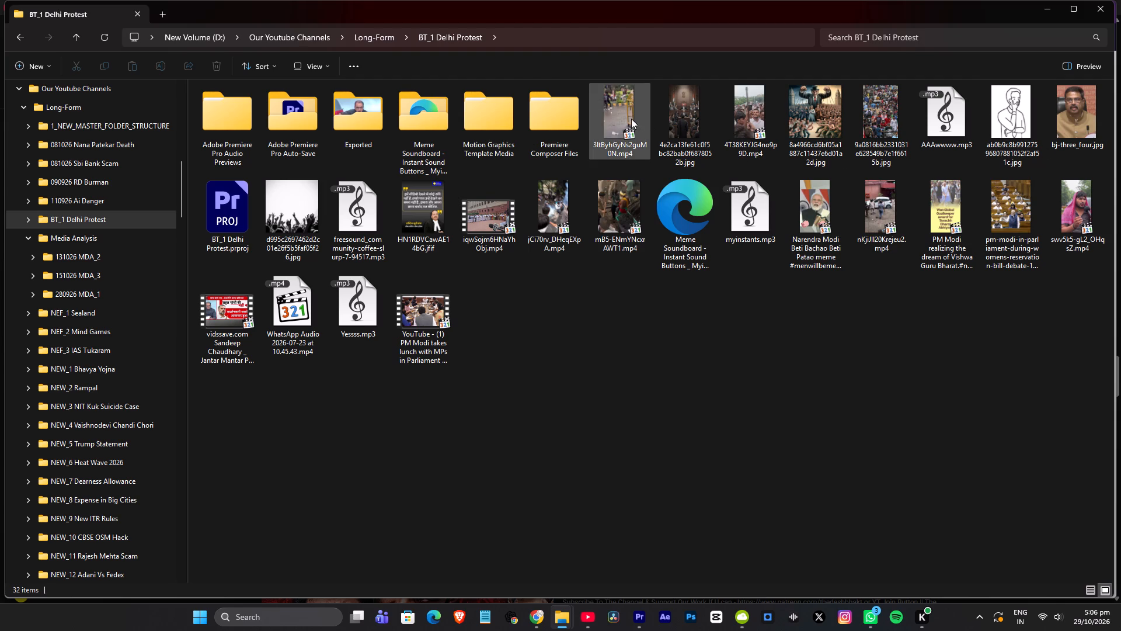
double_click(608, 204)
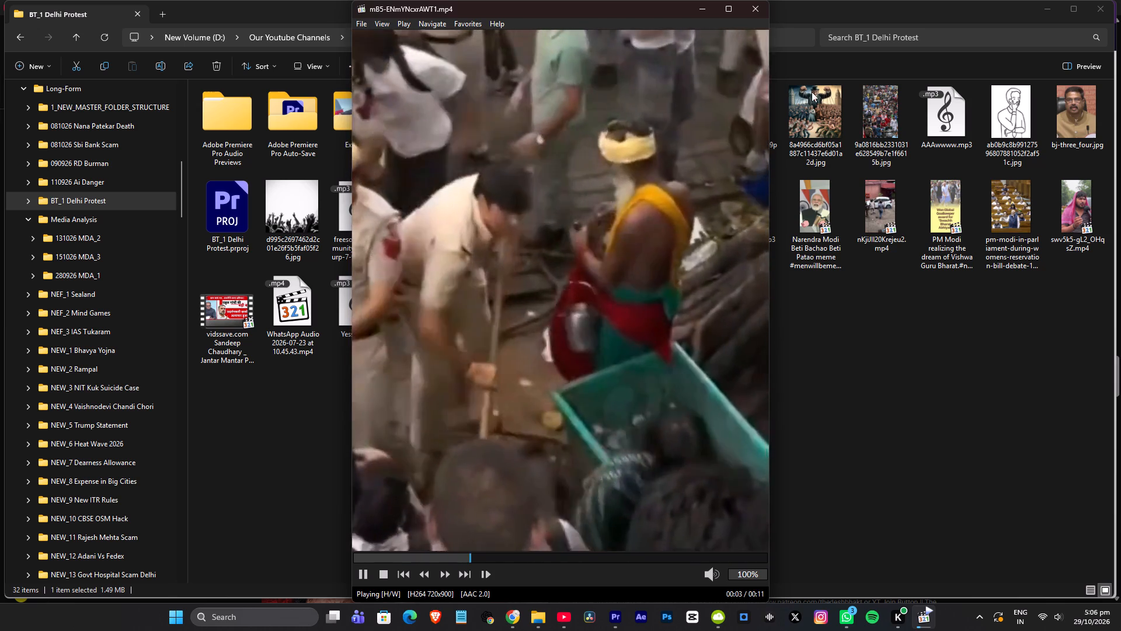
left_click(757, 8)
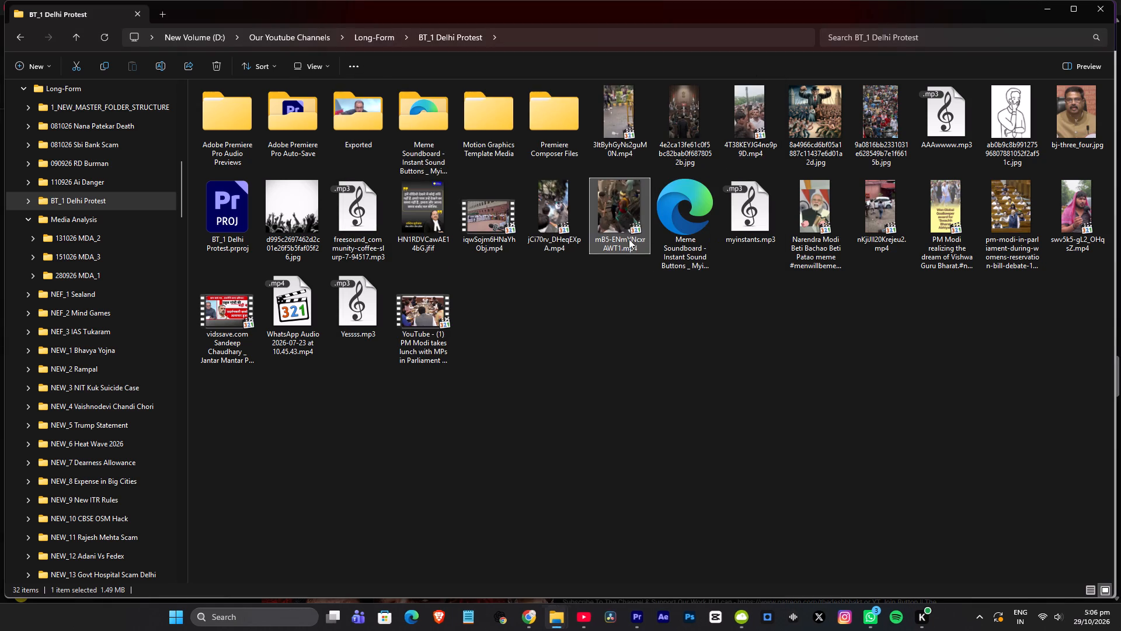
Add mB5-ENmYNcxrAWT1.mp4 to the REEL_79 Dpdp Act timeline in Premiere, on track V8 from about 00:00:19.
left_click_drag(621, 226, 621, 573)
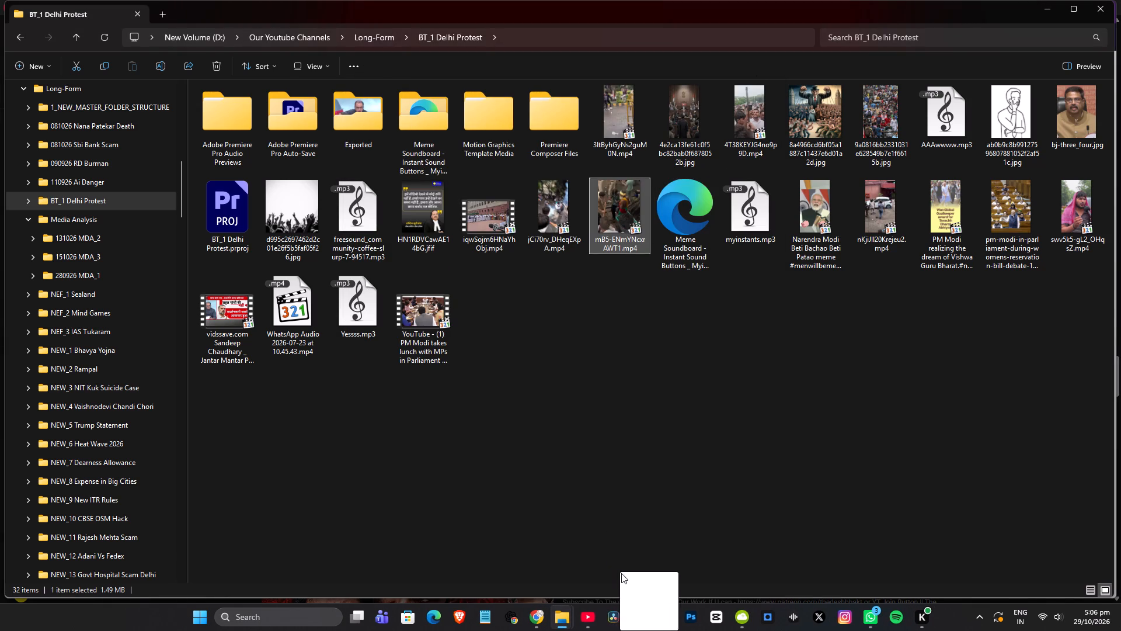
left_click_drag(621, 573, 603, 506)
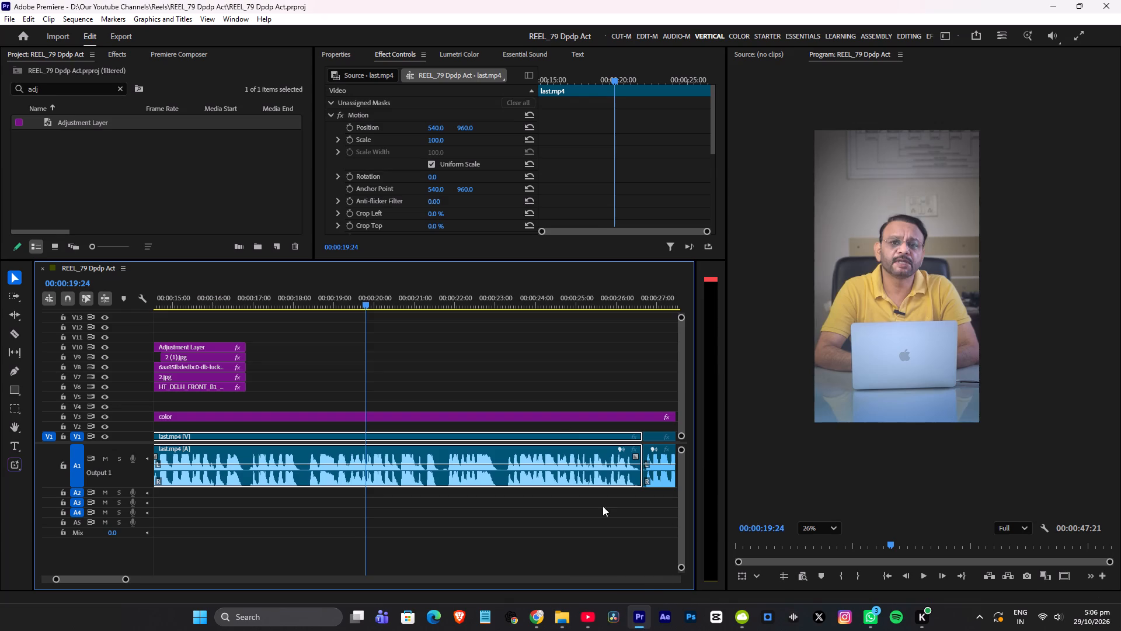
left_click_drag(603, 506, 329, 365)
Enlarge the mB5-ENmYNcxrAWT1.mp4 clip until it fills the whole vertical frame, and save the project.
scroll(402, 342, "down", 9, "alt")
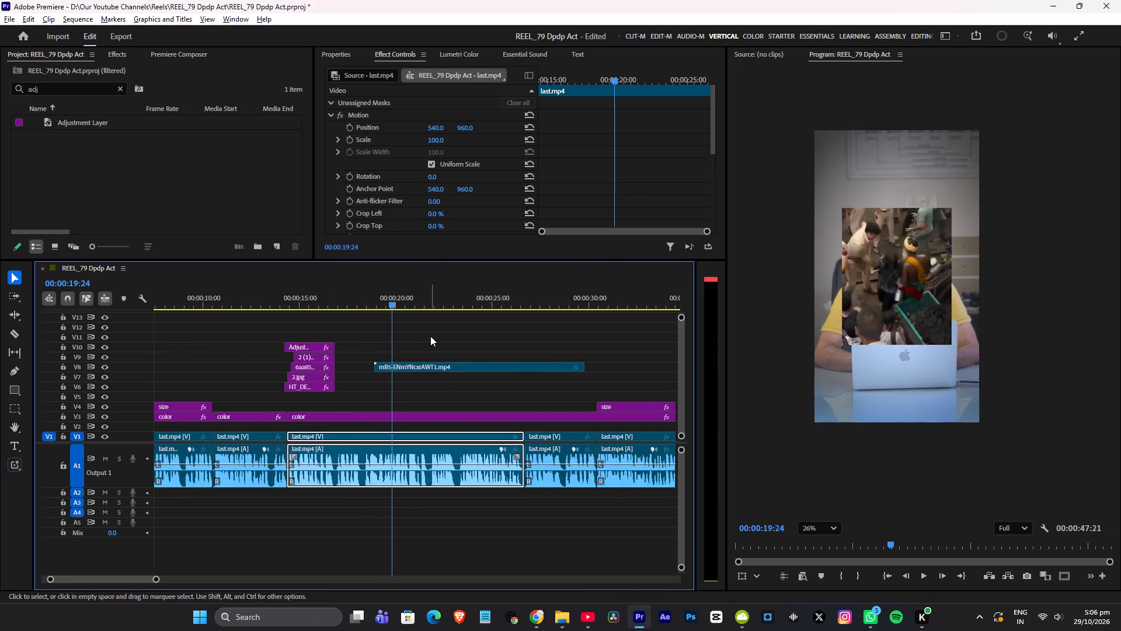
scroll(430, 336, "down", 2, "alt")
left_click(439, 364)
key("F1")
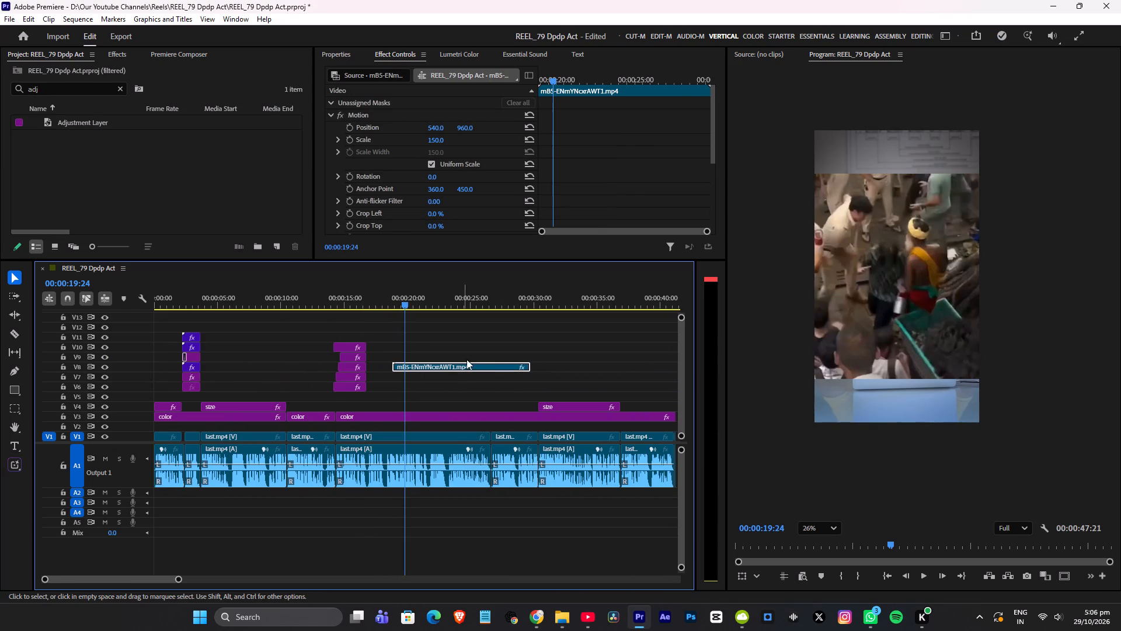
left_click_drag(437, 142, 476, 143)
key("ctrl+s")
left_click(447, 338)
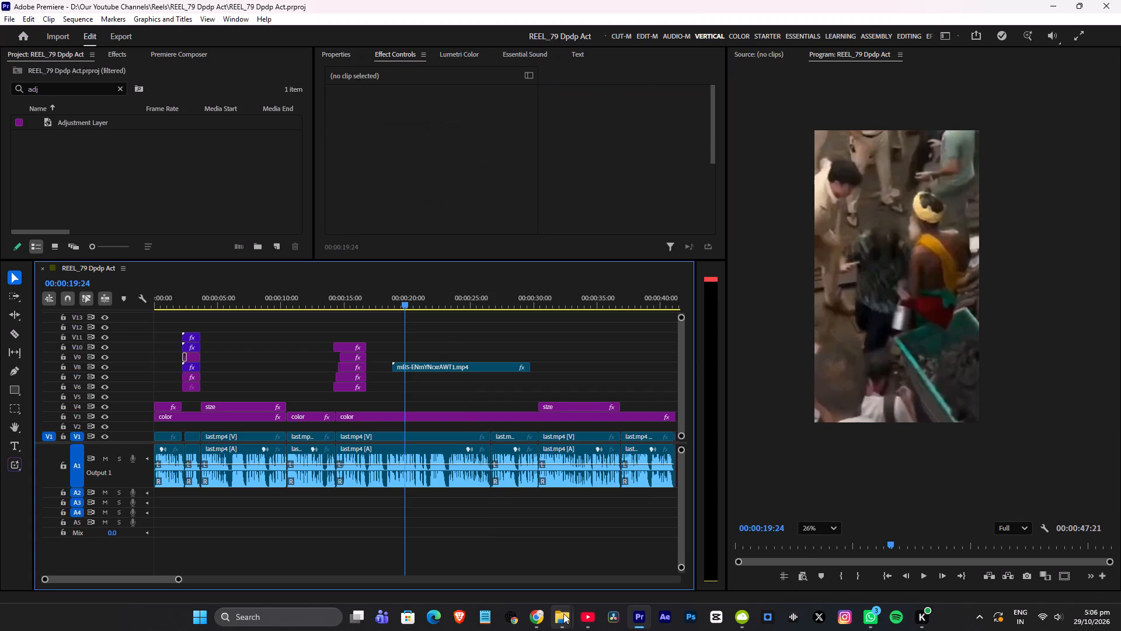
Switch to the Captures folder and preview the YouTube recording about 98 Delhi cops suspended for taking bribes, closing it after viewing.
left_click(562, 613)
left_click(482, 560)
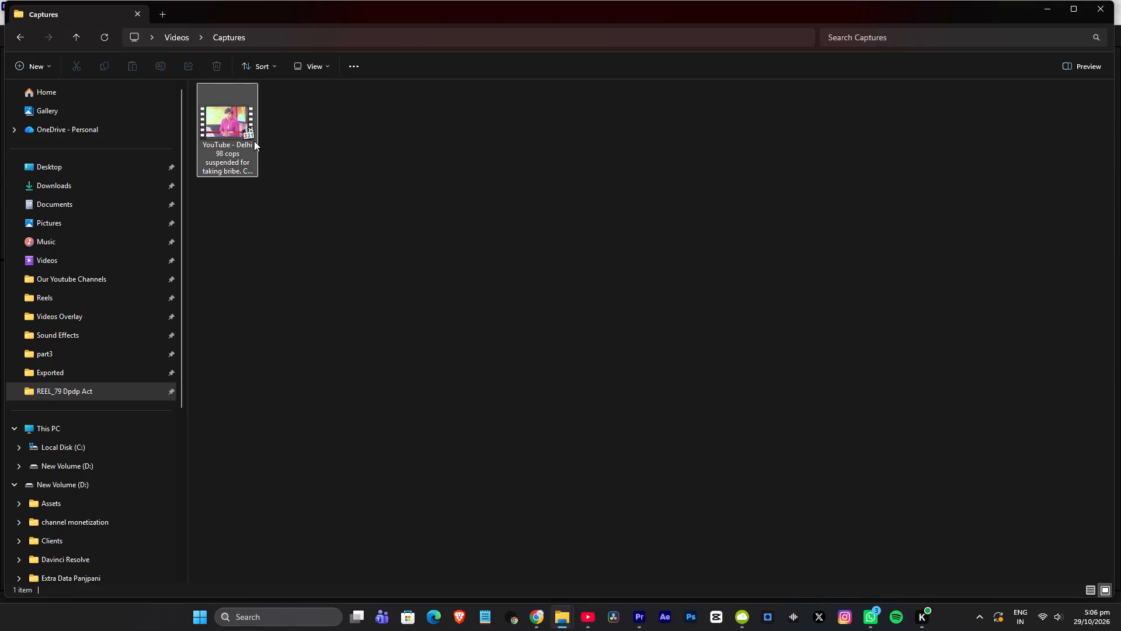
double_click(232, 136)
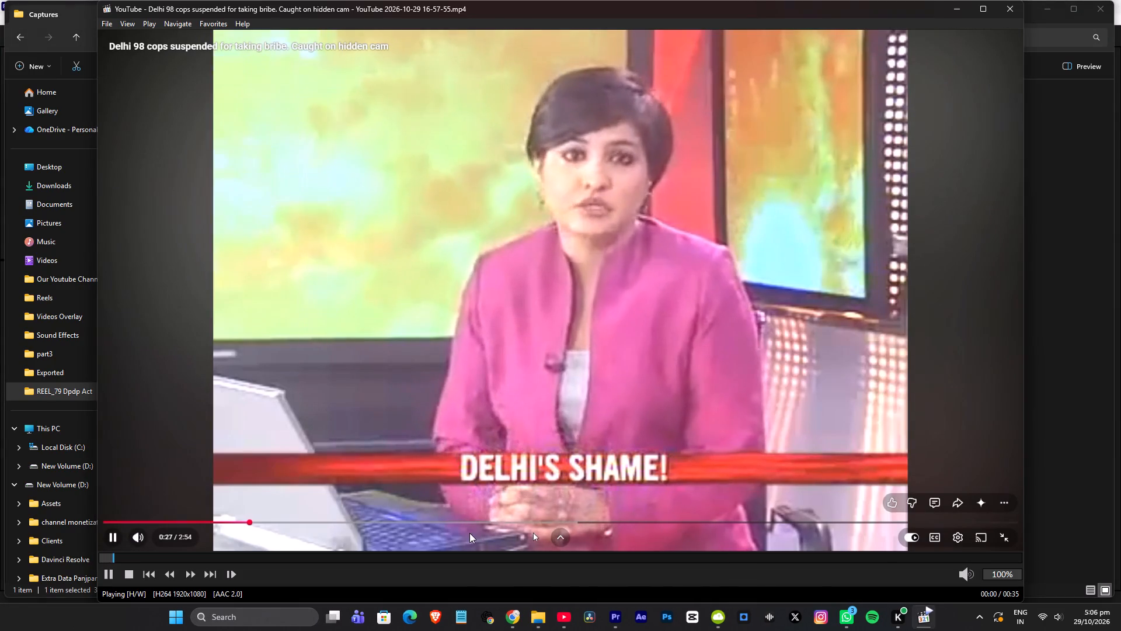
left_click(1014, 8)
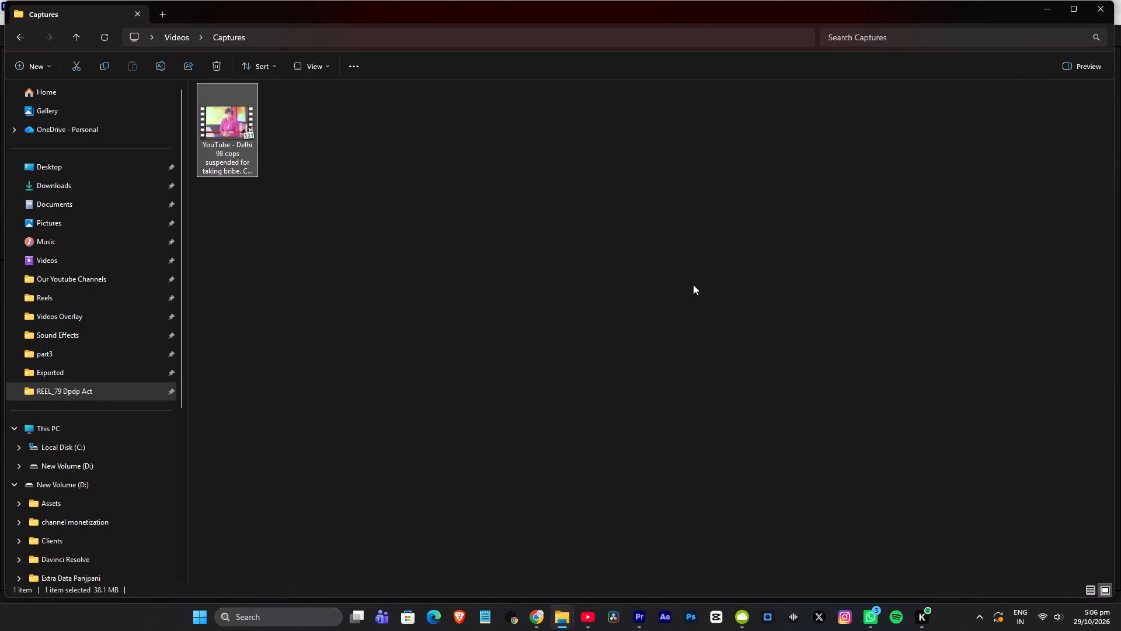
Move the Delhi cops bribe recording from Captures into the REEL_79 Dpdp Act project folder.
key("ctrl+x")
left_click(559, 613)
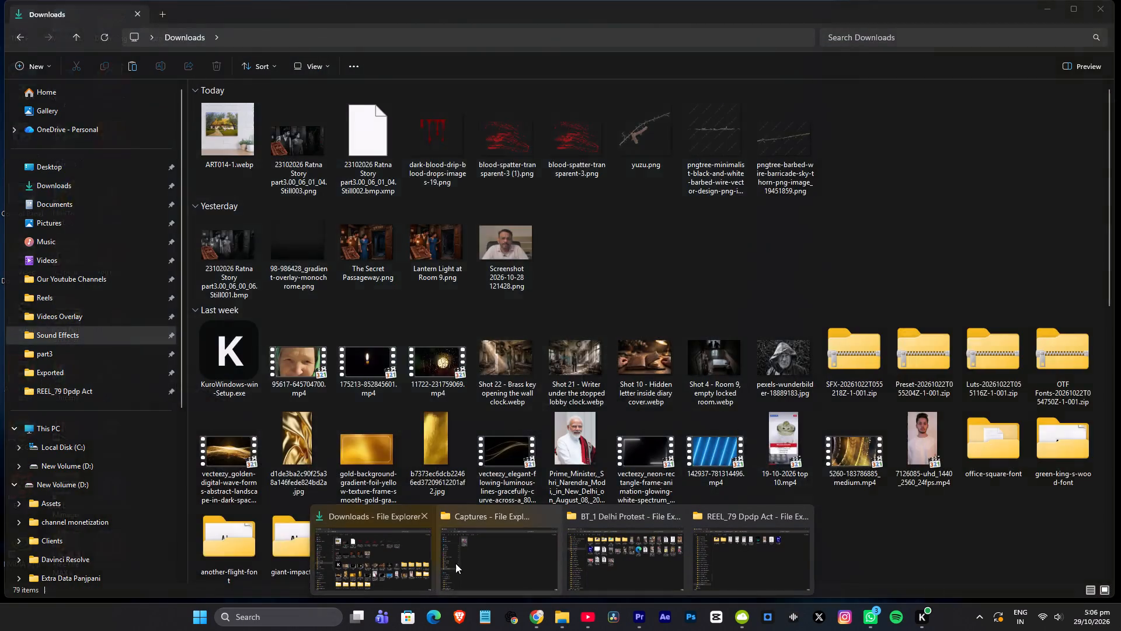
left_click(741, 560)
left_click(659, 399)
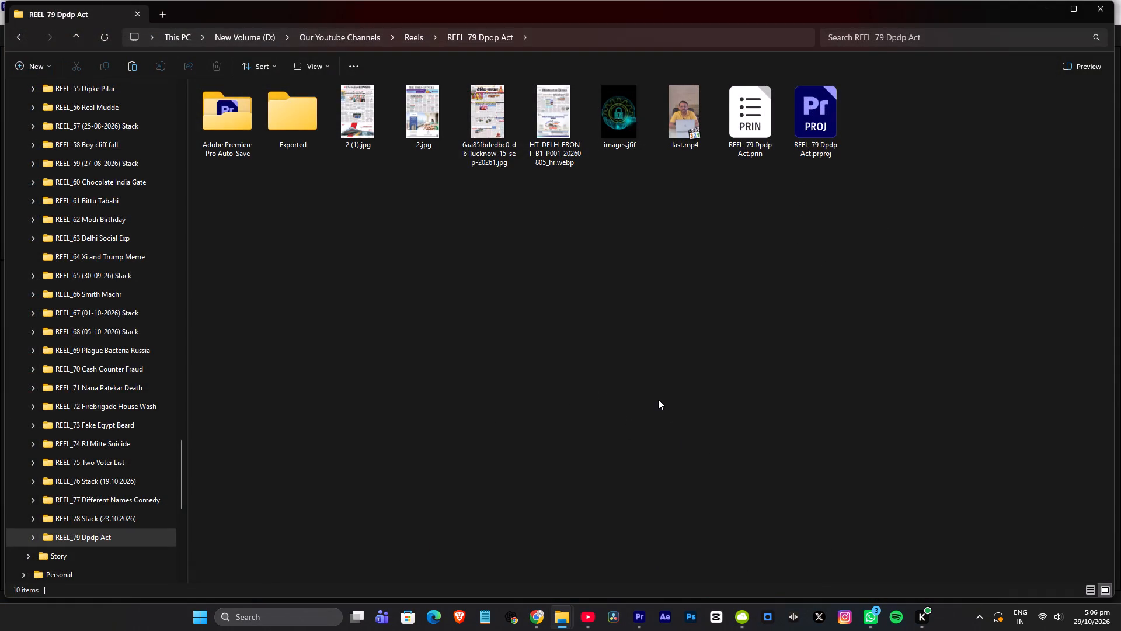
key("ctrl+v")
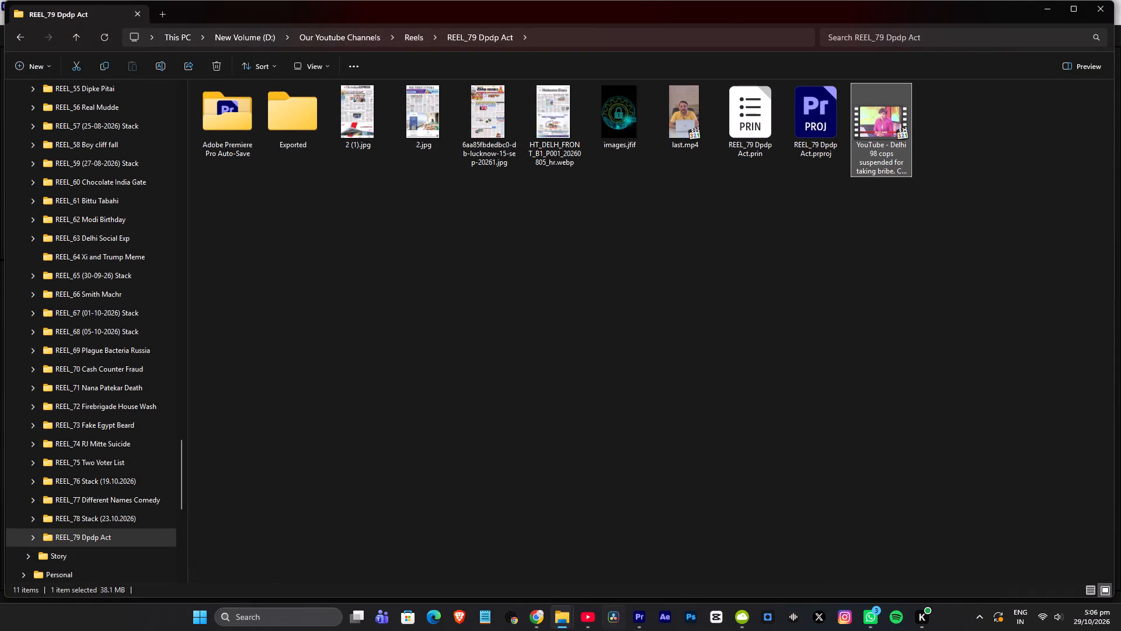
Add the Delhi 98 cops bribe recording from the project folder to the Premiere timeline, on track V10 from about 00:00:19.
left_click_drag(884, 127, 657, 629)
left_click_drag(657, 629, 434, 315)
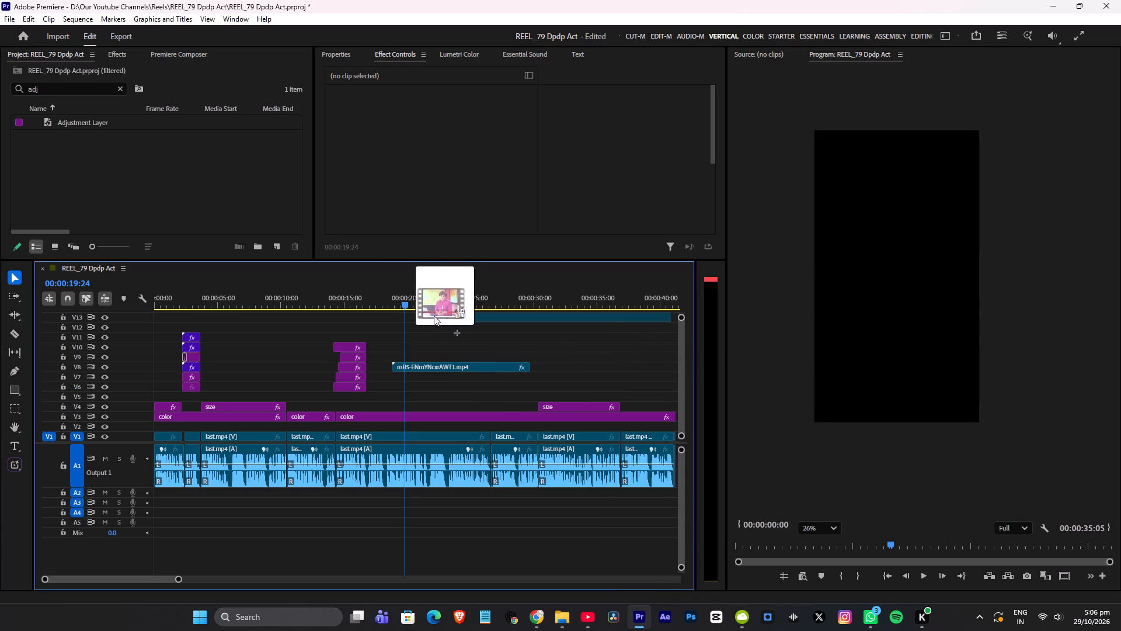
left_click_drag(434, 315, 388, 352)
scroll(433, 352, "down", 6, "alt")
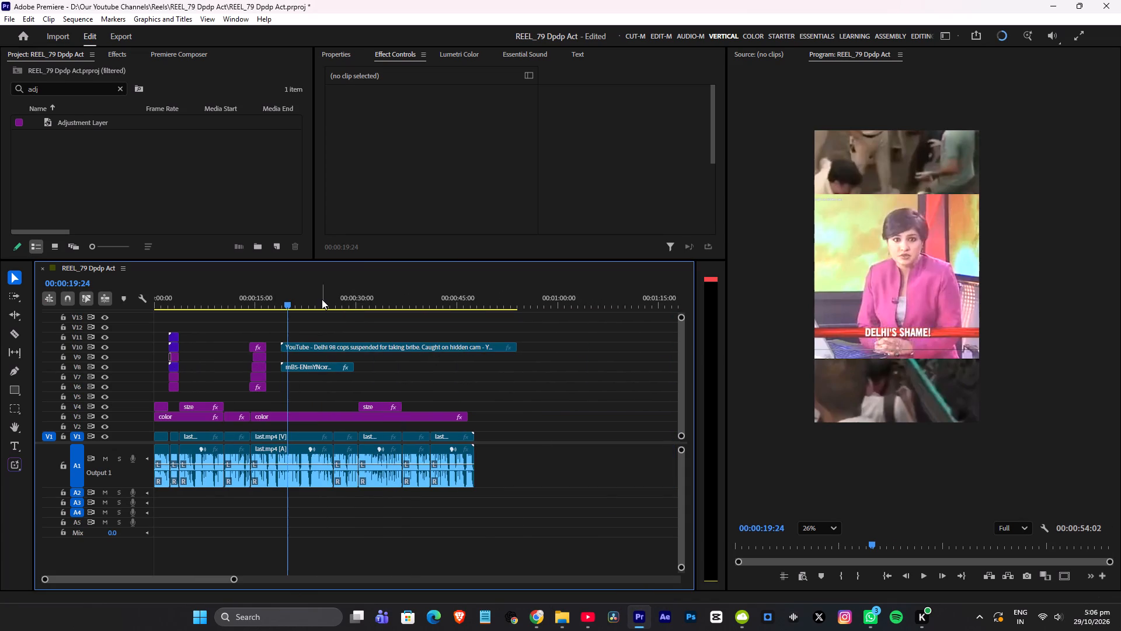
Trim the recording's opening up to 00:00:44:08 and move the remaining part to track V11 from about 00:00:24.
left_click_drag(322, 299, 423, 304)
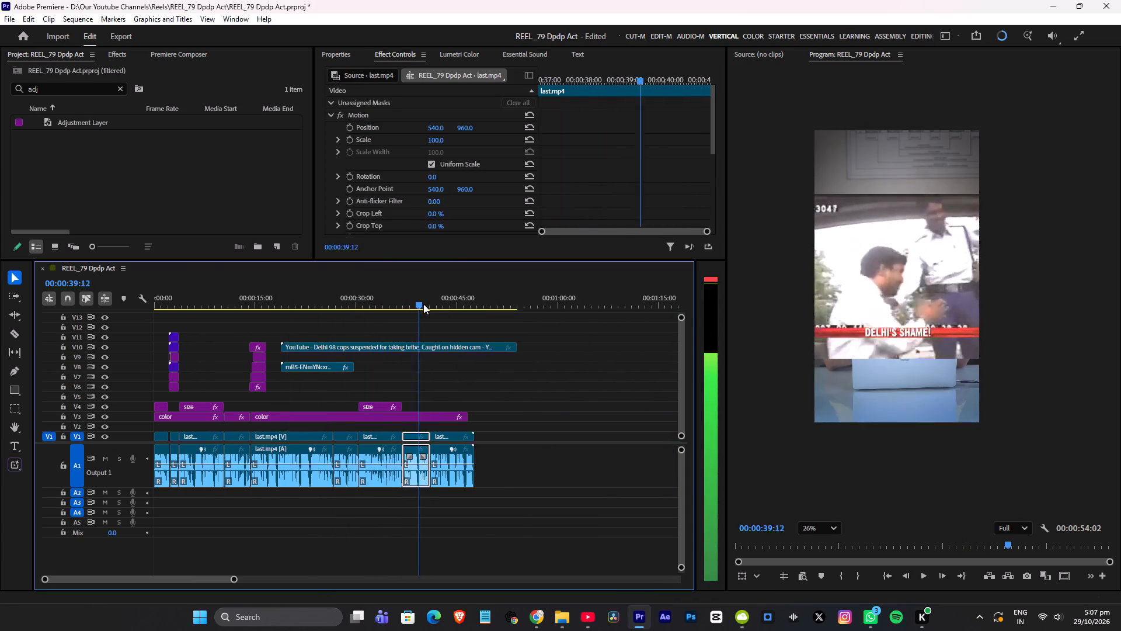
left_click_drag(423, 304, 466, 303)
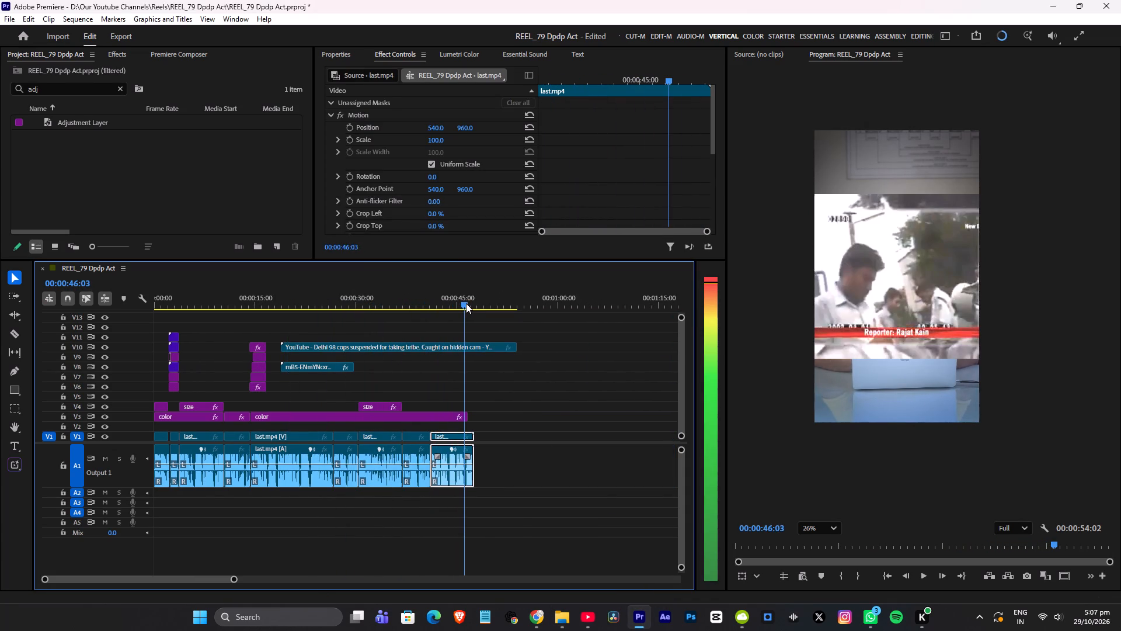
left_click_drag(466, 303, 454, 310)
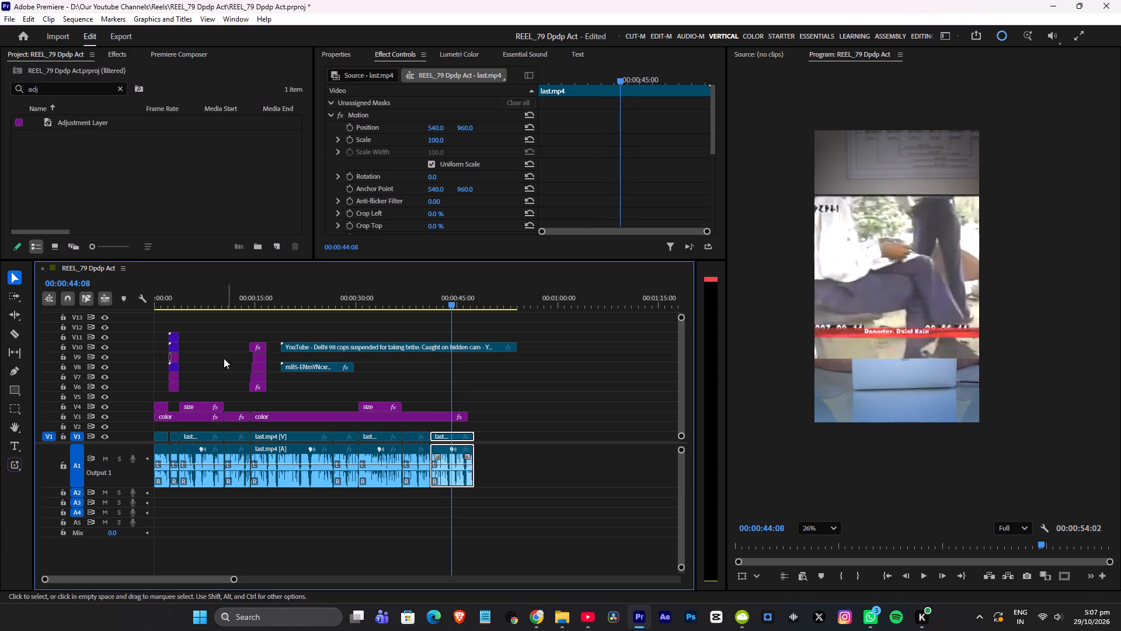
left_click_drag(286, 345, 458, 335)
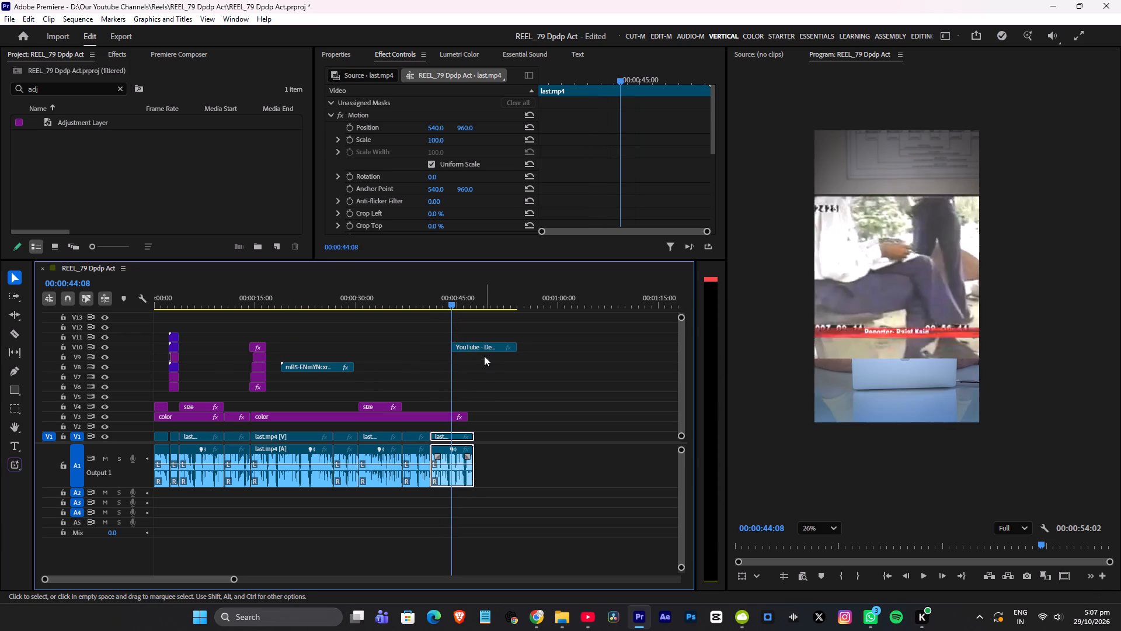
left_click_drag(484, 344, 327, 346)
left_click(288, 299)
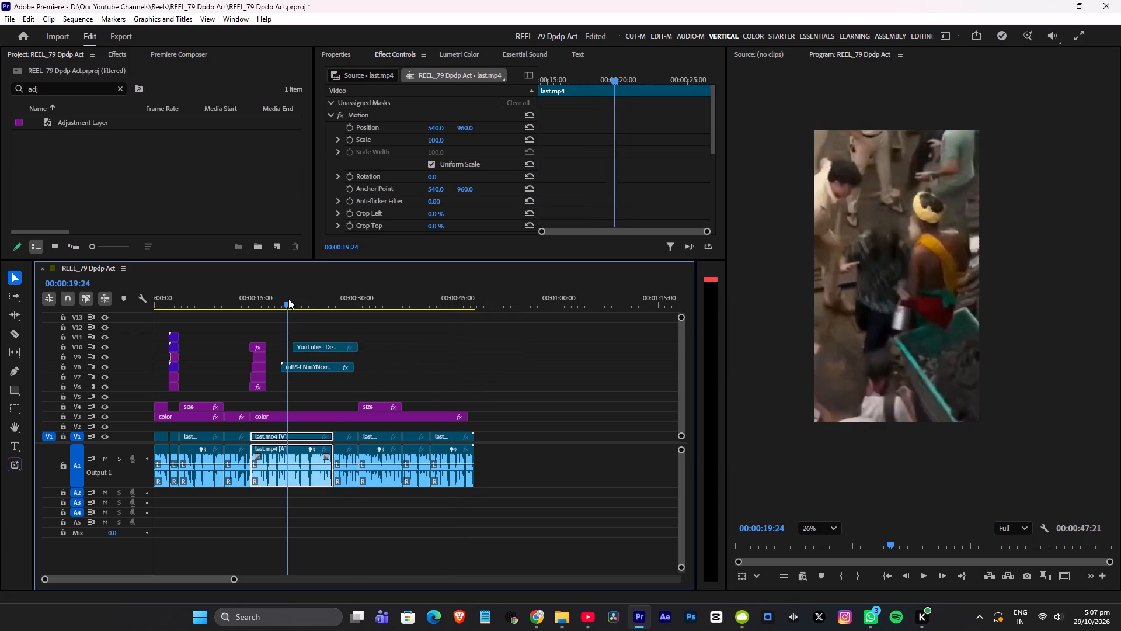
scroll(303, 310, "up", 16, "alt")
left_click_drag(296, 345, 428, 341)
Trim both ends of mB5-ENmYNcxrAWT1.mp4 on V8 so it runs from 00:00:20:09 to 00:00:23:22.
left_click_drag(283, 299, 371, 299)
scroll(322, 307, "down", 3, "alt")
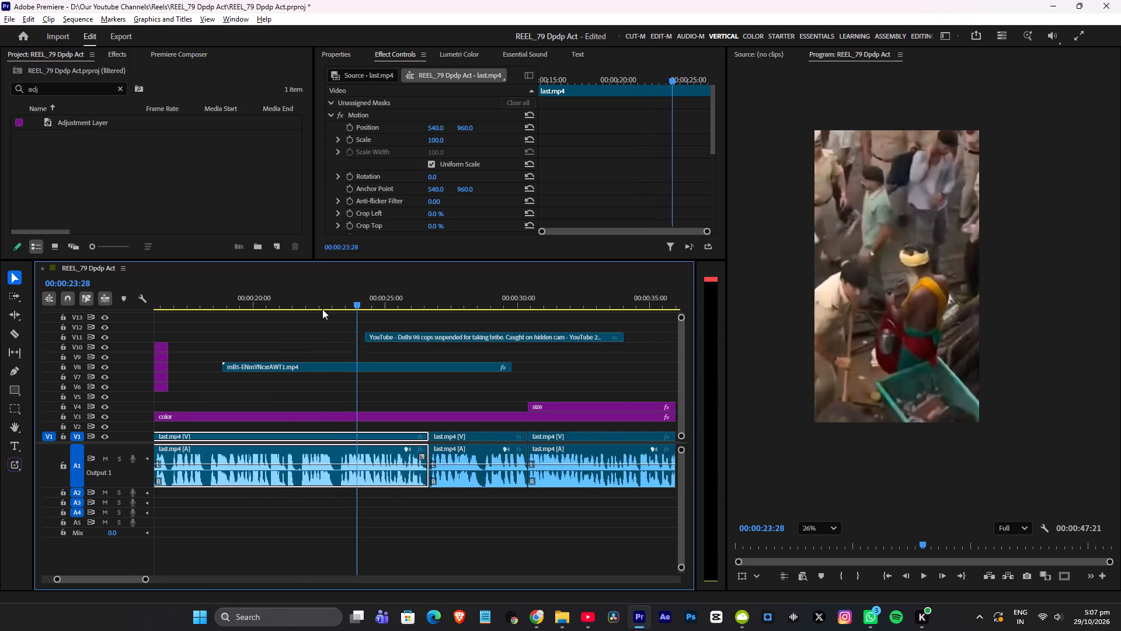
scroll(322, 309, "down", 2, "alt")
left_click_drag(333, 292, 312, 305)
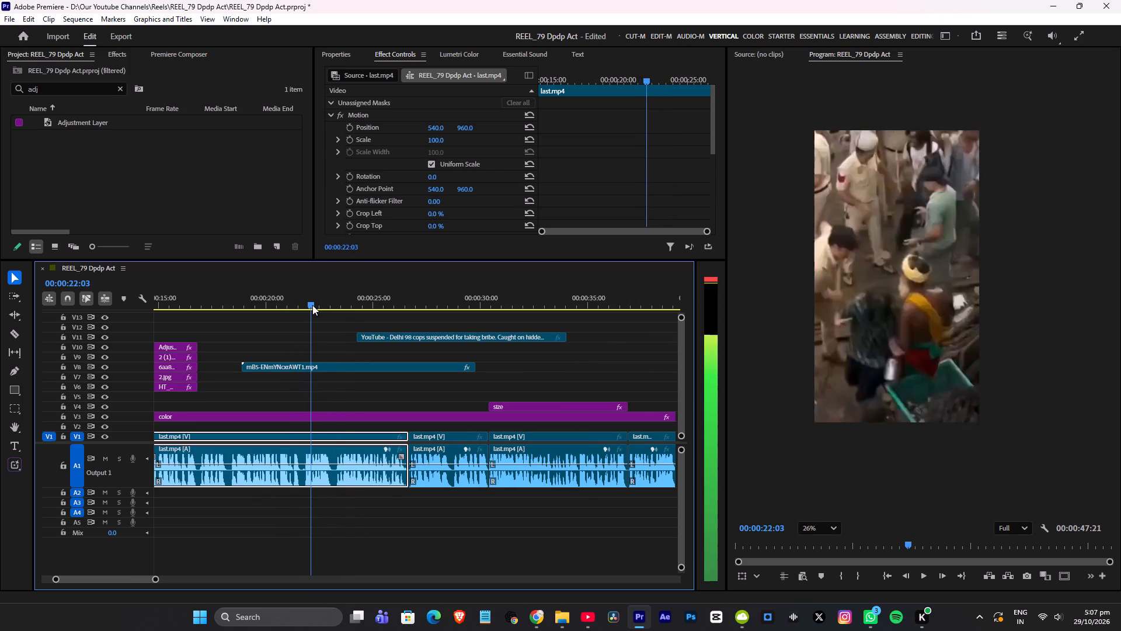
left_click_drag(312, 305, 280, 325)
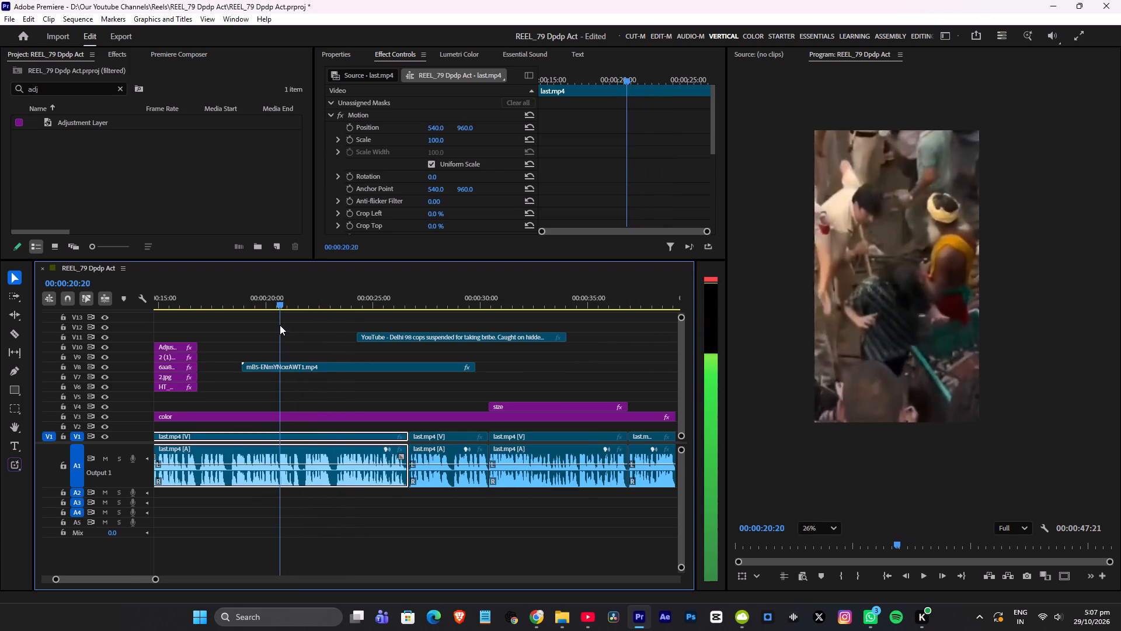
left_click_drag(280, 325, 273, 331)
left_click_drag(245, 365, 271, 361)
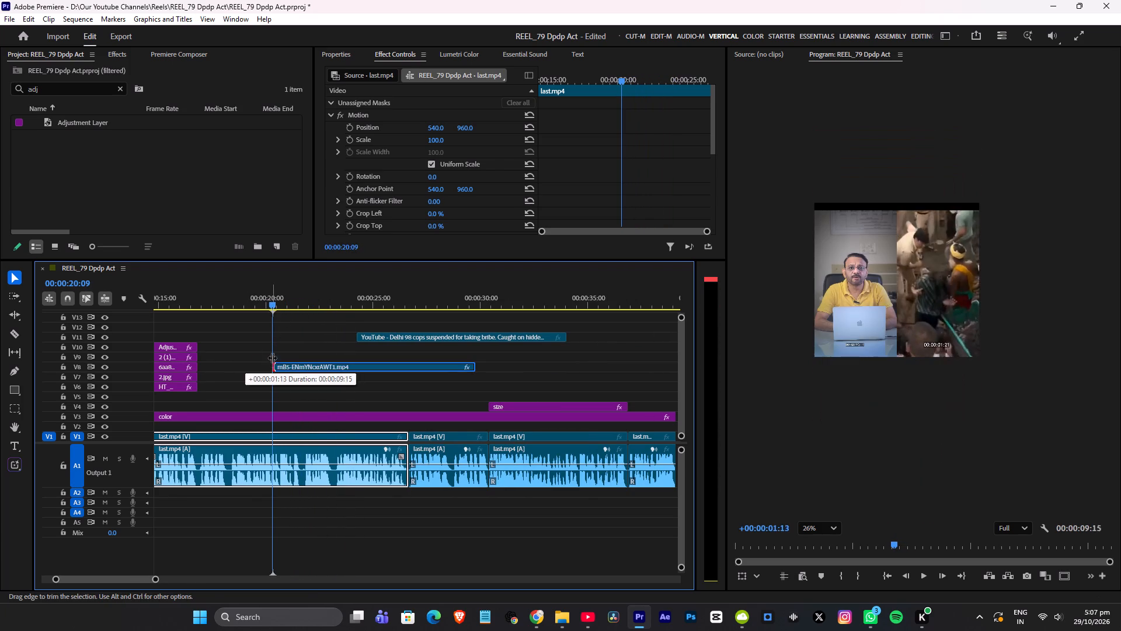
left_click_drag(290, 300, 339, 299)
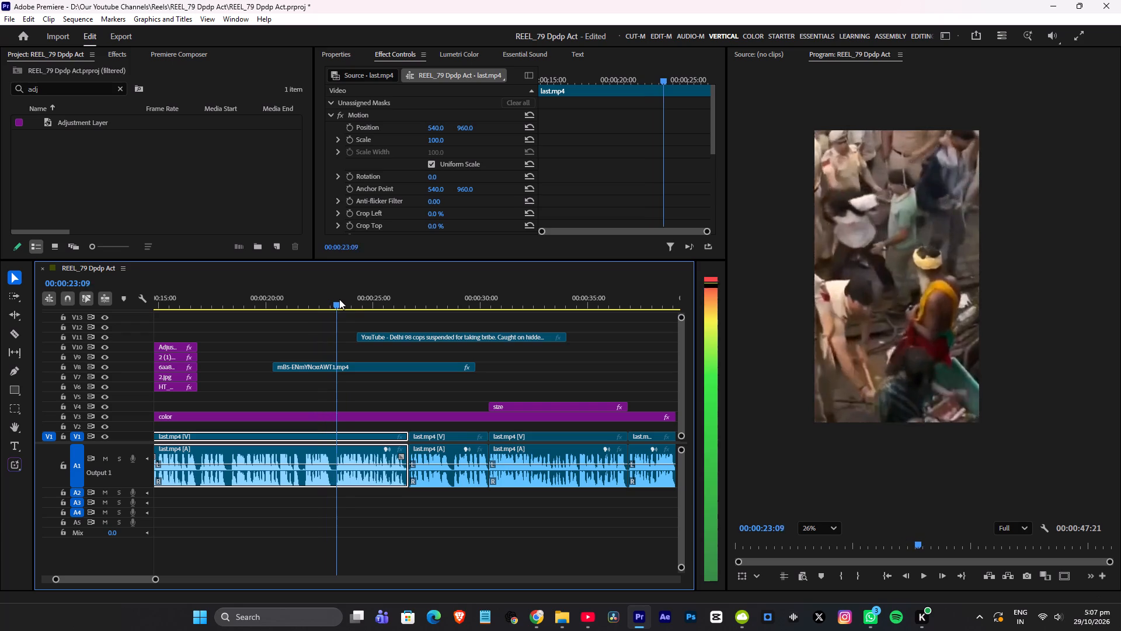
left_click_drag(339, 299, 347, 297)
left_click_drag(479, 368, 327, 368)
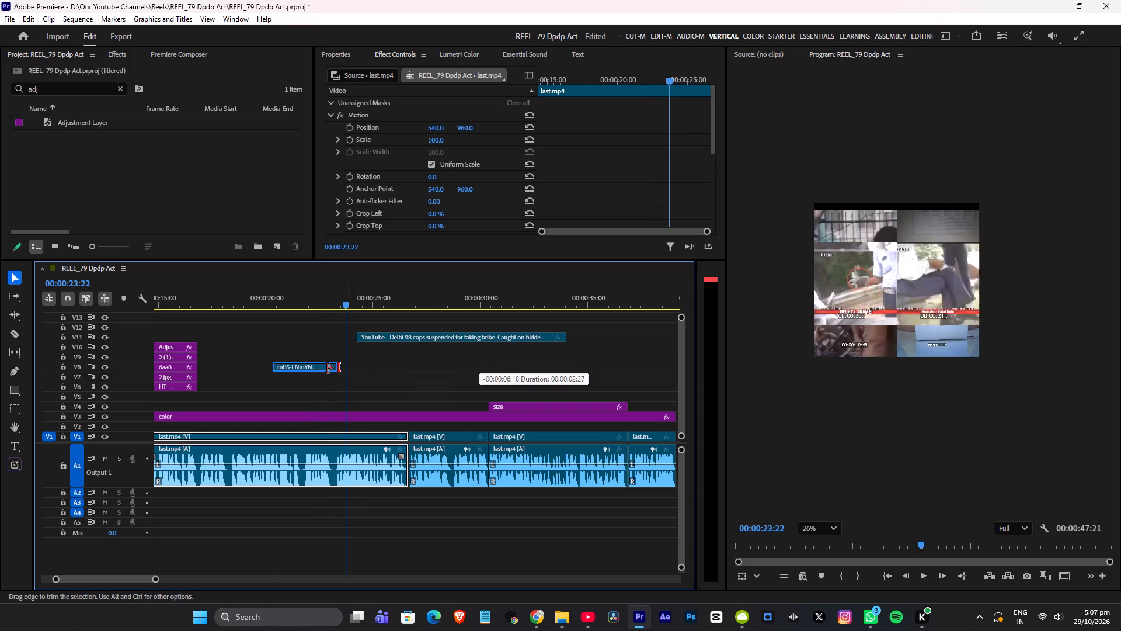
left_click_drag(327, 368, 349, 366)
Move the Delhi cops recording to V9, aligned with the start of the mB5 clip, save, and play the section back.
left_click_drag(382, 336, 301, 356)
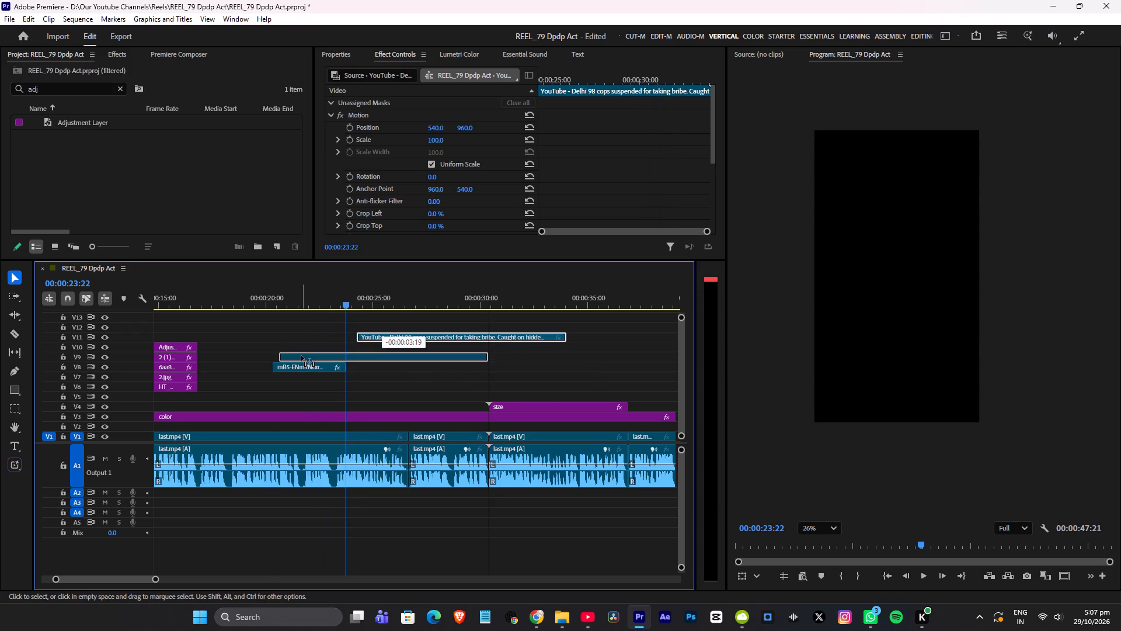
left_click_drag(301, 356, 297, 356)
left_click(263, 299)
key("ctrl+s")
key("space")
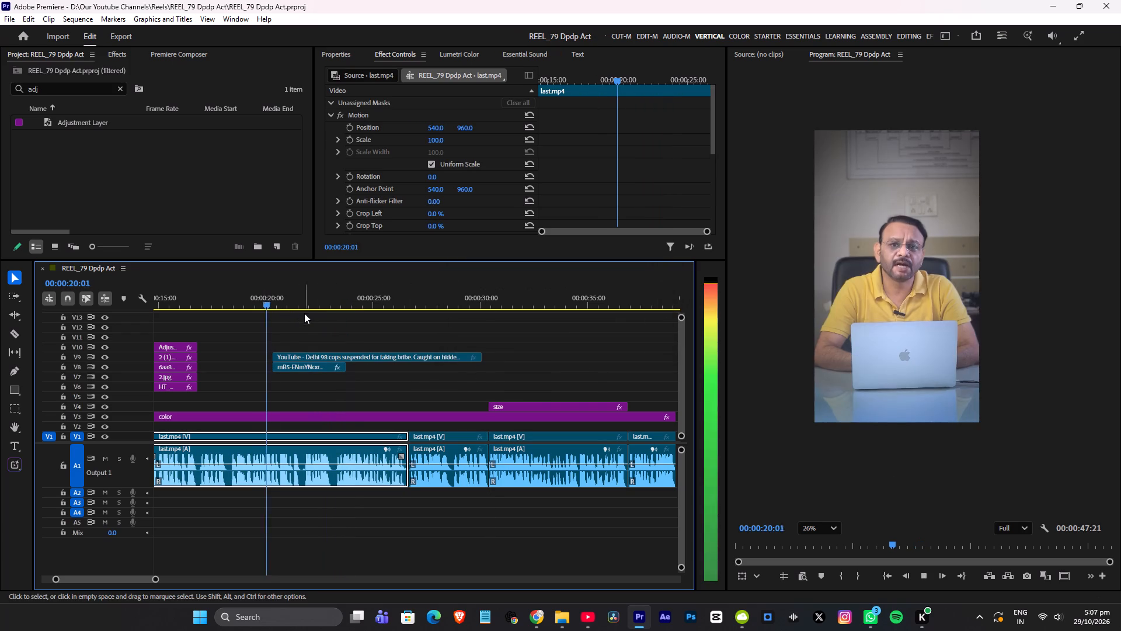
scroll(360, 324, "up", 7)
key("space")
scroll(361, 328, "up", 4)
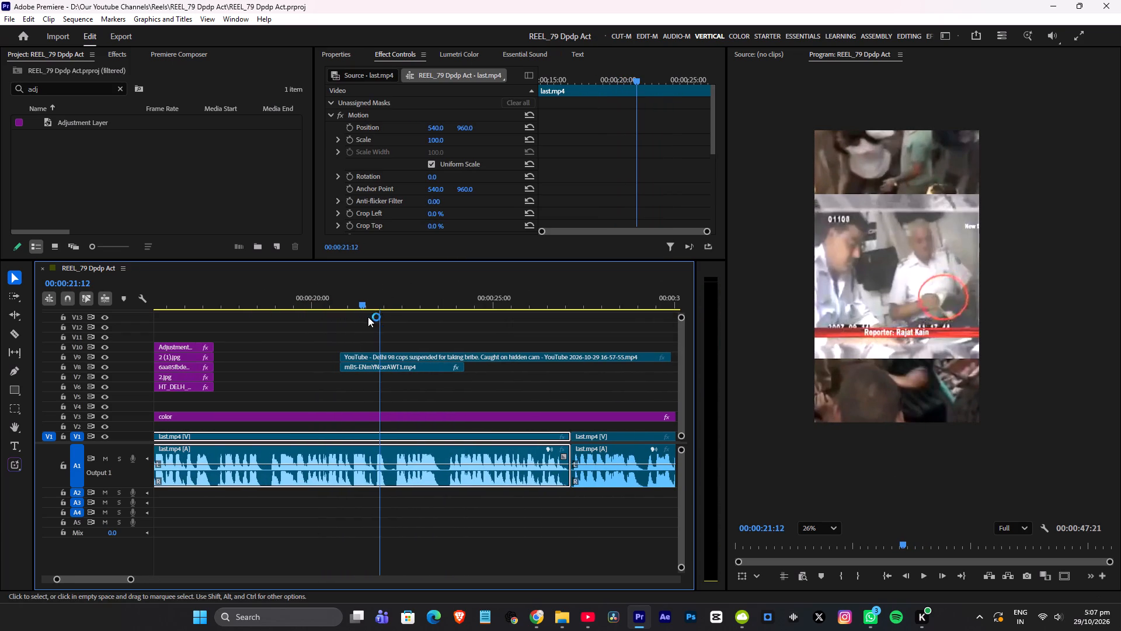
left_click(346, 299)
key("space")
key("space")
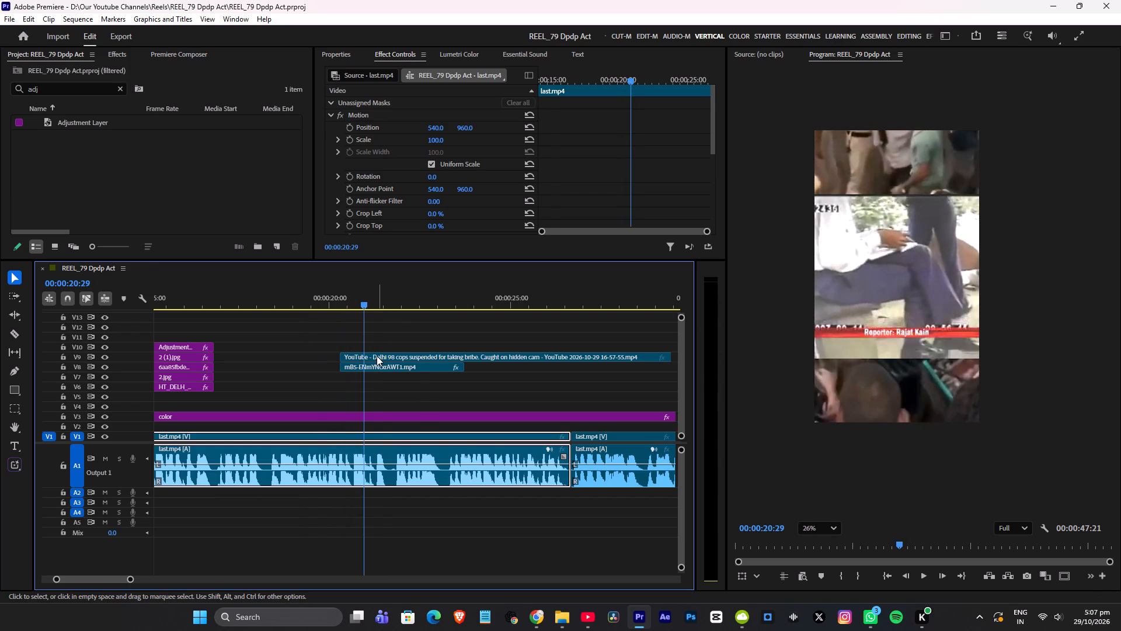
Move the recording aside to V10 and shorten the end of mB5-ENmYNcxrAWT1.mp4 to 00:00:21:29.
left_click(377, 356)
left_click_drag(379, 356, 516, 351)
key("space")
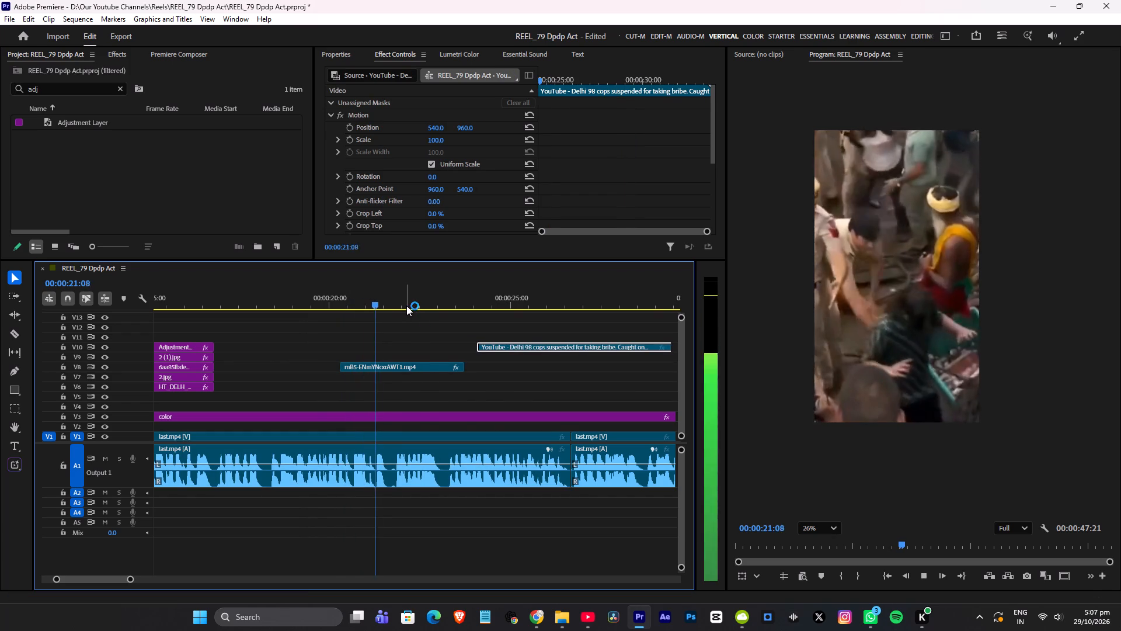
key("space")
key("space")
key("space")
left_click_drag(464, 364, 427, 371)
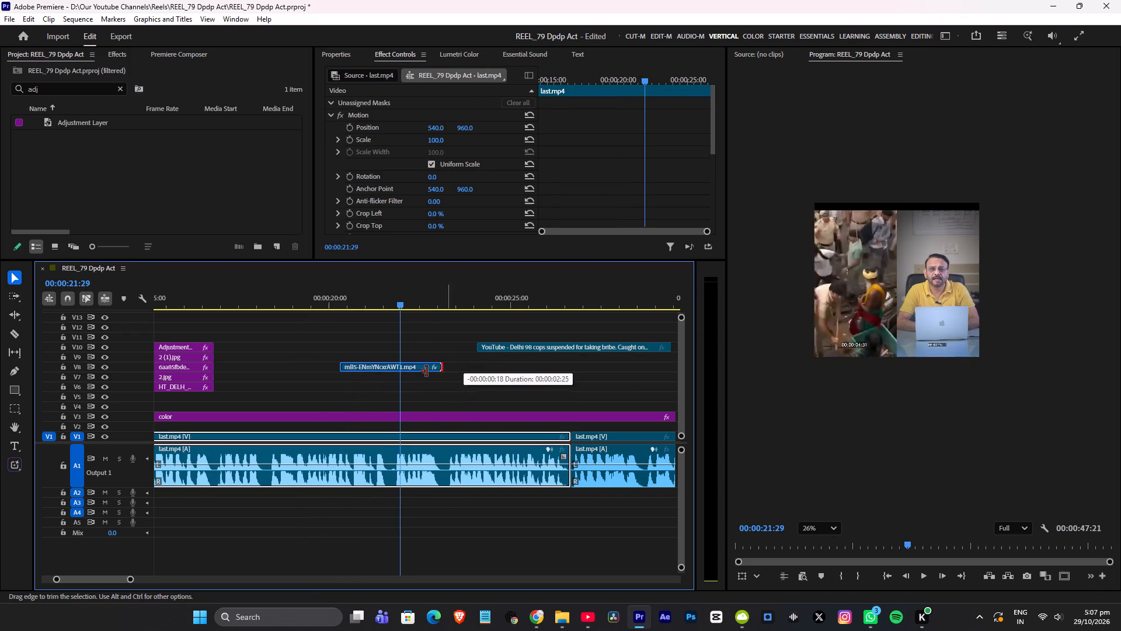
left_click_drag(427, 371, 401, 375)
Move the Delhi cops recording back to V9, starting level with the mB5 clip, and save the project.
left_click_drag(495, 344, 367, 355)
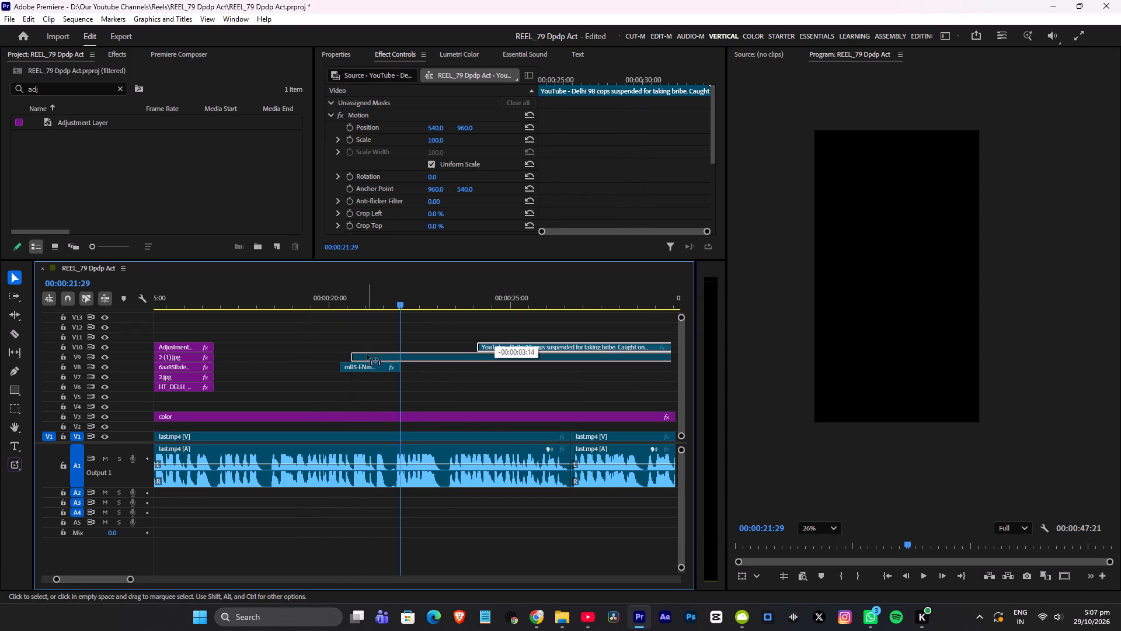
left_click_drag(367, 355, 361, 358)
key("ctrl+s")
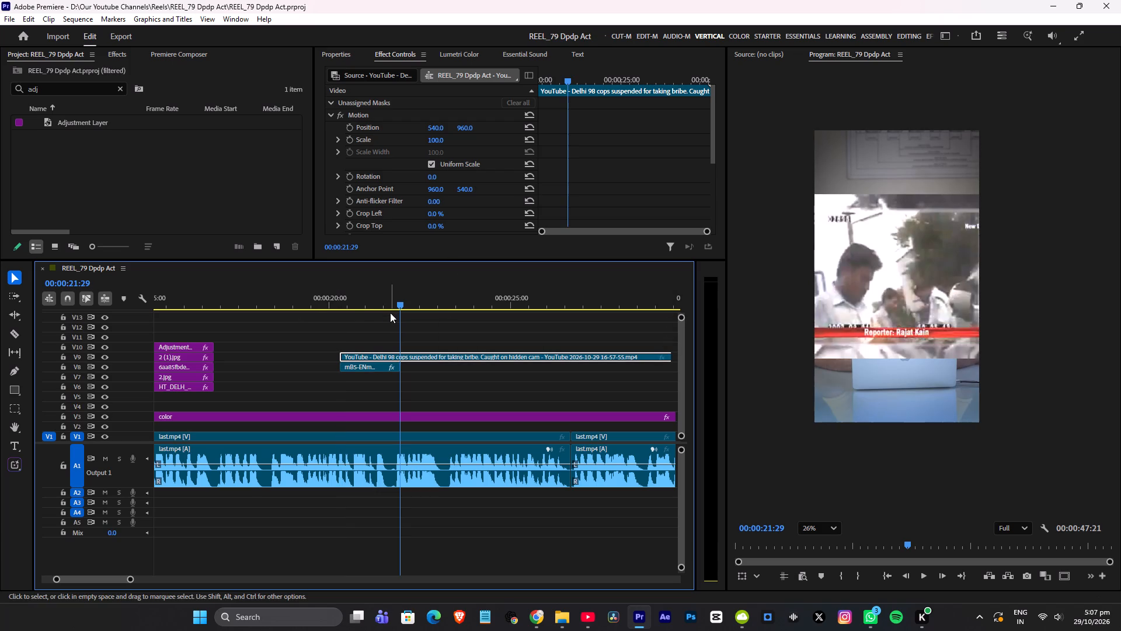
Scale the Delhi cops recording to 180 so it fills the vertical frame, and set its horizontal position to 353.
left_click_drag(437, 140, 483, 143)
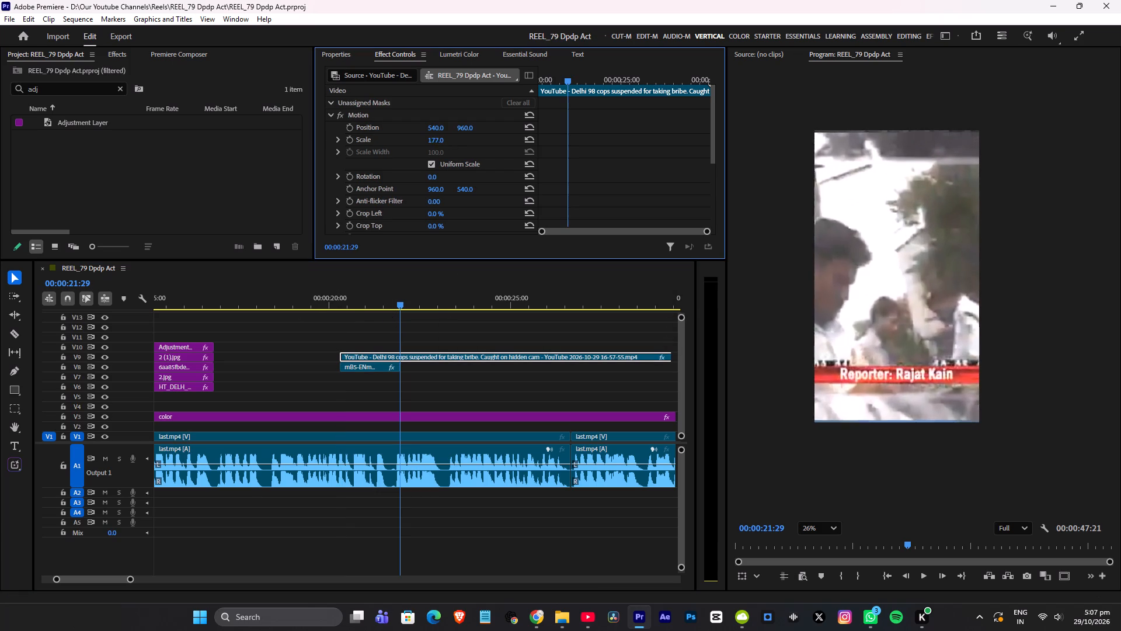
left_click_drag(483, 143, 486, 143)
left_click(350, 297)
key("space")
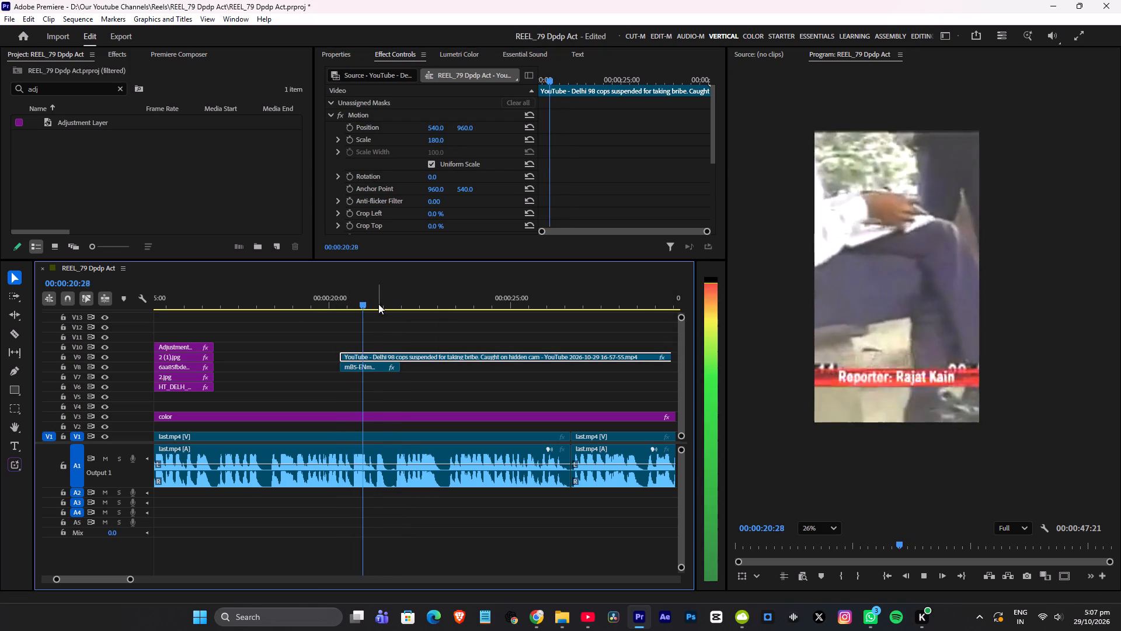
key("space")
key("space")
key("space")
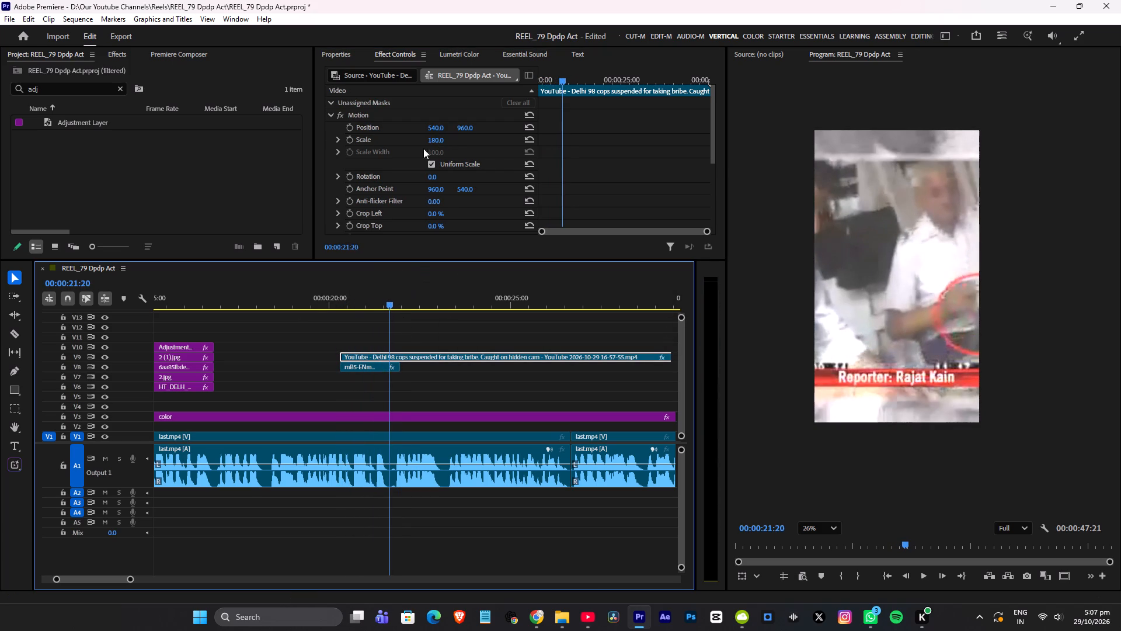
left_click_drag(439, 126, 332, 170)
Play through the Delhi cops recording, trim its end to 00:00:27:27, and save the project.
key("space")
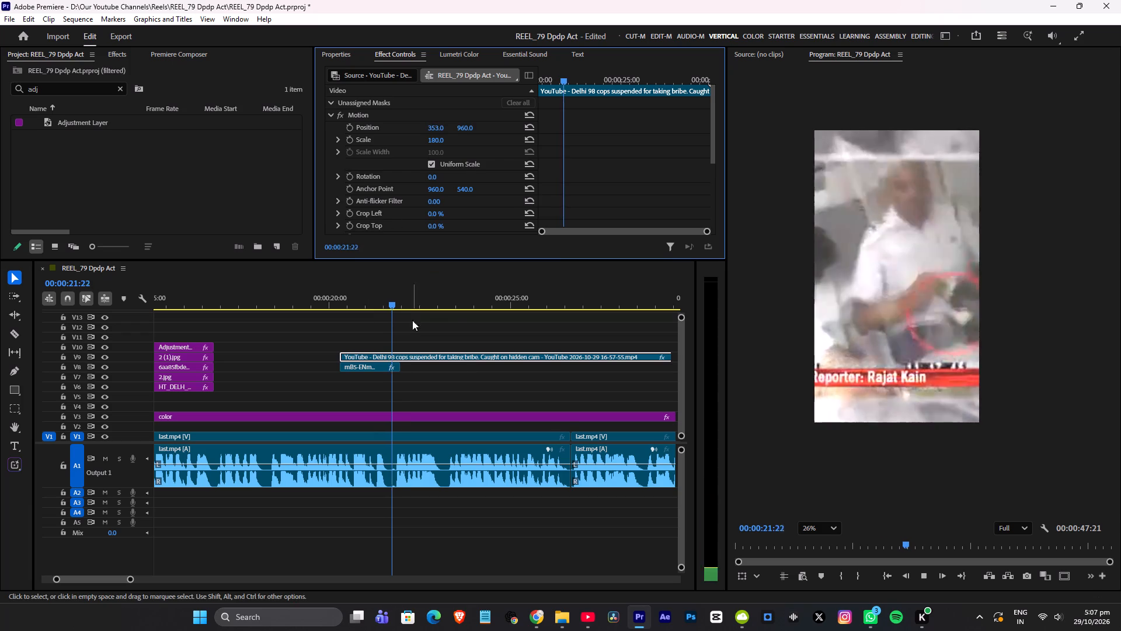
scroll(459, 322, "down", 6, "alt")
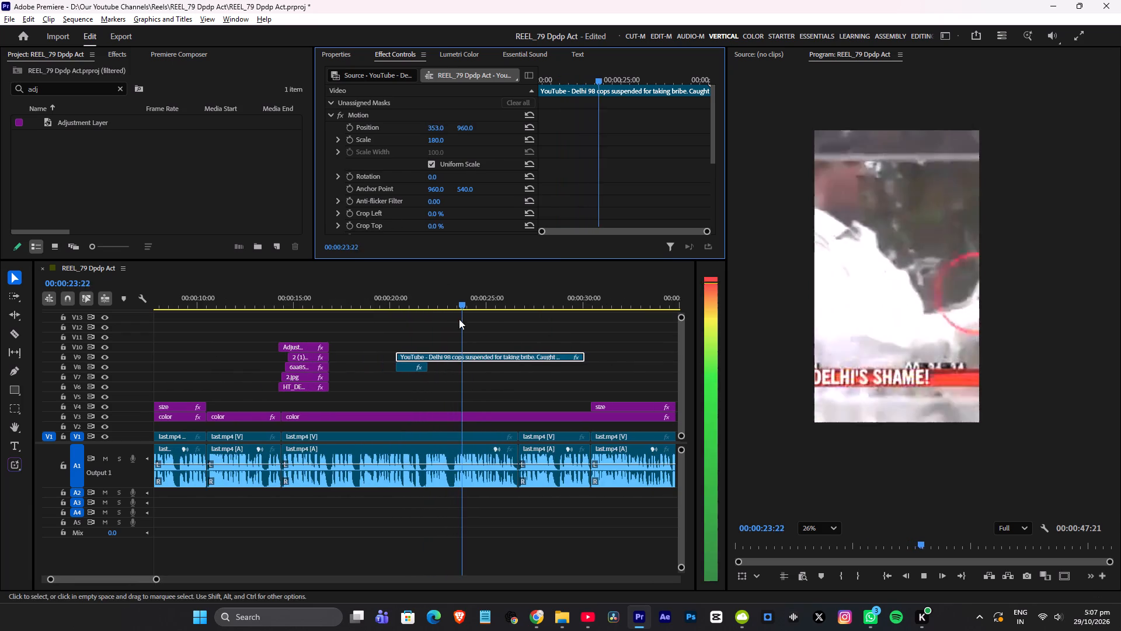
scroll(478, 308, "down", 4, "alt")
scroll(478, 306, "down", 2)
scroll(479, 304, "down", 3, "alt")
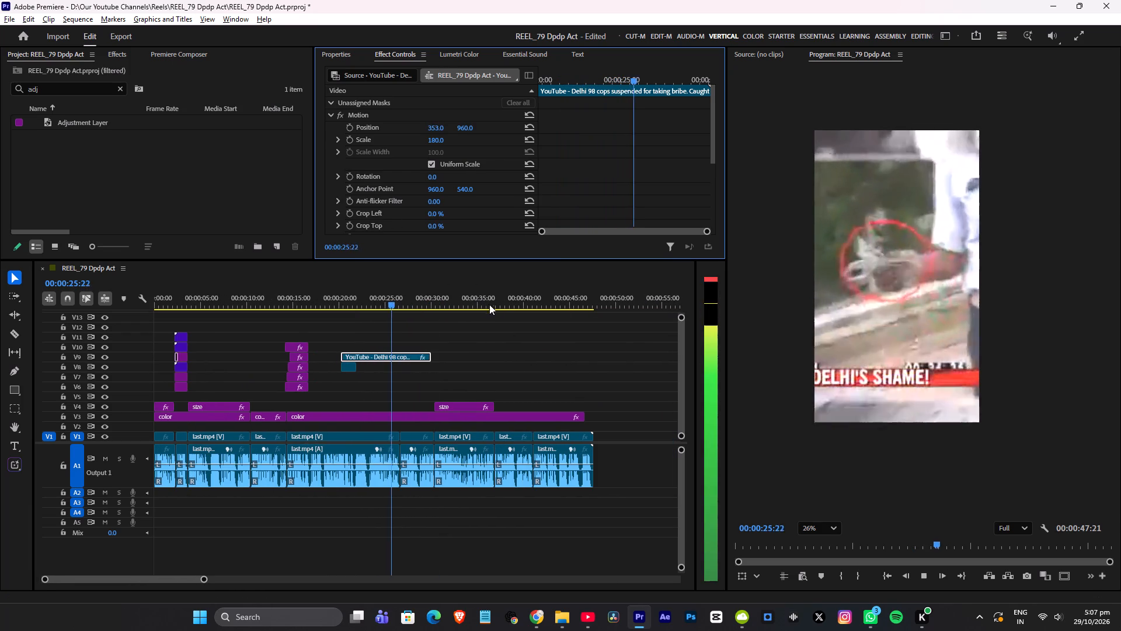
key("space")
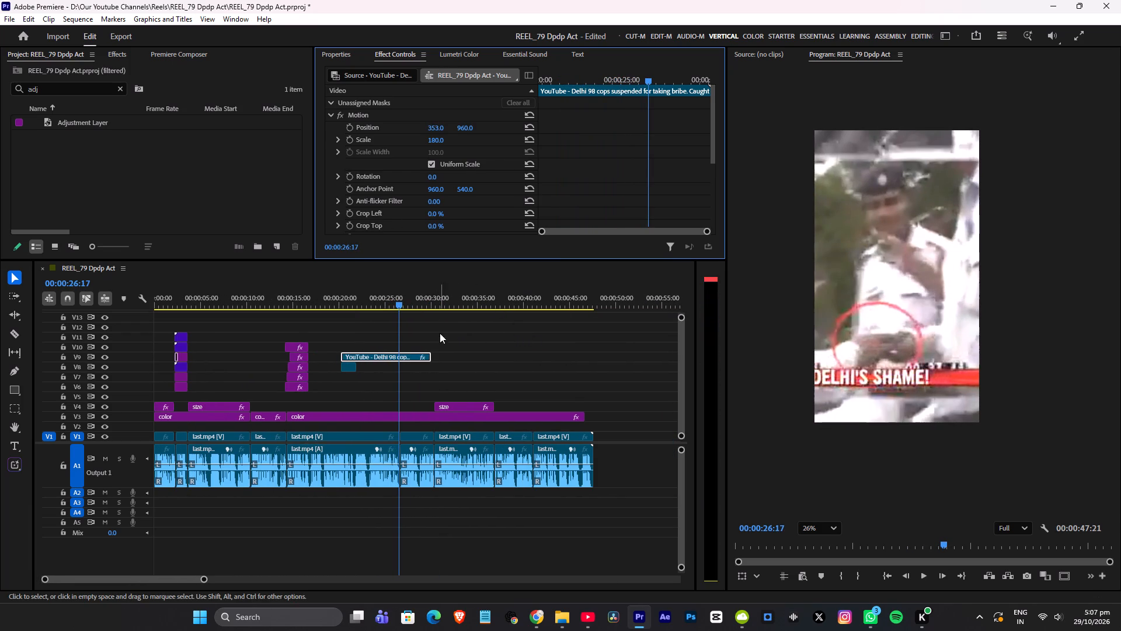
key("space")
key("space")
left_click_drag(433, 356, 427, 358)
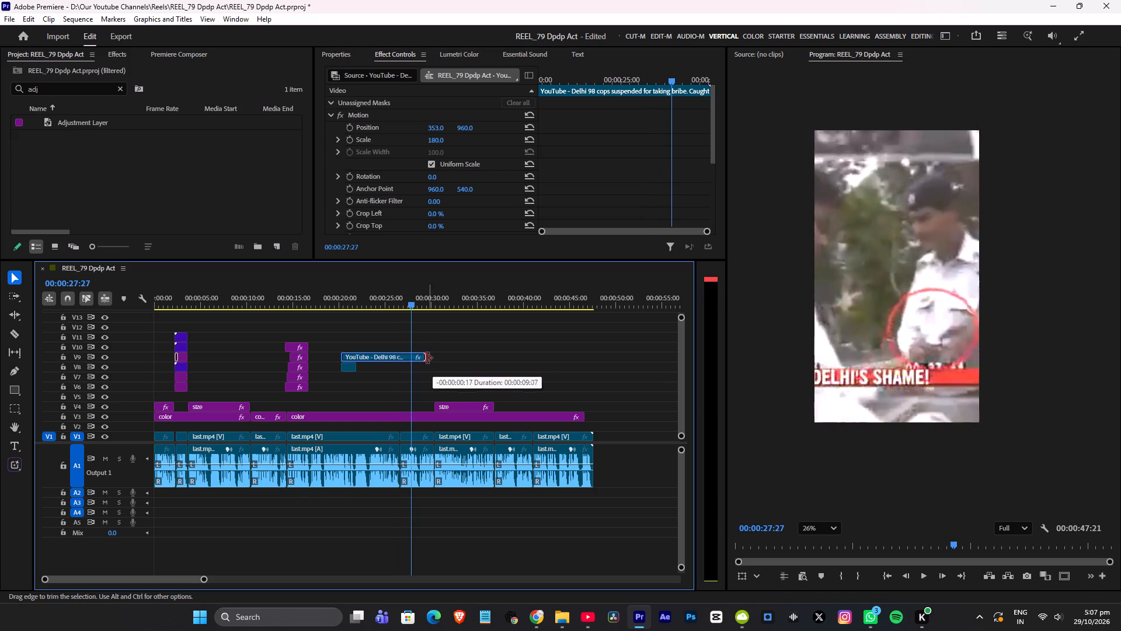
left_click_drag(427, 358, 416, 361)
key("ctrl+s")
Play back the overlay section from about 00:00:19 to check the new police footage.
left_click(335, 292)
key("space")
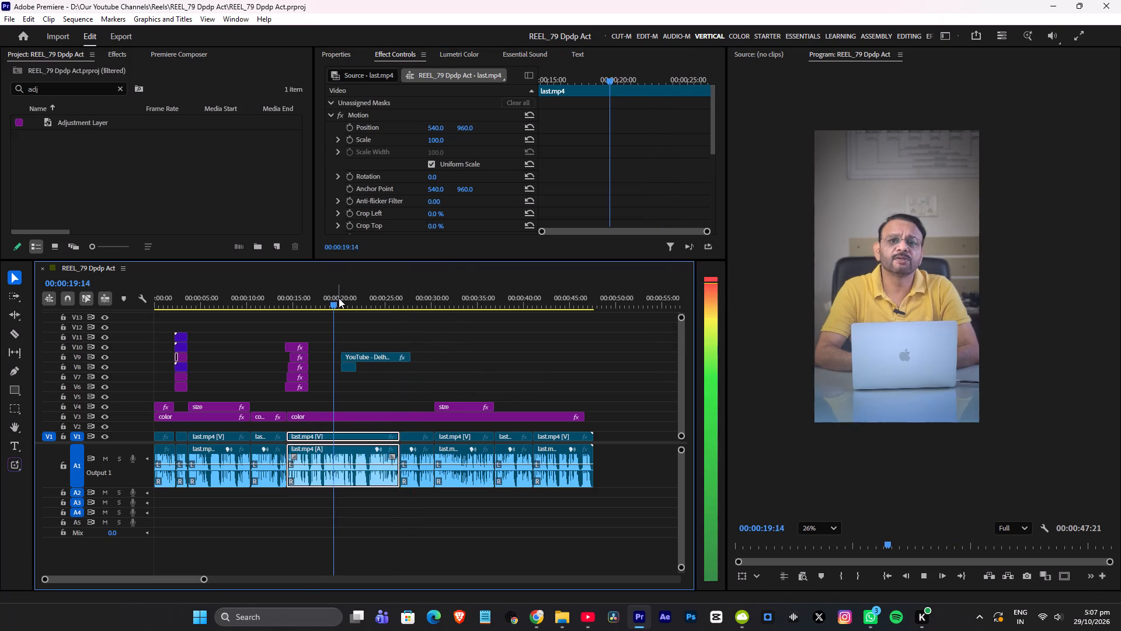
scroll(347, 325, "up", 18, "alt")
key("space")
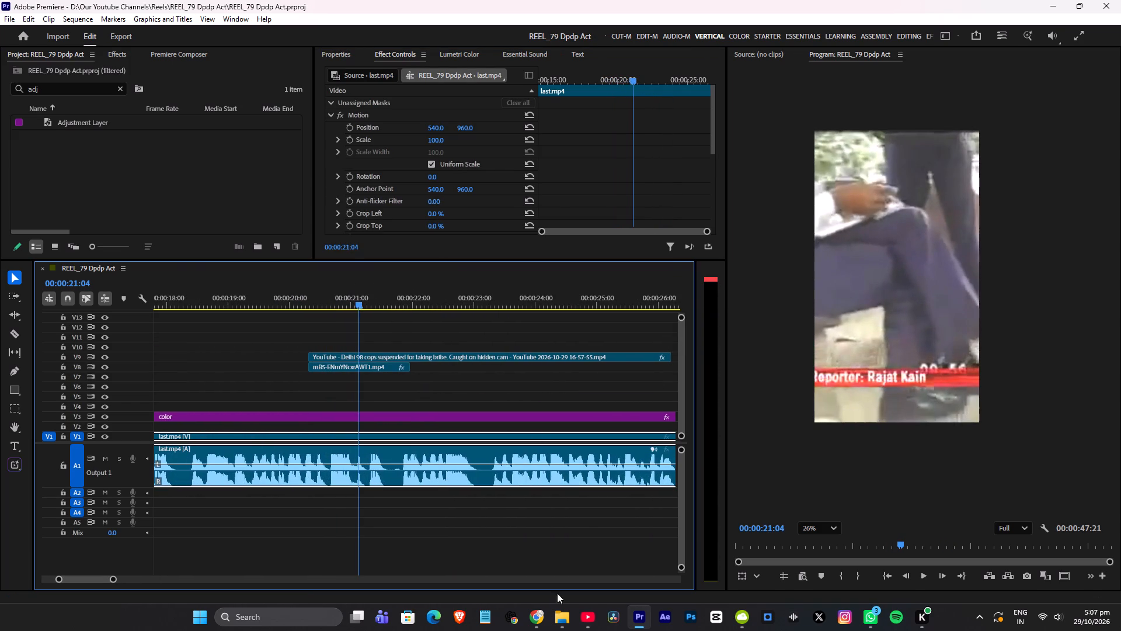
Move the officer 60 thousand bribe video from the 4K Video Downloader+ folder into the BT_1 Delhi Protest folder.
left_click(587, 618)
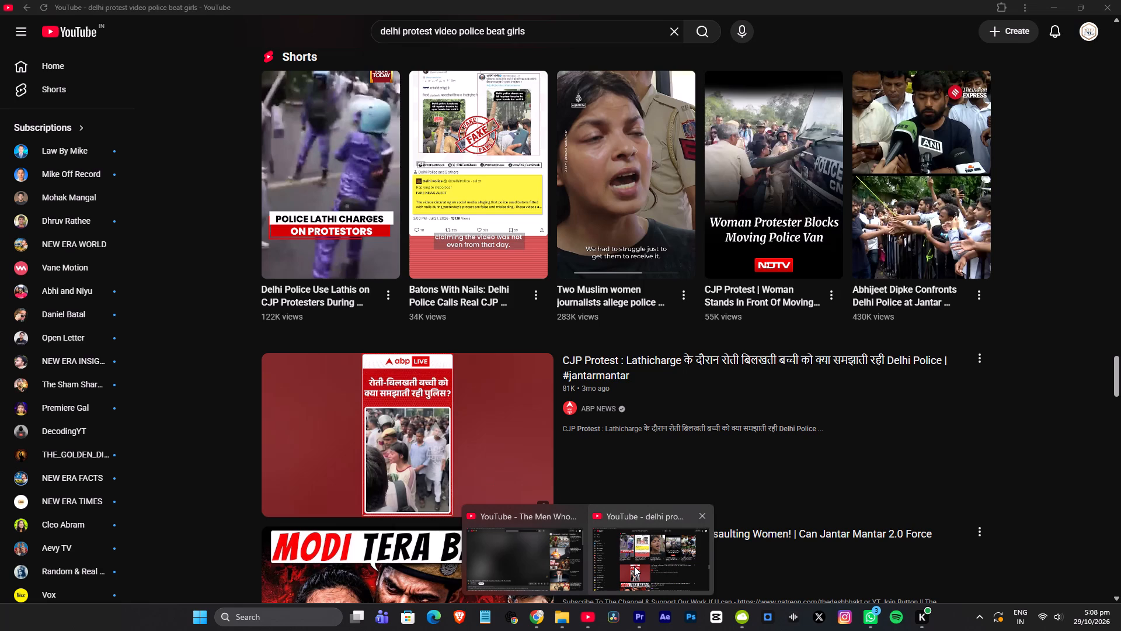
left_click(634, 566)
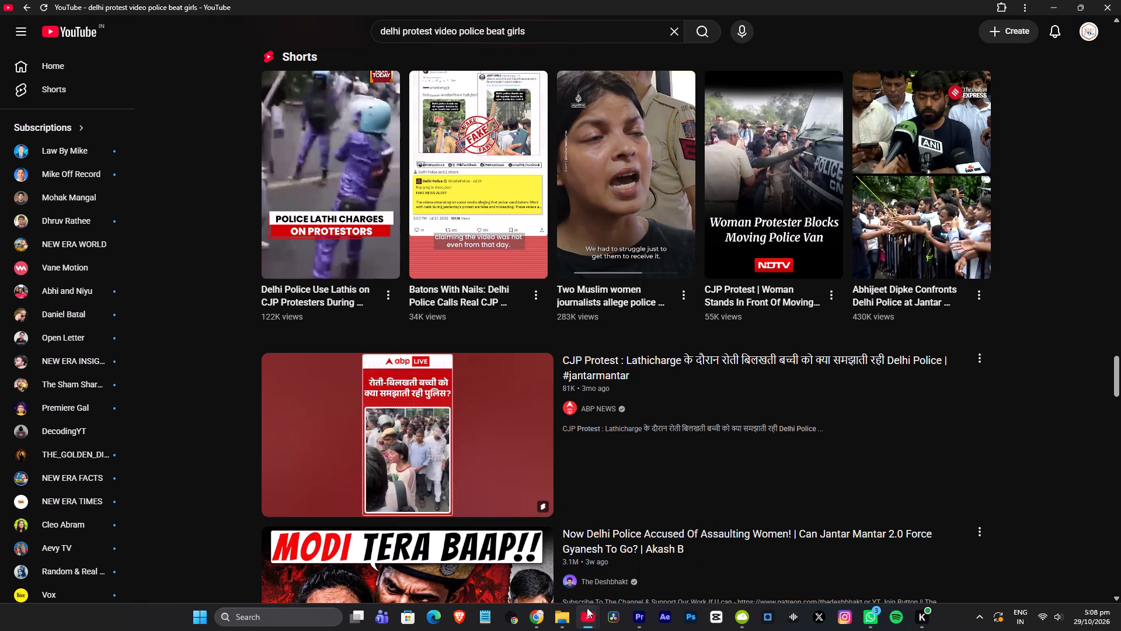
left_click(584, 613)
left_click(568, 613)
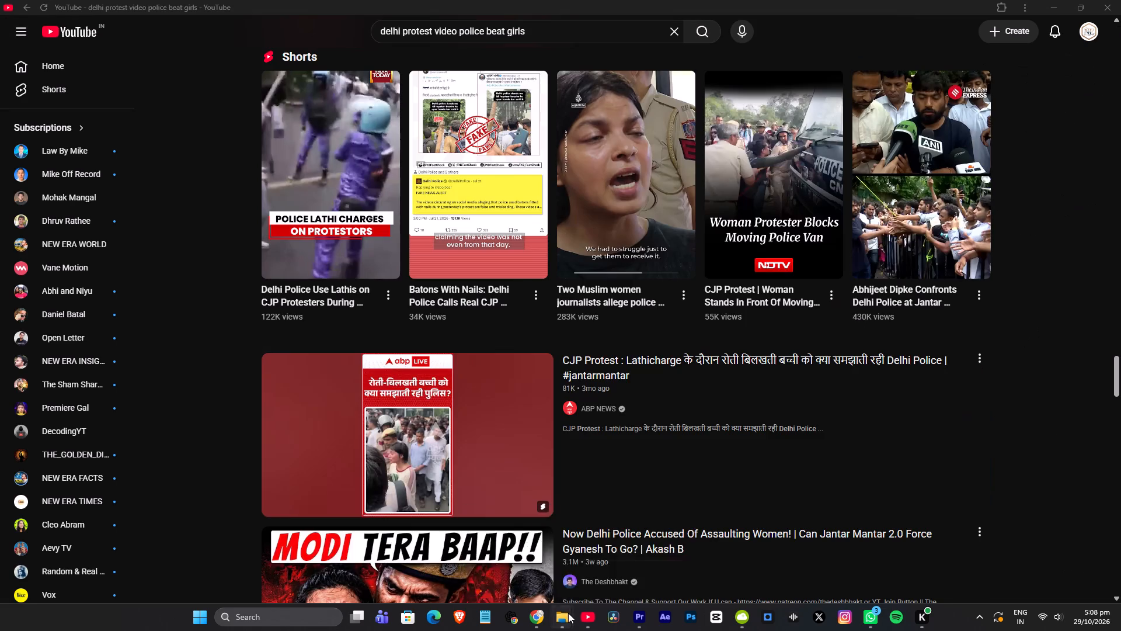
left_click(514, 560)
left_click(472, 351)
key("BackSpace")
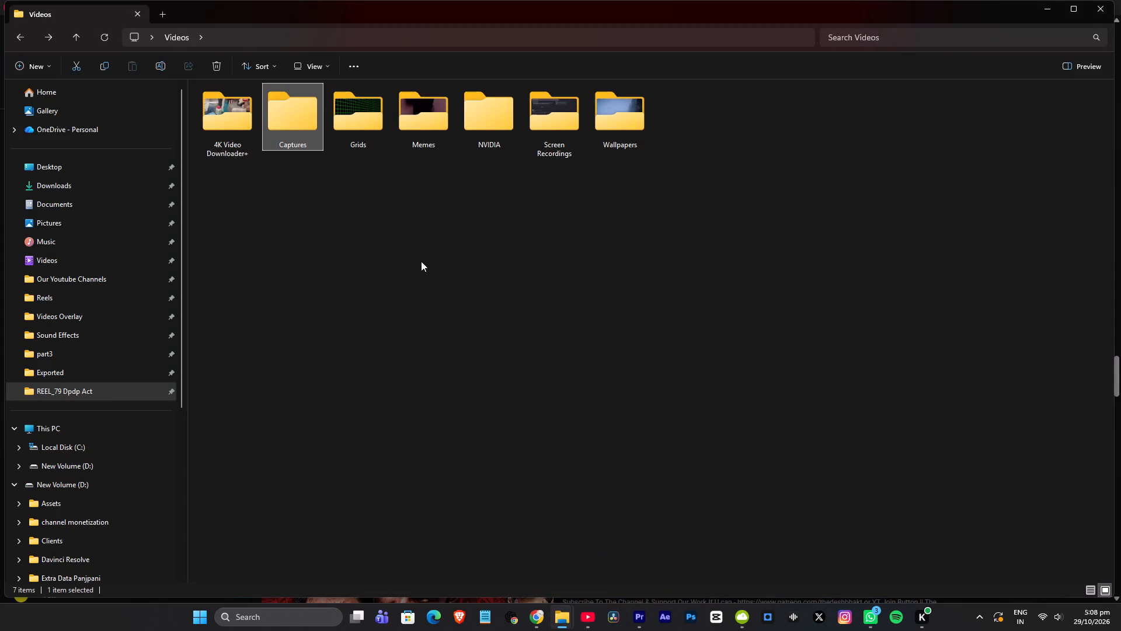
double_click(232, 115)
left_click(223, 106)
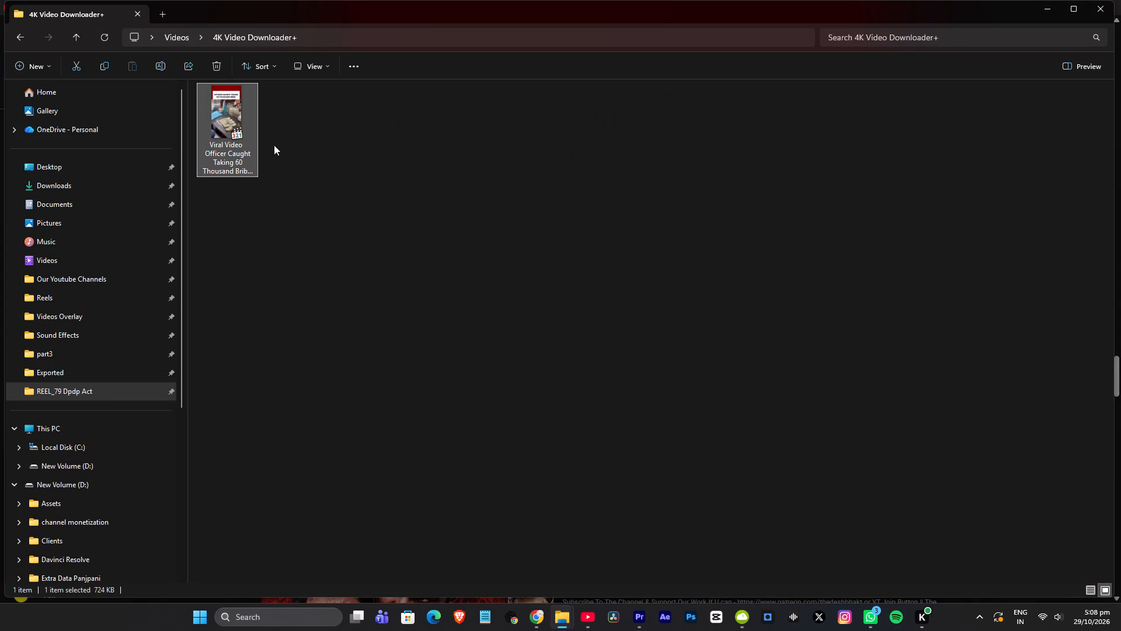
key("ctrl+x")
left_click(559, 613)
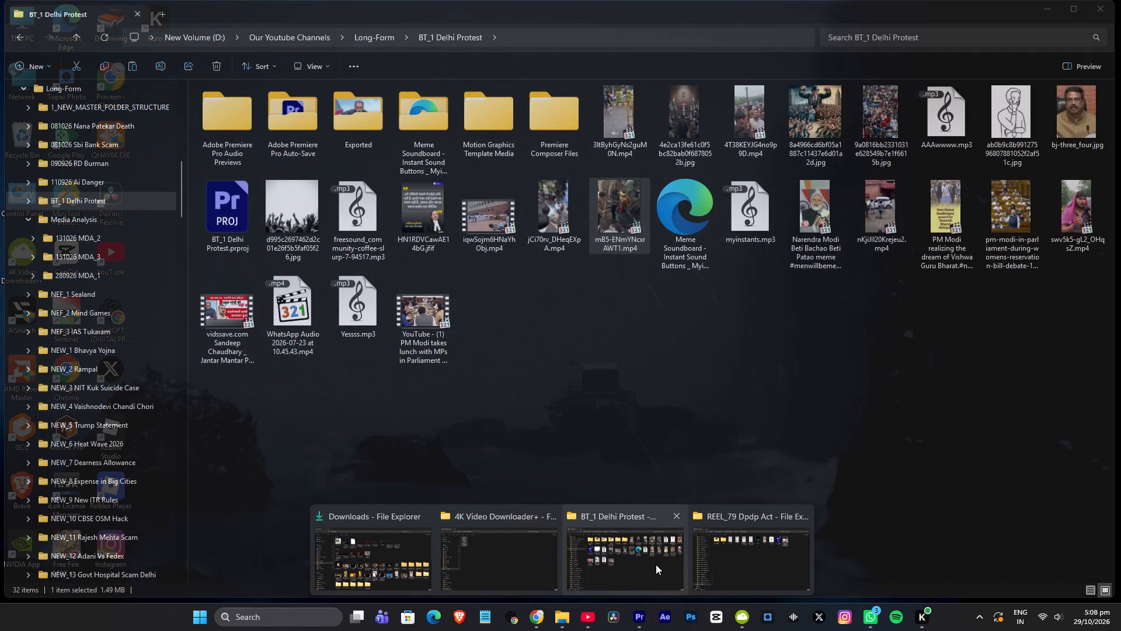
left_click(656, 564)
left_click(592, 465)
key("ctrl+v")
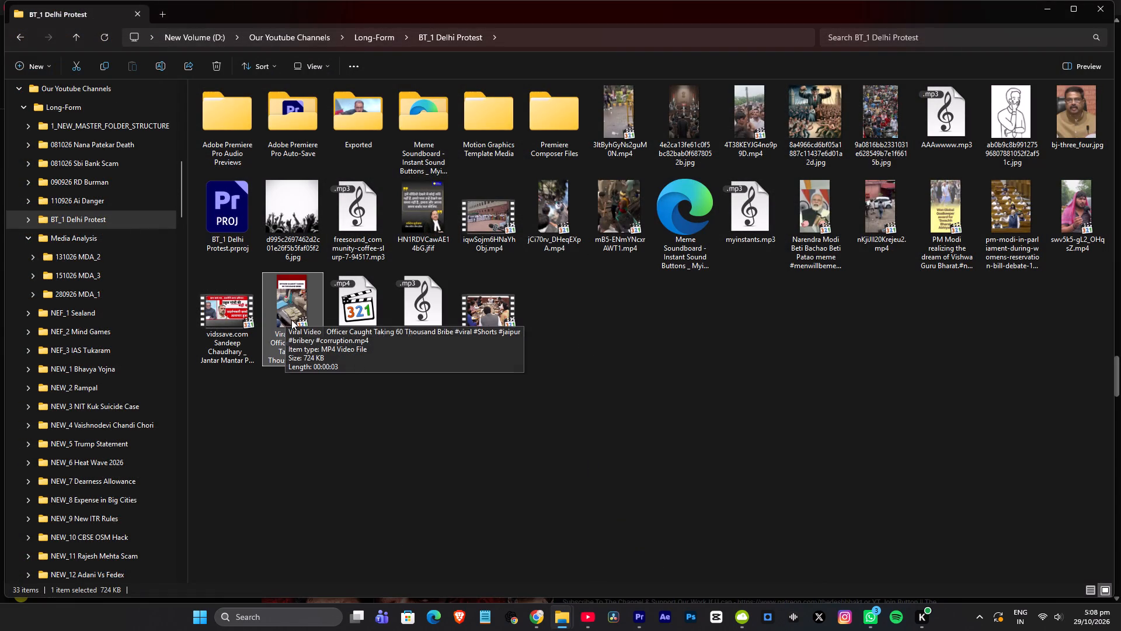
Move the officer bribe video from BT_1 Delhi Protest into the REEL_79 Dpdp Act folder.
key("ctrl+x")
left_click(559, 623)
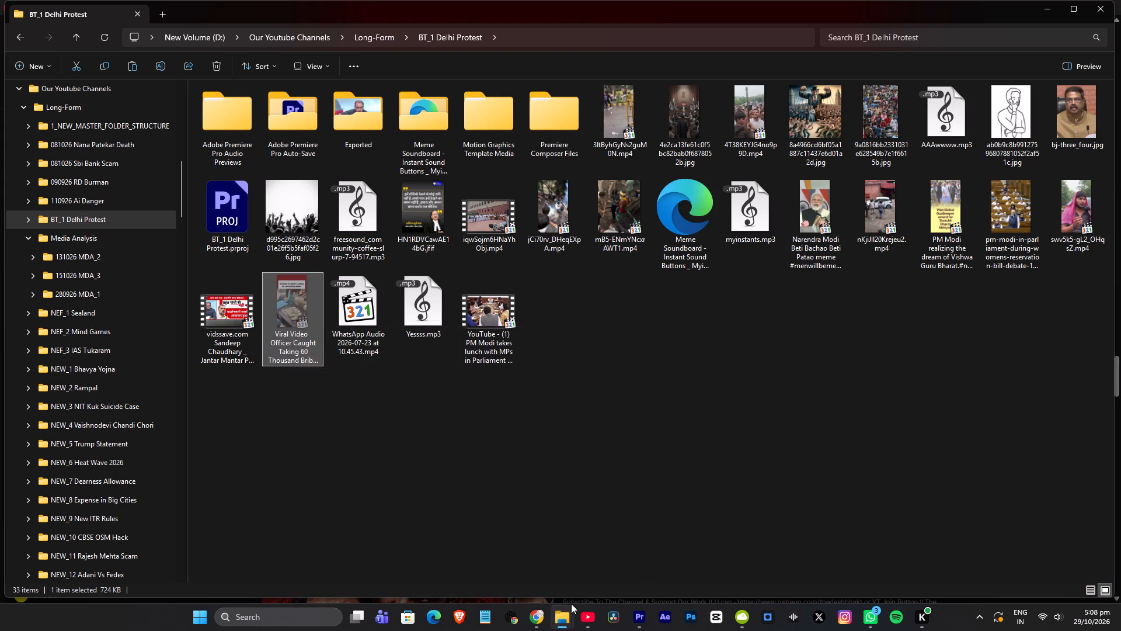
left_click(564, 611)
left_click(741, 566)
left_click(608, 440)
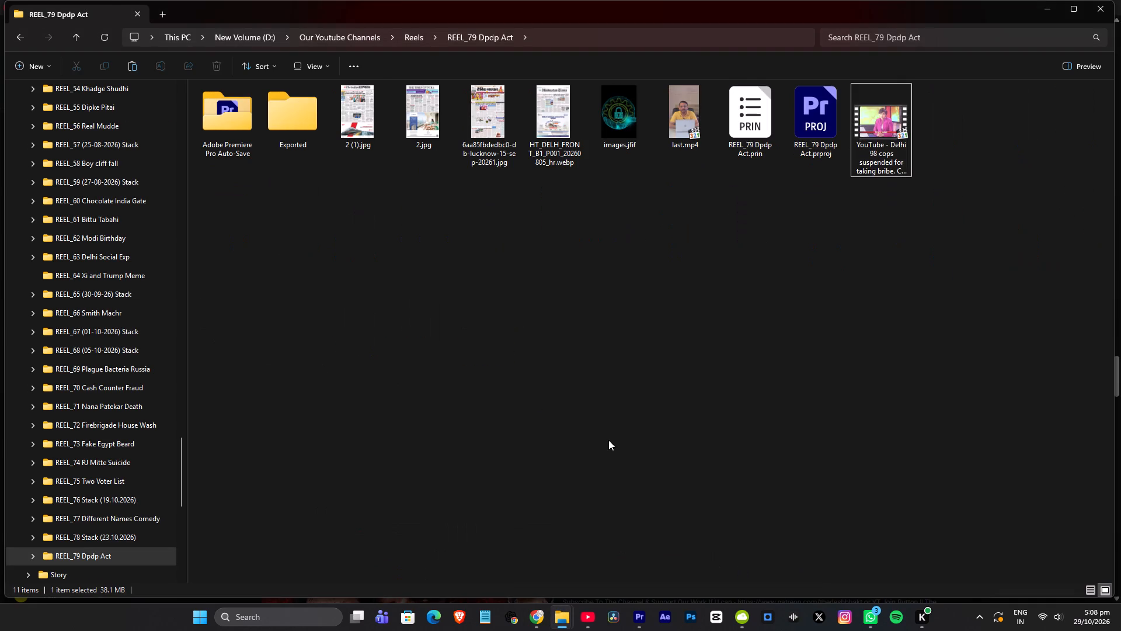
key("ctrl+v")
Load the officer bribe video as a source in Premiere, mark its out point at 00:00:02:22, and place only its video on V10, level with the mB5 clip's start.
left_click_drag(882, 129, 776, 506)
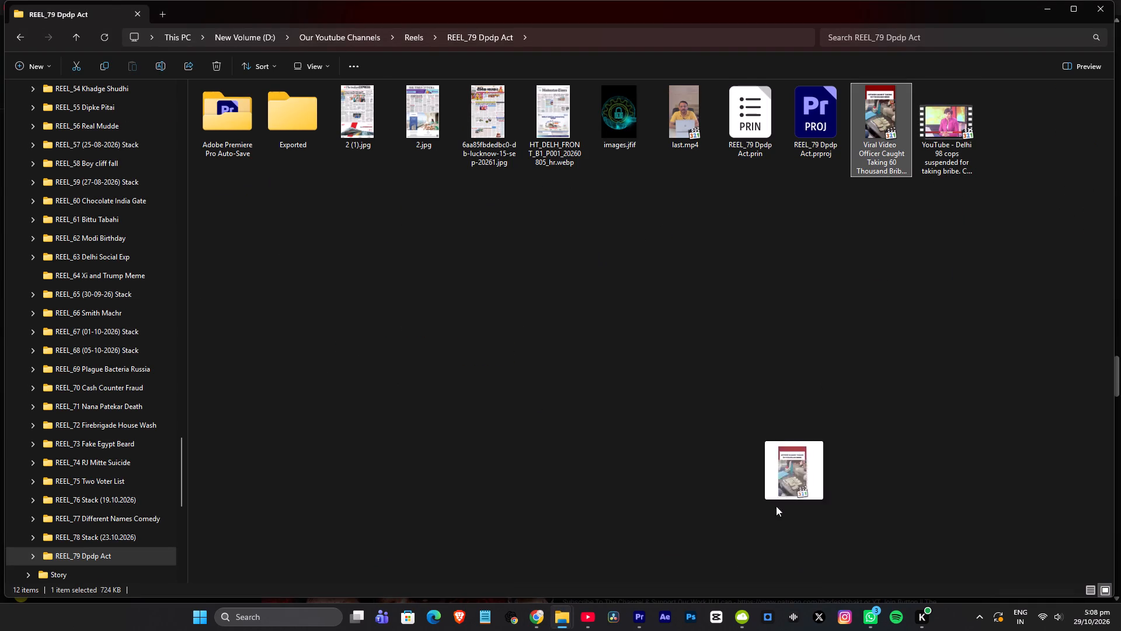
left_click_drag(776, 506, 746, 56)
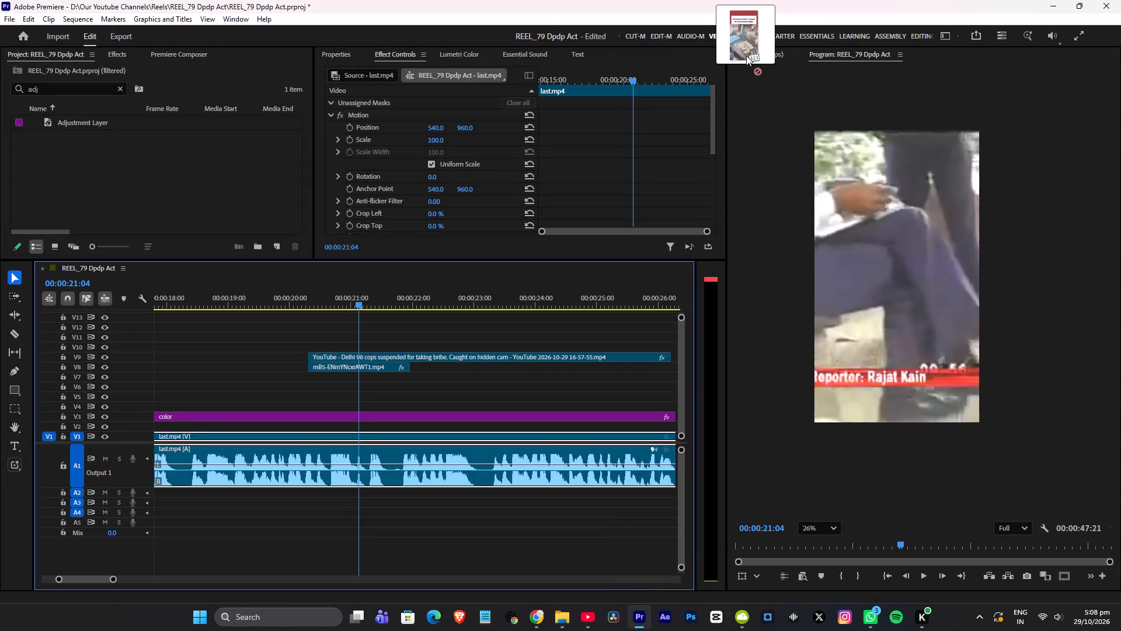
left_click_drag(746, 56, 902, 466)
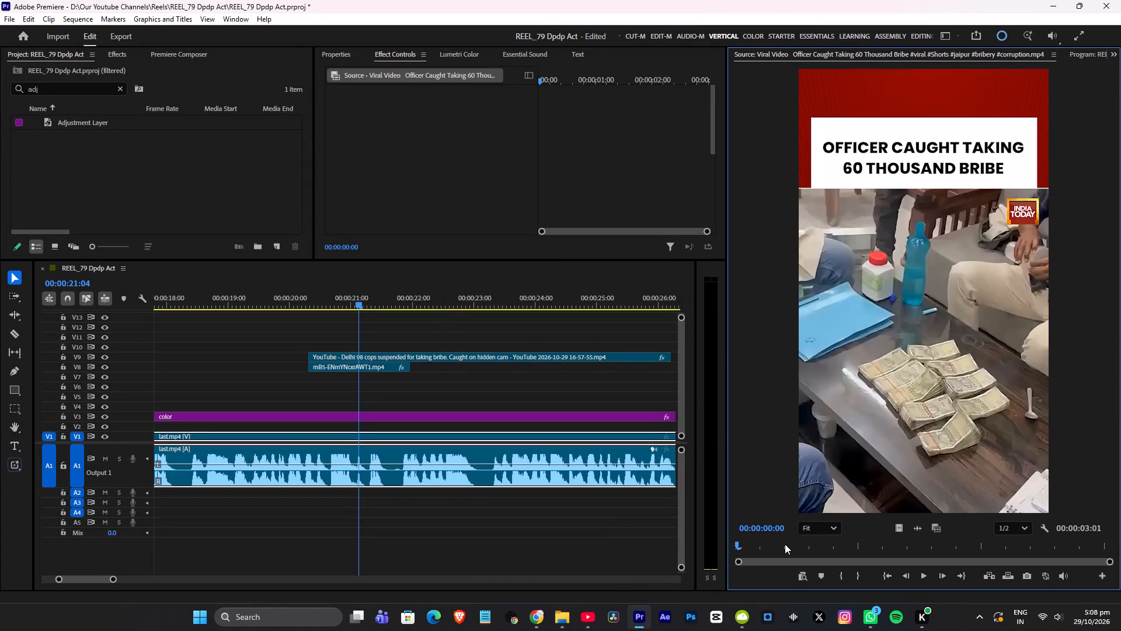
left_click_drag(758, 547, 1077, 552)
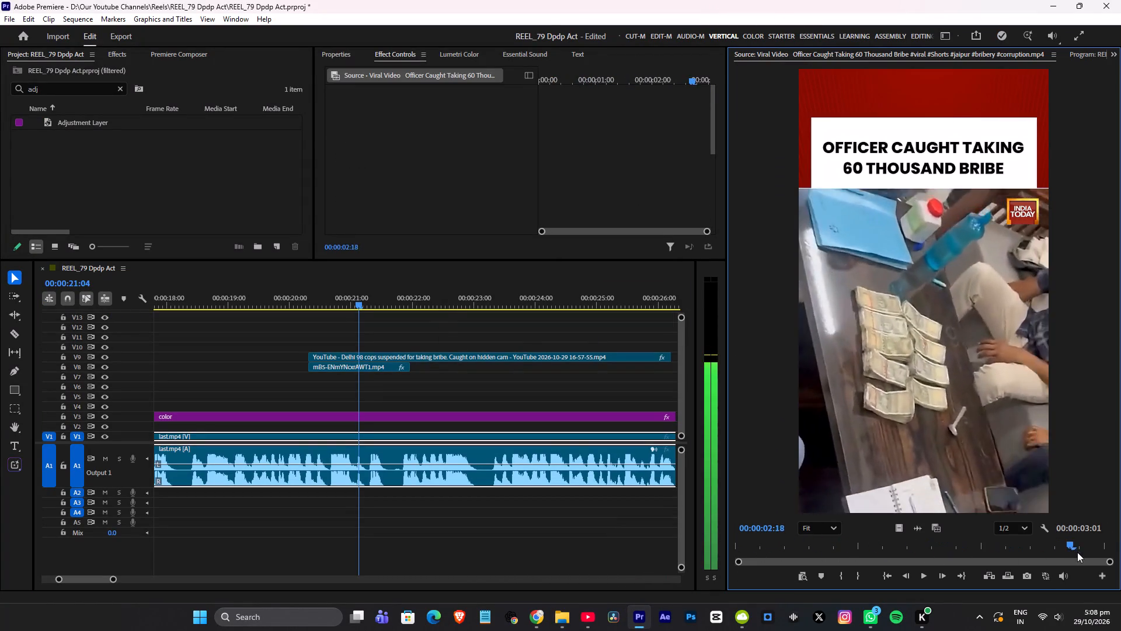
left_click_drag(1077, 552, 1116, 550)
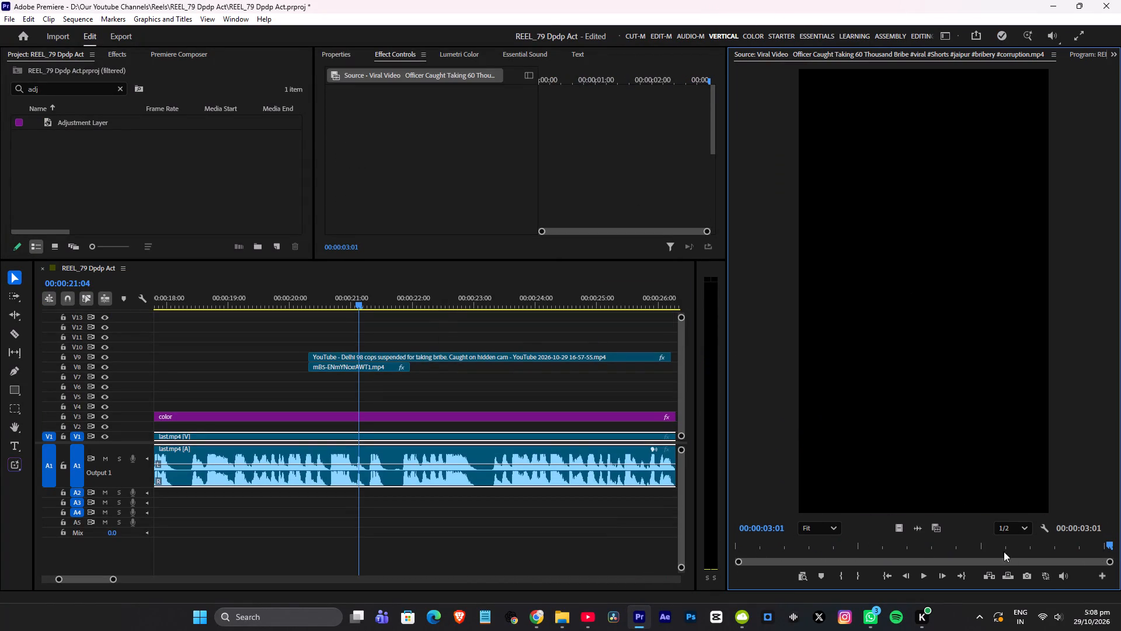
left_click_drag(1106, 551, 1091, 551)
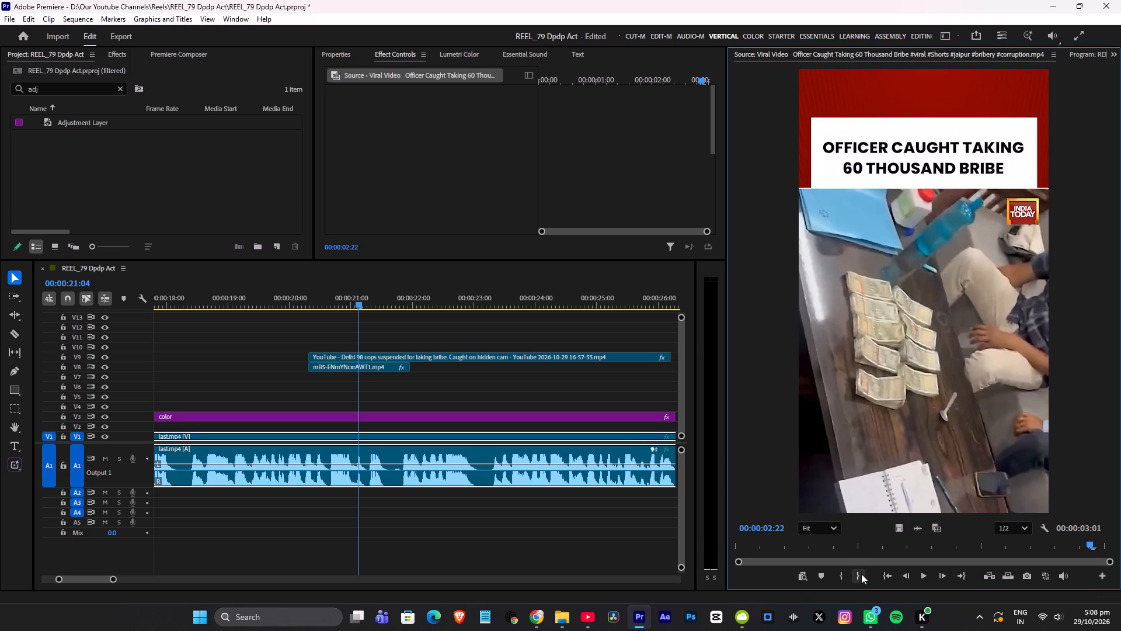
left_click(862, 574)
left_click_drag(900, 529, 304, 346)
Crop the top of the officer bribe clip by 35.6% to remove the red headline banner and channel logo.
left_click(373, 342)
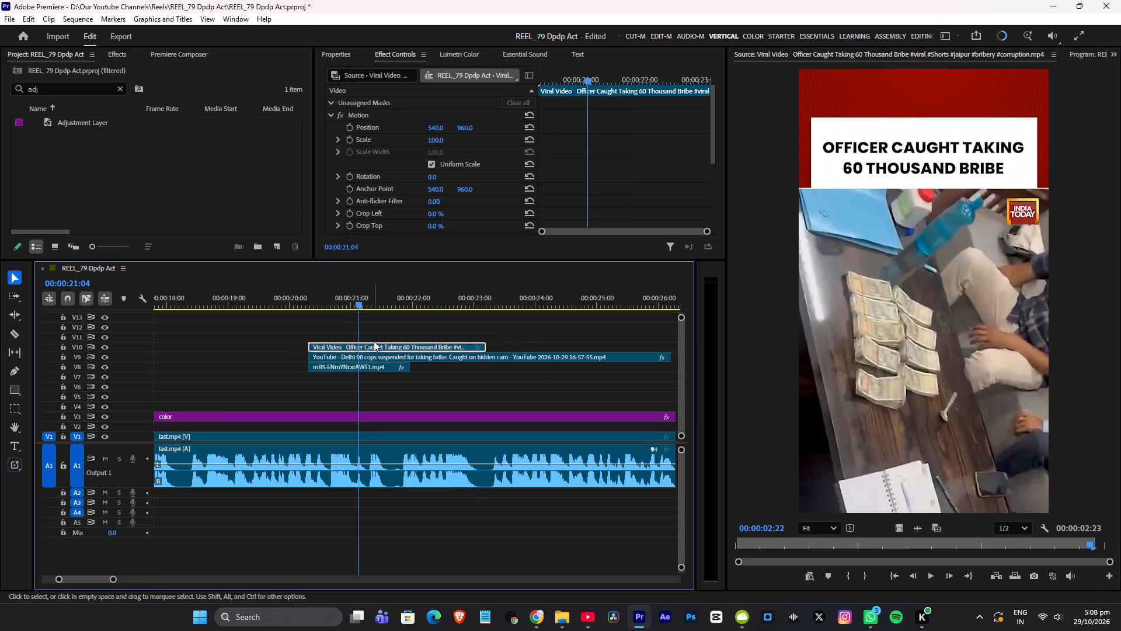
scroll(440, 151, "down", 9)
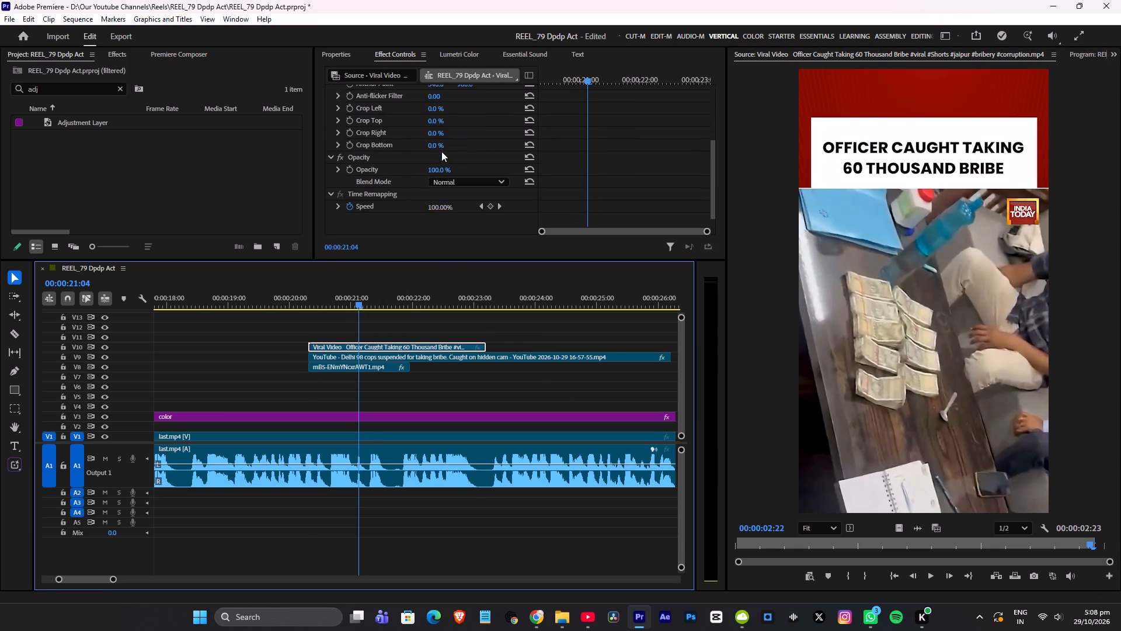
scroll(441, 151, "down", 4)
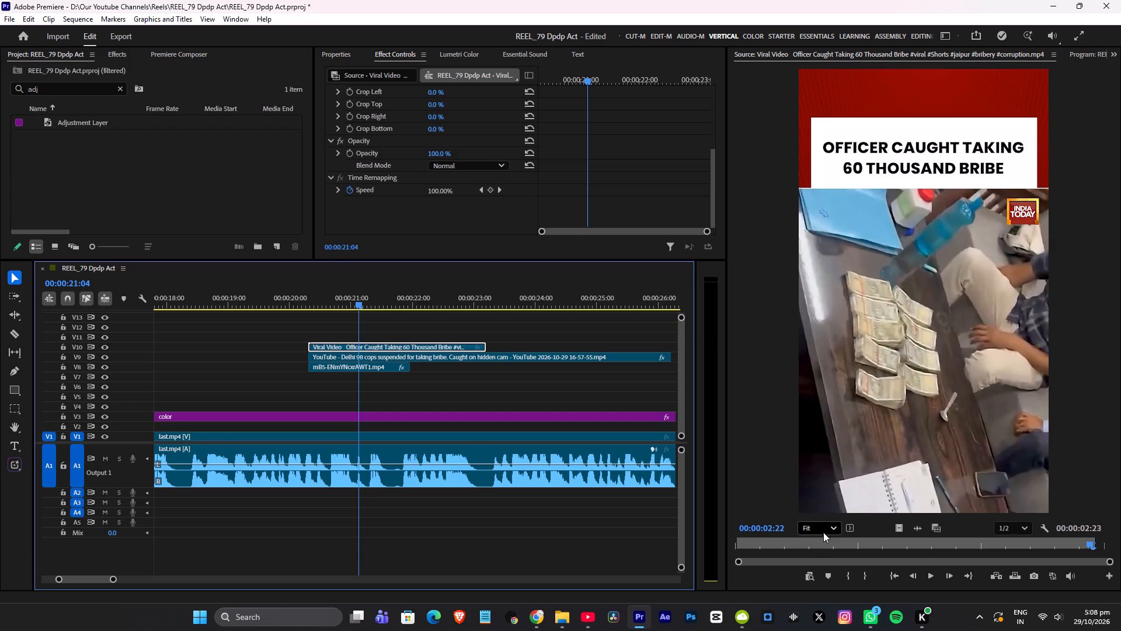
left_click_drag(403, 295, 391, 300)
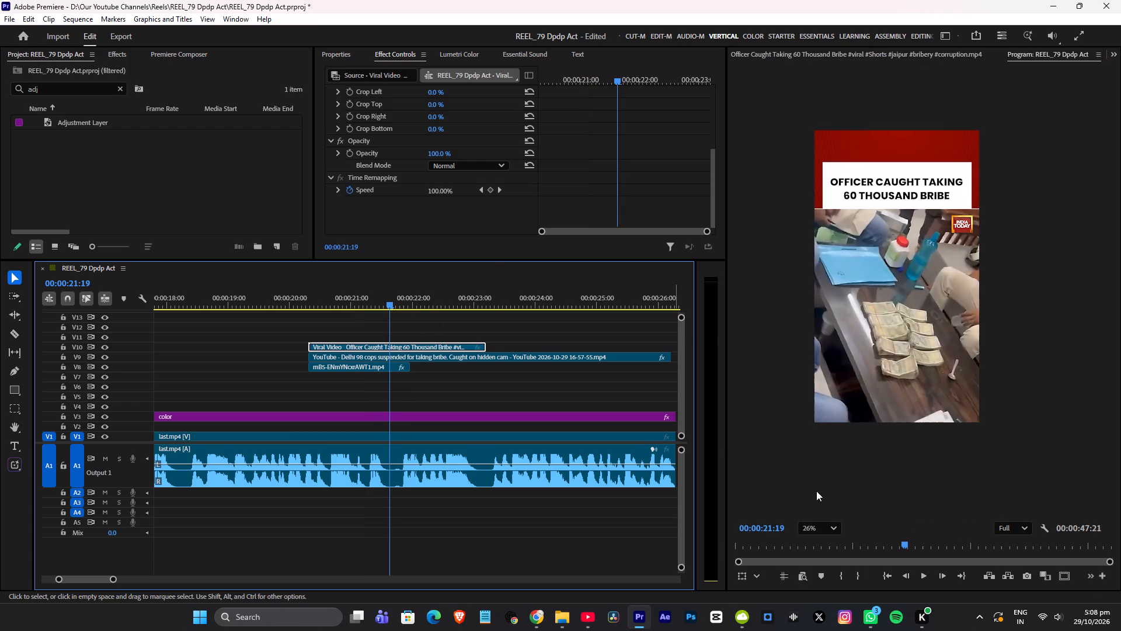
left_click(752, 575)
left_click(774, 560)
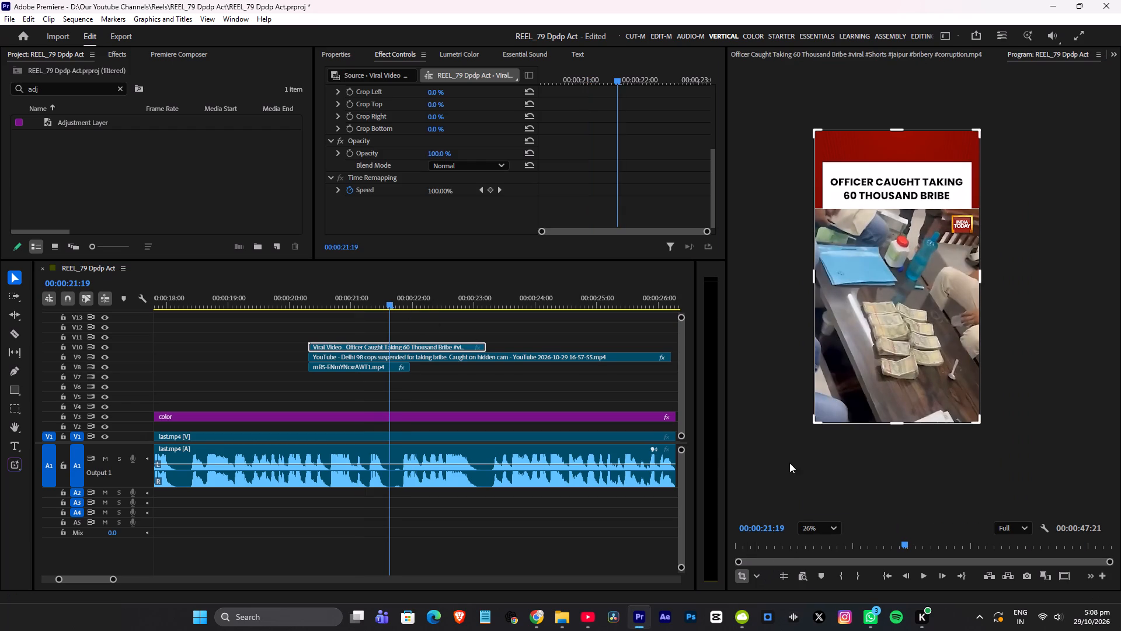
left_click_drag(897, 129, 903, 233)
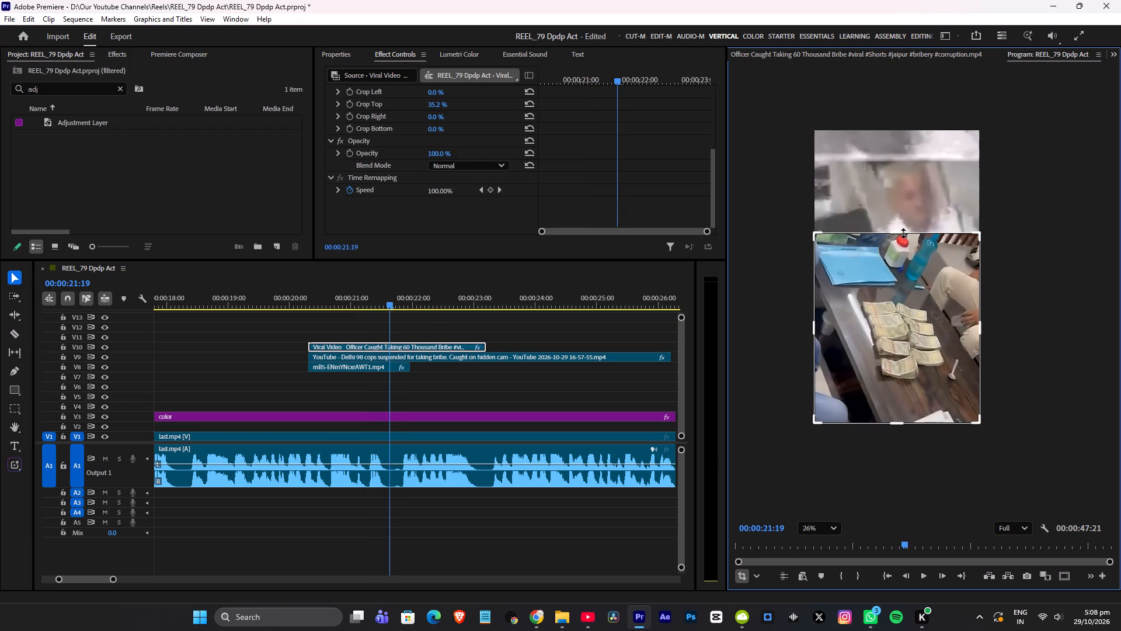
left_click_drag(903, 233, 903, 234)
left_click(760, 573)
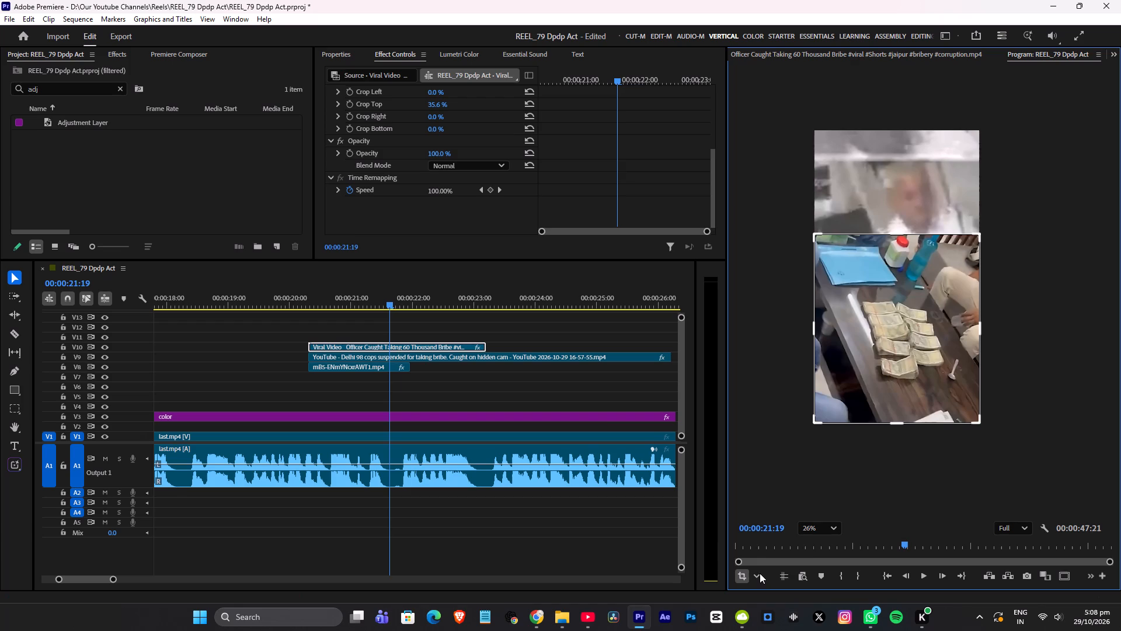
left_click(781, 542)
Scale the officer bribe clip to 158, set its position to 238, 415 so it fills the frame, and save the project.
scroll(454, 111, "up", 5)
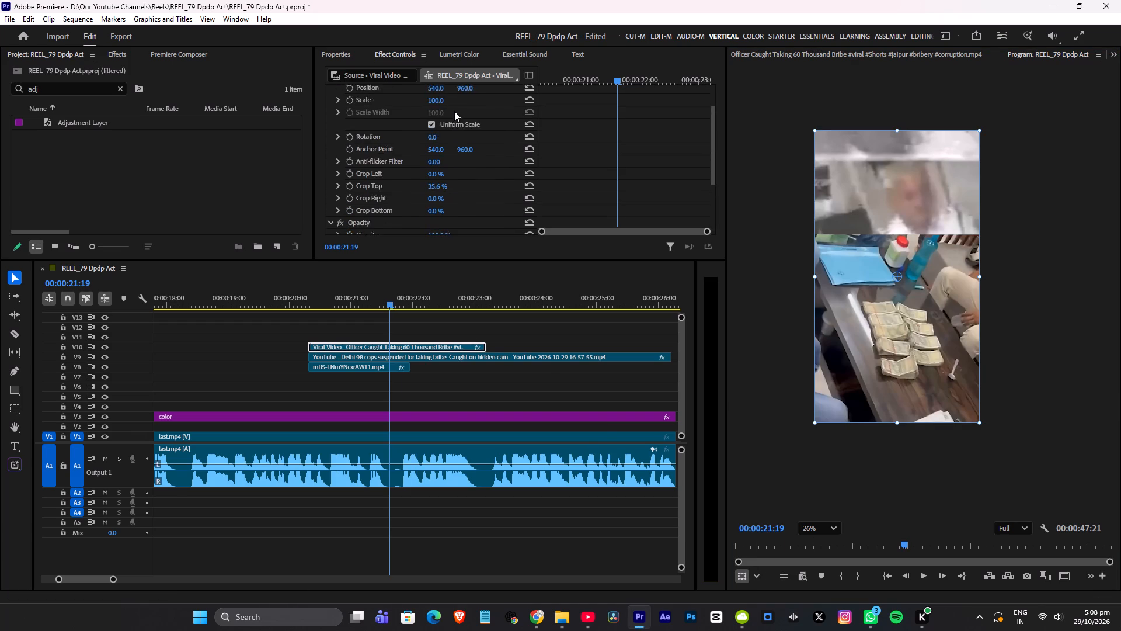
scroll(454, 111, "up", 8)
left_click_drag(438, 138, 495, 141)
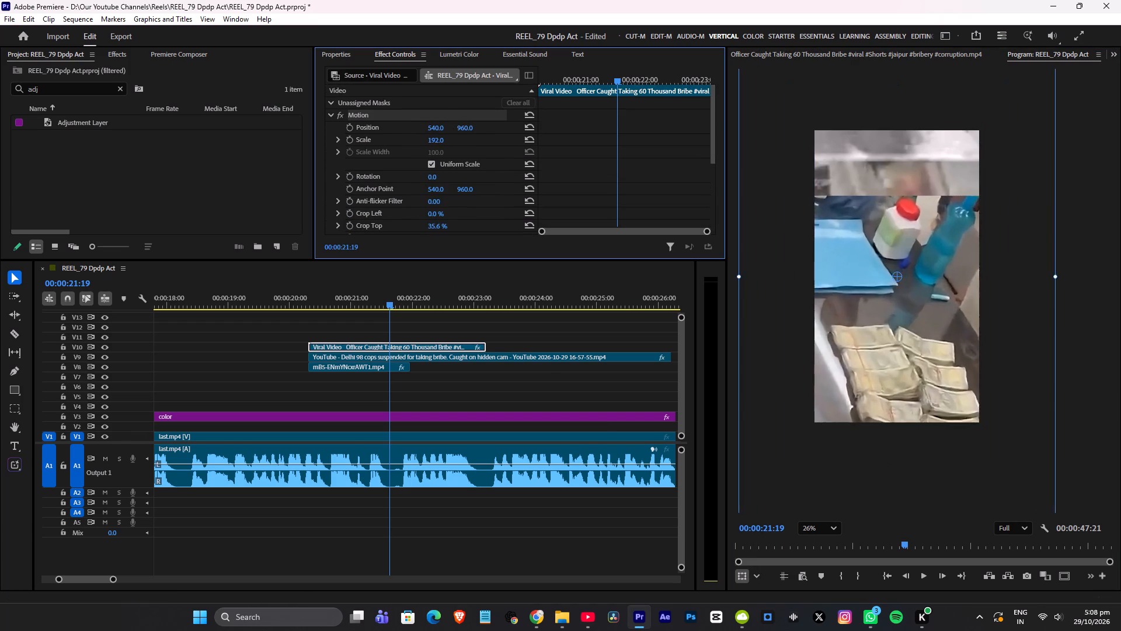
left_click_drag(495, 141, 502, 141)
left_click_drag(466, 127, 227, 148)
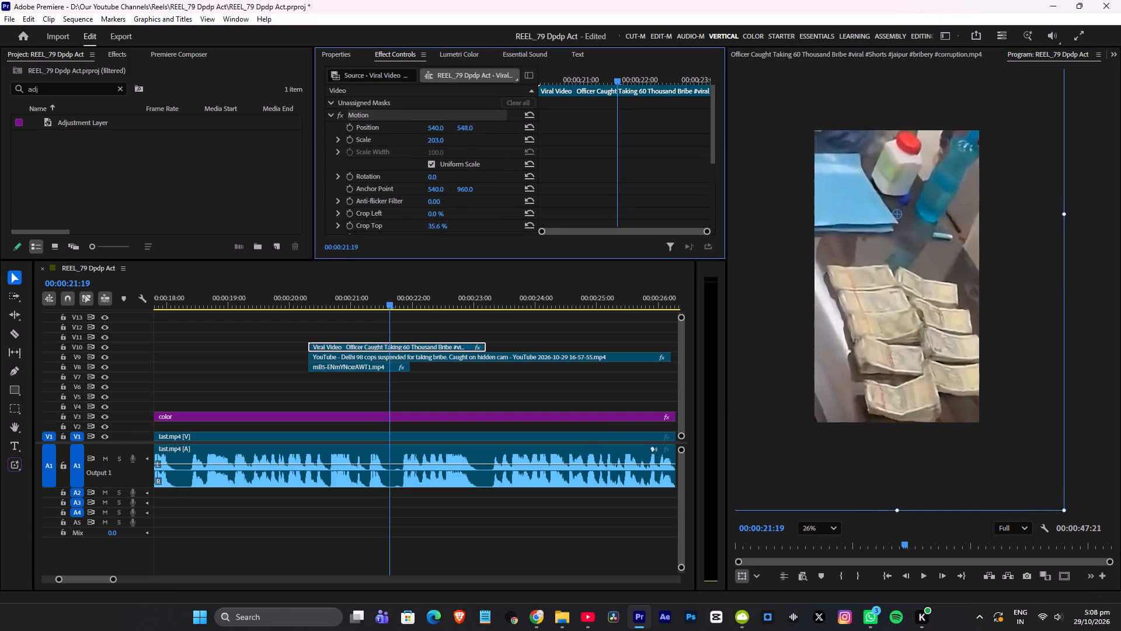
left_click_drag(227, 148, 186, 174)
left_click_drag(440, 136, 423, 151)
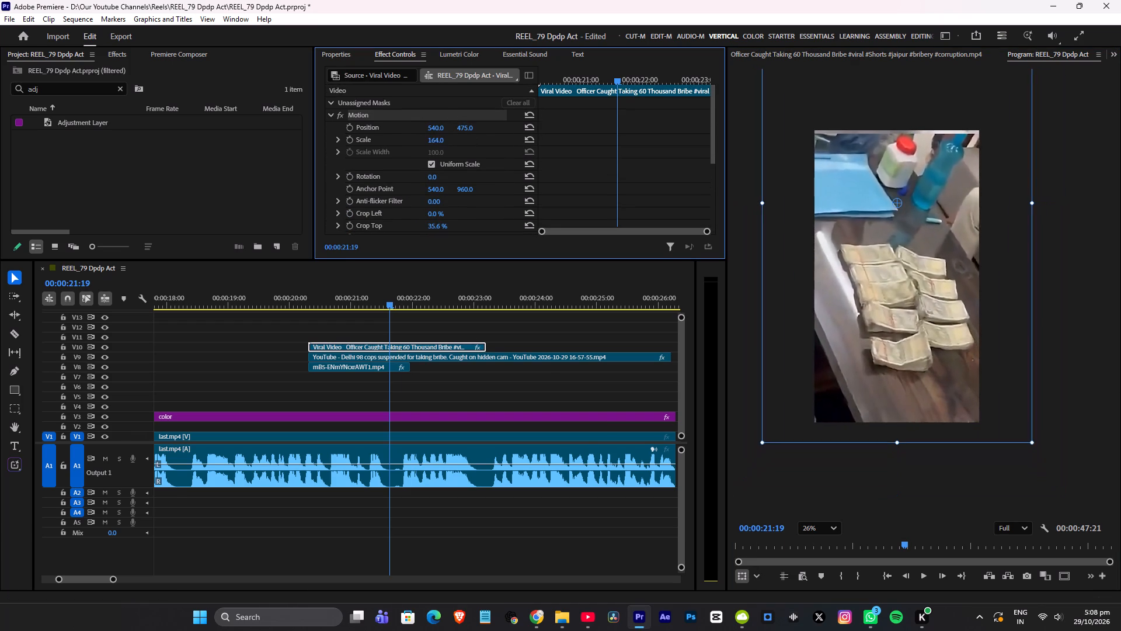
left_click_drag(423, 151, 421, 152)
left_click_drag(472, 129, 447, 141)
left_click(436, 140)
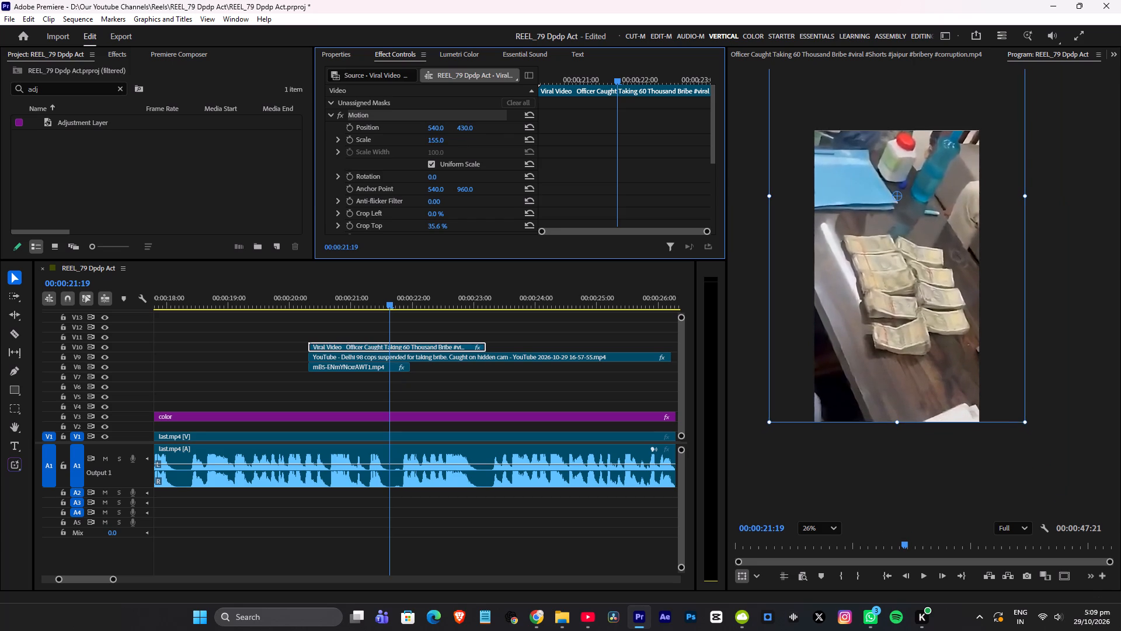
left_click(445, 140)
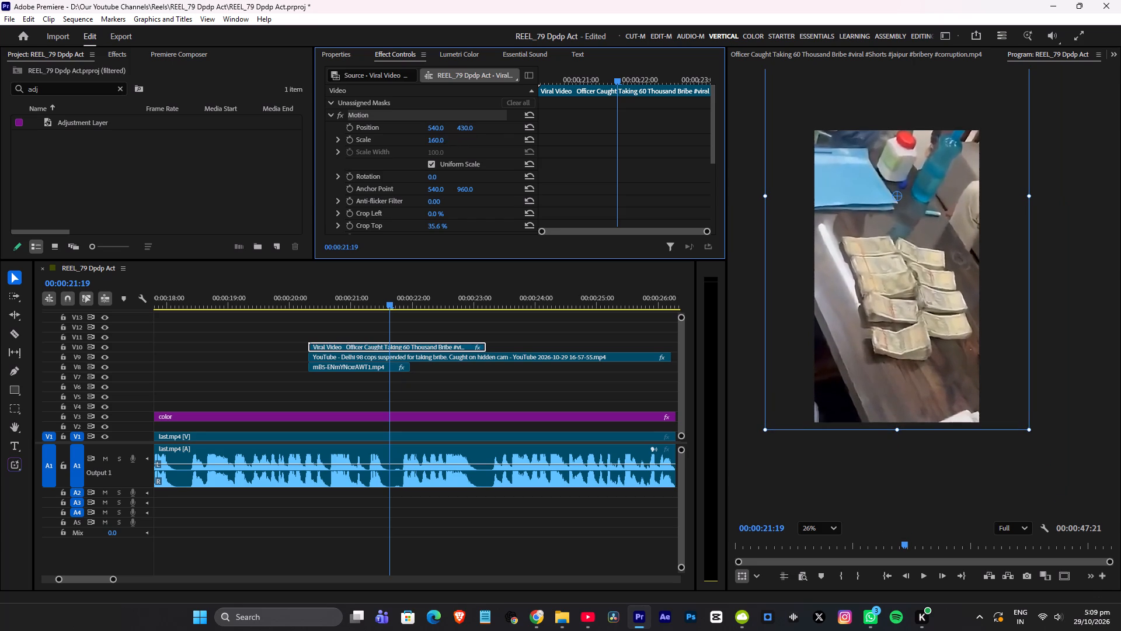
key("Down")
key("Down")
left_click(490, 136)
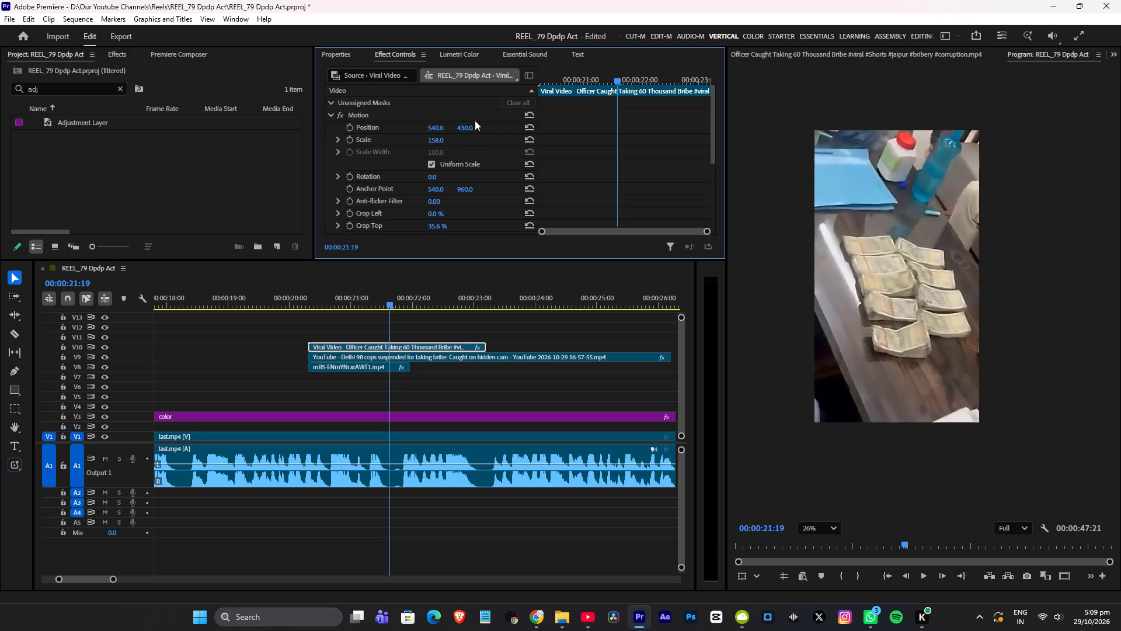
left_click(474, 116)
left_click_drag(469, 125, 467, 133)
left_click_drag(440, 126, 266, 162)
key("ctrl+s")
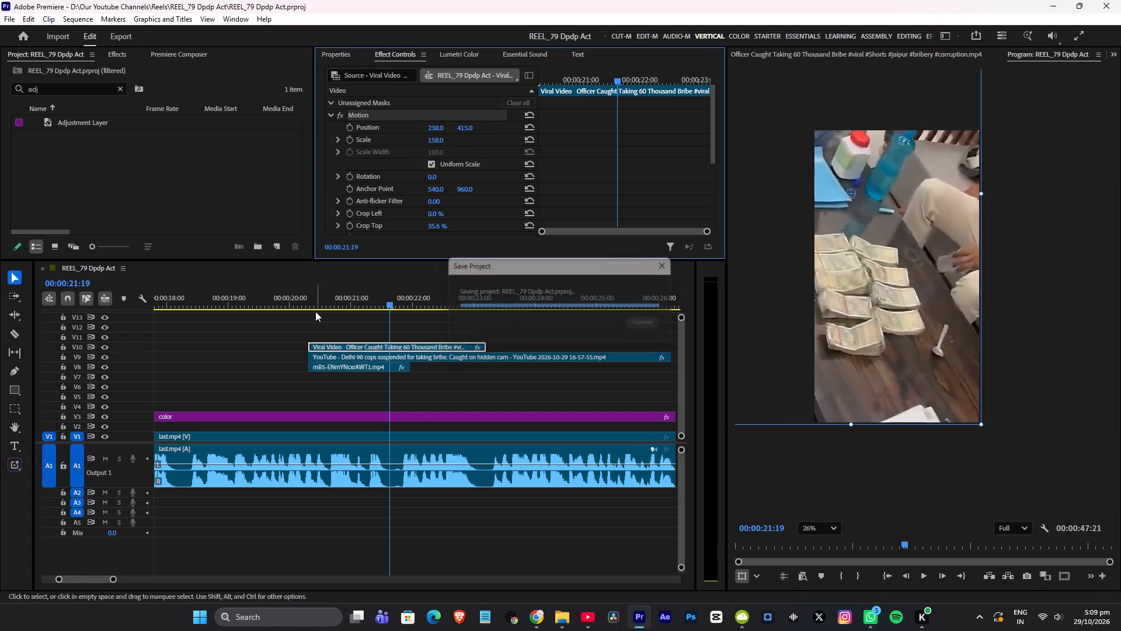
Play the officer bribe clip, trim its end to about 00:00:21:16, and move it along V10 to start where the mB5 clip ends.
left_click(311, 297)
key("space")
scroll(395, 326, "up", 4, "alt")
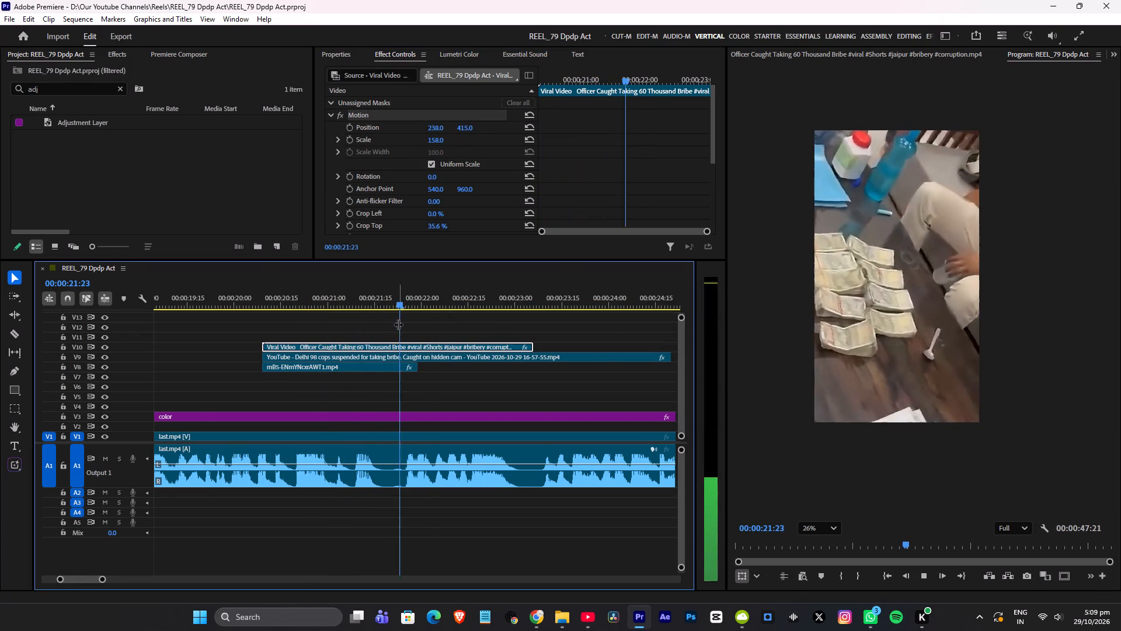
key("space")
left_click_drag(307, 305, 395, 306)
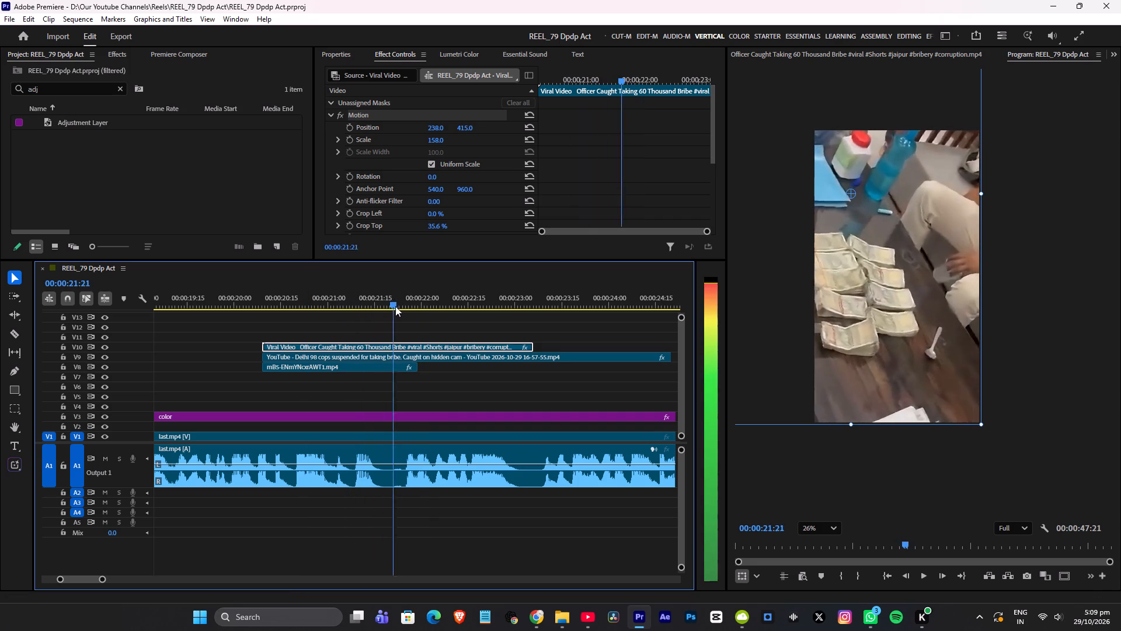
left_click_drag(395, 306, 378, 325)
left_click(535, 339)
left_click_drag(535, 347, 376, 348)
left_click_drag(284, 343, 447, 344)
Play back the overlay section and trim the start of the Delhi cops recording on V9 to 00:00:21:08.
left_click(264, 297)
key("space")
scroll(343, 313, "down", 5, "alt")
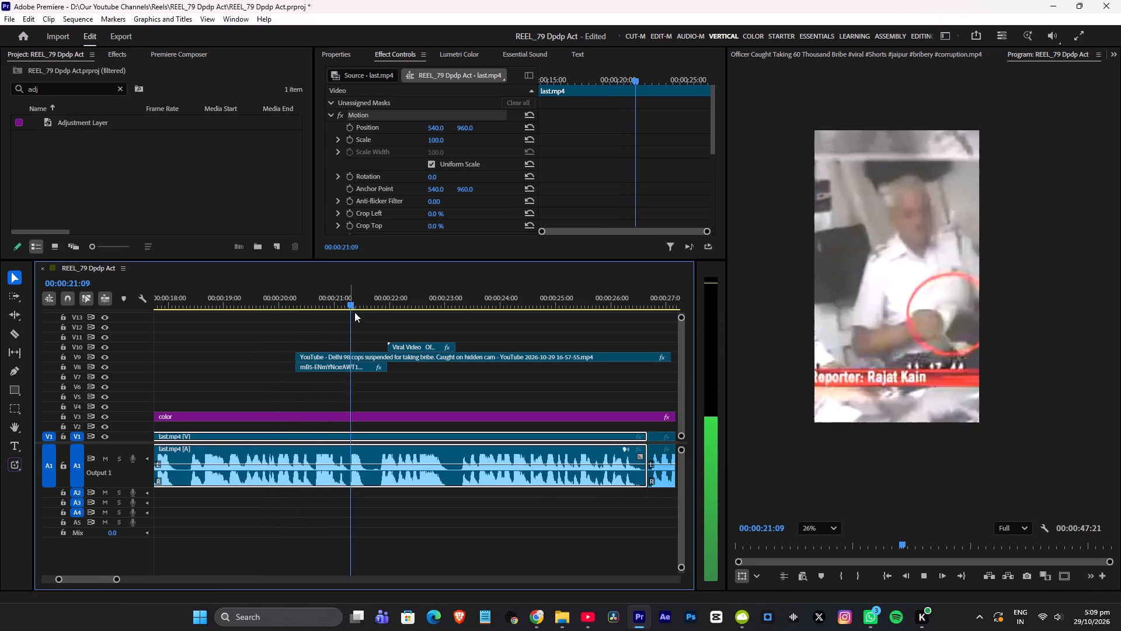
key("space")
left_click_drag(336, 294, 343, 300)
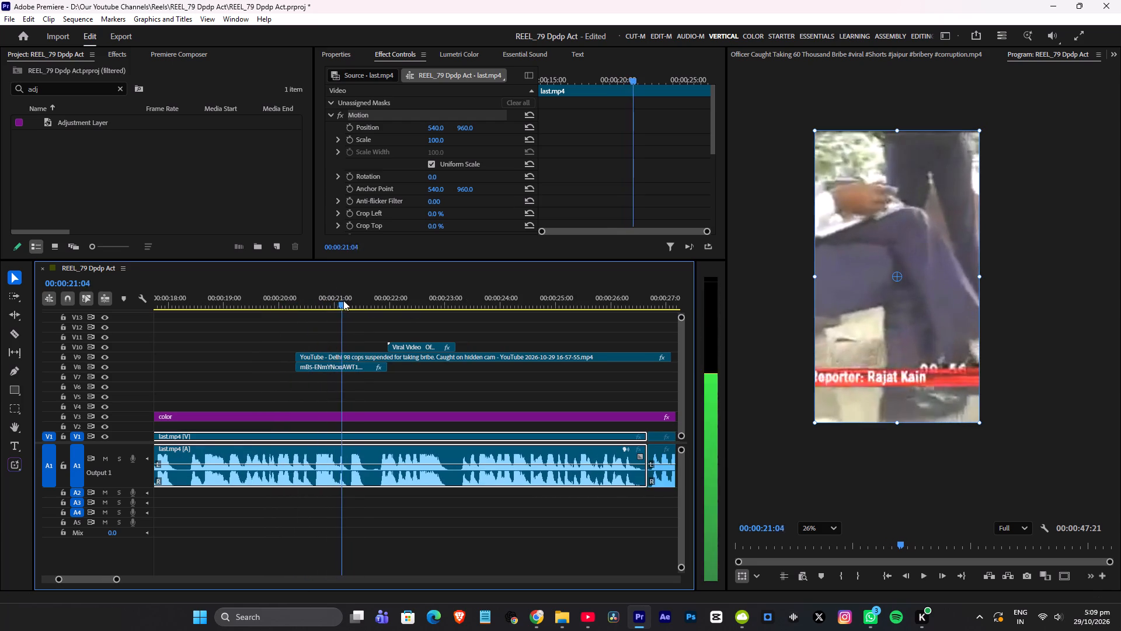
left_click_drag(343, 300, 352, 300)
left_click_drag(300, 356, 355, 356)
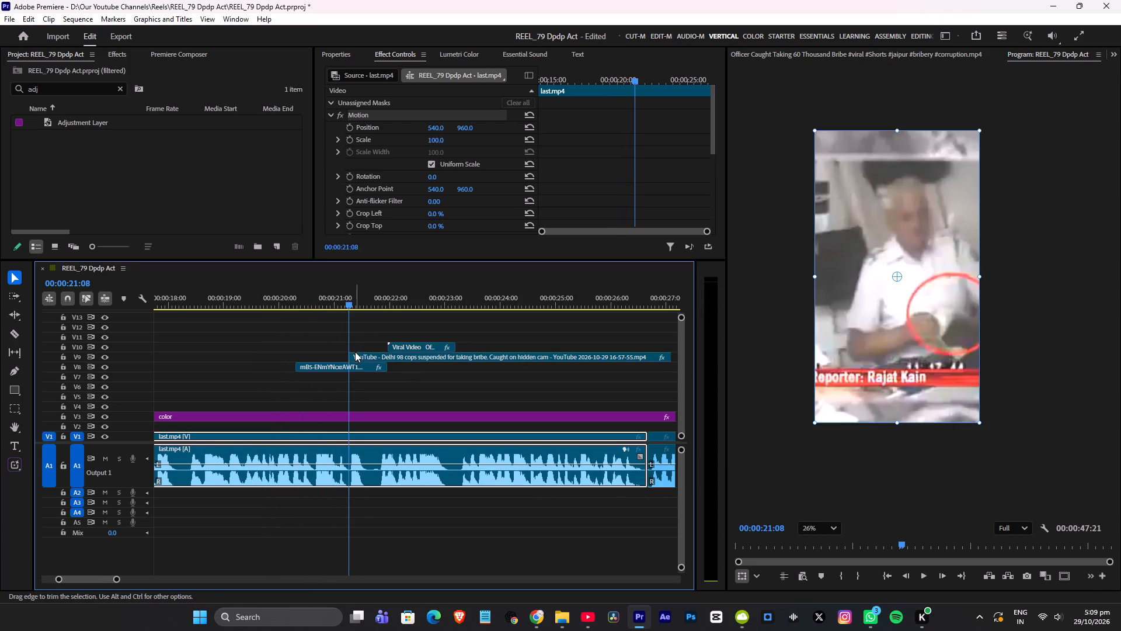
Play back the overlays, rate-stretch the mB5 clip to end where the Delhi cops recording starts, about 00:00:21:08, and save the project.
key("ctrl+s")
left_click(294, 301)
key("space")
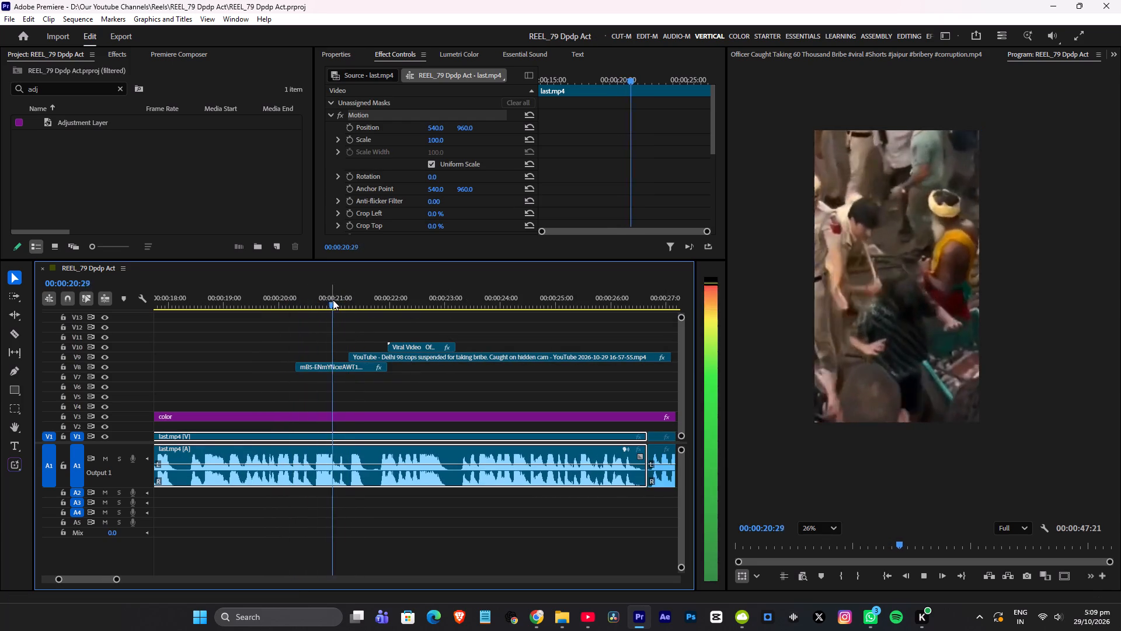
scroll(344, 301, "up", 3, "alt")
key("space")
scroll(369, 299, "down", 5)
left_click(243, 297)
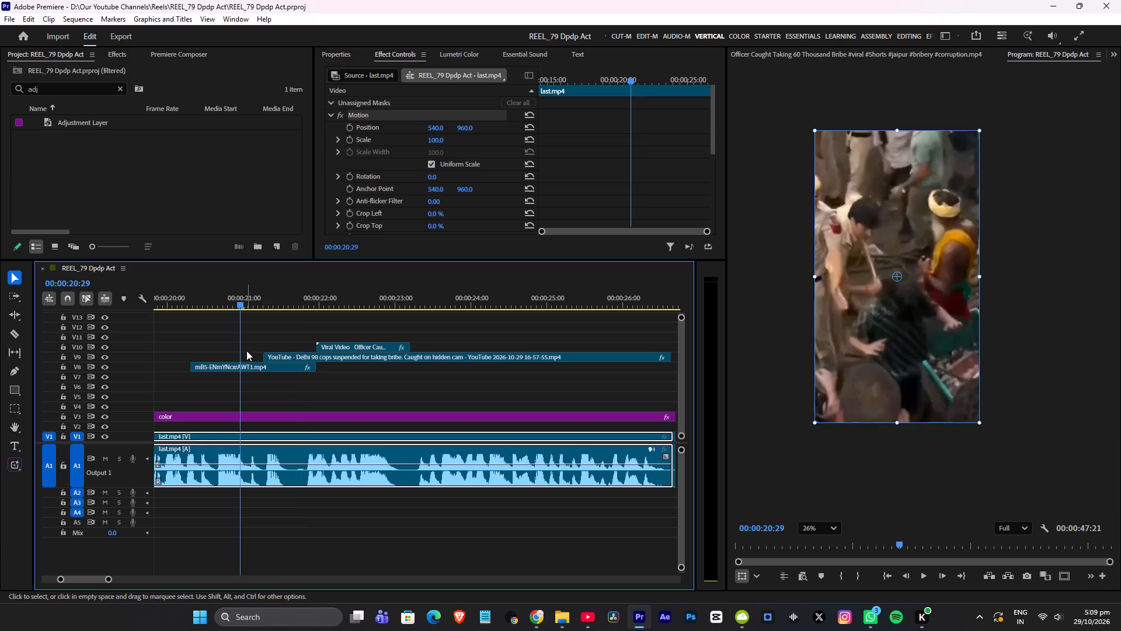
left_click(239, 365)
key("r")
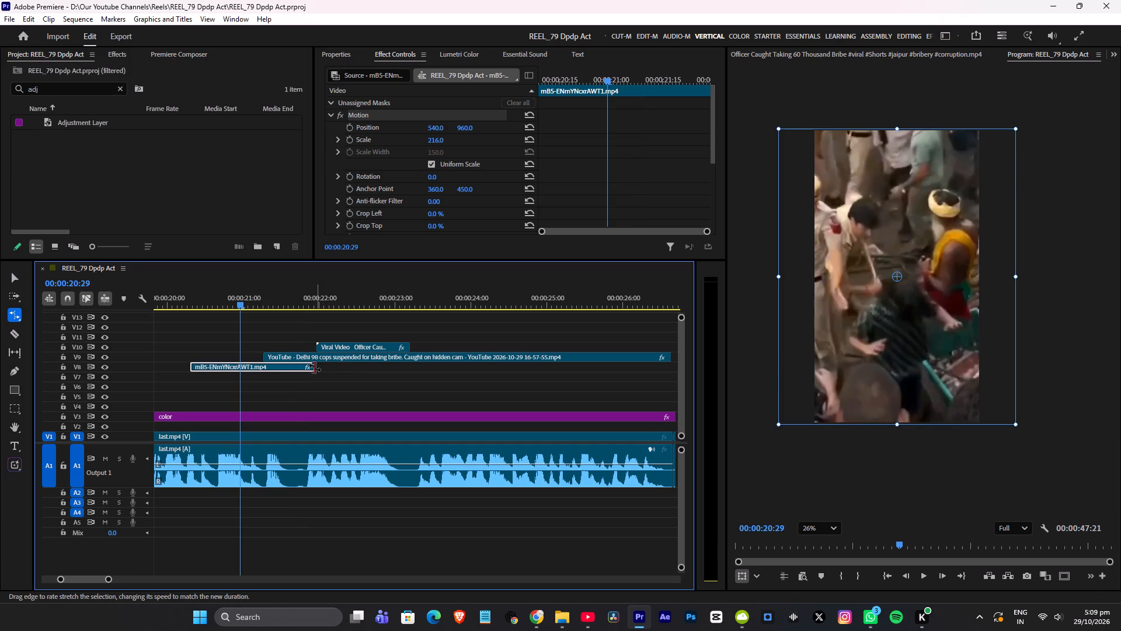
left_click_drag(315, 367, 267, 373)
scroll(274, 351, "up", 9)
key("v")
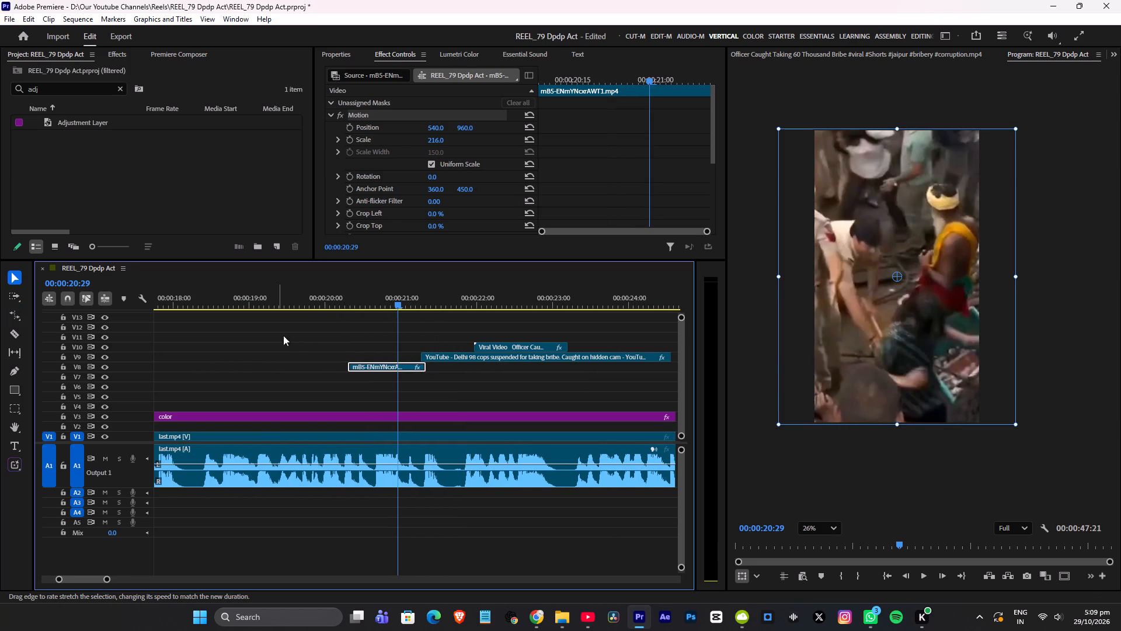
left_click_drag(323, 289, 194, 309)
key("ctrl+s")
Play back the lead-in, move the mB5 clip aside to V6, and shift the Delhi cops recording on V9 to start at 00:00:19:09.
scroll(331, 350, "down", 6, "alt")
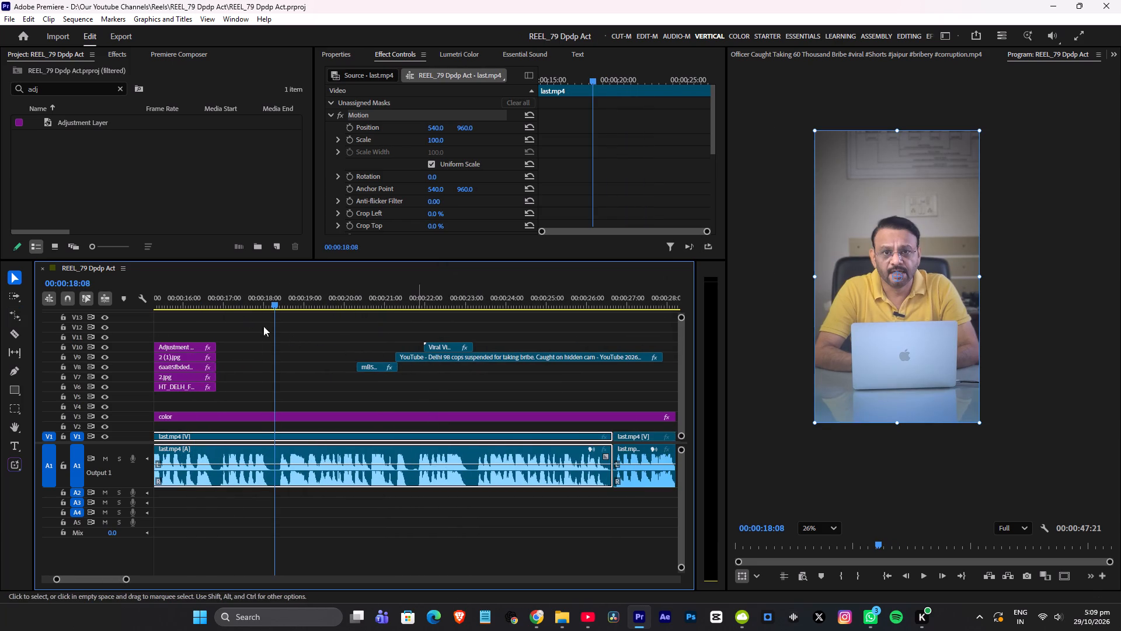
left_click(239, 299)
key("space")
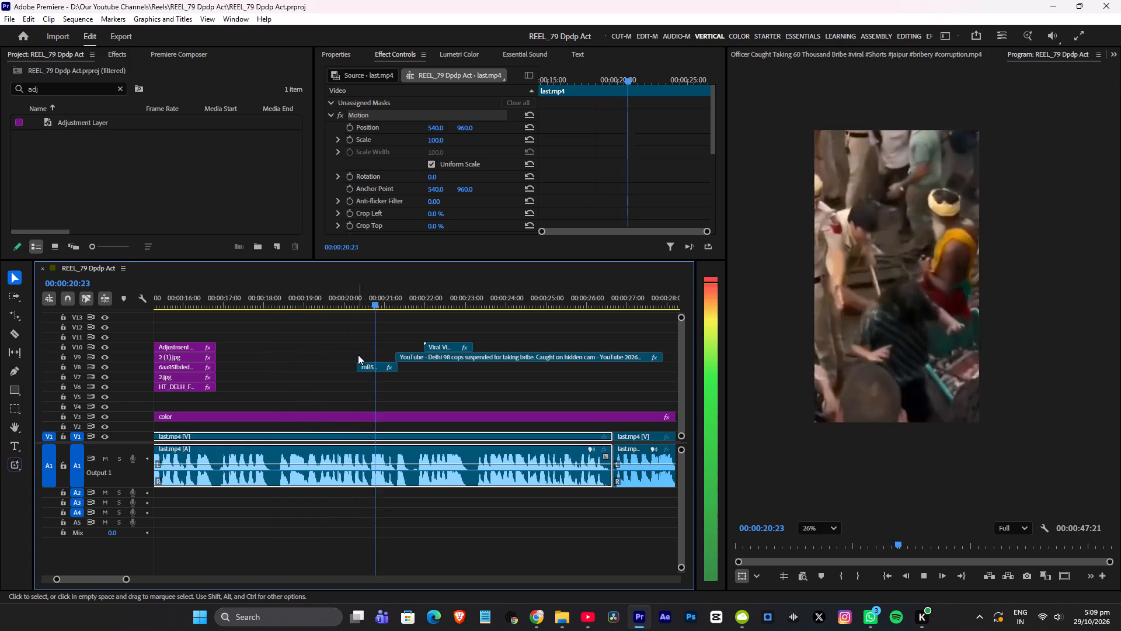
scroll(358, 355, "up", 4, "alt")
key("space")
left_click(255, 294)
key("space")
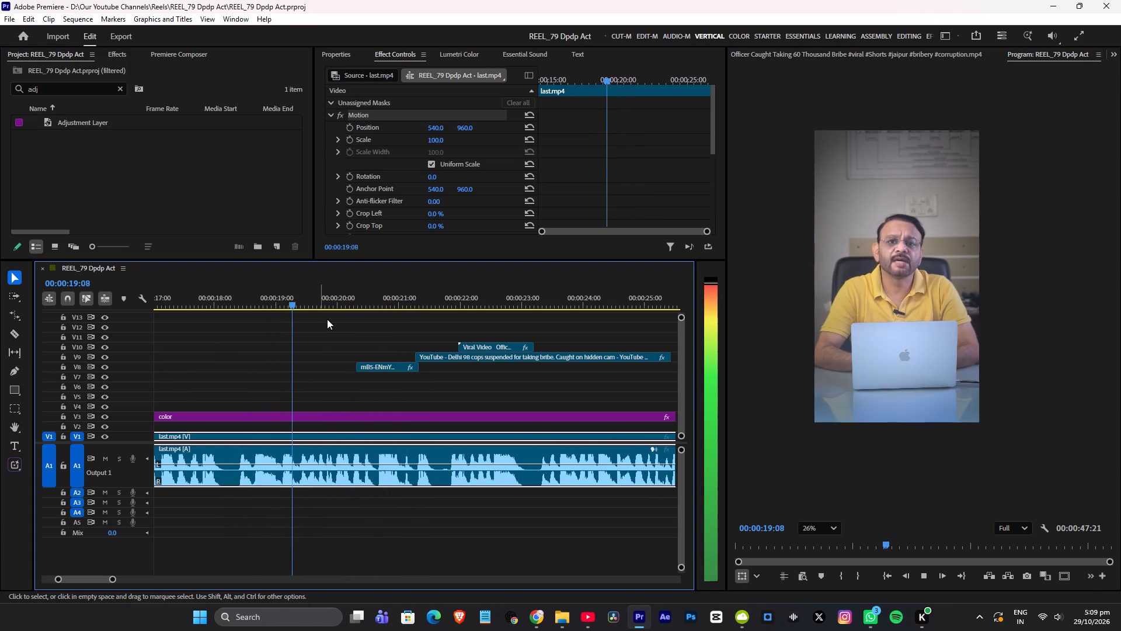
key("space")
left_click_drag(383, 368, 545, 384)
left_click_drag(479, 356, 440, 356)
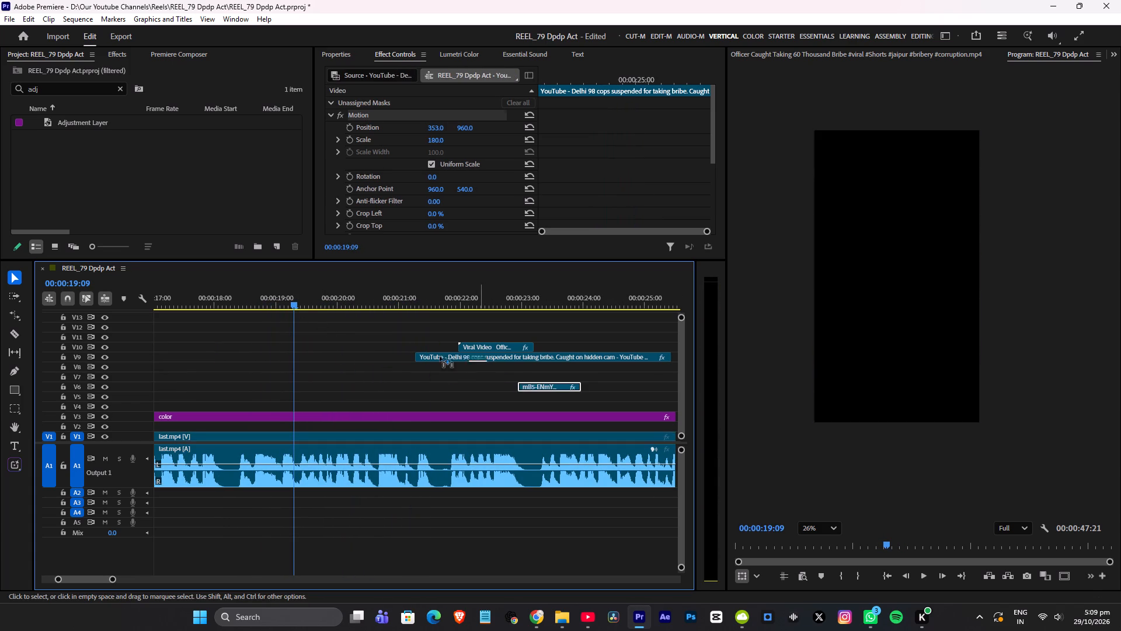
left_click_drag(440, 356, 354, 358)
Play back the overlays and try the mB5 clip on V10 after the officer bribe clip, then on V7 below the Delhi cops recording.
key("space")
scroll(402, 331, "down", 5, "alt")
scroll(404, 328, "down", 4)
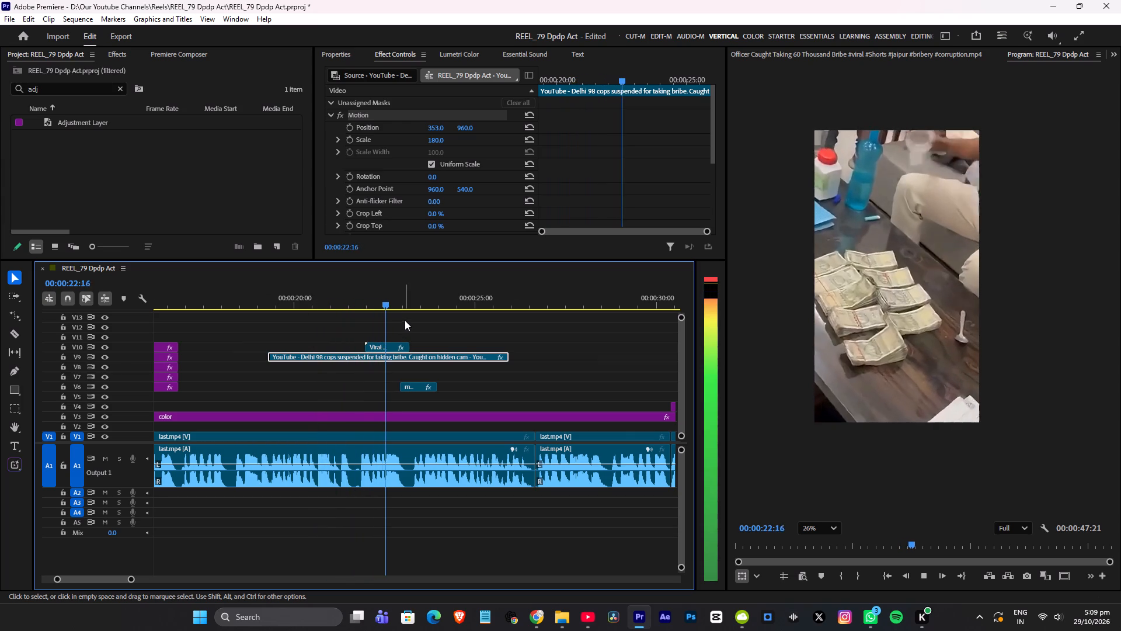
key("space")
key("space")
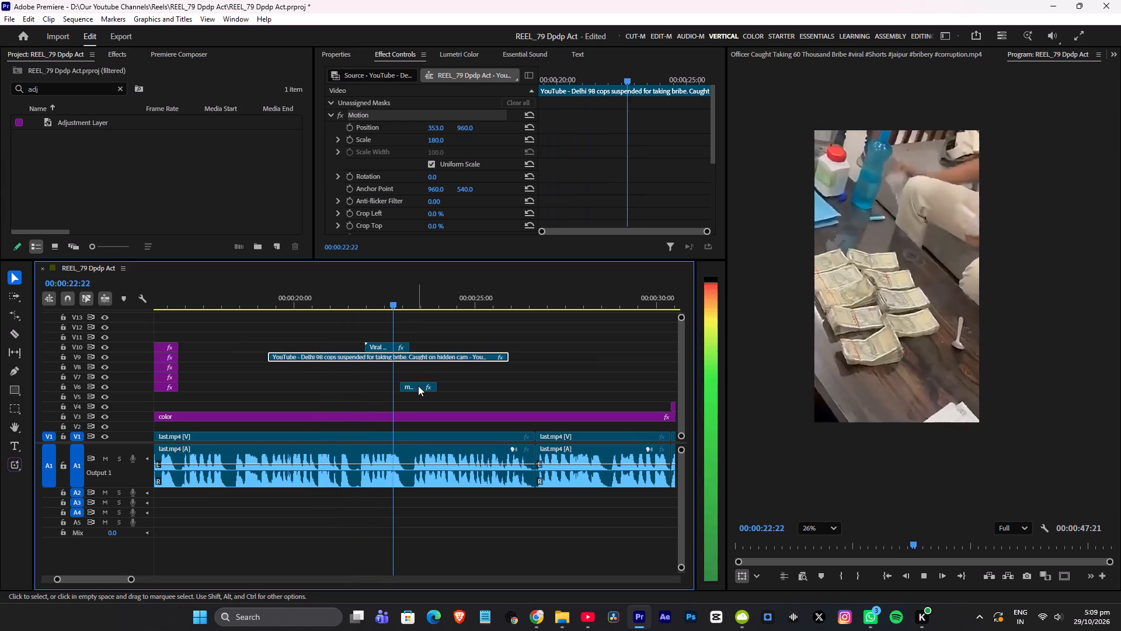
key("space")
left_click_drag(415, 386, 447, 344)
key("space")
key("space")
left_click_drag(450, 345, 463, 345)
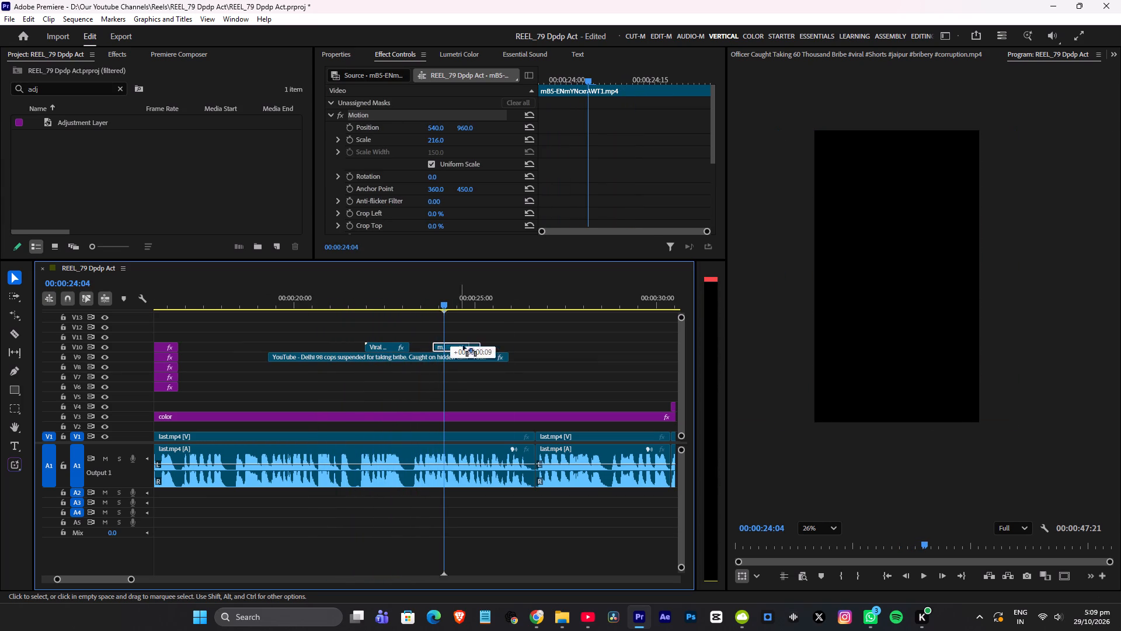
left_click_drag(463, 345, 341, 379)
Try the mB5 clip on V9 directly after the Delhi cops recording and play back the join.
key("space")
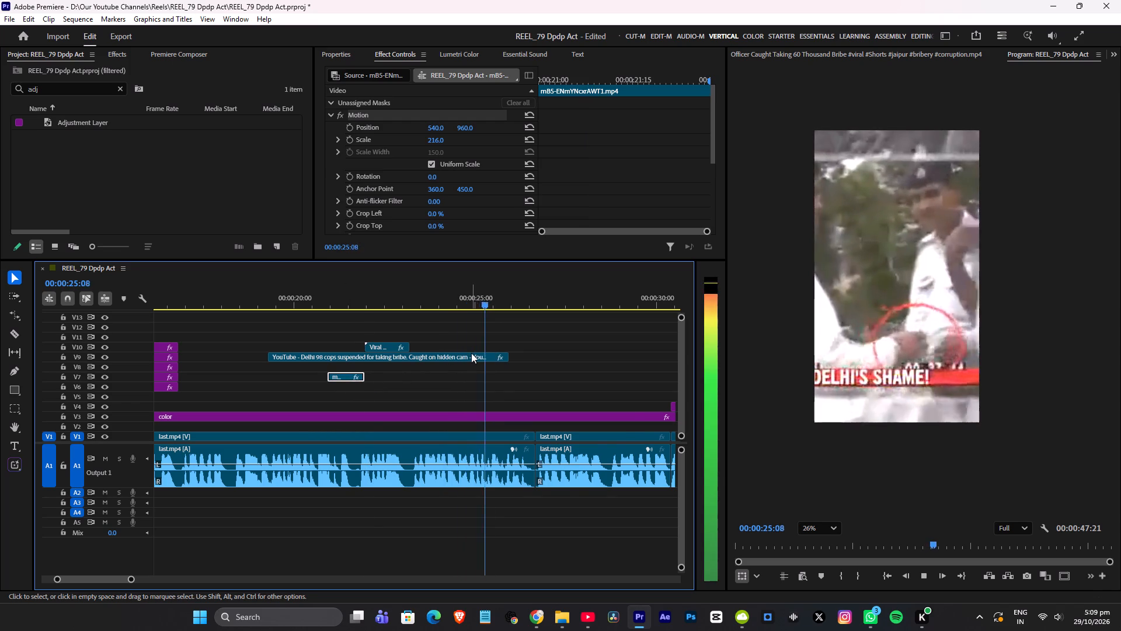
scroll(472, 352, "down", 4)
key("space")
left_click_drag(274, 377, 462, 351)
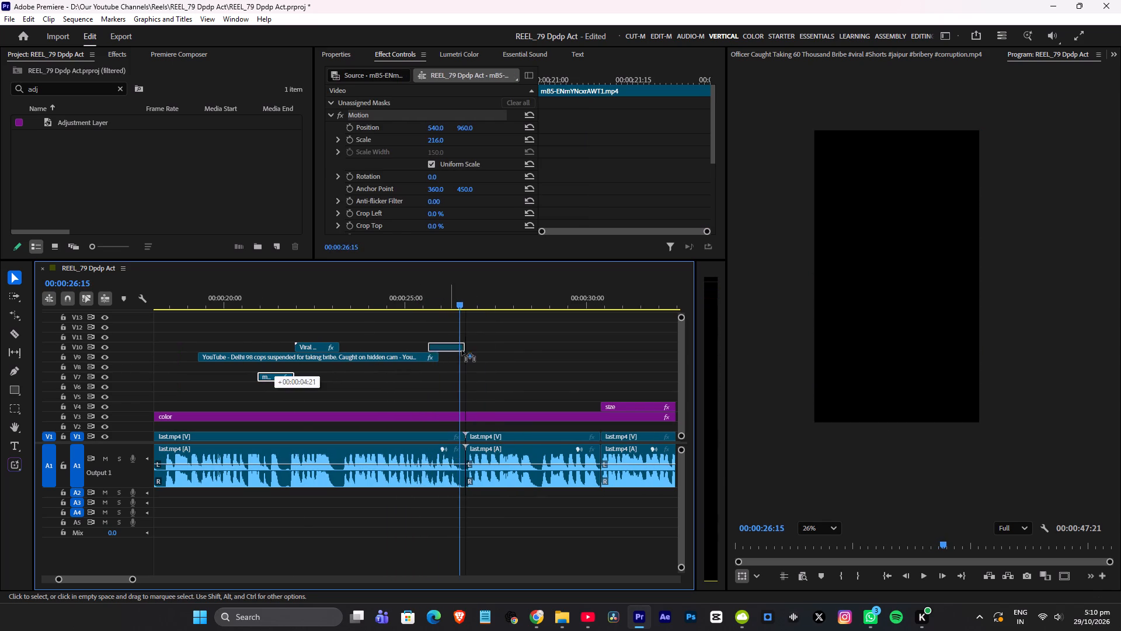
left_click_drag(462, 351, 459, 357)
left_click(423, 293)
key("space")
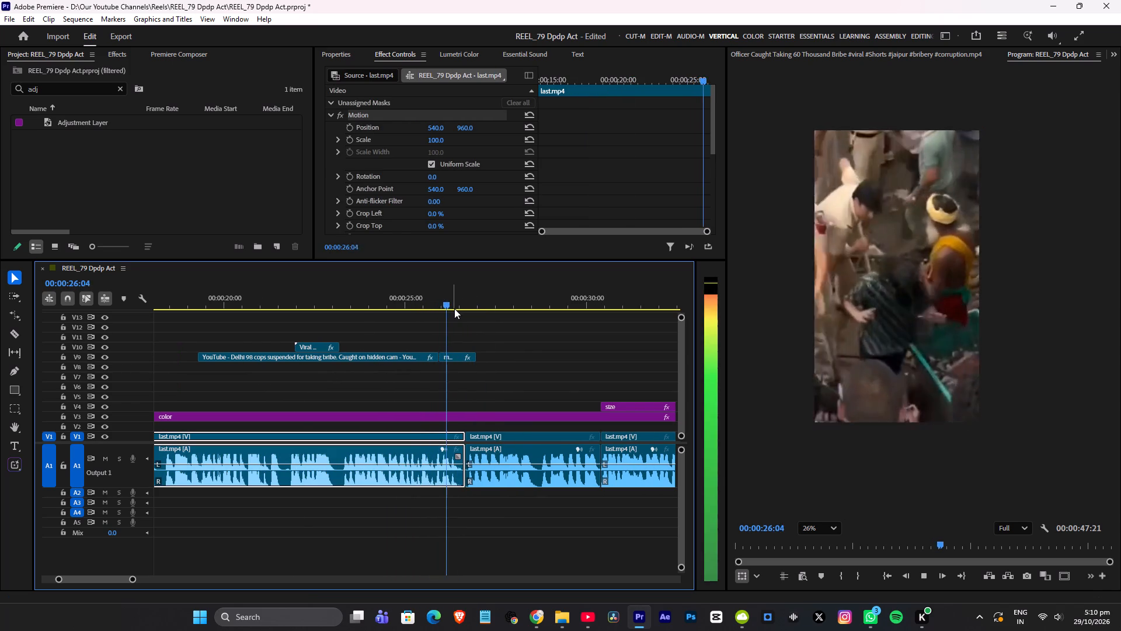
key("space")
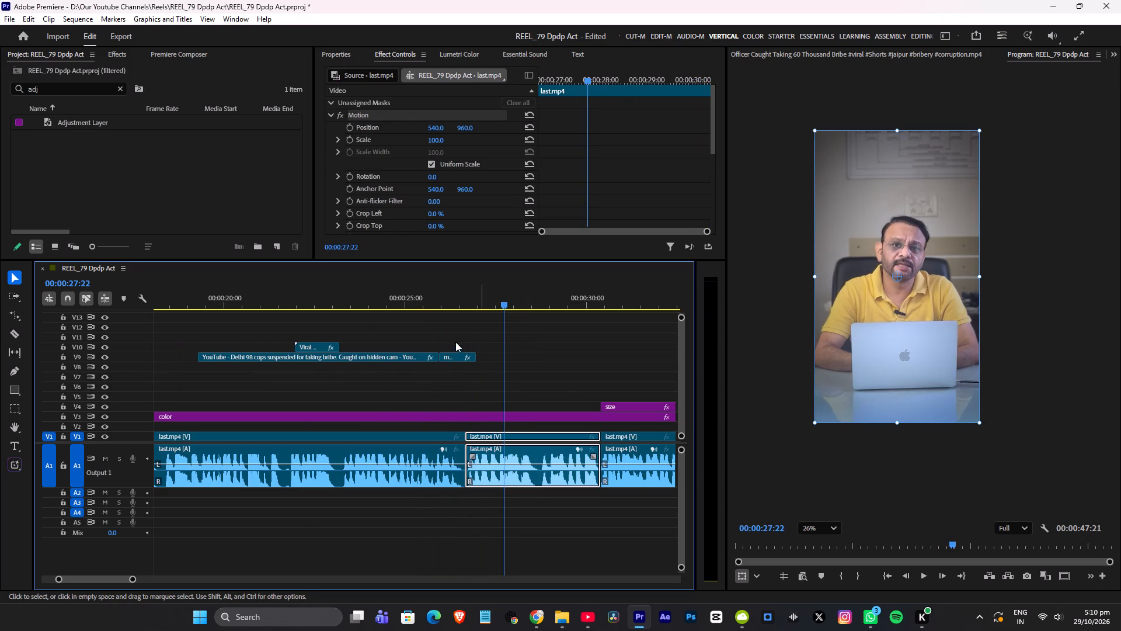
Delete the mB5 clip after the Delhi cops recording on V9 and save the project.
left_click(450, 360)
key("Delete")
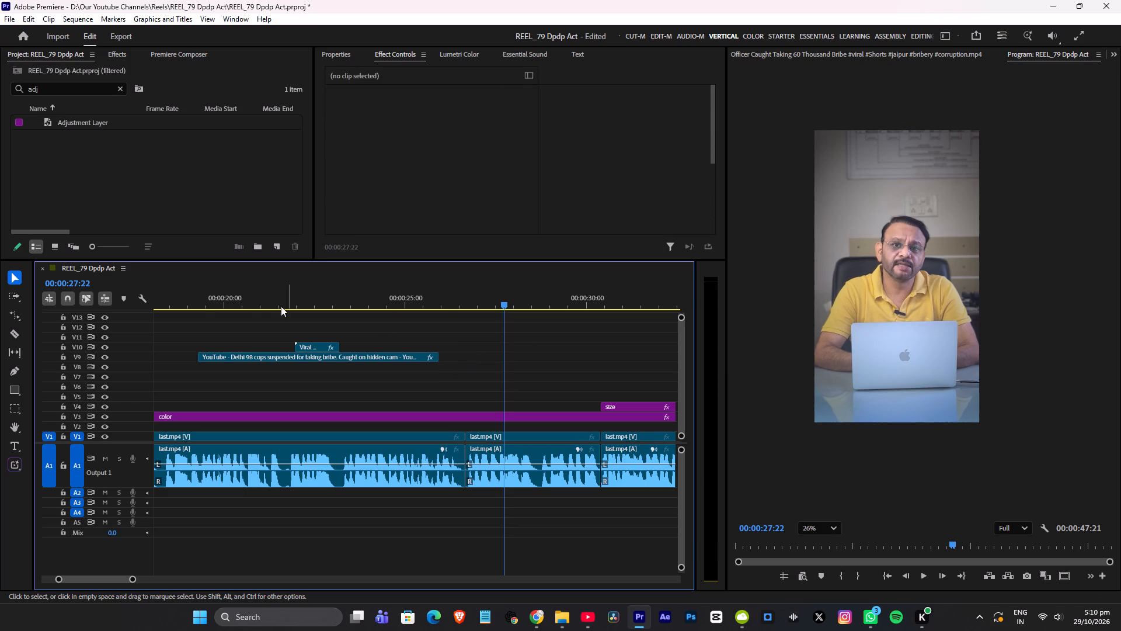
left_click(204, 301)
key("ctrl+s")
Split the Delhi cops recording on V9 where the officer bribe clip on V10 starts.
key("space")
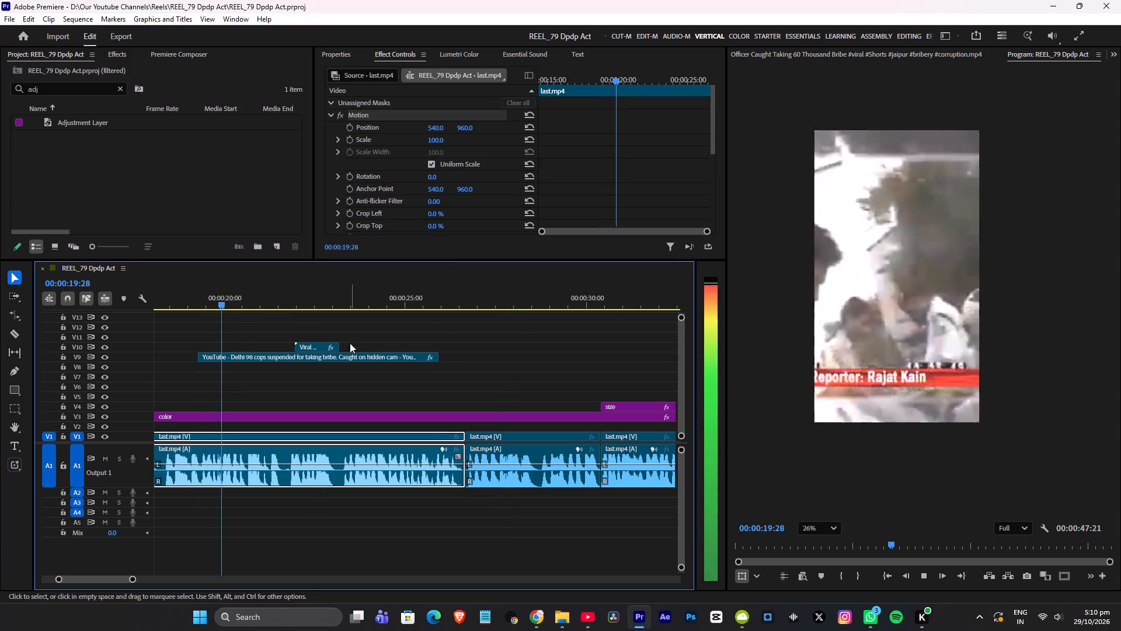
key("space")
key("c")
left_click(298, 356)
key("v")
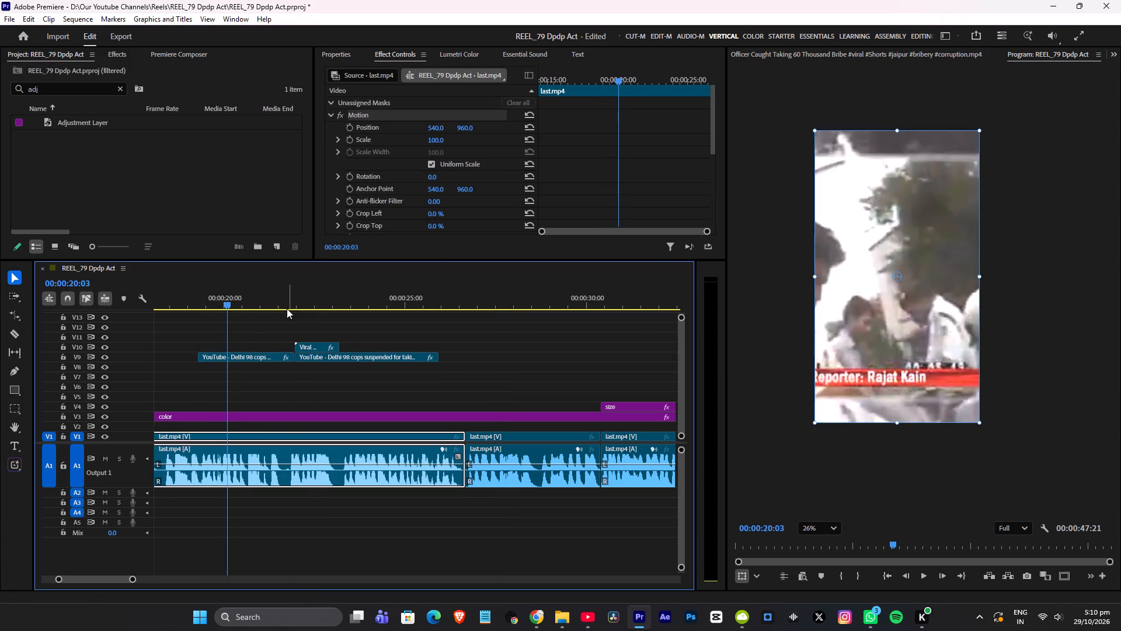
Play back the officer bribe clip and the second Delhi cops piece to check their timing against the speech around 00:00:23:08.
key("space")
scroll(350, 314, "up", 3, "alt")
scroll(359, 311, "down", 4, "alt")
scroll(371, 313, "up", 4)
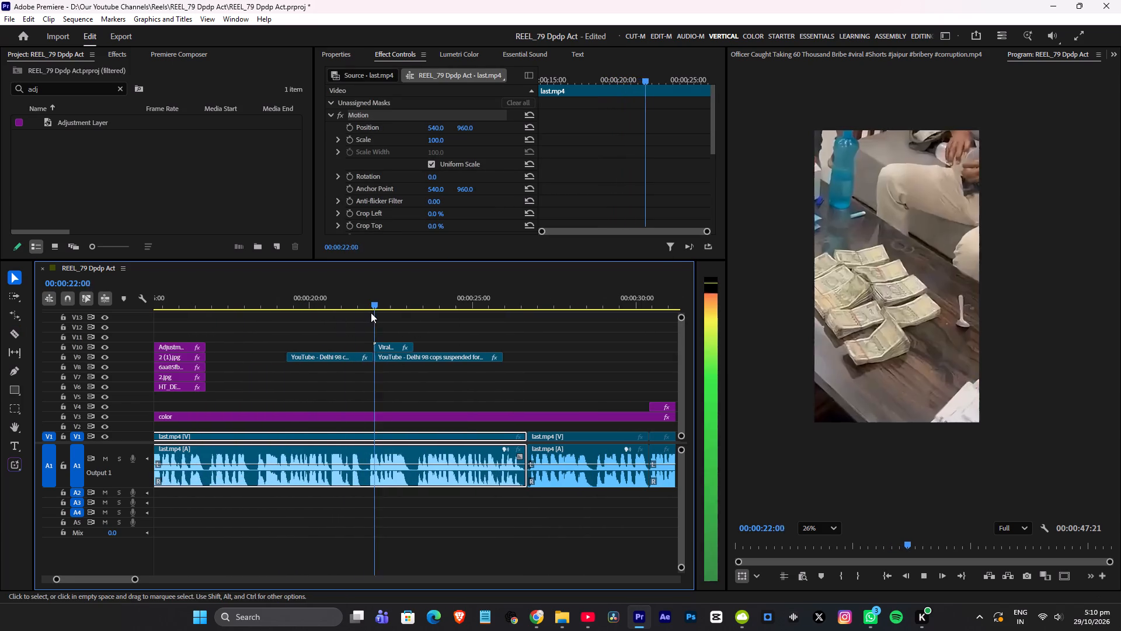
scroll(428, 318, "down", 2)
scroll(429, 318, "up", 5)
scroll(486, 335, "down", 2)
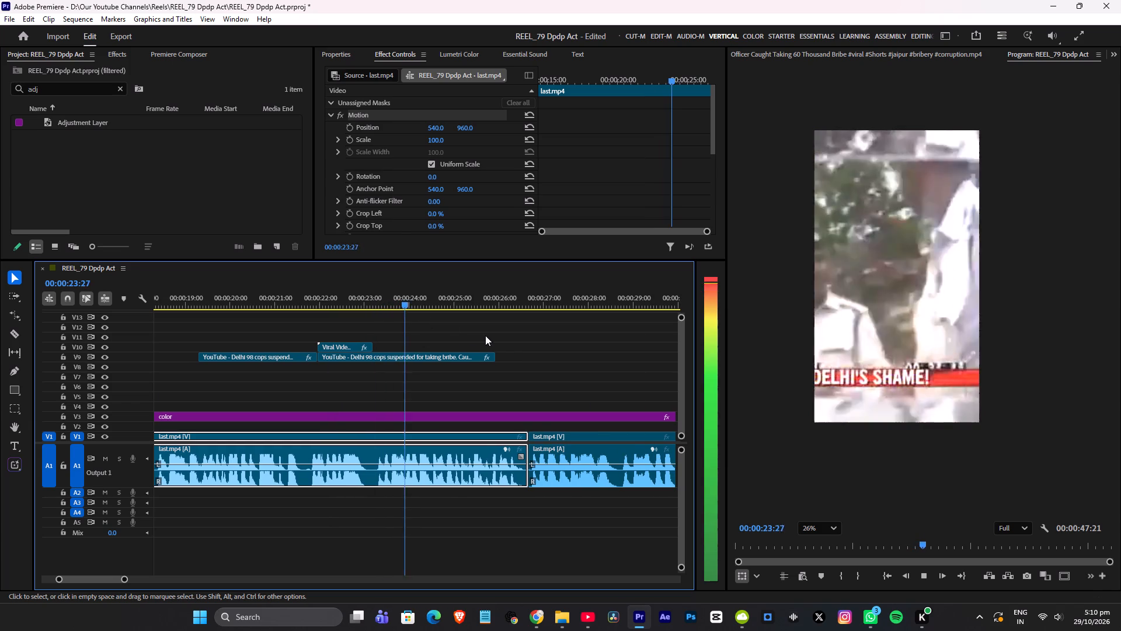
key("space")
left_click(349, 300)
key("space")
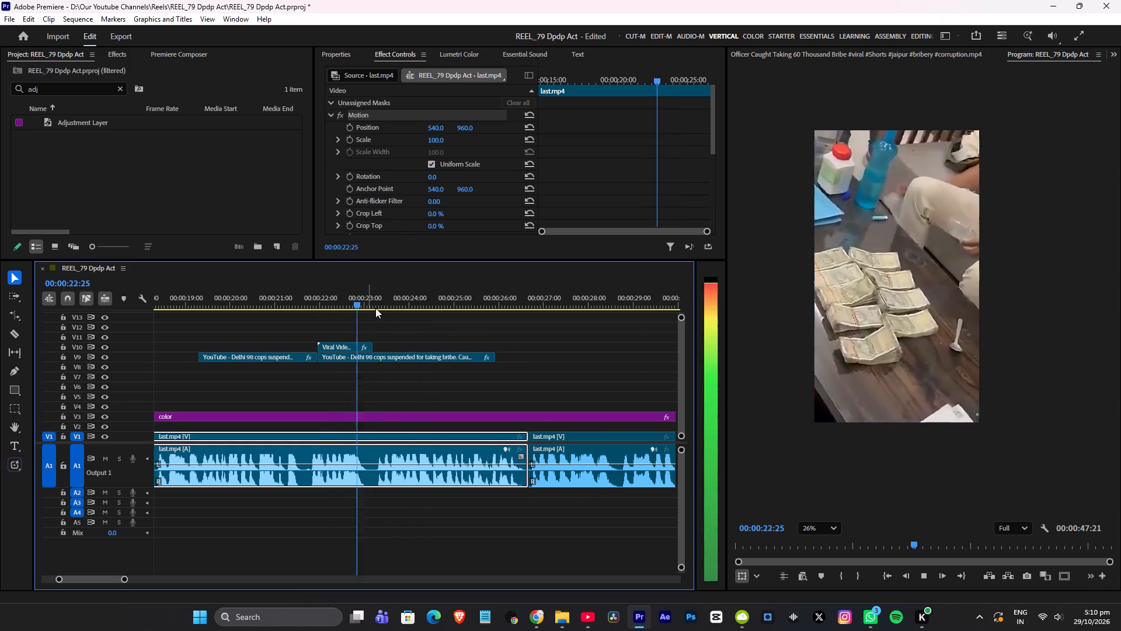
key("space")
left_click(380, 302)
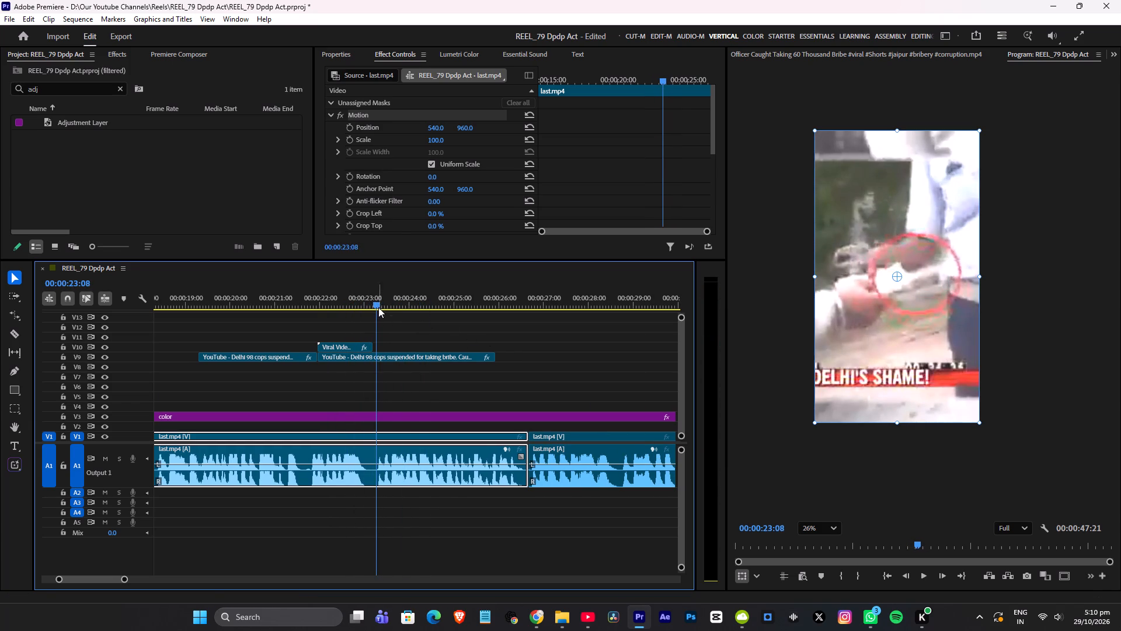
key("r")
left_click(372, 346)
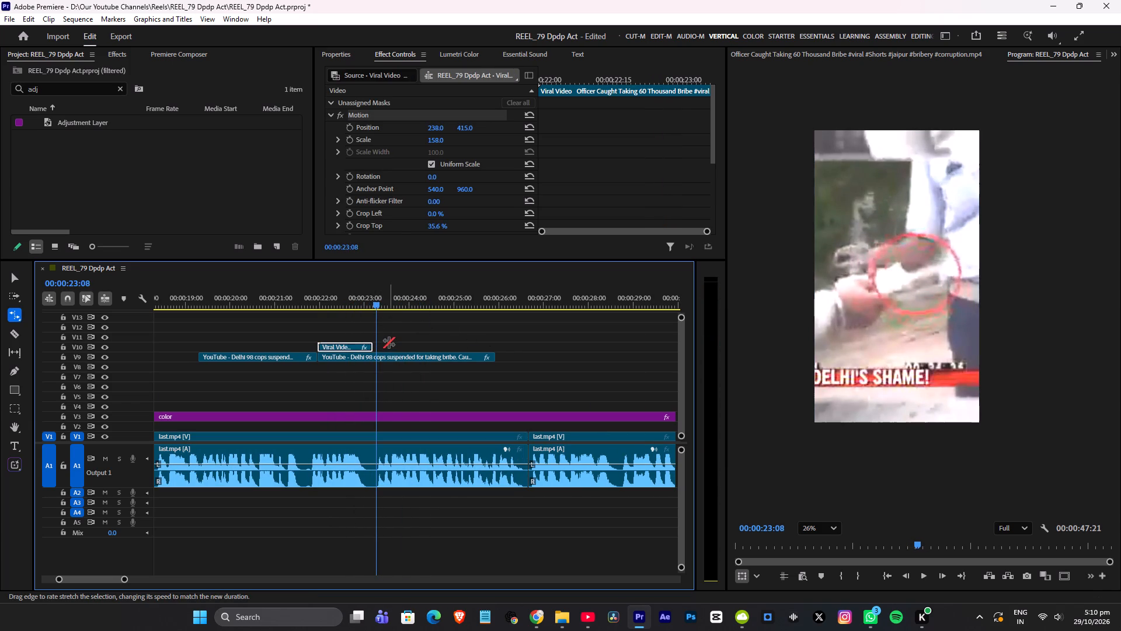
key("v")
Move the officer bribe clip and second Delhi cops piece aside, ripple-delete the speaker's pause from 00:00:23:02 to 00:00:23:08, and save.
left_click_drag(369, 358, 461, 359)
scroll(406, 348, "up", 6, "alt")
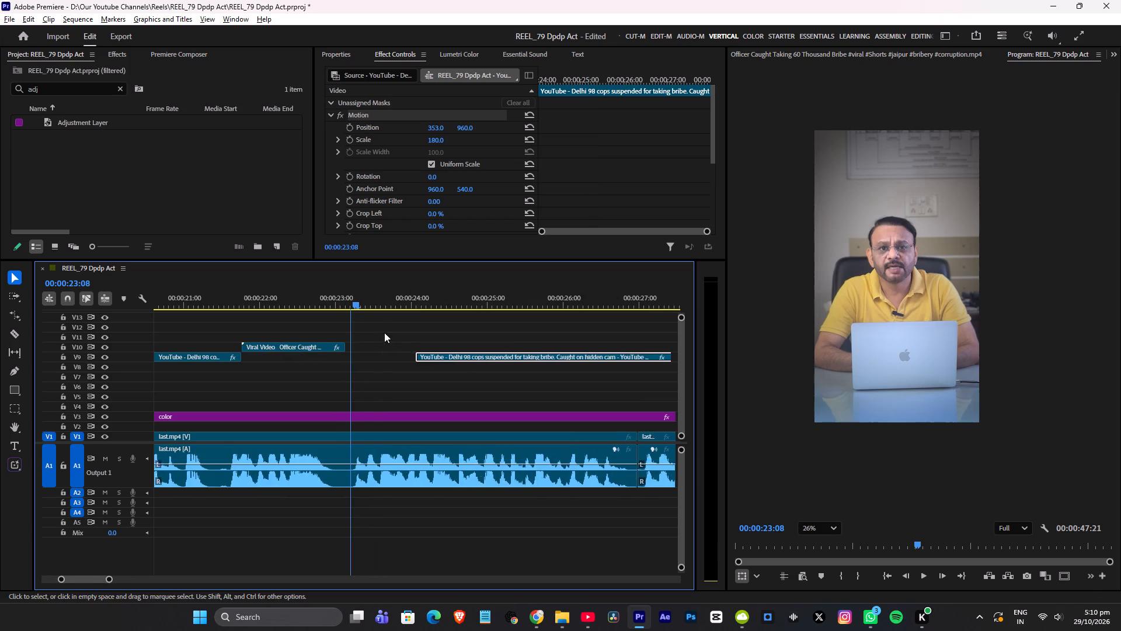
scroll(384, 332, "up", 4, "alt")
left_click_drag(276, 347, 492, 338)
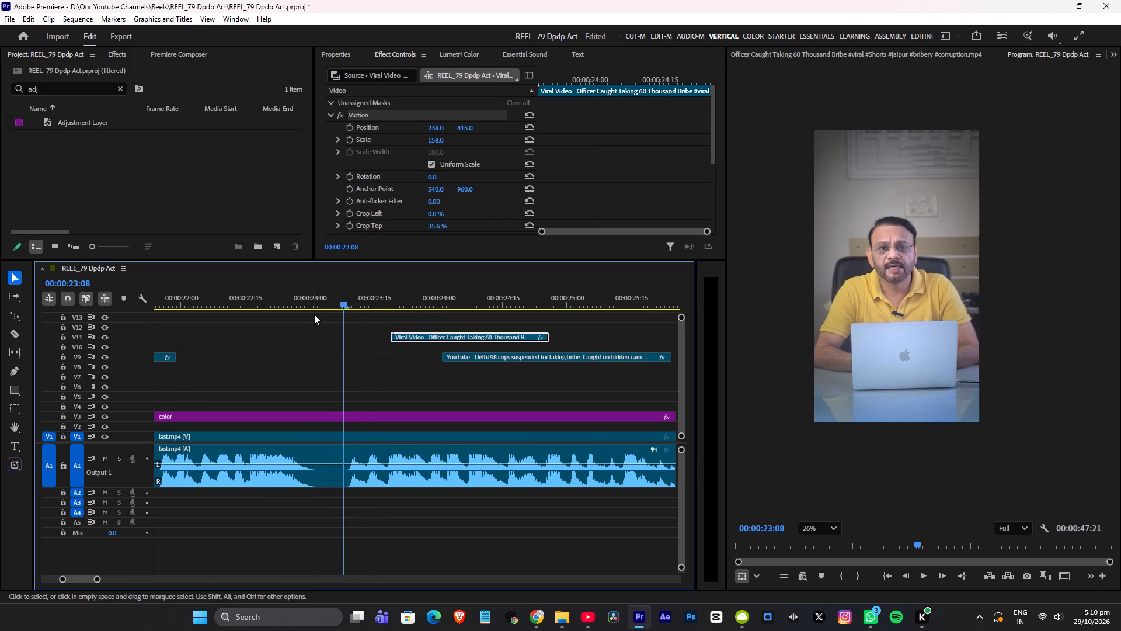
left_click_drag(330, 297, 318, 312)
left_click_drag(280, 367, 339, 518)
key("z")
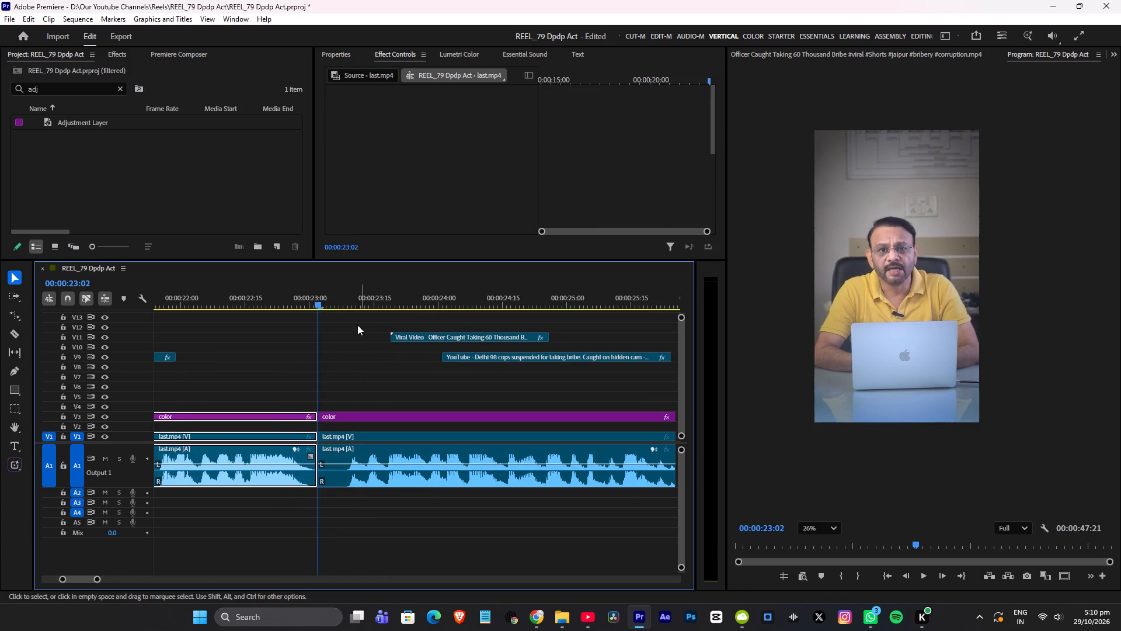
left_click(341, 304)
key("q")
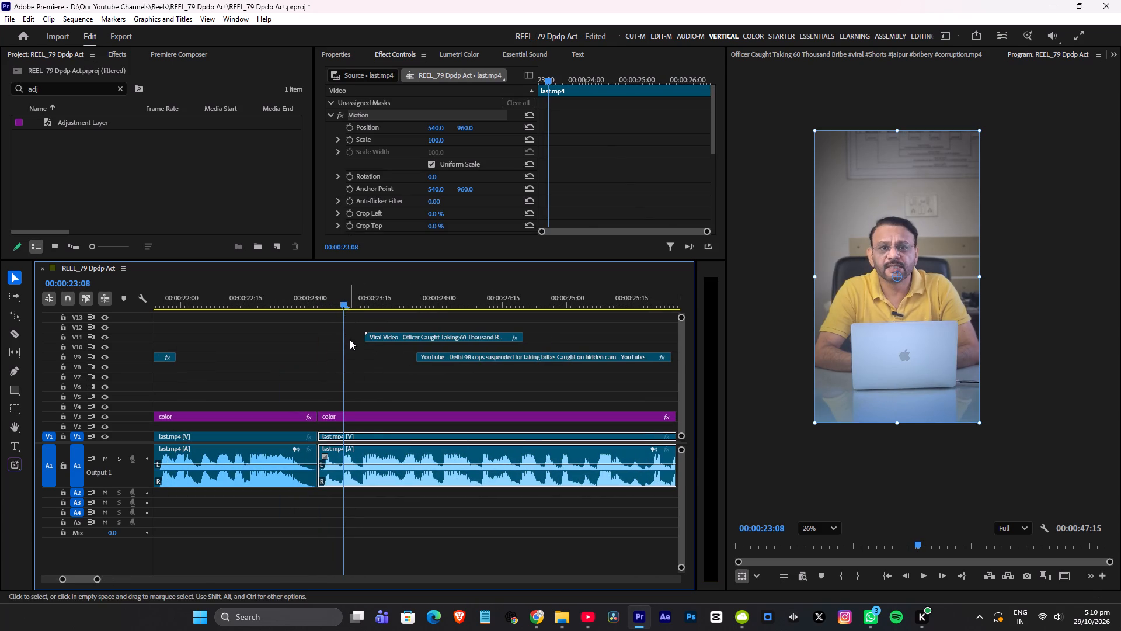
left_click_drag(342, 297, 336, 307)
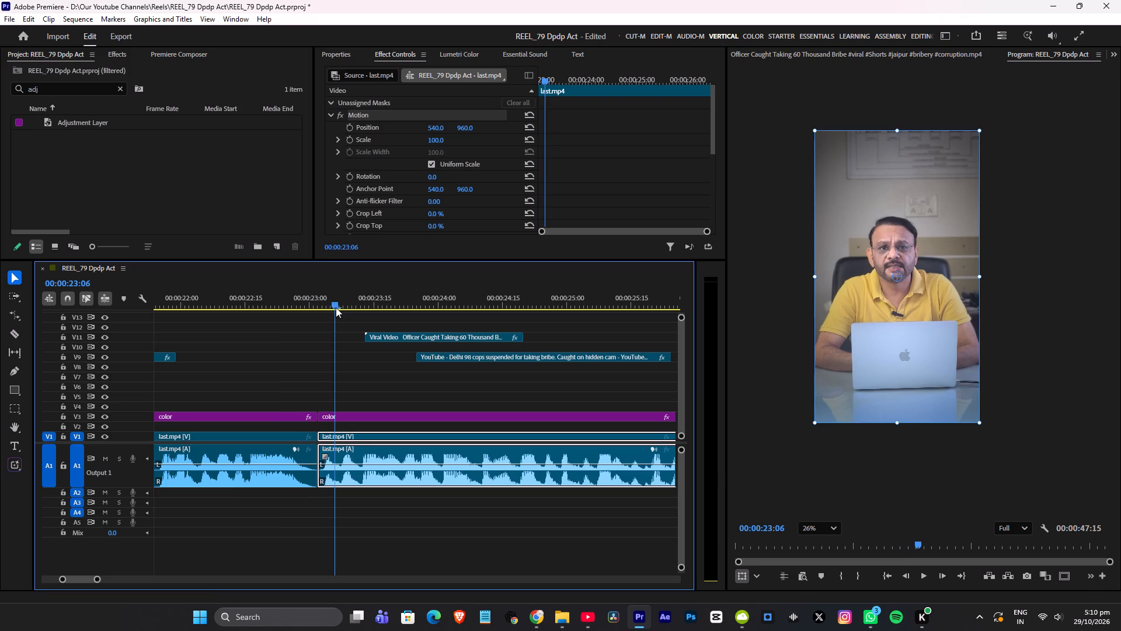
left_click_drag(336, 307, 283, 320)
key("ctrl+s")
Line up the officer bribe clip on V9 directly after the first Delhi cops piece, followed immediately by the second Delhi cops piece.
scroll(358, 352, "down", 8, "alt")
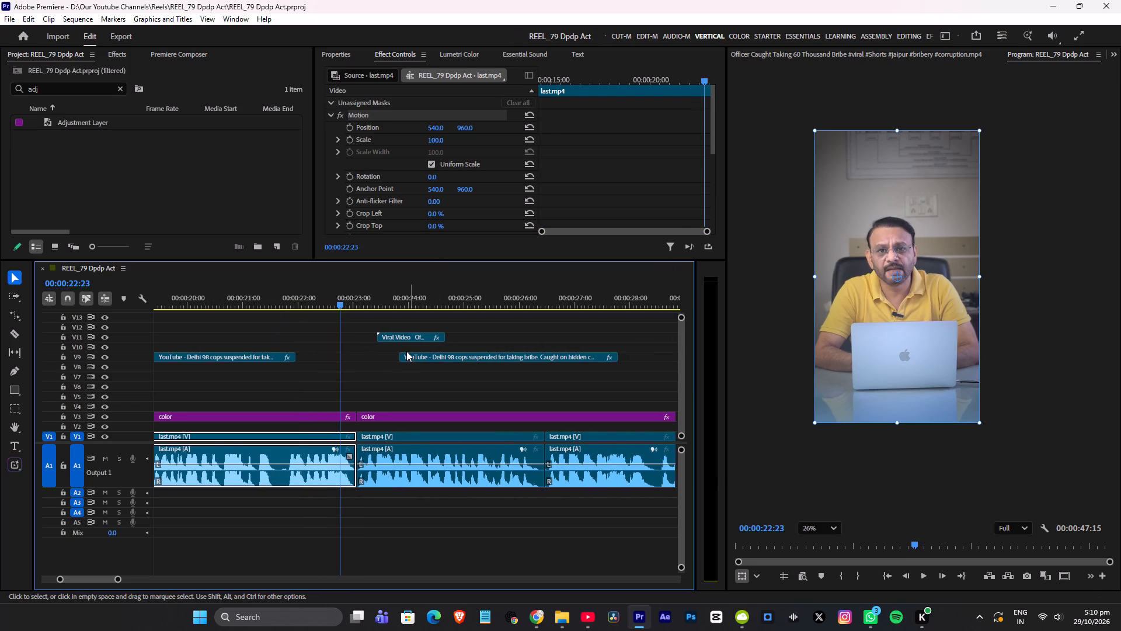
left_click_drag(398, 337, 317, 355)
left_click(258, 299)
key("space")
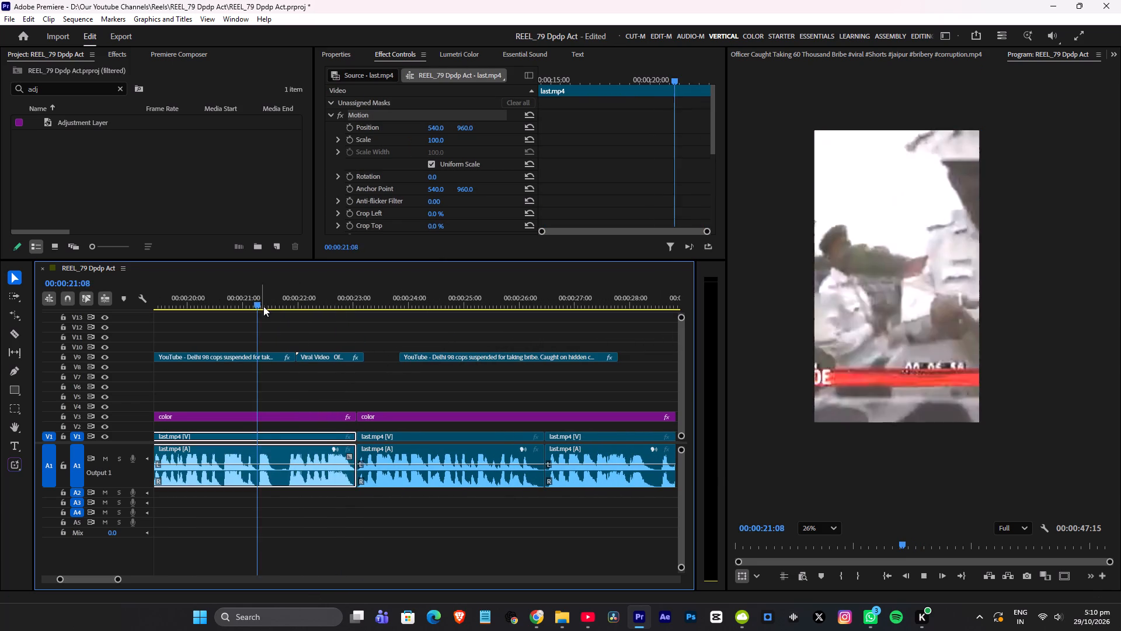
key("space")
left_click_drag(446, 353, 426, 352)
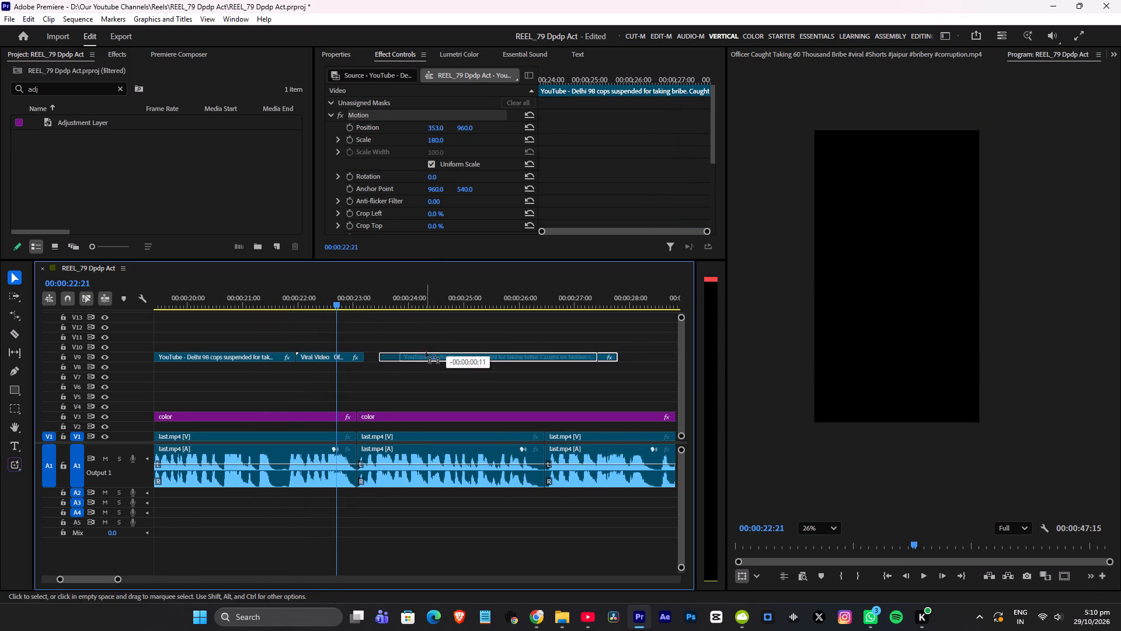
left_click_drag(426, 352, 416, 353)
Play back the second Delhi cops piece and rate-stretch its end to about 00:00:26:13, near the next speaker cut.
key("space")
scroll(449, 342, "down", 7)
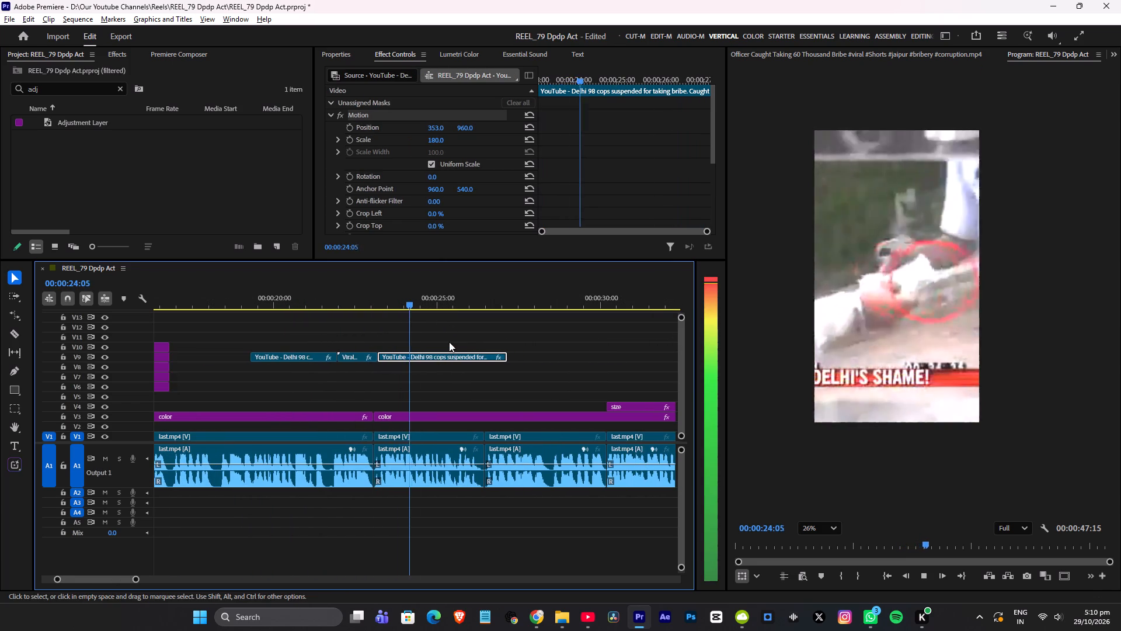
scroll(461, 343, "up", 4, "alt")
key("space")
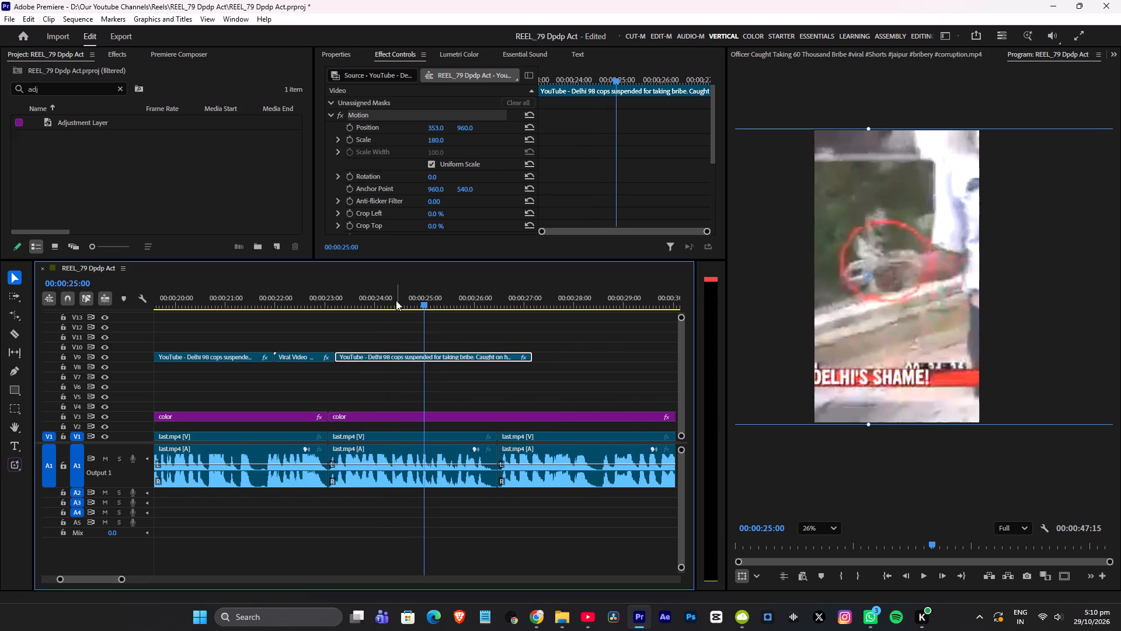
left_click(396, 300)
key("space")
key("space")
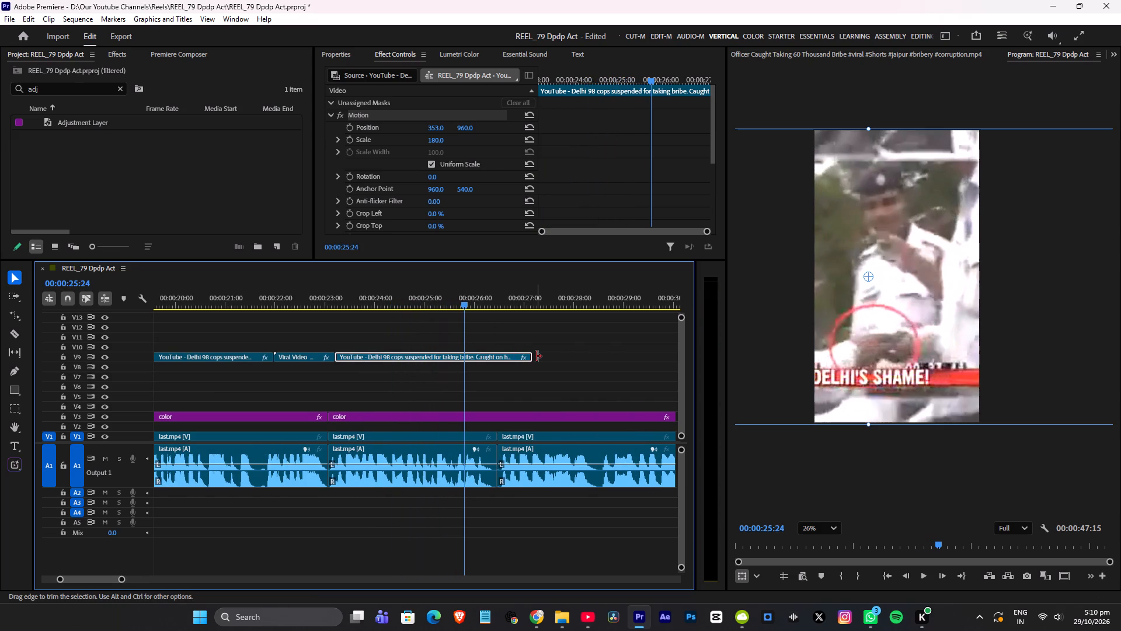
key("r")
left_click_drag(530, 356, 494, 363)
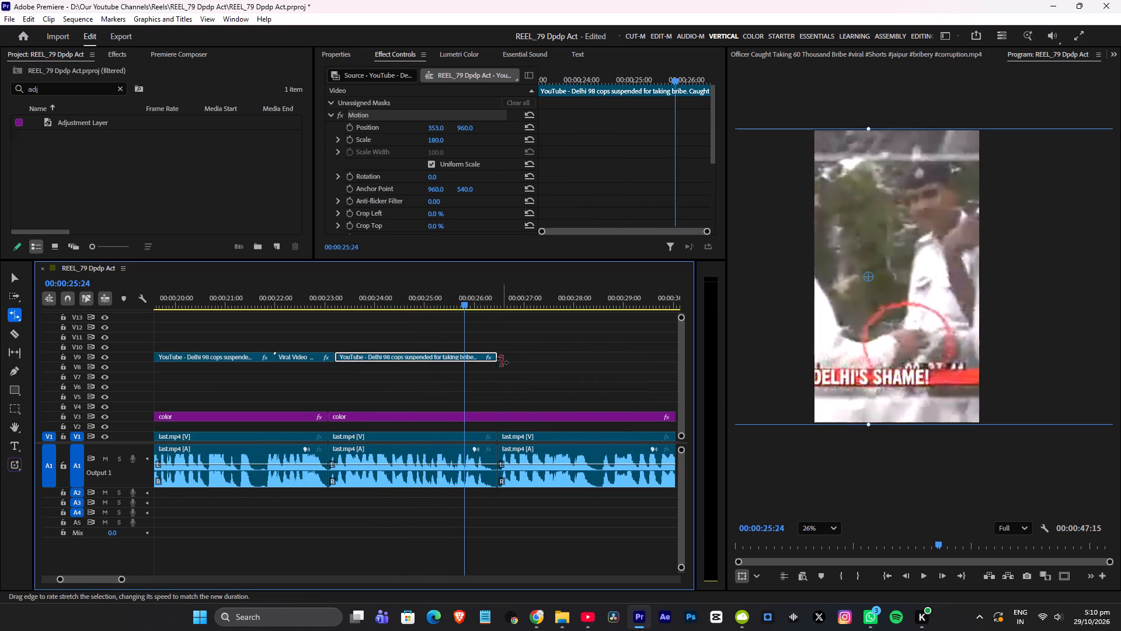
Play back the three bribery overlays on V9 against the speech, recheck them from about 00:00:22:00, and save.
key("space")
key("v")
scroll(523, 343, "down", 11, "alt")
key("space")
left_click(402, 304)
key("ctrl+s")
key("space")
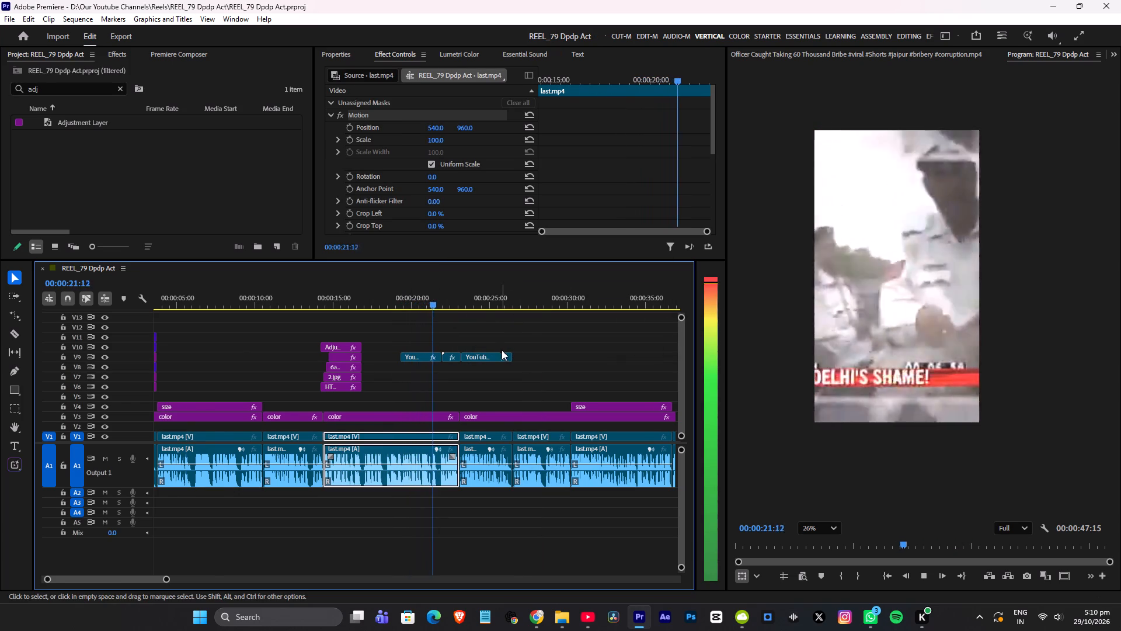
scroll(505, 349, "down", 3, "alt")
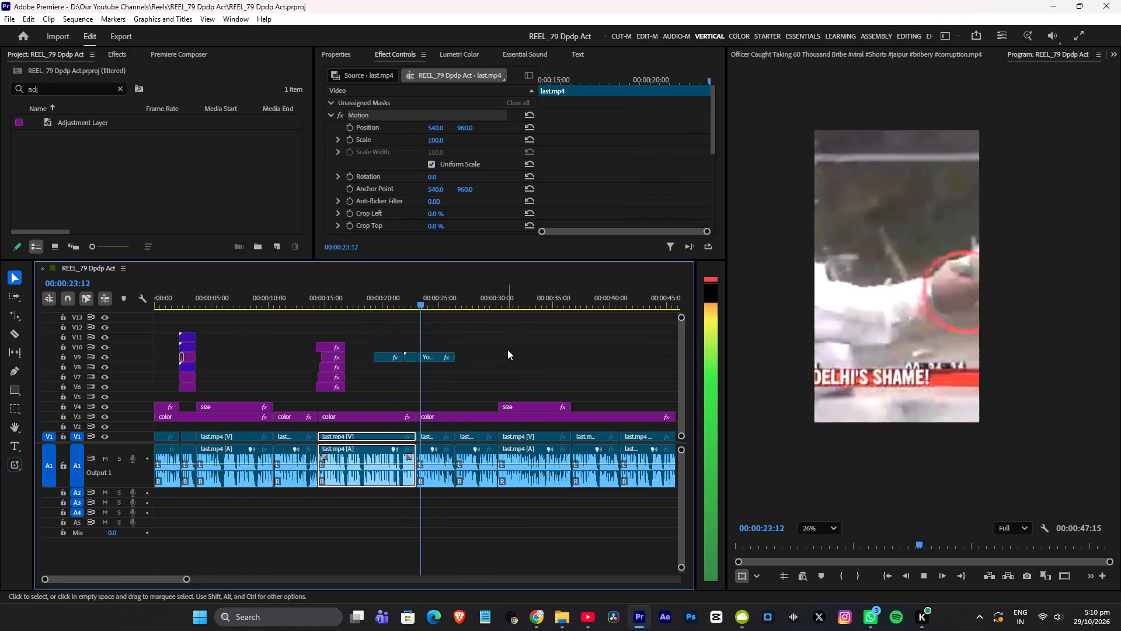
key("space")
scroll(433, 339, "up", 2, "alt")
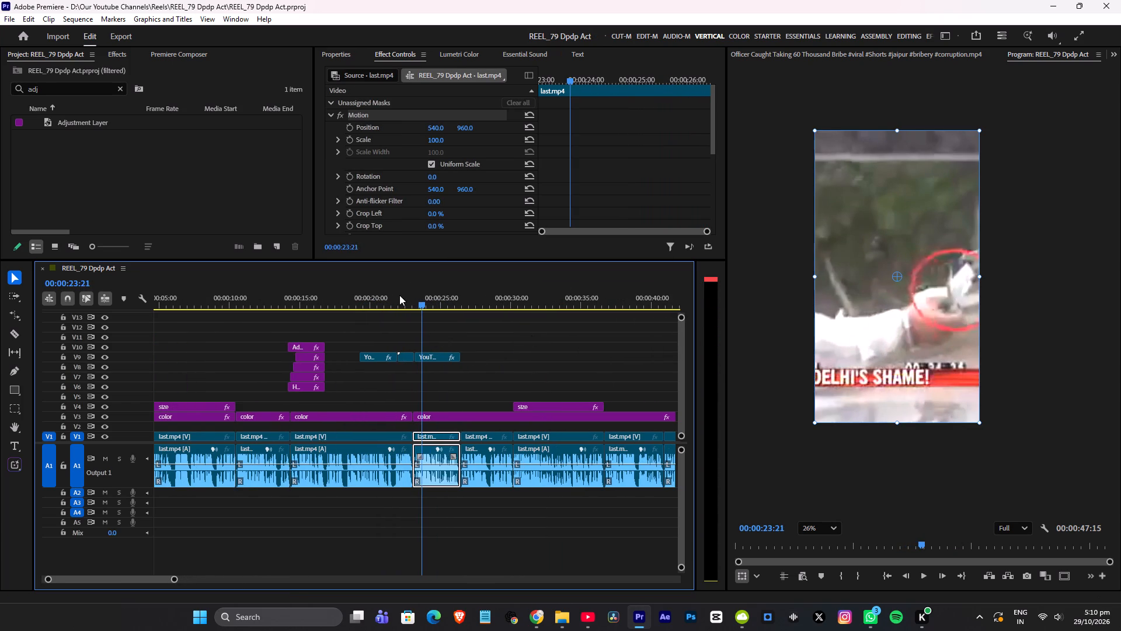
left_click(399, 295)
key("space")
scroll(432, 306, "up", 1)
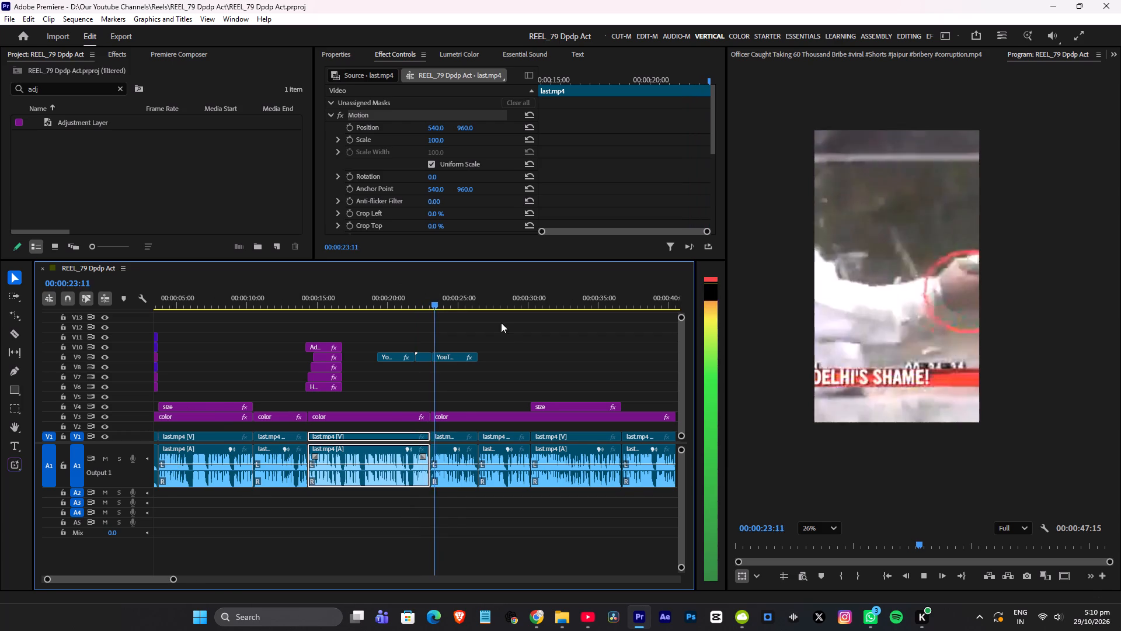
key("ctrl+s")
Play the speech beyond the V9 overlays to about 00:00:34:15, examining the speaker cuts for leftover pauses.
key("space")
scroll(528, 333, "down", 5)
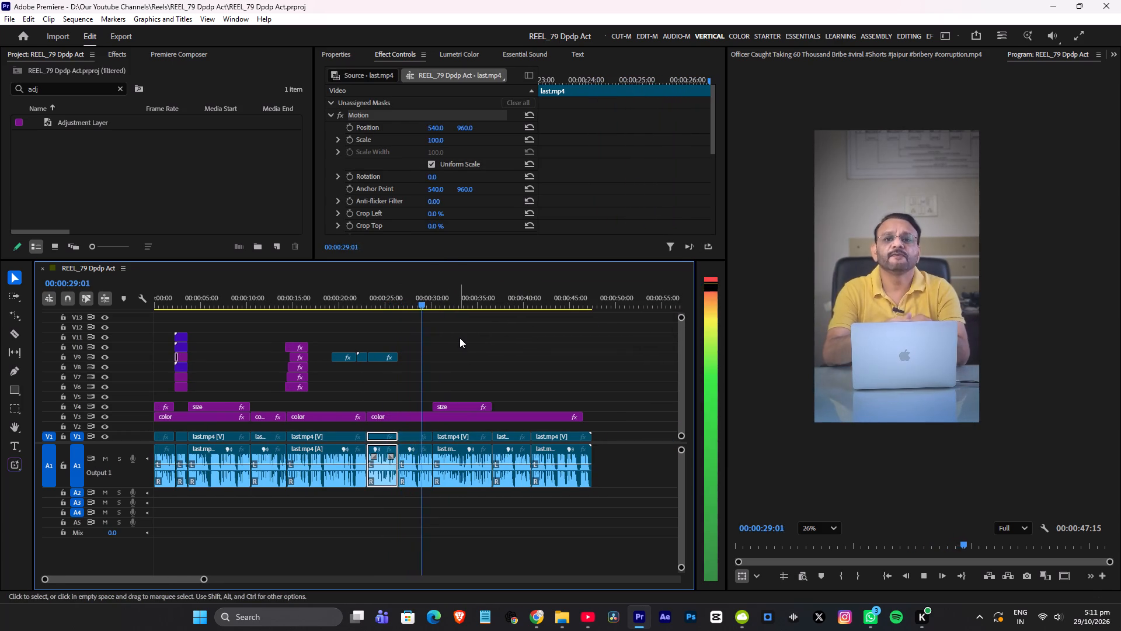
scroll(464, 357, "up", 1)
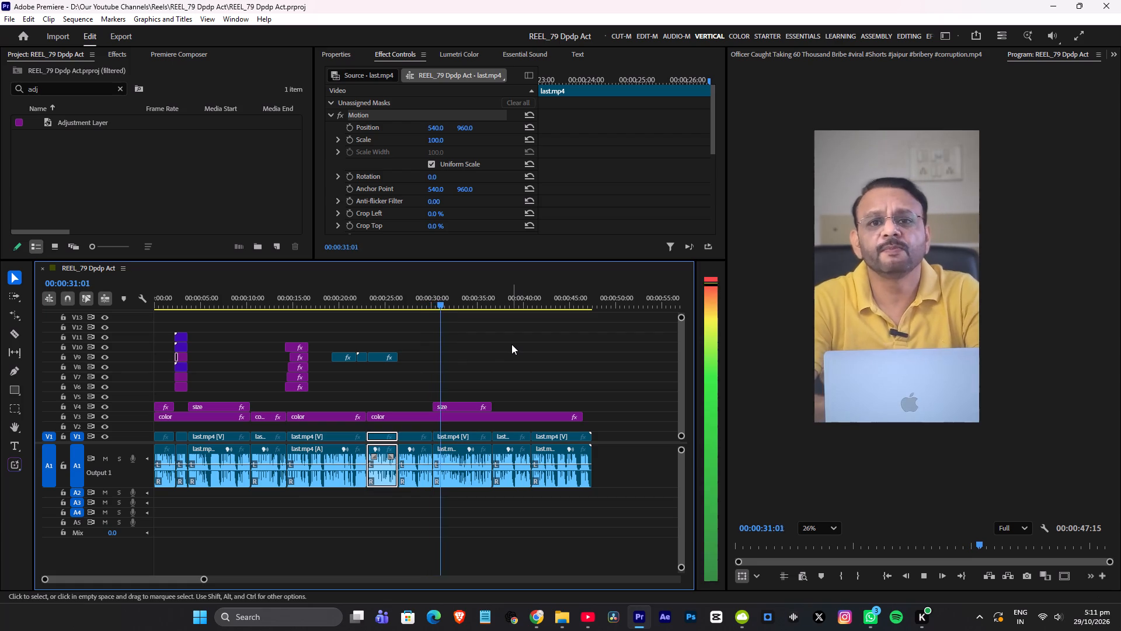
scroll(511, 344, "up", 2)
scroll(442, 363, "up", 20)
scroll(442, 363, "up", 4)
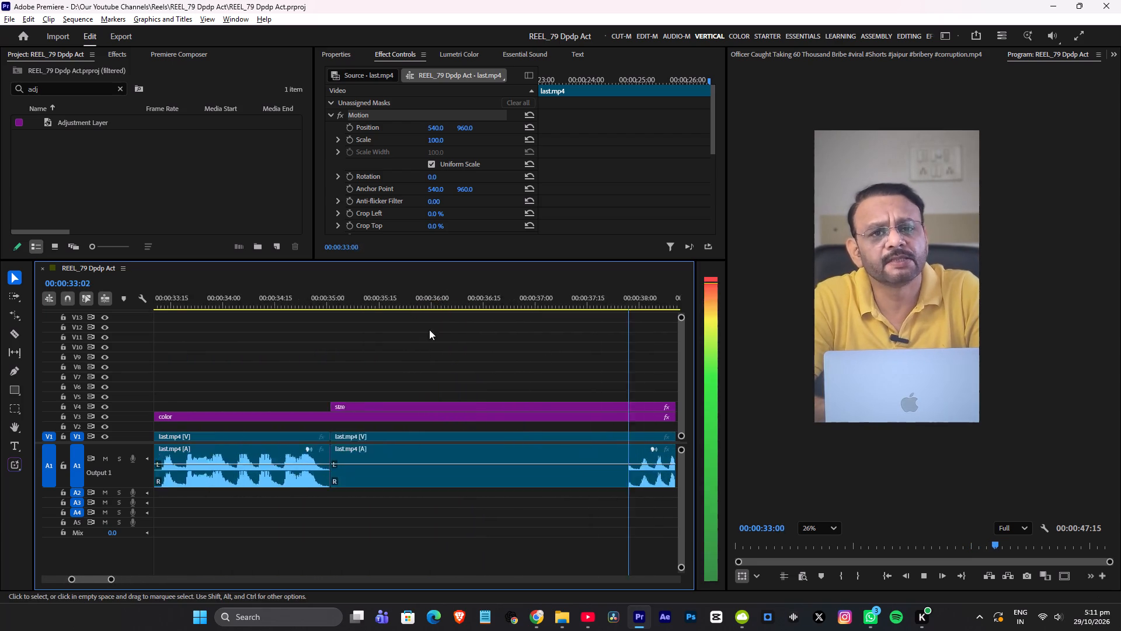
scroll(429, 330, "up", 2)
scroll(517, 352, "down", 10, "alt")
key("space")
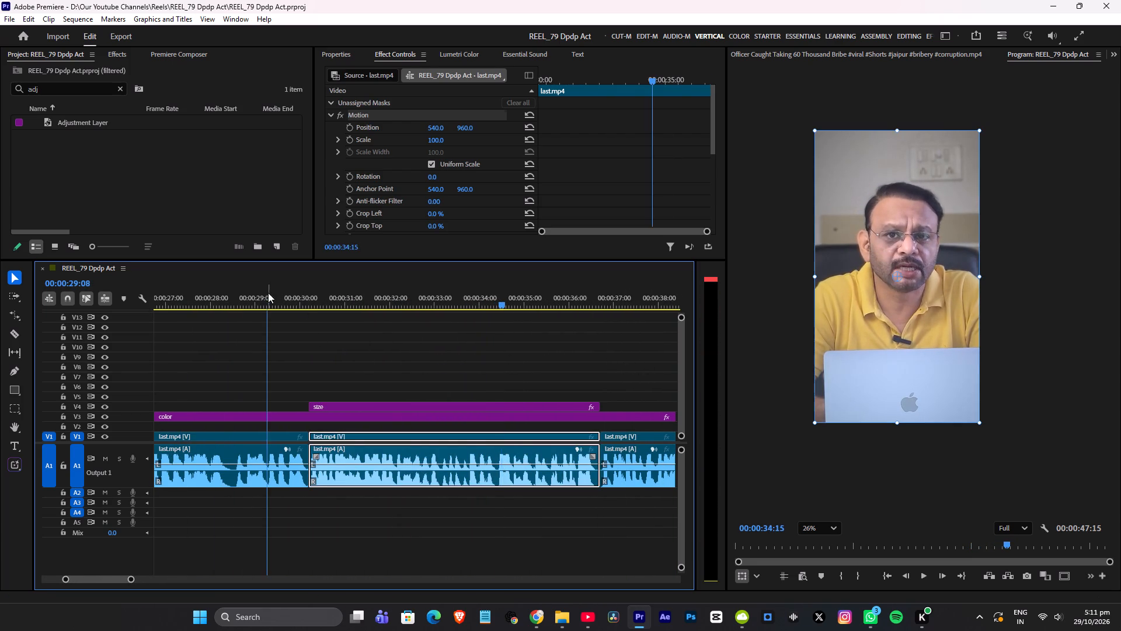
Cut the speaker clip and color layer at 00:00:30:03, trim the following color layer to the size layer's start, and ripple-delete the short pause.
left_click(268, 293)
scroll(291, 346, "up", 14, "alt")
key("space")
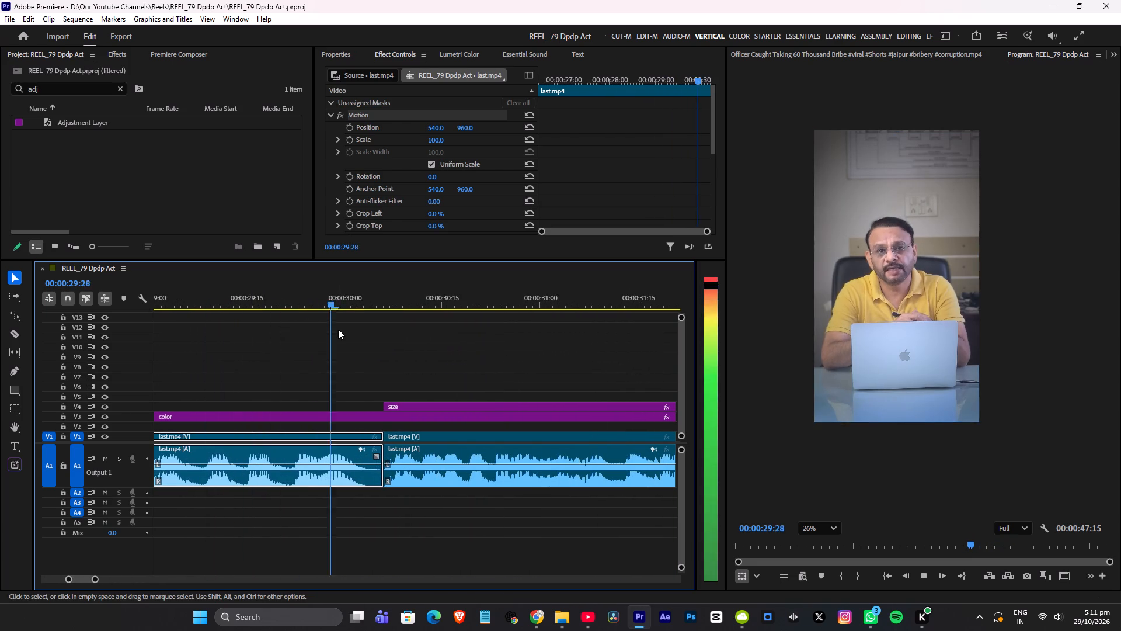
key("space")
left_click_drag(350, 297, 362, 297)
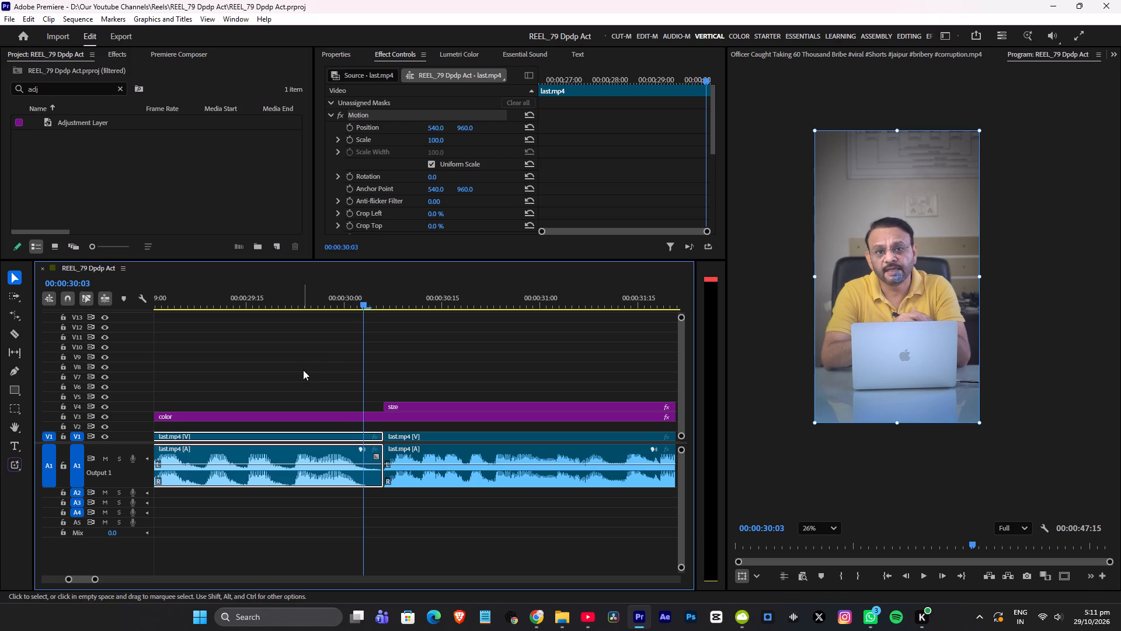
left_click_drag(304, 369, 350, 529)
key("z")
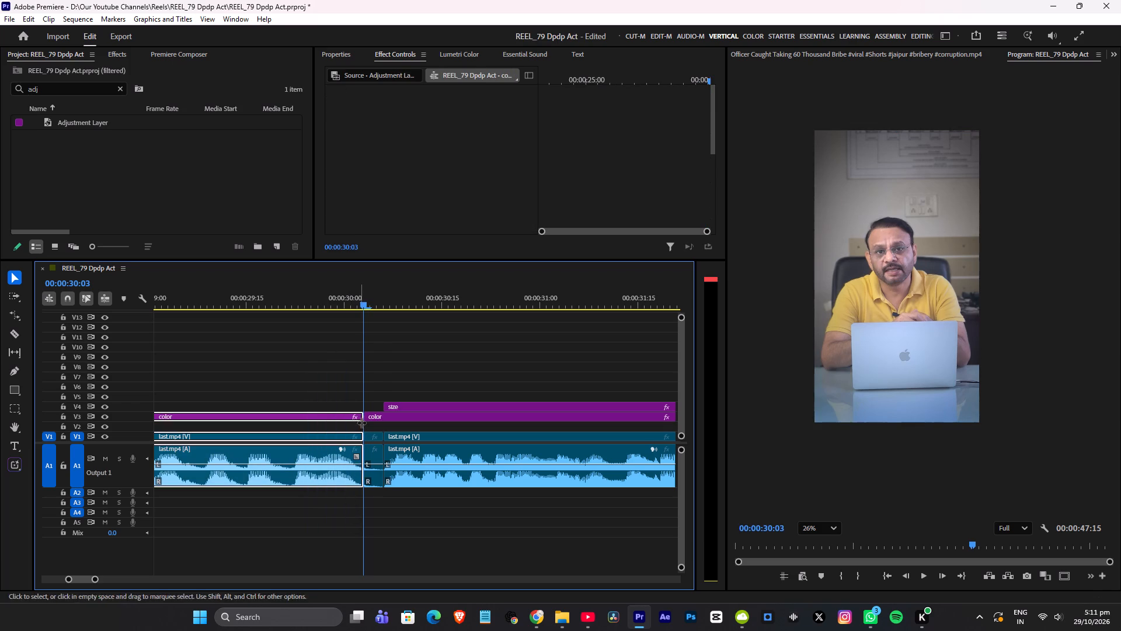
left_click_drag(367, 414, 384, 415)
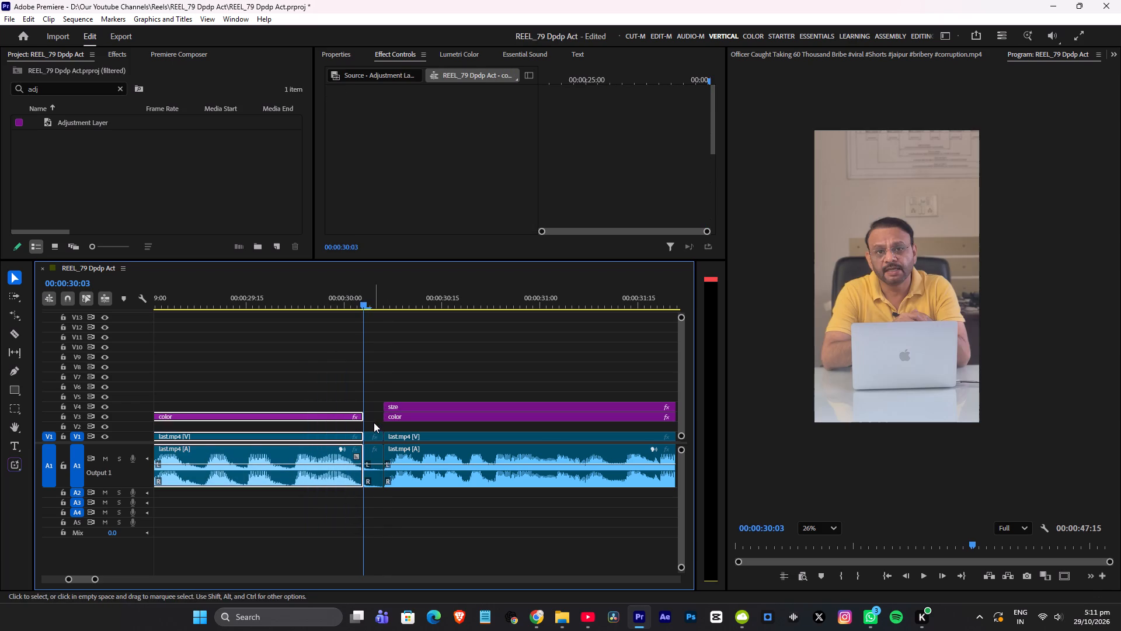
left_click_drag(374, 422, 382, 477)
key("Delete")
left_click(373, 450)
key("Delete")
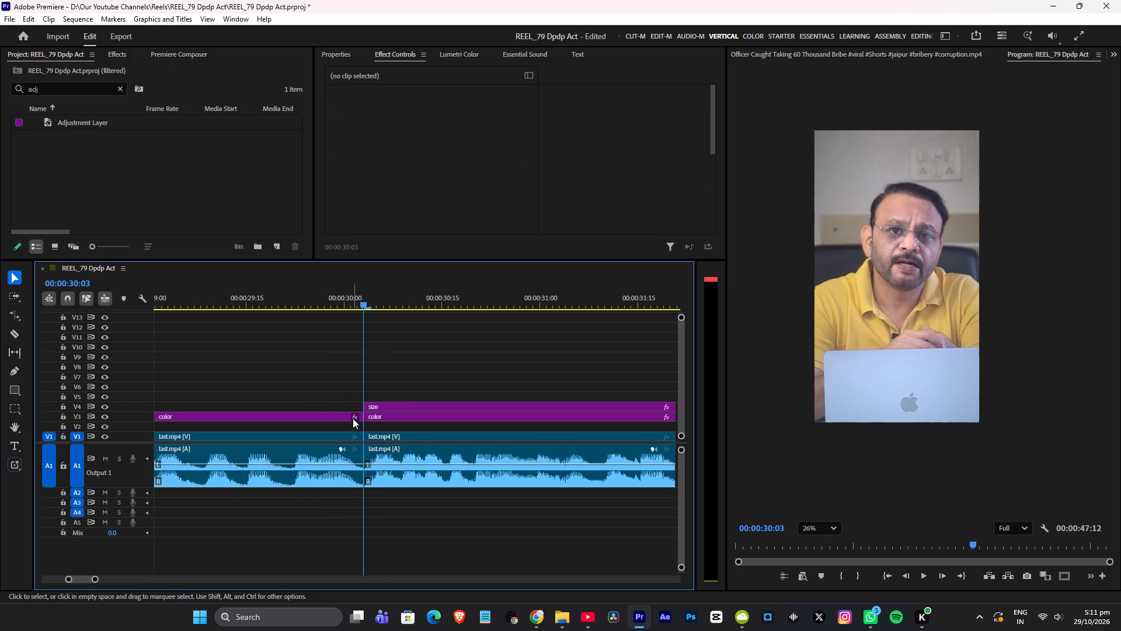
Add a short audio crossfade across the speaker cut at 00:00:30:03 and save the project.
left_click_drag(371, 456, 354, 456)
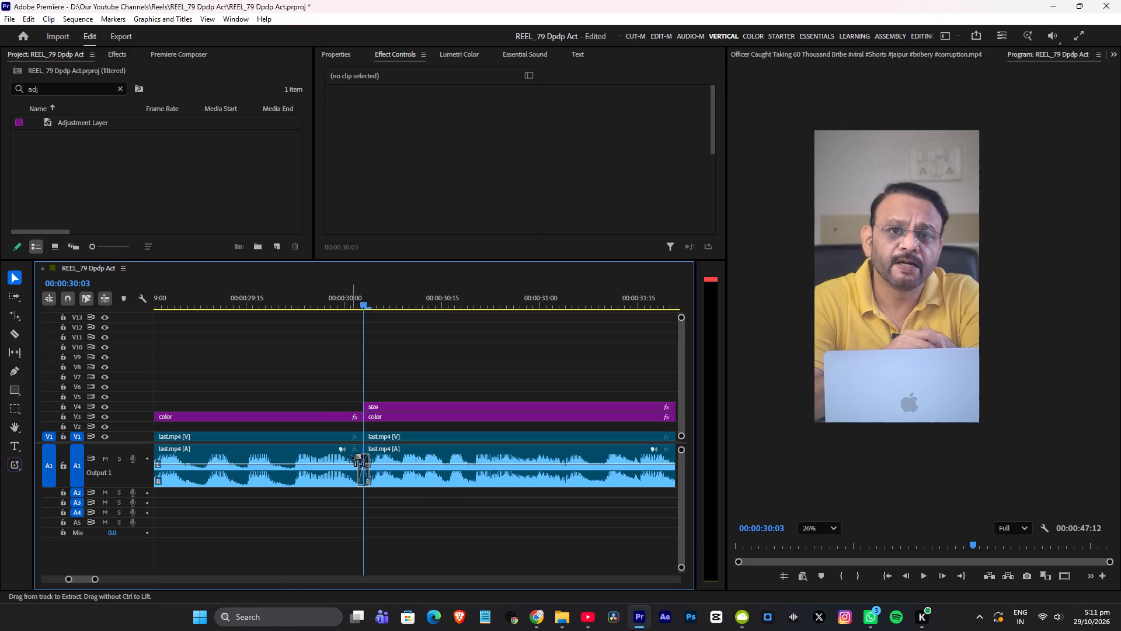
key("ctrl+s")
Play back the tightened speaker cut at 00:00:30:03, save, and replay the speech from about 00:00:26:00 to check its flow.
left_click(254, 299)
key("space")
scroll(486, 351, "down", 4)
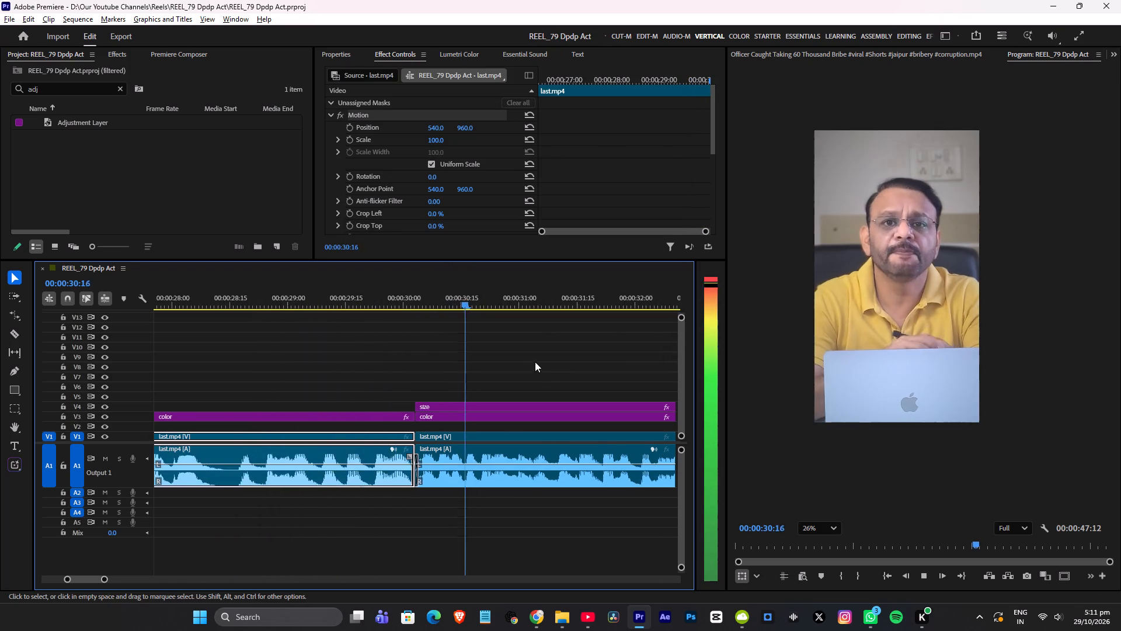
scroll(535, 362, "down", 12)
key("space")
key("ctrl+s")
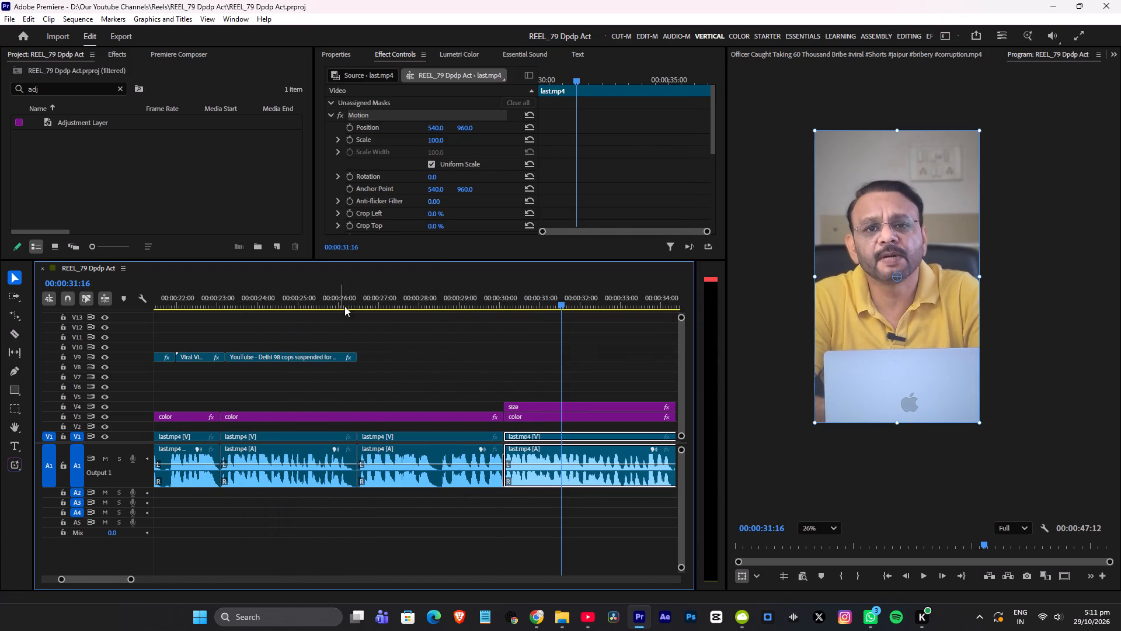
left_click(340, 300)
key("space")
scroll(457, 332, "down", 8, "alt")
scroll(471, 341, "up", 4, "alt")
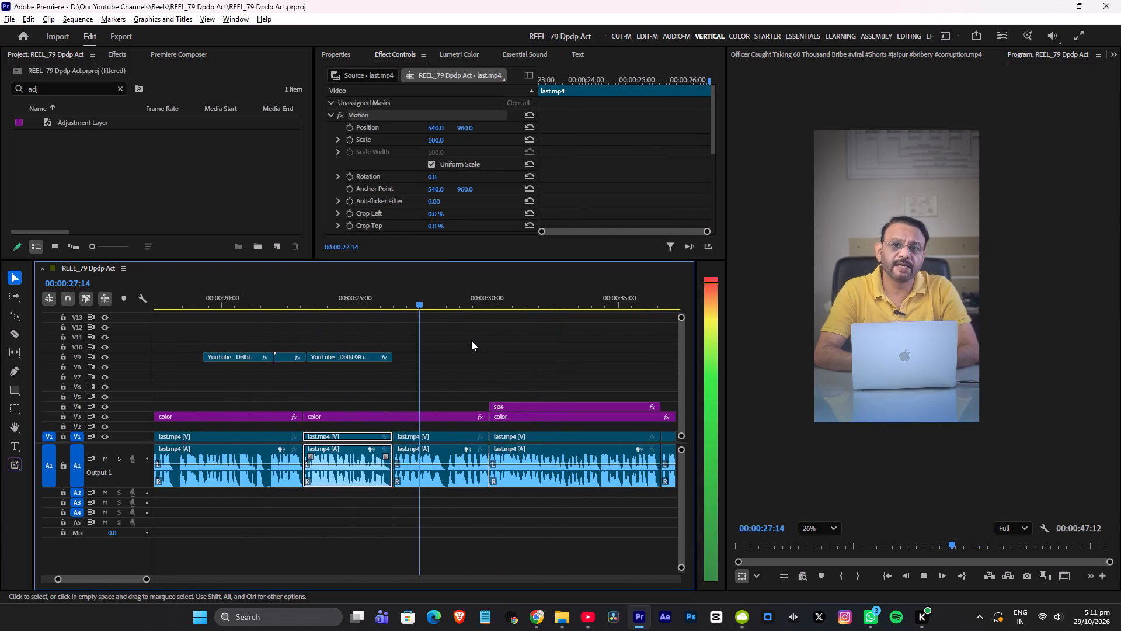
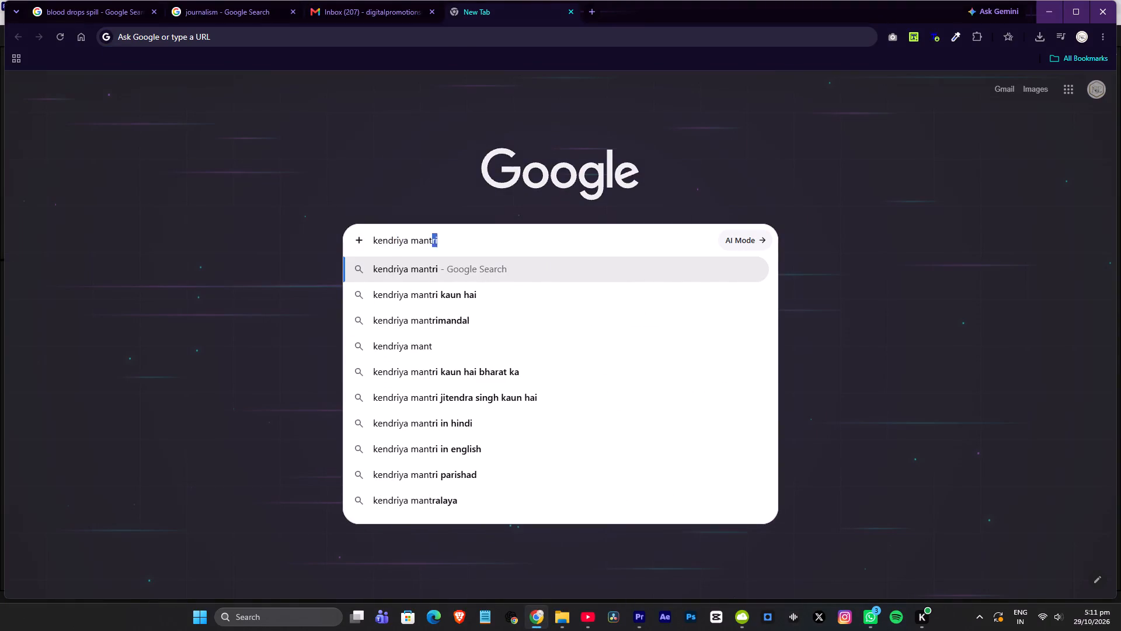
Search Google Images for "kendriya mantri aswani vaishnav" and limit the results to large images.
type("i asw")
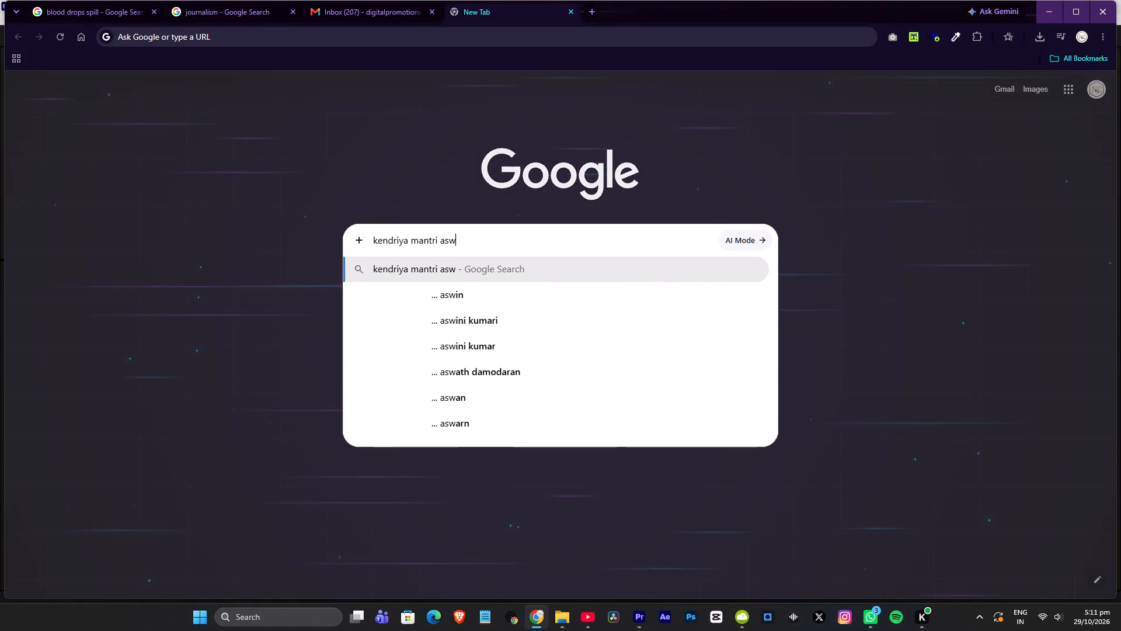
type("ani vaish")
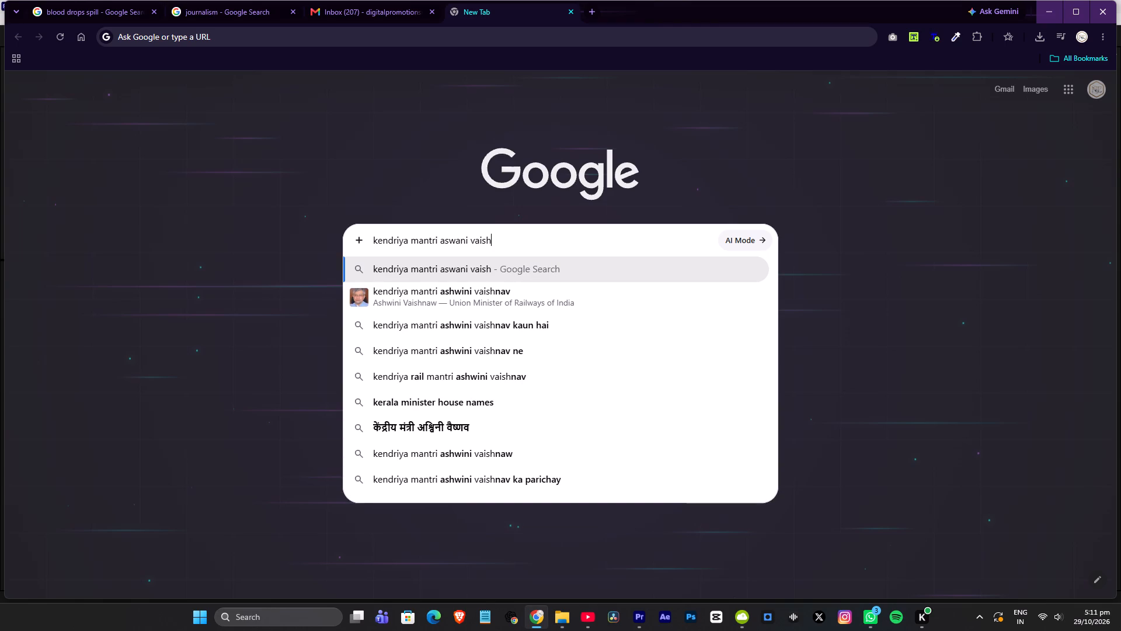
type("nav")
key("Return")
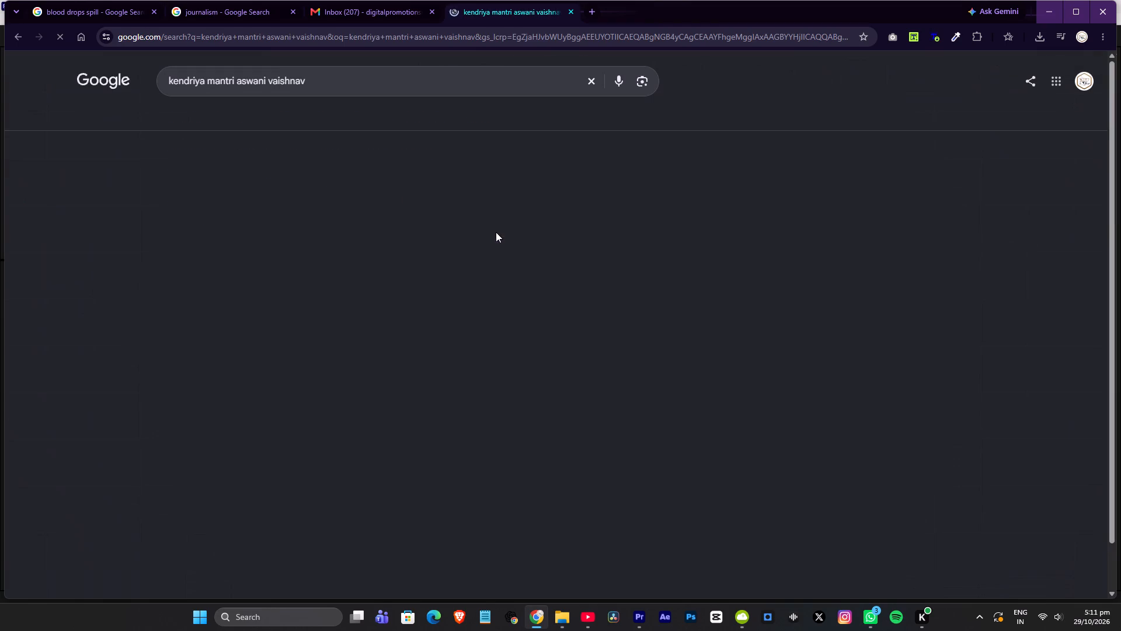
left_click(249, 116)
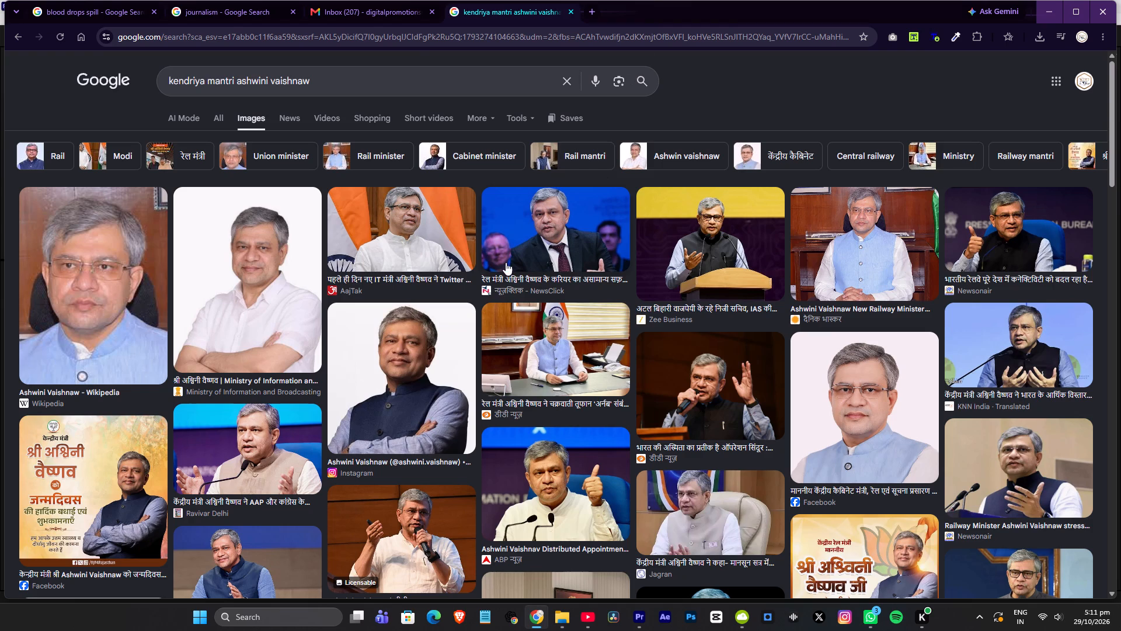
scroll(422, 297, "down", 2)
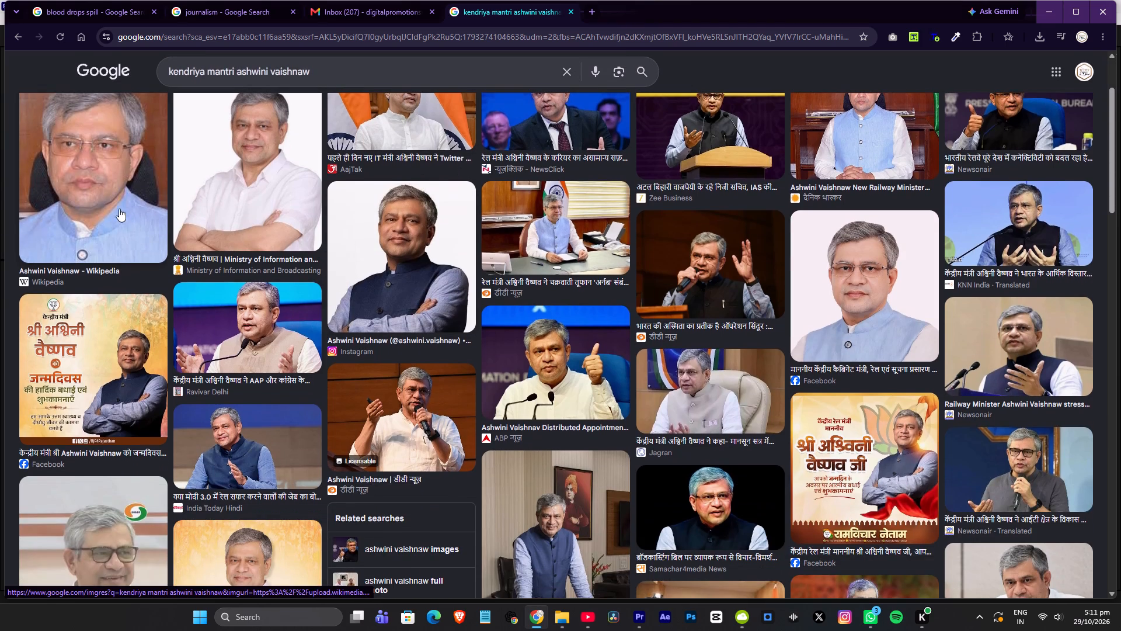
left_click(117, 197)
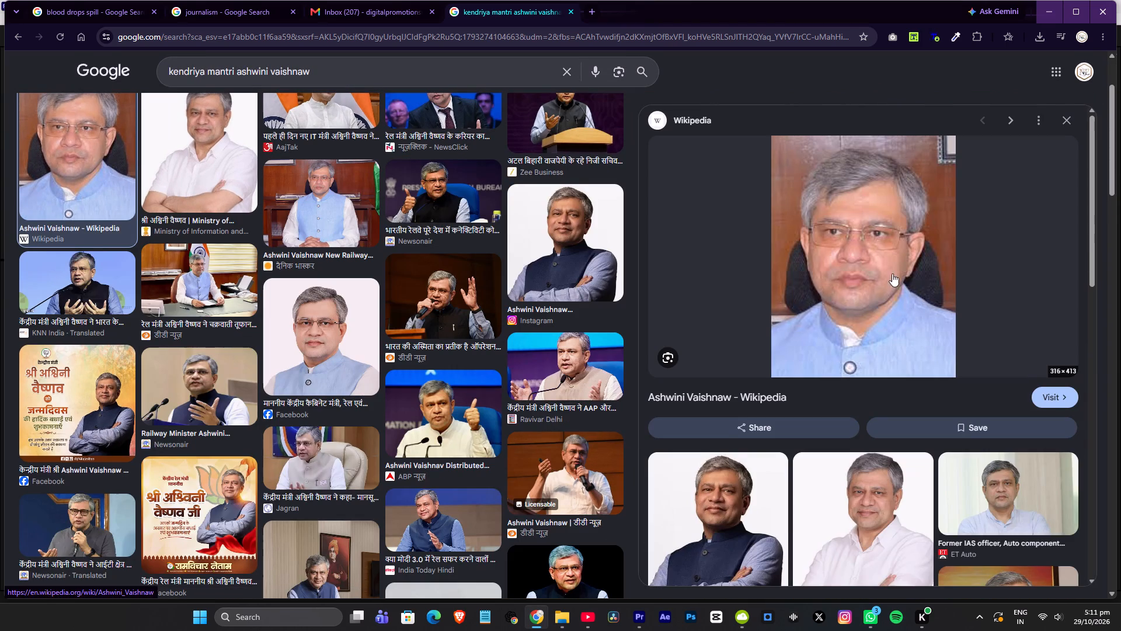
scroll(467, 95, "up", 6)
left_click(513, 114)
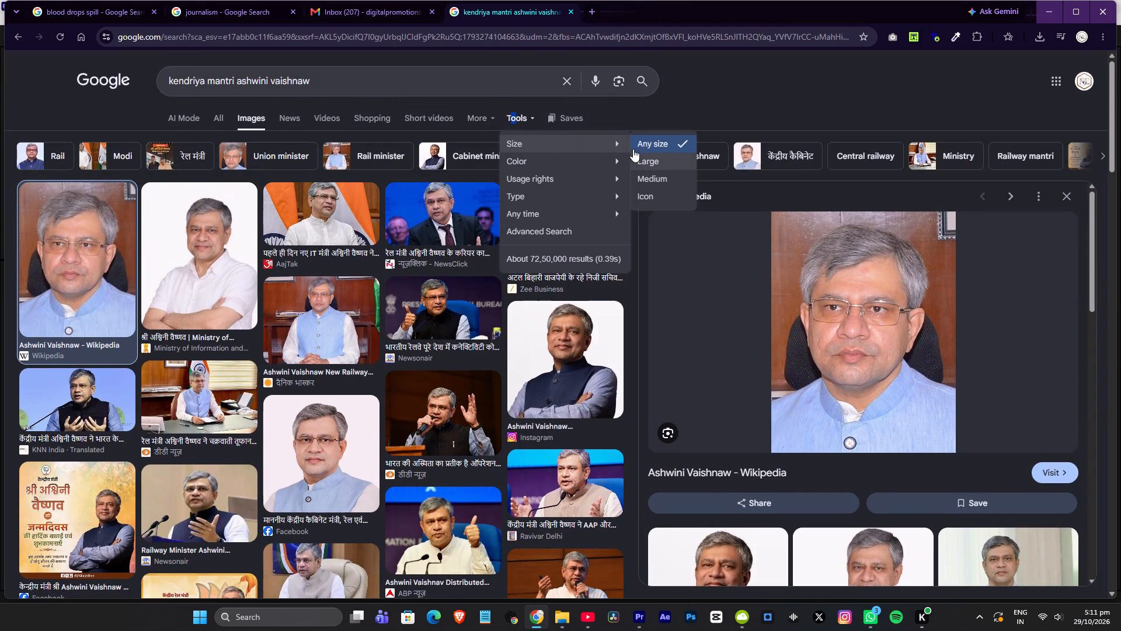
left_click(647, 158)
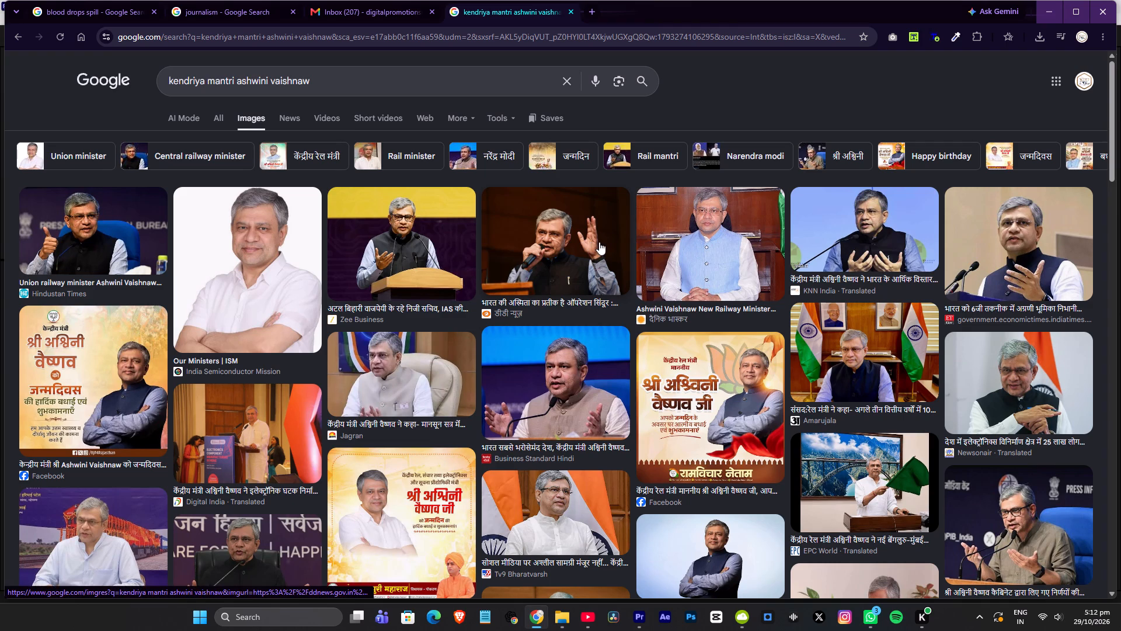
Browse the large minister photos and preview the ANI News, ET Telecom and X results for a usable picture.
scroll(478, 314, "down", 4)
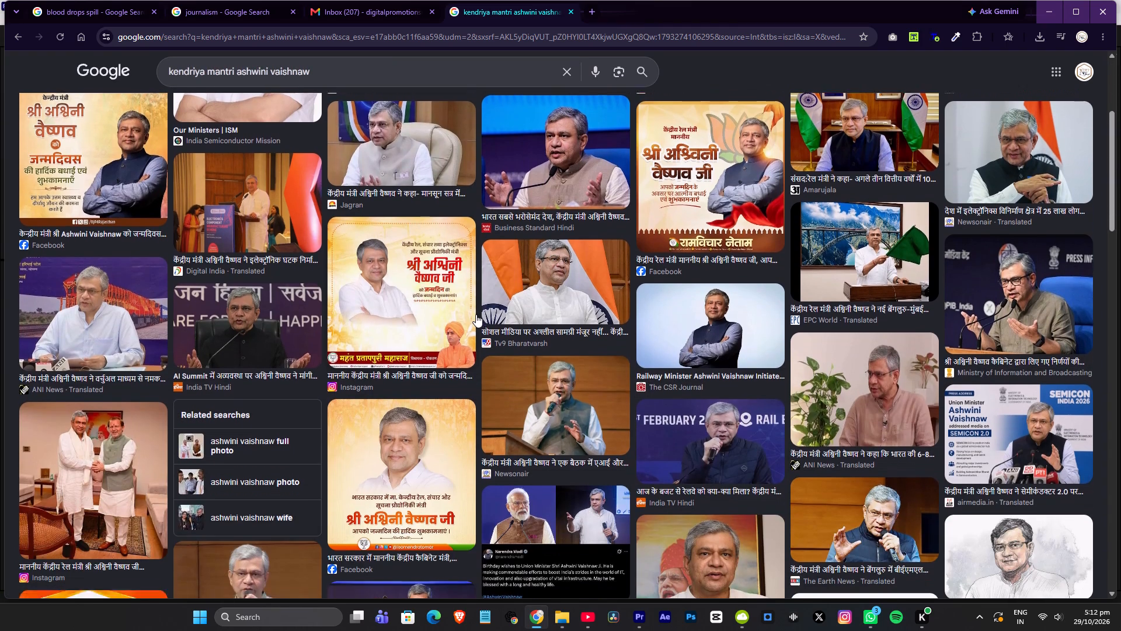
scroll(685, 310, "down", 3)
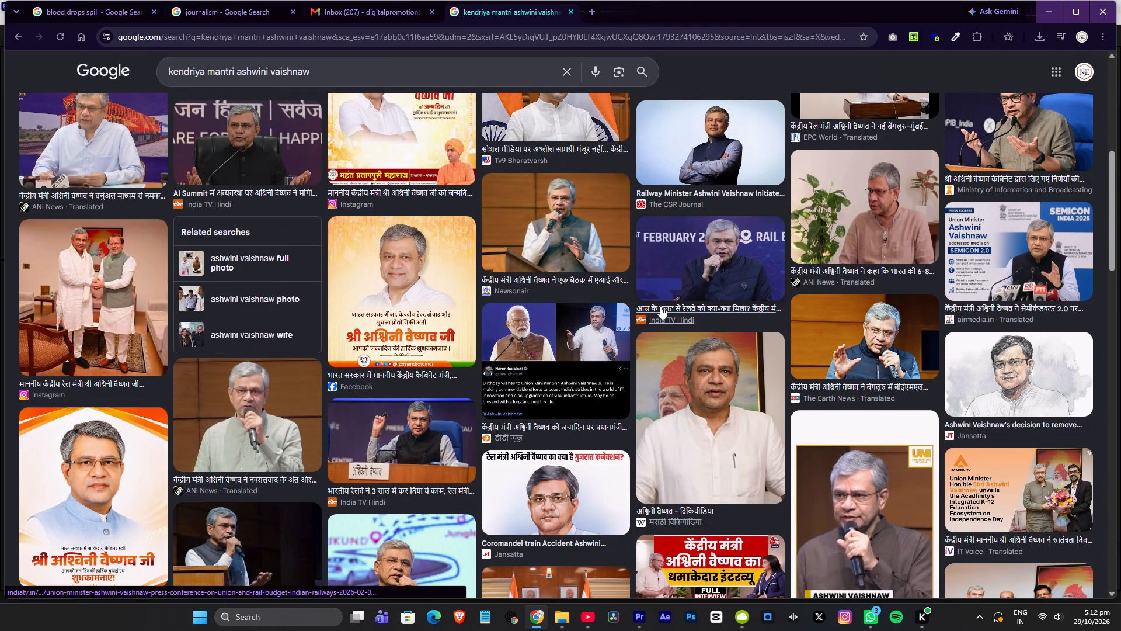
scroll(386, 399, "down", 1)
scroll(647, 415, "down", 2)
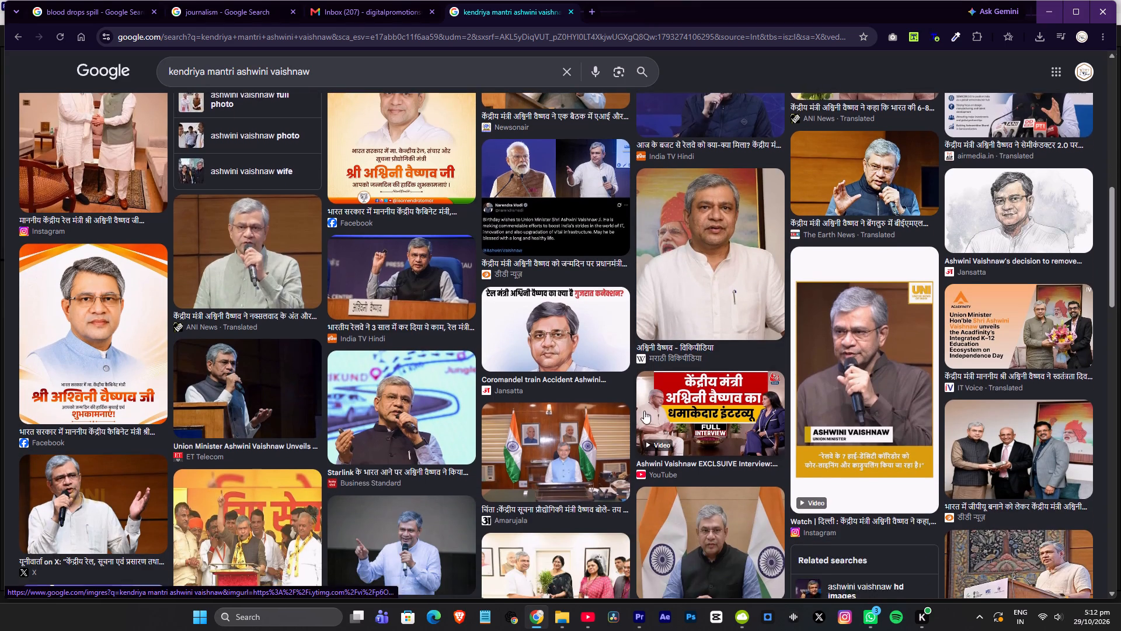
left_click(262, 236)
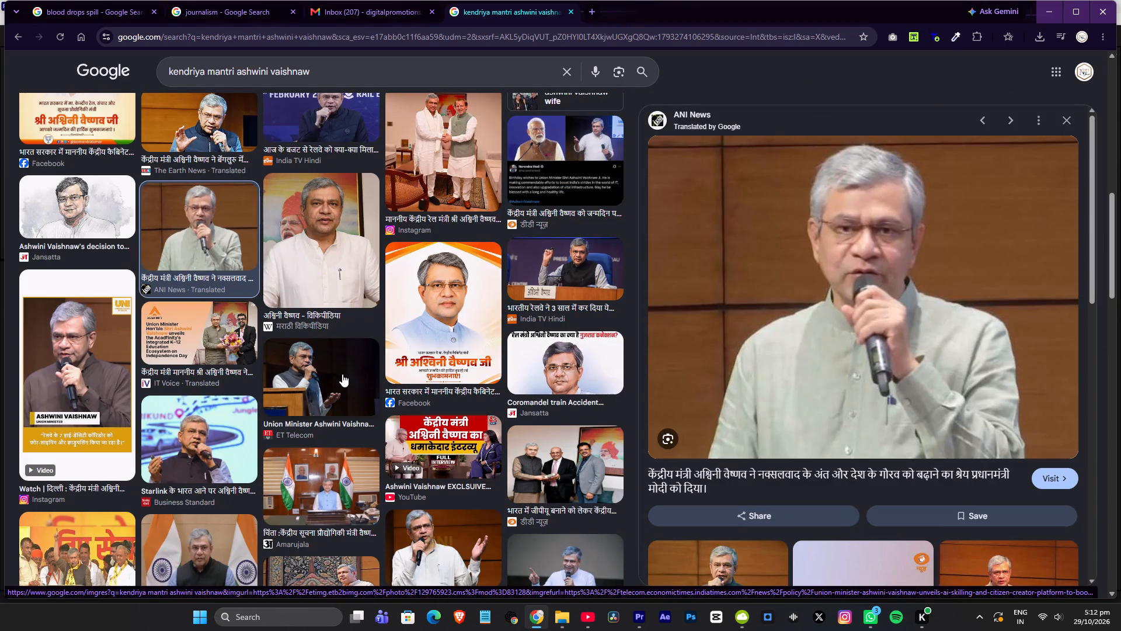
left_click(342, 374)
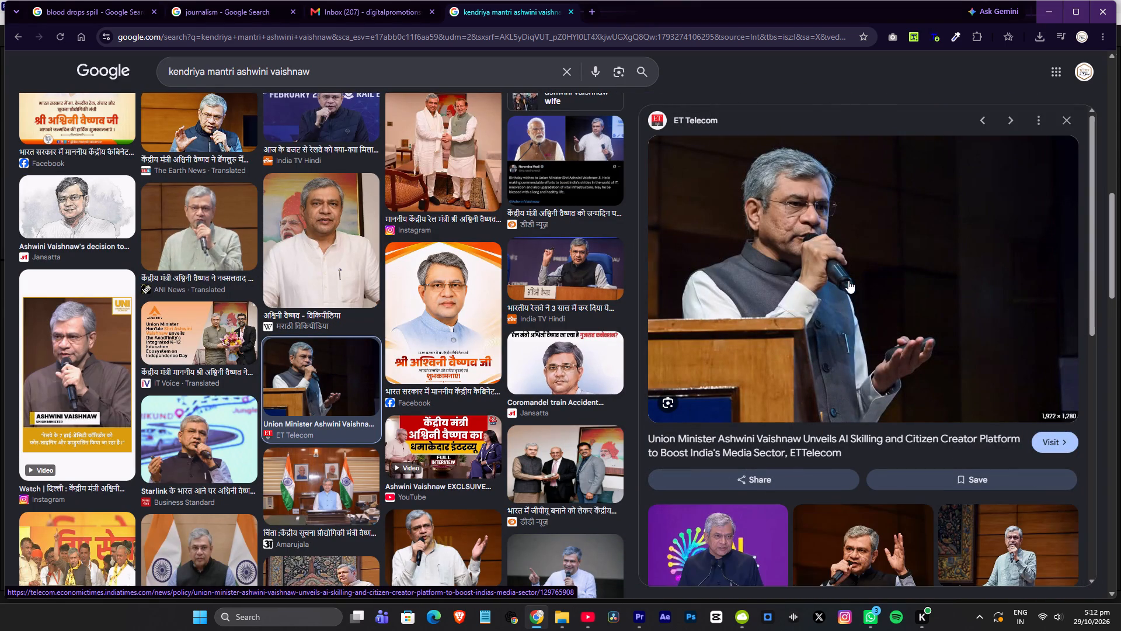
scroll(827, 241, "down", 2)
scroll(489, 335, "down", 4)
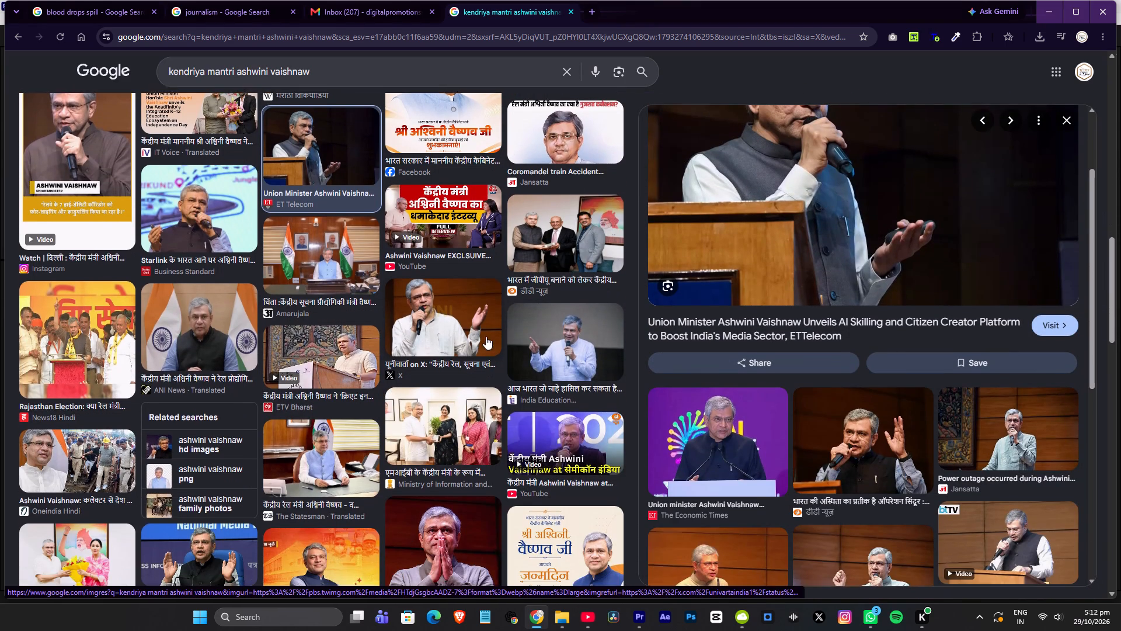
left_click(433, 309)
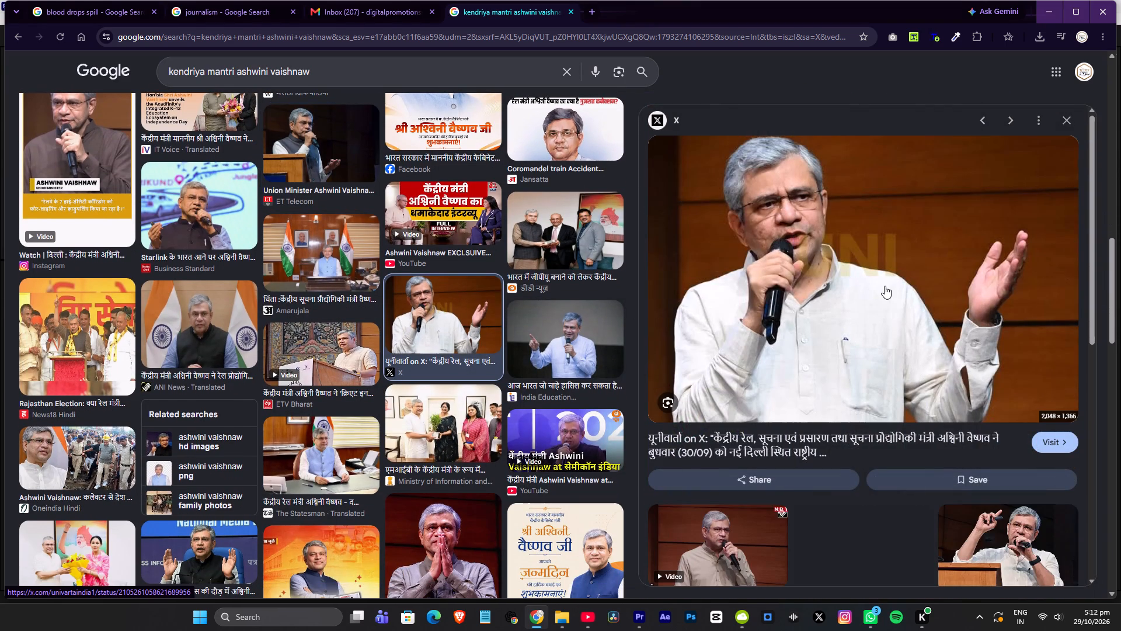
scroll(440, 325, "down", 3)
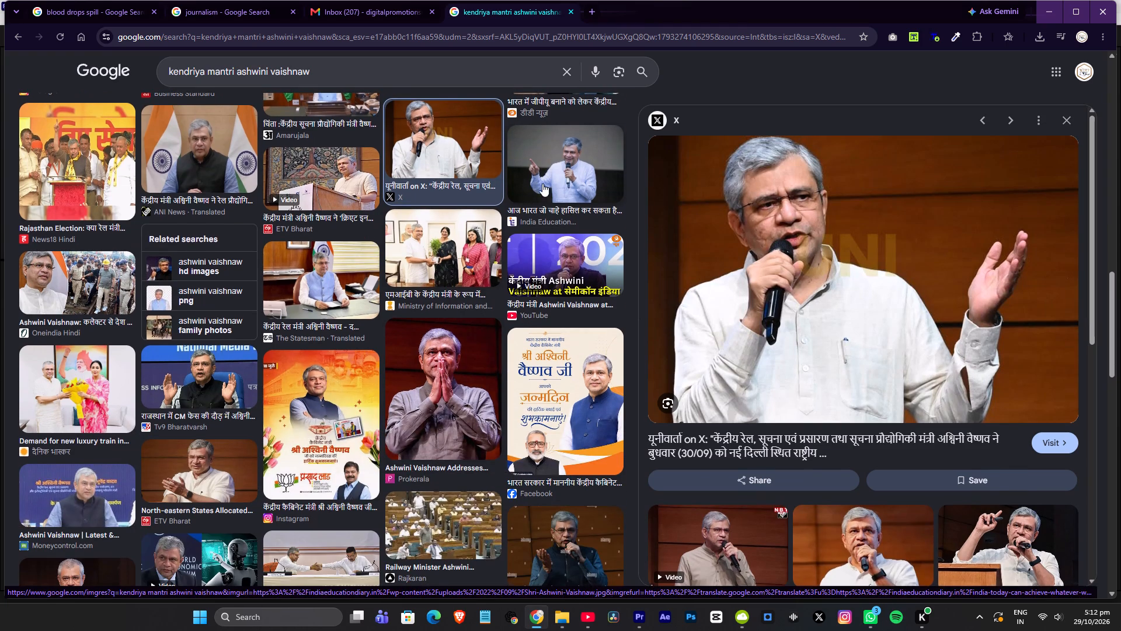
scroll(368, 295, "down", 4)
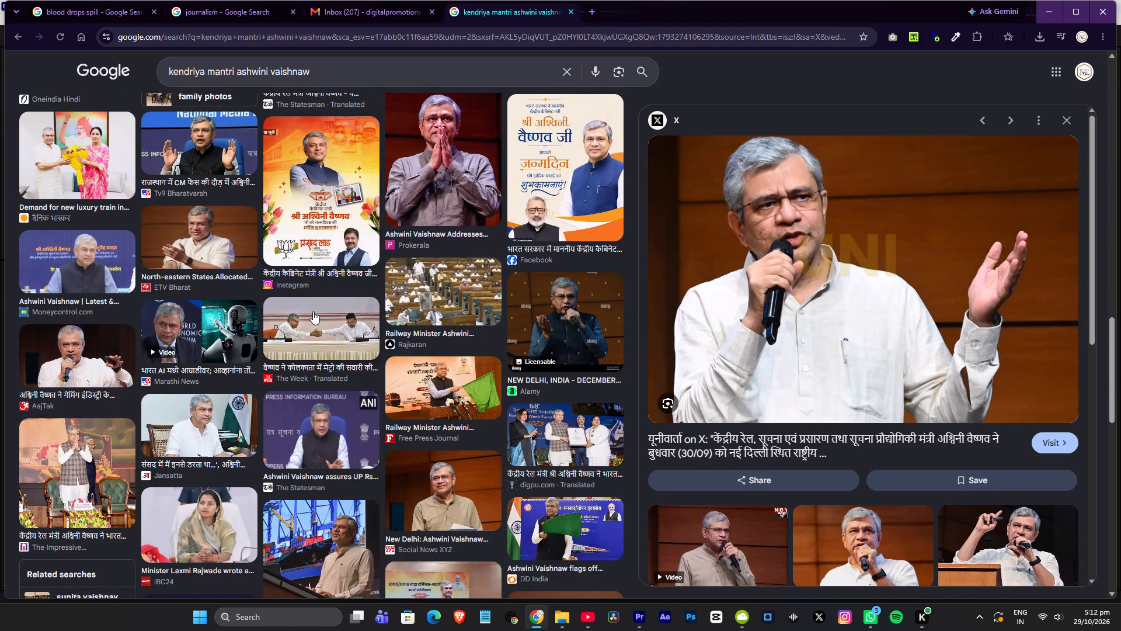
scroll(313, 311, "down", 4)
Save the Newsonair photo of the minister in a white shirt to the REEL_79 Dpdp Act folder as images (1).jfif.
left_click(225, 411)
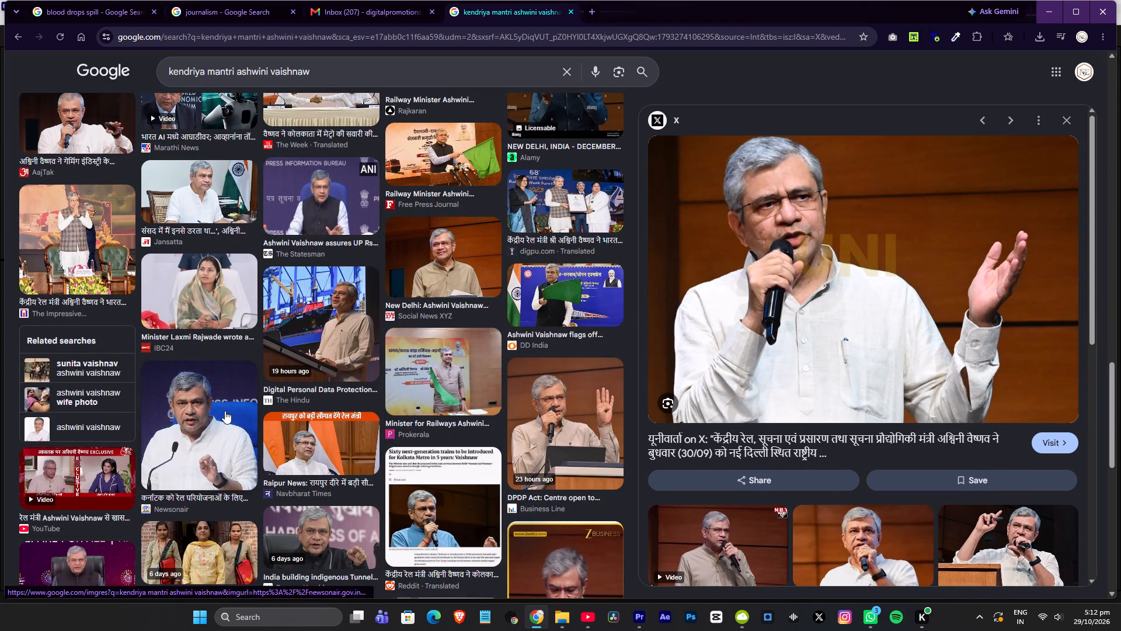
right_click(855, 215)
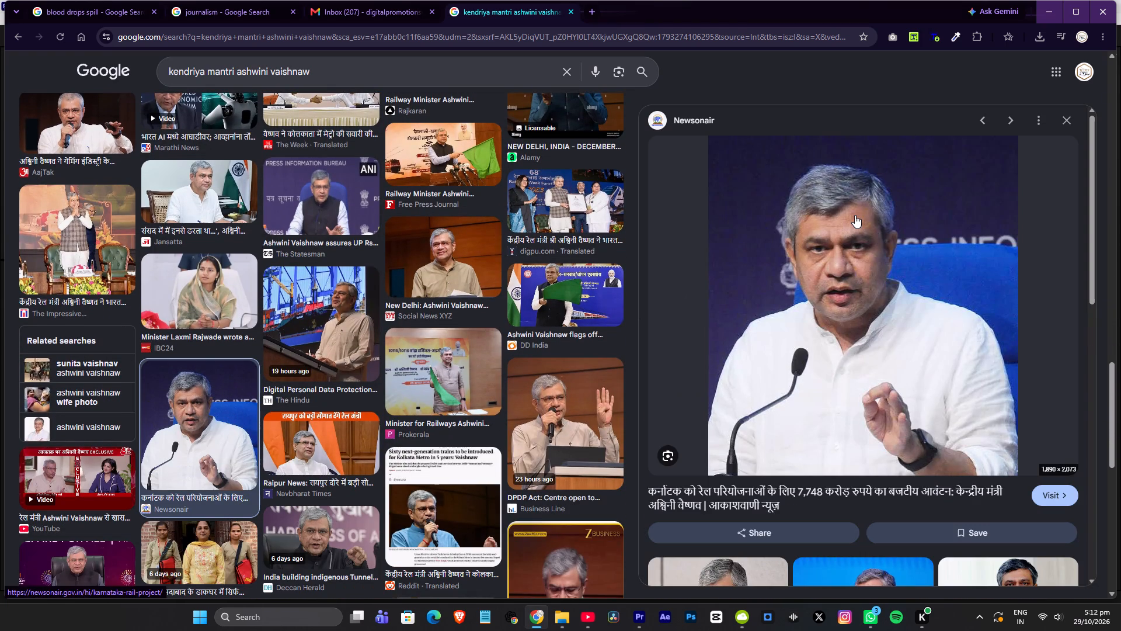
left_click(901, 398)
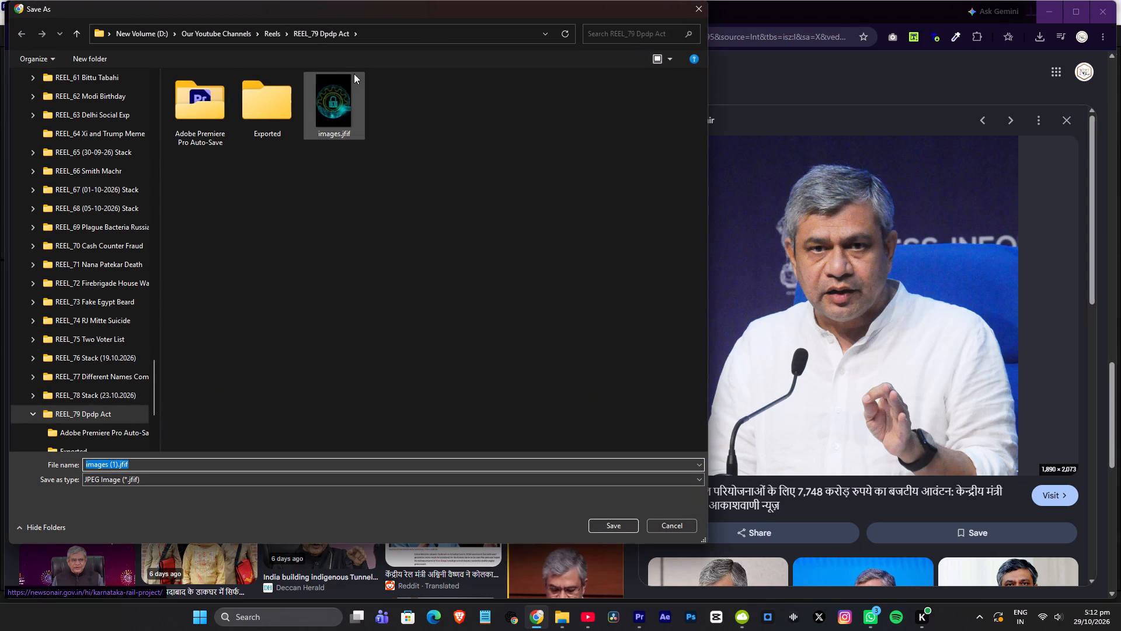
left_click(604, 526)
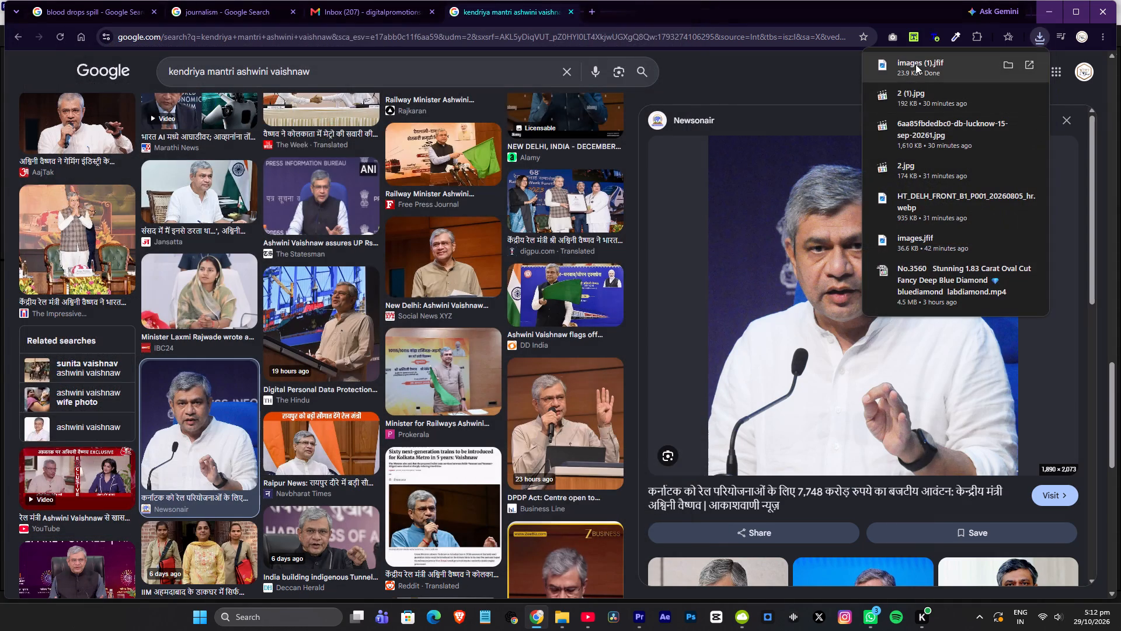
In Premiere, place images (1).jfif on V6 from 00:00:26:14, trim its end to the next speaker cut, and save the project.
left_click_drag(915, 64, 403, 380)
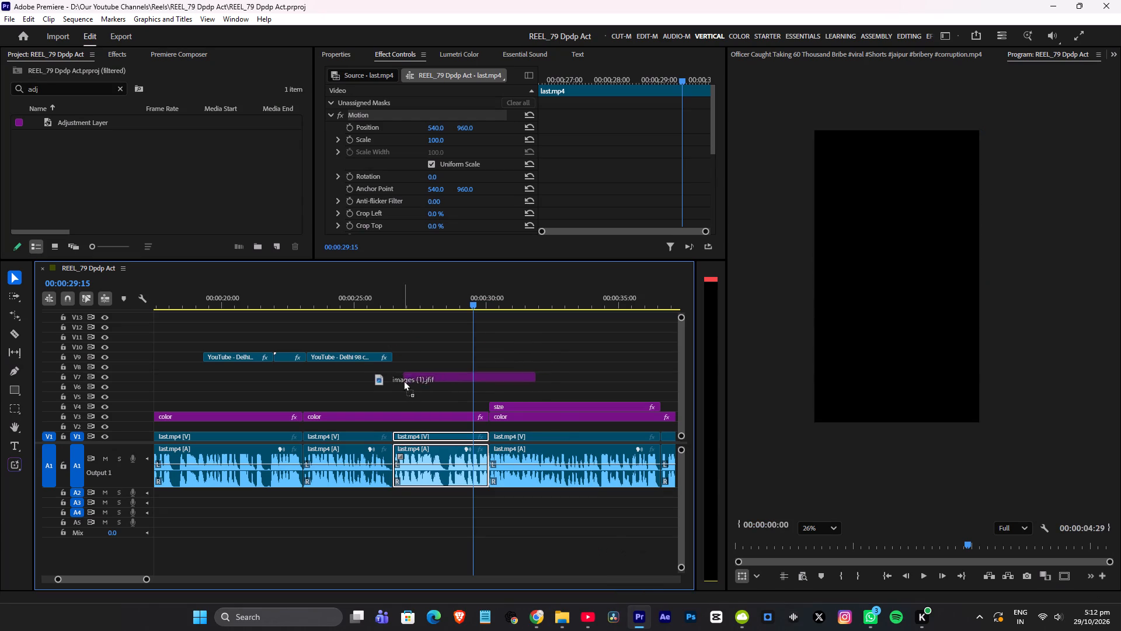
left_click_drag(403, 380, 399, 383)
left_click_drag(532, 384, 504, 389)
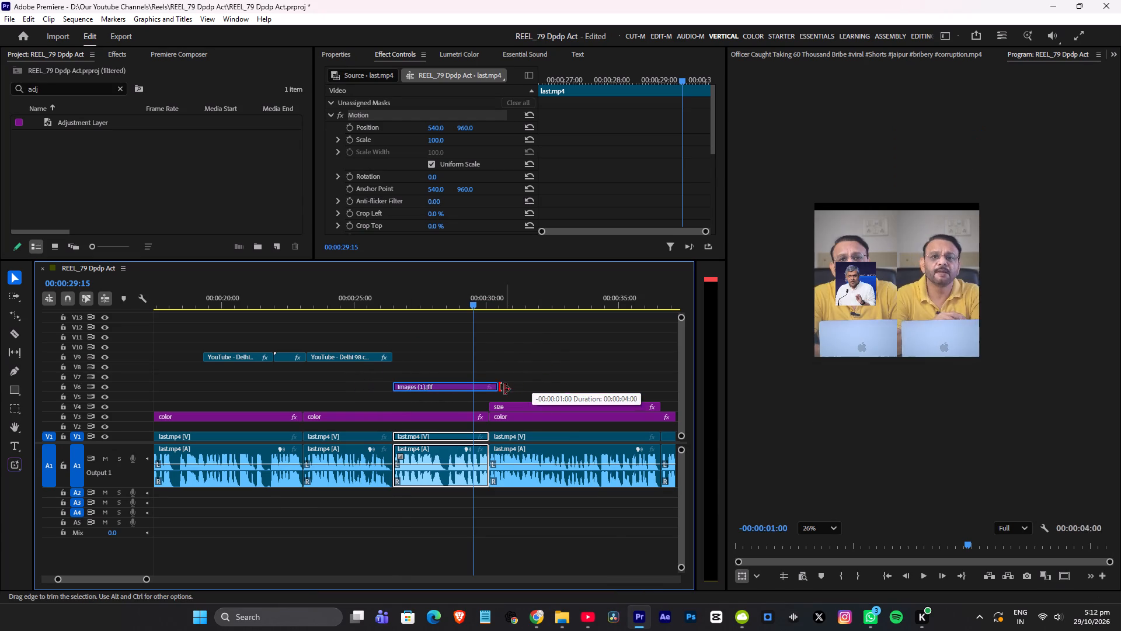
left_click_drag(504, 389, 498, 390)
key("ctrl+s")
scroll(451, 396, "up", 7, "alt")
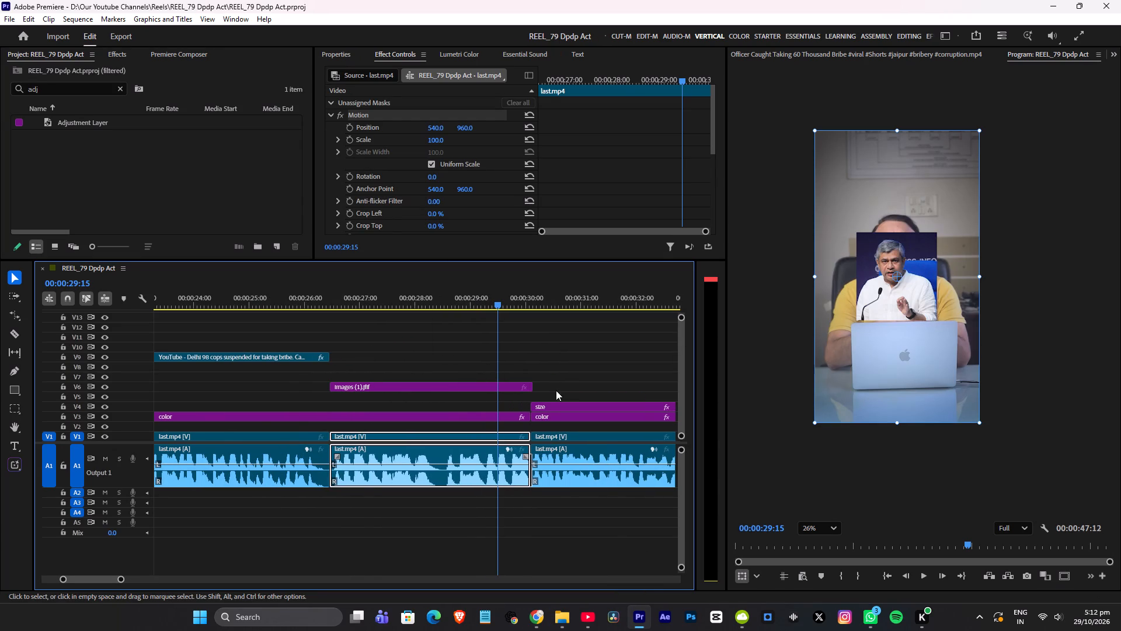
left_click(532, 386)
key("space")
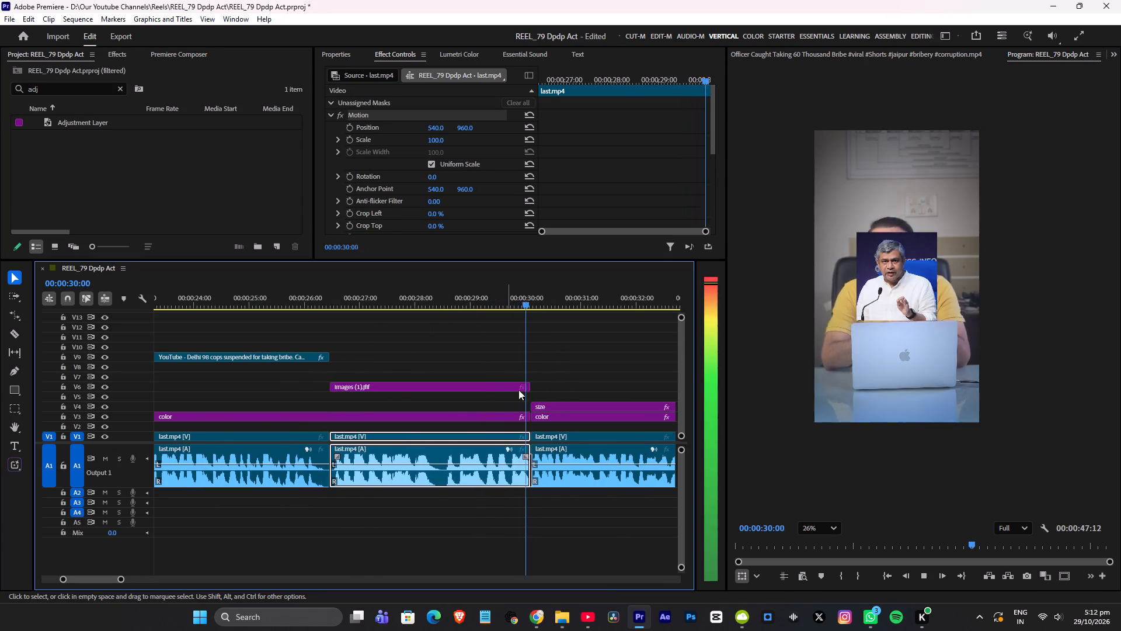
key("space")
Scale the minister image on V6 to 336.2 so it fills the vertical frame.
left_click(459, 294)
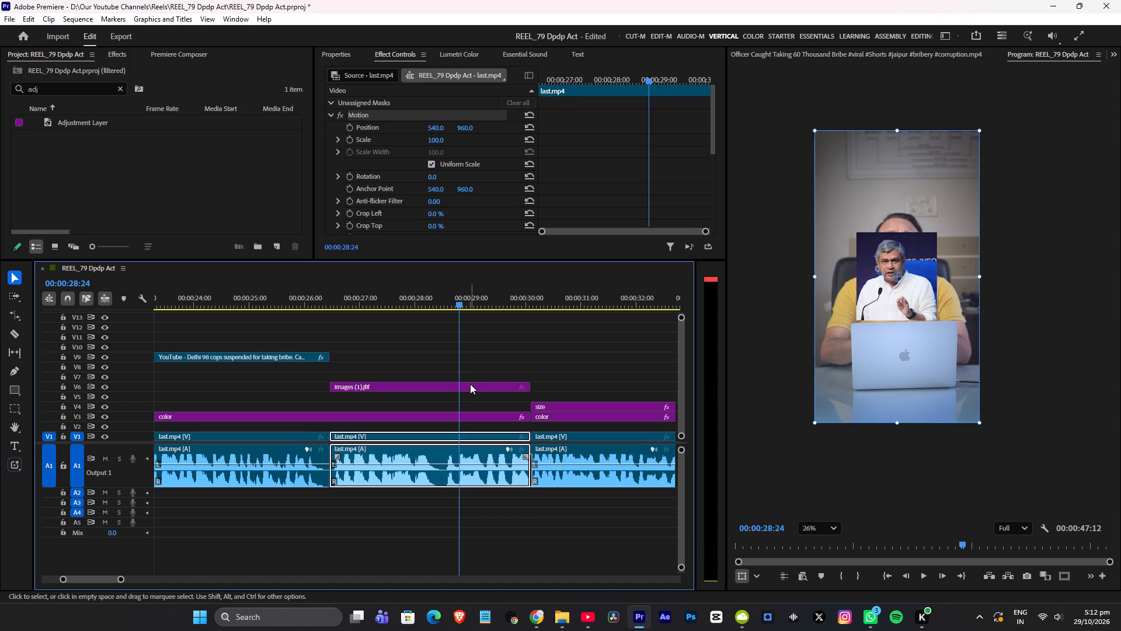
left_click(470, 384)
key("F1")
left_click_drag(435, 141, 459, 141)
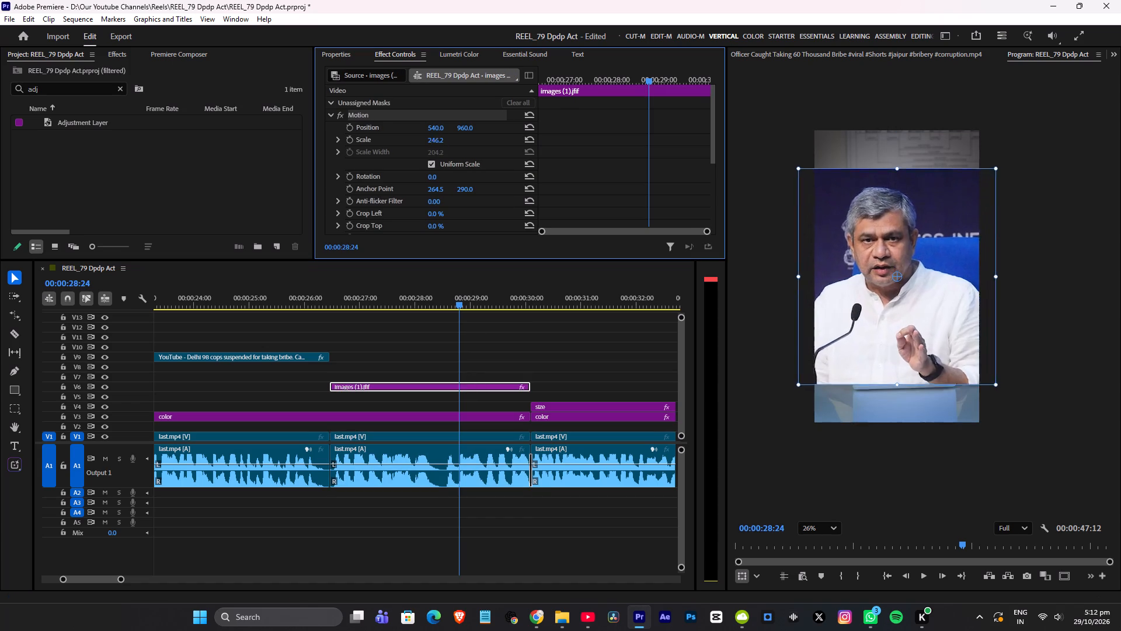
left_click_drag(459, 141, 511, 141)
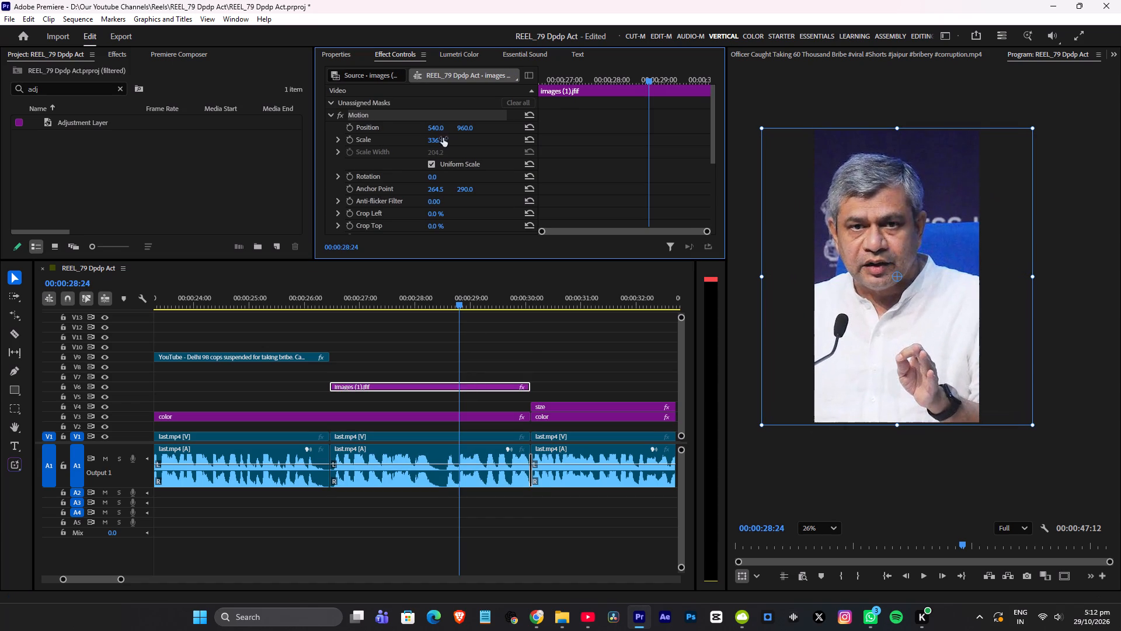
Keyframe the minister image's Position to drift rightward from 00:00:26:14 to X 678, with the ending keyframe at the clip's end.
left_click(499, 298)
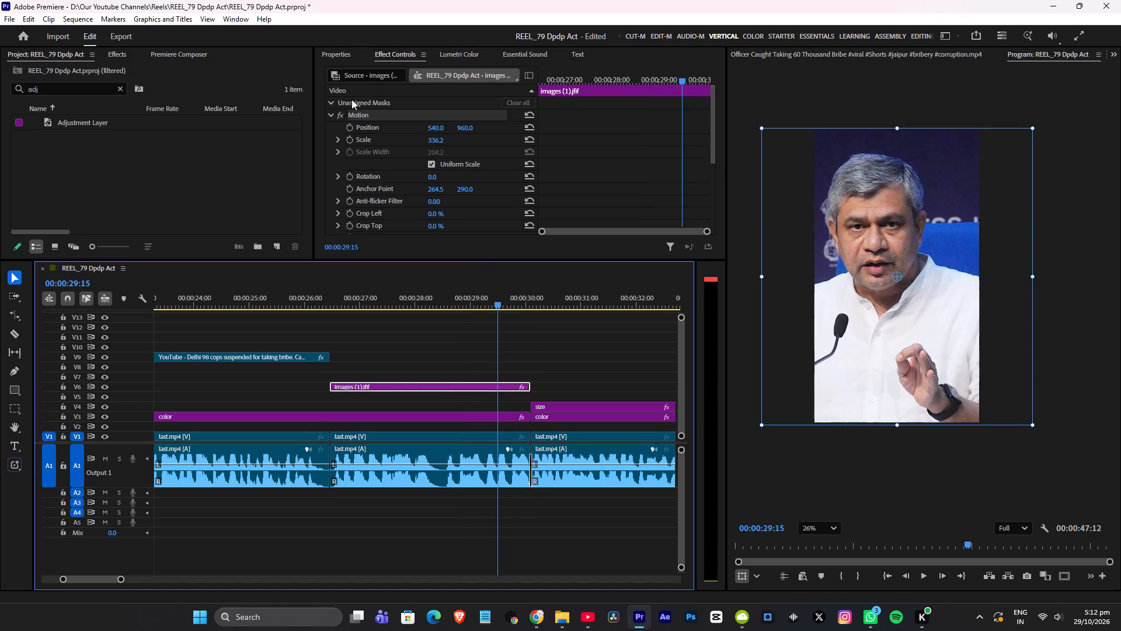
left_click(351, 125)
left_click_drag(576, 77, 501, 91)
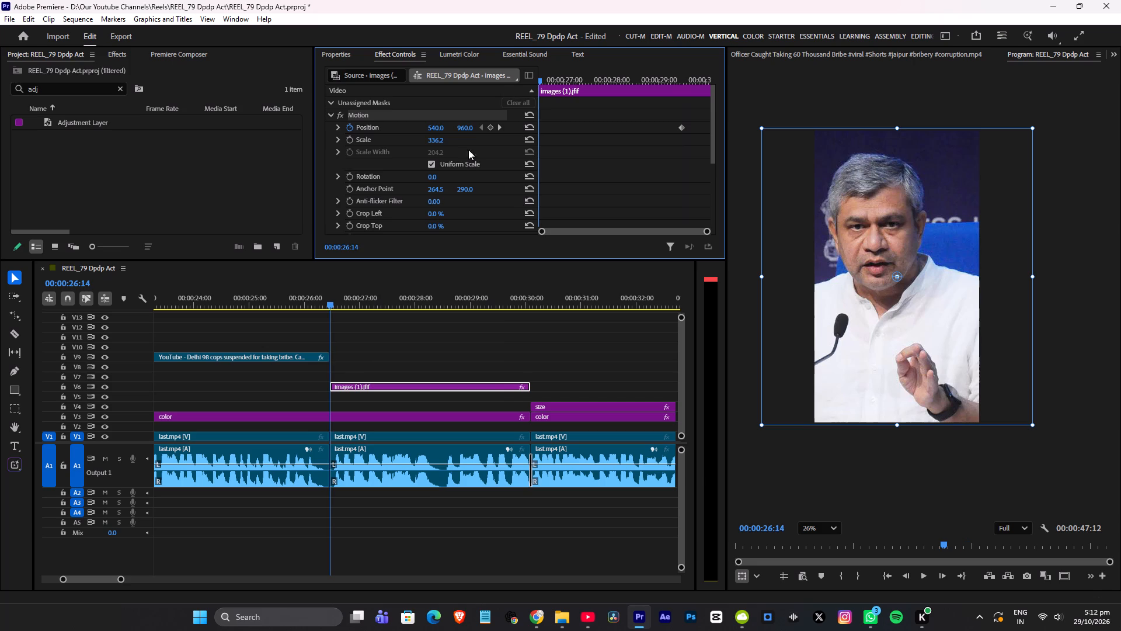
left_click(491, 127)
left_click_drag(437, 125, 367, 140)
left_click(503, 126)
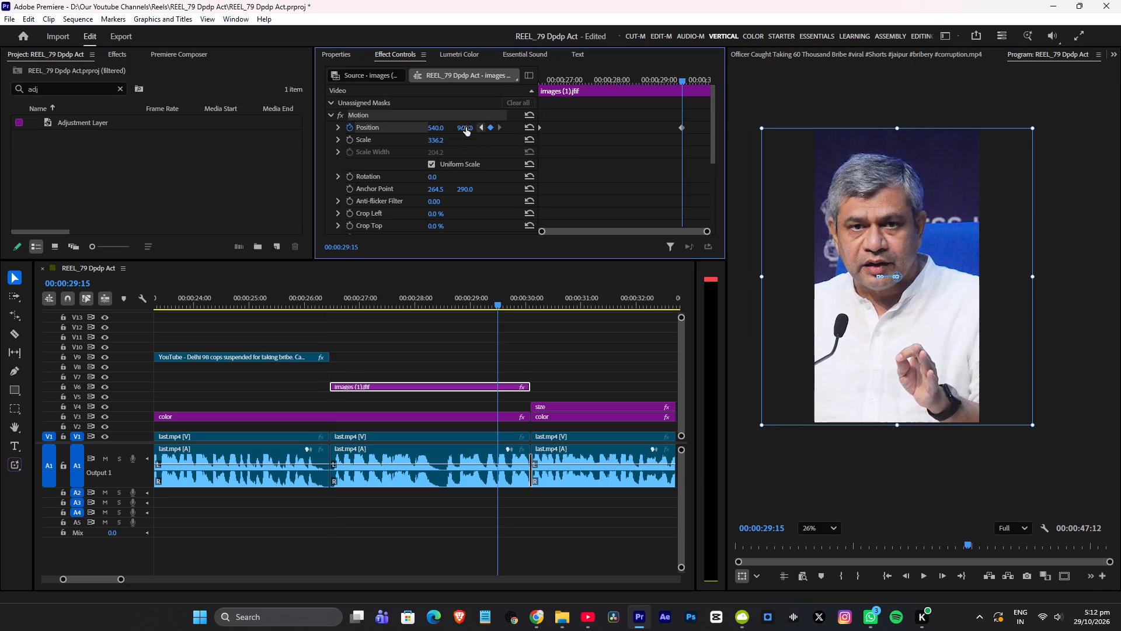
left_click_drag(434, 127, 516, 129)
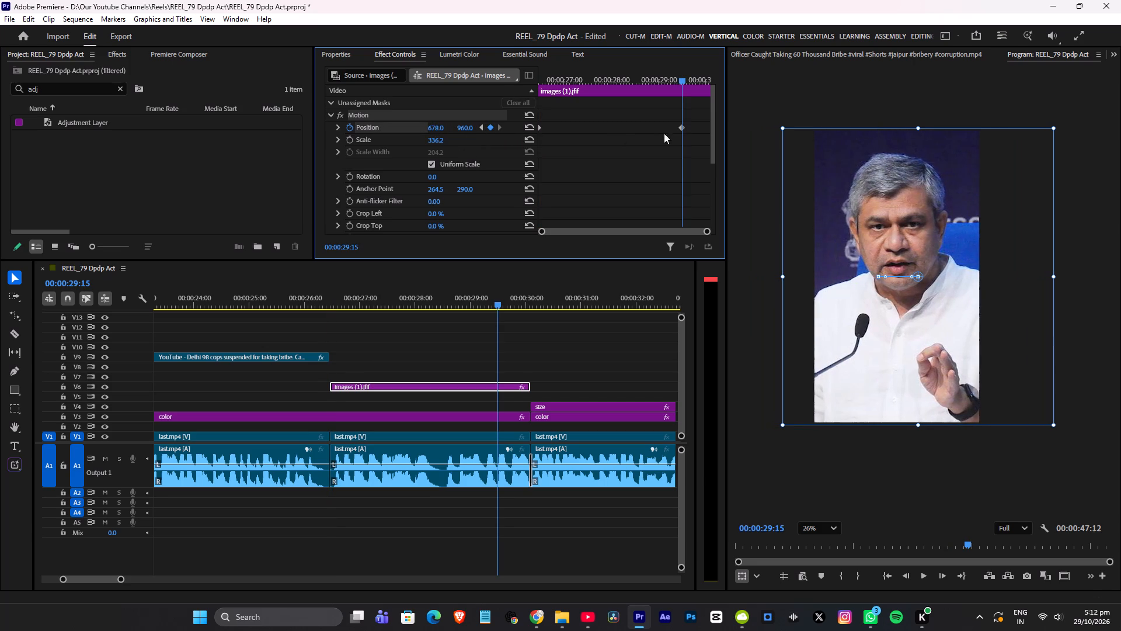
left_click_drag(681, 129, 799, 133)
Play the minister overlay through into the next speaker shot and save the project.
left_click(314, 296)
key("space")
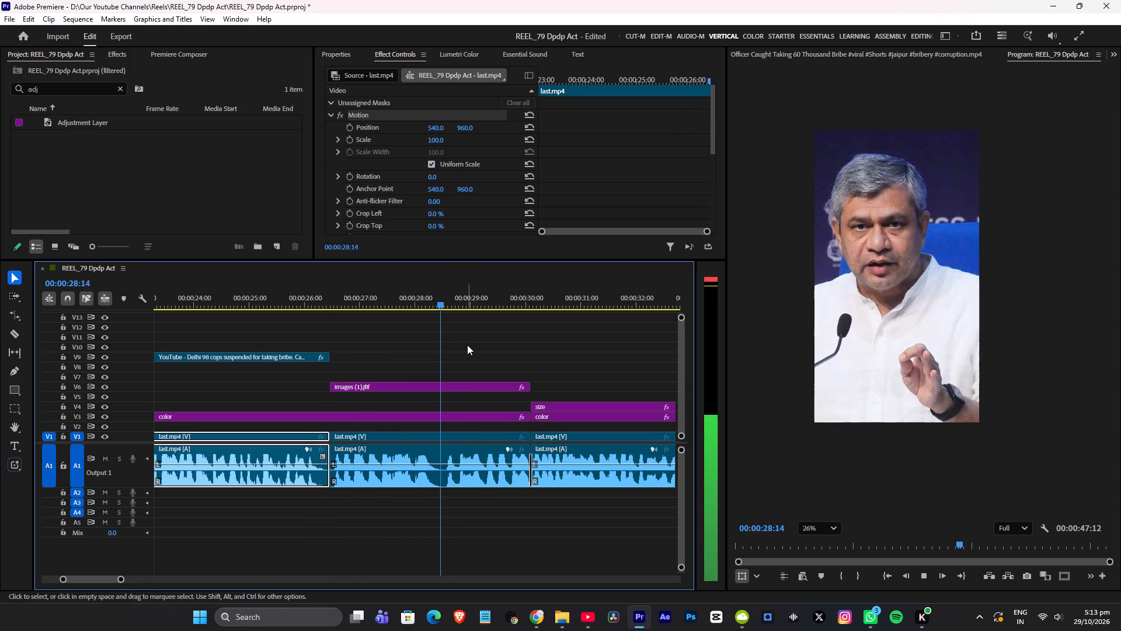
scroll(488, 342, "down", 3)
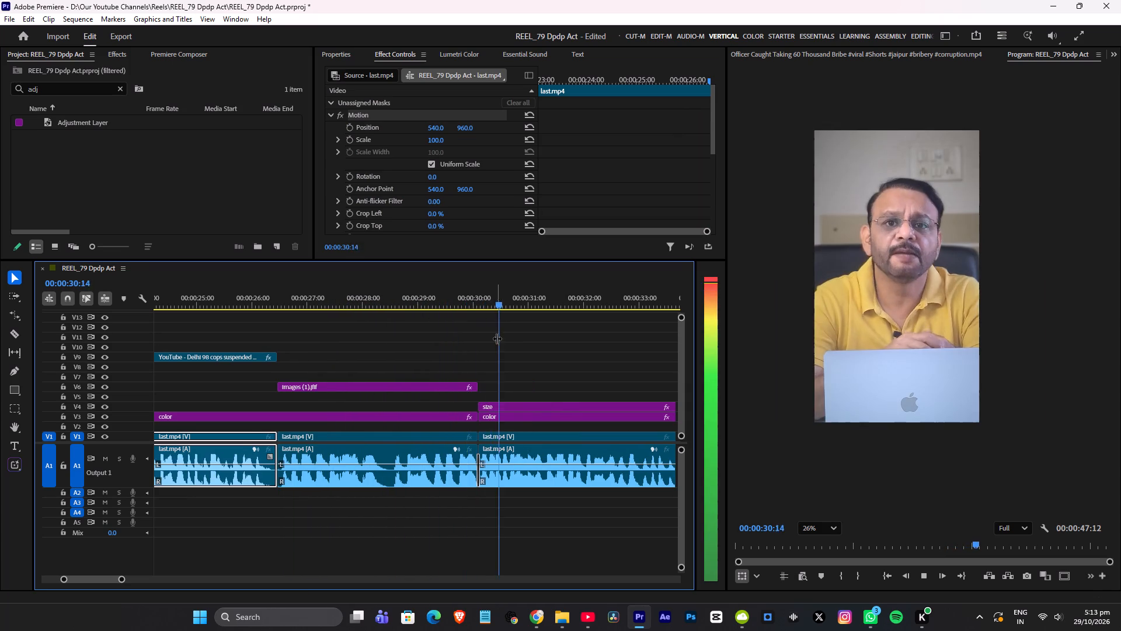
scroll(498, 339, "down", 4)
scroll(492, 342, "down", 8, "alt")
key("ctrl+s")
key("space")
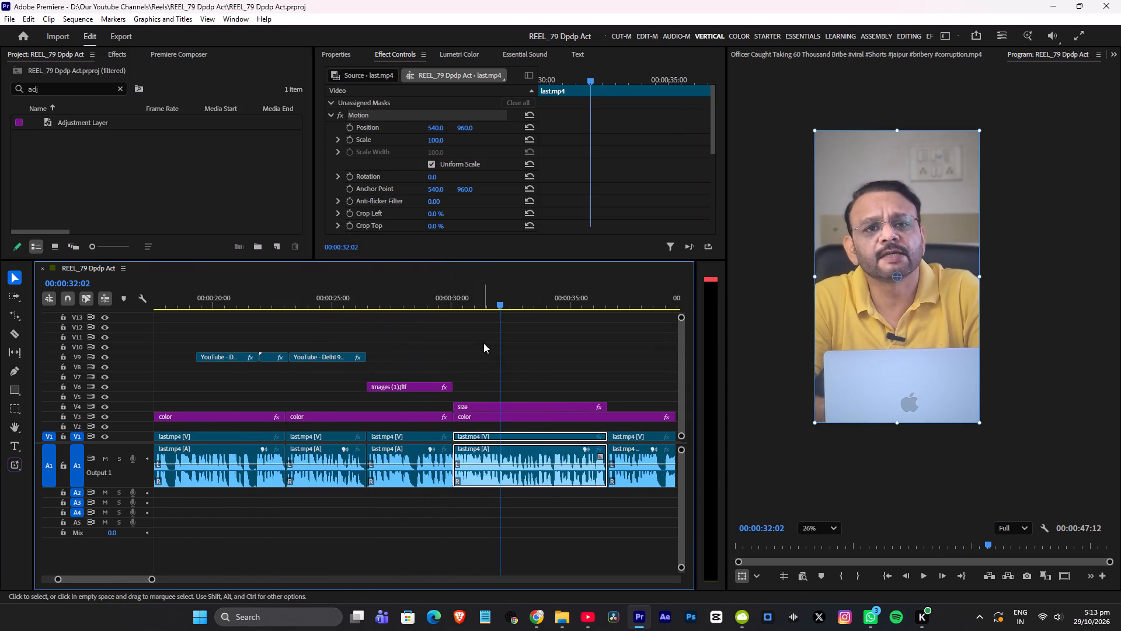
Play the remaining speaker shots into the final last.mp4 clip, reviewing the cuts, framing and adjustment layer coverage.
scroll(493, 343, "down", 8, "alt")
scroll(536, 366, "up", 5, "alt")
scroll(536, 366, "down", 5, "alt")
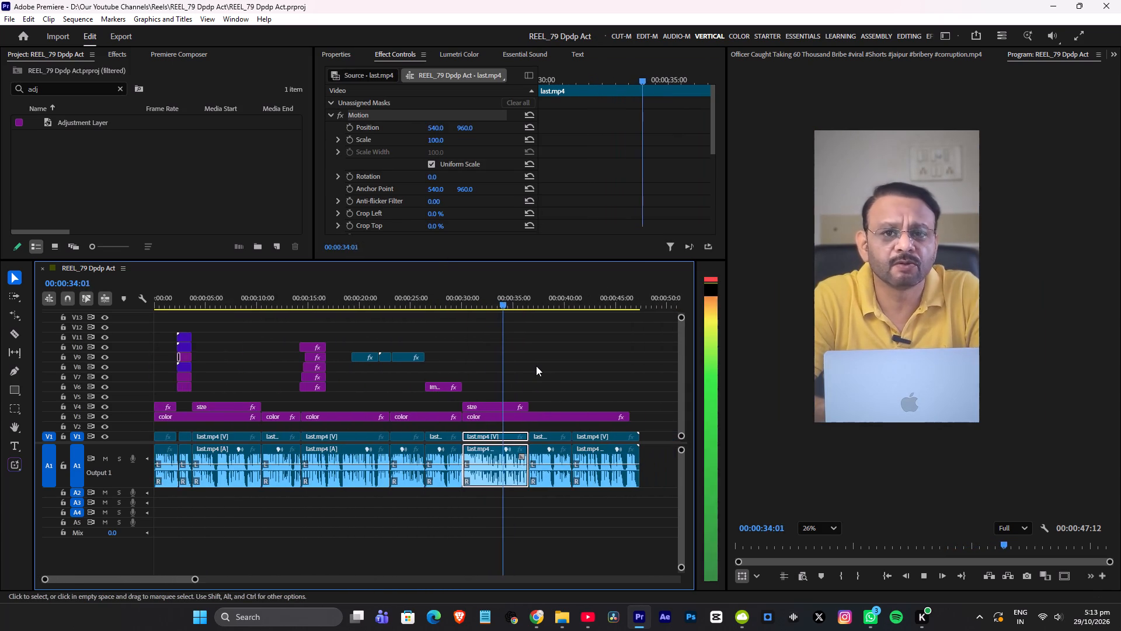
scroll(537, 366, "down", 7)
scroll(462, 369, "up", 6, "alt")
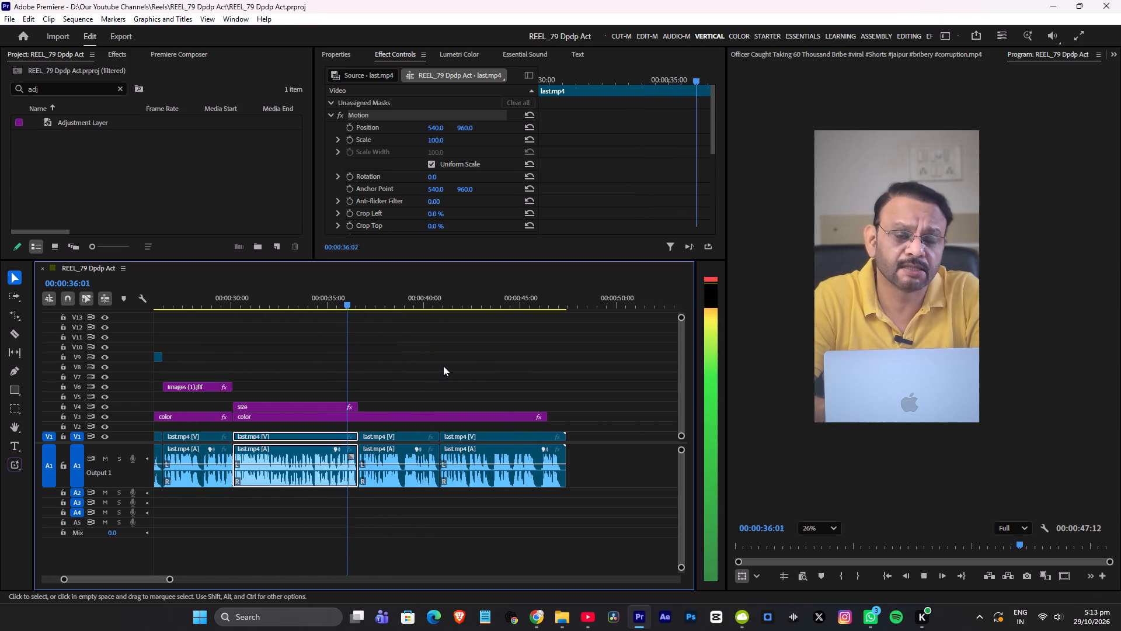
scroll(418, 365, "down", 2)
scroll(416, 363, "down", 4, "alt")
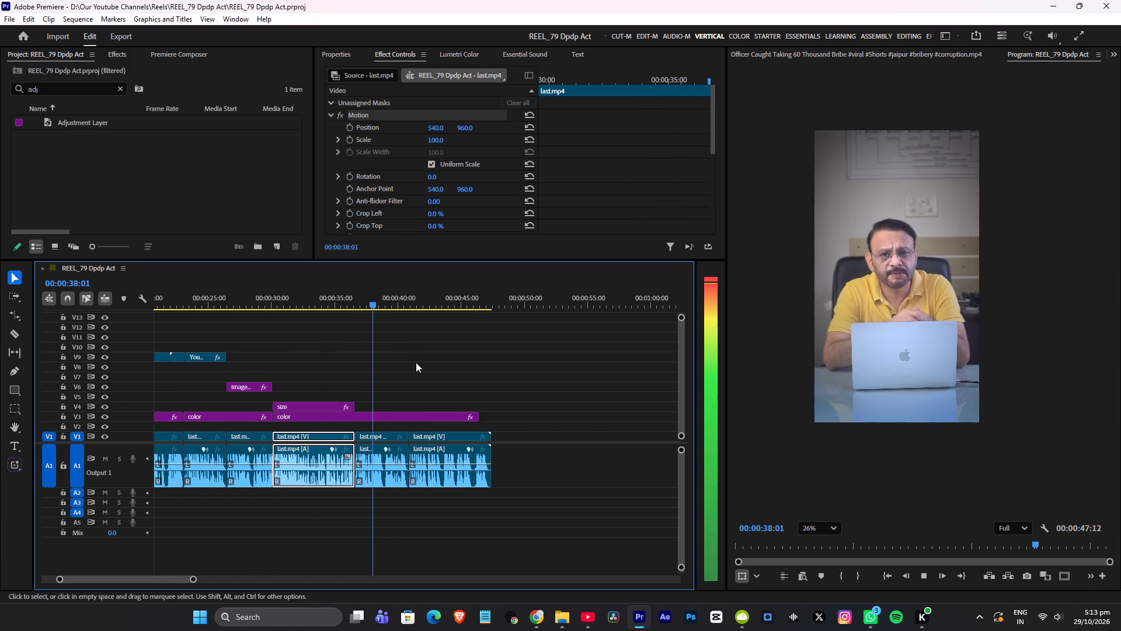
key("ctrl+s")
key("space")
scroll(385, 370, "up", 8, "alt")
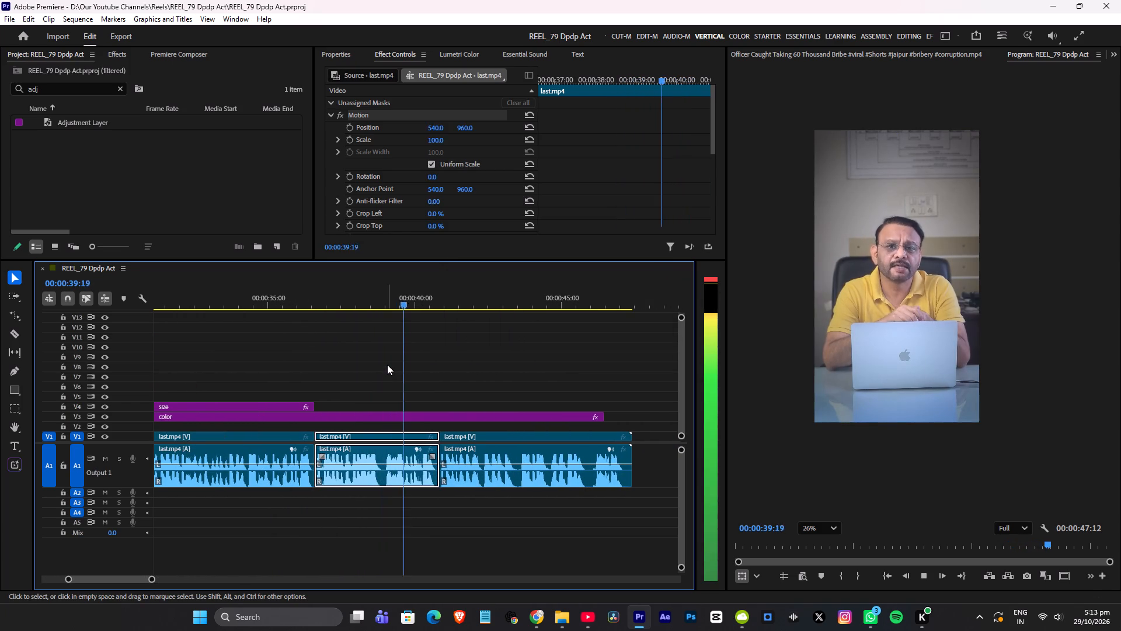
scroll(424, 372, "down", 4, "alt")
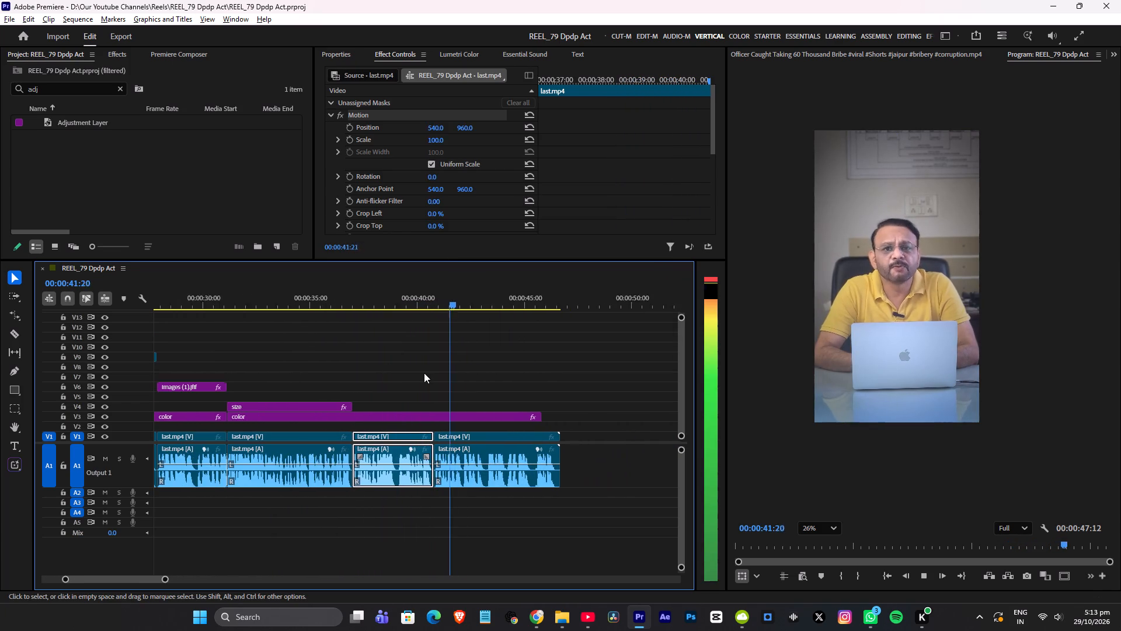
scroll(450, 374, "up", 3, "alt")
scroll(495, 375, "down", 4, "alt")
key("space")
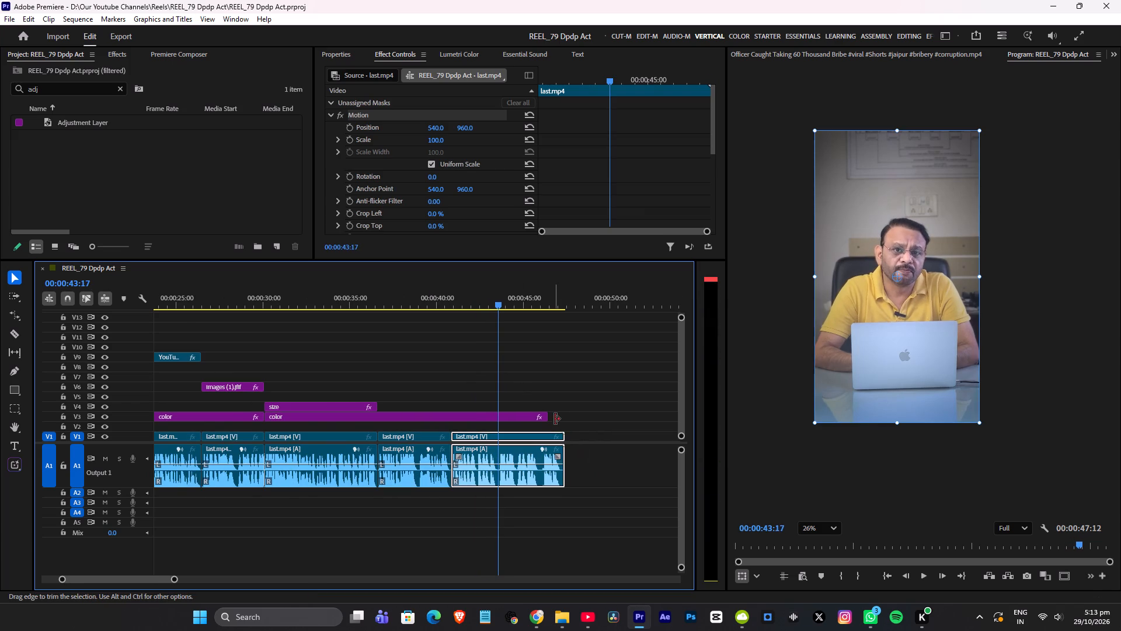
Extend the last color adjustment layer on V3 to the end of the final last.mp4 clip.
left_click_drag(551, 415, 567, 415)
Duplicate the size adjustment layer that starts near 00:00:30 onto V4 above the final last.mp4 clip and play the result.
scroll(531, 394, "down", 6, "alt")
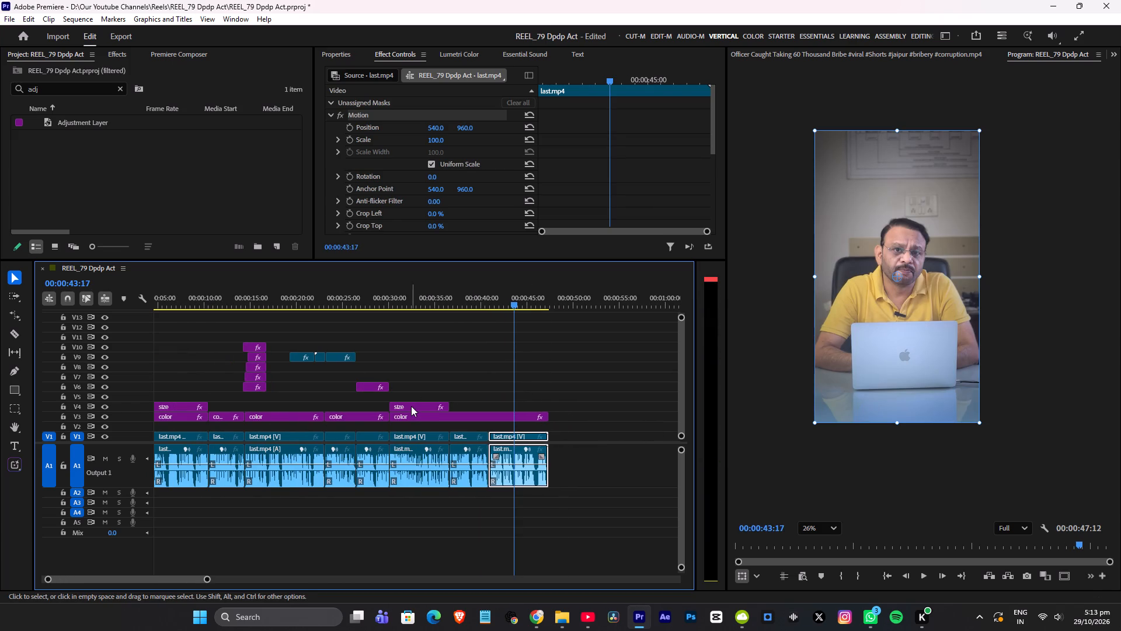
left_click(411, 405)
left_click_drag(420, 407, 520, 407, "alt")
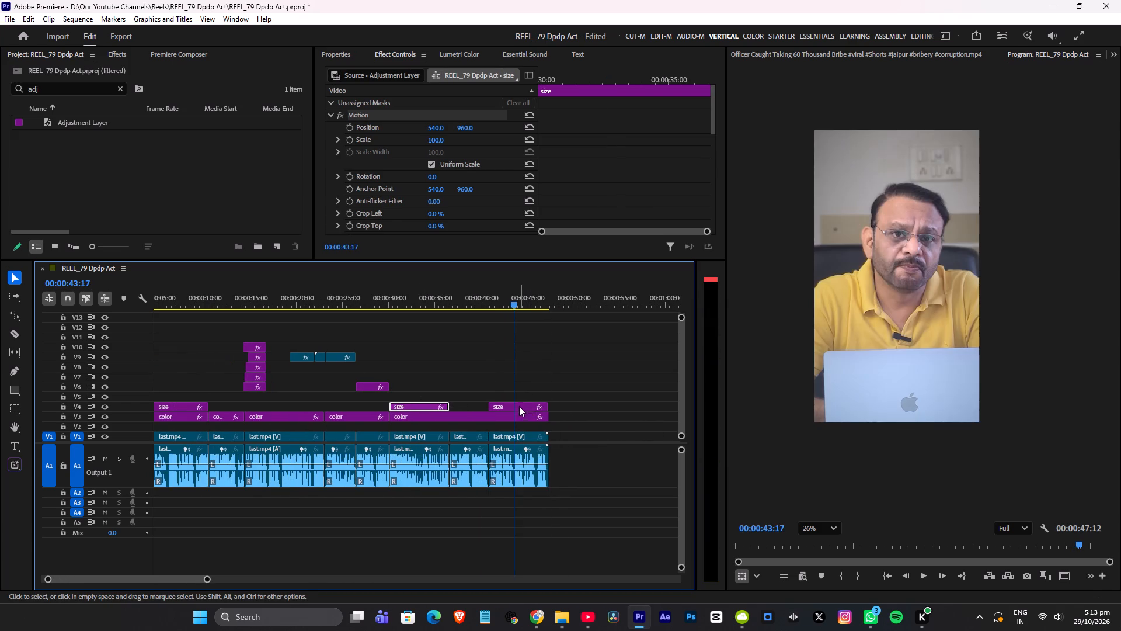
scroll(511, 401, "up", 11, "alt")
left_click(461, 299)
key("space")
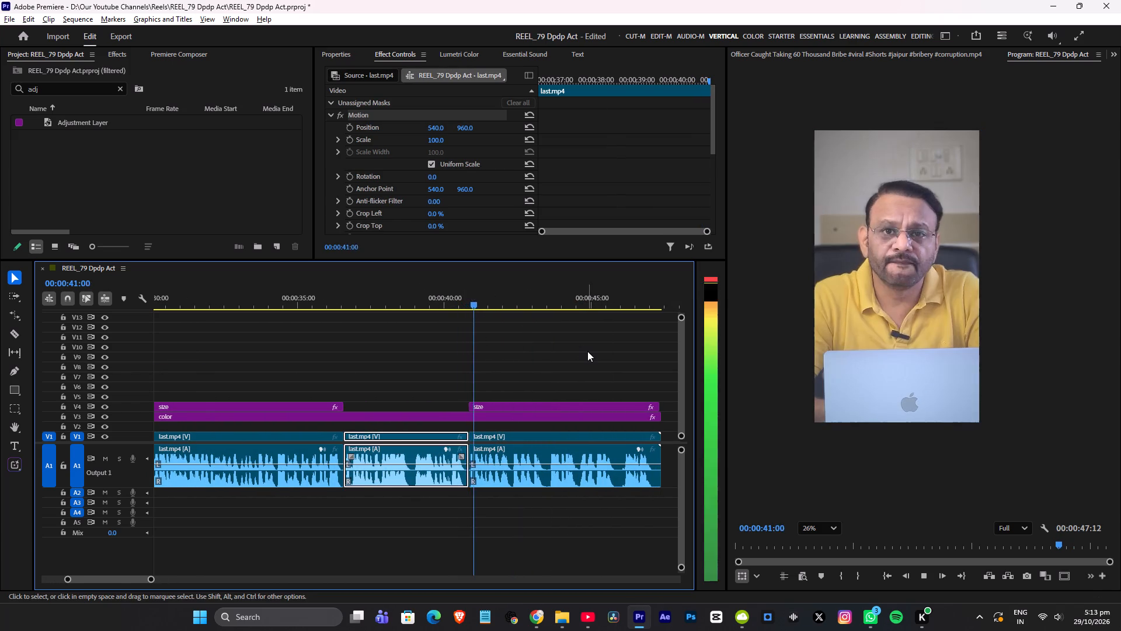
scroll(587, 351, "up", 6, "alt")
key("space")
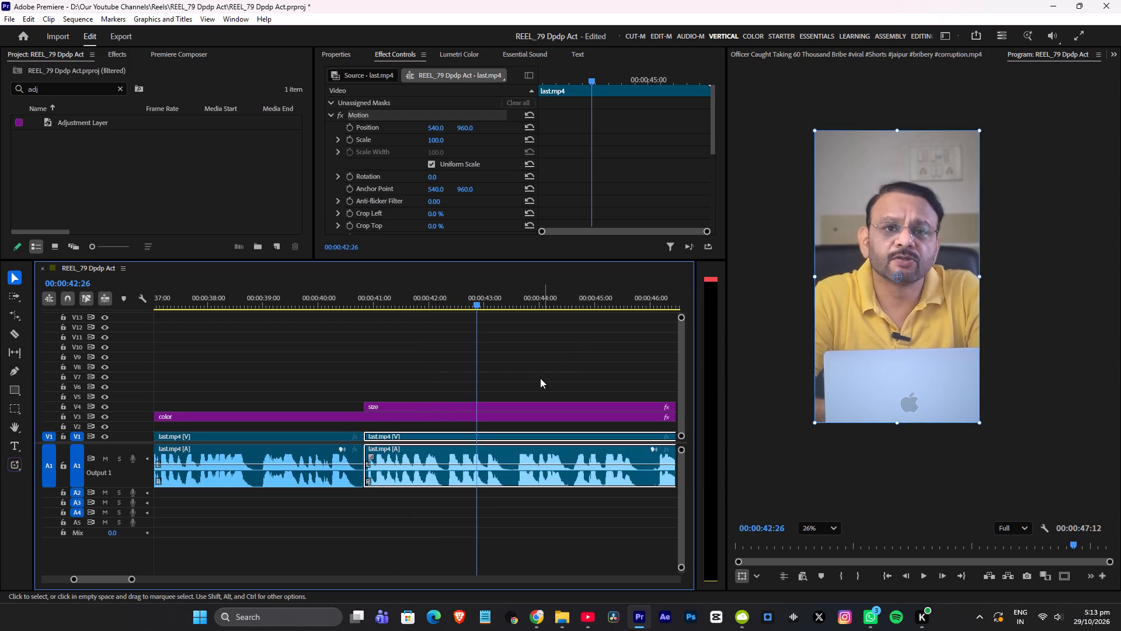
Split the final last.mp4 clip at 00:00:42:09, where the speaker starts a new phrase, and play across the cut.
left_click_drag(428, 295, 440, 295)
key("Right")
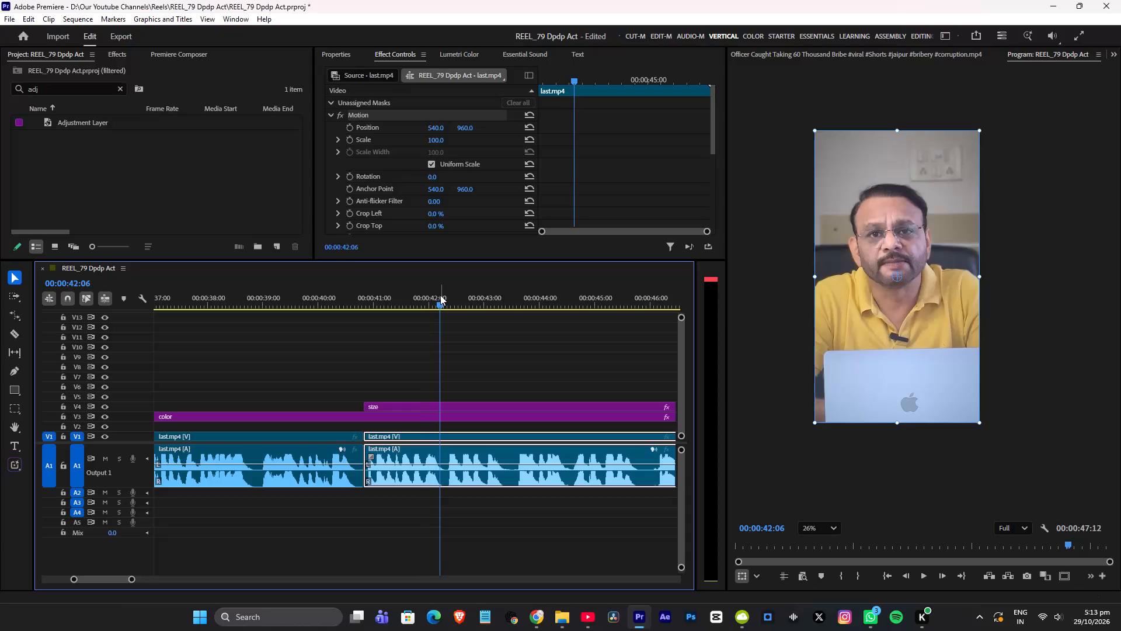
key("Right")
key("Right")
key("Right")
key("Left")
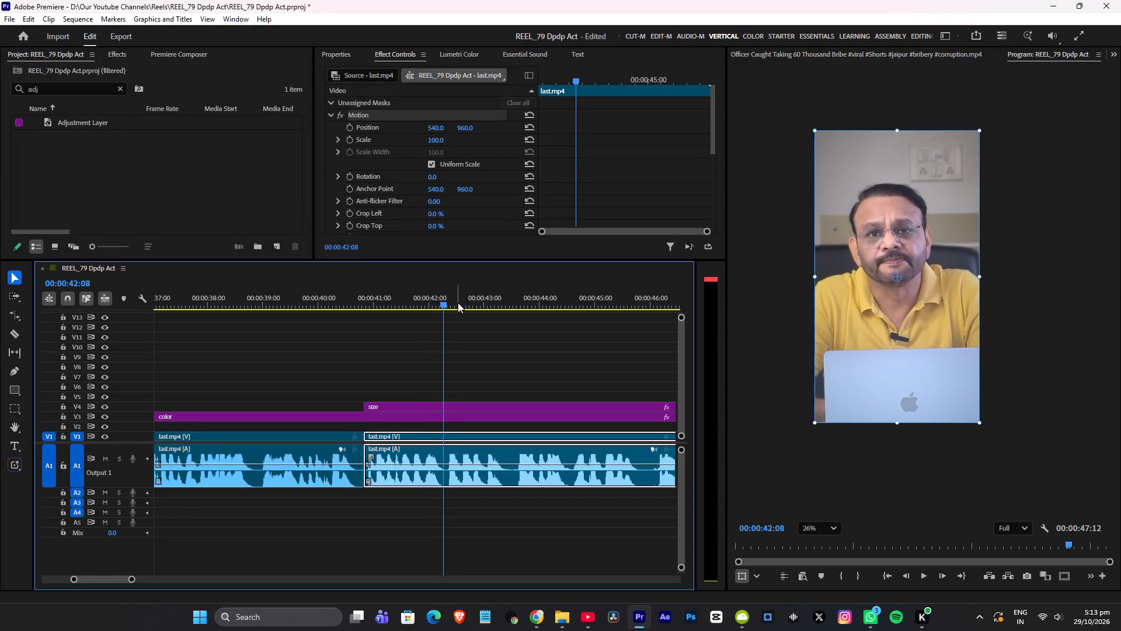
key("Right")
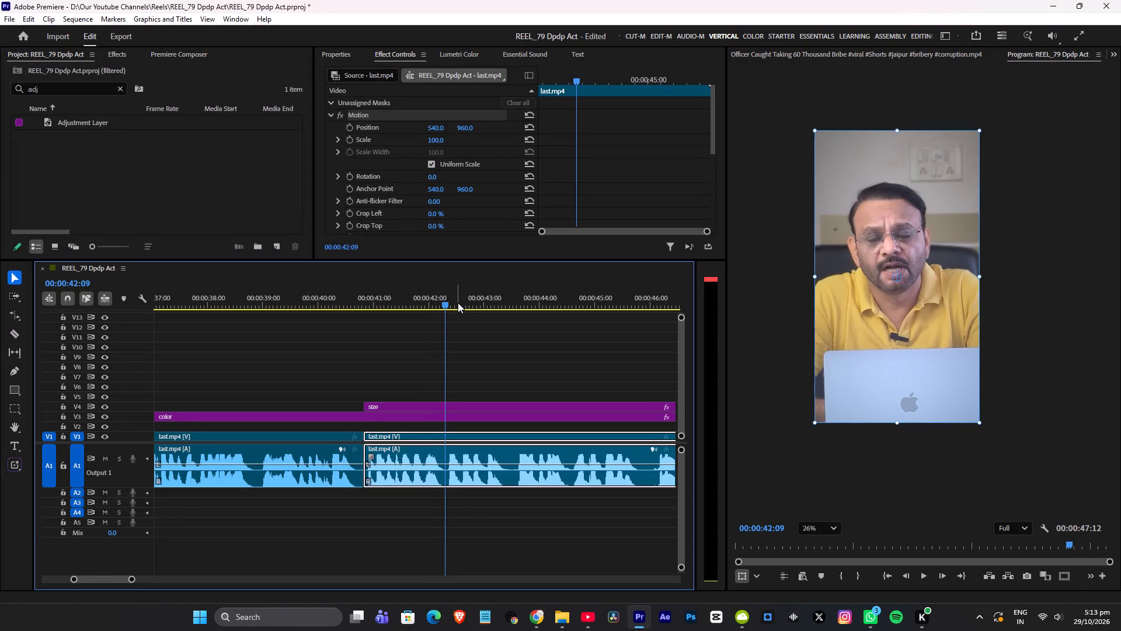
key("z")
left_click(343, 297)
key("space")
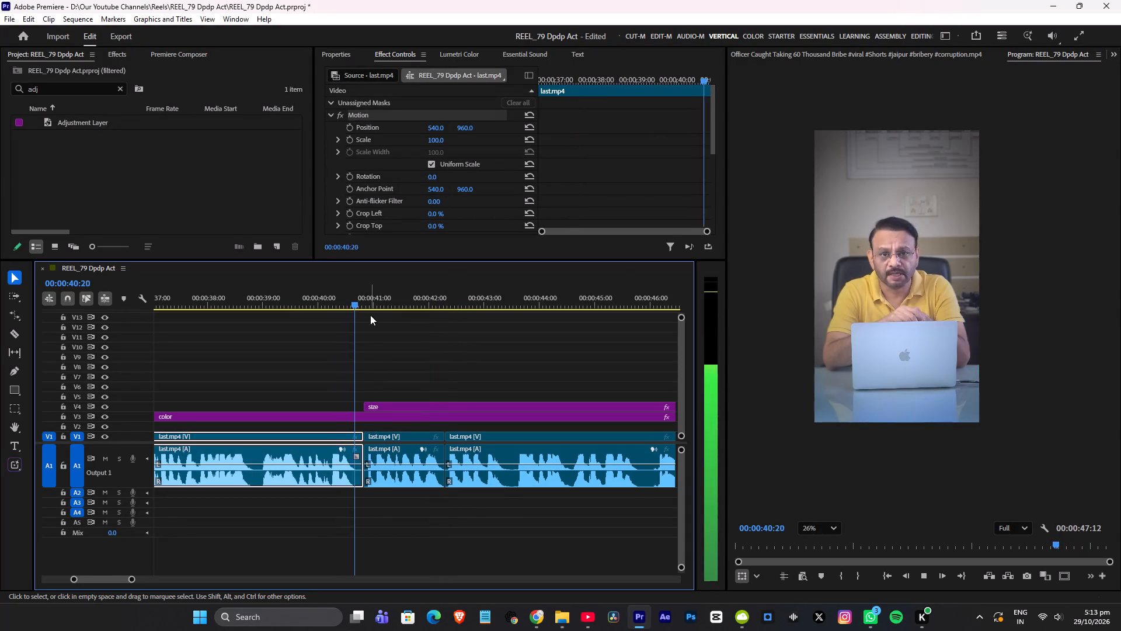
scroll(370, 315, "down", 11)
key("space")
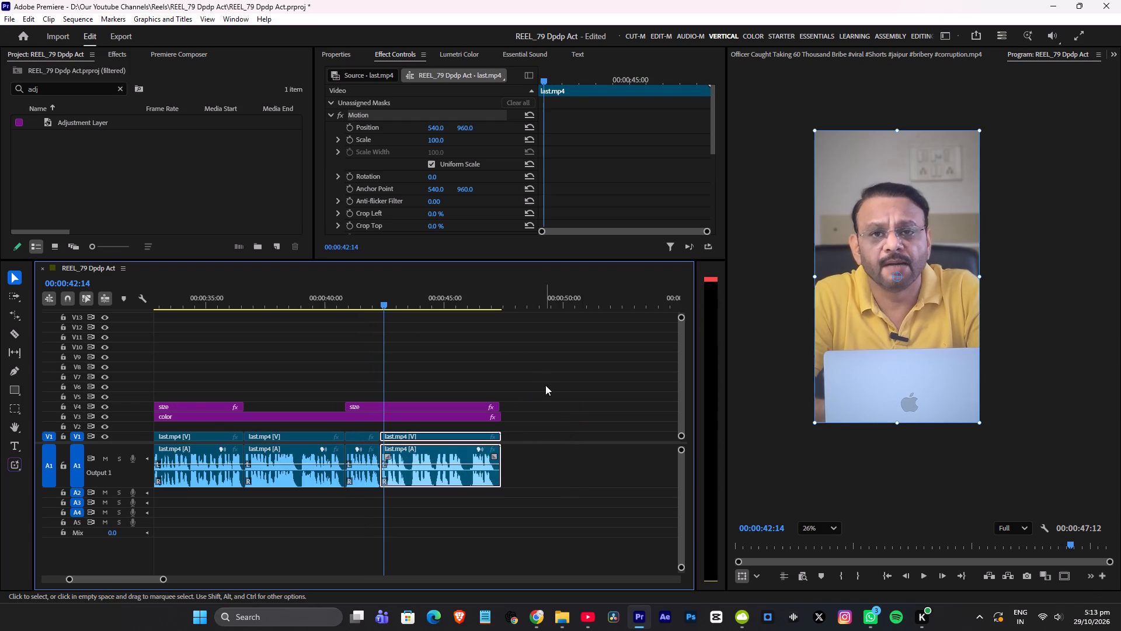
Refit the last size layer on V4 to run from the 00:00:42:09 cut to the end of the reel, and play it.
left_click_drag(499, 402, 375, 405)
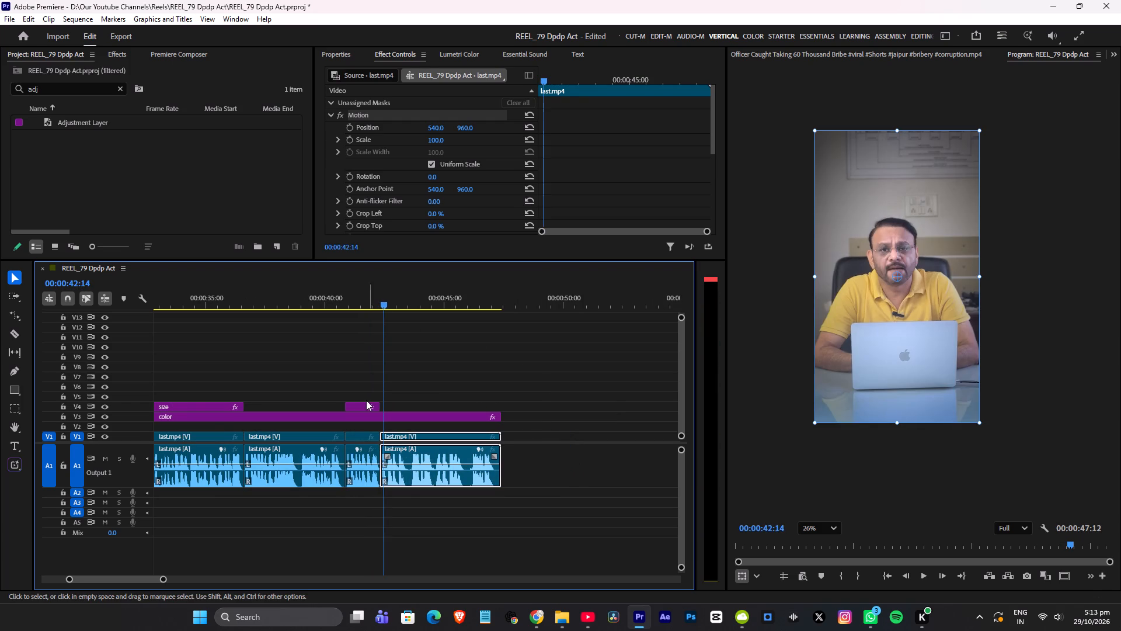
left_click_drag(357, 404, 389, 404)
left_click_drag(417, 403, 419, 403)
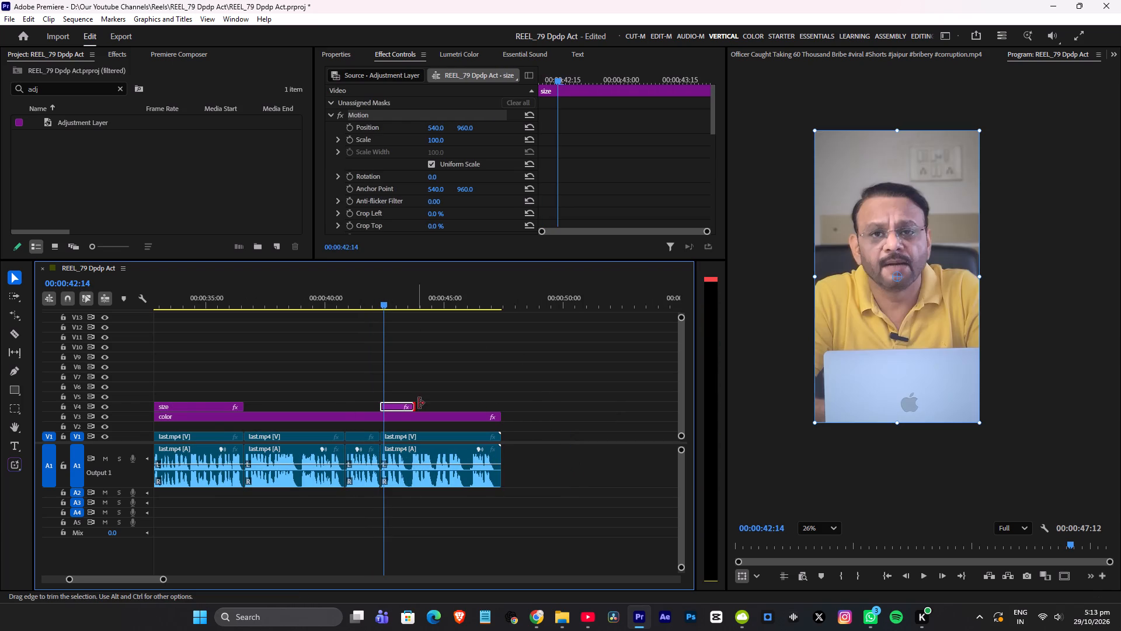
left_click_drag(419, 403, 504, 403)
left_click(370, 299)
key("space")
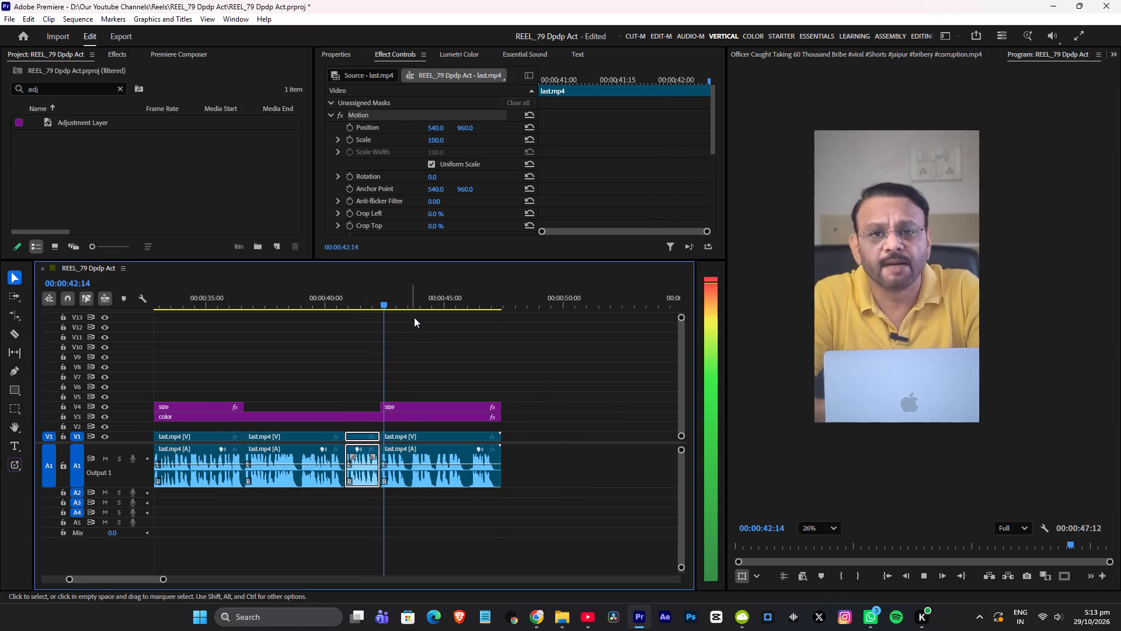
scroll(440, 365, "up", 10, "alt")
key("space")
Find the end of the phrase before the zoom-in and split last.mp4 and the color layer at 00:00:42:06.
left_click(269, 299)
scroll(304, 324, "up", 4)
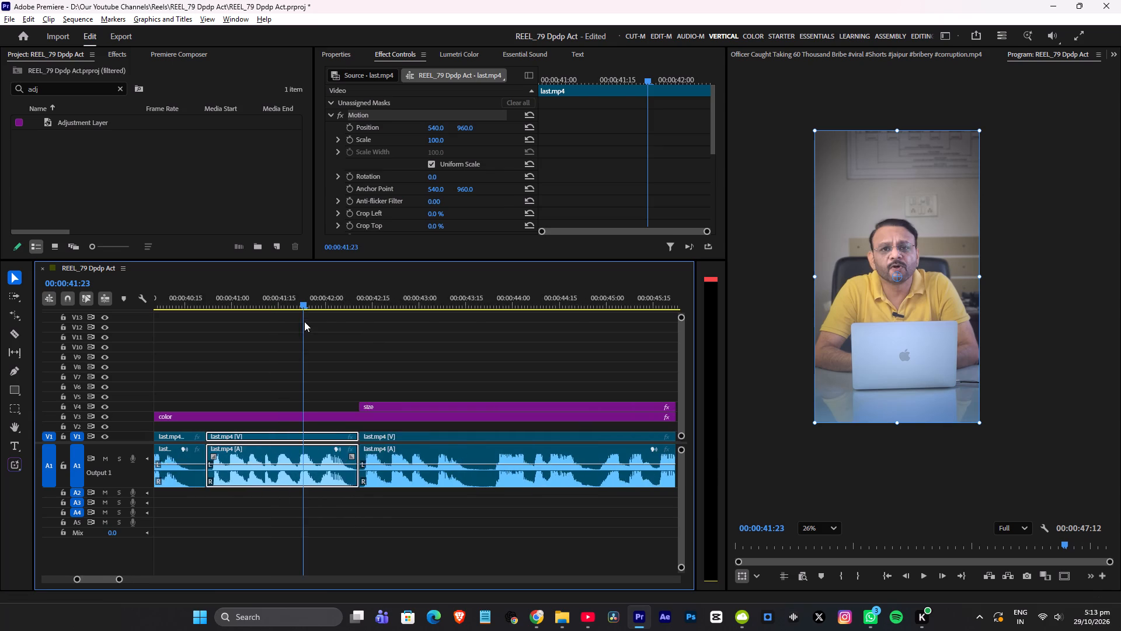
scroll(304, 321, "up", 7)
key("space")
key("space")
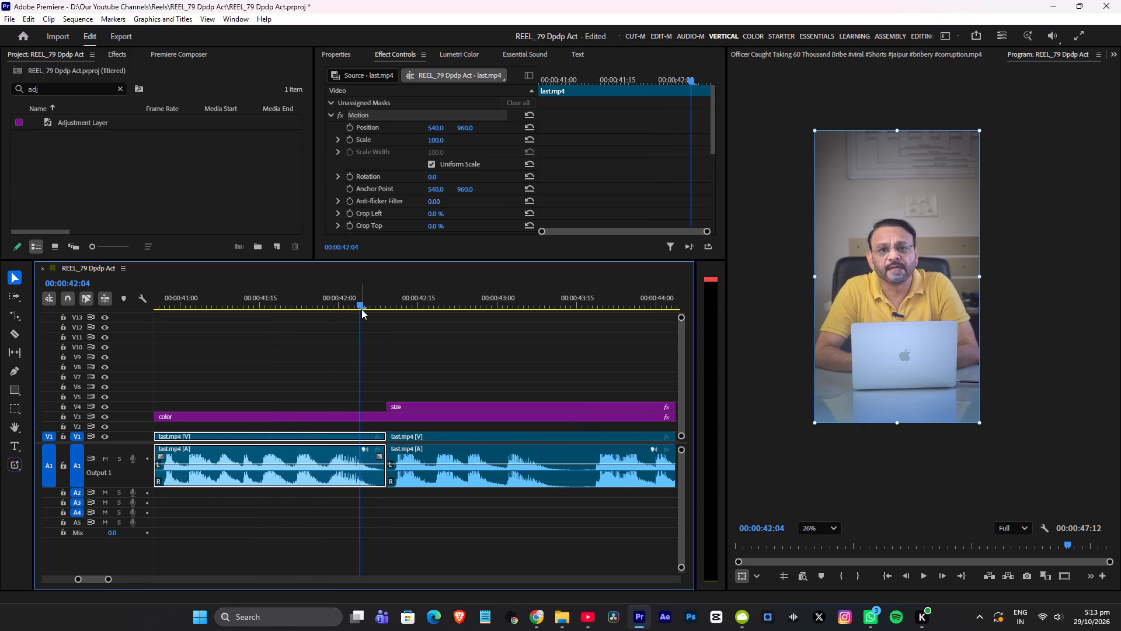
left_click_drag(361, 301, 374, 307)
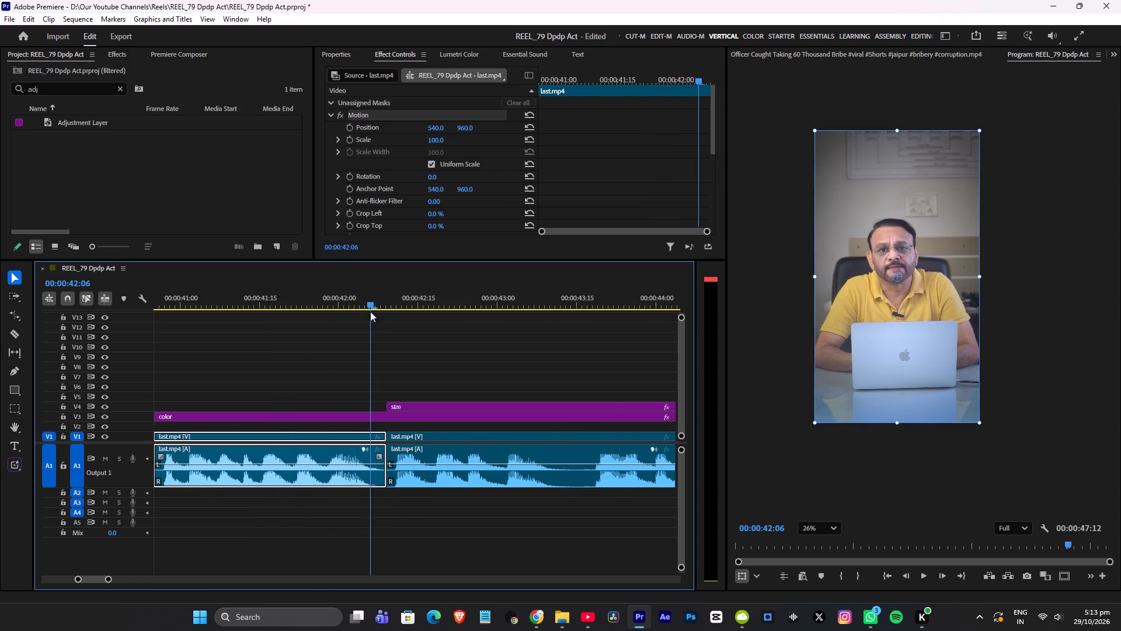
left_click_drag(307, 379, 344, 518)
key("z")
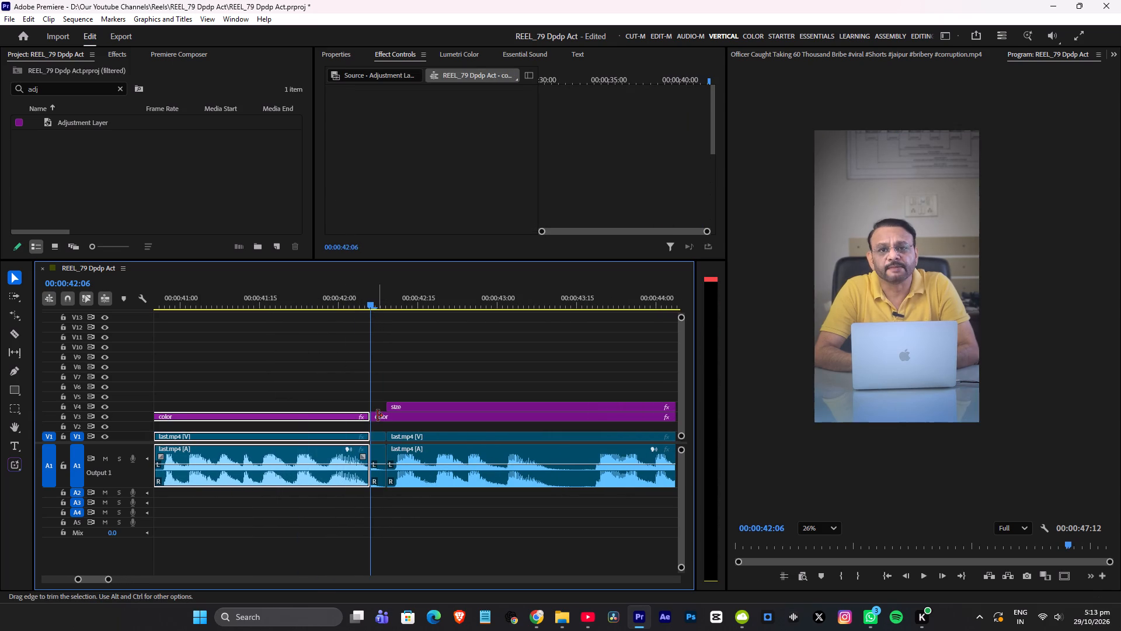
Trim the second color layer's start to 00:00:42:09, delete the leftover last.mp4 piece before it, close the gap and play the join.
left_click_drag(377, 415, 390, 415)
left_click(387, 414)
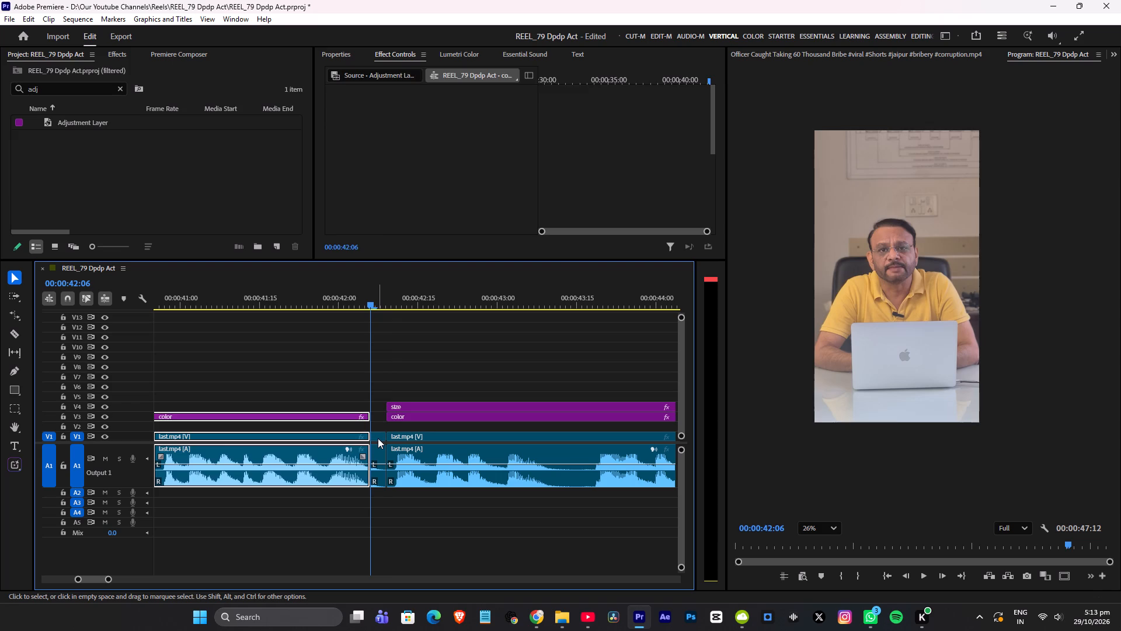
left_click(378, 438)
key("Delete")
left_click(378, 438)
key("Delete")
left_click(290, 303)
key("space")
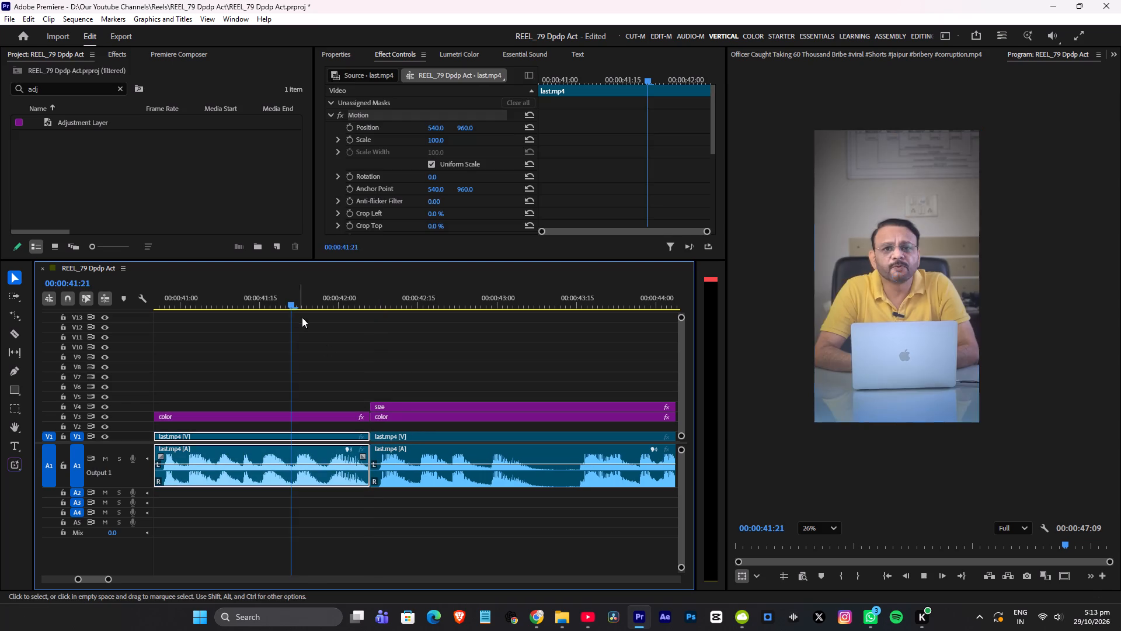
key("space")
Move the final last.mp4 clip's video to V2 and audio to A2, and shift it one frame earlier to start at 00:00:42:05.
left_click_drag(364, 300, 378, 300)
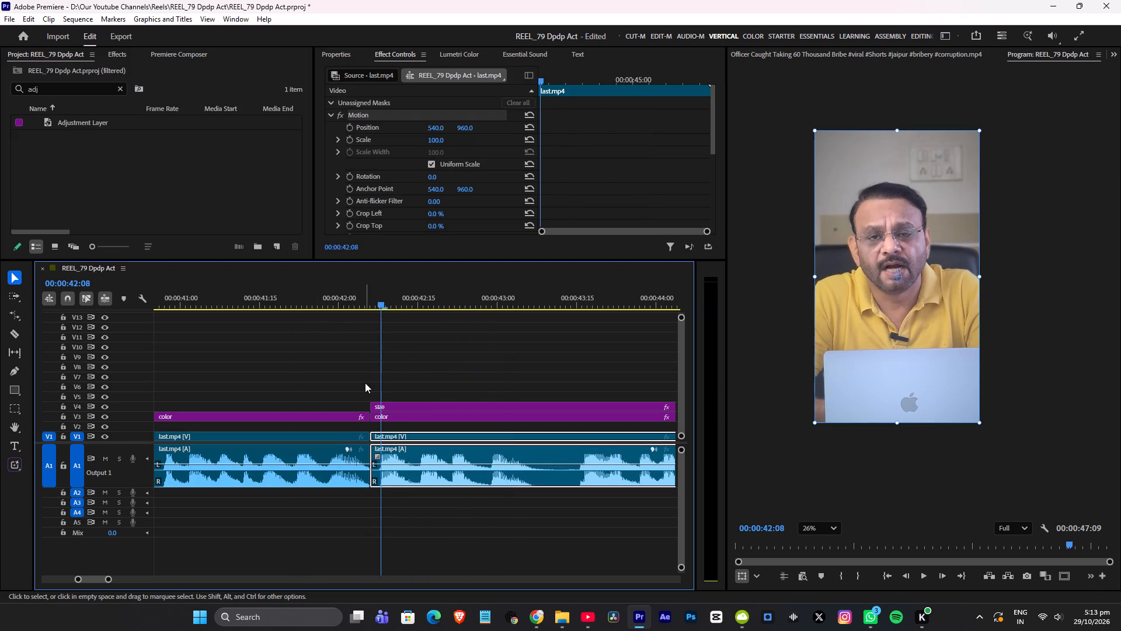
left_click_drag(364, 377, 395, 463)
left_click(406, 360)
scroll(403, 364, "up", 3, "alt")
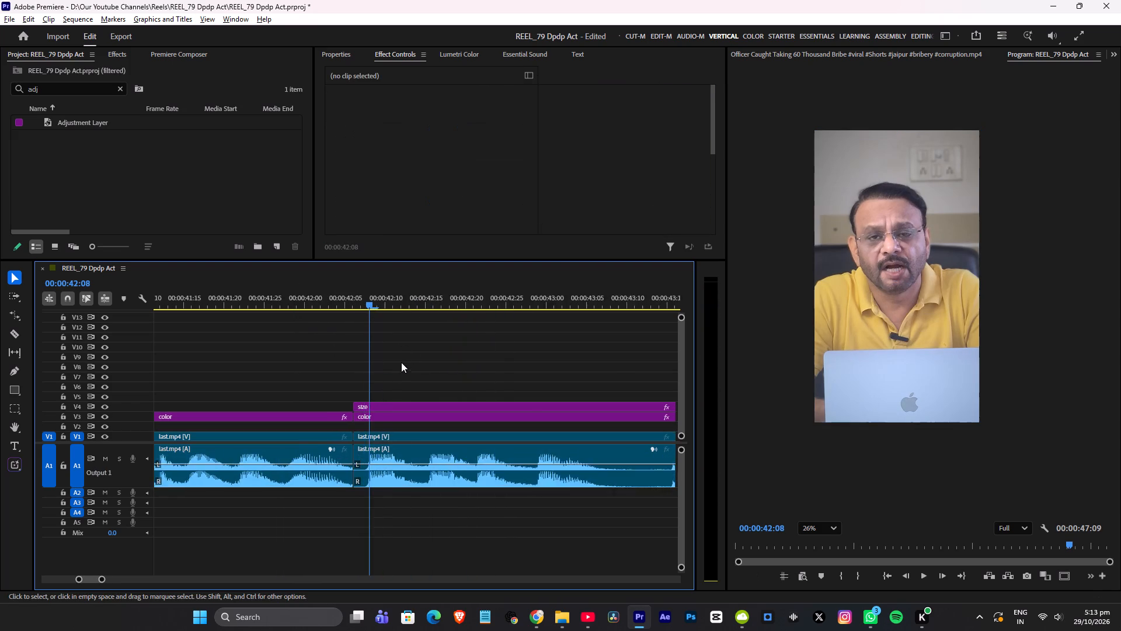
scroll(401, 362, "up", 6, "alt")
scroll(357, 384, "up", 1)
left_click_drag(377, 435, 378, 435)
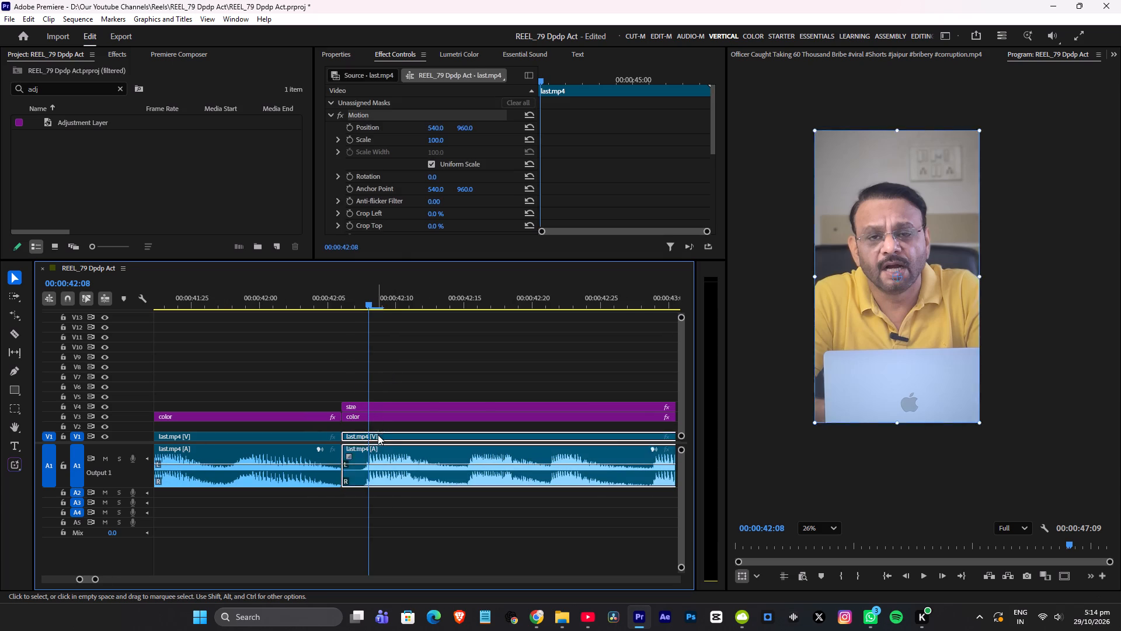
left_click_drag(378, 435, 378, 429)
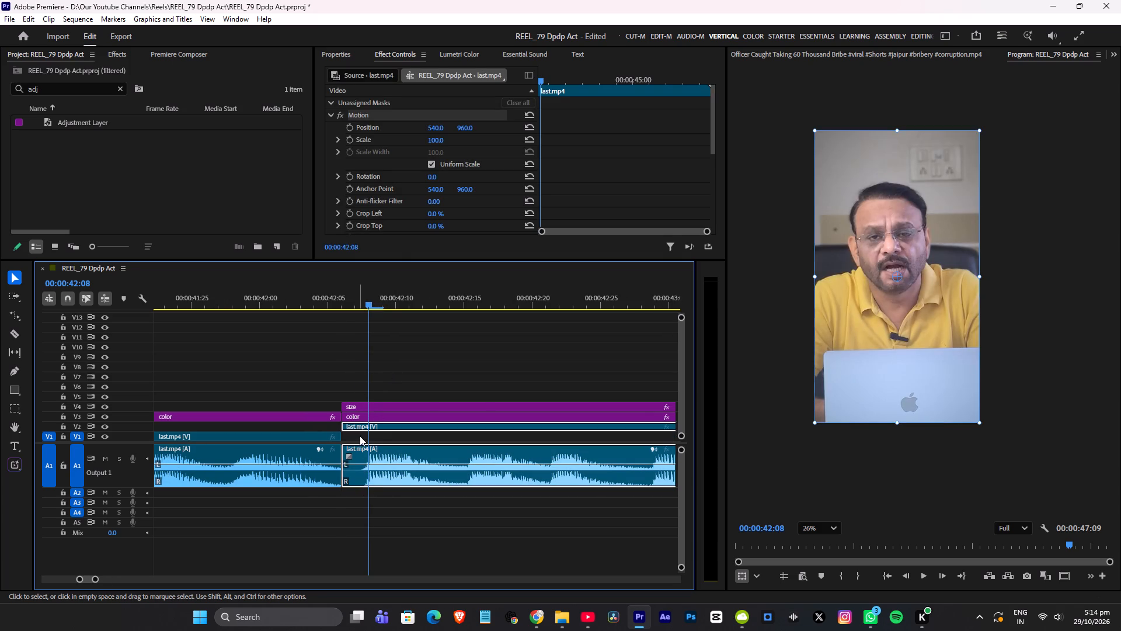
left_click(357, 486)
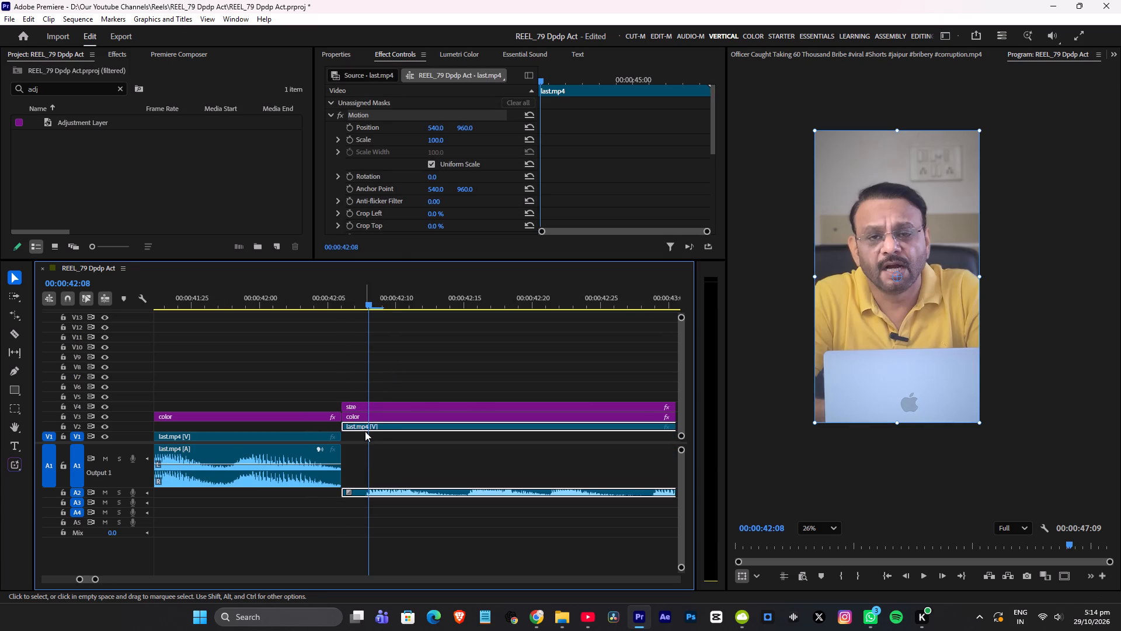
left_click_drag(374, 427, 365, 428)
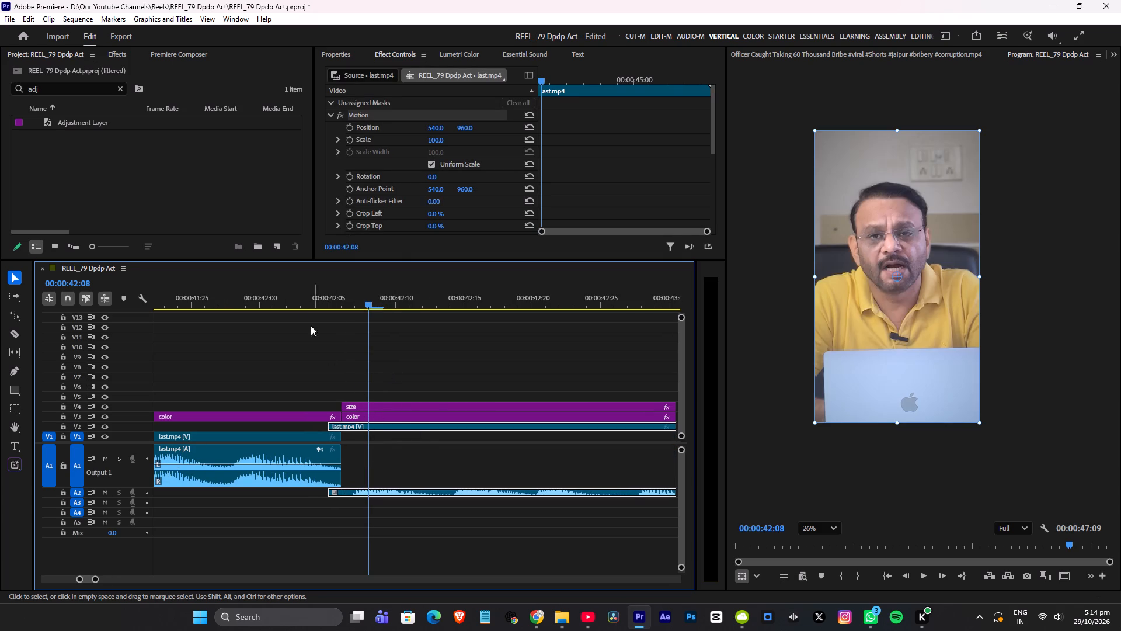
Trim the start of the final last.mp4 clip on V2 and A2 to the size layer's start at 00:00:42:06.
left_click(284, 296)
scroll(332, 369, "up", 5, "alt")
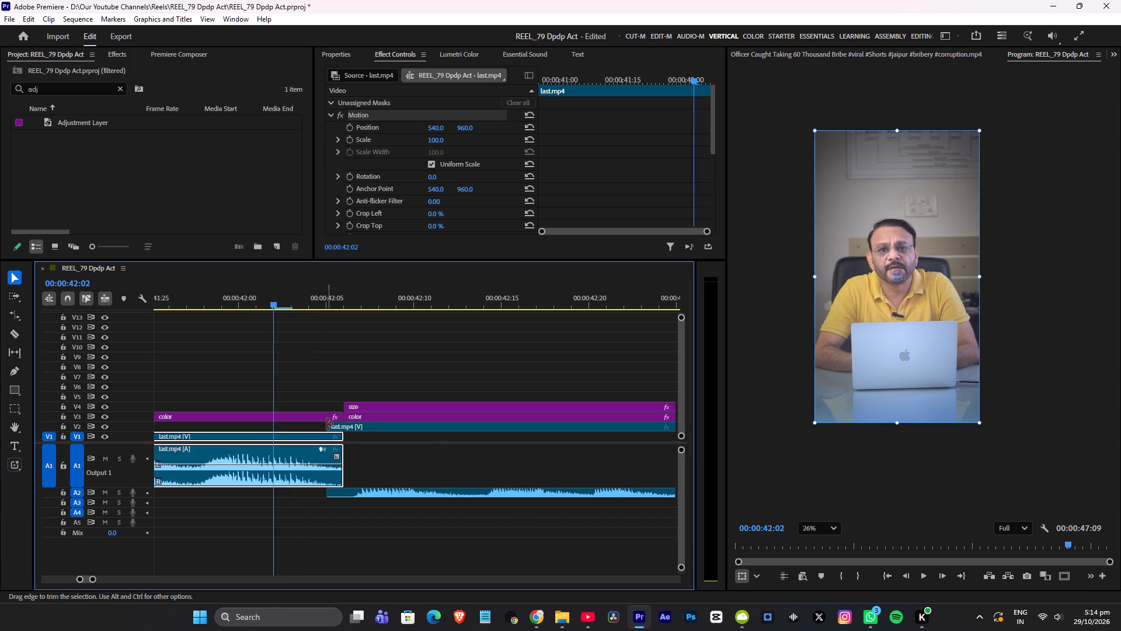
left_click_drag(327, 424, 339, 425)
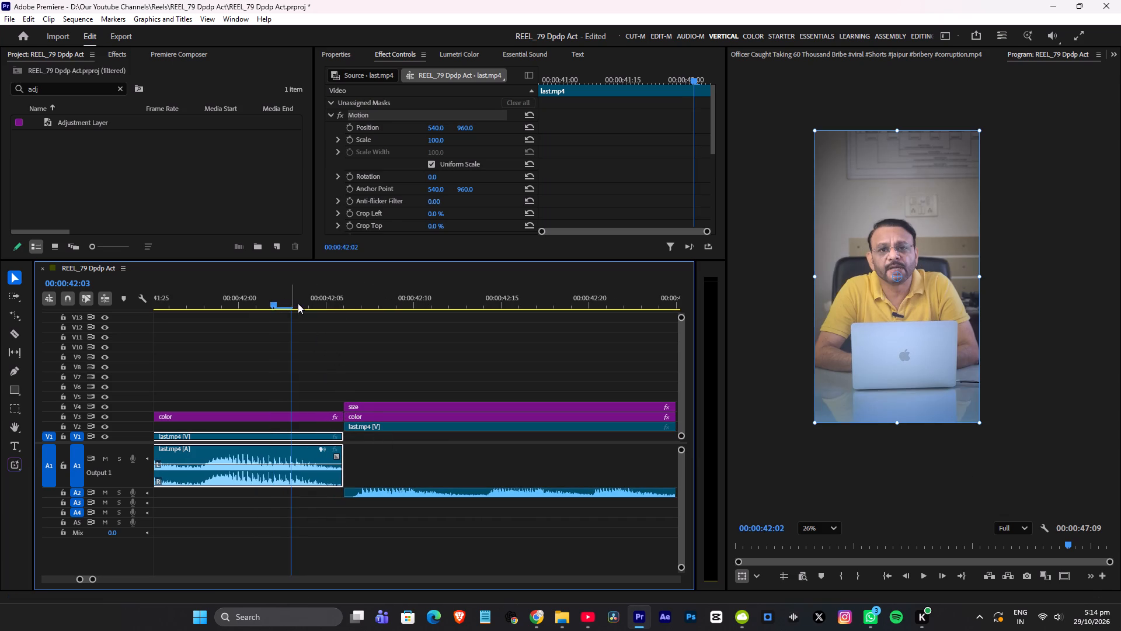
Move the final last.mp4 clip's video back down to V1 and its audio to A1, keeping its start at 00:00:42:06.
left_click(298, 303)
key("space")
key("space")
left_click(248, 299)
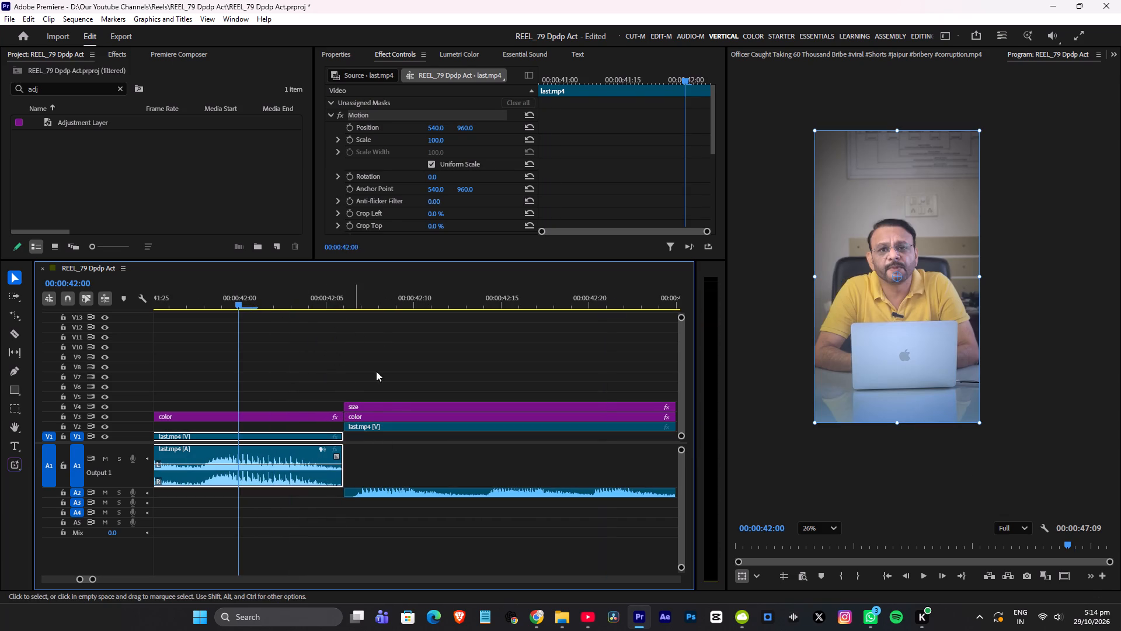
left_click_drag(375, 428, 375, 437)
left_click_drag(363, 494, 367, 477)
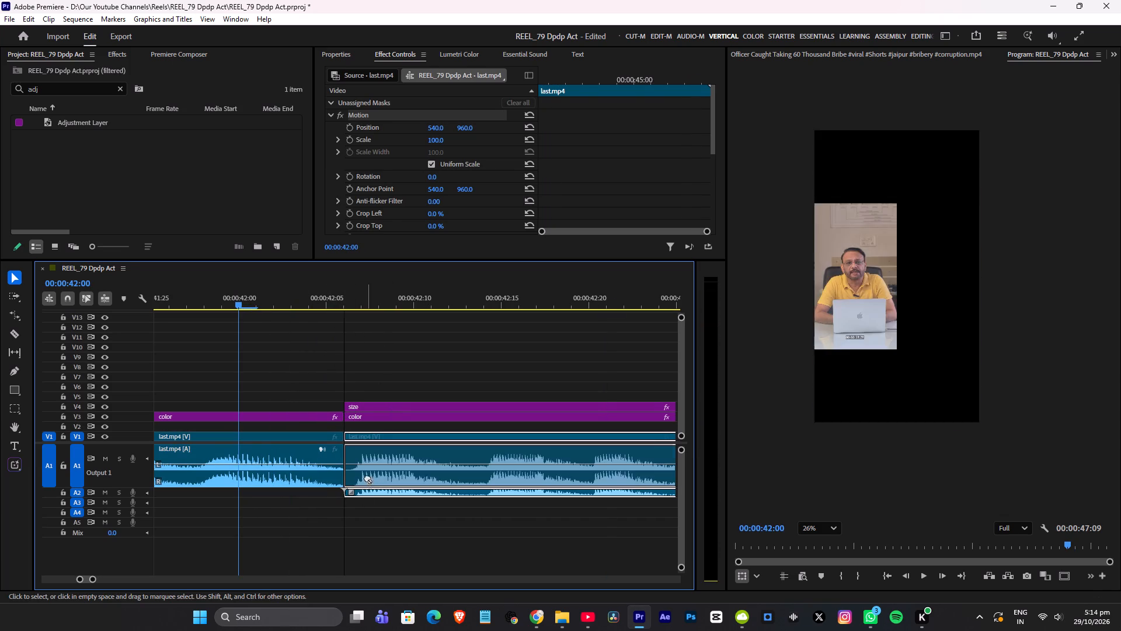
Play the ending through the zoom-in join at 00:00:42:06 and check the cut and framing.
key("space")
key("space")
scroll(462, 383, "down", 6, "alt")
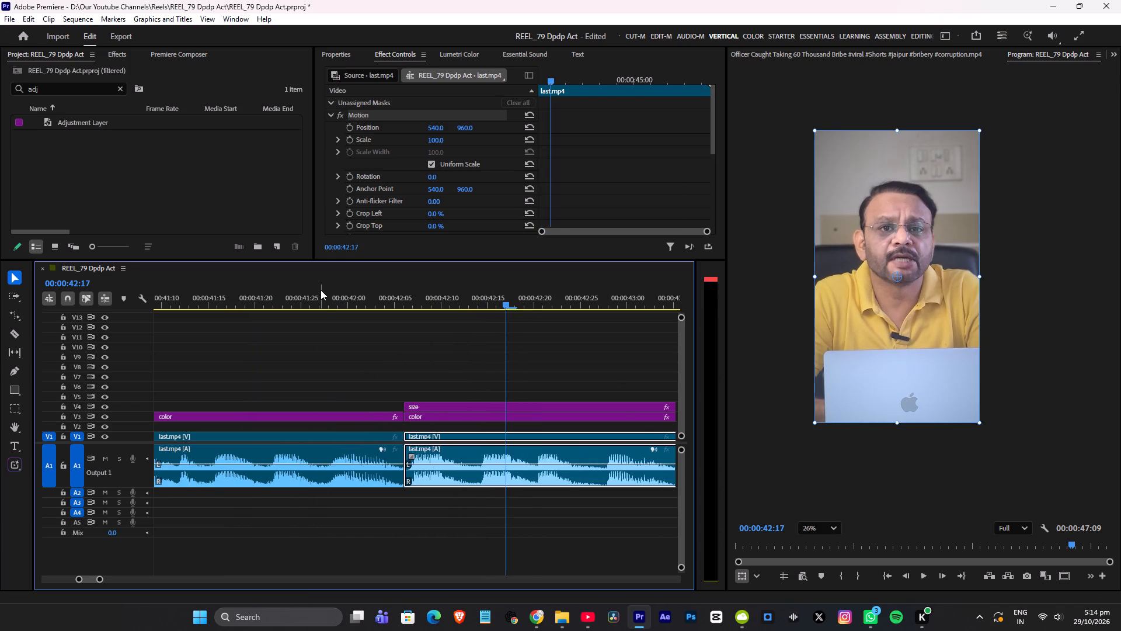
left_click(321, 290)
key("space")
scroll(368, 325, "down", 16, "alt")
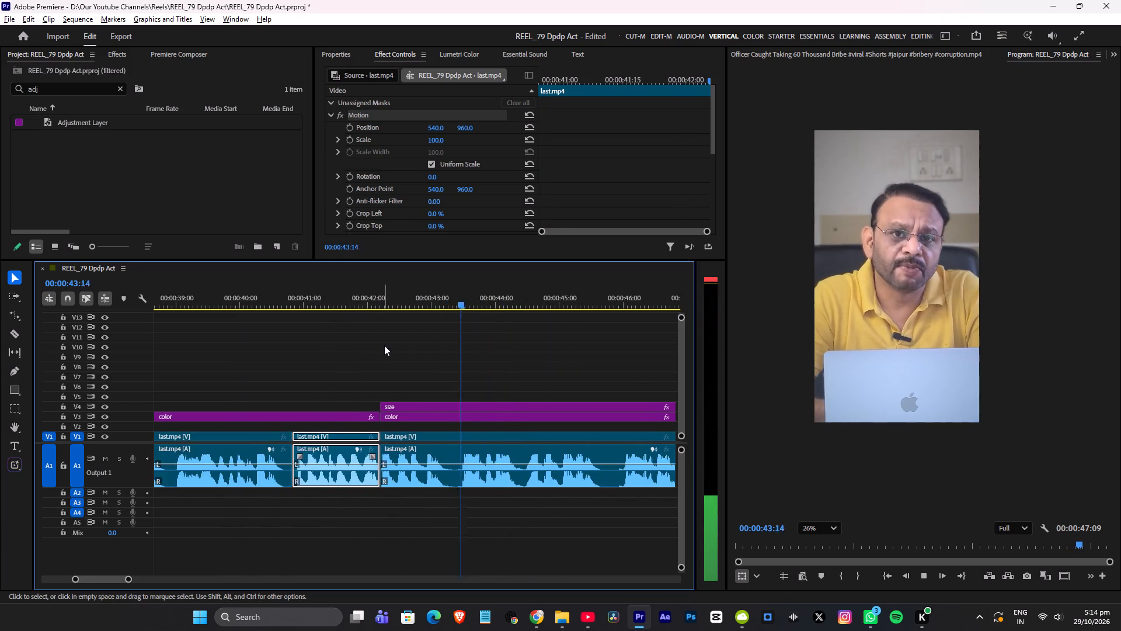
scroll(384, 345, "down", 3, "alt")
scroll(594, 363, "up", 7, "alt")
Split the size, color and last.mp4 clips at 00:00:47:06, delete the pieces after it and save the project.
left_click_drag(590, 374, 616, 416)
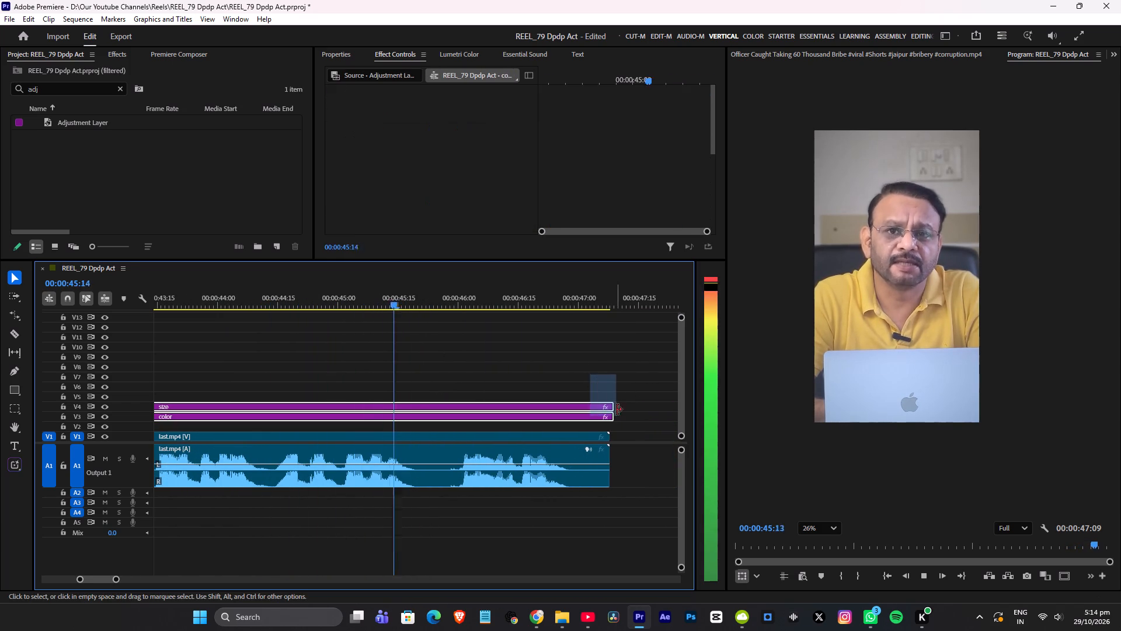
scroll(574, 335, "down", 5)
key("space")
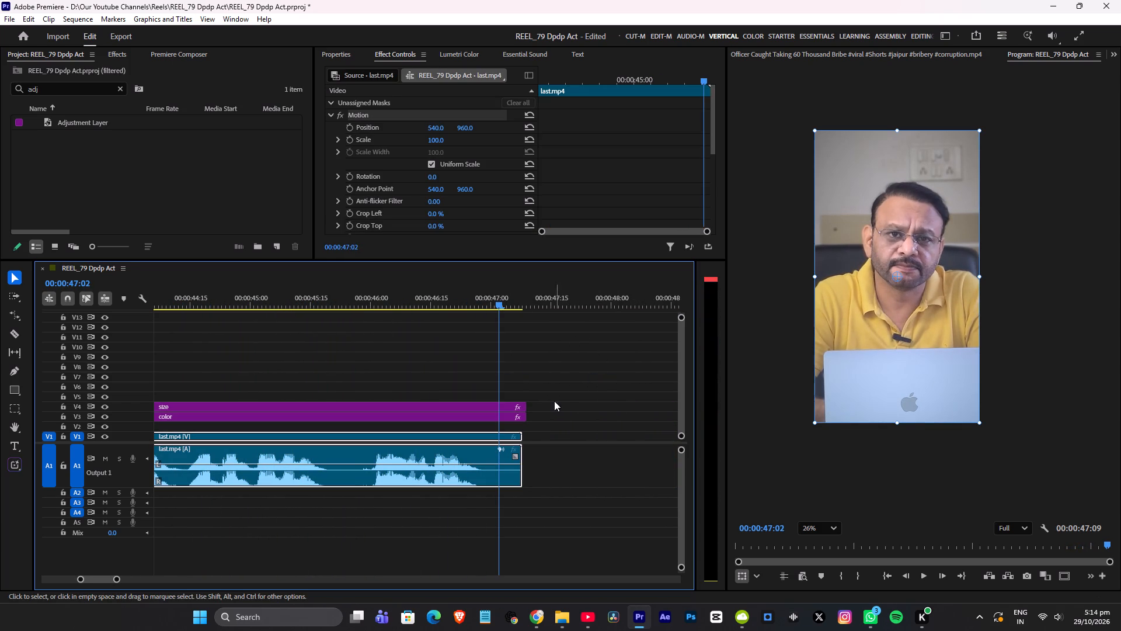
left_click_drag(499, 297, 516, 302)
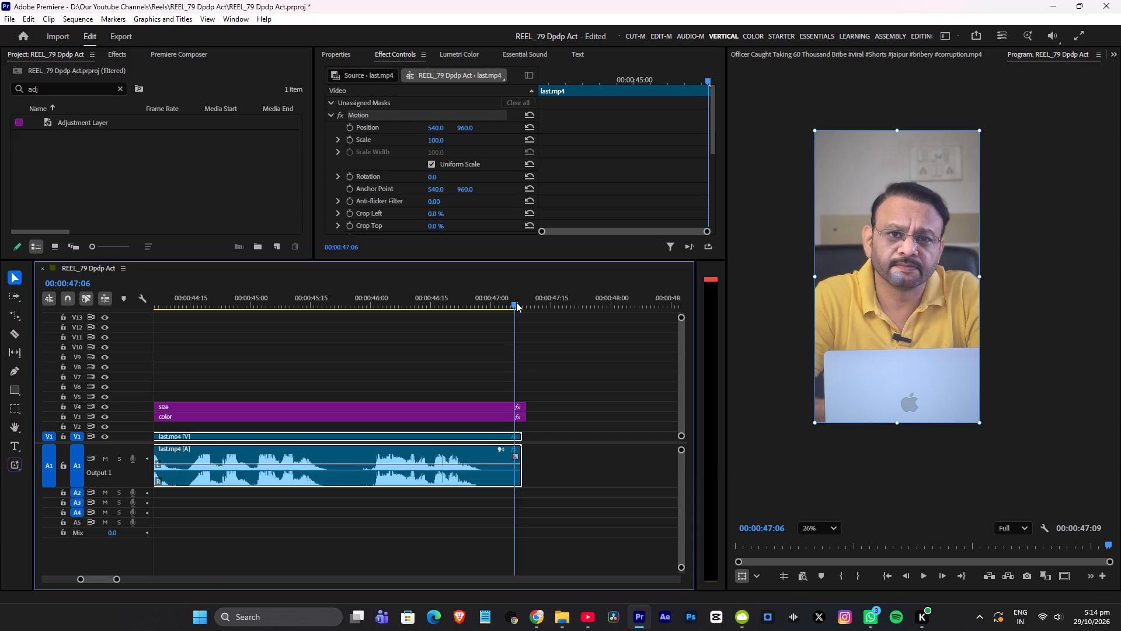
left_click_drag(477, 382, 504, 504)
key("z")
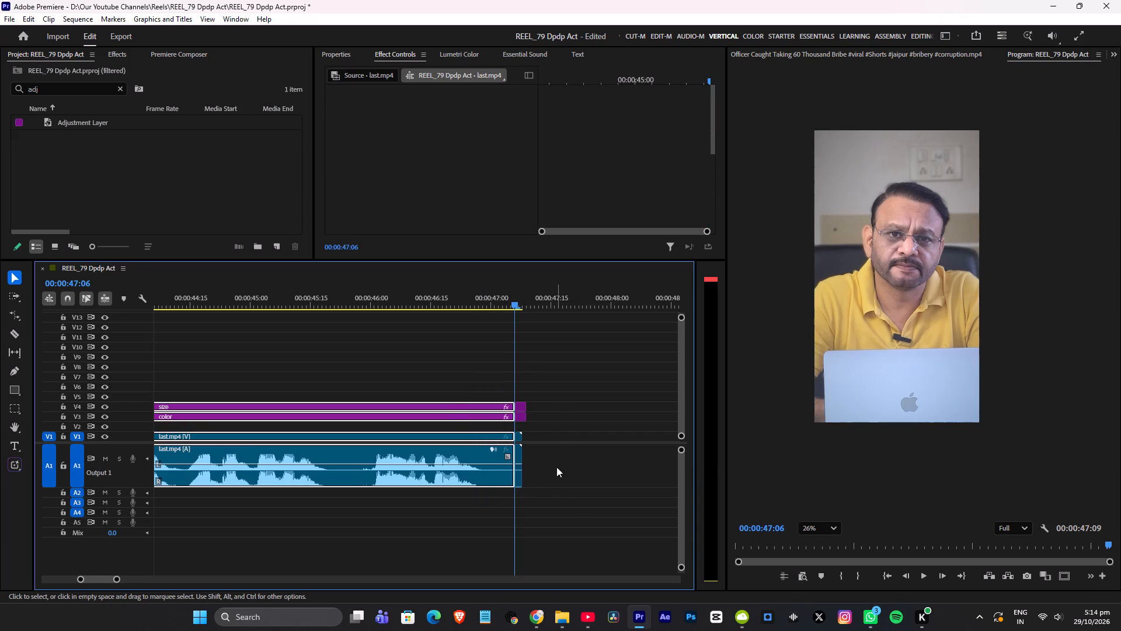
left_click_drag(566, 526, 521, 387)
key("Delete")
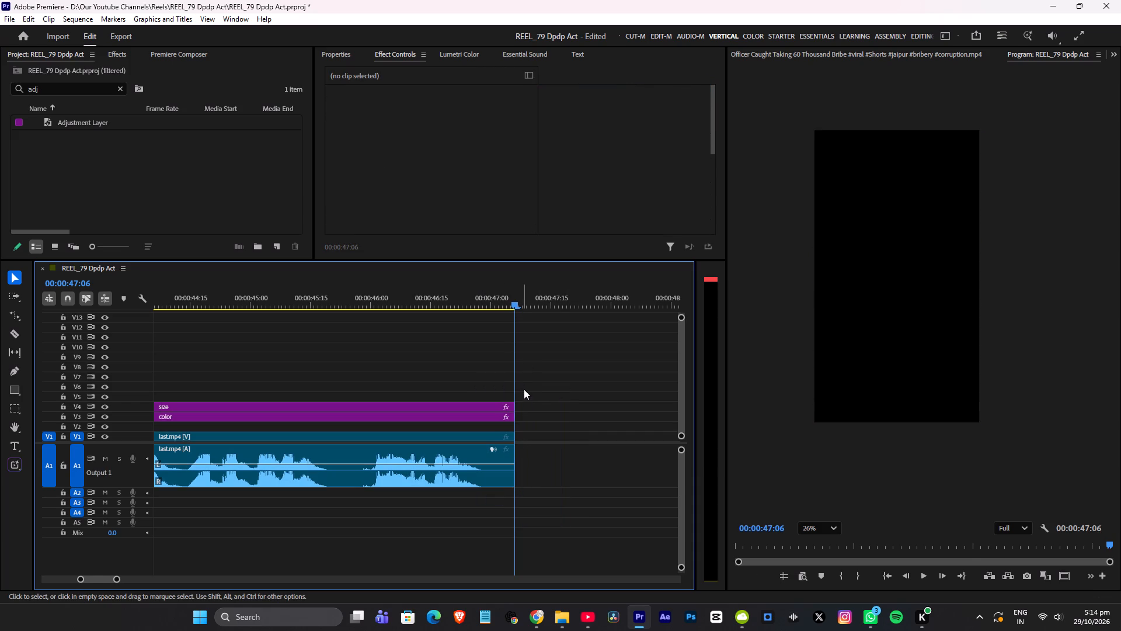
key("ctrl+s")
key("ctrl+s")
Delete all color layers after the first on V3, extend the first to the reel's end at 00:00:47:06, and save.
scroll(555, 384, "down", 20, "alt")
scroll(555, 384, "down", 5, "alt")
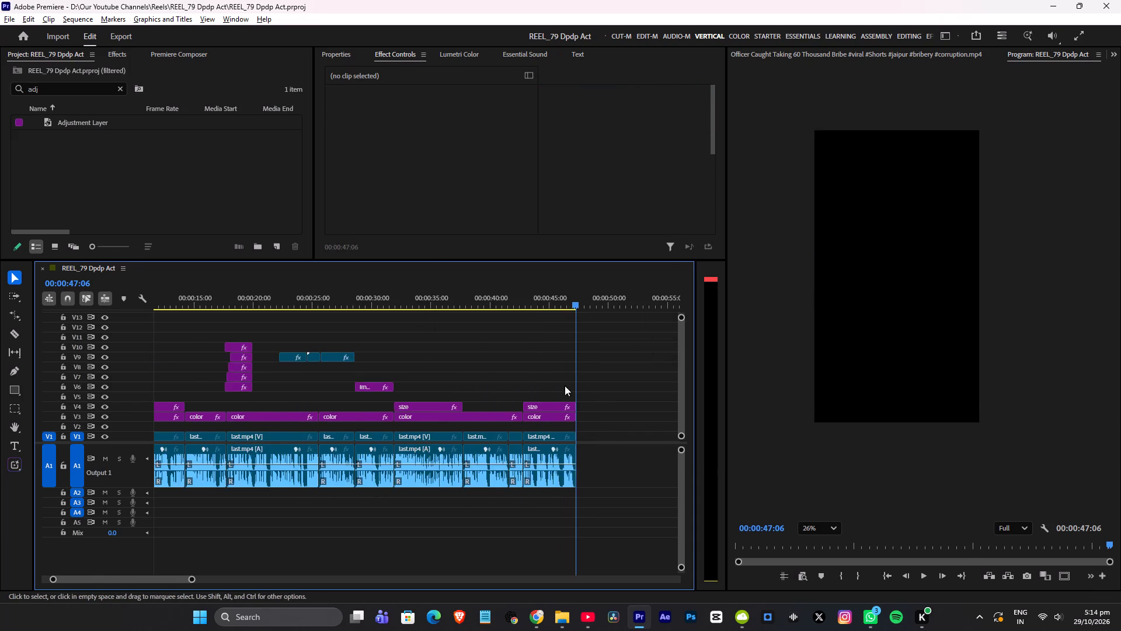
left_click(256, 293)
left_click_drag(584, 419, 521, 419)
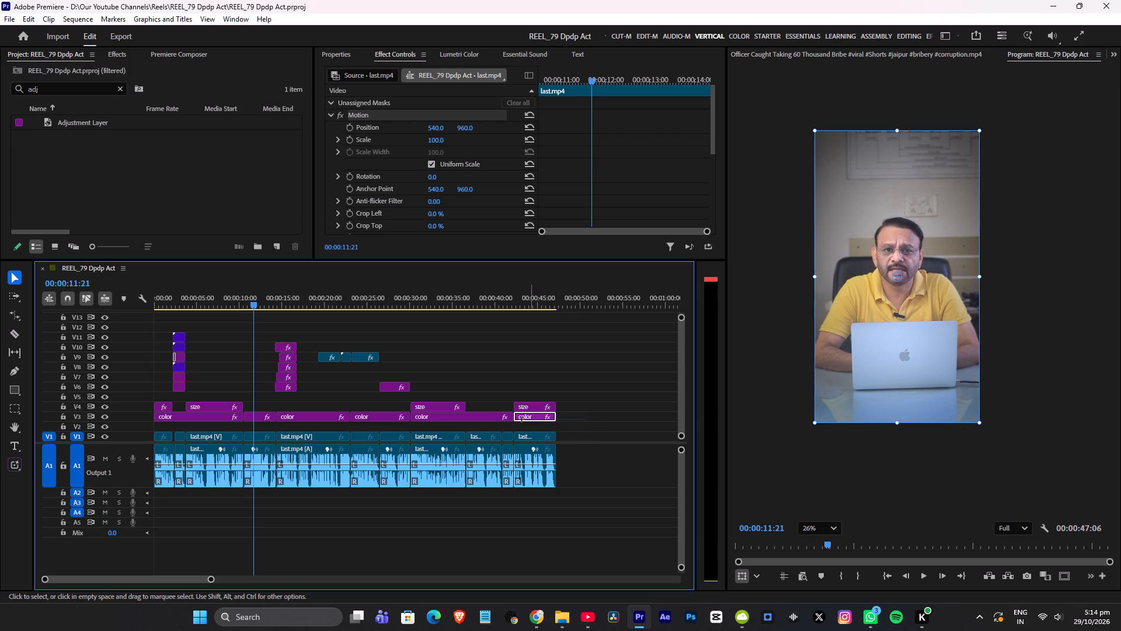
left_click_drag(521, 419, 274, 419)
key("Delete")
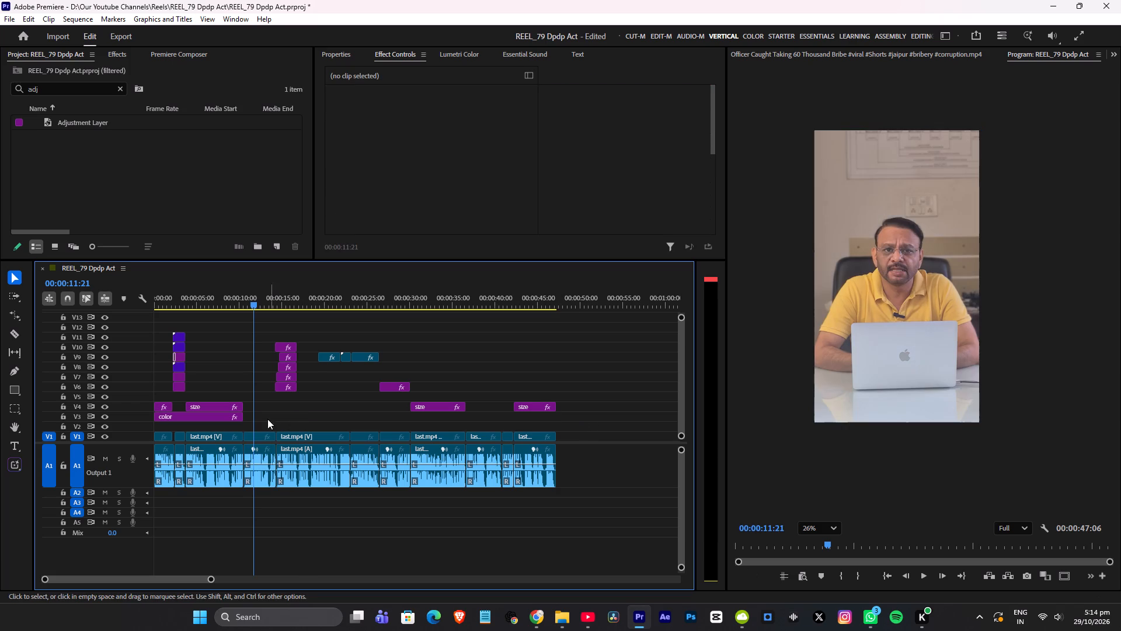
left_click(166, 415)
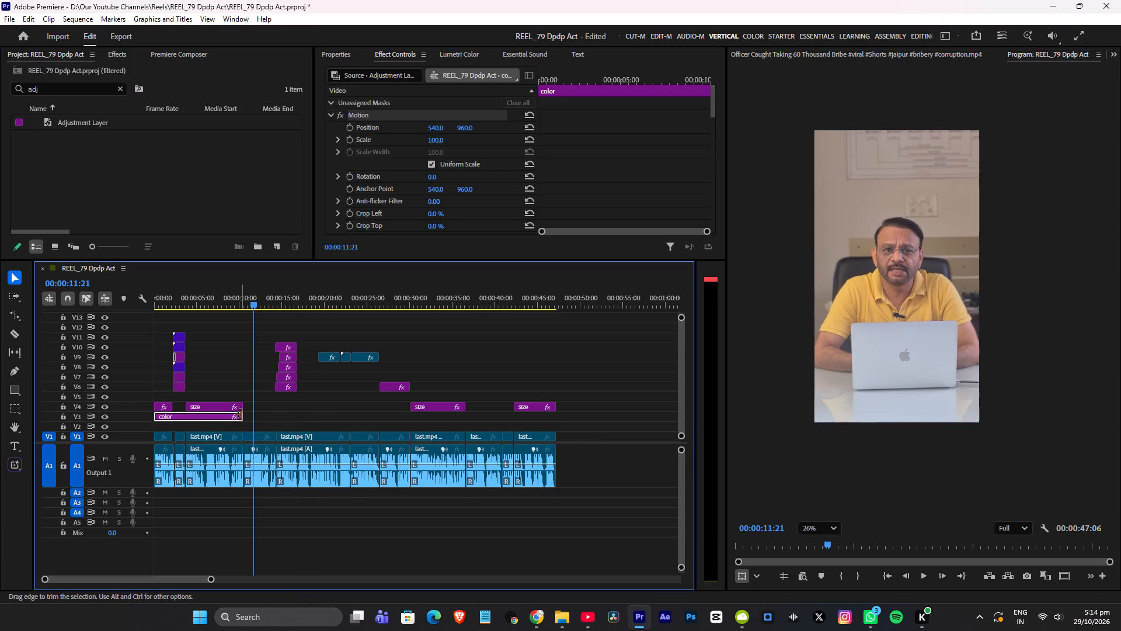
left_click_drag(242, 415, 555, 417)
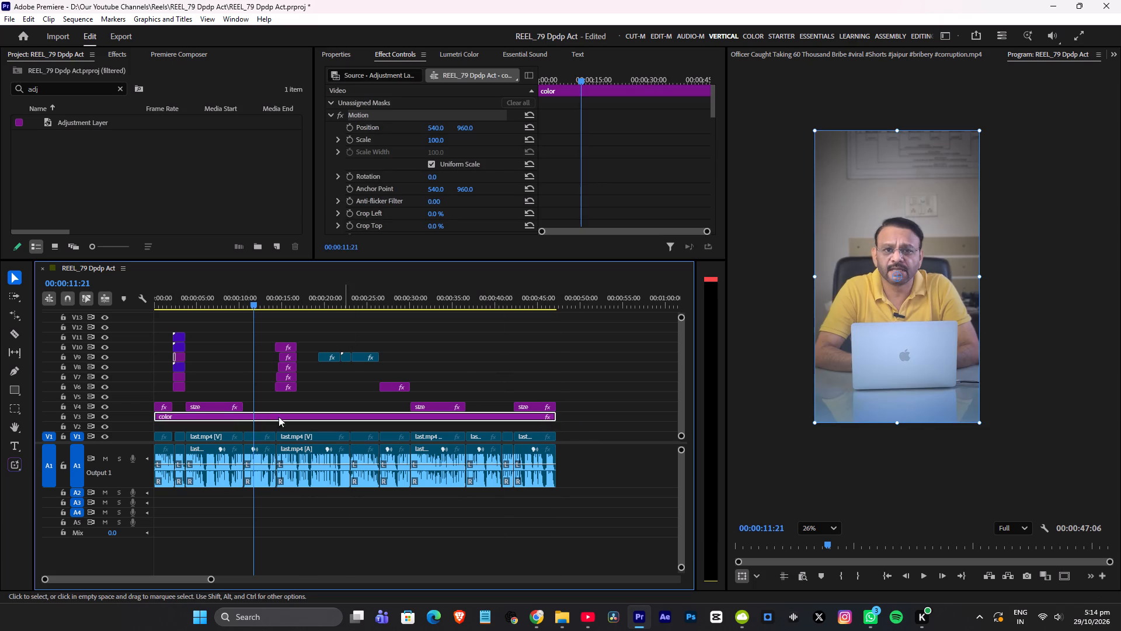
key("ctrl+s")
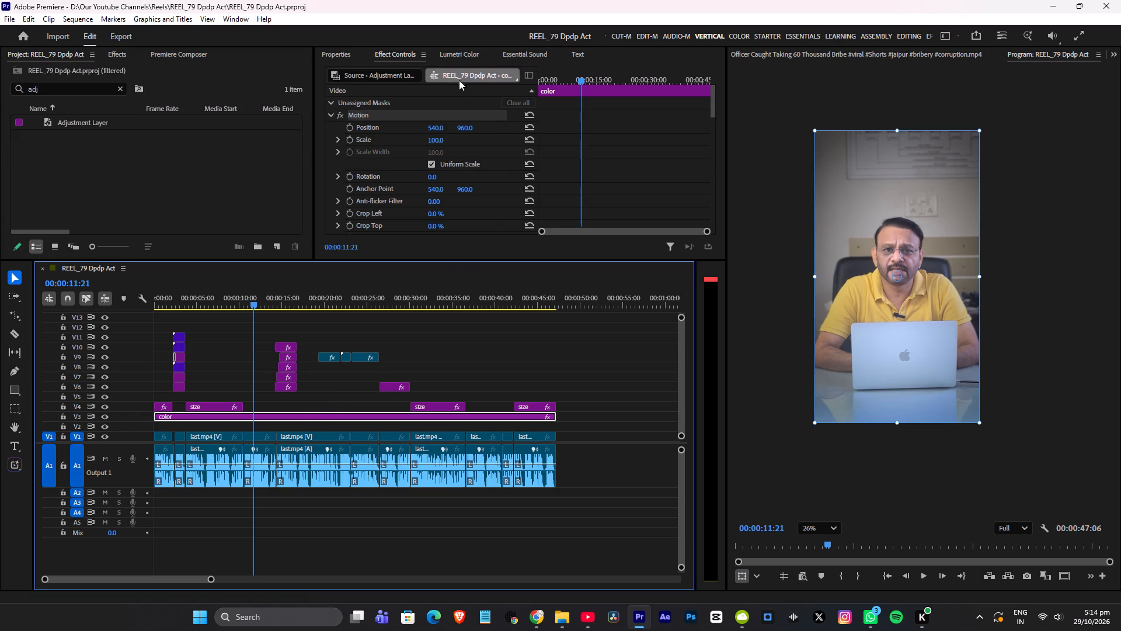
Set Whites to 15 in the color layer's Lumetri Color light settings and save the project.
left_click(468, 53)
scroll(525, 174, "down", 6)
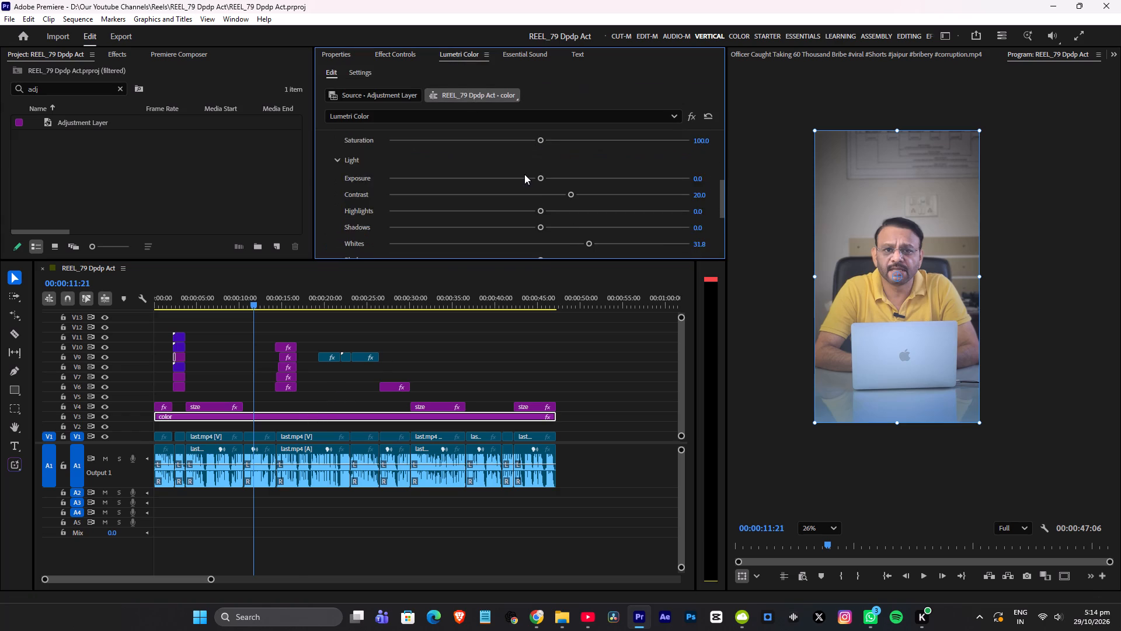
scroll(524, 174, "down", 4)
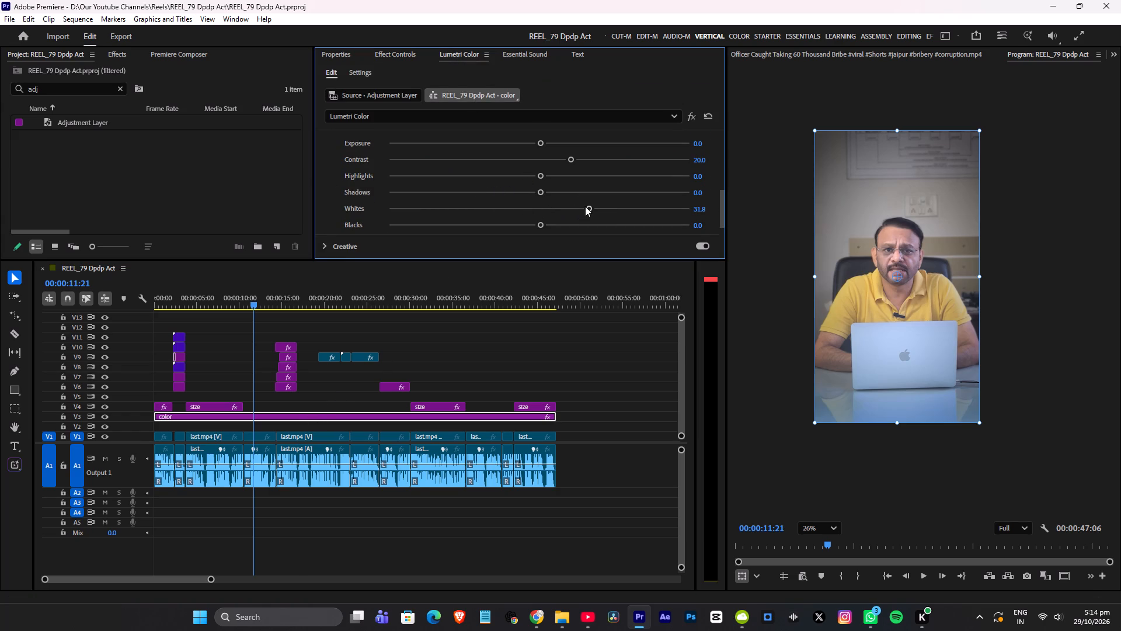
left_click_drag(589, 206, 531, 214)
left_click_drag(531, 209, 541, 209)
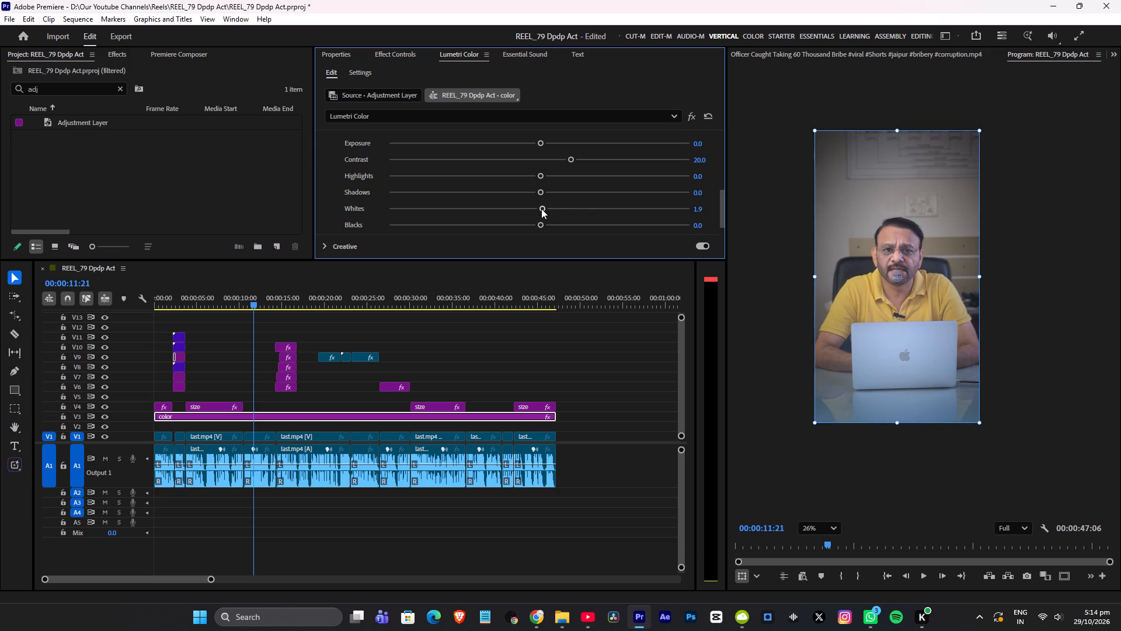
left_click_drag(544, 208, 563, 208)
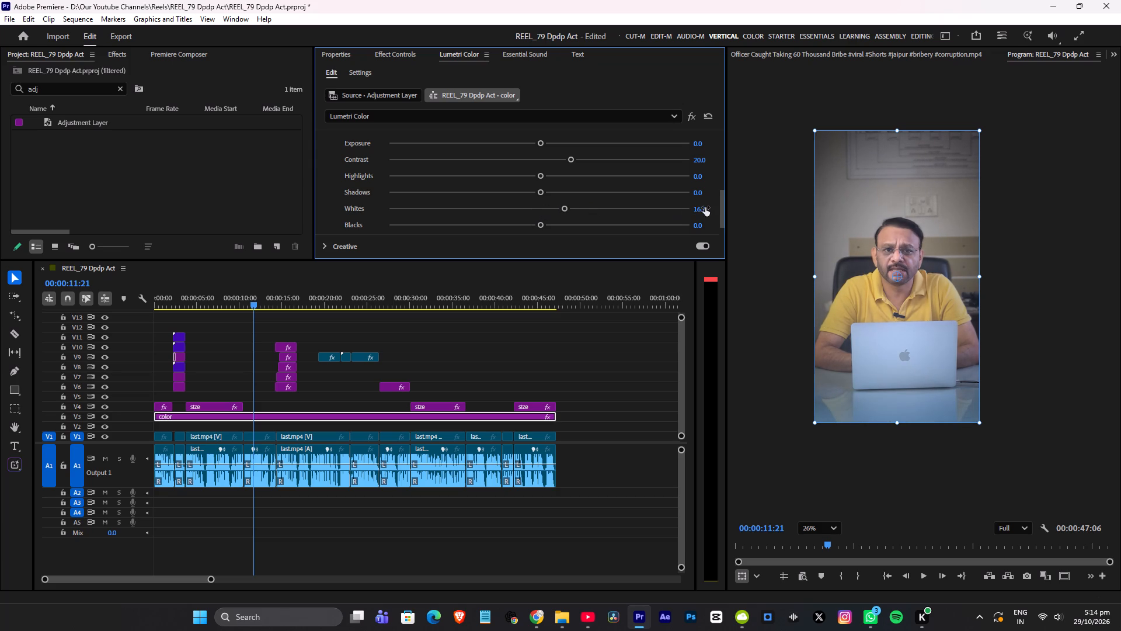
left_click(705, 207)
type("170")
key("Return")
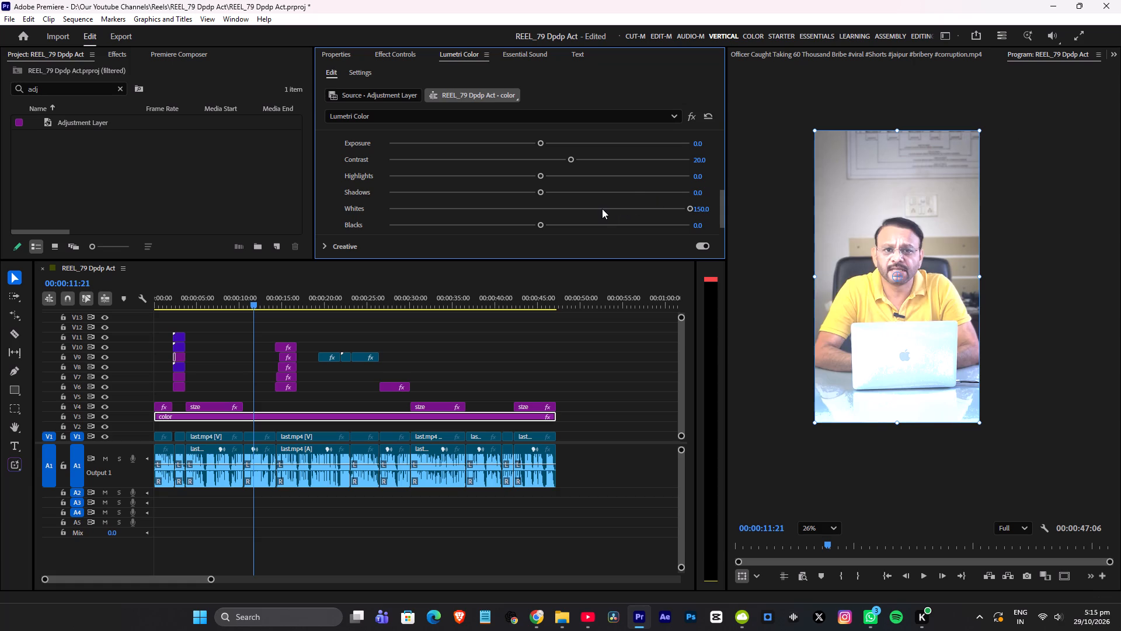
left_click_drag(601, 209, 559, 211)
left_click(700, 212)
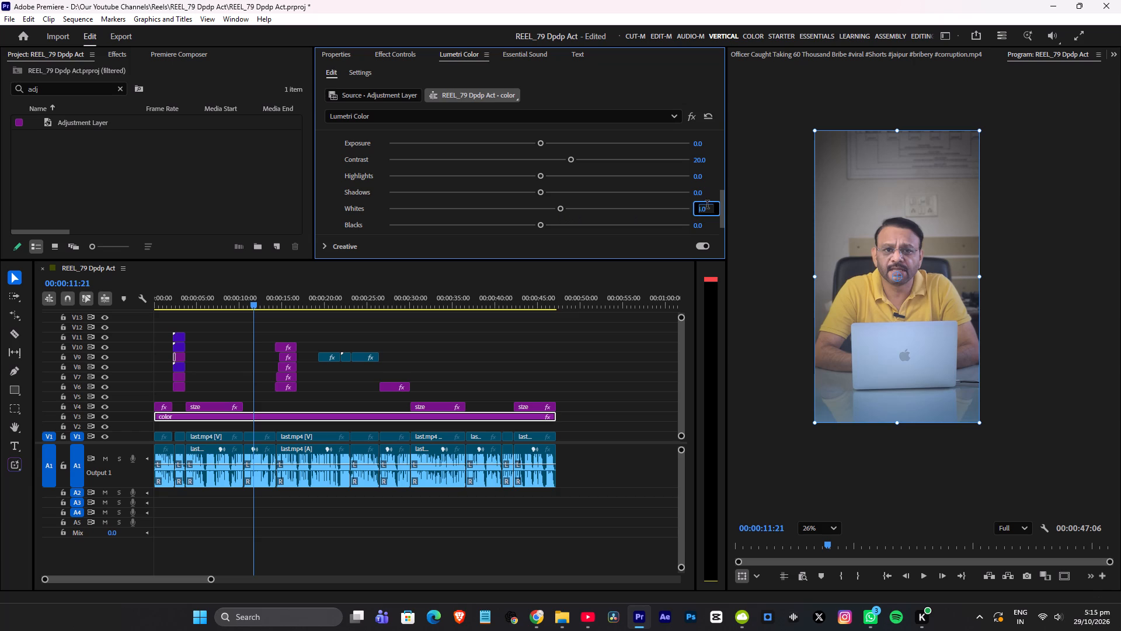
type("15")
key("Return")
left_click(441, 342)
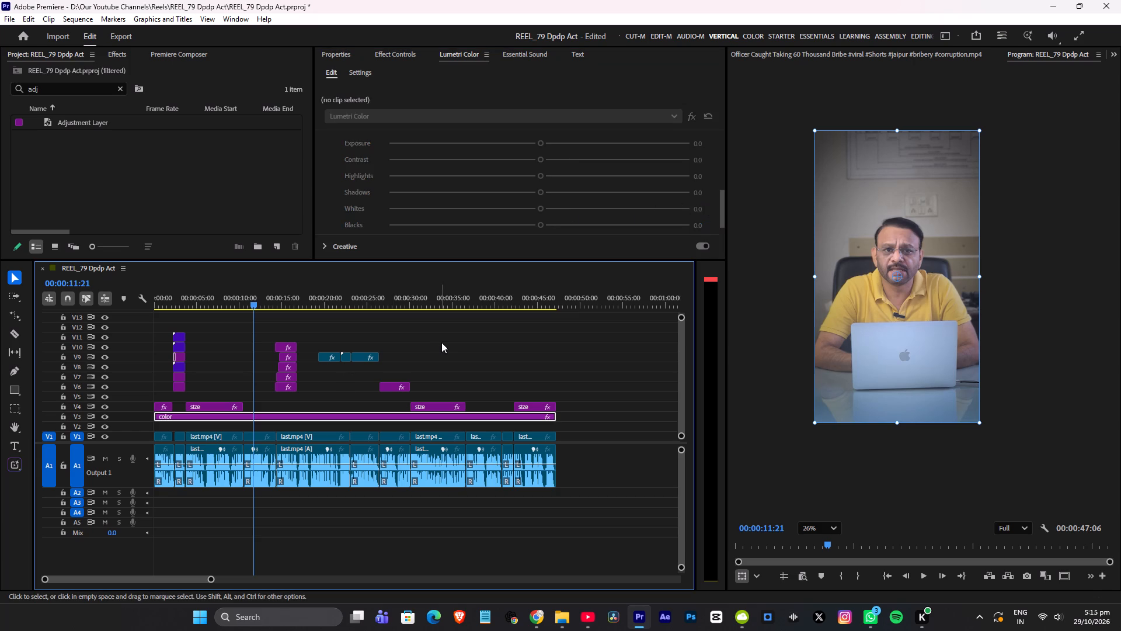
key("ctrl+s")
Play the opening of the reel from 00:00:00:00 to review its framing.
left_click_drag(210, 299, 0, 303)
key("space")
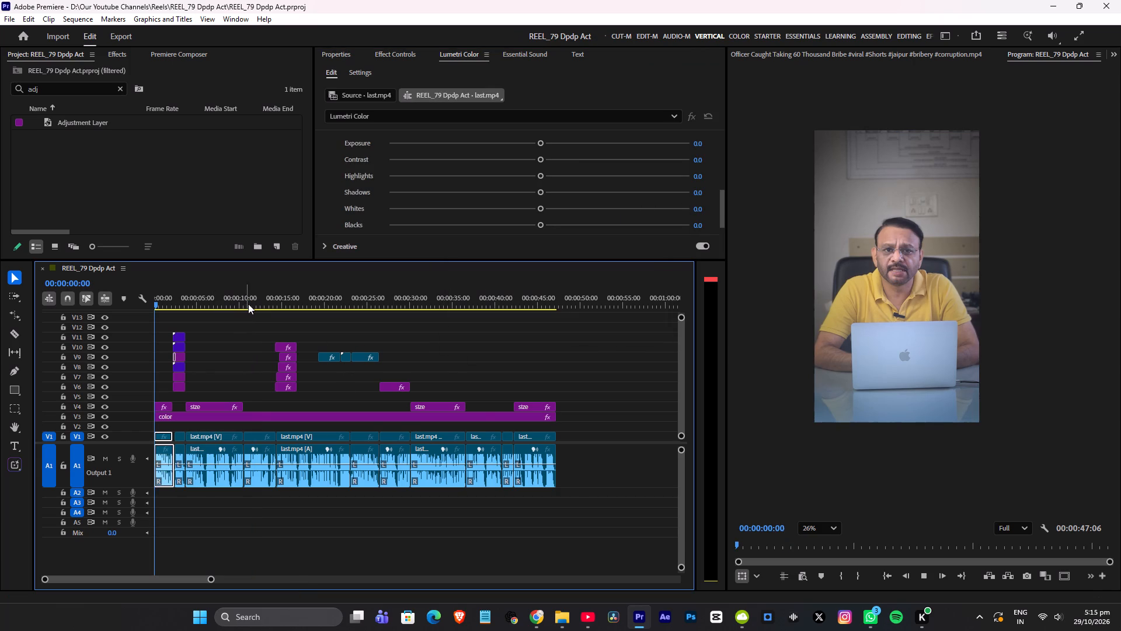
key("space")
left_click_drag(192, 292, 0, 308)
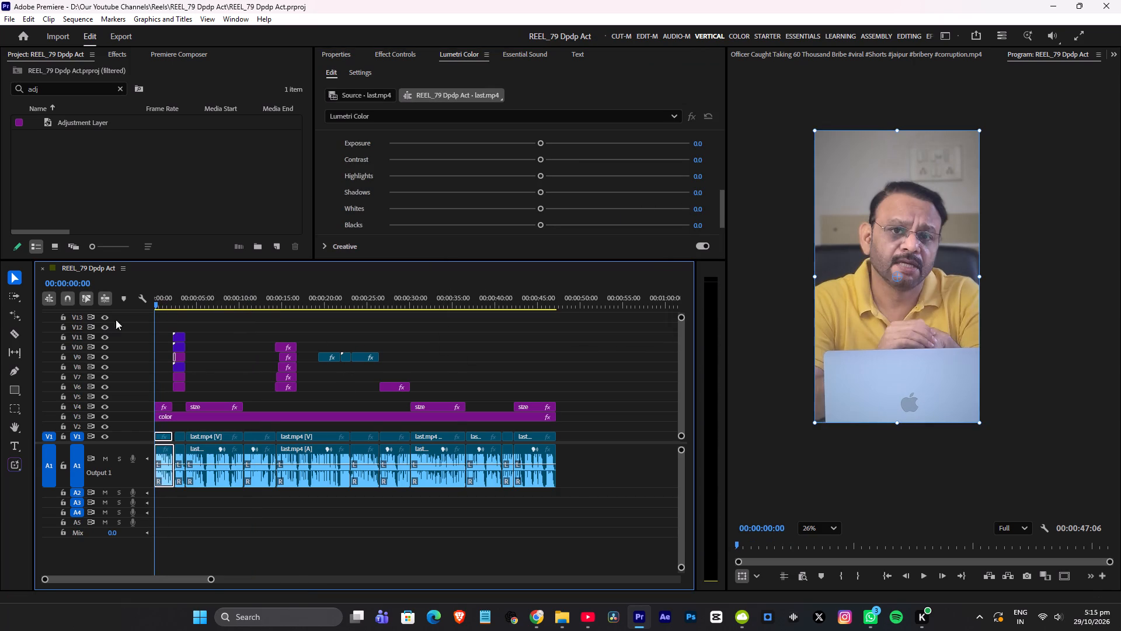
key("space")
key("space")
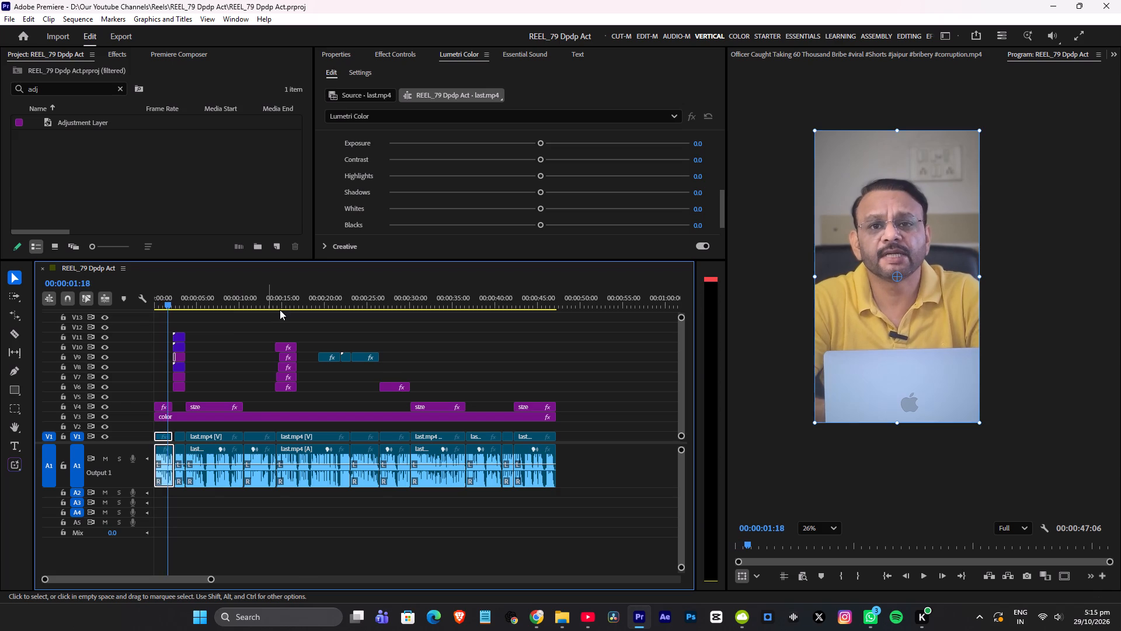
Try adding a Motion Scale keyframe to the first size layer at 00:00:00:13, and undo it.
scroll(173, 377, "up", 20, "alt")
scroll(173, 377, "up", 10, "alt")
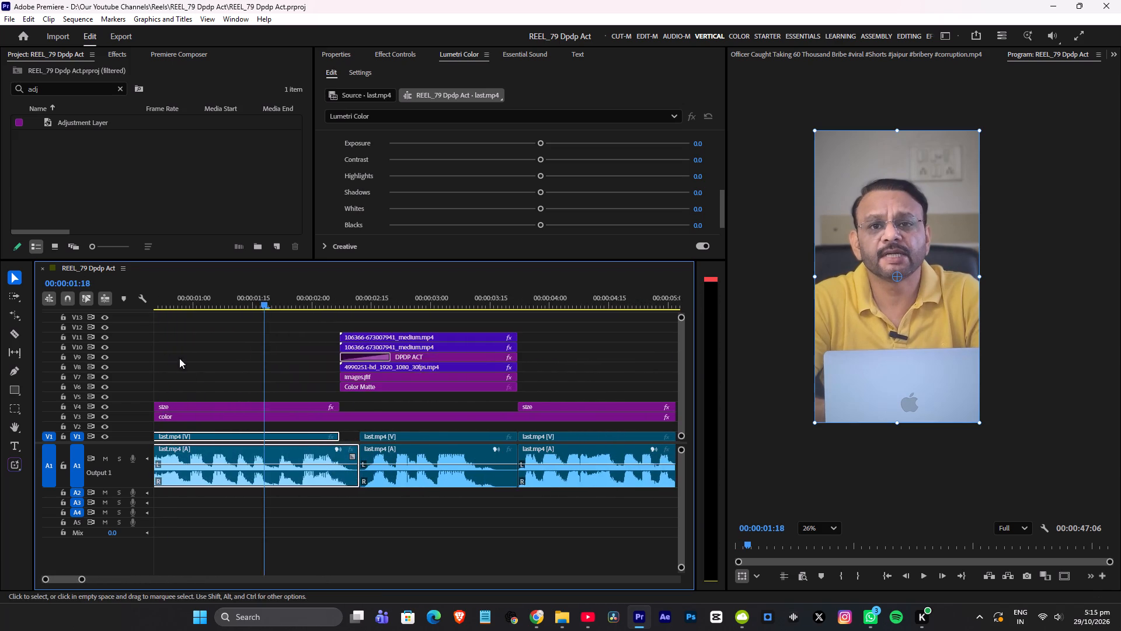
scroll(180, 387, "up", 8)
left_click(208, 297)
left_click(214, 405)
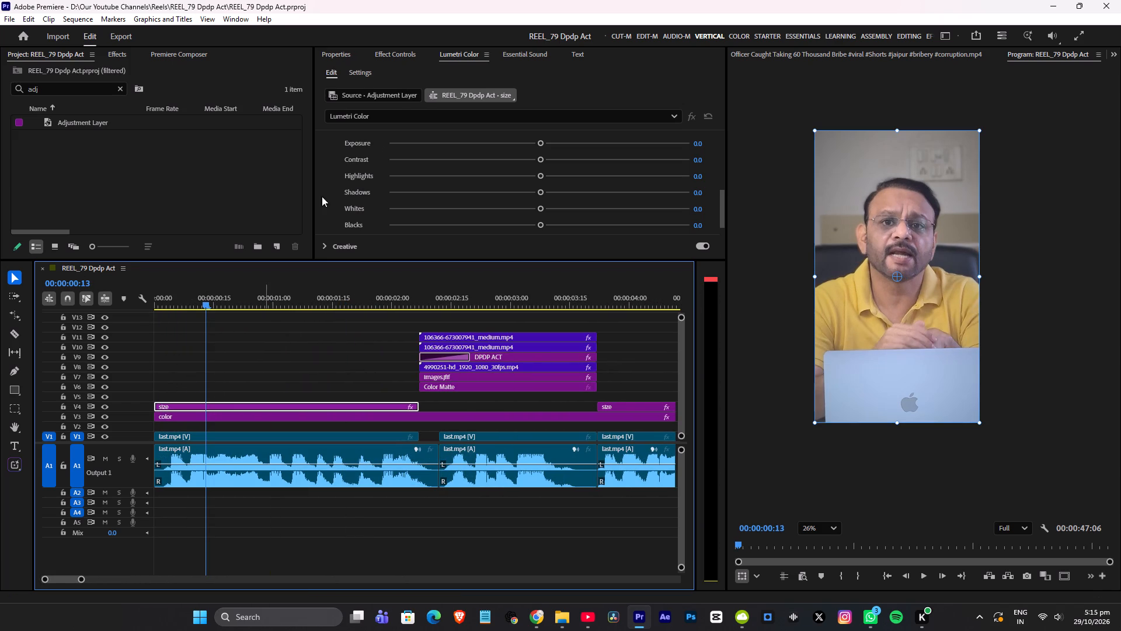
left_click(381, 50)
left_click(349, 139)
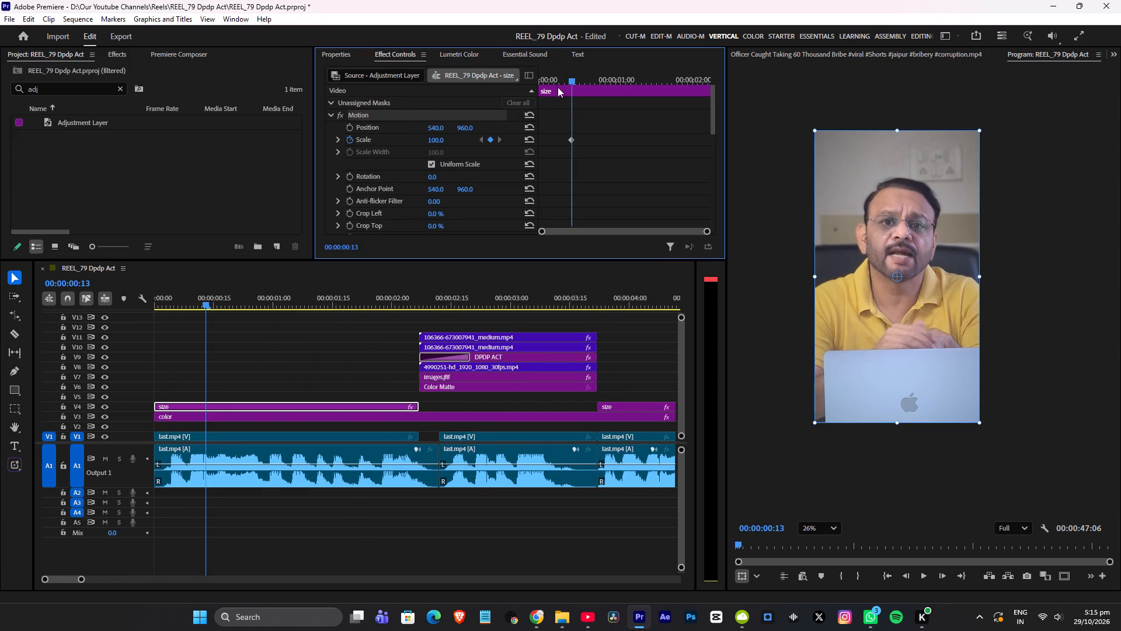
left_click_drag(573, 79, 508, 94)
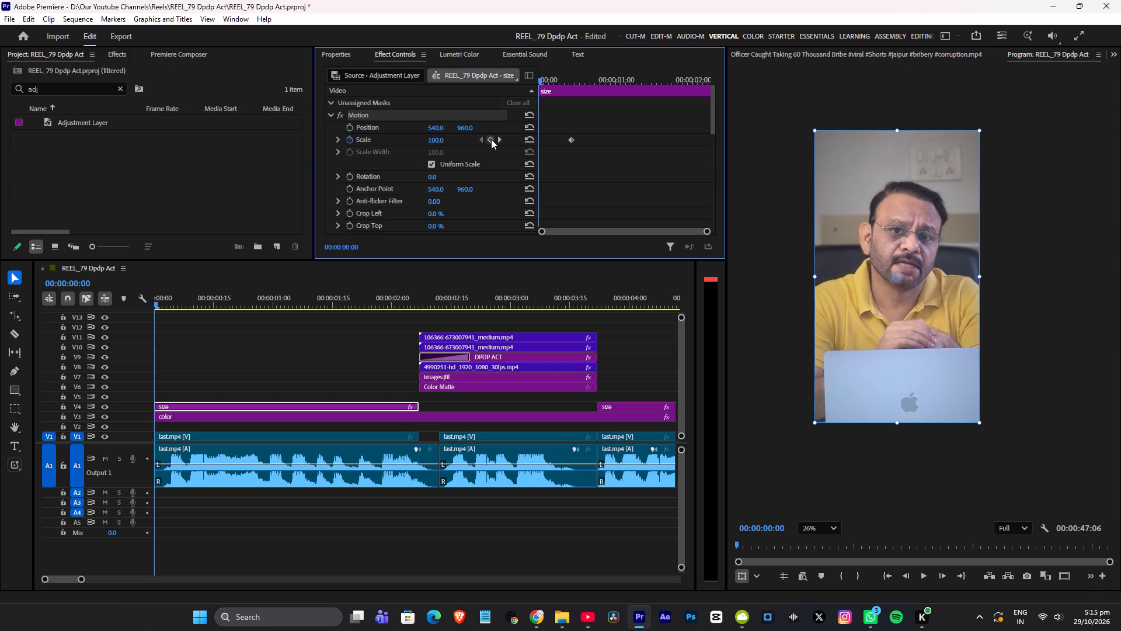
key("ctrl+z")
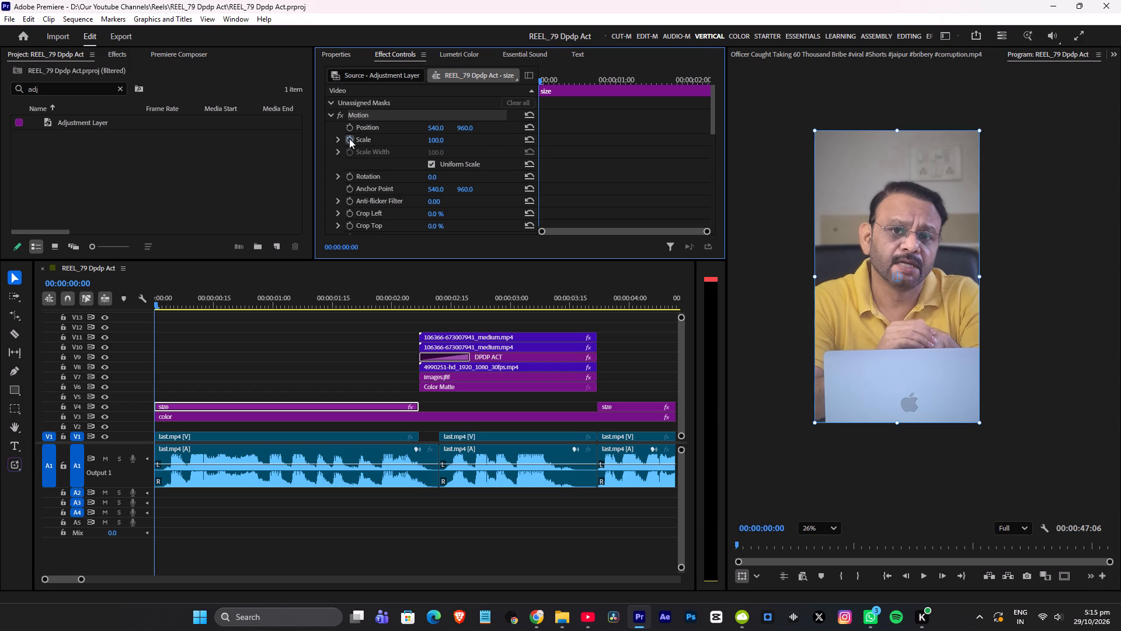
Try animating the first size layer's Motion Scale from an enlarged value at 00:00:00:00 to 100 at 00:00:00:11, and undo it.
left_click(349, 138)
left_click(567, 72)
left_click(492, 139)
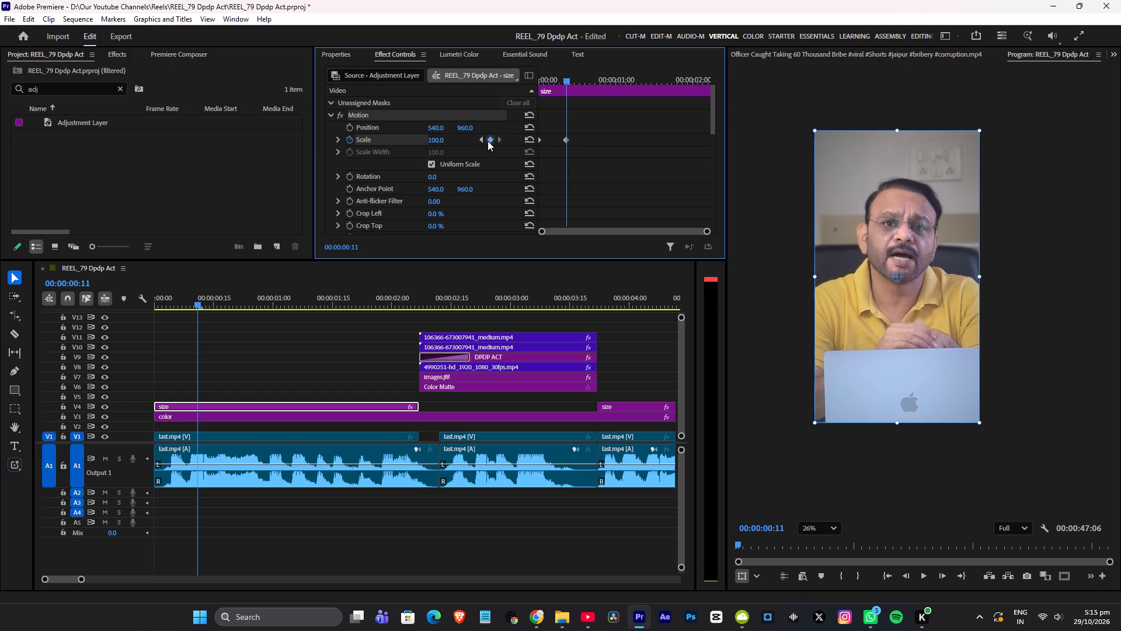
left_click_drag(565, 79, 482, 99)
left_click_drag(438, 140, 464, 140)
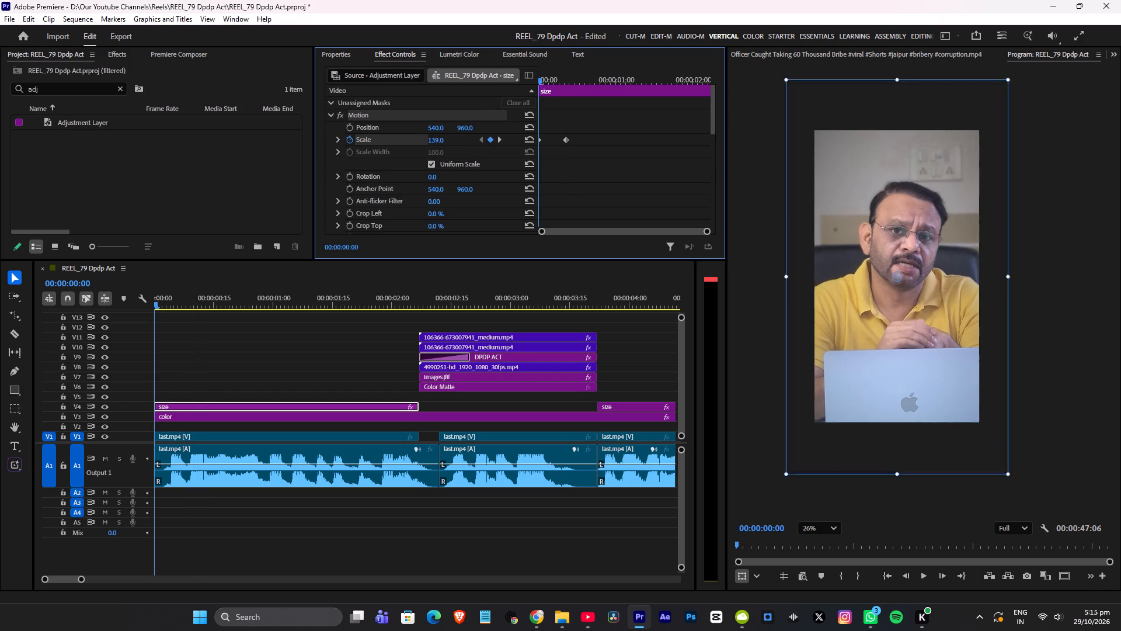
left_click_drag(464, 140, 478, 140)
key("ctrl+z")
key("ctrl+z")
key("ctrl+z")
Start Scale keyframing in the first size layer's Transform effect at 00:00:00:00 and set its Shutter Angle to 180.
scroll(611, 159, "down", 3)
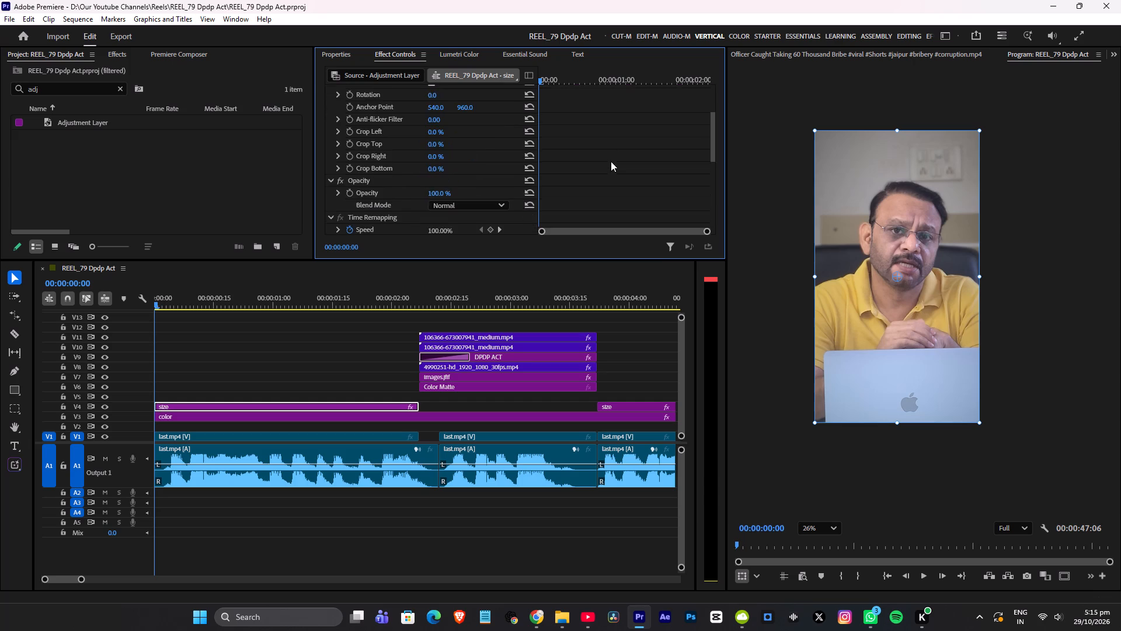
scroll(611, 161, "down", 14)
left_click(349, 172)
scroll(368, 182, "down", 6)
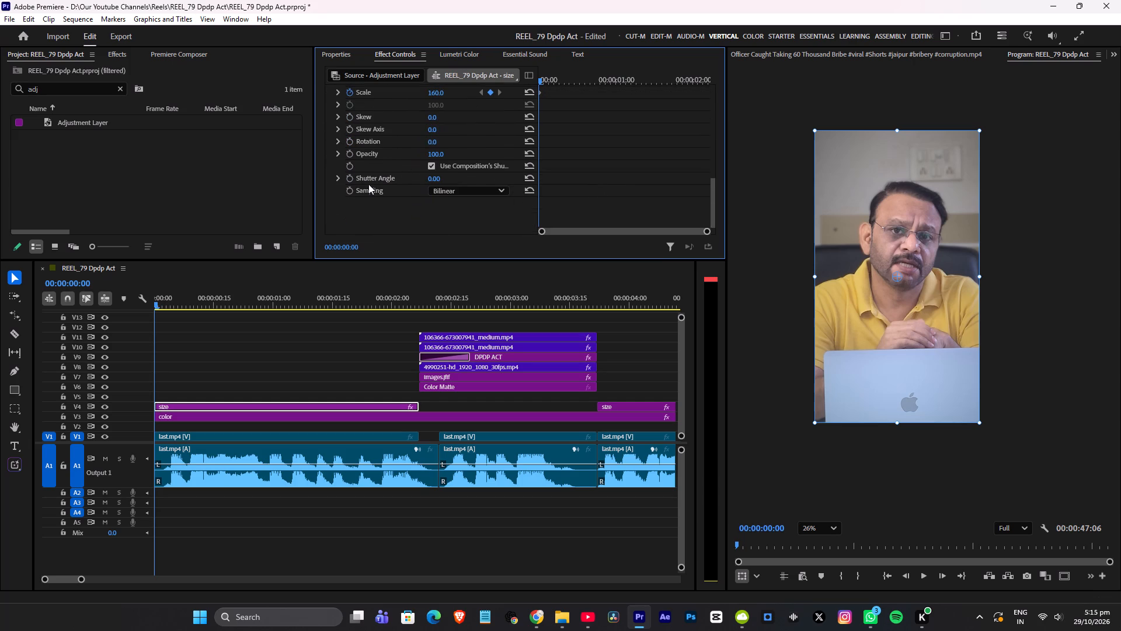
scroll(368, 184, "down", 1)
left_click_drag(434, 178, 445, 178)
left_click(444, 176)
type("180")
key("Return")
Add a 160 Transform Scale keyframe about half a second in, set the starting keyframe to 200, and preview the zoom.
scroll(577, 136, "up", 5)
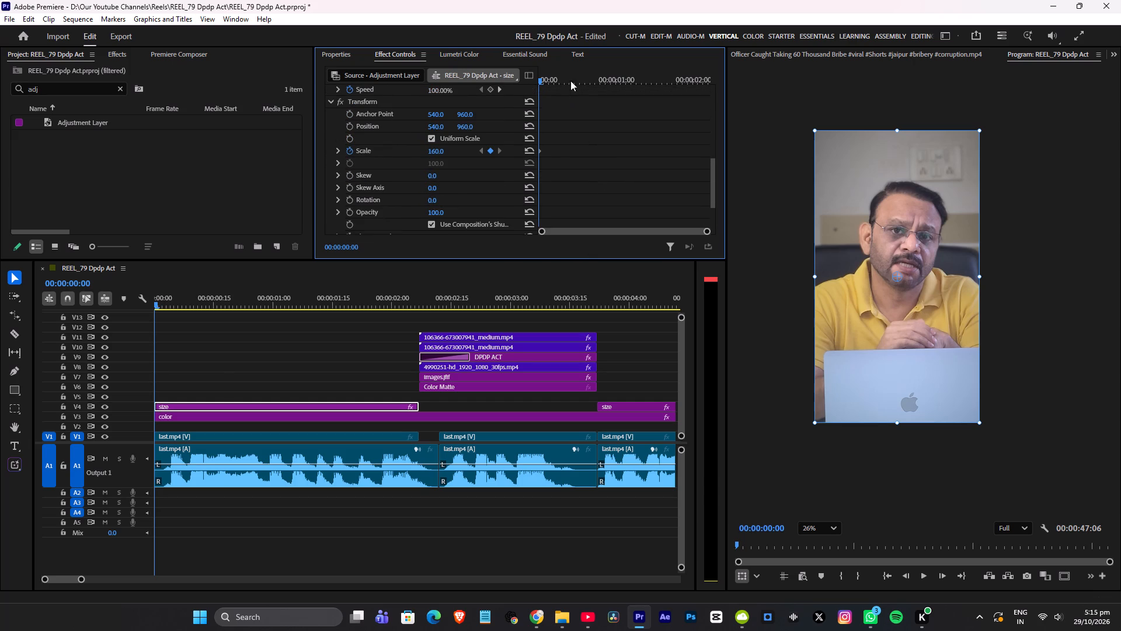
left_click(580, 81)
left_click(489, 150)
left_click(482, 152)
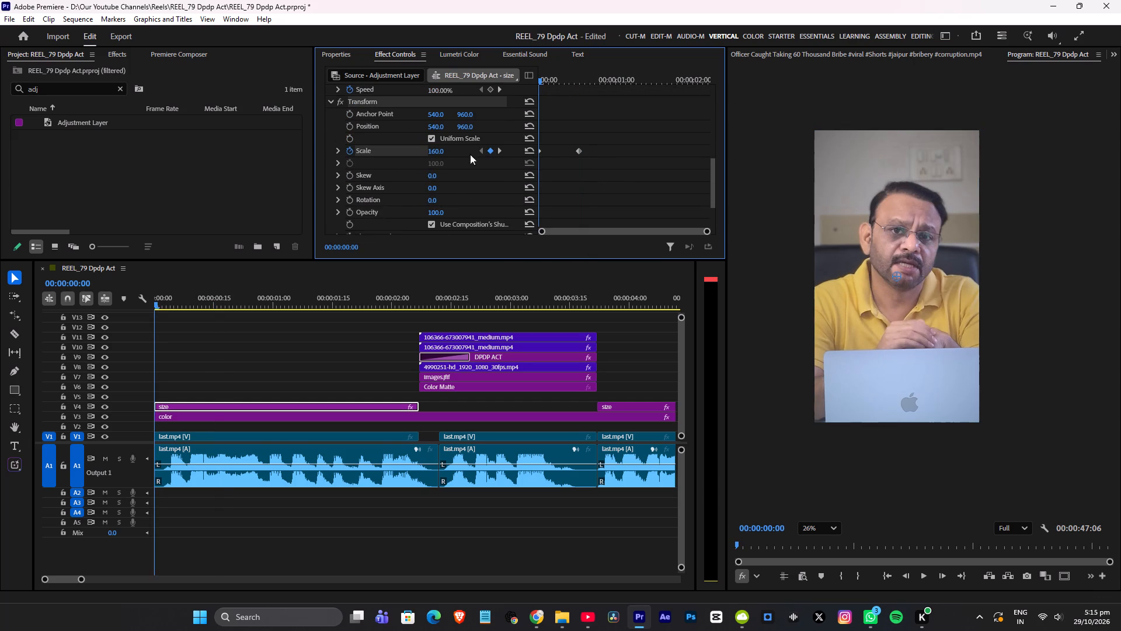
left_click(436, 152)
type("200")
key("Return")
key("space")
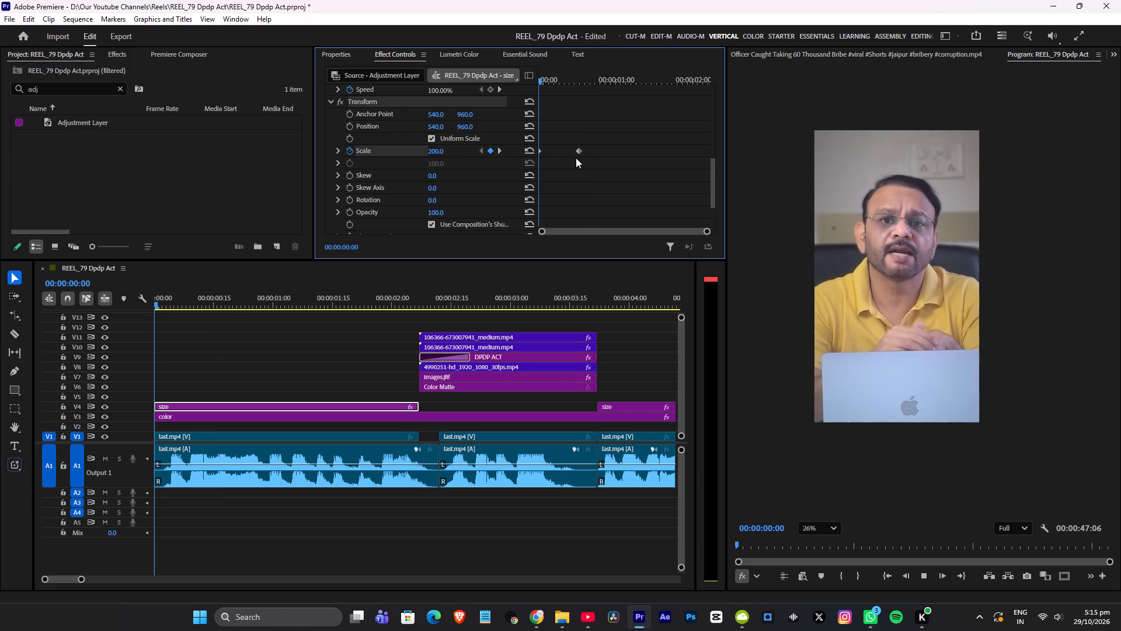
key("space")
Bring the ending Transform Scale keyframe closer to the start, set the starting keyframe to 250, and preview the zoom.
left_click_drag(580, 152, 553, 160)
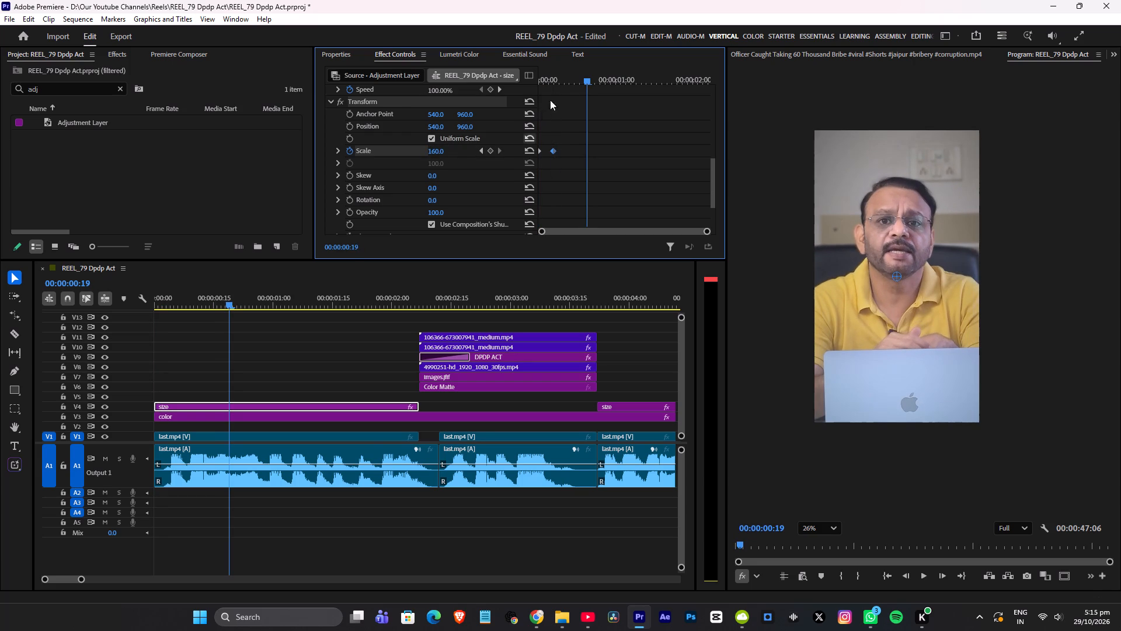
left_click_drag(575, 78, 414, 108)
left_click(434, 154)
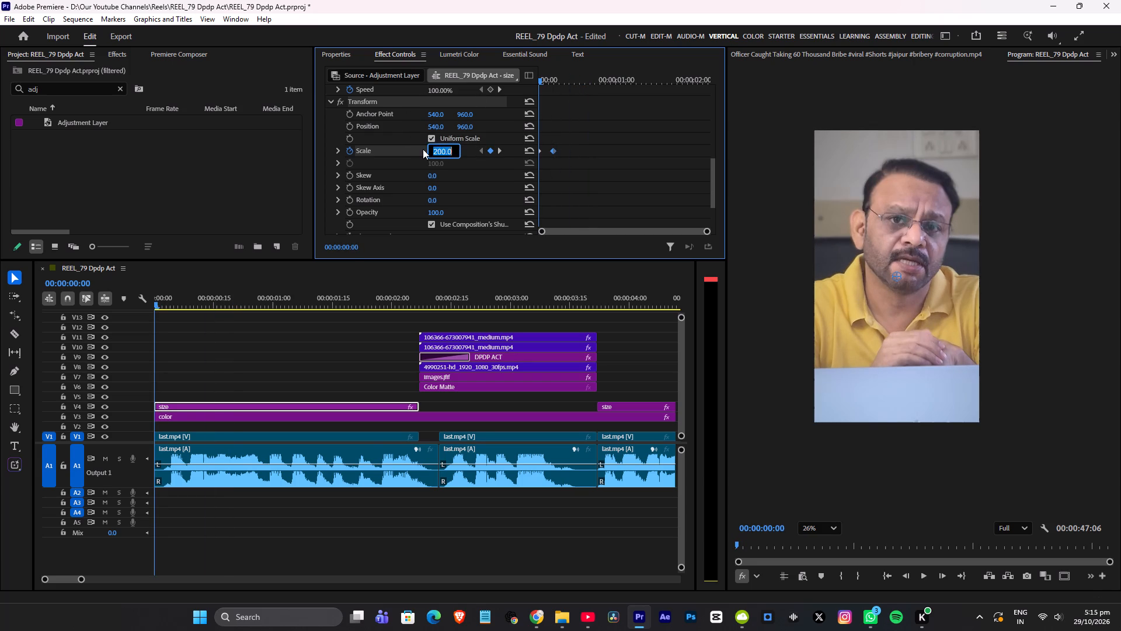
type("250")
key("Return")
key("space")
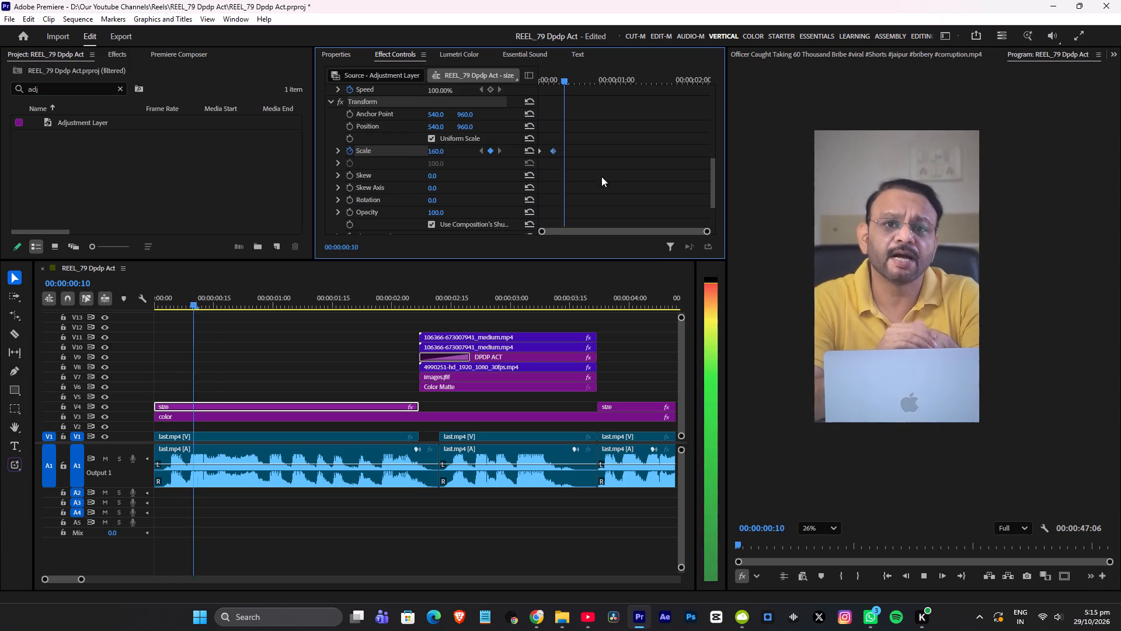
key("space")
Move the ending Transform Scale keyframe to 00:00:00:13, ease it with a longer velocity curve, save the project, and play the opening.
left_click_drag(554, 148, 575, 150)
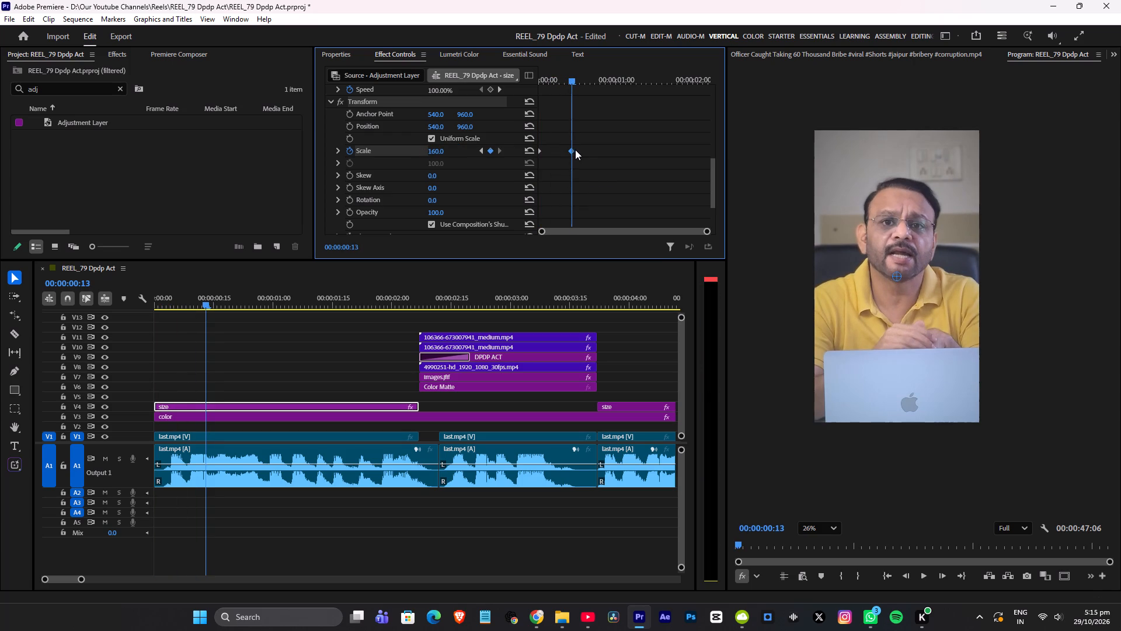
key("F7")
left_click(337, 150)
left_click_drag(565, 209, 564, 209)
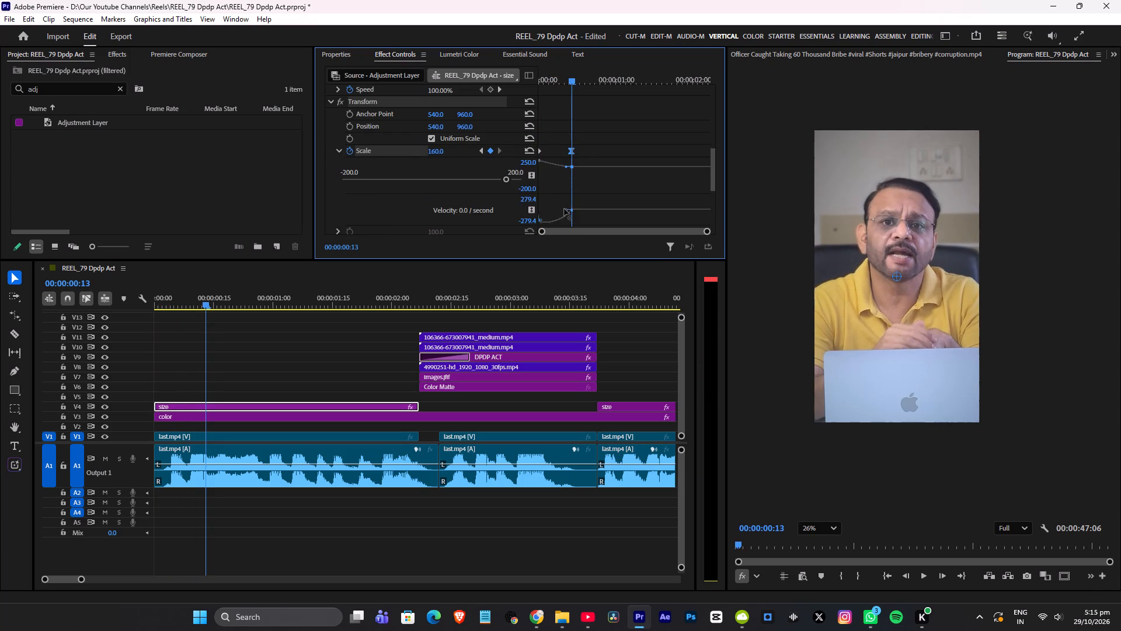
left_click_drag(564, 209, 559, 209)
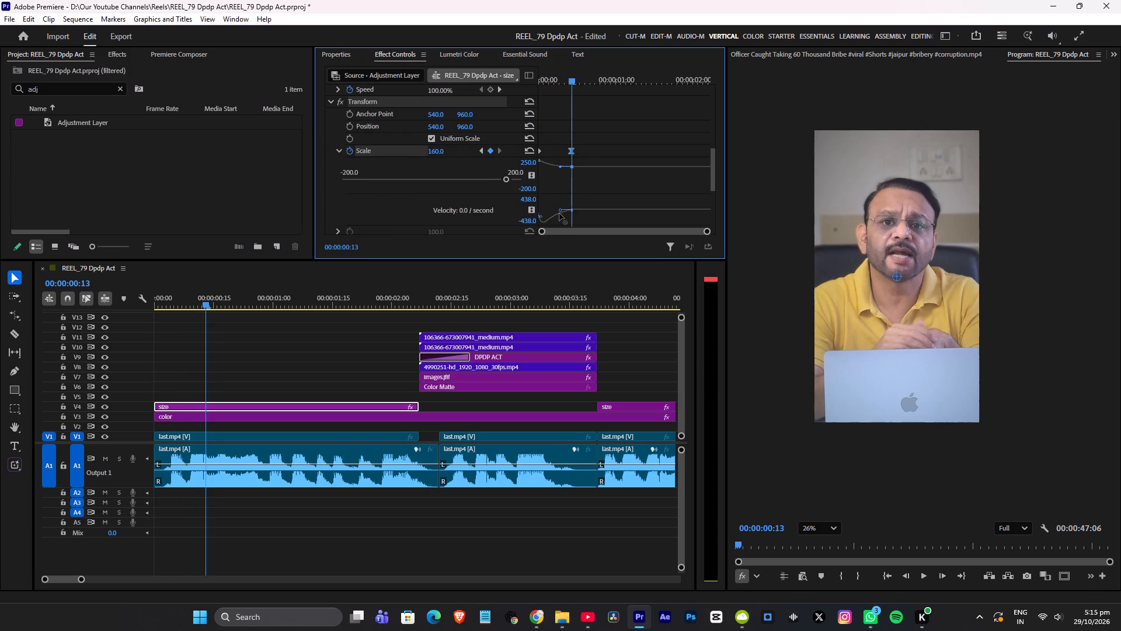
key("ctrl+s")
left_click_drag(209, 294, 0, 333)
key("space")
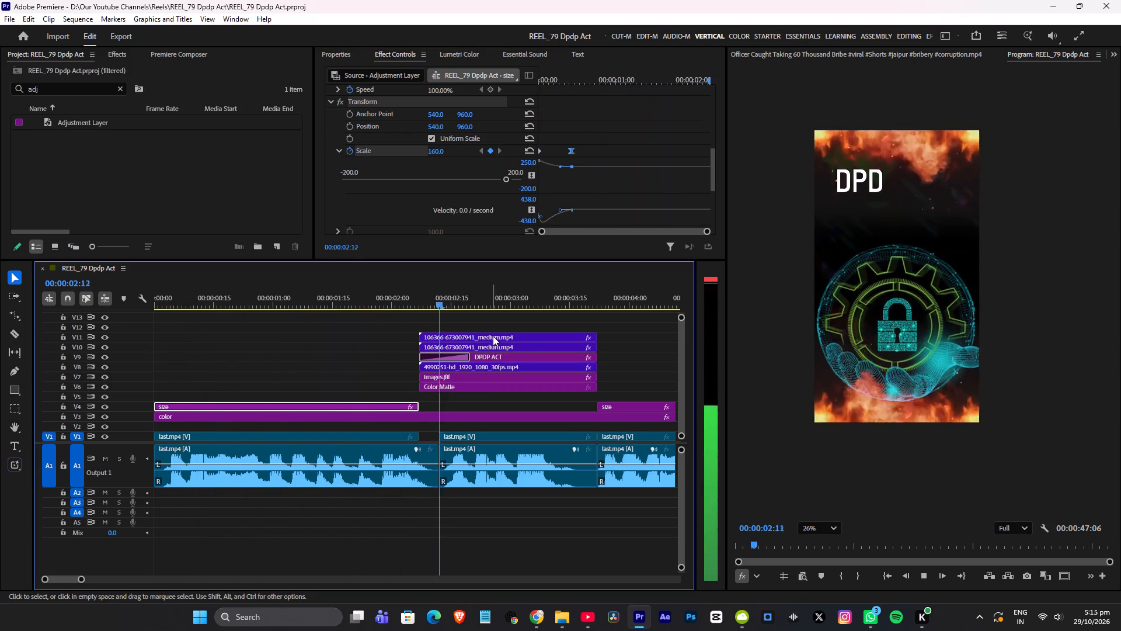
key("space")
Move the first size layer's eased ending Scale keyframe to about 00:00:00:21, replay the opening, and save the project.
left_click(193, 300)
left_click(199, 406)
scroll(652, 158, "down", 2)
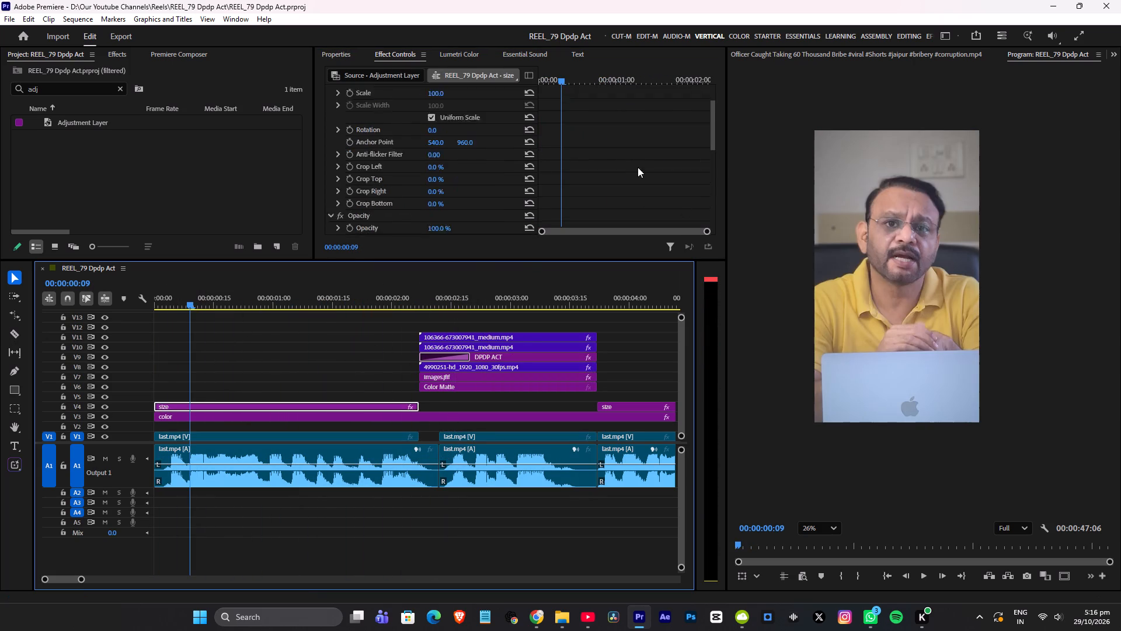
scroll(638, 167, "down", 15)
left_click_drag(572, 172, 592, 174)
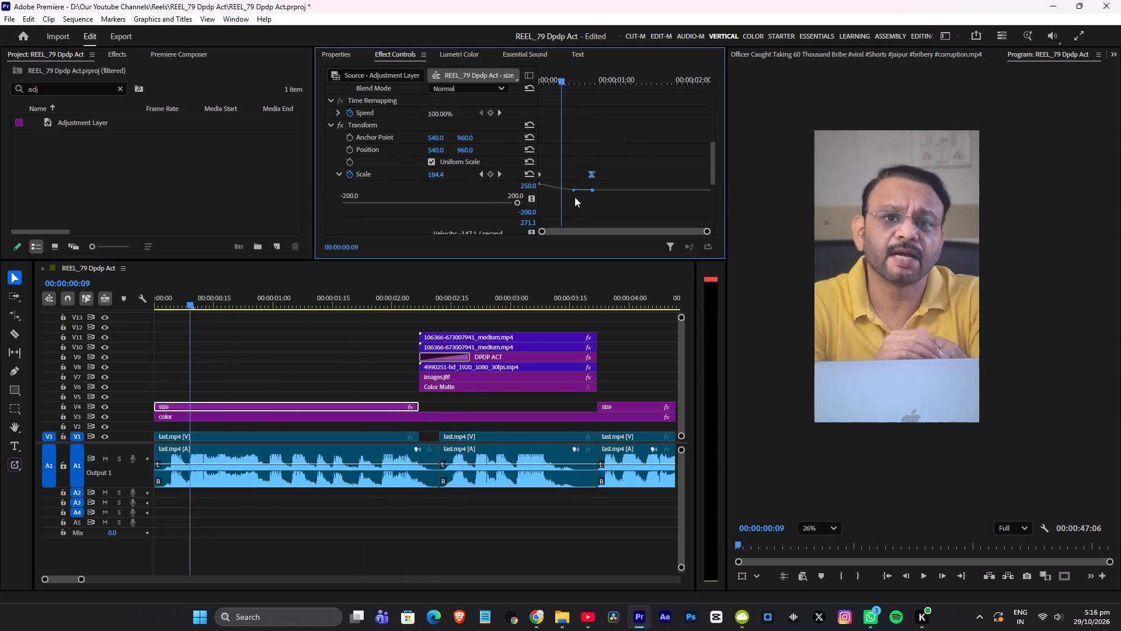
left_click_drag(218, 299, 0, 307)
key("space")
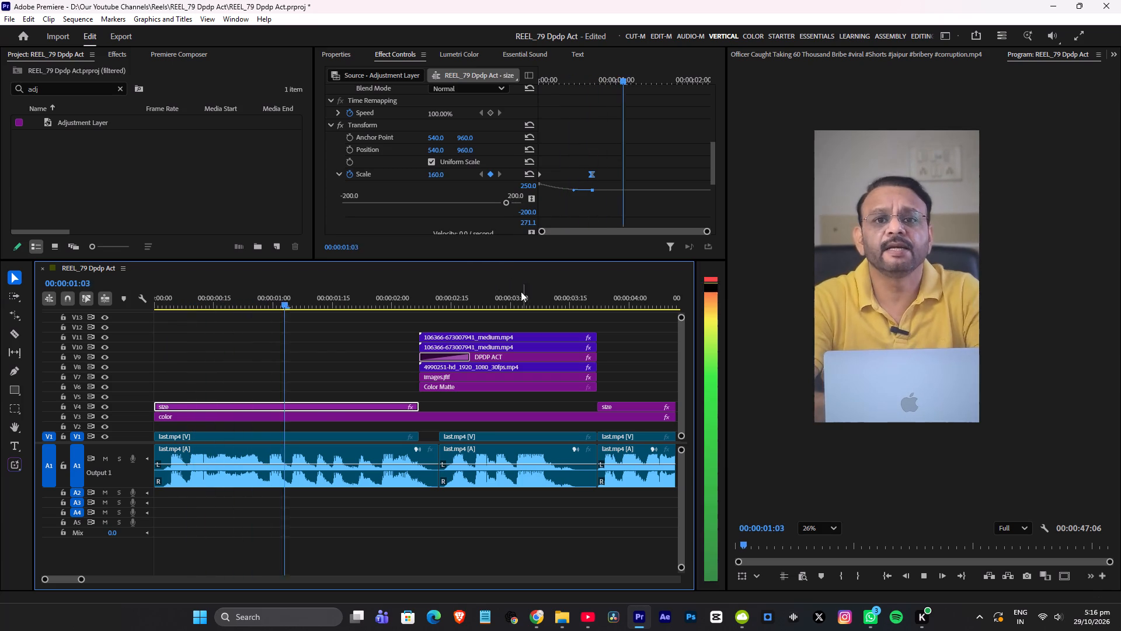
scroll(541, 306, "down", 5, "alt")
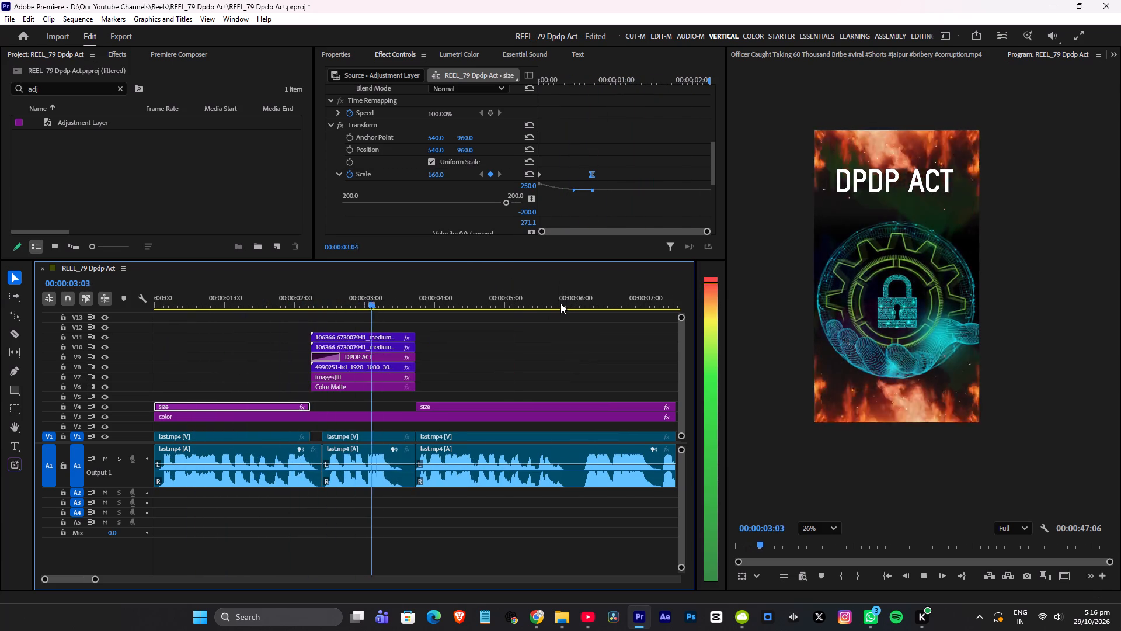
key("ctrl+s")
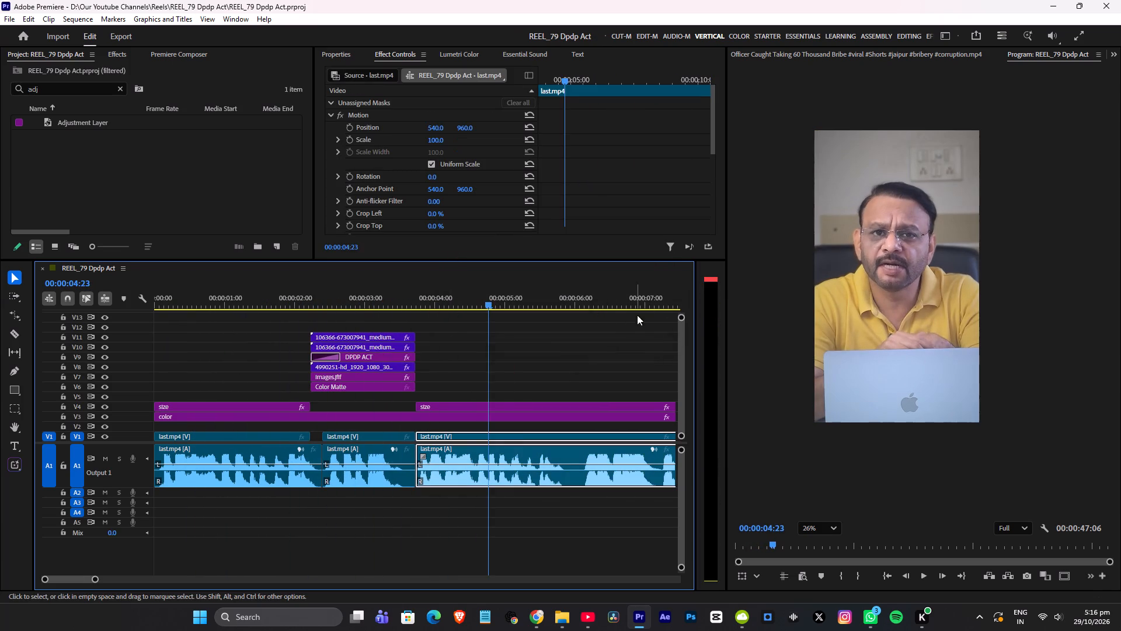
Play the reel onward from 00:00:04:23 to review the framing up to the picture overlays near 00:00:14:08, and save the project.
key("space")
scroll(555, 351, "down", 5)
scroll(532, 349, "down", 8, "alt")
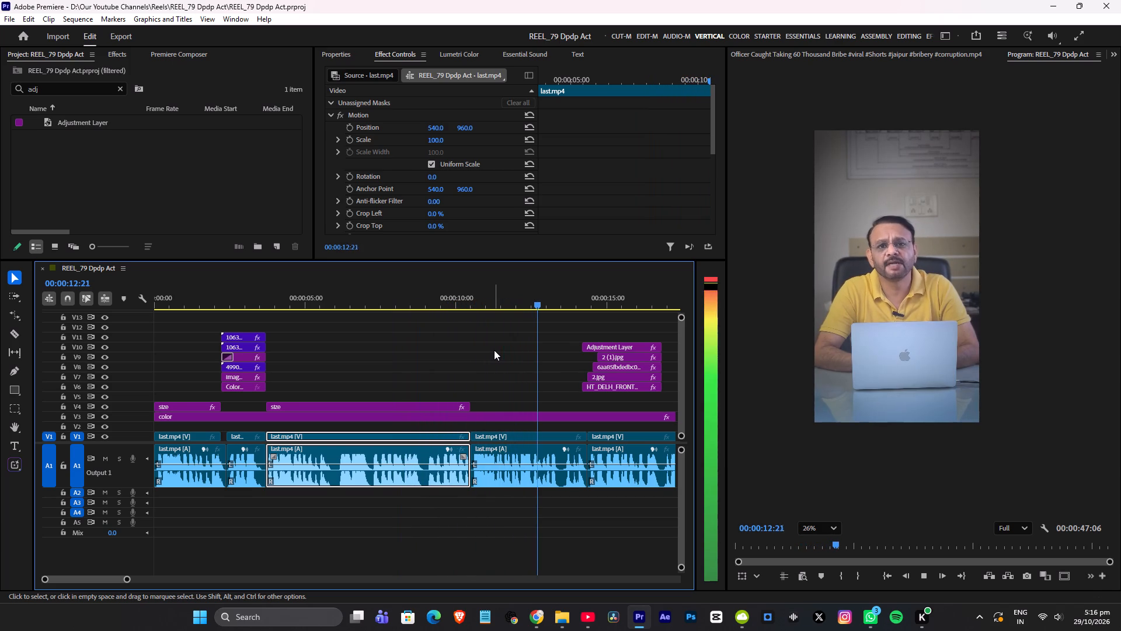
key("space")
scroll(552, 345, "down", 1)
scroll(426, 420, "down", 2)
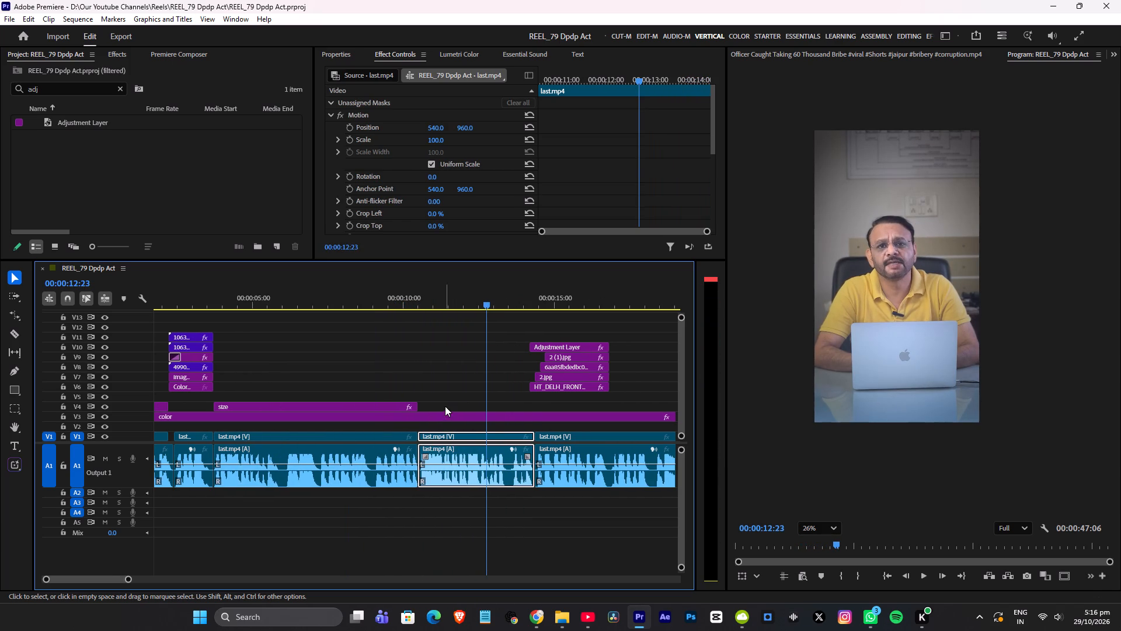
scroll(455, 406, "down", 4)
key("space")
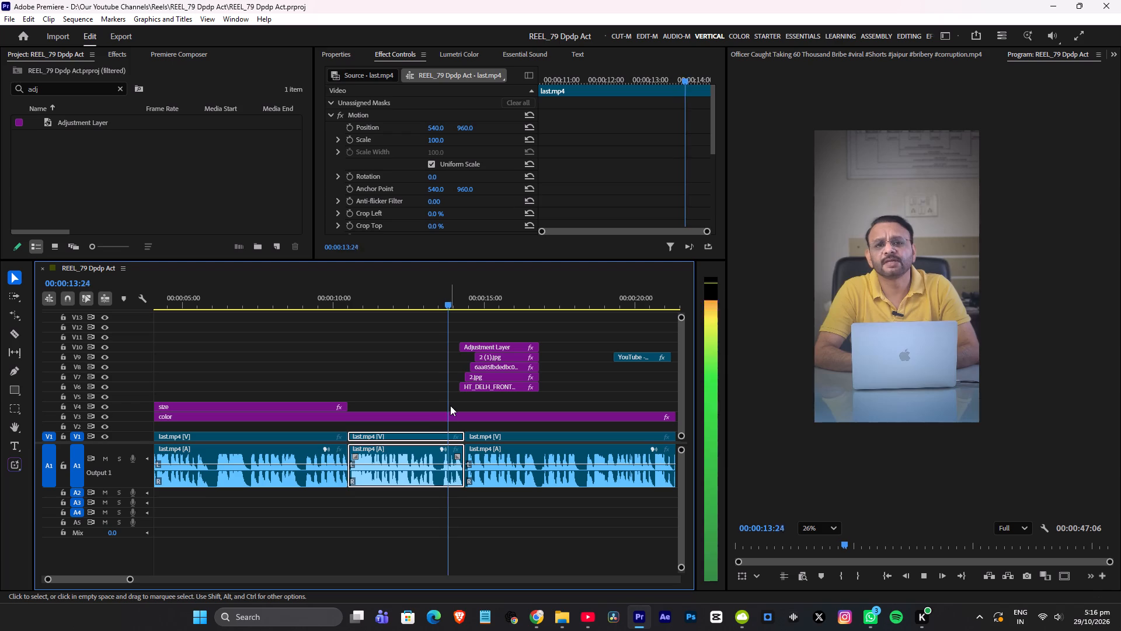
key("space")
left_click_drag(413, 283, 397, 293)
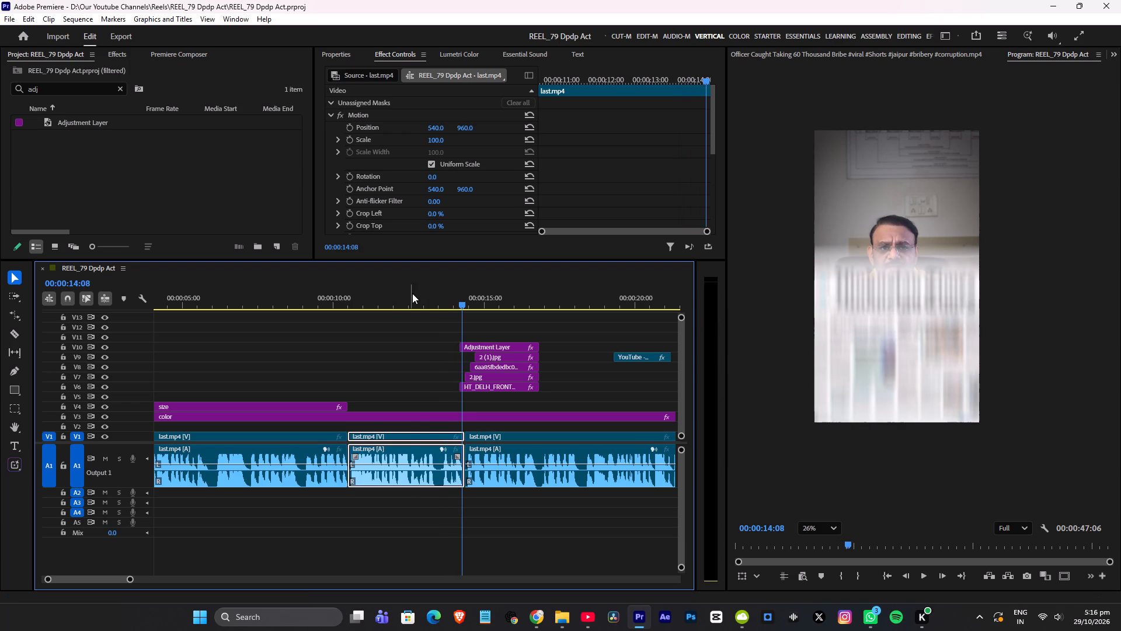
left_click_drag(412, 293, 391, 304)
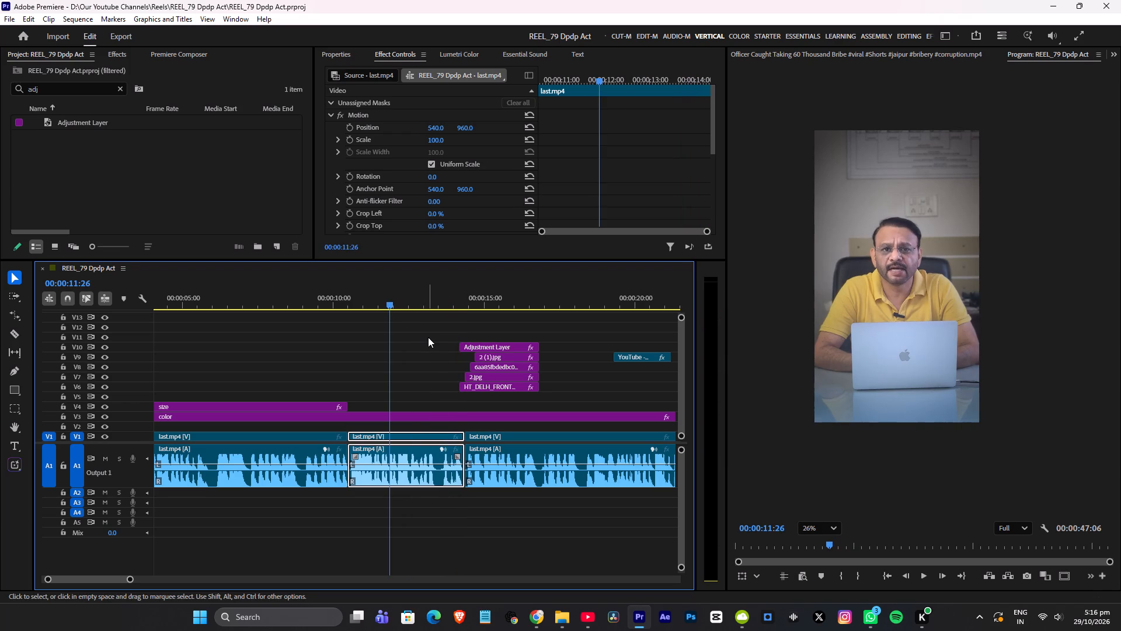
key("ctrl+s")
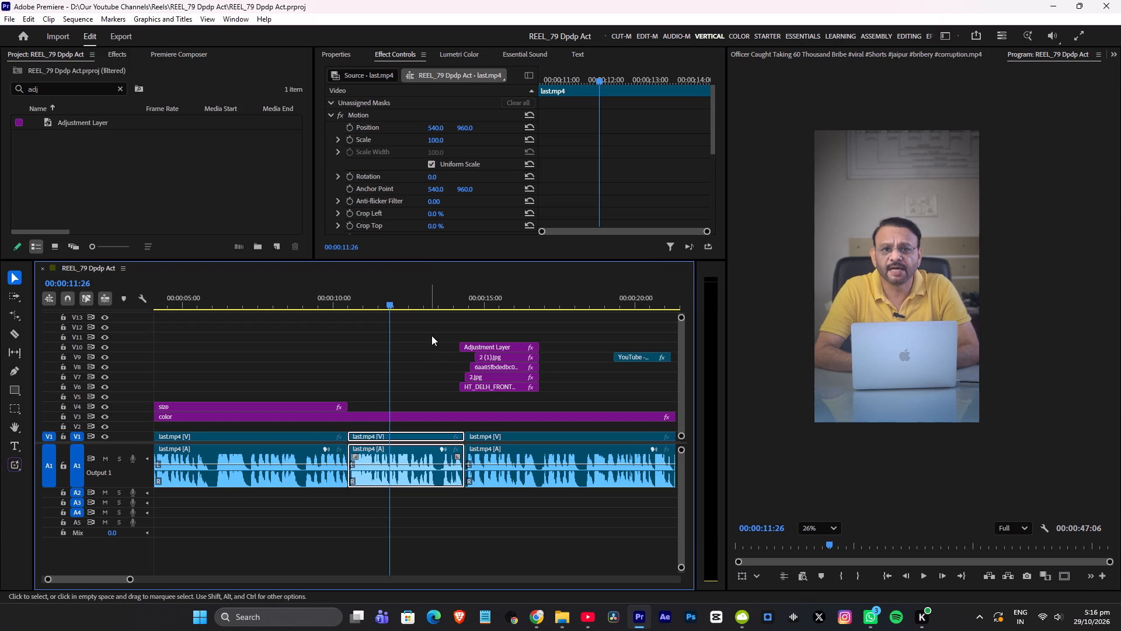
Play the reel from about 00:00:10:00 to 00:00:32:17 to review its overlays and framing.
scroll(431, 335, "down", 3)
scroll(431, 335, "down", 2, "alt")
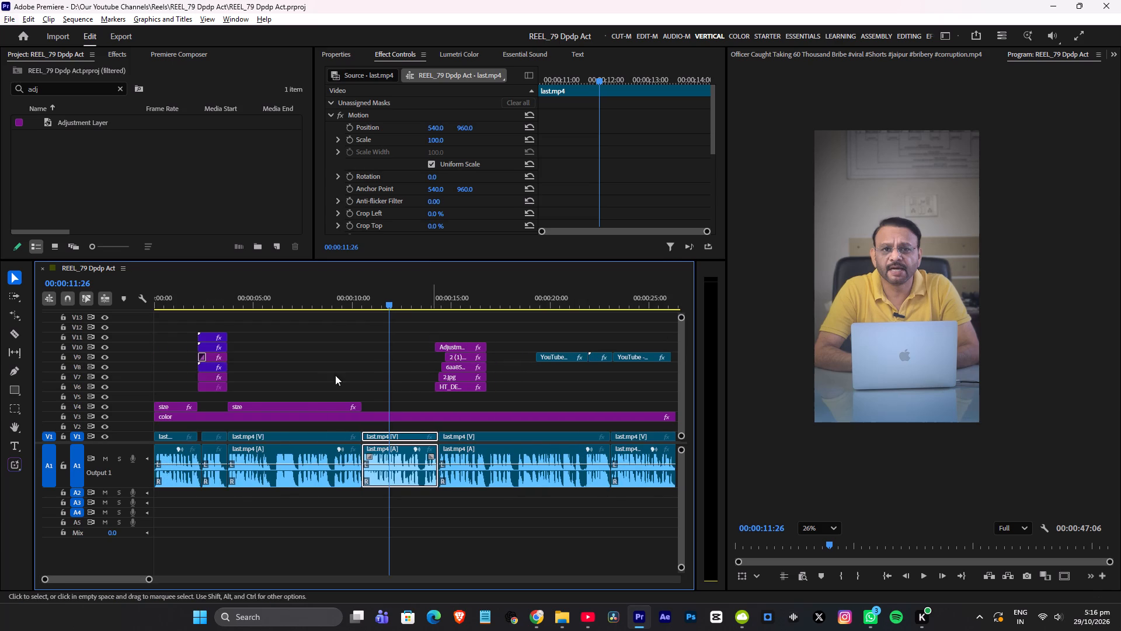
left_click(351, 304)
key("space")
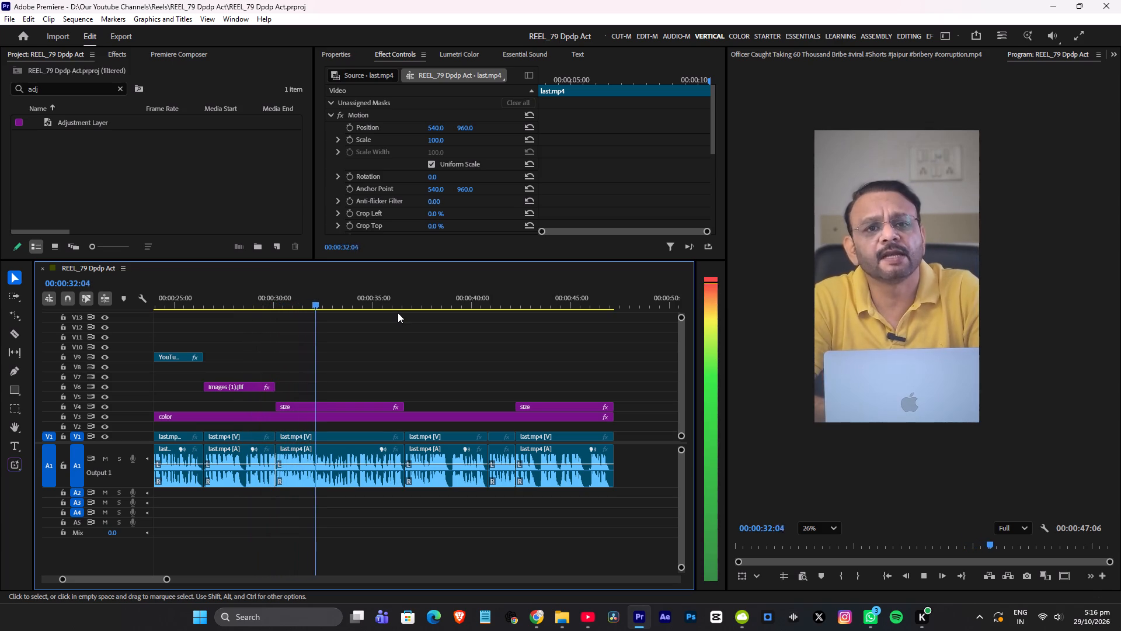
key("space")
scroll(304, 330, "up", 12)
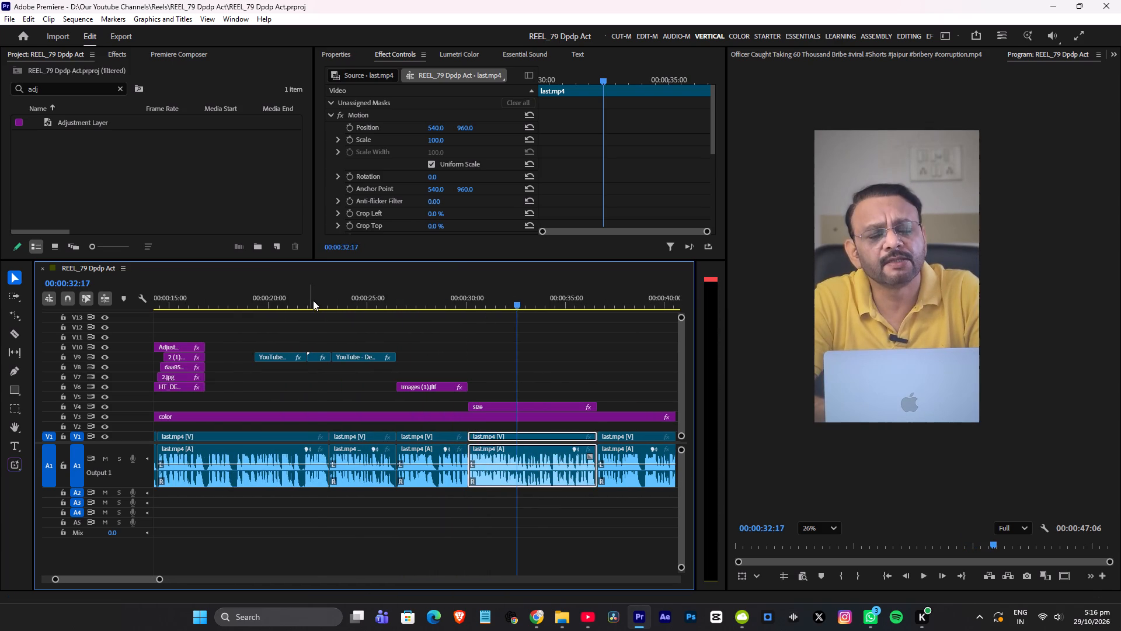
Examine the YouTube overlay clips on V9 between about 00:00:19:00 and 00:00:22:14, saving the project along the way.
left_click(318, 299)
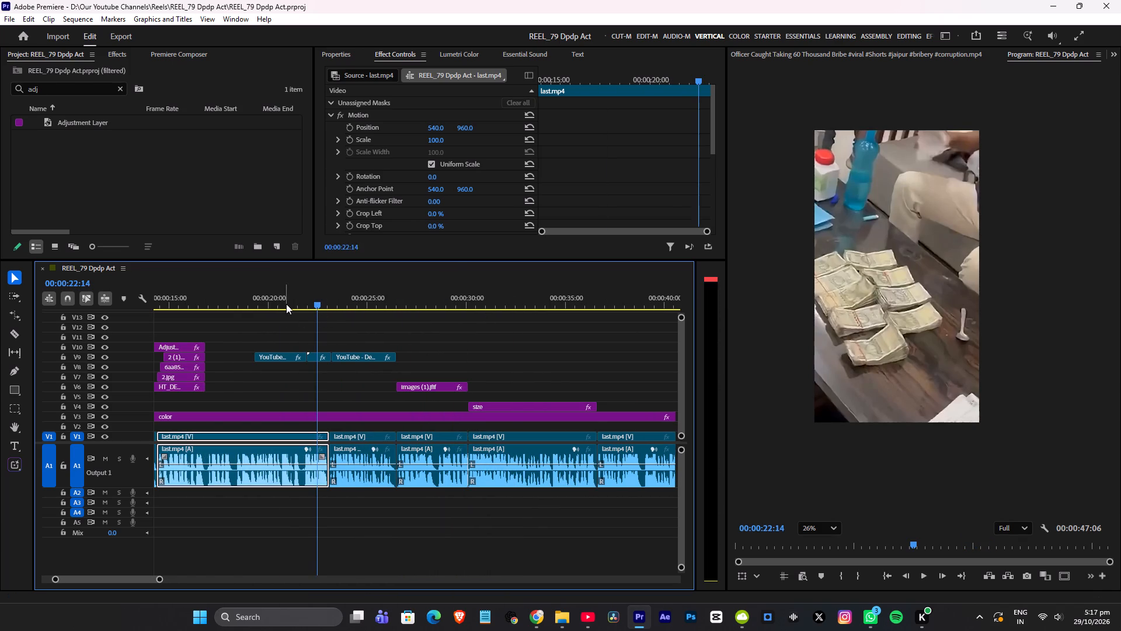
left_click(286, 304)
key("ctrl+s")
left_click(361, 334)
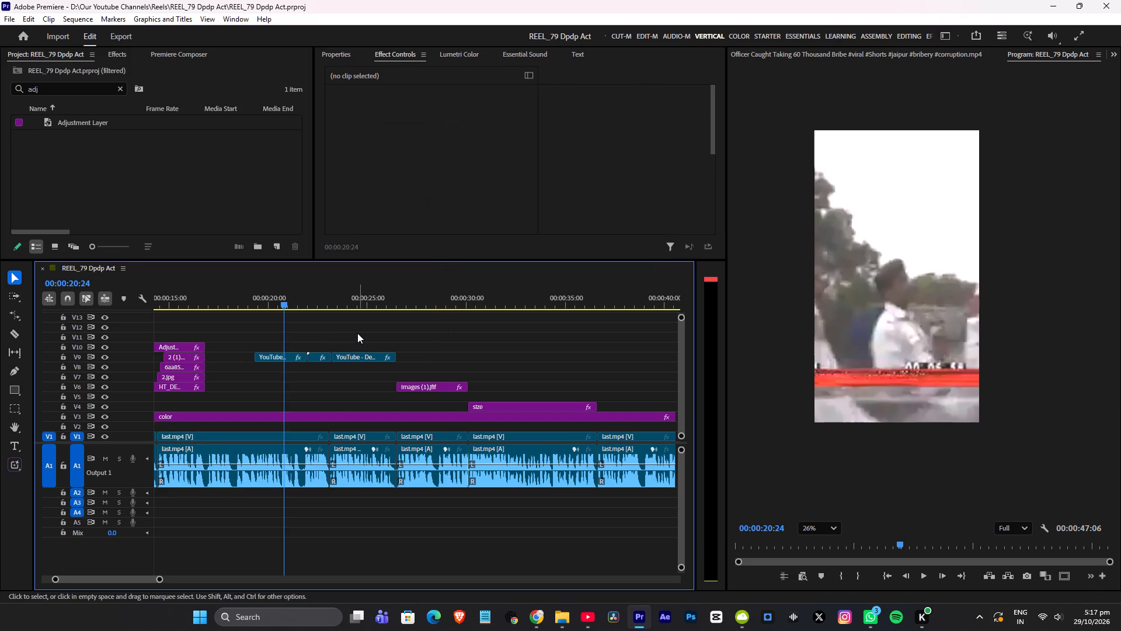
scroll(364, 346, "up", 7)
left_click(375, 331)
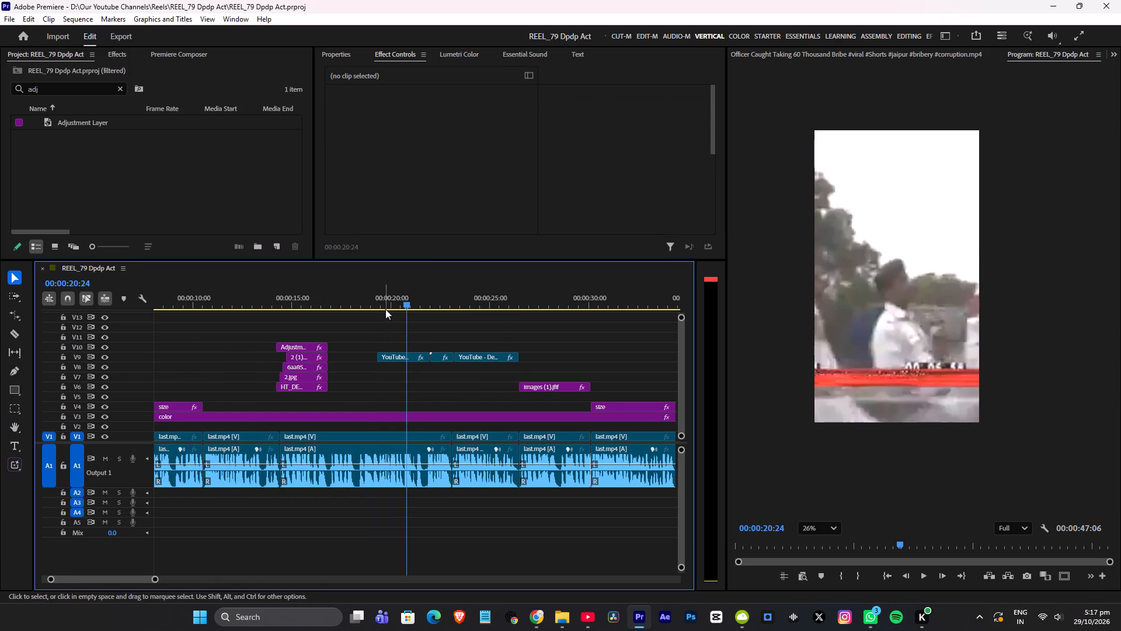
left_click(378, 297)
key("space")
scroll(462, 319, "down", 3)
key("space")
left_click(402, 324)
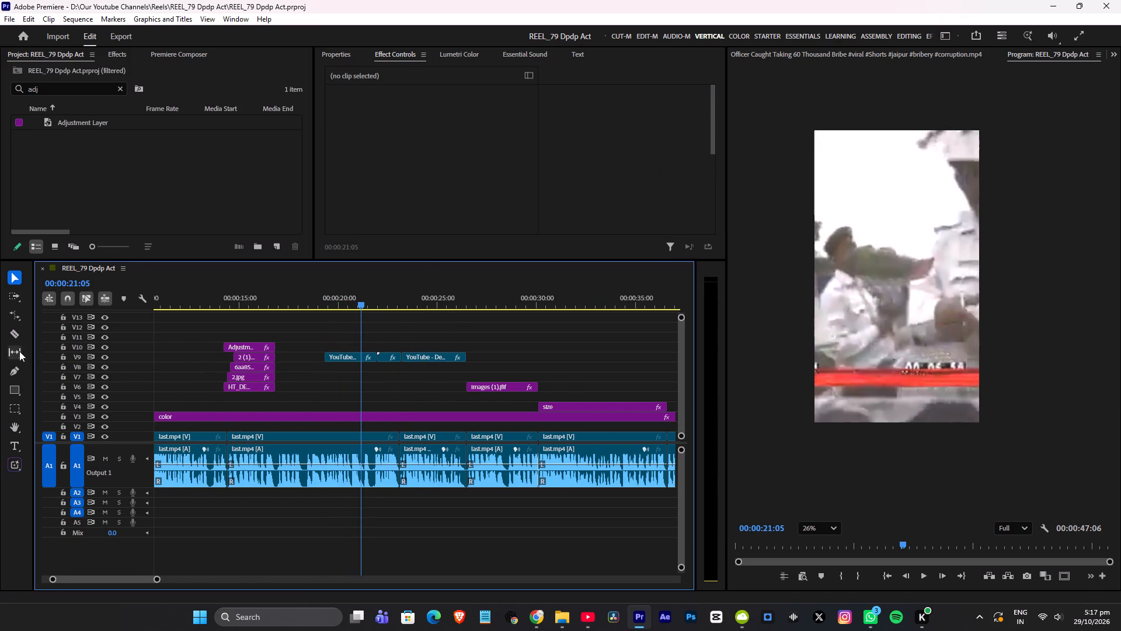
left_click(330, 325)
Place an Adjustment Layer on V10 above the YouTube clips and extend it to the end of the last one.
left_click_drag(43, 119, 332, 341)
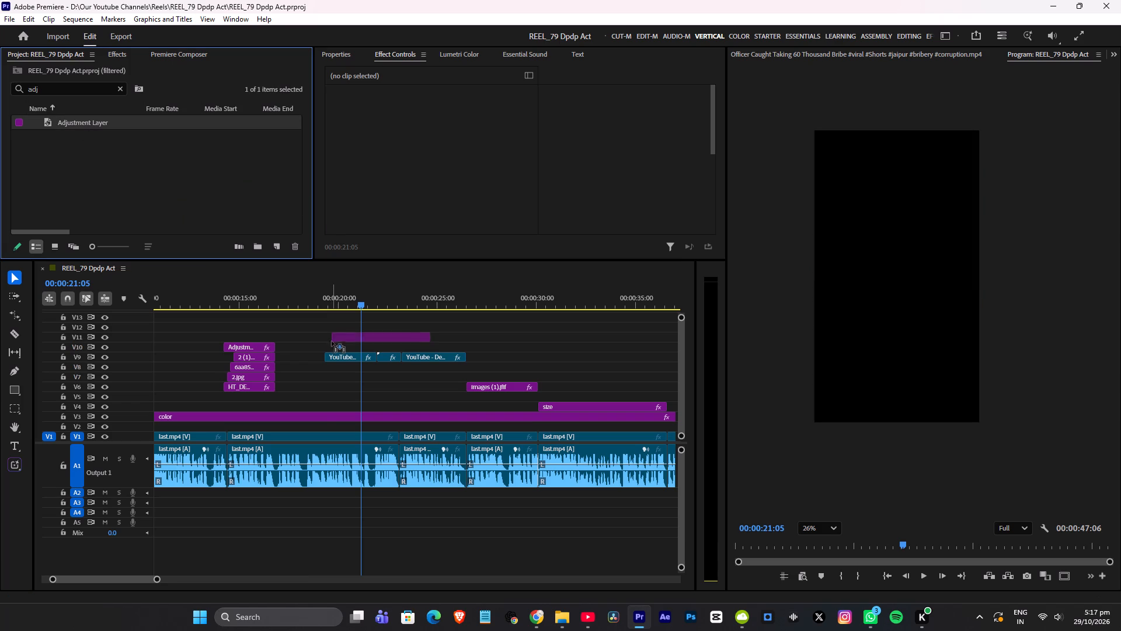
left_click_drag(332, 341, 328, 346)
left_click_drag(426, 350, 471, 350)
Add a Lumetri Color vignette with an Amount of -3.0 to the V10 Adjustment Layer above the YouTube clips.
left_click(433, 347)
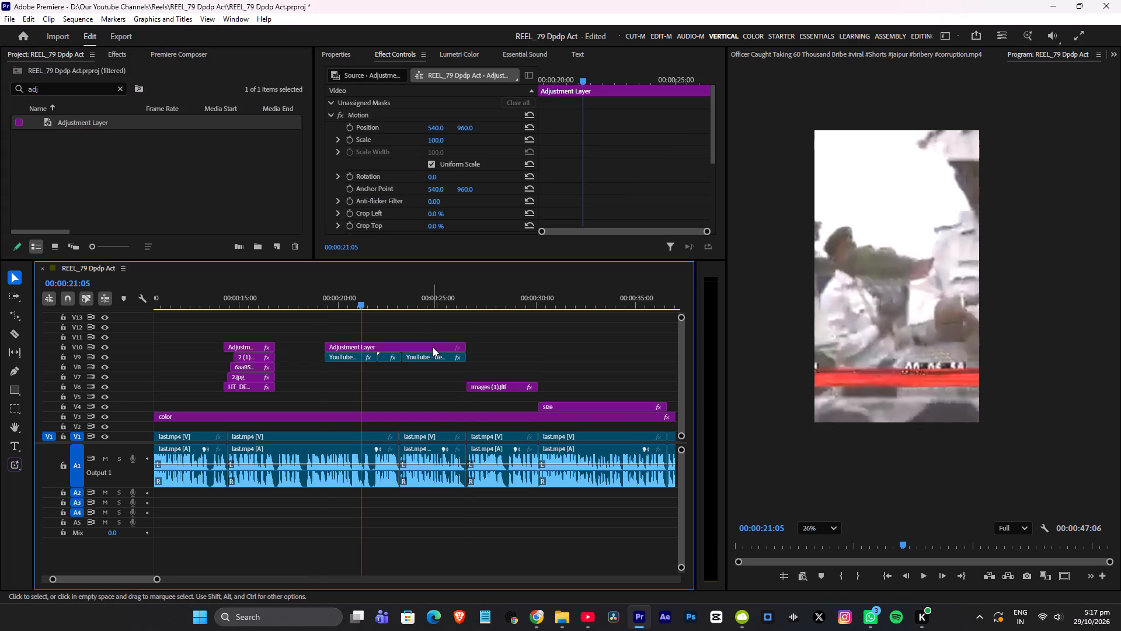
left_click(456, 52)
scroll(627, 184, "down", 18)
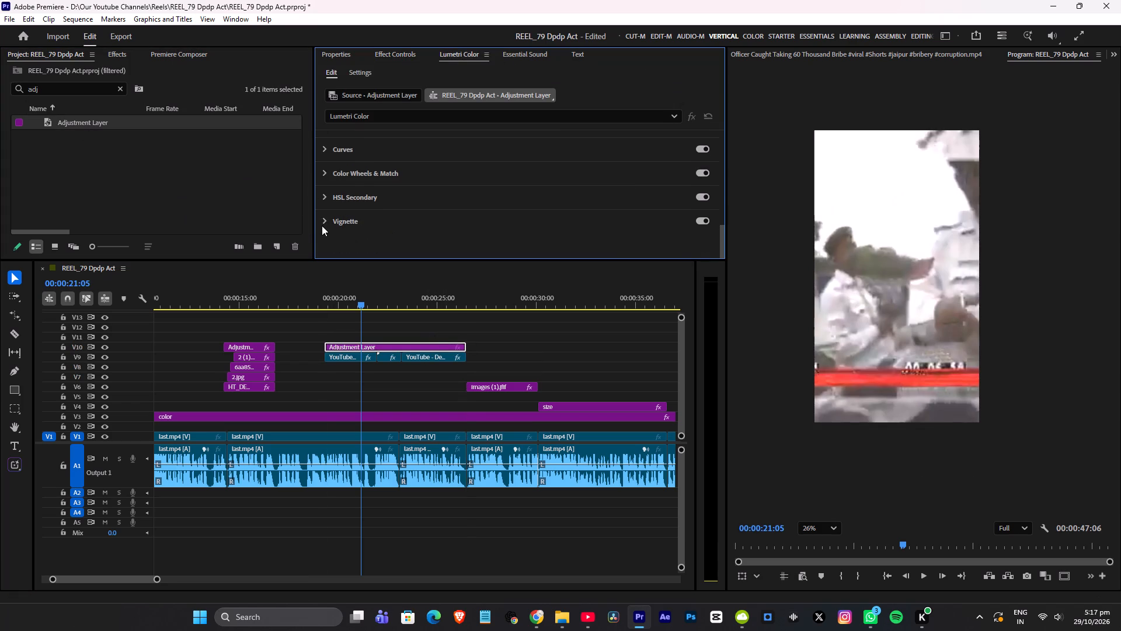
left_click(322, 221)
scroll(489, 193, "down", 4)
scroll(489, 192, "up", 5)
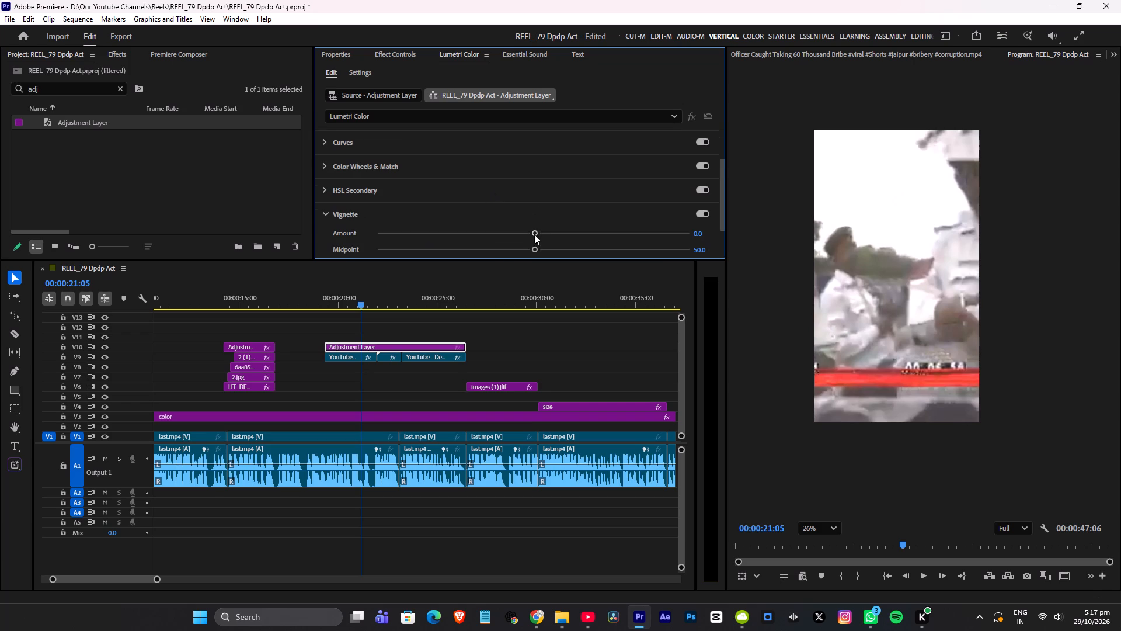
left_click_drag(536, 234, 275, 235)
scroll(469, 201, "down", 6)
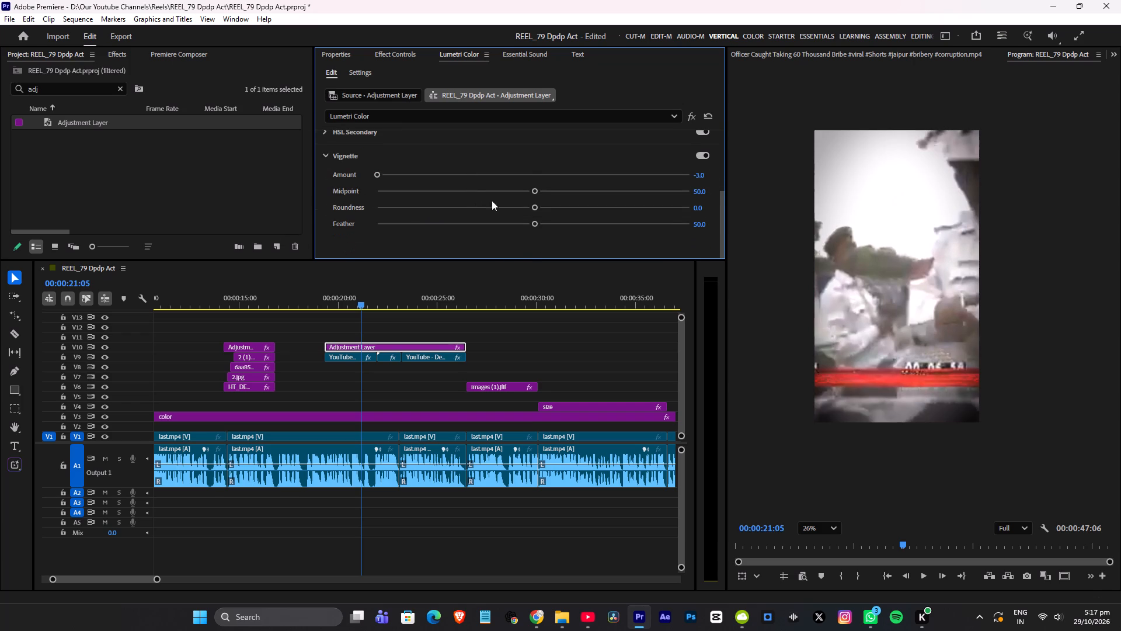
Shape the vignette with Midpoint about 39.7, Roundness about 8.6 and Feather 55, and save the project.
left_click_drag(535, 221, 197, 223)
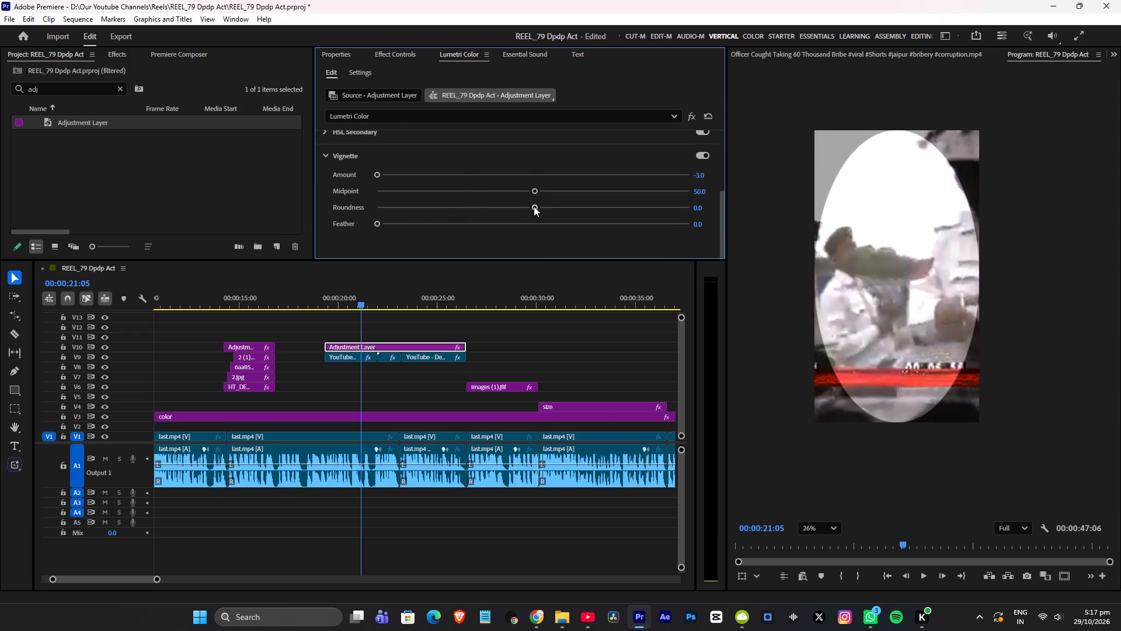
left_click_drag(536, 206, 523, 209)
left_click_drag(538, 190, 545, 190)
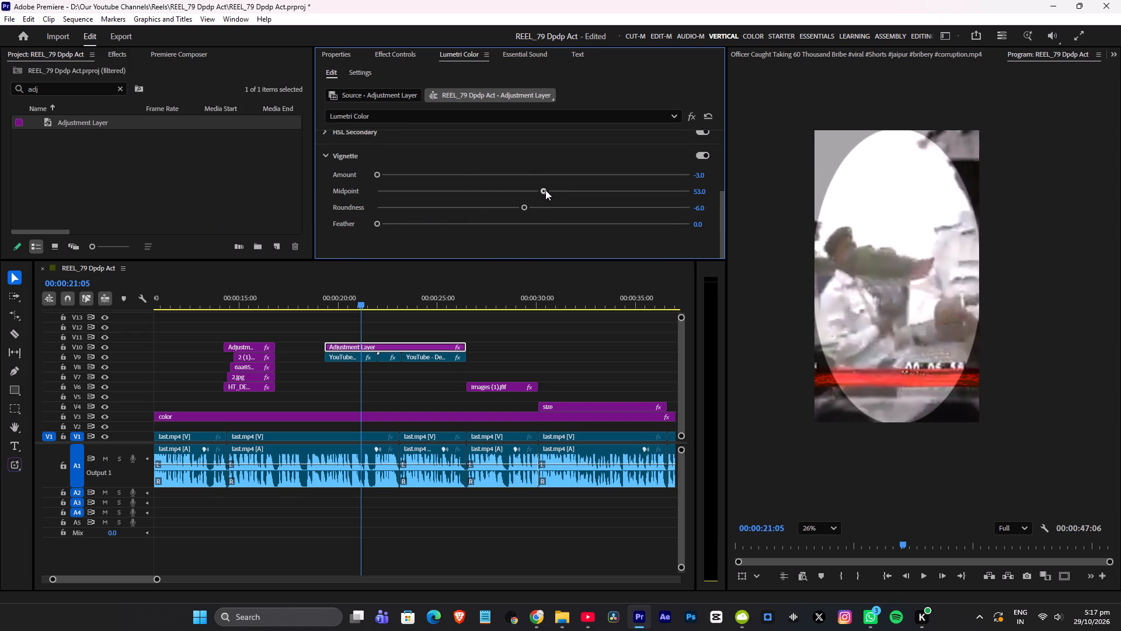
left_click_drag(545, 190, 500, 202)
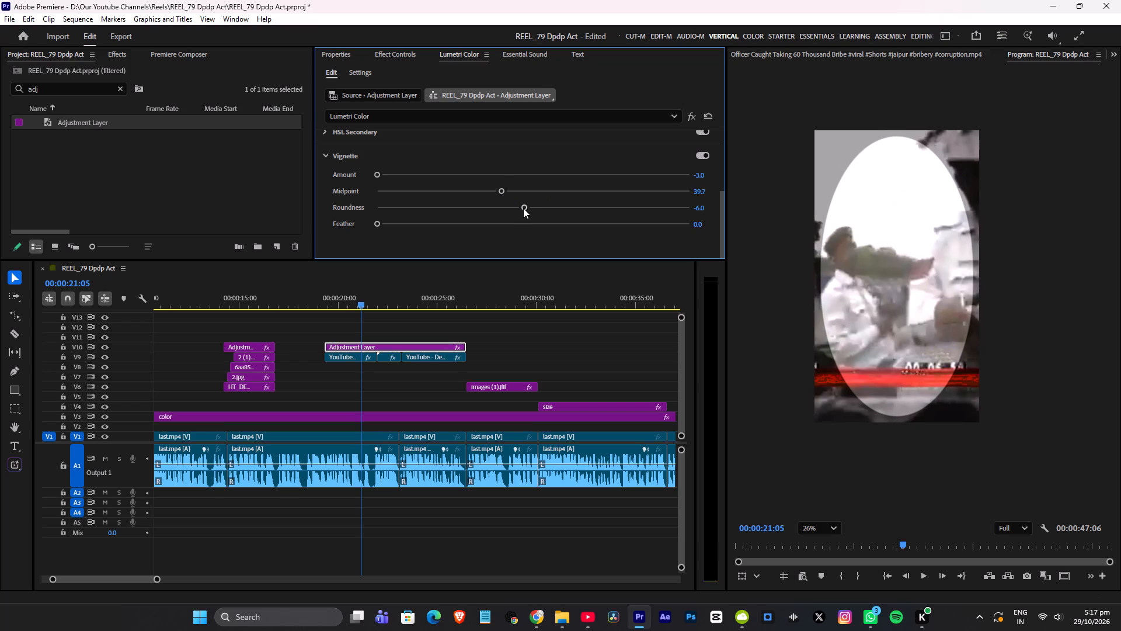
left_click_drag(525, 208, 546, 207)
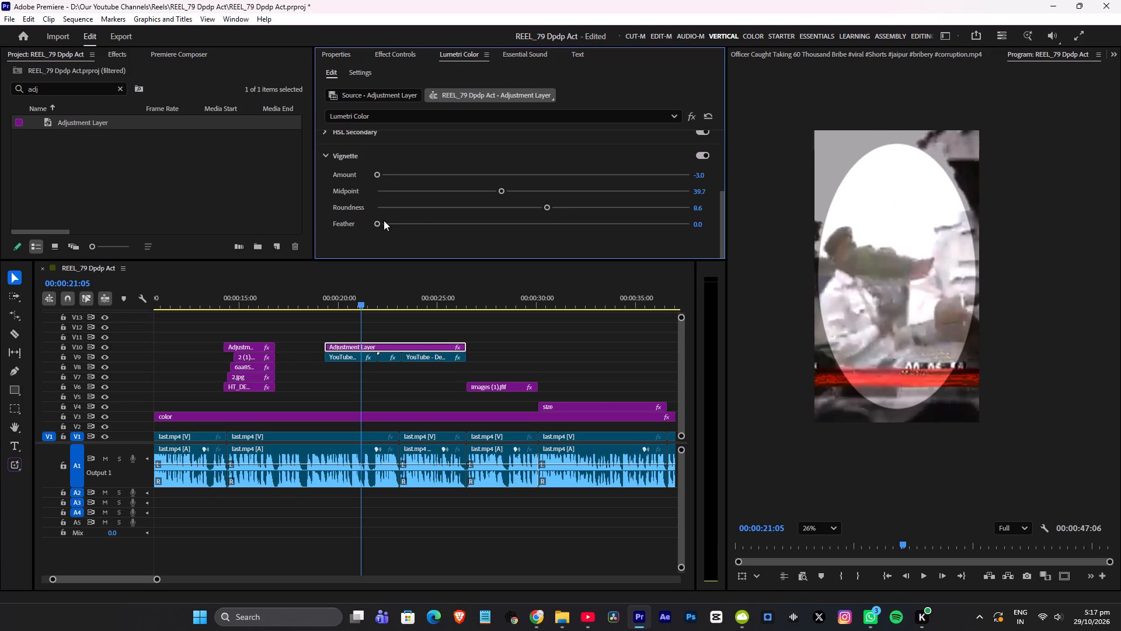
left_click_drag(377, 223, 652, 226)
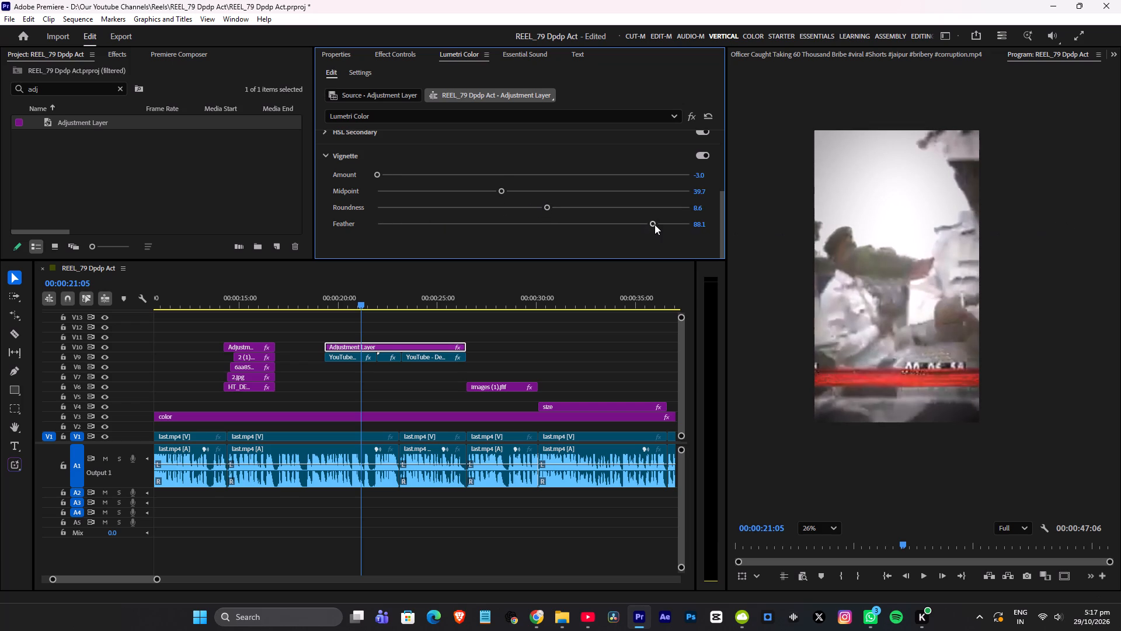
left_click_drag(655, 224, 396, 228)
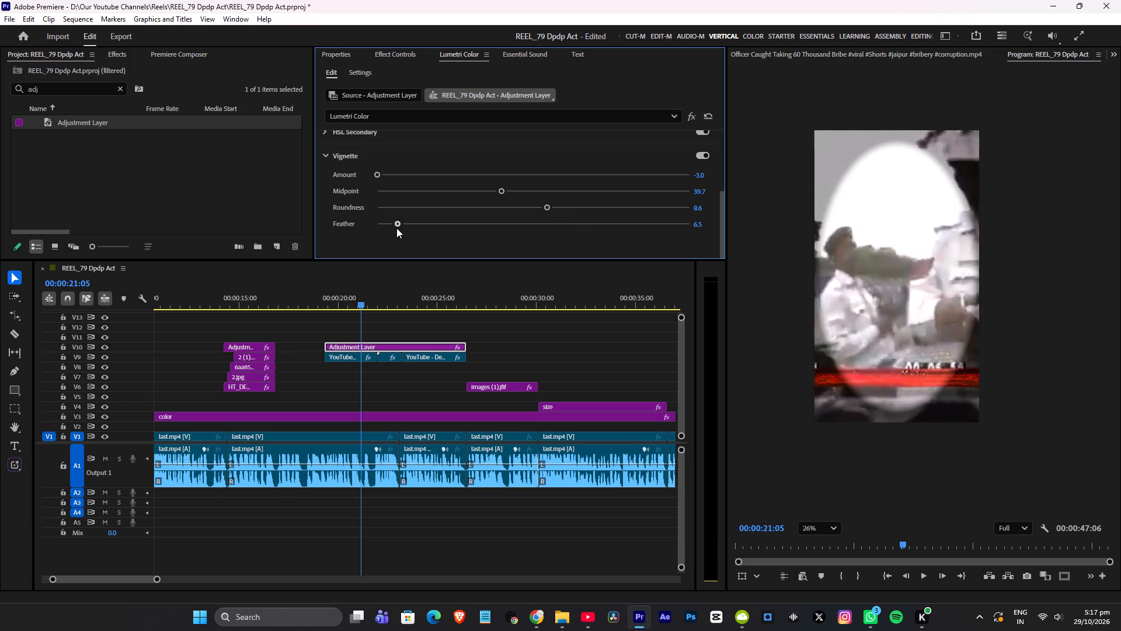
left_click_drag(396, 228, 512, 228)
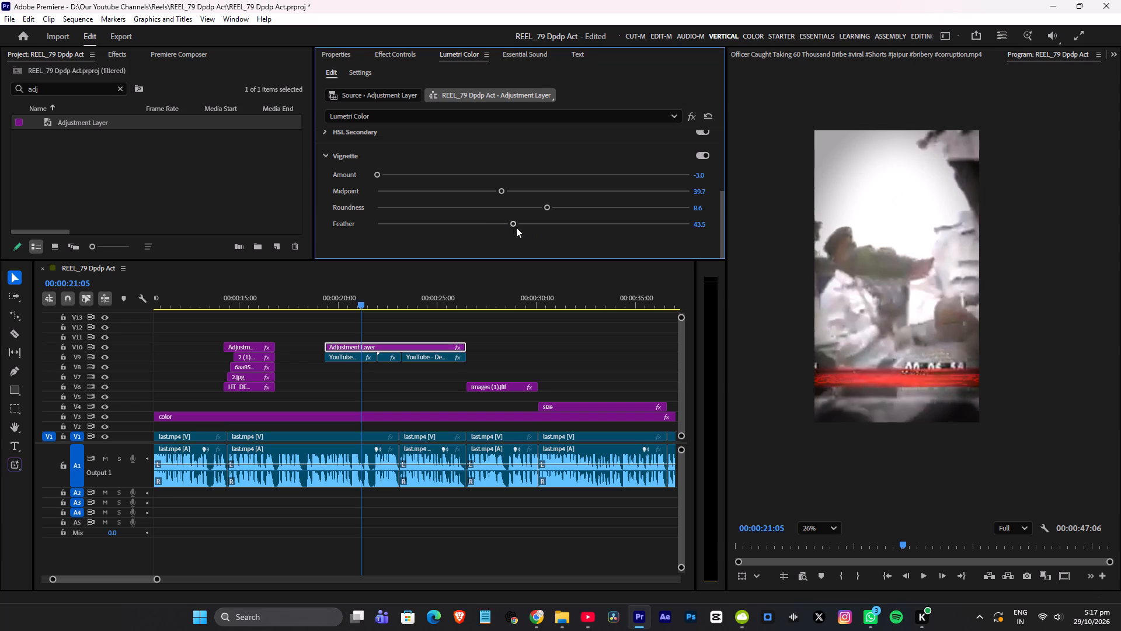
left_click_drag(512, 224, 530, 224)
left_click(705, 224)
type("55")
key("Return")
key("ctrl+s")
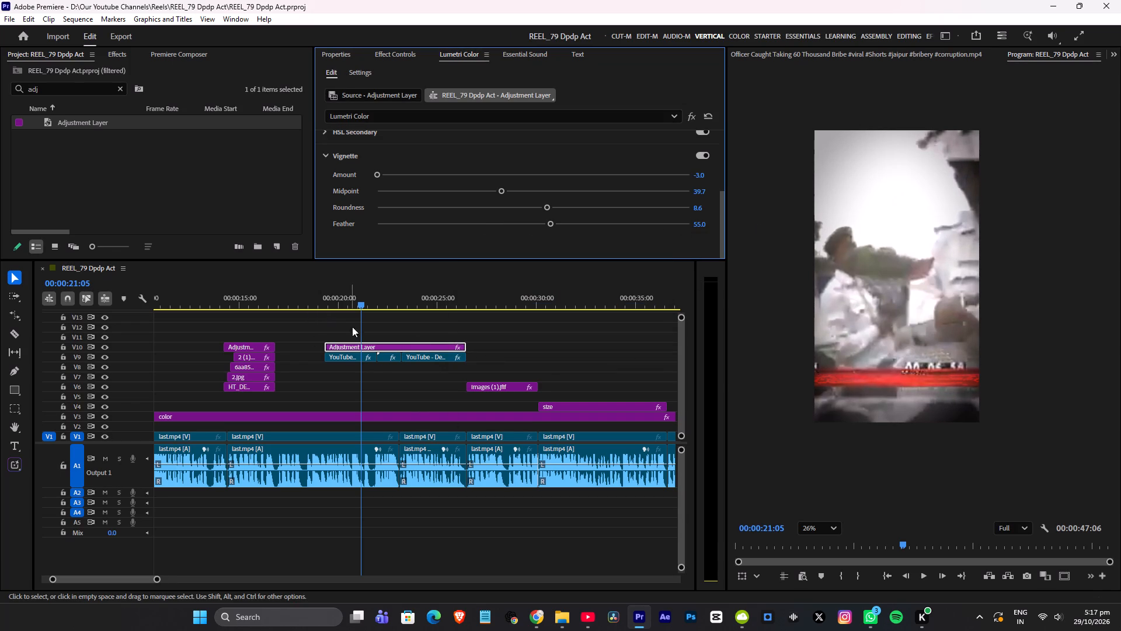
left_click_drag(371, 347, 372, 338, "alt")
key("ctrl+z")
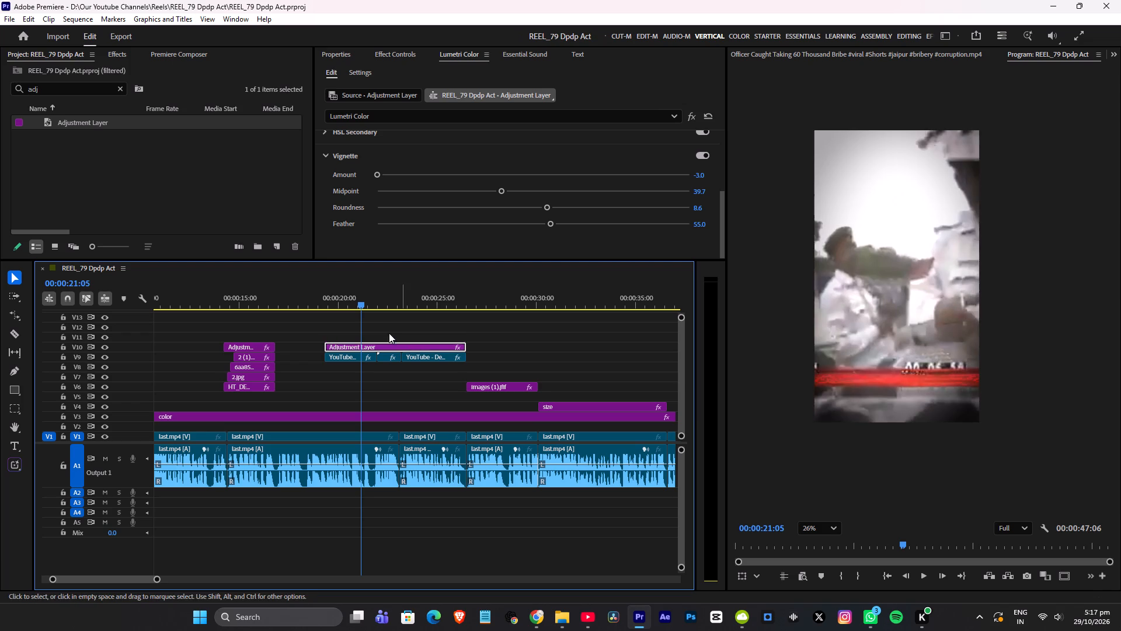
Play the reel from about 00:00:18:00 to 00:00:28:28 to review the vignette and the following picture overlay.
left_click(301, 301)
key("space")
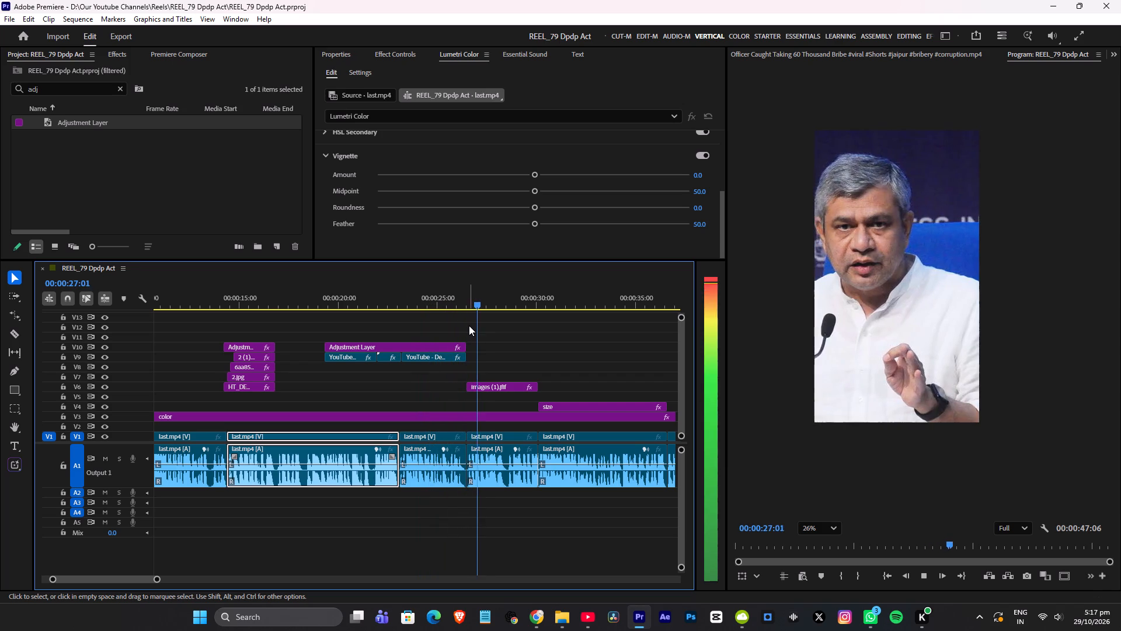
key("space")
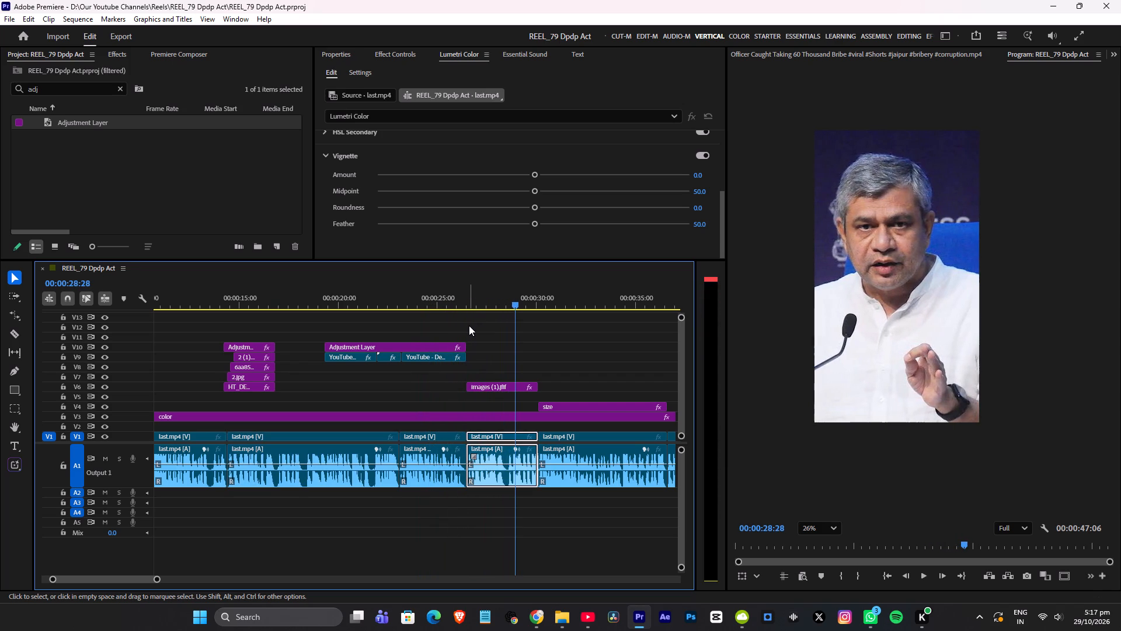
Add a Position keyframe to images (1).jfif at 00:00:27:18 and set its horizontal Position at the clip start to 254.
scroll(493, 316, "up", 3, "alt")
left_click(489, 304)
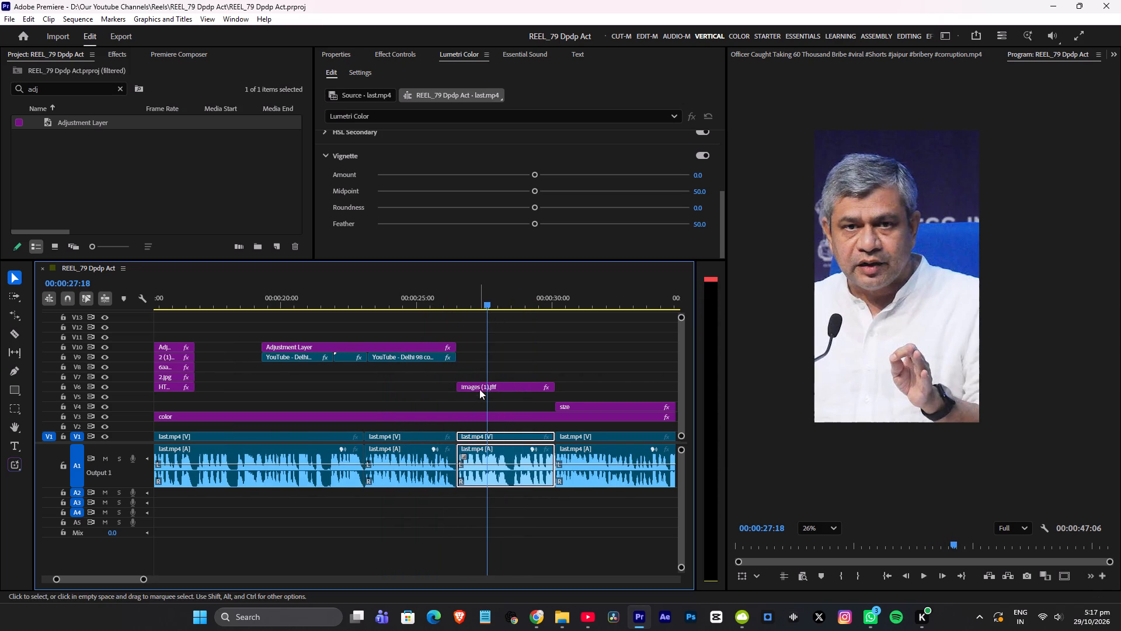
left_click(479, 389)
left_click(388, 54)
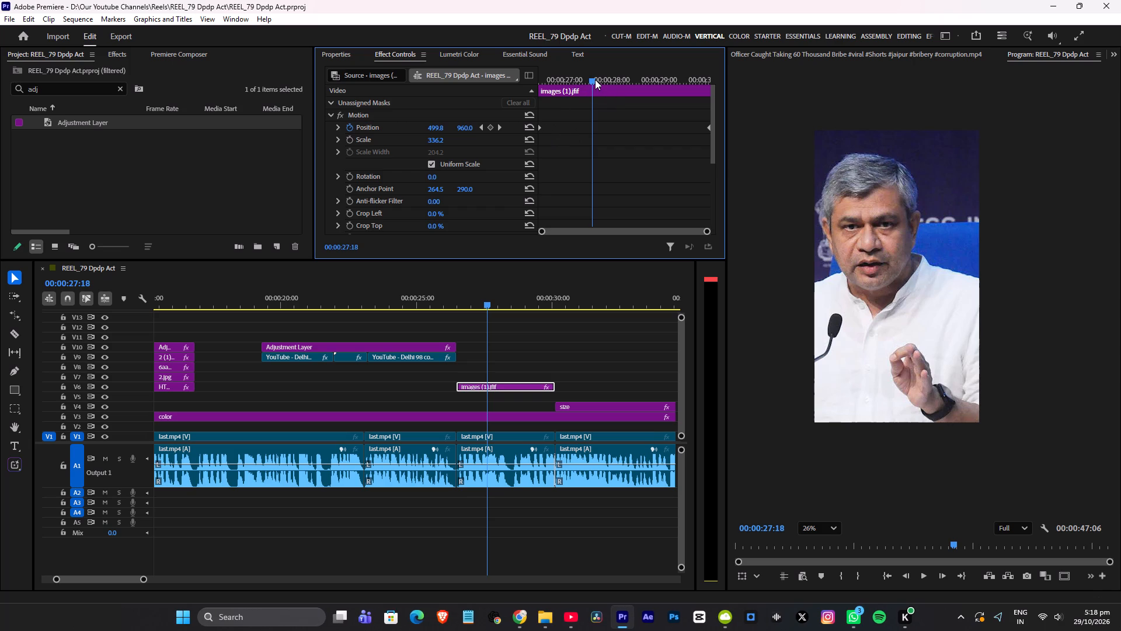
left_click(493, 127)
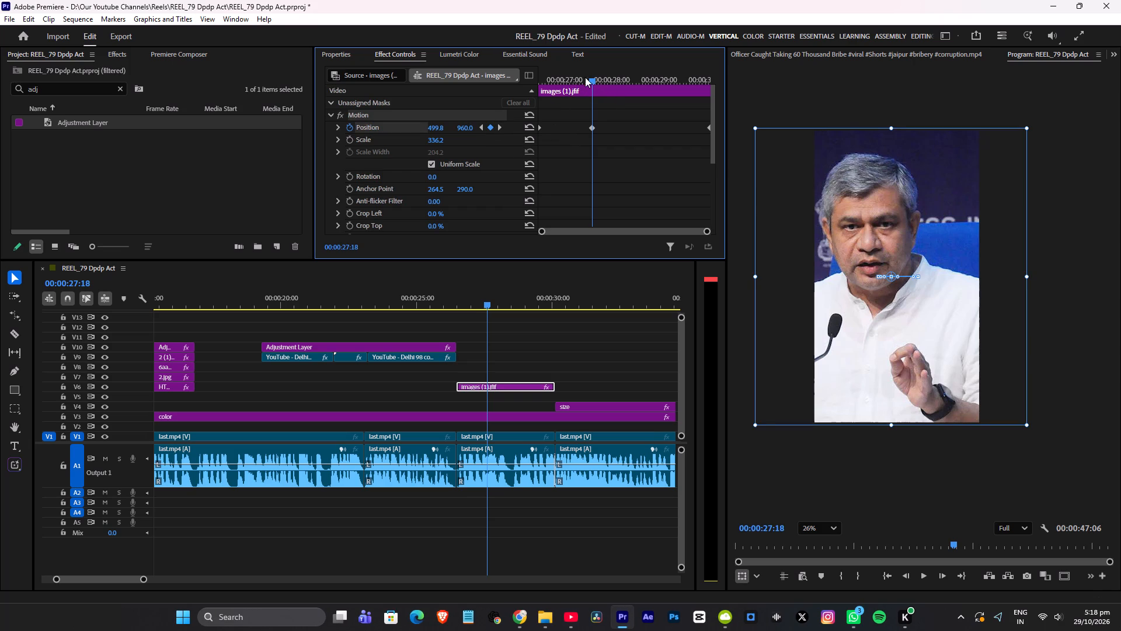
left_click_drag(589, 77, 507, 97)
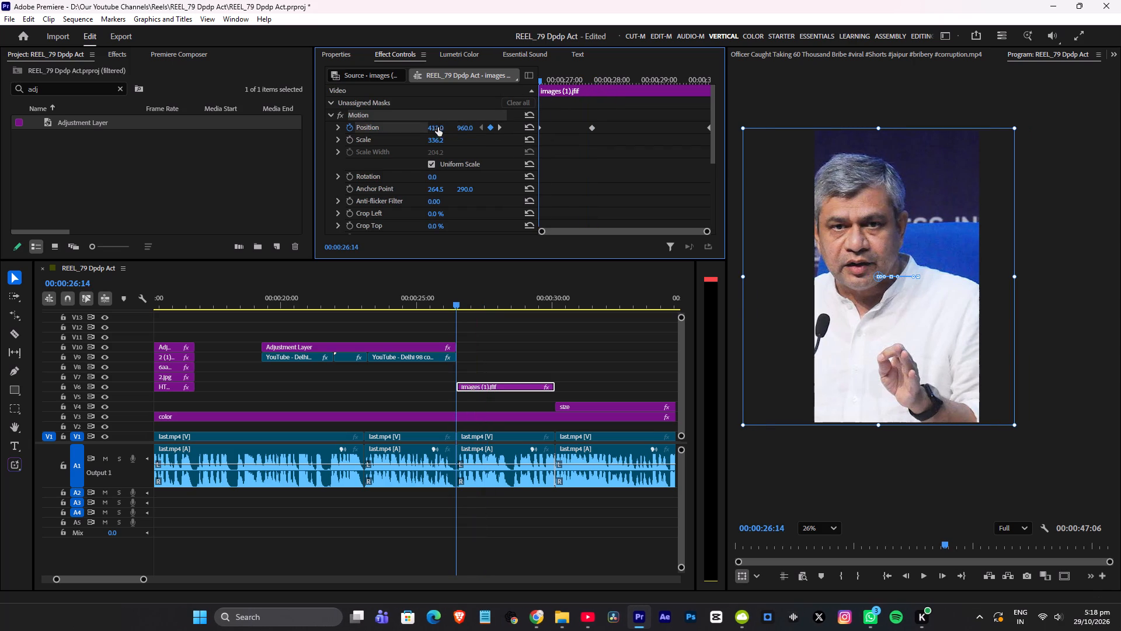
left_click_drag(438, 127, 341, 143)
Ease the Position keyframe at 00:00:27:18, lengthen its incoming velocity handle for a softer arrival, and save the project.
left_click(592, 129)
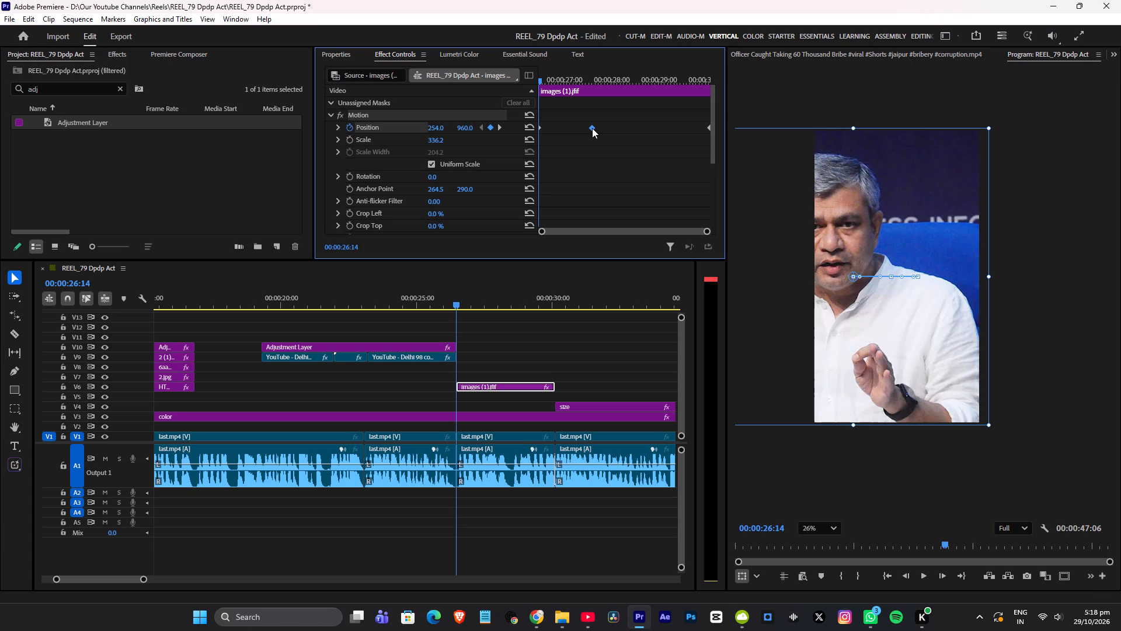
key("F7")
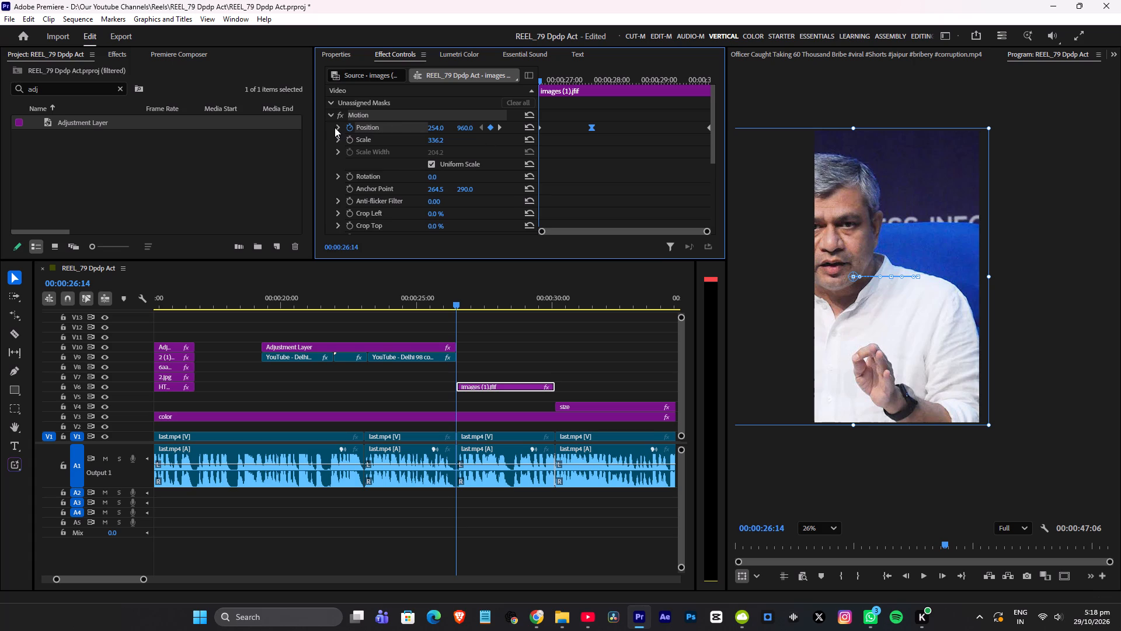
left_click(337, 129)
left_click_drag(583, 164, 575, 164)
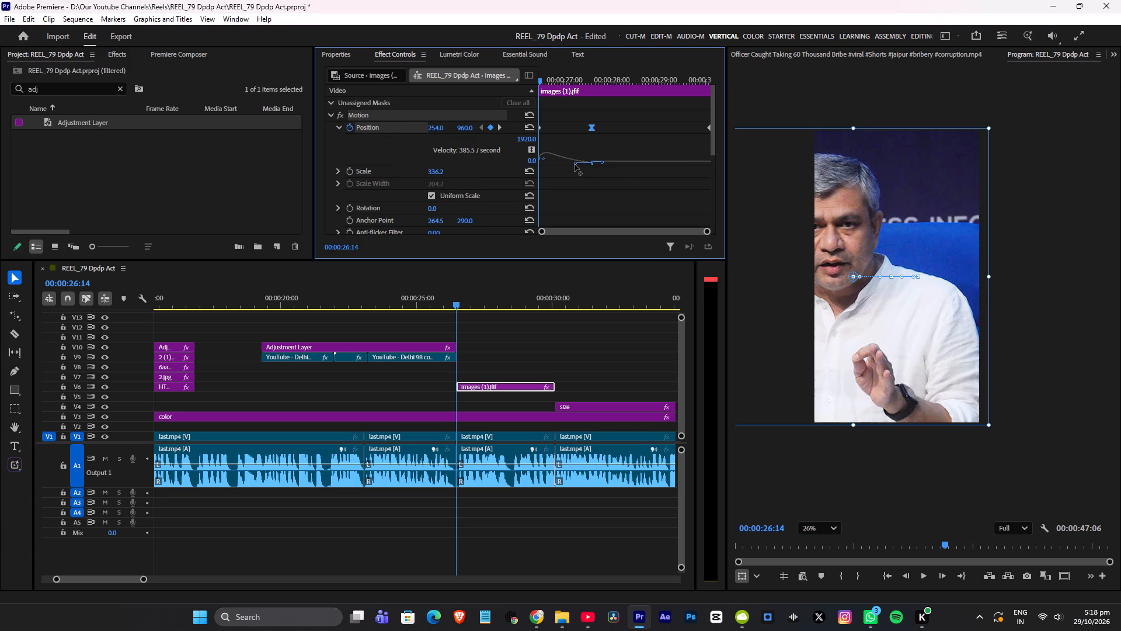
left_click_drag(575, 164, 573, 164)
left_click(602, 162)
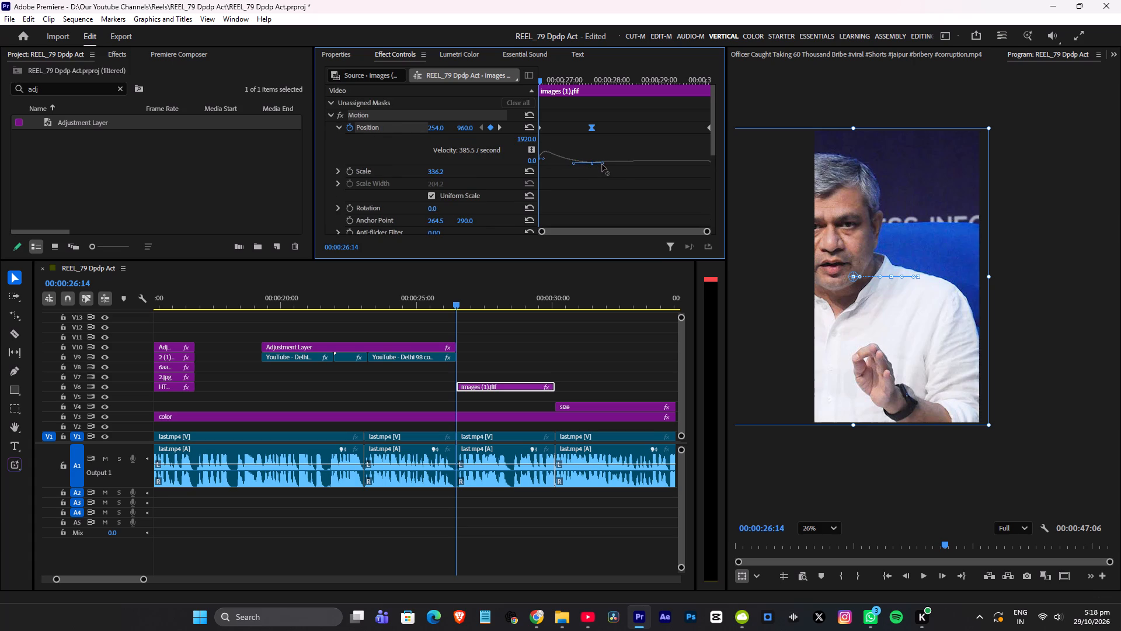
key("ctrl+s")
Play from 00:00:25:29 to 00:00:28:13 to check the sliding move of the images (1).jfif overlay.
left_click(444, 299)
key("space")
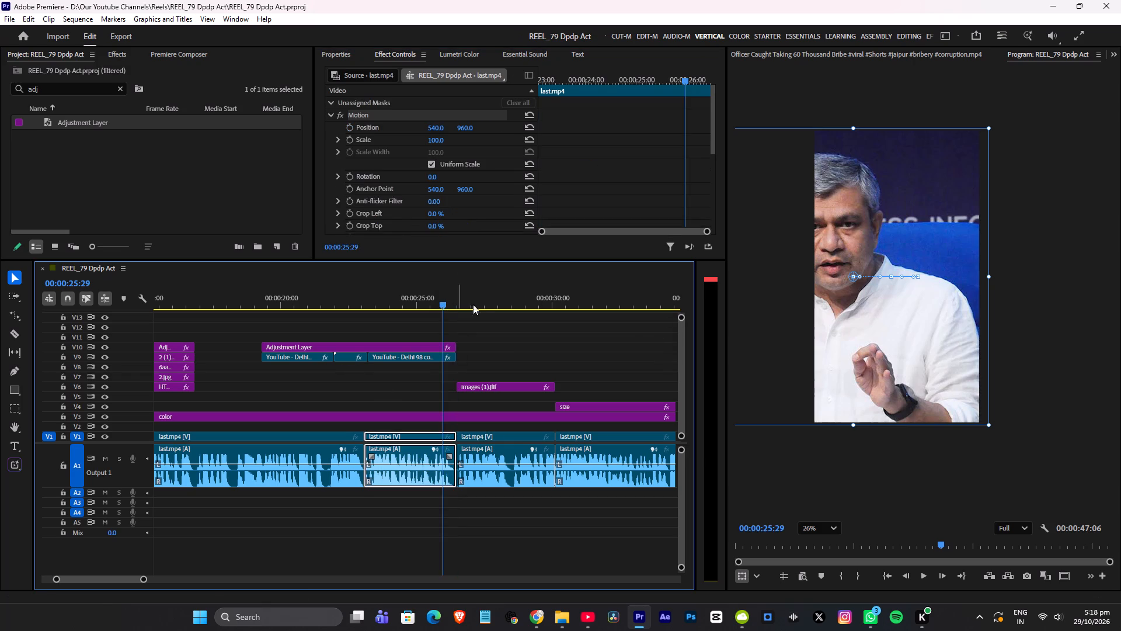
scroll(500, 325, "down", 3)
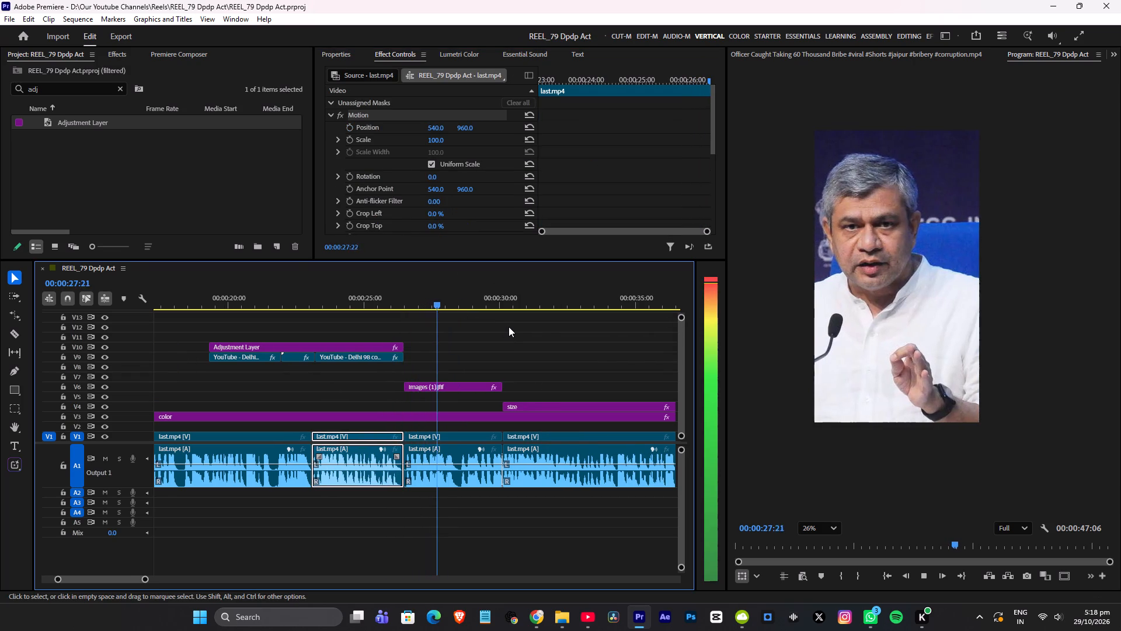
key("space")
Undo the last velocity adjustment on the images (1).jfif Position animation and replay the move up to 00:00:28:05.
left_click(444, 384)
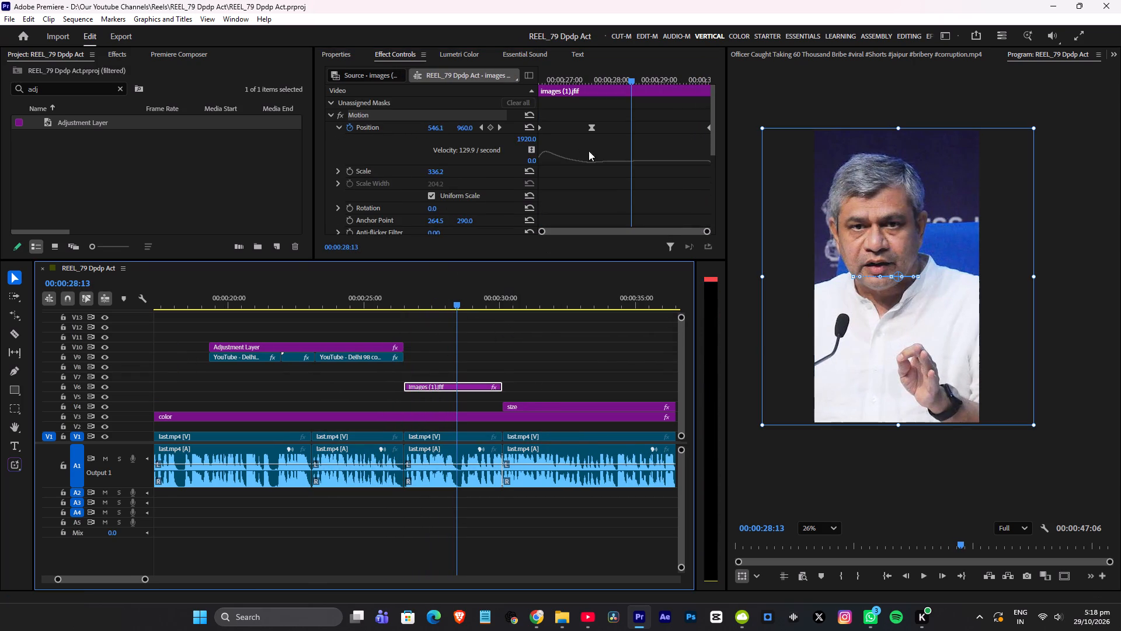
left_click(592, 130)
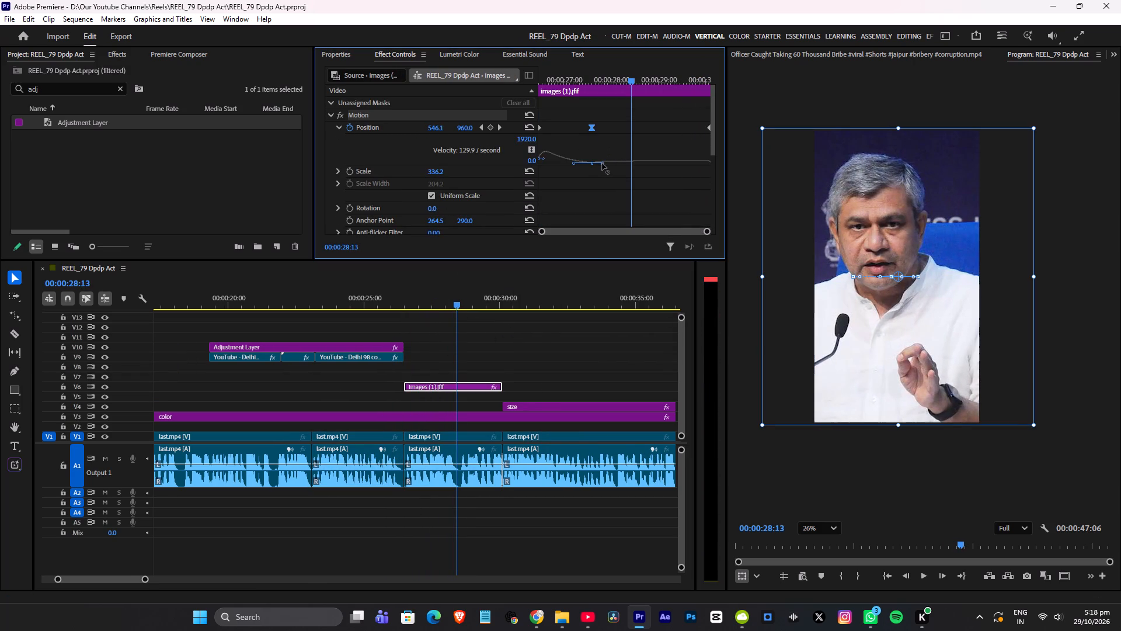
key("ctrl+z")
left_click(398, 298)
key("space")
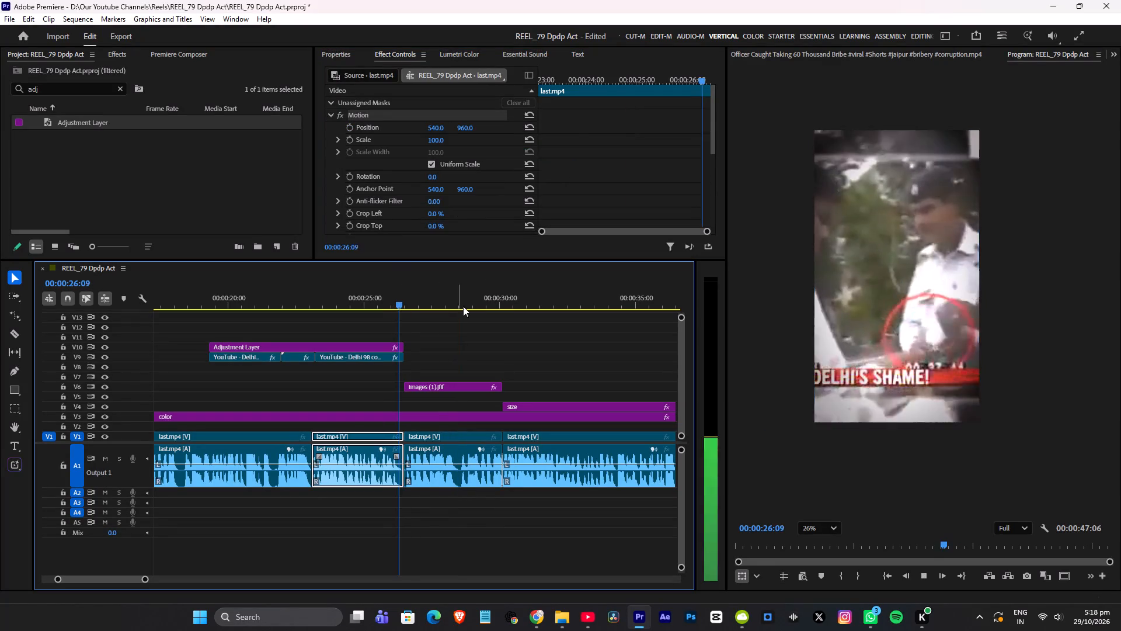
key("space")
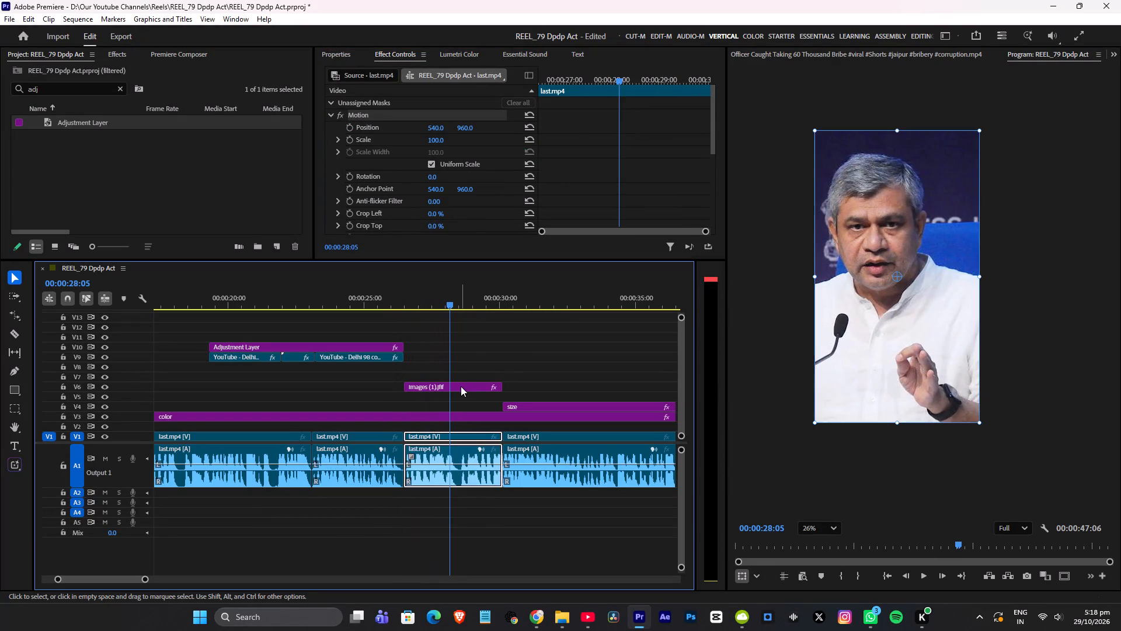
Lower the outgoing velocity handle of the images (1).jfif Position keyframe at 00:00:27:18 to slow the move after it.
left_click(459, 386)
left_click(589, 126)
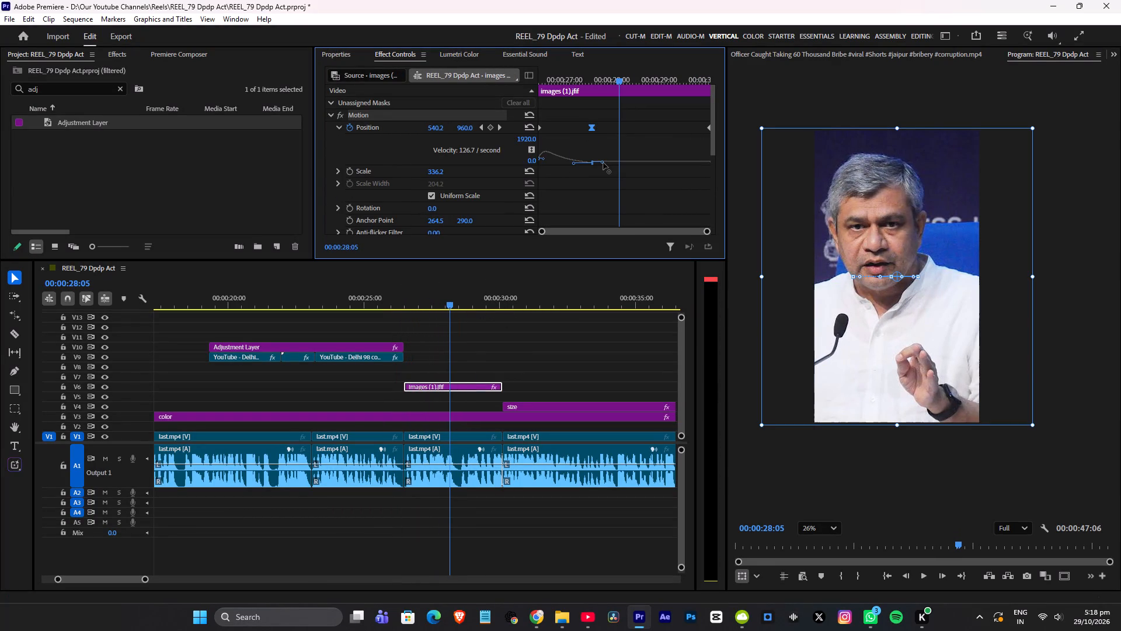
left_click_drag(603, 162, 603, 169)
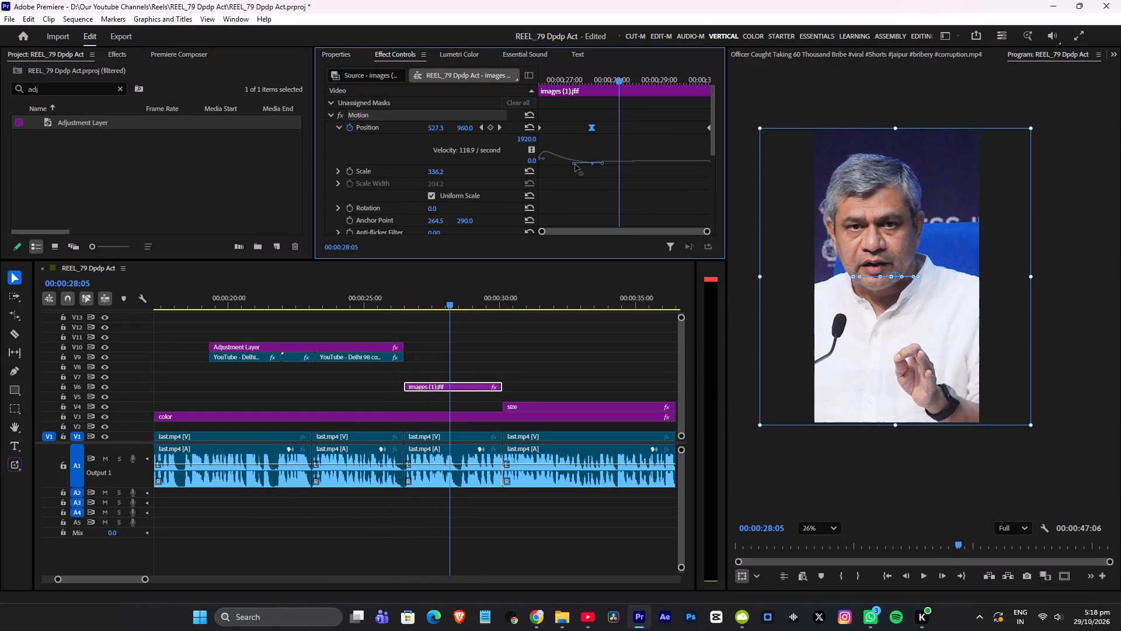
left_click(575, 164)
Play from 00:00:25:28 to 00:00:28:05 to check the adjusted easing of the images (1).jfif overlay.
left_click(390, 298)
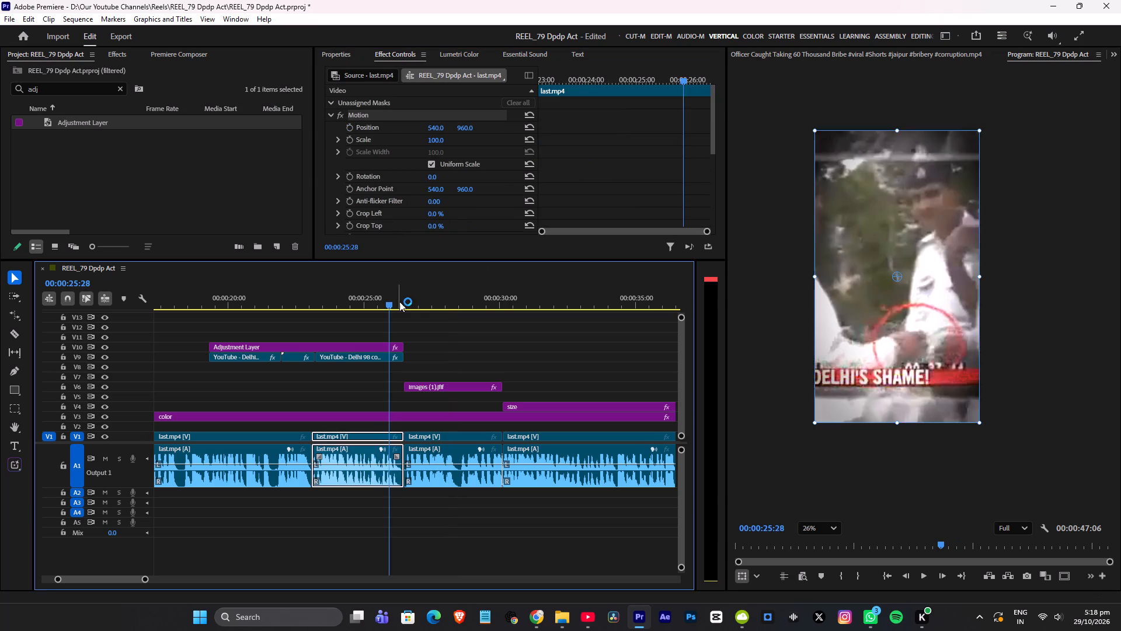
key("space")
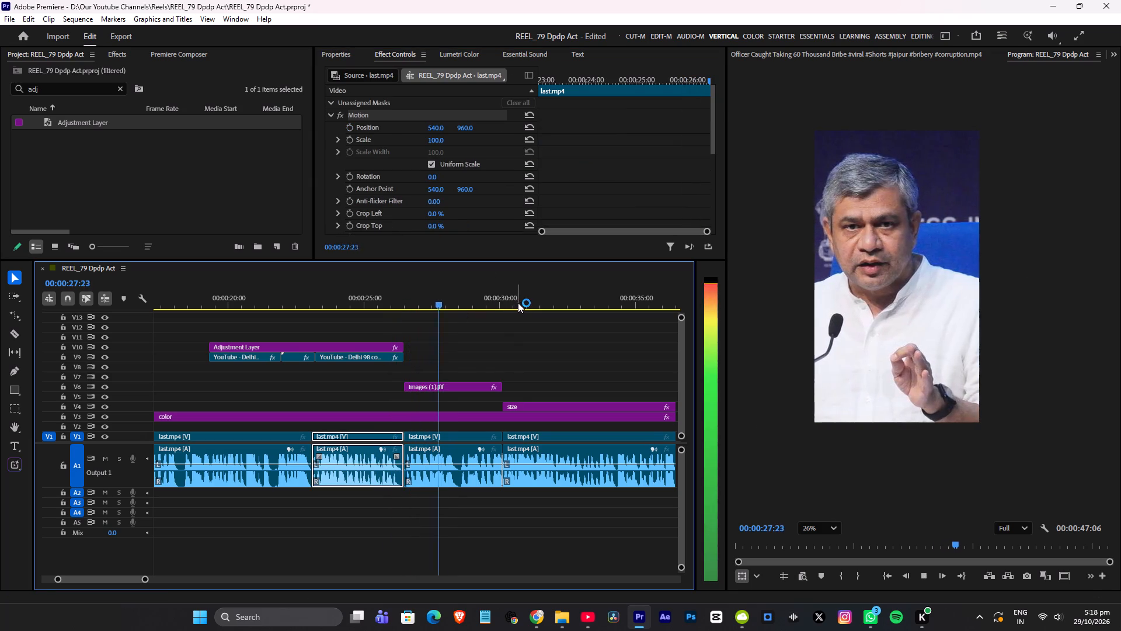
key("space")
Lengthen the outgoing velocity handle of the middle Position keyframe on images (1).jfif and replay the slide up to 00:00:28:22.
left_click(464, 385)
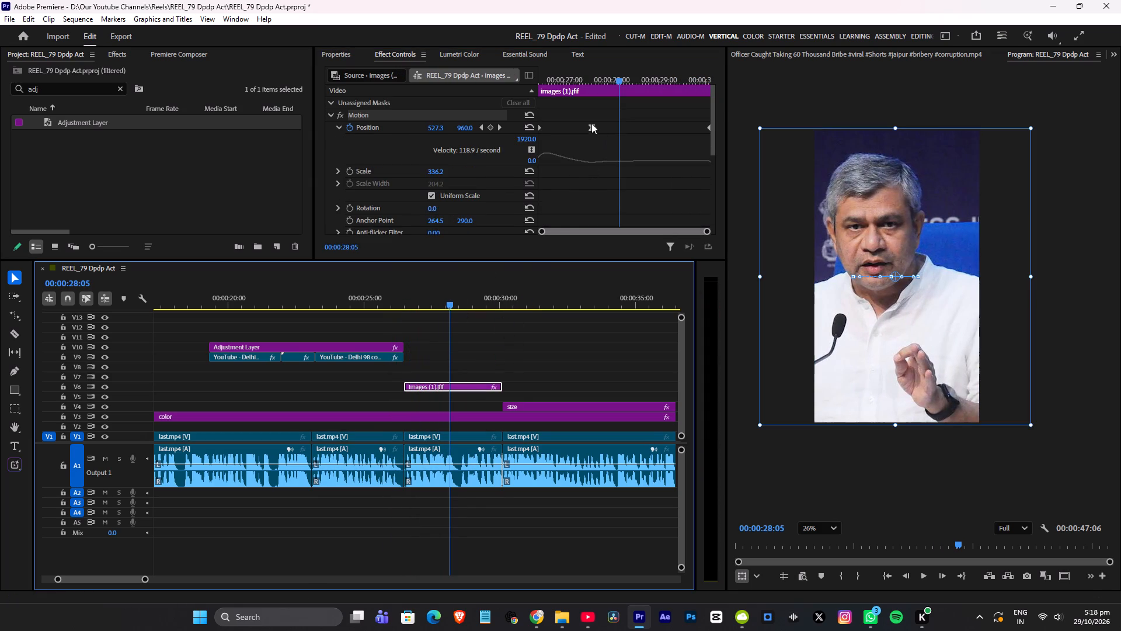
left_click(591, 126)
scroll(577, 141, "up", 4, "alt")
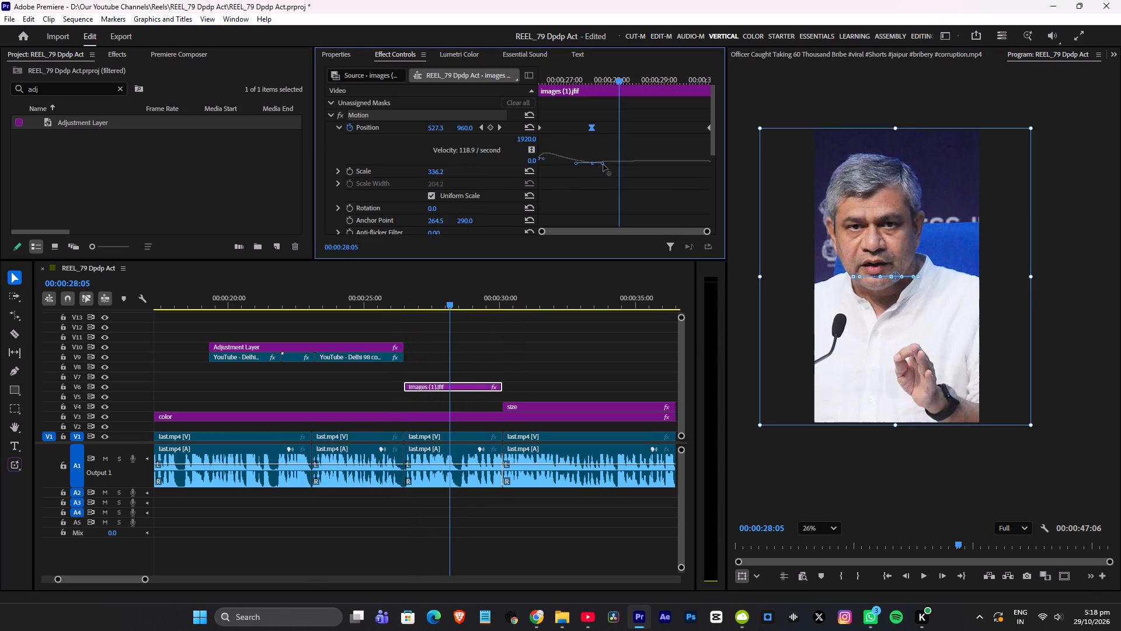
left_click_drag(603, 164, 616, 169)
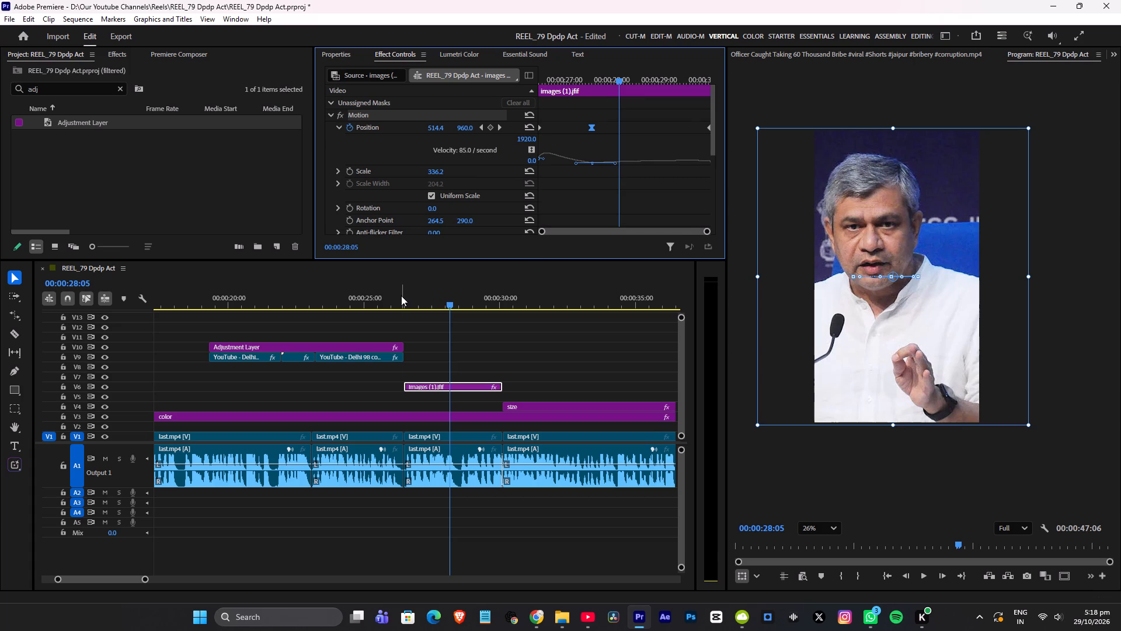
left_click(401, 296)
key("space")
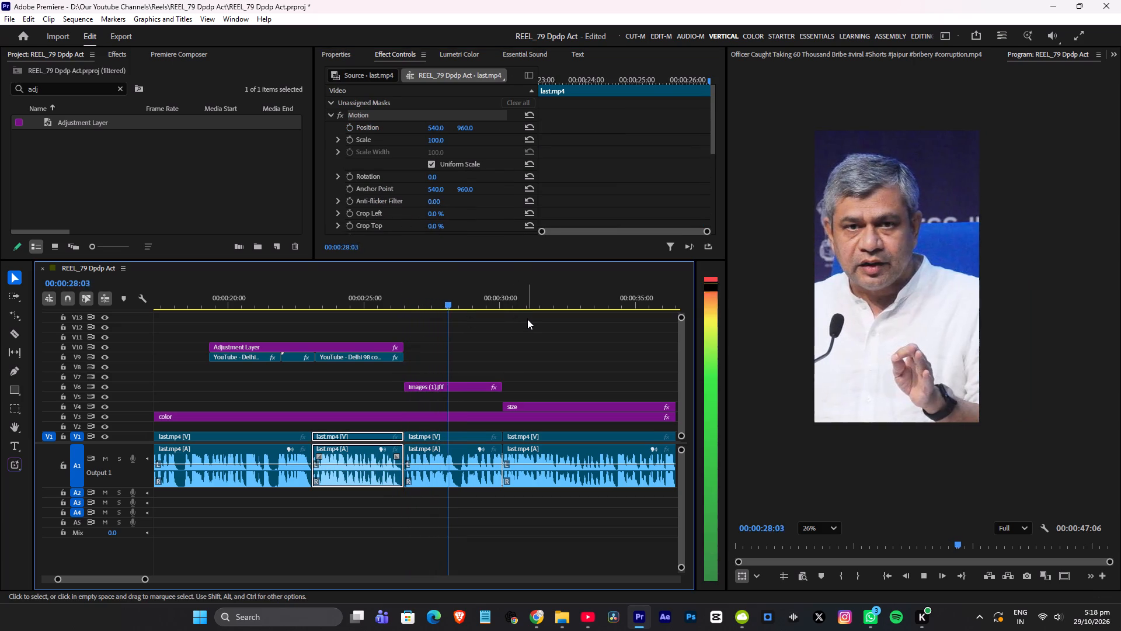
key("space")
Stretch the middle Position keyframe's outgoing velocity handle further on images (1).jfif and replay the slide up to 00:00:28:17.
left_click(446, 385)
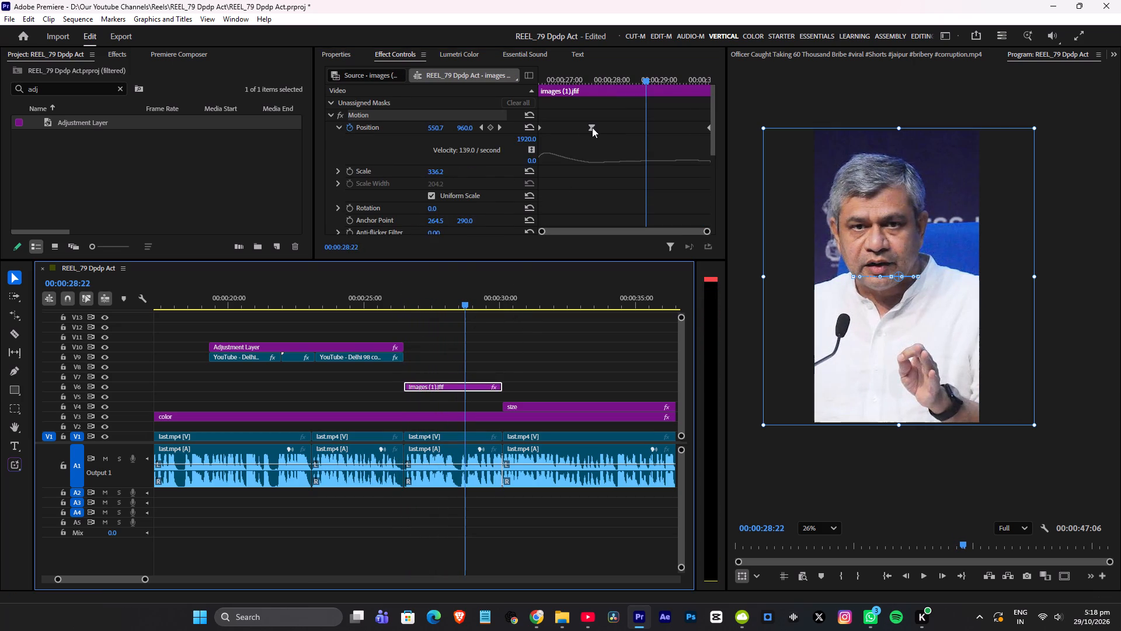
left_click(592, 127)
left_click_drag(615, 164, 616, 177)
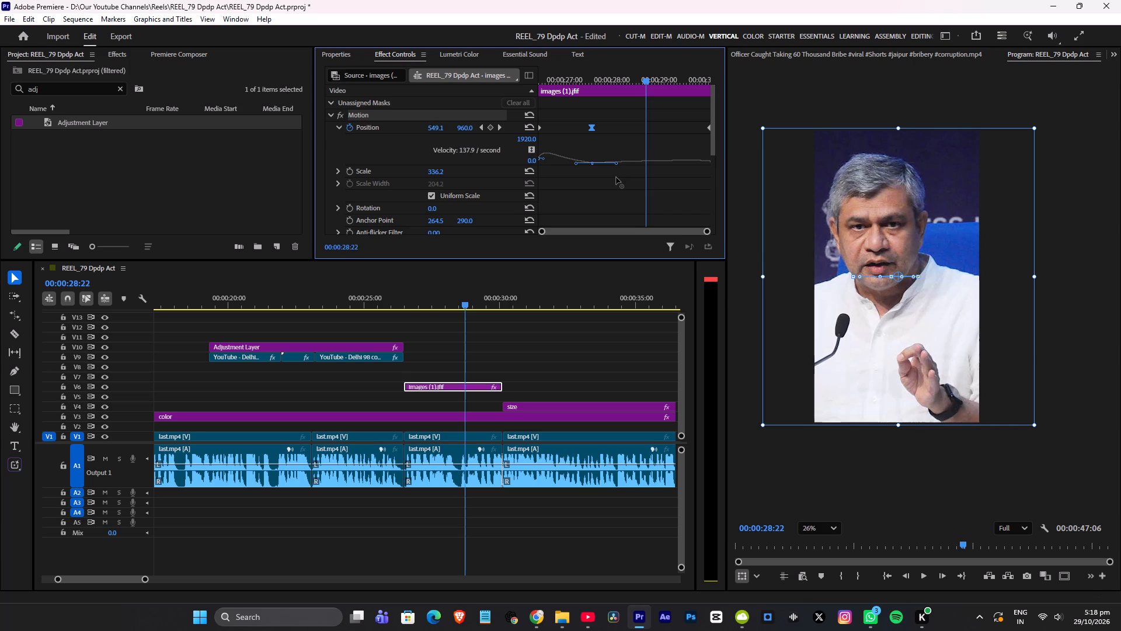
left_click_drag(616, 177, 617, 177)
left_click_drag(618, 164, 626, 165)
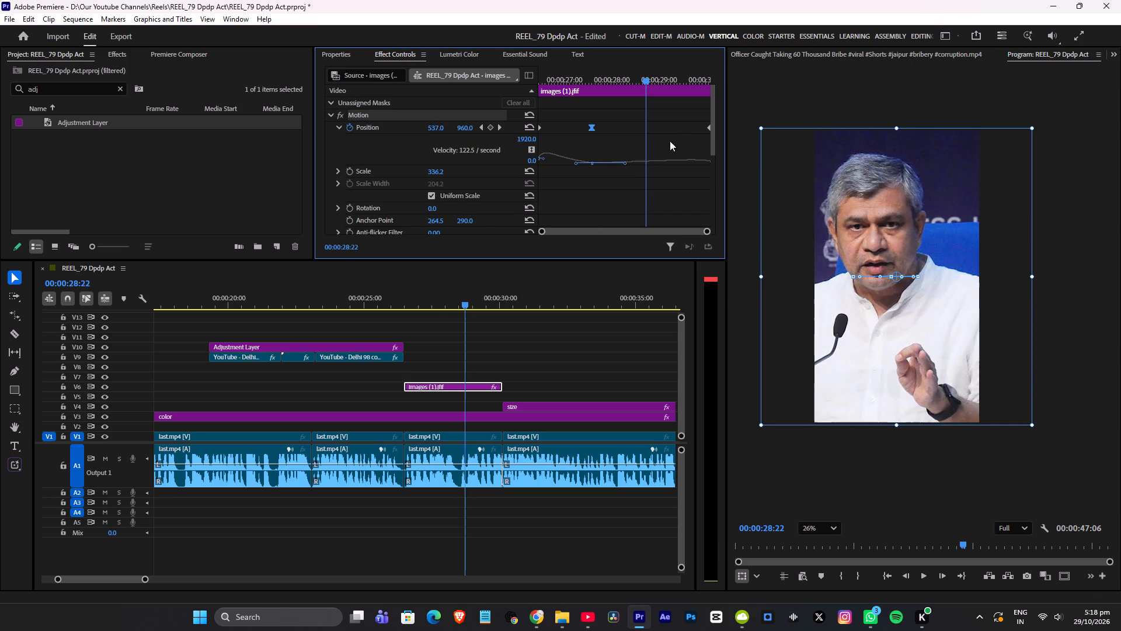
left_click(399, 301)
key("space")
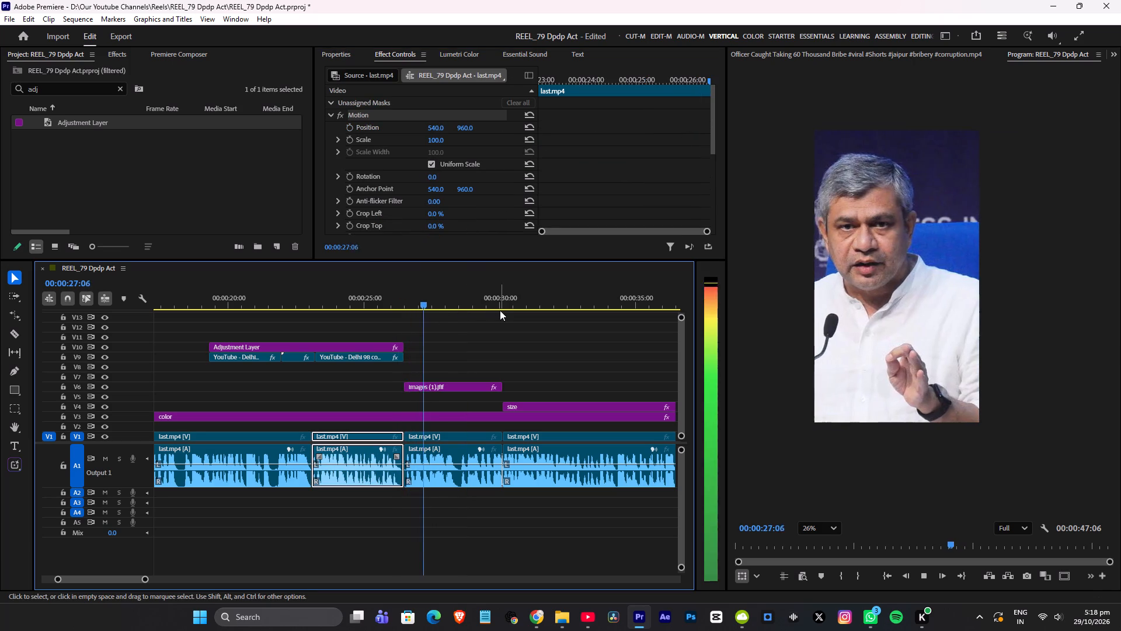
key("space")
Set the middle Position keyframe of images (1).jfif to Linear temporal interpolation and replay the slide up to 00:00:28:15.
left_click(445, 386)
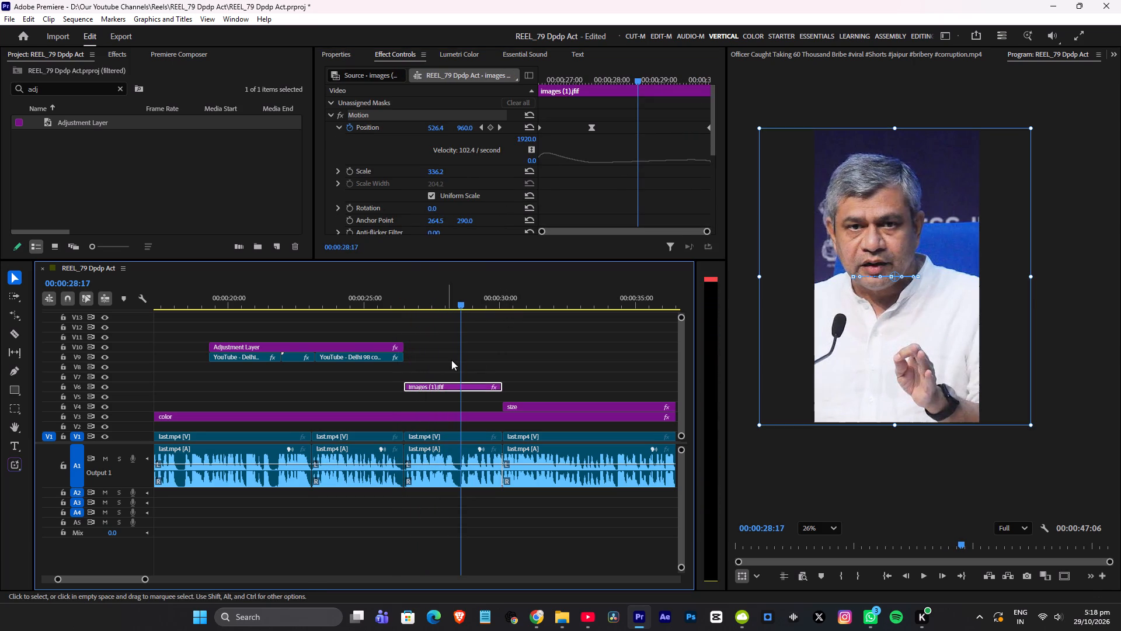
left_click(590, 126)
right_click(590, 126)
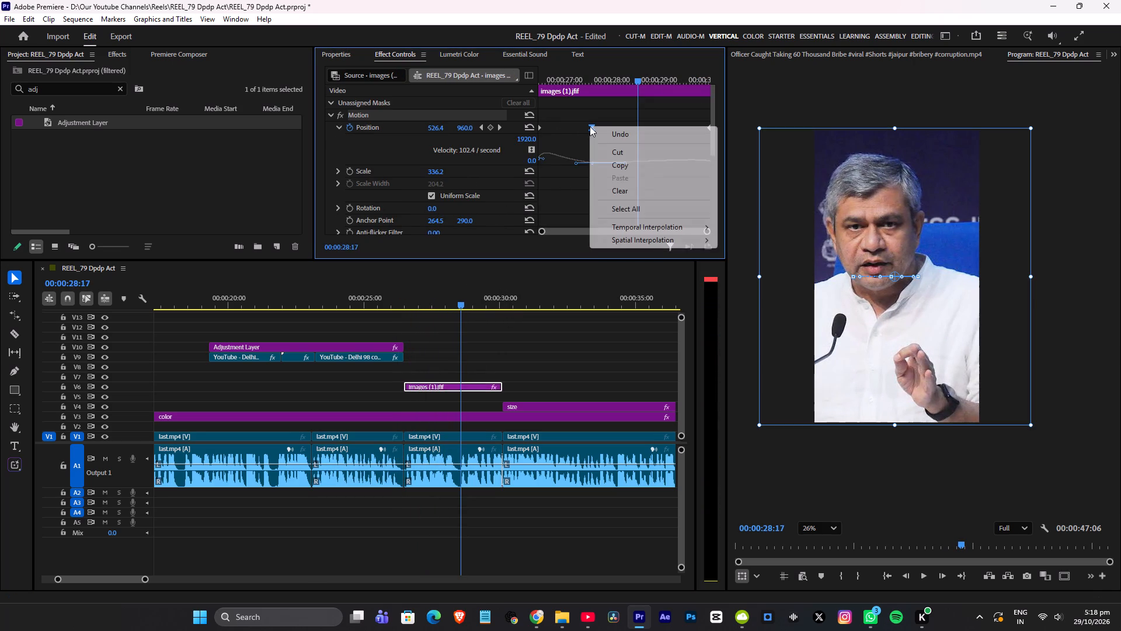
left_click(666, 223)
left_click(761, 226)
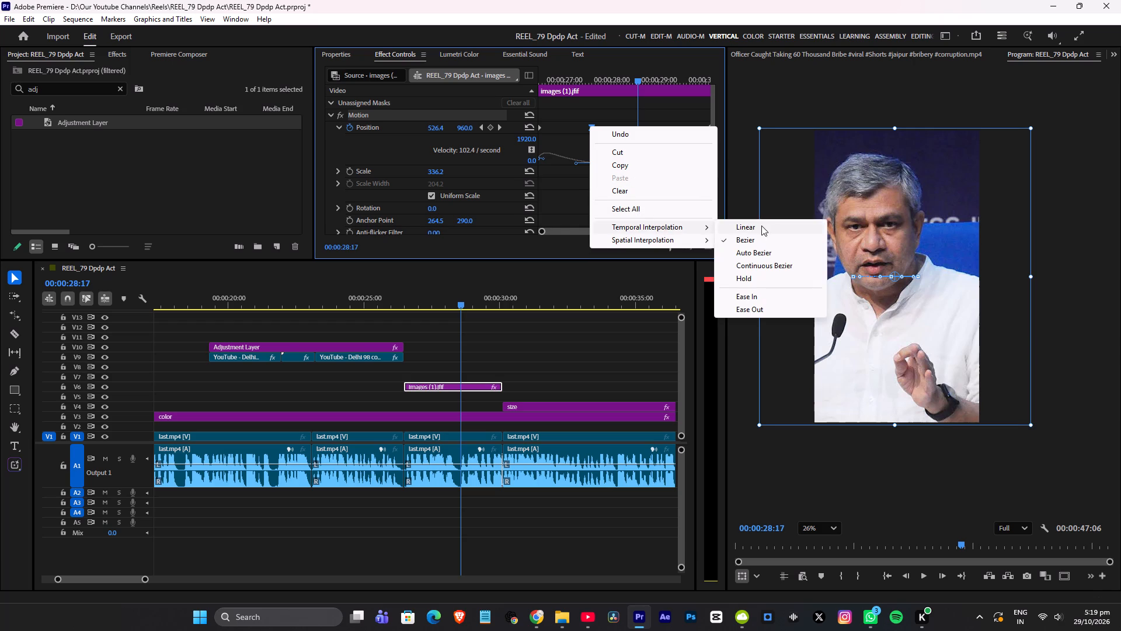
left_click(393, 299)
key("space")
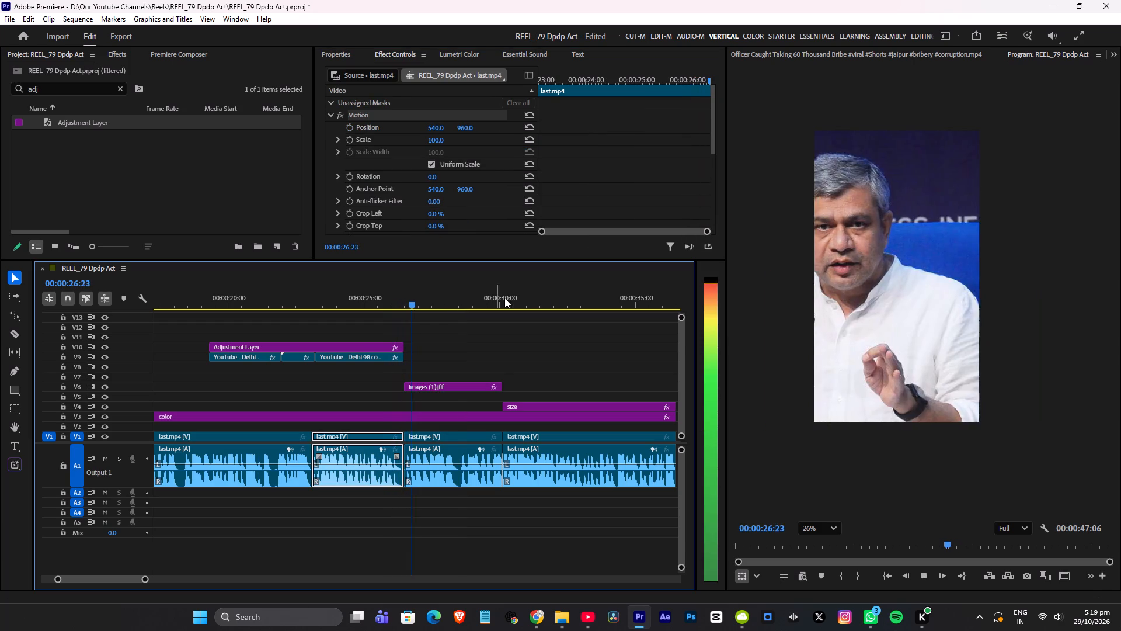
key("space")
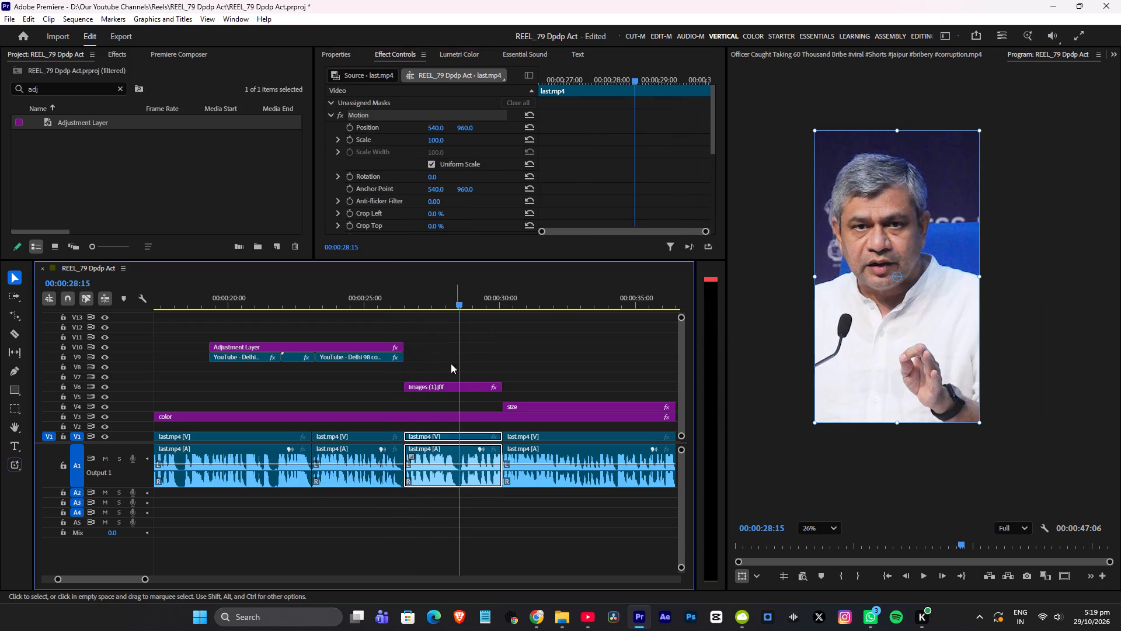
Set the middle Position keyframe of images (1).jfif to Continuous Bezier temporal interpolation and replay the slide.
left_click(444, 383)
right_click(590, 127)
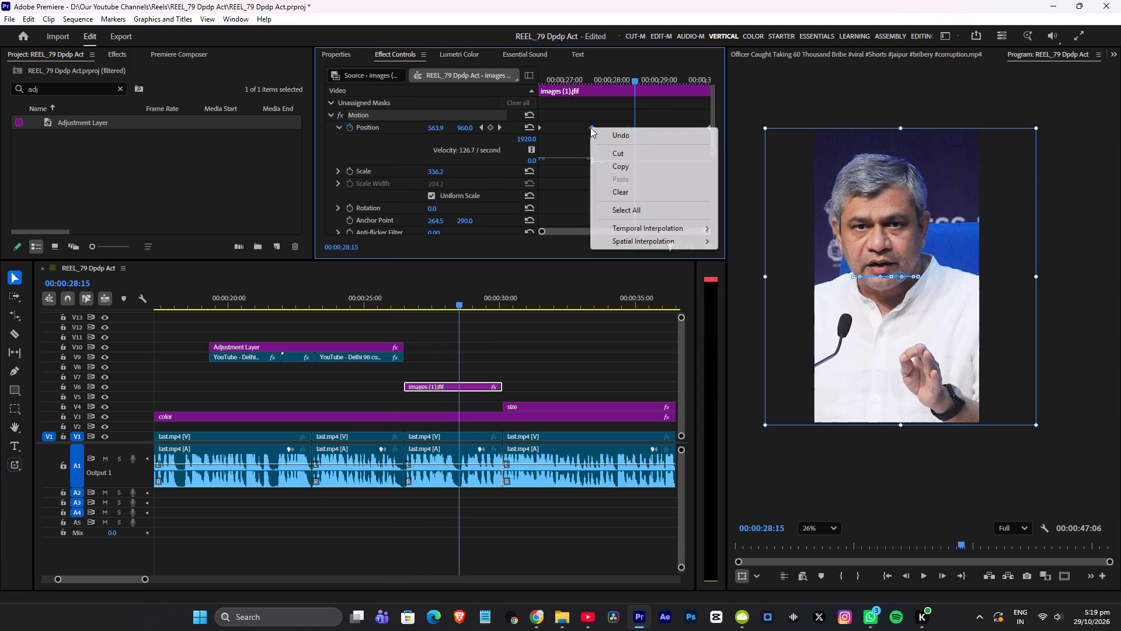
left_click(649, 229)
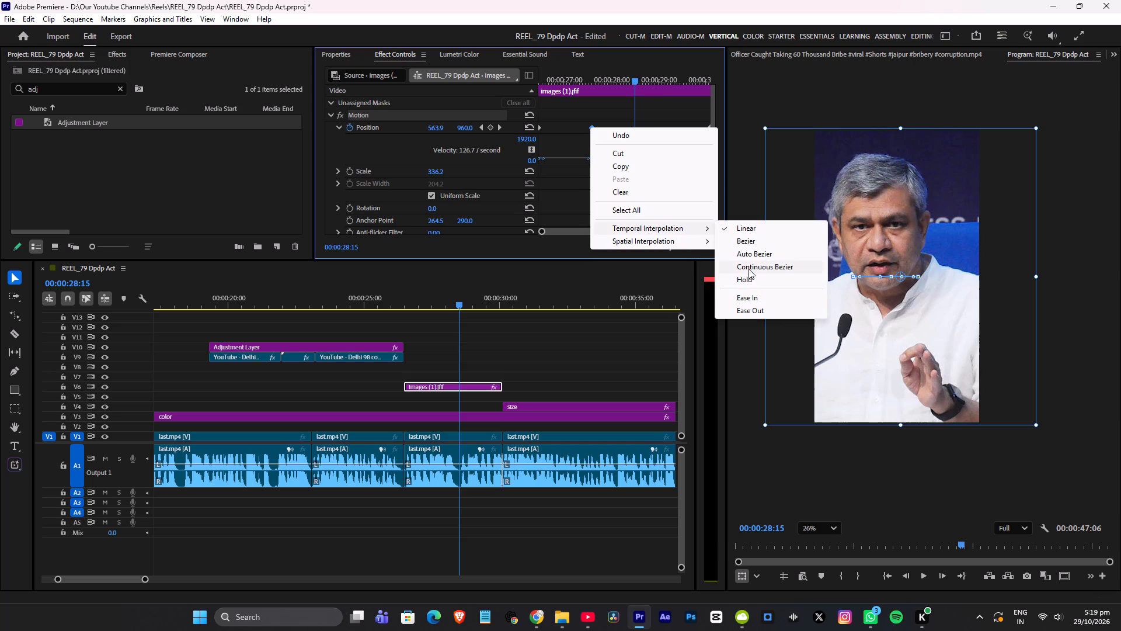
left_click(750, 267)
left_click(395, 300)
key("space")
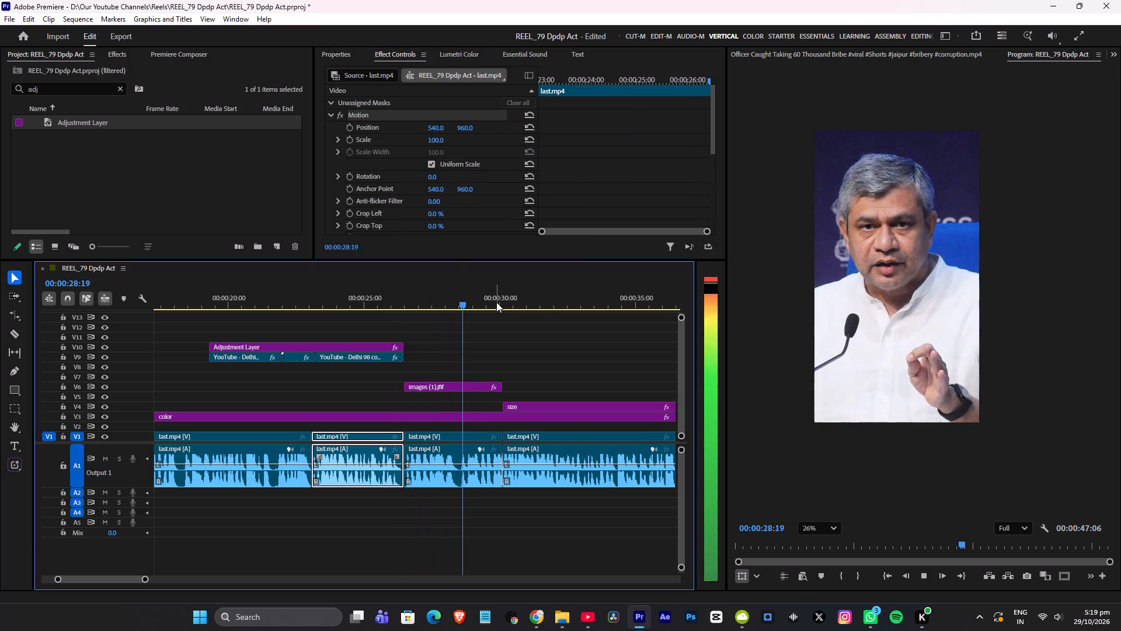
key("space")
Move the middle Position keyframe of images (1).jfif earlier to about 00:00:27:00 and replay the slide.
left_click(445, 299)
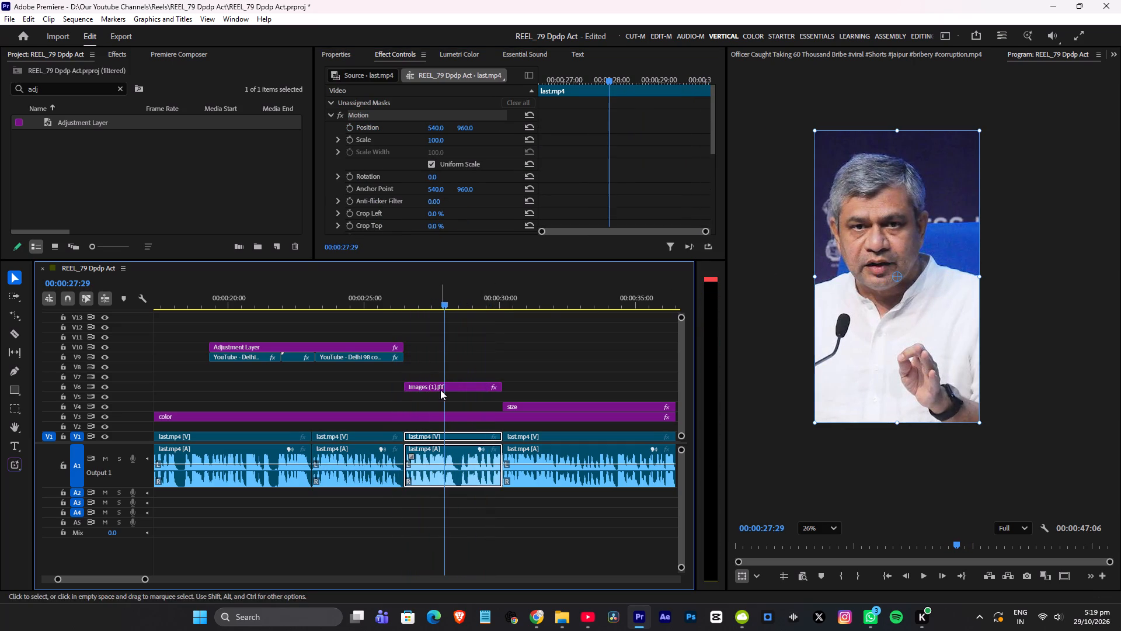
left_click(440, 390)
left_click_drag(591, 128, 566, 135)
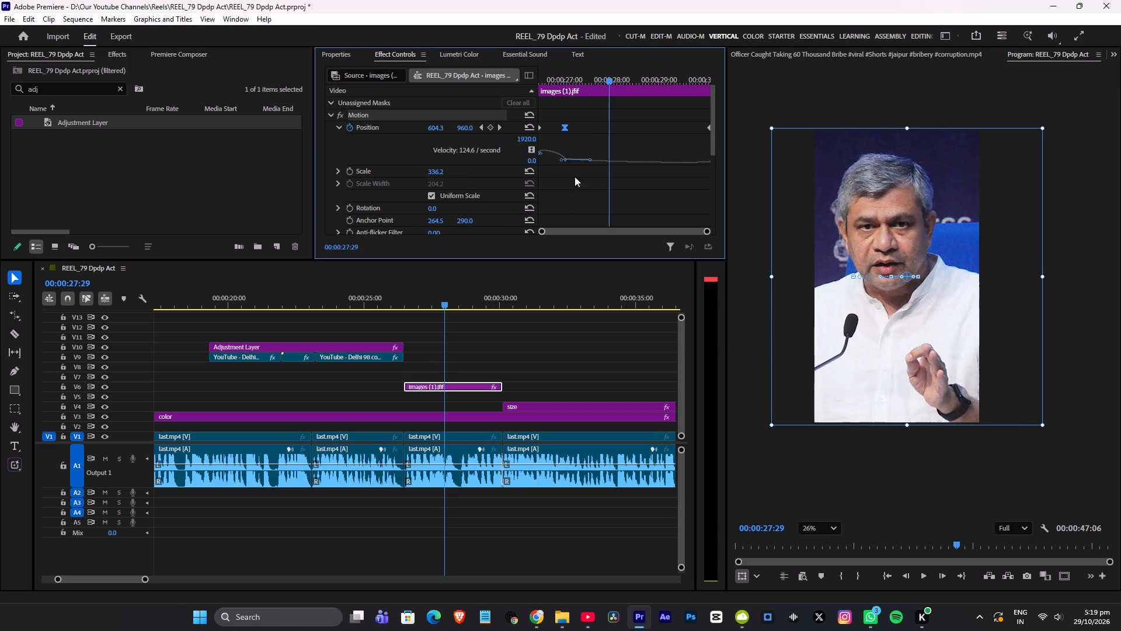
left_click(398, 294)
key("space")
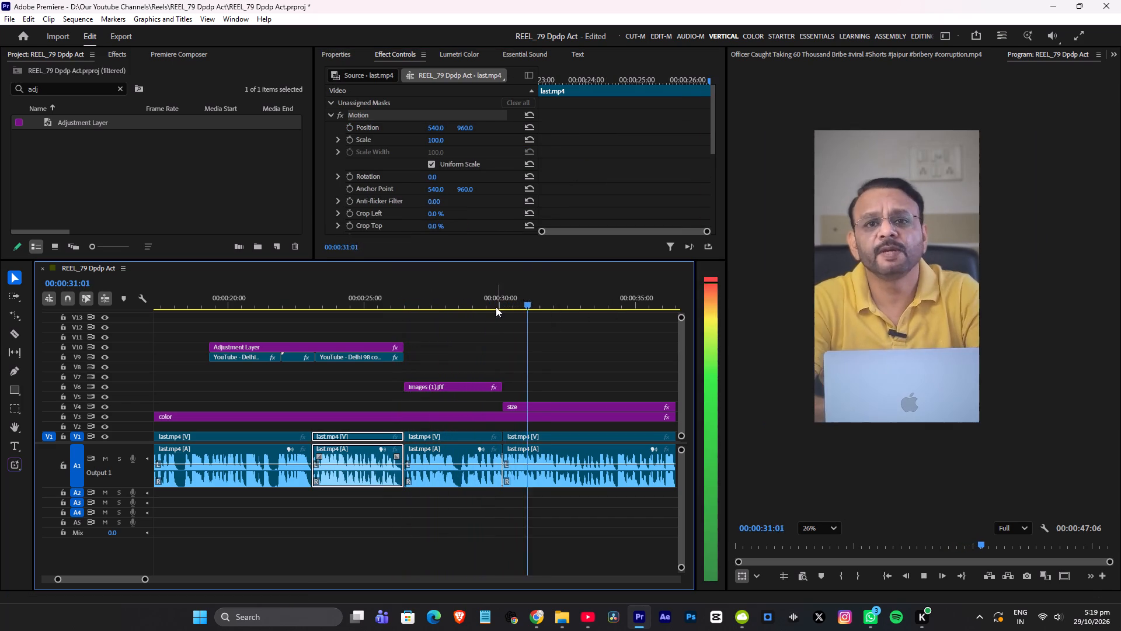
left_click(480, 305)
Save the project and play from 00:00:25:24 to 00:00:30:26 to check the retimed slide of images (1).jfif.
key("ctrl+s")
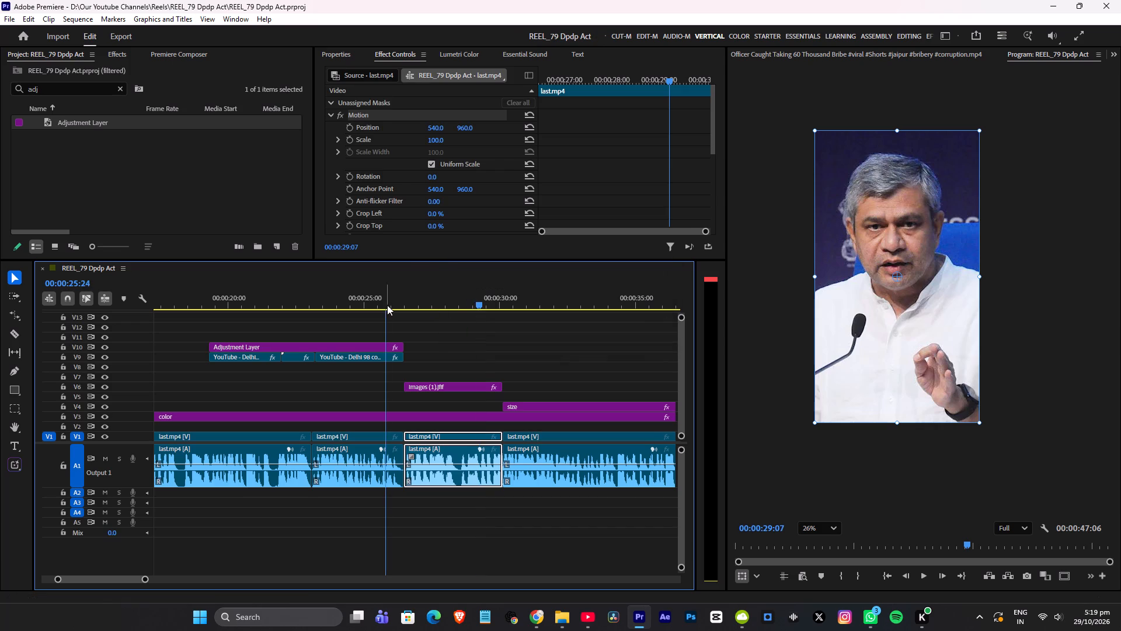
left_click(387, 305)
key("space")
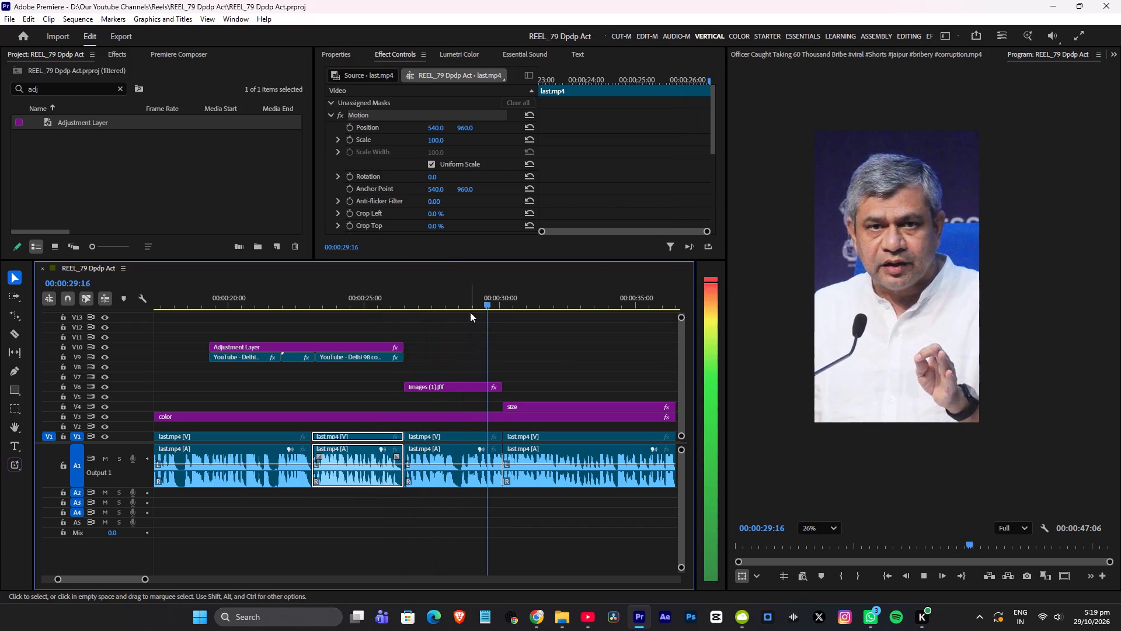
key("space")
key("ctrl+s")
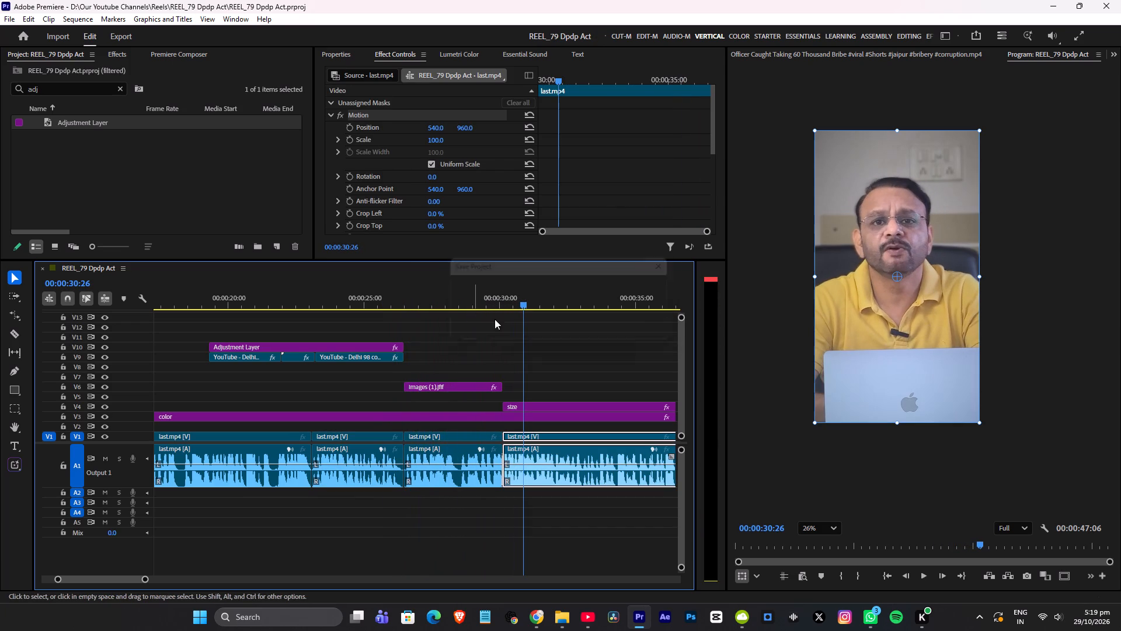
Duplicate the DPDP ACT title from about 00:00:03:02 onto V7 above images (1).jfif and extend it to that overlay's end.
scroll(504, 321, "up", 10)
scroll(525, 330, "down", 6, "alt")
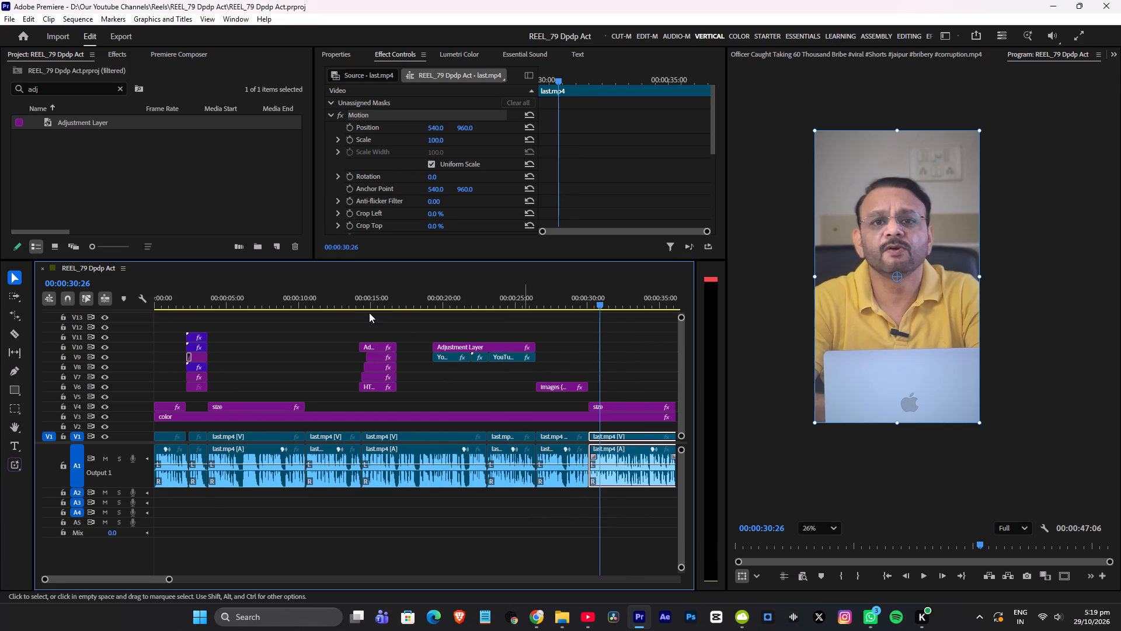
left_click(372, 299)
scroll(434, 320, "down", 4)
scroll(286, 326, "up", 7)
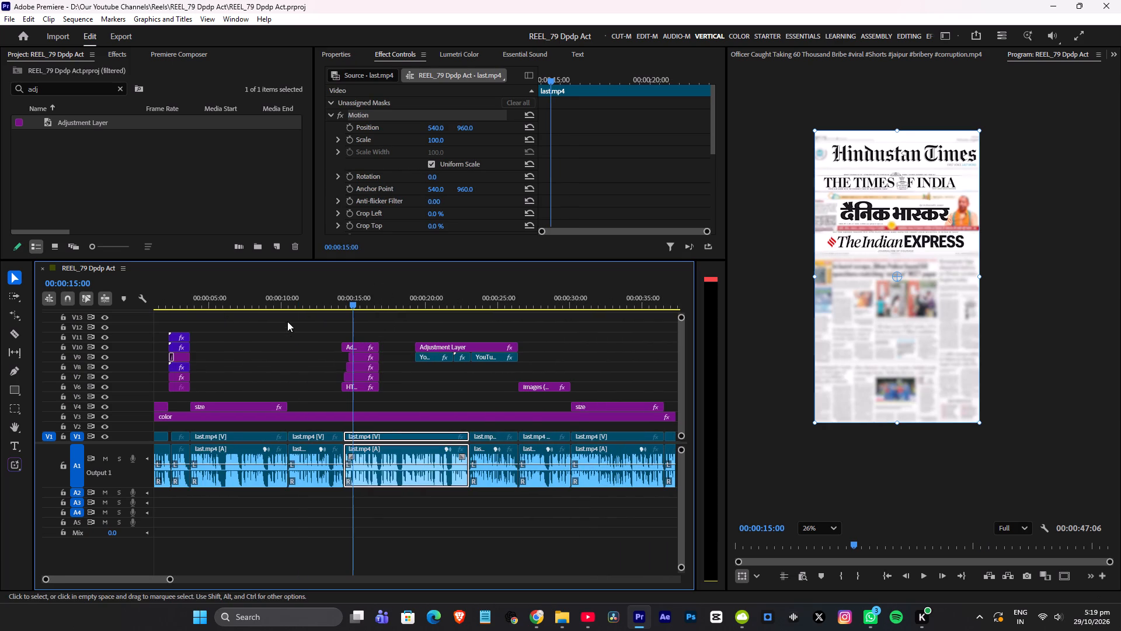
left_click(200, 299)
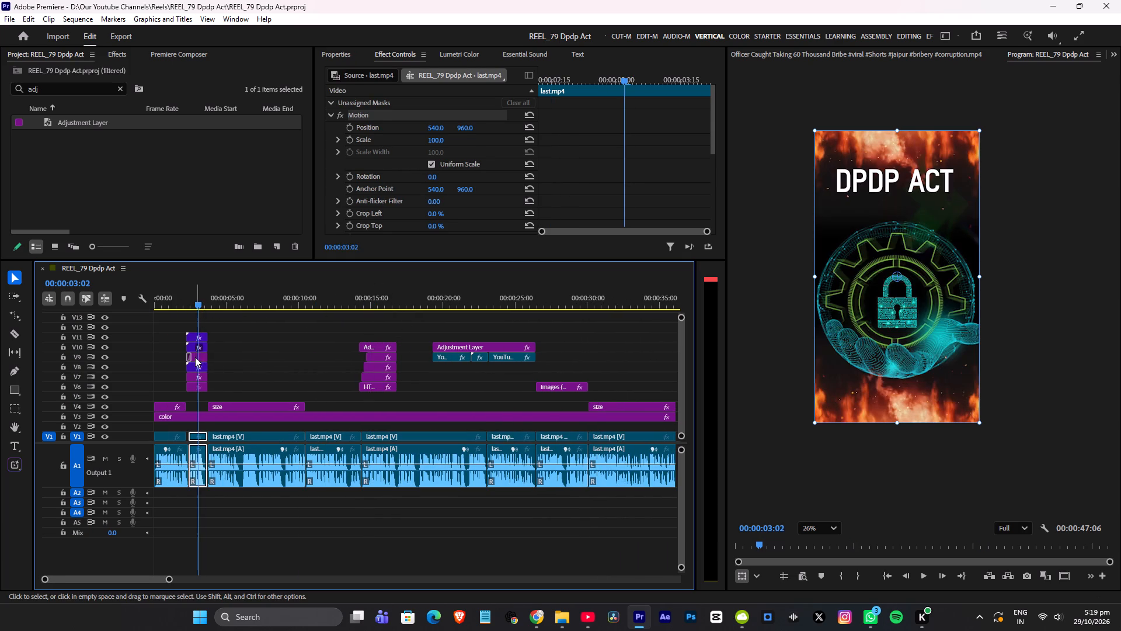
left_click(195, 357)
left_click_drag(199, 355, 551, 379, "alt")
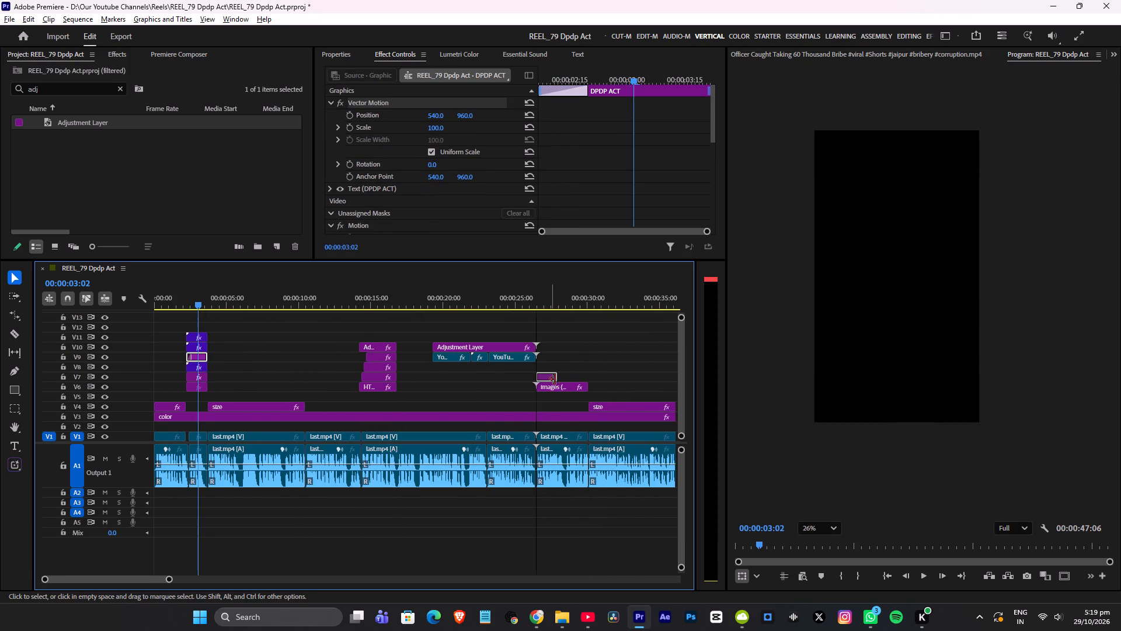
left_click_drag(559, 375, 589, 375)
Replace the text of the copied DPDP ACT title above images (1).jfif with "Ashwani".
left_click(565, 298)
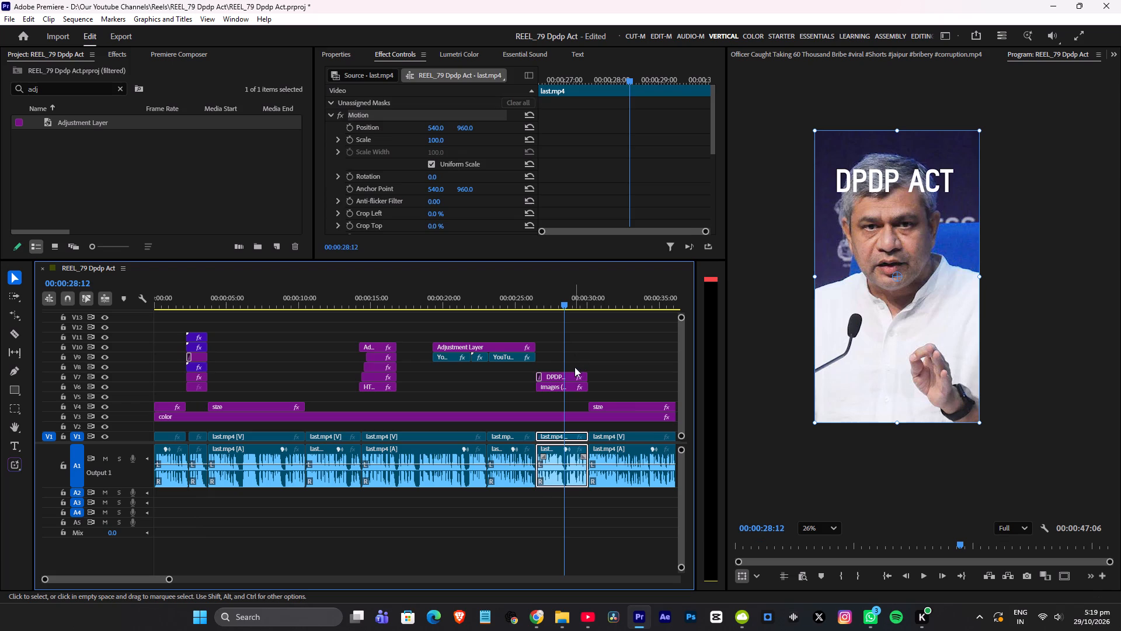
left_click(570, 375)
double_click(918, 178)
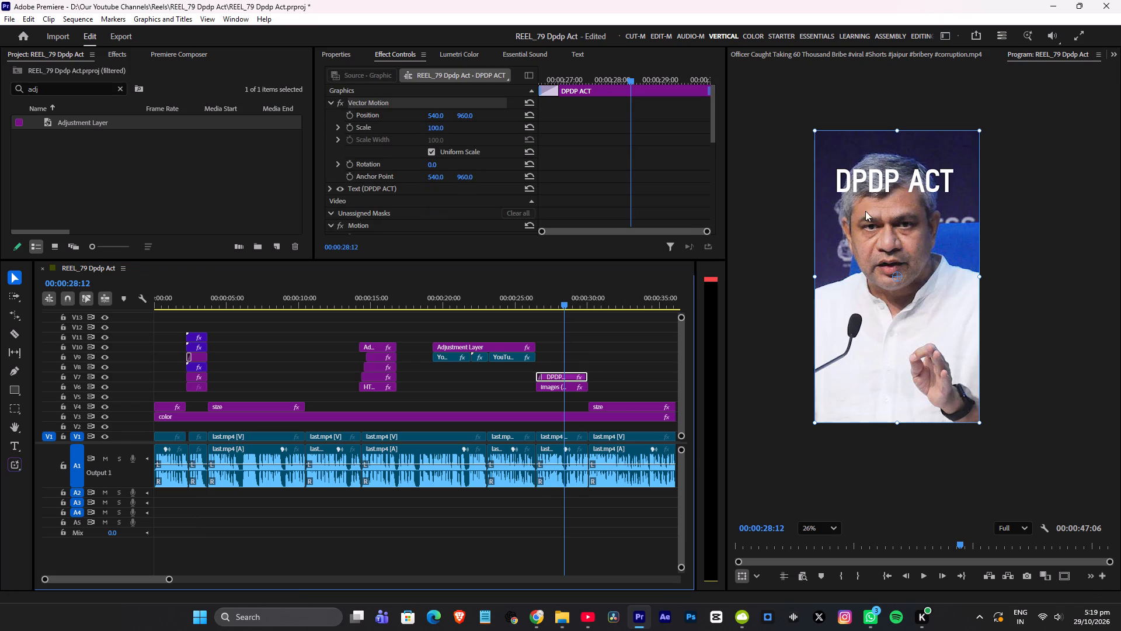
left_click(363, 189)
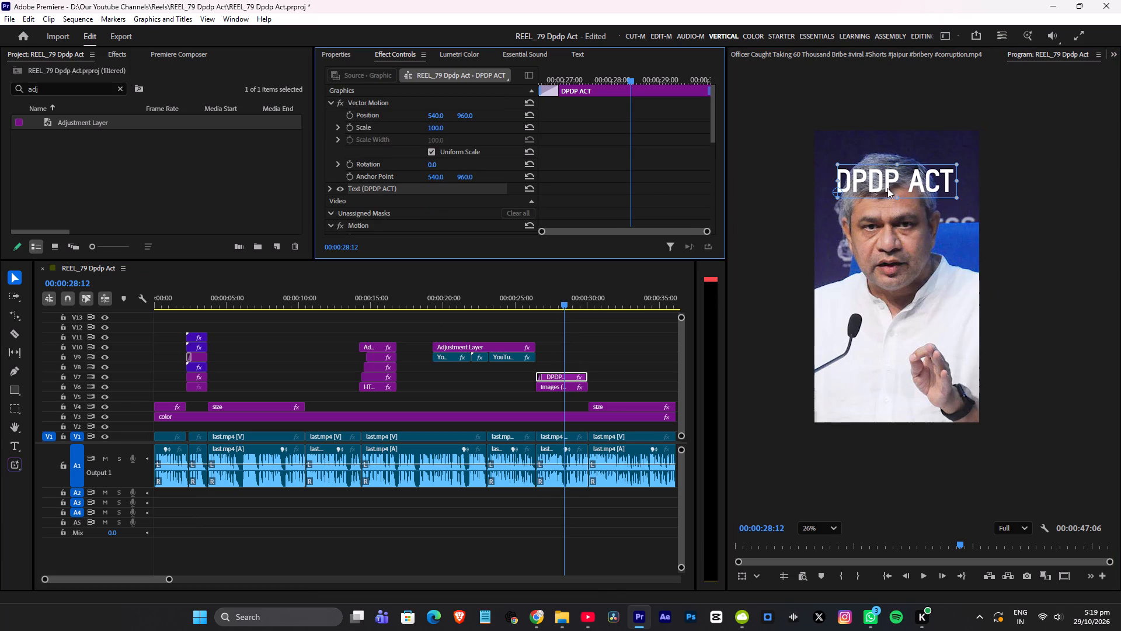
double_click(903, 183)
type("Ashwani")
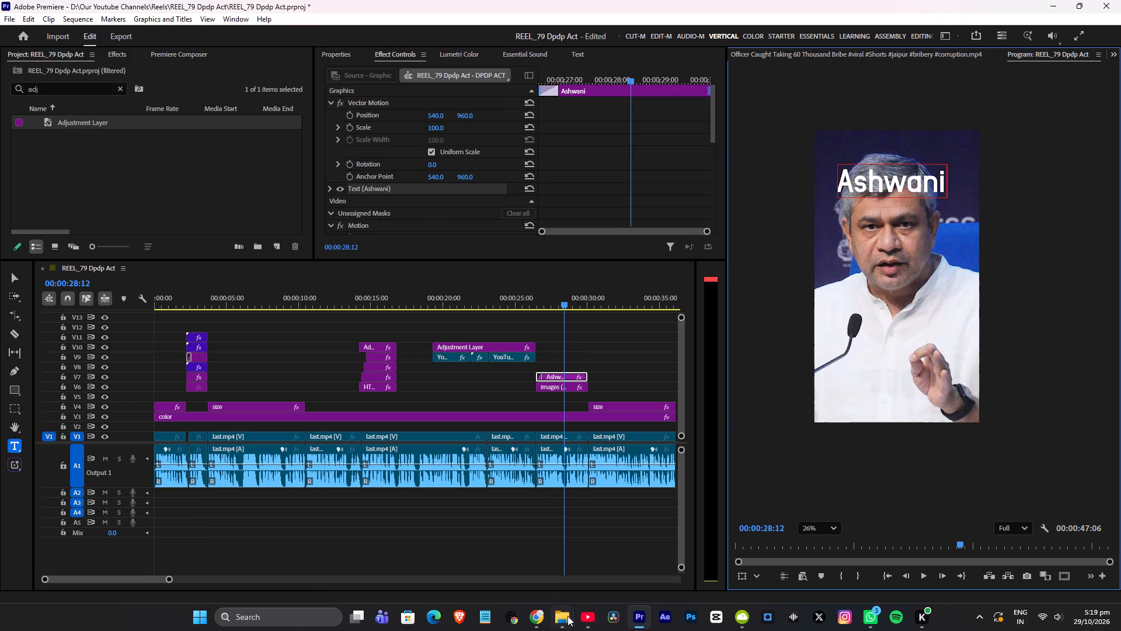
Switch to Chrome, show all results for the minister search and copy the name "Ashwini Vaishnaw" from the result heading.
left_click(534, 619)
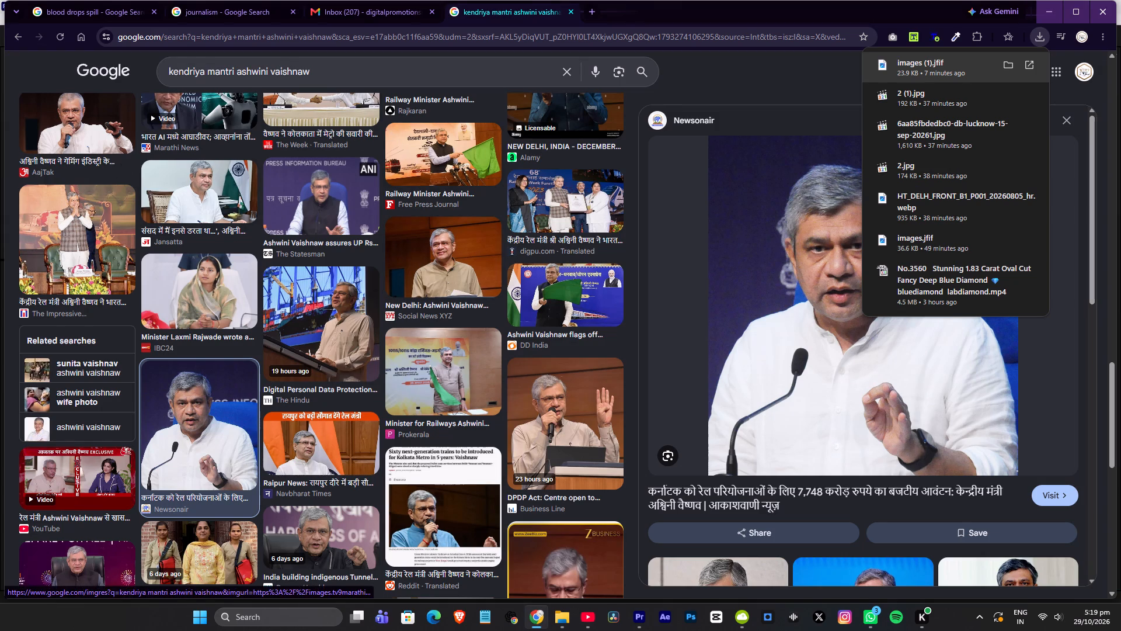
scroll(198, 130, "up", 20)
scroll(198, 130, "up", 10)
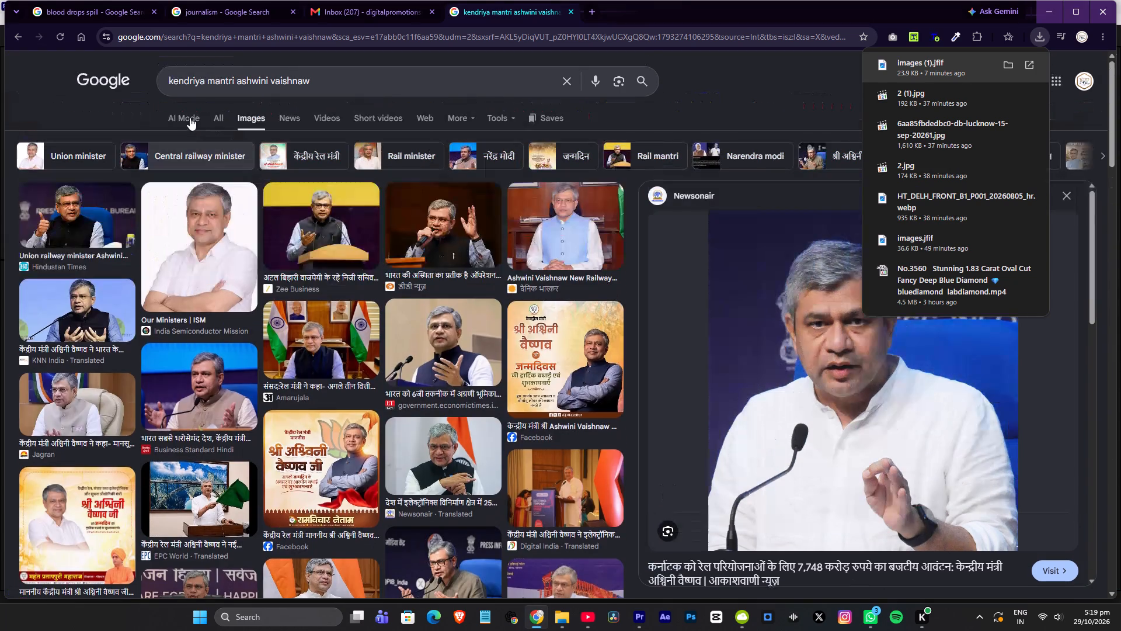
scroll(190, 117, "up", 3)
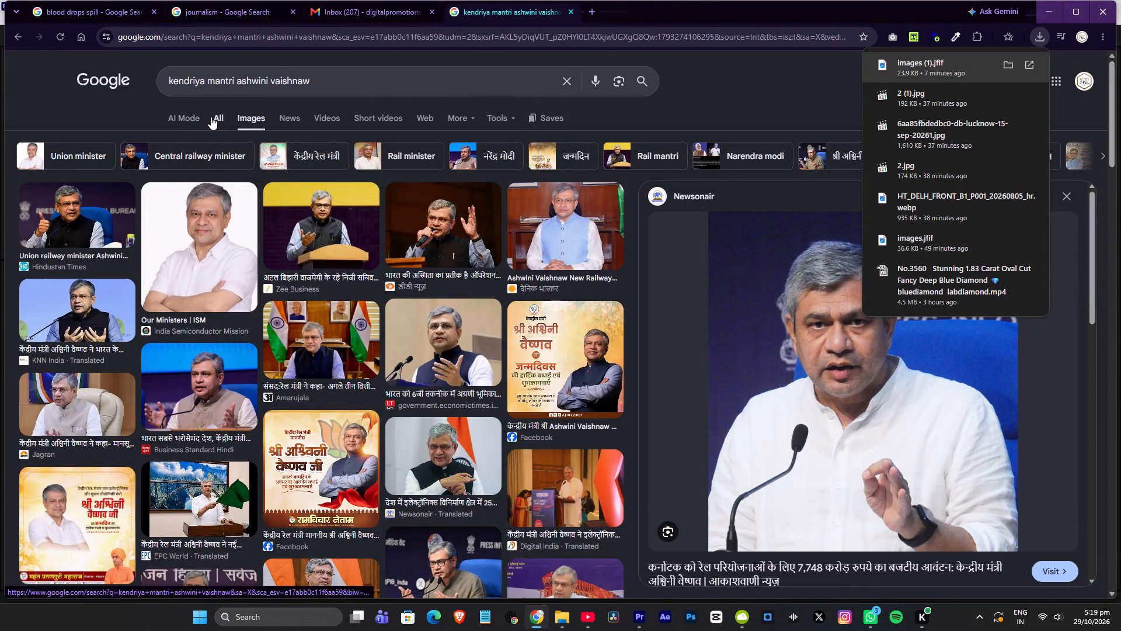
left_click(219, 116)
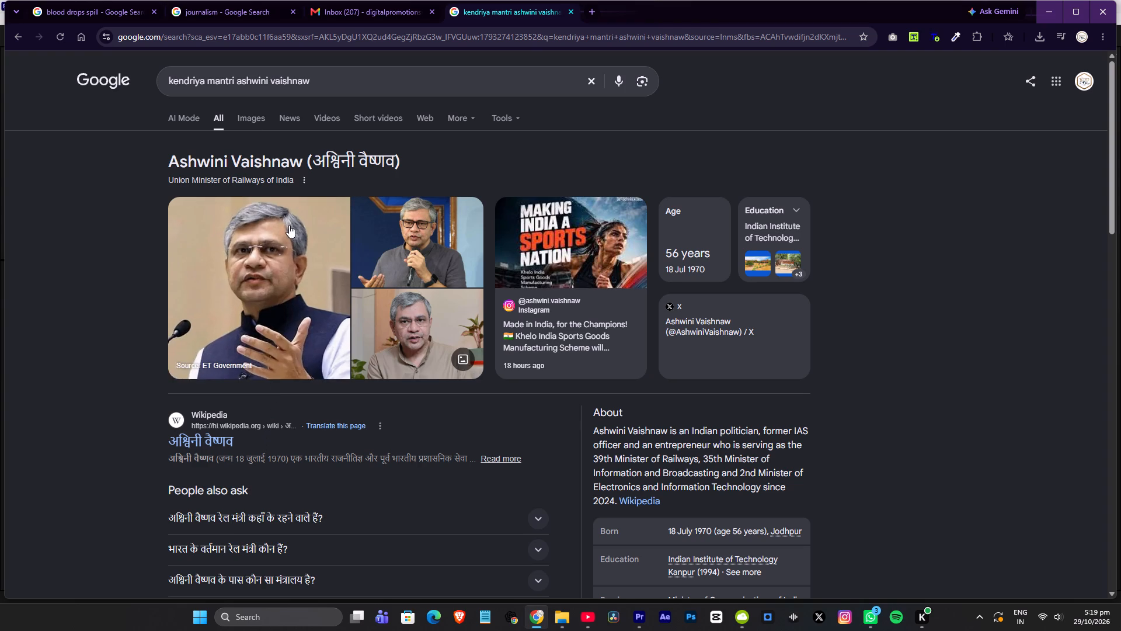
left_click_drag(304, 161, 232, 160)
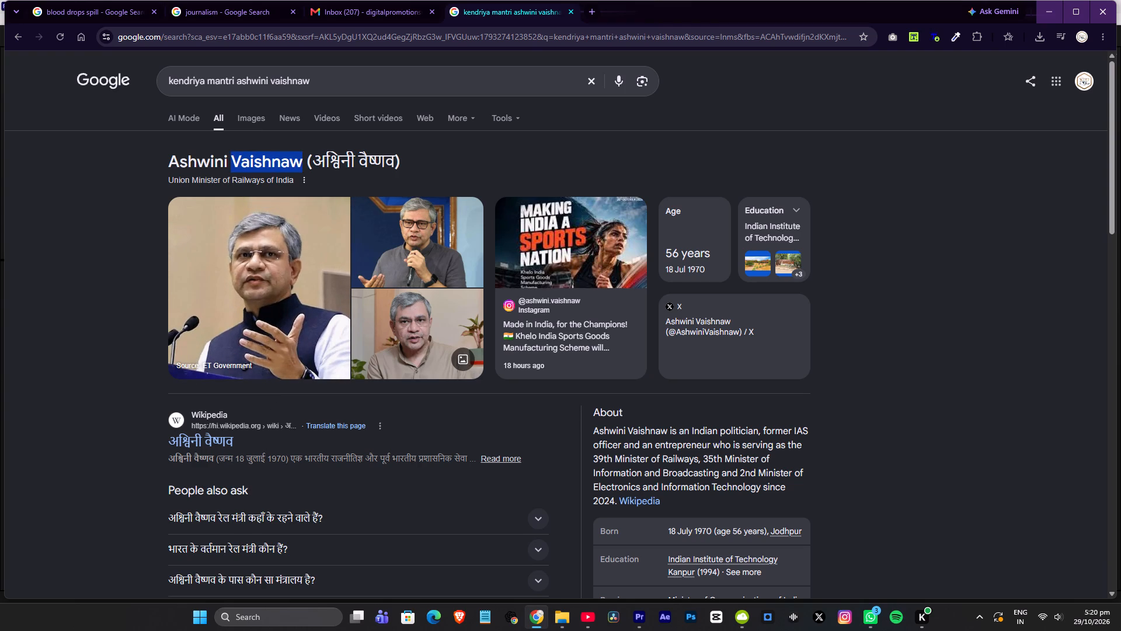
left_click_drag(232, 160, 145, 160)
key("ctrl+c")
Back in Premiere, replace the "Ashwani" title text with the copied name "Ashwini Vaishnaw".
key("alt+Tab")
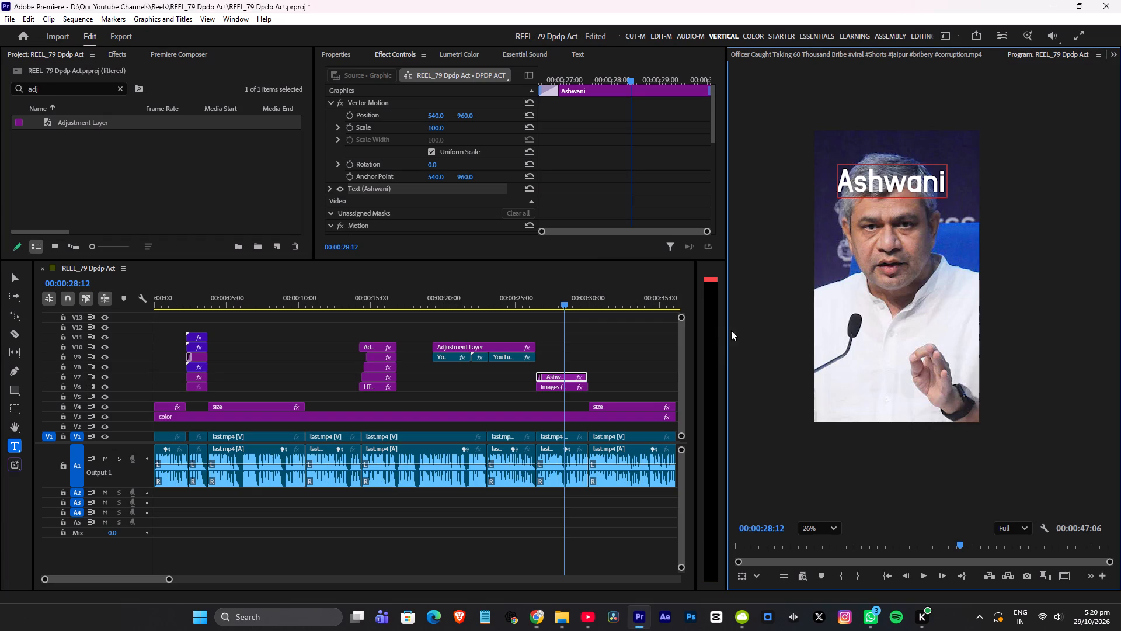
left_click(882, 174)
double_click(889, 186)
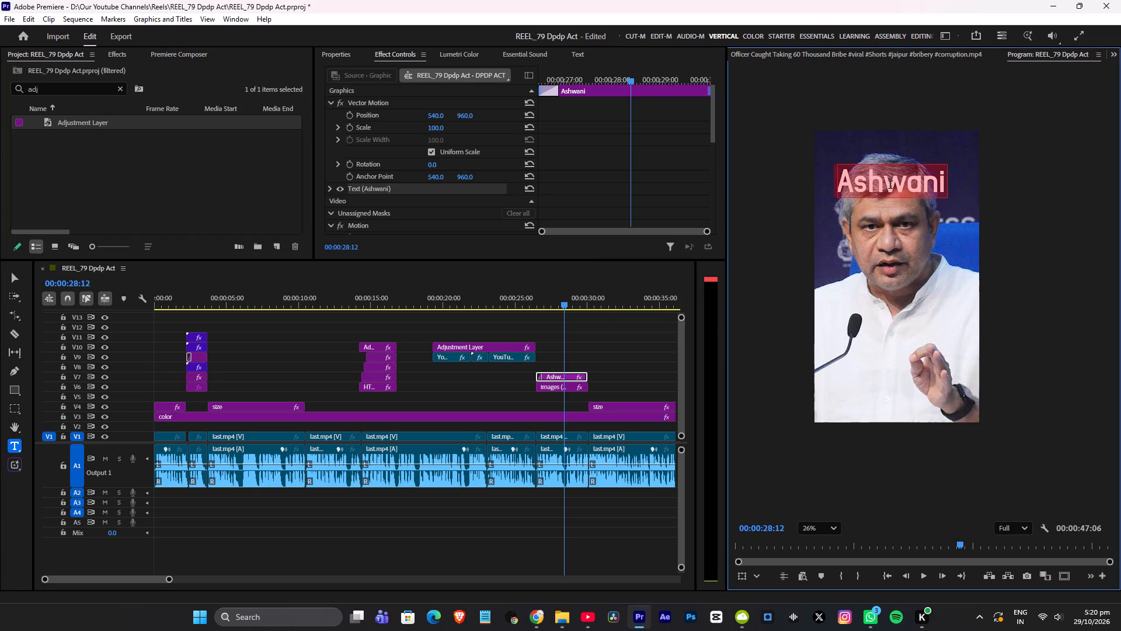
key("ctrl+v")
key("ctrl+v")
key("ctrl+v")
key("ctrl+v")
left_click(472, 380)
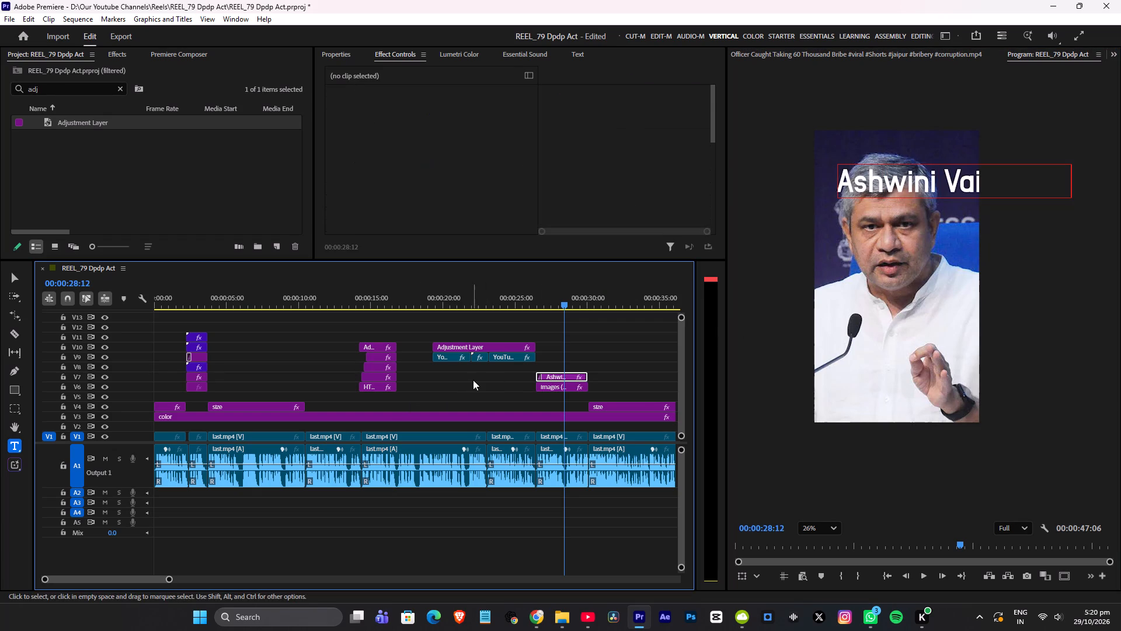
Shrink the Ashwini Vaishnaw title to fit inside the frame width and move it down to the minister's chest.
key("v")
left_click(562, 379)
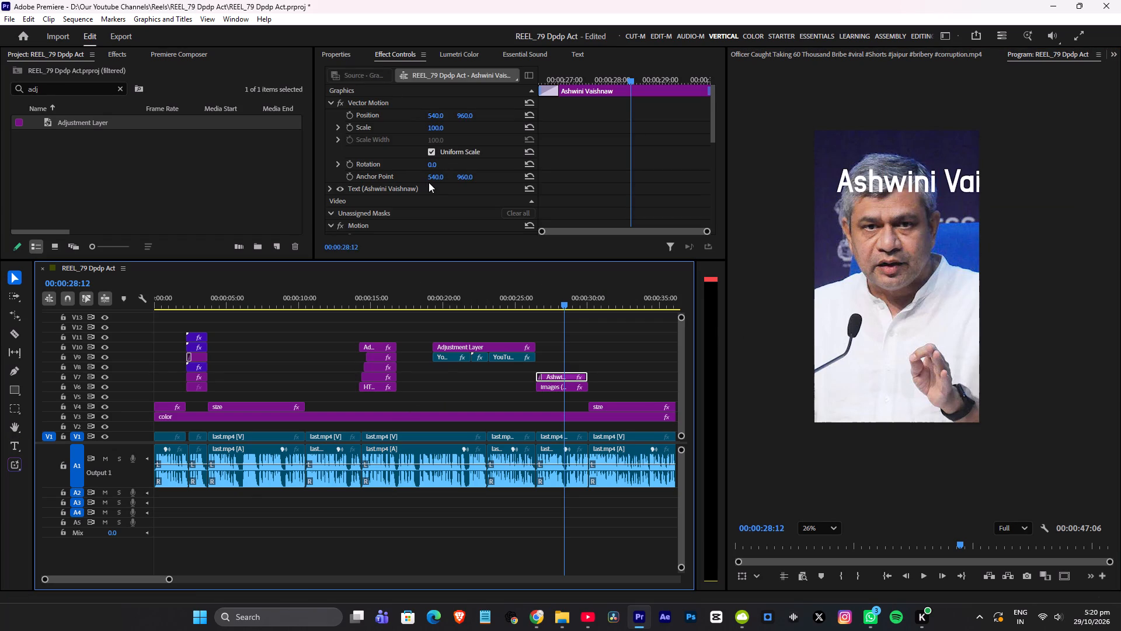
left_click(401, 191)
left_click_drag(1074, 200, 1073, 200)
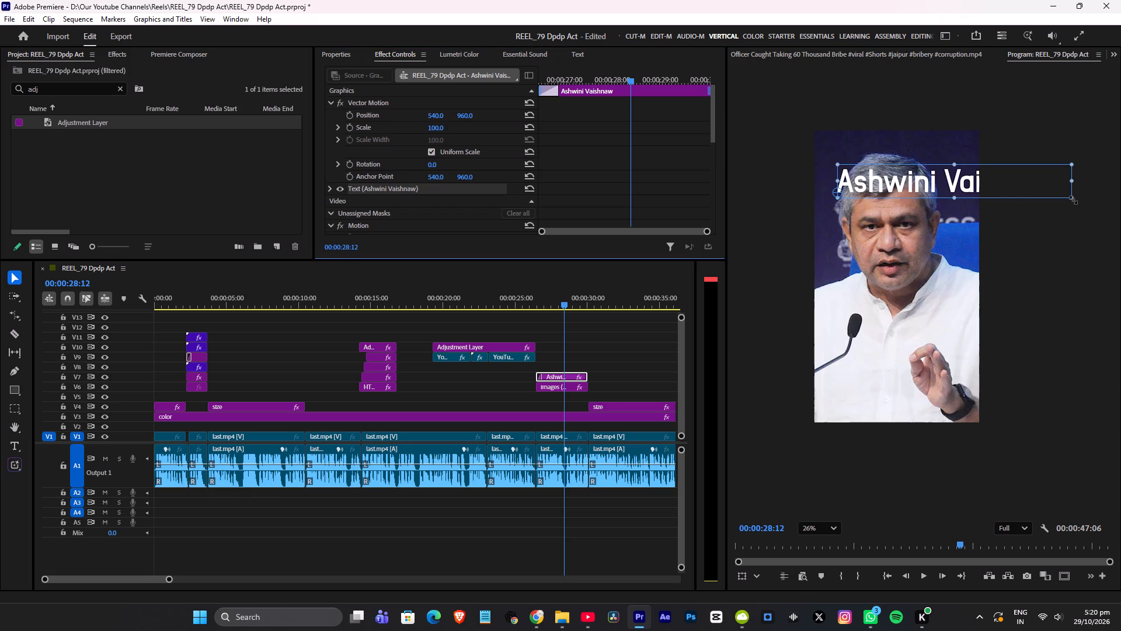
left_click_drag(1073, 200, 997, 189)
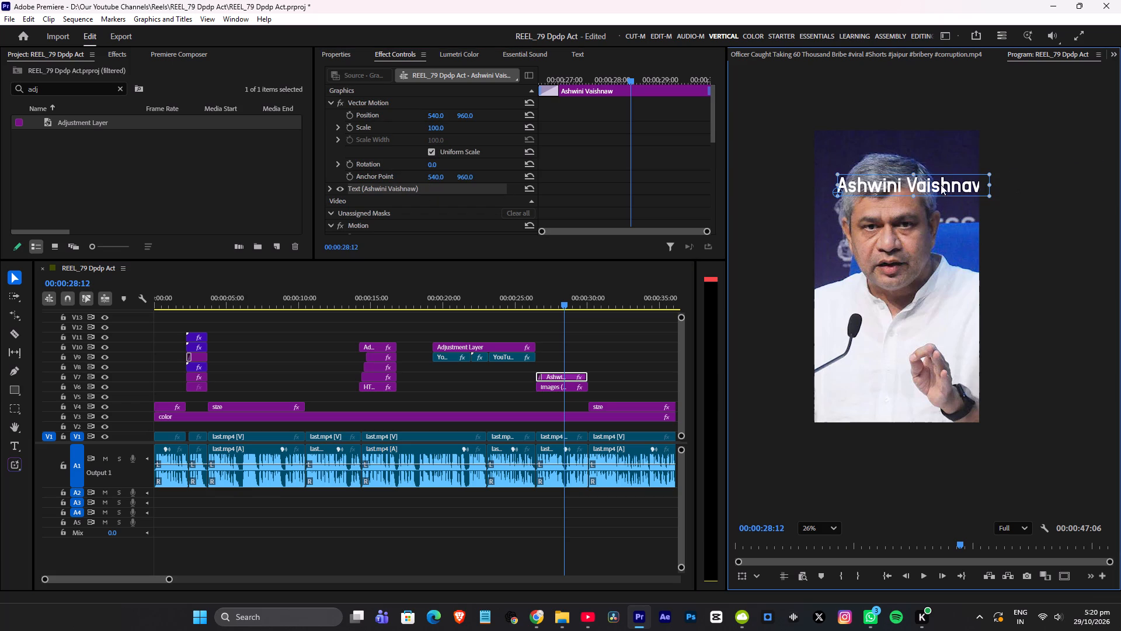
left_click_drag(941, 185, 926, 320)
left_click_drag(975, 333, 966, 330)
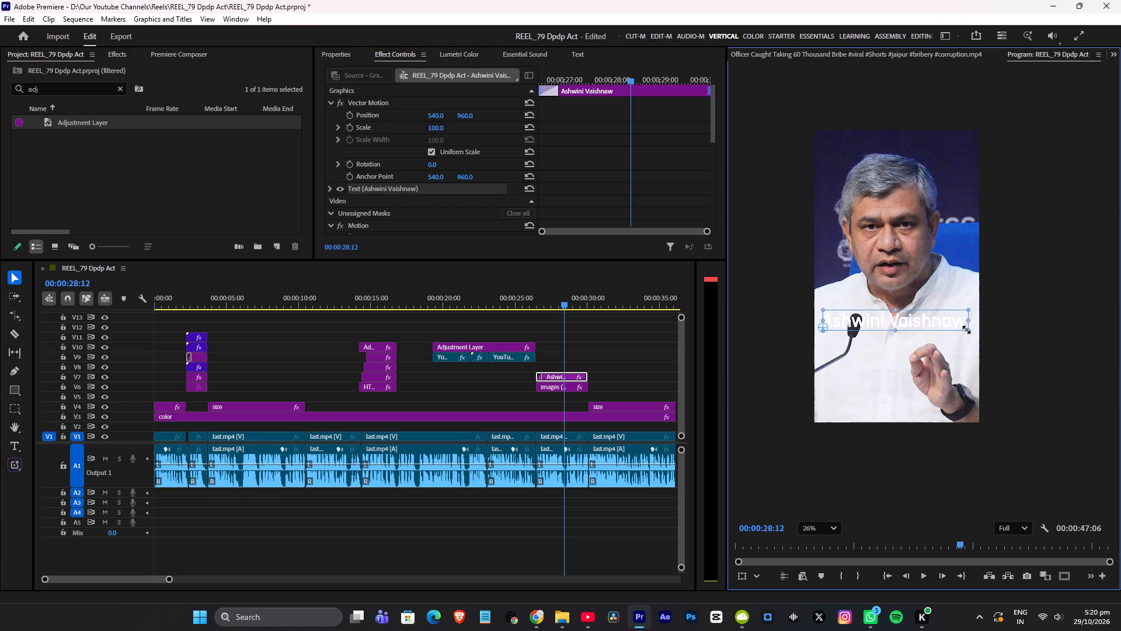
left_click_drag(966, 330, 961, 328)
Adjust the title's placement so it sits centred across the minister's chest just above his raised hand, and save the project.
left_click_drag(913, 320, 918, 376)
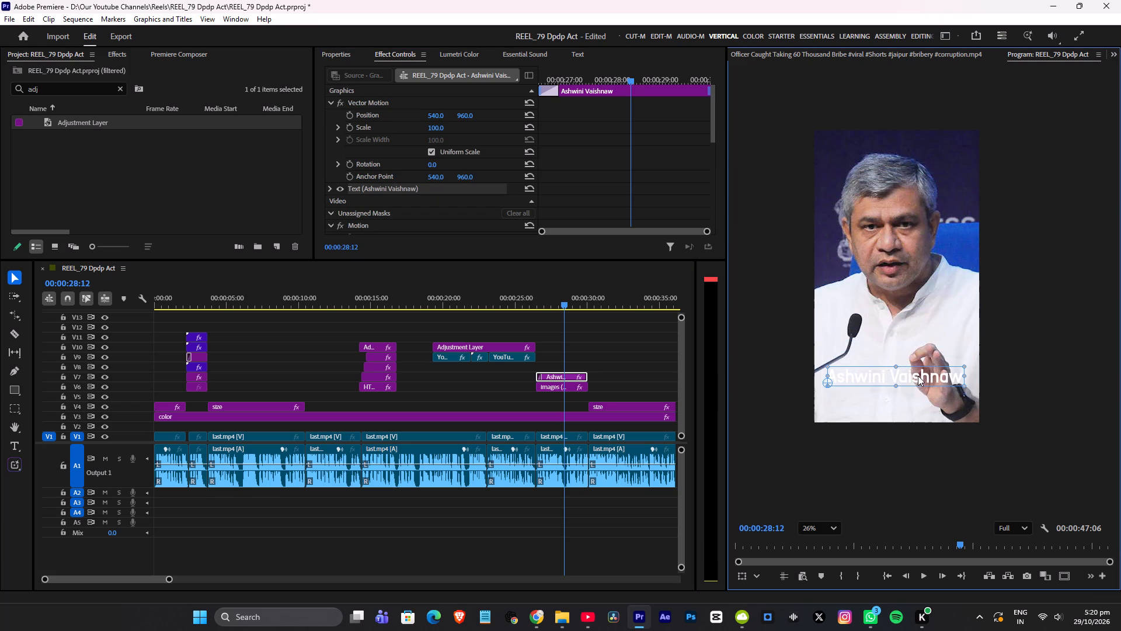
left_click_drag(918, 376, 917, 376)
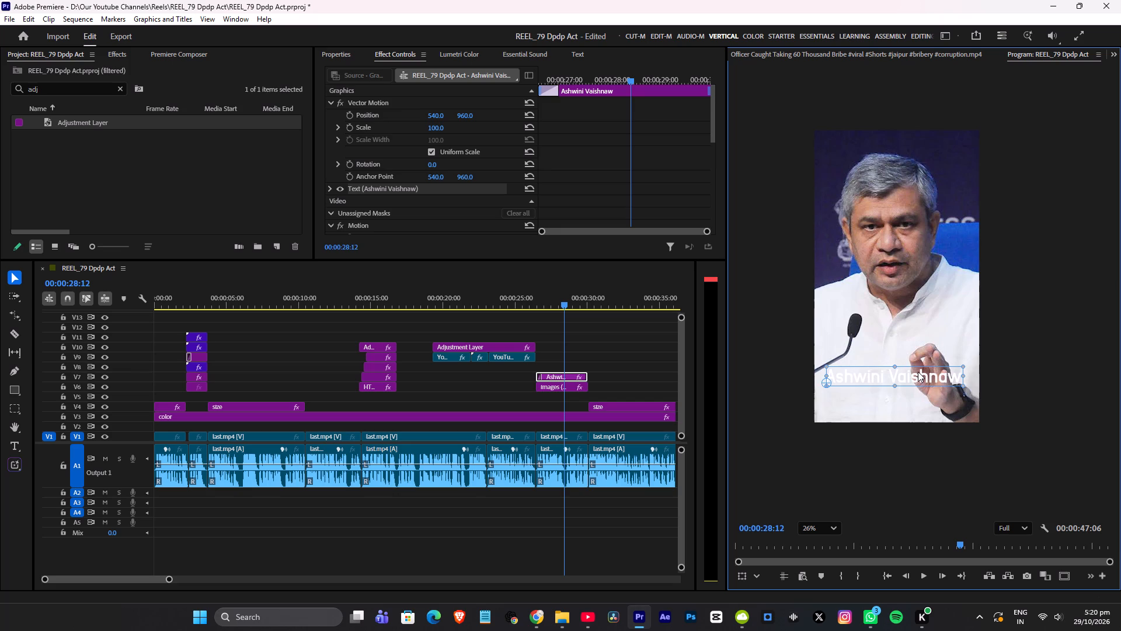
key("F9")
key("F9")
key("F9")
key("F9")
left_click_drag(911, 372, 913, 367, "shift")
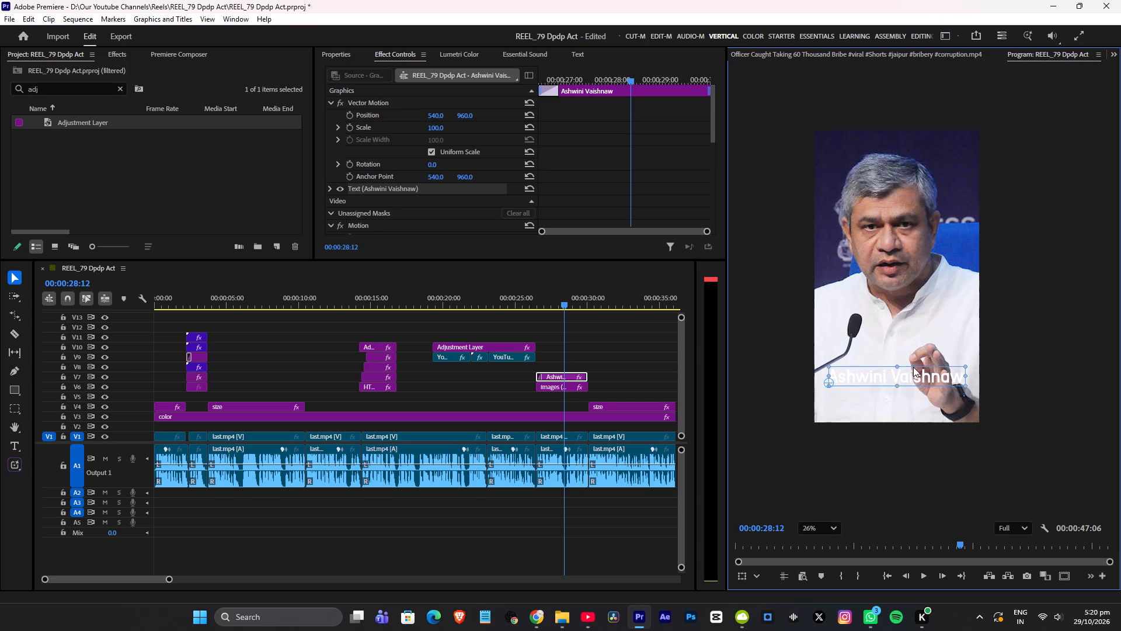
left_click_drag(913, 367, 917, 347, "shift")
left_click_drag(905, 372, 907, 328)
key("F9")
key("F9")
key("F9")
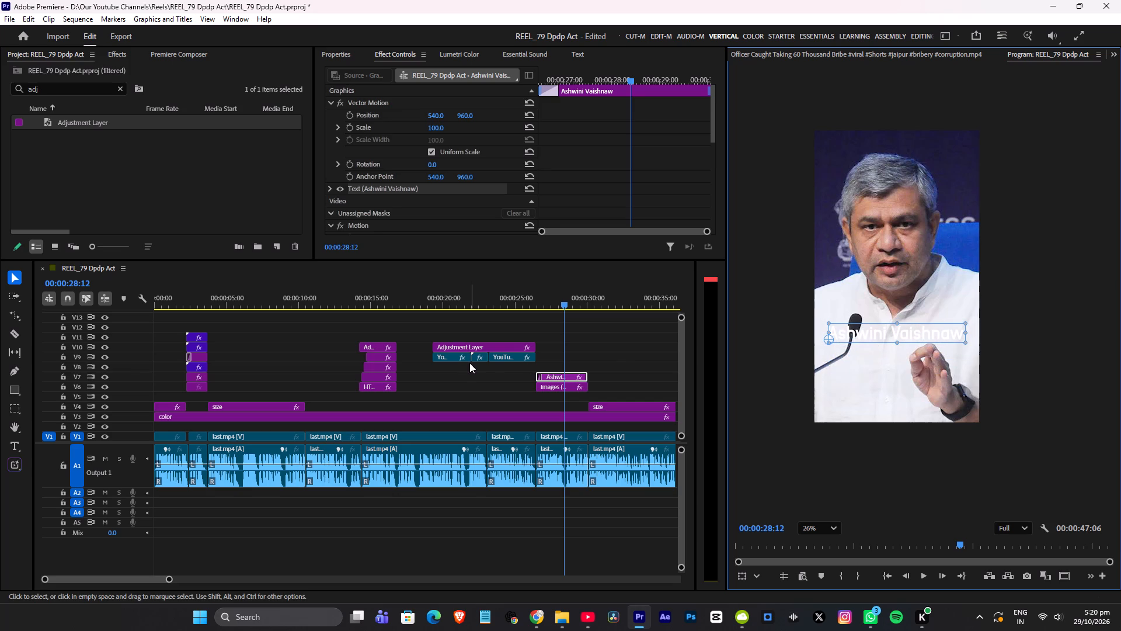
key("ctrl+s")
Delete the transition at the start of the Ashwini Vaishnaw title on V7.
scroll(588, 363, "up", 10, "alt")
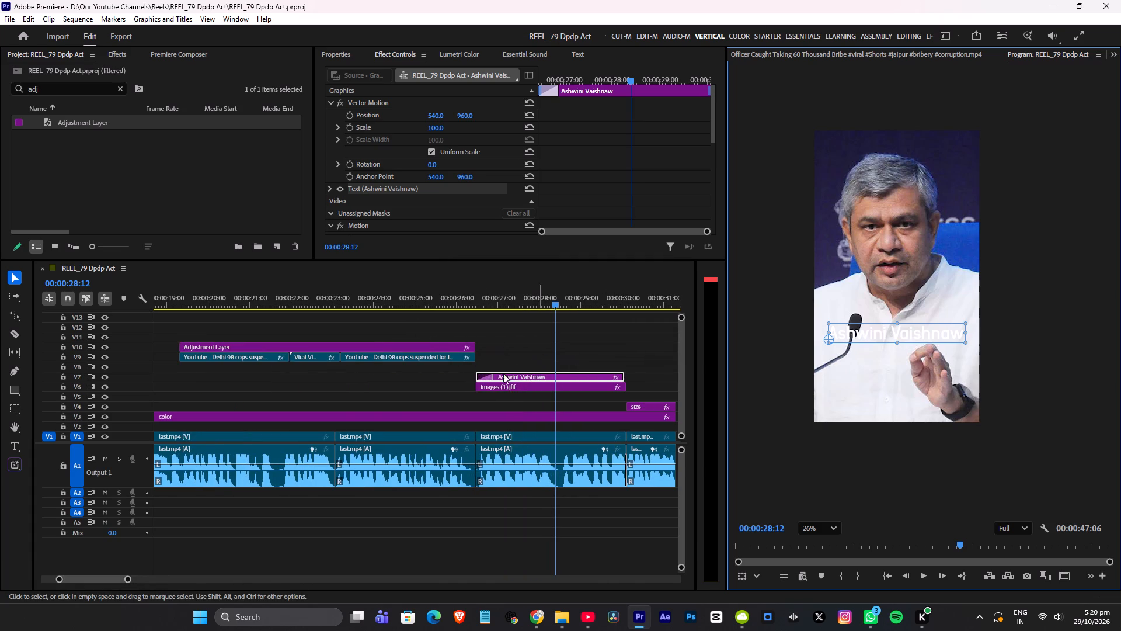
left_click(485, 377)
key("Delete")
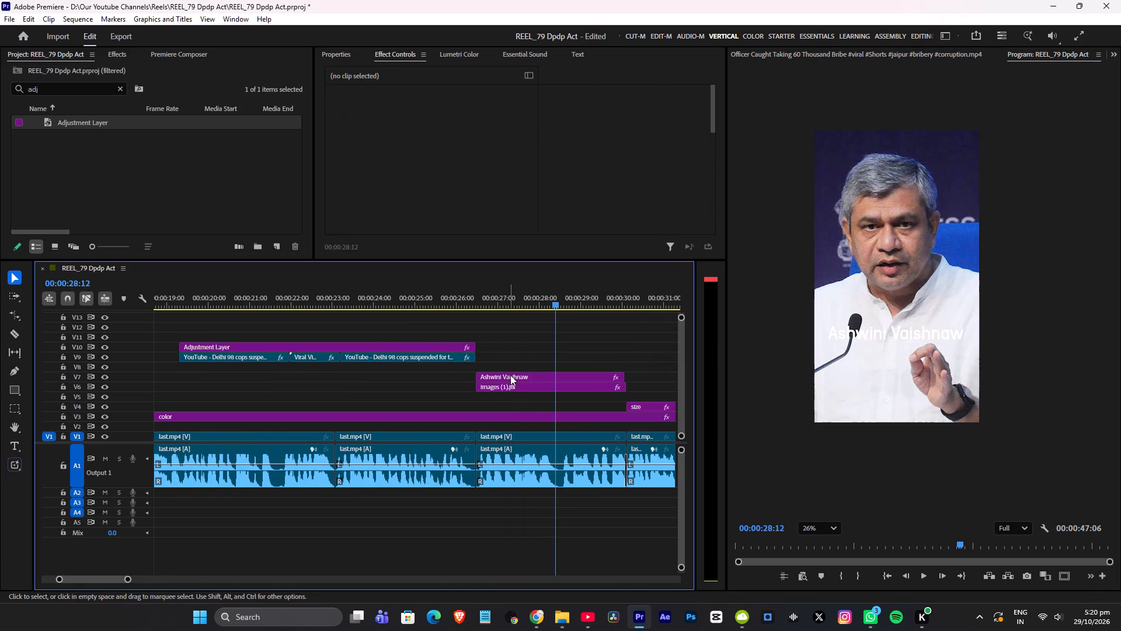
Set the fill colour of the Ashwini Vaishnaw title text to red, FF0000.
left_click(510, 375)
left_click(343, 54)
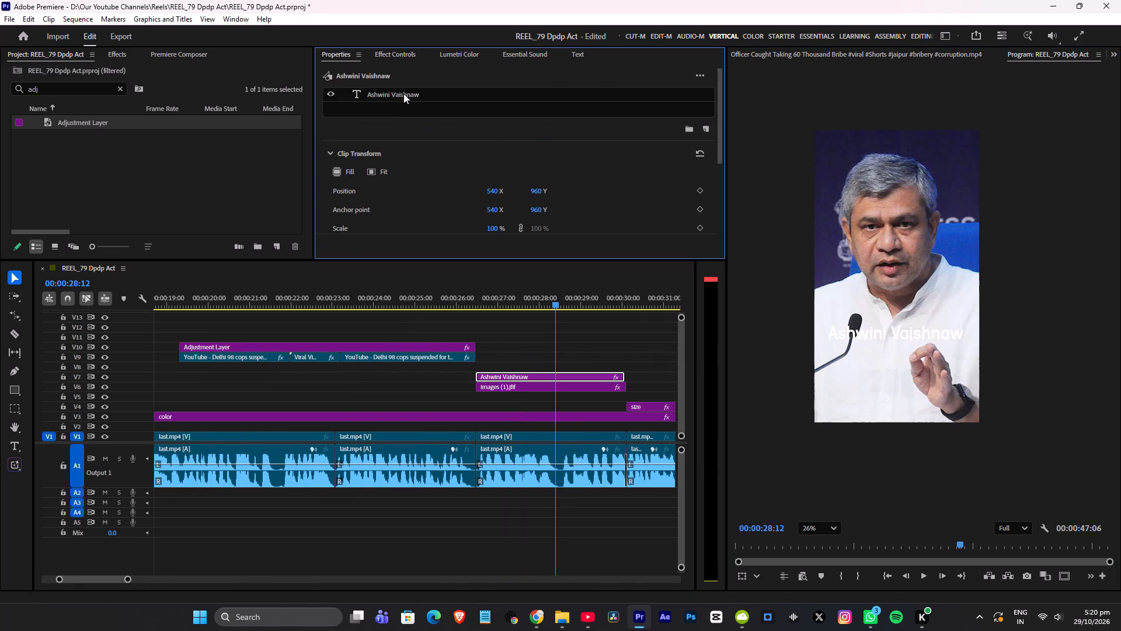
left_click(403, 93)
scroll(455, 195, "down", 7)
scroll(577, 212, "down", 4)
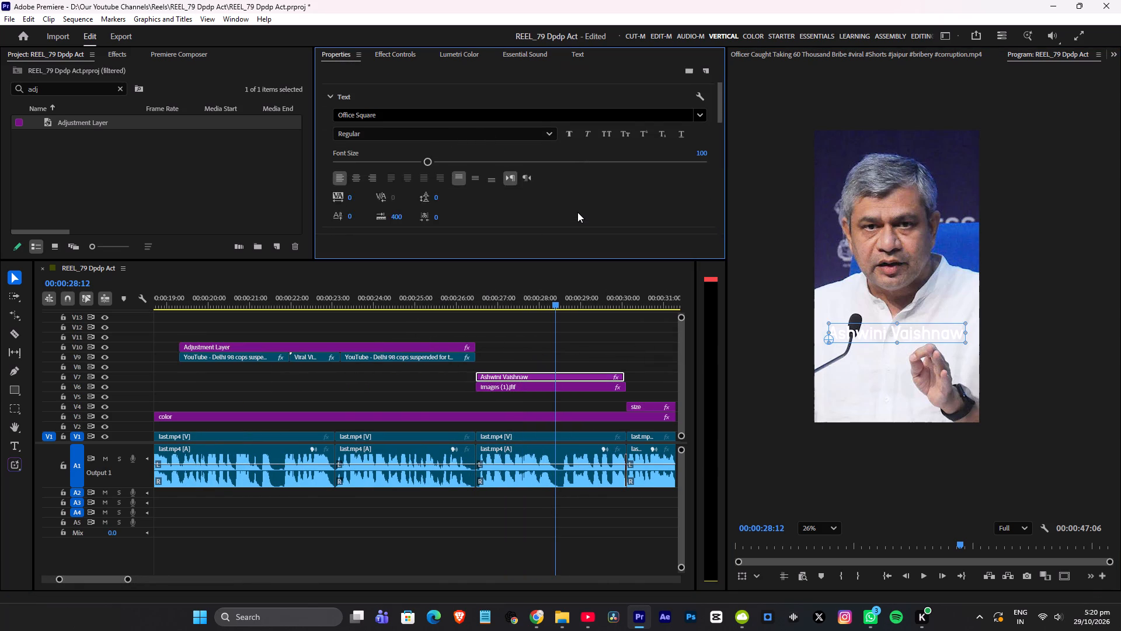
scroll(577, 212, "down", 4)
scroll(449, 210, "down", 7)
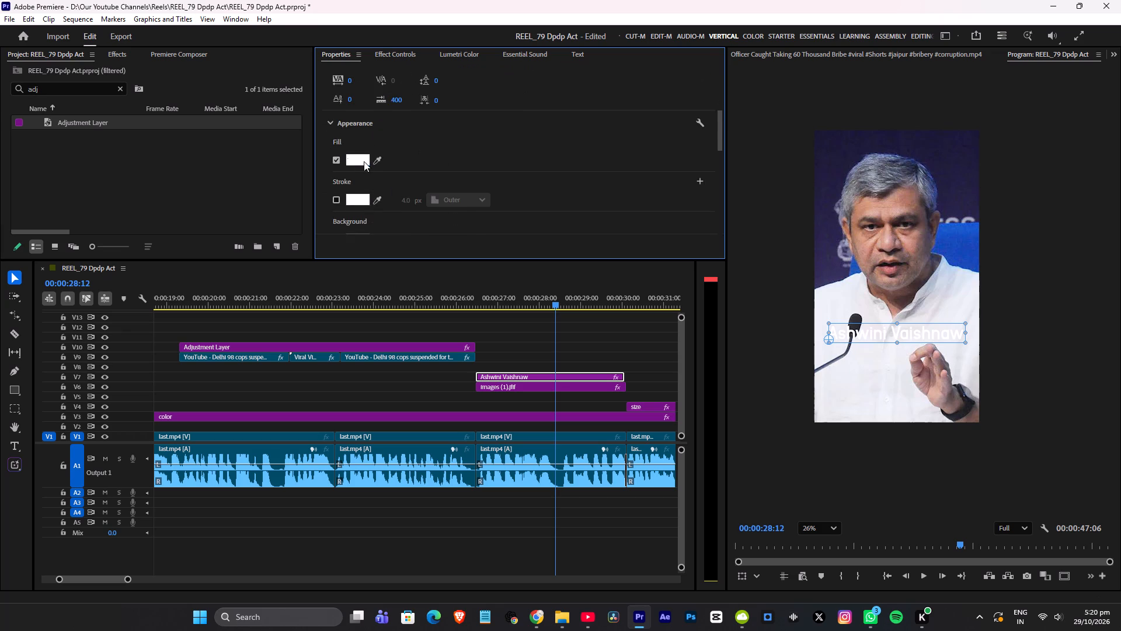
left_click(364, 161)
left_click_drag(523, 312, 657, 424)
left_click(639, 405)
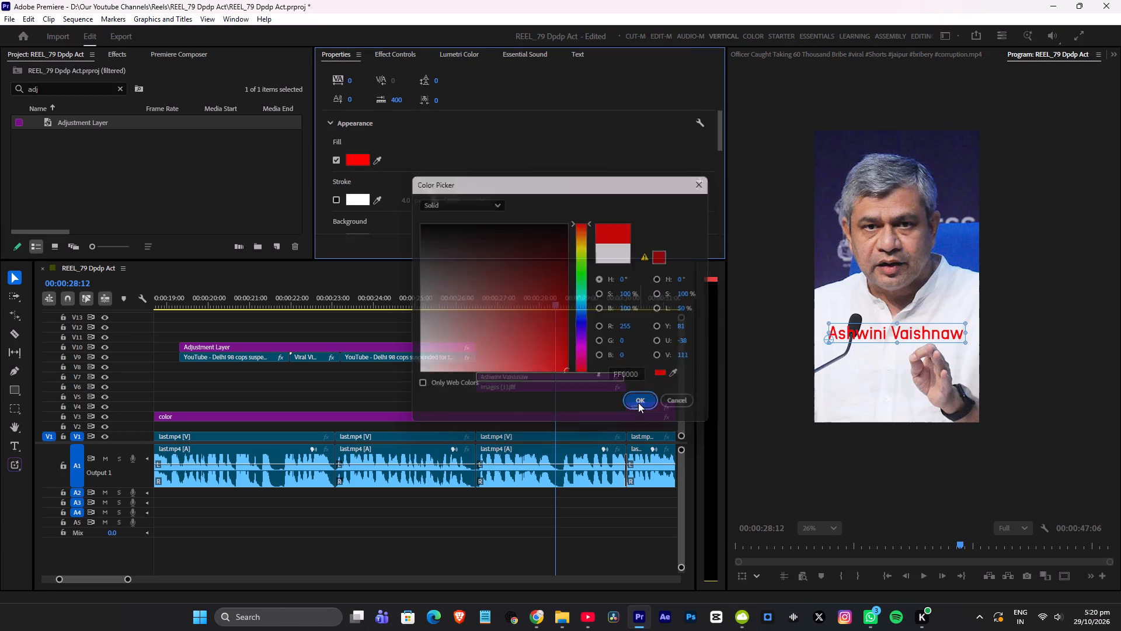
Try orange, blue and gold shades for the Ashwini Vaishnaw title's fill, settling on a muted teal.
left_click(363, 160)
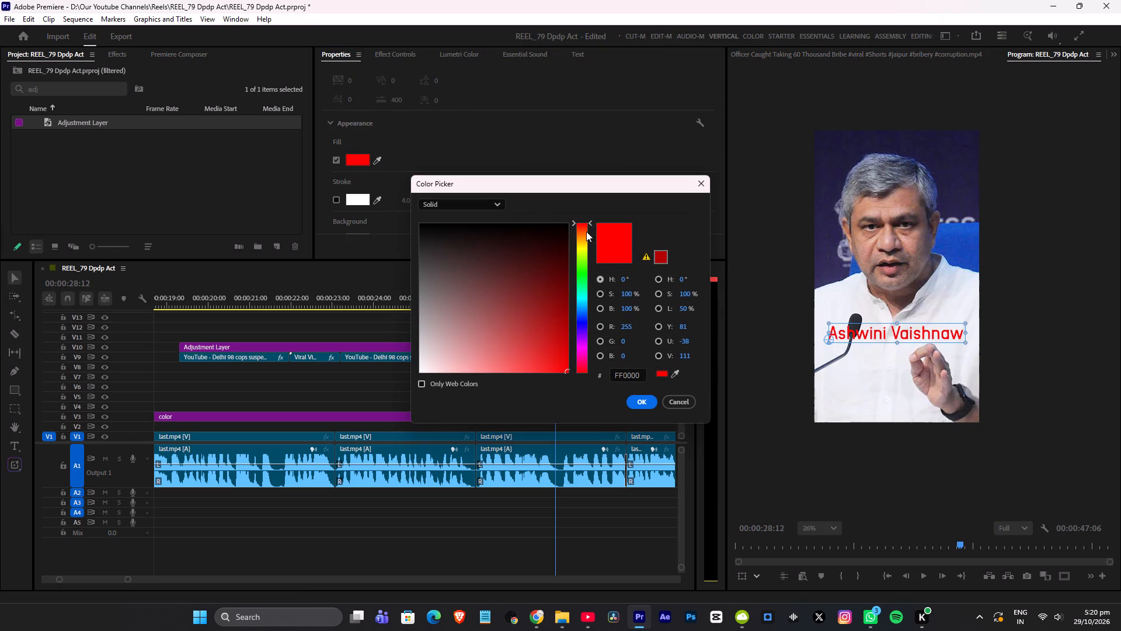
left_click_drag(587, 227, 586, 239)
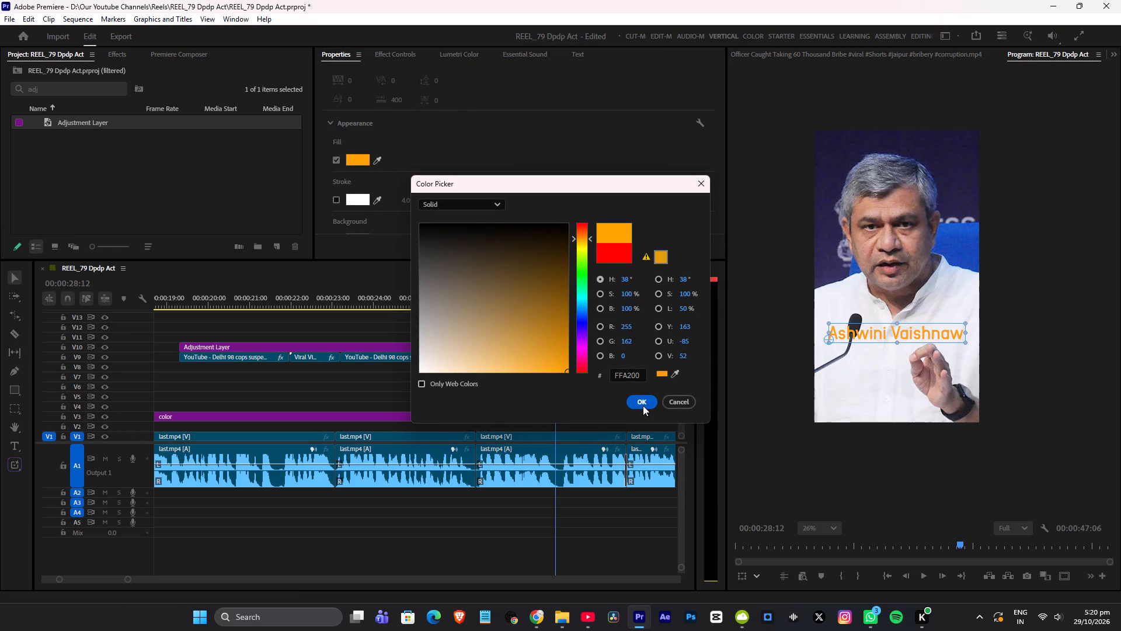
left_click(584, 237)
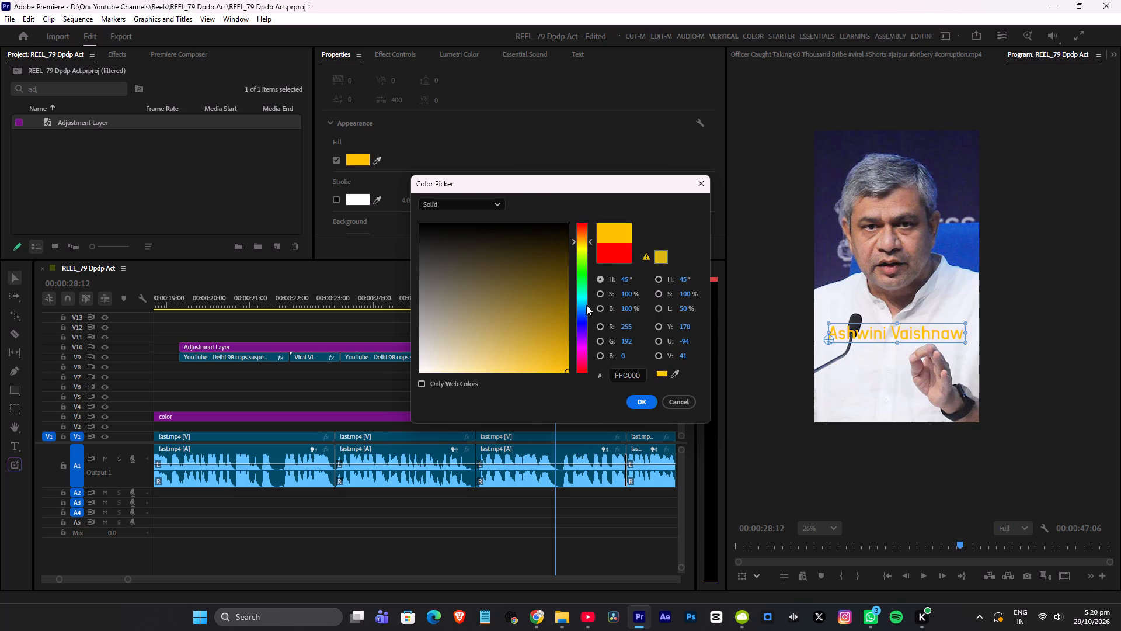
left_click_drag(579, 286, 583, 322)
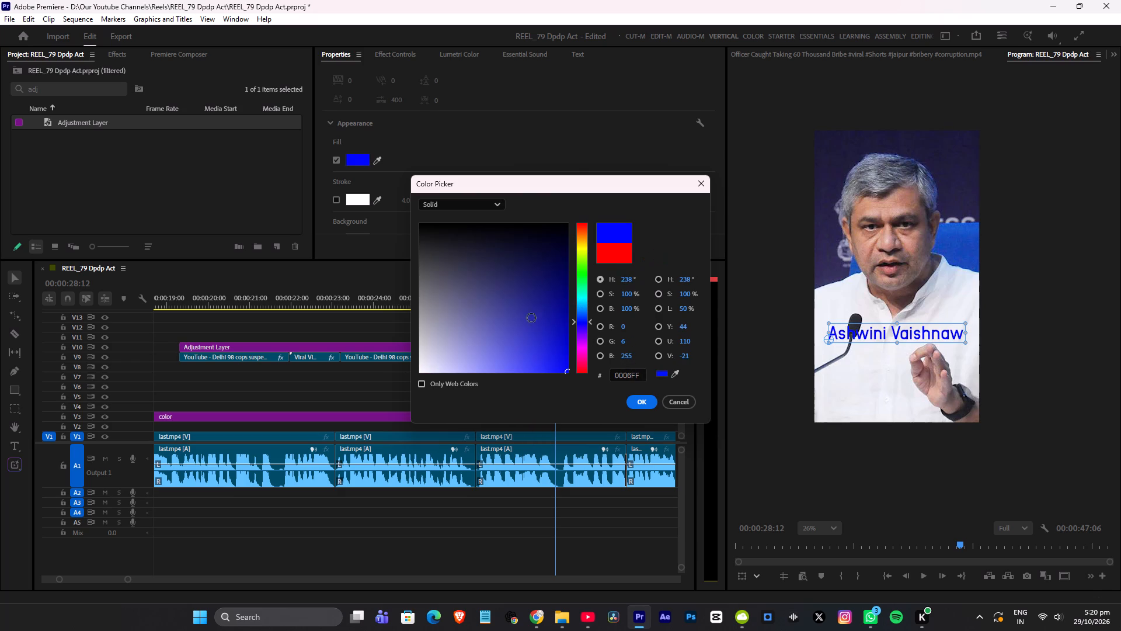
left_click_drag(504, 297, 331, 114)
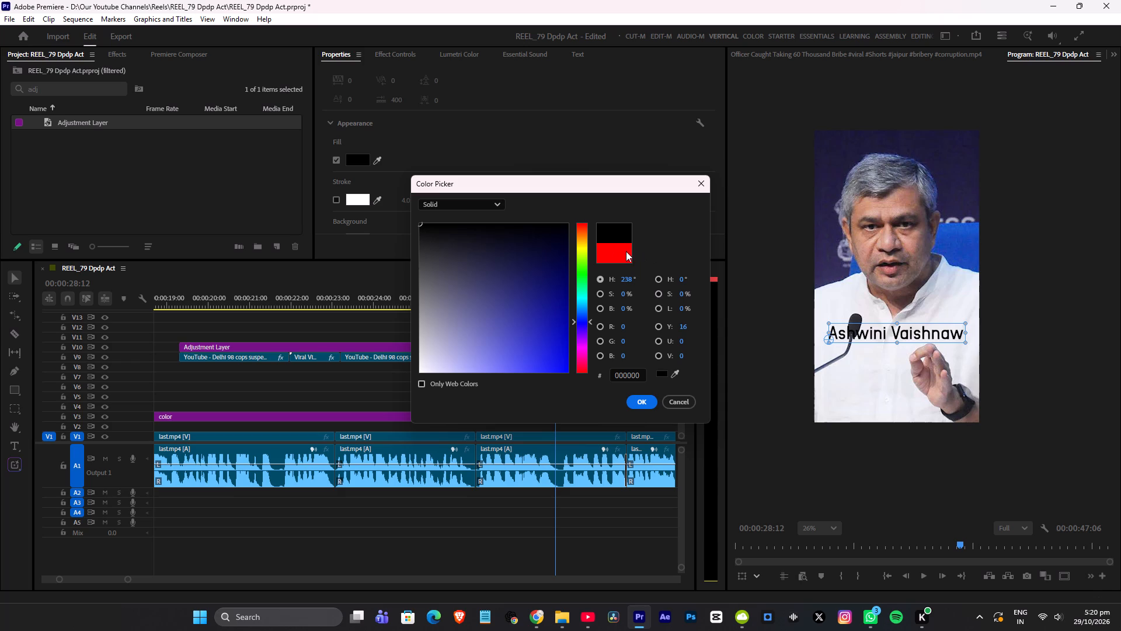
left_click_drag(581, 230, 580, 242)
left_click_drag(504, 349, 509, 321)
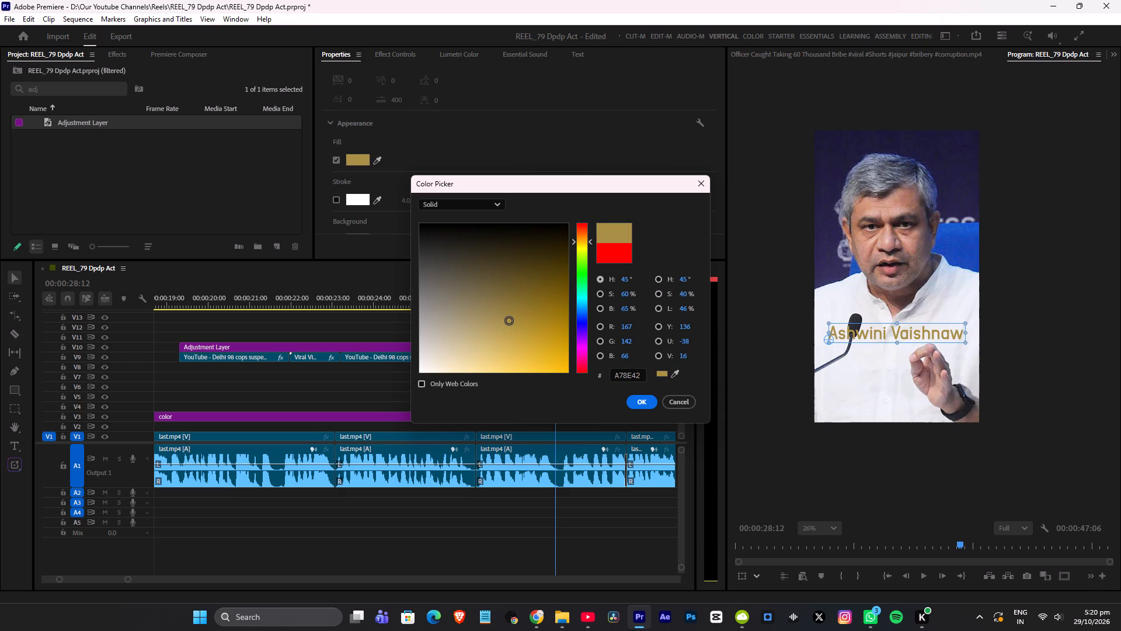
left_click_drag(509, 321, 532, 334)
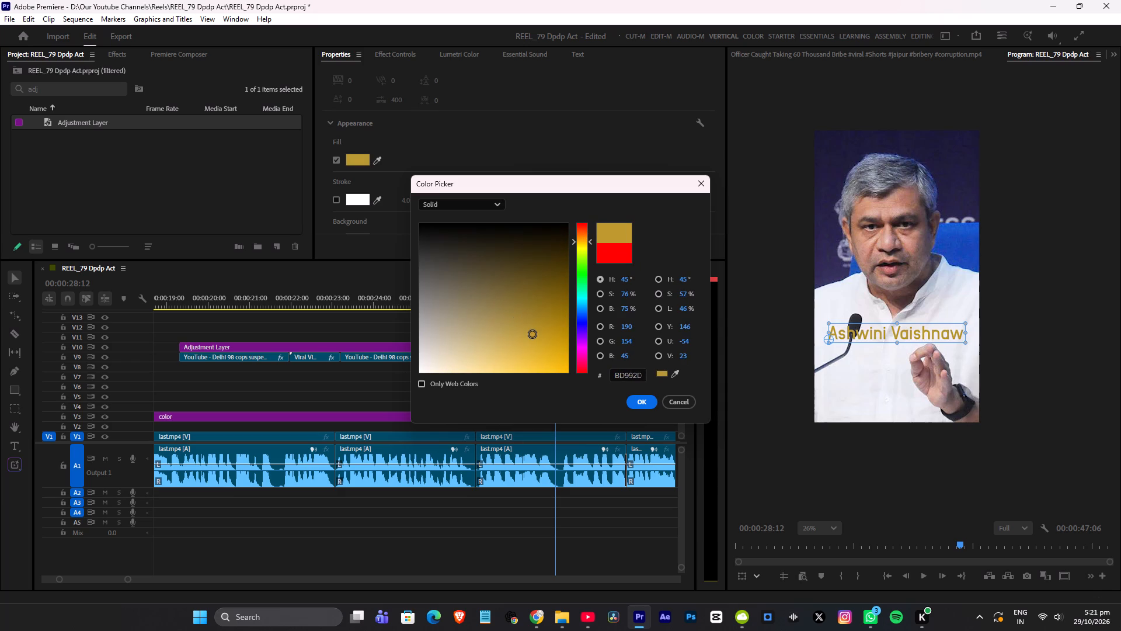
left_click_drag(532, 334, 493, 325)
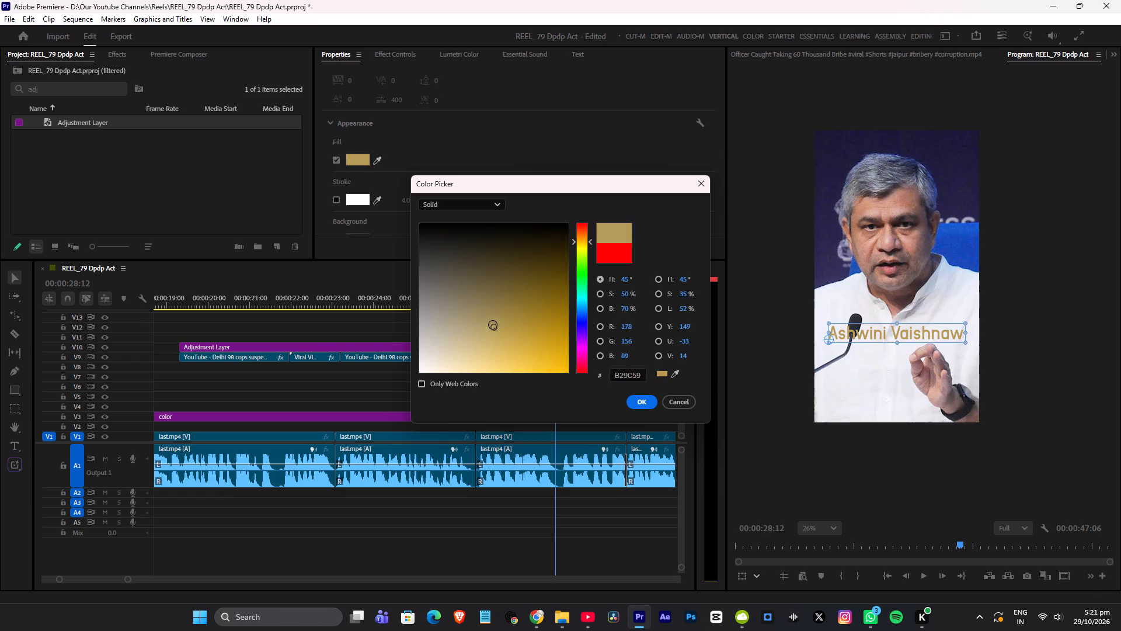
left_click_drag(493, 325, 552, 324)
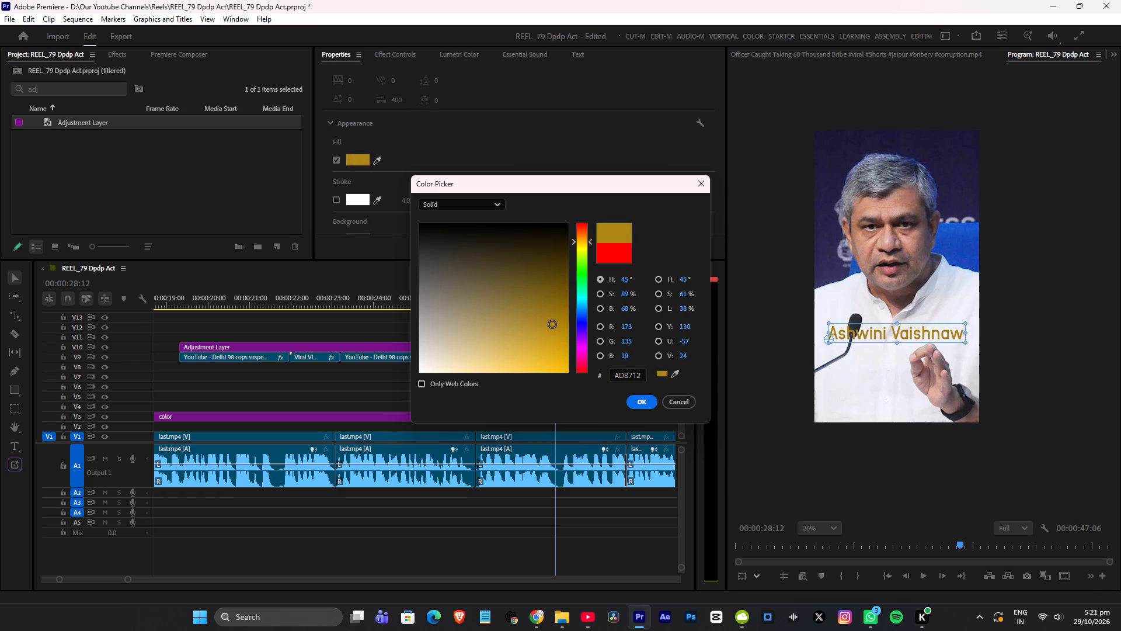
left_click_drag(552, 324, 558, 324)
left_click_drag(586, 242, 591, 227)
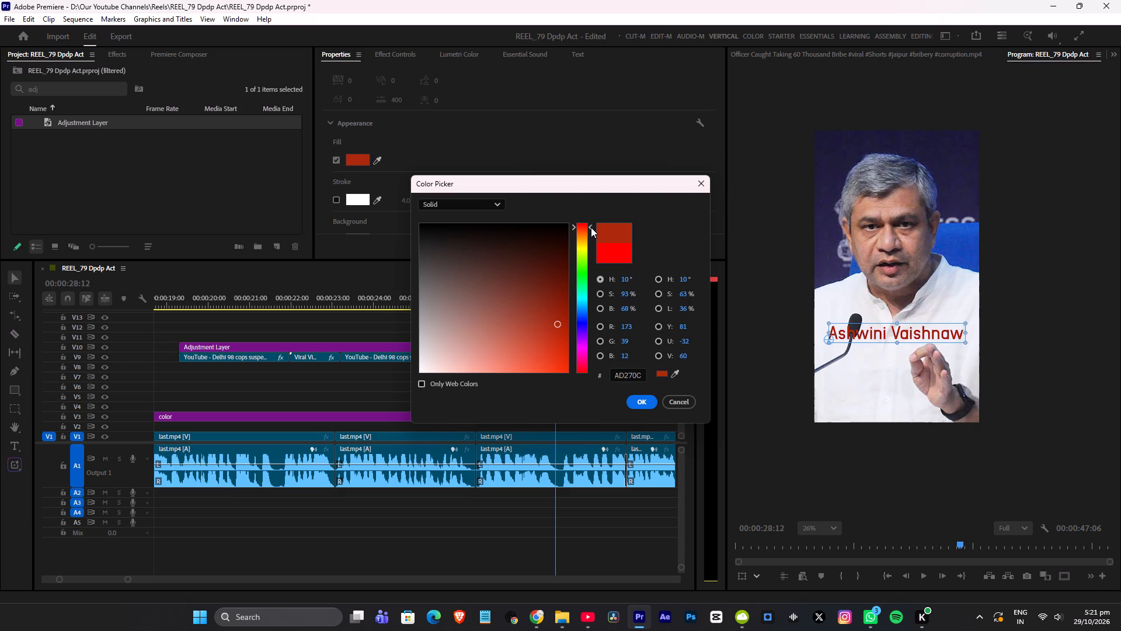
left_click_drag(591, 227, 593, 286)
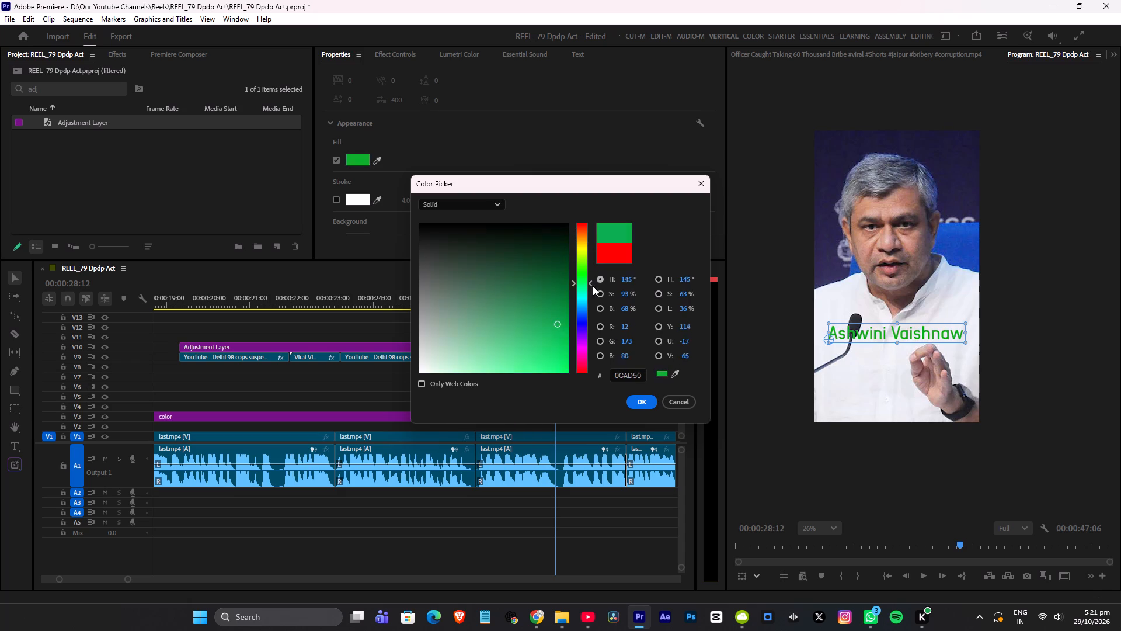
left_click_drag(593, 286, 591, 300)
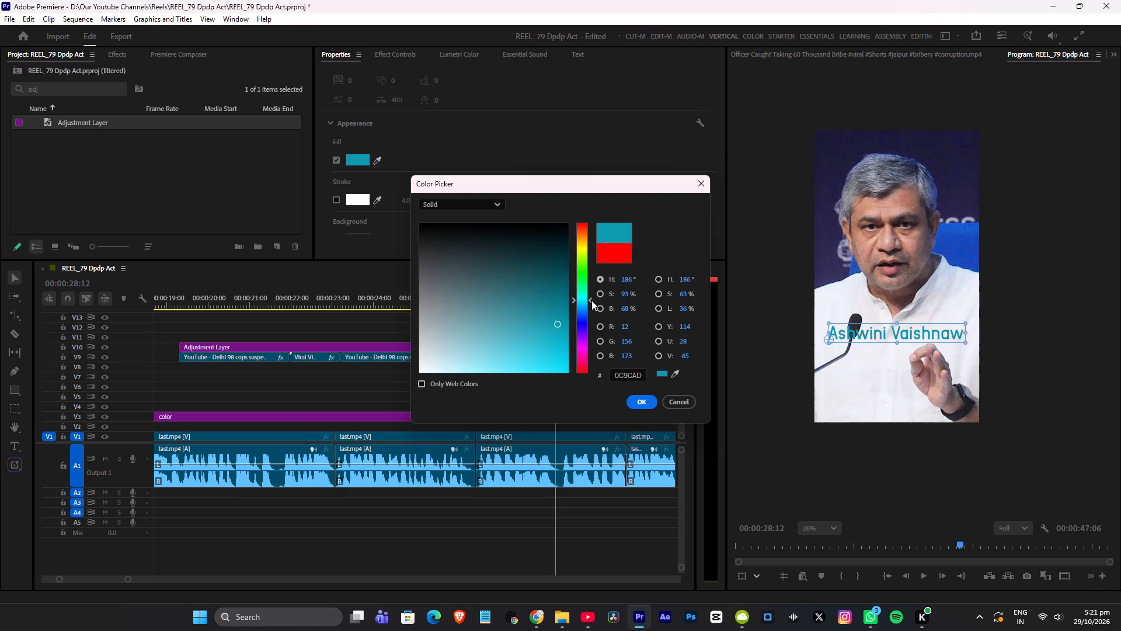
left_click_drag(591, 300, 591, 296)
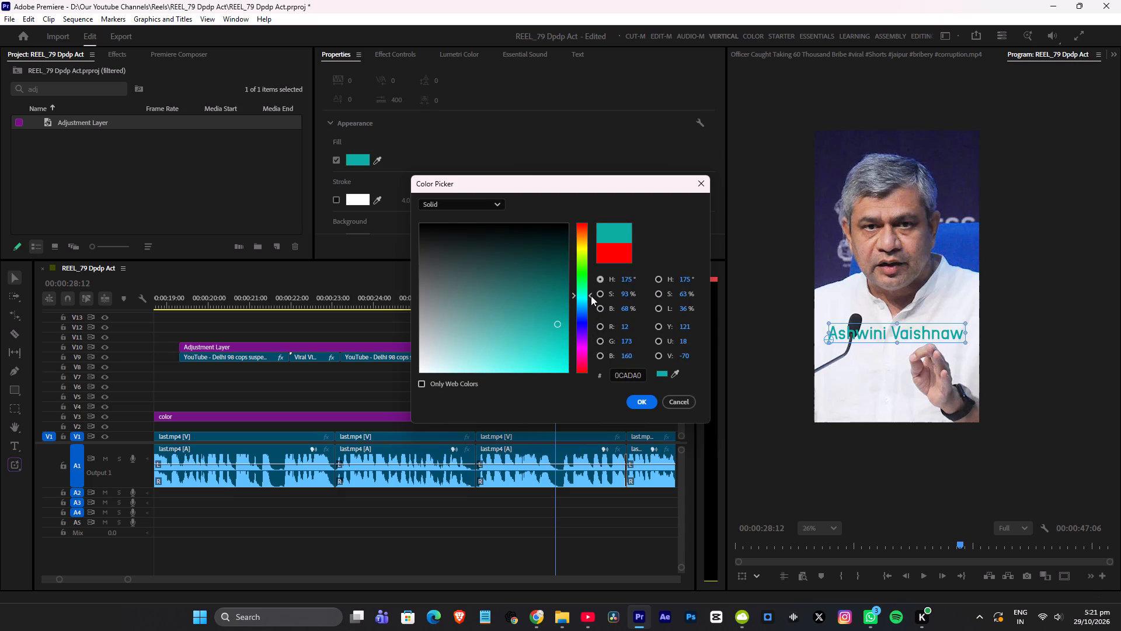
left_click_drag(591, 296, 592, 298)
left_click_drag(592, 298, 591, 289)
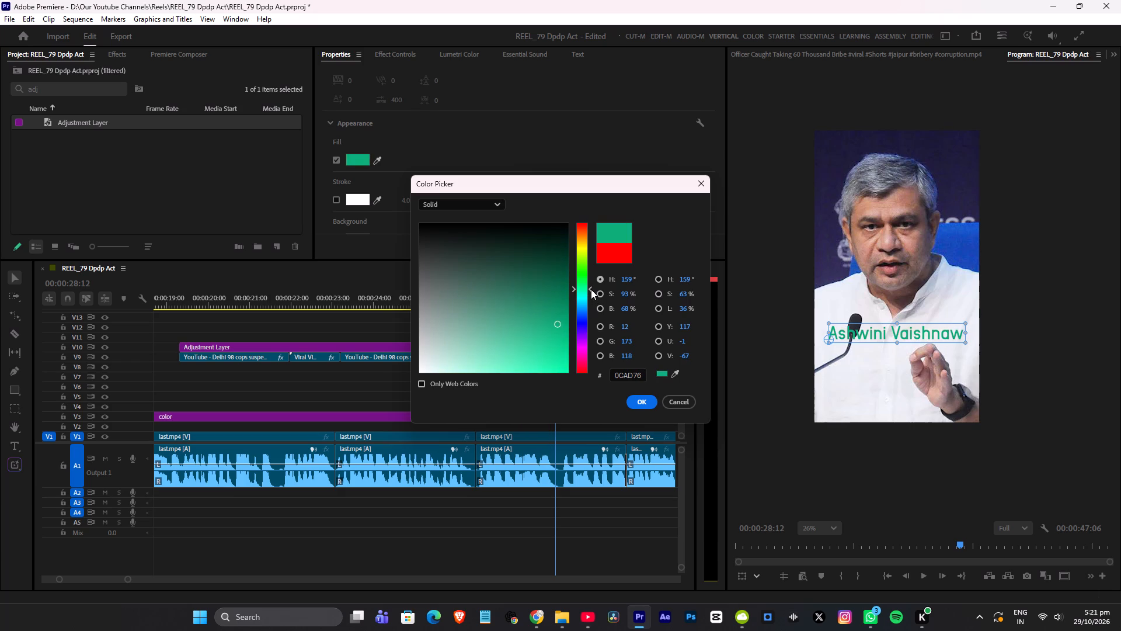
left_click_drag(591, 289, 594, 301)
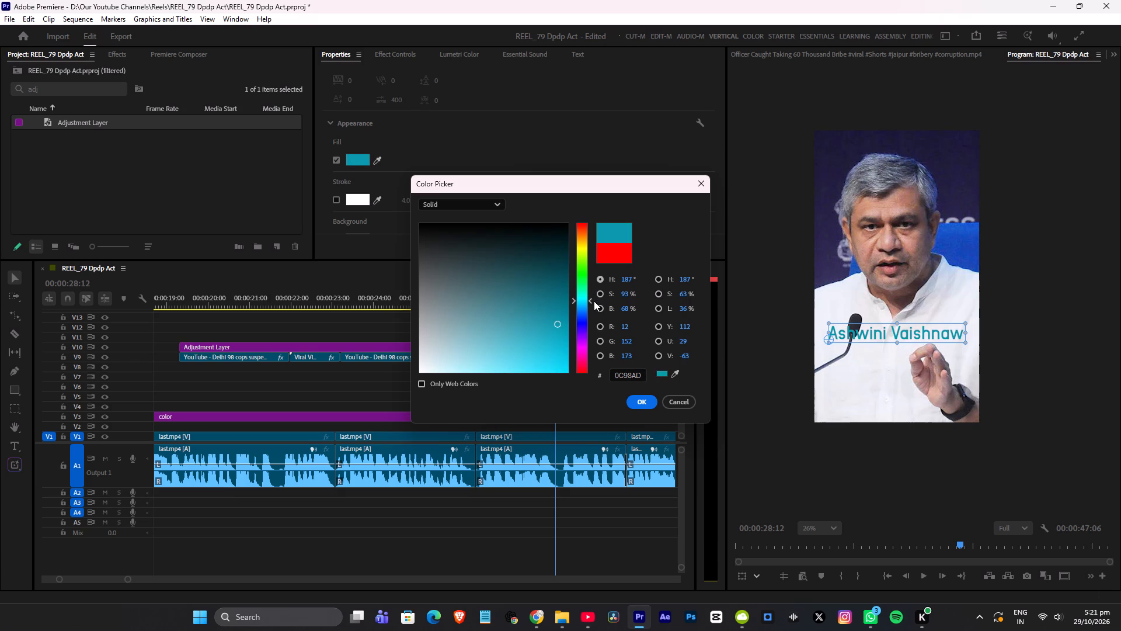
left_click_drag(594, 301, 593, 301)
left_click_drag(559, 324, 554, 323)
left_click_drag(554, 323, 525, 329)
left_click(639, 405)
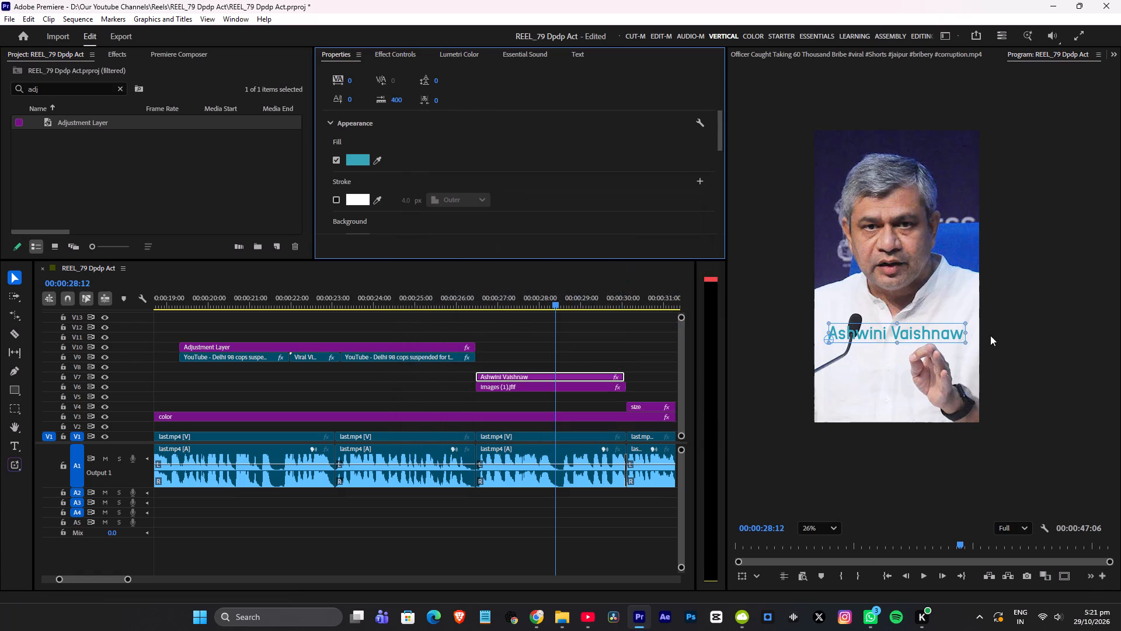
Apply the Drop Shadow video effect to the Ashwini Vaishnaw title on V7.
key("alt+space")
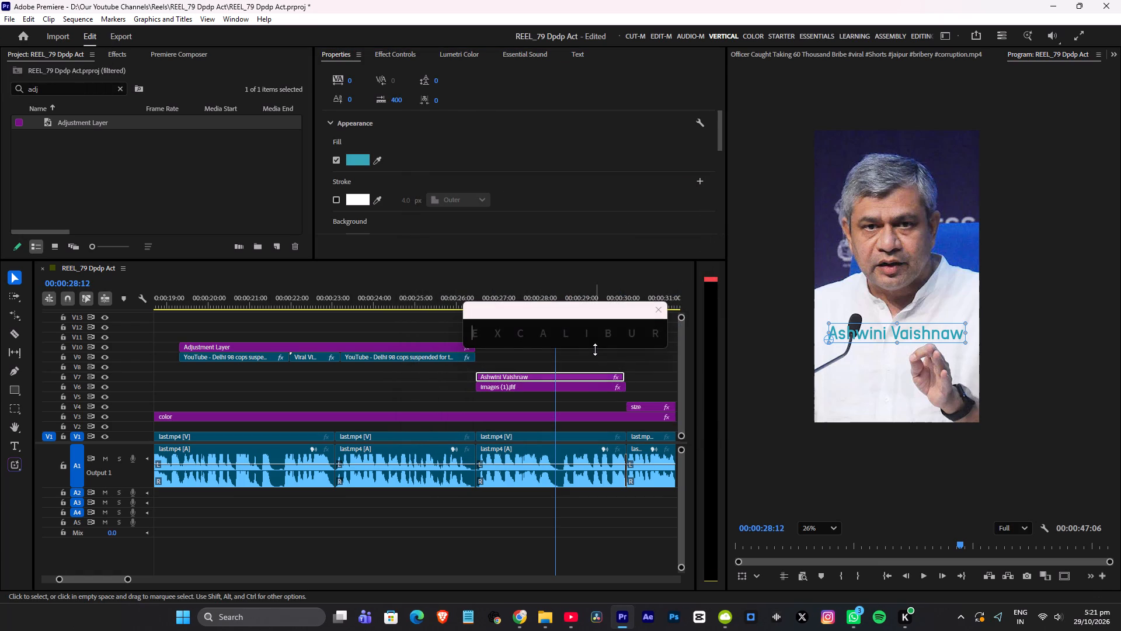
type("drop")
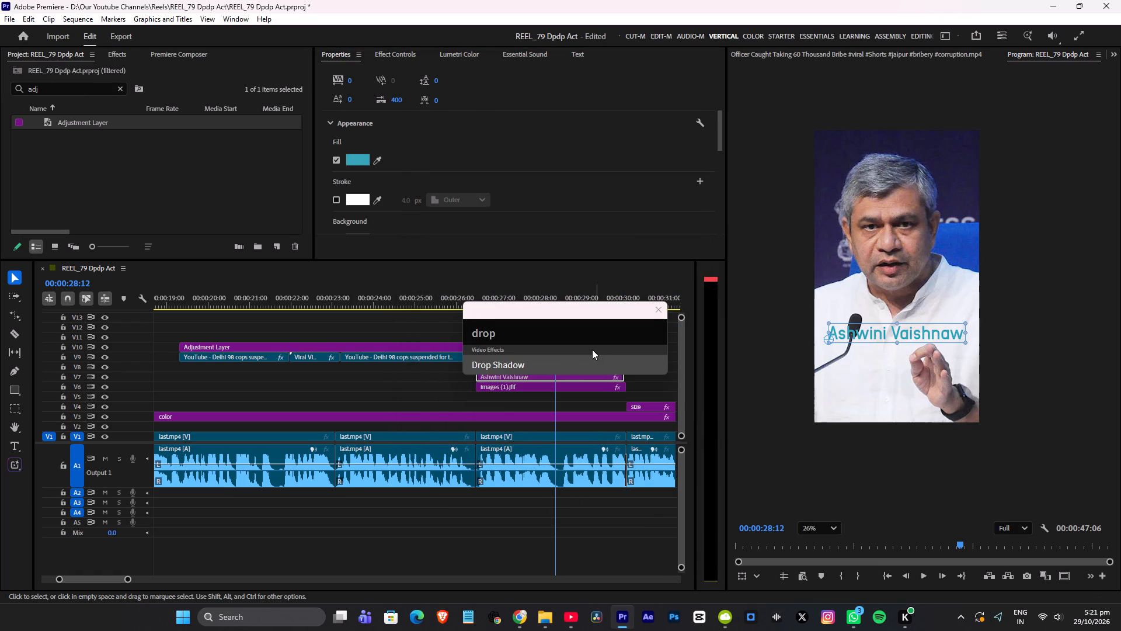
left_click(564, 366)
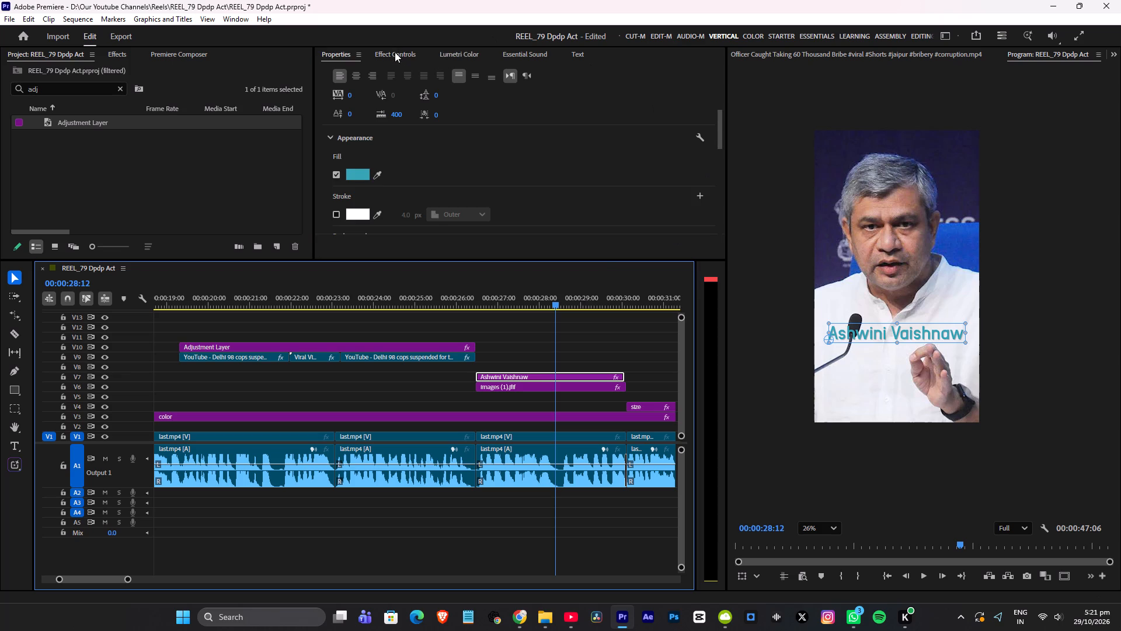
Set the softness of the title's drop shadow to 10.
left_click(395, 52)
scroll(848, 345, "up", 8)
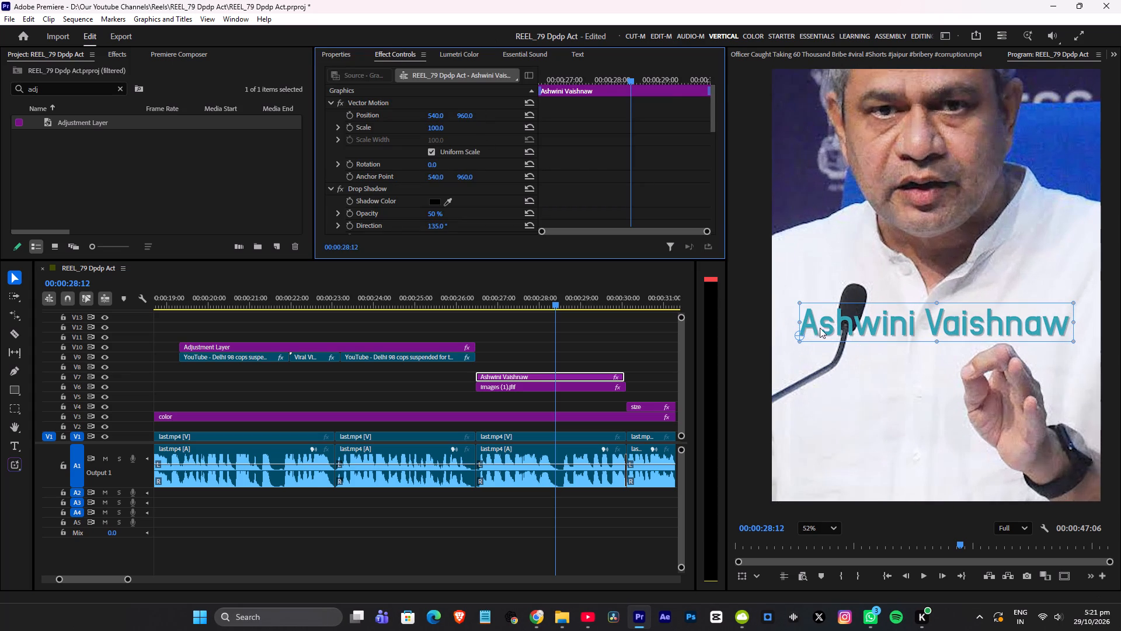
scroll(350, 161, "down", 5)
left_click(434, 189)
type("10")
left_click(478, 169)
scroll(922, 254, "down", 8)
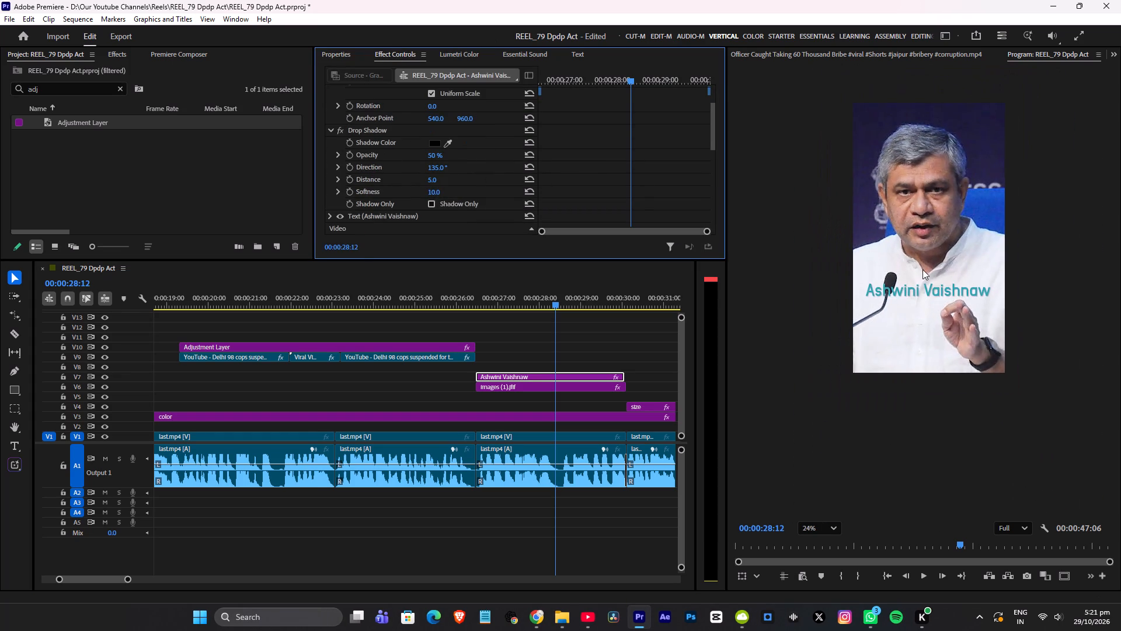
scroll(922, 269, "down", 2)
scroll(912, 225, "up", 6)
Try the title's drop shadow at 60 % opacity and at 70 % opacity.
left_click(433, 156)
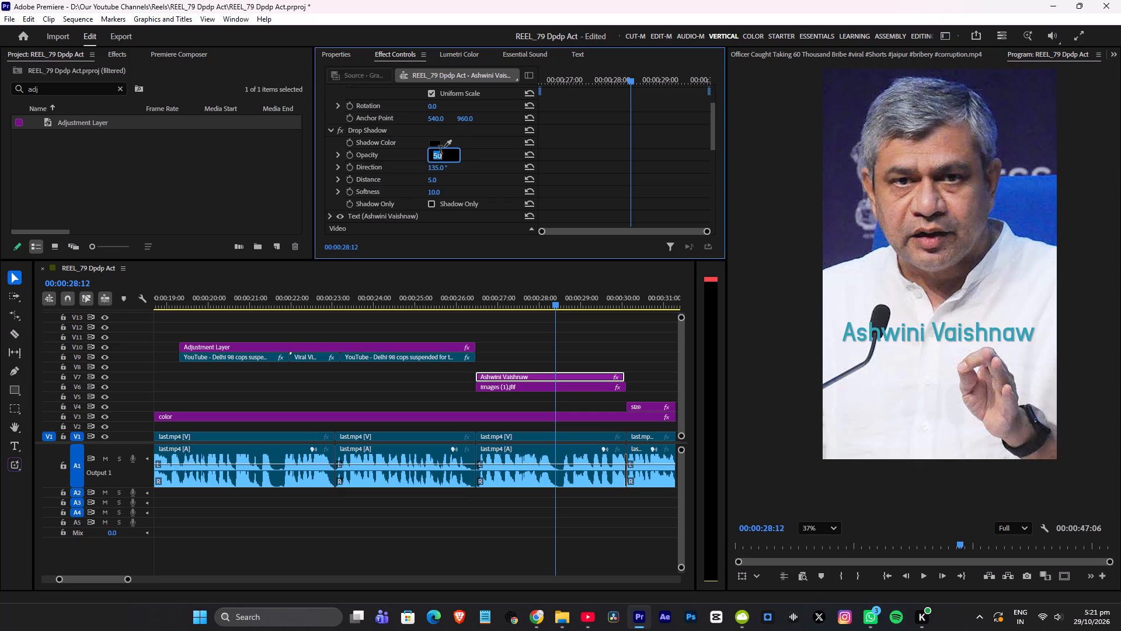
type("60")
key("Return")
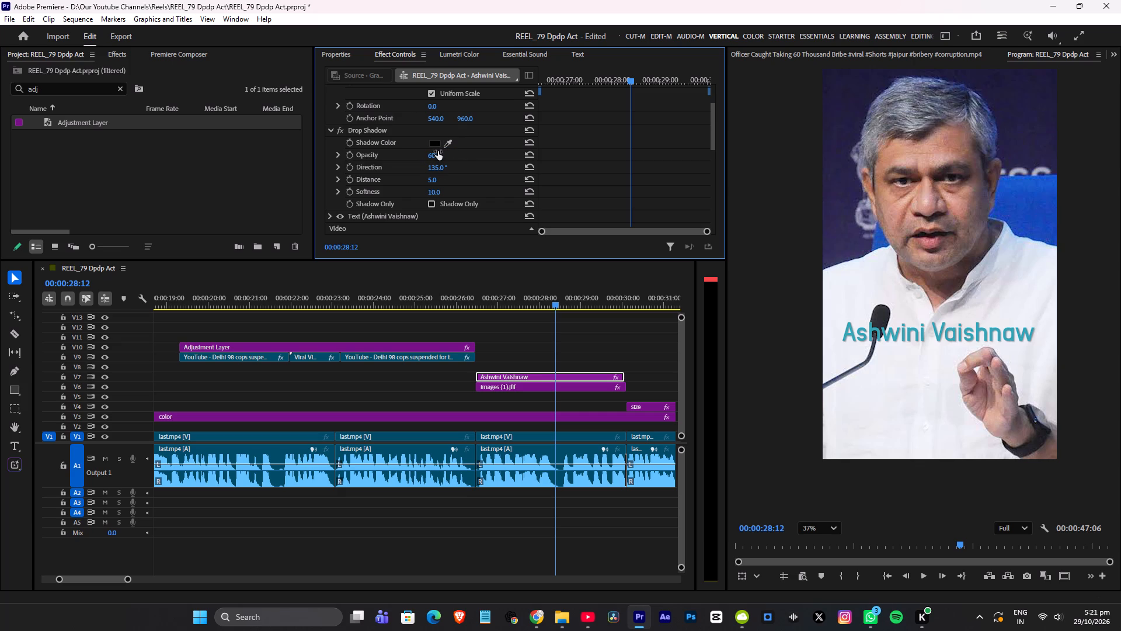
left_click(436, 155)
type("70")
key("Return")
Set the distance of the title's drop shadow to 3.
scroll(974, 344, "up", 11)
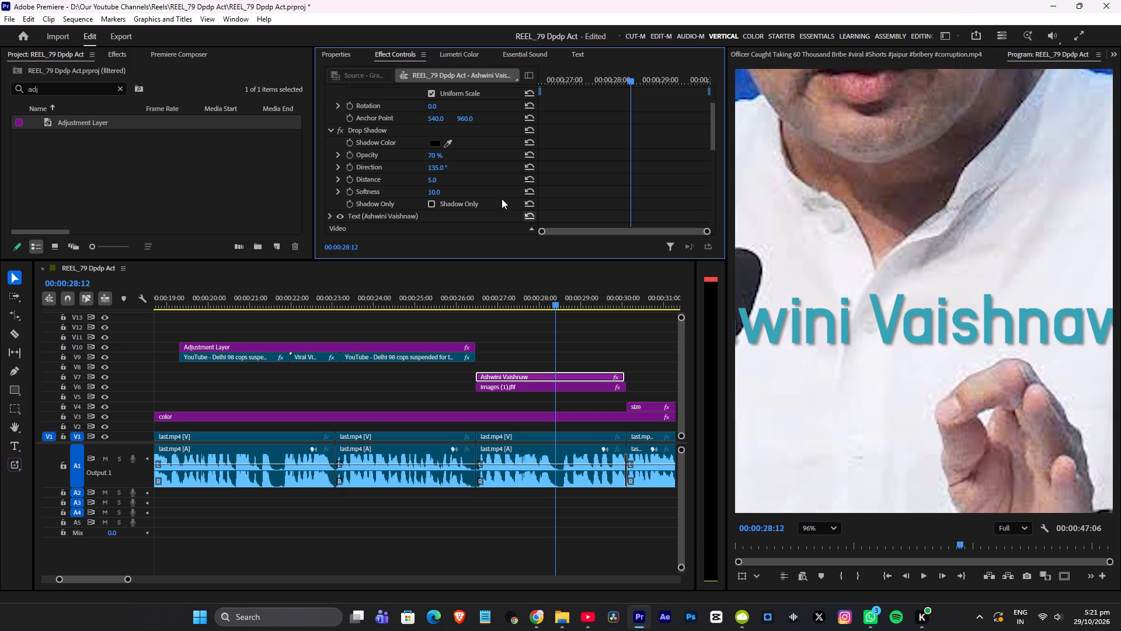
left_click(437, 182)
key("3")
left_click(468, 170)
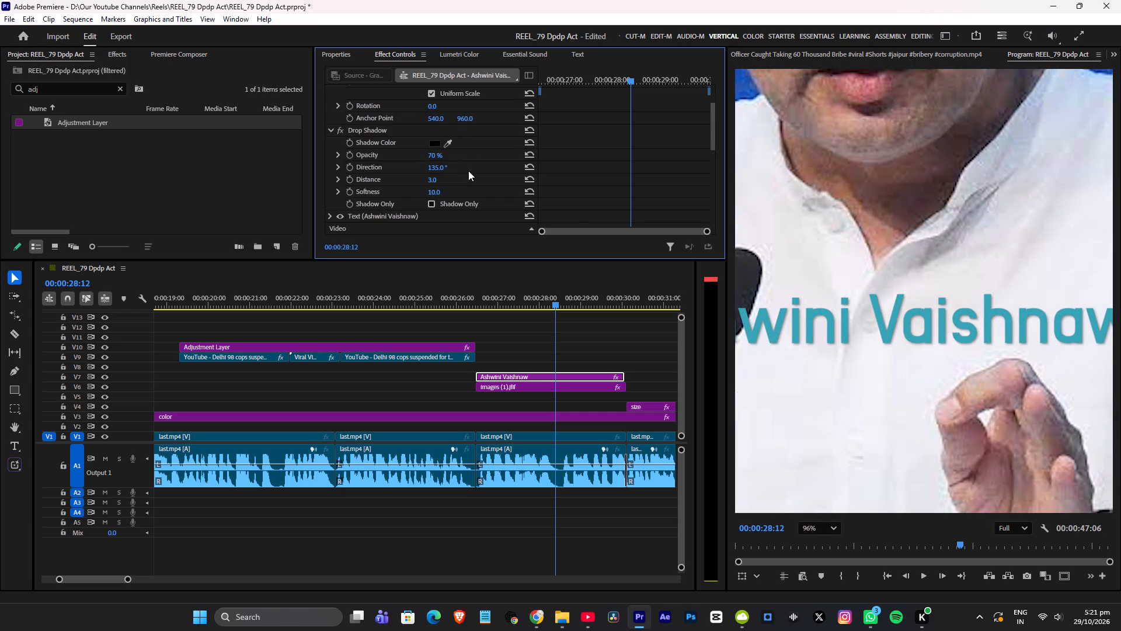
Raise the opacity of the title's drop shadow to 90 % and on to 100 %, and check it against the whole frame.
scroll(809, 293, "down", 12)
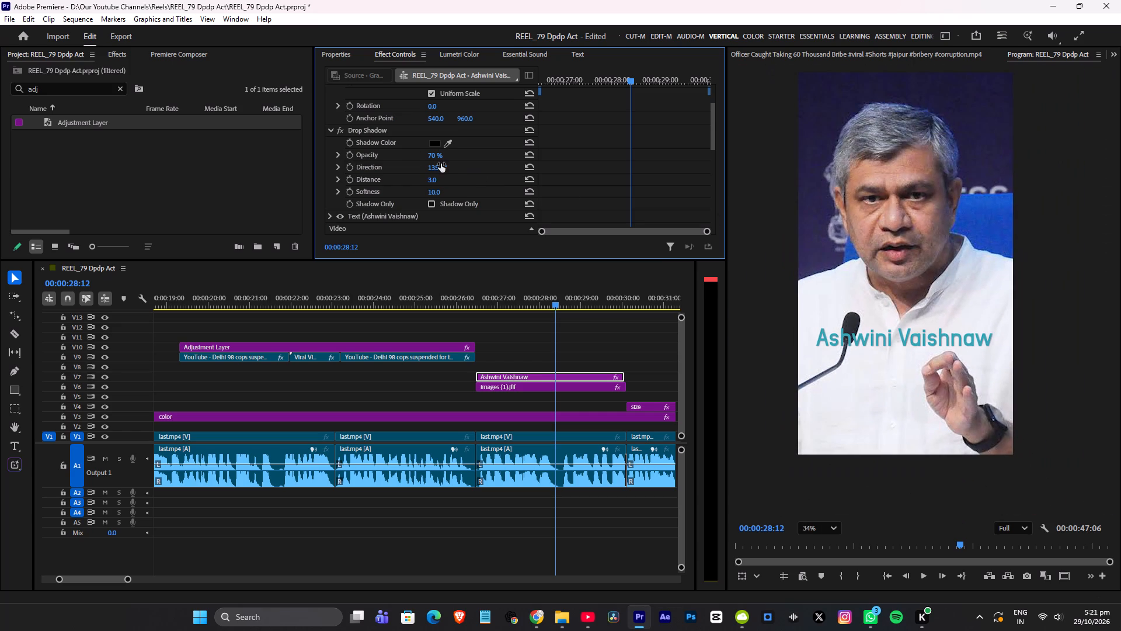
left_click(436, 155)
type("90")
key("Return")
left_click_drag(432, 154, 904, 167)
scroll(852, 373, "up", 2)
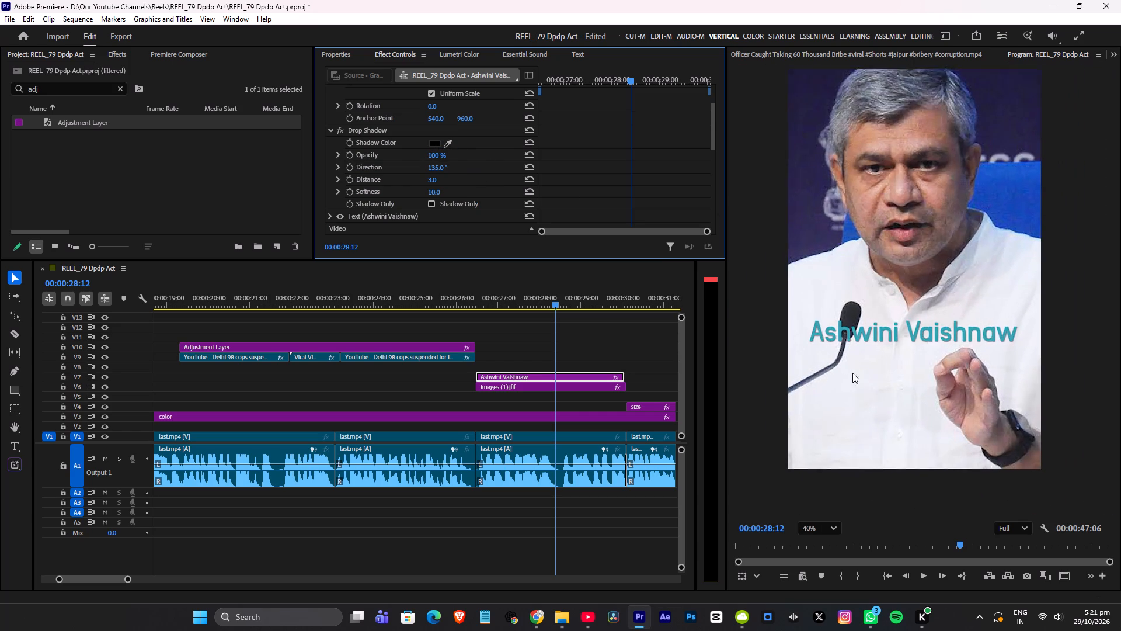
scroll(852, 373, "up", 12)
scroll(859, 325, "down", 11)
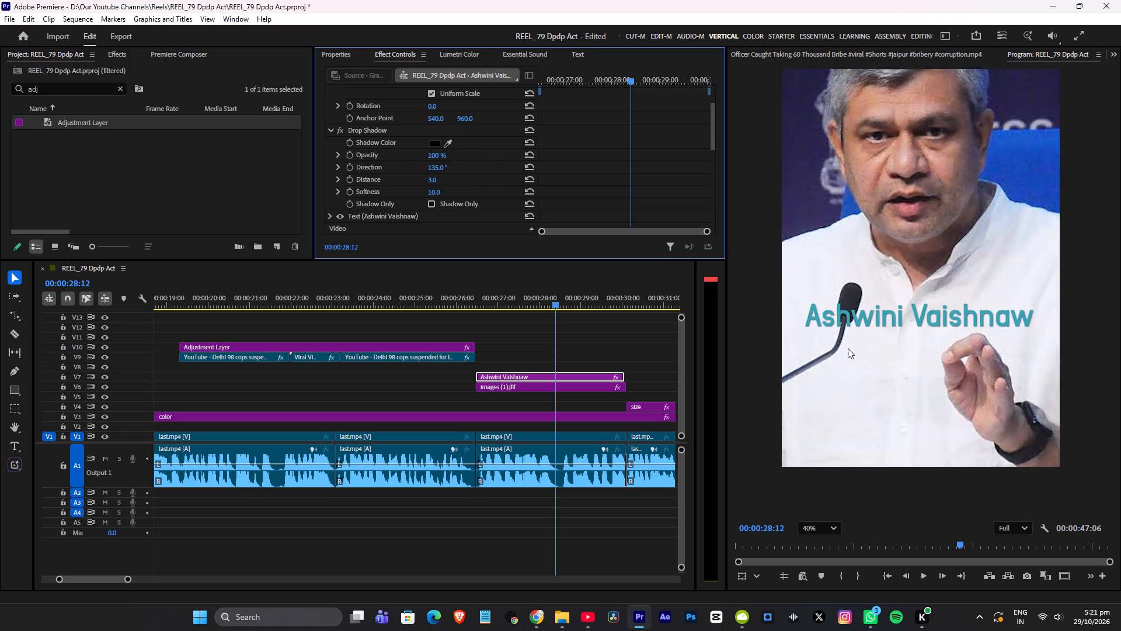
scroll(848, 348, "down", 7)
left_click(821, 531)
left_click(814, 369)
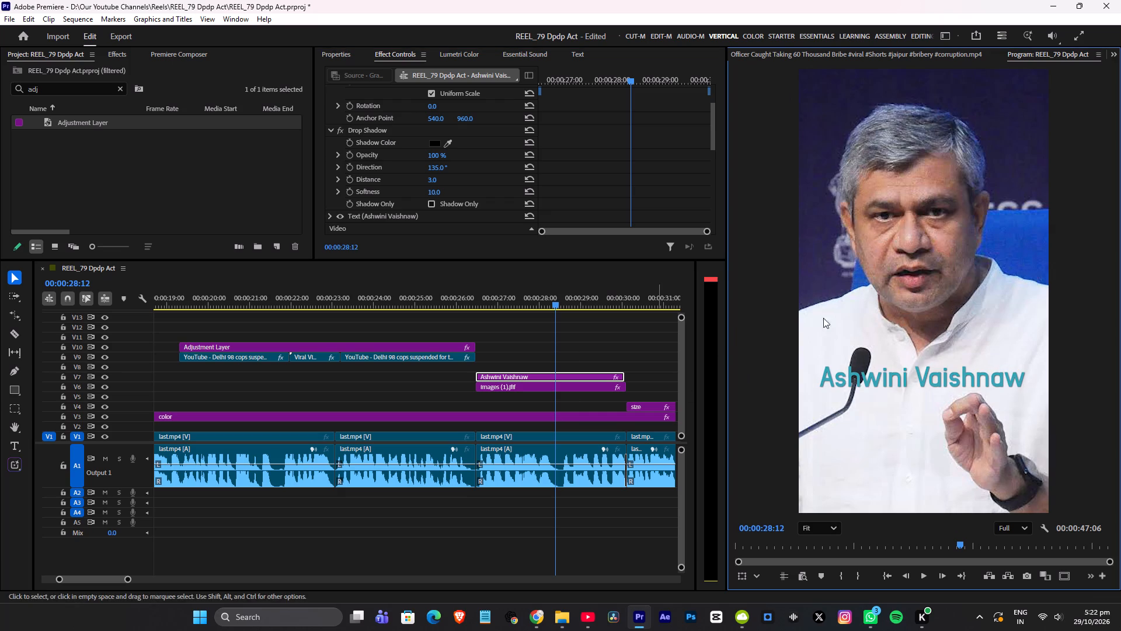
scroll(980, 318, "down", 3)
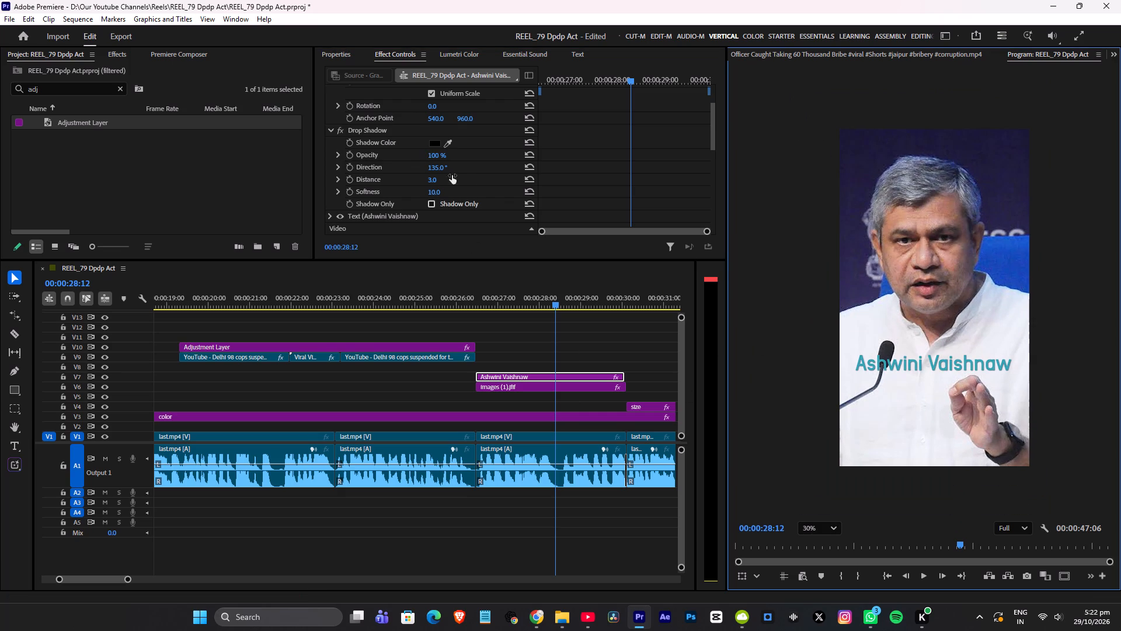
Change the Ashwini Vaishnaw title's text fill to a brighter, more saturated cyan and save the project.
scroll(464, 175, "down", 18)
scroll(469, 188, "up", 5)
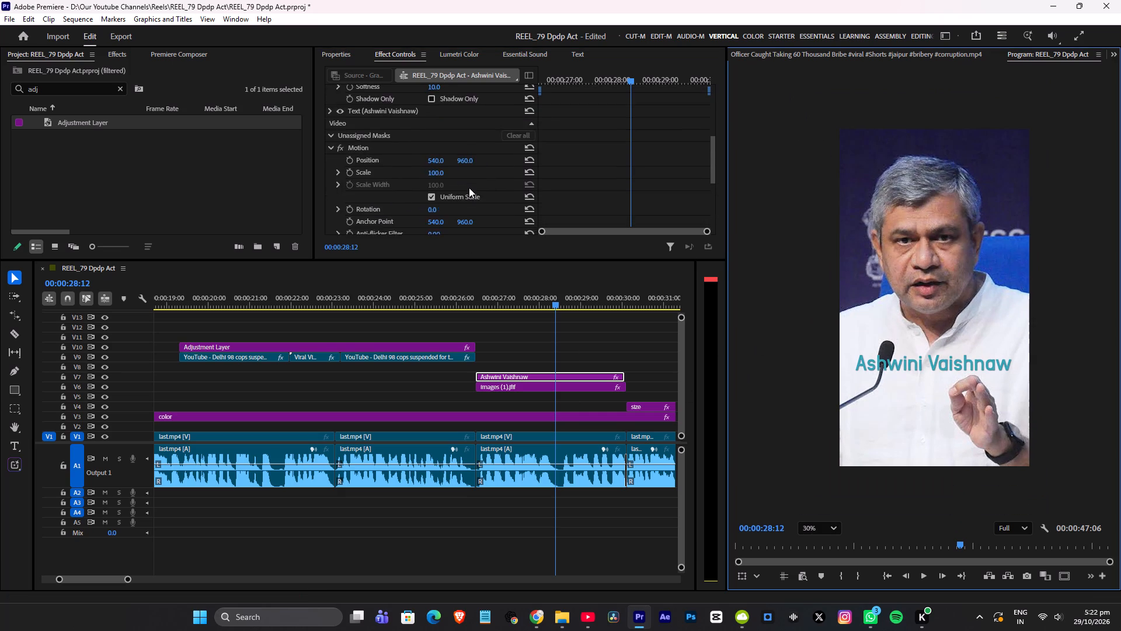
scroll(469, 188, "up", 15)
left_click(344, 53)
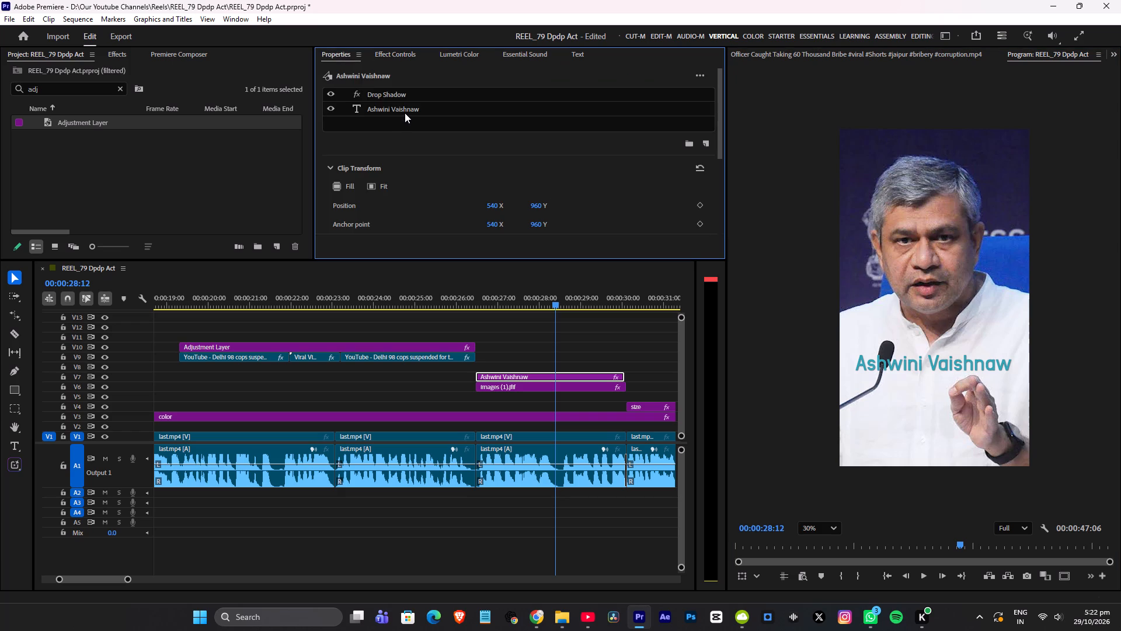
left_click(403, 112)
scroll(917, 270, "down", 3)
scroll(916, 269, "up", 3)
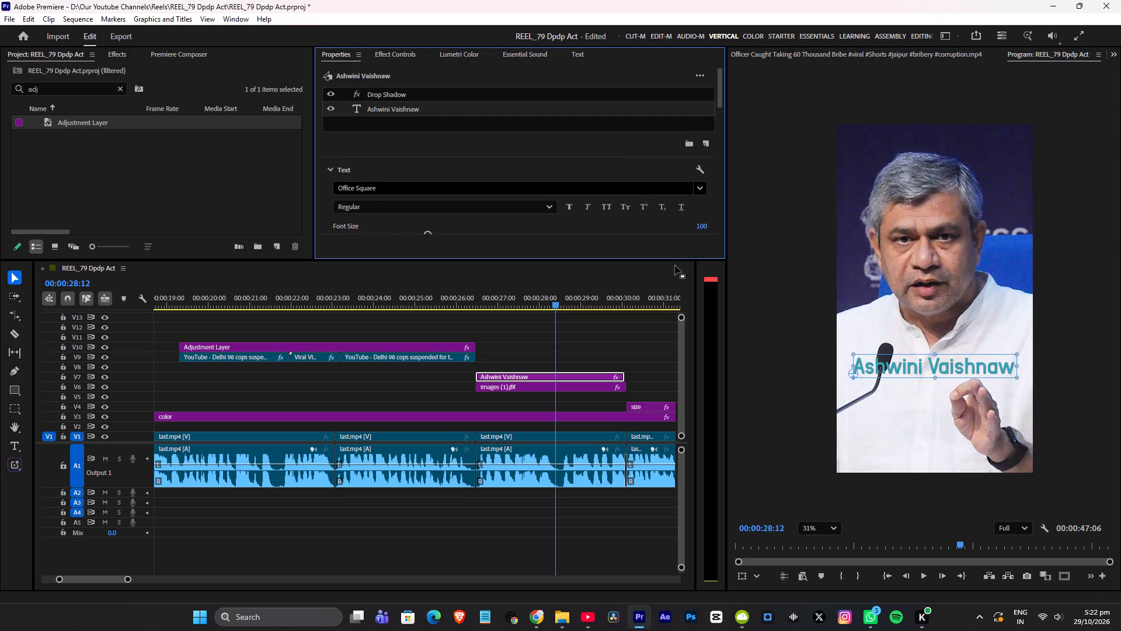
scroll(357, 195, "down", 15)
left_click(357, 172)
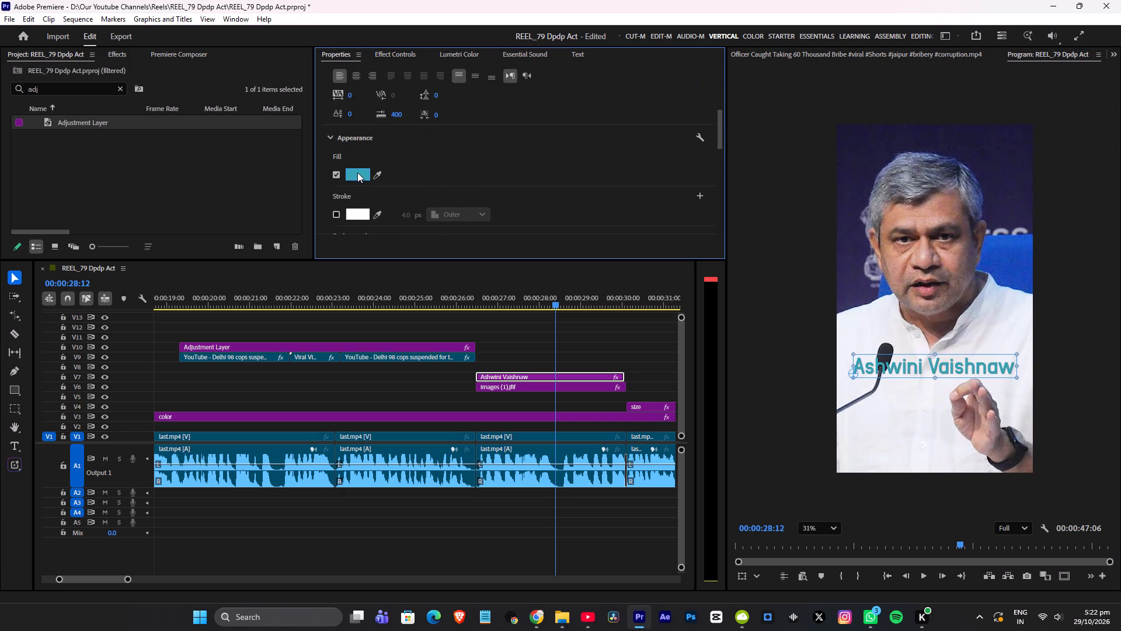
left_click_drag(523, 331, 489, 330)
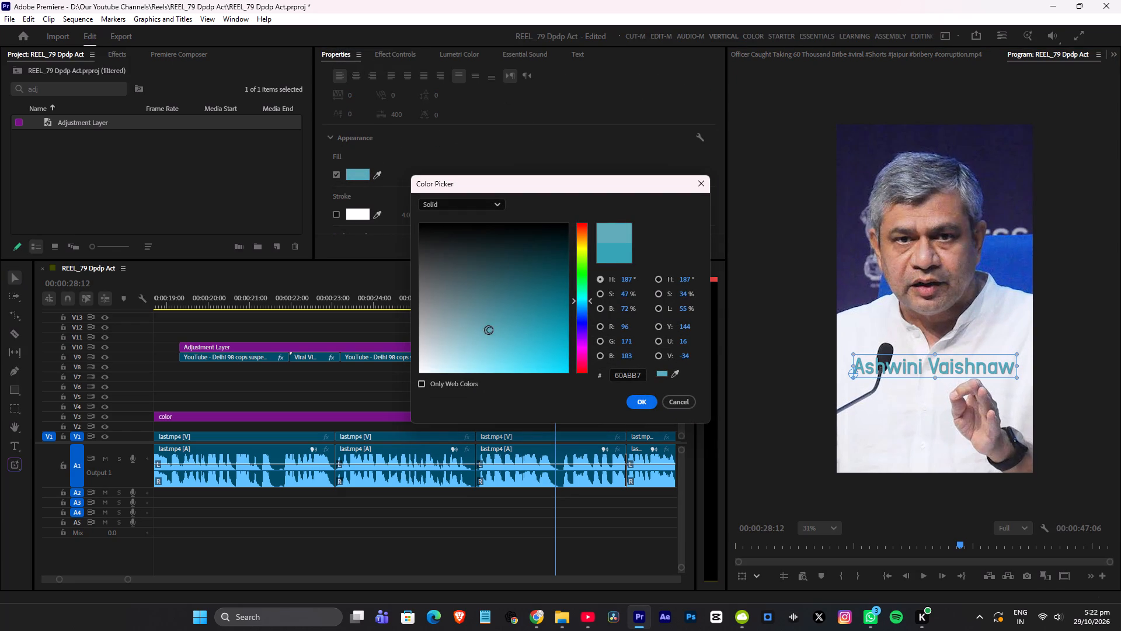
left_click_drag(489, 330, 579, 362)
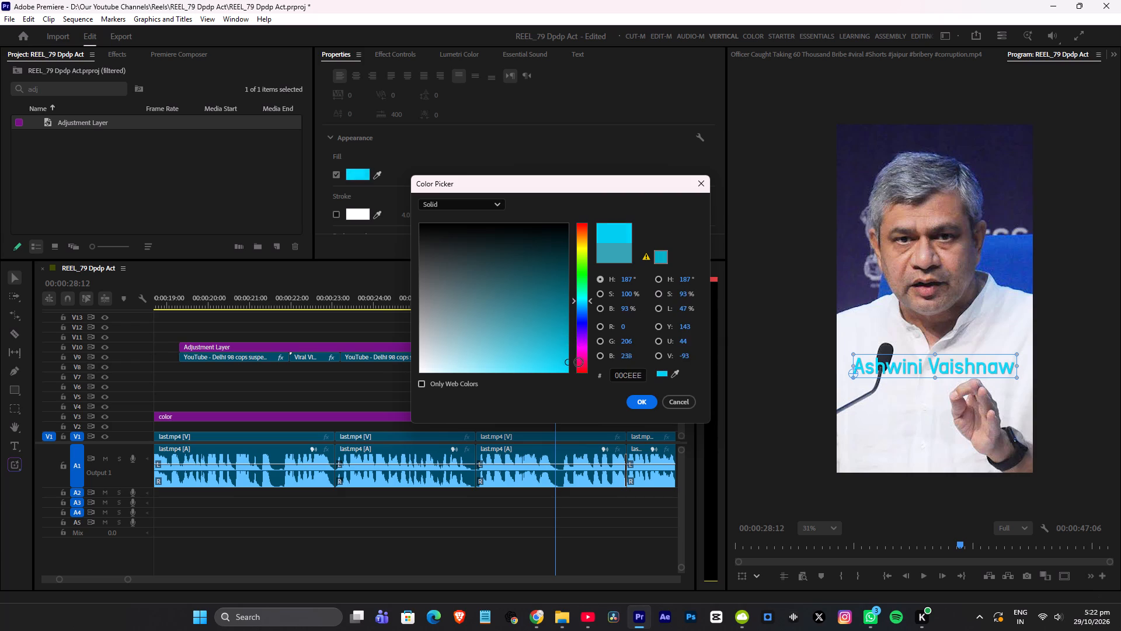
left_click_drag(579, 362, 582, 354)
left_click(642, 405)
scroll(968, 320, "down", 3)
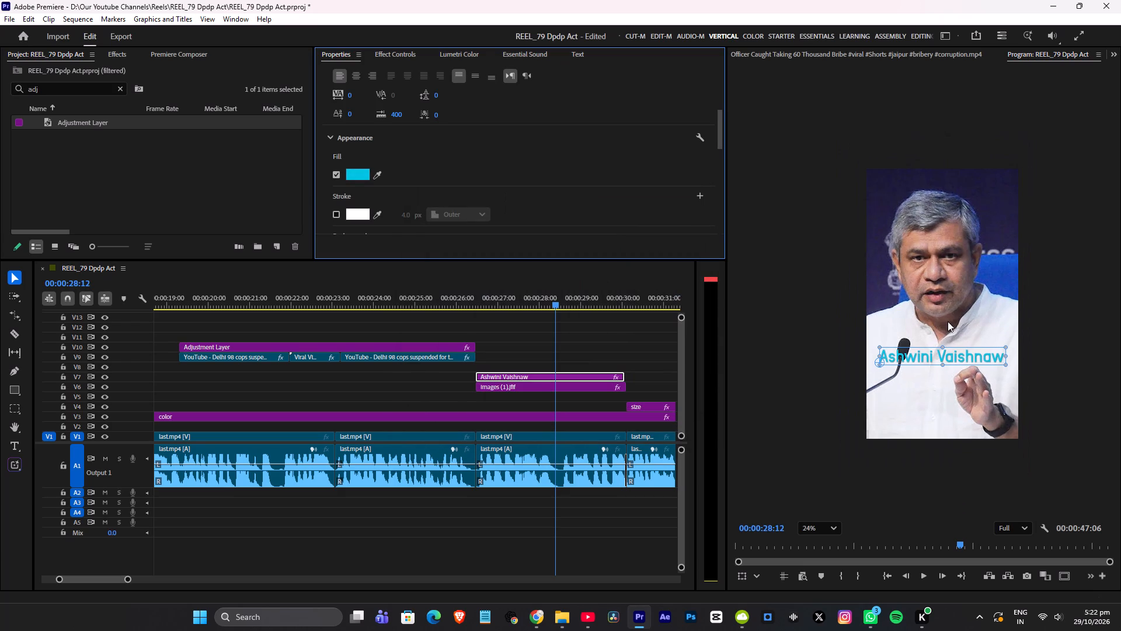
scroll(944, 321, "up", 1)
left_click(513, 334)
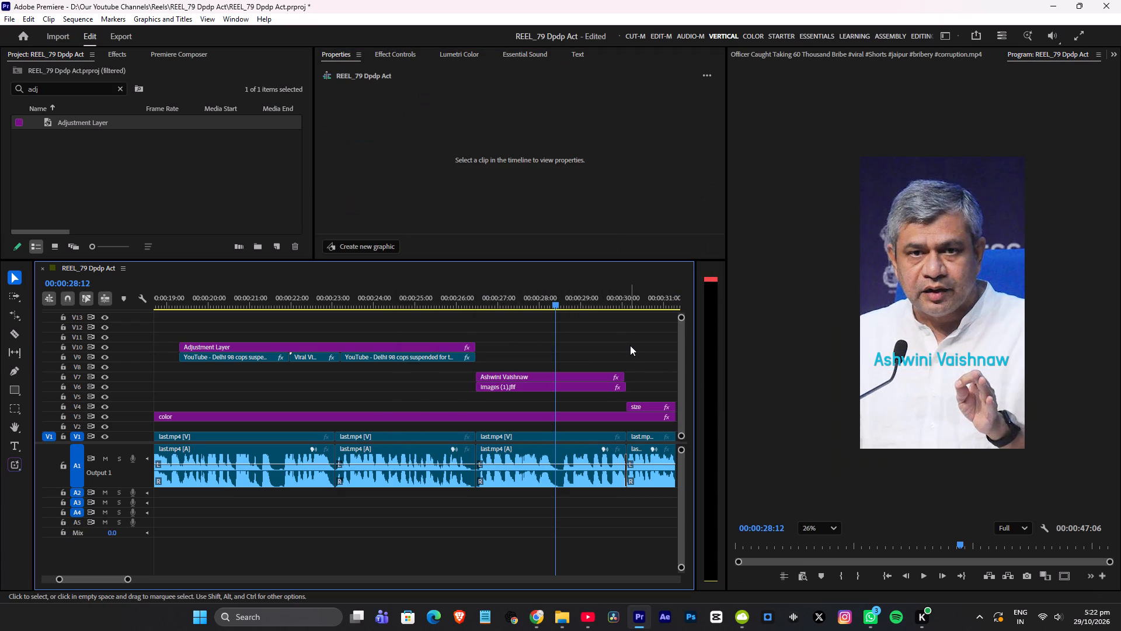
key("ctrl+s")
Keyframe the title's Vector Motion Position from Y 1317 at its start, 00:00:26:14, up to Y 960 at 00:00:27:04.
scroll(558, 357, "up", 4, "alt")
left_click(659, 375)
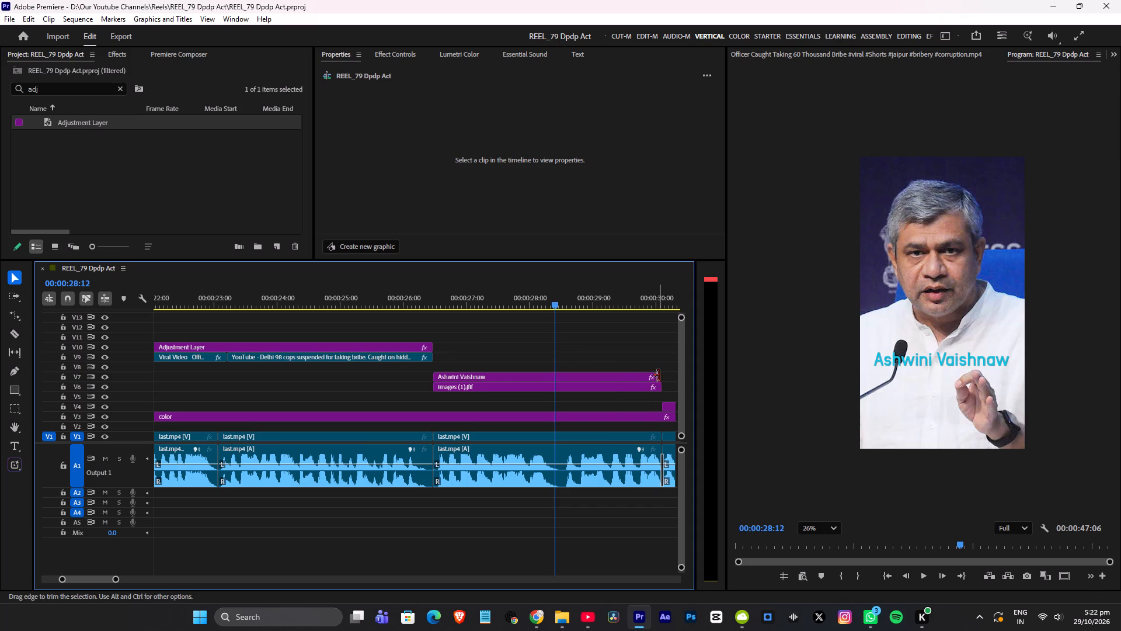
left_click(474, 303)
left_click(483, 379)
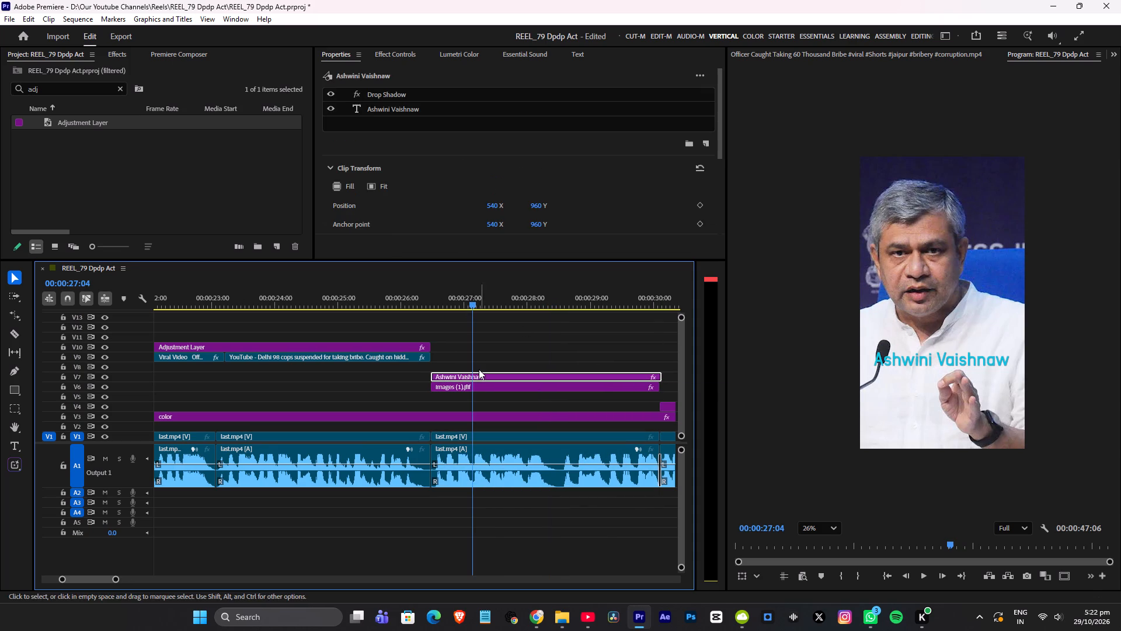
left_click(402, 56)
left_click(352, 127)
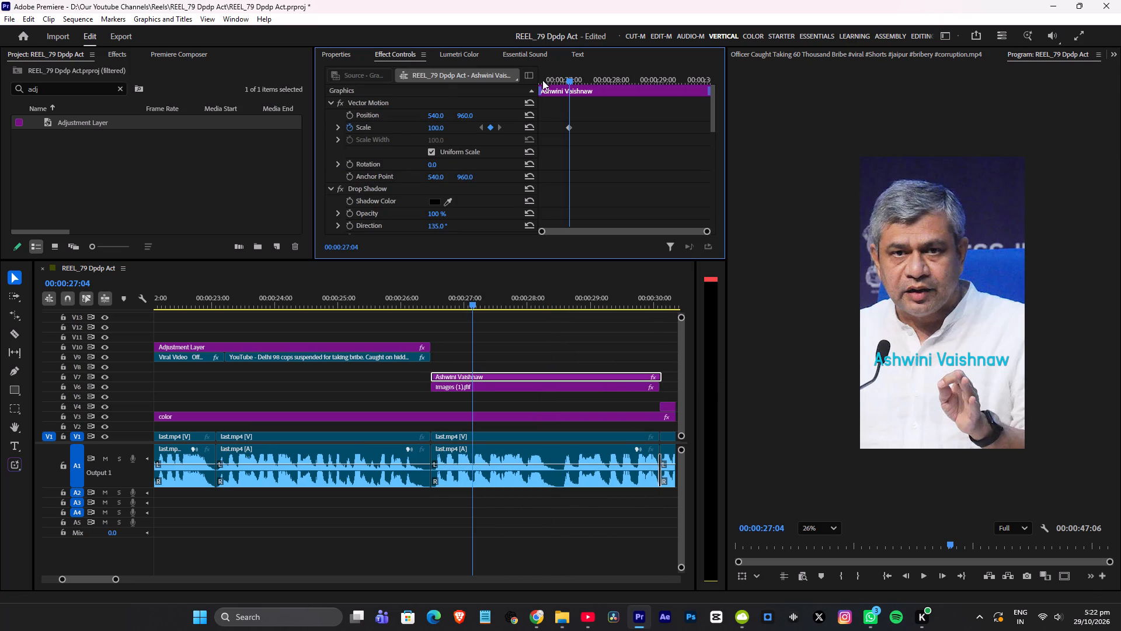
left_click(351, 115)
left_click(351, 126)
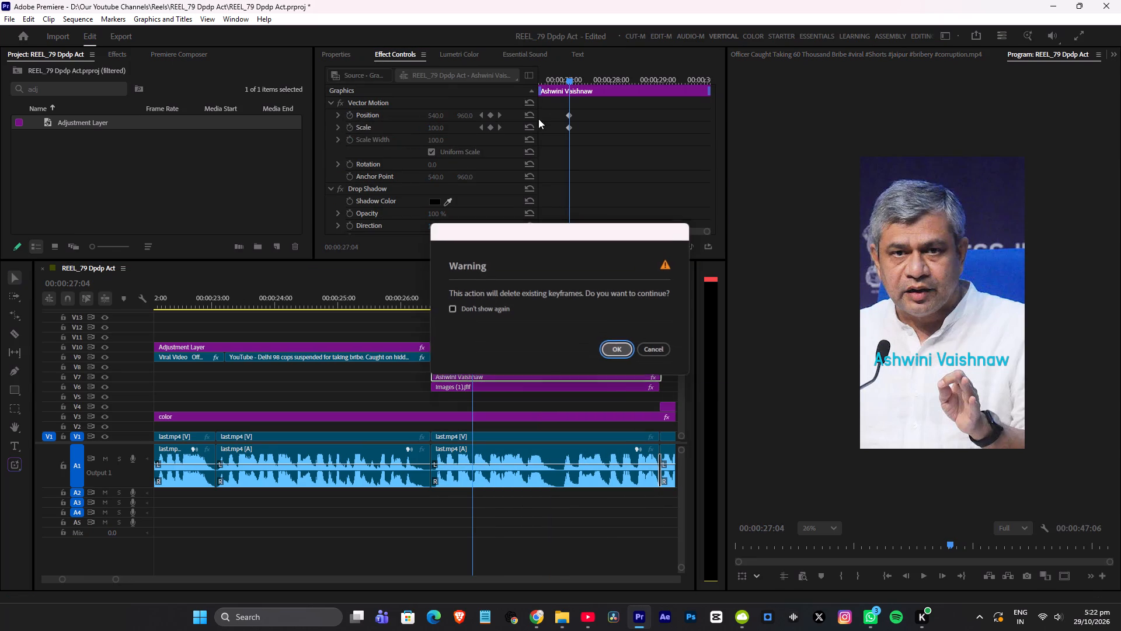
left_click_drag(615, 346, 615, 341)
left_click(611, 346)
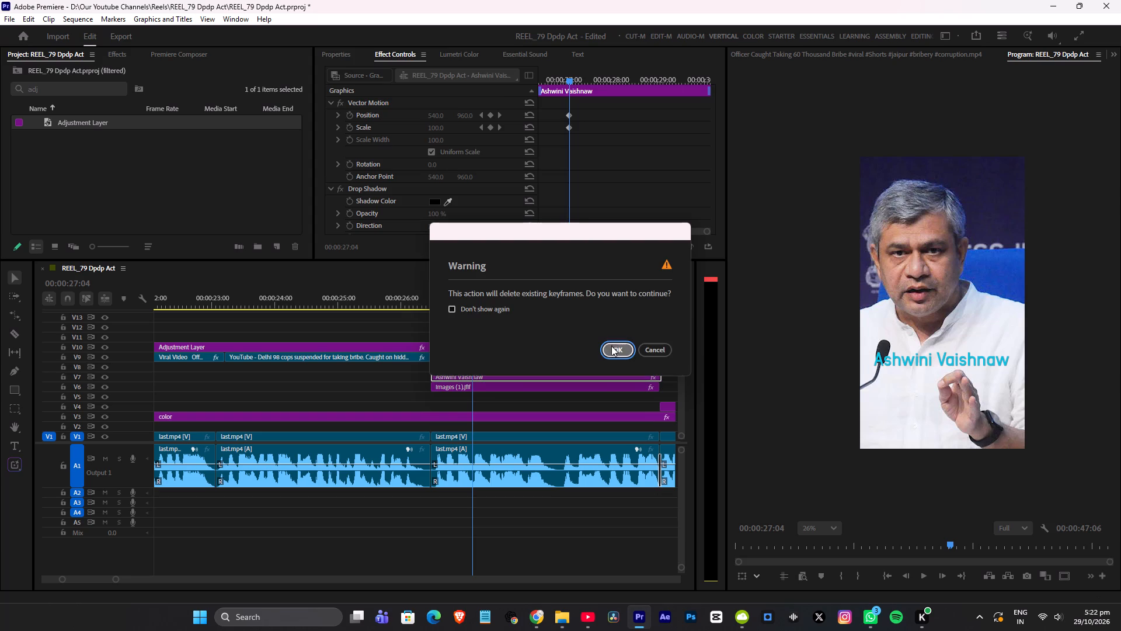
left_click_drag(566, 79, 504, 93)
left_click_drag(465, 116, 481, 116)
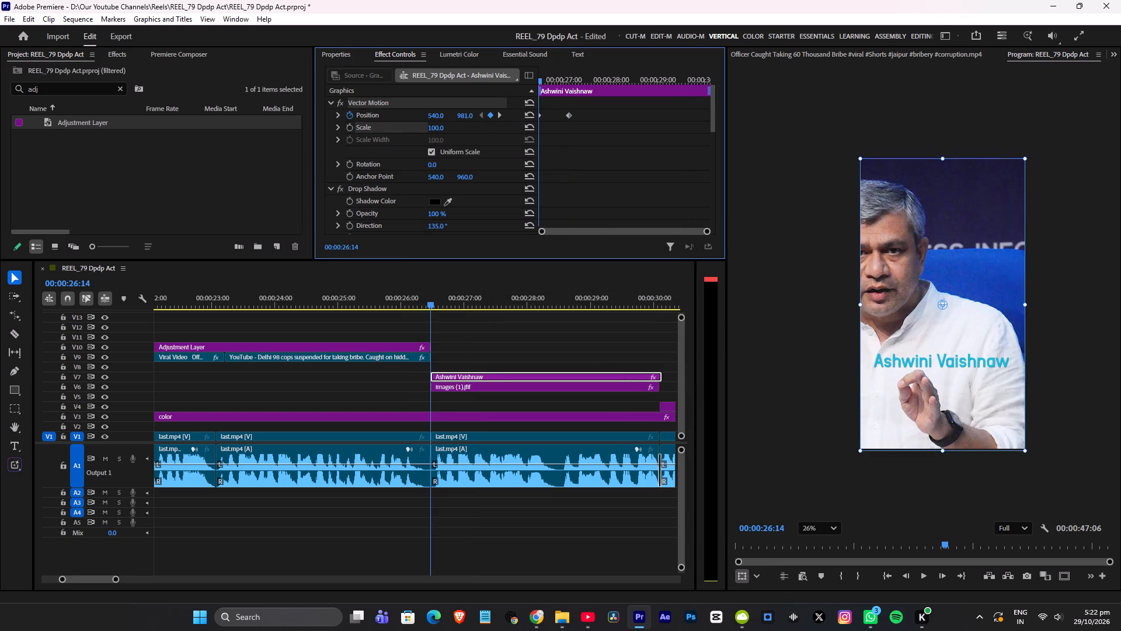
left_click_drag(481, 116, 673, 130)
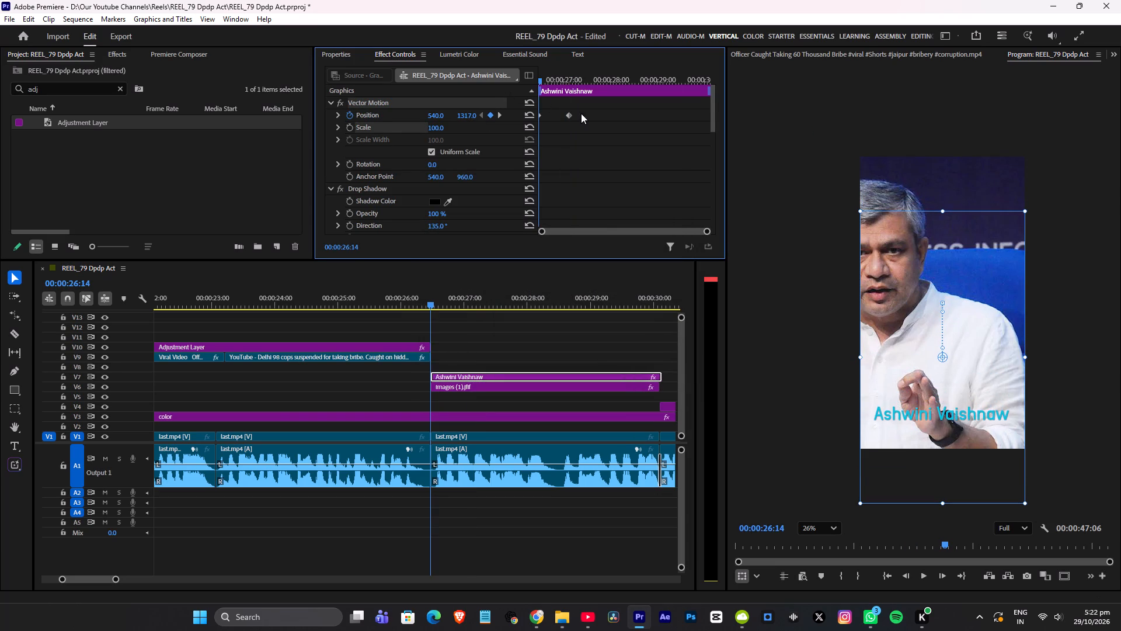
Ease the title's second Position keyframe, adjust its velocity curve for a softer landing, and save the project.
left_click(570, 115)
key("F7")
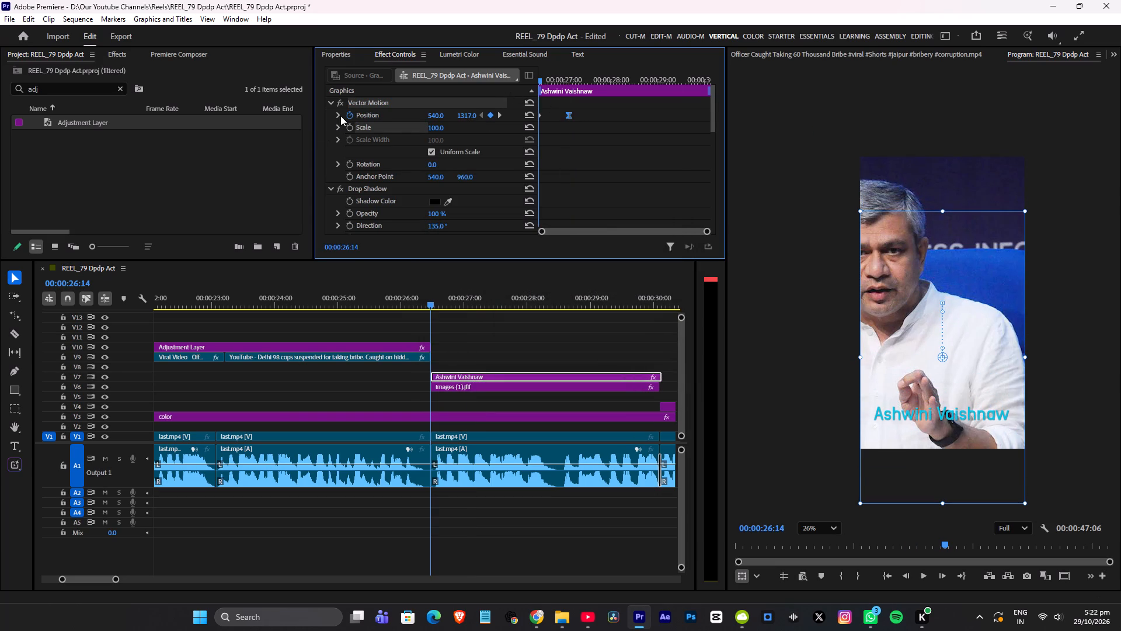
left_click(336, 116)
left_click_drag(566, 150, 560, 151)
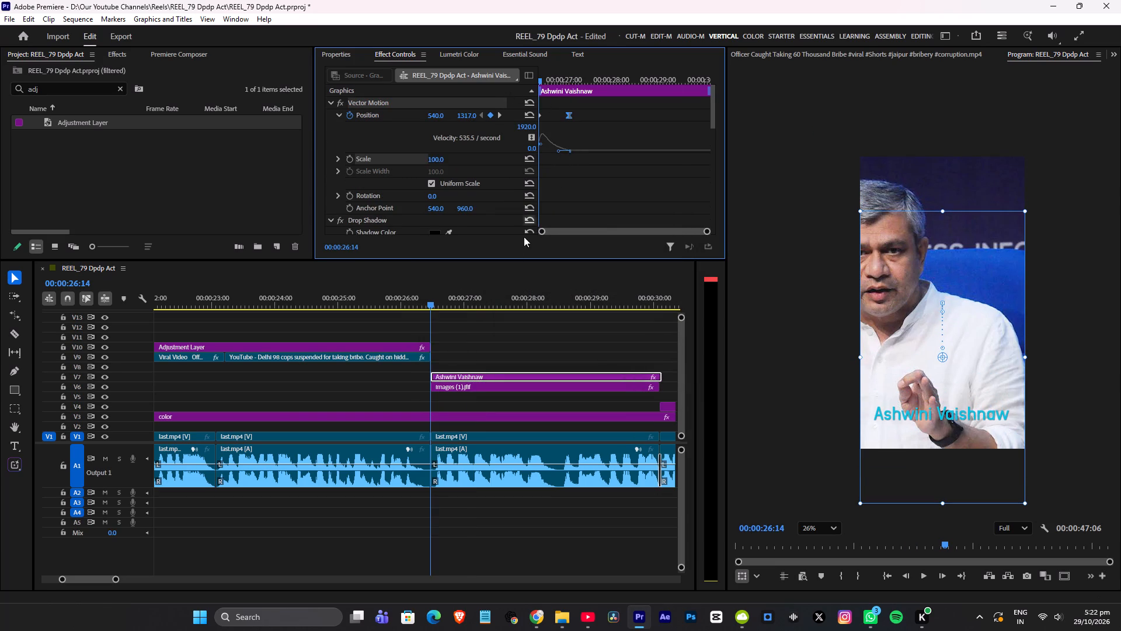
key("ctrl+s")
Play back the title's slide-up animation from just before the minister's image clip.
left_click(411, 298)
key("space")
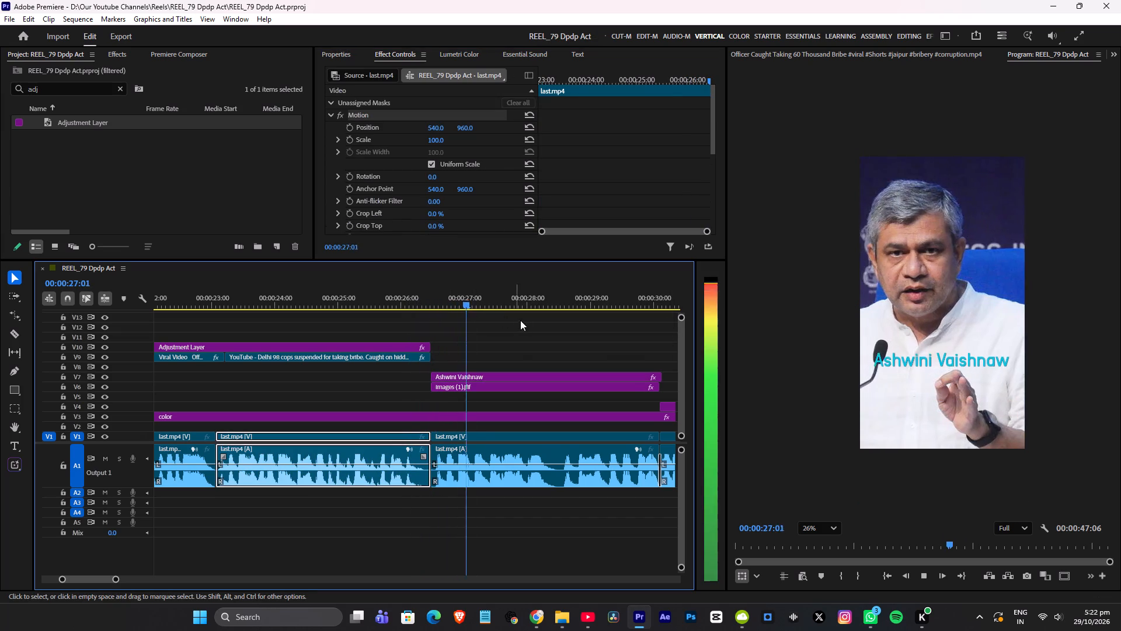
key("space")
left_click(471, 375)
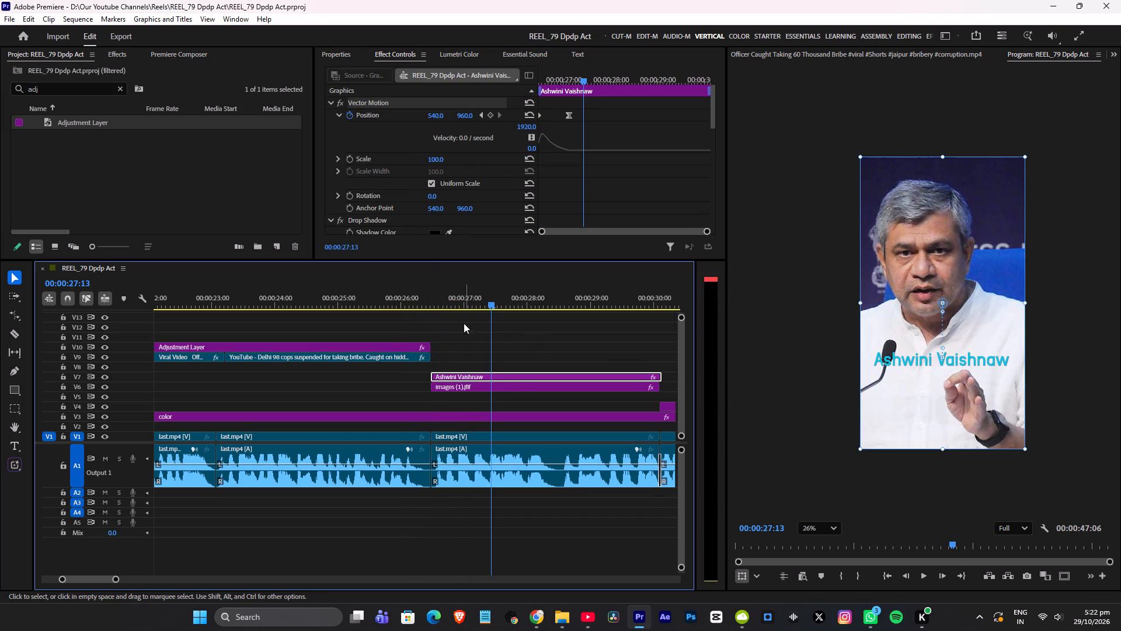
left_click(428, 299)
key("space")
key("space")
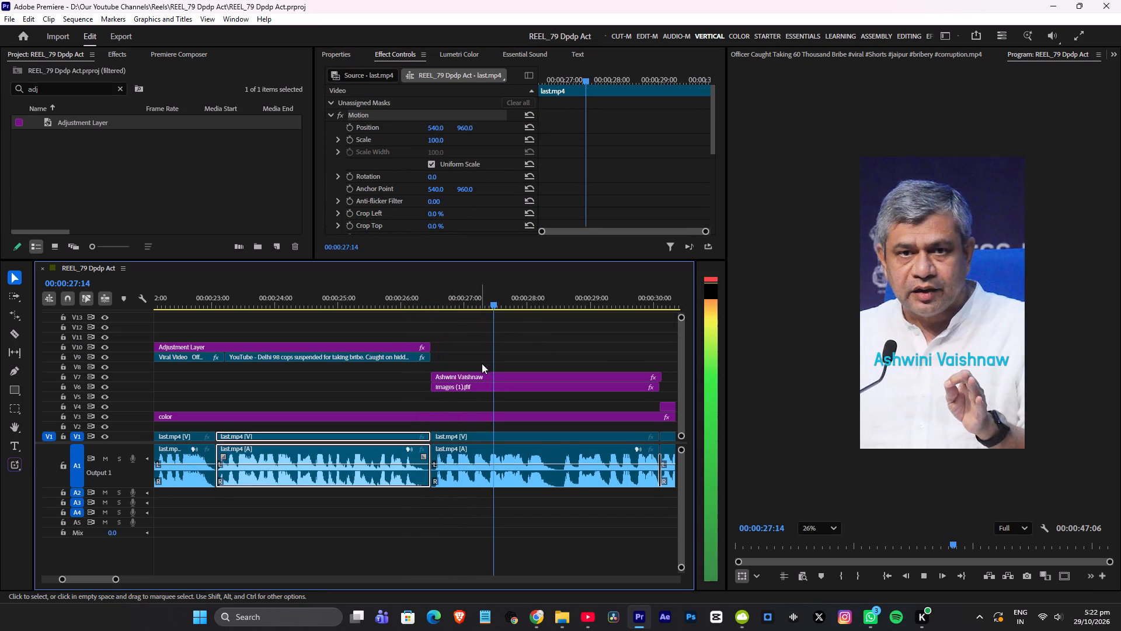
key("space")
Move the title clip to start at 00:00:27:08 and trim its end to match the end of the minister's image clip.
scroll(476, 356, "down", 4)
key("space")
left_click_drag(415, 374, 464, 376)
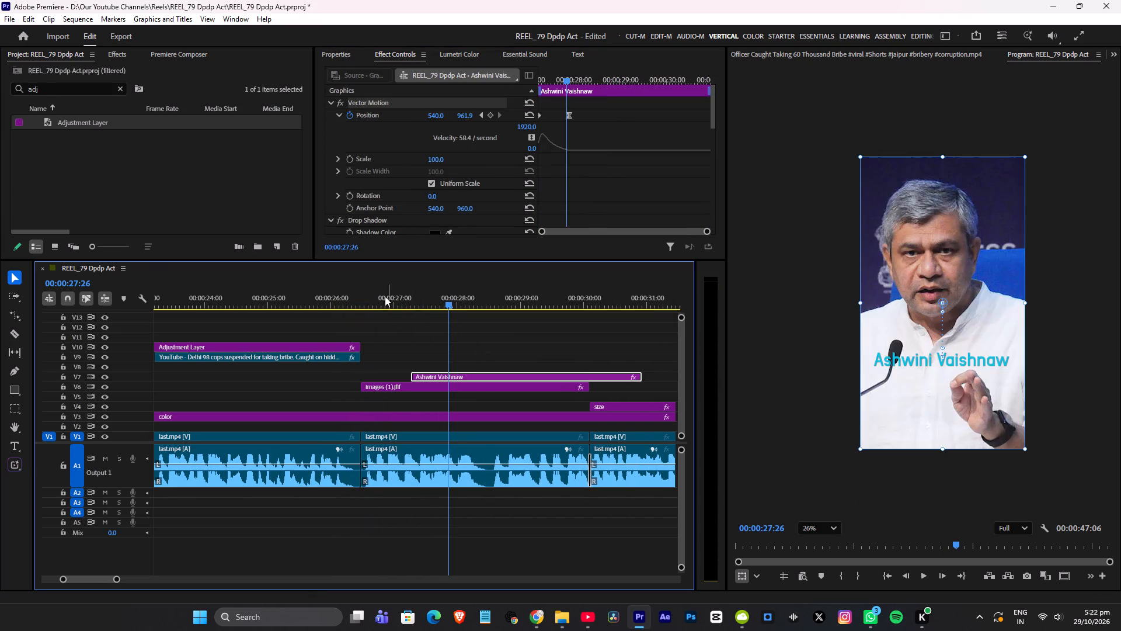
left_click(365, 293)
key("space")
scroll(511, 341, "down", 4)
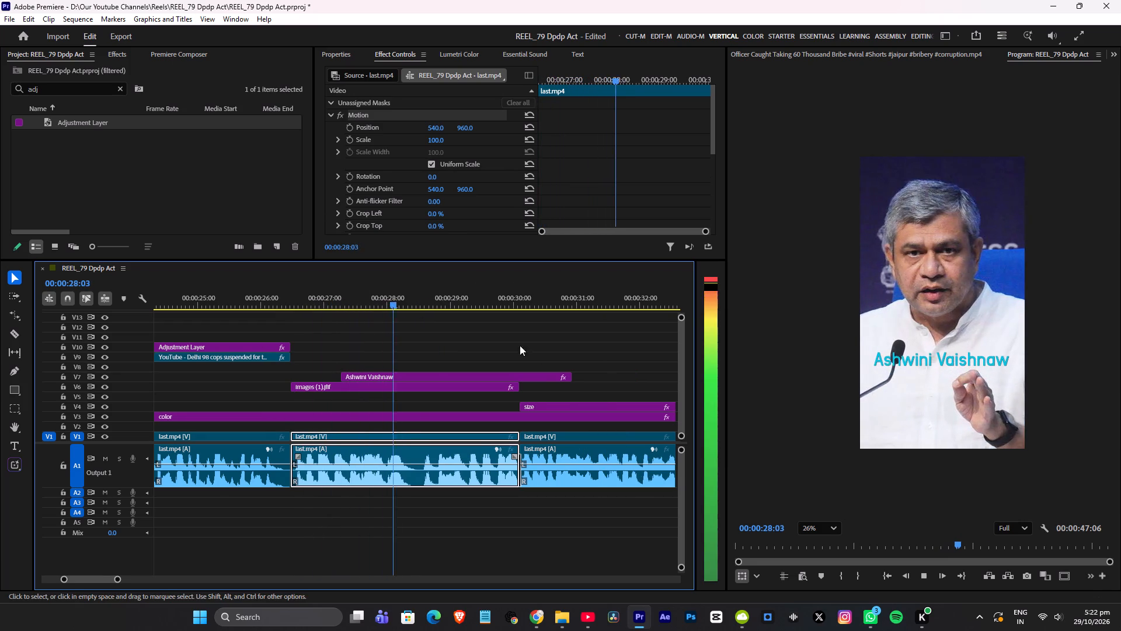
key("space")
left_click_drag(570, 377, 518, 380)
Shift the title's second Position keyframe slightly earlier.
left_click(392, 373)
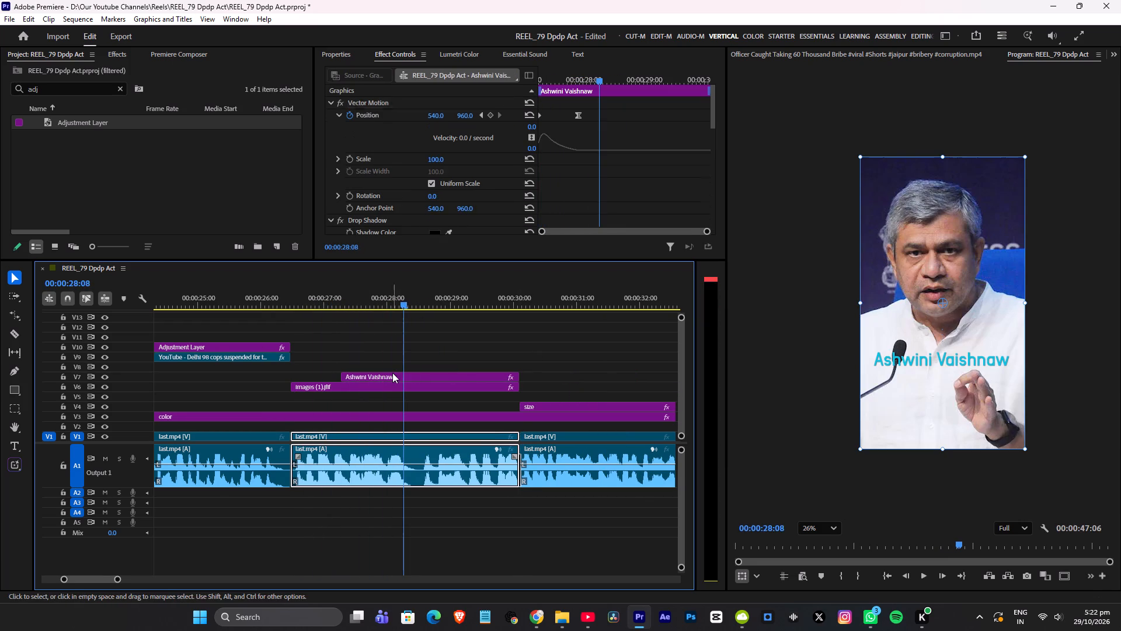
left_click(578, 112)
Fade the title in with Opacity keyframes from 0 % at 00:00:27:08 to 100 % at 00:00:27:18.
left_click(555, 78)
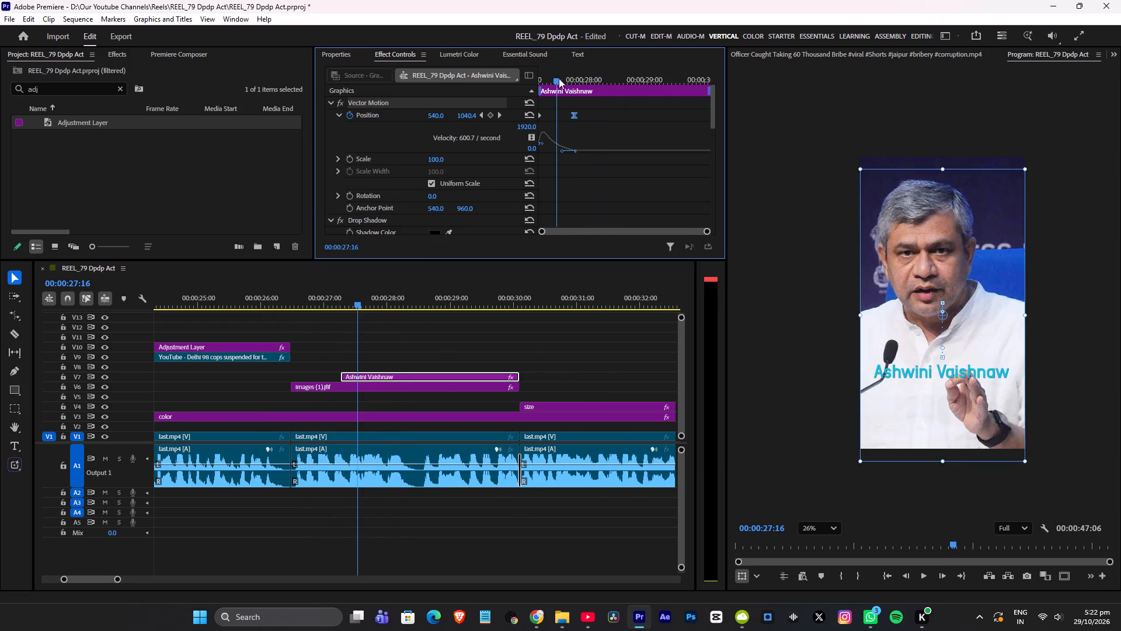
scroll(576, 185, "down", 16)
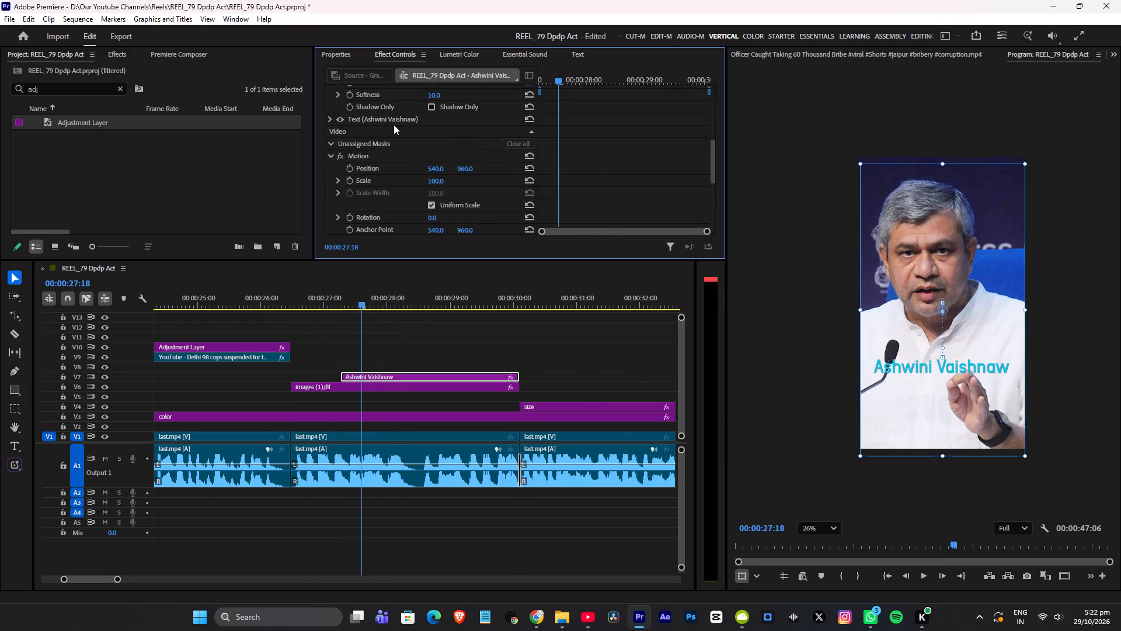
scroll(391, 123, "down", 12)
left_click(350, 174)
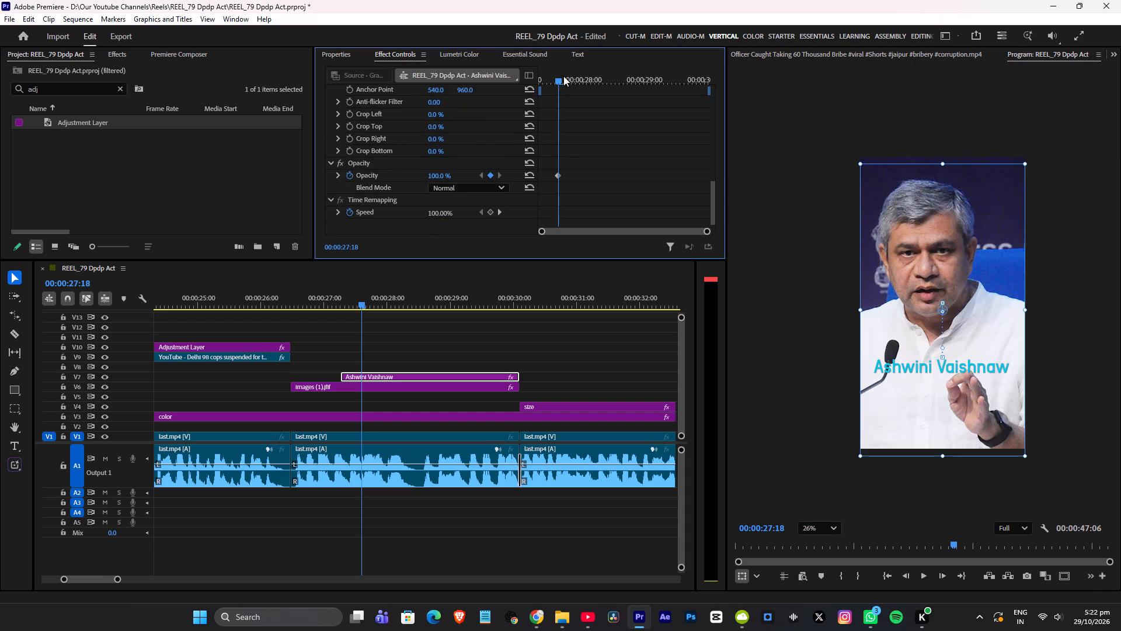
left_click_drag(558, 78, 516, 91)
left_click_drag(437, 175, 238, 182)
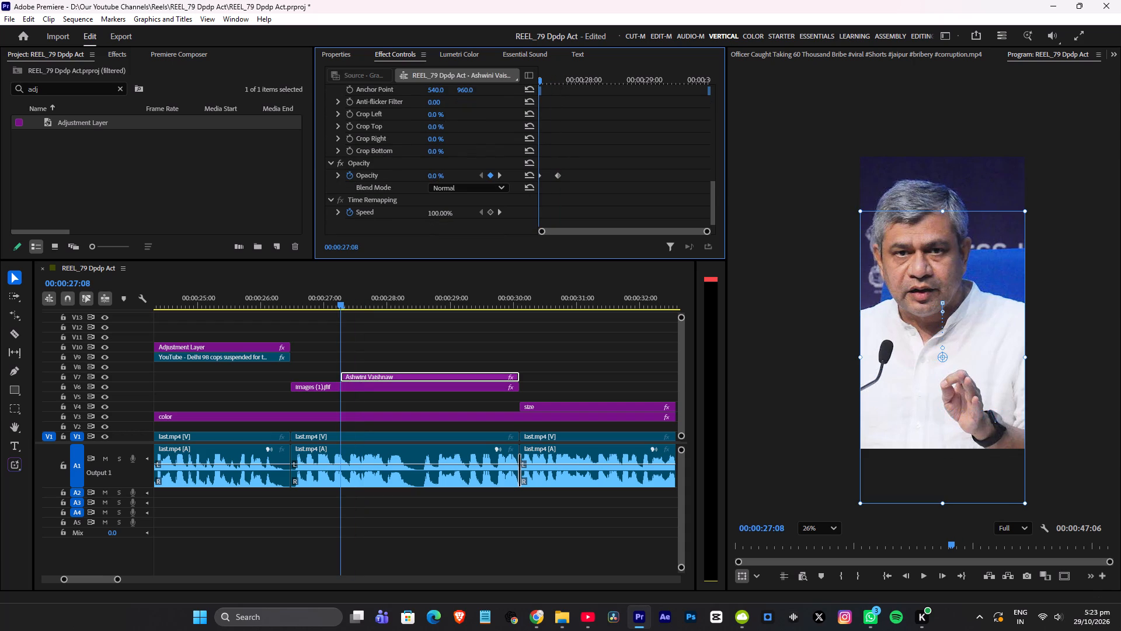
left_click_drag(238, 182, 192, 182)
Play back the title's slide and fade-in through the following shot, and save the project.
left_click(321, 296)
key("space")
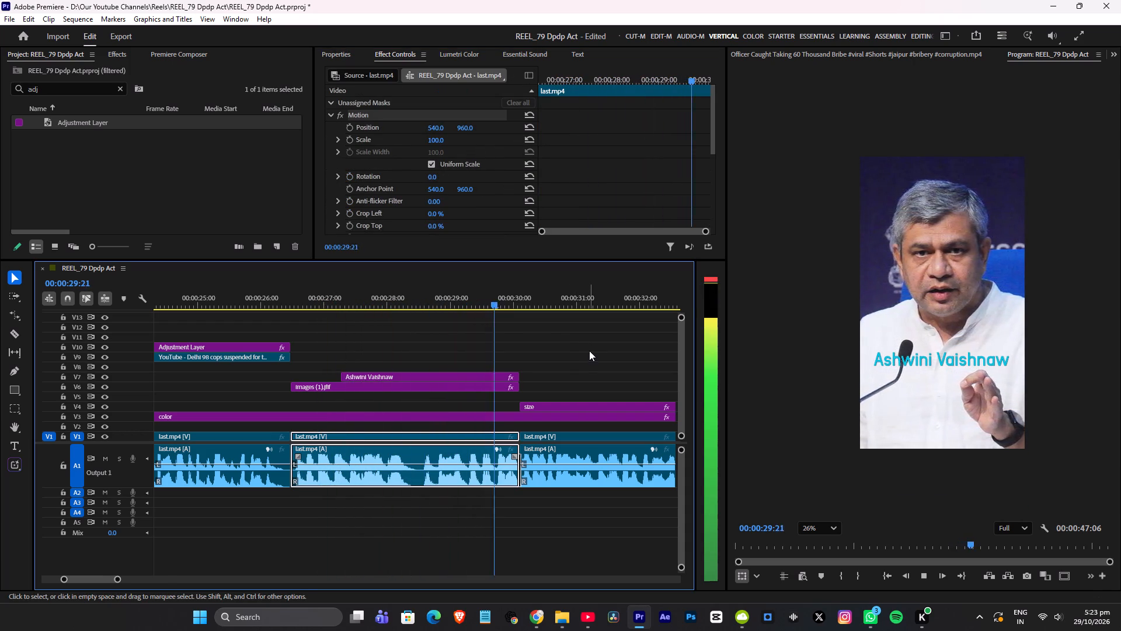
scroll(566, 345, "down", 16)
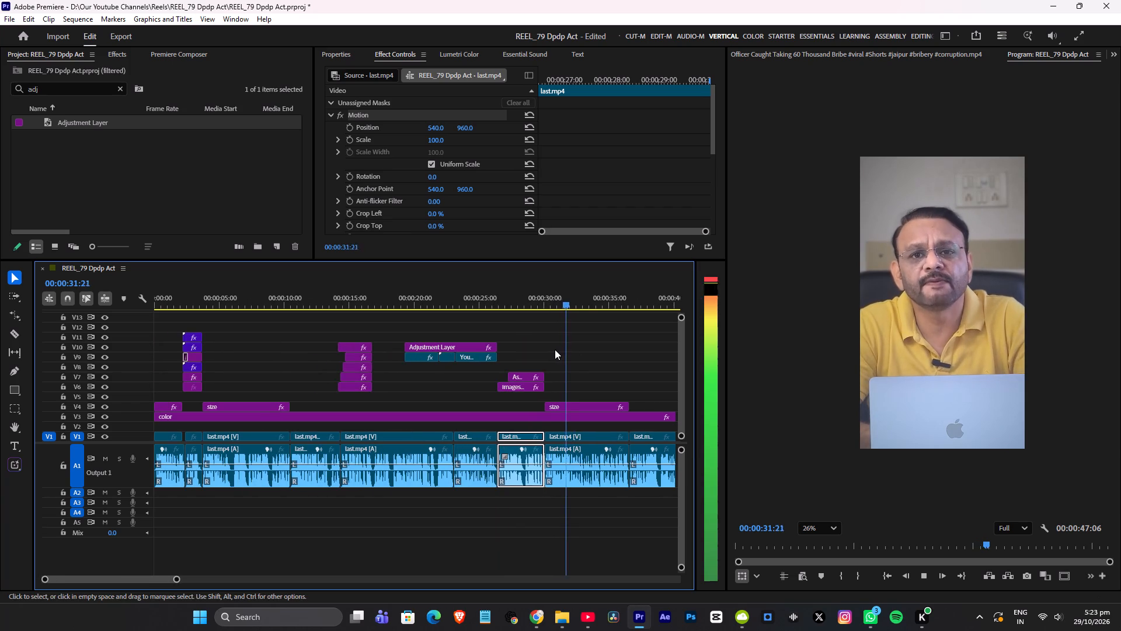
key("ctrl+s")
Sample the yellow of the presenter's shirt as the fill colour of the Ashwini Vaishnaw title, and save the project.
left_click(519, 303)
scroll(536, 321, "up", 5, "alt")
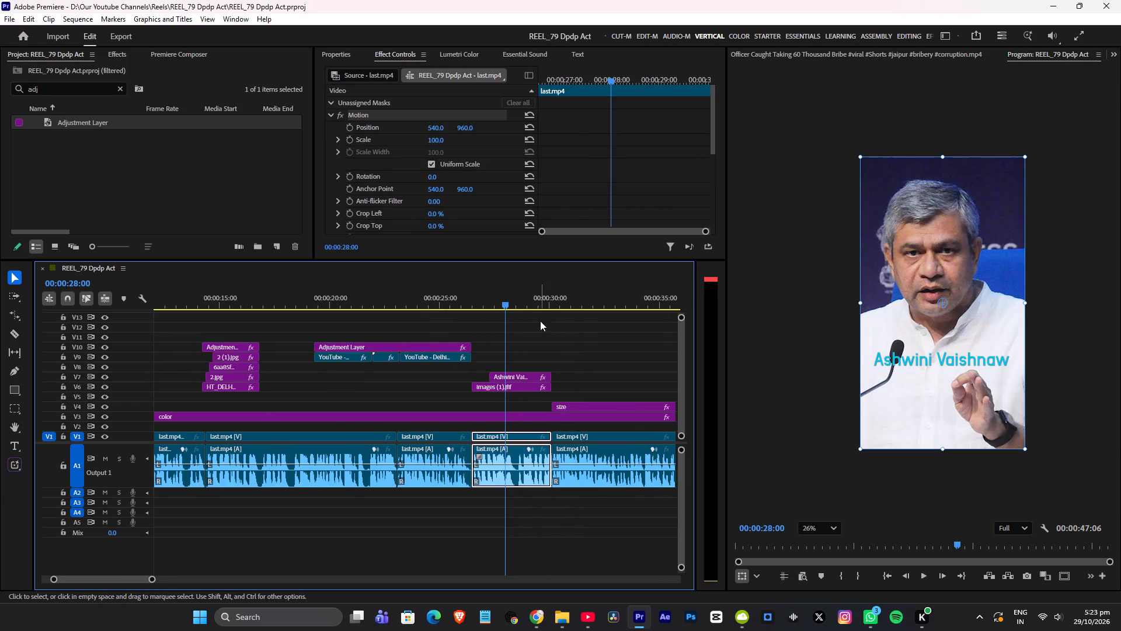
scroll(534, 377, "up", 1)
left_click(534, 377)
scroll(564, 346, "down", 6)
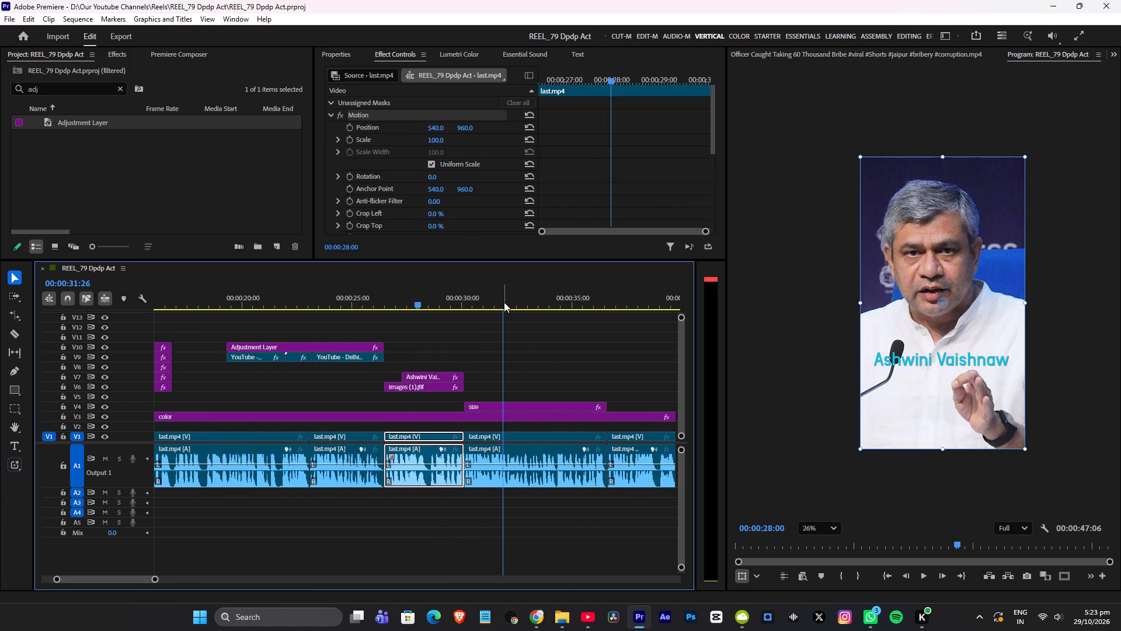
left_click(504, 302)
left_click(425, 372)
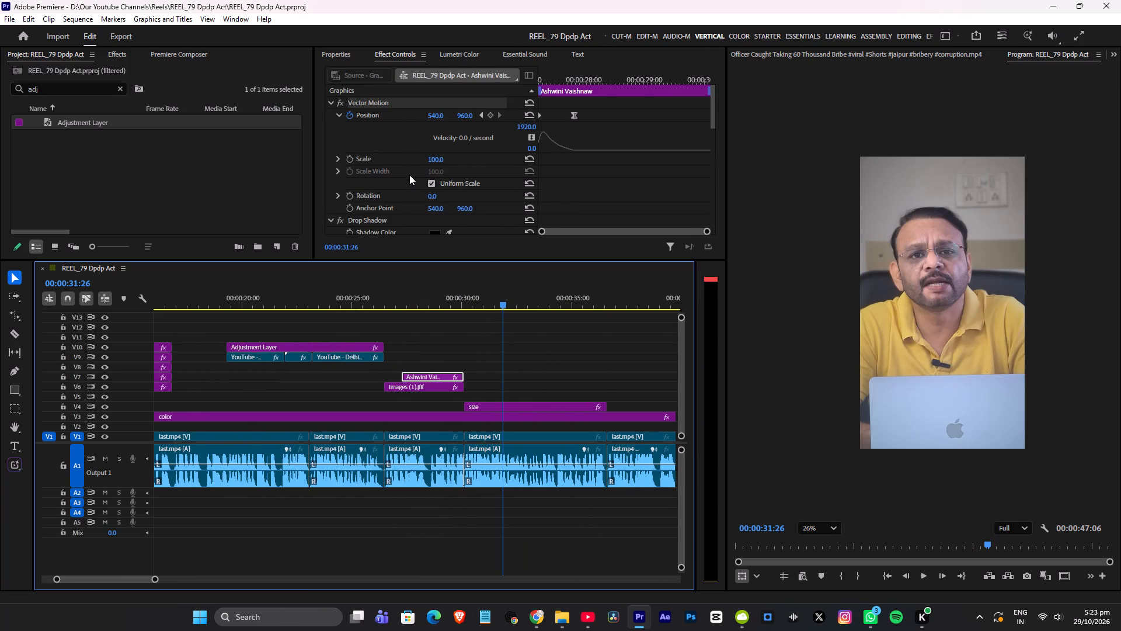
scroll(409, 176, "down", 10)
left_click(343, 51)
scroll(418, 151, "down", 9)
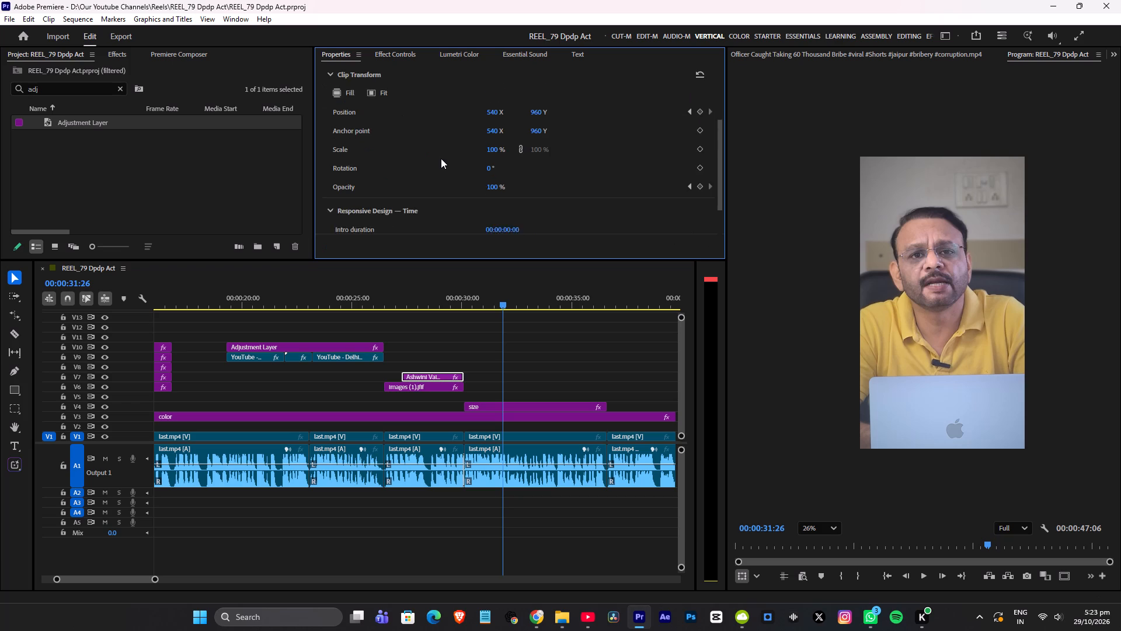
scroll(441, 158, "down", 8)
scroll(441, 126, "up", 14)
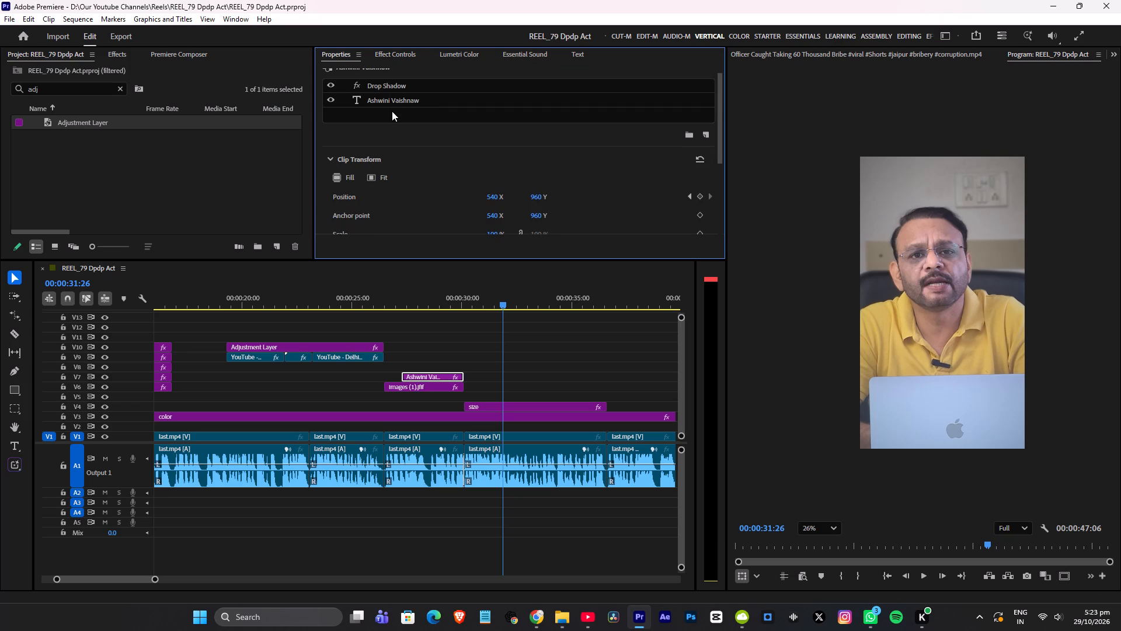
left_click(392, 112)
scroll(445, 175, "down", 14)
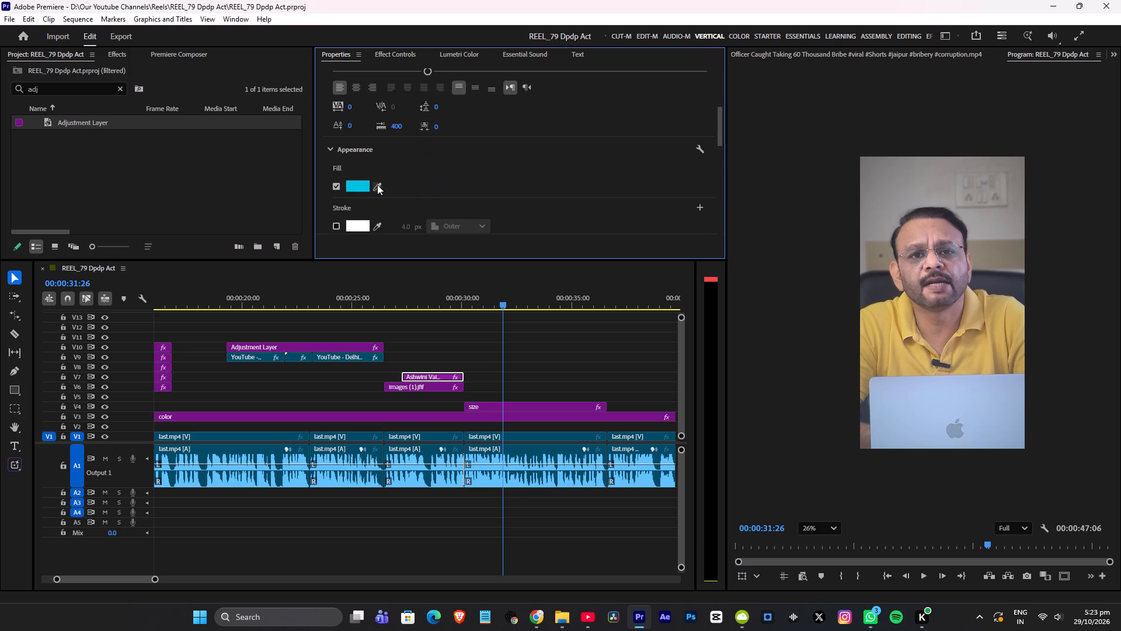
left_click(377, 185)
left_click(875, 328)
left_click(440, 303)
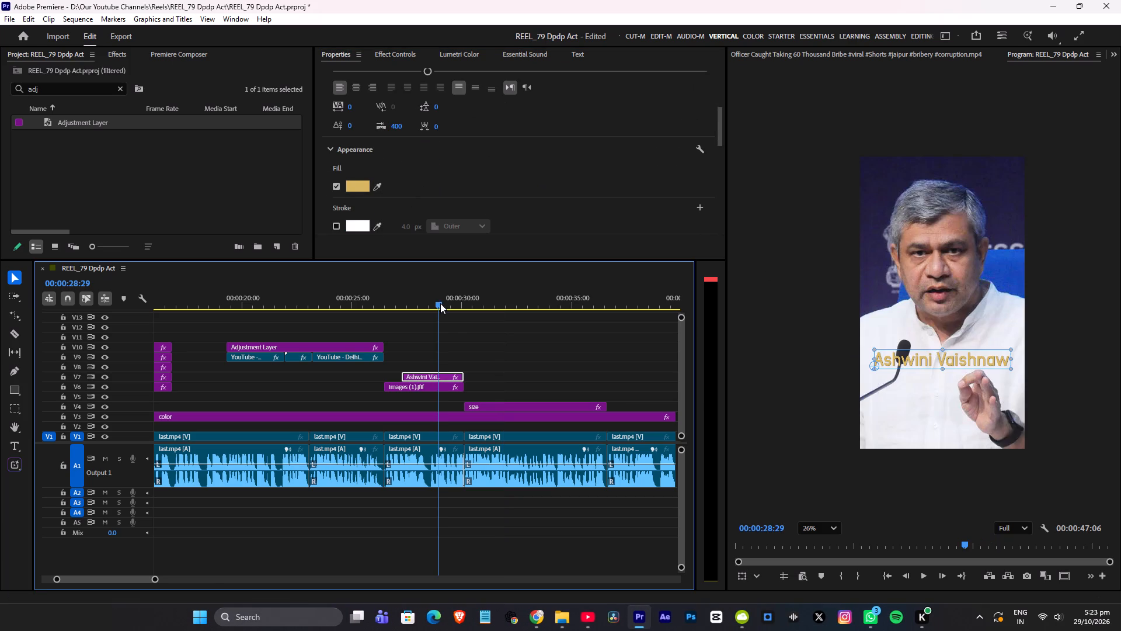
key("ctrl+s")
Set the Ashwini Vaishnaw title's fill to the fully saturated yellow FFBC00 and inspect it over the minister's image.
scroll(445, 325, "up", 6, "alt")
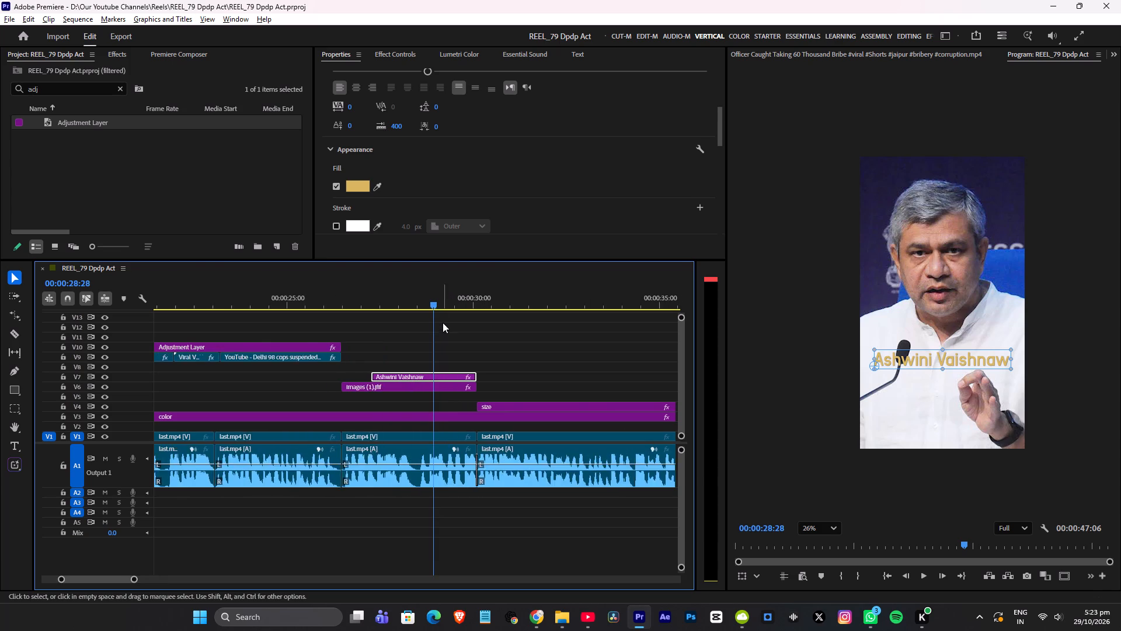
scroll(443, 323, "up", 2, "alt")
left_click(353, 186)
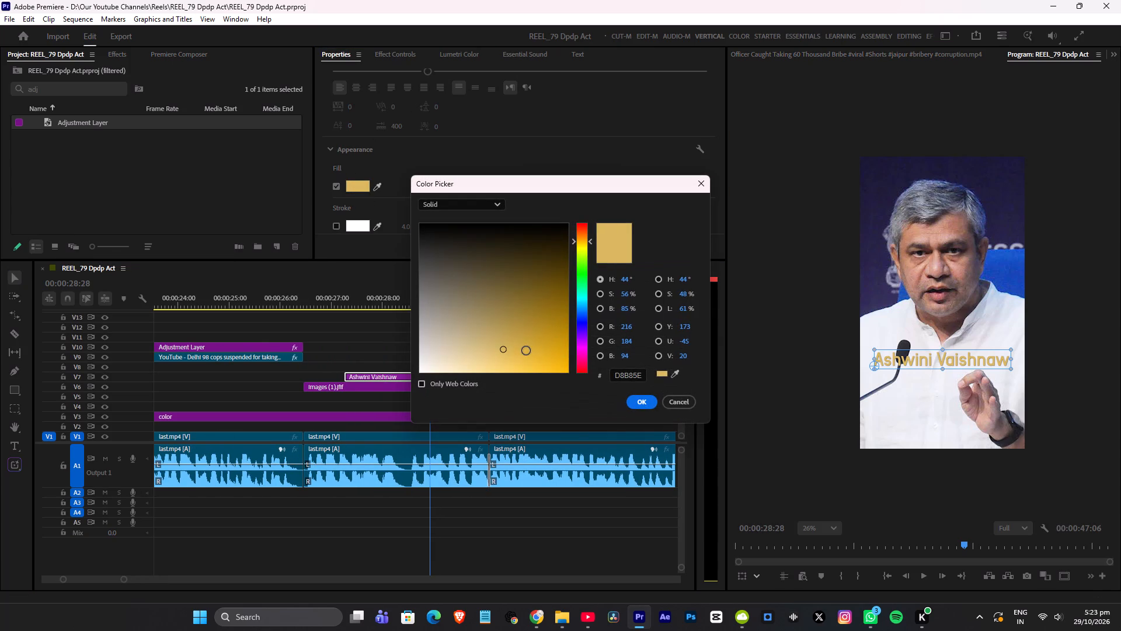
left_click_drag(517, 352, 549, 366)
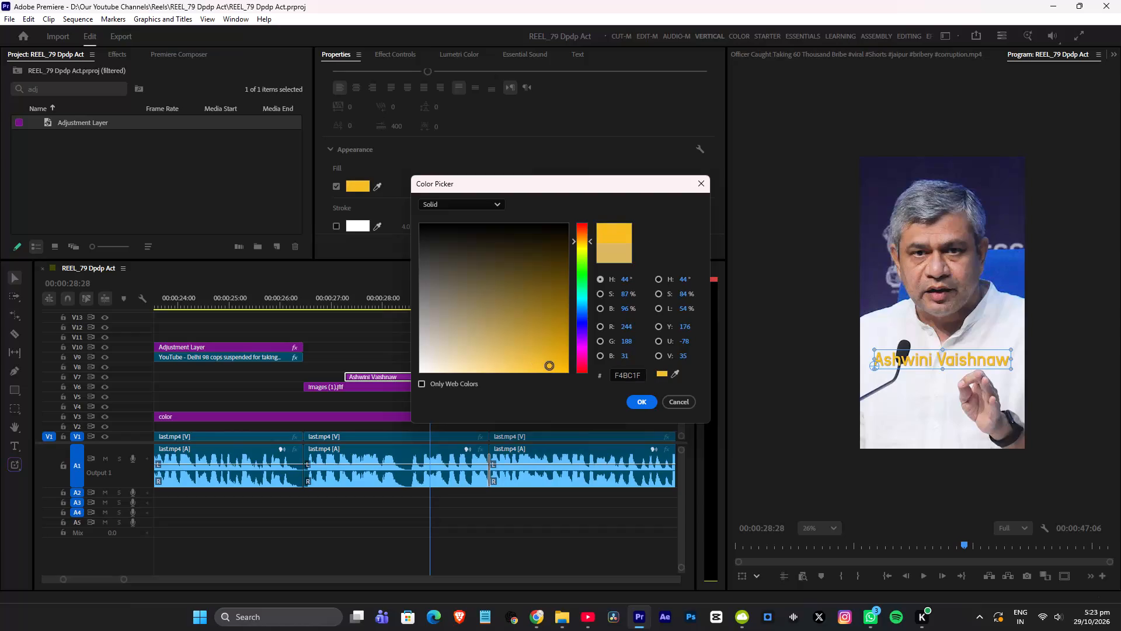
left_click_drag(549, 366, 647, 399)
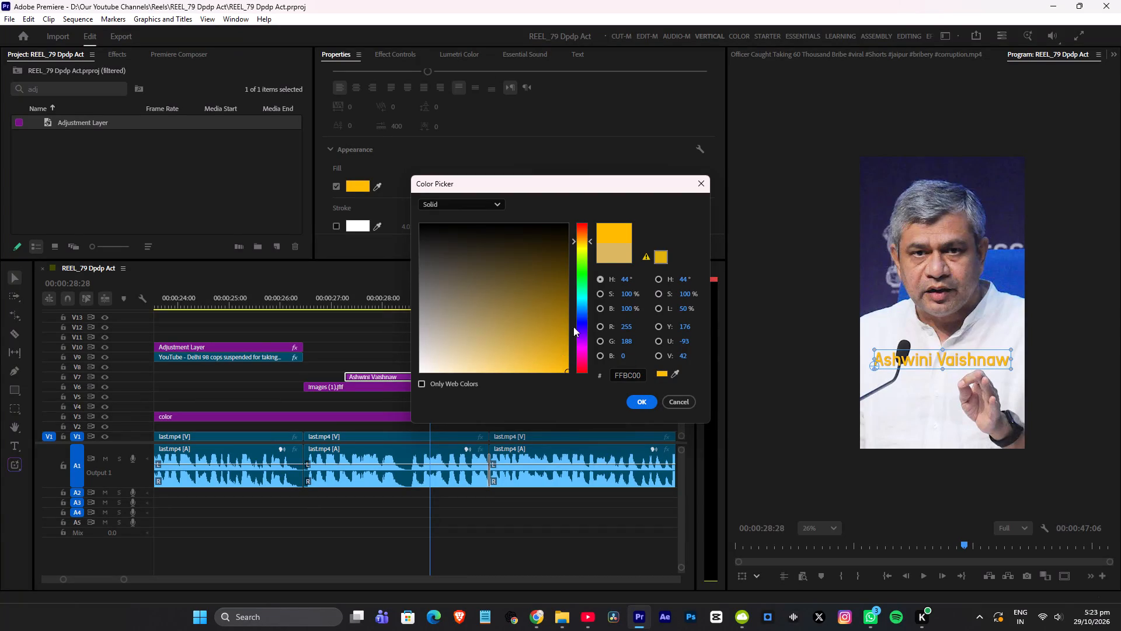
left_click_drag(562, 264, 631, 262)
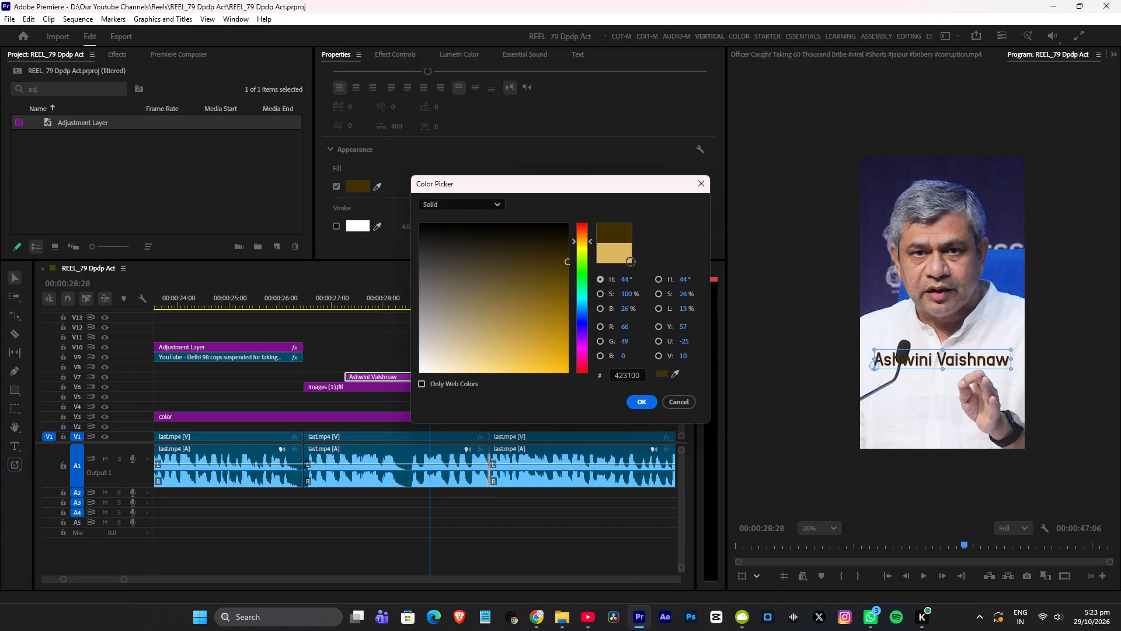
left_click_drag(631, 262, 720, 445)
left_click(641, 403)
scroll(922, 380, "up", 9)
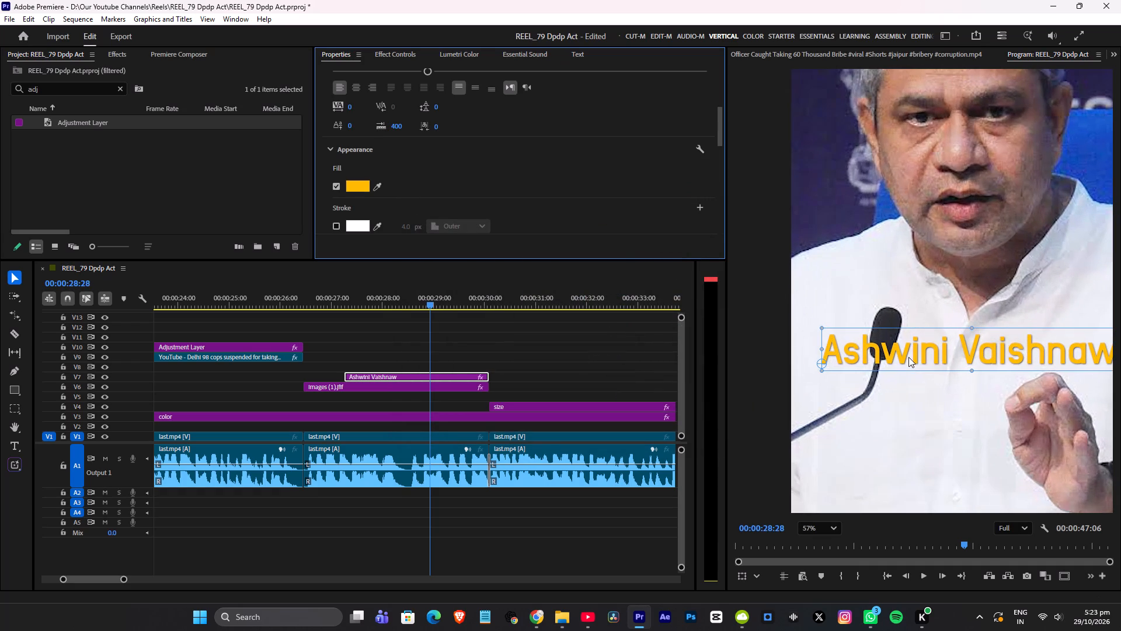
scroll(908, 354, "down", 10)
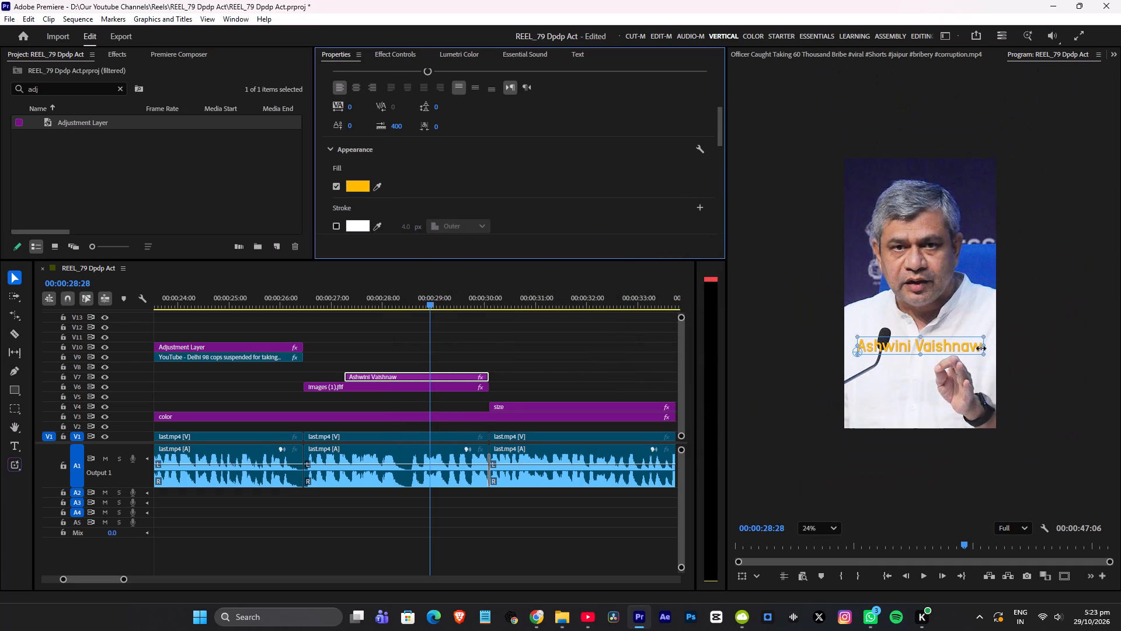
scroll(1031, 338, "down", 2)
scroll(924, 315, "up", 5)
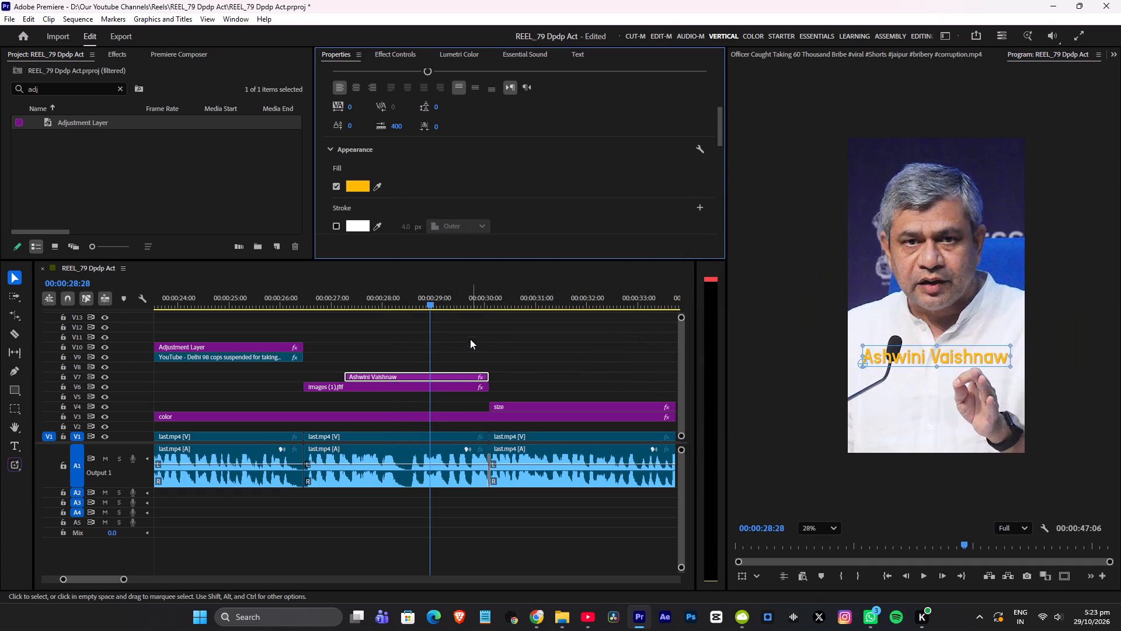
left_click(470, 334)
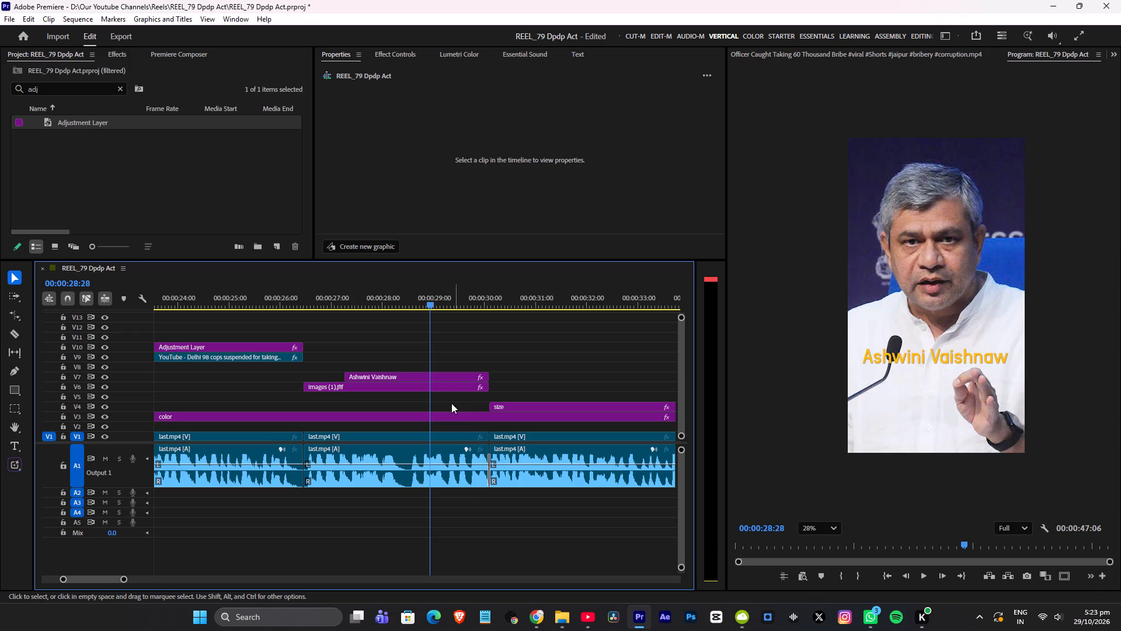
Darken the Ashwini Vaishnaw title's fill to CC9600, undoing any accidental font or size changes, and save the project.
left_click(434, 376)
left_click(407, 109)
scroll(455, 182, "down", 6)
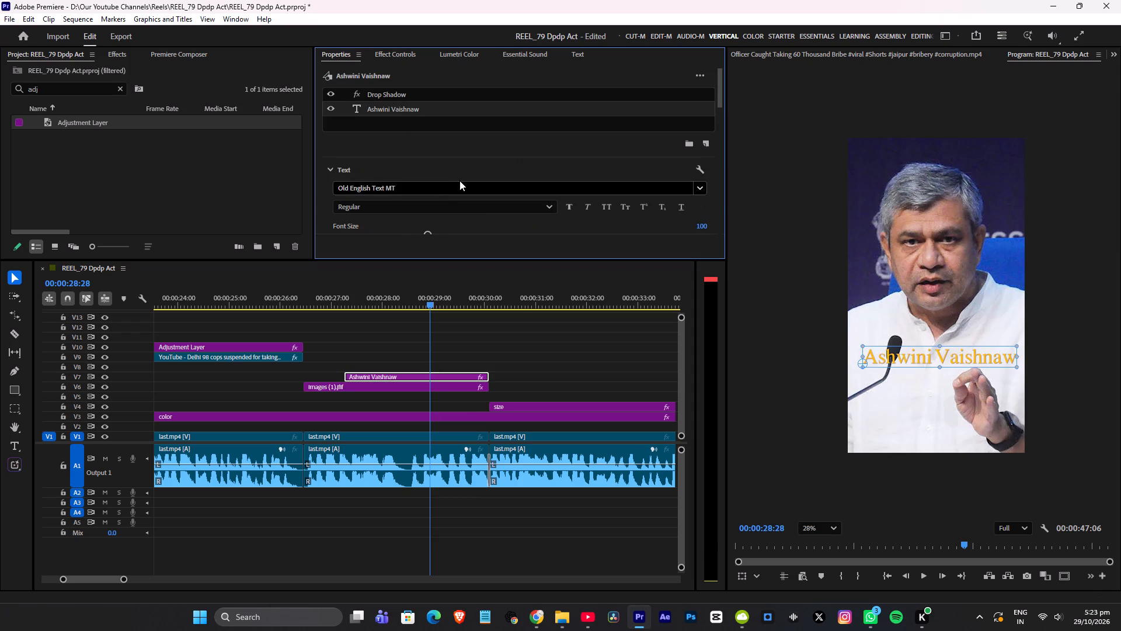
key("ctrl+z")
scroll(544, 233, "down", 7)
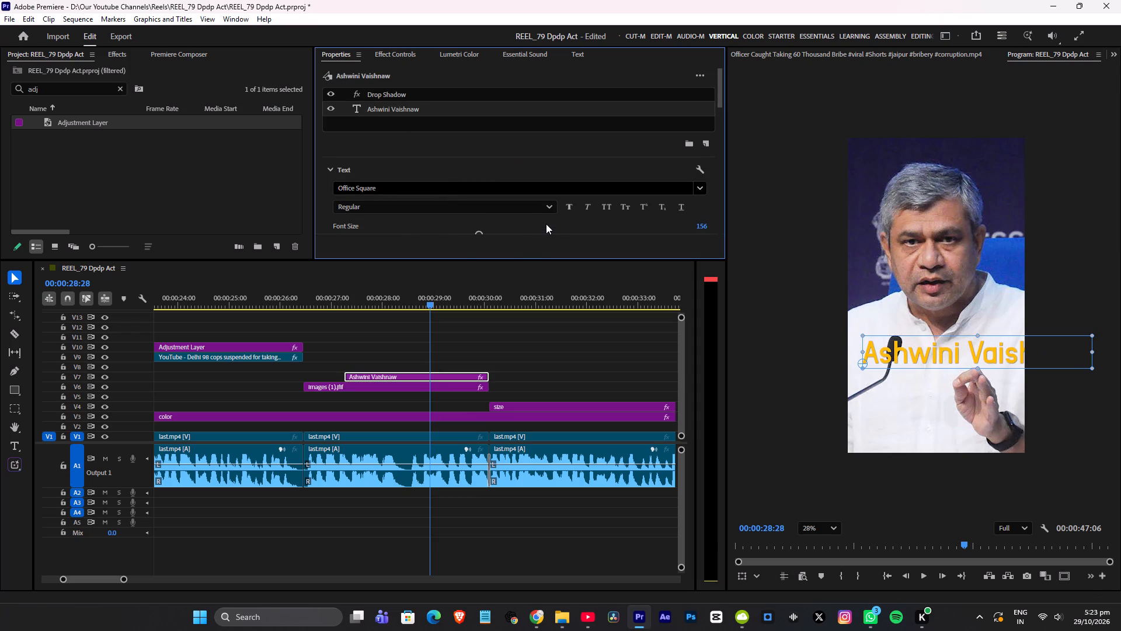
key("ctrl+z")
scroll(524, 155, "down", 8)
scroll(499, 196, "down", 8)
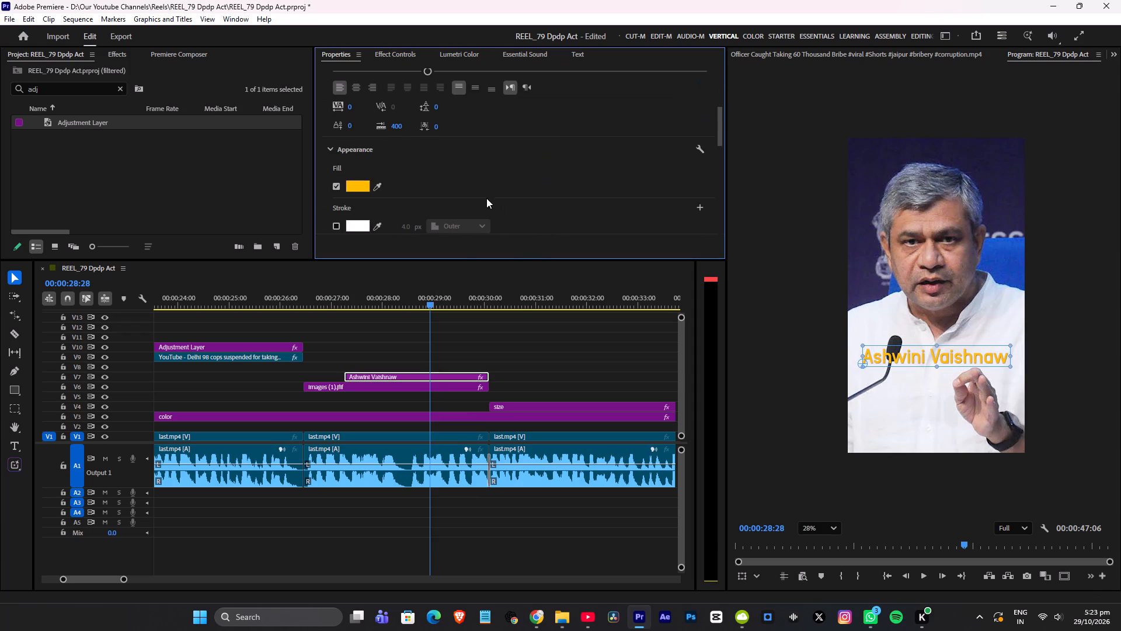
left_click(354, 164)
left_click_drag(567, 353, 572, 354)
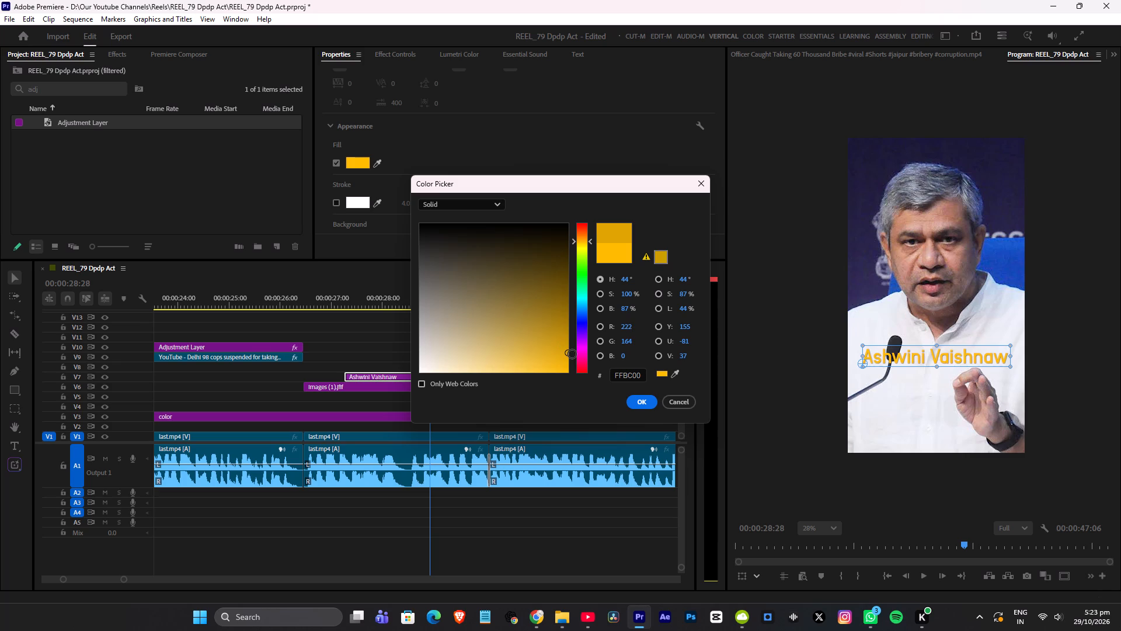
left_click_drag(572, 354, 643, 342)
left_click(647, 405)
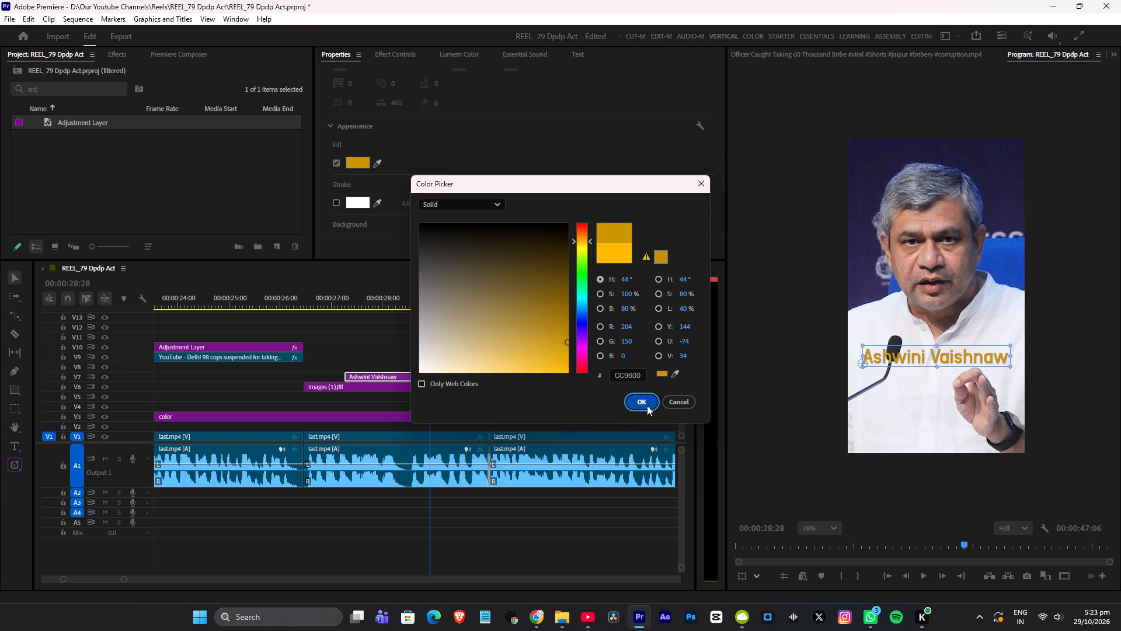
left_click(524, 355)
scroll(960, 316, "down", 3)
scroll(955, 316, "up", 1)
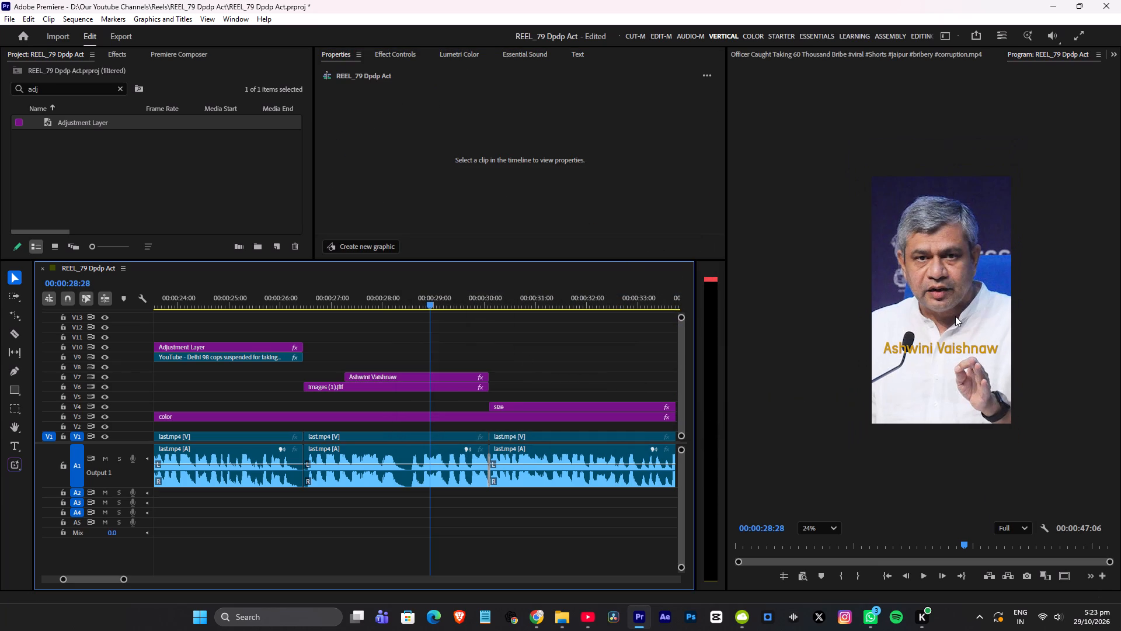
key("ctrl+s")
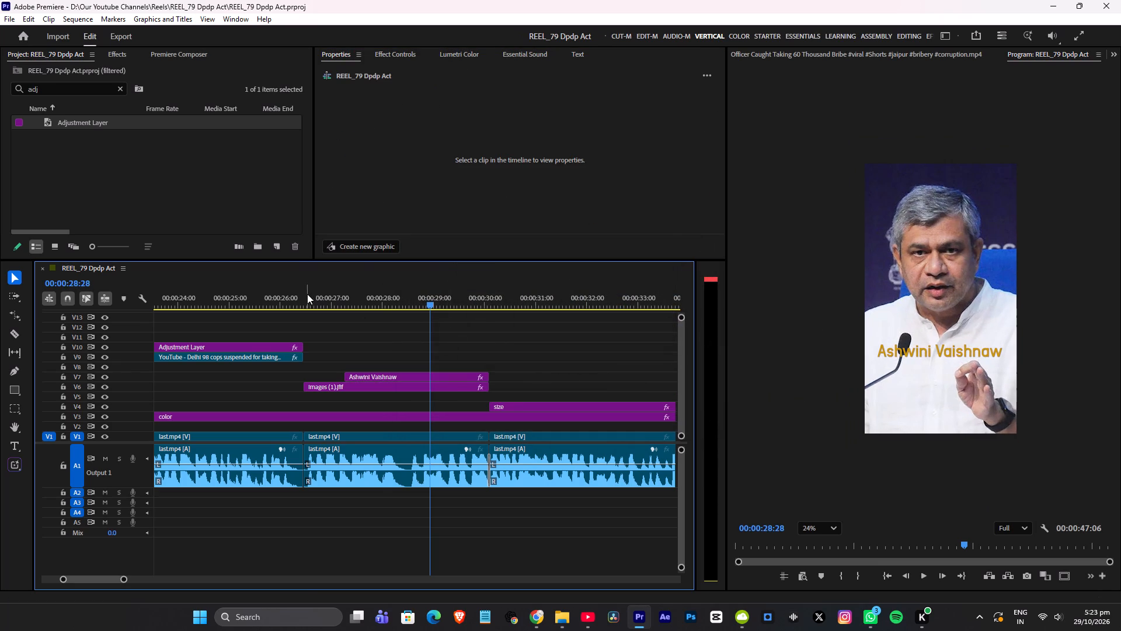
Play back from just before the minister's image through the title and into the following shot, saving the project.
left_click_drag(305, 294, 294, 297)
key("space")
scroll(436, 324, "down", 4, "alt")
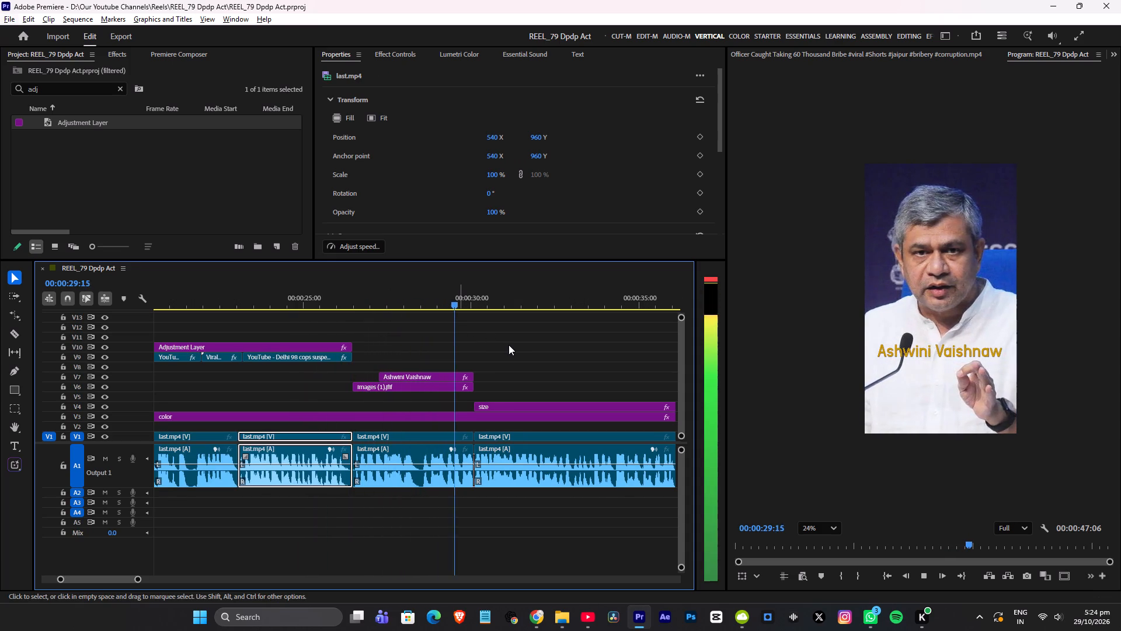
scroll(516, 349, "down", 15)
key("ctrl+s")
key("space")
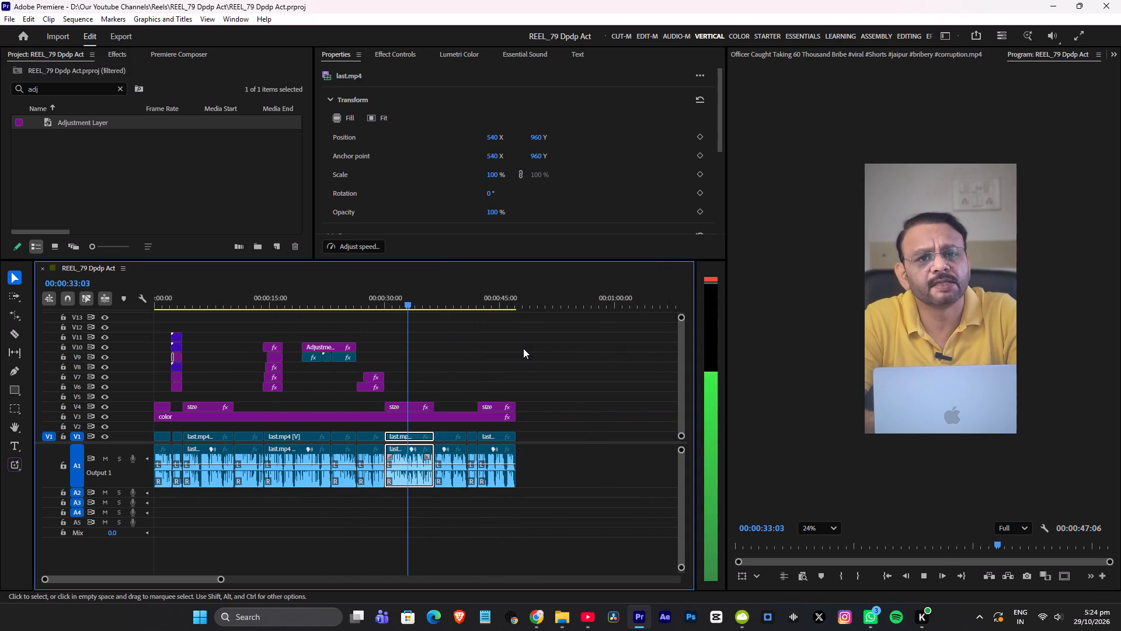
scroll(474, 345, "down", 4, "alt")
scroll(341, 344, "up", 10, "alt")
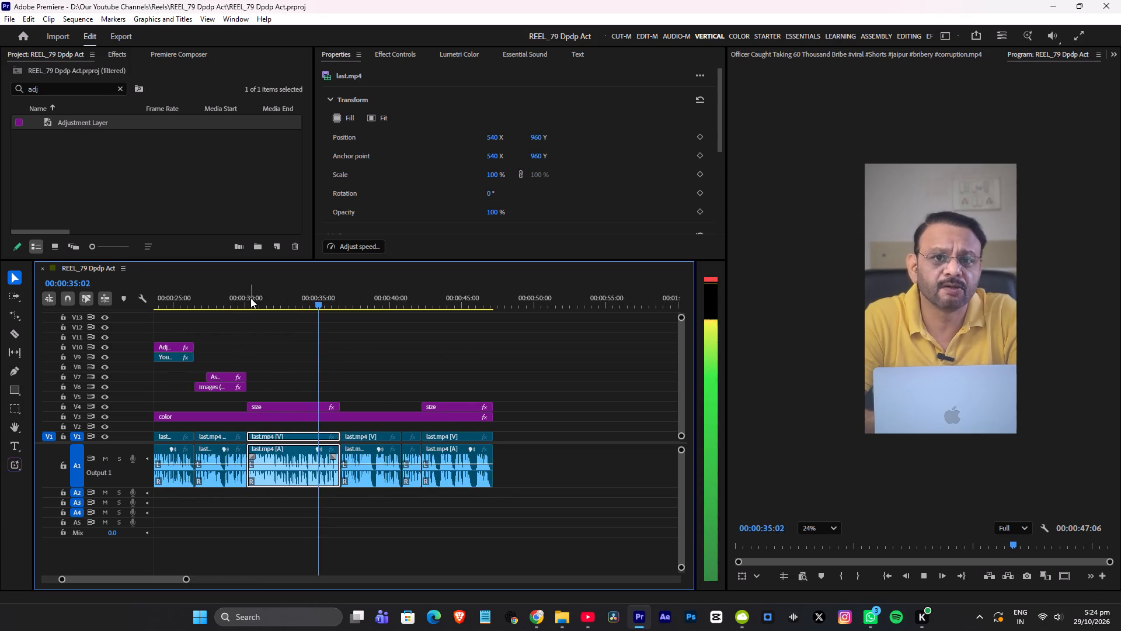
Move the YouTube clips and their adjustment layer down one track, to V8 and V9, and save the project.
left_click_drag(250, 298, 0, 307)
left_click_drag(416, 324, 554, 355)
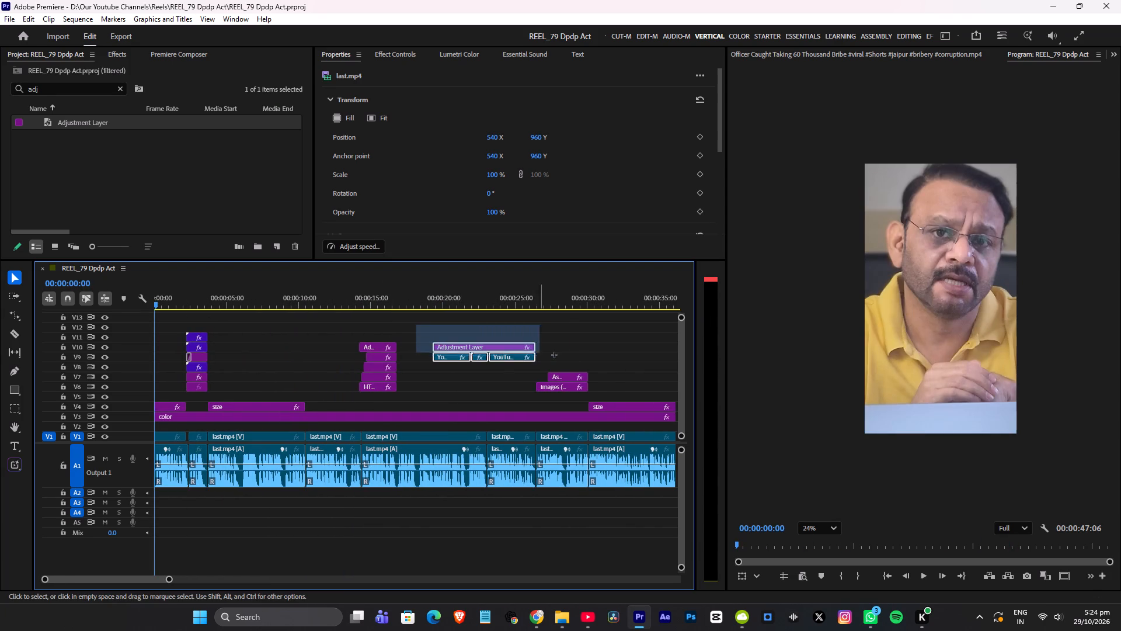
left_click_drag(554, 355, 572, 358)
left_click_drag(511, 358, 511, 366, "shift")
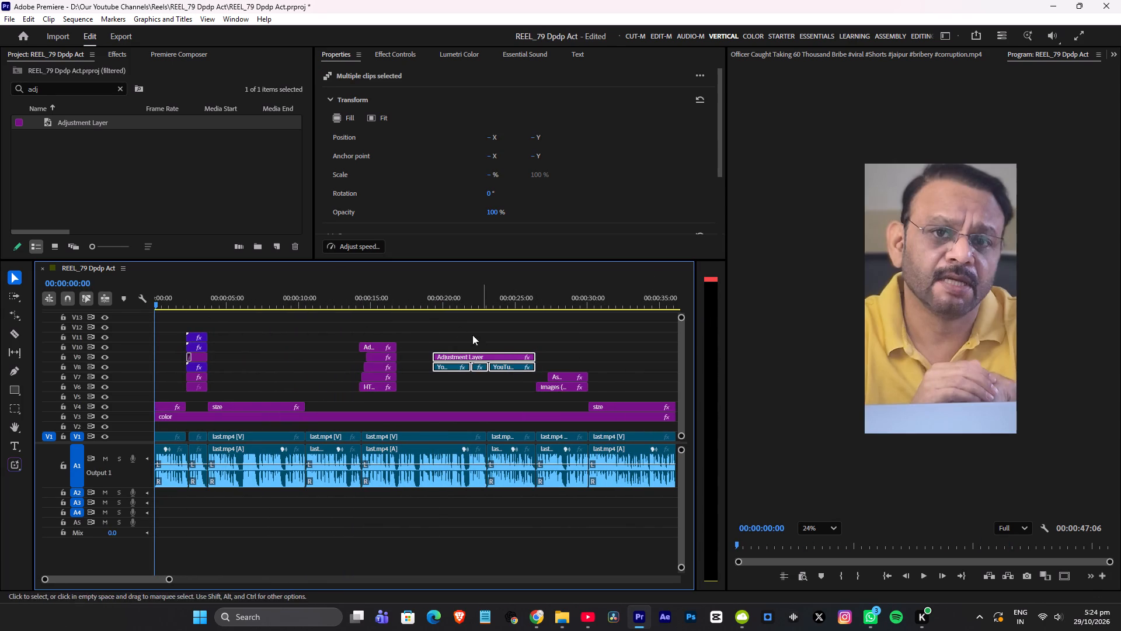
key("ctrl+s")
Play back the reel from the start up to the YouTube footage at about 00:00:20:00.
left_click_drag(288, 296, 0, 300)
key("space")
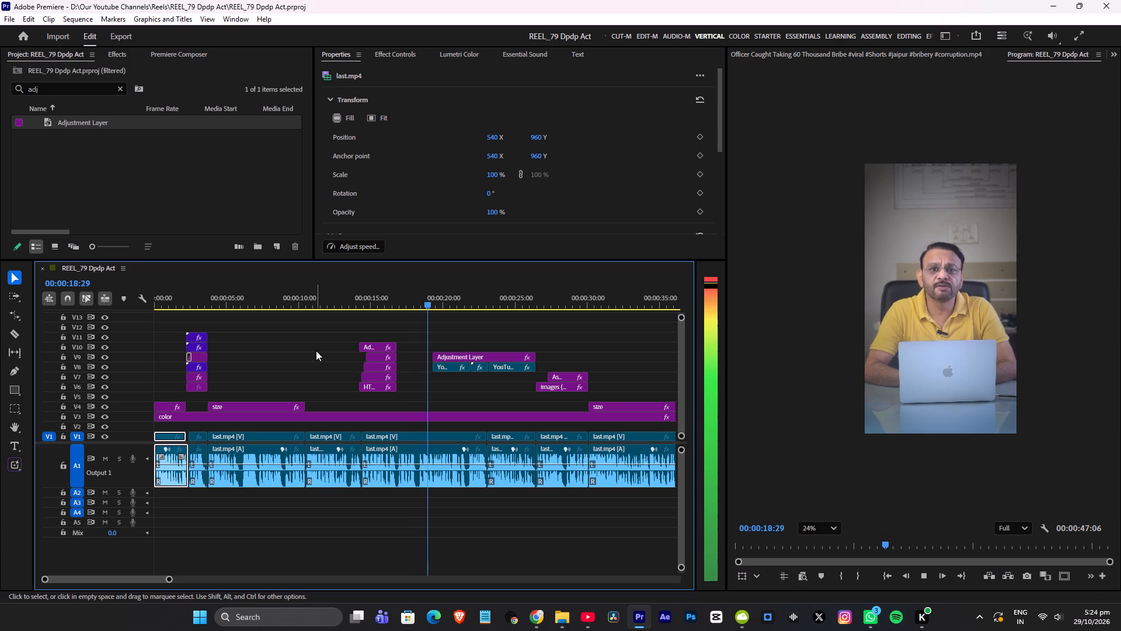
key("space")
scroll(437, 385, "up", 2)
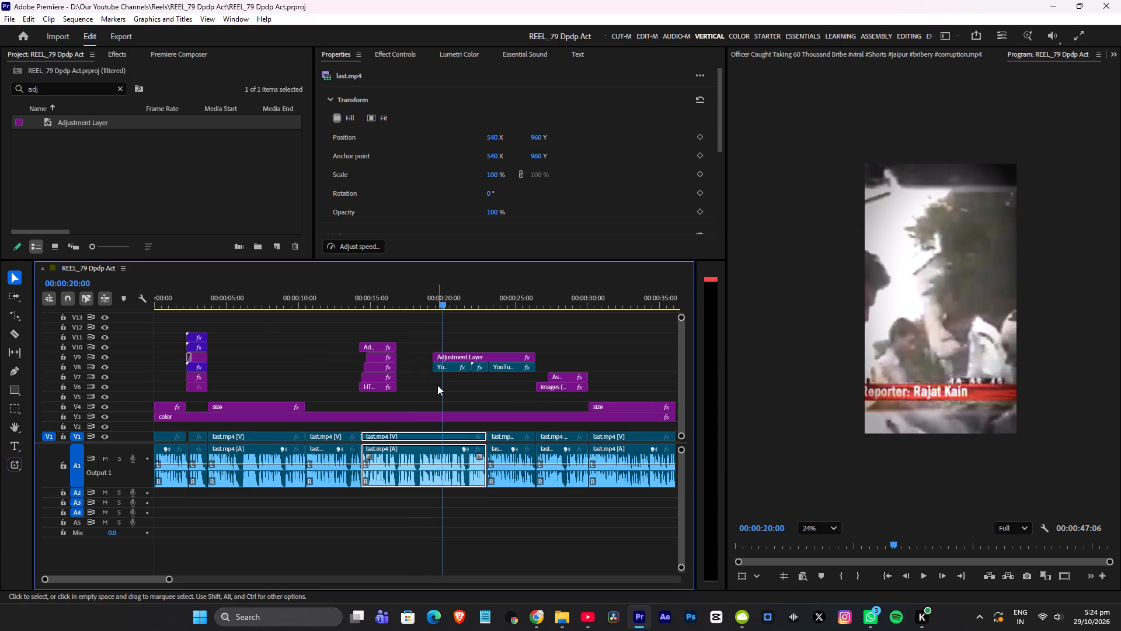
scroll(437, 385, "up", 5)
left_click(218, 345)
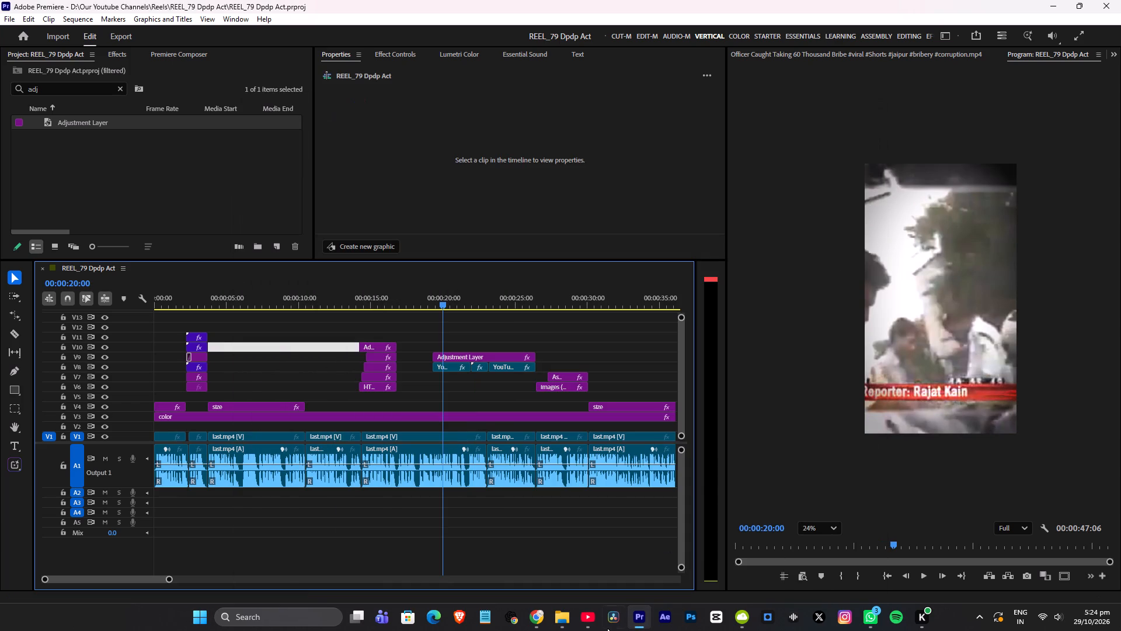
Switch to Chrome, search Google for pinterest in a new tab, and open the Pinterest website.
left_click(534, 613)
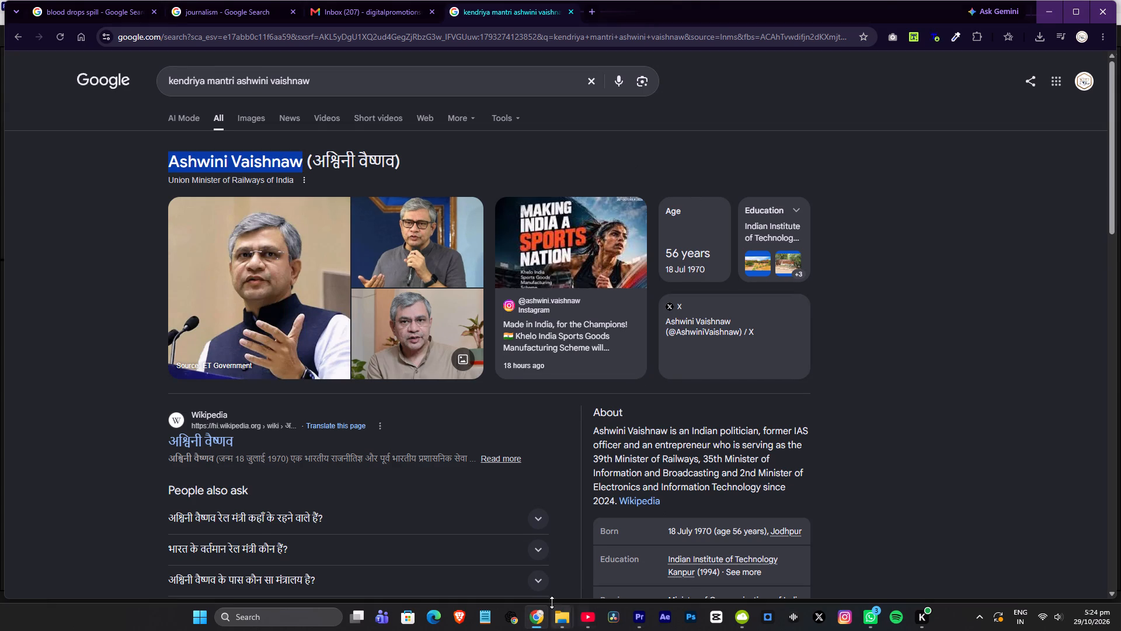
left_click(590, 6)
left_click(559, 239)
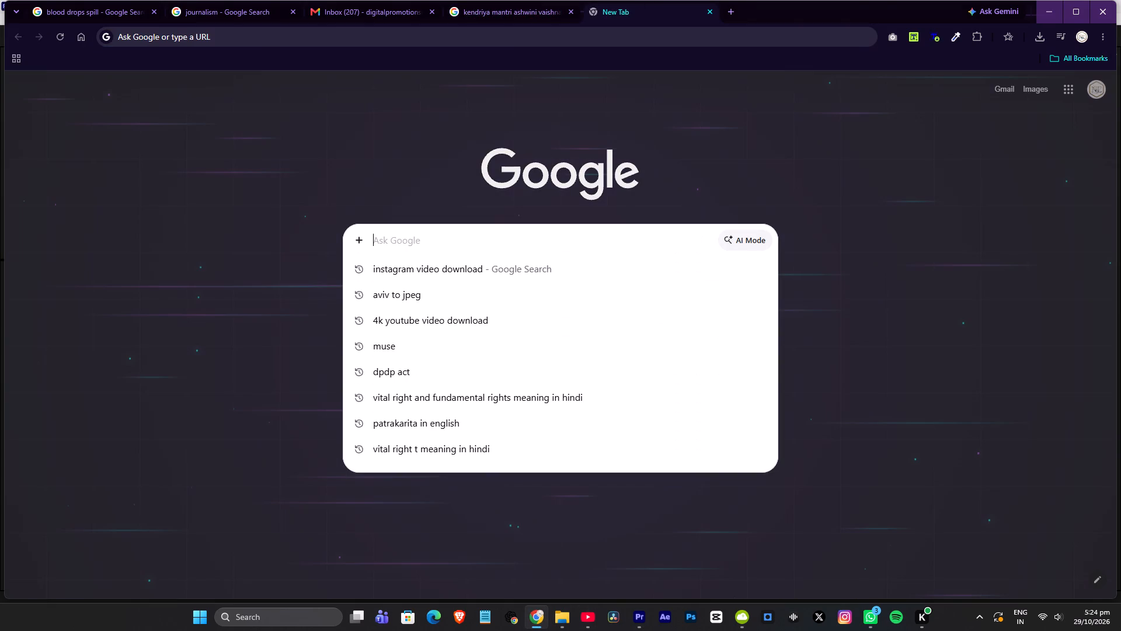
type("pinterest")
key("Return")
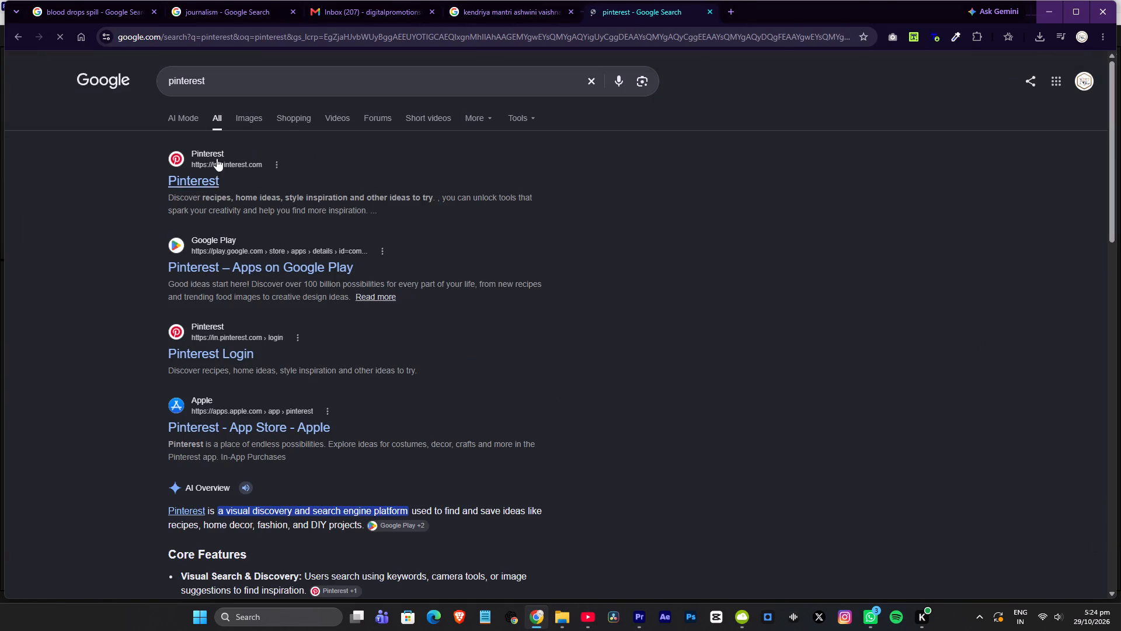
left_click(186, 181)
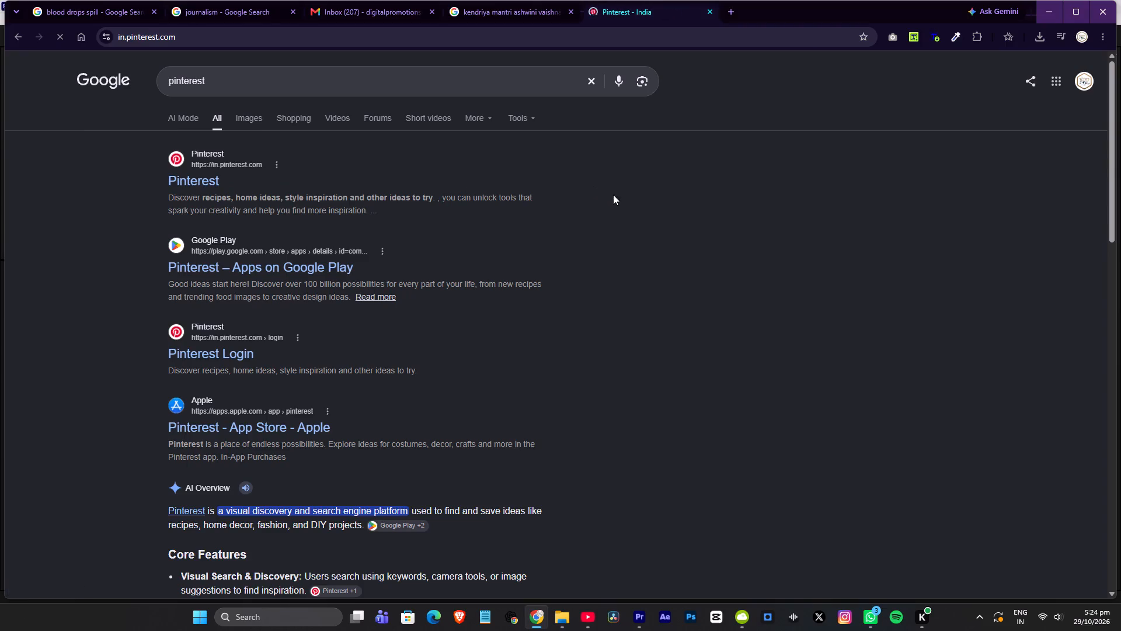
Log in to Pinterest with the existing DIGITALPROMOTIONS Google account.
left_click(423, 80)
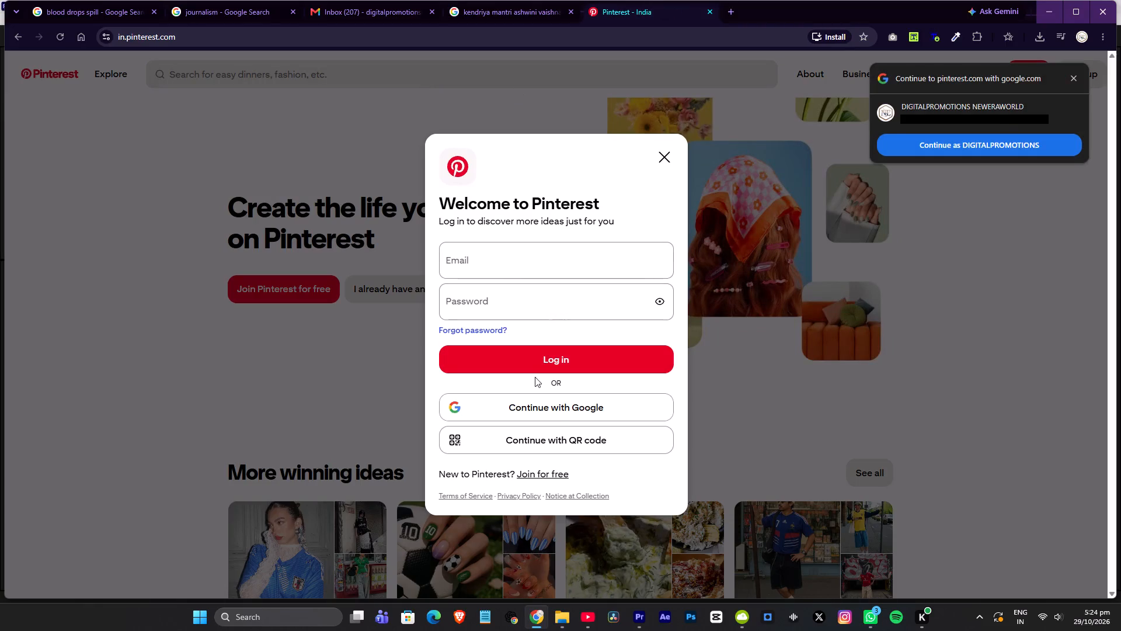
left_click(586, 410)
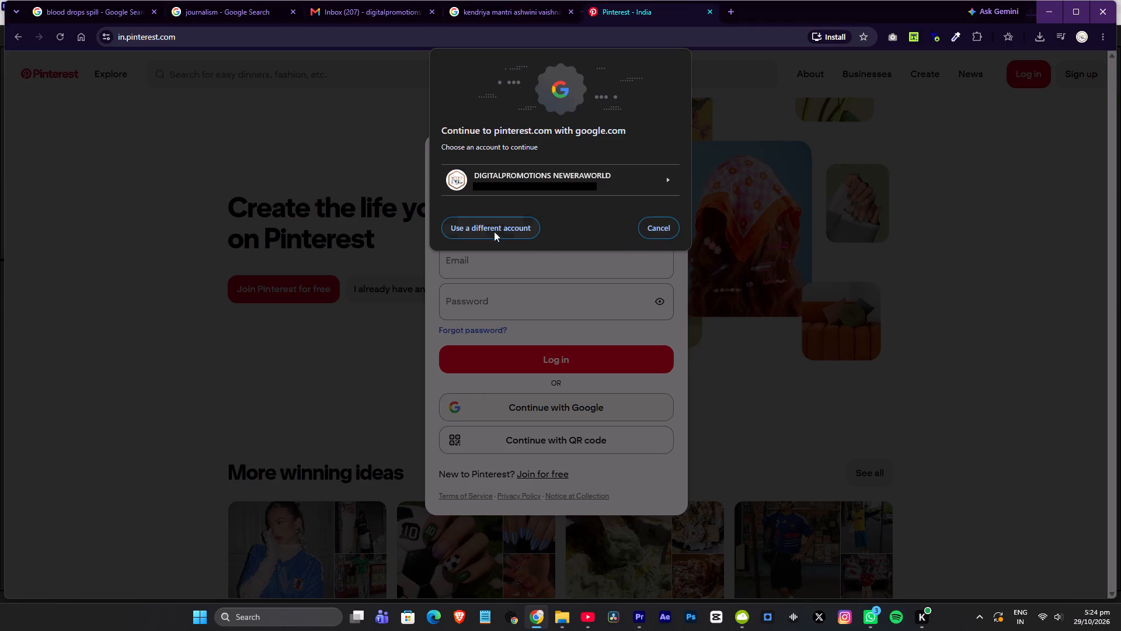
left_click(607, 175)
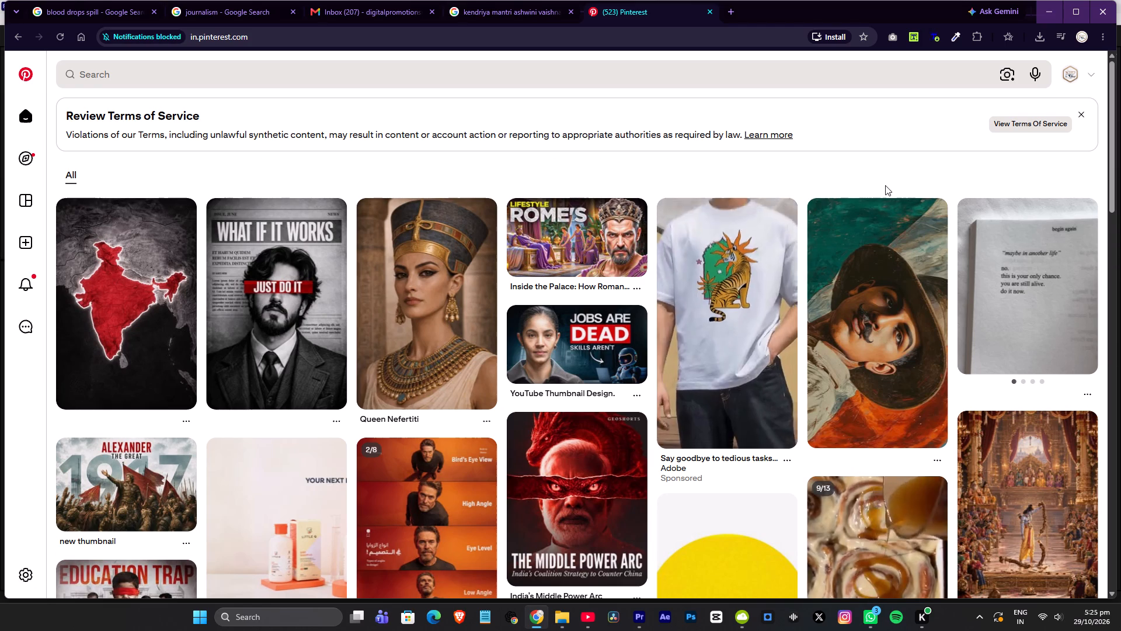
Search Pinterest for "indian supreme court".
left_click(380, 68)
type("indian supreme court")
key("Return")
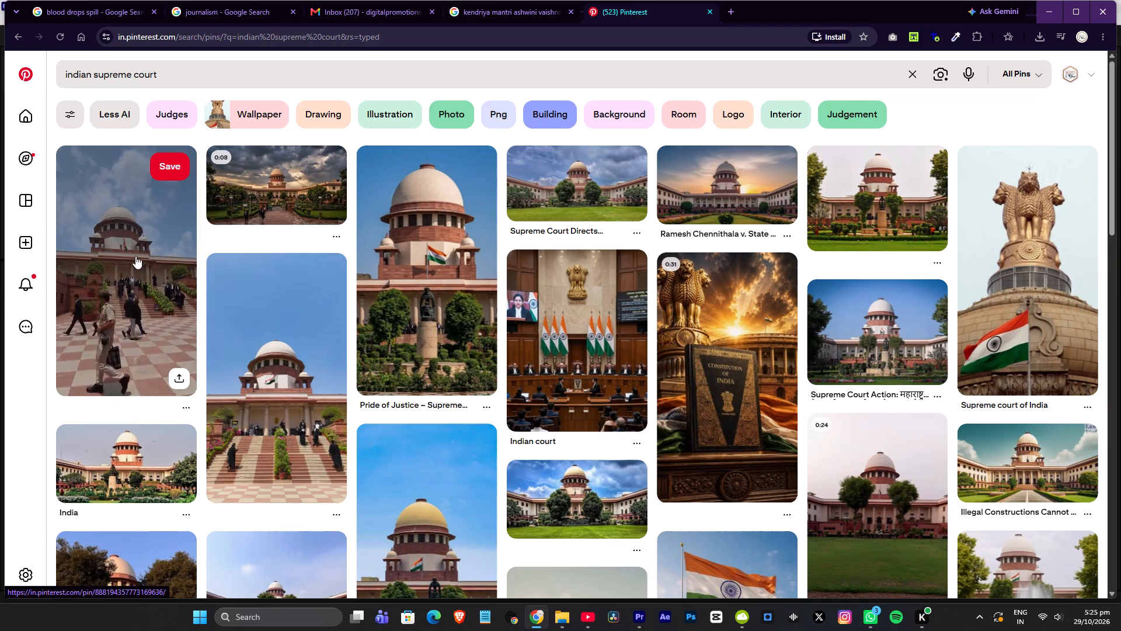
Open the first Supreme Court video pin, with people crossing the checkered courtyard, and copy its link.
left_click(135, 256)
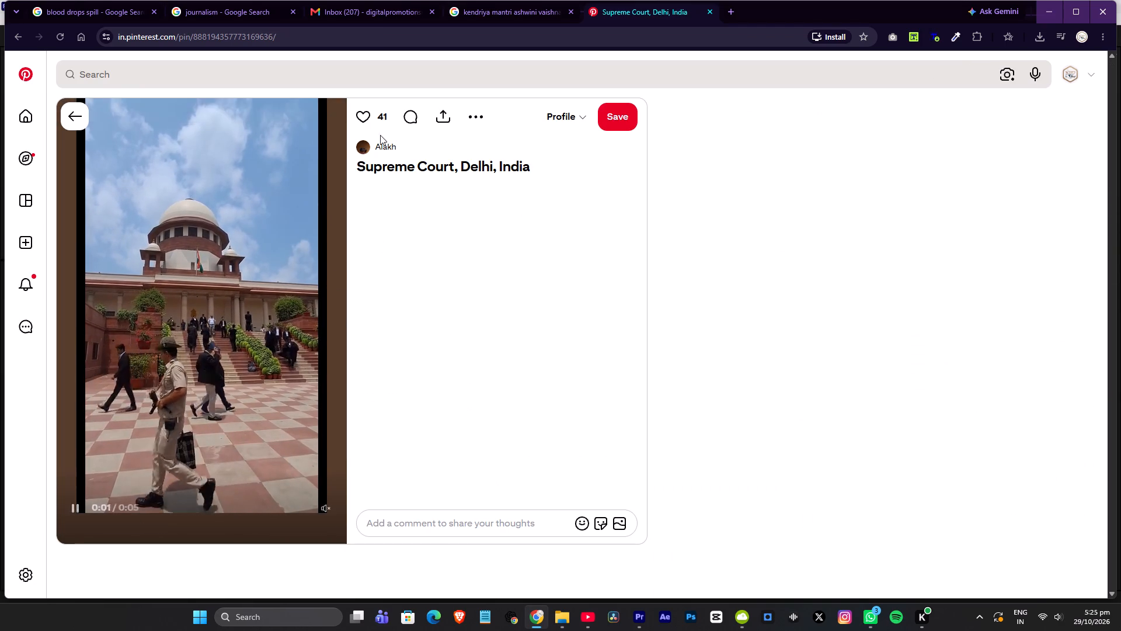
left_click(474, 119)
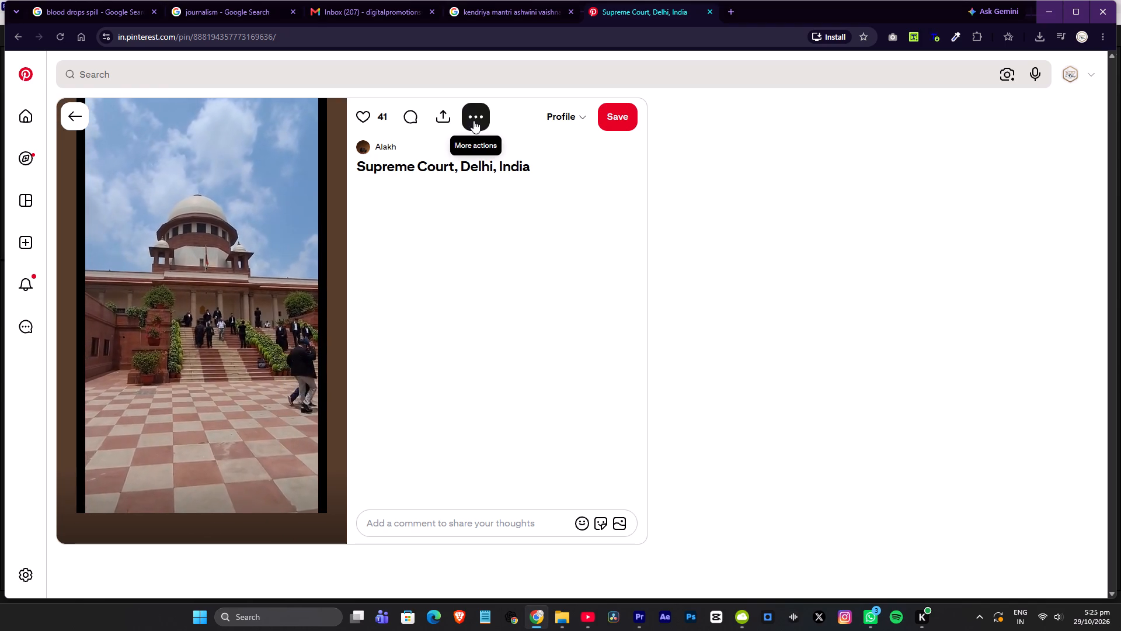
left_click(438, 115)
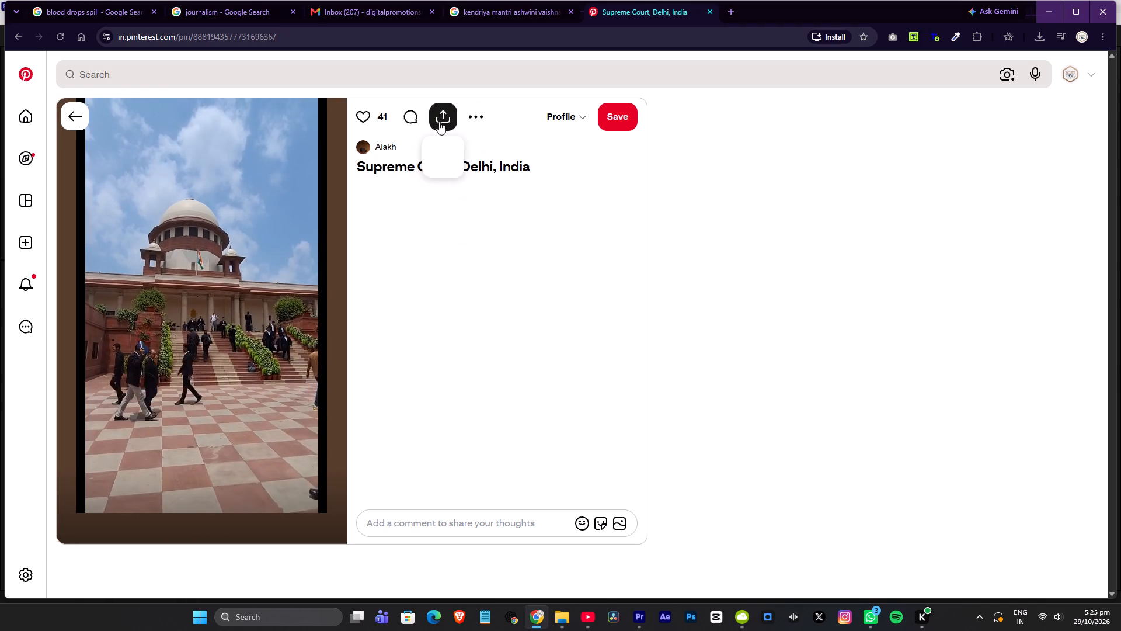
left_click(351, 179)
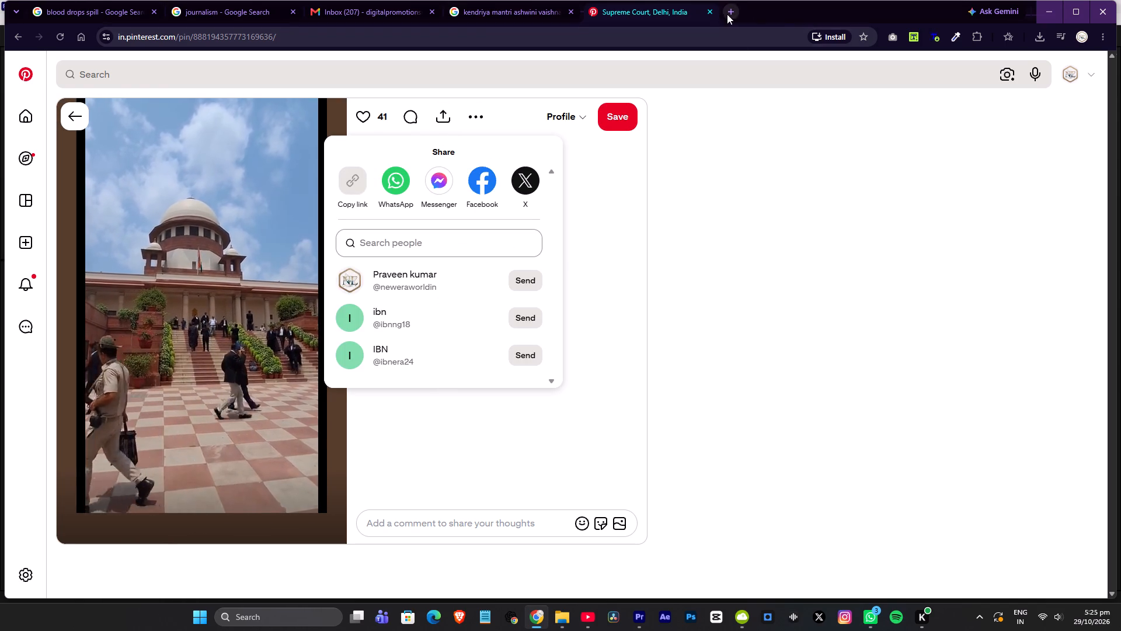
Search Google in a new tab for "download pinterest video" and open the KlickPin Pinterest Video Downloader result.
left_click(727, 14)
left_click(525, 238)
type("do")
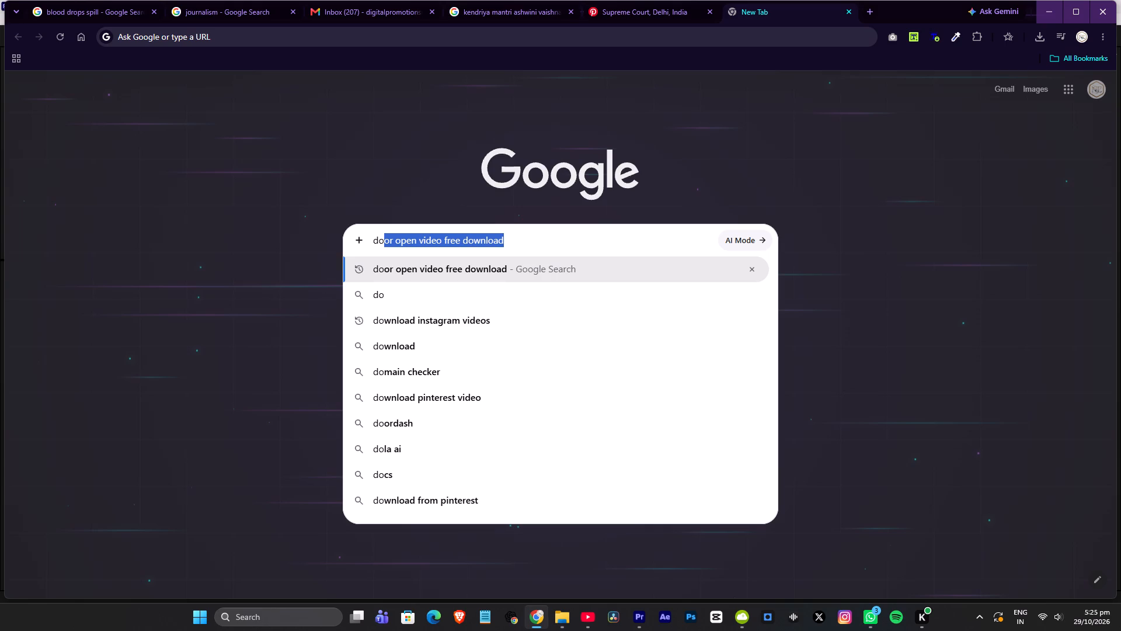
left_click(477, 404)
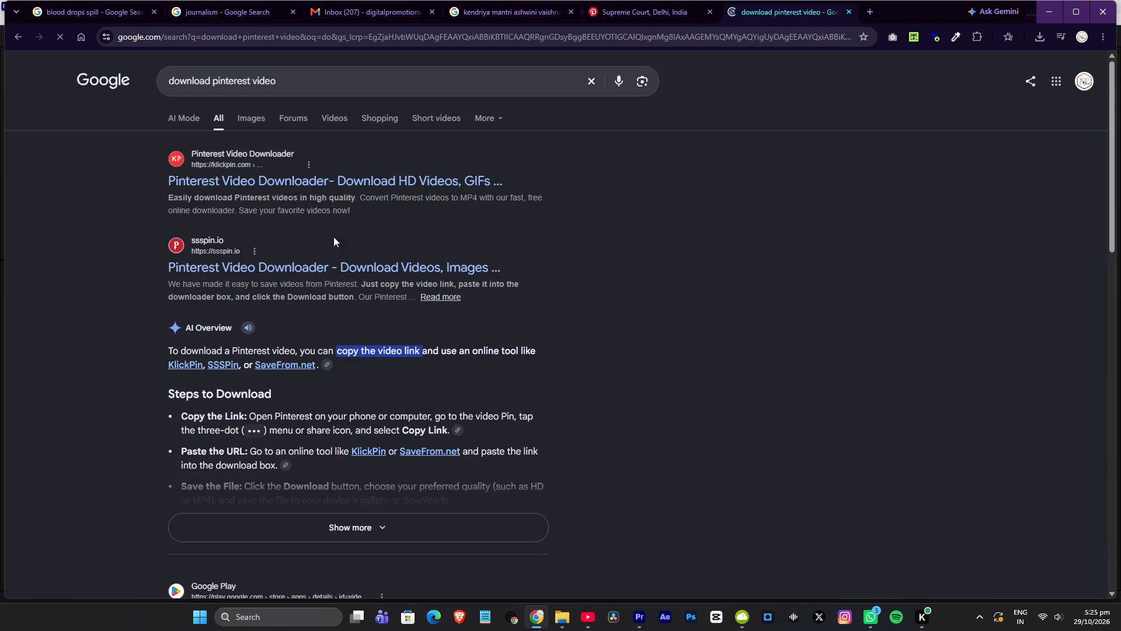
left_click(336, 183)
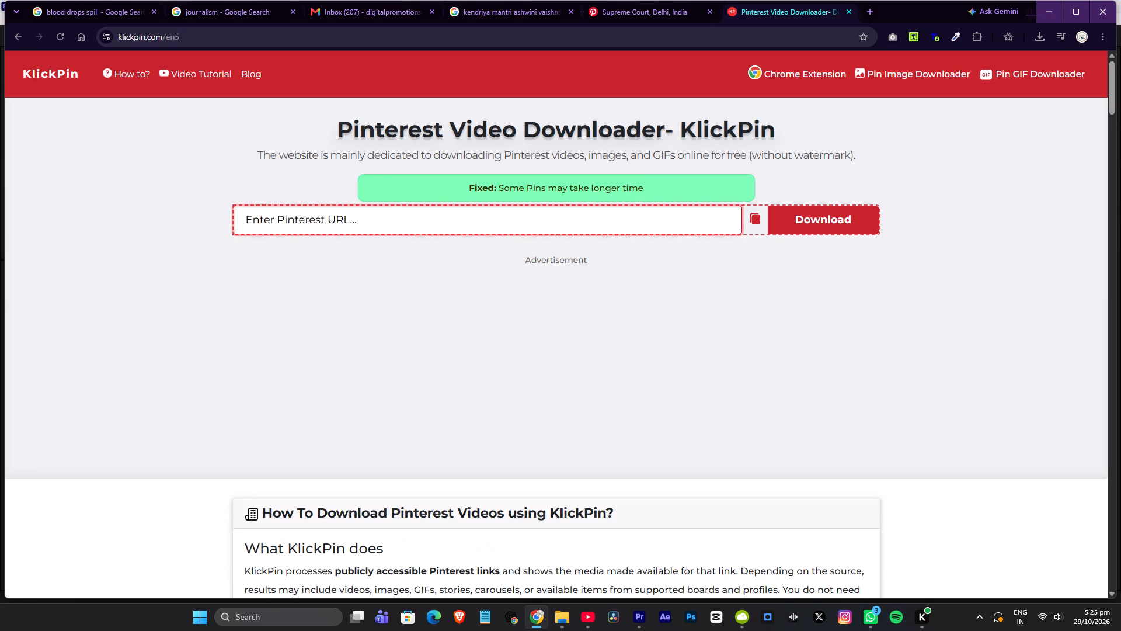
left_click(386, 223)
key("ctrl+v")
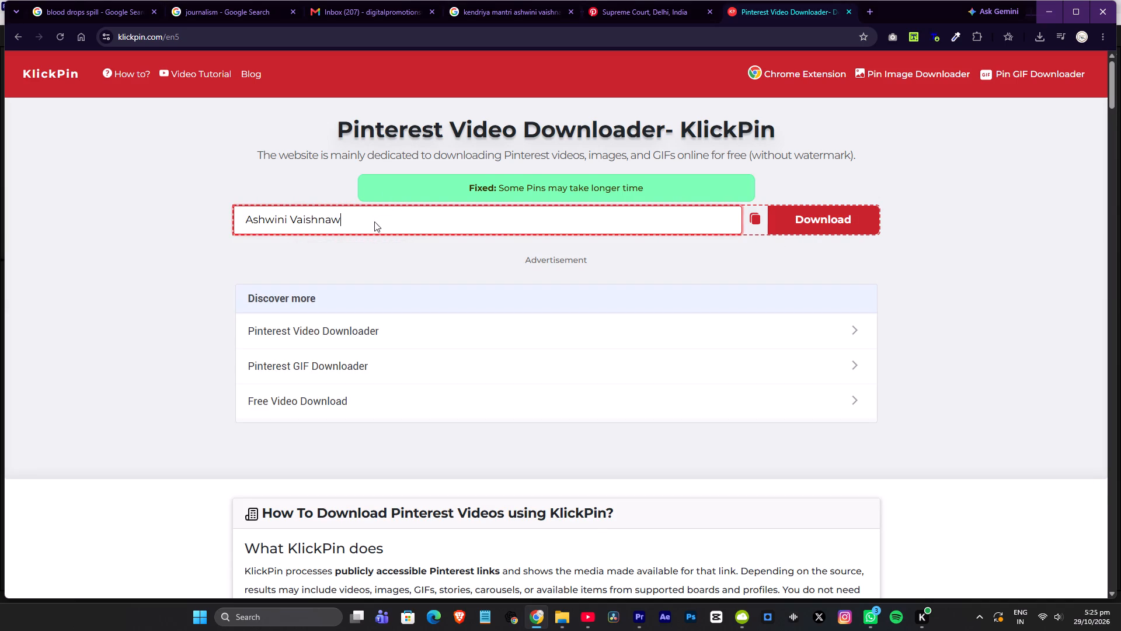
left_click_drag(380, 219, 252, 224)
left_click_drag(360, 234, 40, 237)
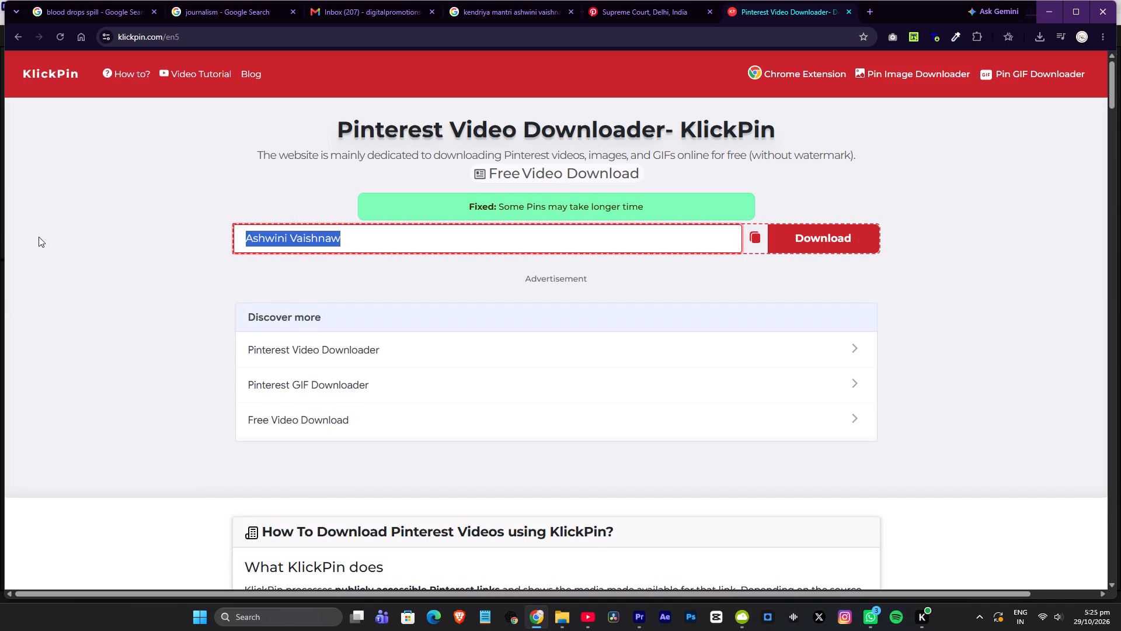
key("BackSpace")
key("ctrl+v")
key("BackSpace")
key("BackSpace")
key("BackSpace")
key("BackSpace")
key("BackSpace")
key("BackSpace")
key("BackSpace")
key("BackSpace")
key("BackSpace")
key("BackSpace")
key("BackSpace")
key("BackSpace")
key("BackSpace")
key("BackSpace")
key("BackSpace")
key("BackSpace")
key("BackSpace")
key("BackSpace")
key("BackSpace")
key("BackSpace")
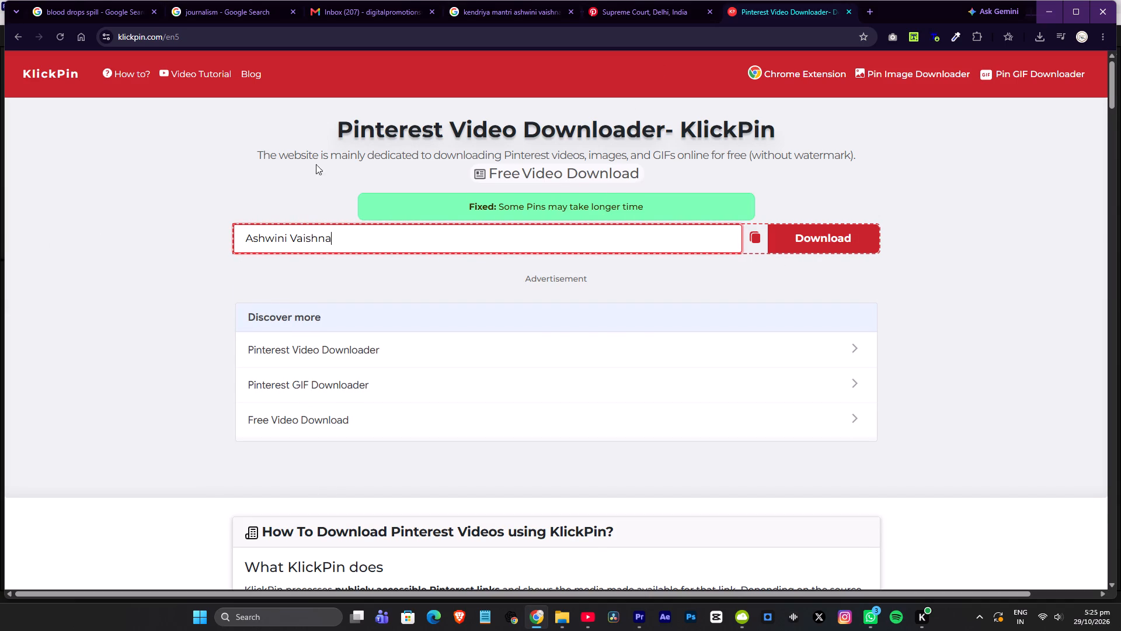
Start the short video ad offered for one day of free Pinterest video downloads.
left_click(823, 293)
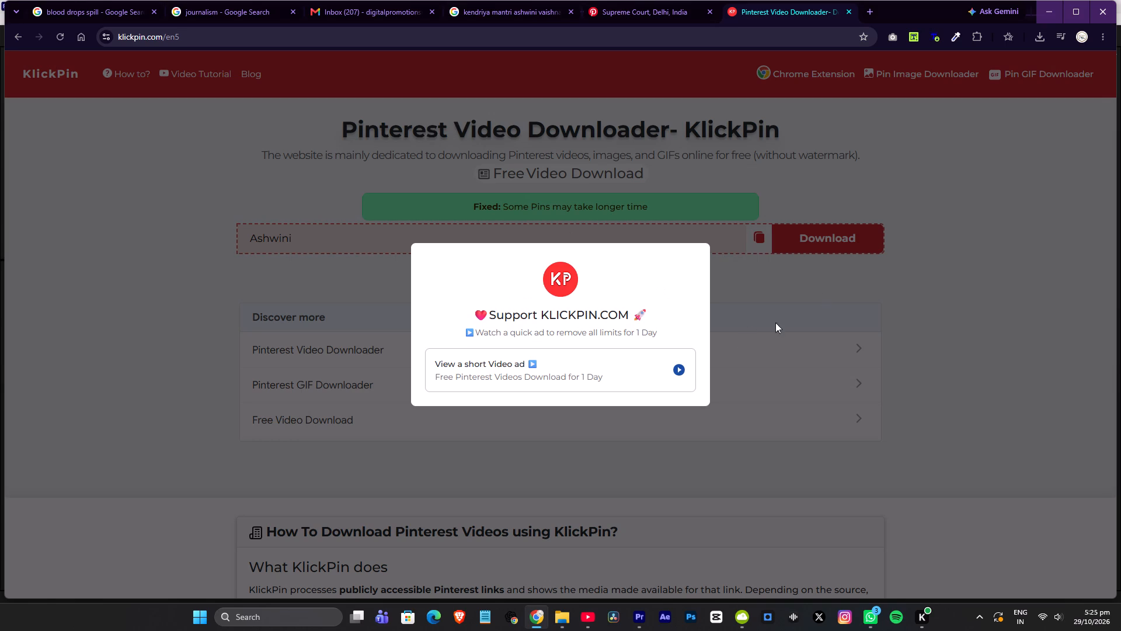
left_click(667, 367)
Go back to the Supreme Court video pin and copy its share link again.
left_click(640, 18)
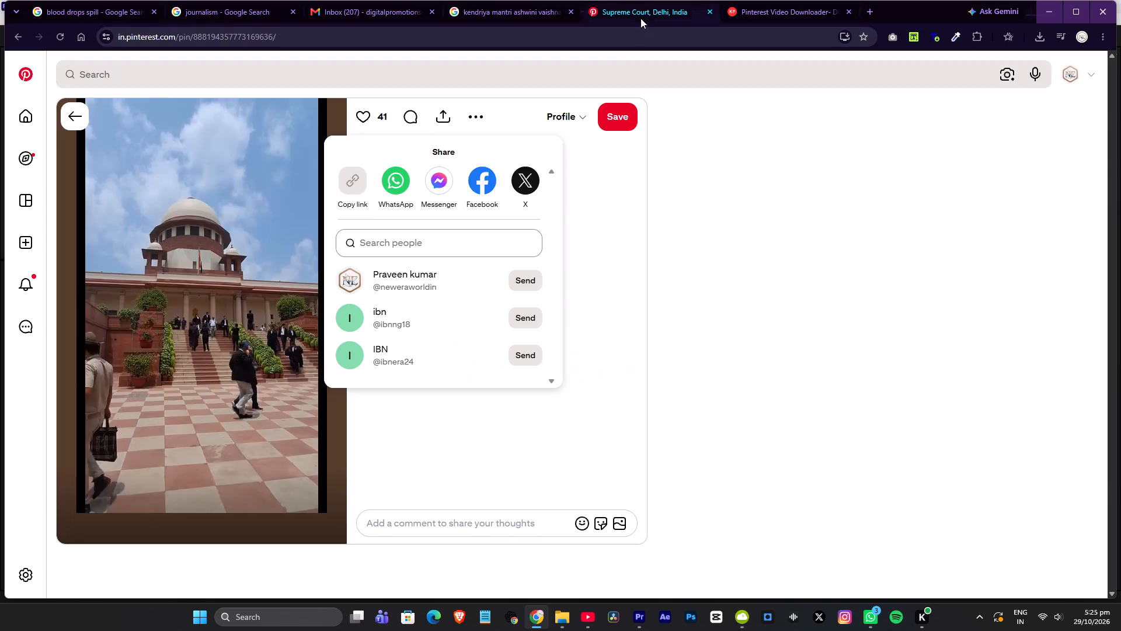
left_click(347, 179)
left_click(350, 178)
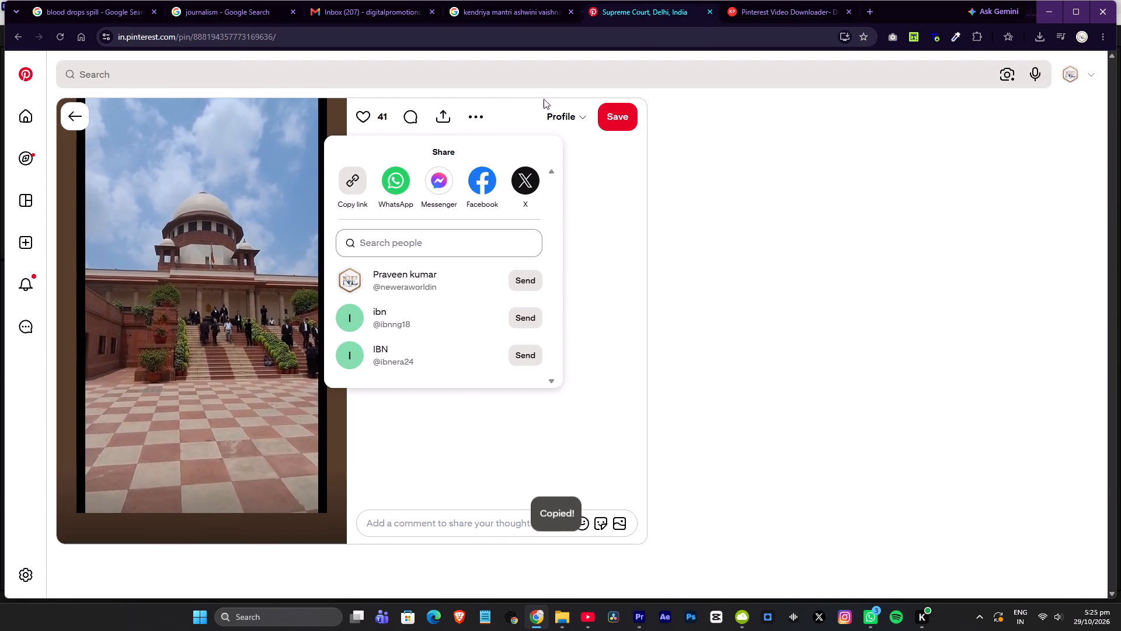
Return to KlickPin, close the ad, replace the URL field's text with the copied pin link and submit it for download.
left_click(779, 10)
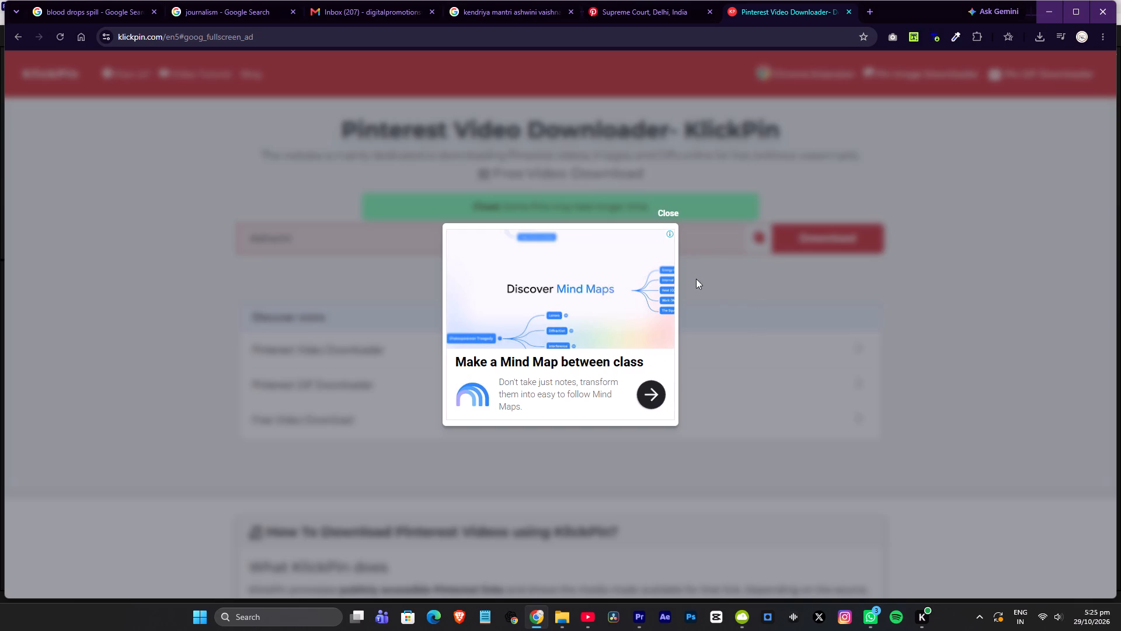
left_click(671, 214)
left_click_drag(357, 247, 0, 247)
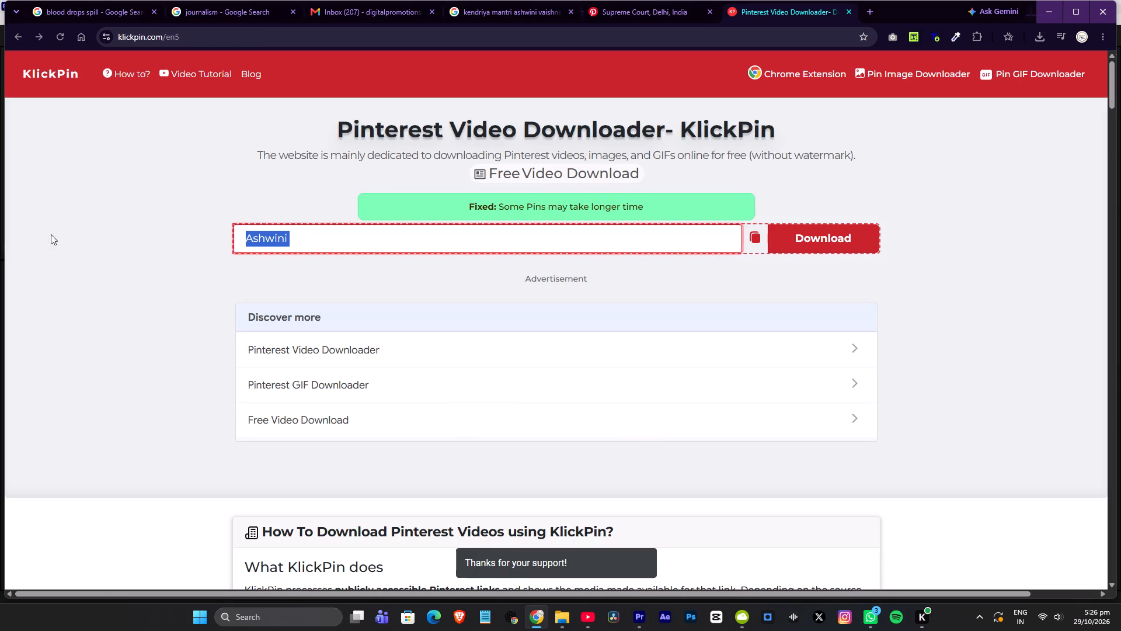
key("ctrl+v")
left_click(837, 241)
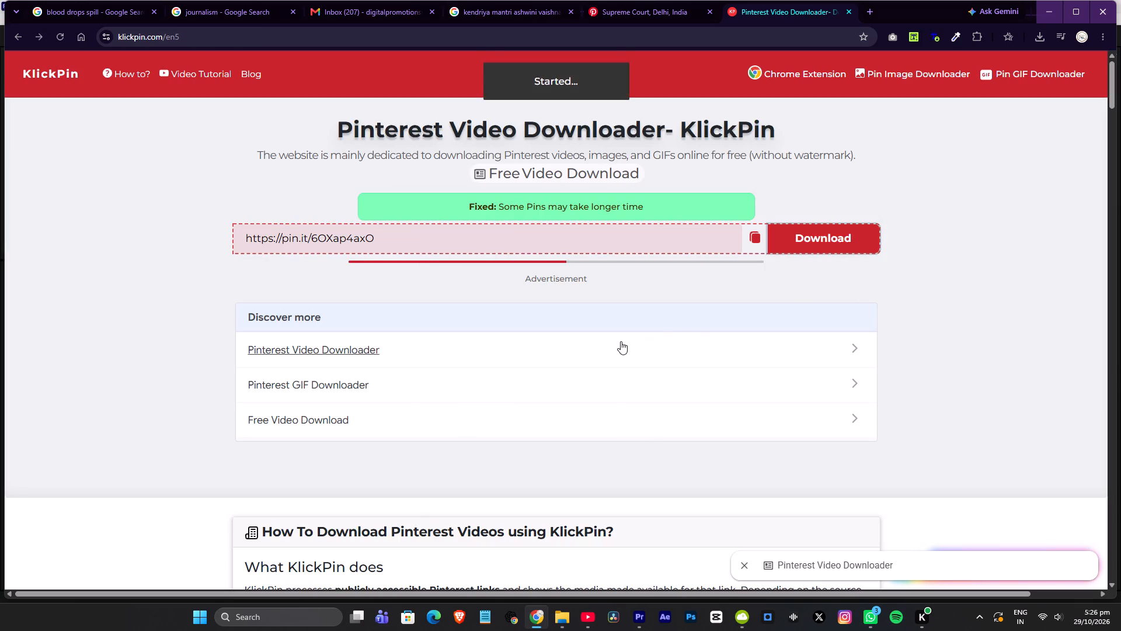
Download the Supreme Court video from the KlickPin result page and show the downloaded MP4 in its folder.
scroll(618, 344, "down", 1)
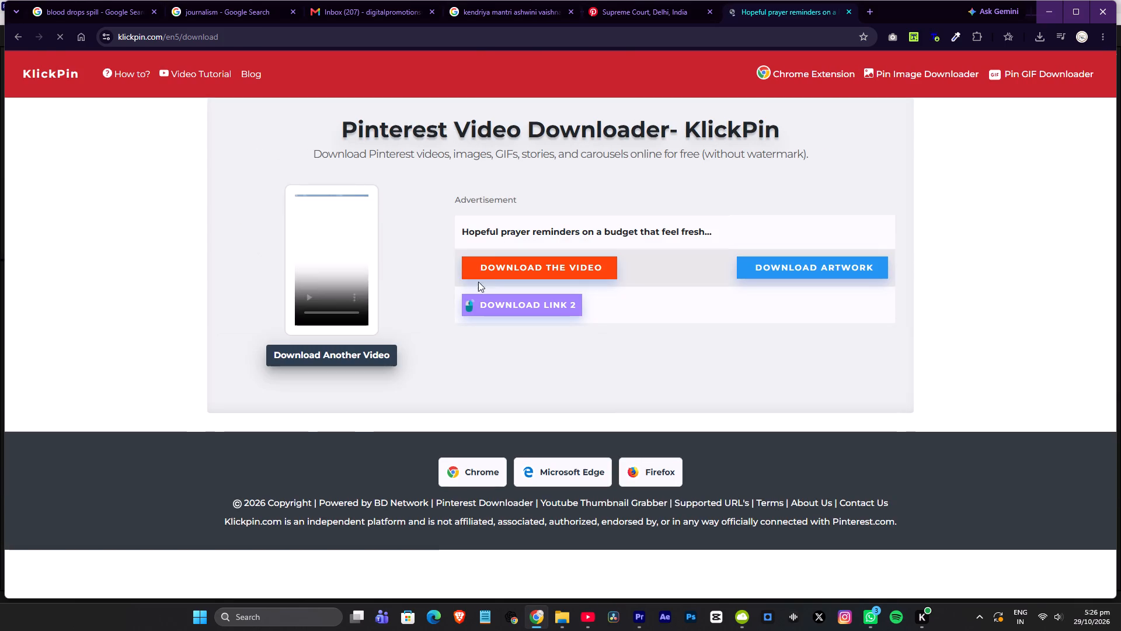
left_click(495, 264)
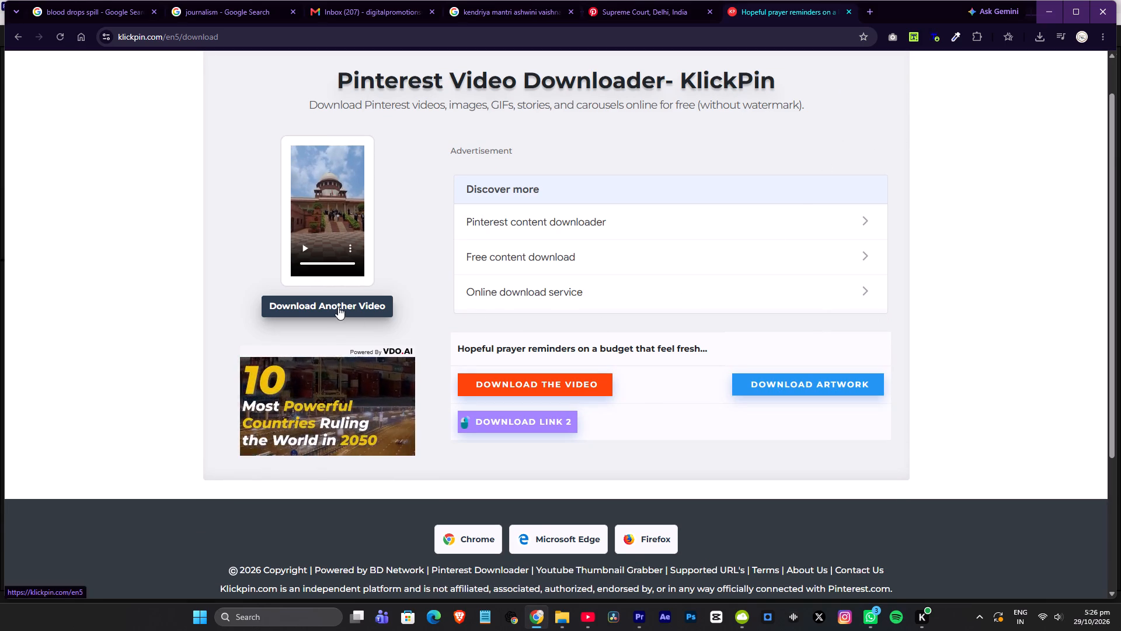
left_click(513, 390)
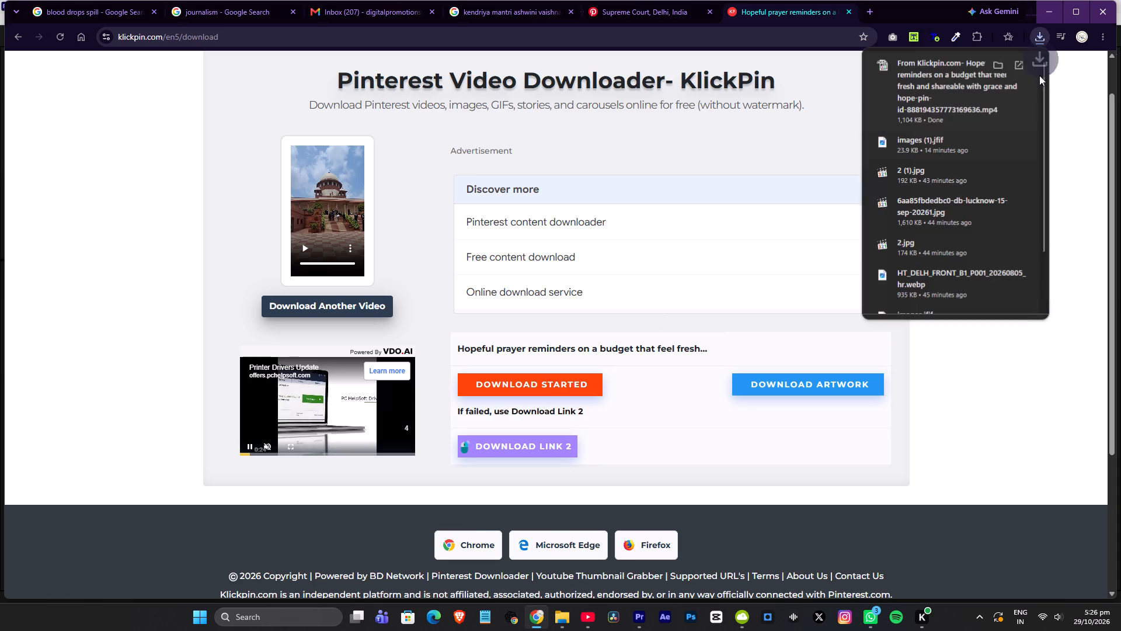
left_click(994, 61)
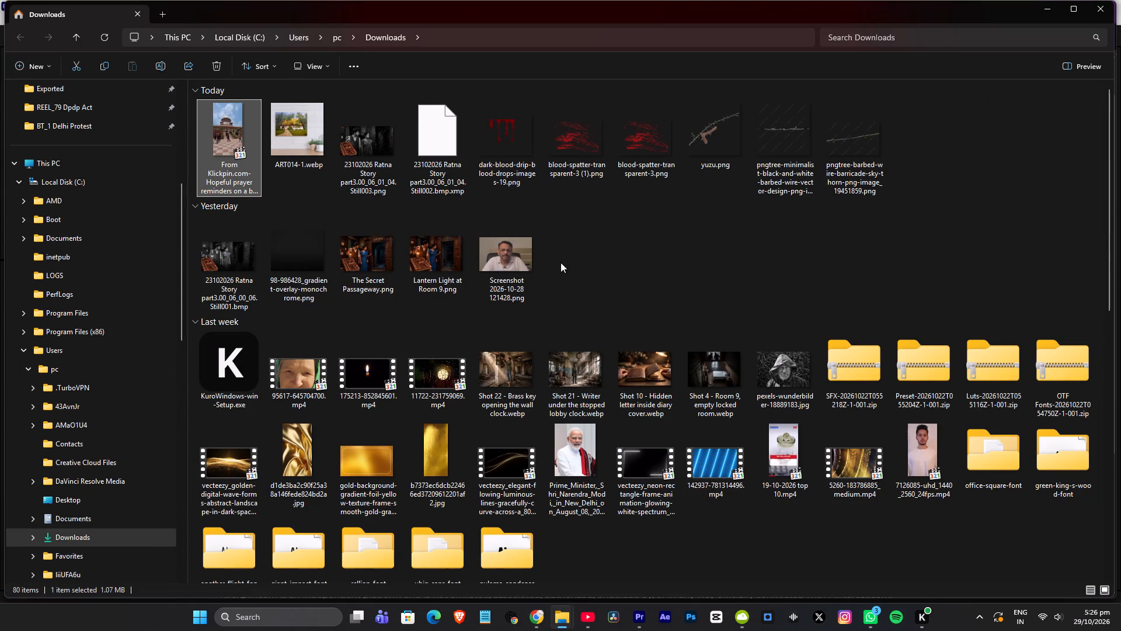
Move the downloaded Klickpin video from the Downloads folder into the REEL_79 Dpdp Act folder.
key("ctrl+x")
left_click(562, 618)
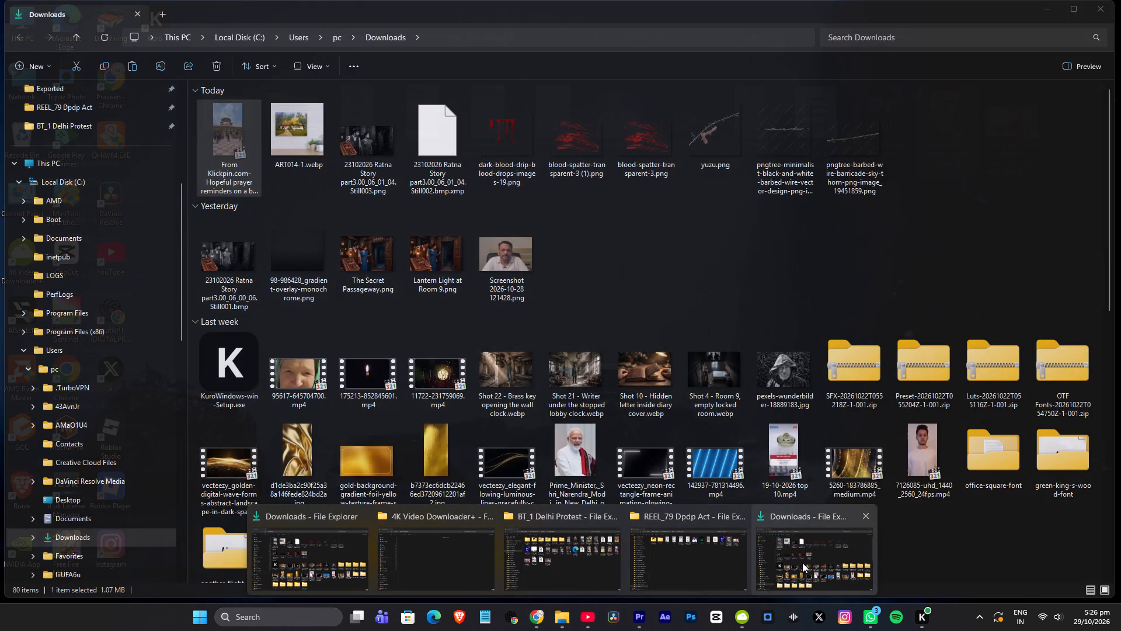
left_click(671, 564)
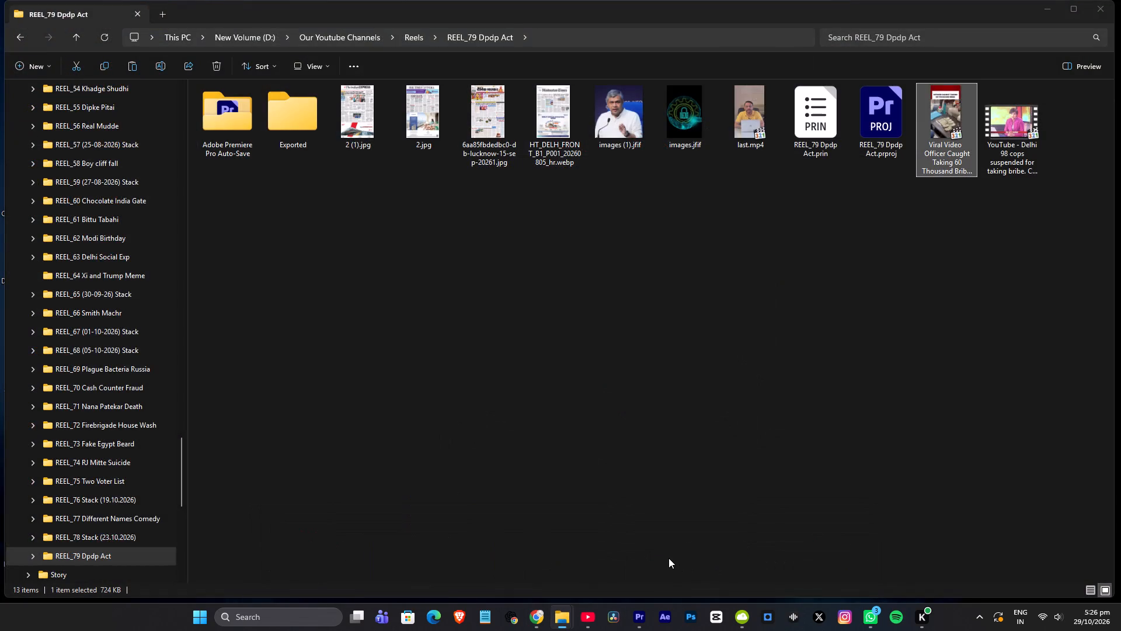
left_click(667, 427)
key("ctrl+v")
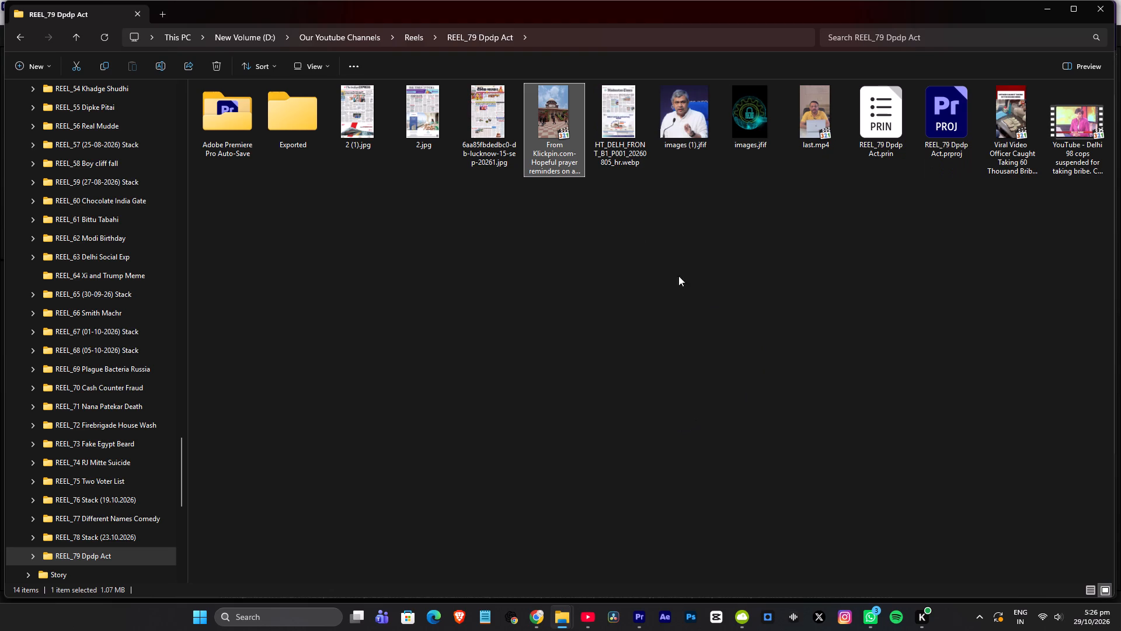
Import the Klickpin court video into the Premiere timeline on V12 around 00:00:18:00 and scale it to 150% to fill the frame.
left_click_drag(549, 117, 646, 611)
left_click_drag(646, 611, 406, 328)
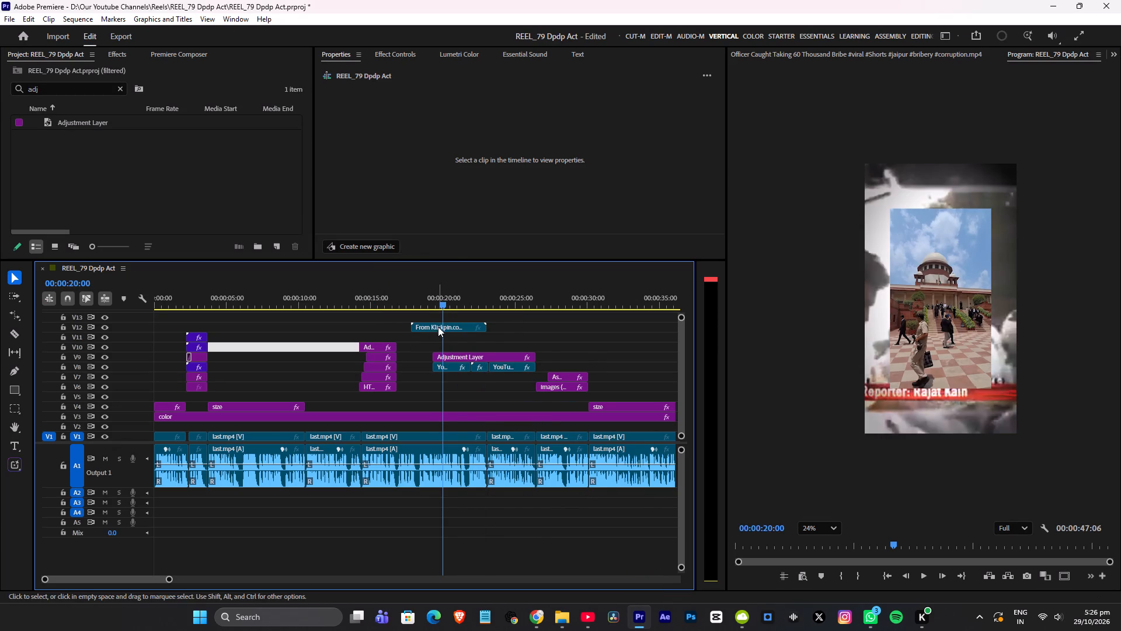
scroll(436, 325, "up", 5, "alt")
left_click(435, 324)
key("F1")
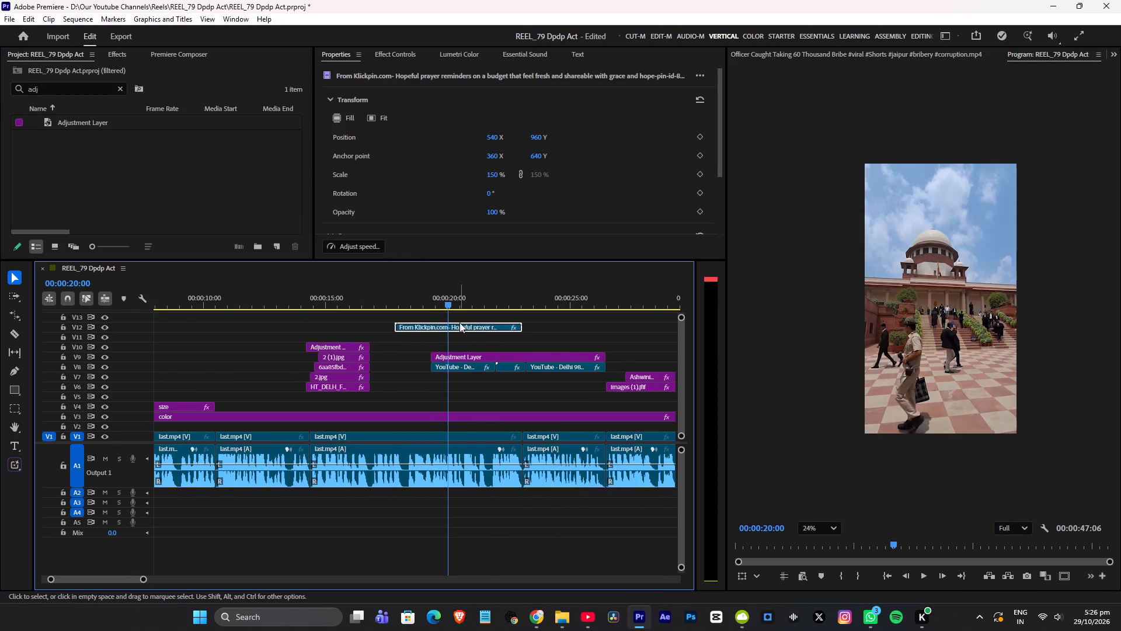
Move the court clip to V11 so it starts right after the newspaper images, and play that section back.
left_click_drag(429, 325, 406, 333)
left_click_drag(410, 336, 398, 337)
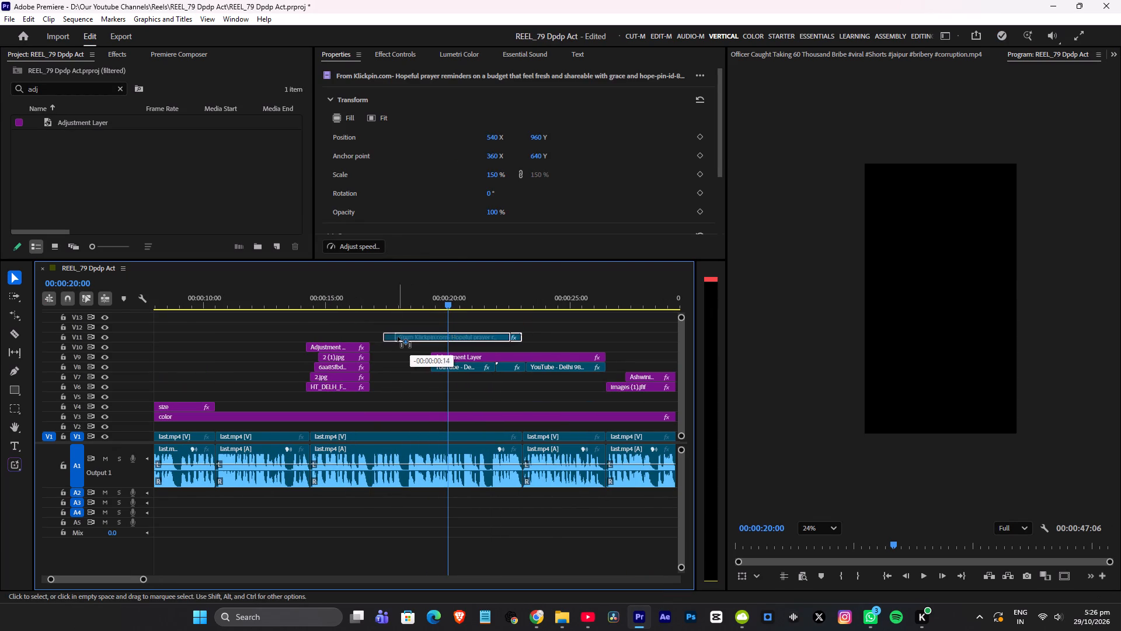
left_click_drag(398, 337, 392, 337)
left_click(367, 300)
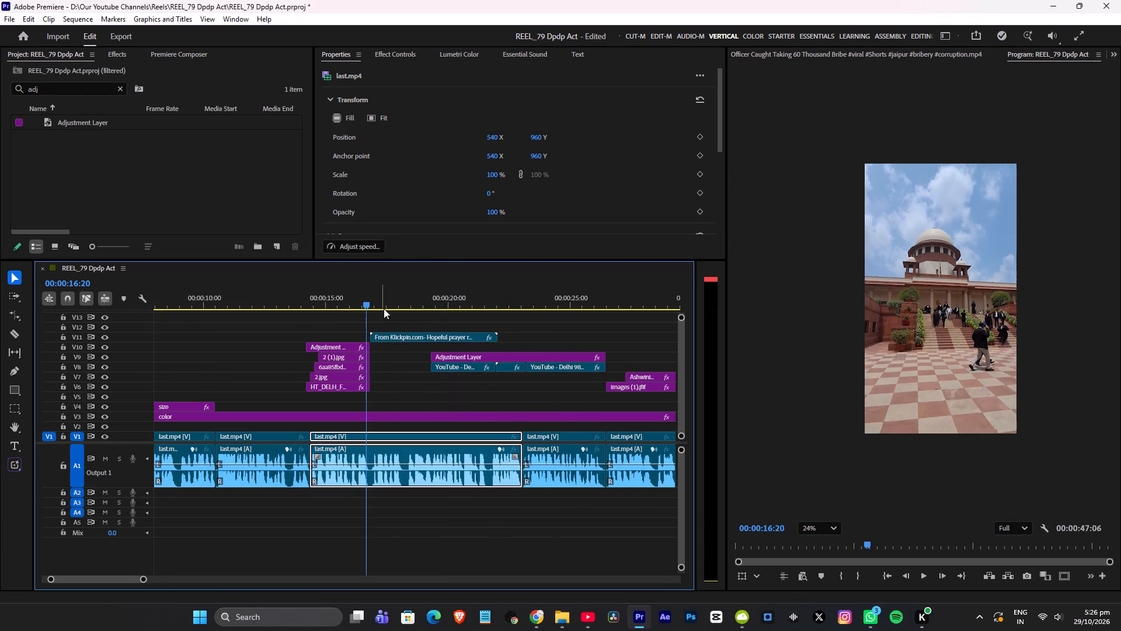
key("space")
scroll(395, 316, "up", 11, "alt")
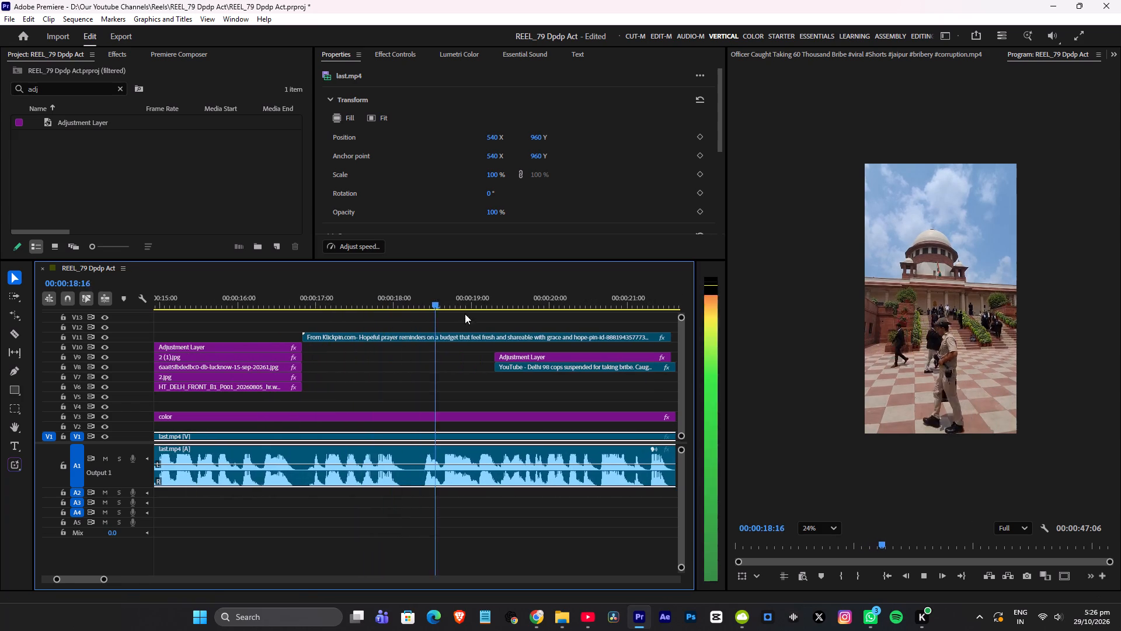
scroll(502, 318, "down", 17, "alt")
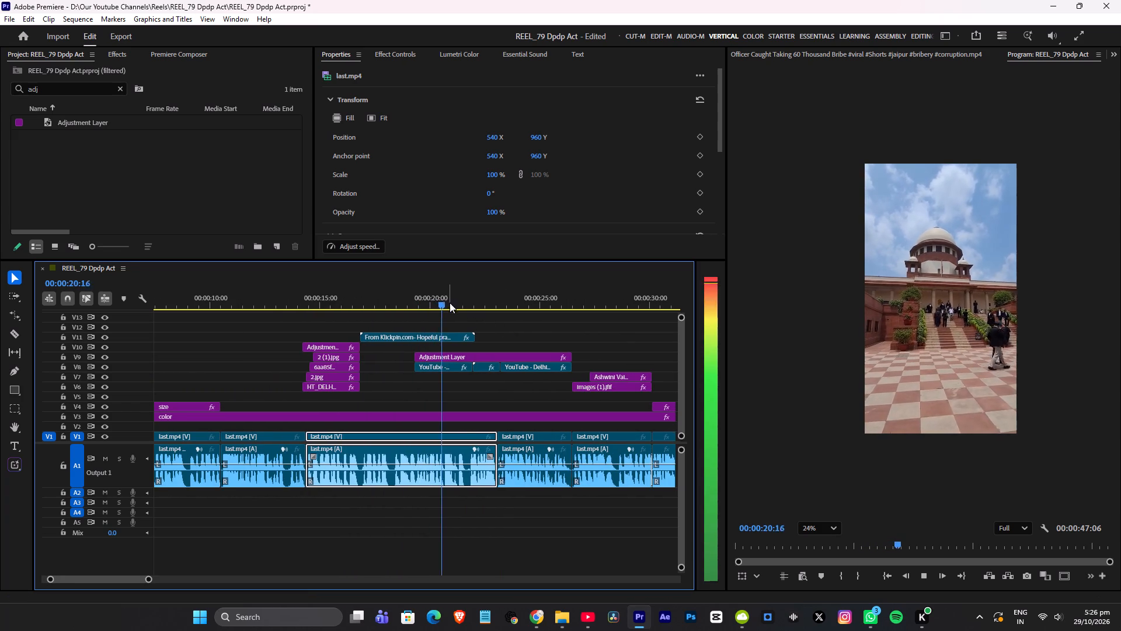
key("space")
Trim the start of the court clip to just before 00:00:20:00, checking the cut in playback.
left_click_drag(392, 296, 404, 297)
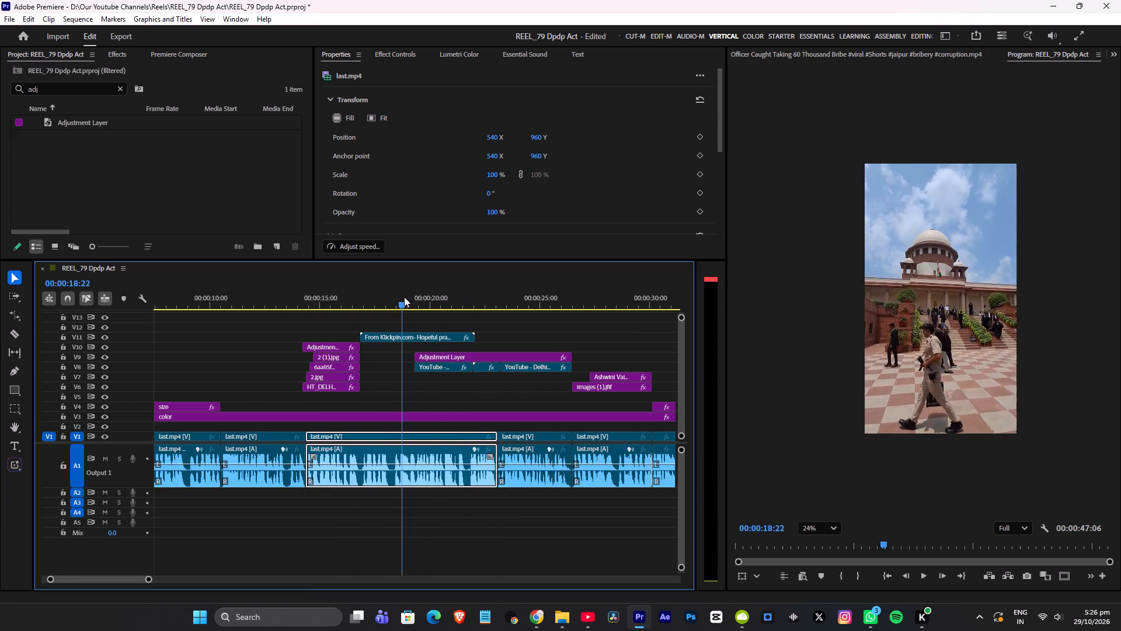
left_click_drag(404, 297, 424, 297)
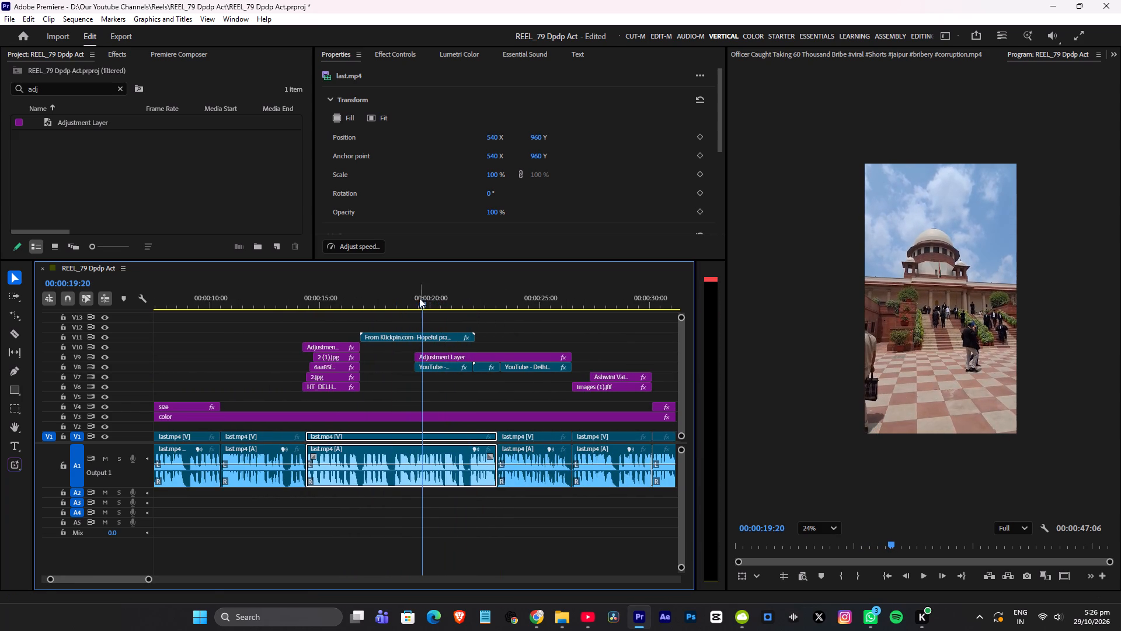
left_click_drag(367, 336, 427, 330)
key("space")
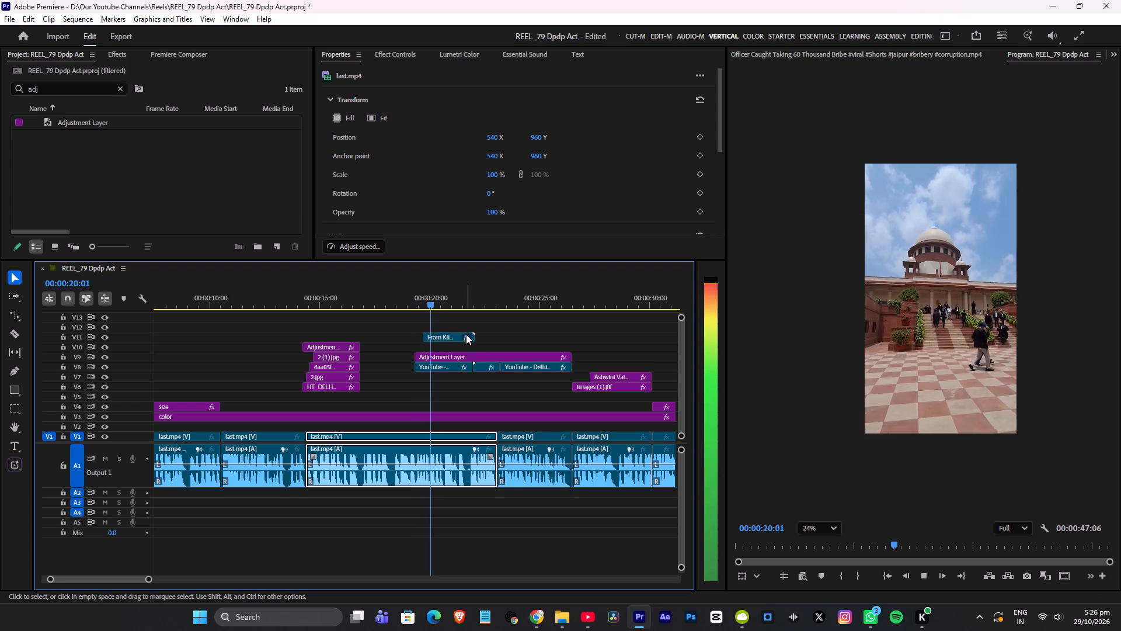
scroll(466, 334, "up", 6, "alt")
scroll(468, 332, "down", 3, "alt")
key("space")
left_click_drag(410, 338, 415, 338)
Move the trimmed court clip to V10 directly after the newspaper images' adjustment layer and play it back.
left_click_drag(434, 338, 346, 345)
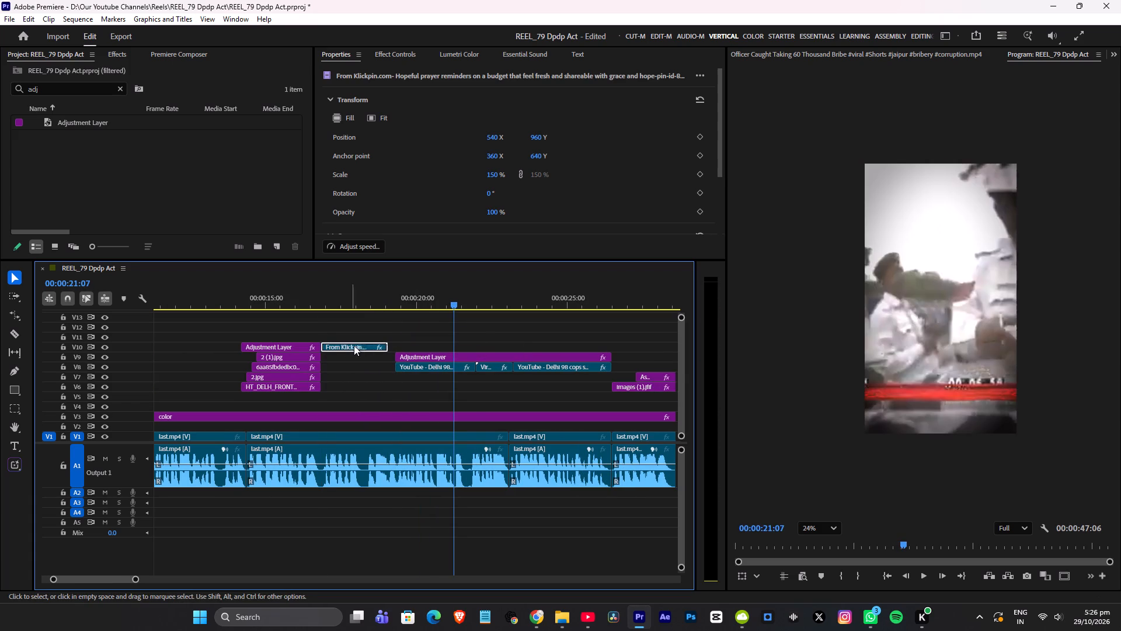
left_click(353, 299)
key("space")
scroll(378, 315, "up", 16, "alt")
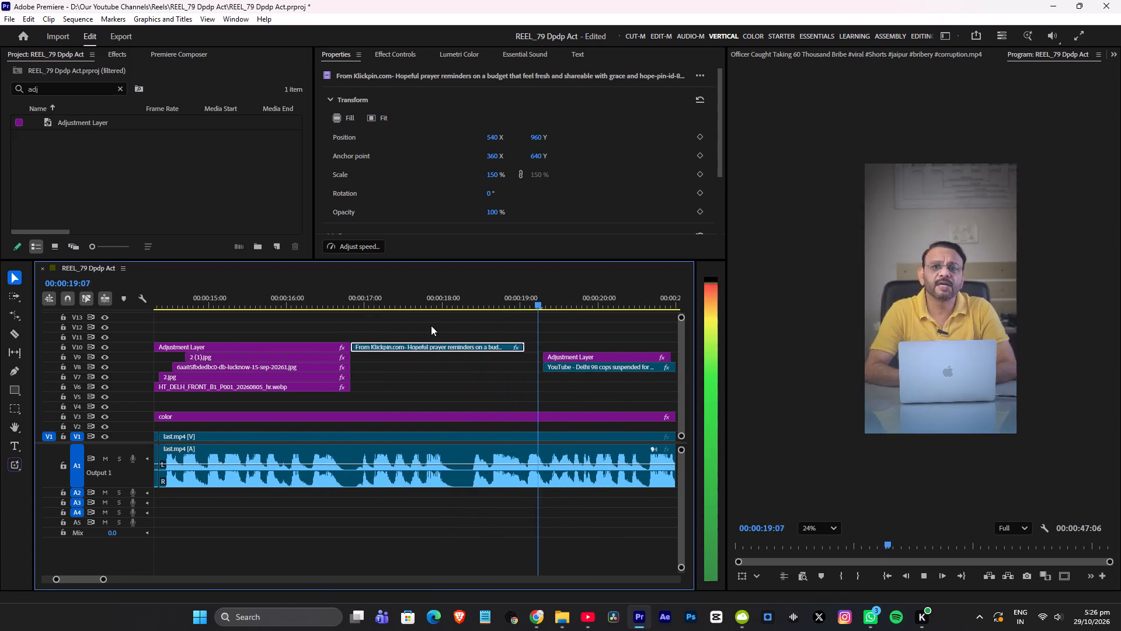
key("space")
left_click(430, 290)
key("space")
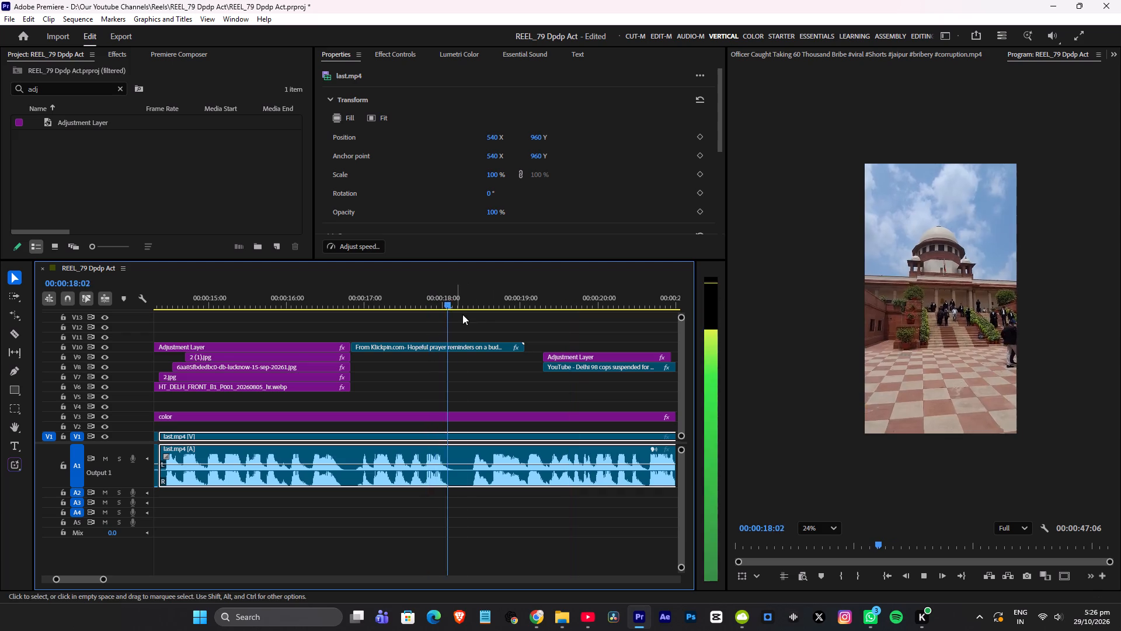
key("space")
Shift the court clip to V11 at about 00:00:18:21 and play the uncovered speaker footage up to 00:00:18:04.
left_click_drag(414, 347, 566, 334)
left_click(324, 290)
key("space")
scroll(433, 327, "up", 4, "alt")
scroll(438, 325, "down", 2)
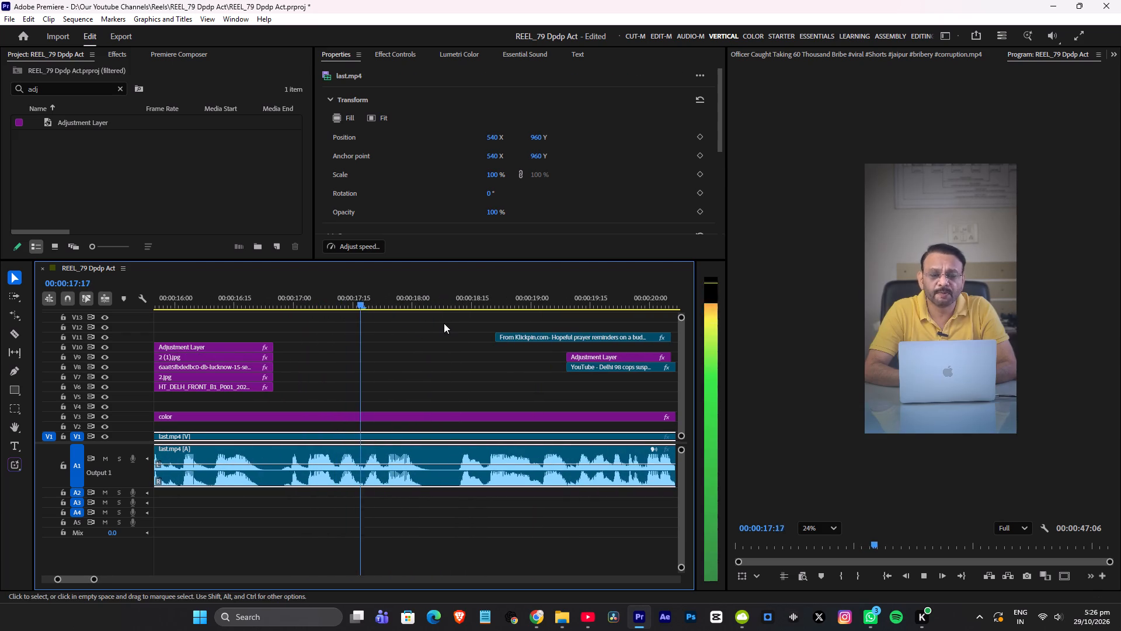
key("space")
Cut the speaker footage, audio and color layer at 00:00:18:04 and ripple-trim about 7 frames of the following pause.
left_click_drag(364, 361, 410, 522)
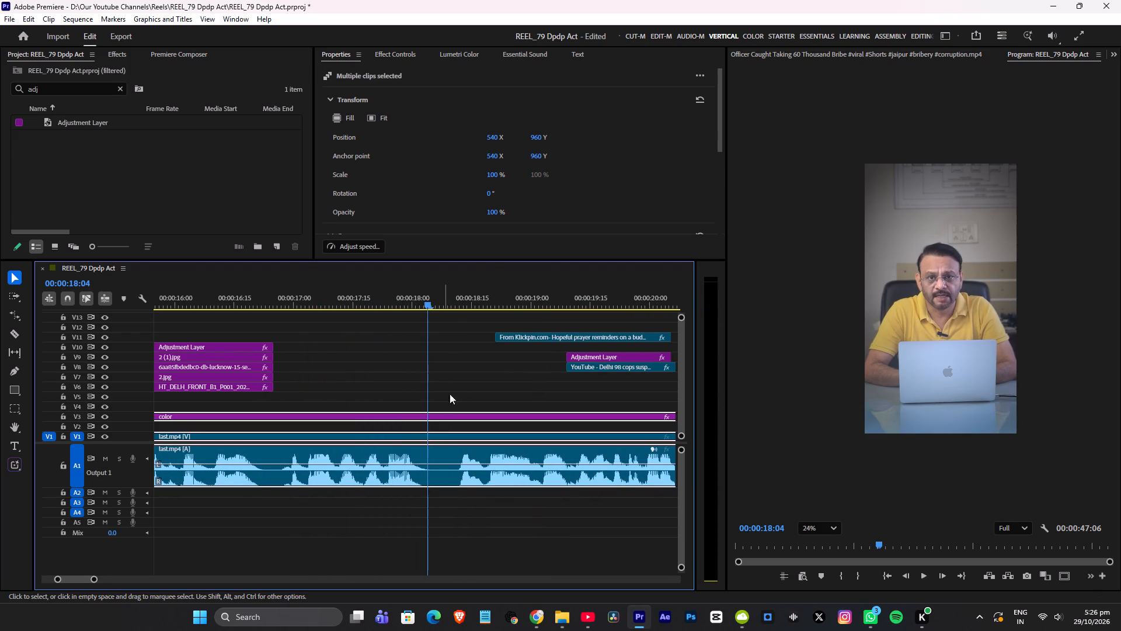
key("z")
left_click(455, 300)
key("q")
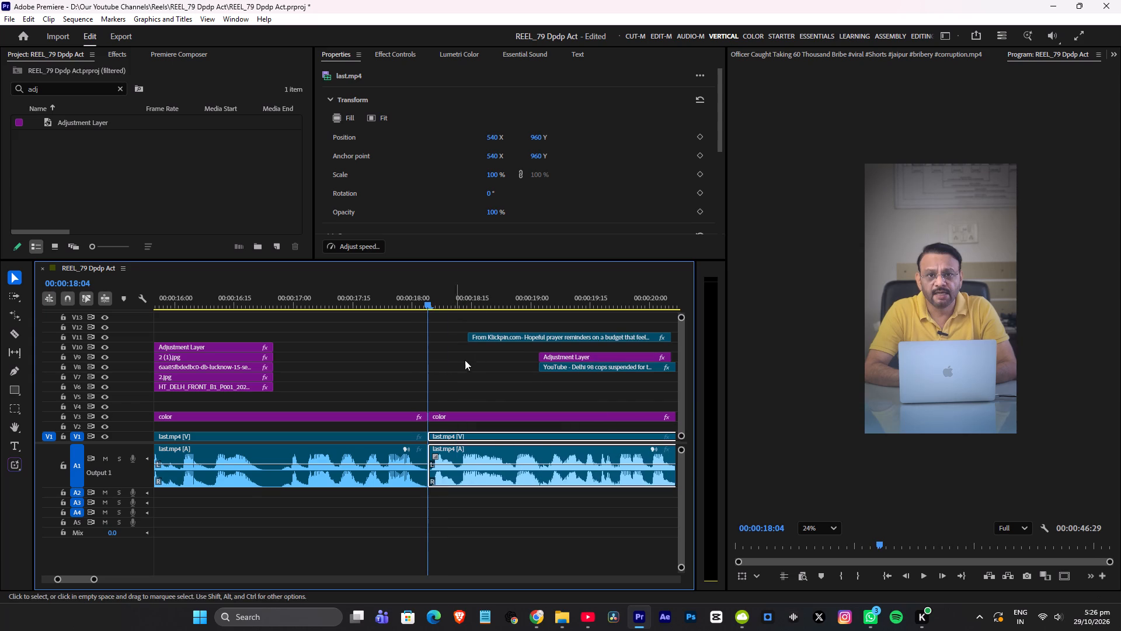
Move the court clip to V10, snapped to the end of the newspaper images' adjustment layer.
left_click(502, 335)
left_click_drag(513, 335, 325, 345)
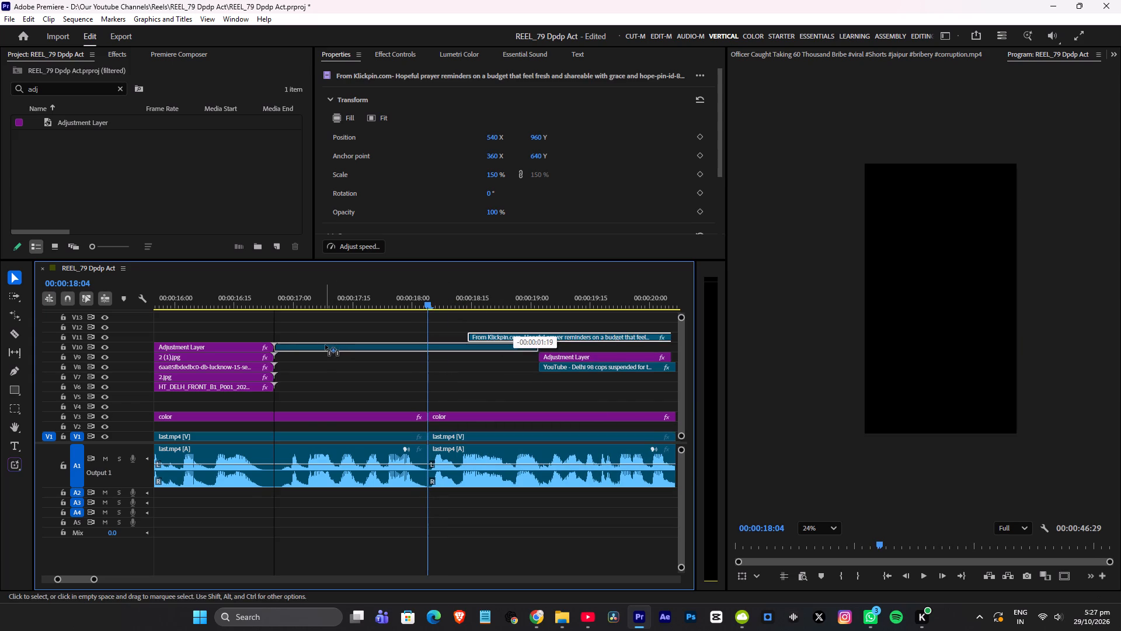
left_click_drag(325, 345, 323, 343)
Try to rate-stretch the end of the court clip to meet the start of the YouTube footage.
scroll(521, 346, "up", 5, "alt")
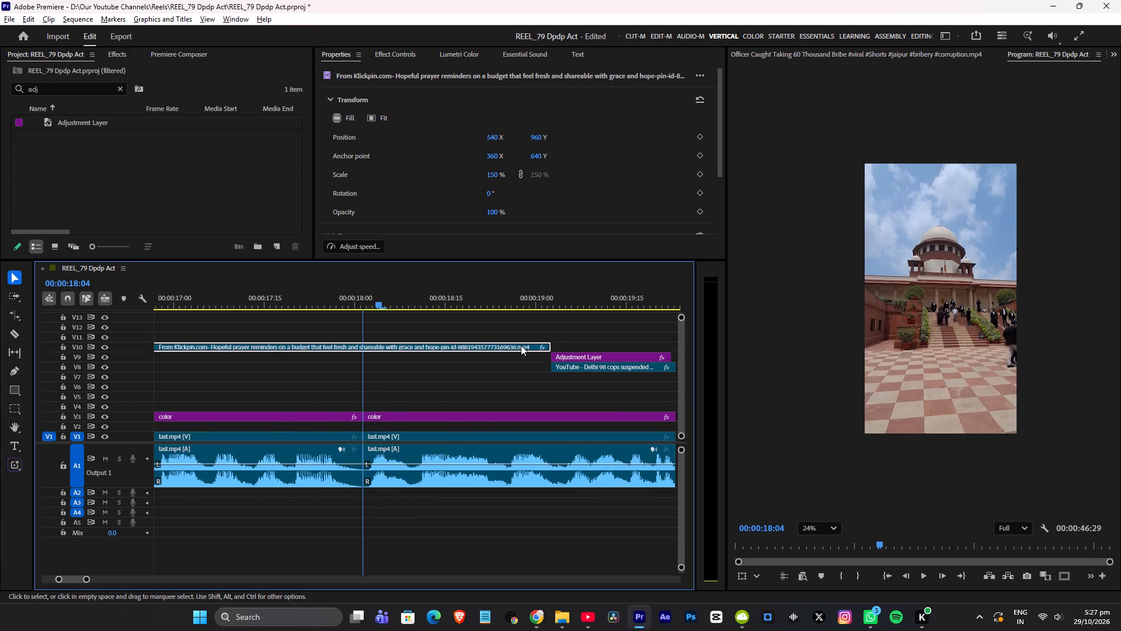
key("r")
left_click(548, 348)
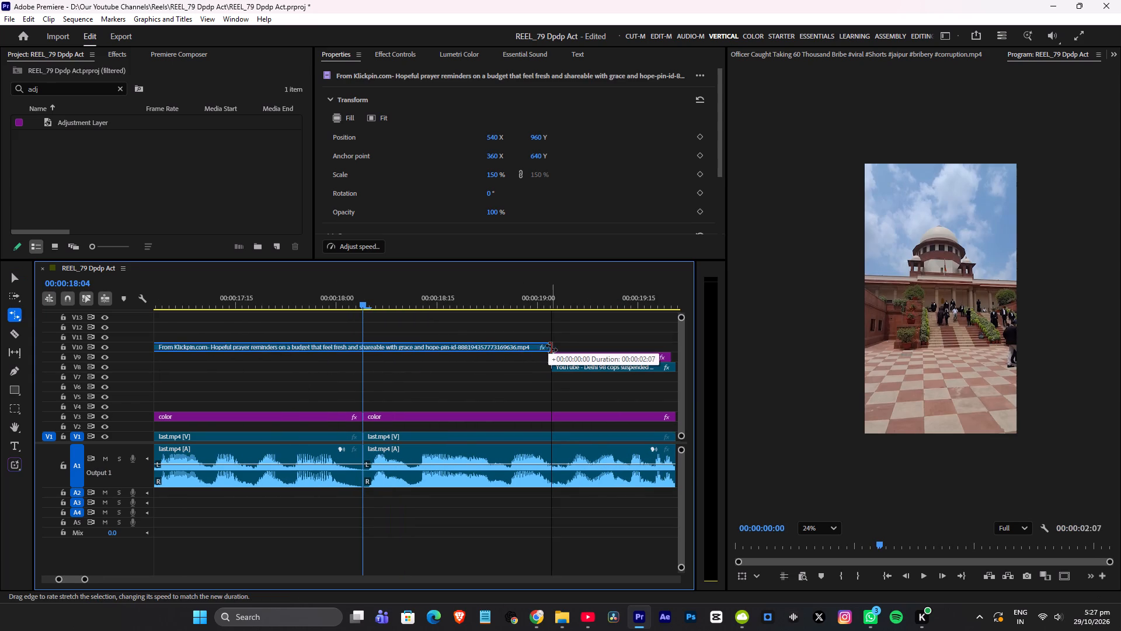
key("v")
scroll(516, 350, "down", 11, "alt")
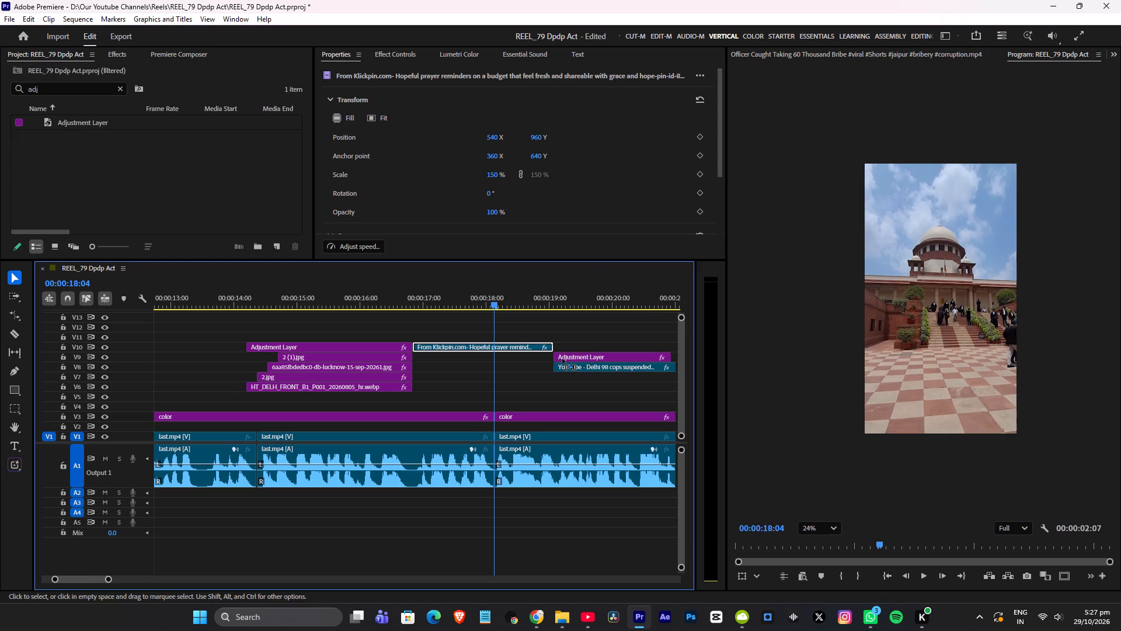
Save the project and play the court clip, placing the playhead at 00:00:18:19.
key("ctrl+s")
key("space")
left_click(528, 295)
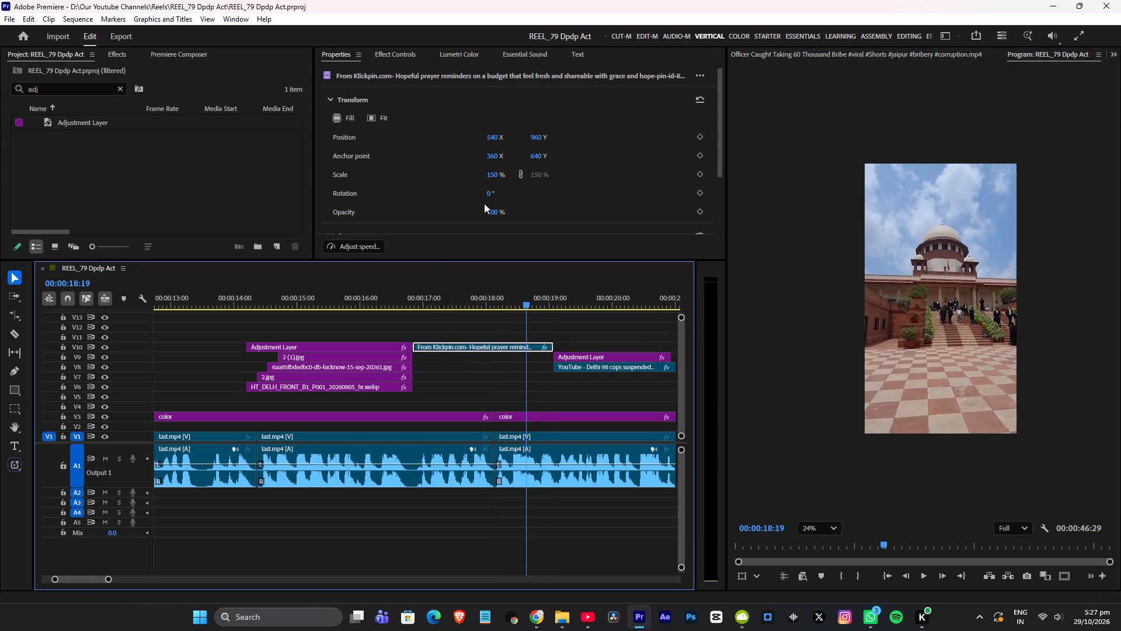
Keyframe the court clip's scale at 150 at the clip's start and move its anchor point onto the dome, about 341, 346.
left_click(402, 48)
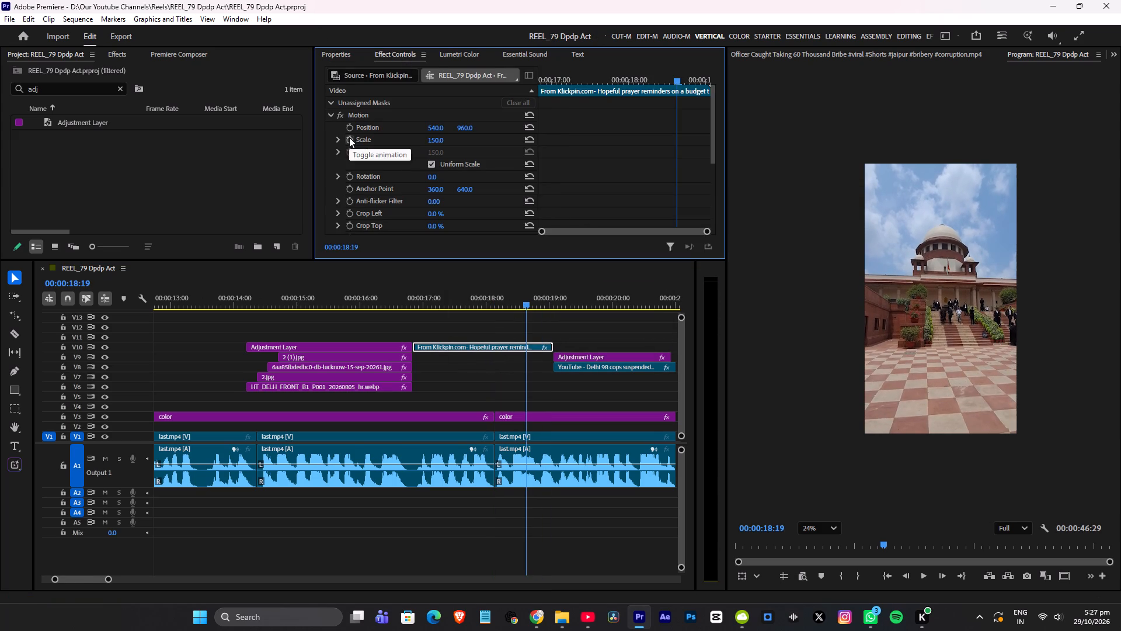
left_click(349, 137)
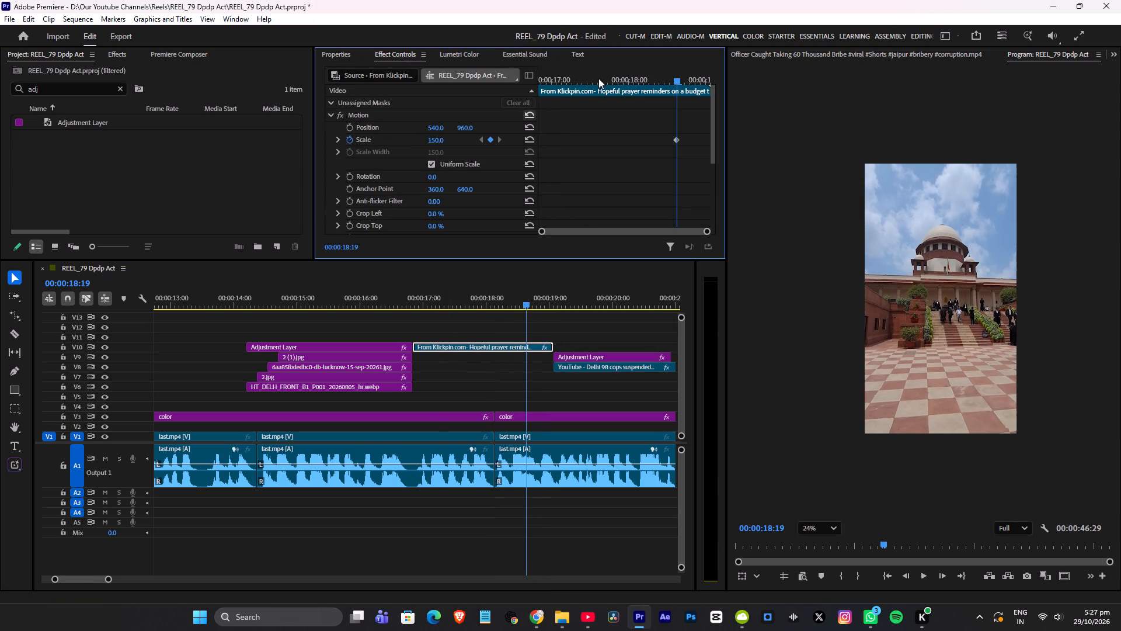
left_click_drag(598, 78, 562, 96)
left_click(490, 138)
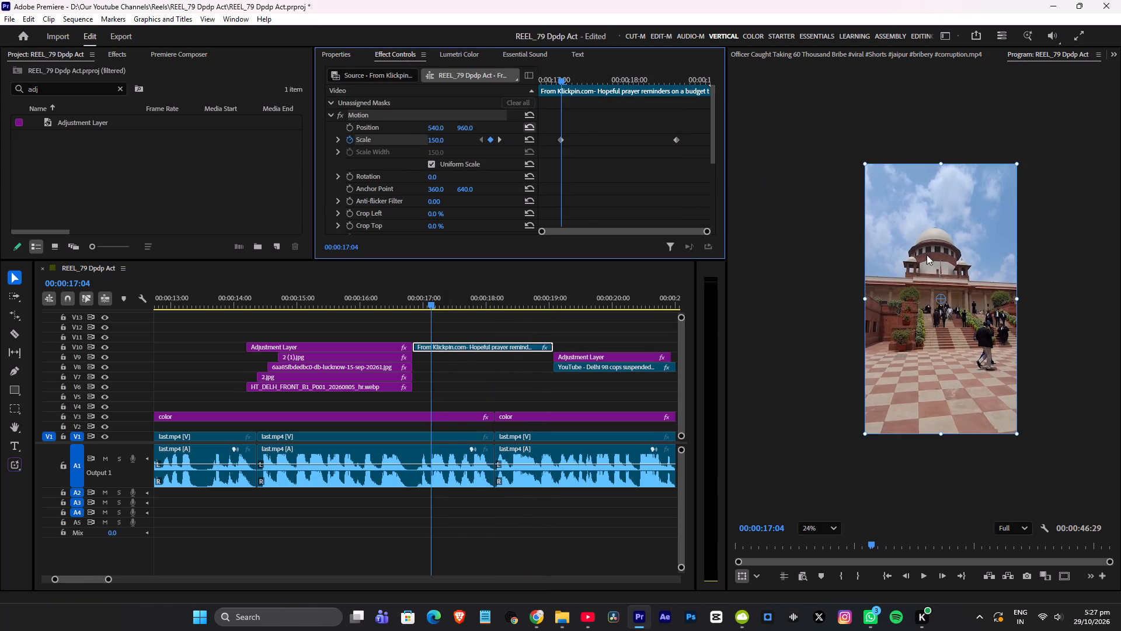
left_click_drag(942, 299, 938, 237)
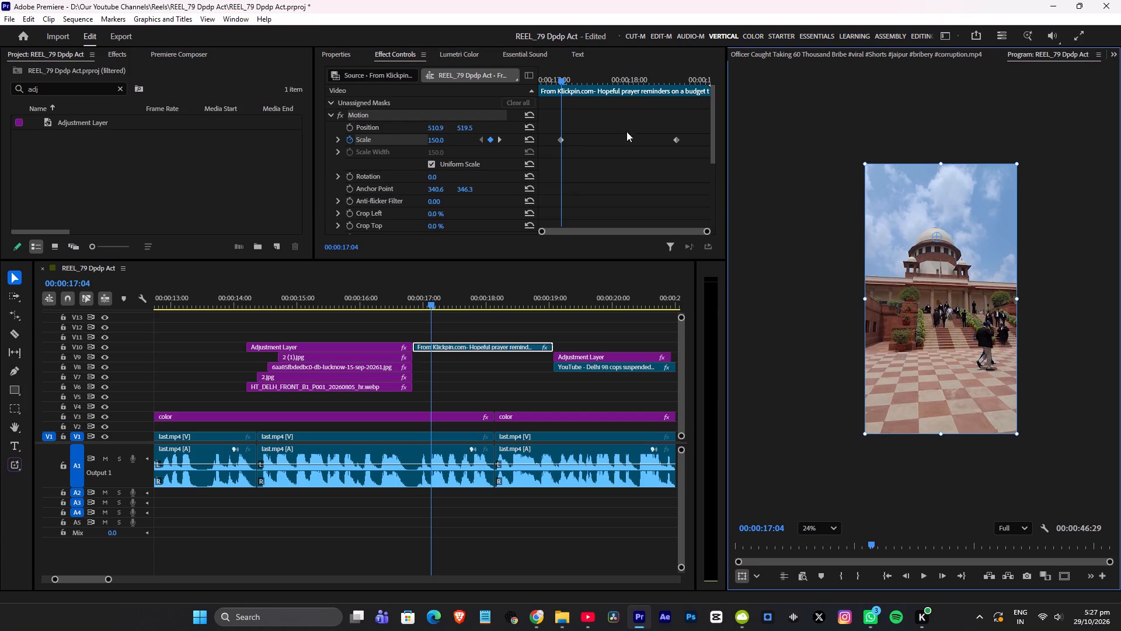
left_click_drag(559, 138, 488, 138)
Set the court clip's second scale keyframe to 200 and move that keyframe to the end of the clip.
left_click(503, 138)
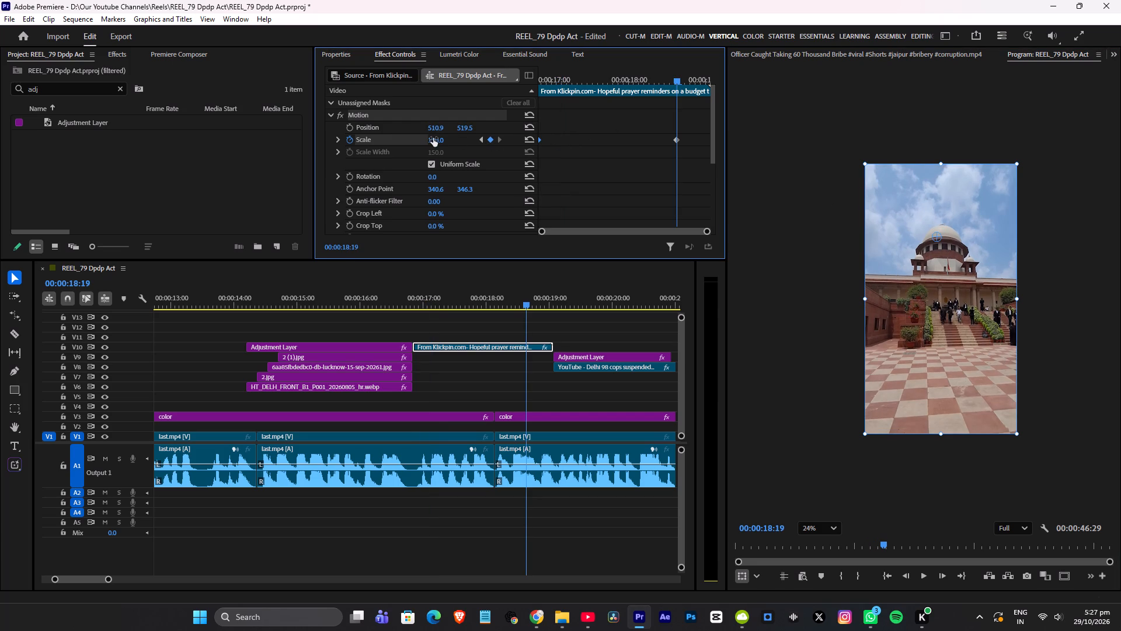
left_click(433, 138)
type("200")
key("Return")
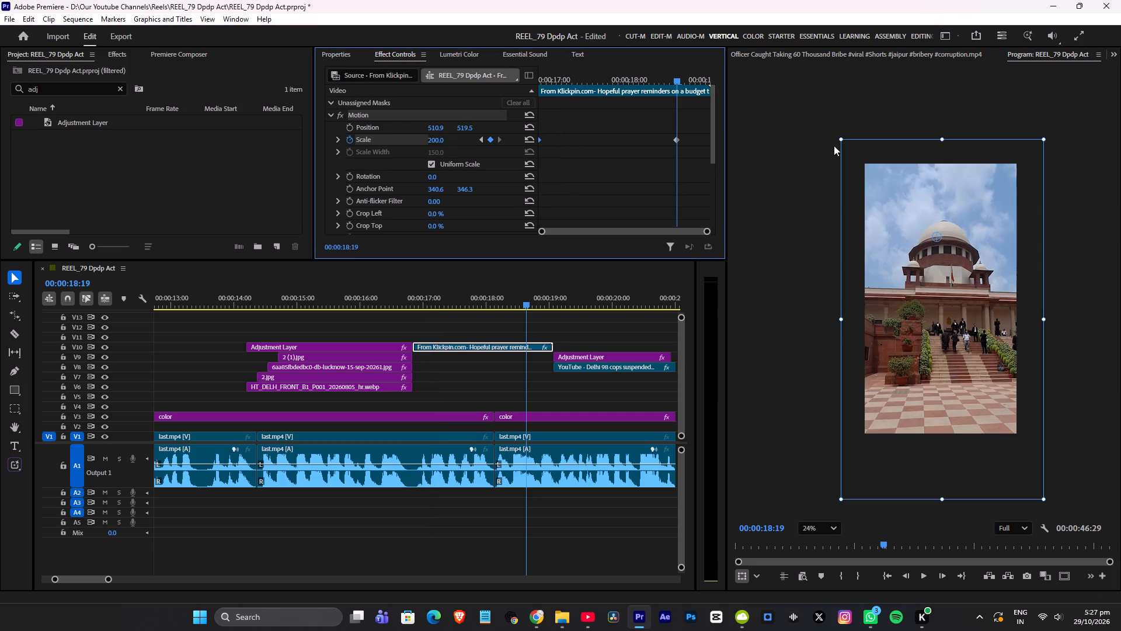
left_click_drag(676, 140, 1014, 179)
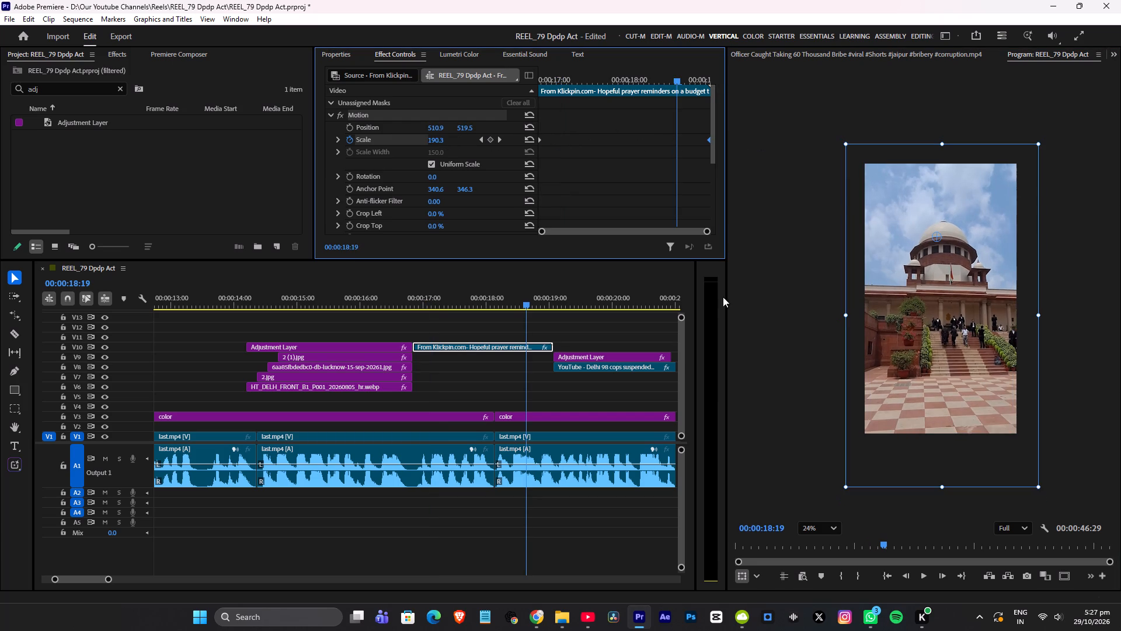
Play the court clip's zoom through into the YouTube footage and save the project.
left_click(384, 289)
key("space")
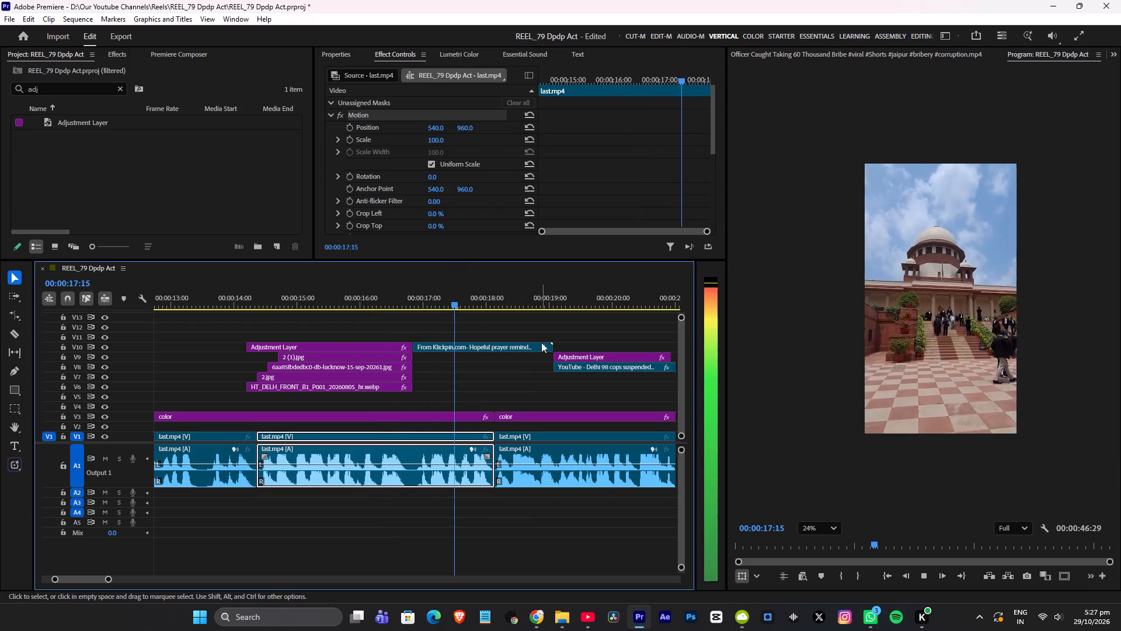
scroll(545, 351, "down", 10)
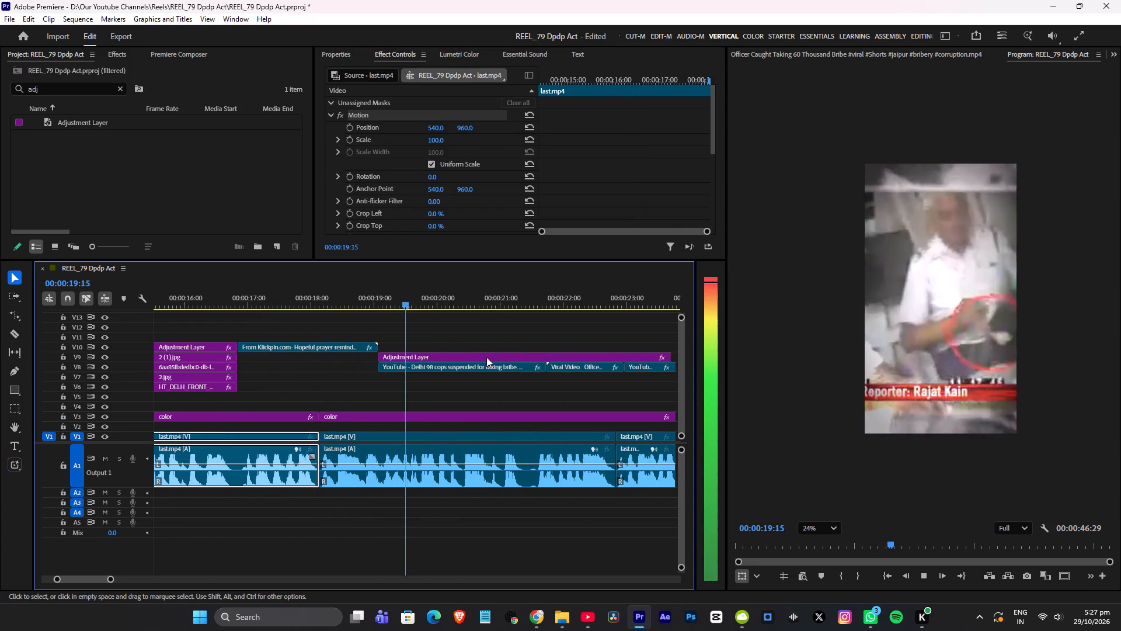
scroll(486, 357, "down", 10, "alt")
key("ctrl+s")
key("space")
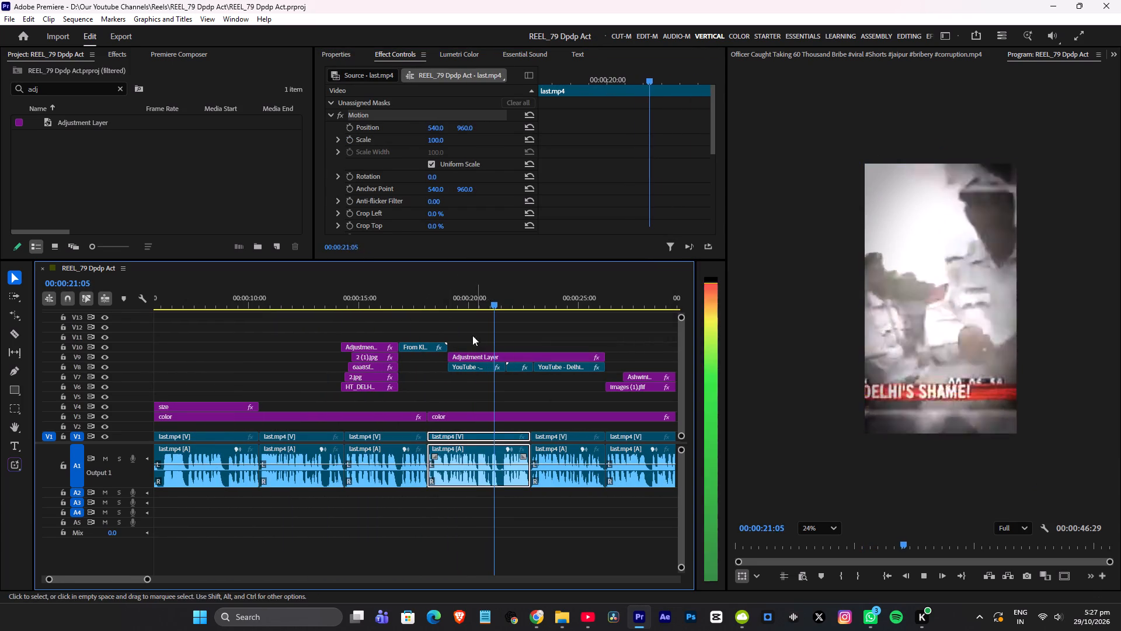
Raise the court clip's Lumetri contrast to about 42.
left_click(431, 294)
left_click(423, 345)
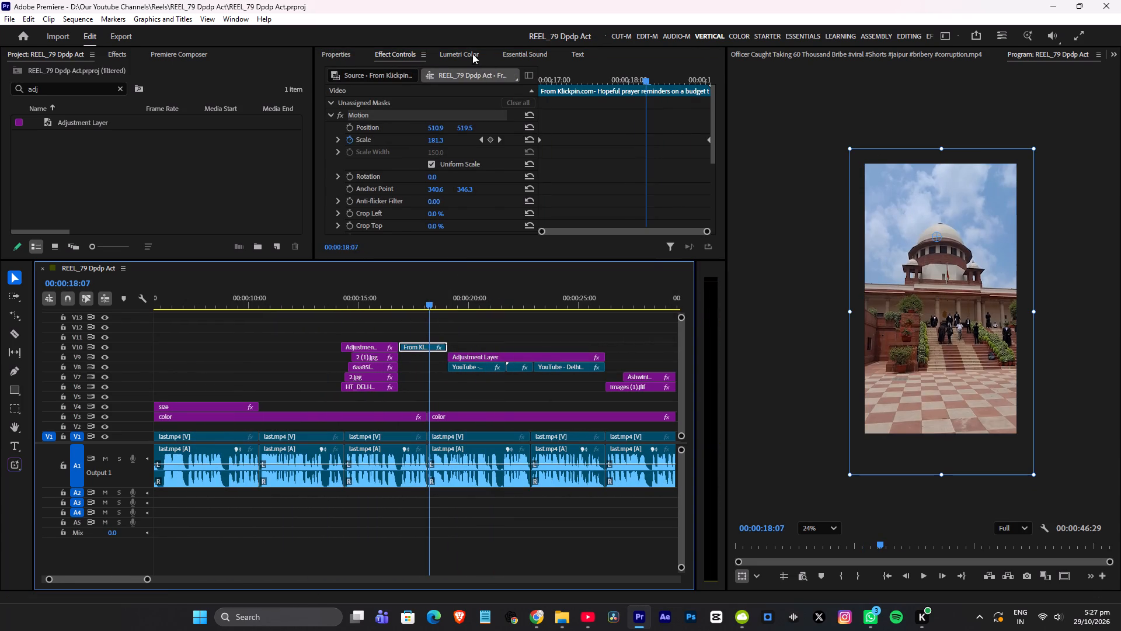
left_click(472, 54)
scroll(503, 167, "up", 11)
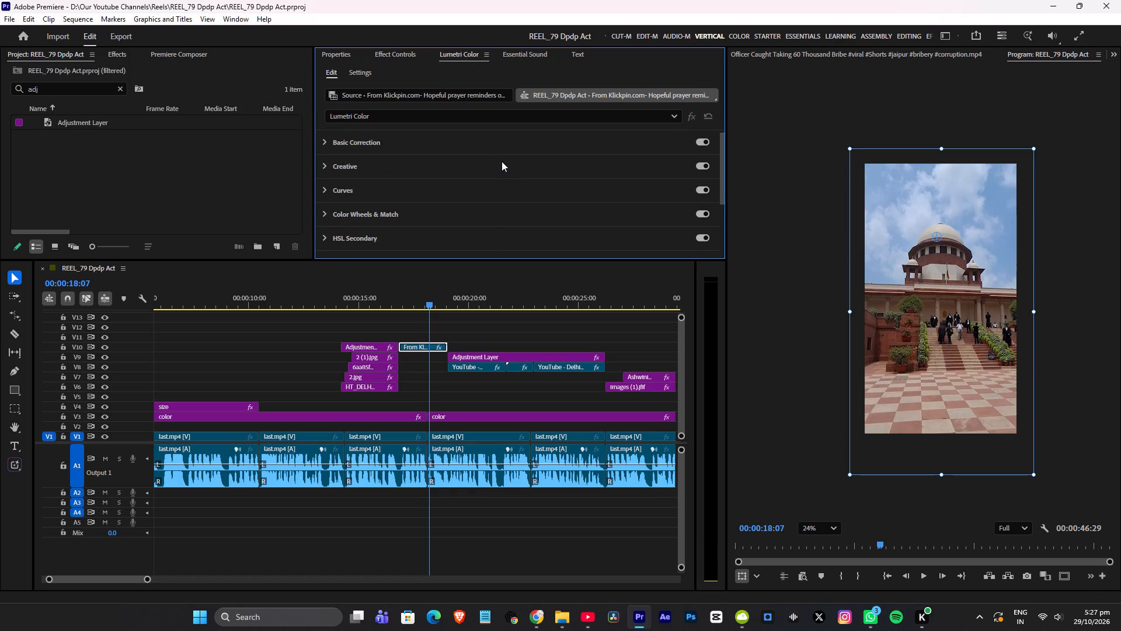
scroll(502, 161, "up", 10)
left_click(323, 141)
scroll(559, 196, "down", 6)
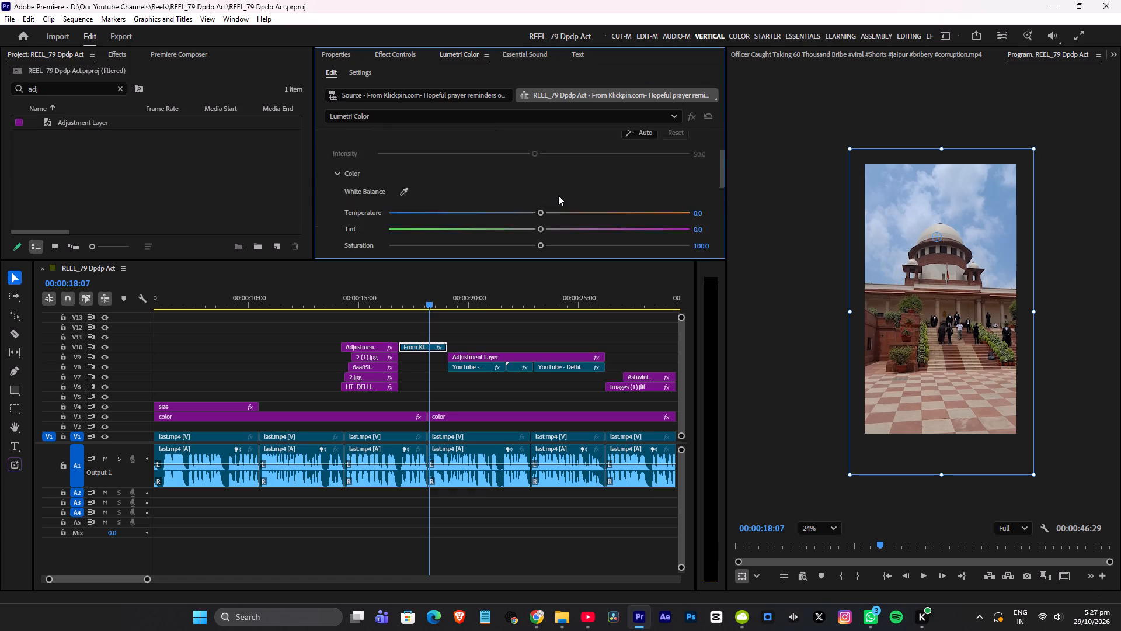
scroll(558, 195, "down", 6)
left_click_drag(544, 216, 563, 217)
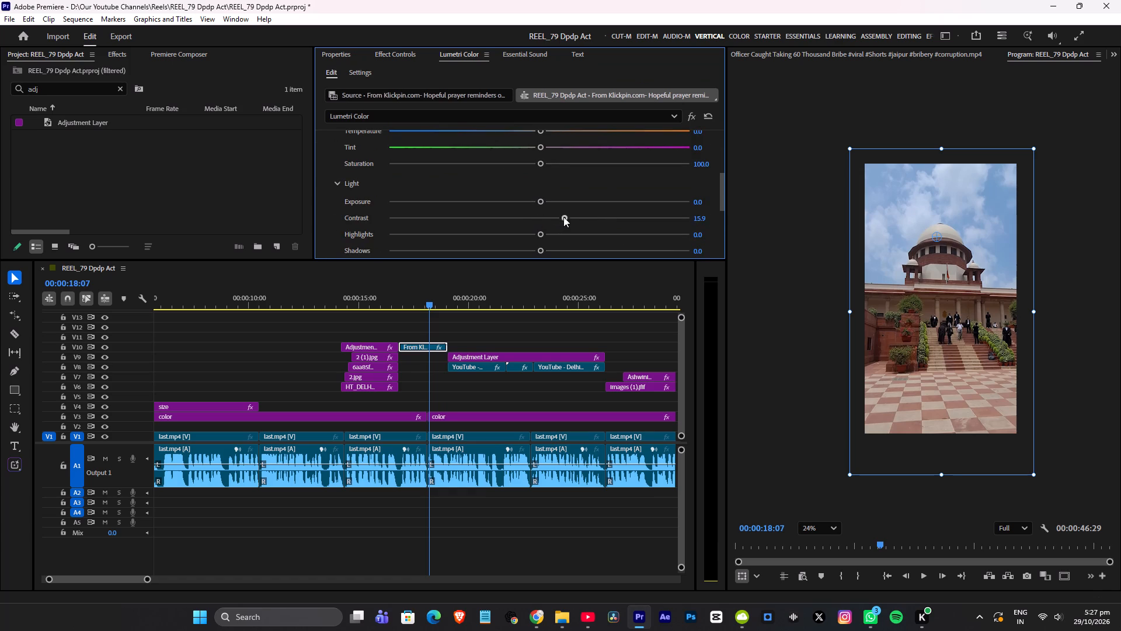
left_click_drag(563, 217, 602, 217)
Set the court clip's Lumetri shadows to -100 and highlights to about 10, and save the project.
scroll(590, 214, "down", 4)
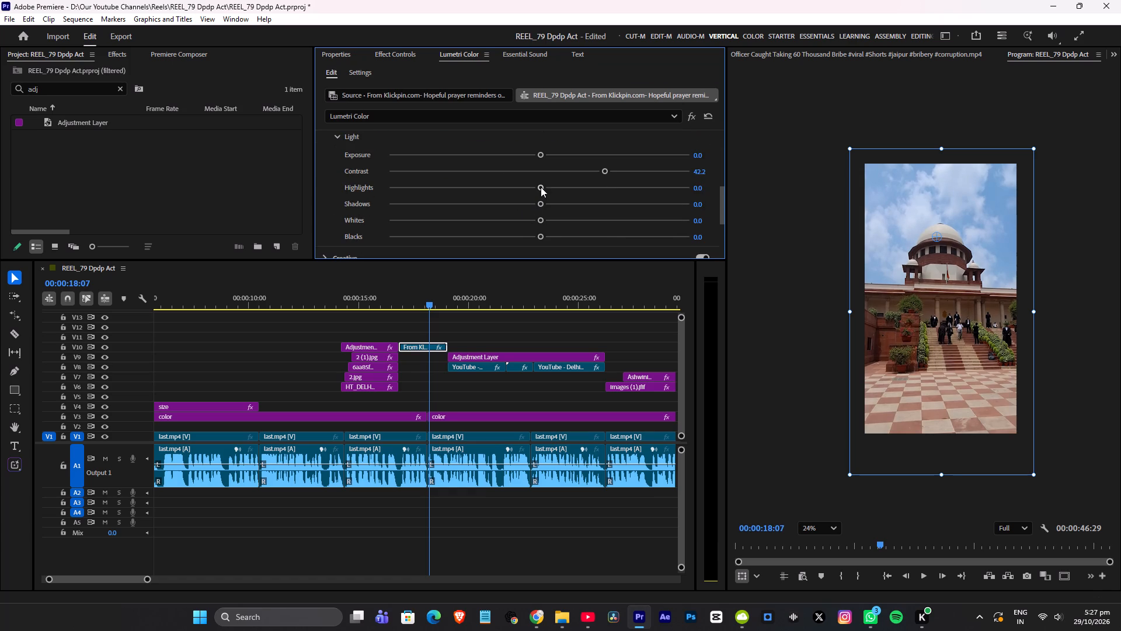
left_click_drag(541, 187, 318, 193)
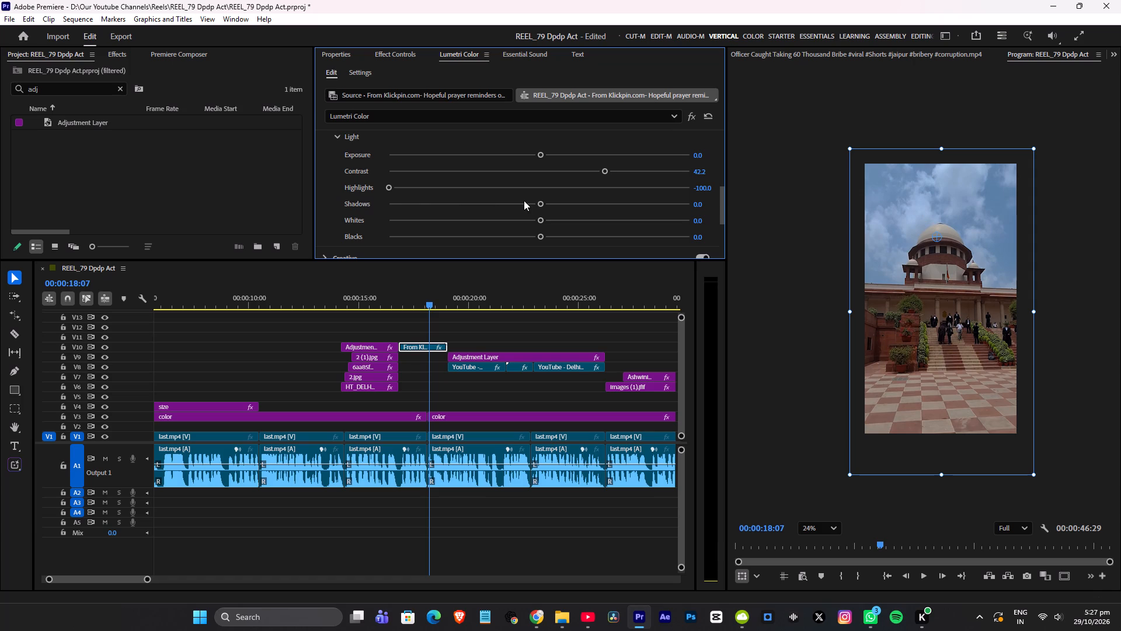
left_click_drag(540, 203, 345, 210)
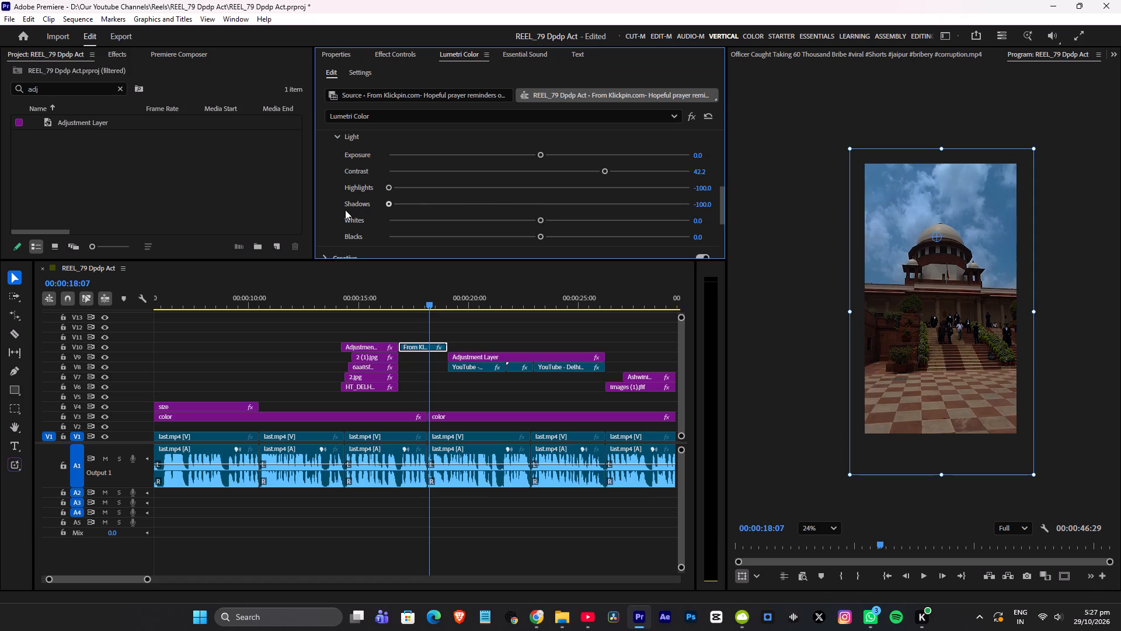
left_click_drag(345, 210, 342, 210)
scroll(505, 209, "up", 1)
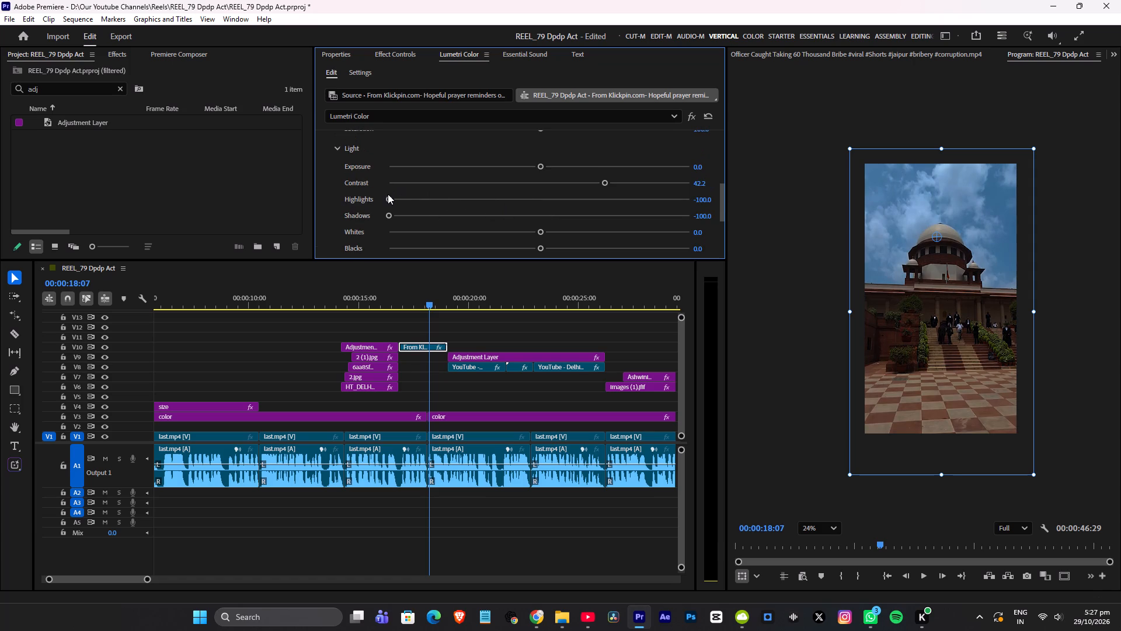
left_click_drag(391, 195, 566, 195)
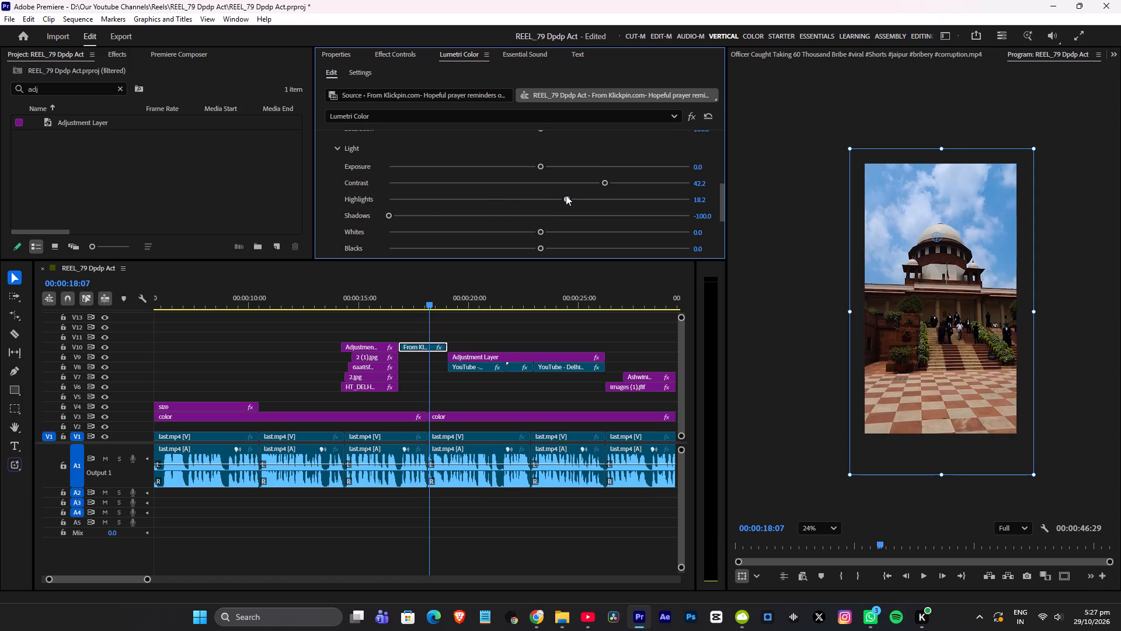
left_click_drag(566, 195, 553, 198)
scroll(555, 207, "down", 2)
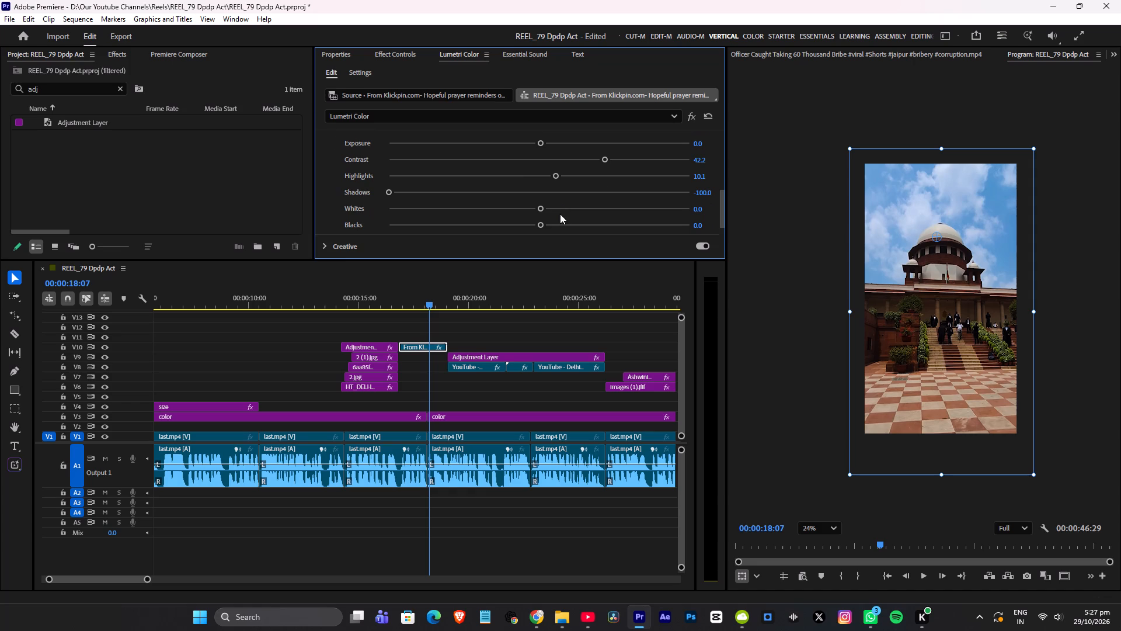
scroll(547, 219, "down", 3)
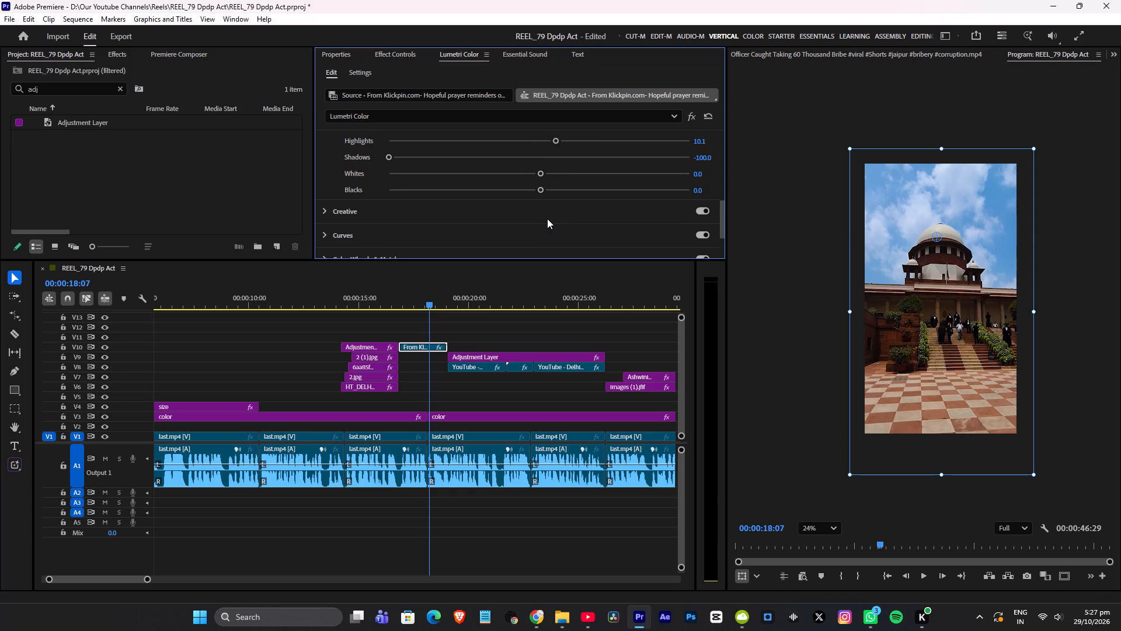
key("ctrl+s")
Play the reel from about 00:00:16:03 into the YouTube footage to check the graded court clip.
left_click(384, 303)
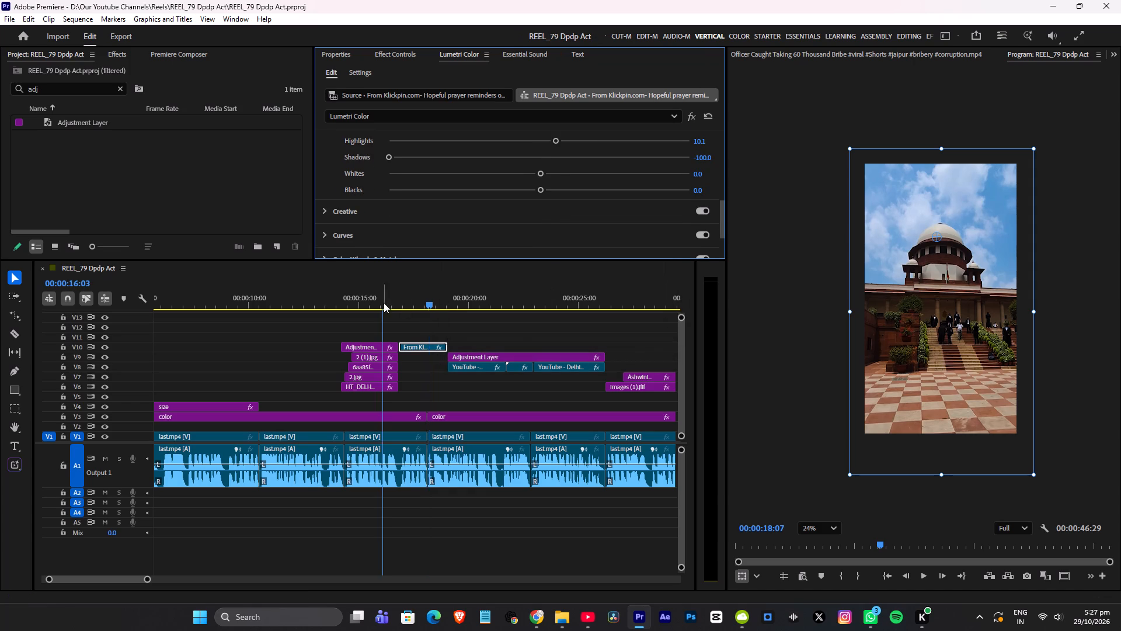
key("space")
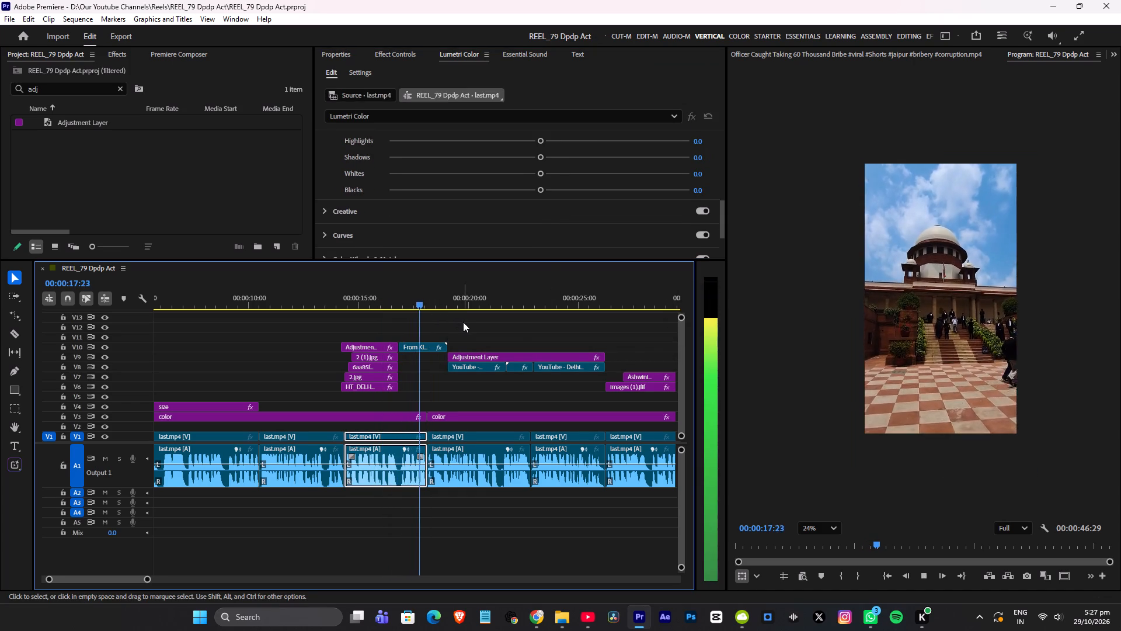
scroll(463, 322, "up", 1)
scroll(519, 325, "up", 2, "alt")
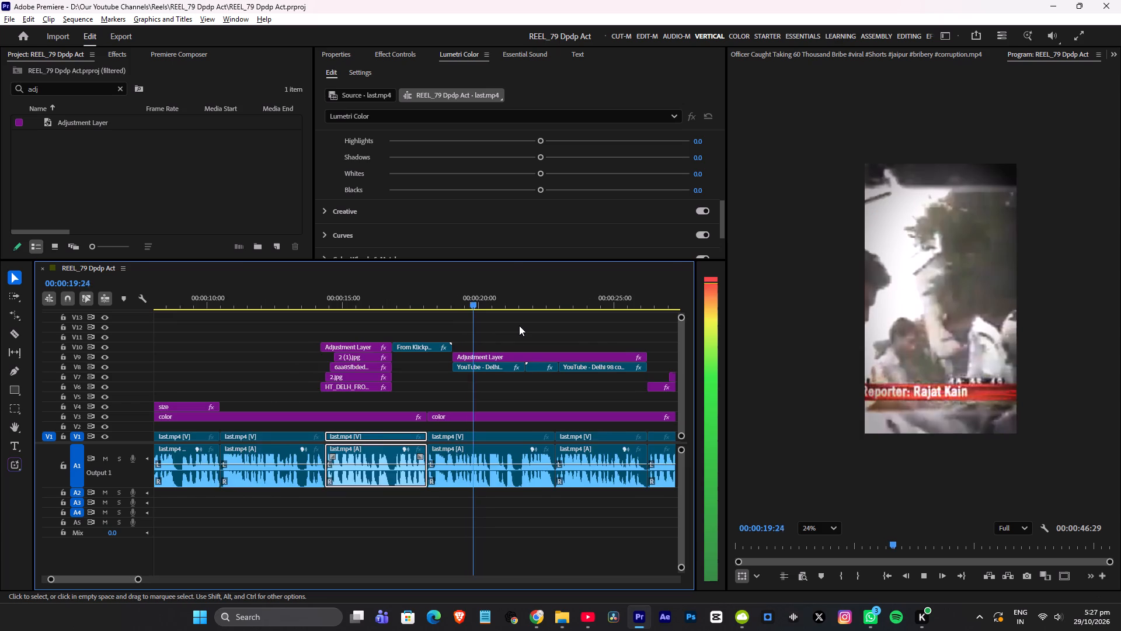
scroll(519, 325, "up", 1, "alt")
scroll(519, 325, "down", 3, "alt")
scroll(519, 325, "down", 2)
key("space")
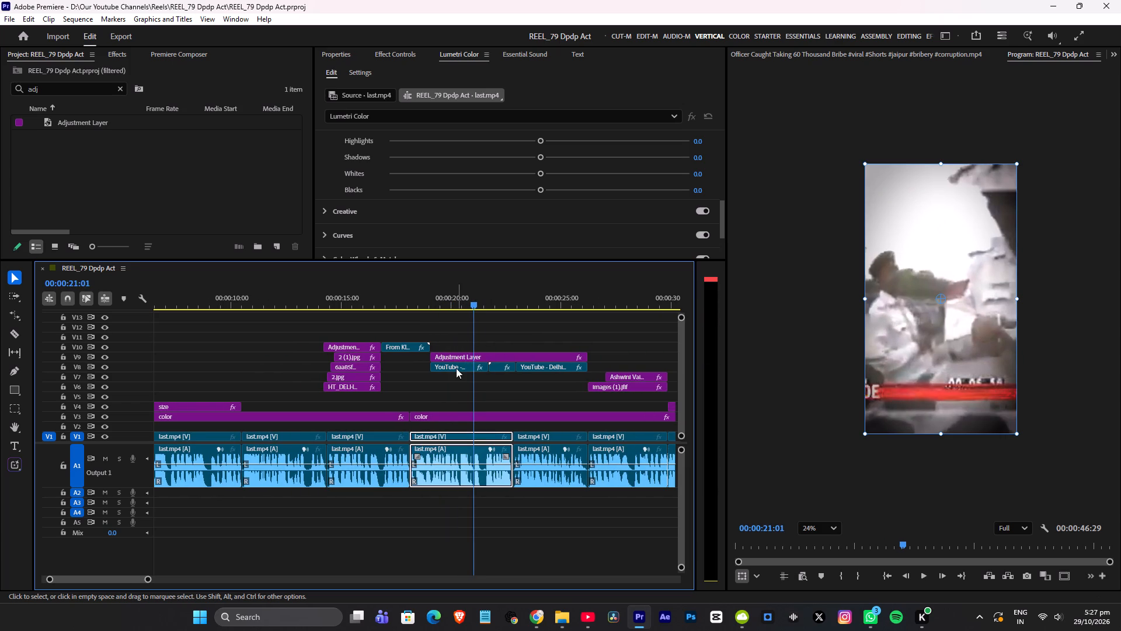
Set the Lumetri contrast of the first YouTube clip on V8 to 100.
left_click(455, 368)
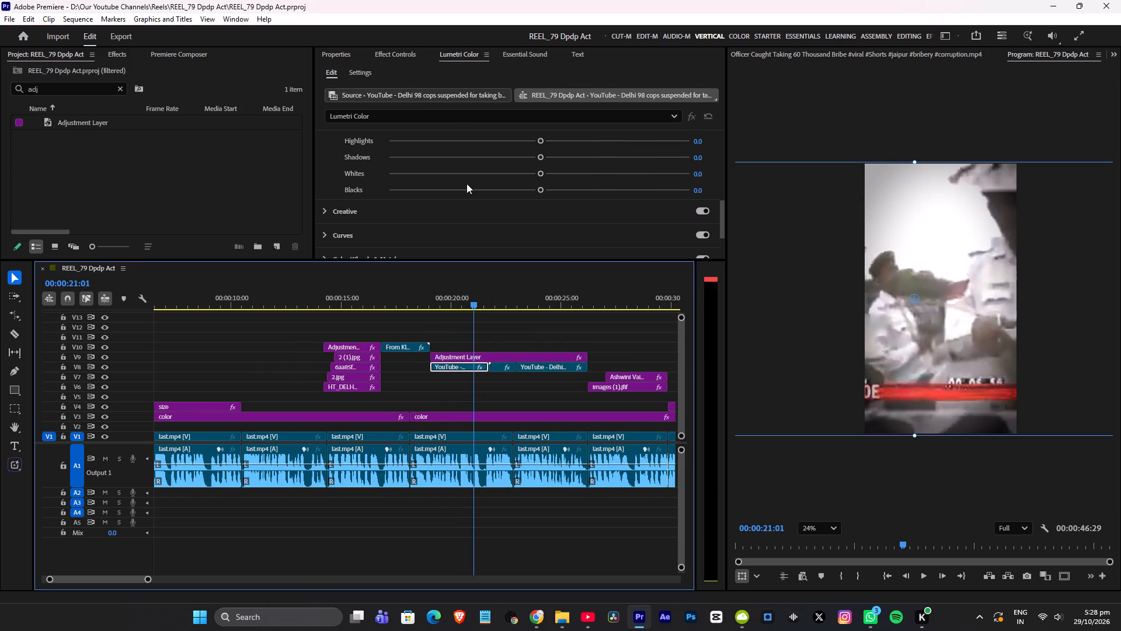
scroll(548, 150, "up", 6)
left_click_drag(543, 193, 559, 193)
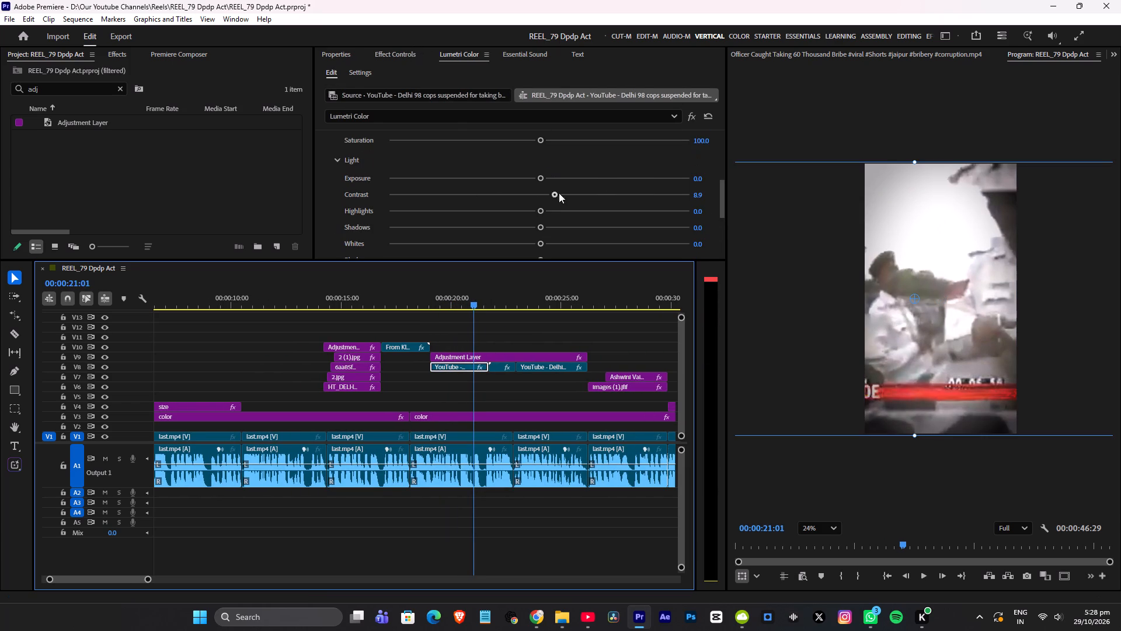
left_click_drag(559, 193, 831, 193)
Set the Lumetri contrast of the last YouTube clip on V8 to 100 and save the project.
left_click(505, 297)
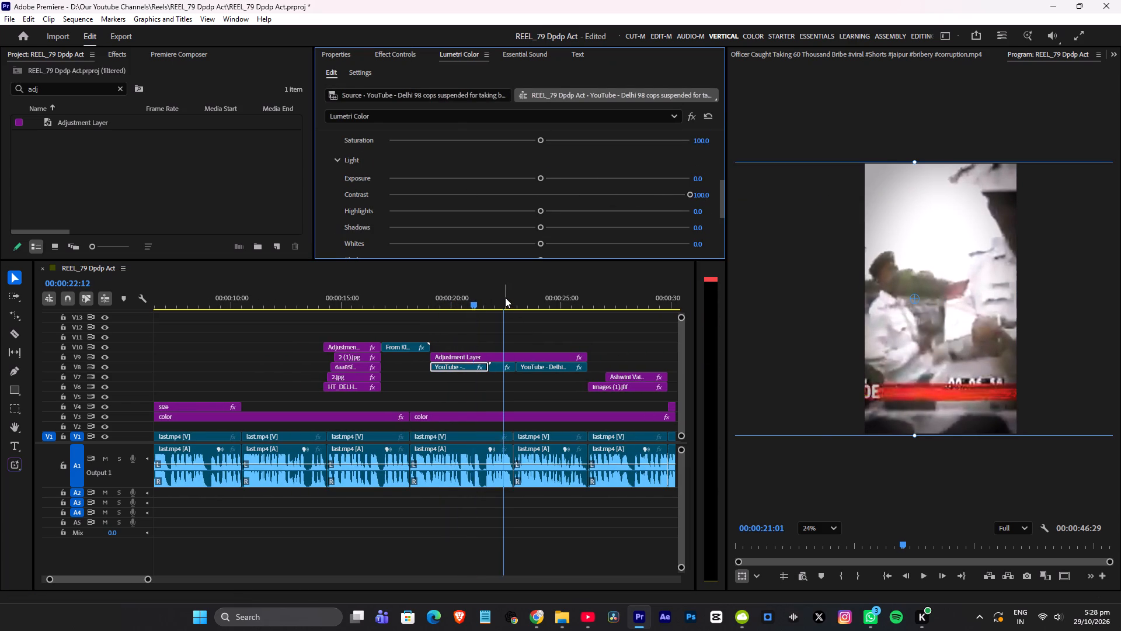
left_click(553, 299)
left_click(548, 370)
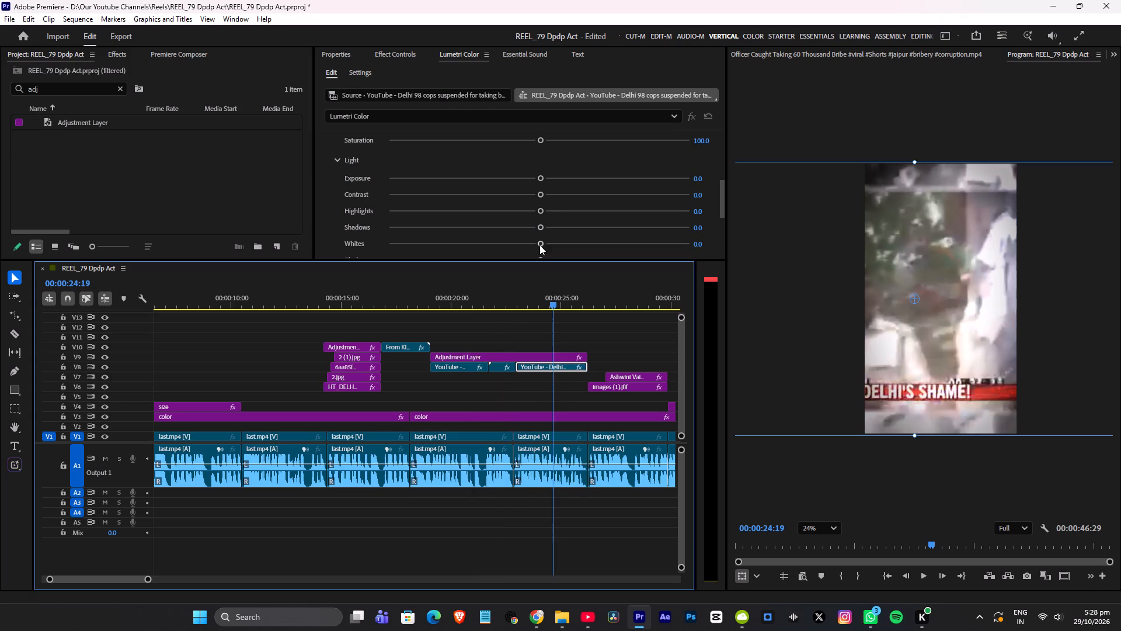
left_click_drag(542, 193, 910, 195)
key("ctrl+s")
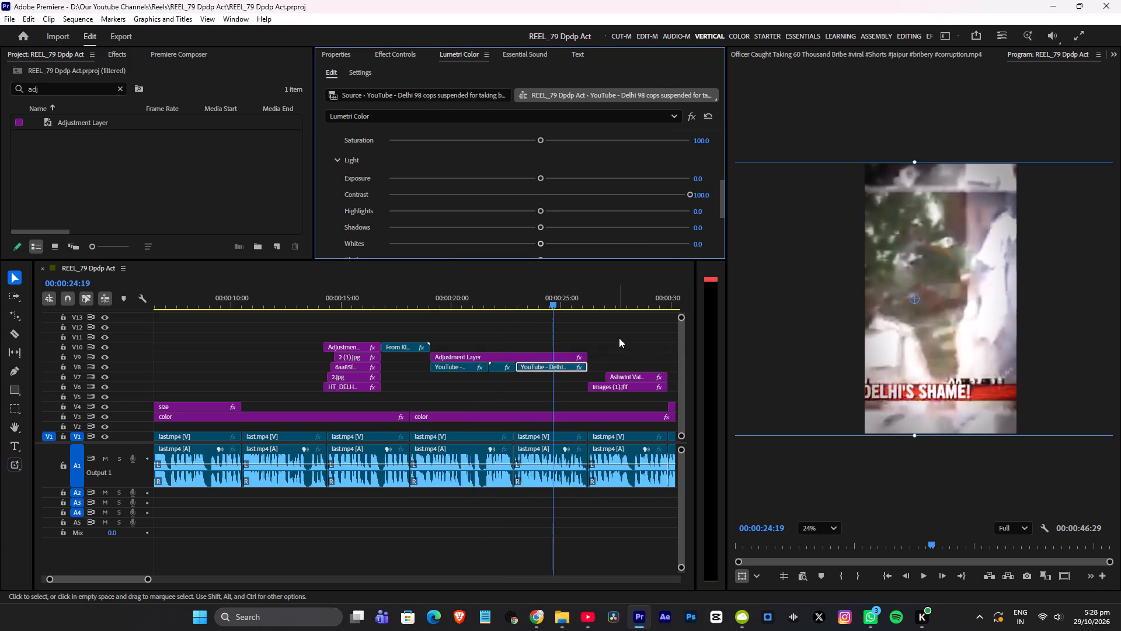
Review the reel from 00:00:24:19 to the speaker's closing shot at 00:00:42:04, saving the project along the way.
key("space")
scroll(612, 320, "down", 8)
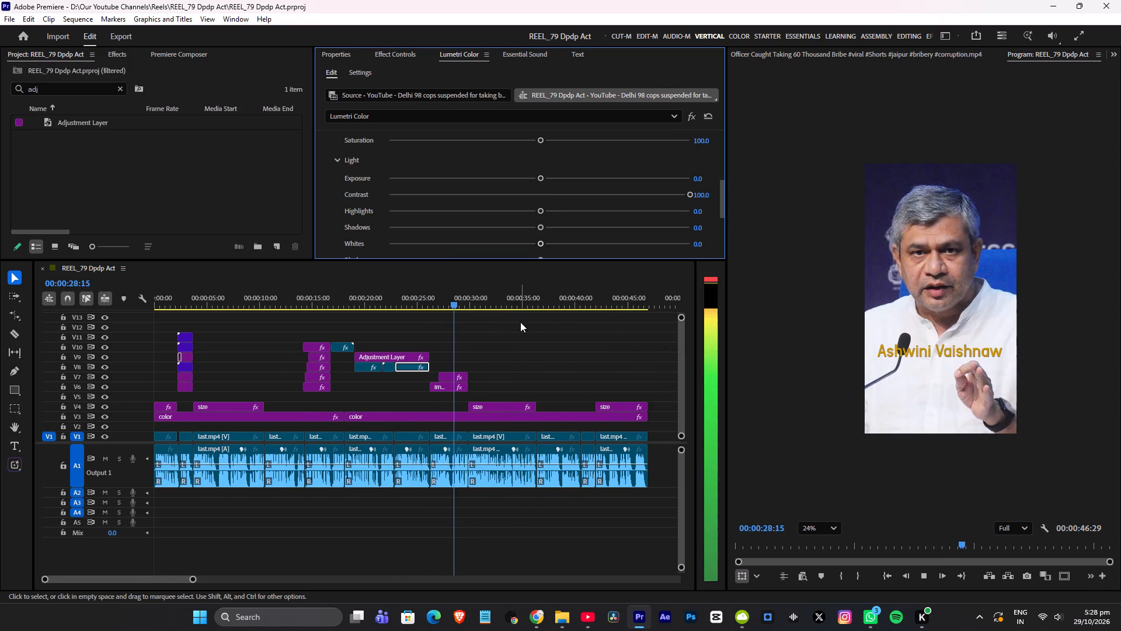
key("space")
key("ctrl+s")
key("space")
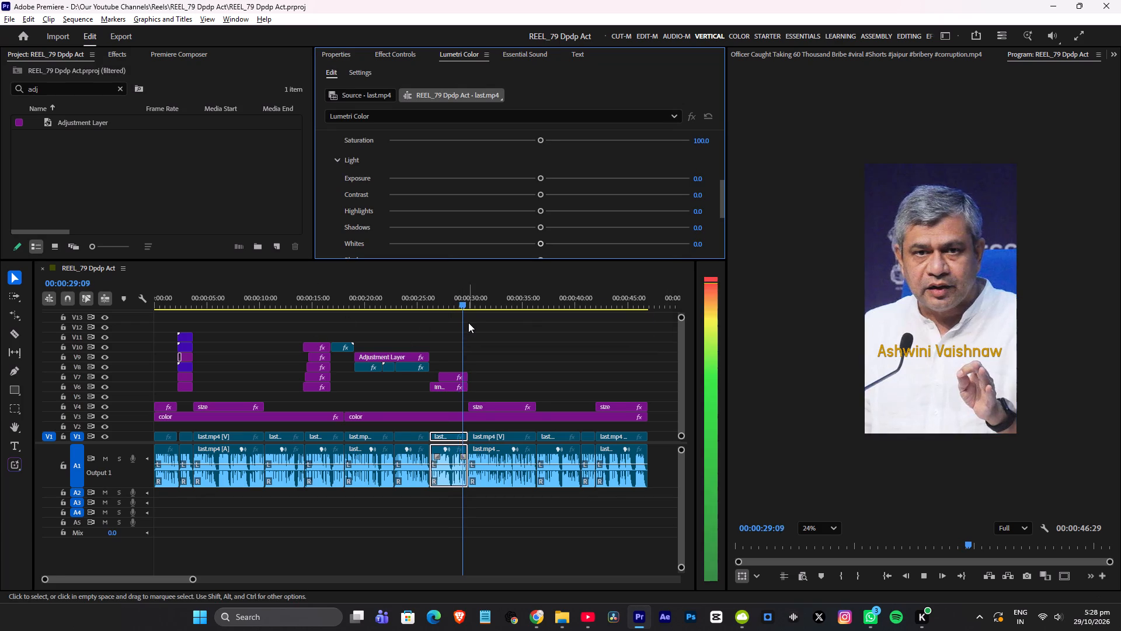
scroll(474, 323, "up", 3, "alt")
scroll(484, 321, "down", 4)
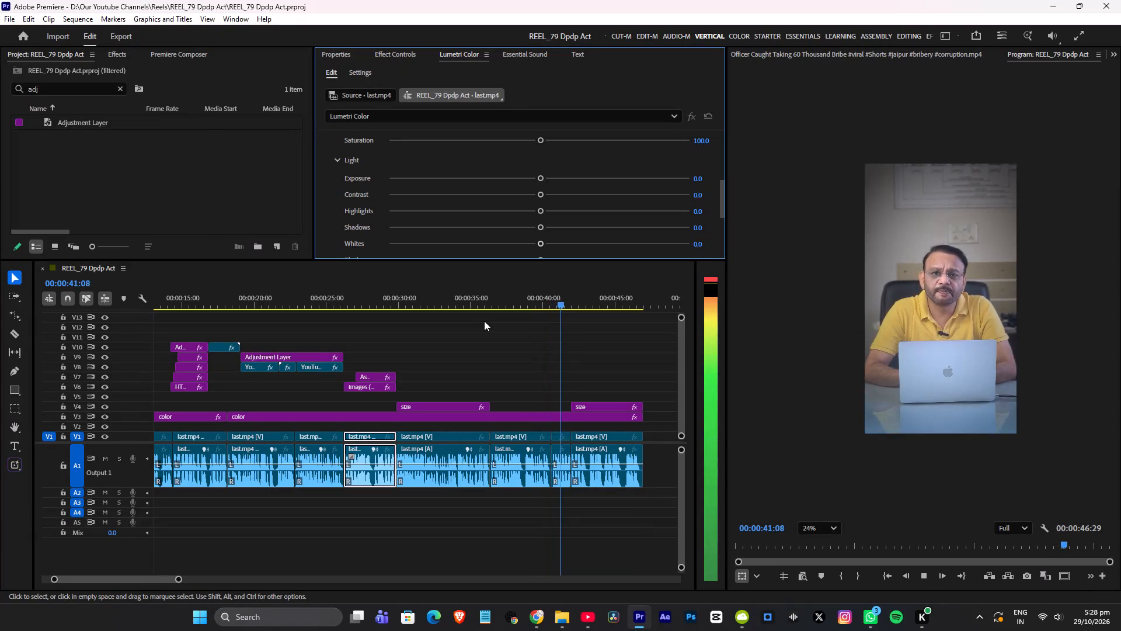
key("space")
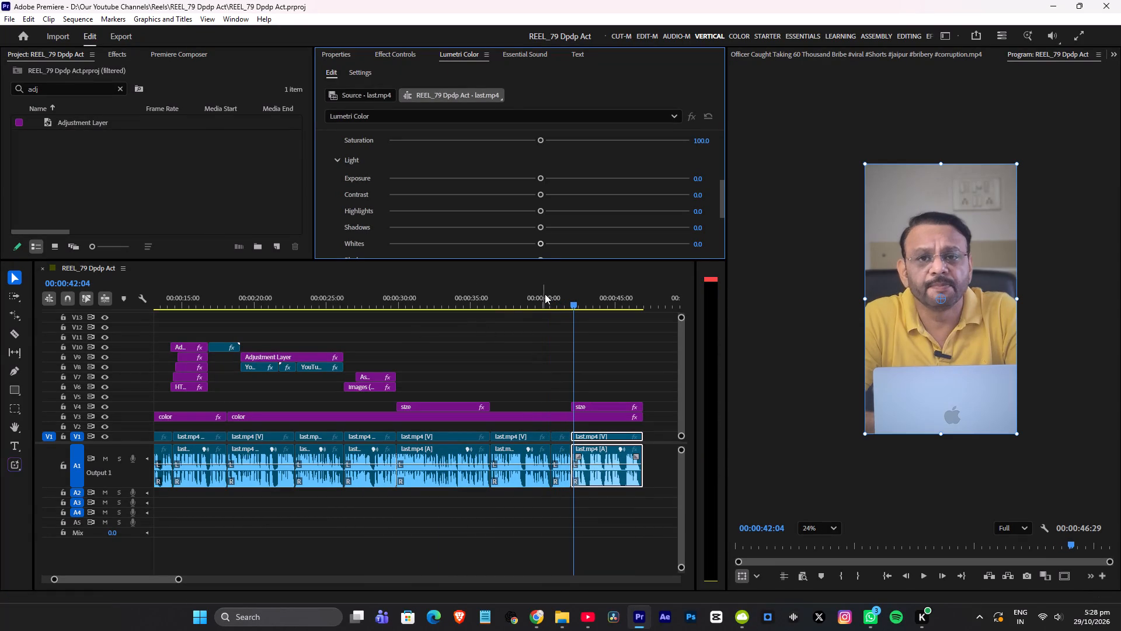
Add the Pan transition from Premiere Composer's Starter Pack at the speaker cut at 00:00:40:18.
left_click(549, 293)
key("shift+Up")
key("shift+Down")
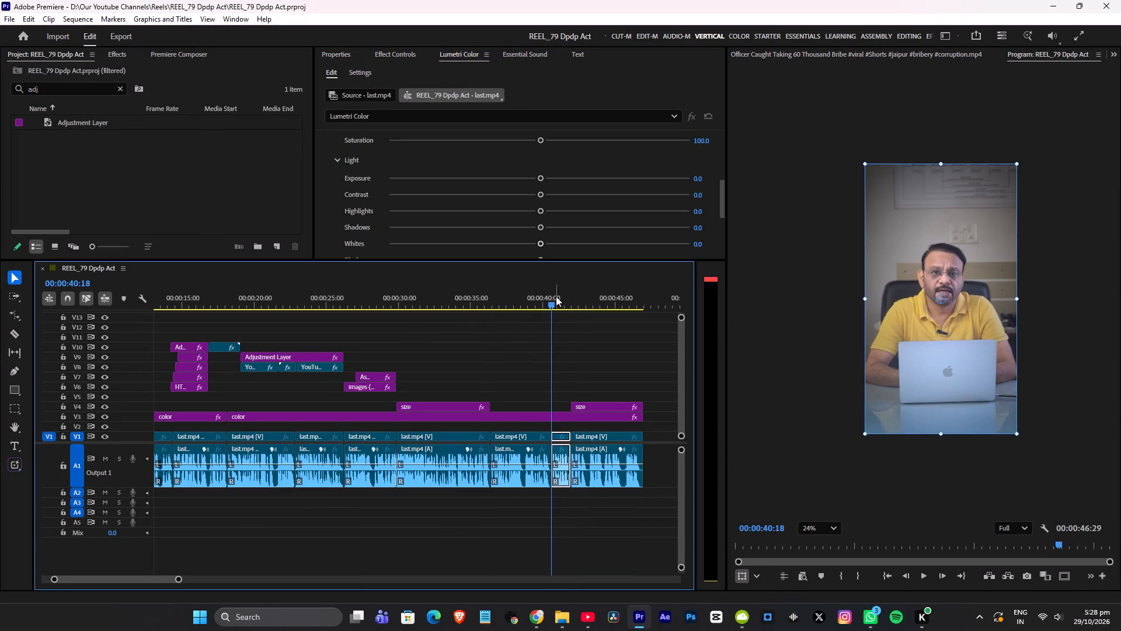
left_click(119, 56)
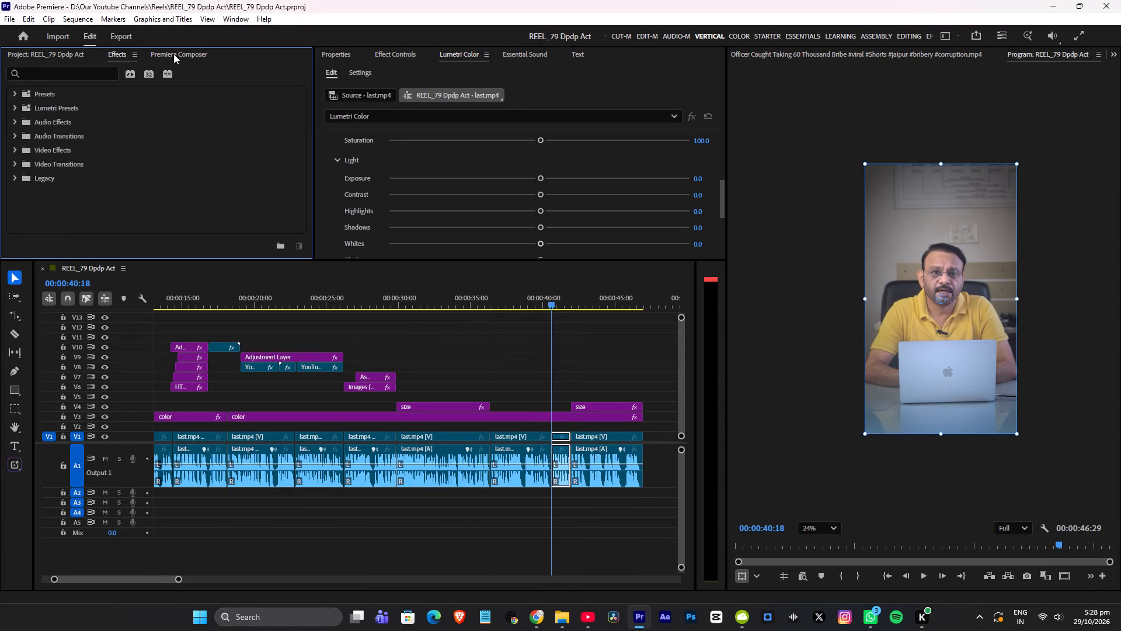
left_click(196, 53)
left_click(49, 136)
scroll(216, 171, "down", 3)
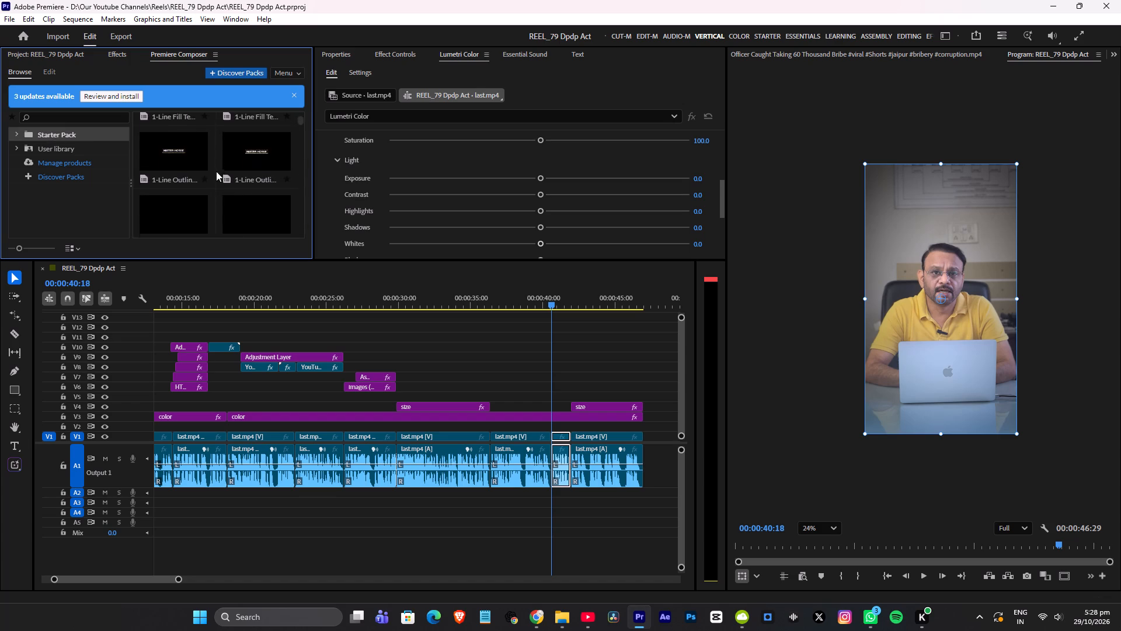
scroll(216, 171, "down", 11)
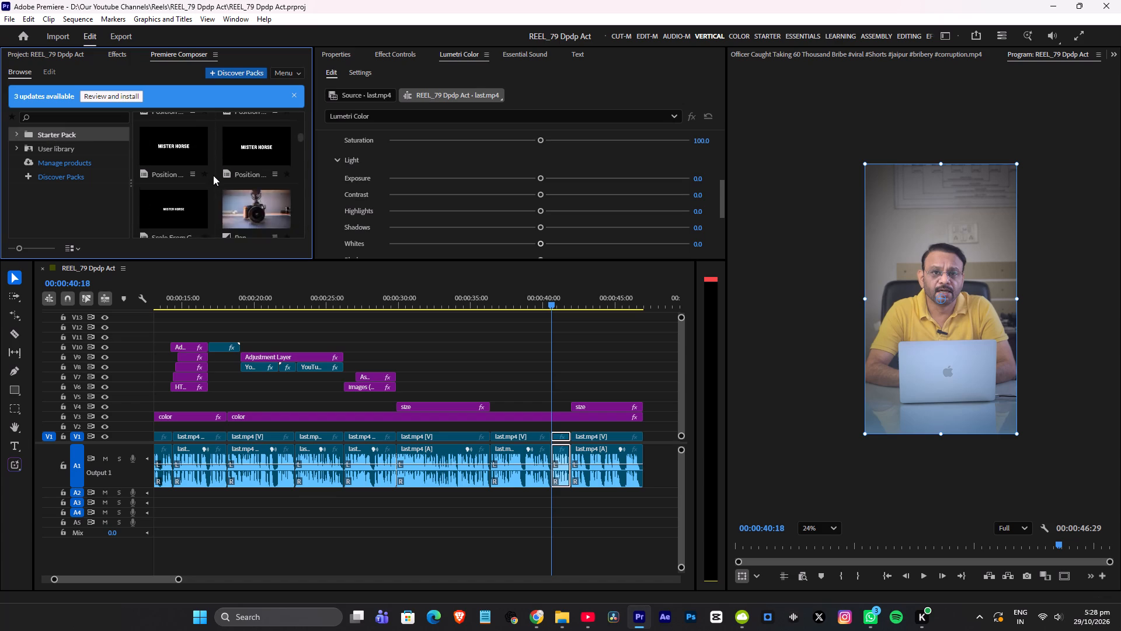
scroll(215, 174, "down", 2)
scroll(261, 120, "up", 3)
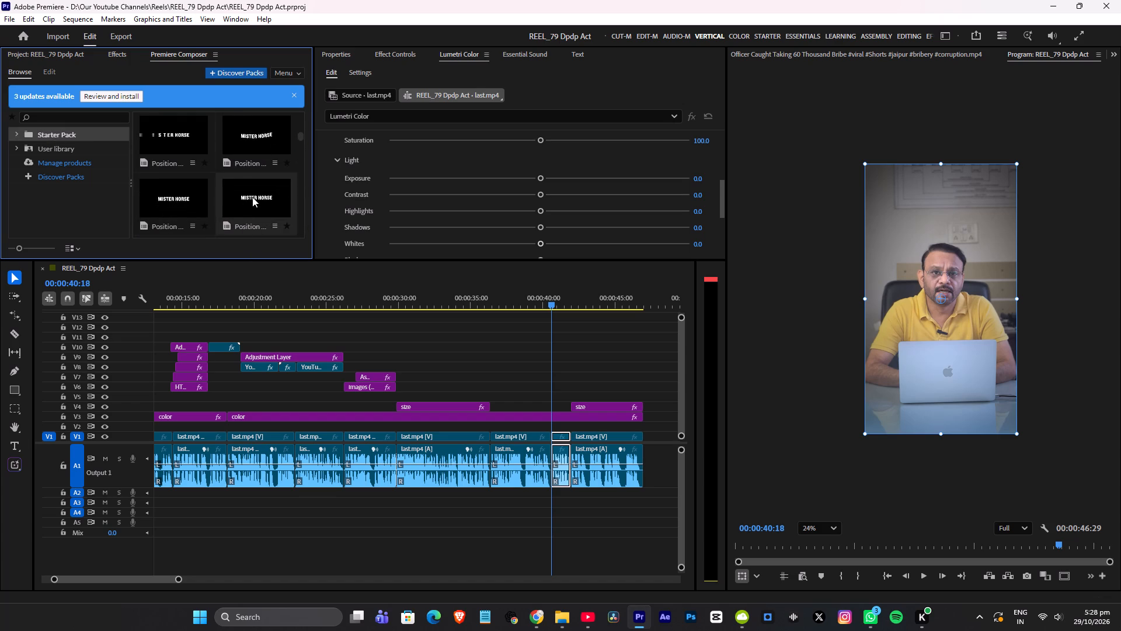
scroll(252, 197, "down", 1)
double_click(250, 194)
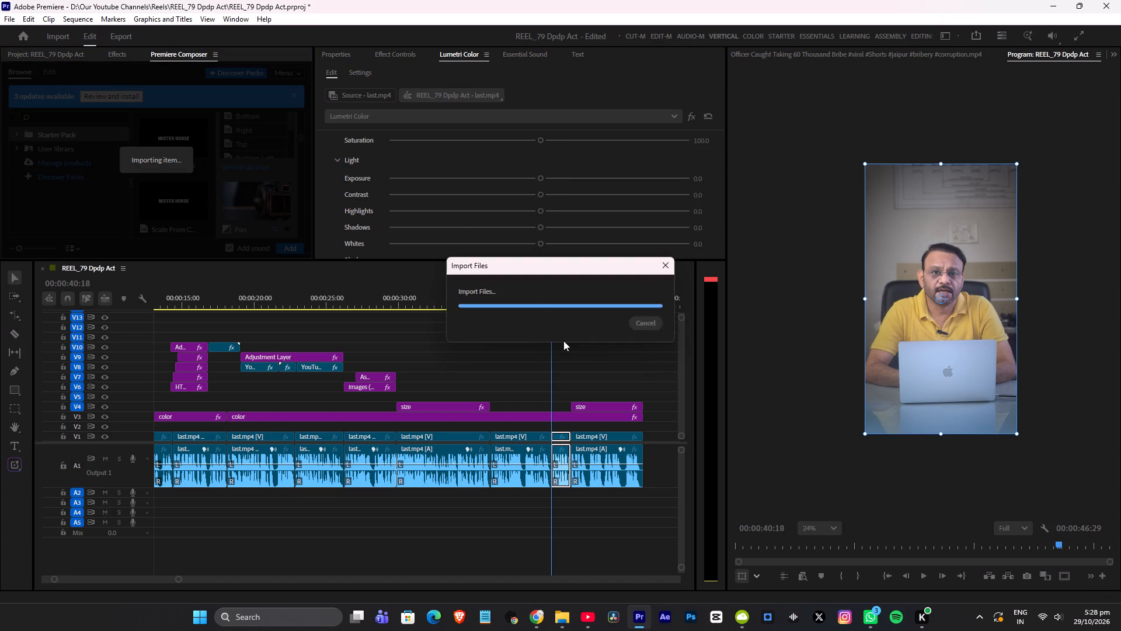
Move the Pan transition's adjustment layers up to V9 and V10, lower the volume of its A2 sound, and save.
scroll(566, 348, "up", 10, "alt")
left_click_drag(531, 394, 531, 372, "shift")
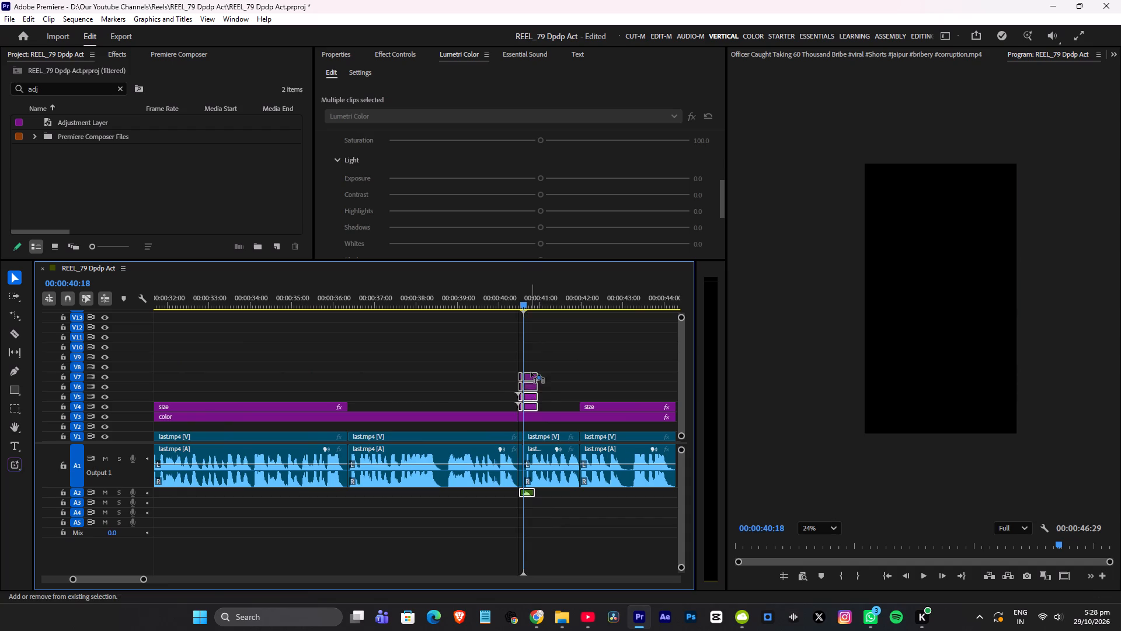
left_click_drag(531, 372, 530, 352, "shift")
type("{{")
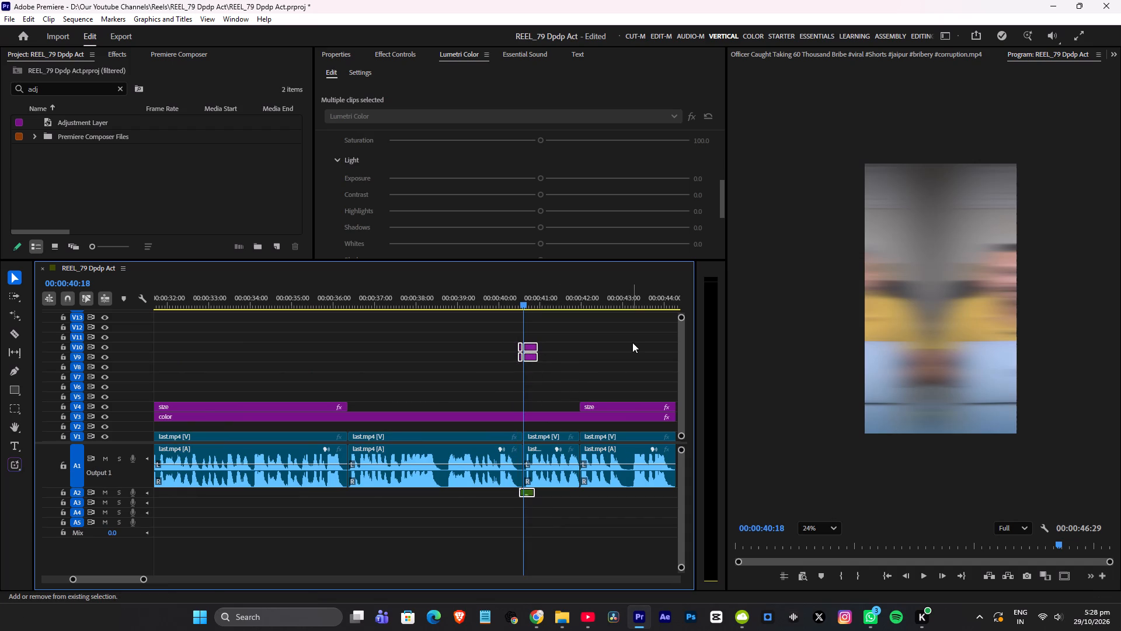
key("ctrl+s")
Play the reel's opening through the DPDP ACT title, return to the sequence start and save the project.
scroll(589, 384, "down", 17, "alt")
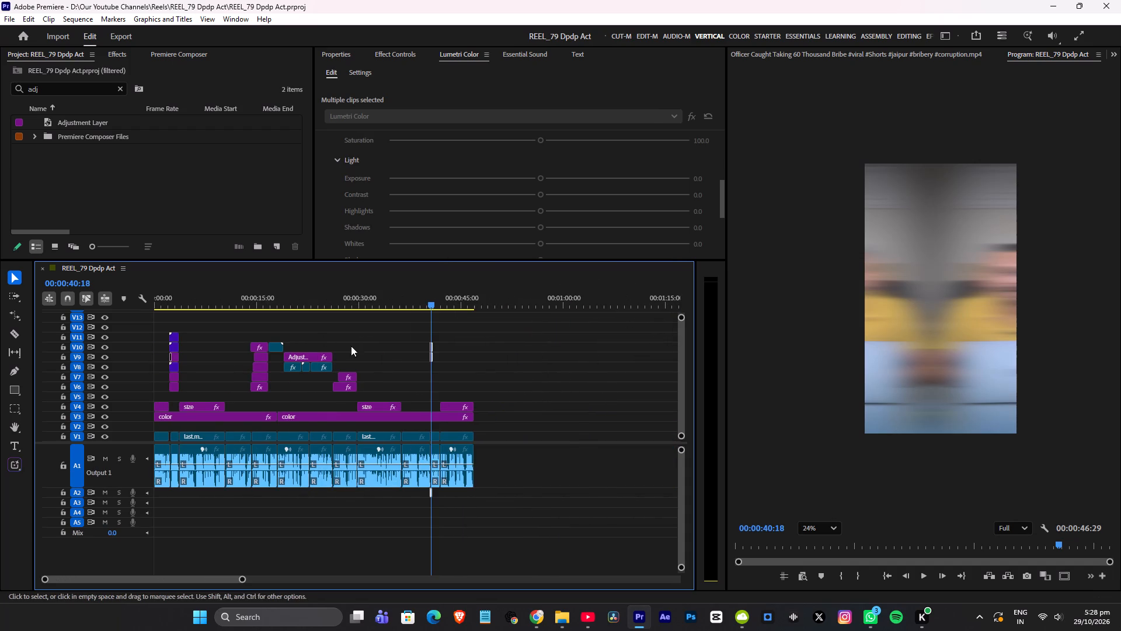
left_click_drag(290, 301, 0, 413)
key("space")
scroll(142, 393, "up", 8, "alt")
scroll(143, 398, "down", 9, "alt")
scroll(196, 405, "up", 10, "alt")
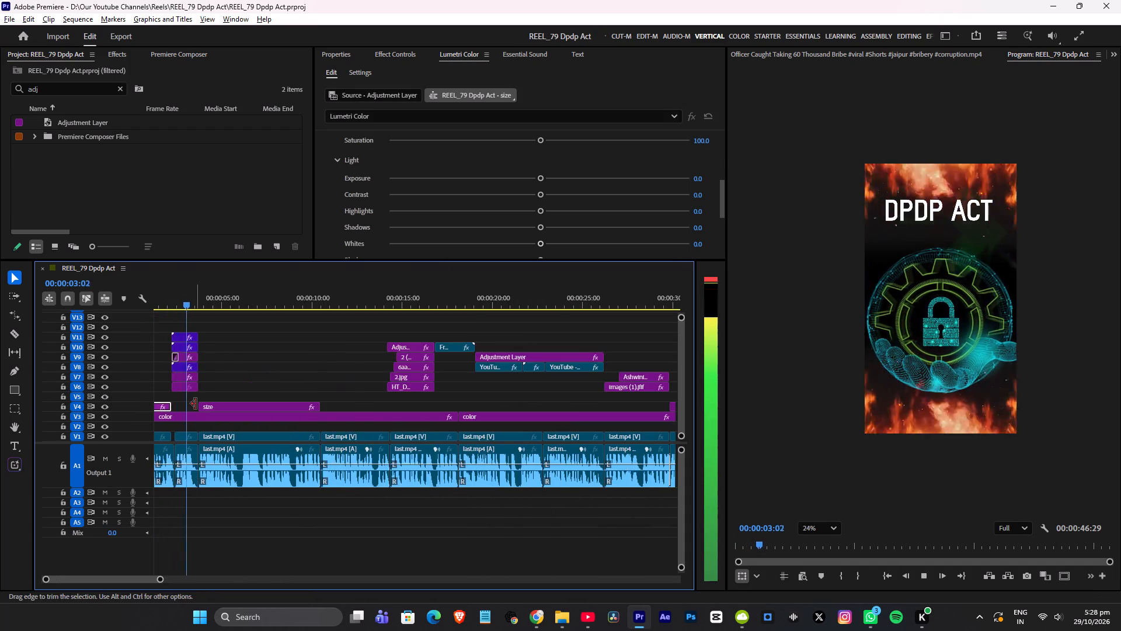
scroll(196, 404, "up", 16, "alt")
key("space")
left_click_drag(216, 303, 0, 345)
key("ctrl+s")
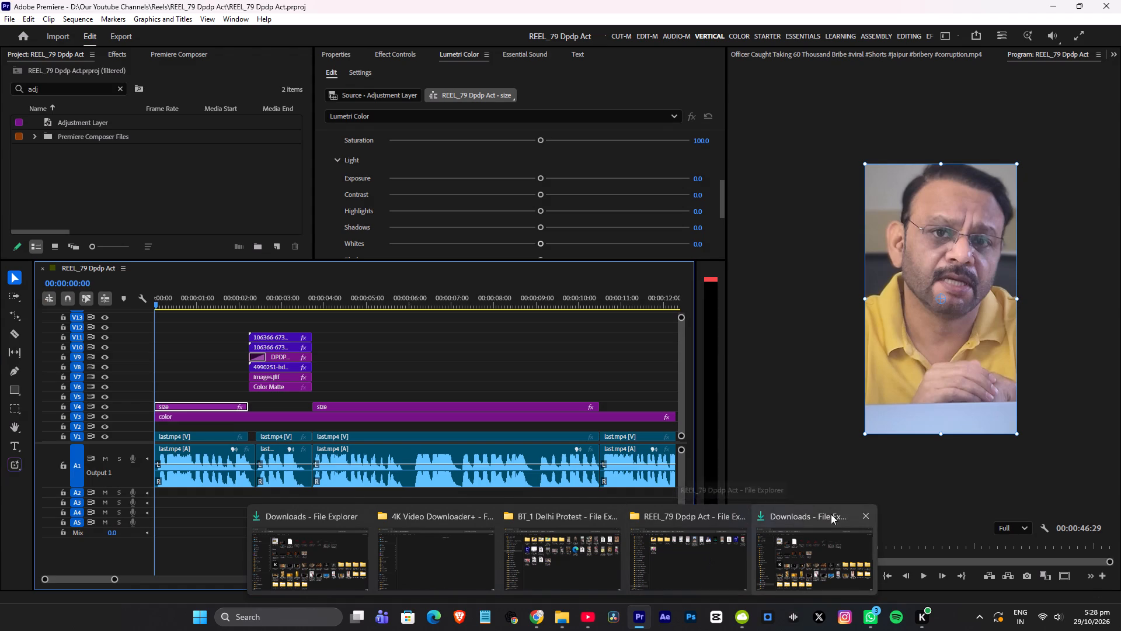
Switch to File Explorer and open the Whoosh folder inside Sound Effects.
left_click(817, 542)
scroll(89, 290, "up", 6)
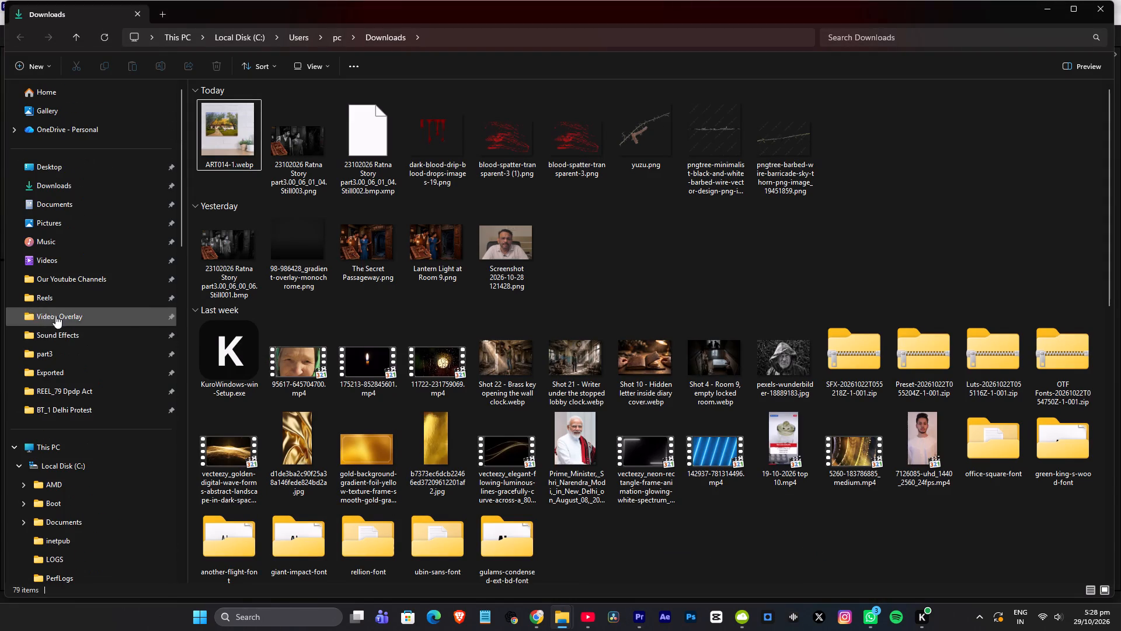
left_click(63, 336)
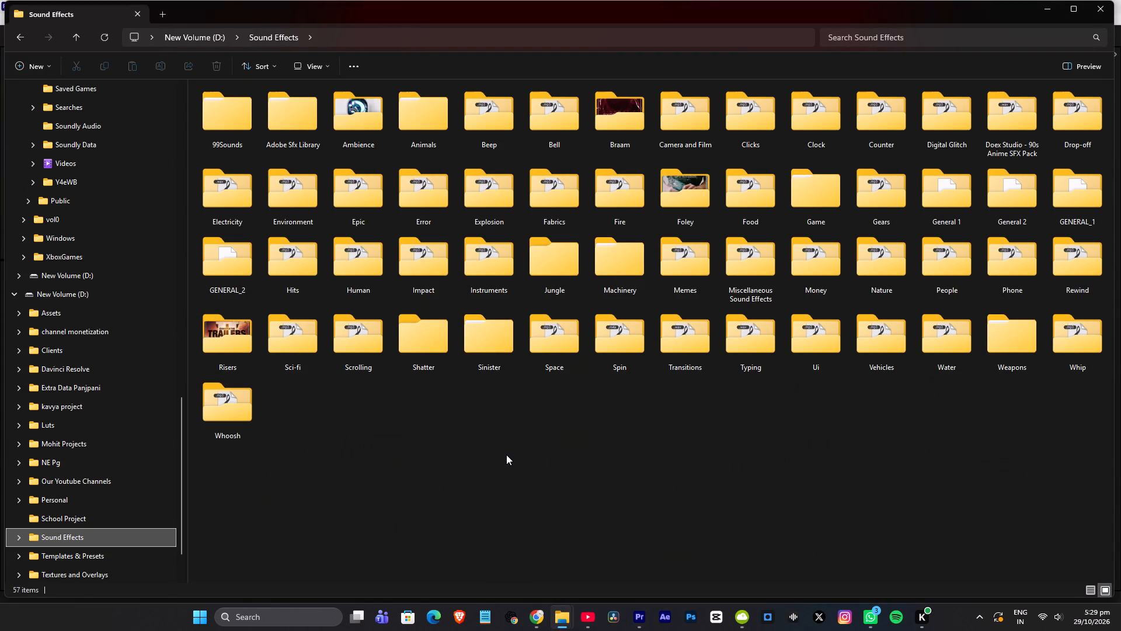
left_click(502, 453)
double_click(246, 412)
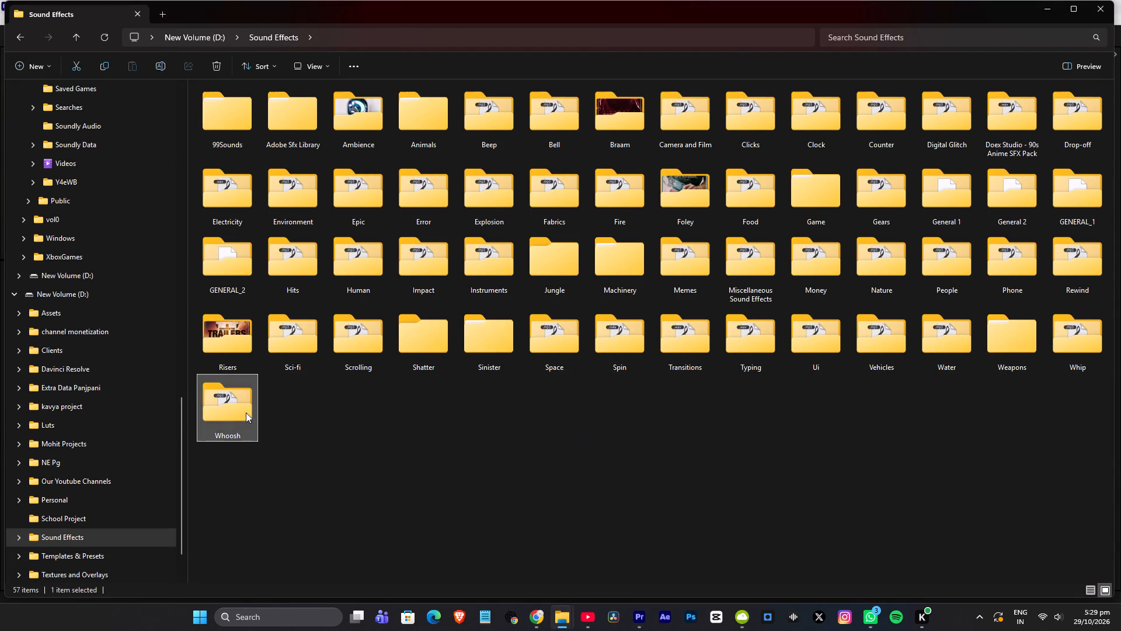
Play 062864_ese-24142.mp3 and set the plugged-in audio device as Headphone.
double_click(267, 109)
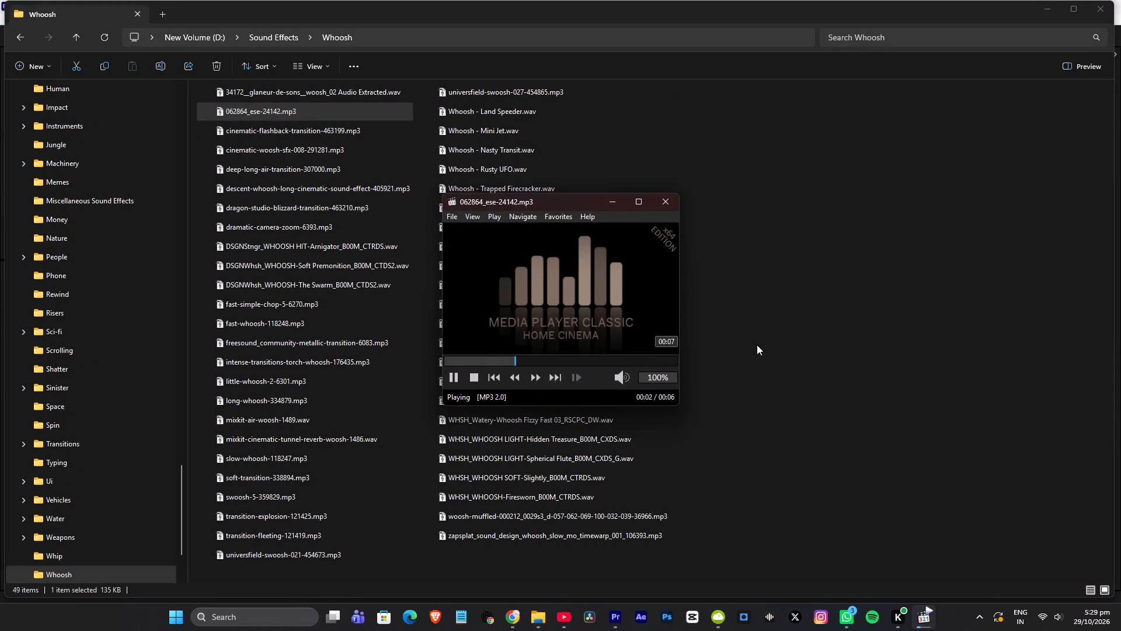
key("space")
left_click(821, 331)
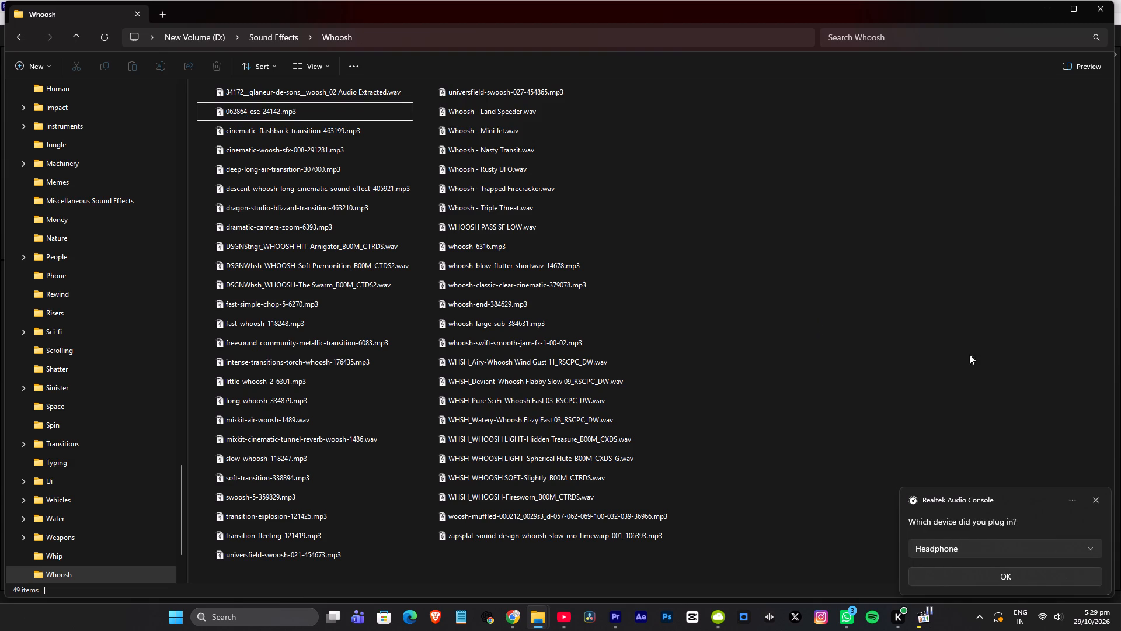
left_click(1034, 577)
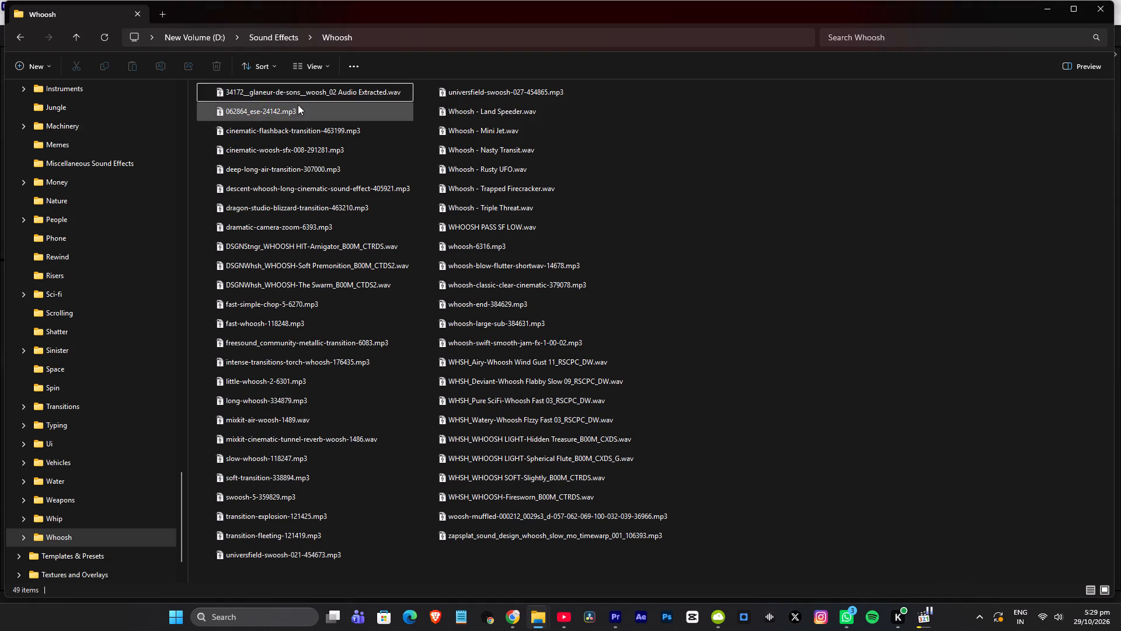
Audition the whoosh files from 062864_ese-24142.mp3 through DSGNWhsh_WHOOSH-The Swarm, and replay WHOOSH-Soft Premonition.
double_click(298, 105)
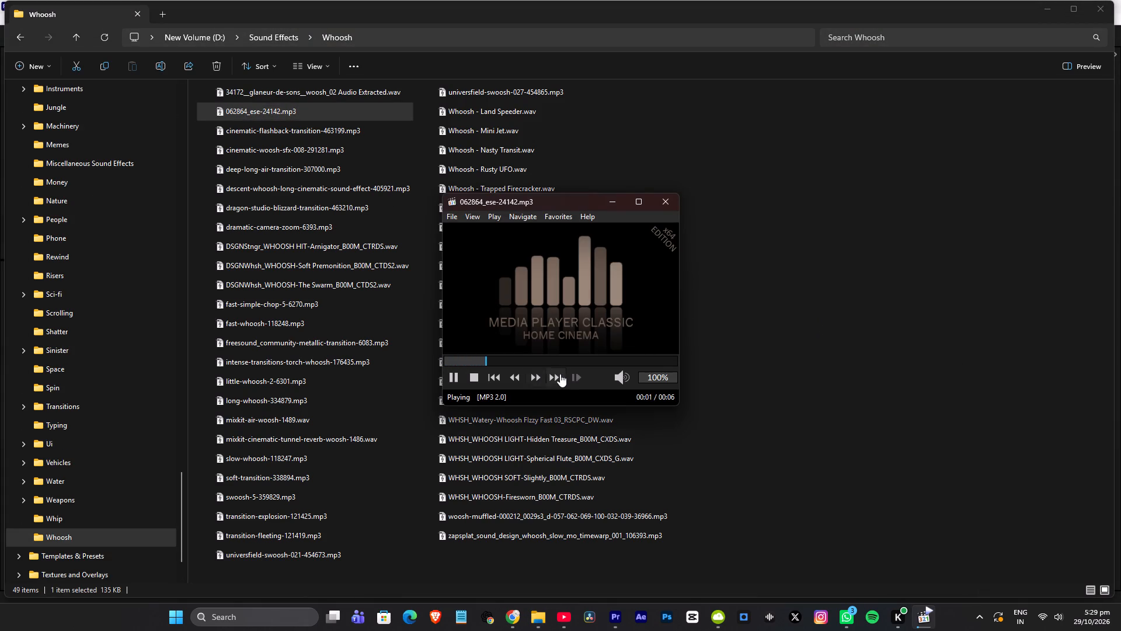
left_click(555, 374)
left_click(556, 375)
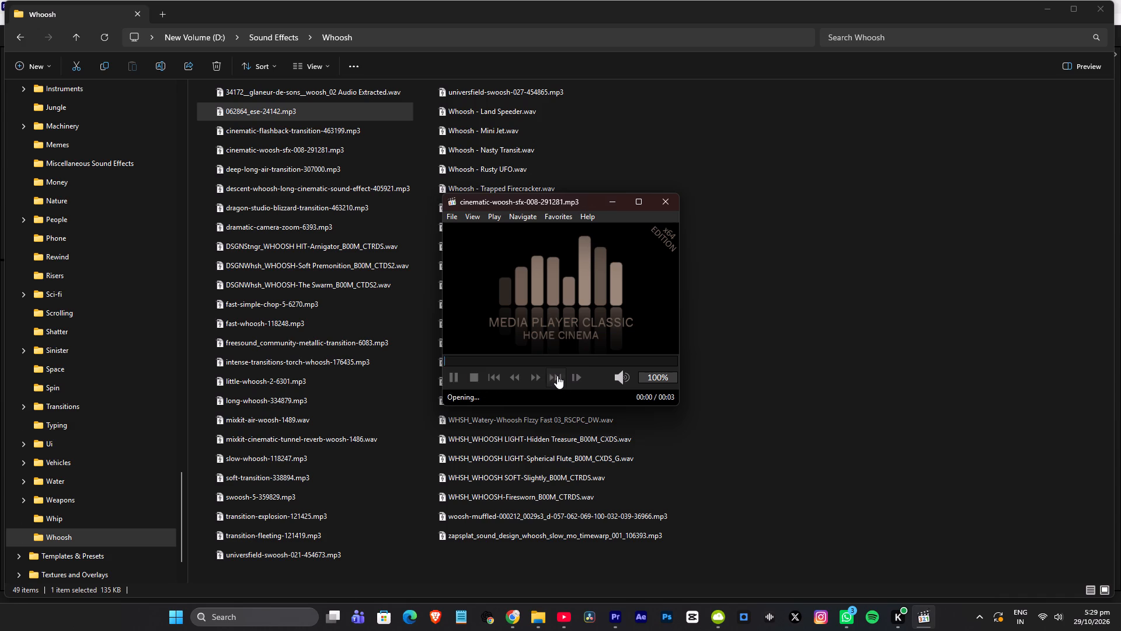
left_click(557, 376)
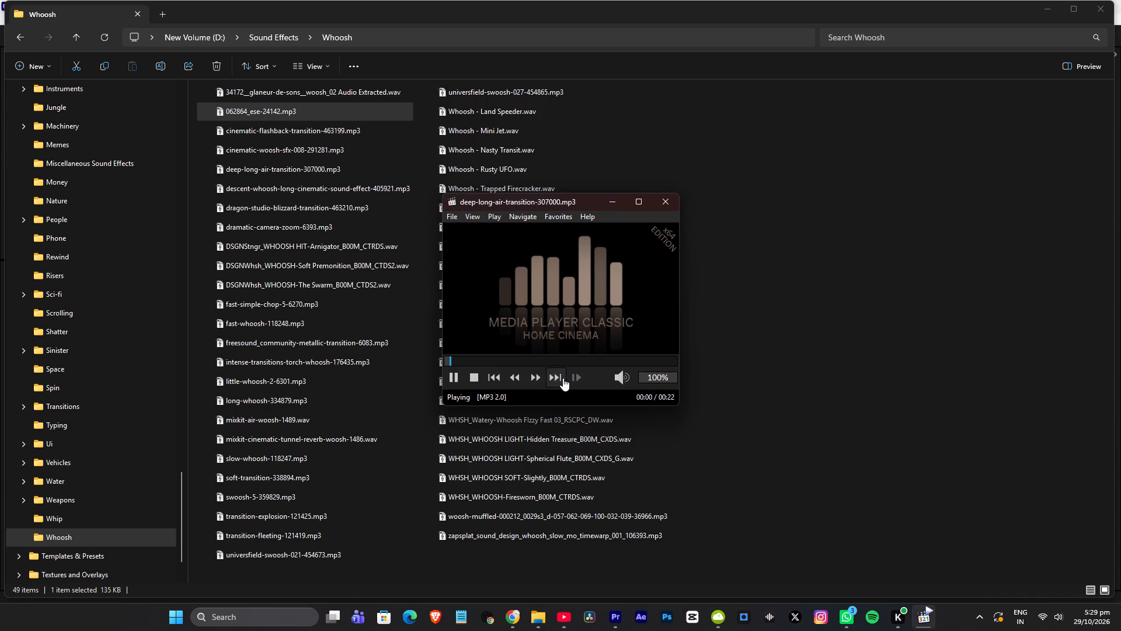
left_click(563, 378)
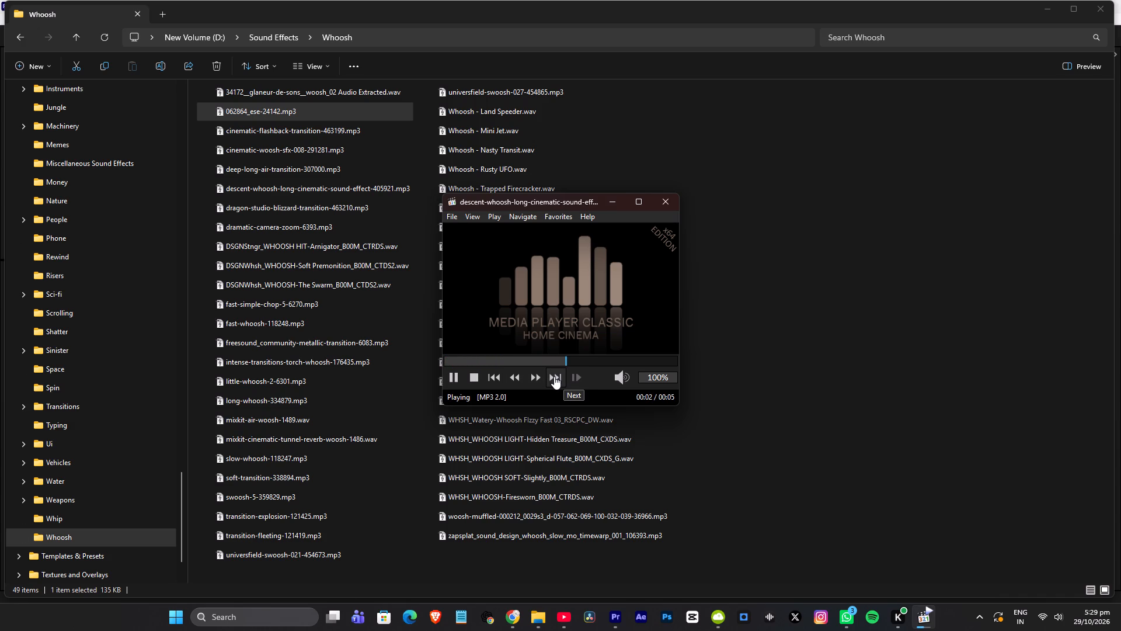
left_click(555, 376)
left_click(555, 376)
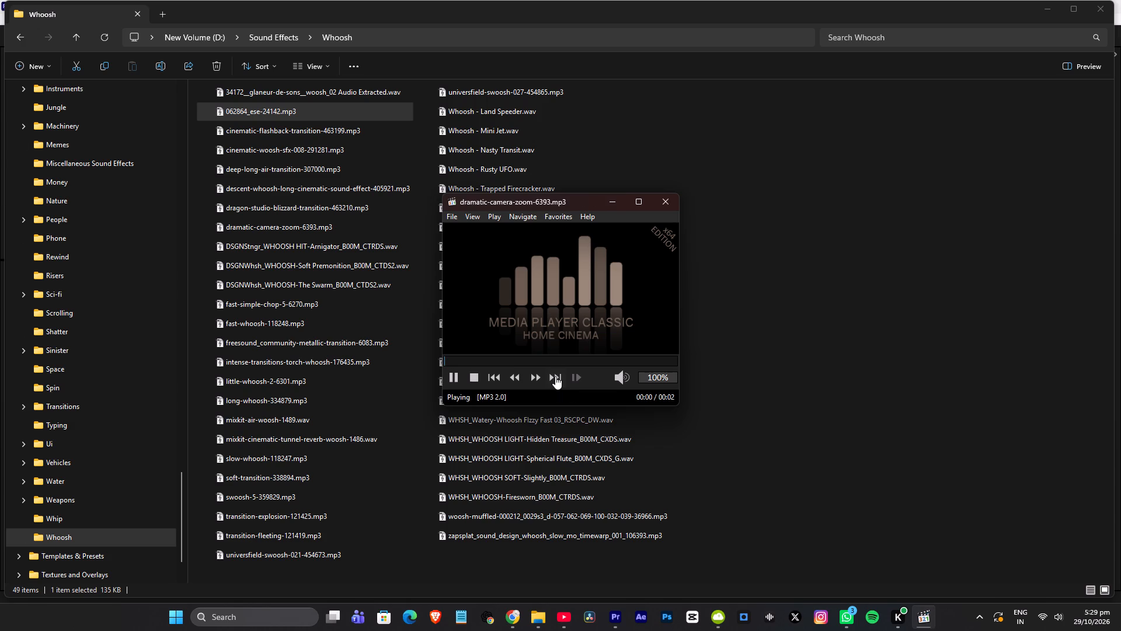
left_click(555, 376)
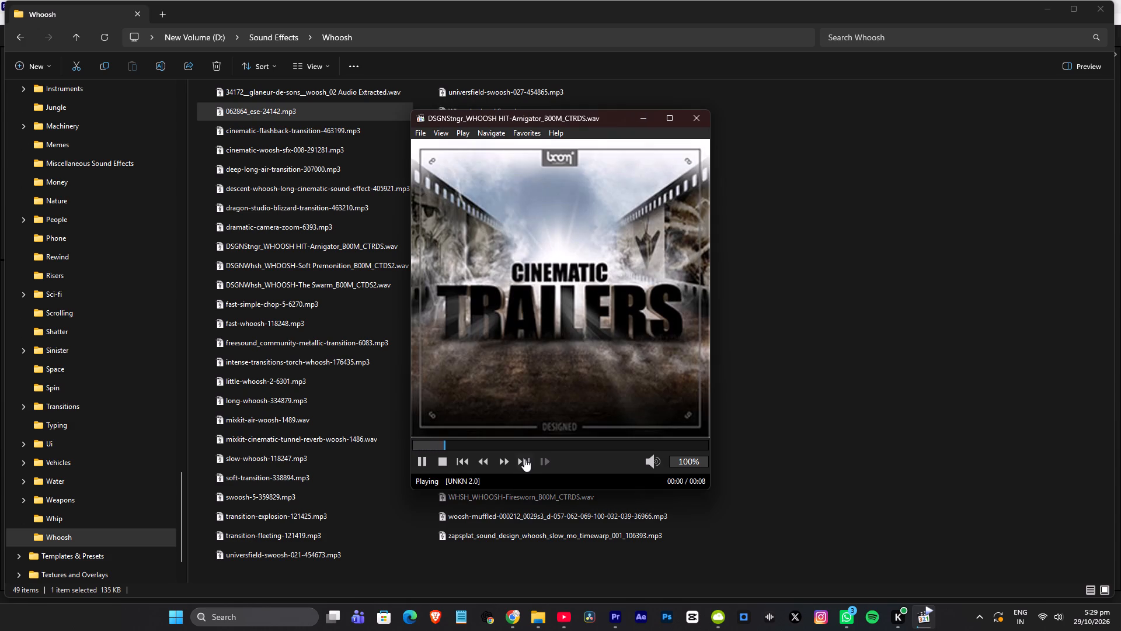
left_click(524, 459)
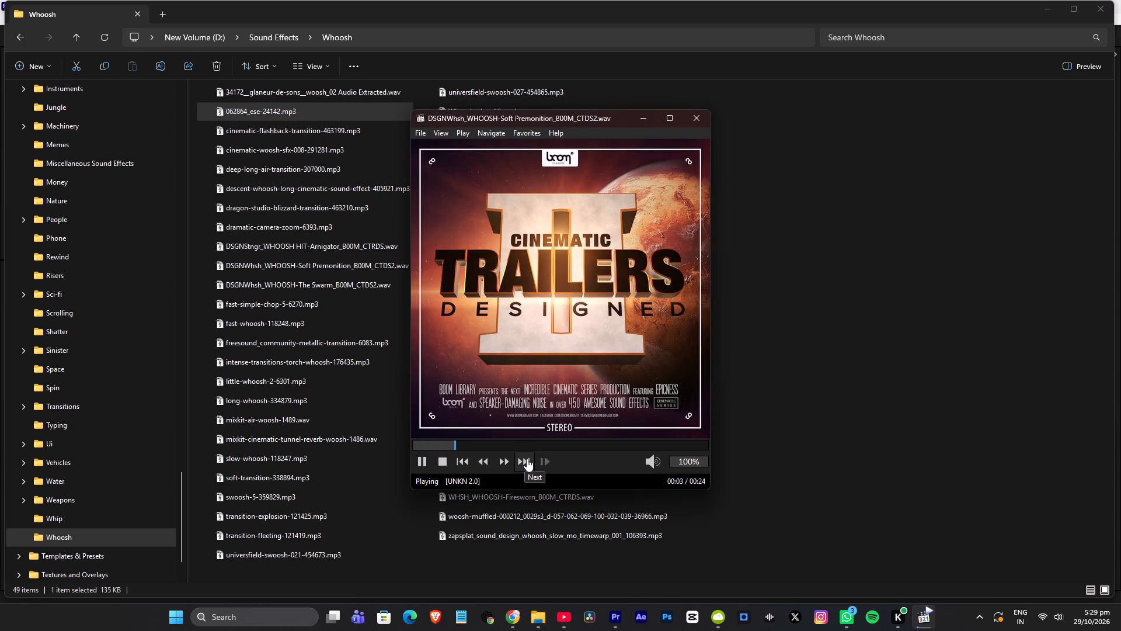
left_click(527, 459)
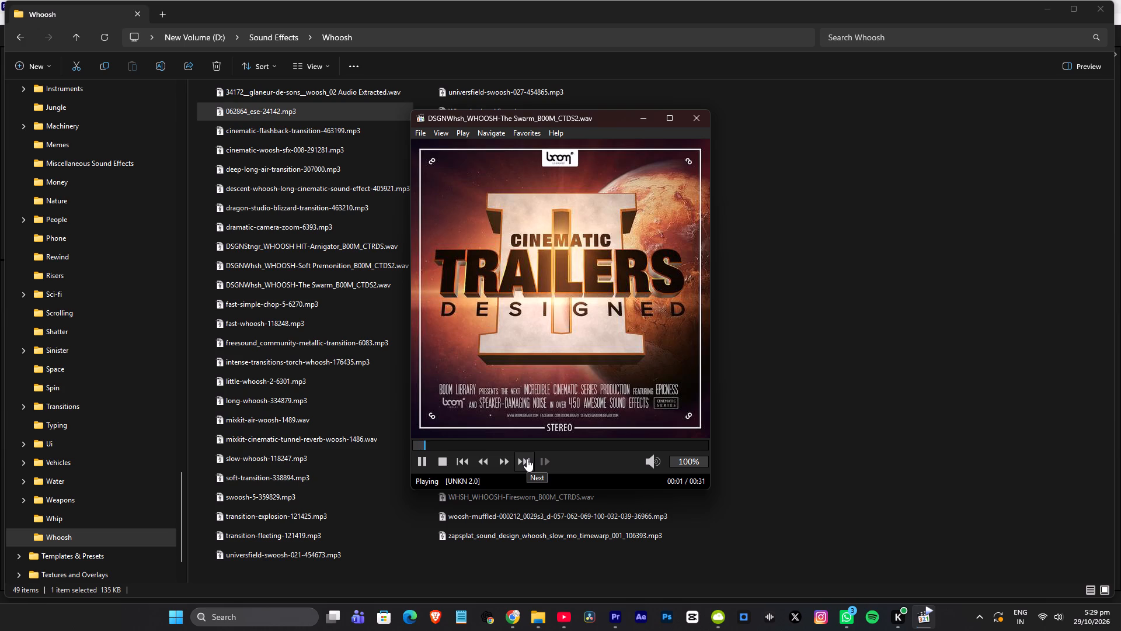
left_click(468, 460)
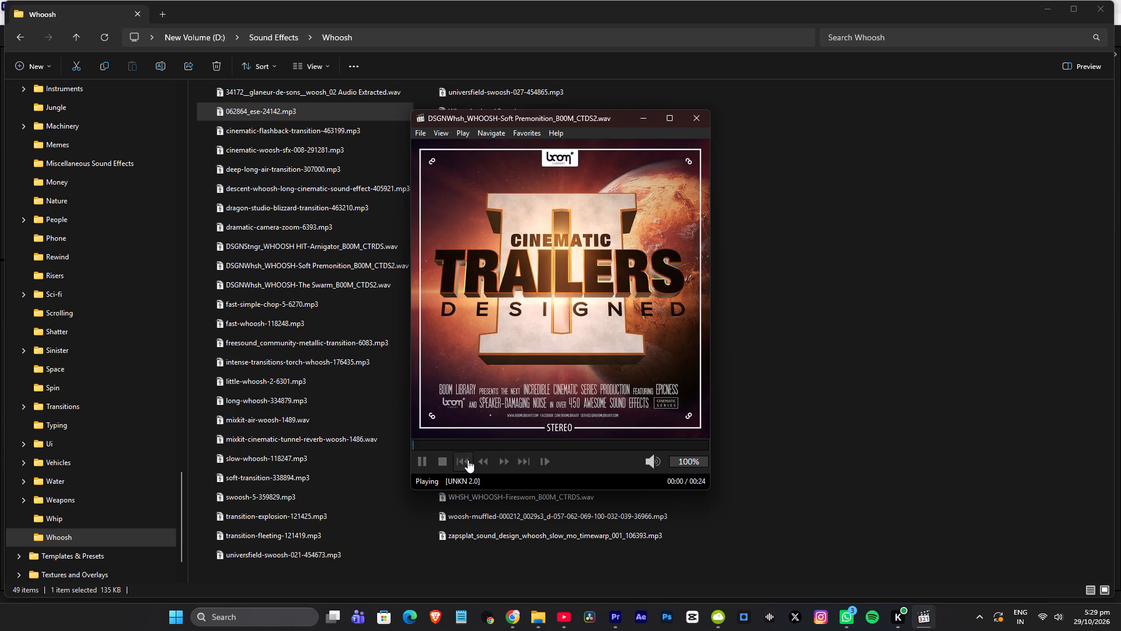
left_click(691, 120)
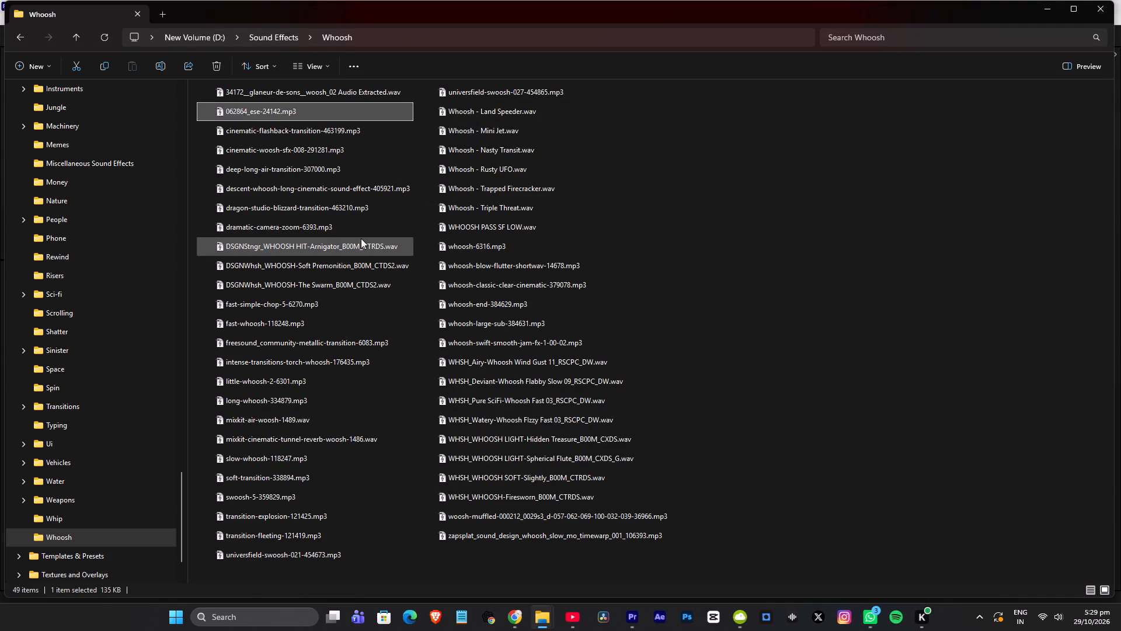
Place DSGNWhsh_WHOOSH-Soft Premonition_B00M_CTDS2.wav on A4 of the Premiere sequence, under the DPDP ACT title.
left_click(326, 265)
left_click_drag(311, 264, 599, 558)
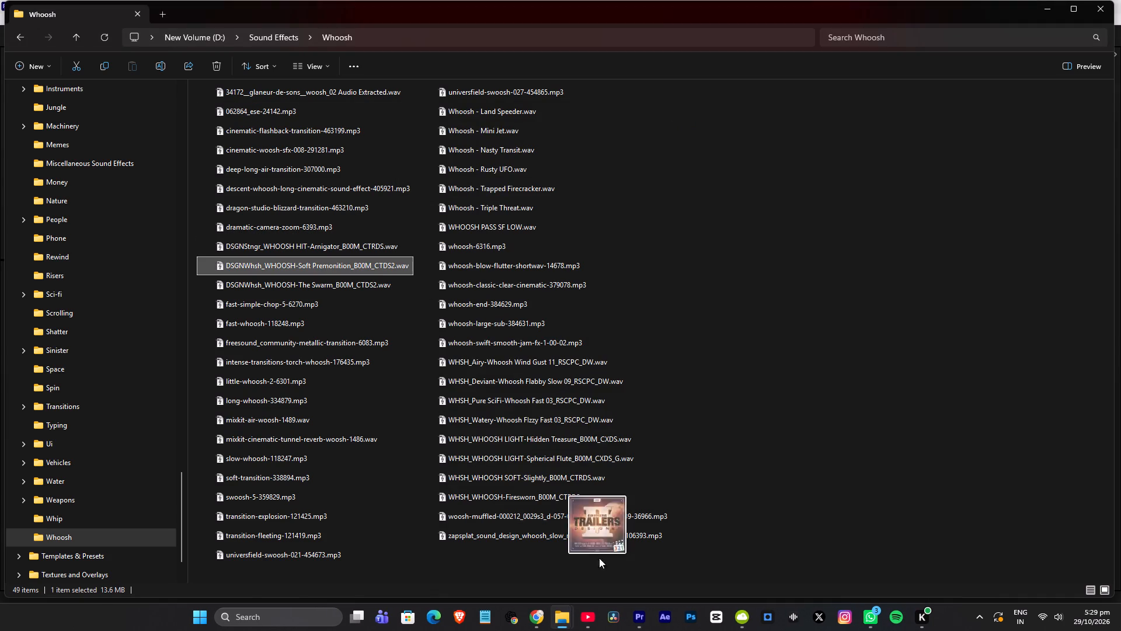
left_click_drag(599, 558, 264, 516)
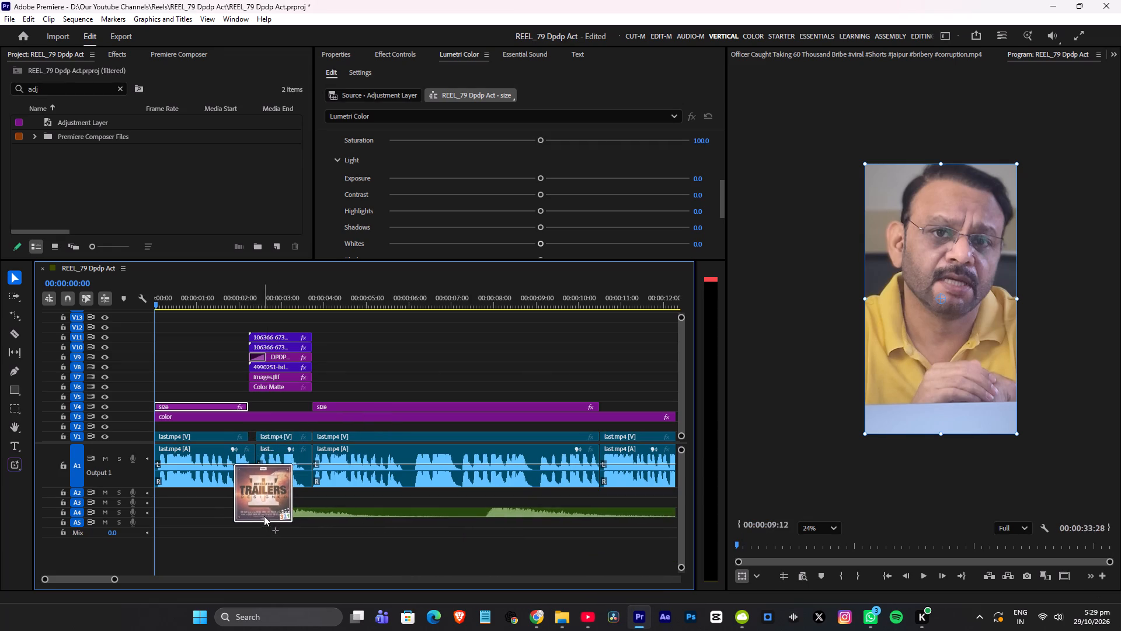
left_click_drag(264, 516, 264, 514)
Trim the end of the whoosh clip on A4 to a duration of about 4.7 seconds.
scroll(332, 507, "down", 19)
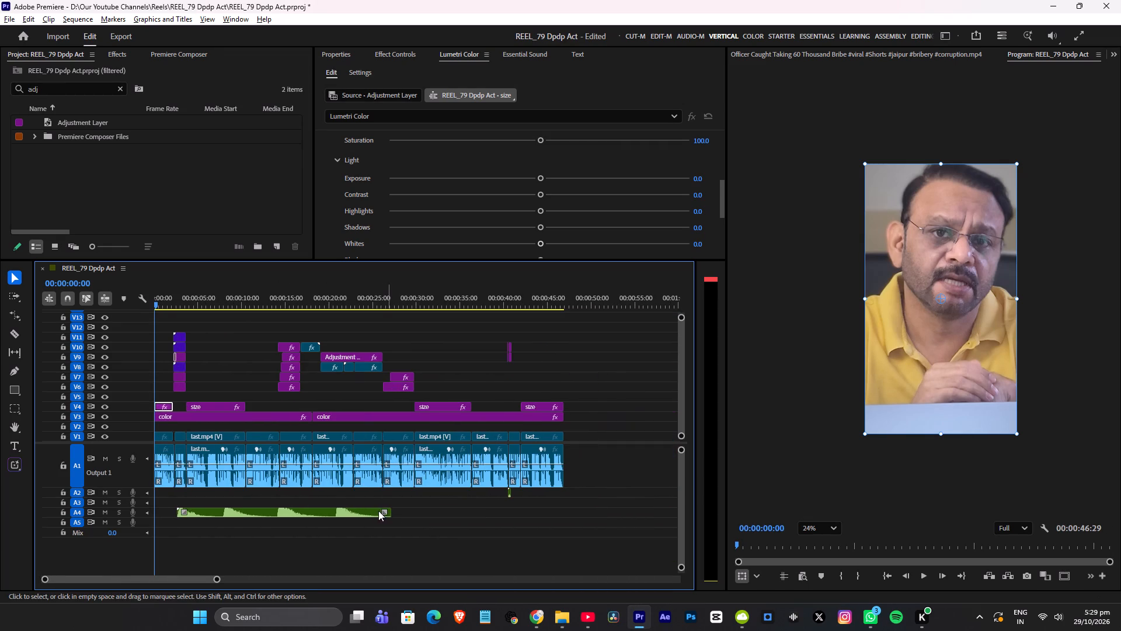
left_click_drag(393, 514, 245, 521)
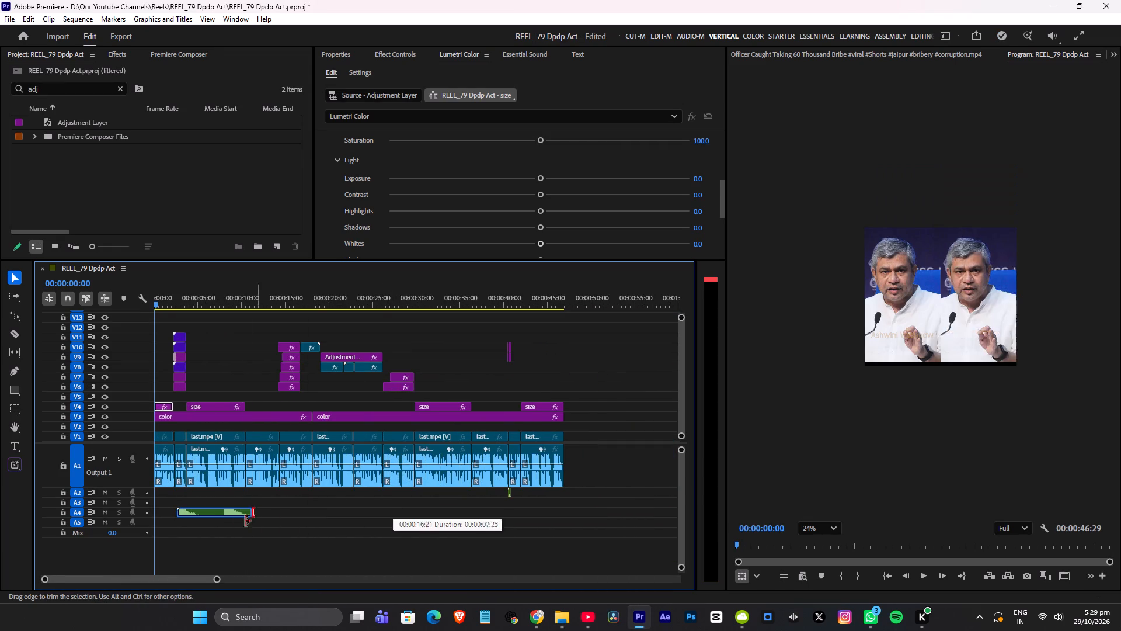
left_click_drag(245, 521, 220, 517)
Move the whoosh clip up to A2, starting at about 00:00:02:03, just before the DPDP ACT title layers.
scroll(187, 502, "up", 19, "alt")
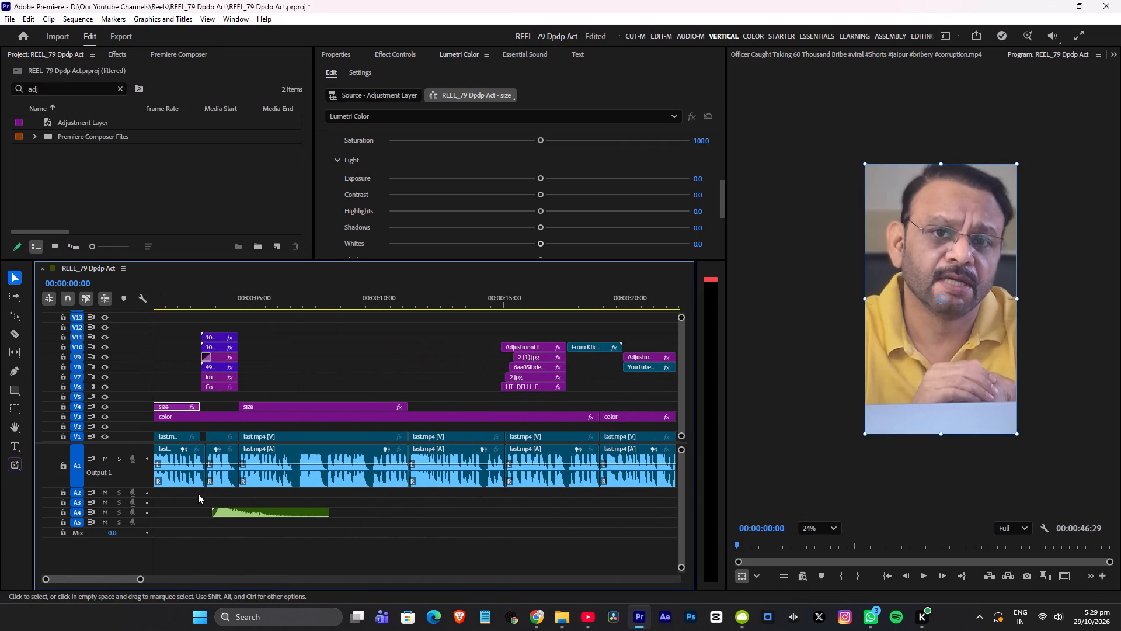
scroll(198, 494, "up", 3, "alt")
left_click_drag(242, 513, 222, 497)
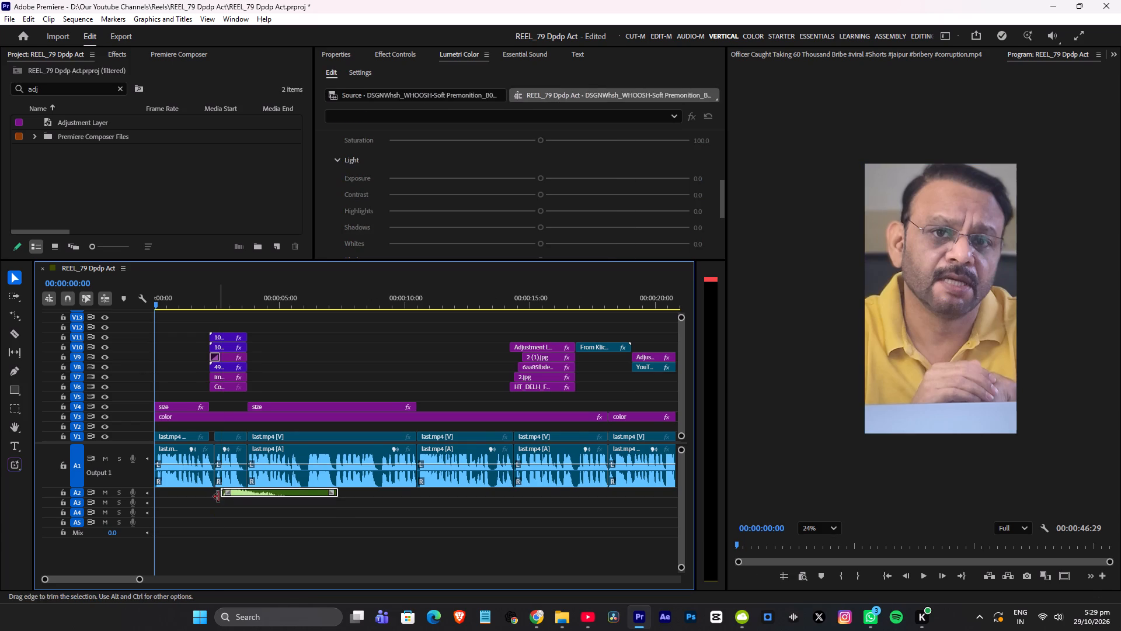
scroll(206, 497, "up", 6, "alt")
left_click_drag(280, 488, 253, 494)
Play the DPDP ACT title section to about 00:00:03:28 to check the whoosh timing, and save the project.
left_click(200, 289)
key("space")
scroll(229, 304, "up", 7, "alt")
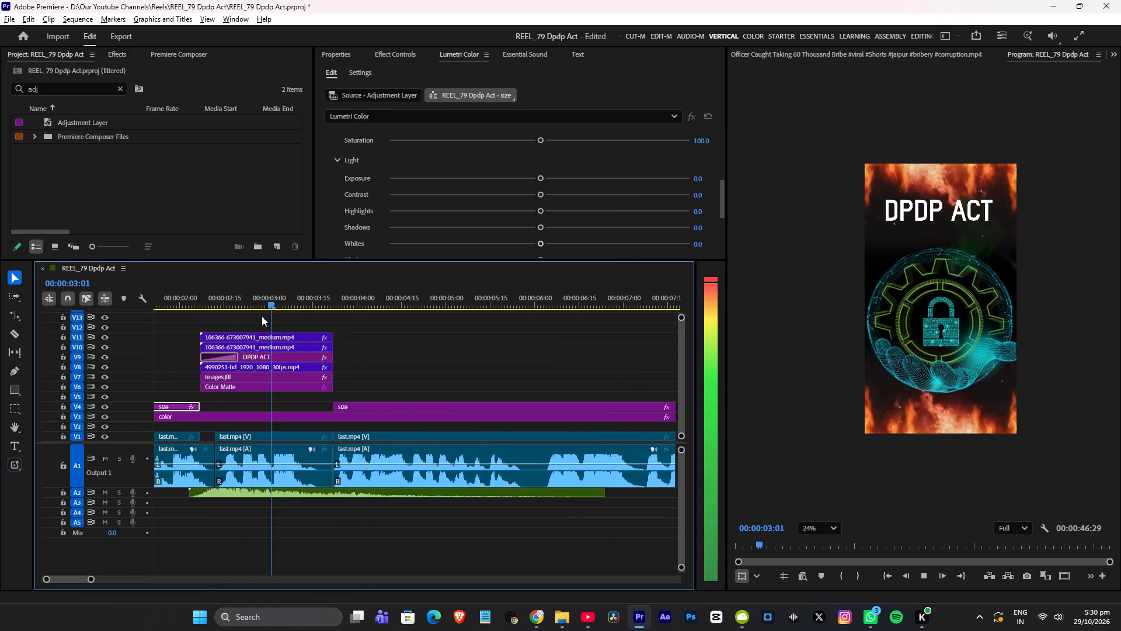
scroll(262, 316, "up", 10, "alt")
key("space")
key("ctrl+s")
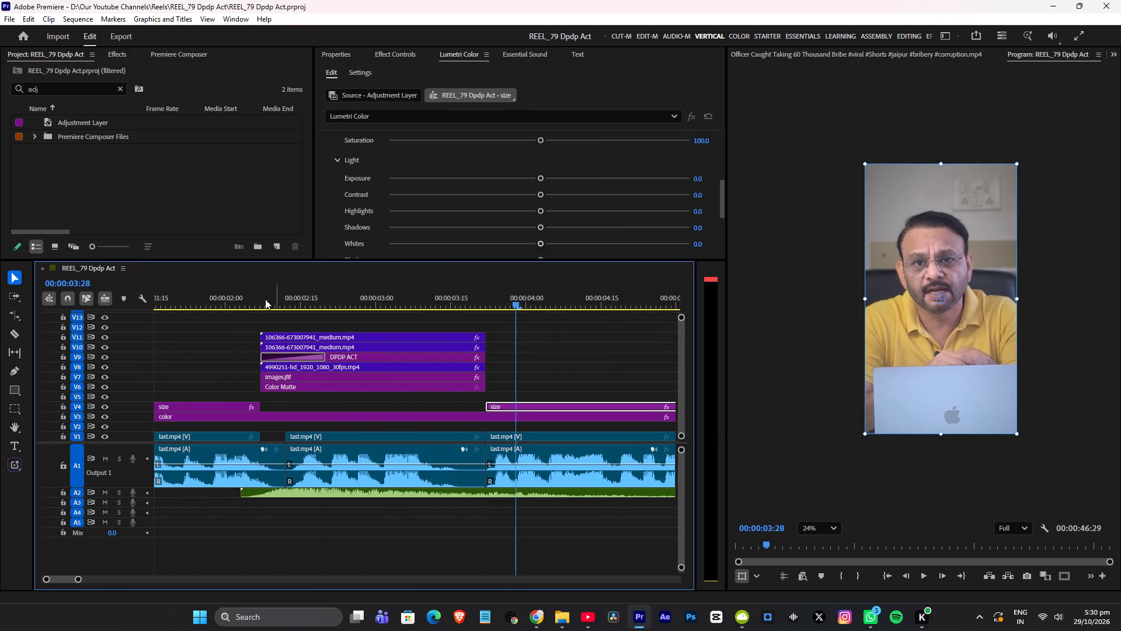
Play the opening of the sequence to about 00:00:00:11 to judge where a sound effect fits.
left_click_drag(256, 294, 0, 311)
scroll(259, 340, "down", 4)
key("space")
key("space")
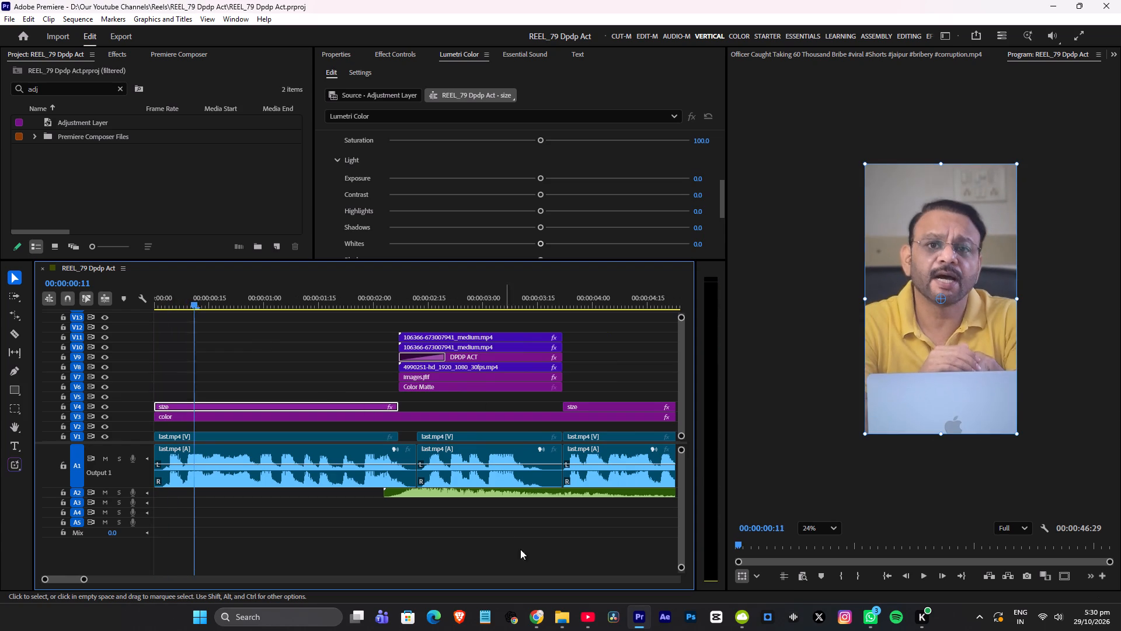
In the Whoosh folder in File Explorer, audition the sounds from fast-simple-chop-5-6270.mp3 through universfield-swoosh-027-454865.mp3.
left_click(564, 618)
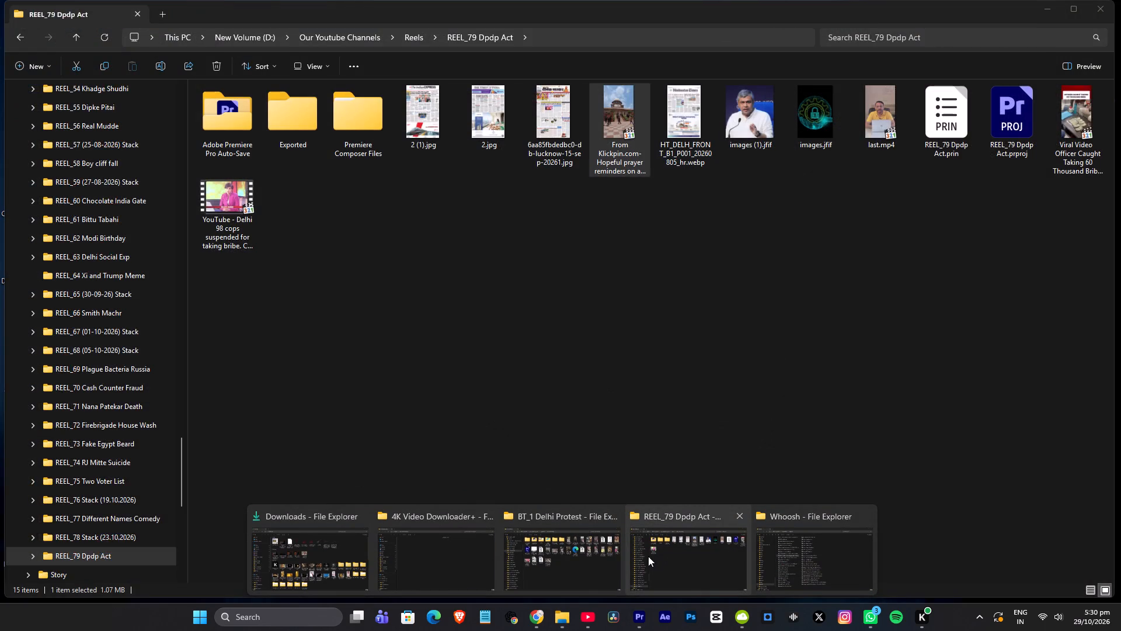
left_click(787, 556)
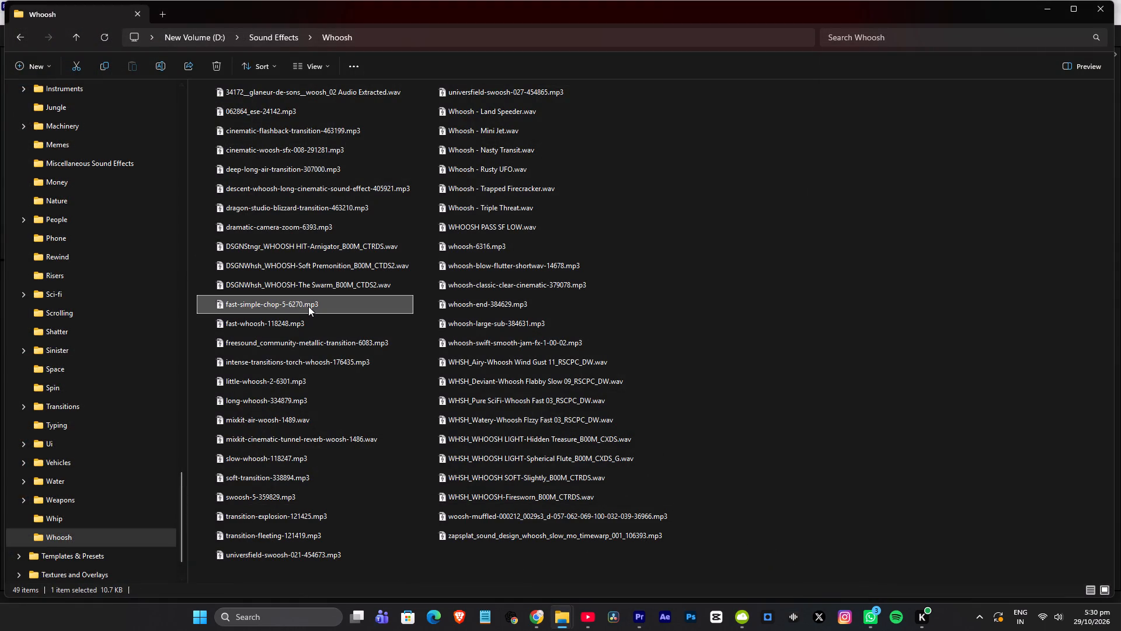
double_click(308, 306)
left_click(556, 376)
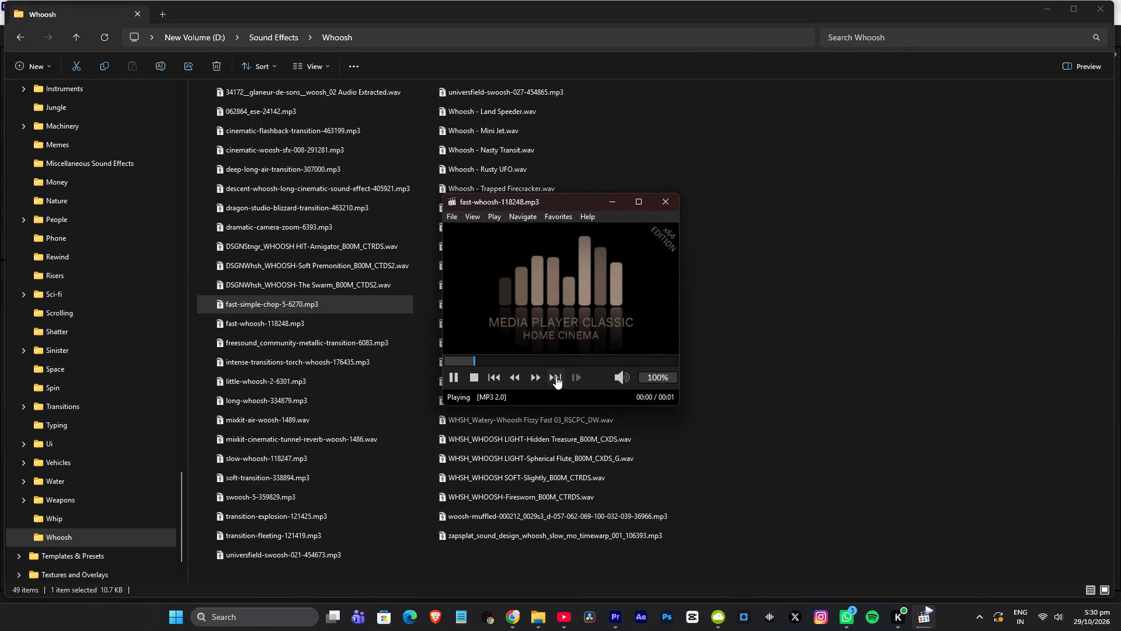
left_click(556, 376)
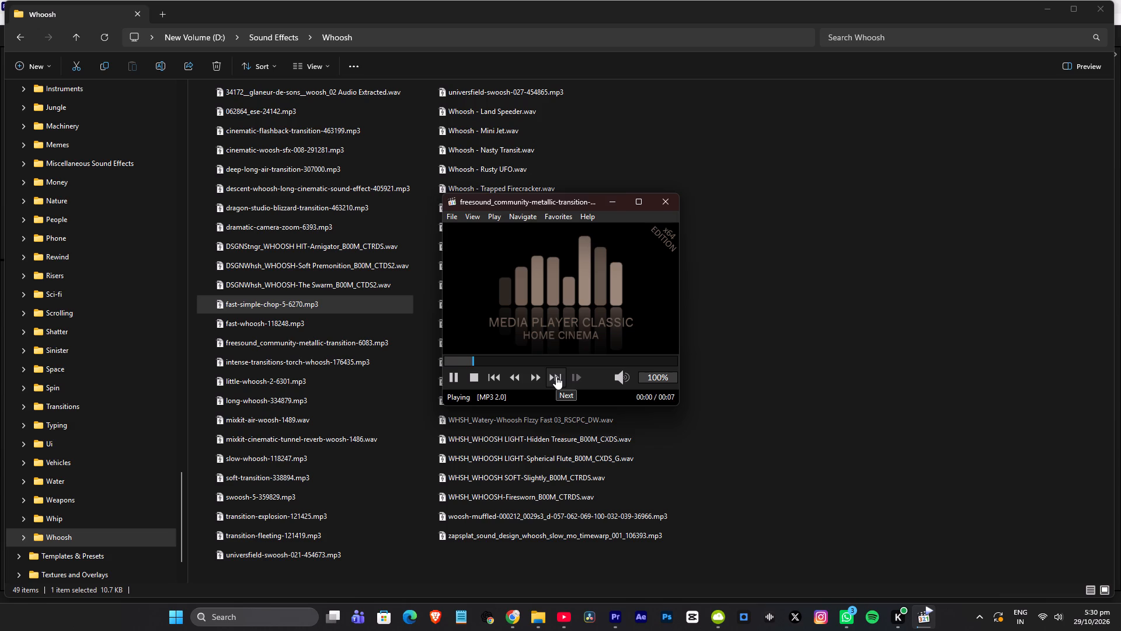
left_click(556, 376)
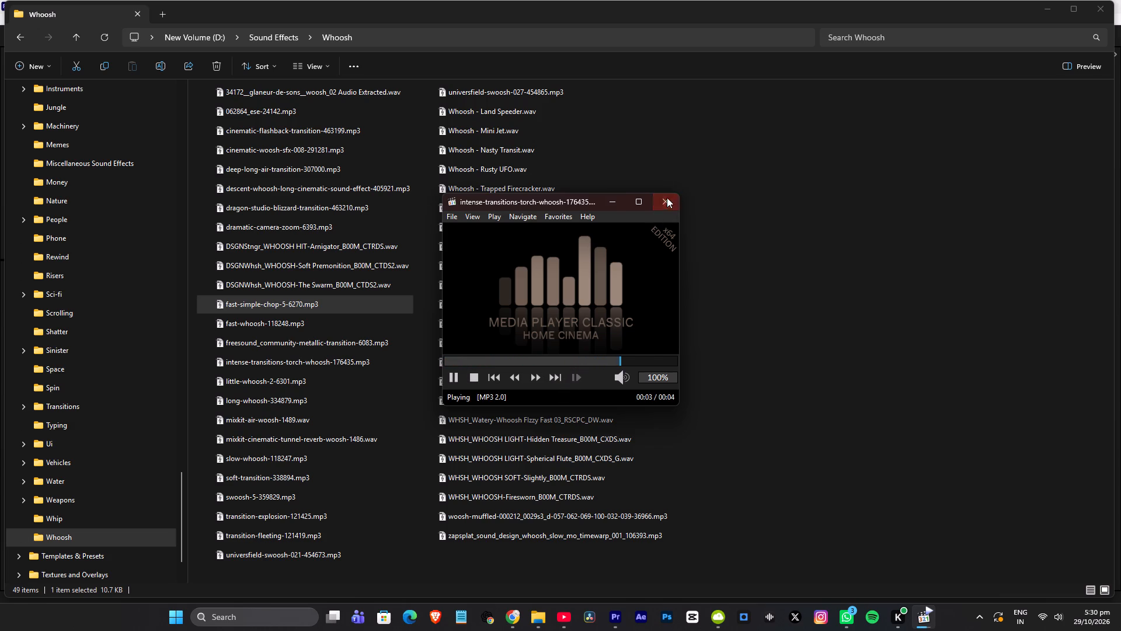
left_click(555, 373)
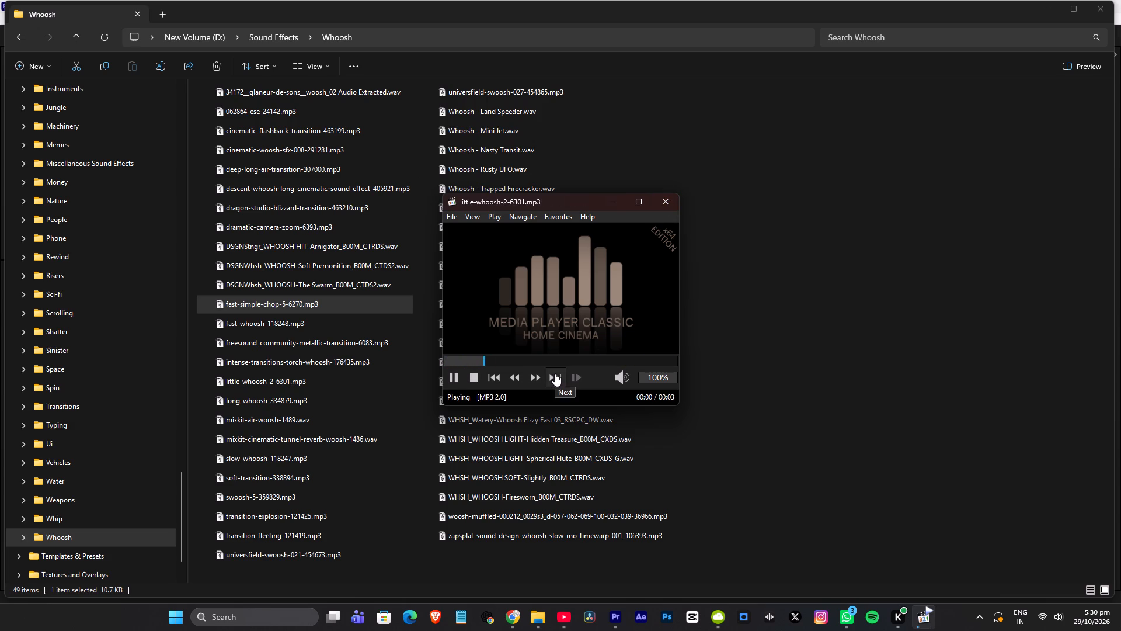
left_click(558, 377)
left_click(558, 377)
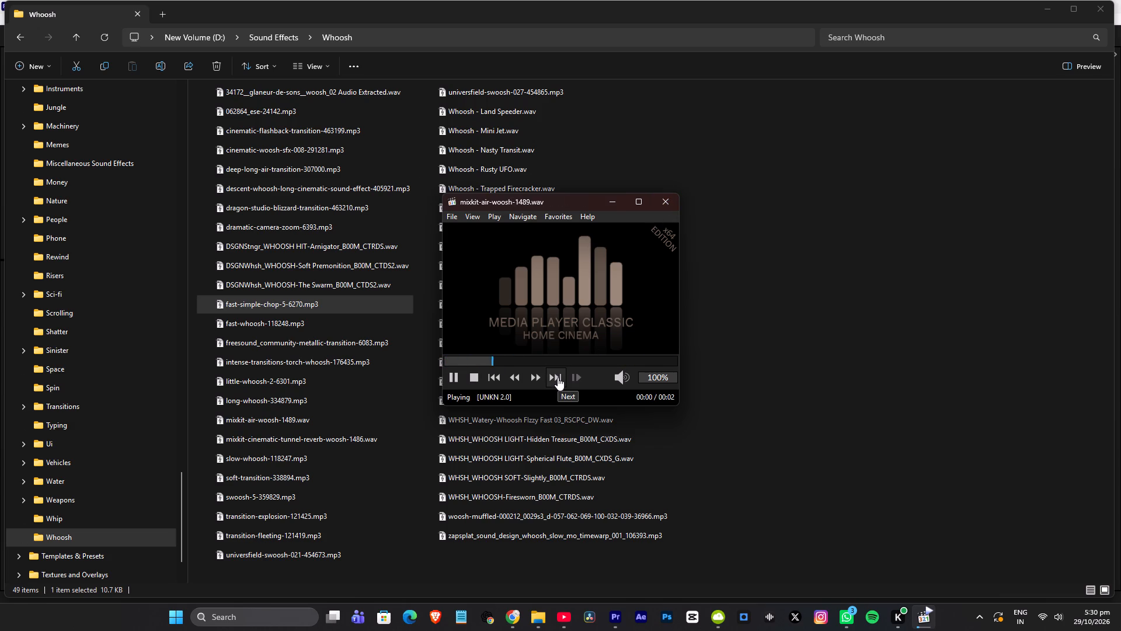
left_click(558, 377)
left_click(558, 377)
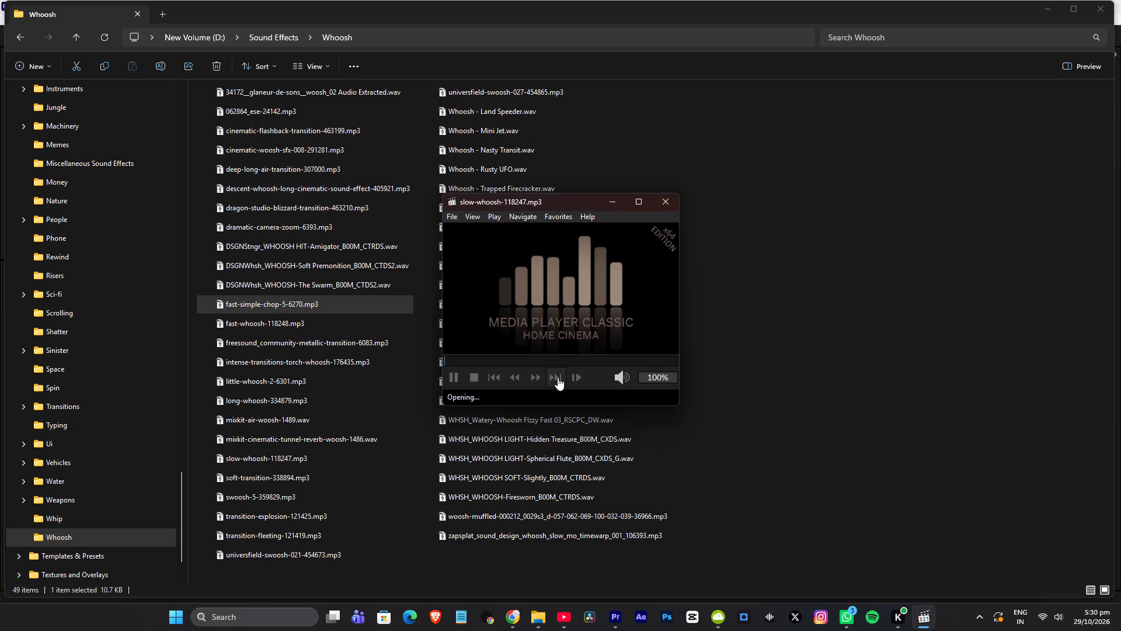
left_click(558, 377)
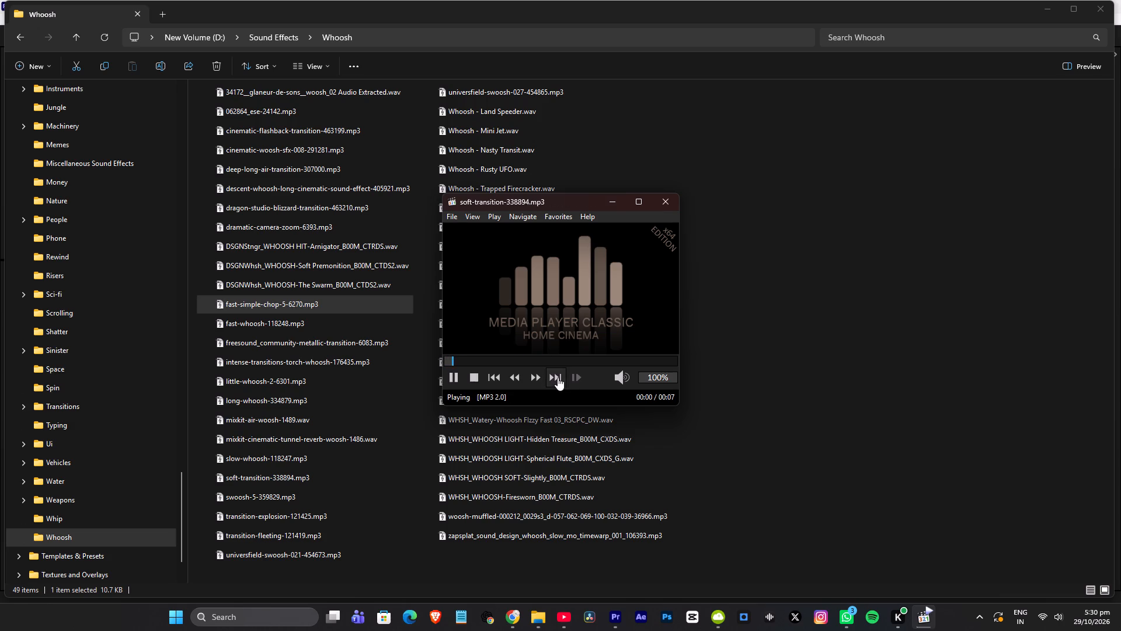
left_click(558, 377)
left_click(558, 378)
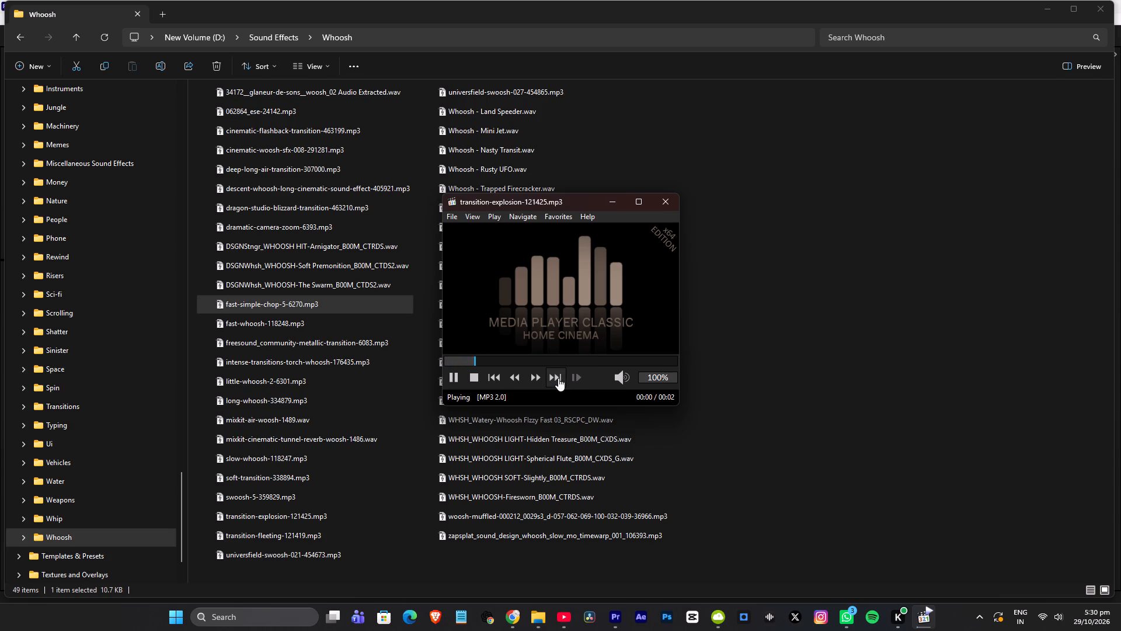
left_click(558, 378)
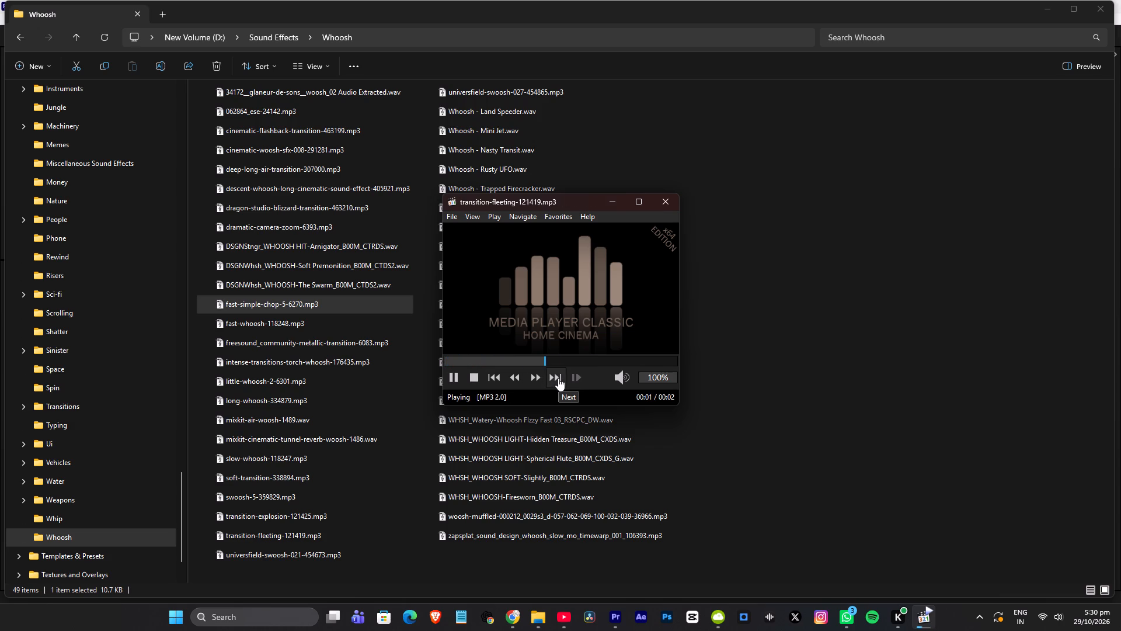
left_click(558, 378)
left_click(558, 378)
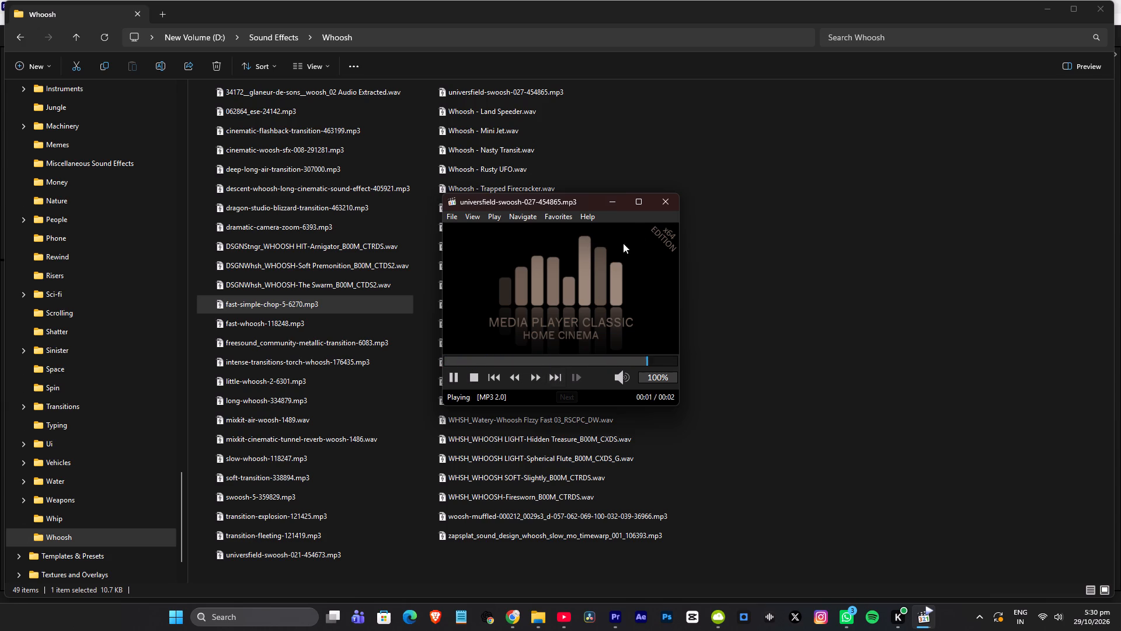
left_click(672, 201)
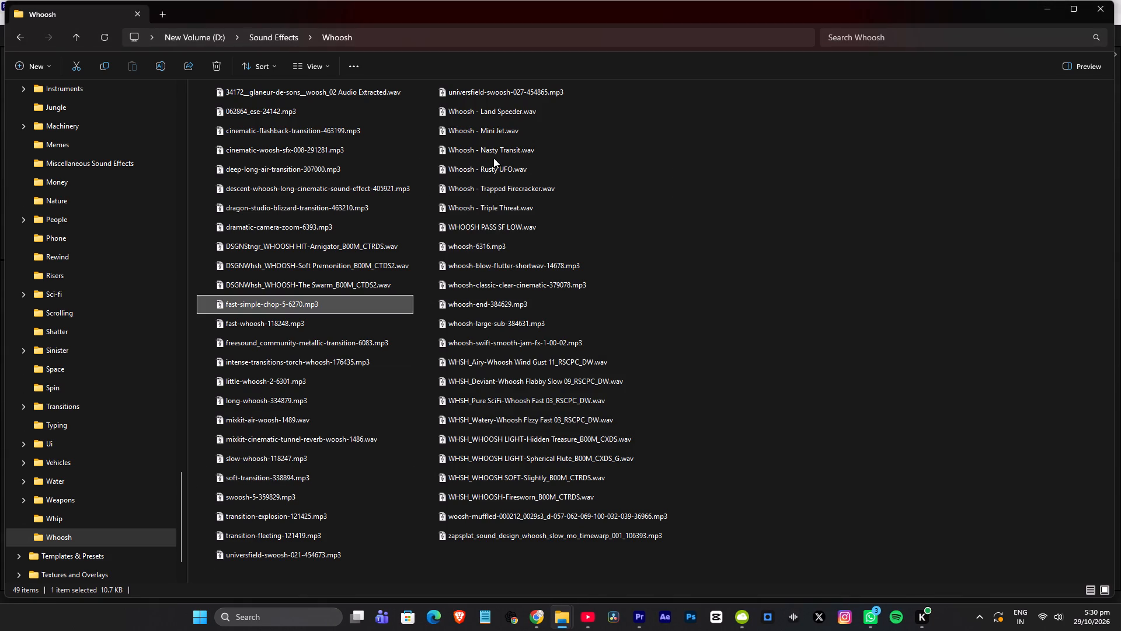
double_click(511, 88)
left_click(663, 203)
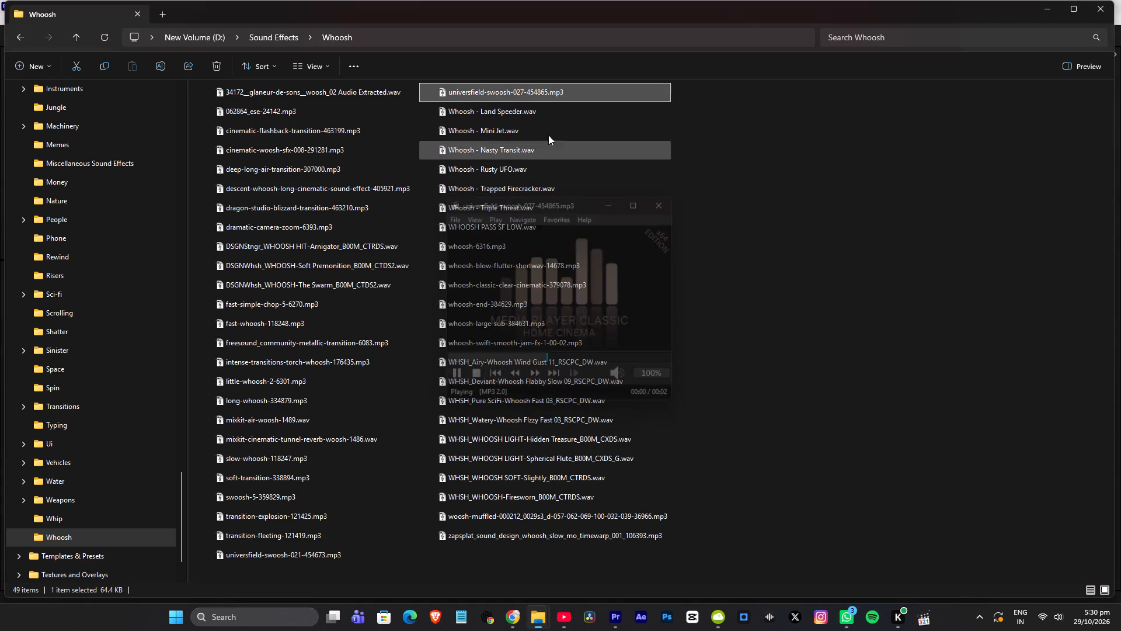
Place universfield-swoosh-027-454865.mp3 on A3 in Premiere, with its start trimmed to about 00:00:00:17 and a short fade-in.
left_click_drag(488, 92, 644, 617)
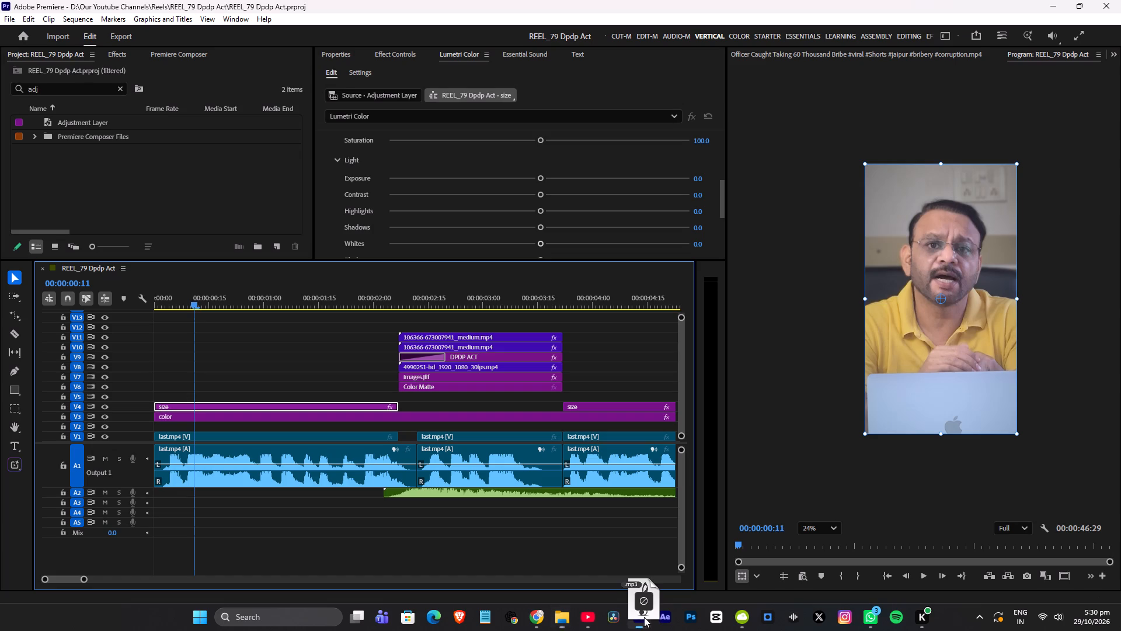
left_click_drag(644, 617, 154, 507)
left_click_drag(154, 502, 216, 502)
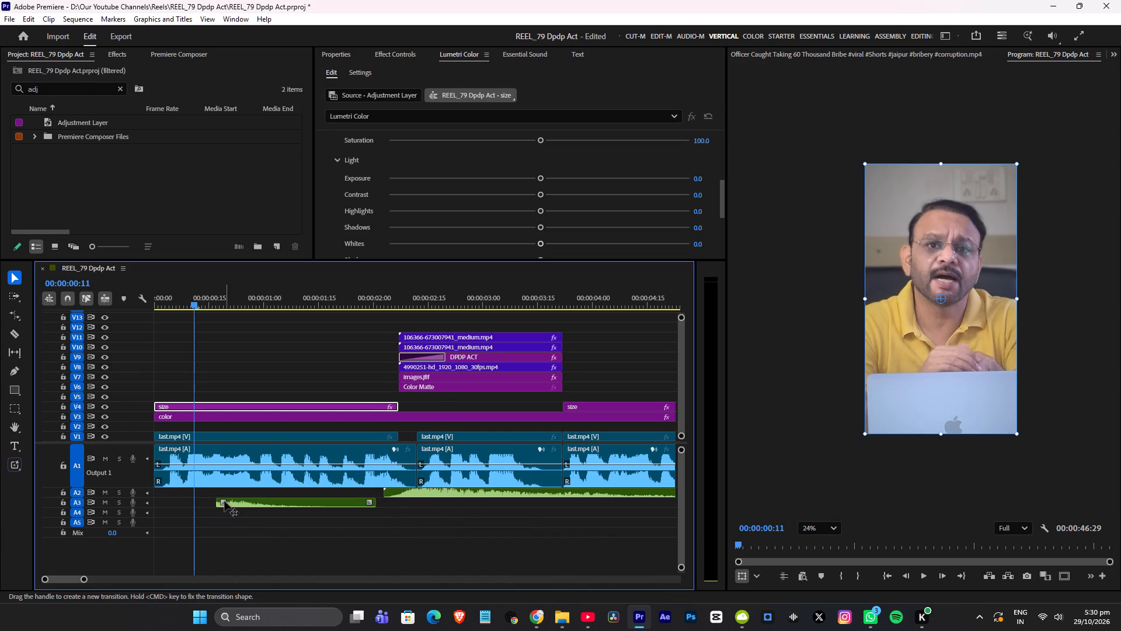
left_click_drag(224, 501, 232, 501)
left_click(213, 304)
key("space")
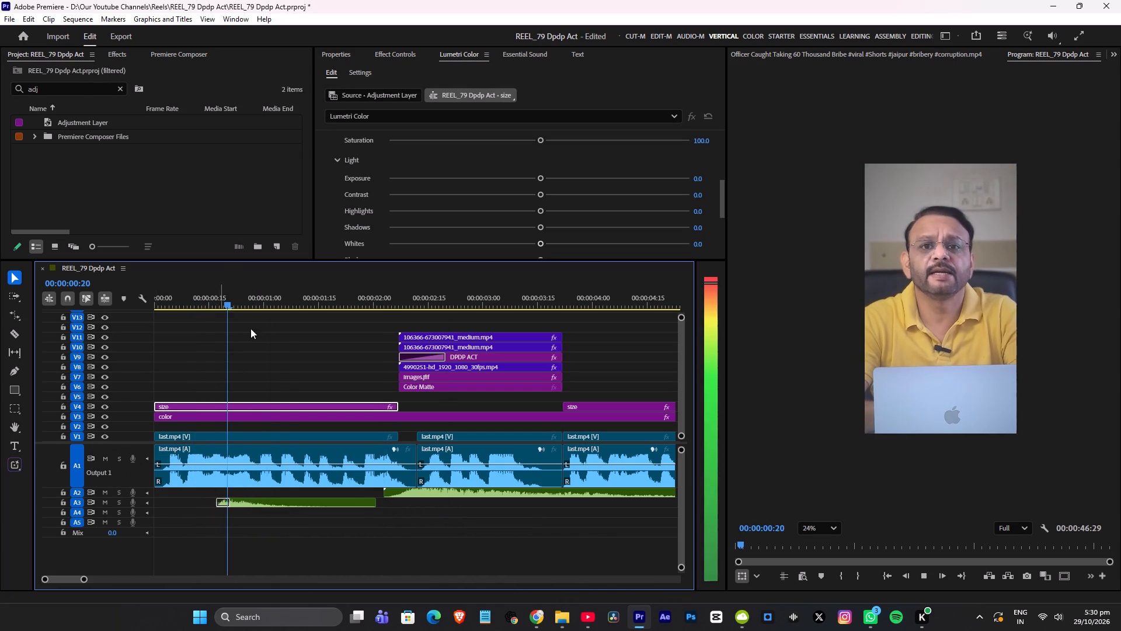
key("space")
Extend the start of the A3 swoosh by about four frames and move the clip to the beginning of the sequence.
left_click_drag(217, 502, 202, 504)
left_click_drag(228, 500, 227, 500)
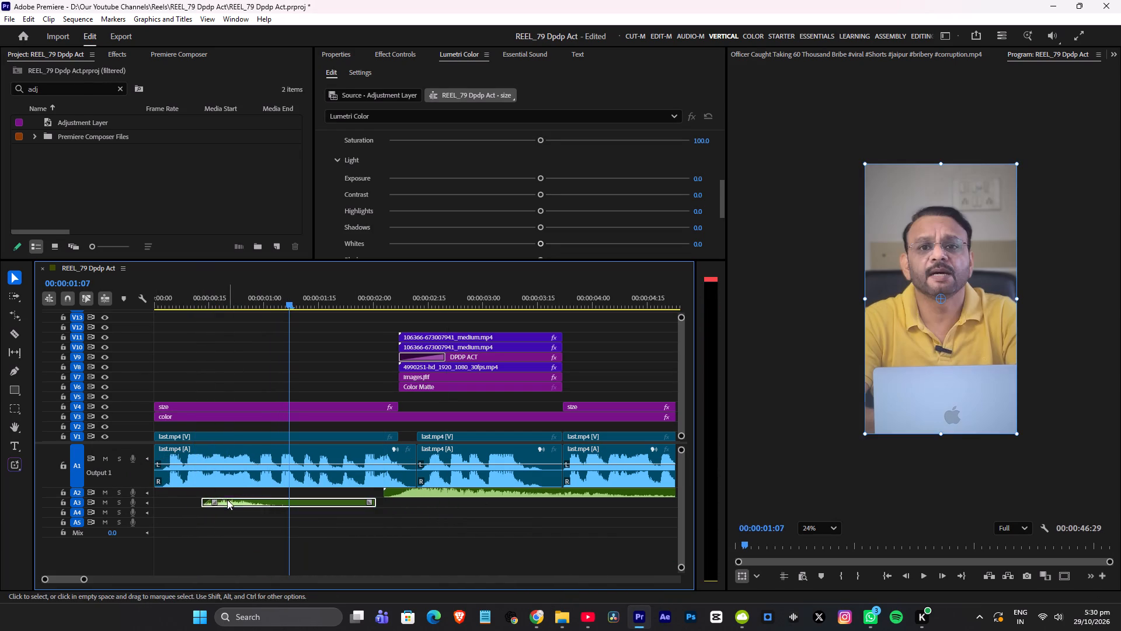
left_click_drag(227, 500, 163, 500)
left_click_drag(199, 295, 0, 311)
key("space")
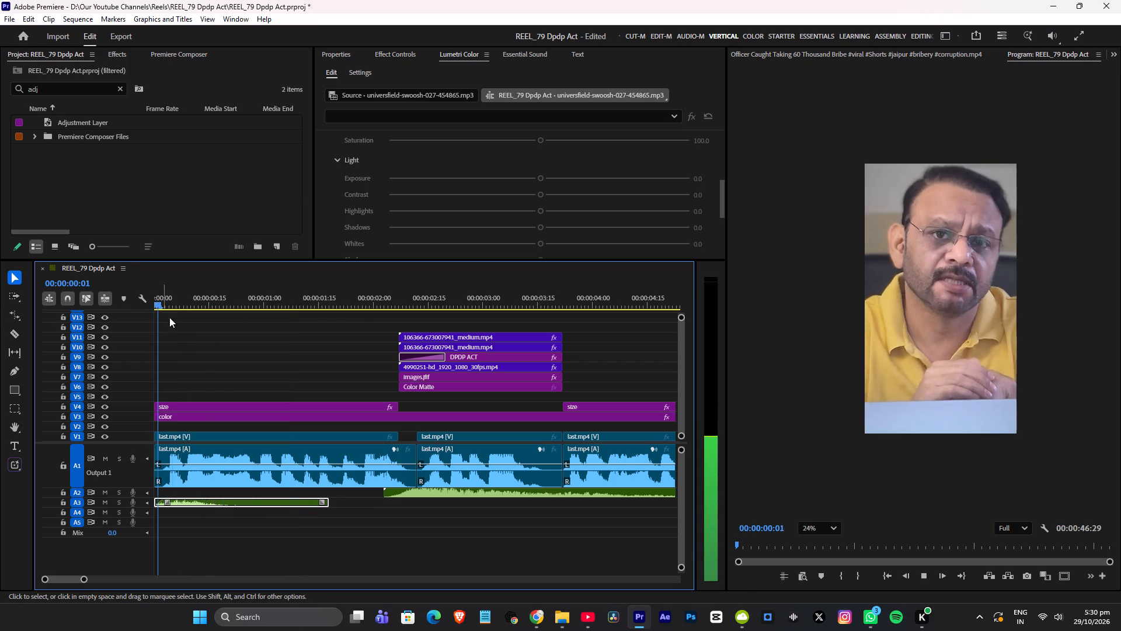
key("space")
Replay the opening and raise the A3 swoosh clip's volume by four increments.
scroll(201, 354, "up", 14)
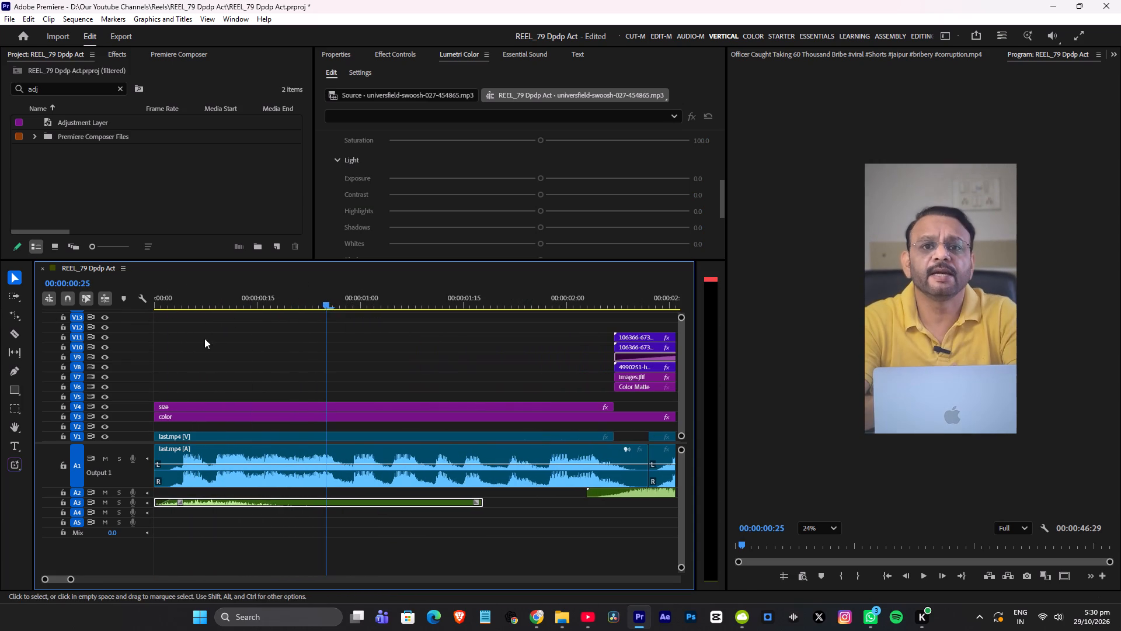
scroll(204, 338, "up", 2)
left_click_drag(201, 303, 0, 313)
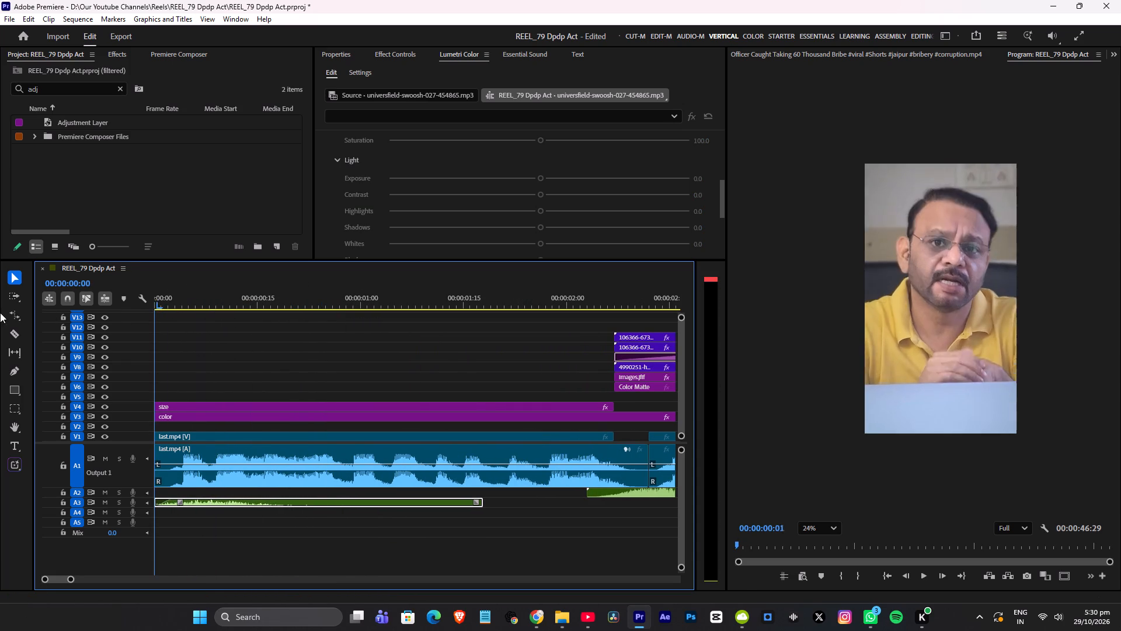
left_click_drag(0, 313, 0, 311)
key("space")
key("space")
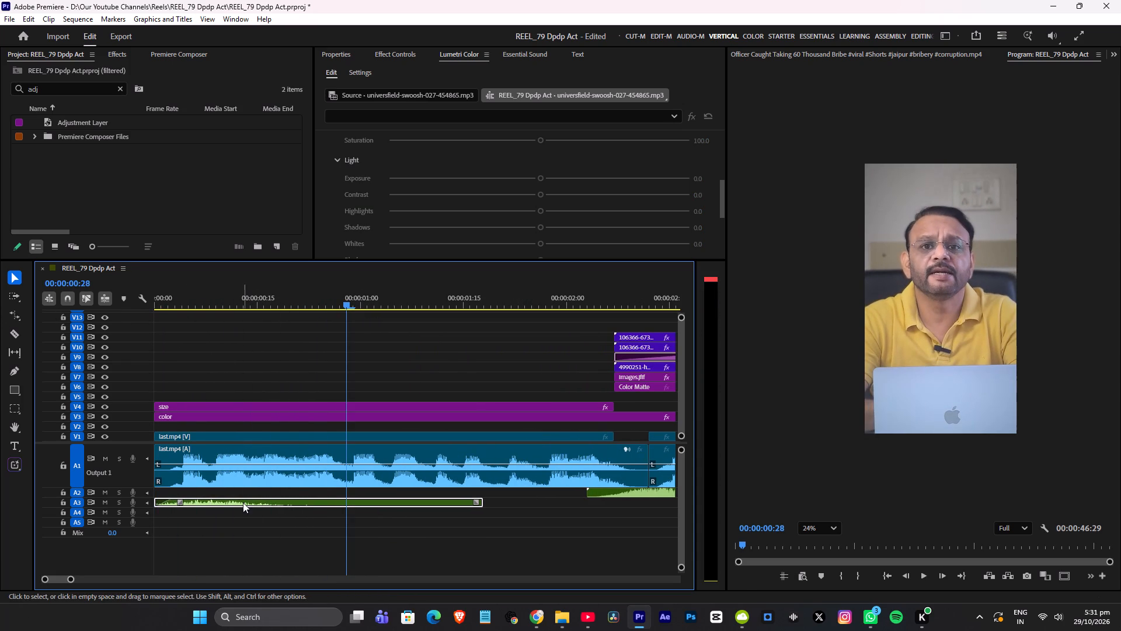
left_click(240, 503)
key("bracketright")
key("bracketright")
key("bracketright")
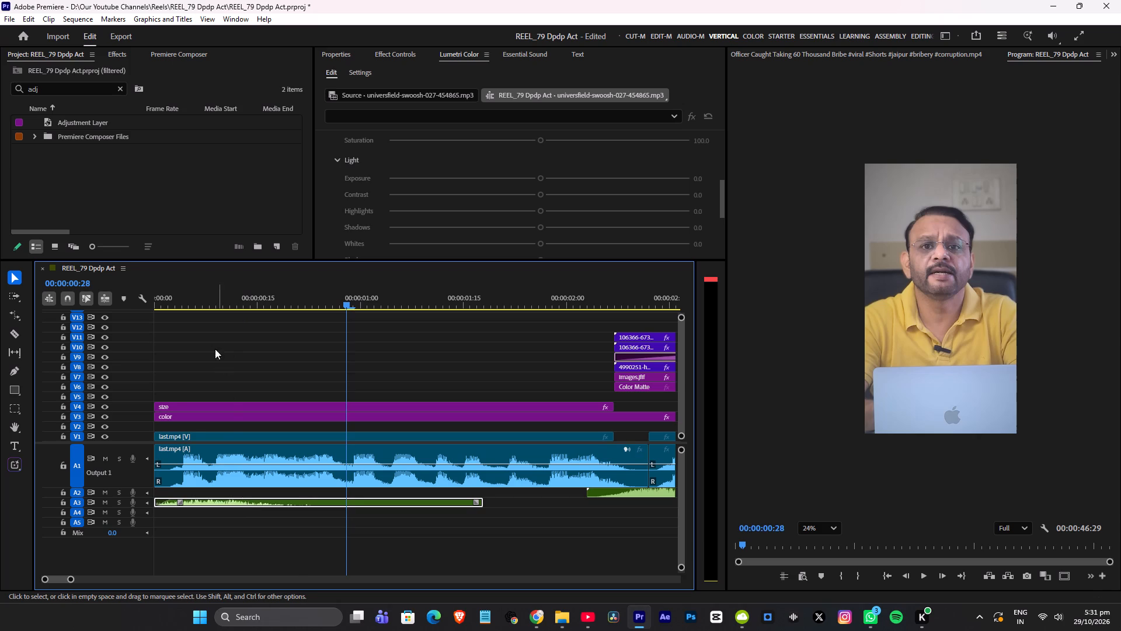
key("bracketright")
Play from the start through the DPDP ACT title to check both whooshes, and save the project.
left_click_drag(197, 294, 0, 306)
key("space")
scroll(358, 340, "down", 2, "alt")
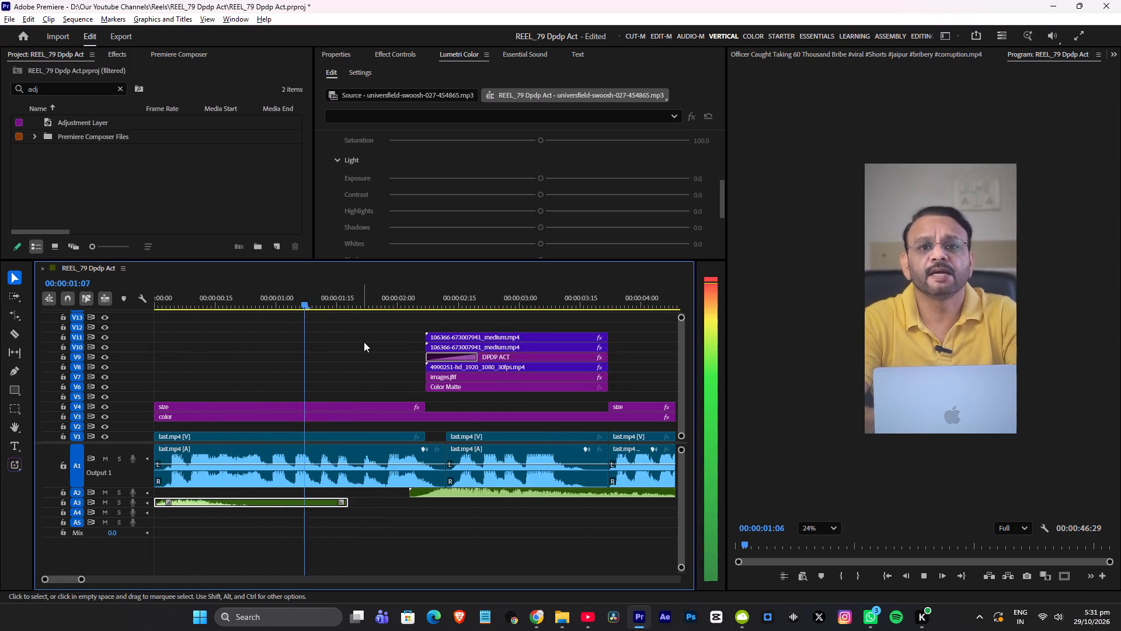
scroll(364, 342, "down", 10, "alt")
scroll(412, 356, "down", 3, "alt")
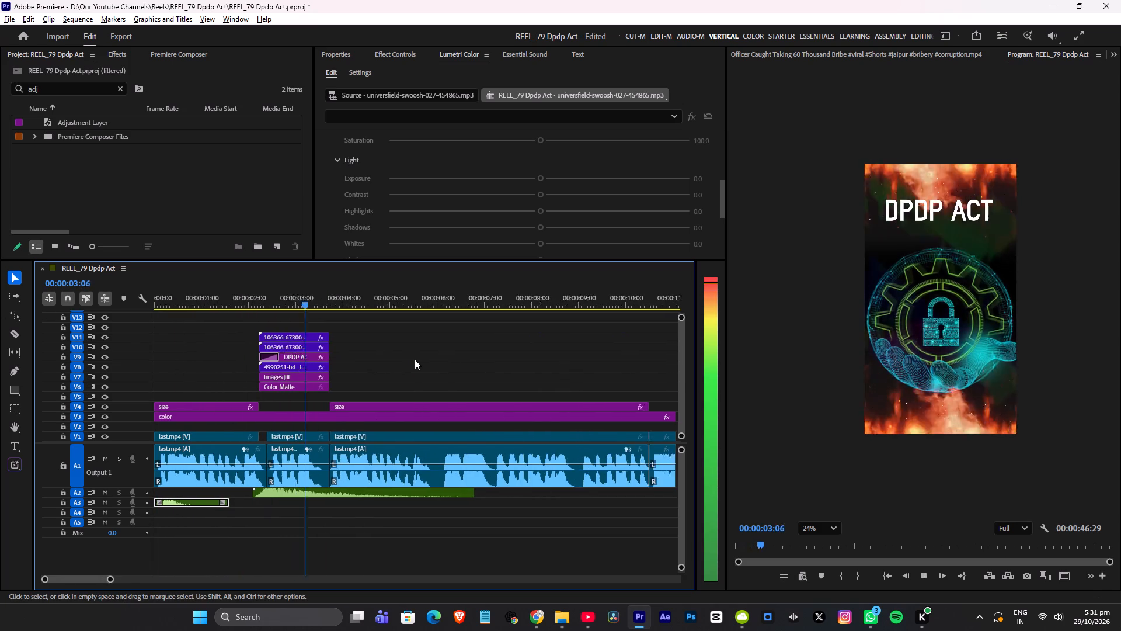
scroll(415, 359, "down", 3, "alt")
key("ctrl+s")
key("space")
Play the section around 00:00:10:04 to 00:00:11:07, where the V4 size layer ends, and go back to the previous edit point.
scroll(421, 357, "down", 5, "alt")
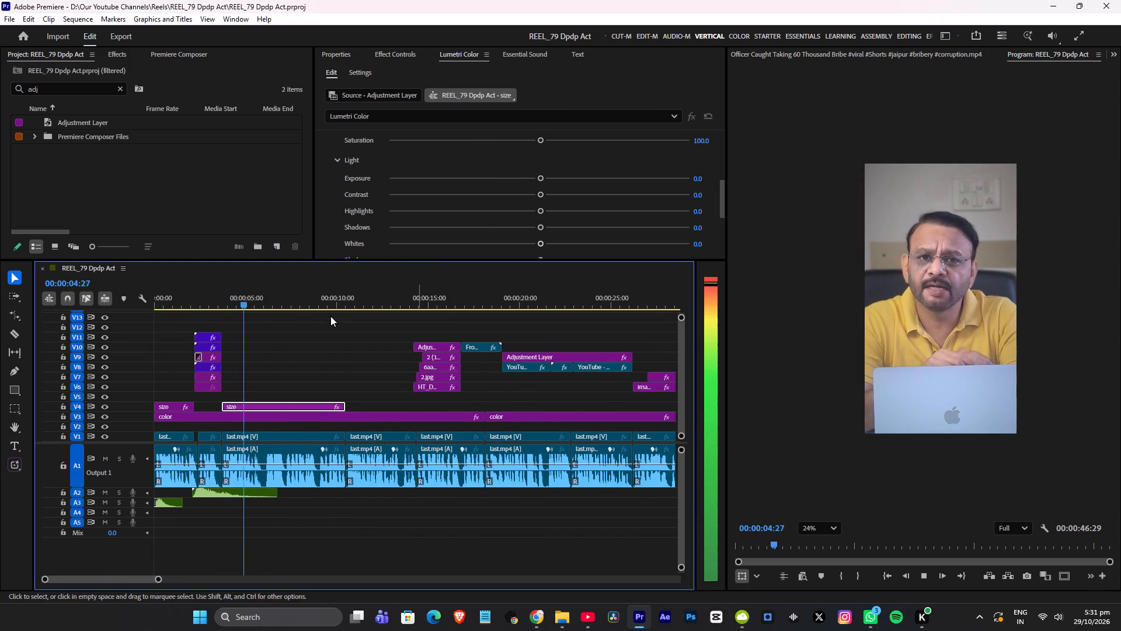
left_click(315, 304)
key("space")
scroll(356, 350, "up", 4, "alt")
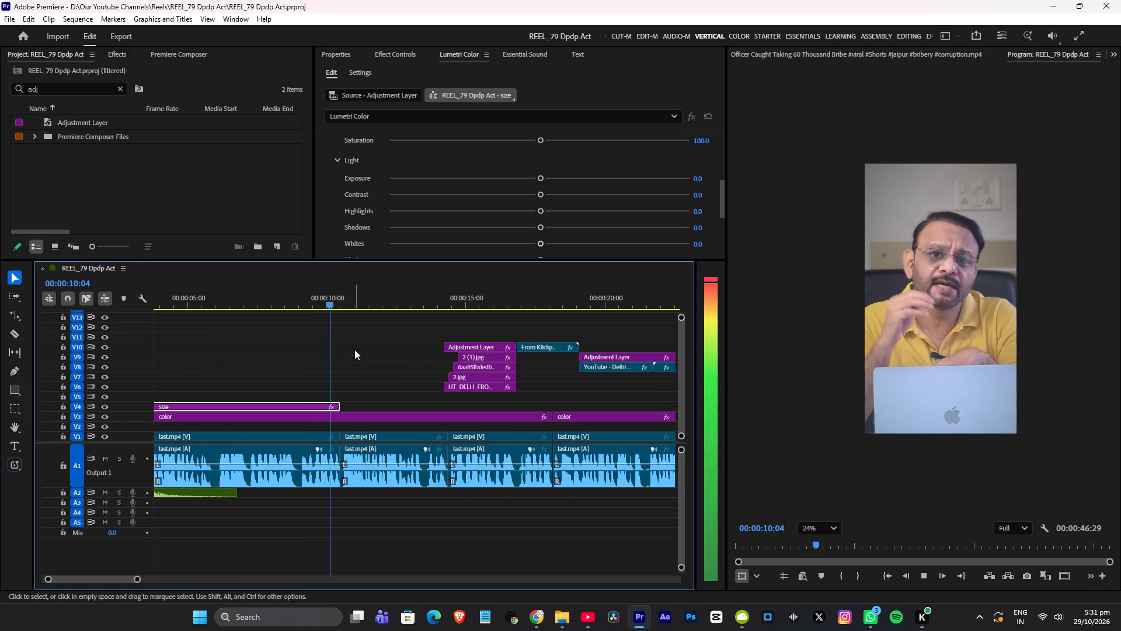
key("space")
key("shift+Up")
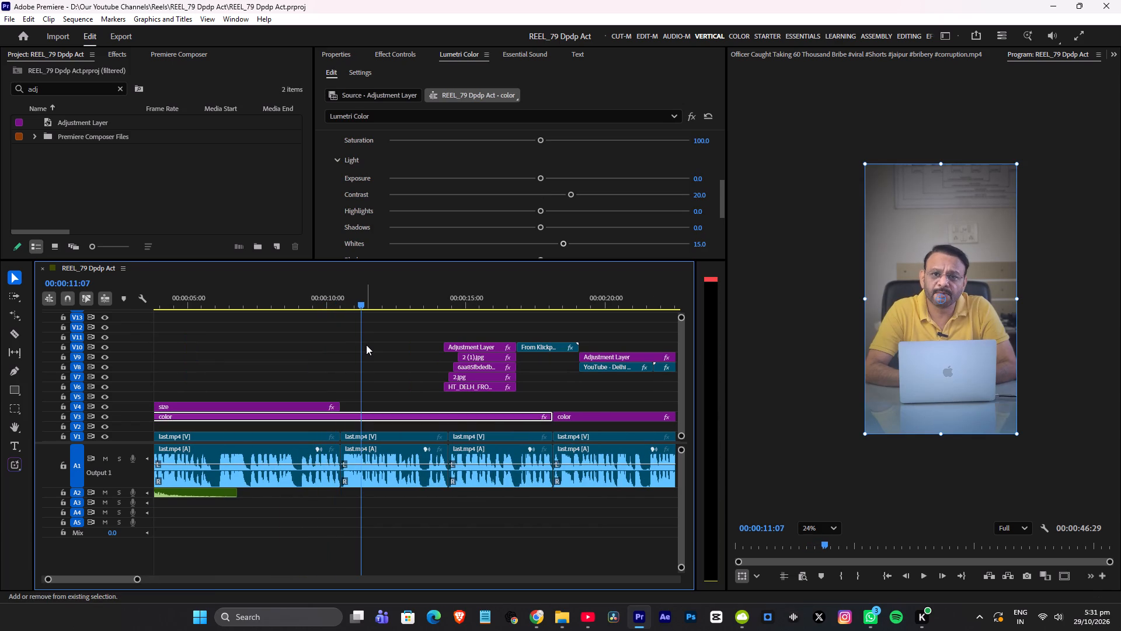
Switch to File Explorer and open the PAPER folder inside Foley in the Sound Effects library.
key("alt+Tab")
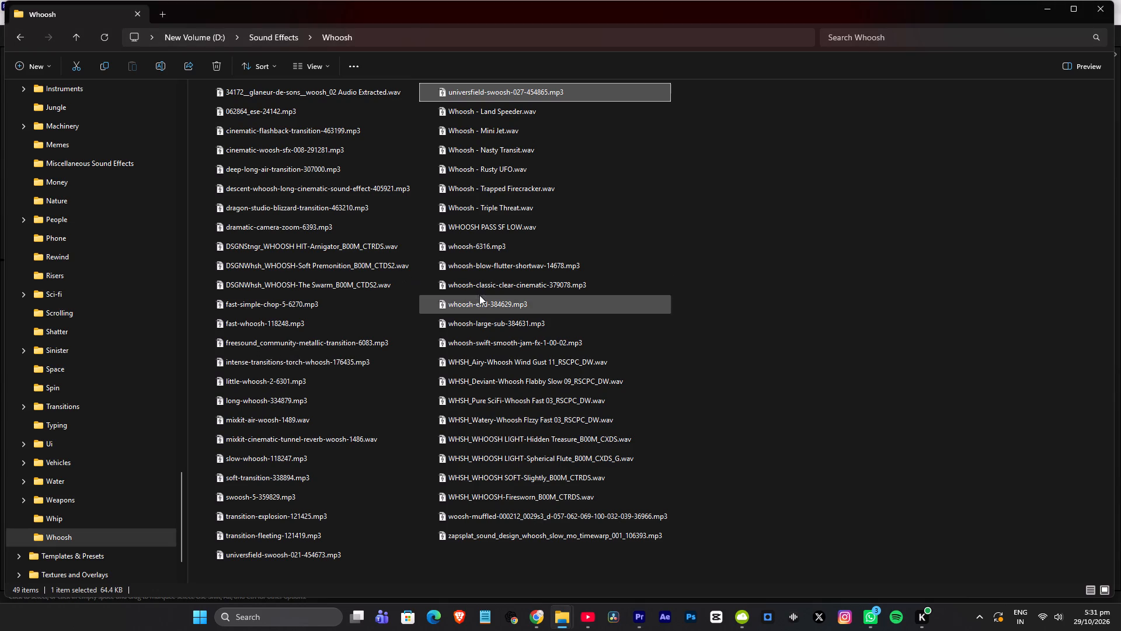
key("alt+Tab")
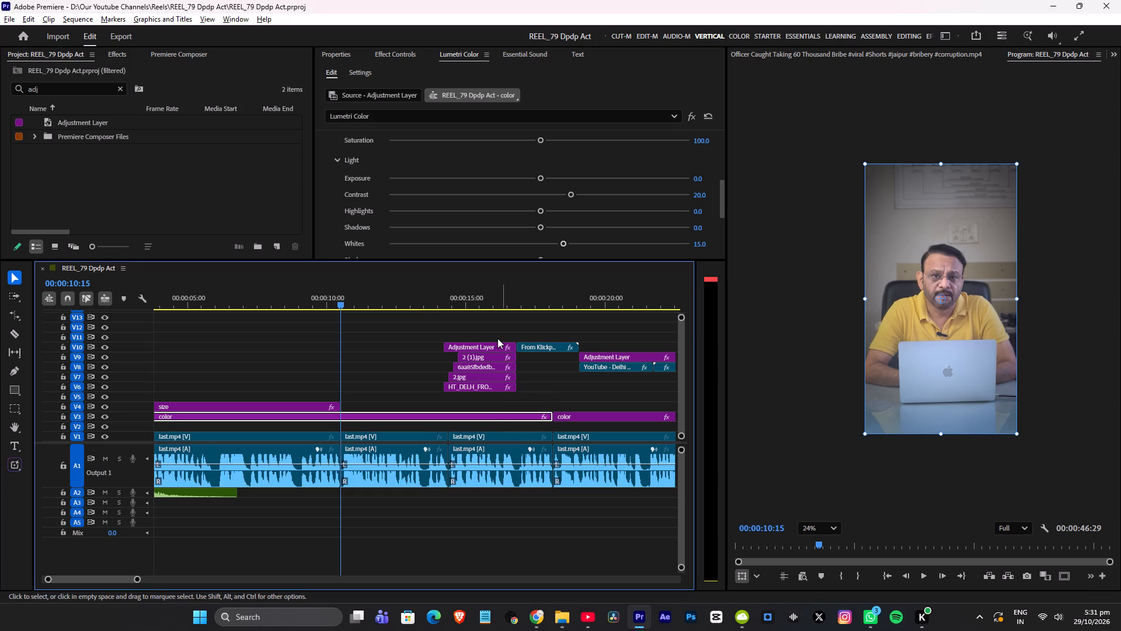
left_click(426, 300)
key("space")
scroll(465, 330, "up", 5, "alt")
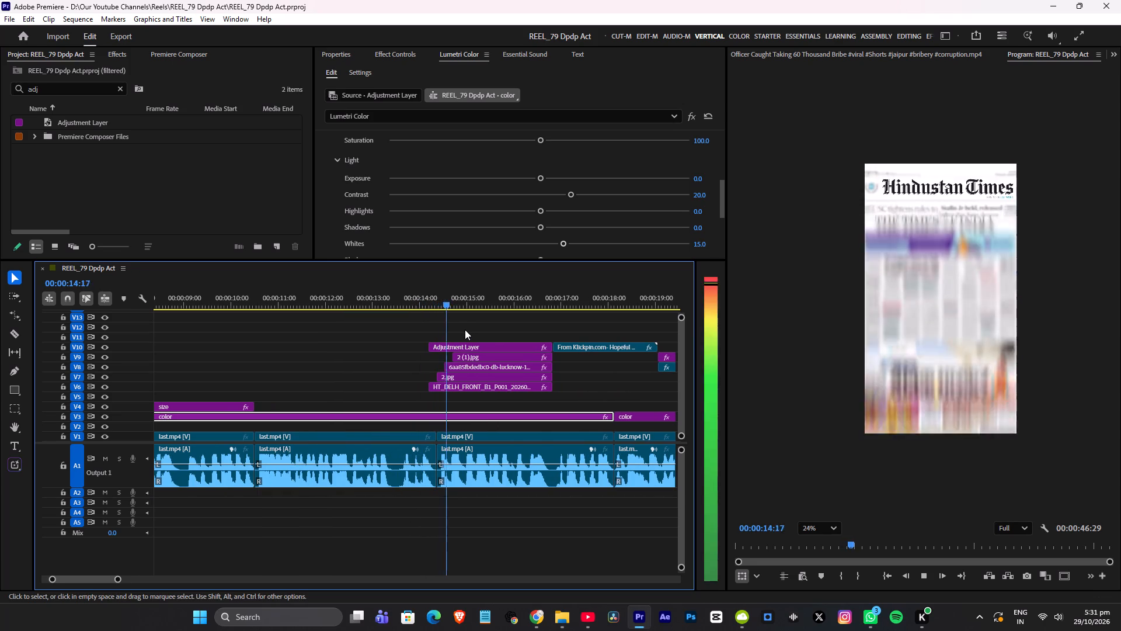
key("space")
key("alt+Tab")
left_click(749, 249)
key("BackSpace")
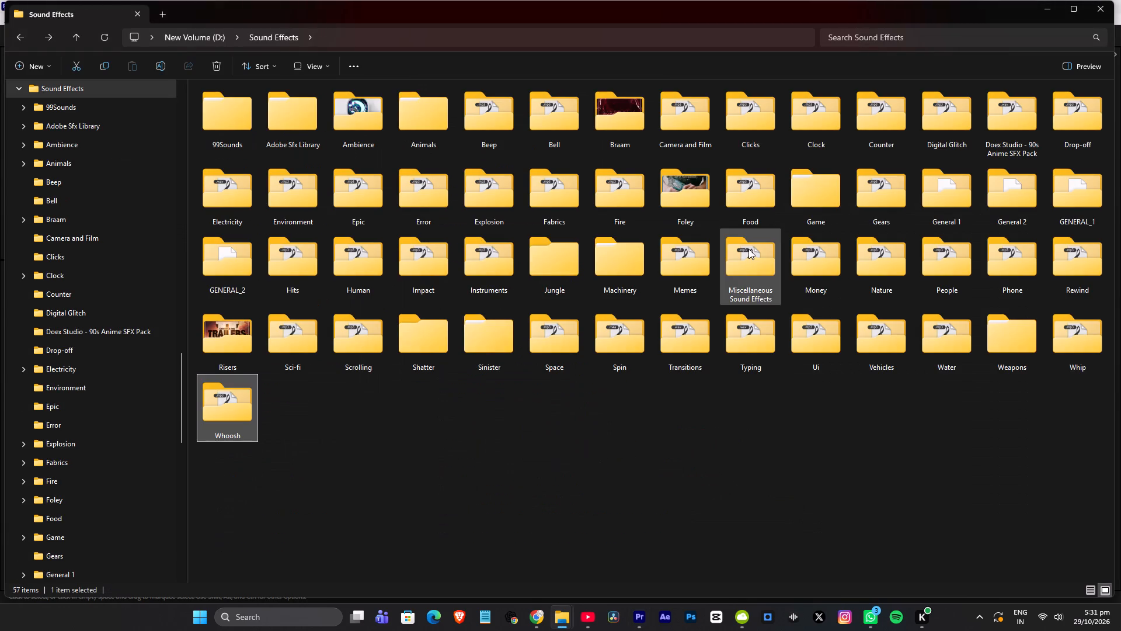
left_click(406, 463)
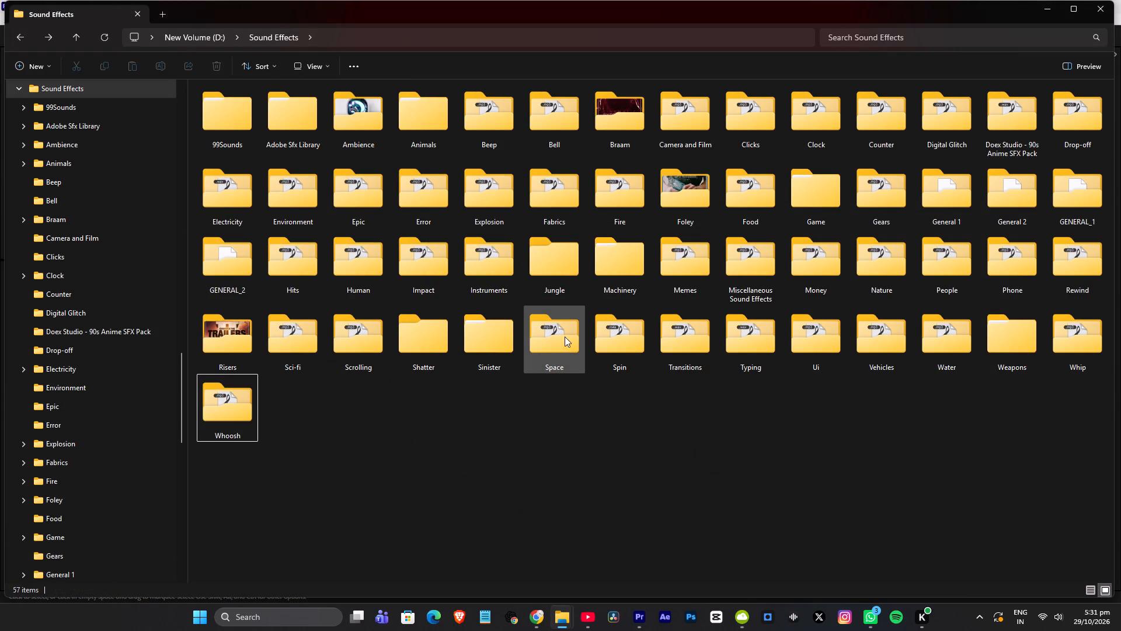
key("f")
double_click(688, 197)
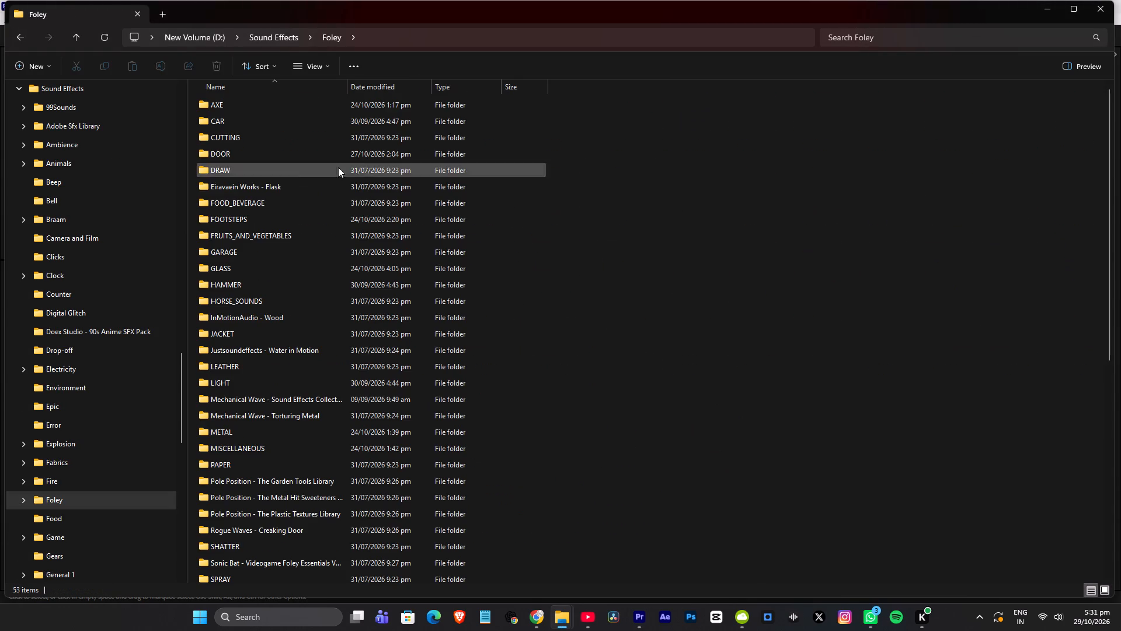
key("p")
double_click(224, 467)
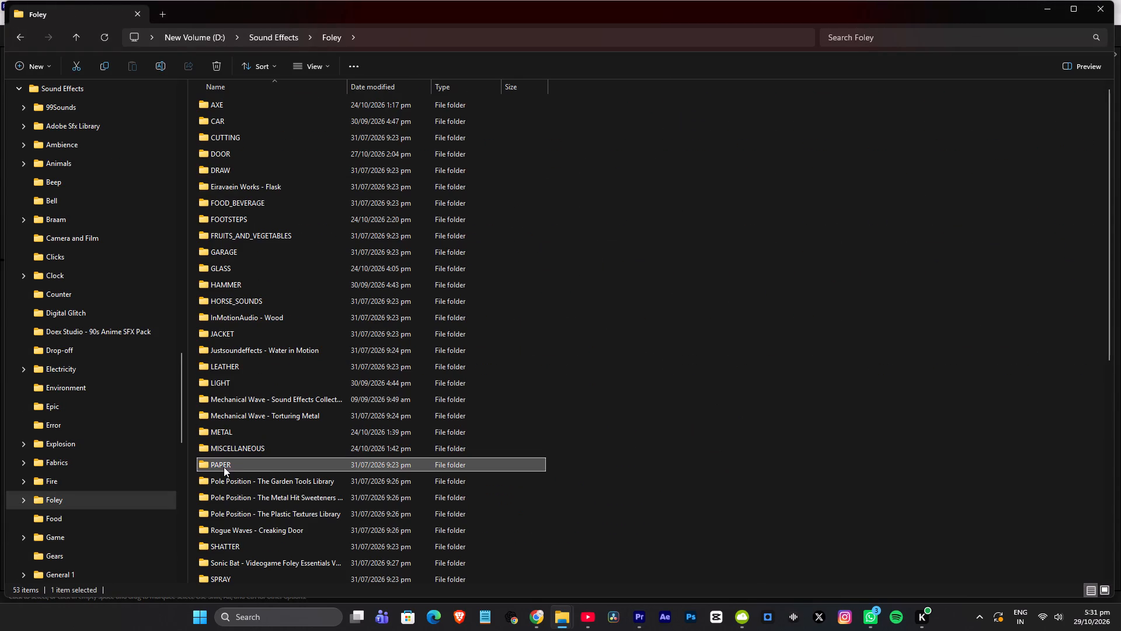
Audition the freesound_community-tearing-paper sound and load it into Premiere's Source monitor.
double_click(247, 110)
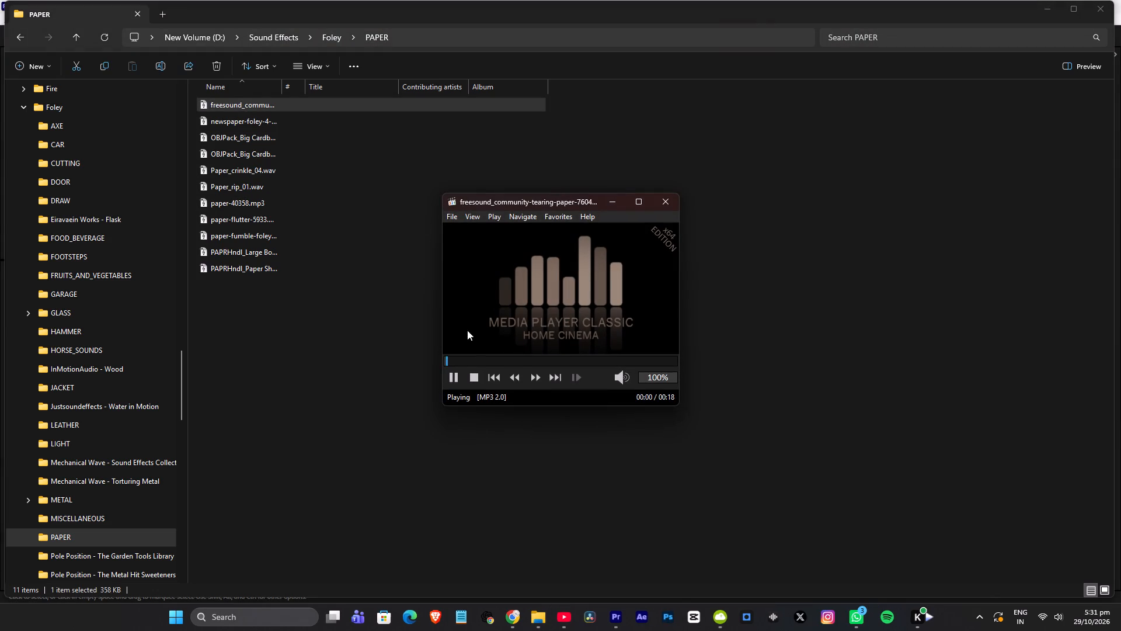
key("space")
left_click(663, 200)
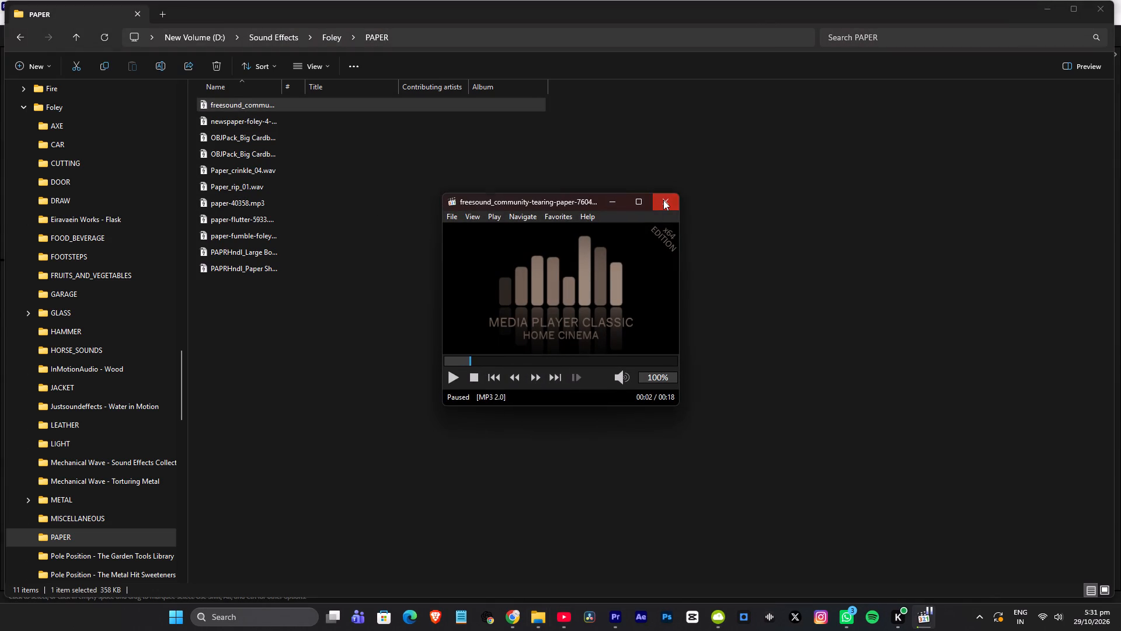
left_click_drag(241, 104, 629, 591)
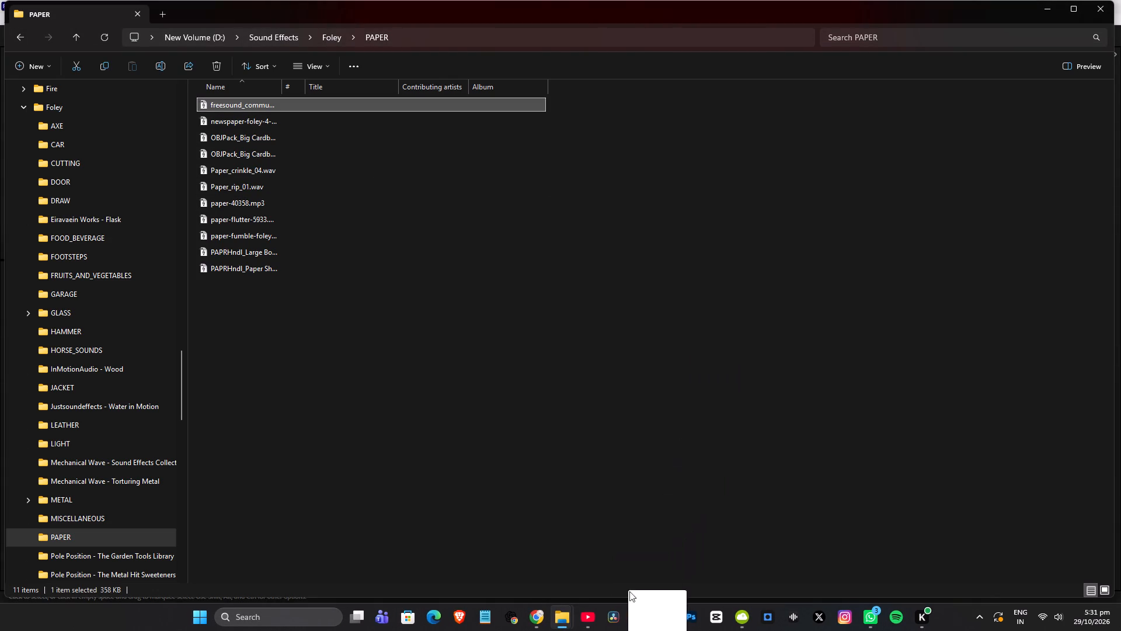
left_click_drag(629, 591, 379, 498)
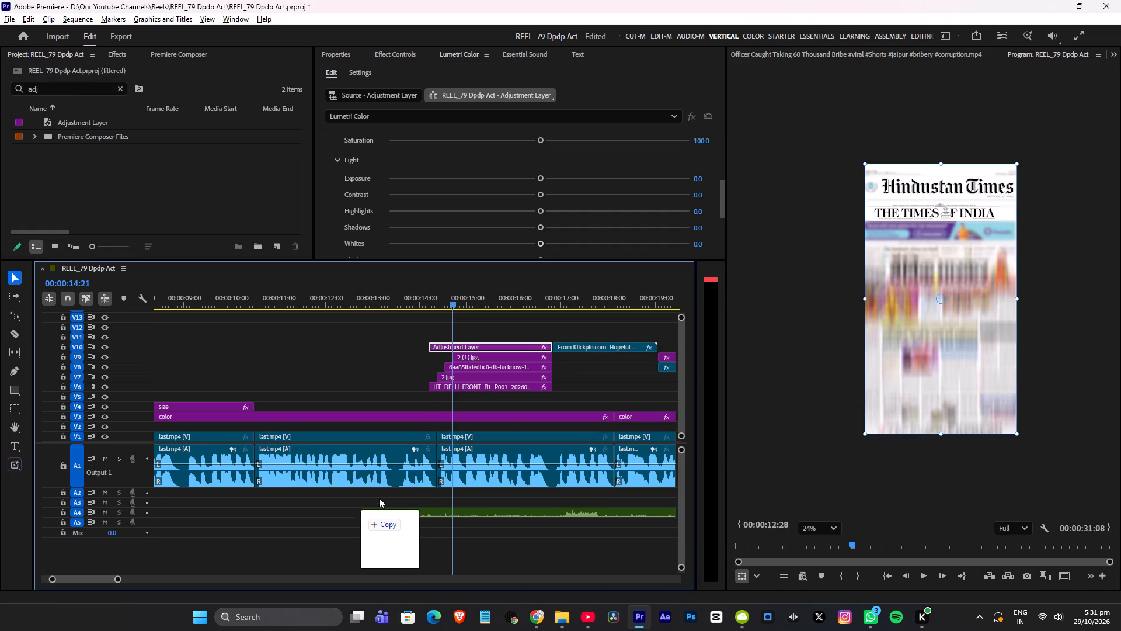
left_click_drag(379, 498, 882, 405)
Mark the tearing-paper sound's Out point at 00;00;01;20 and place the marked section on A2 at the start of the 2.jpg clip.
key("space")
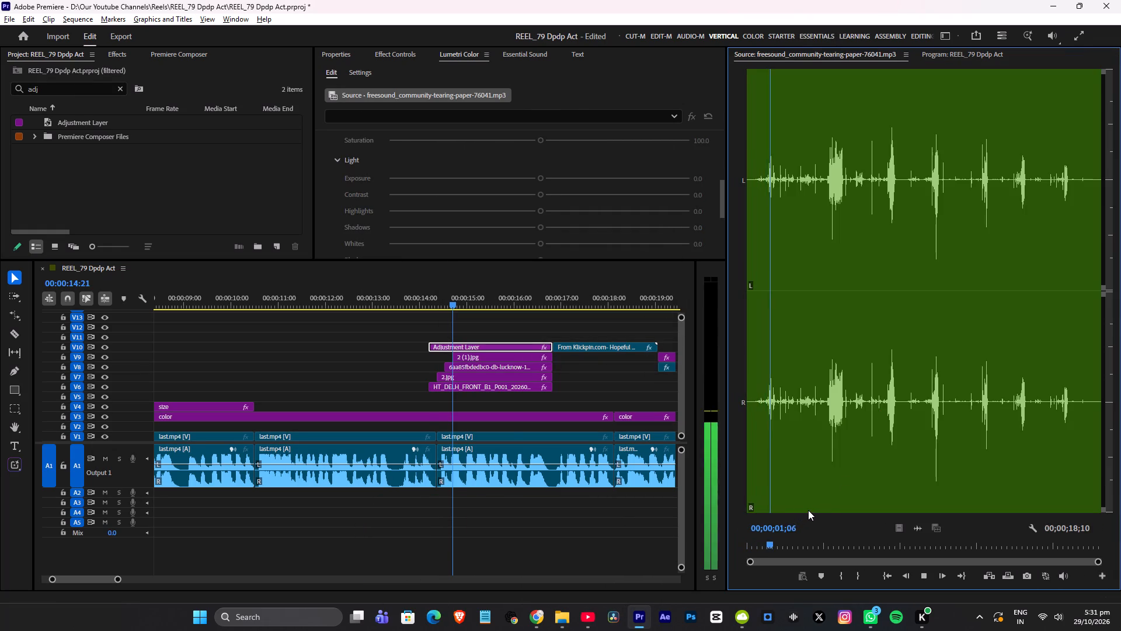
key("space")
left_click(859, 578)
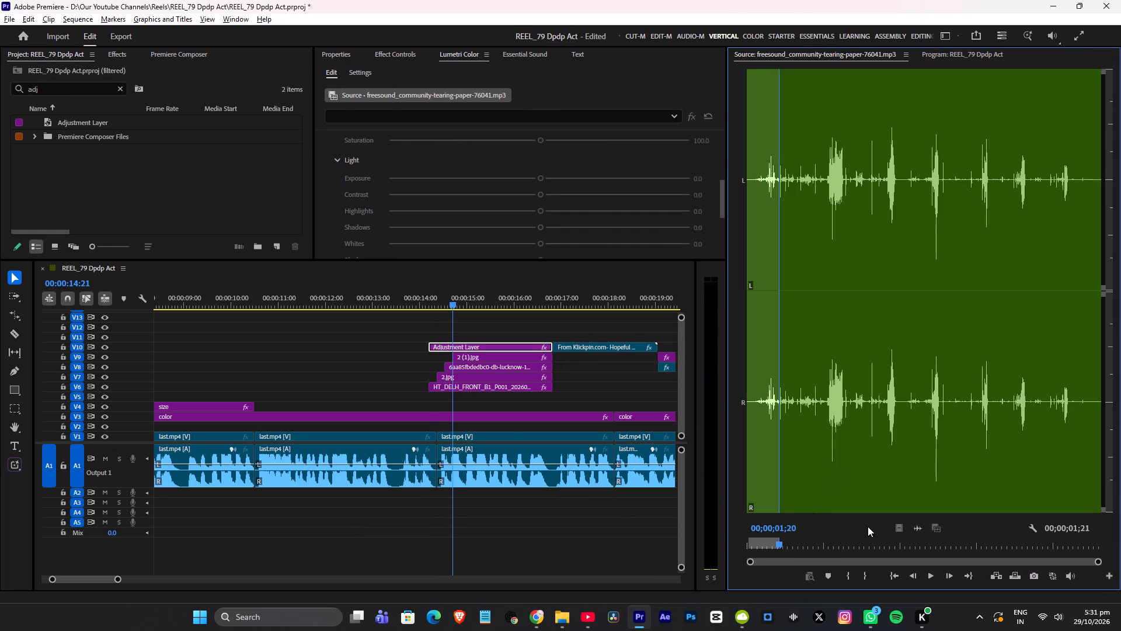
left_click_drag(922, 532, 434, 493)
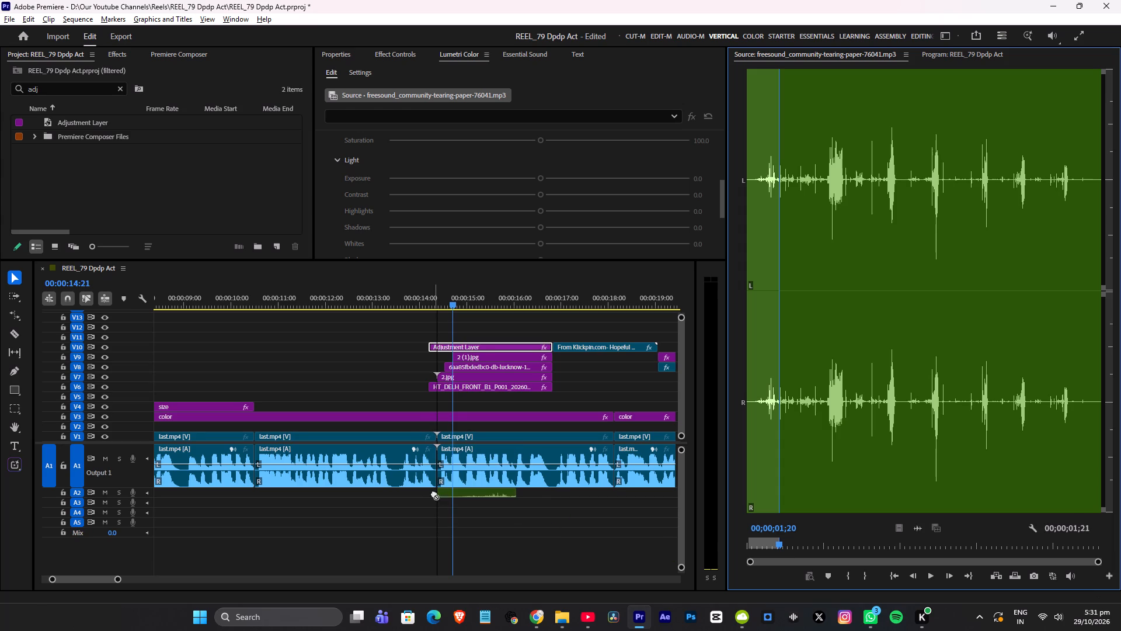
Move the tearing-paper clip on A2 to start with the newspaper Adjustment Layer and play it back.
scroll(440, 481, "up", 7, "alt")
left_click(425, 293)
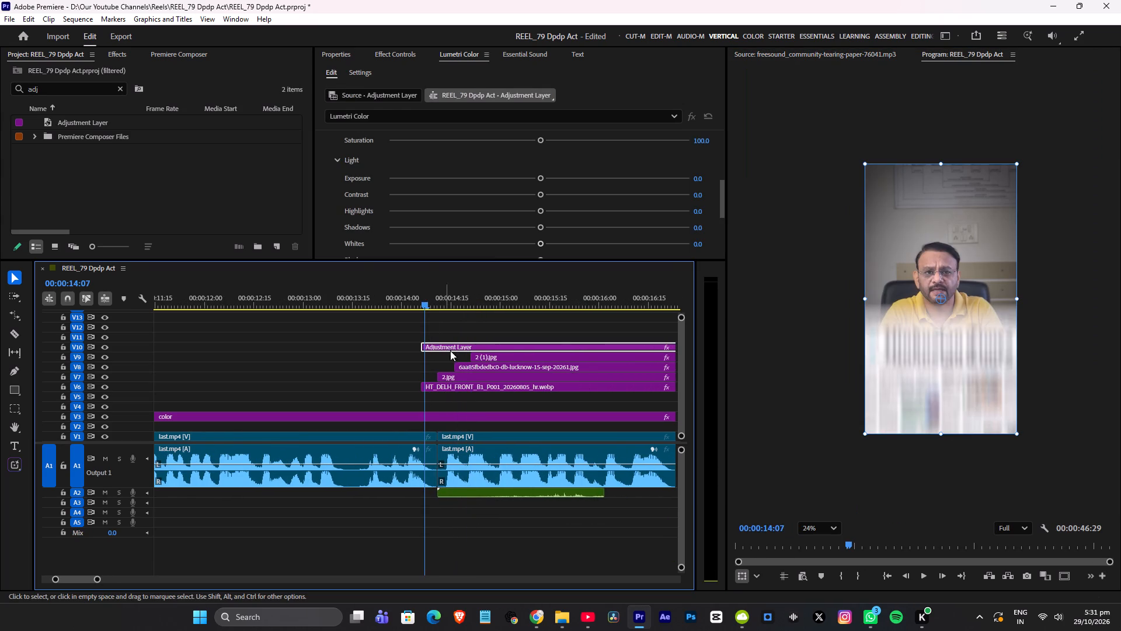
left_click_drag(463, 493, 441, 495)
key("space")
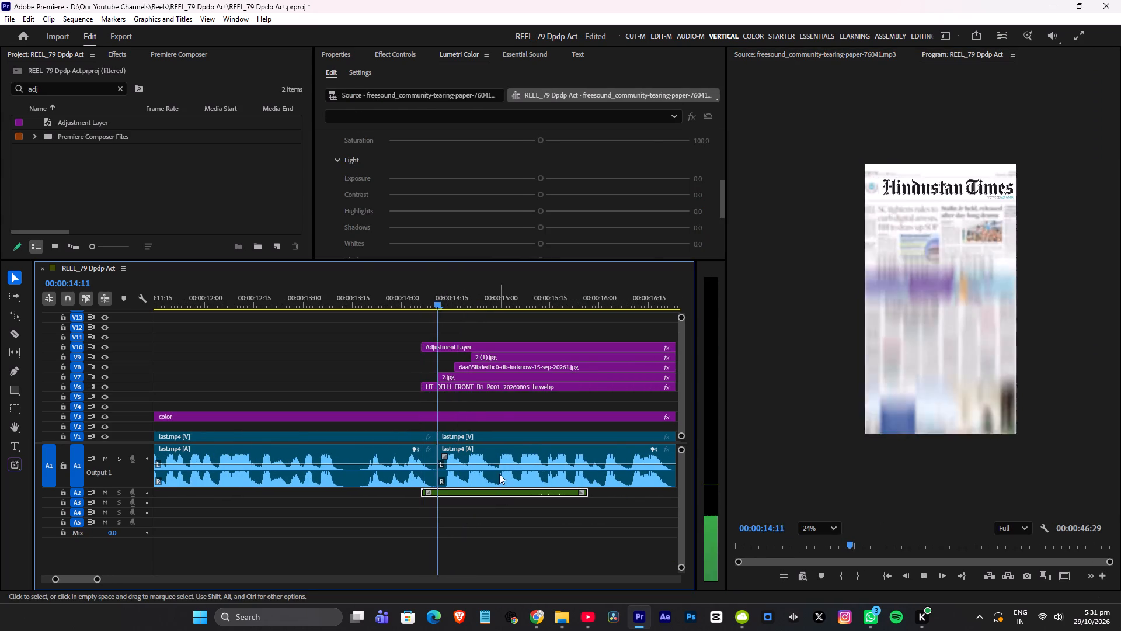
key("space")
key("space")
key("space")
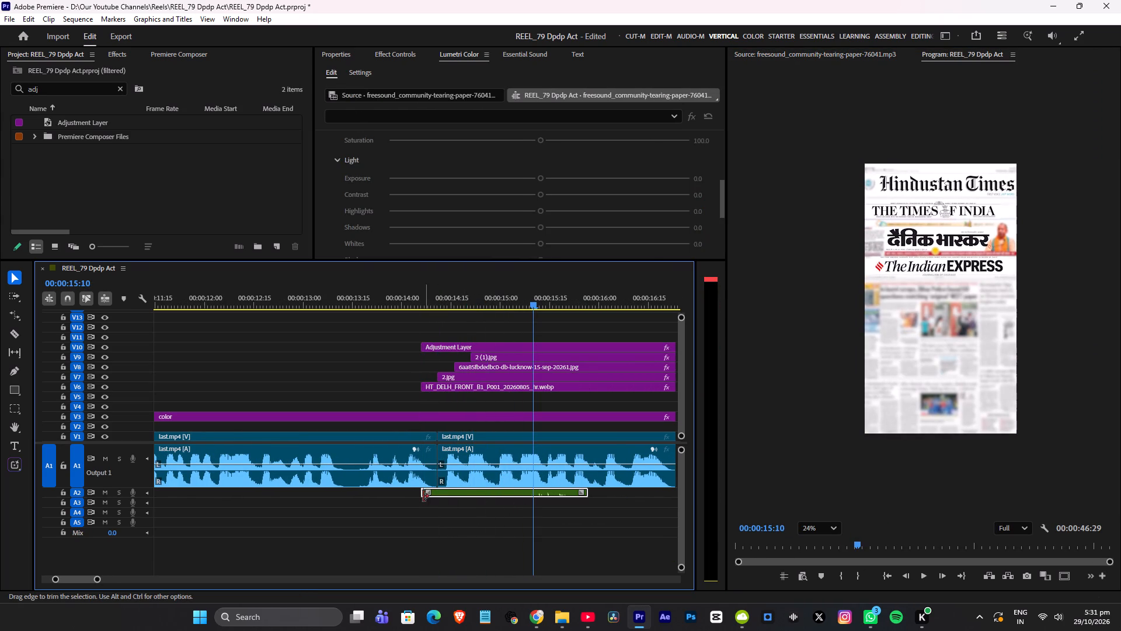
Trim about one second off the start of the tearing-paper clip and realign it with the newspaper Adjustment Layer's start.
left_click_drag(422, 495, 528, 490)
left_click_drag(560, 494, 449, 494)
Duplicate the tearing-paper clip onto A3, A4 and A5, each starting with the next newspaper image: 2.jpg, the 6aa65fbdedbc0 image and 2 (1).jpg.
left_click_drag(443, 494, 446, 501, "alt")
left_click_drag(443, 502, 459, 502)
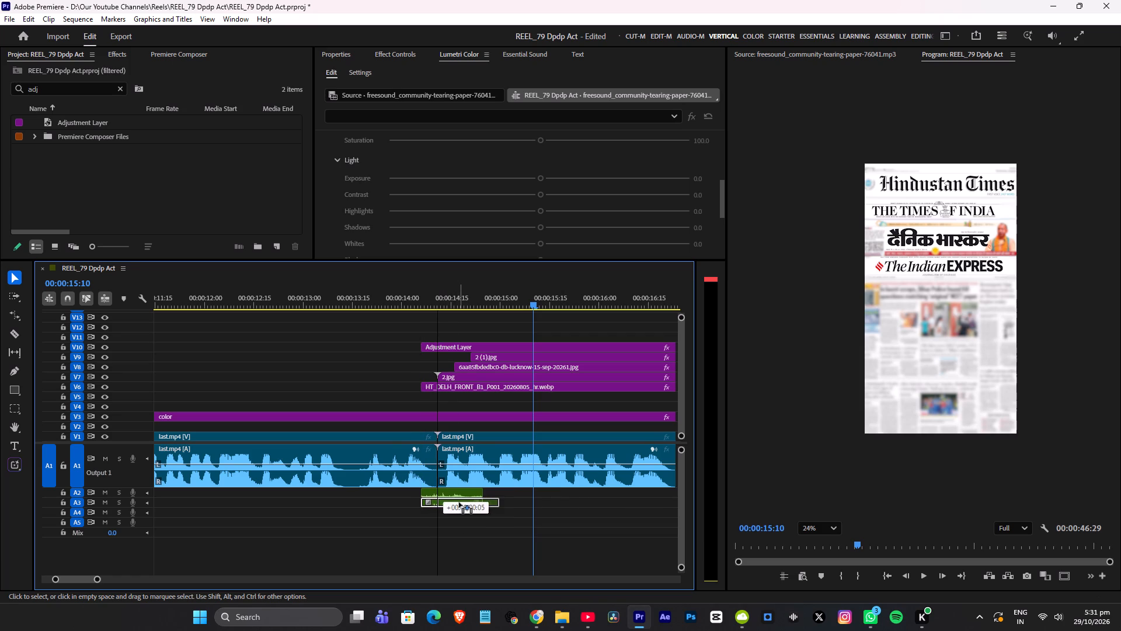
left_click_drag(459, 502, 458, 502)
left_click_drag(461, 504, 462, 511, "alt")
left_click_drag(459, 512, 479, 514)
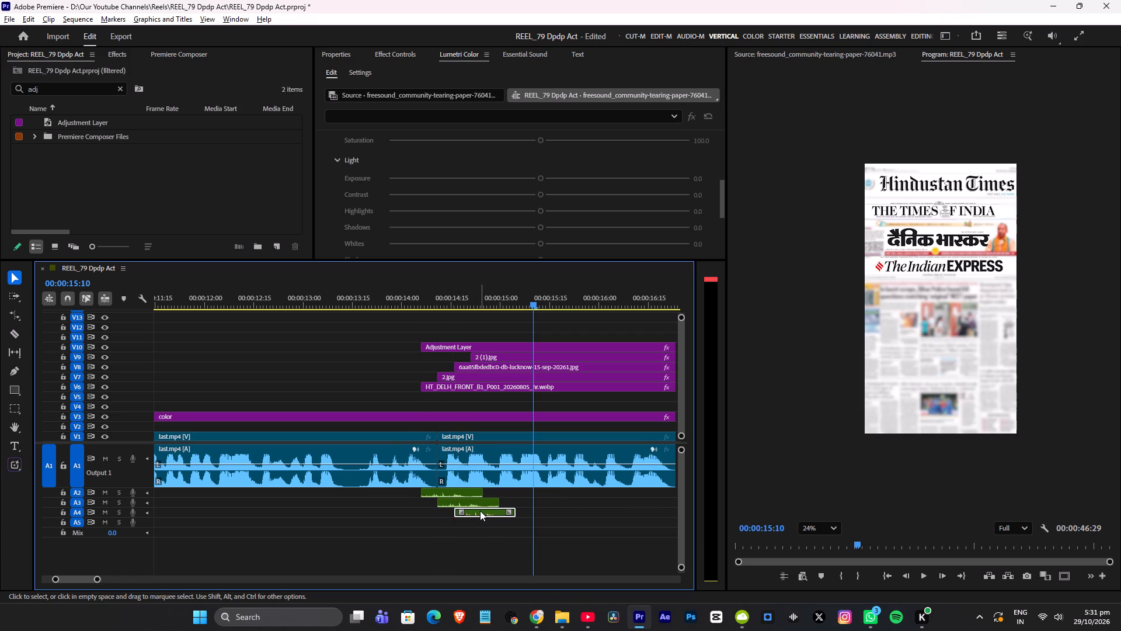
left_click_drag(480, 512, 482, 522, "alt")
left_click_drag(481, 522, 500, 525)
Play back the newspaper section with its staggered paper sounds and the following courthouse clip, and save the project.
left_click(412, 304)
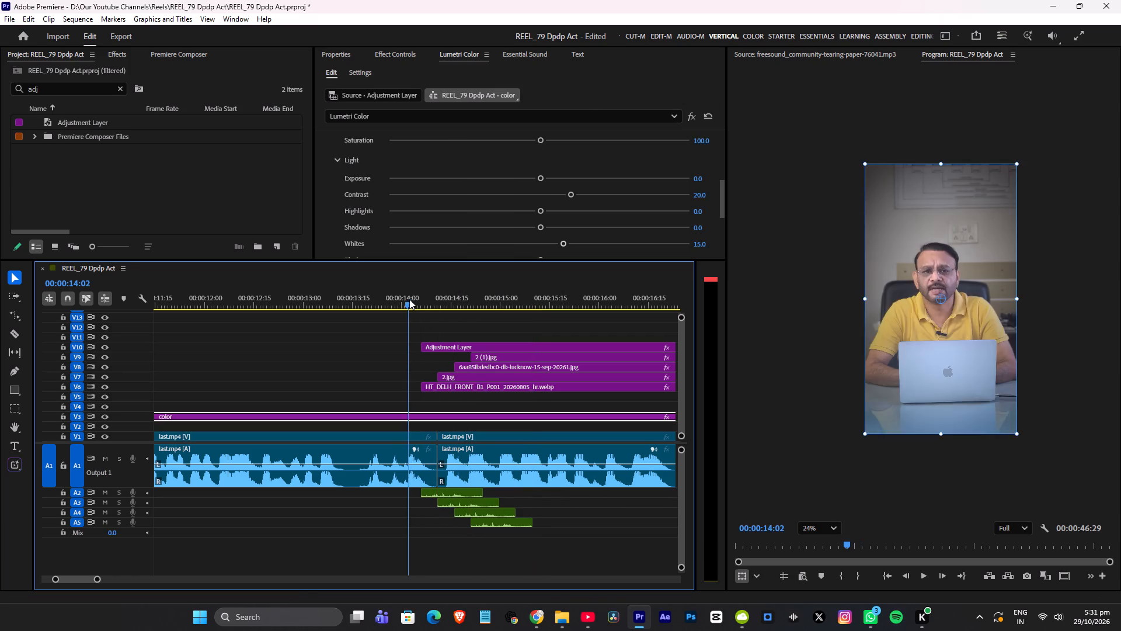
key("space")
scroll(480, 311, "down", 6)
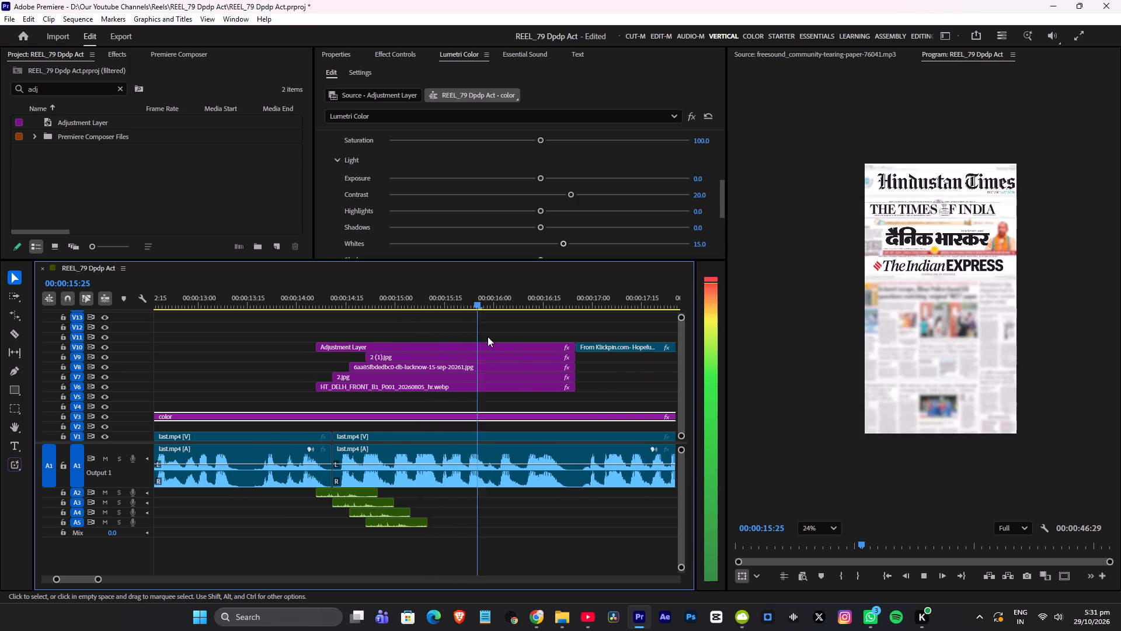
scroll(477, 345, "down", 17)
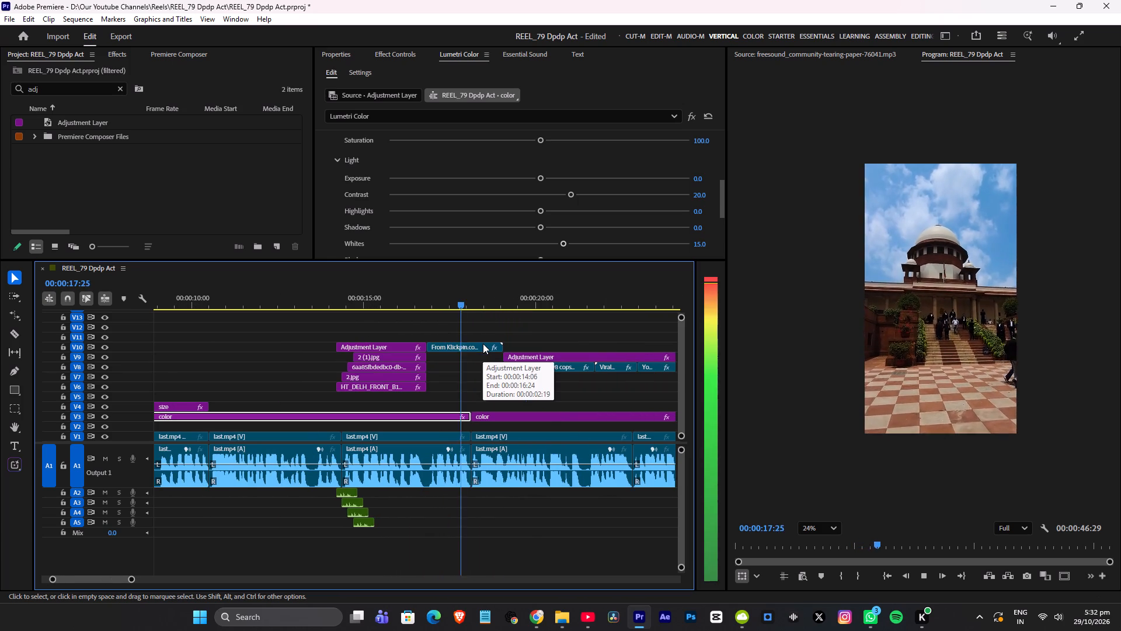
key("ctrl+s")
Return to File Explorer and open the Whoosh folder in the Sound Effects library.
scroll(483, 335, "down", 3)
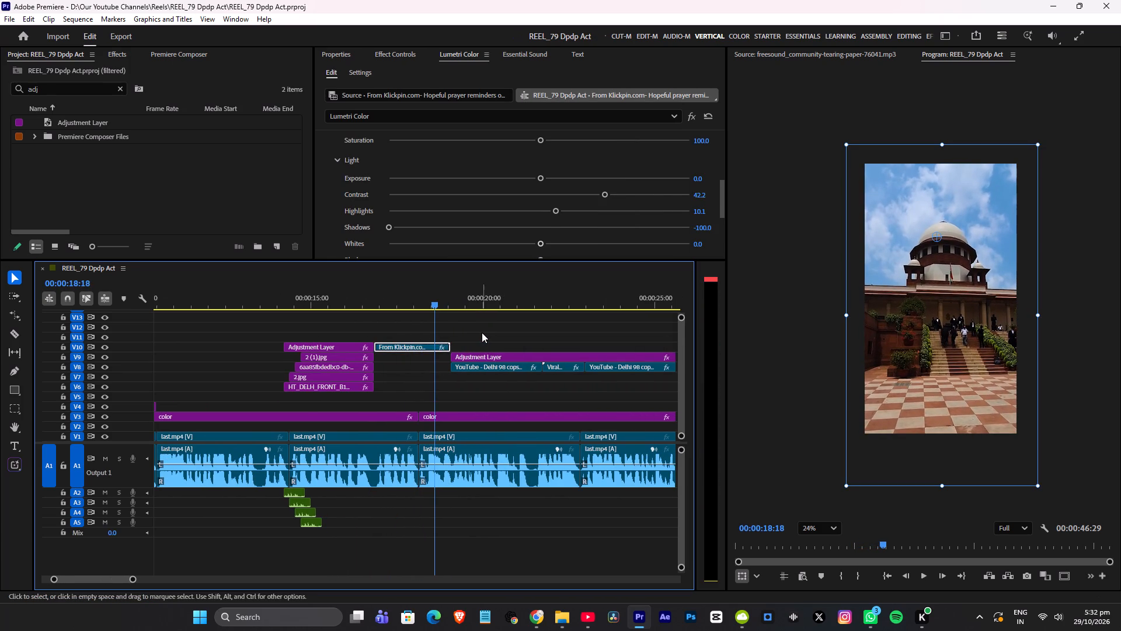
key("alt+Tab")
key("BackSpace")
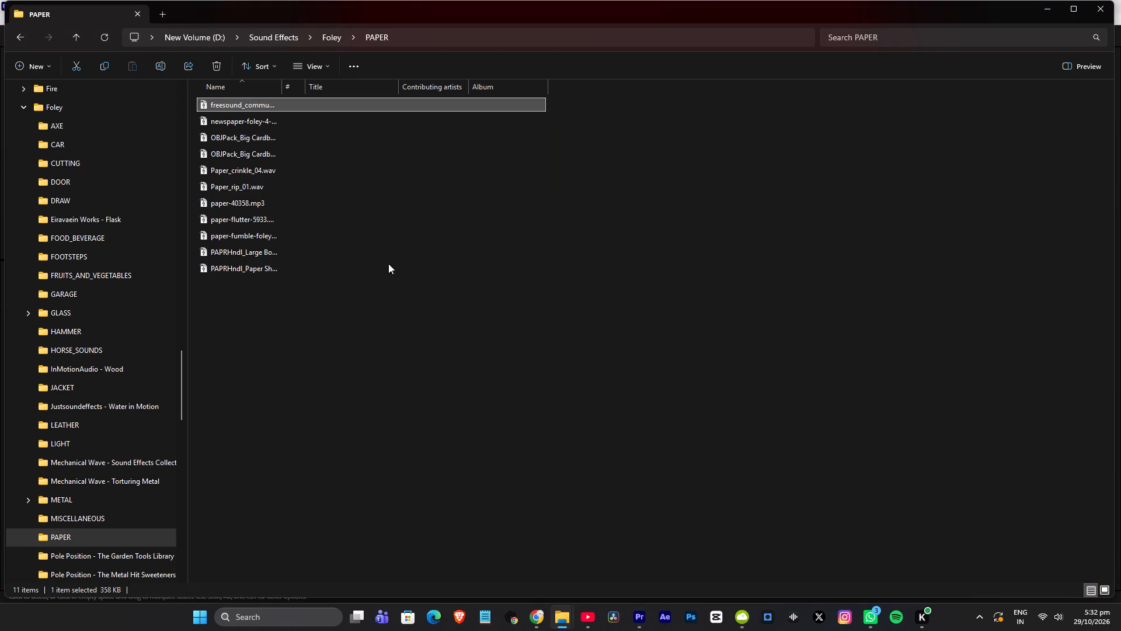
key("BackSpace")
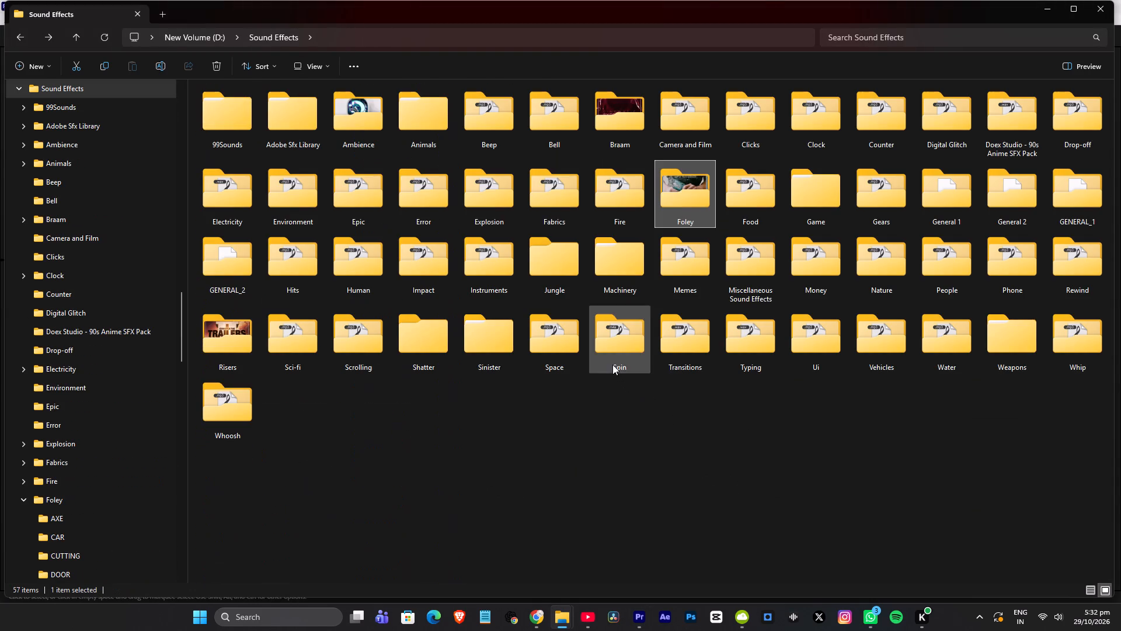
left_click(588, 487)
key("w")
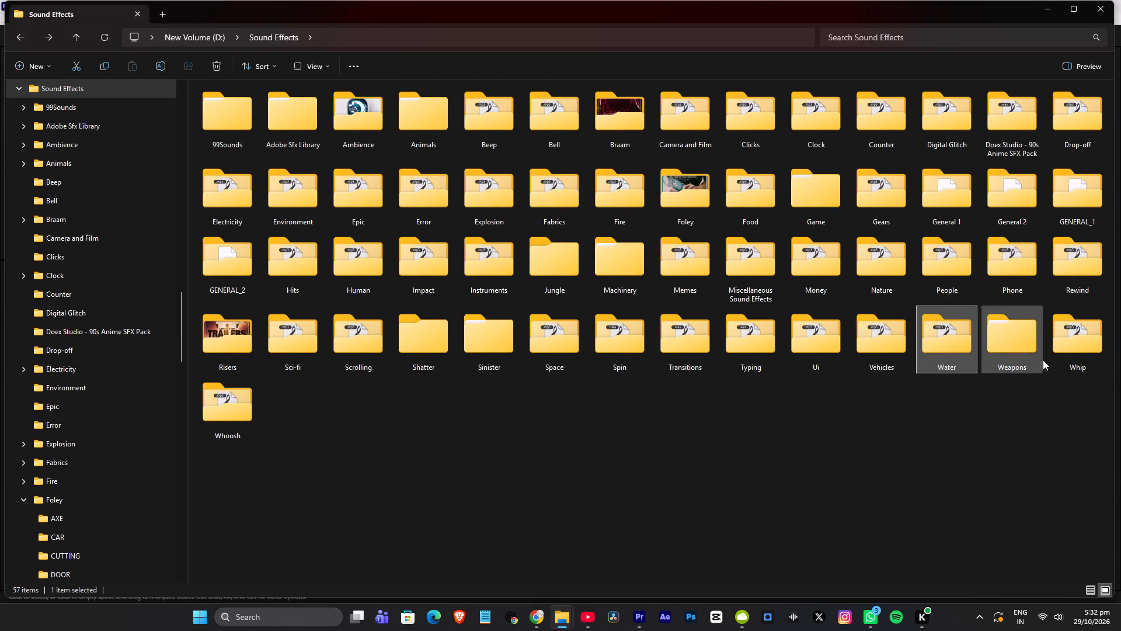
left_click(258, 415)
double_click(226, 399)
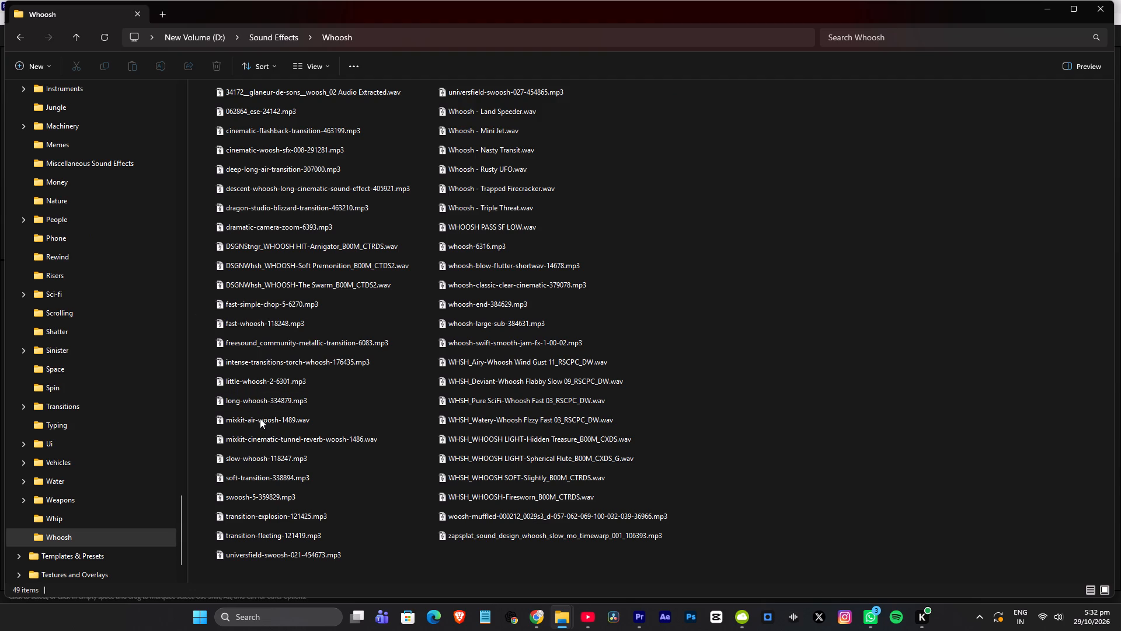
Audition the whoosh sounds one after another, from mixkit-air-woosh-1489.wav through Whoosh - Triple Threat.wav.
double_click(260, 418)
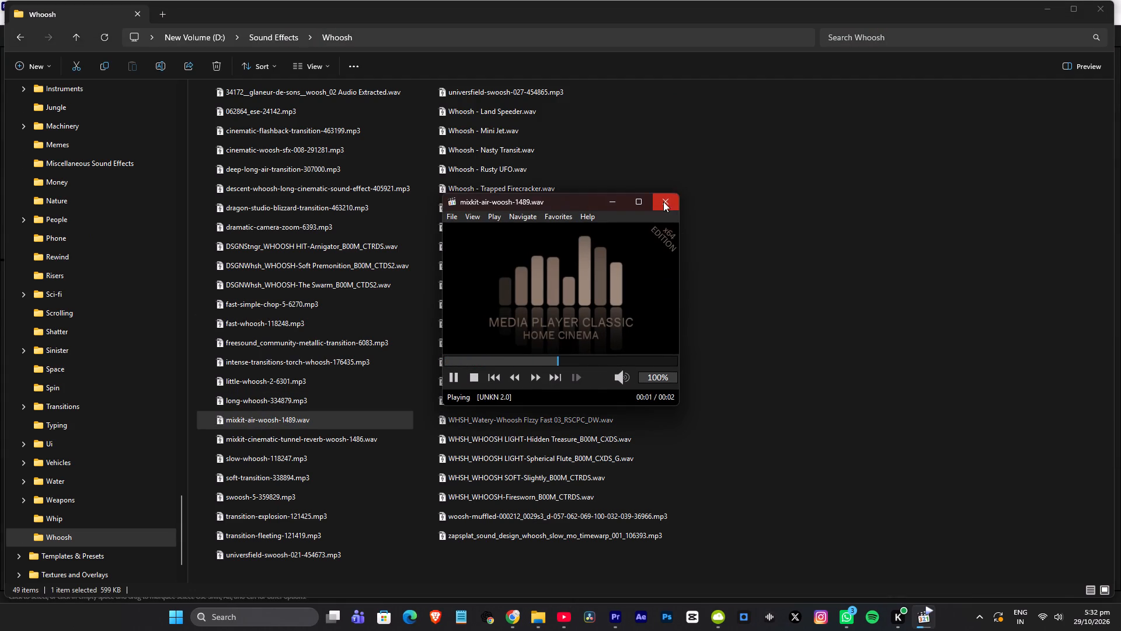
left_click(664, 199)
double_click(245, 431)
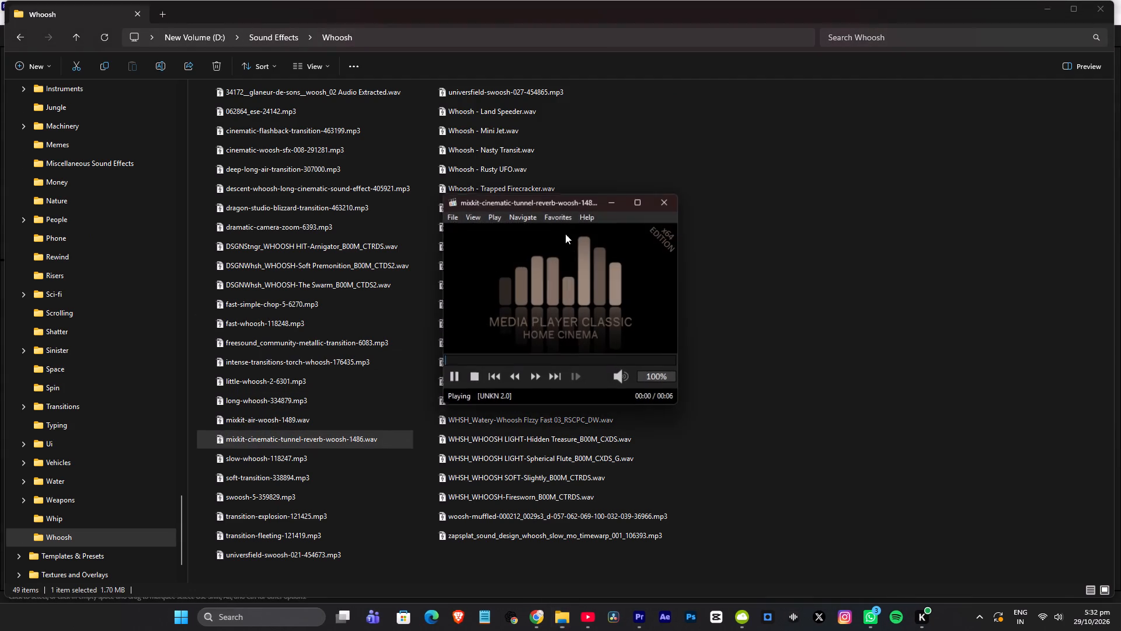
left_click(552, 375)
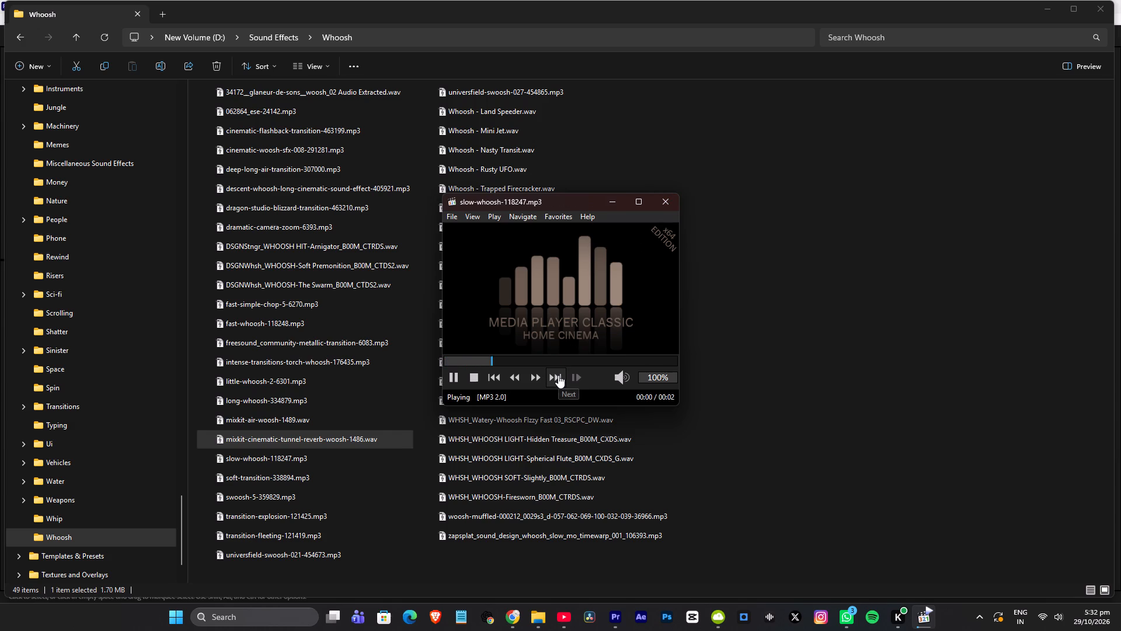
left_click(558, 375)
left_click(558, 375)
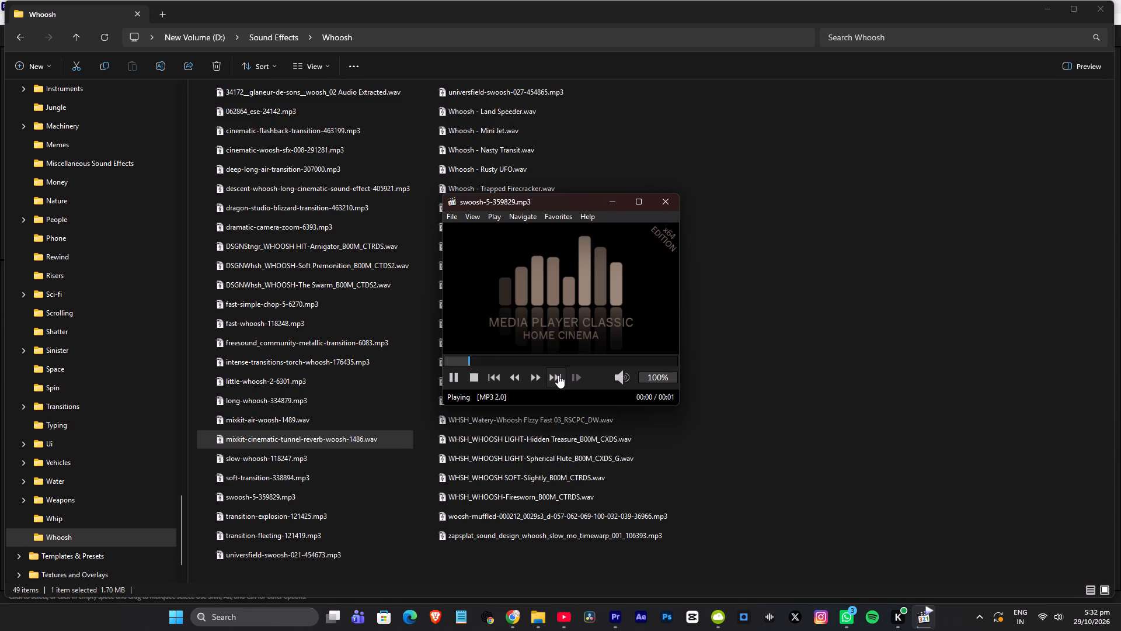
left_click(558, 375)
left_click(558, 375)
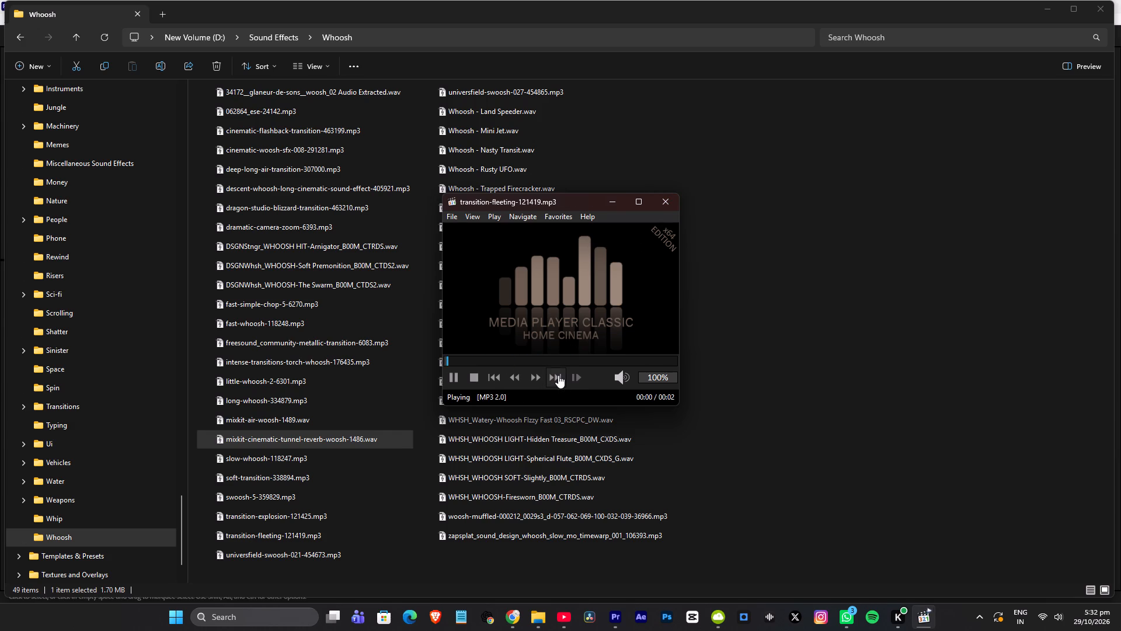
left_click(558, 375)
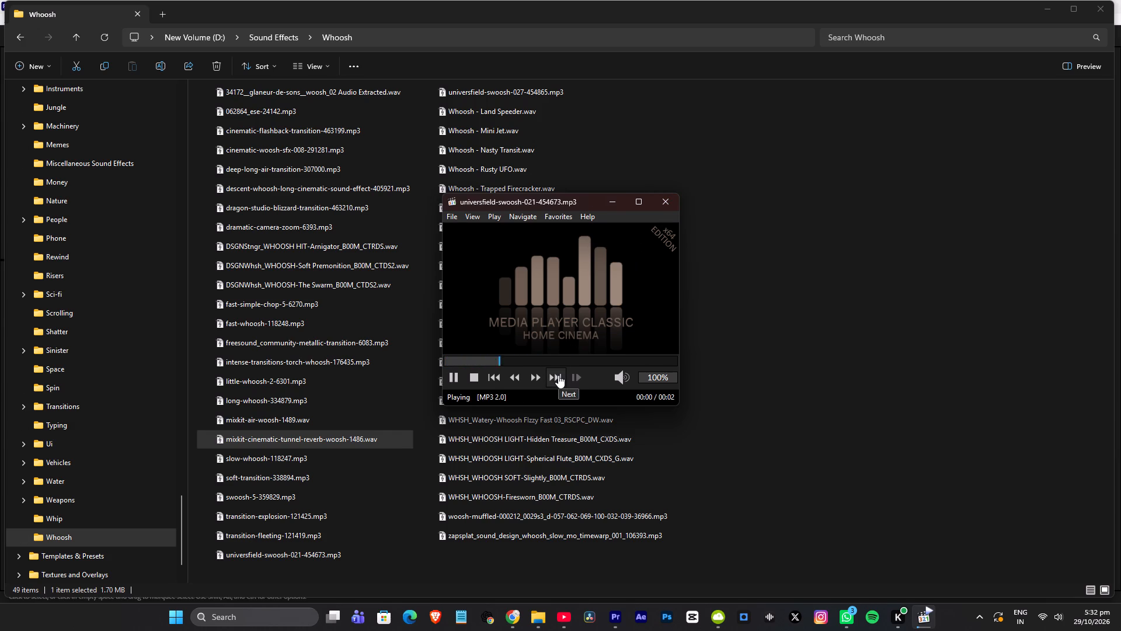
left_click(558, 375)
left_click(558, 375)
left_click(559, 375)
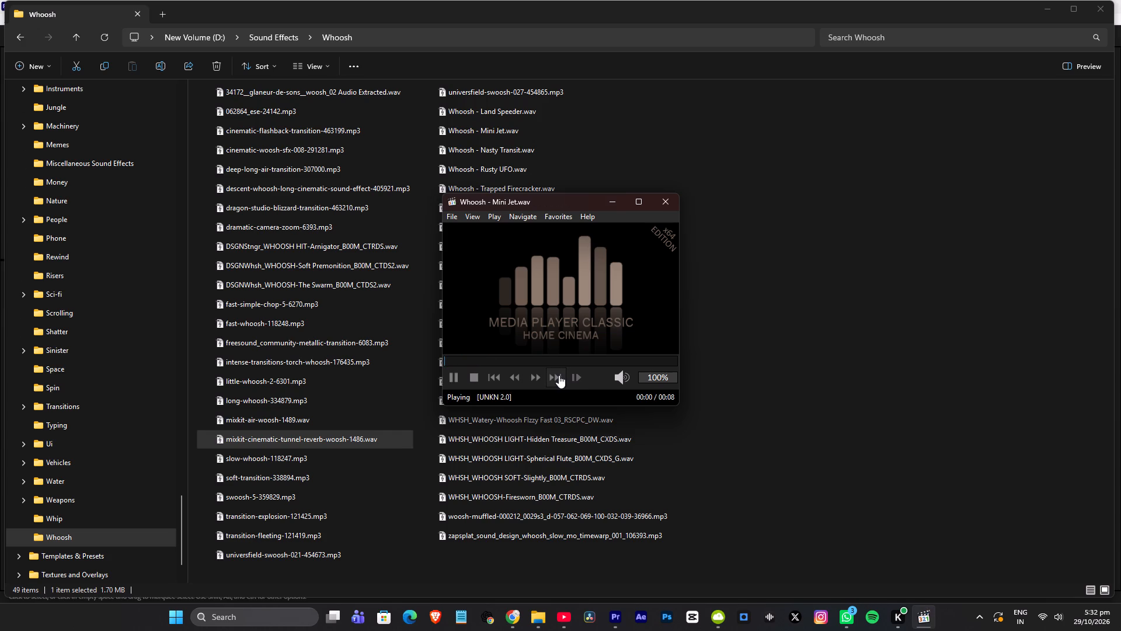
left_click(559, 375)
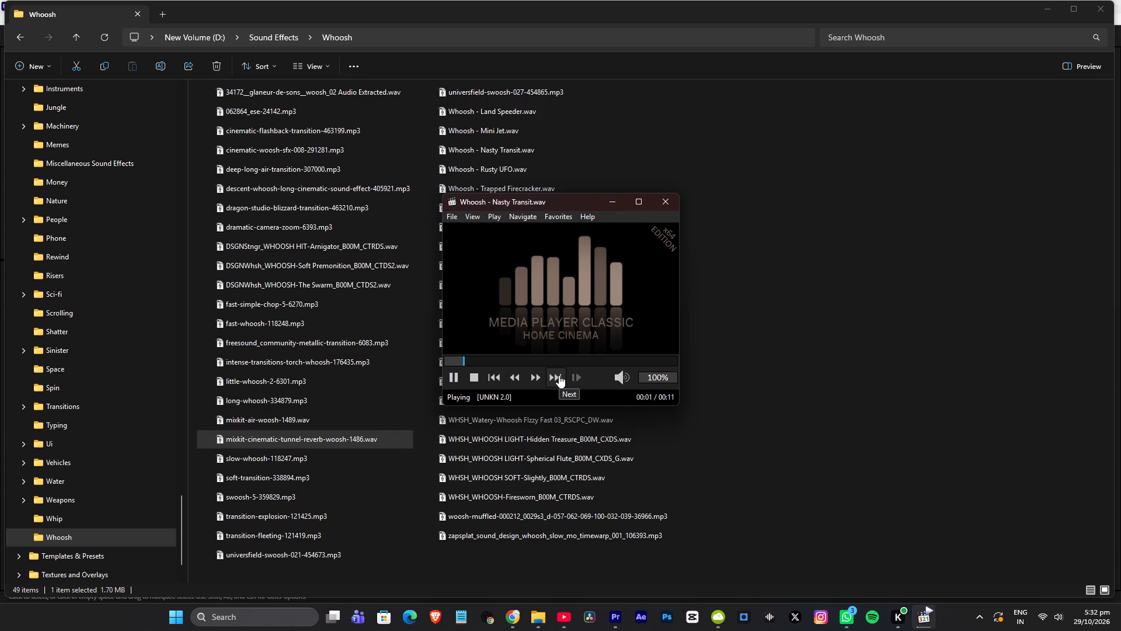
left_click(559, 375)
left_click(559, 375)
left_click(559, 375)
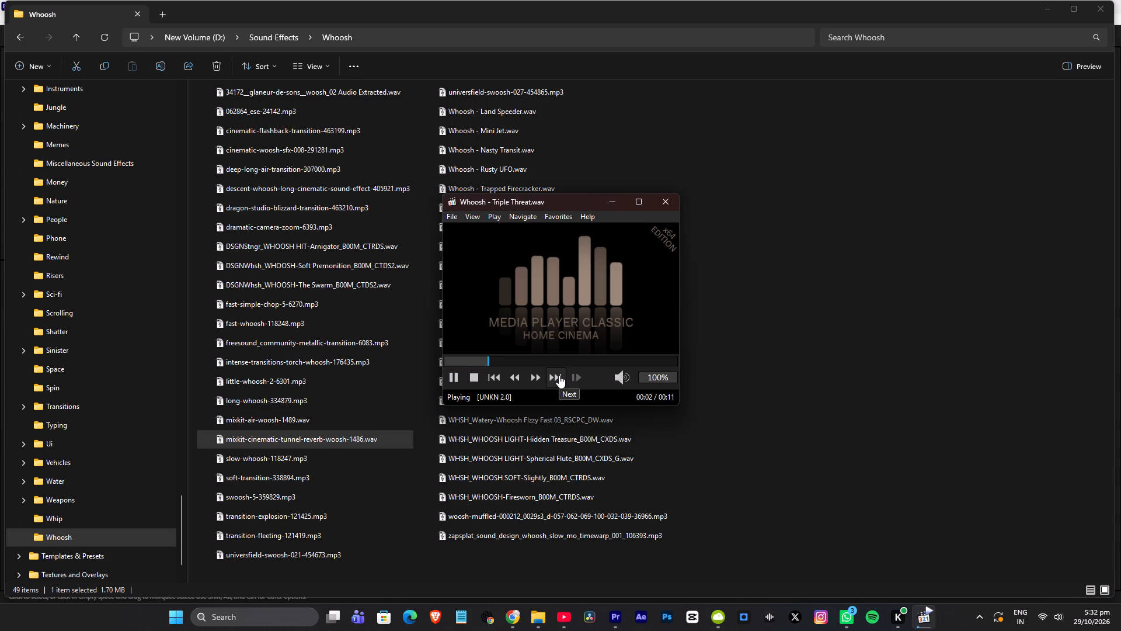
Continue auditioning the whoosh sounds from WHOOSH PASS SF LOW.wav through WHSH_WHOOSH SOFT-Slightly_B00M_CTRDS.wav.
left_click(559, 375)
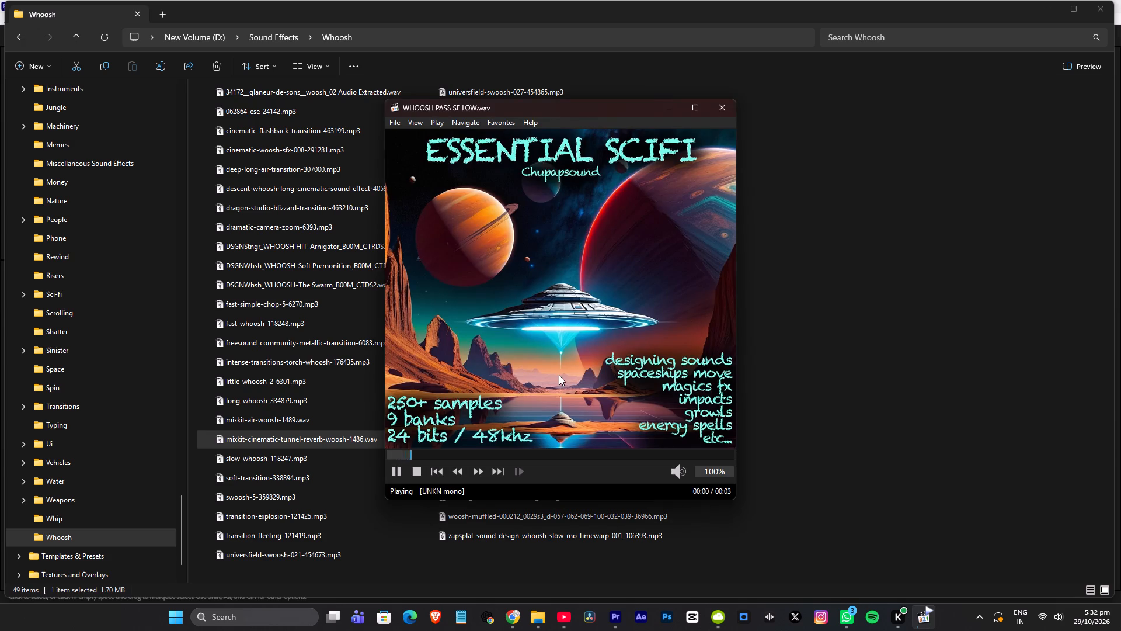
left_click(499, 471)
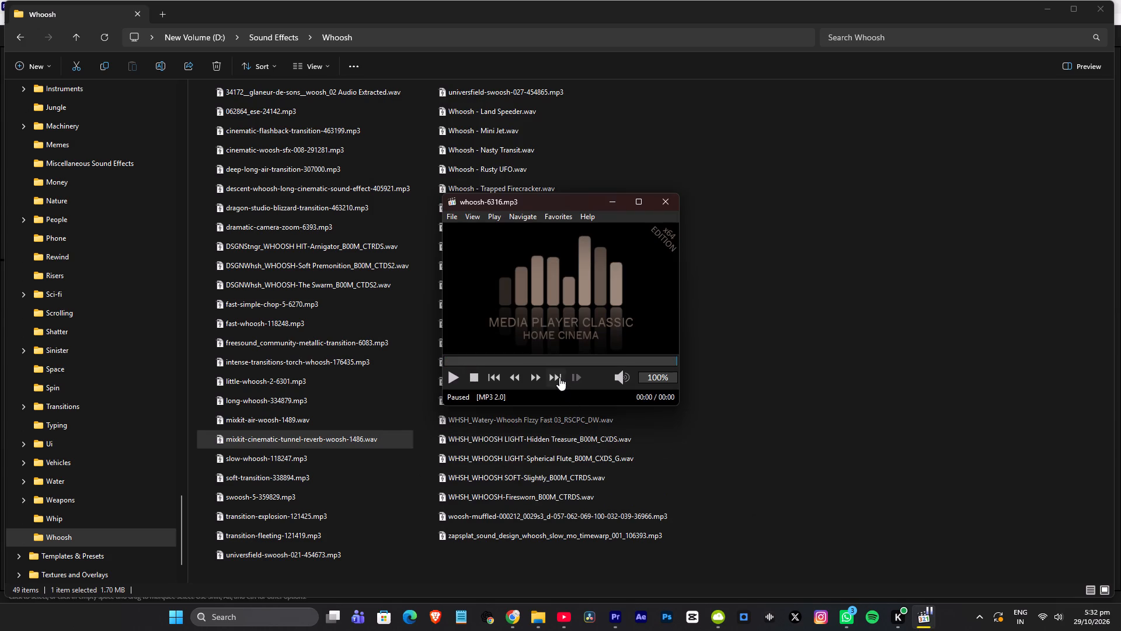
left_click(559, 377)
left_click(559, 377)
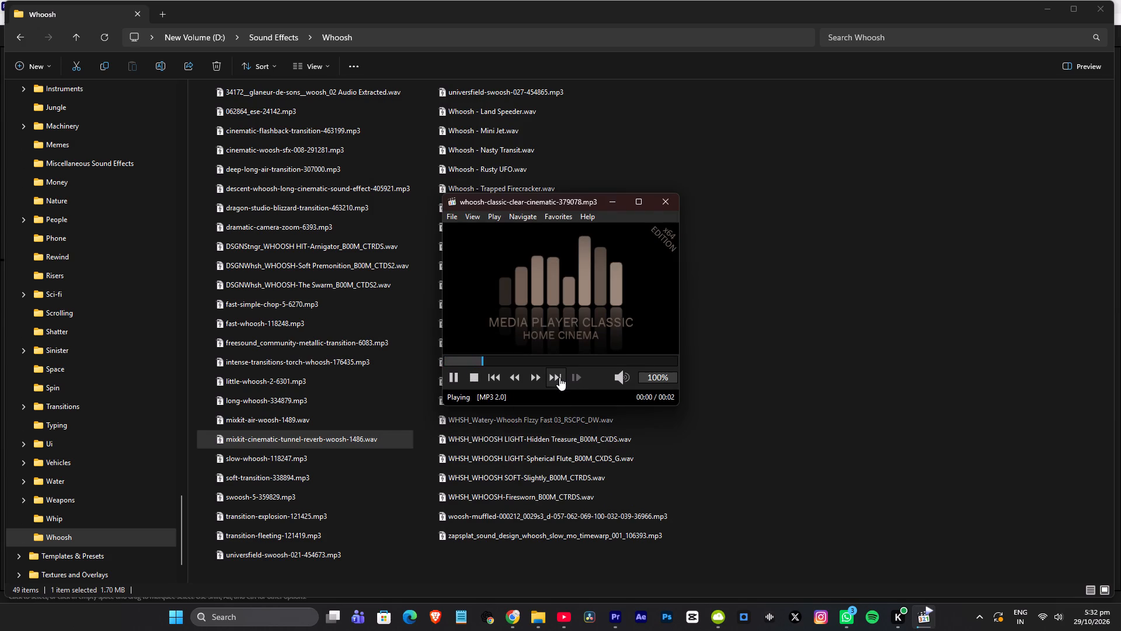
left_click(559, 377)
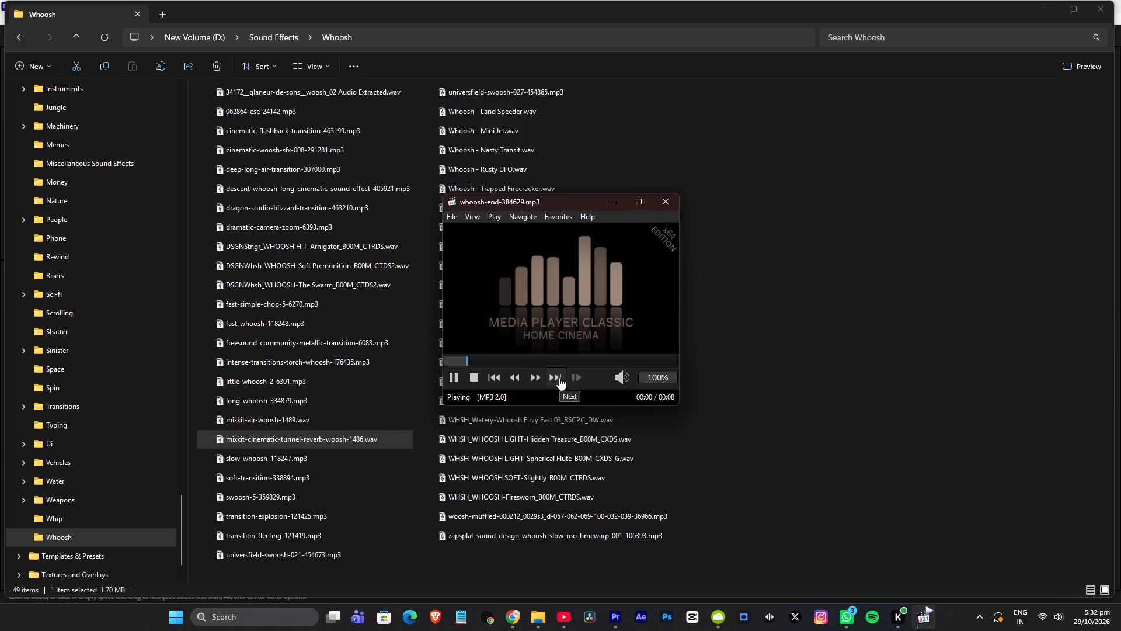
left_click(559, 377)
left_click(559, 377)
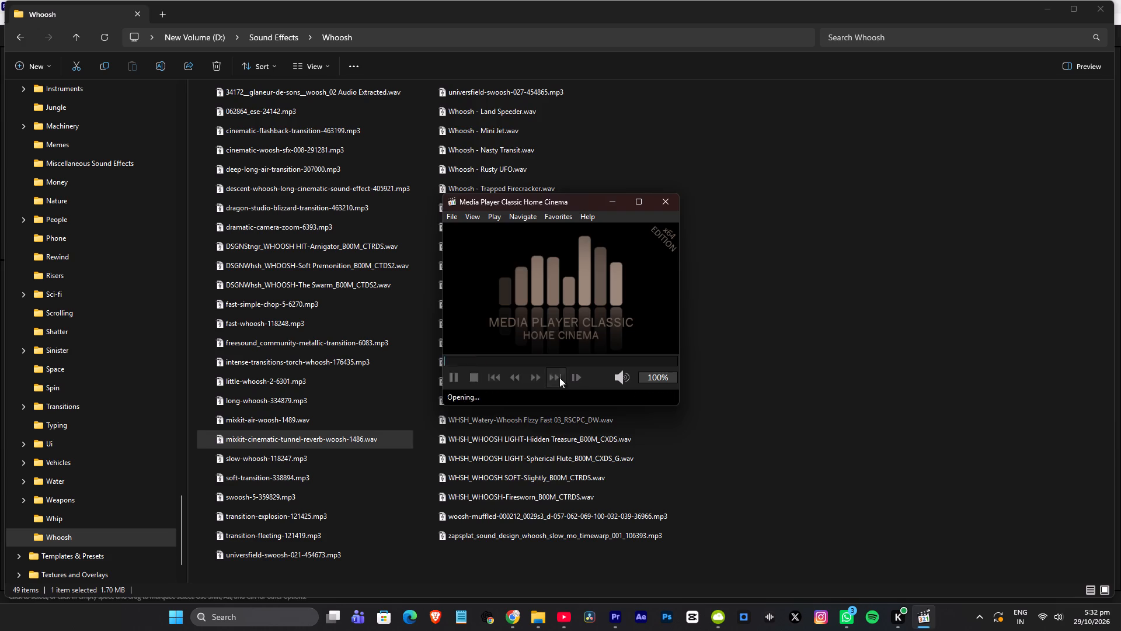
left_click(520, 462)
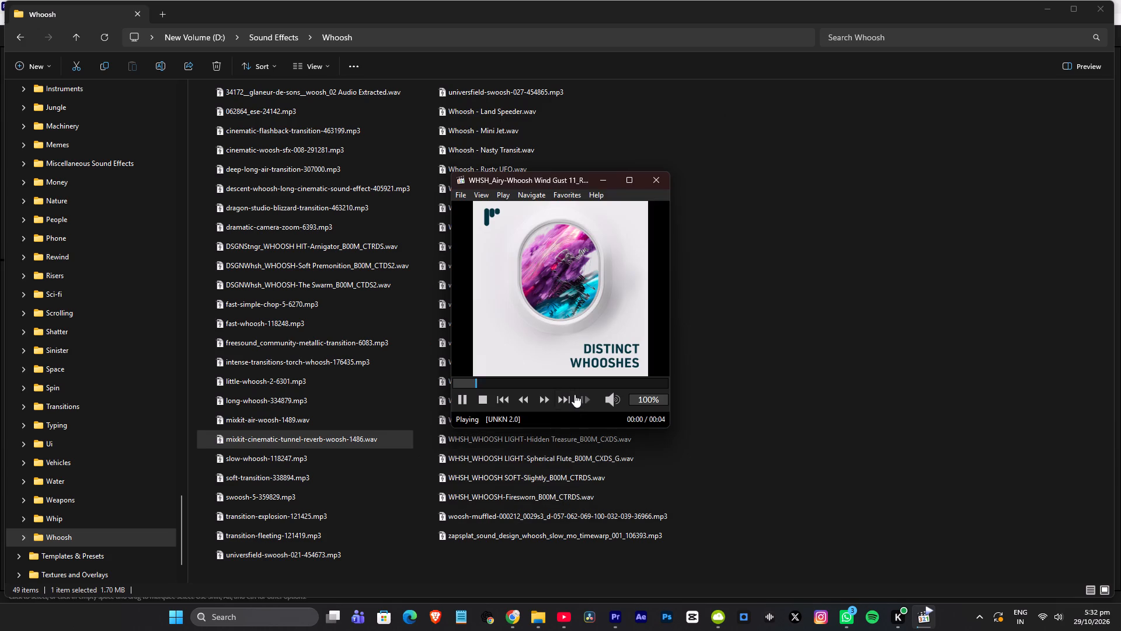
left_click(563, 396)
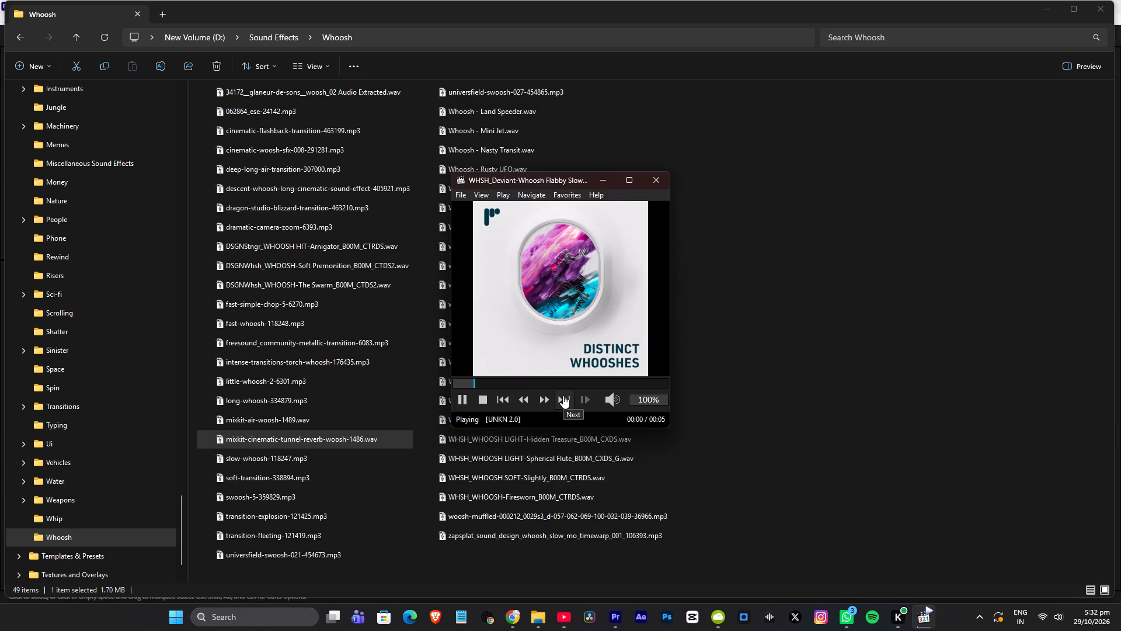
left_click(563, 396)
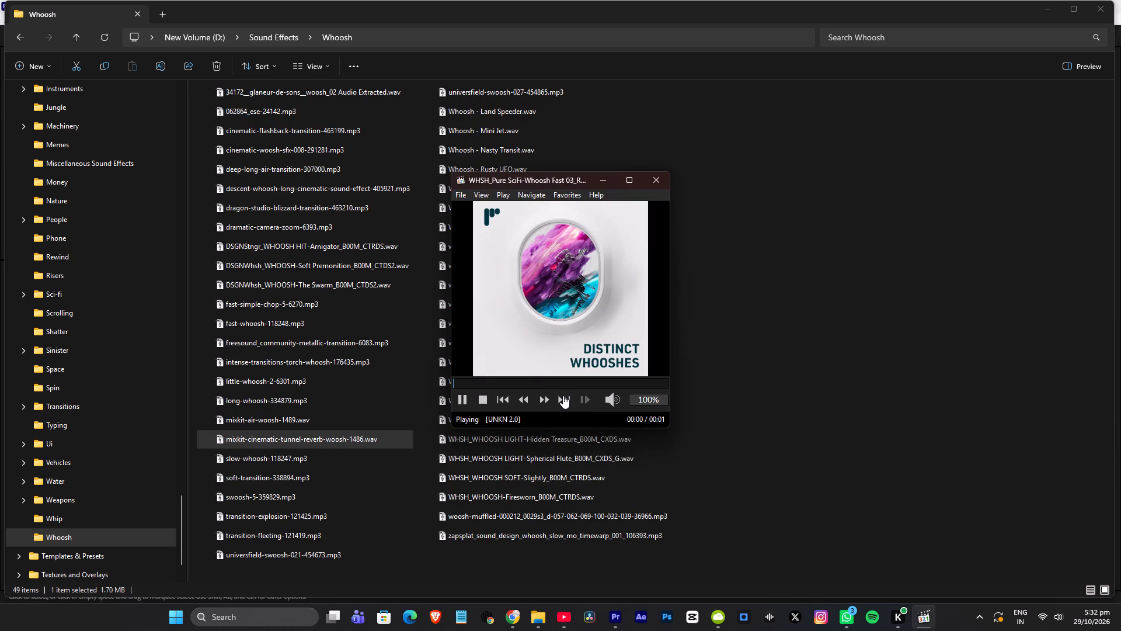
left_click(563, 396)
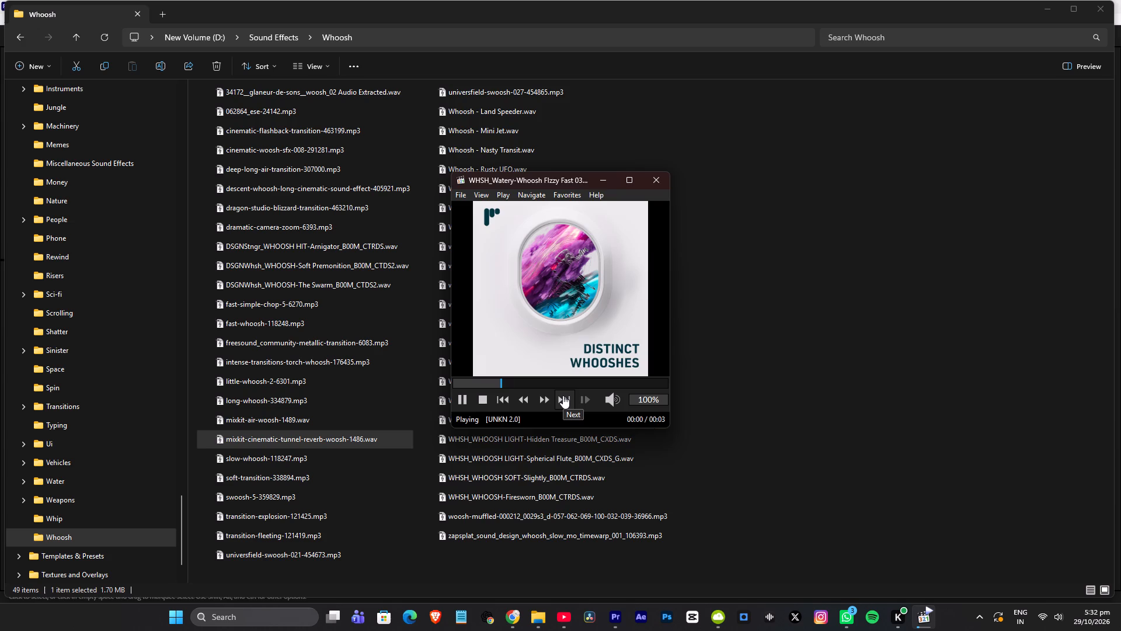
left_click(563, 396)
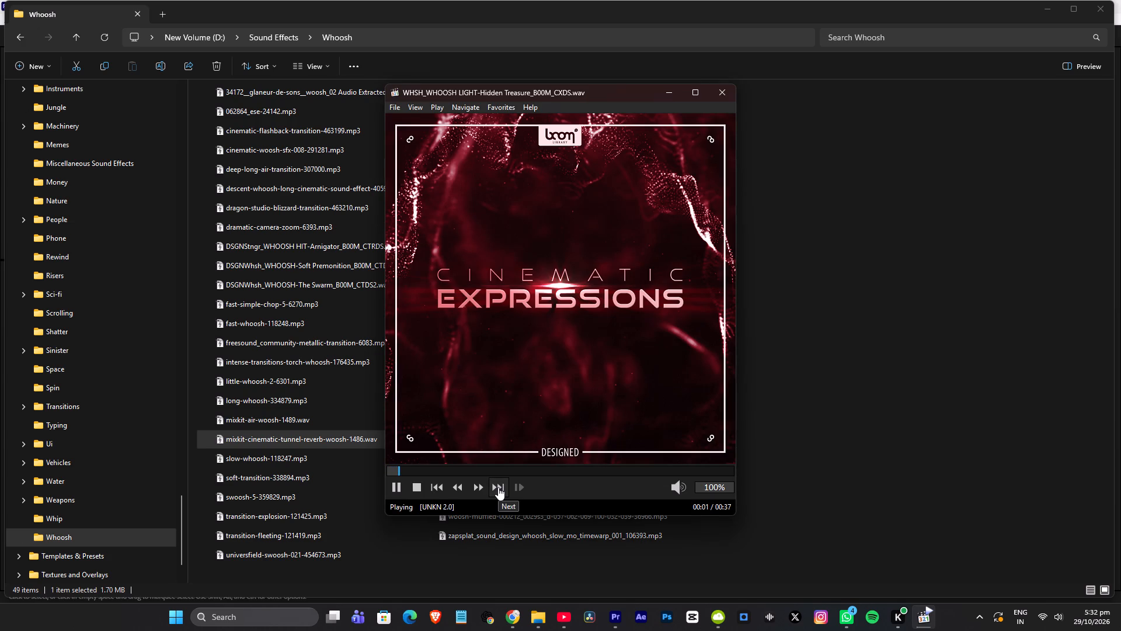
left_click(499, 487)
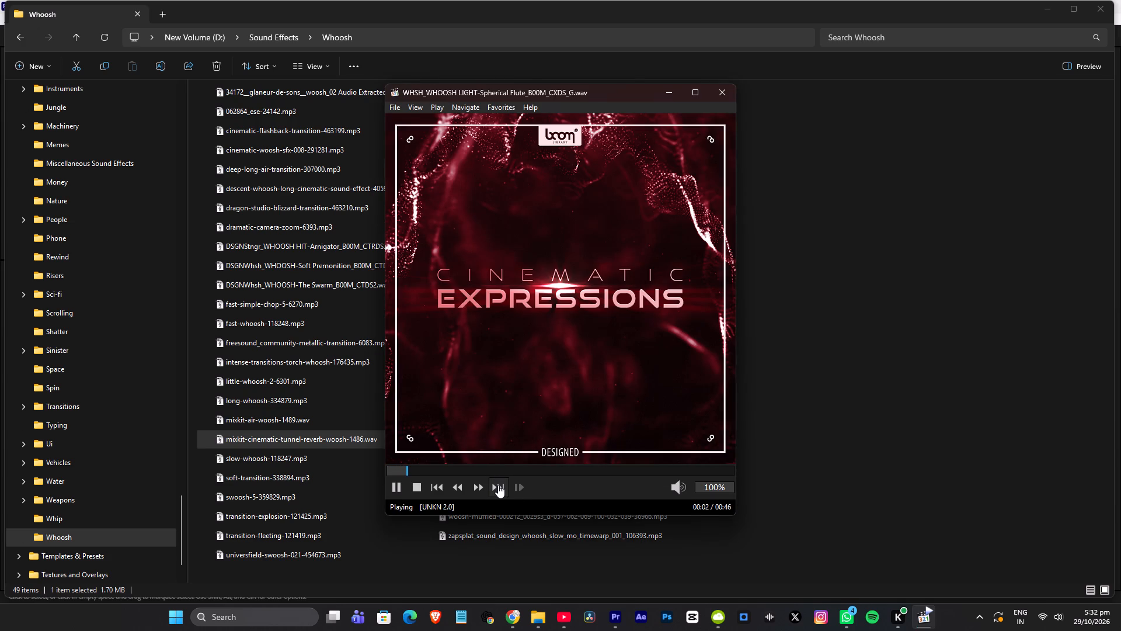
left_click(498, 485)
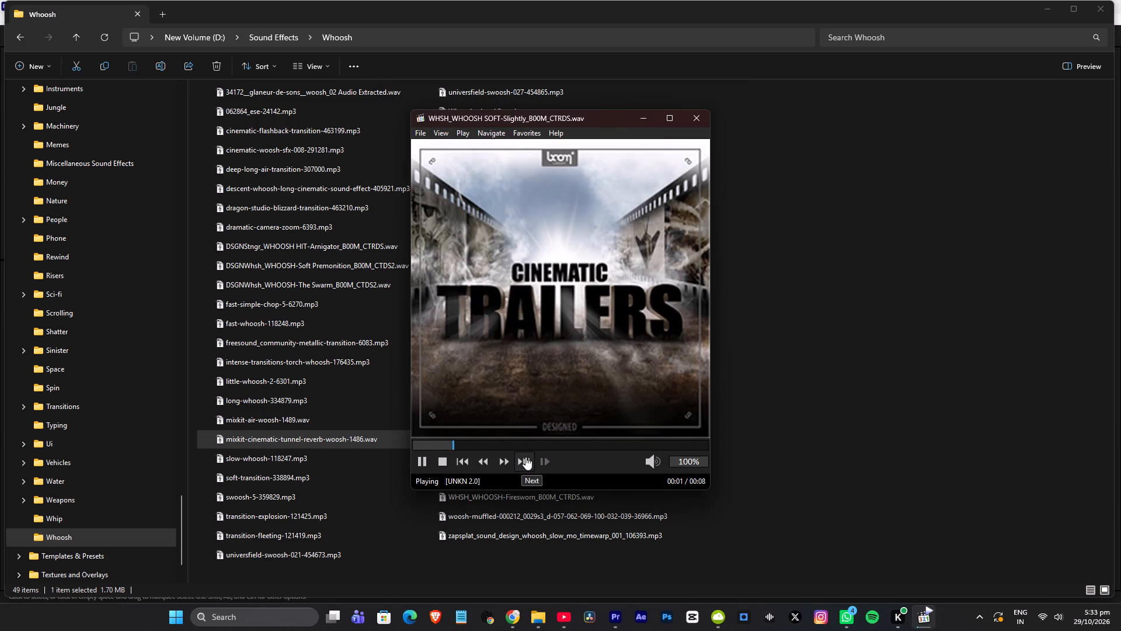
left_click(695, 120)
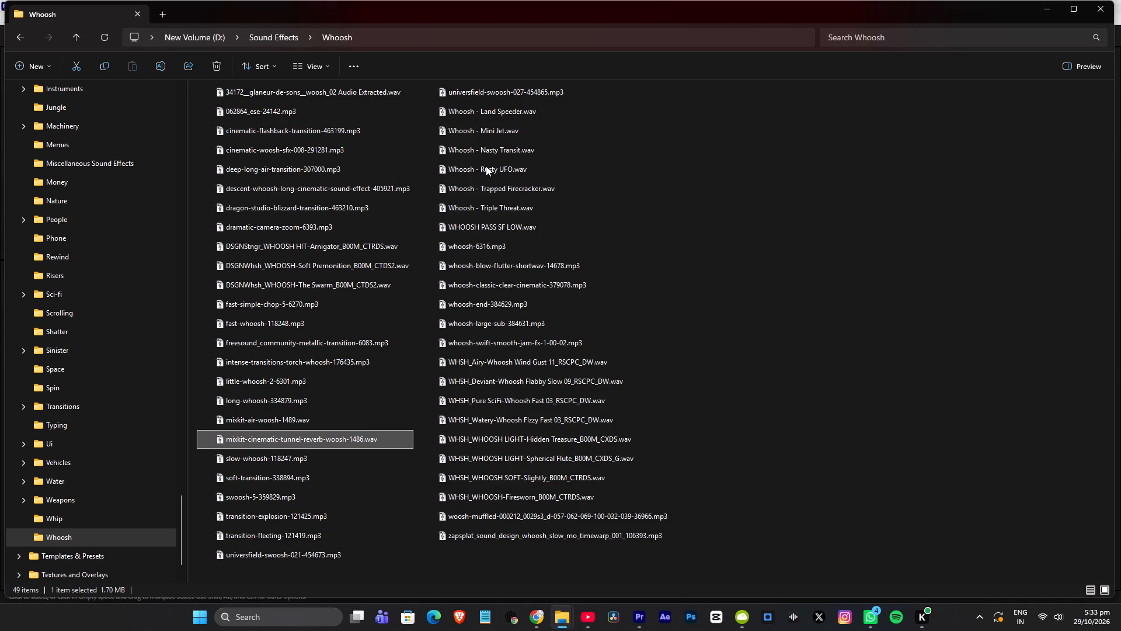
Audition the last files in the Whoosh folder, from WHSH_WHOOSH-Firesworn through the woosh-muffled and zapsplat slow-mo sounds.
double_click(509, 497)
left_click(525, 462)
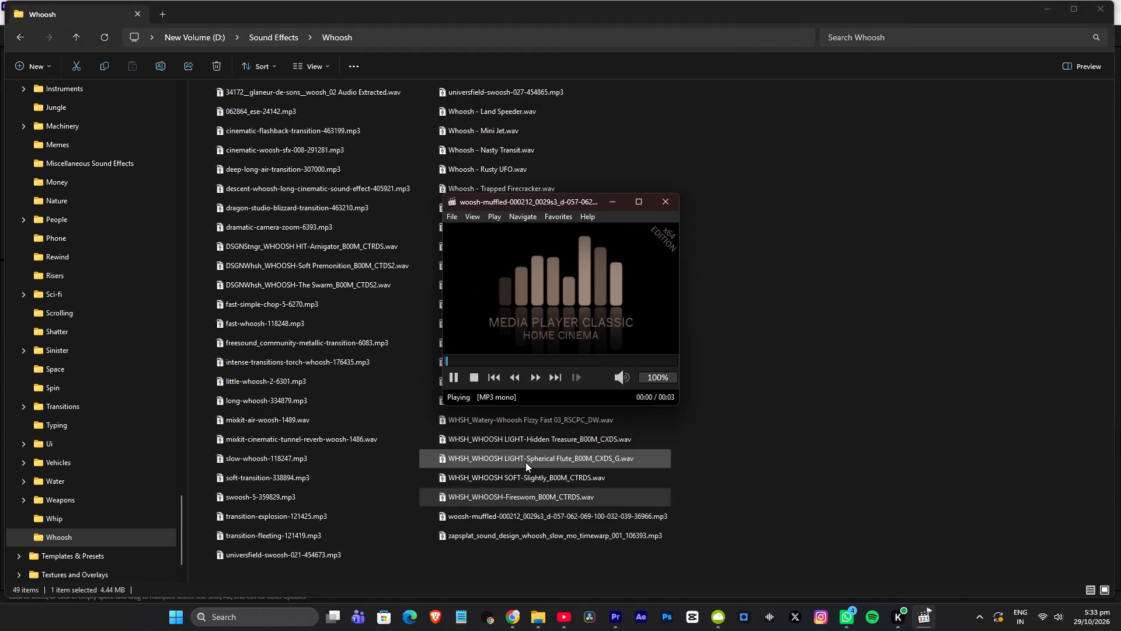
left_click(557, 376)
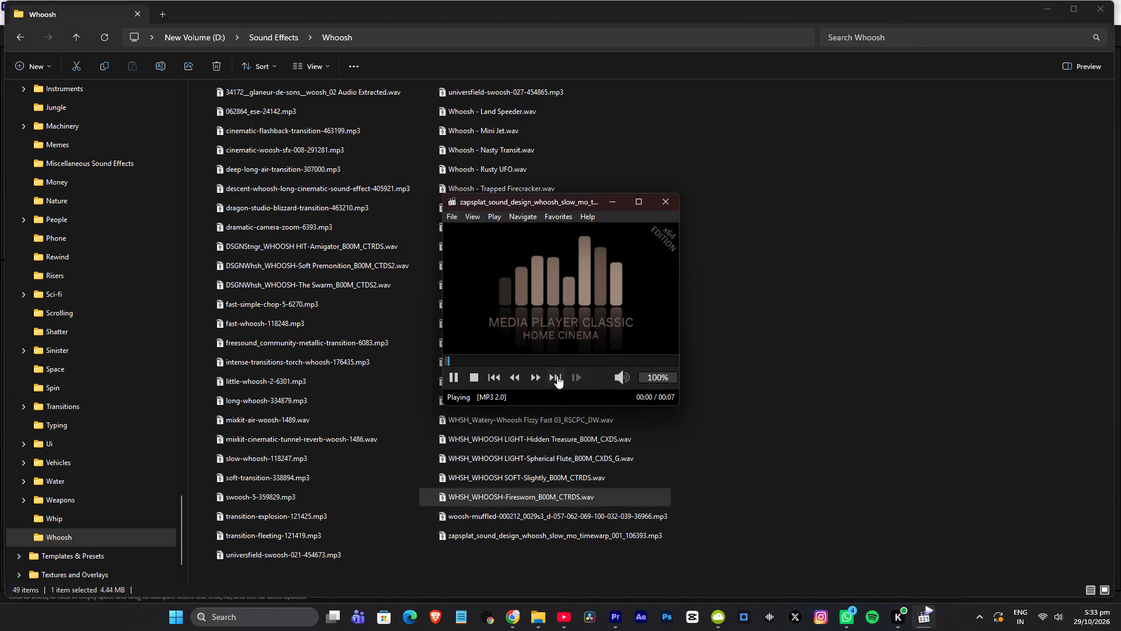
left_click(557, 376)
left_click(662, 193)
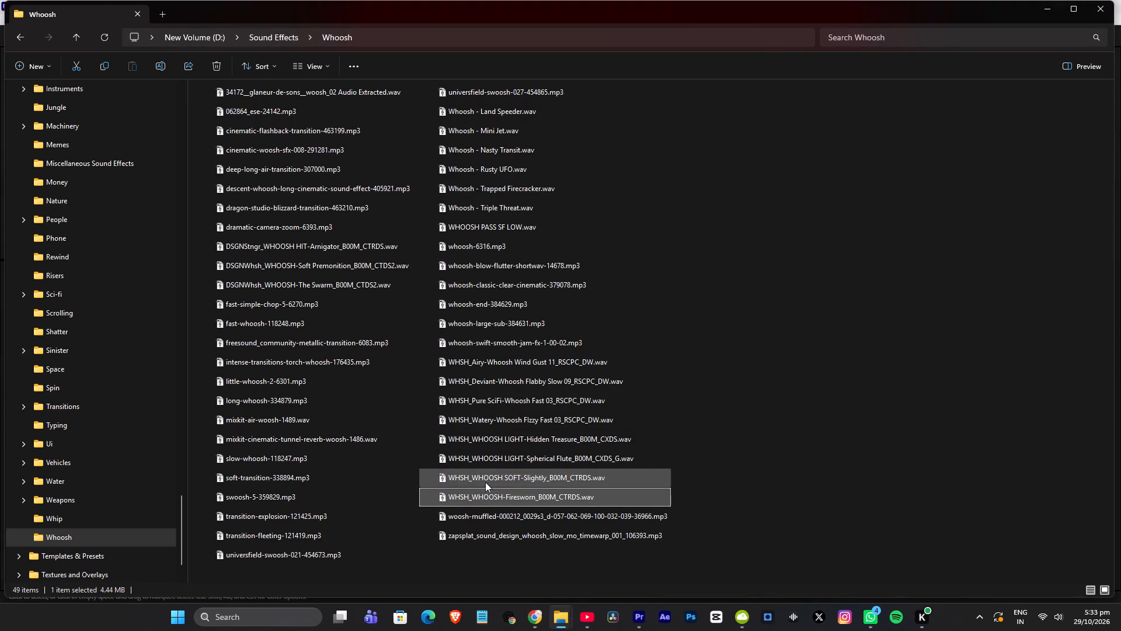
Add WHSH_WHOOSH SOFT-Slightly_B00M_CTRDS.wav to Premiere's A2 track, starting at about 18 seconds at the cut between the color clips, and play it.
left_click_drag(485, 476, 450, 504)
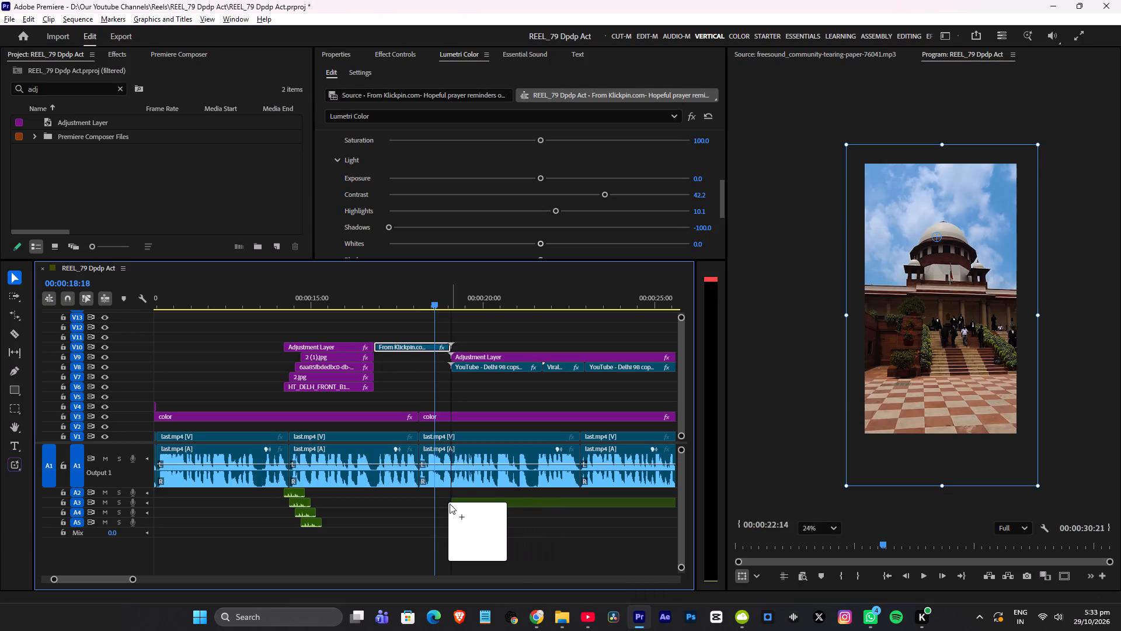
left_click_drag(450, 504, 422, 495)
left_click(446, 296)
key("space")
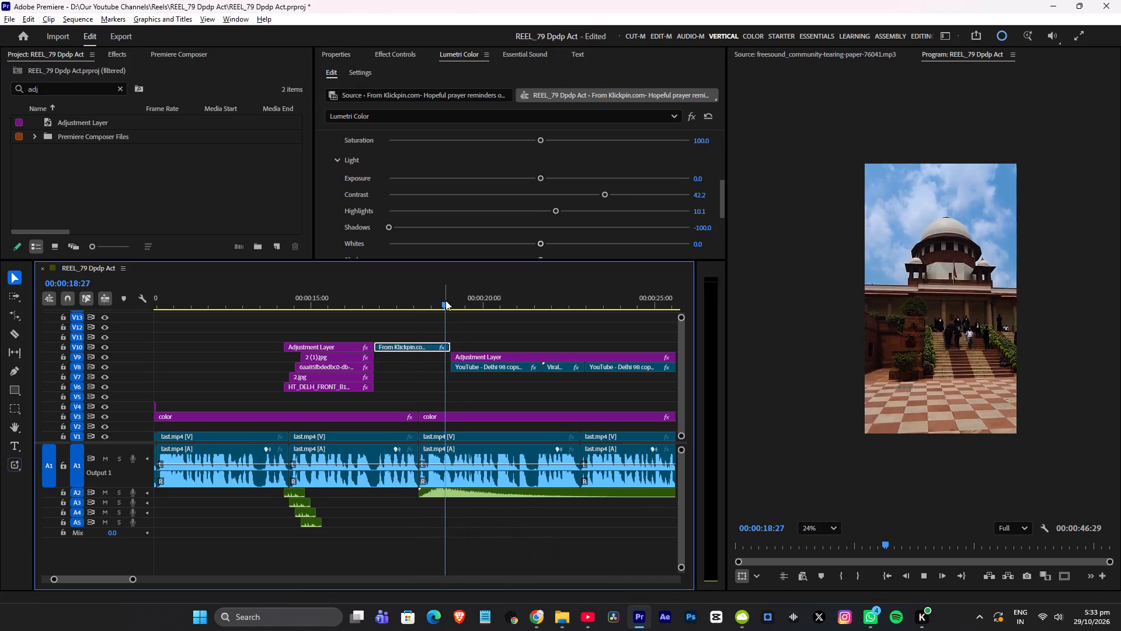
scroll(446, 306, "down", 4)
key("space")
Move the whoosh clip earlier on A2 so it starts at about 16.5 seconds, just before the courthouse clip.
left_click(303, 304)
key("space")
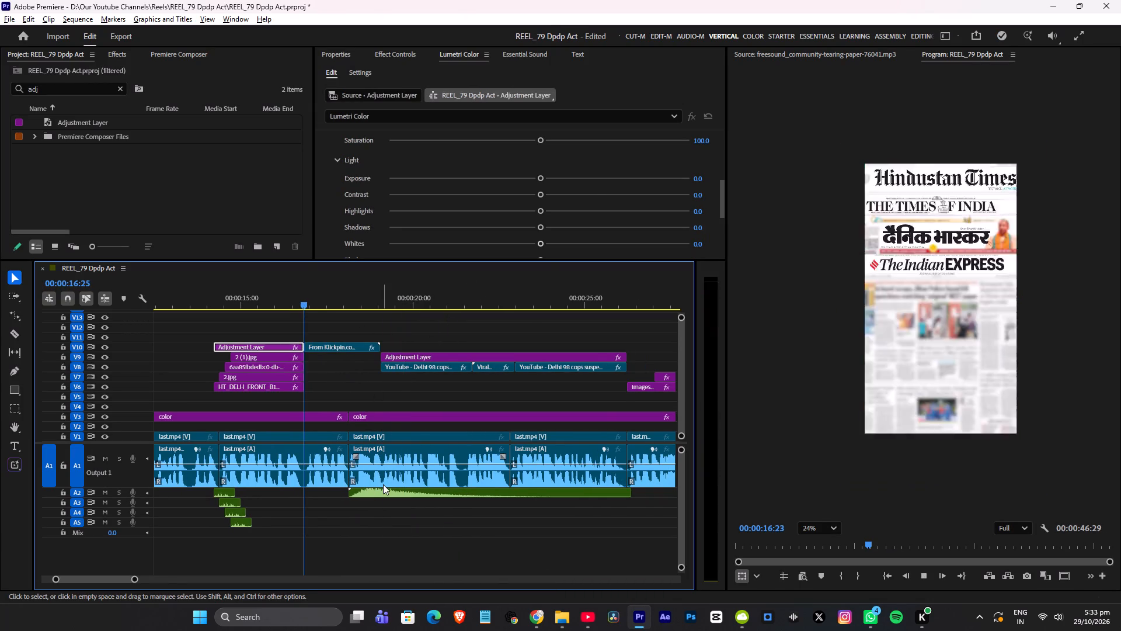
key("space")
left_click_drag(383, 491, 329, 494)
Play back the transition from the newspaper images to the courthouse clip and YouTube footage with the whoosh.
left_click(288, 301)
key("space")
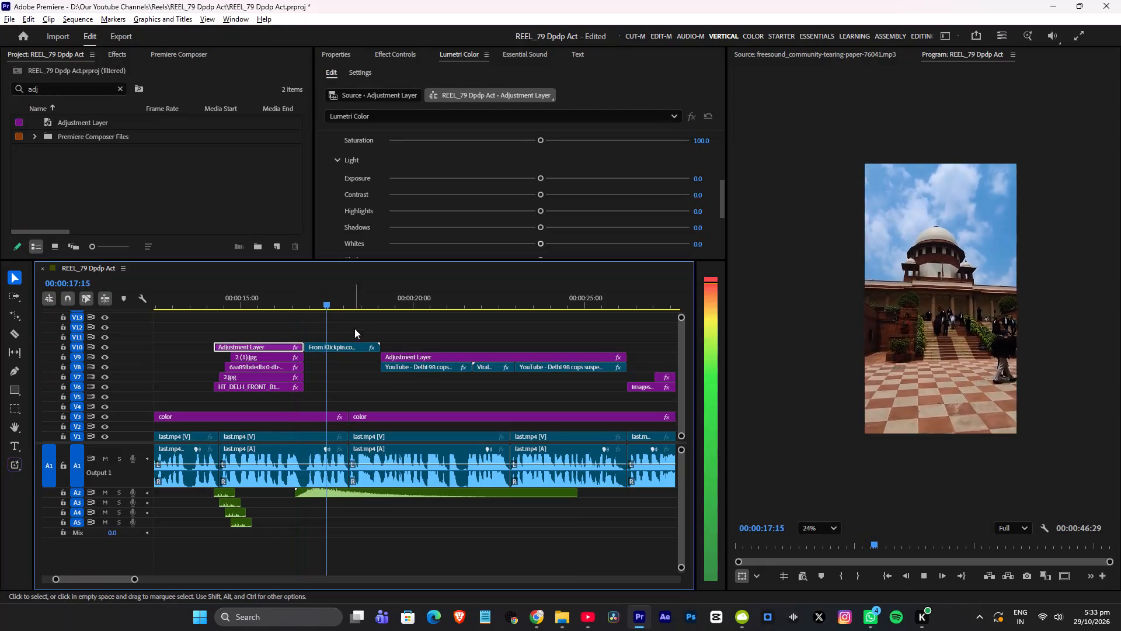
key("space")
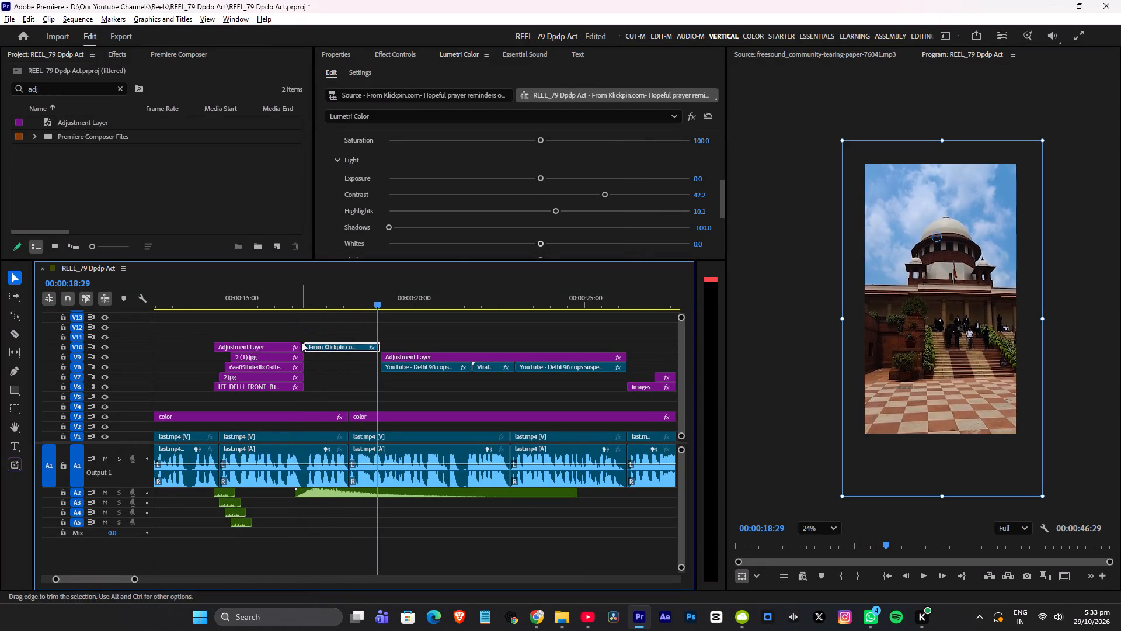
left_click(294, 301)
key("space")
scroll(375, 319, "down", 7, "alt")
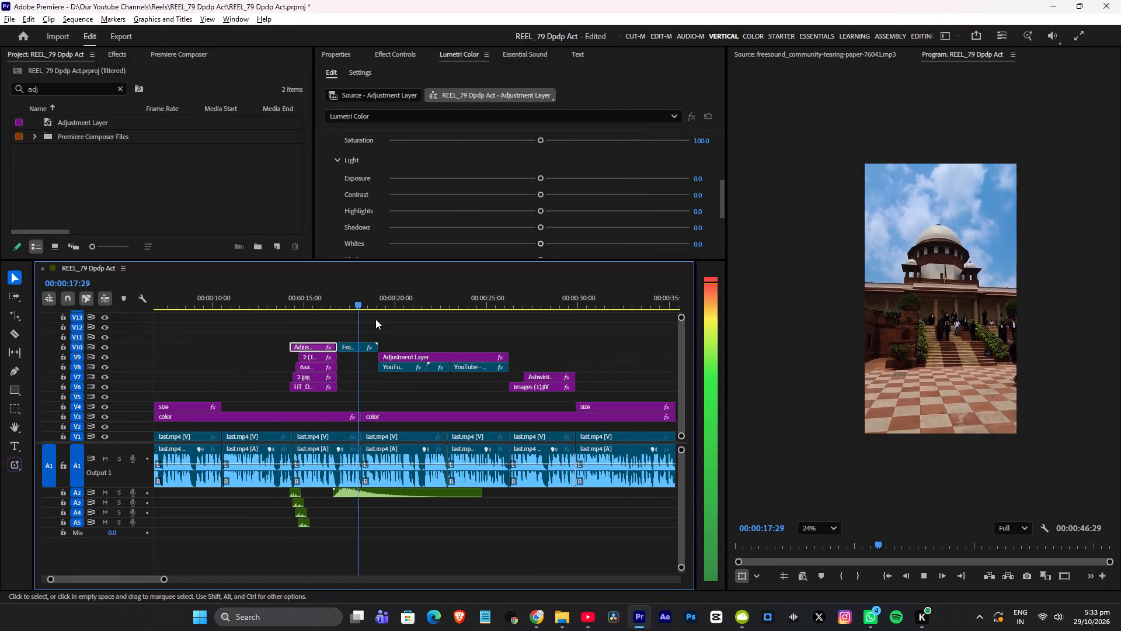
scroll(375, 319, "down", 3, "alt")
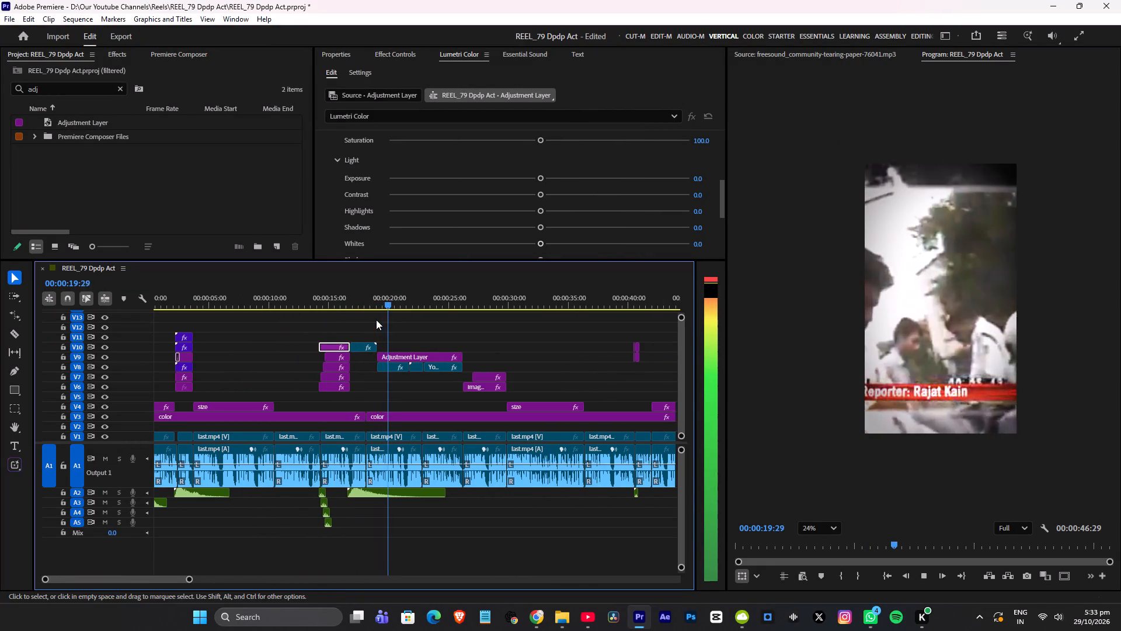
Play back the end of the YouTube footage into the still images that follow, and save the project.
left_click(444, 298)
key("space")
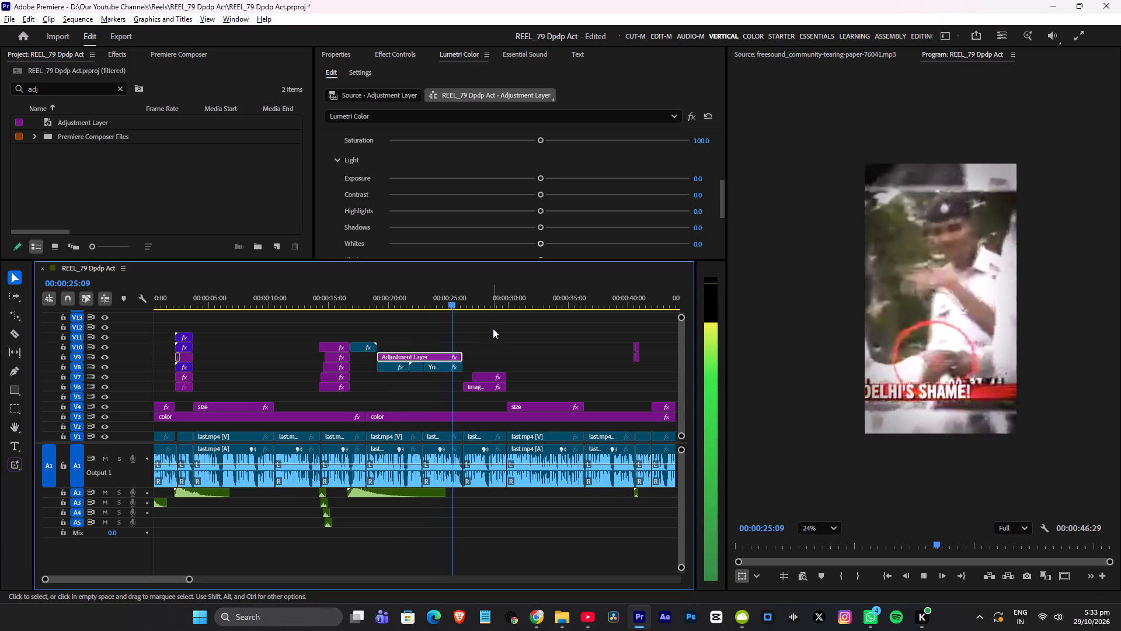
scroll(493, 328, "up", 2, "alt")
scroll(480, 318, "down", 3)
key("space")
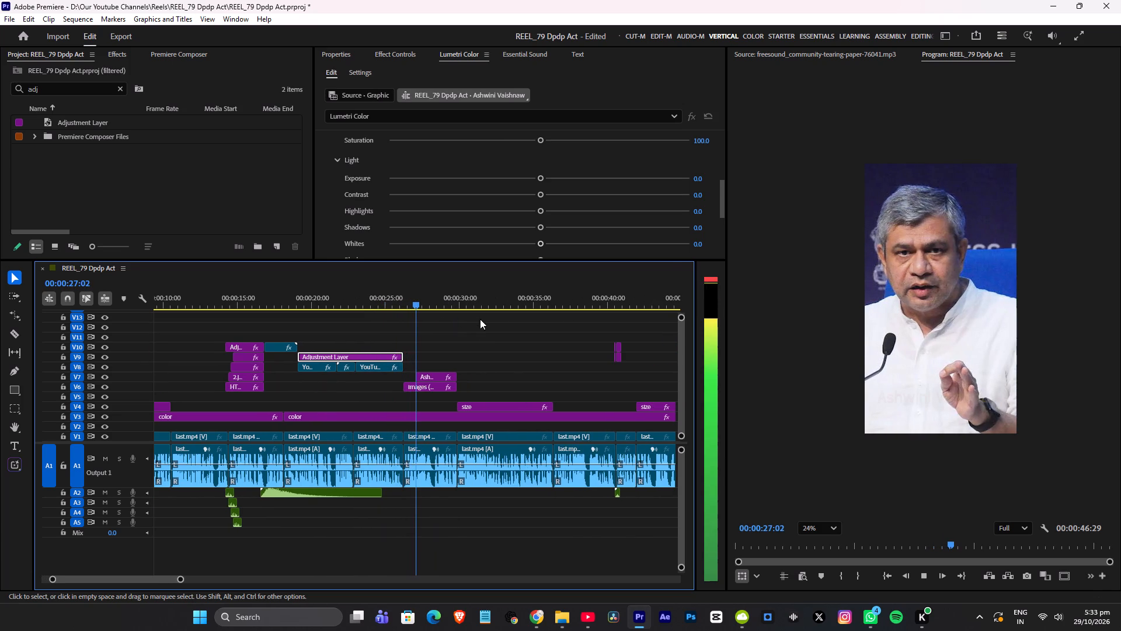
key("ctrl+s")
Audition sounds in the Whoosh folder and place cinematic-flashback-transition-463199.mp3 on Premiere's A2, peaking at the cut from YouTube footage to the still image.
key("alt+Tab")
scroll(293, 127, "up", 6)
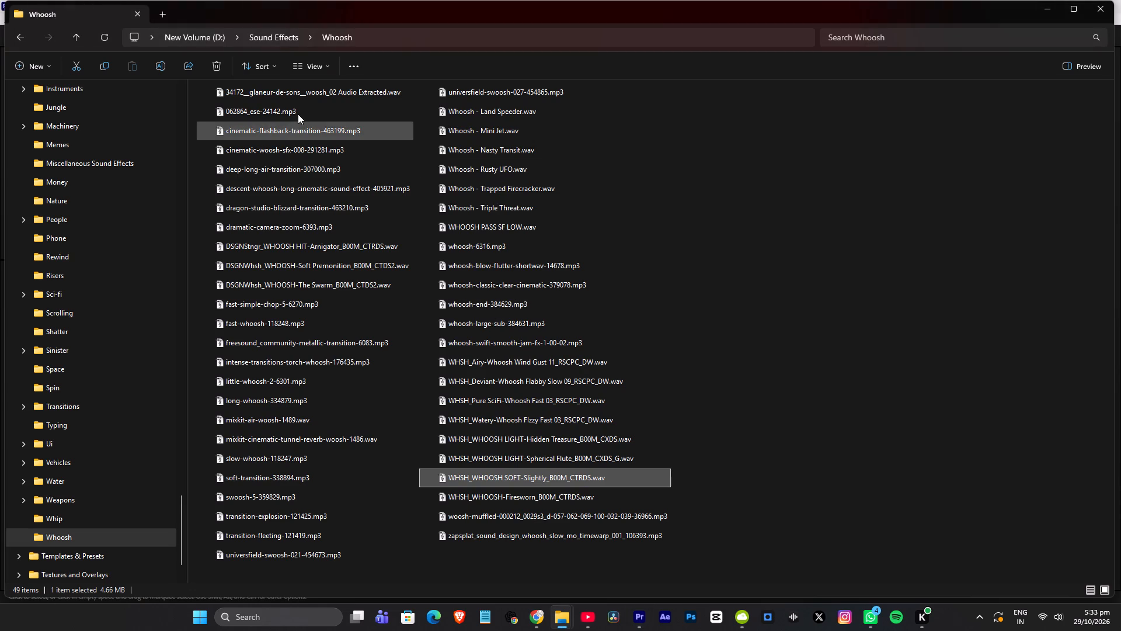
double_click(298, 113)
left_click(553, 374)
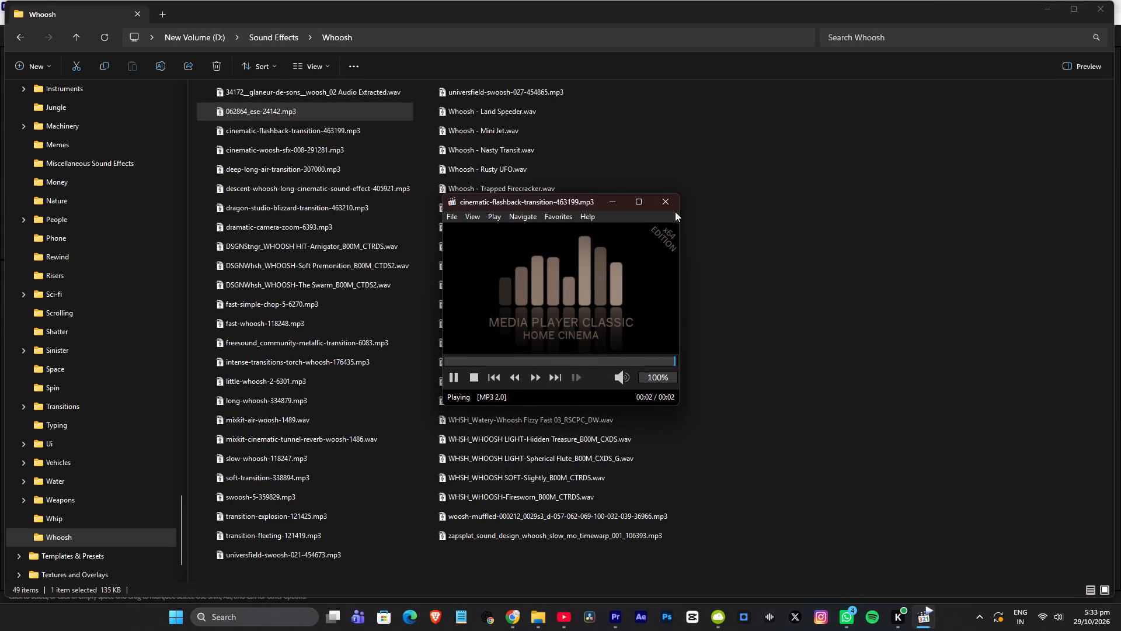
left_click(666, 197)
left_click_drag(291, 130, 673, 526)
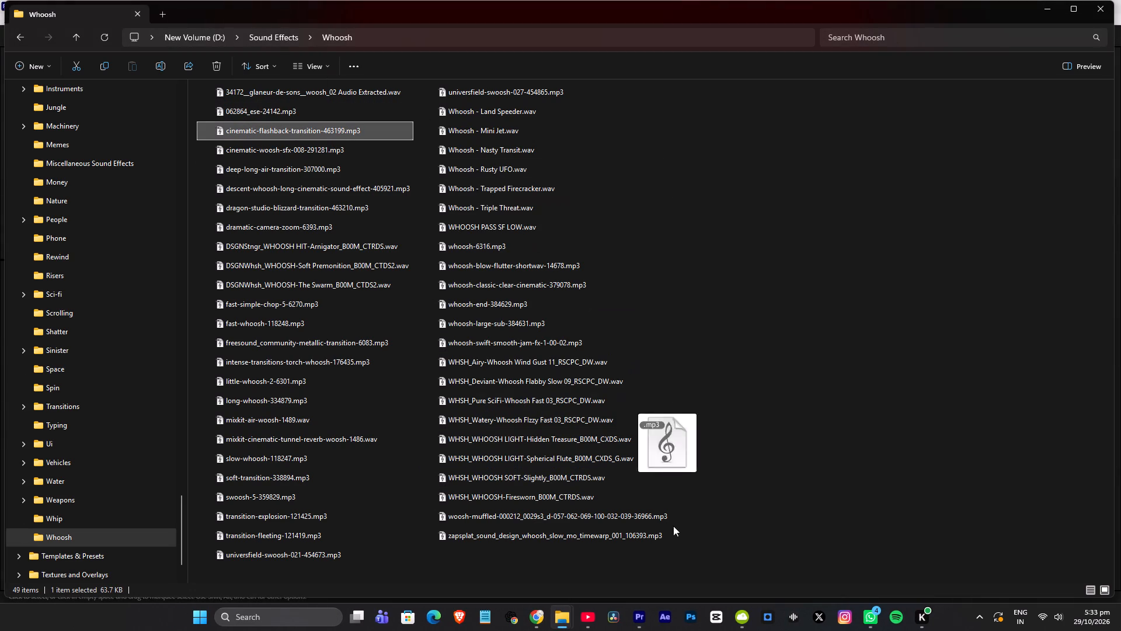
left_click_drag(673, 526, 398, 504)
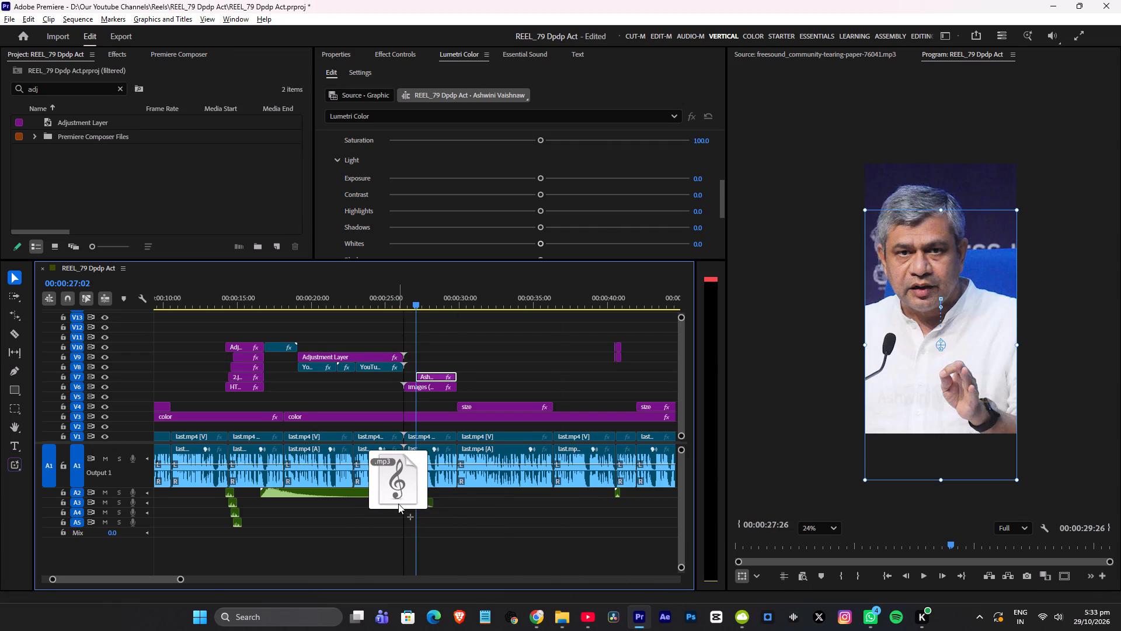
left_click_drag(398, 504, 398, 502)
scroll(408, 494, "up", 13, "alt")
left_click_drag(439, 502, 399, 502)
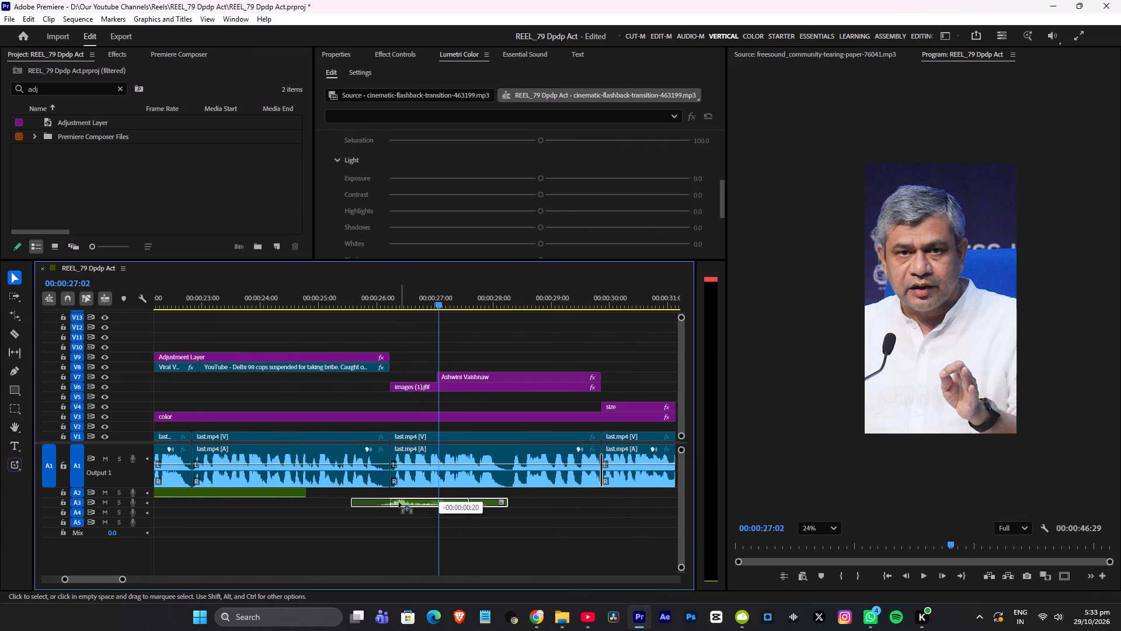
left_click_drag(399, 502, 391, 493)
Shift the cinematic-flashback clip slightly later on A2 to start at about 25.5 seconds, playing the transition before and after.
left_click(357, 304)
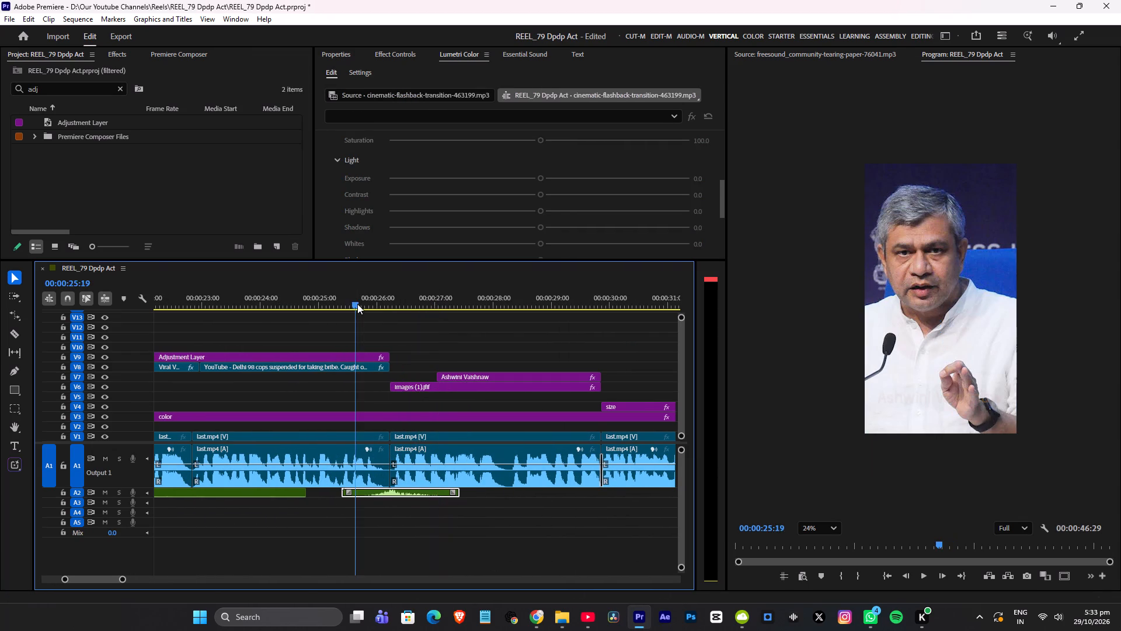
key("space")
key("space")
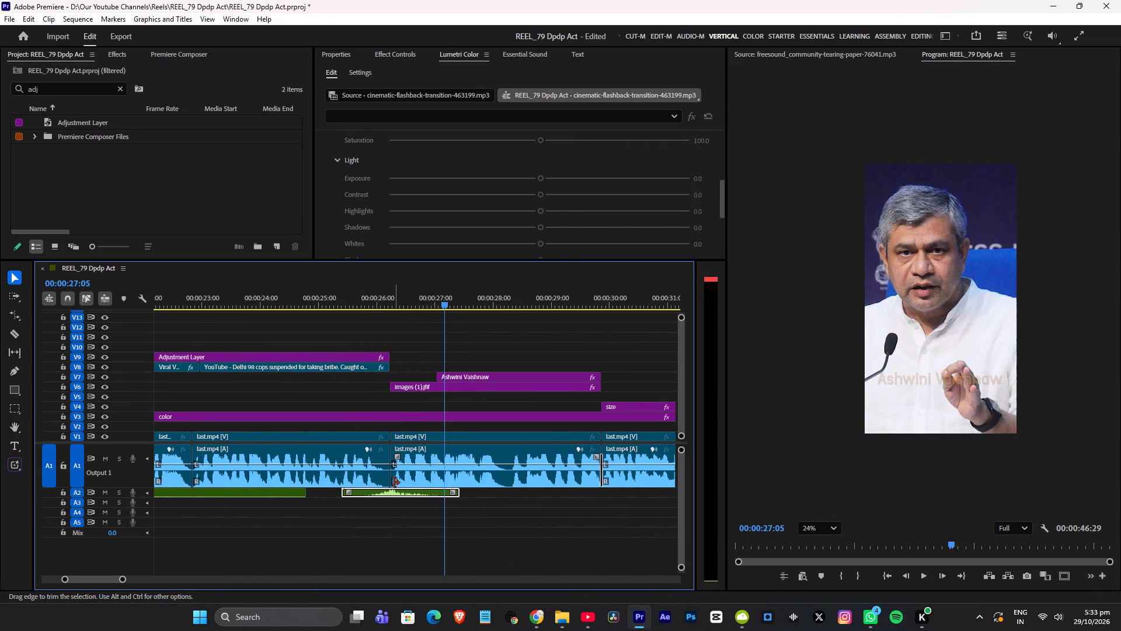
left_click_drag(396, 494, 403, 494)
left_click(368, 292)
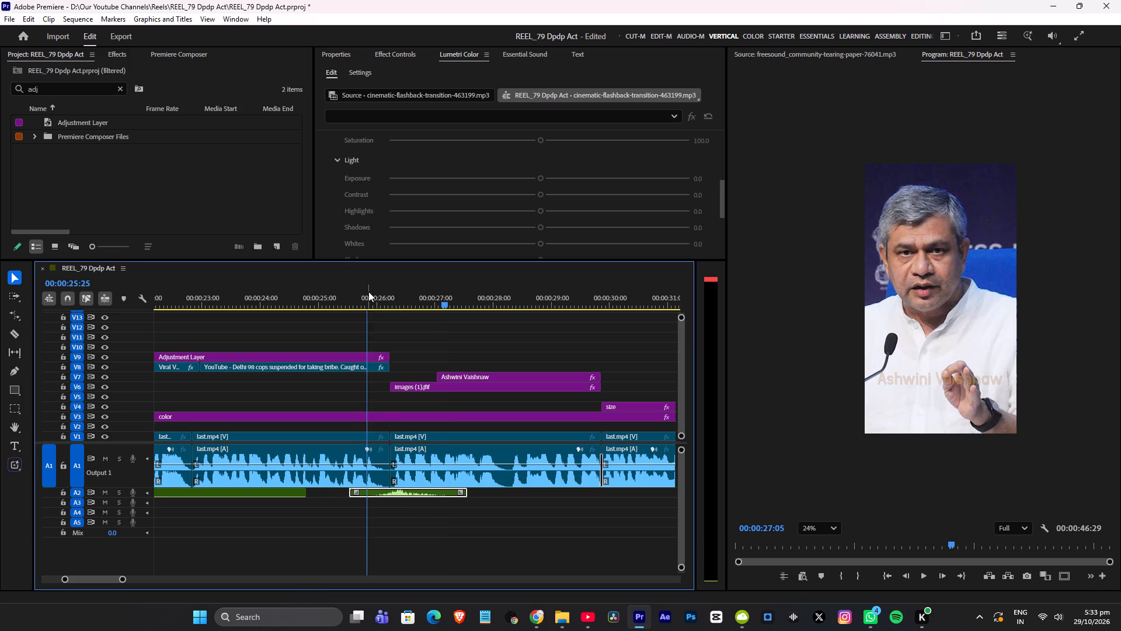
key("space")
scroll(509, 317, "down", 1)
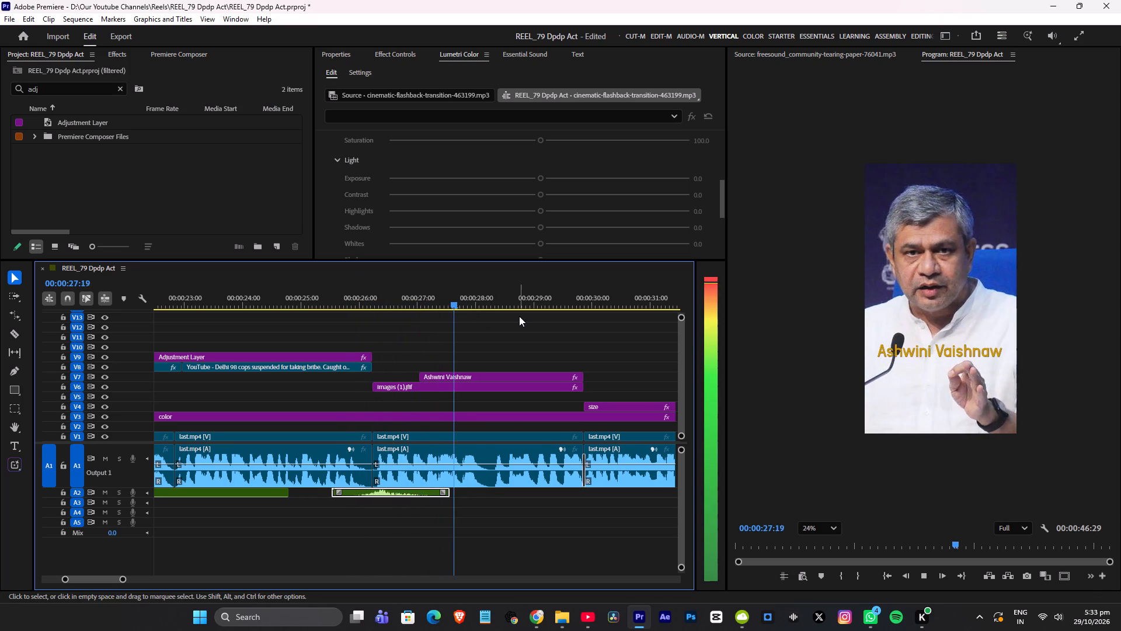
key("space")
Audition the whoosh files in File Explorer from cinematic-woosh-sfx-008-291281.mp3 through swoosh-5-359829.mp3 for the name title's entrance.
key("alt+Tab")
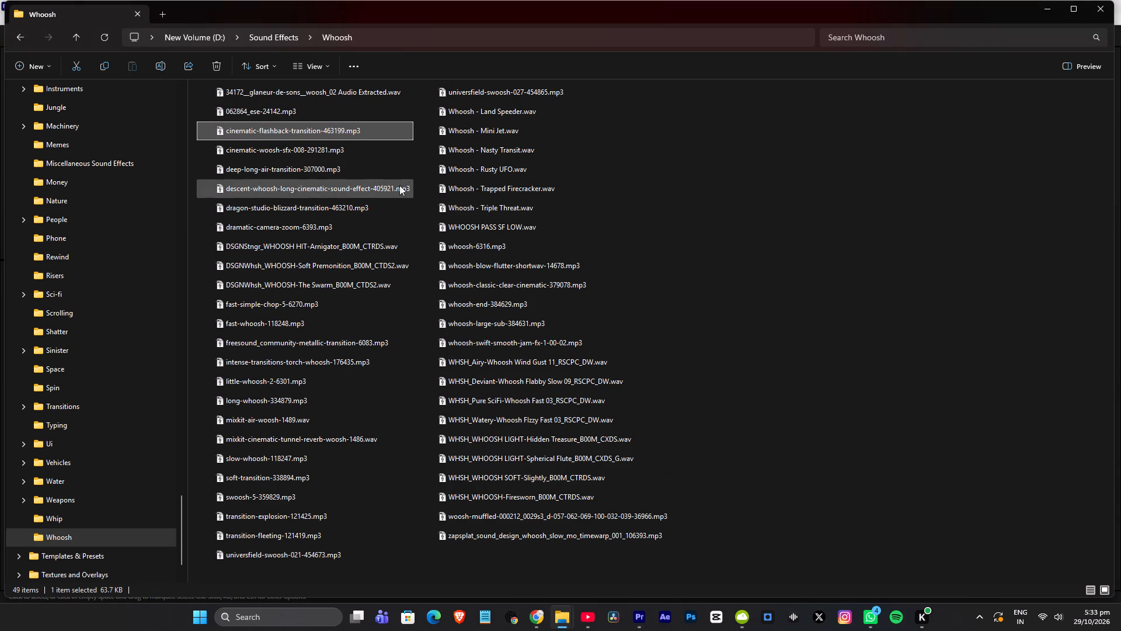
double_click(332, 153)
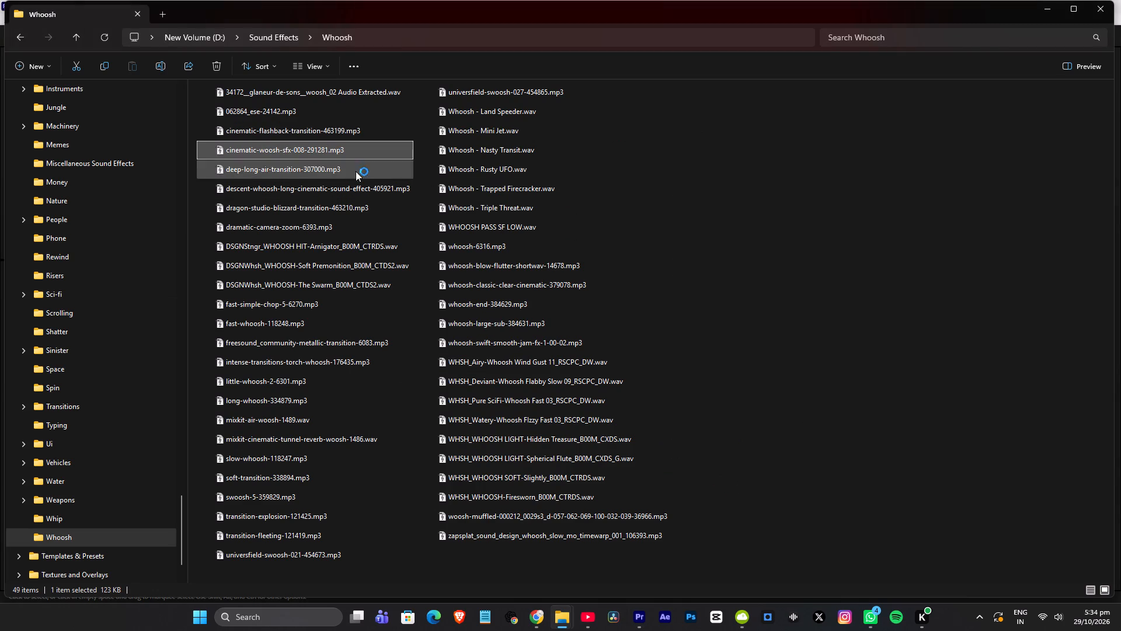
left_click(558, 377)
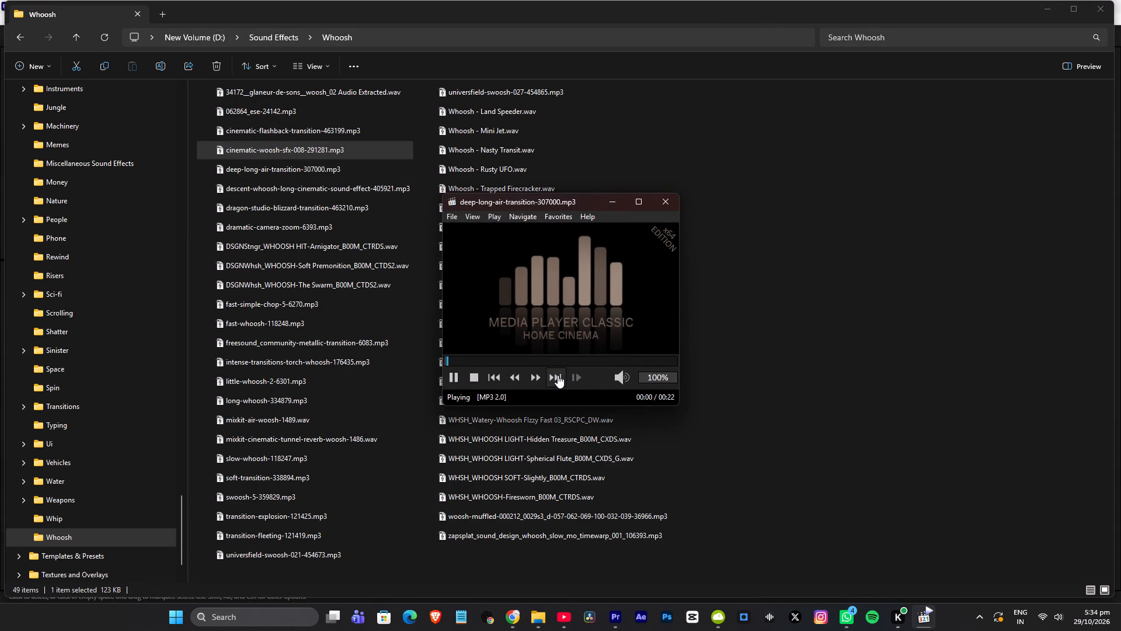
left_click(558, 375)
left_click(558, 375)
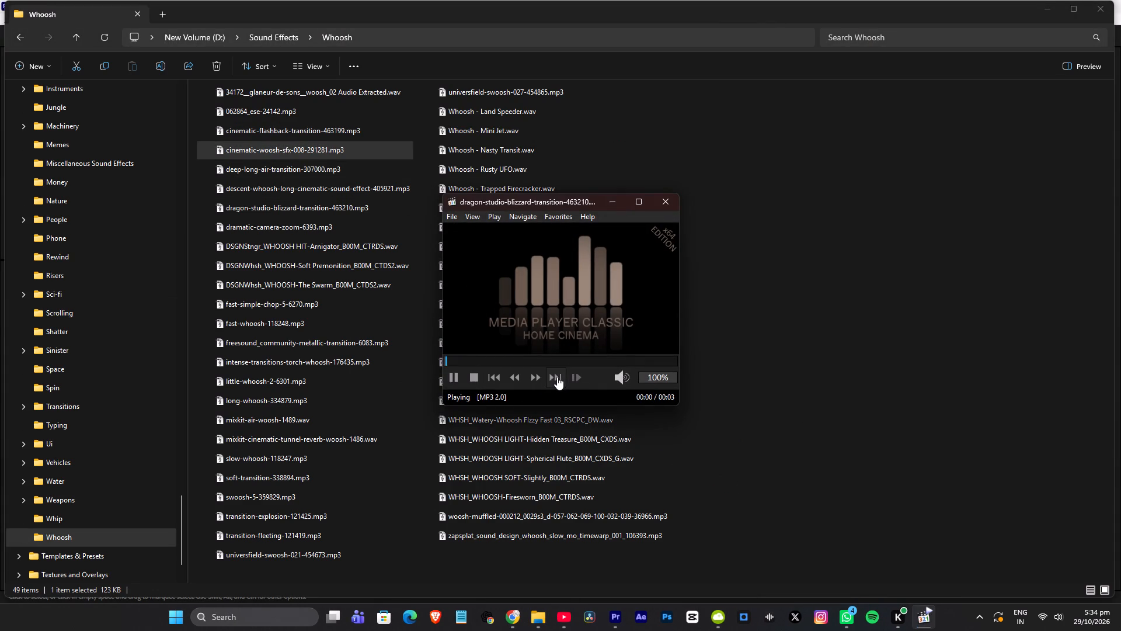
left_click(556, 377)
left_click(556, 377)
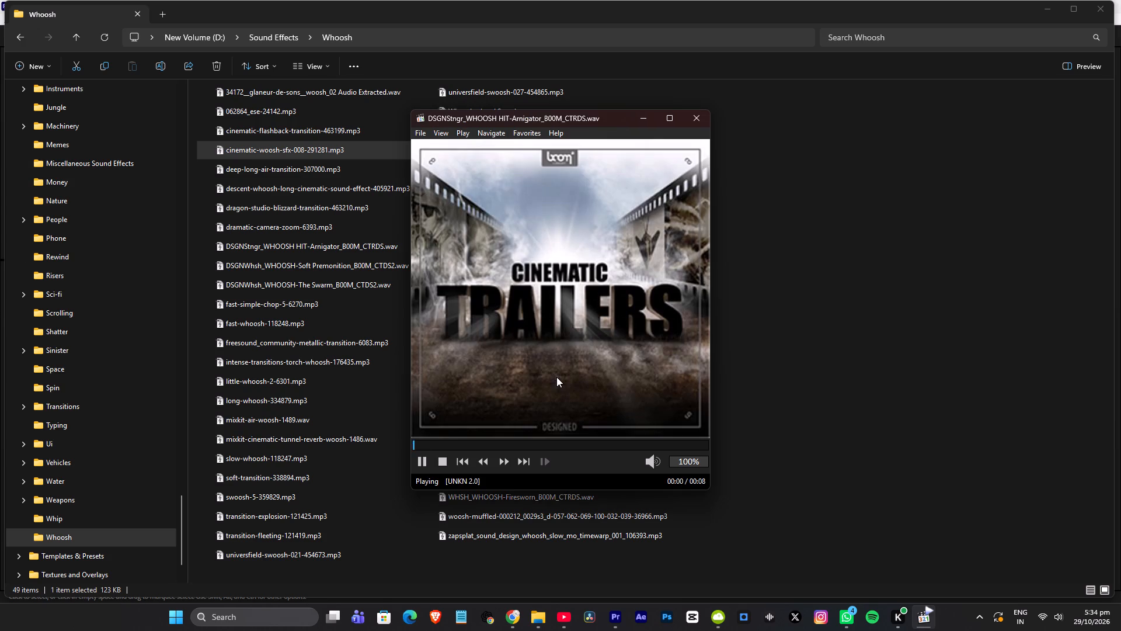
left_click(525, 460)
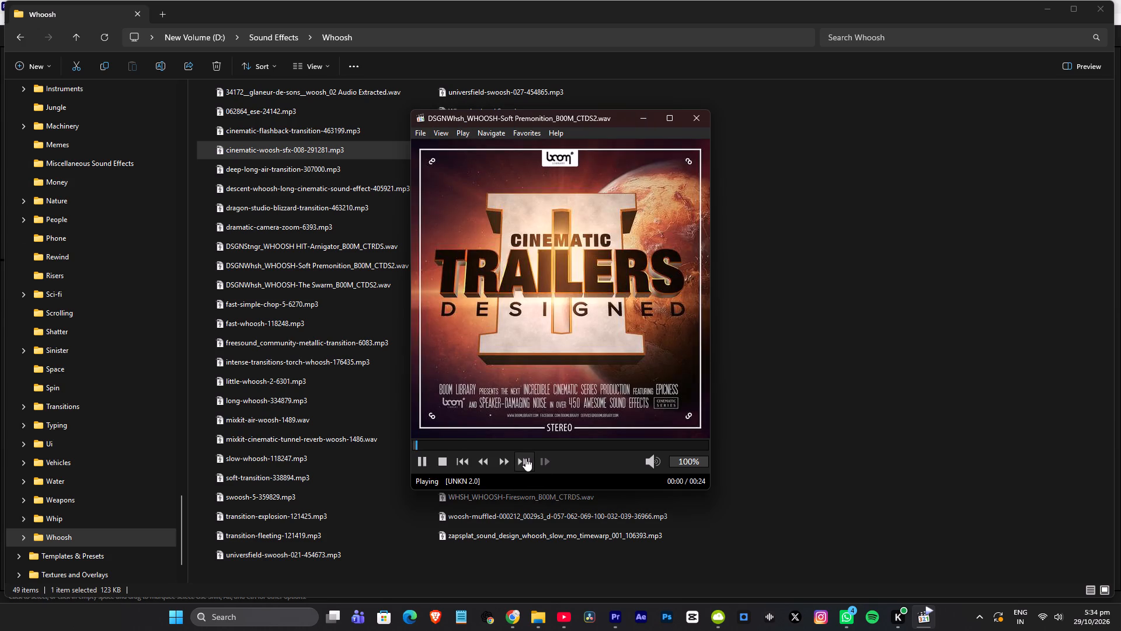
left_click(525, 458)
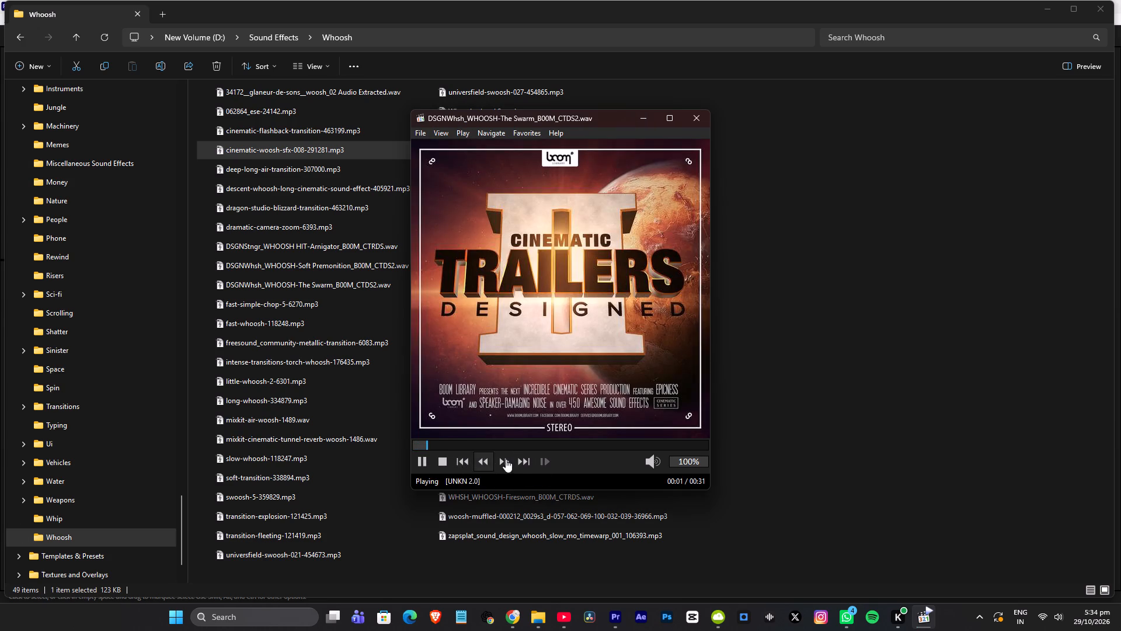
left_click(520, 458)
left_click(552, 378)
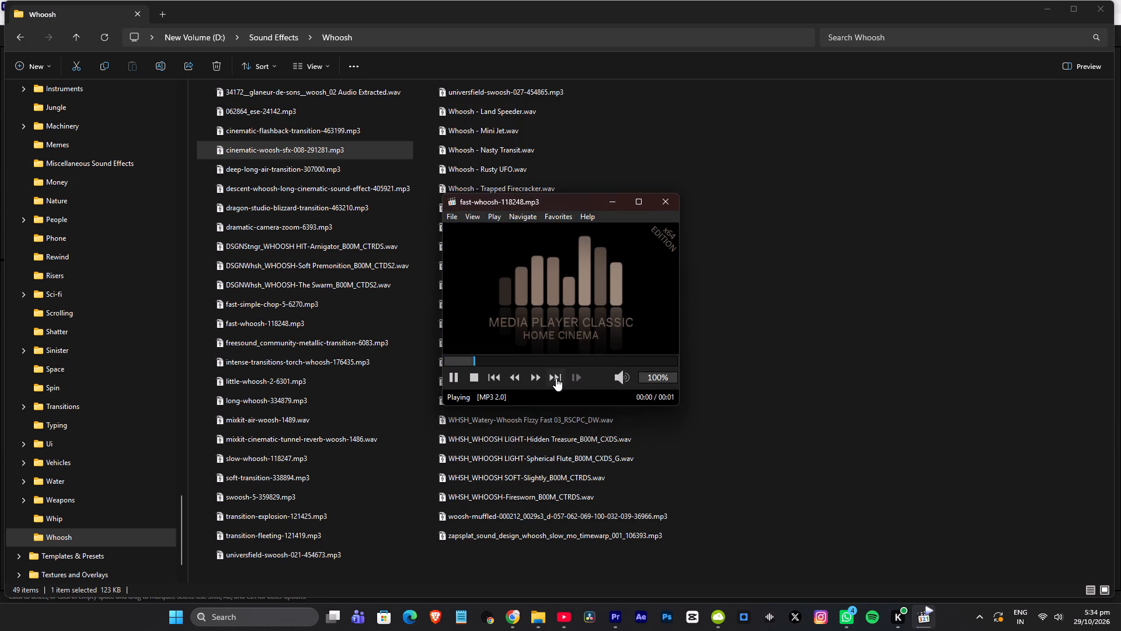
left_click(556, 375)
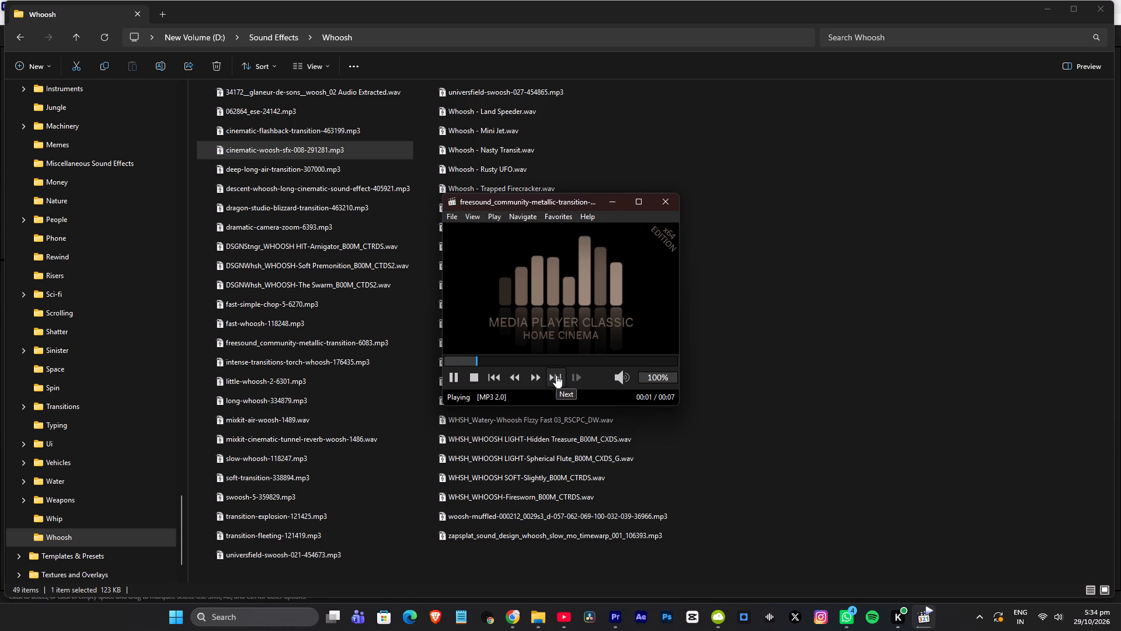
left_click(556, 375)
left_click(557, 376)
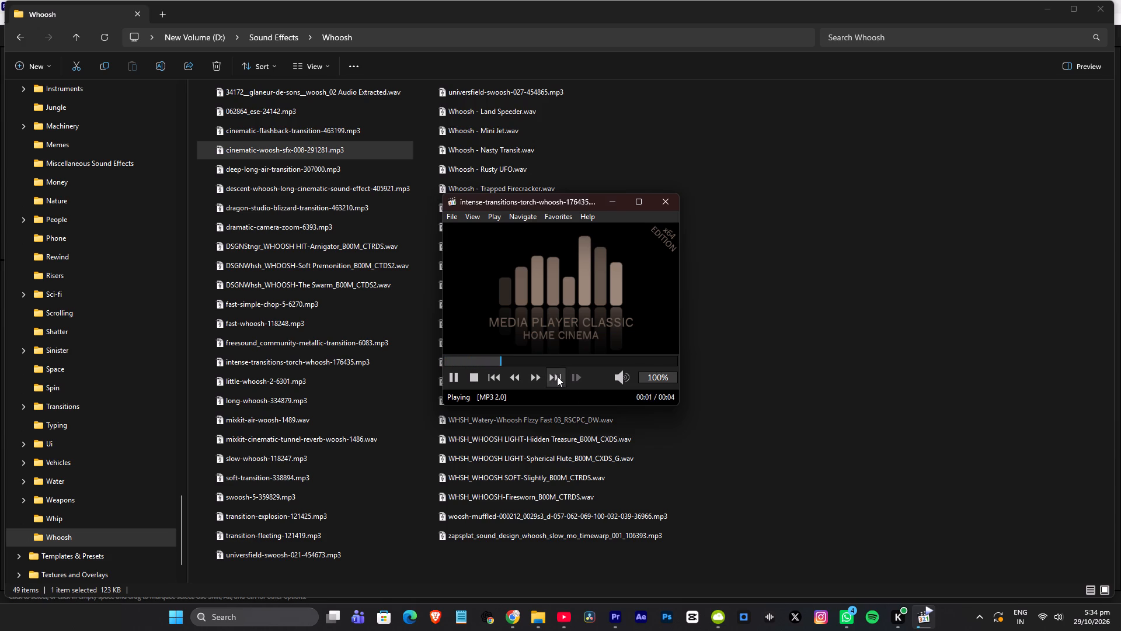
left_click(557, 376)
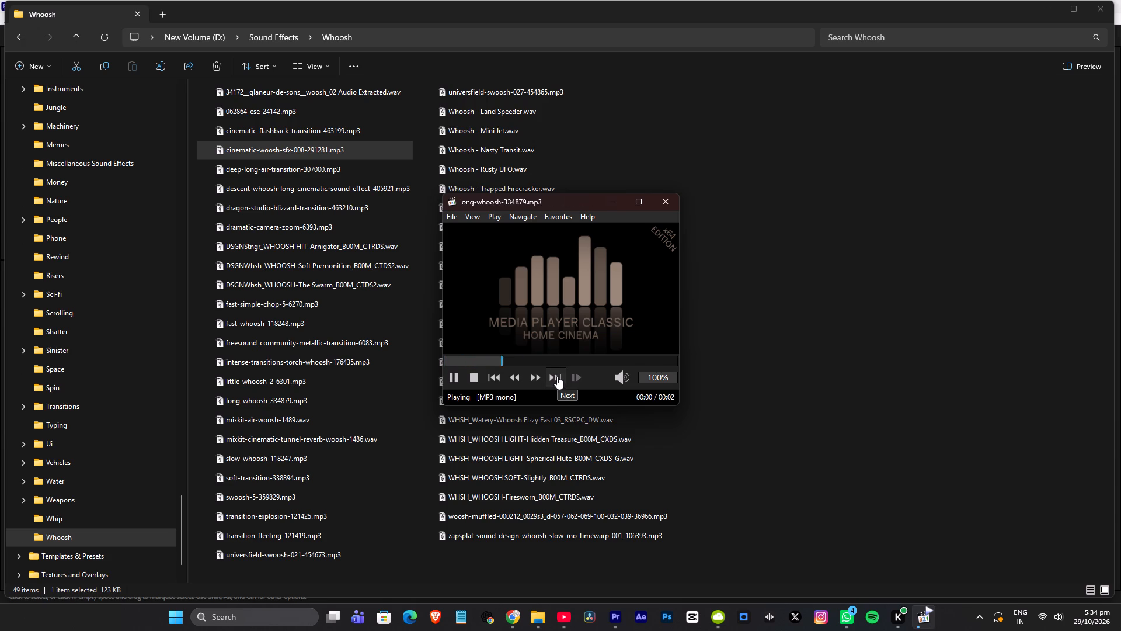
left_click(557, 376)
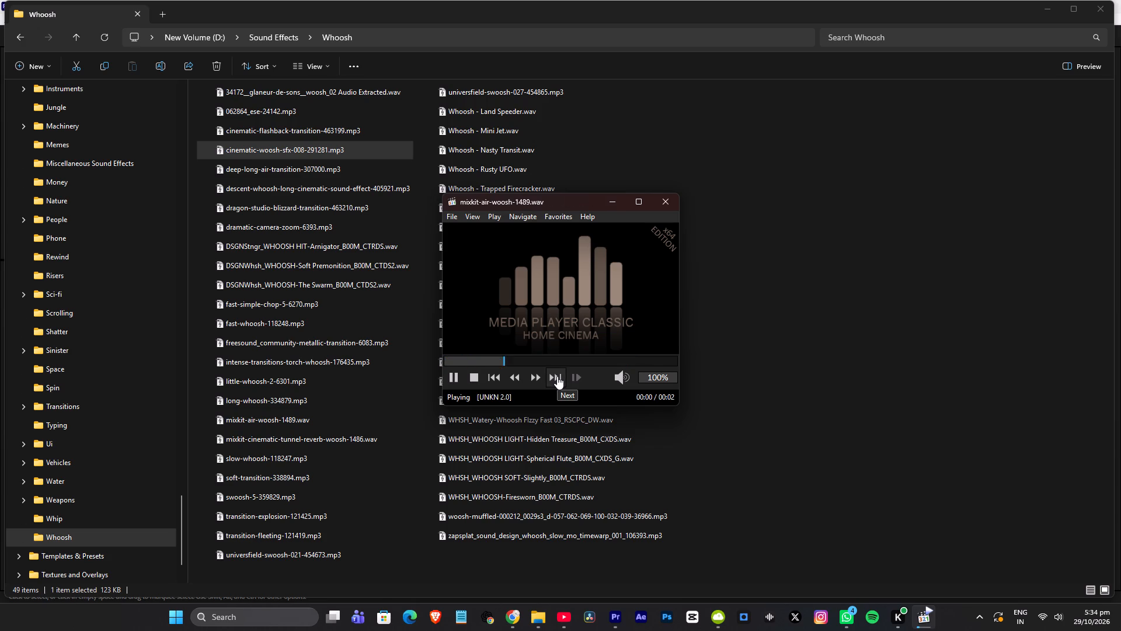
left_click(557, 376)
left_click(557, 376)
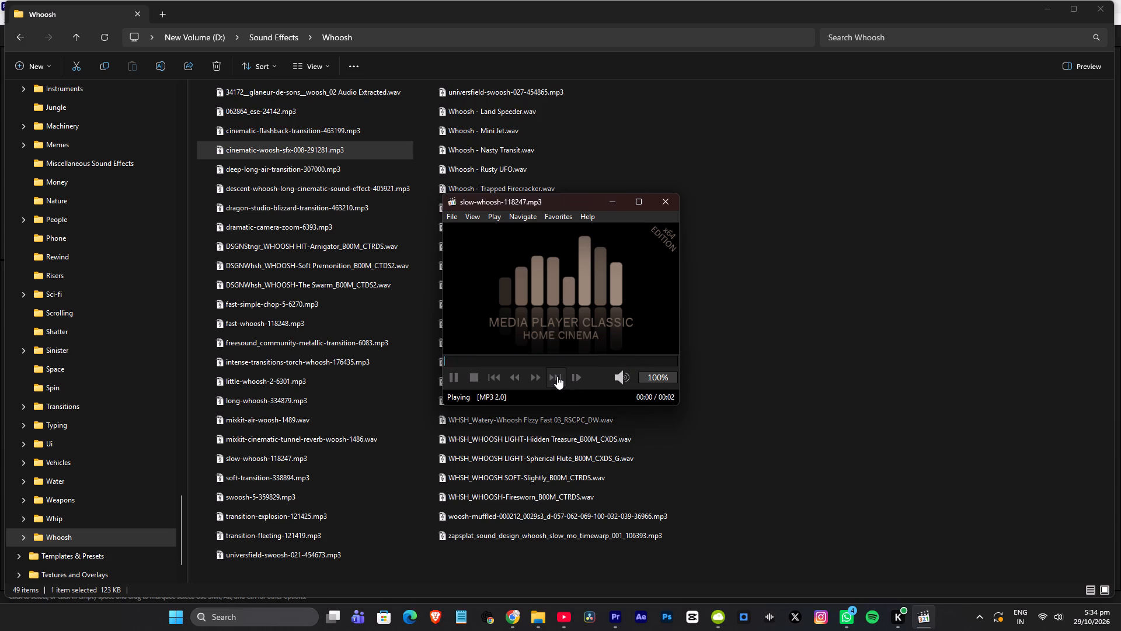
left_click(557, 376)
left_click(557, 376)
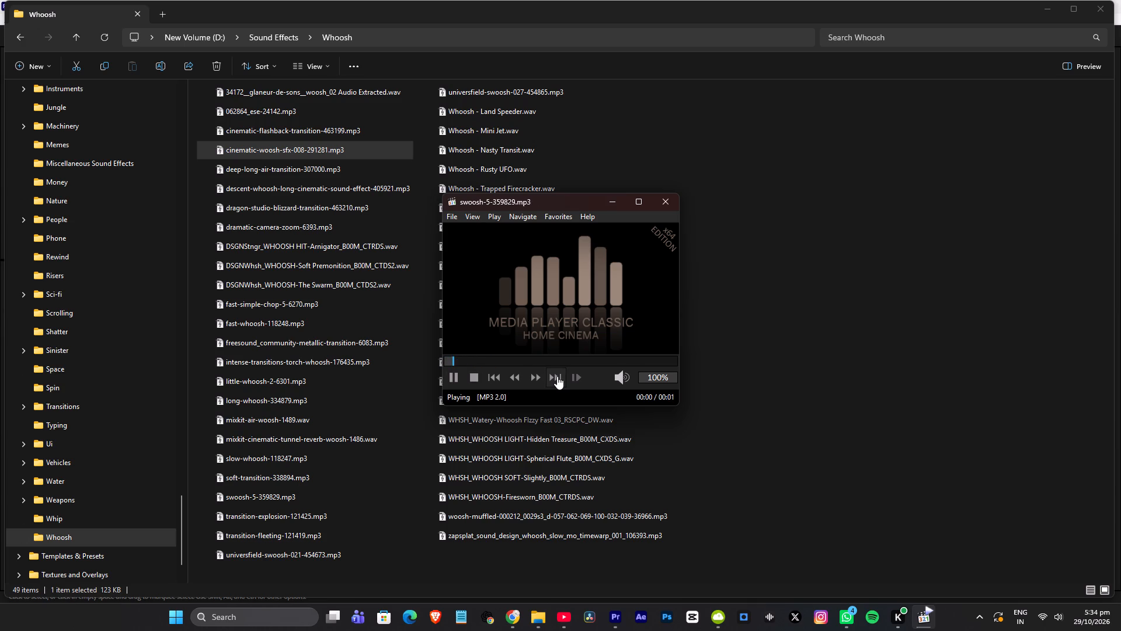
left_click(670, 201)
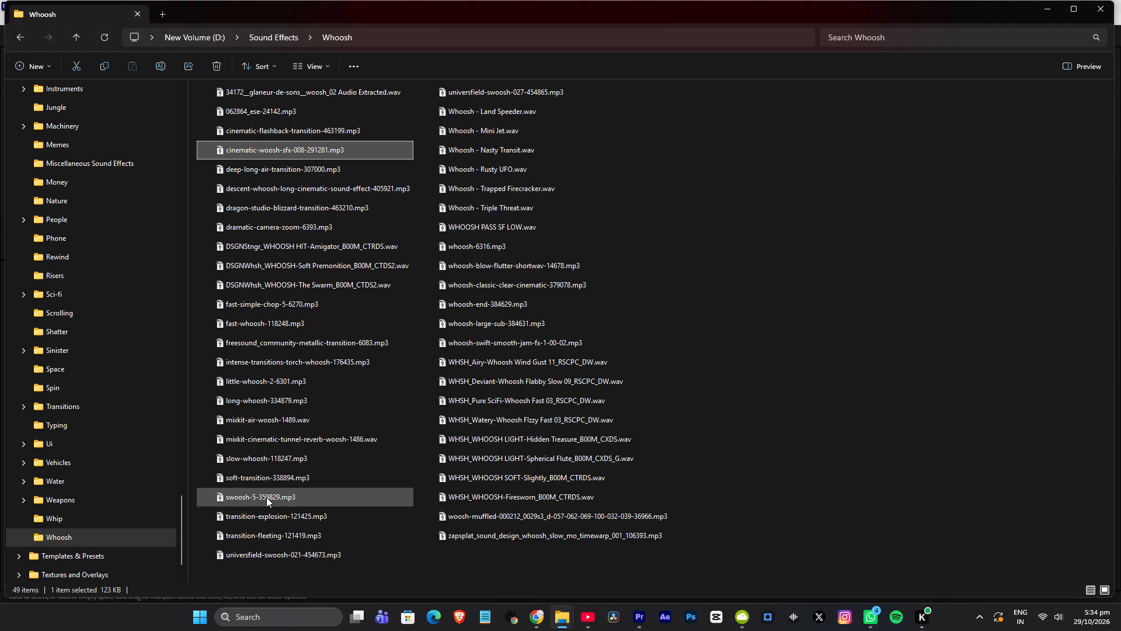
Add swoosh-5-359829.mp3 to Premiere's A2 at about 27.9 seconds, under the Ashwini Vaishnaw title, and play it.
left_click_drag(266, 497, 468, 493)
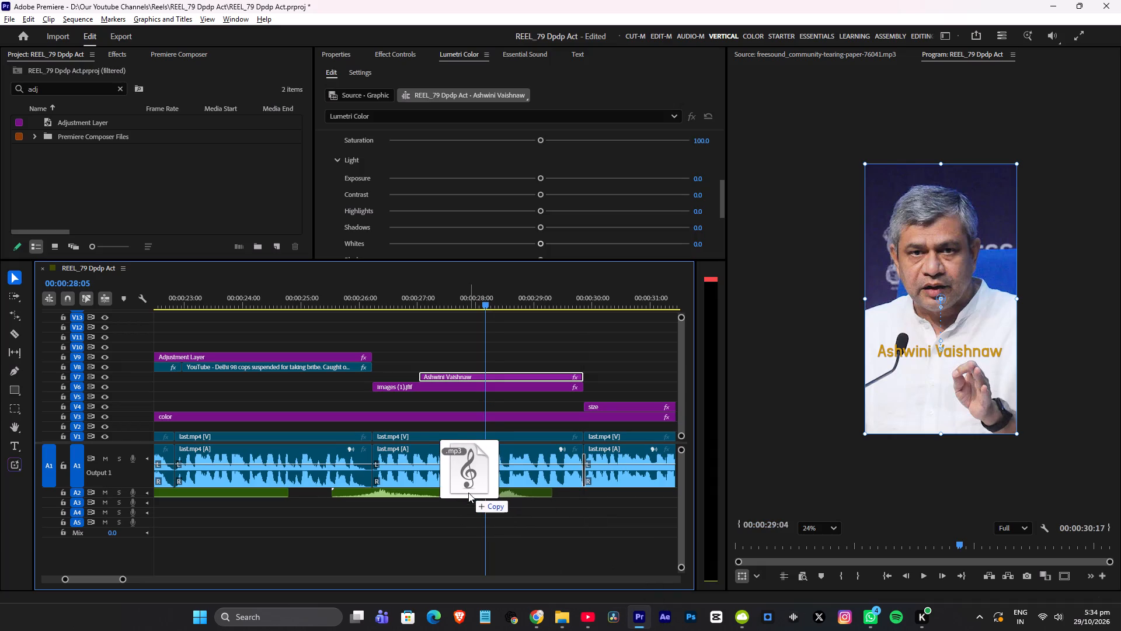
left_click_drag(468, 493, 467, 491)
left_click(469, 298)
key("space")
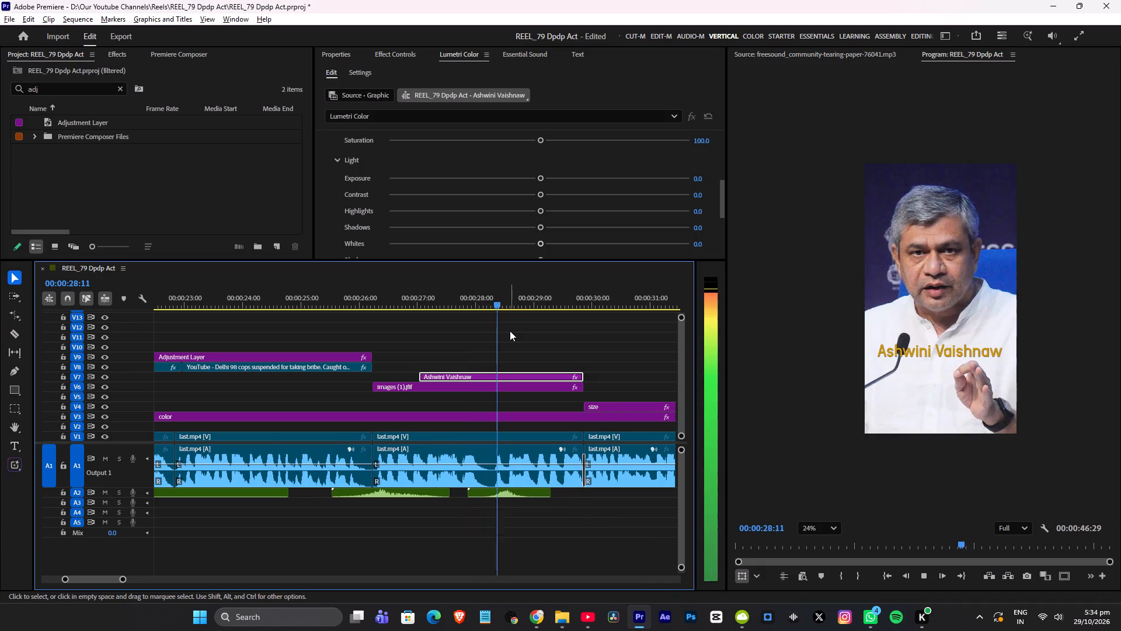
key("space")
Move the swoosh-5 clip to A3, aligning its start with the Ashwini Vaishnaw title at about 27 seconds, and play it.
left_click_drag(496, 493, 485, 497)
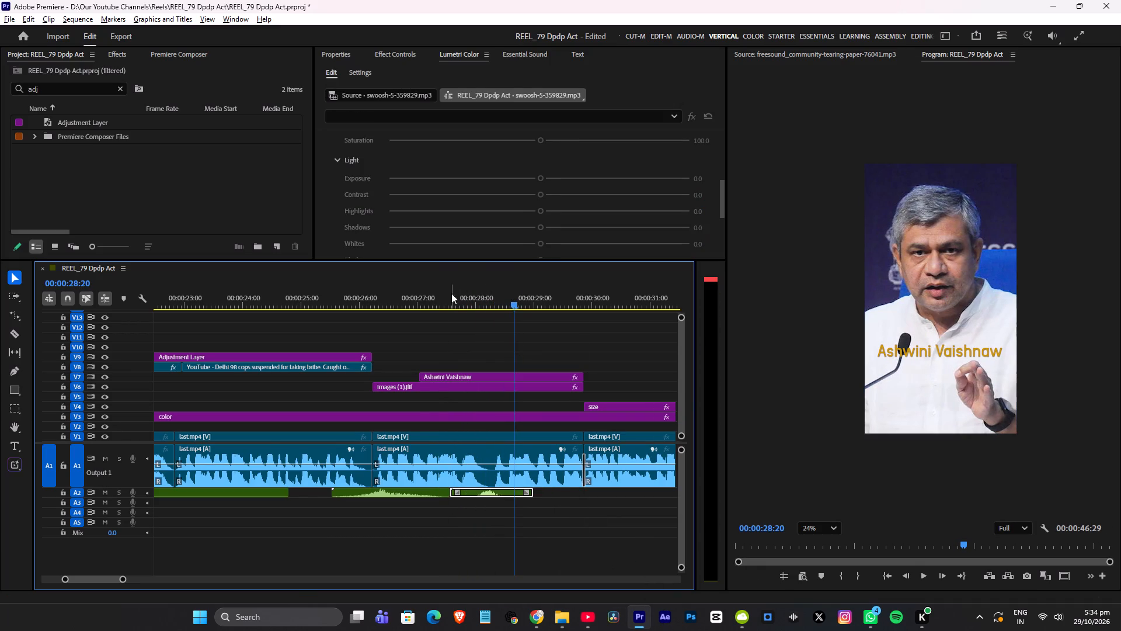
left_click_drag(441, 294, 459, 299)
left_click_drag(485, 494, 447, 503)
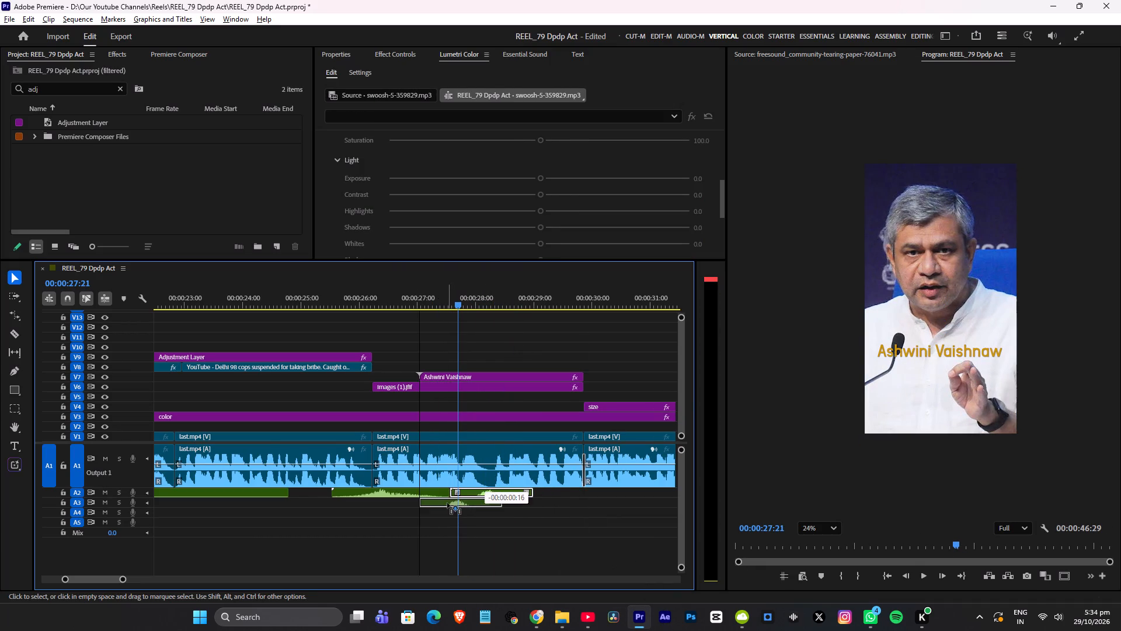
left_click_drag(447, 503, 447, 502)
left_click(420, 303)
key("space")
key("space")
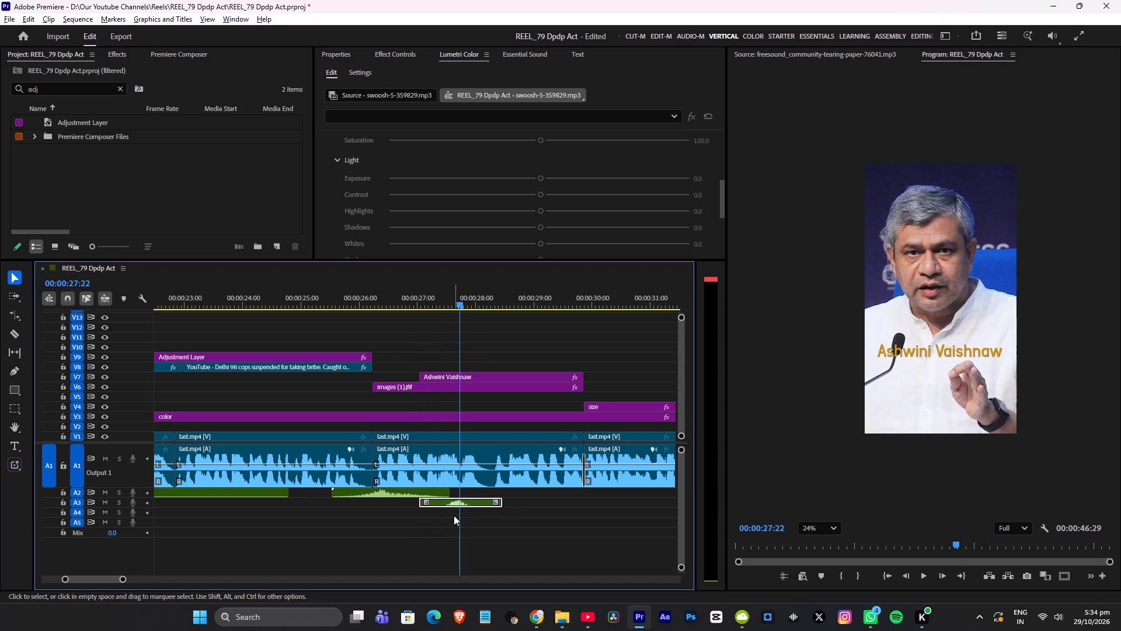
Move the swoosh-5 clip earlier on A3 to start at about 26.8 seconds, just before the title, and play it.
left_click_drag(463, 504, 450, 505)
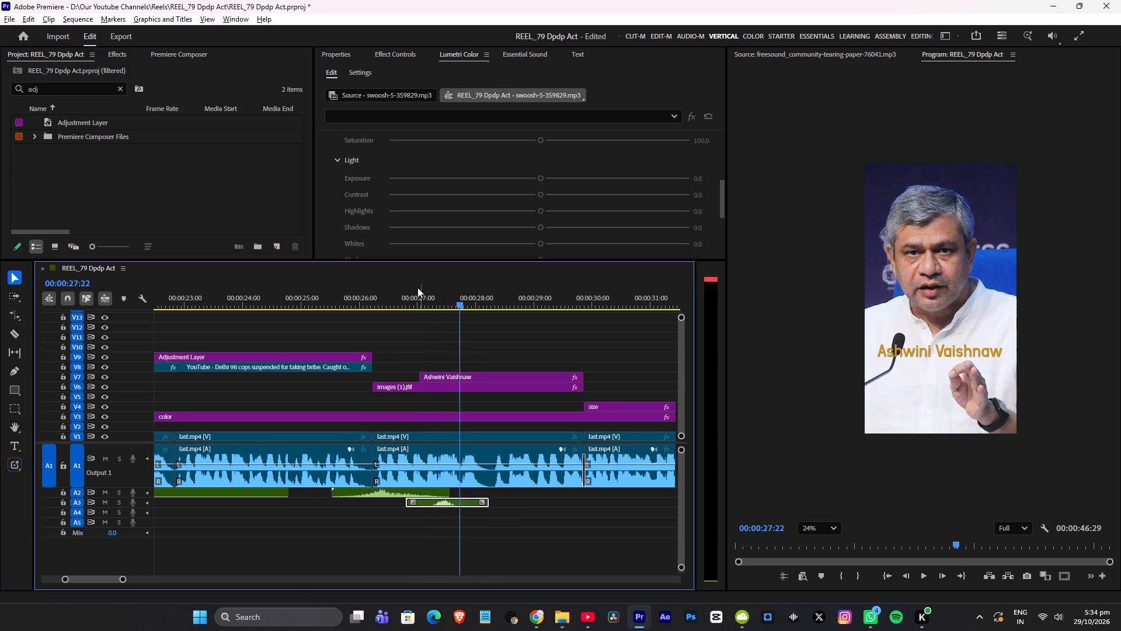
left_click(409, 287)
key("space")
key("space")
Nudge the swoosh-5 clip three frames earlier on A3 in two adjustments, playing the title's entrance after each.
left_click(455, 502)
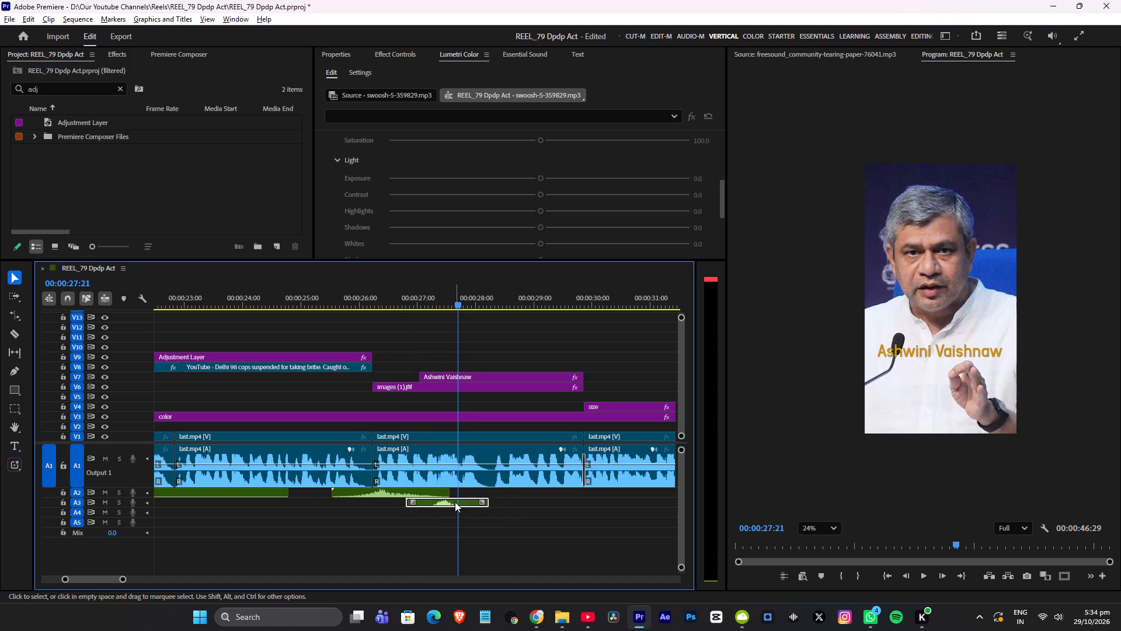
key("alt+Left")
key("alt+Left")
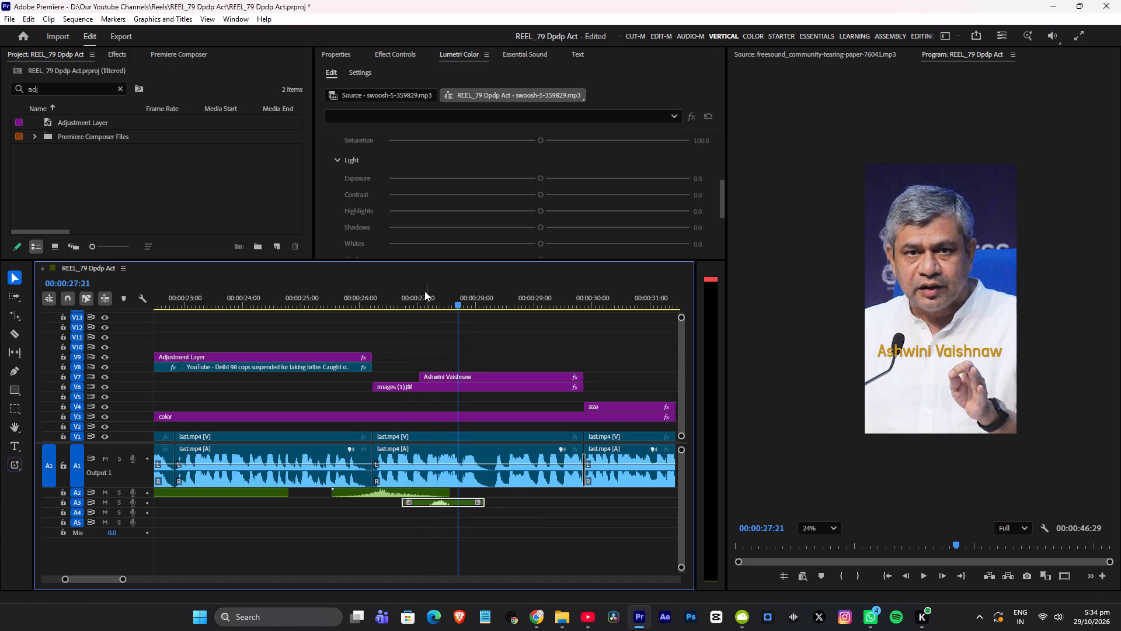
left_click_drag(420, 292, 407, 296)
key("space")
key("space")
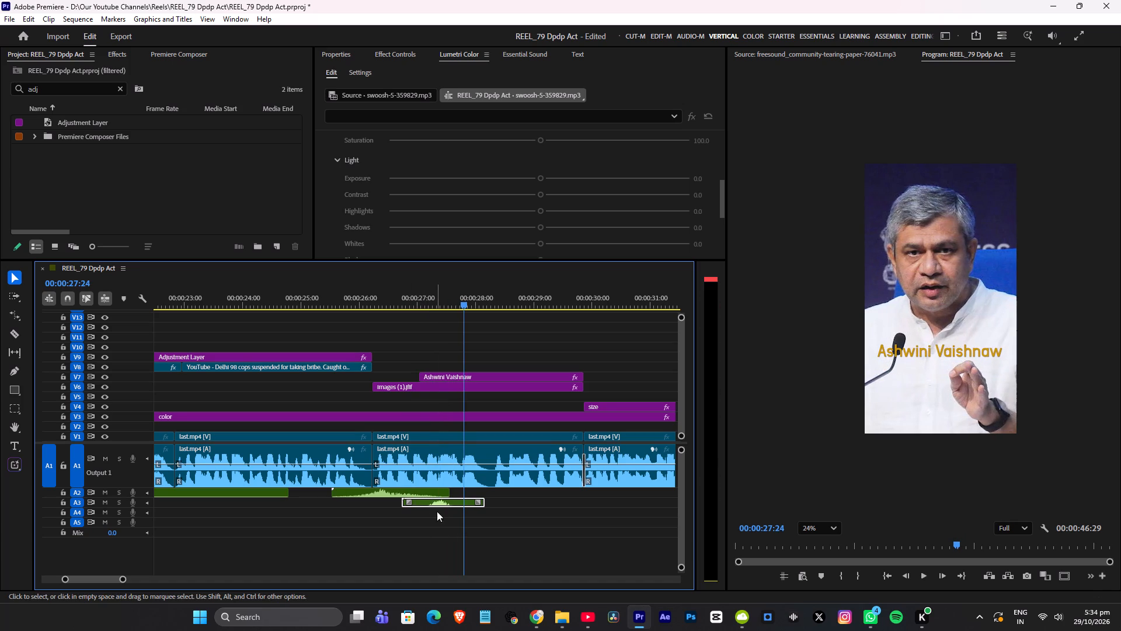
left_click(437, 504)
key("alt+Left")
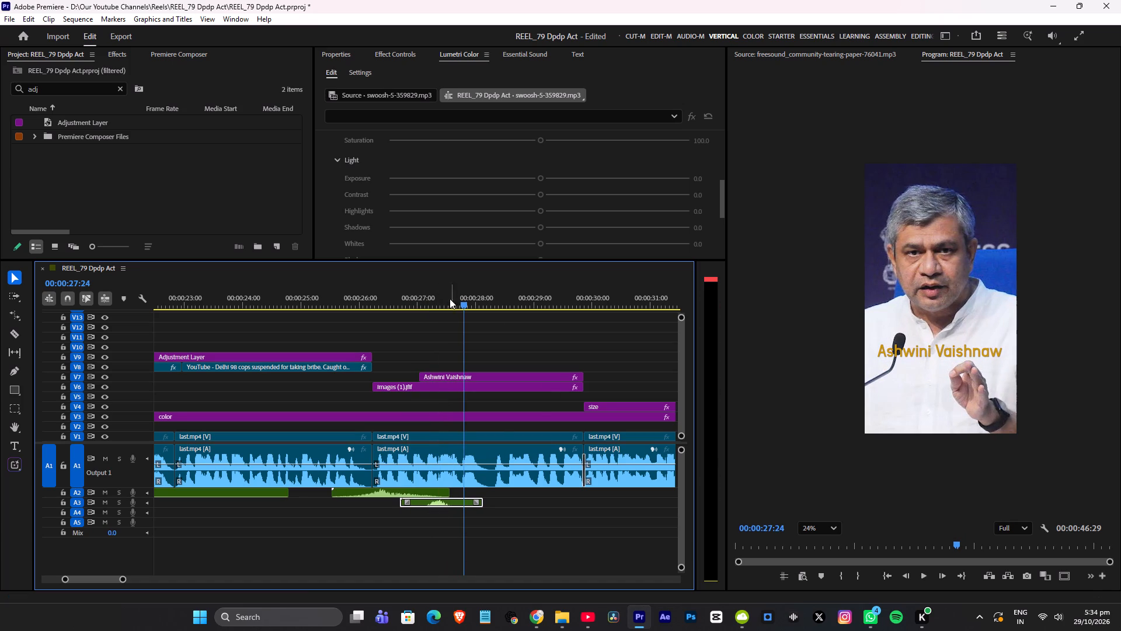
left_click(409, 299)
key("space")
key("space")
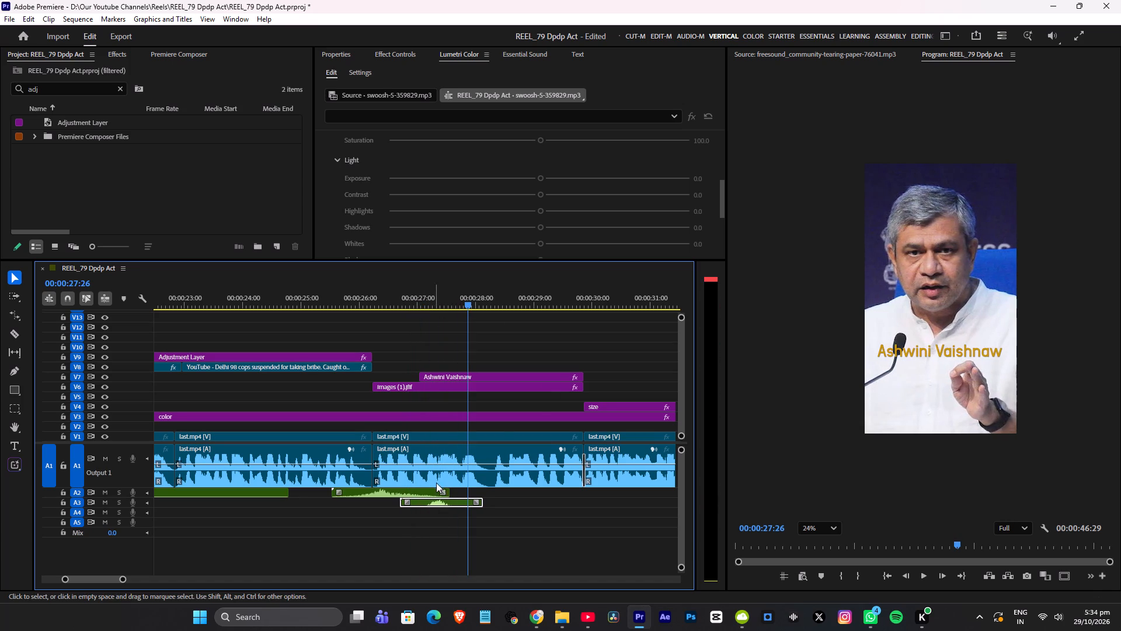
Save the project and play the reel onward from about 27.9 seconds, past the end of the Ashwini Vaishnaw title.
key("ctrl+s")
key("space")
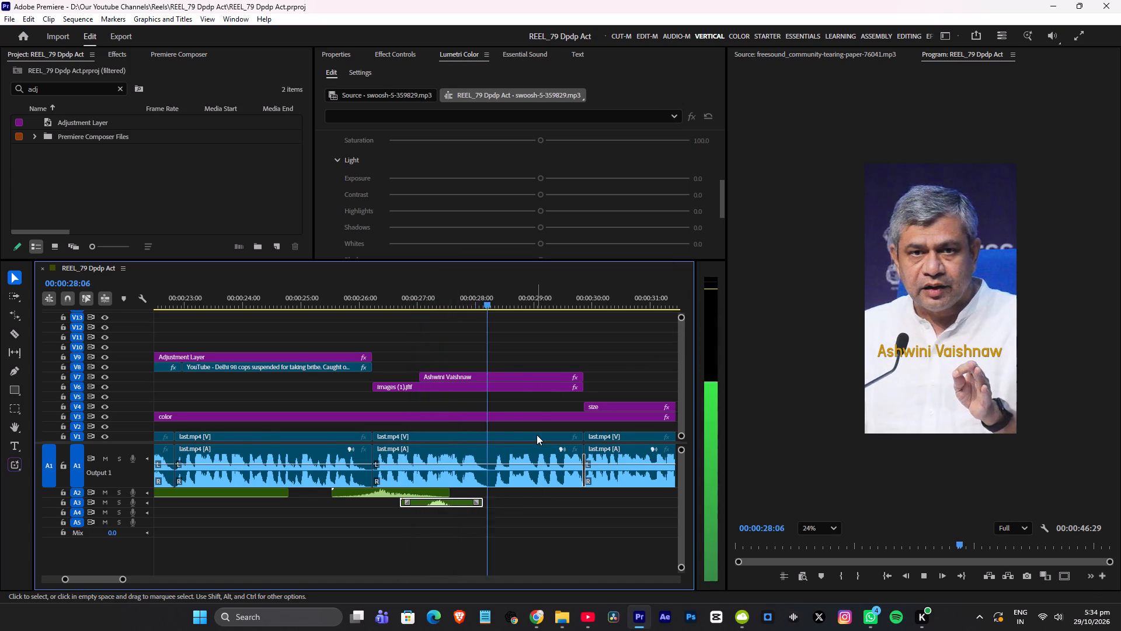
scroll(537, 427, "down", 12, "alt")
scroll(524, 404, "down", 9)
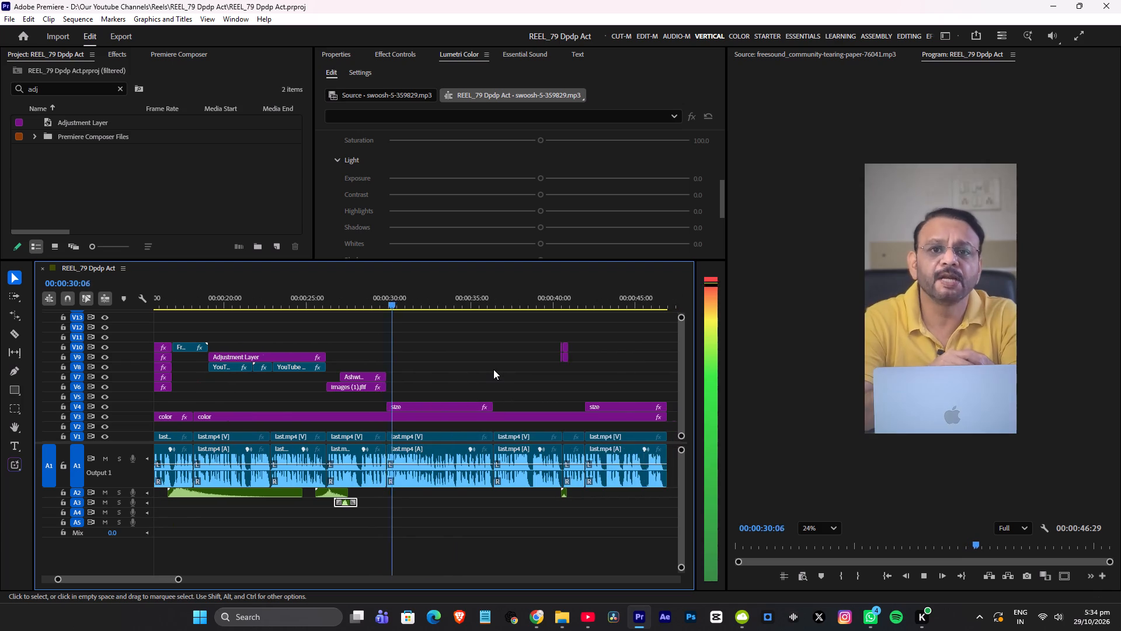
scroll(493, 369, "down", 9)
key("ctrl+s")
key("space")
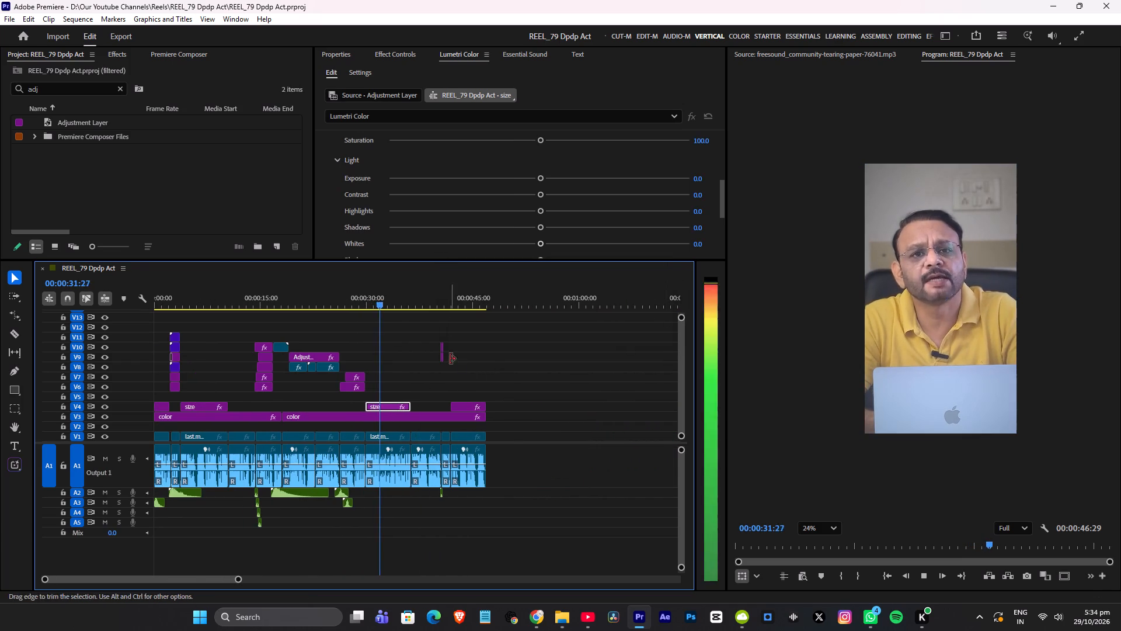
Play the section from about 39 seconds and replay the cut at about 40.6 seconds to review its transition and sound.
scroll(443, 357, "up", 5, "alt")
left_click(415, 298)
key("space")
scroll(478, 329, "up", 5, "alt")
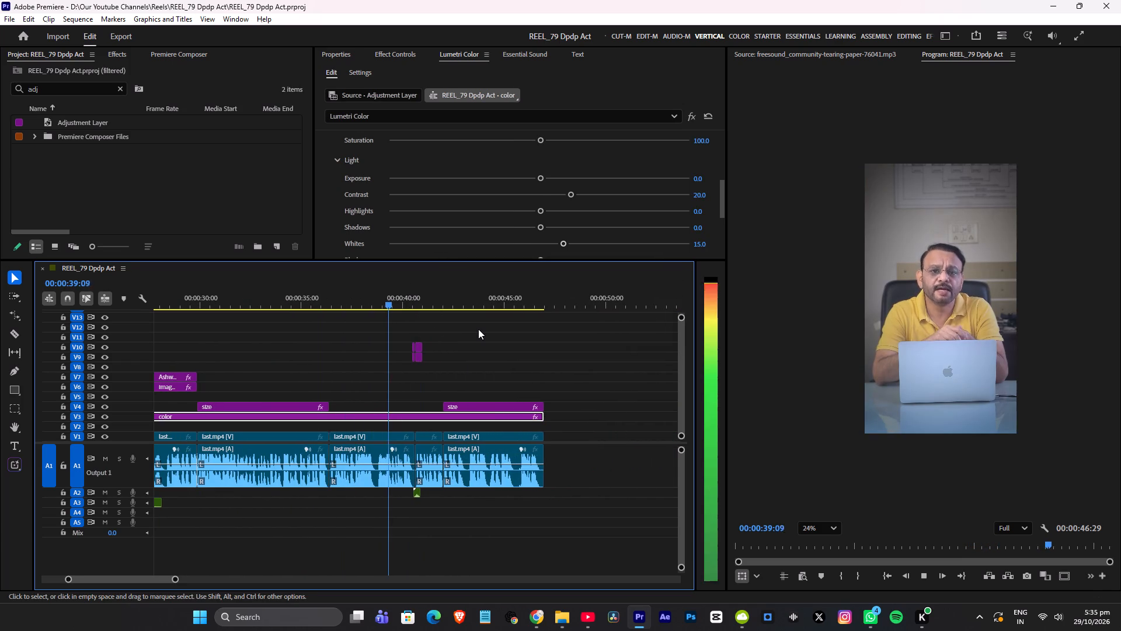
scroll(494, 341, "down", 6, "alt")
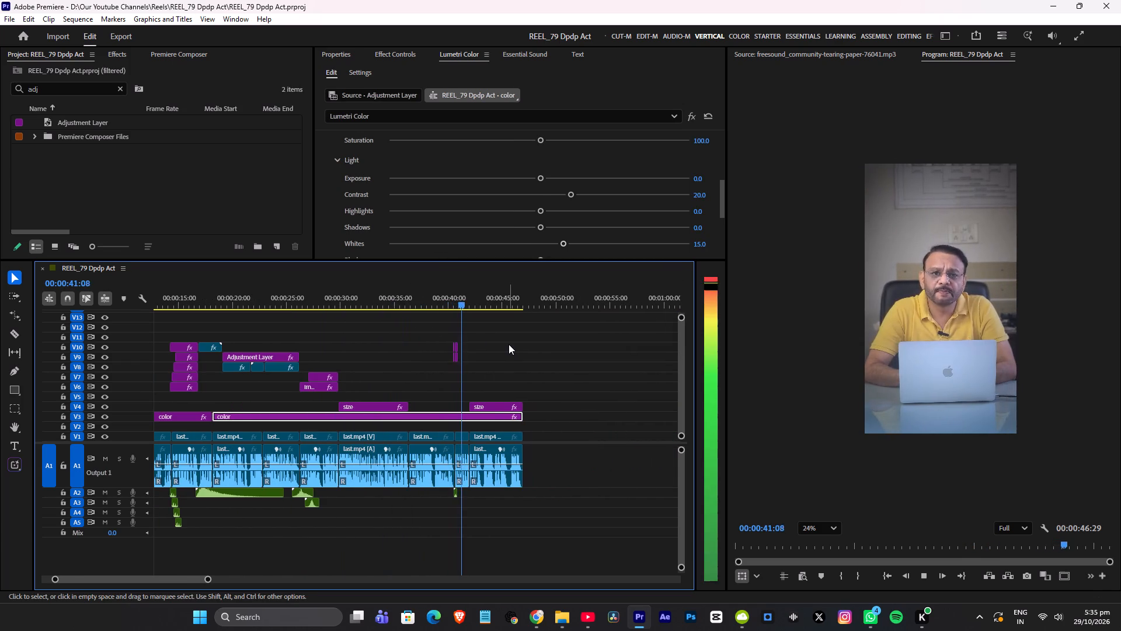
scroll(485, 341, "up", 11, "alt")
key("space")
left_click_drag(406, 293, 415, 294)
scroll(448, 328, "up", 9, "alt")
left_click(354, 295)
key("space")
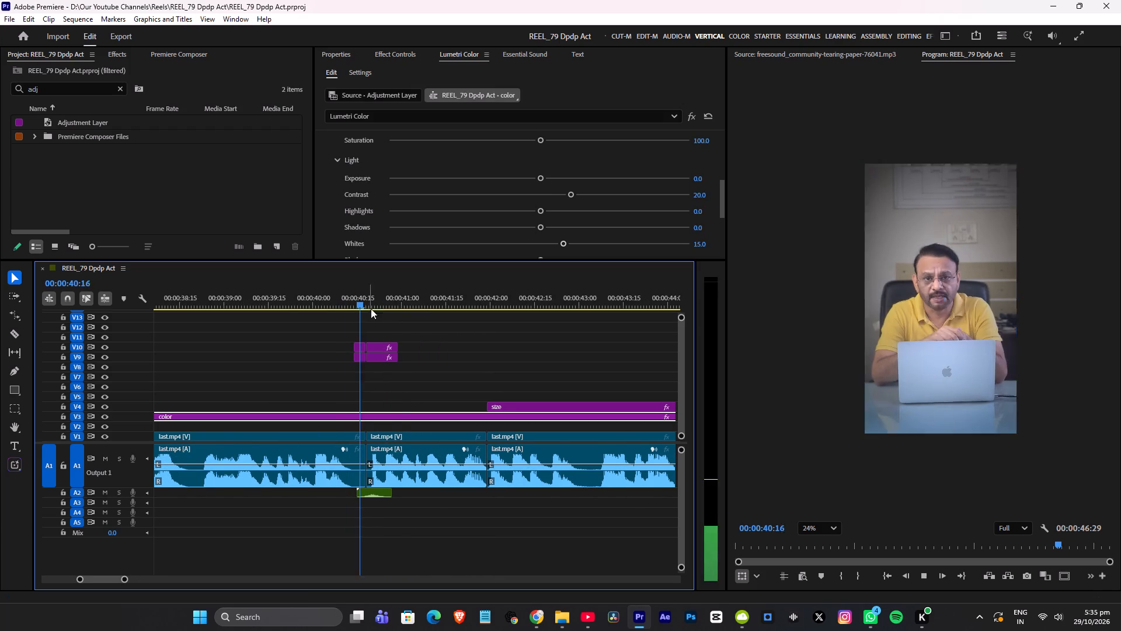
key("space")
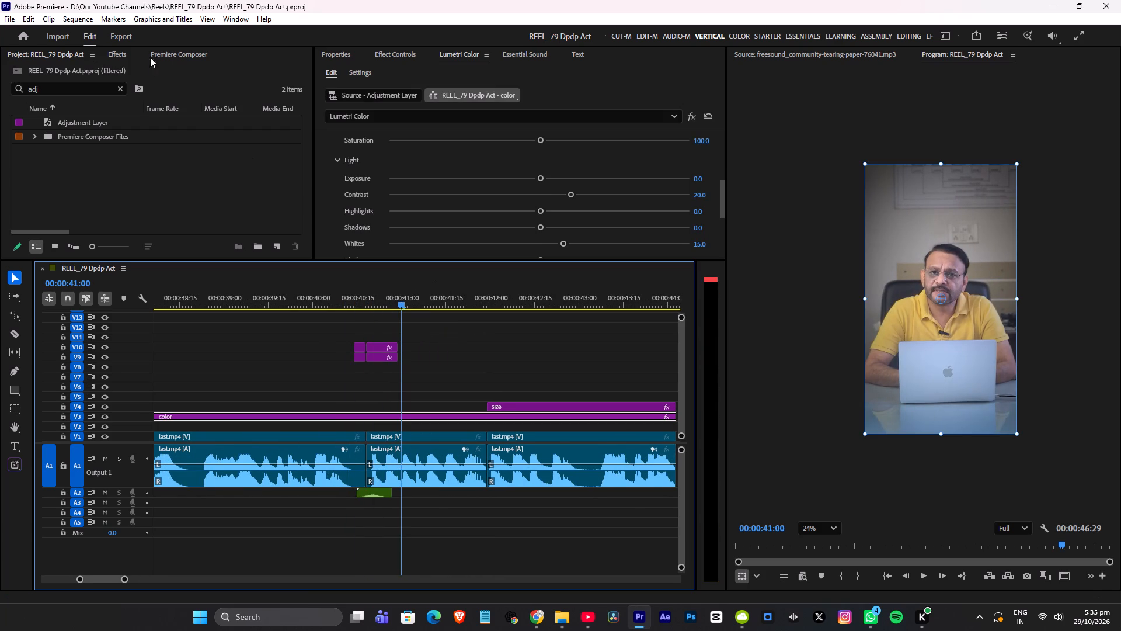
Add Premiere Composer's Light Leak transition on V8 over the cut at about 40.6 seconds, play it and save the project.
left_click(158, 54)
scroll(228, 173, "down", 3)
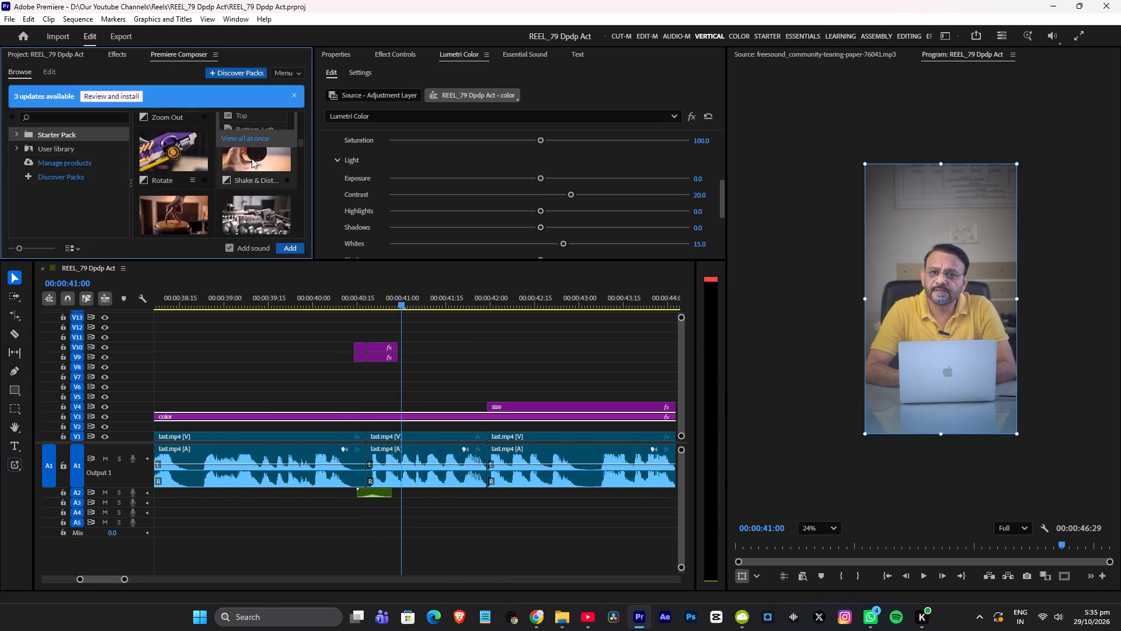
scroll(246, 165, "down", 1)
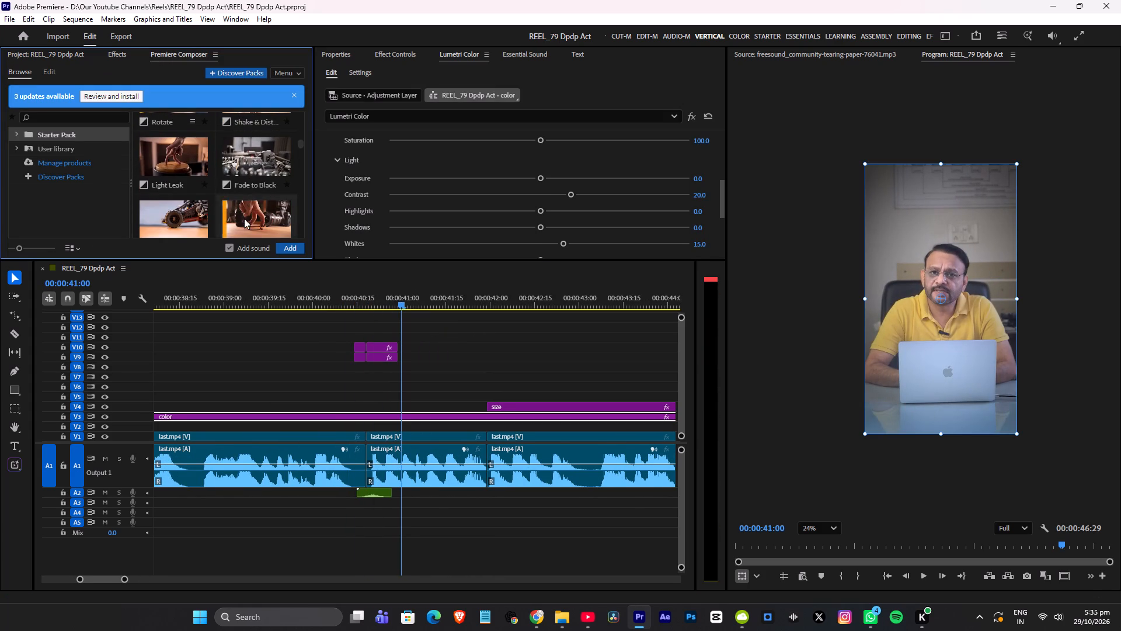
left_click_drag(173, 160, 345, 272)
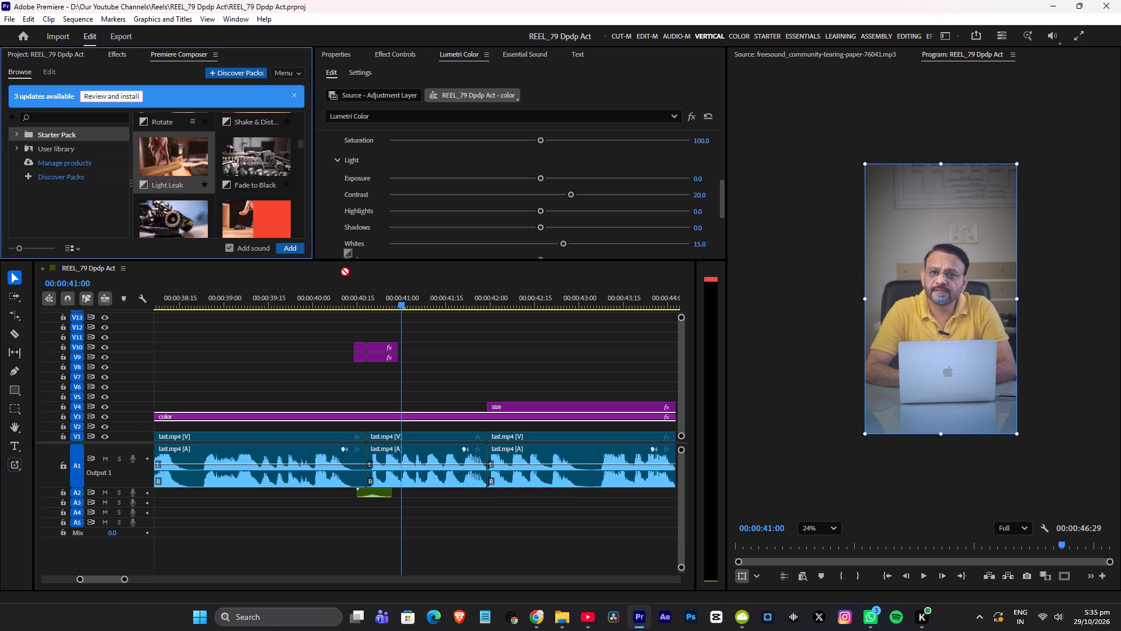
left_click_drag(345, 272, 372, 369)
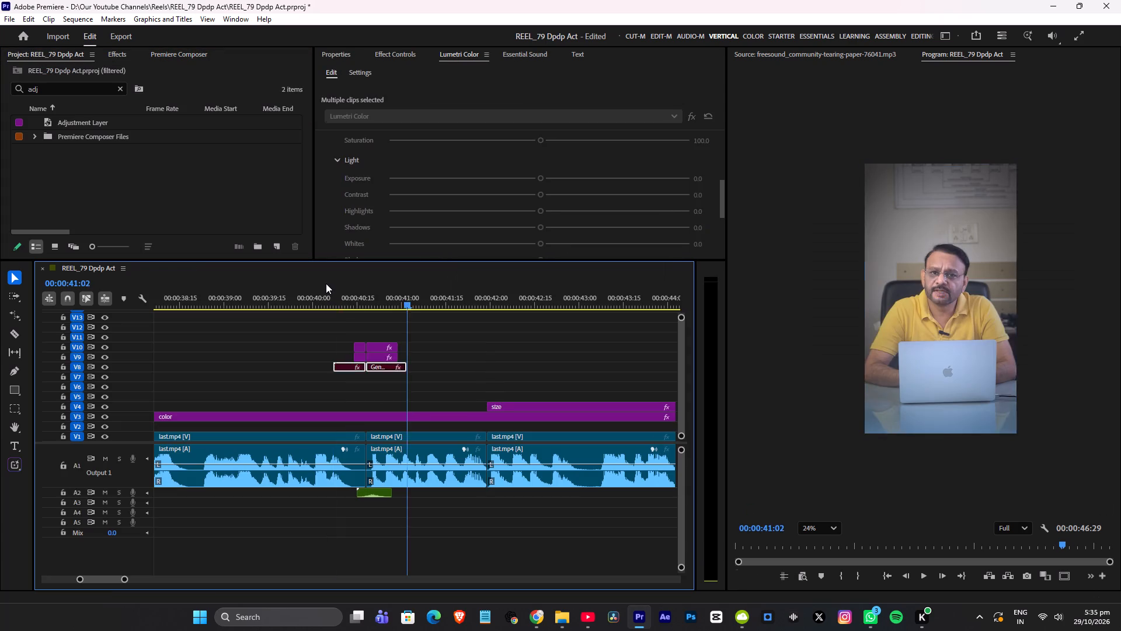
left_click(328, 287)
key("space")
scroll(484, 359, "down", 10, "alt")
key("ctrl+s")
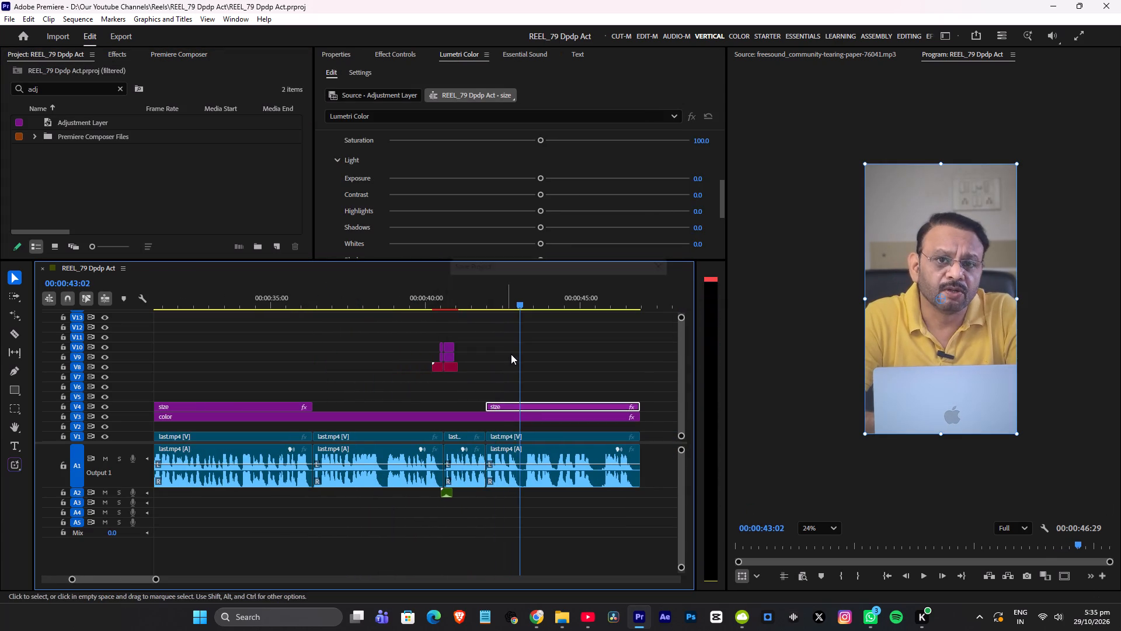
Play the reel's closing section from about 43 to 45.8 seconds and save the project.
scroll(533, 362, "down", 5, "alt")
key("space")
scroll(548, 356, "down", 7)
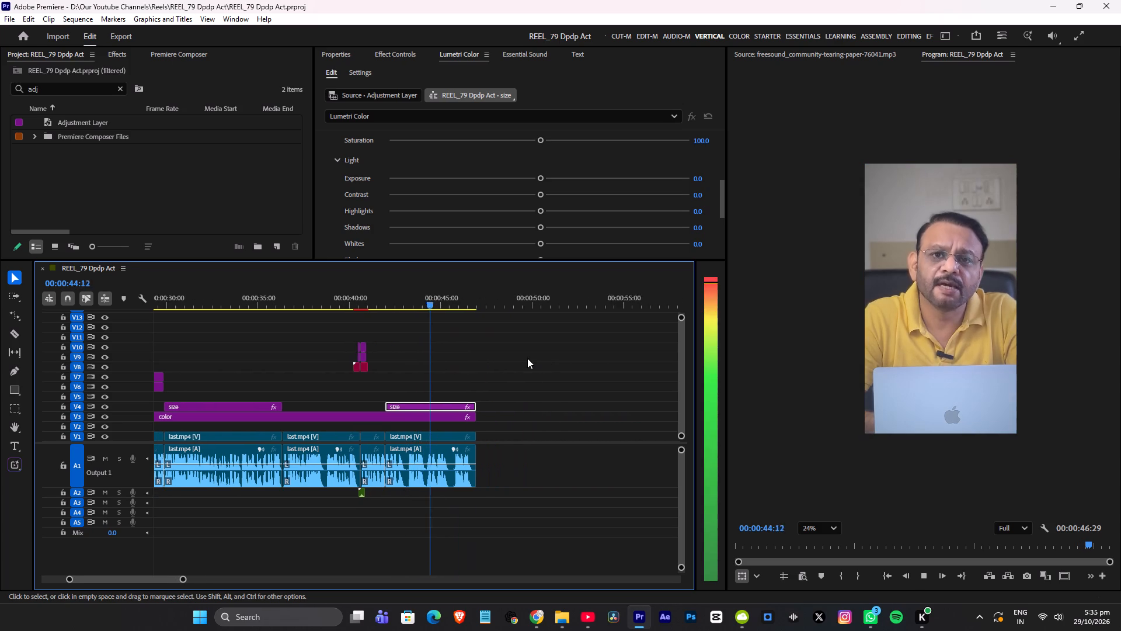
scroll(527, 358, "down", 4)
key("ctrl+s")
scroll(369, 362, "up", 1, "alt")
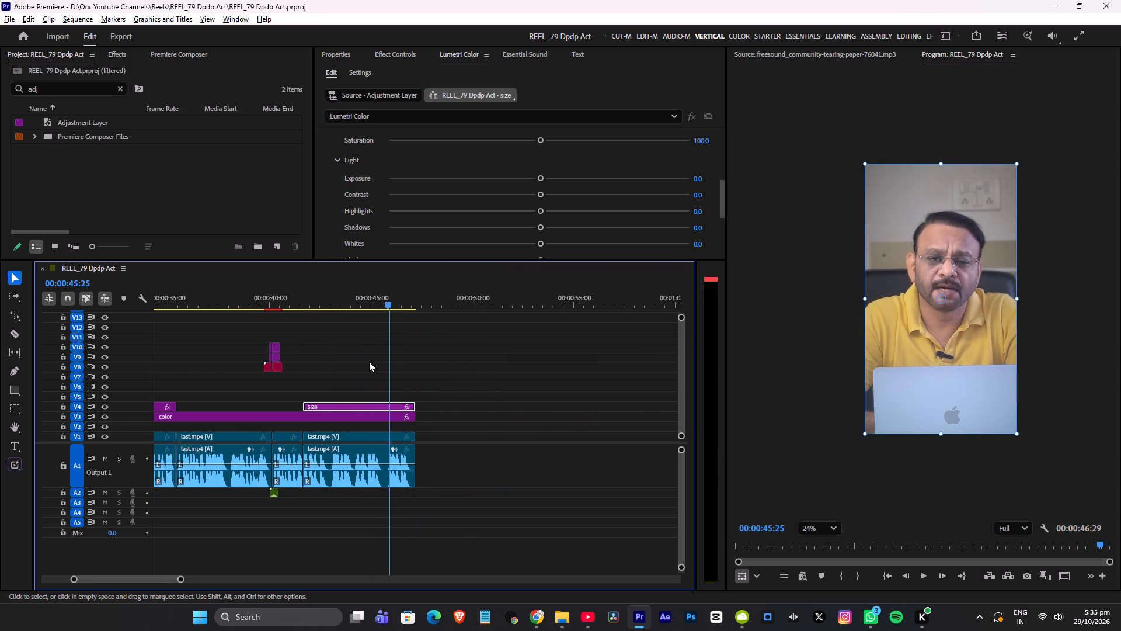
scroll(369, 362, "up", 2, "alt")
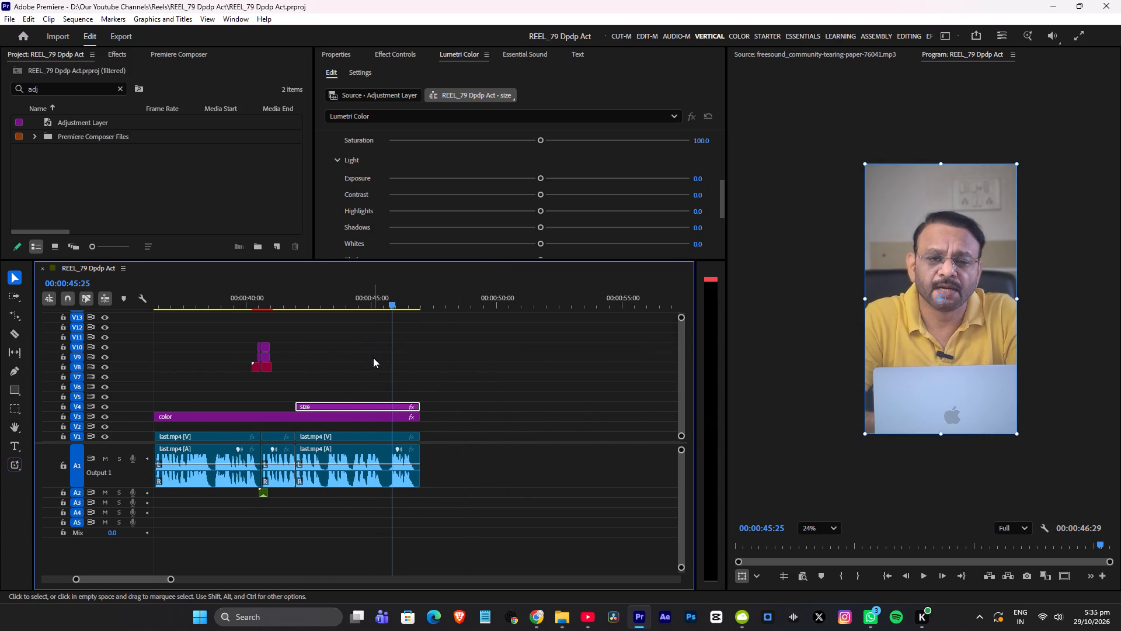
key("ctrl+s")
Switch to File Explorer and open the Social Media folder inside Videos Overlay.
scroll(372, 358, "up", 2, "alt")
scroll(372, 358, "down", 3, "alt")
scroll(381, 353, "up", 3, "alt")
left_click(461, 353)
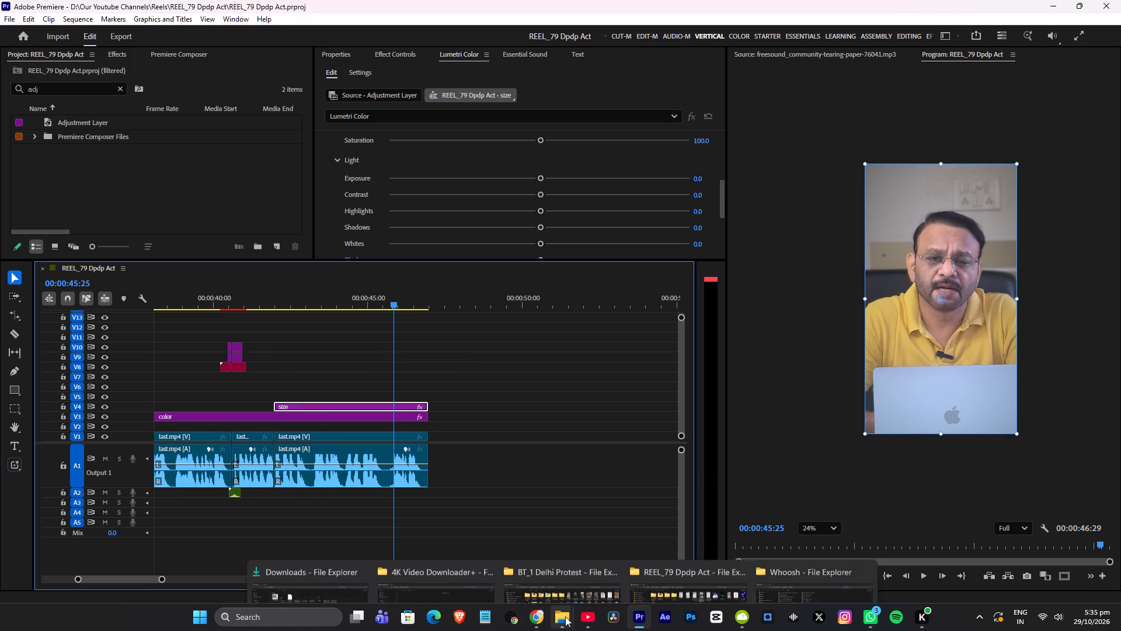
left_click(566, 616)
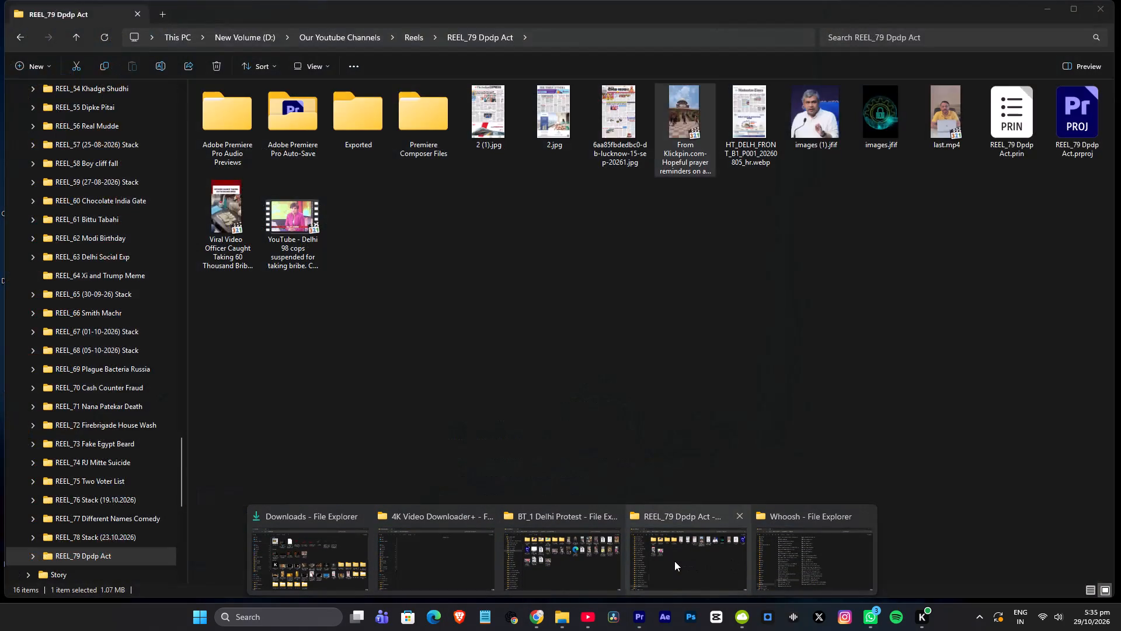
left_click(539, 561)
scroll(74, 190, "up", 10)
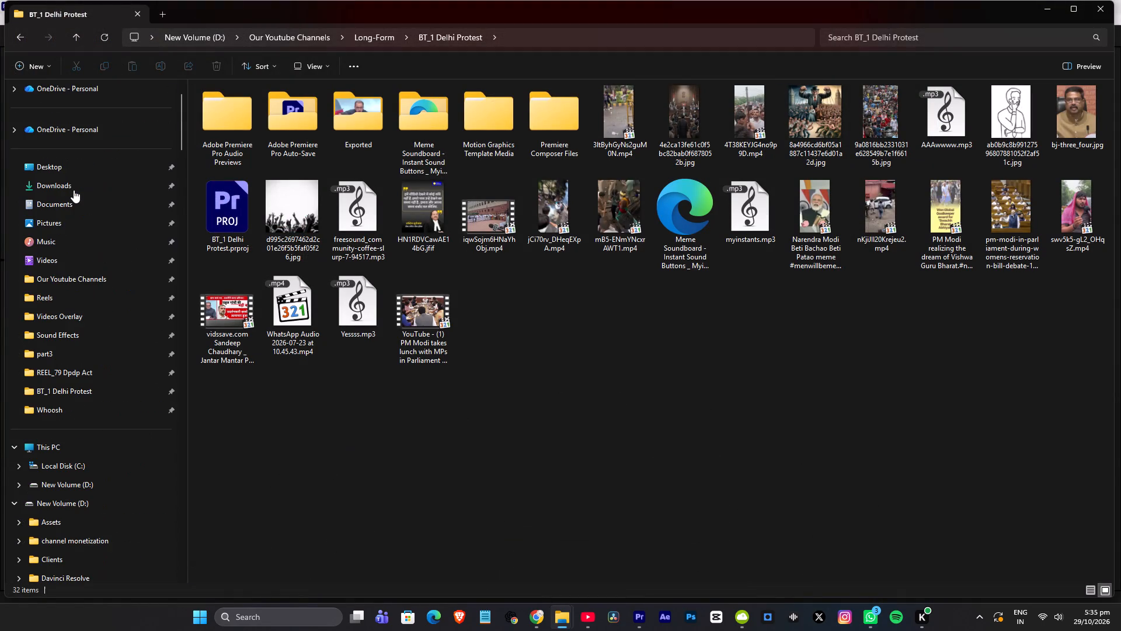
scroll(74, 190, "up", 1)
left_click(61, 317)
left_click(424, 433)
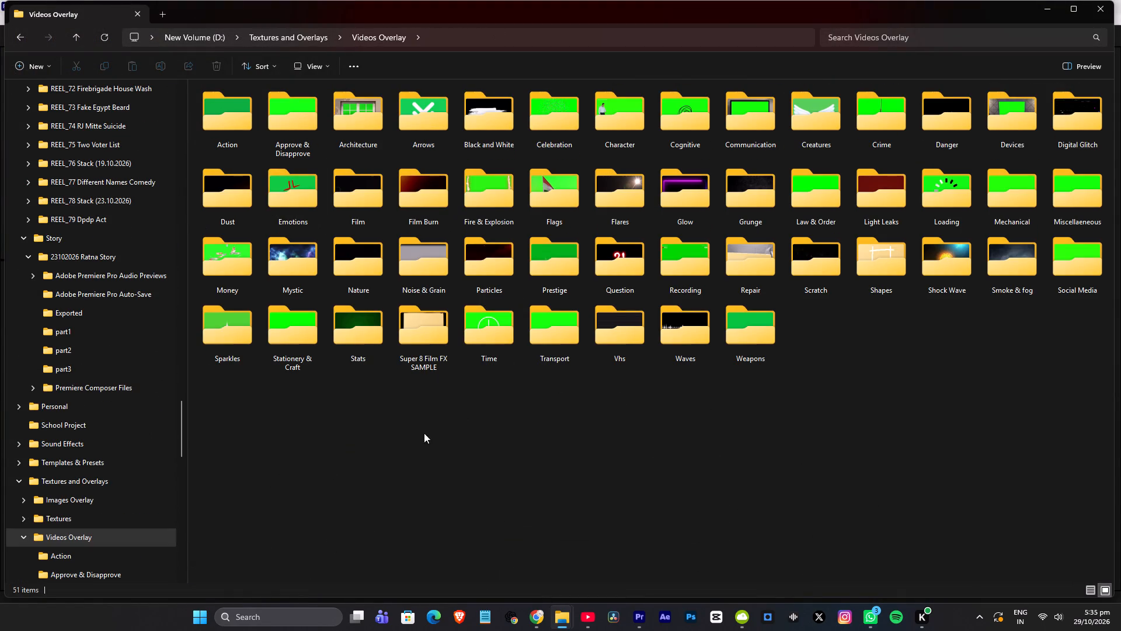
left_click(484, 416)
key("s")
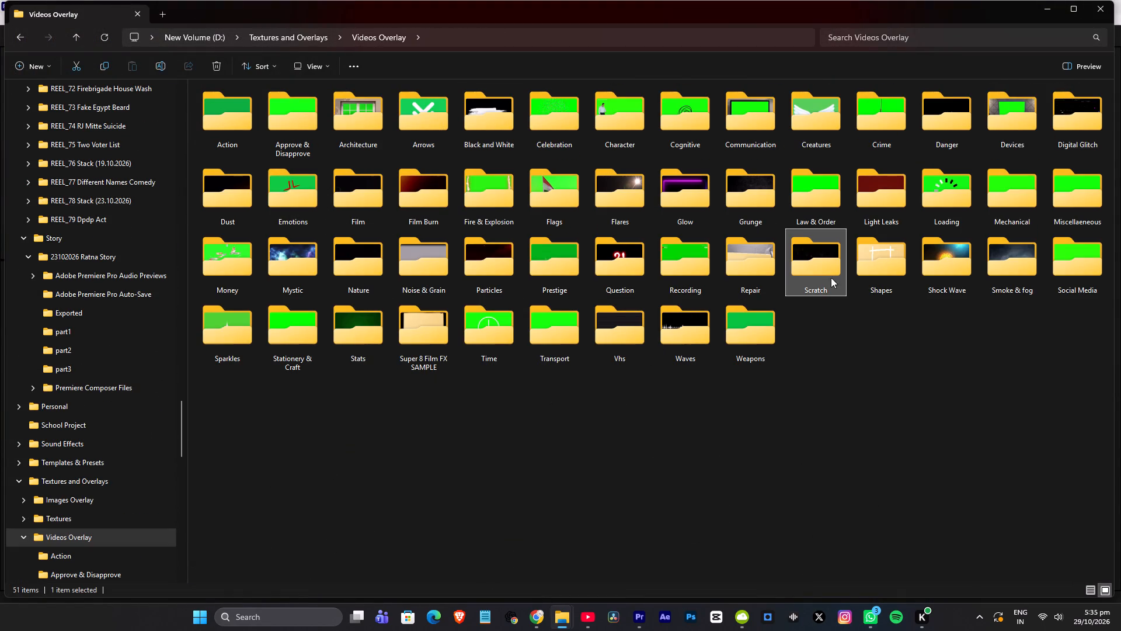
key("s")
key("s")
key("s")
key("s")
double_click(1060, 276)
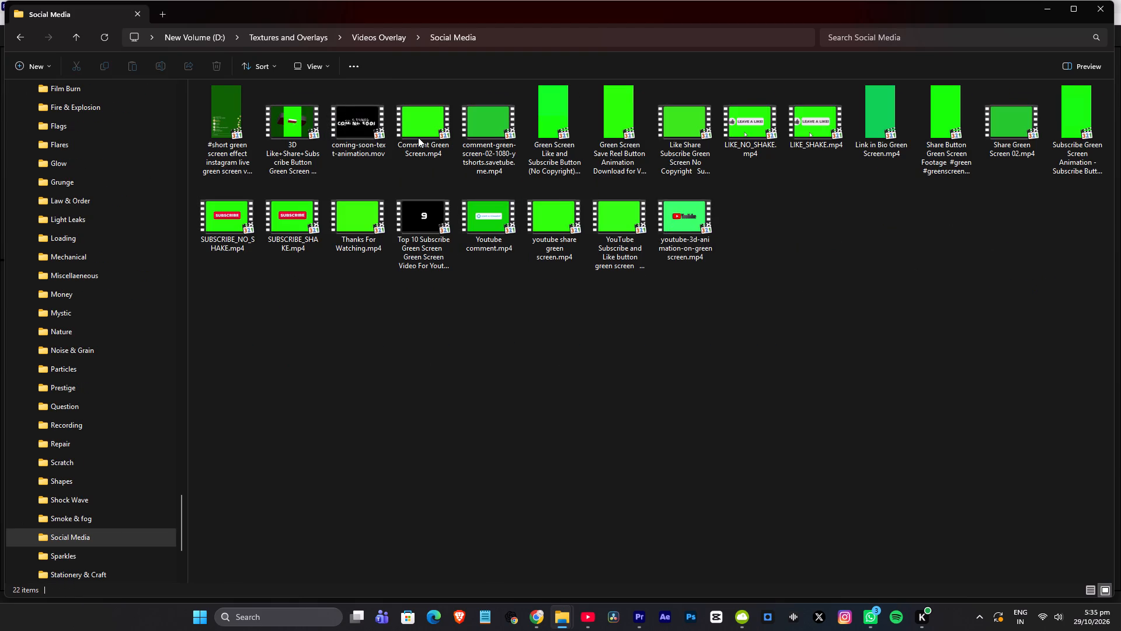
Preview Comment Green Screen.mp4 and comment-green-screen-02-1080-ytshorts.savetube.me.mp4, closing the player after each.
double_click(416, 136)
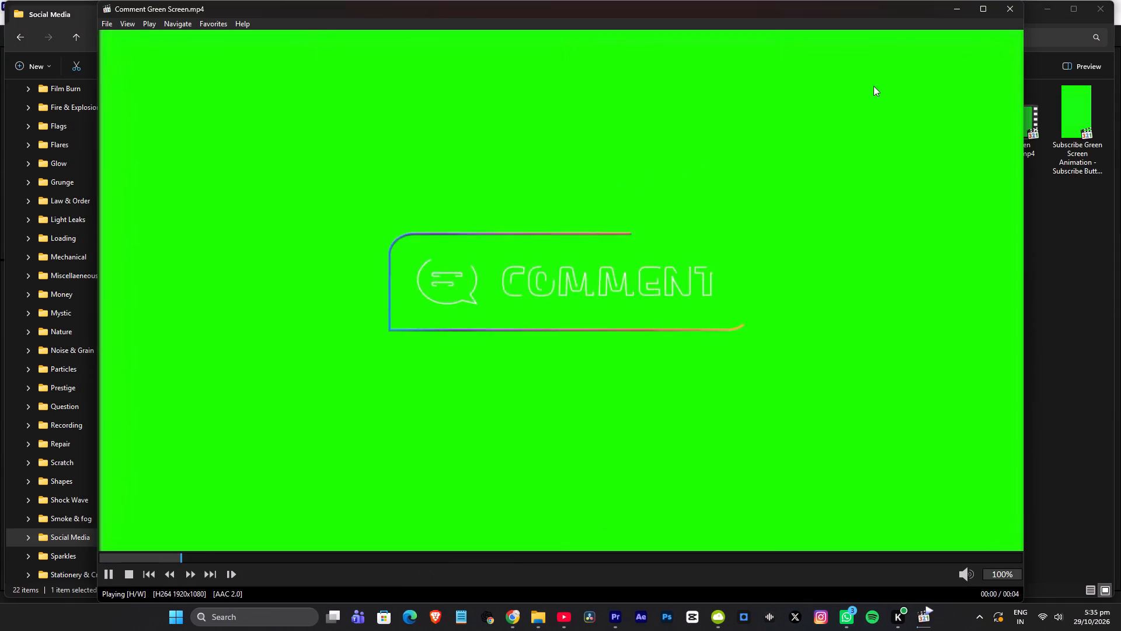
left_click(1012, 9)
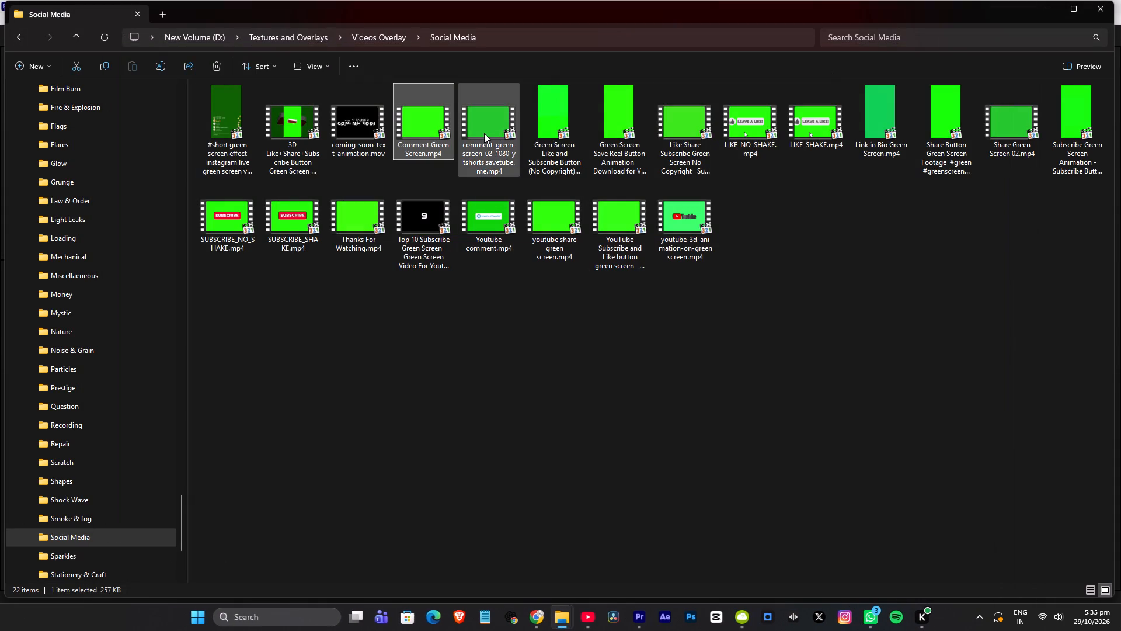
double_click(484, 133)
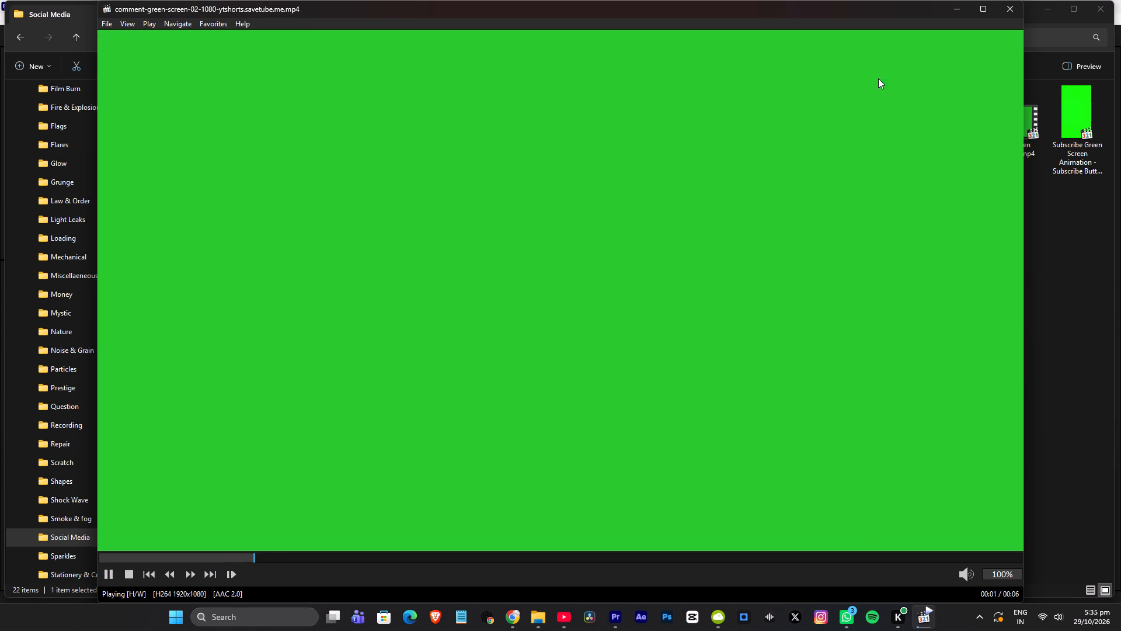
left_click(1019, 10)
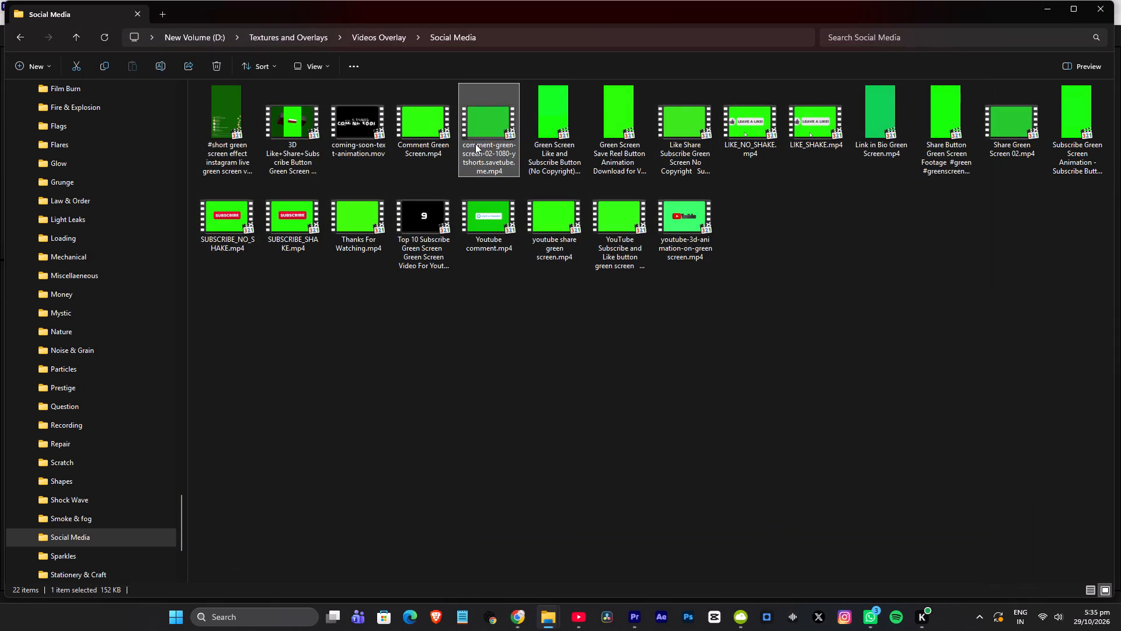
Place comment-green-screen-02-1080-ytshorts.savetube.me.mp4 on Premiere's V7 at about 43 seconds and delete its audio.
left_click_drag(492, 134, 635, 580)
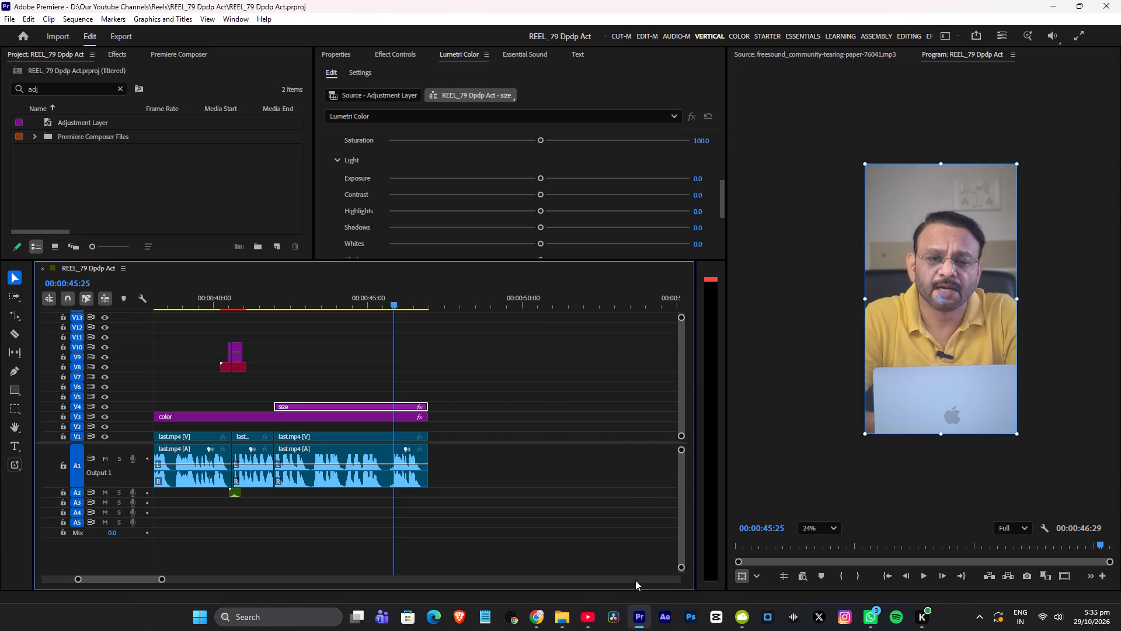
left_click_drag(635, 580, 304, 380)
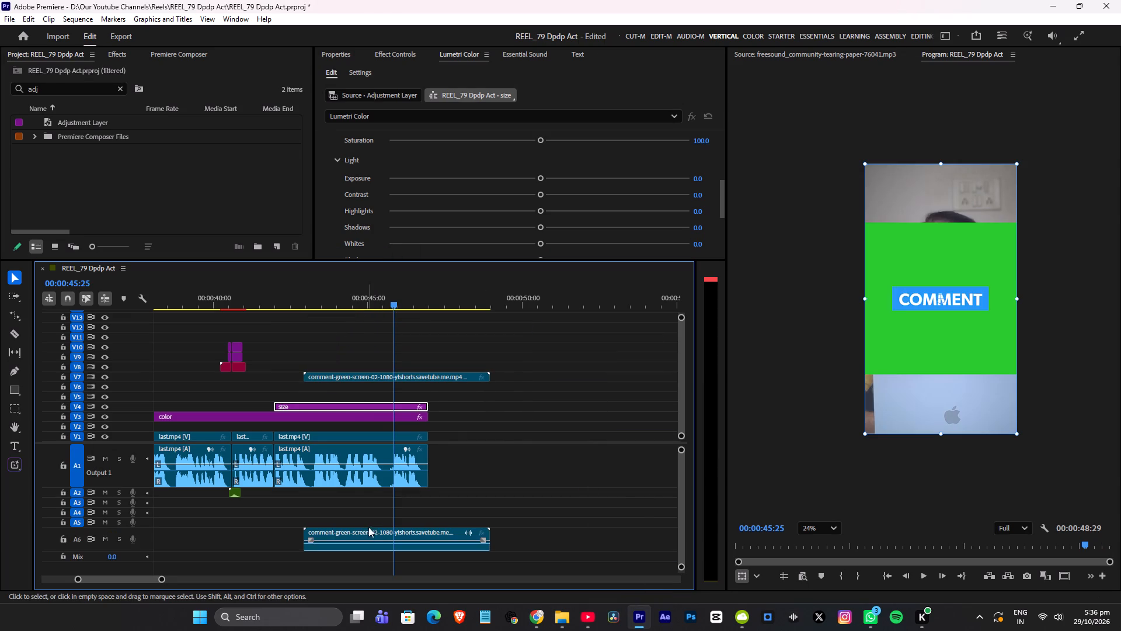
left_click(382, 531, "alt")
key("Delete")
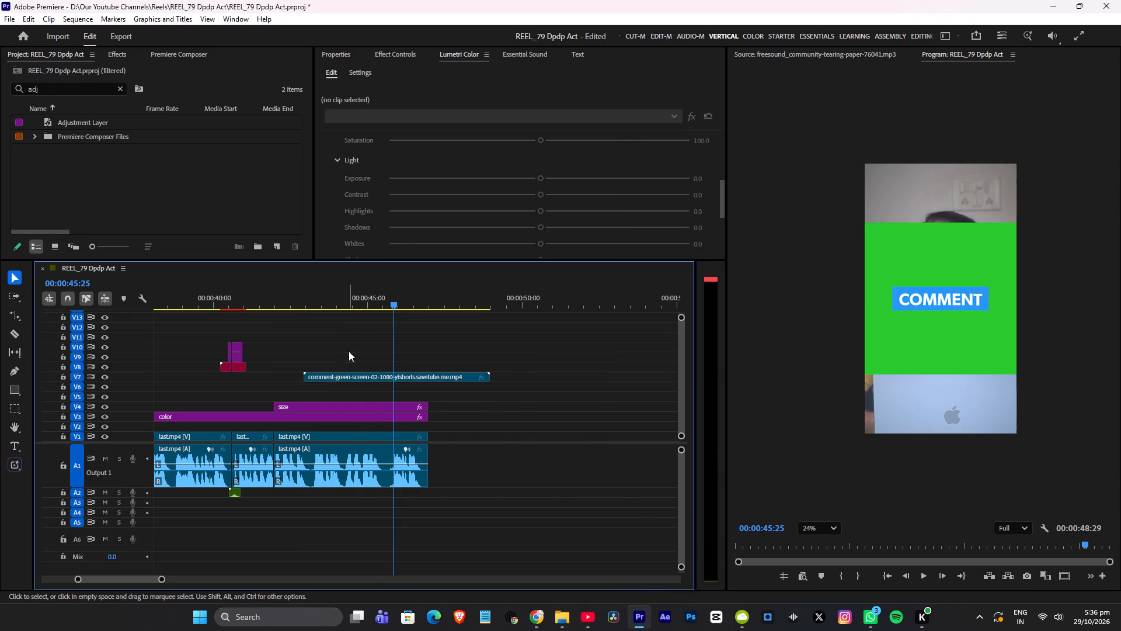
Apply Ultra Key to the comment clip on V7 and sample its green background as the key color.
left_click(345, 378)
key("alt+space")
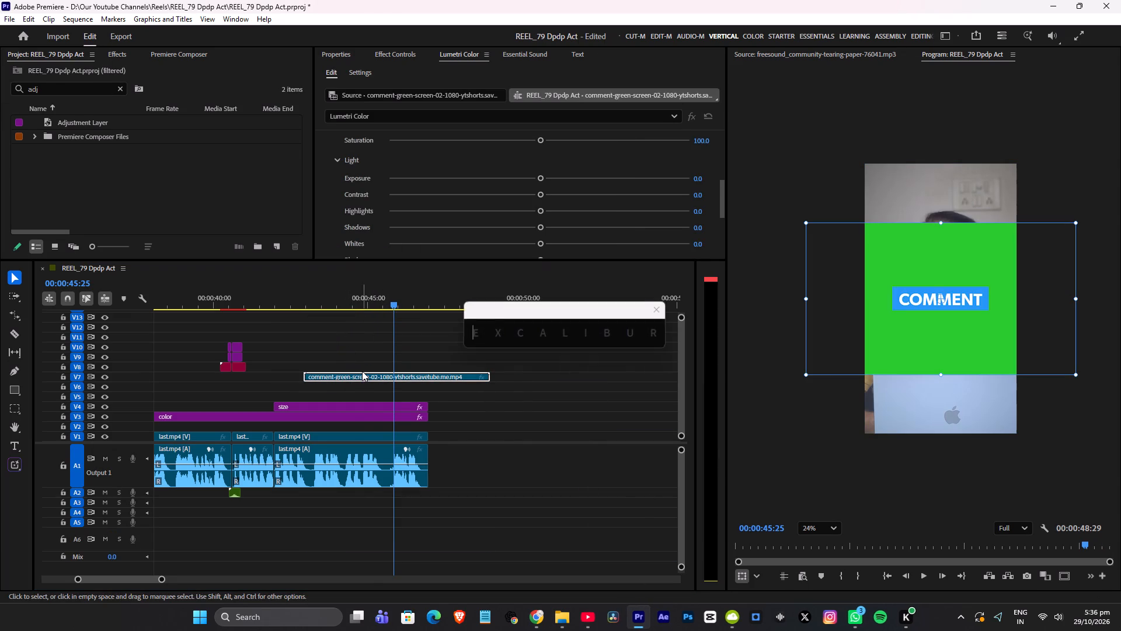
type("ultra")
left_click(511, 370)
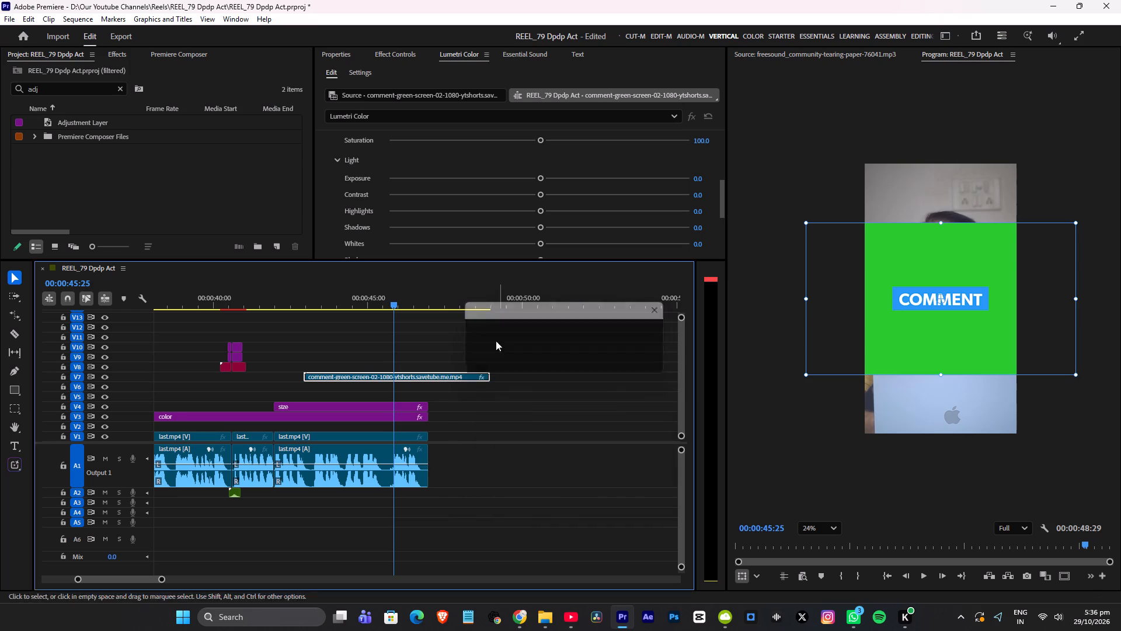
left_click(398, 53)
scroll(661, 211, "down", 12)
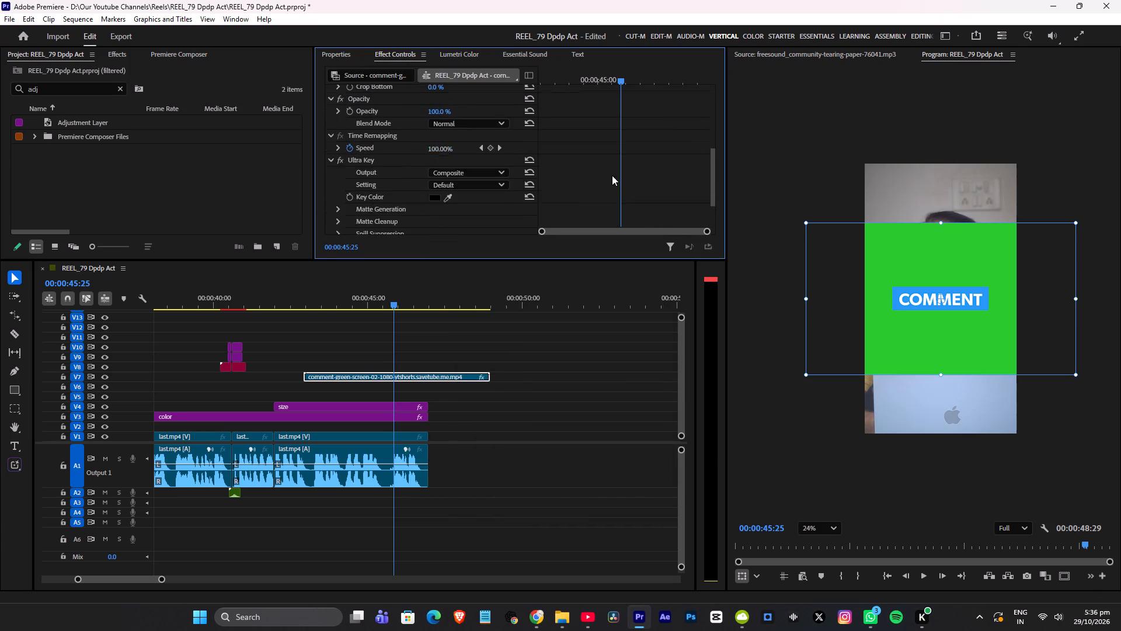
scroll(612, 175, "down", 5)
left_click(449, 162)
left_click(934, 269)
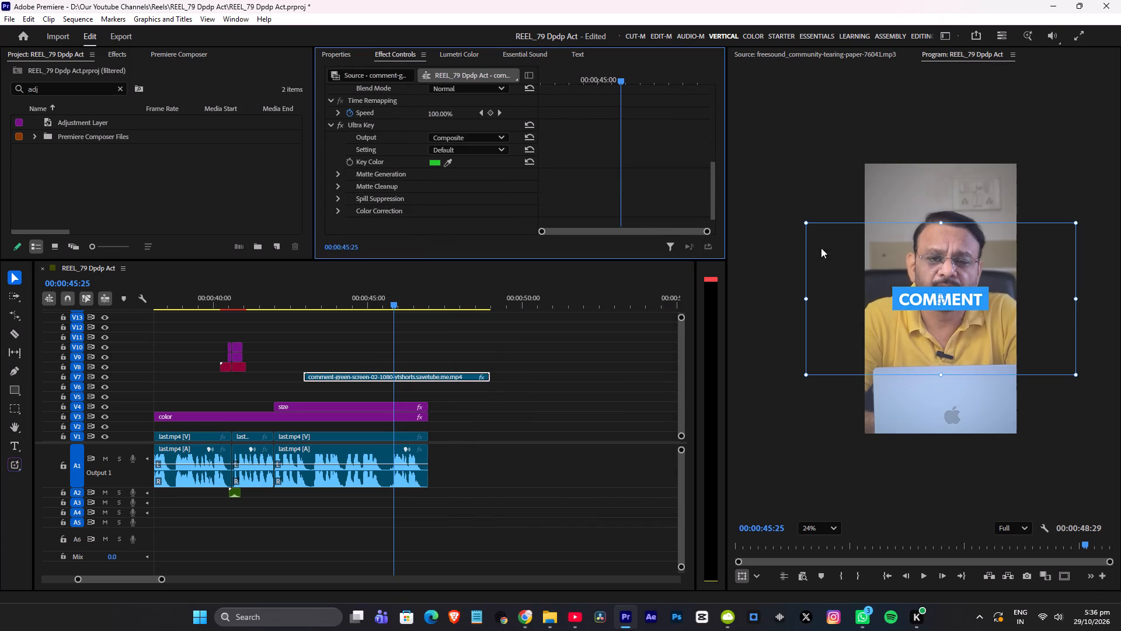
Lower the COMMENT graphic in the frame by setting its vertical position to 1329.
scroll(455, 115, "up", 16)
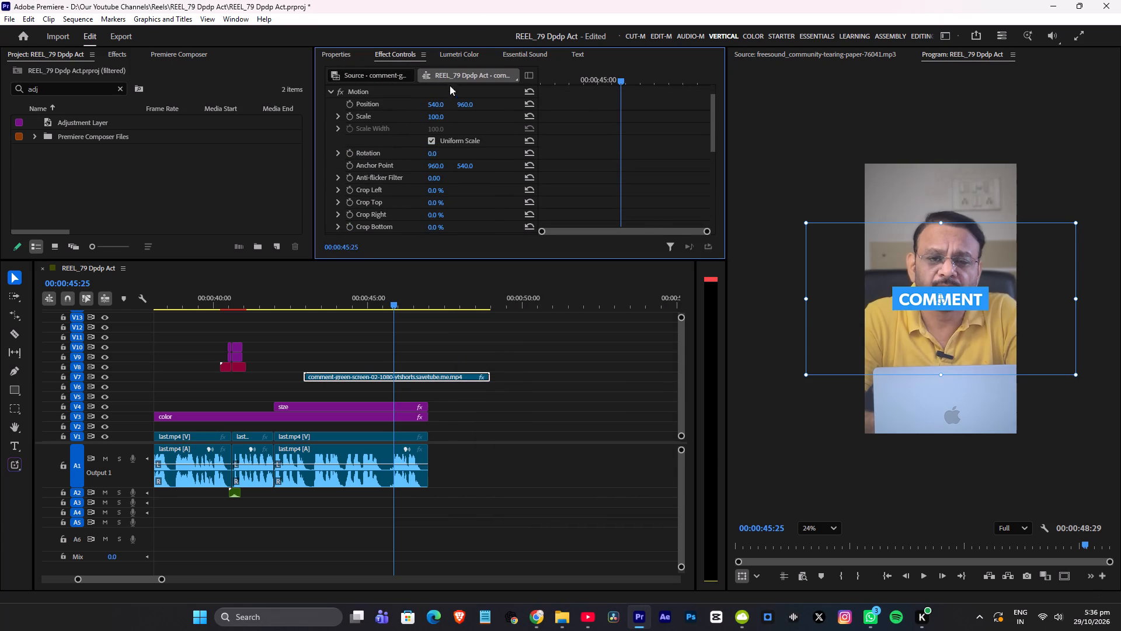
left_click_drag(466, 106, 666, 113)
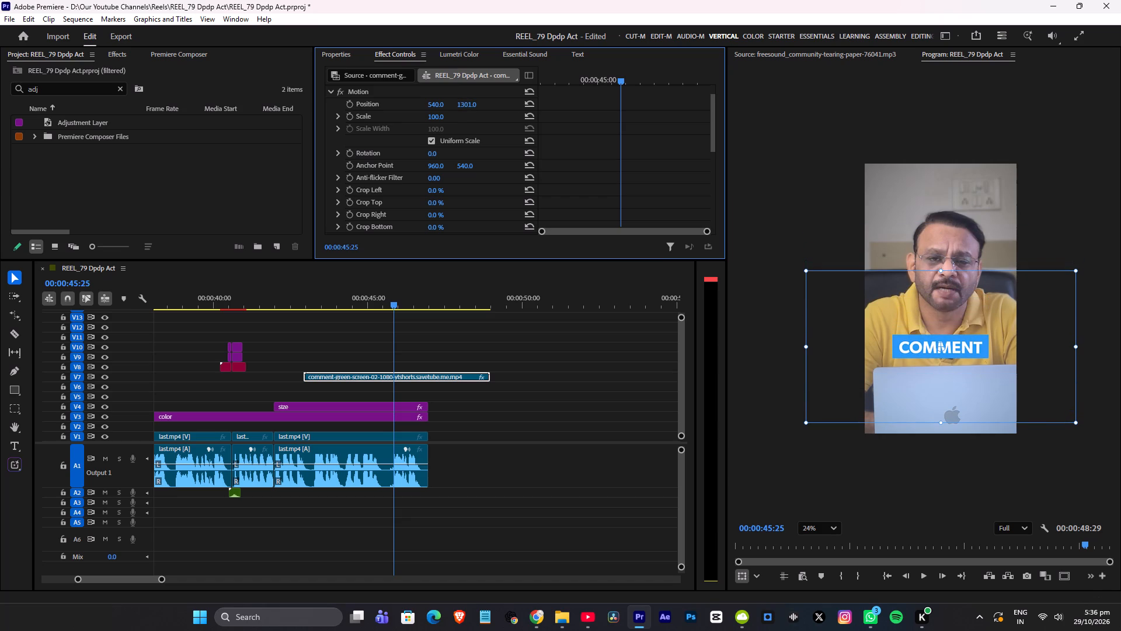
left_click_drag(666, 113, 682, 113)
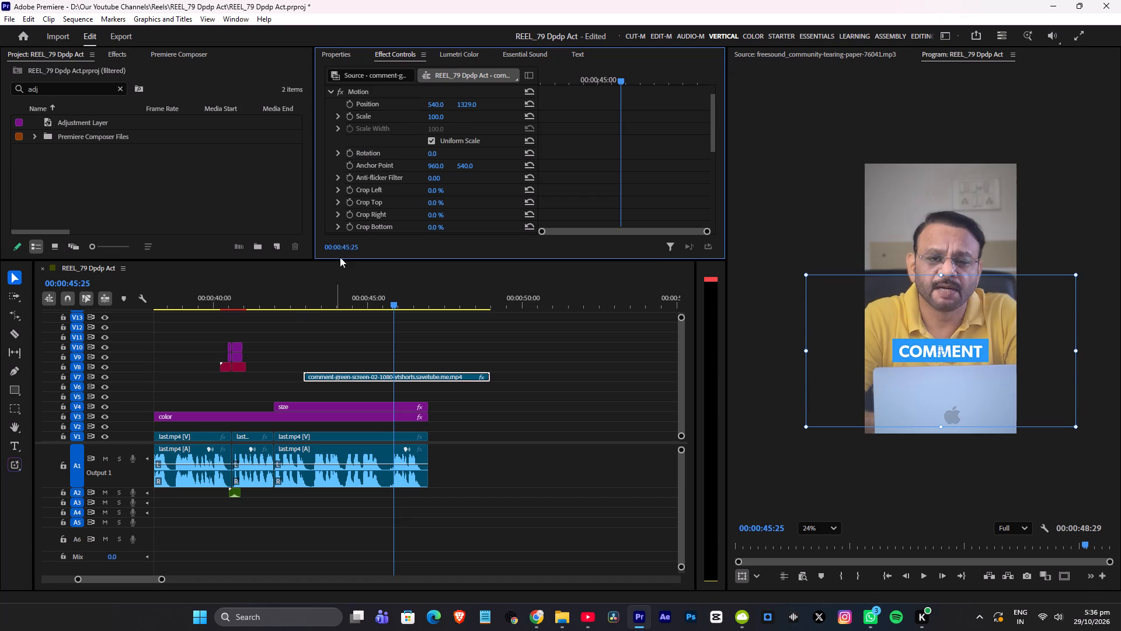
Trim the start of the comment clip on V7 so that it begins at about 44 seconds.
left_click(272, 297)
key("space")
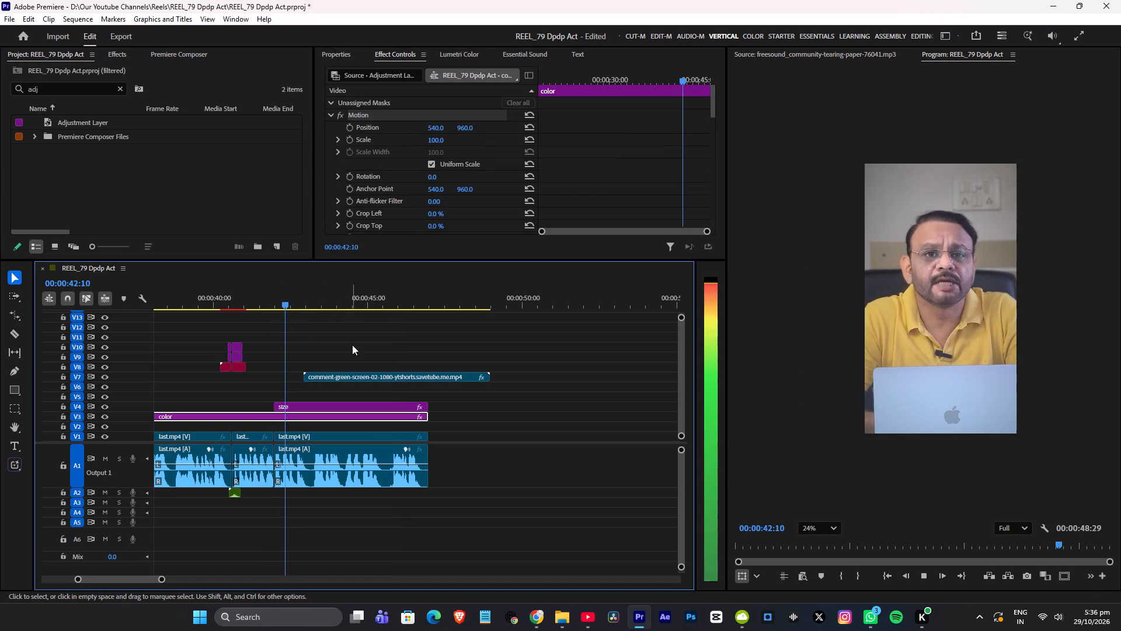
scroll(353, 353, "up", 4, "alt")
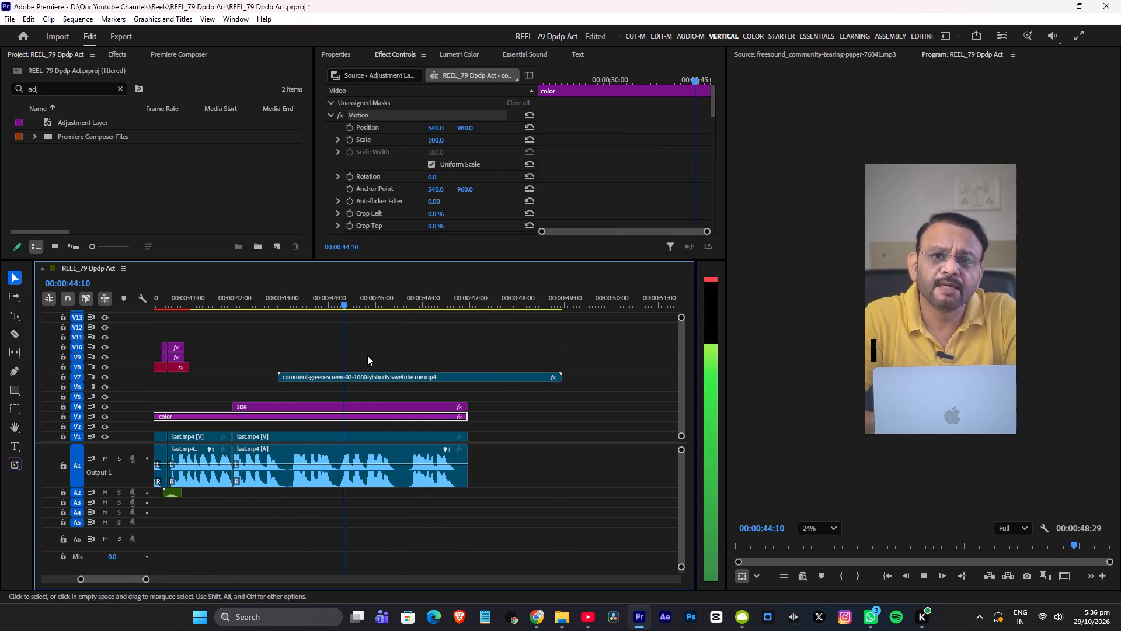
scroll(403, 357, "up", 2, "alt")
key("space")
left_click_drag(293, 297, 335, 302)
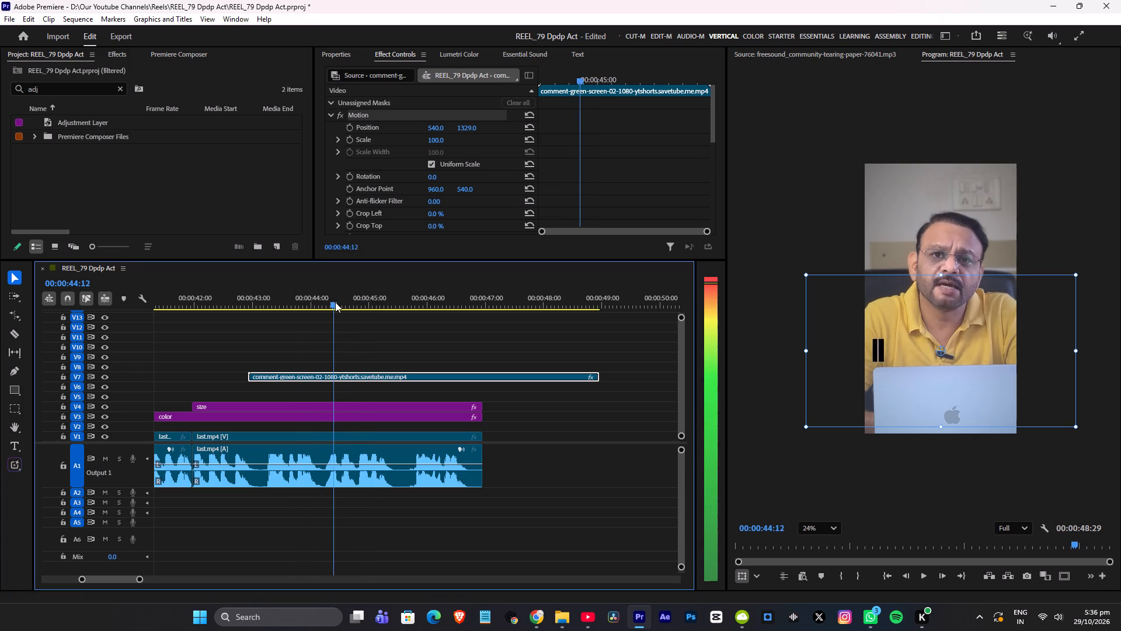
left_click_drag(335, 302, 320, 310)
left_click_drag(252, 377, 323, 372)
Preview the COMMENT animation and set the comment clip's speed to 200%.
key("space")
scroll(429, 365, "down", 5, "alt")
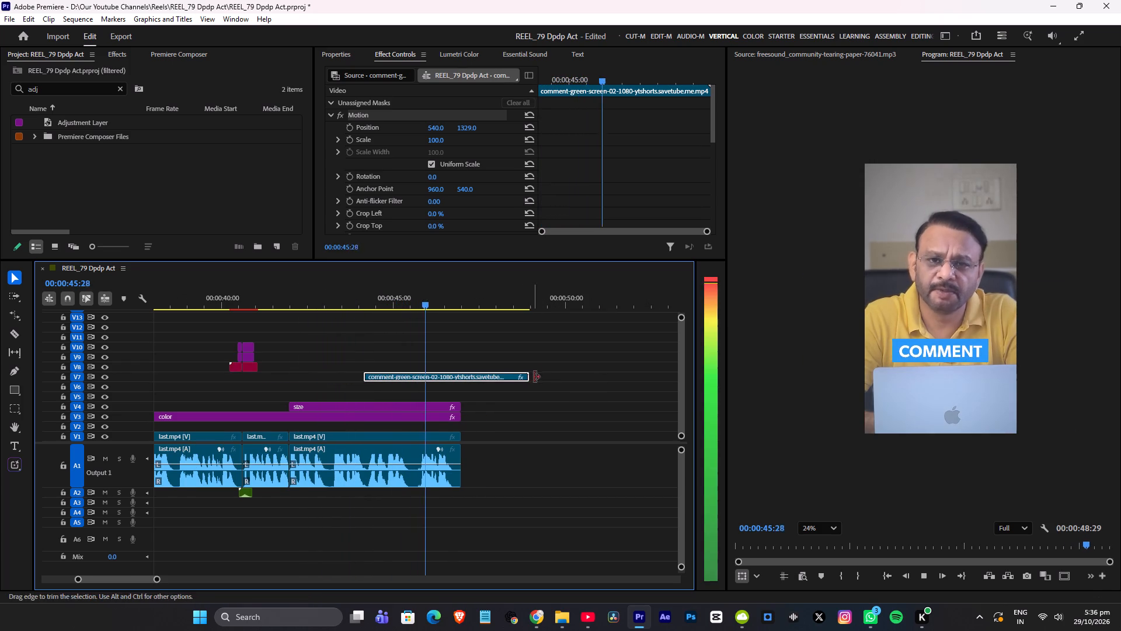
key("space")
left_click(536, 377)
key("space")
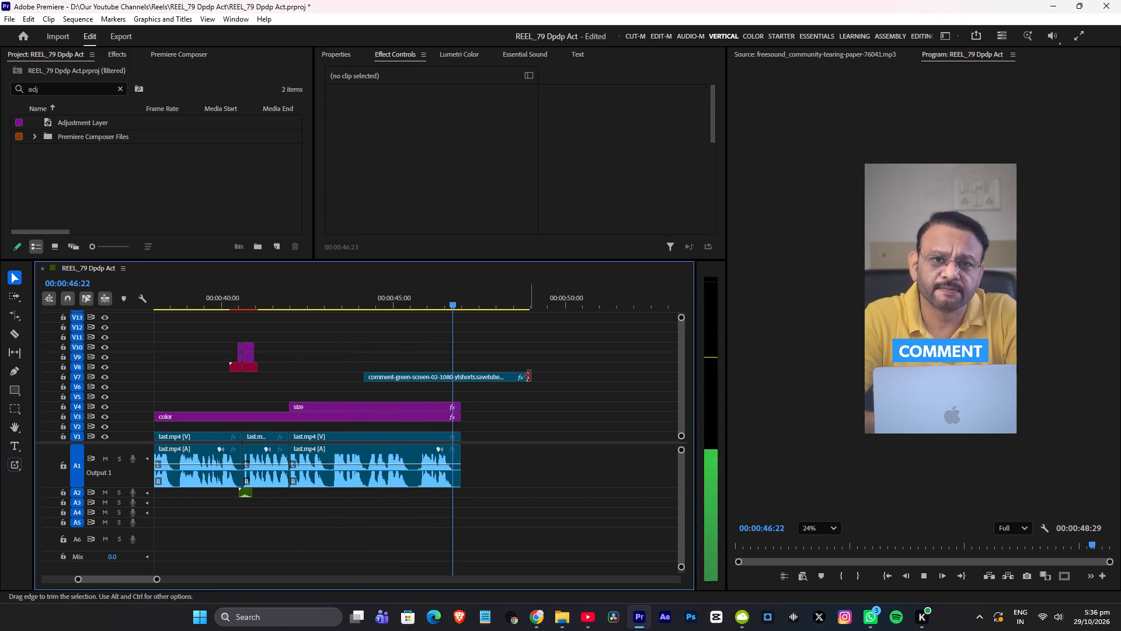
key("space")
key("ctrl+r")
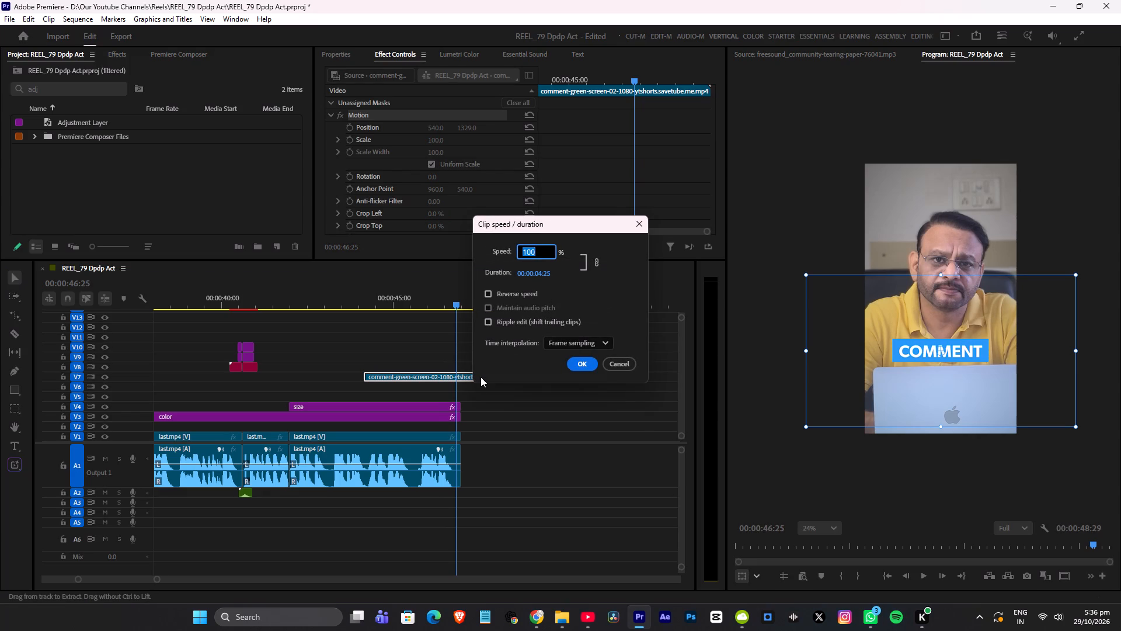
type("200")
key("Return")
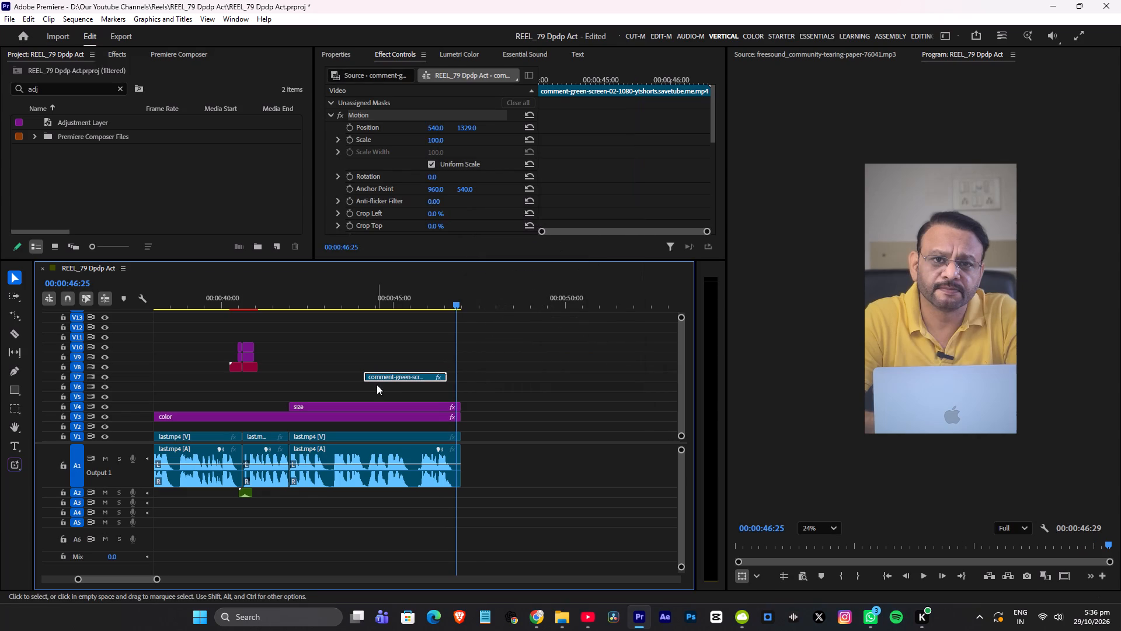
Move the comment clip down to V6 and shift it to start at about 45 seconds, checking the timing in playback.
left_click(385, 384)
left_click_drag(392, 374, 415, 384)
left_click(363, 304)
key("space")
scroll(458, 348, "up", 3, "alt")
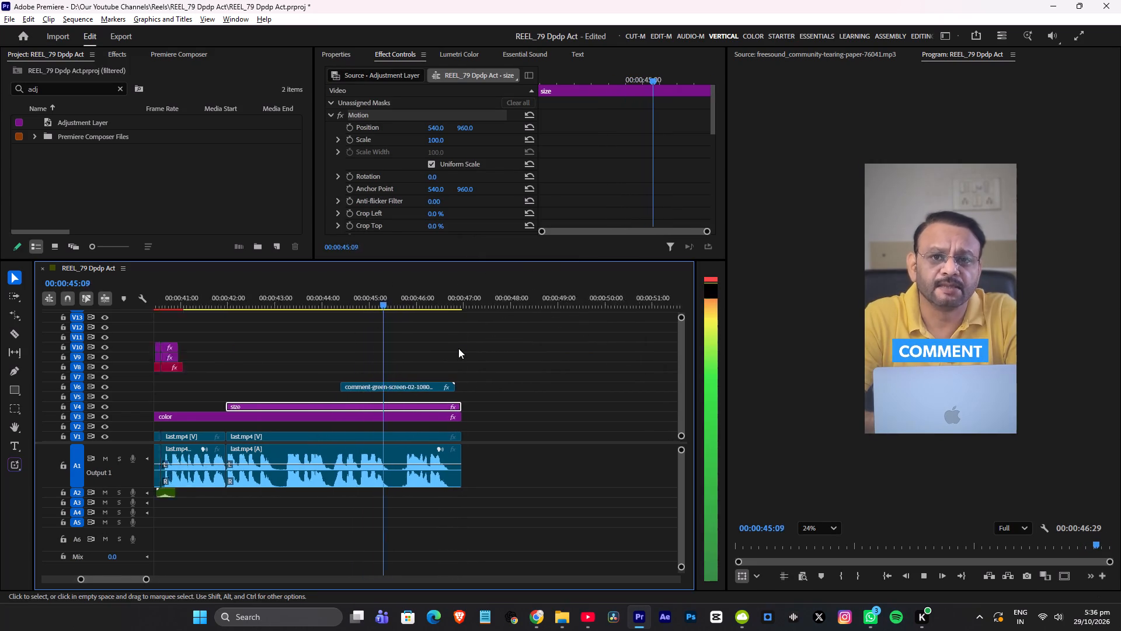
scroll(458, 348, "up", 2, "alt")
key("space")
left_click_drag(387, 386, 405, 387)
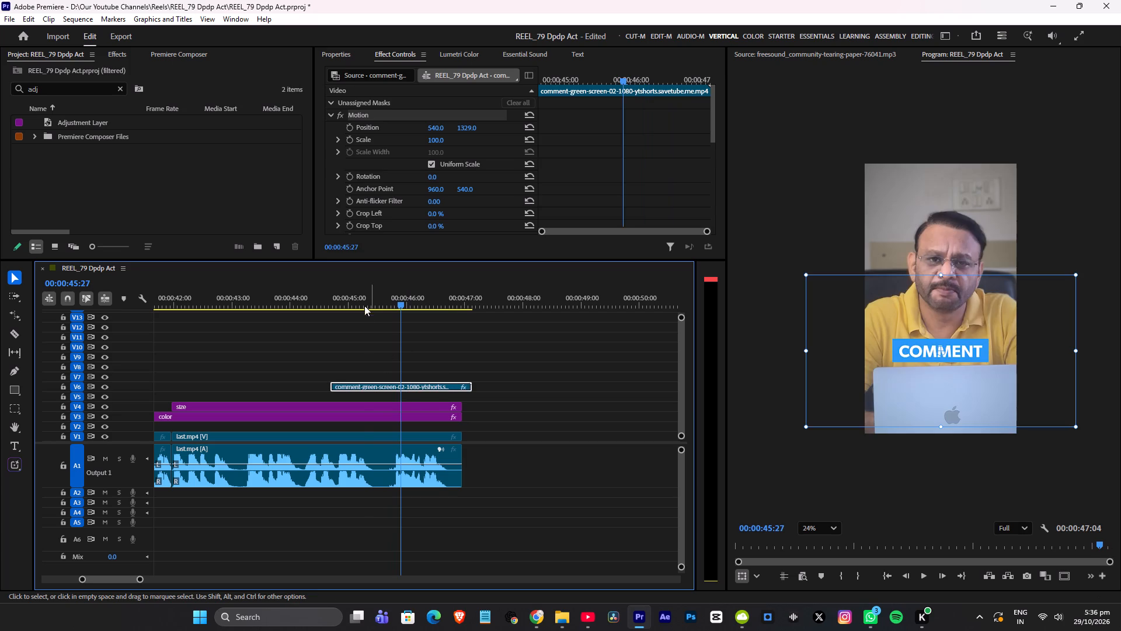
left_click(358, 297)
key("space")
key("space")
left_click_drag(366, 386, 388, 387)
left_click(342, 304)
key("space")
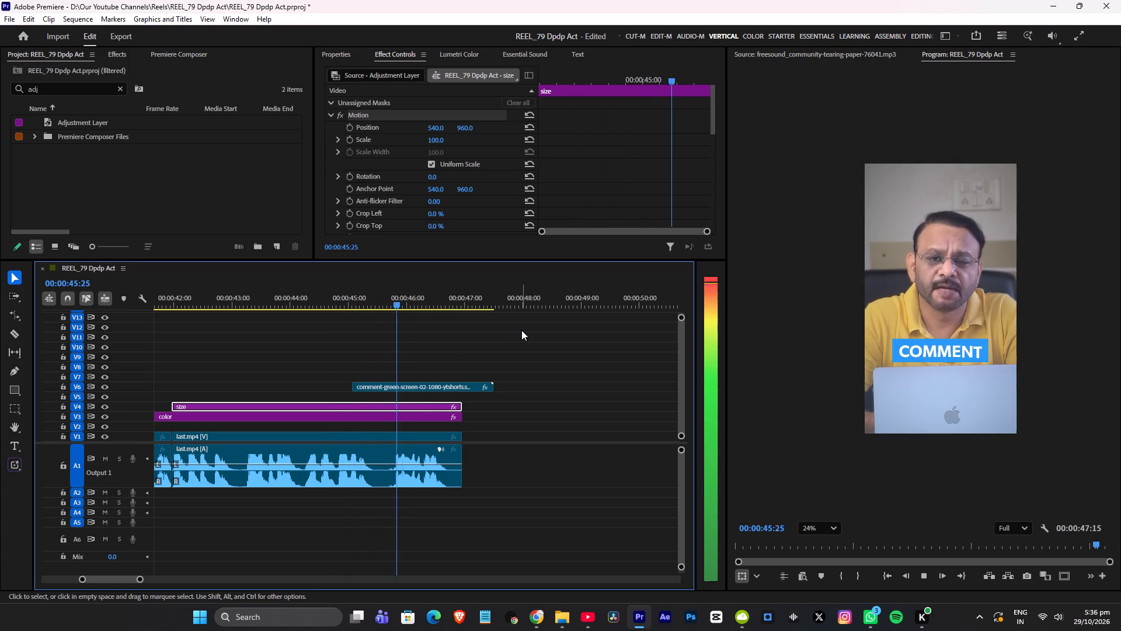
key("space")
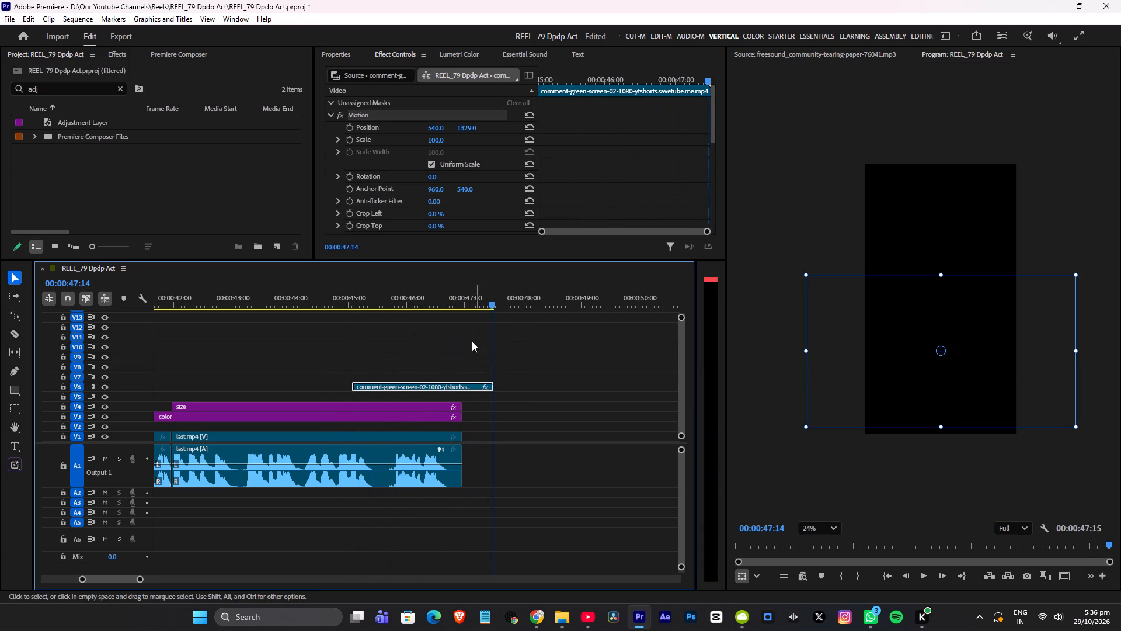
Rate-stretch the end of the comment clip on V6 out to about 48:10.
key("r")
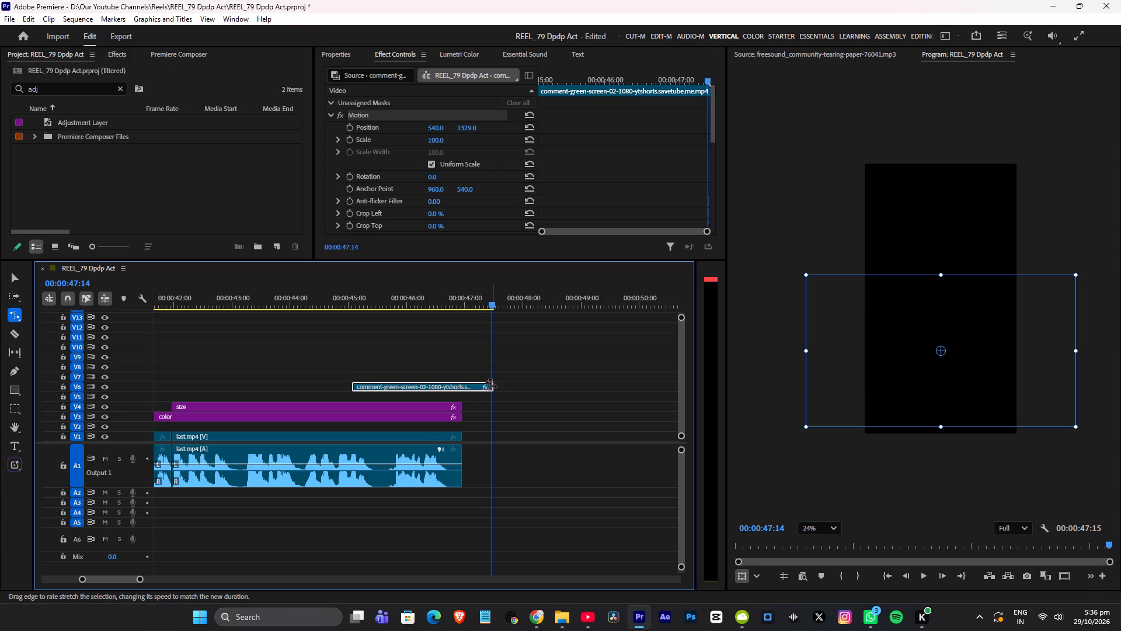
left_click_drag(492, 384, 541, 386)
key("v")
Trim the comment clip's end to match the end of last.mp4 at 46:29, preview it and save the project.
left_click_drag(401, 295, 430, 299)
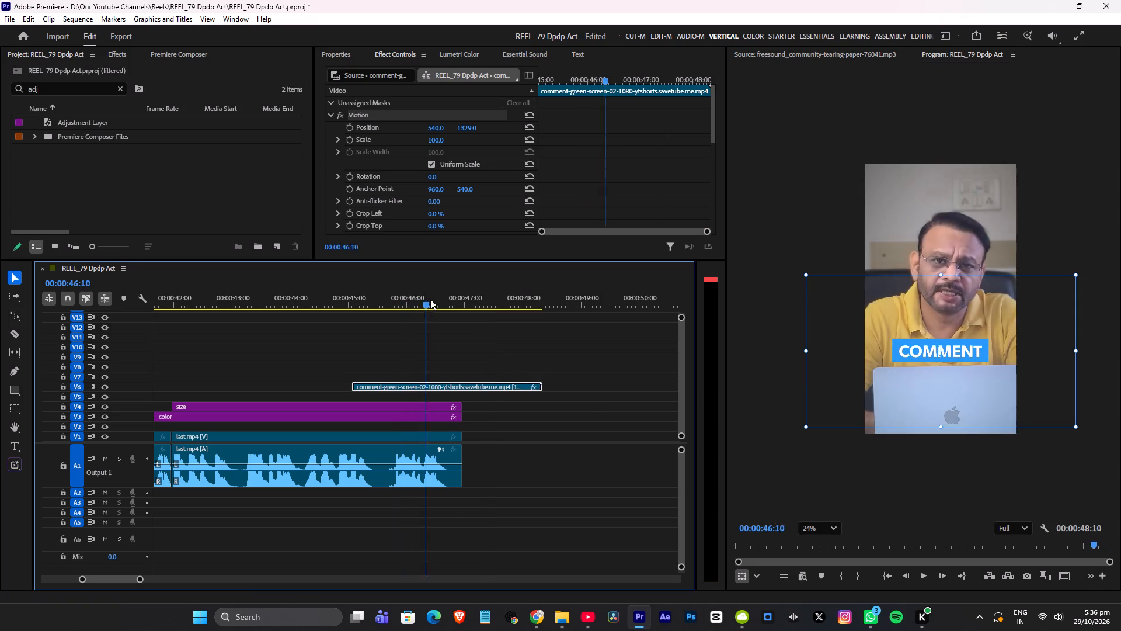
left_click_drag(430, 299, 486, 307)
left_click_drag(546, 385, 508, 388)
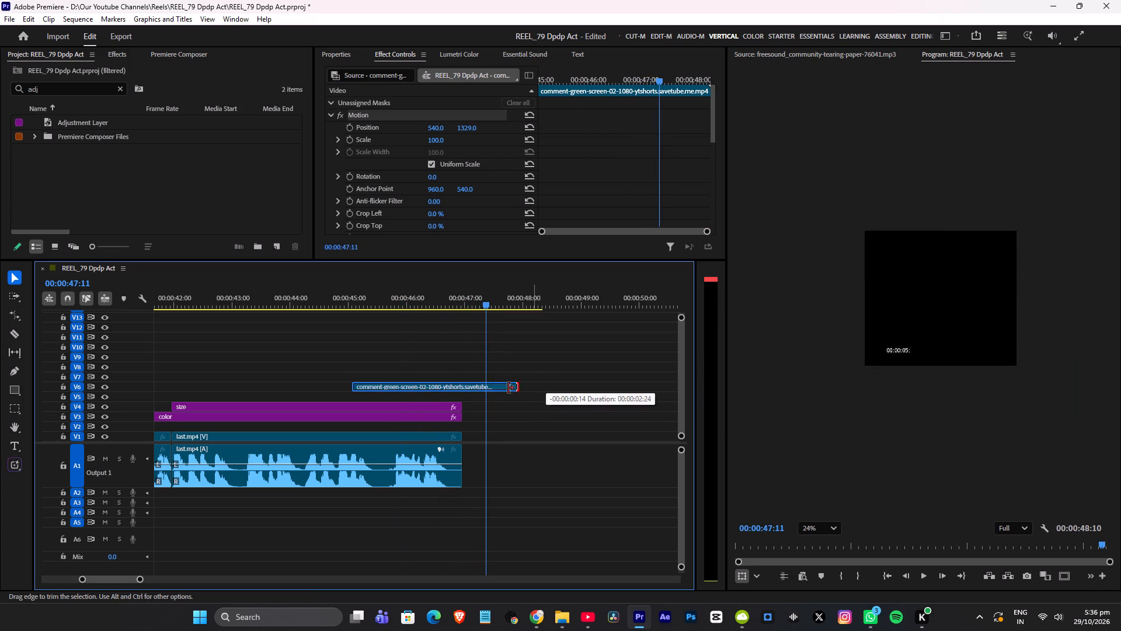
left_click_drag(508, 388, 463, 389)
left_click(354, 301)
key("space")
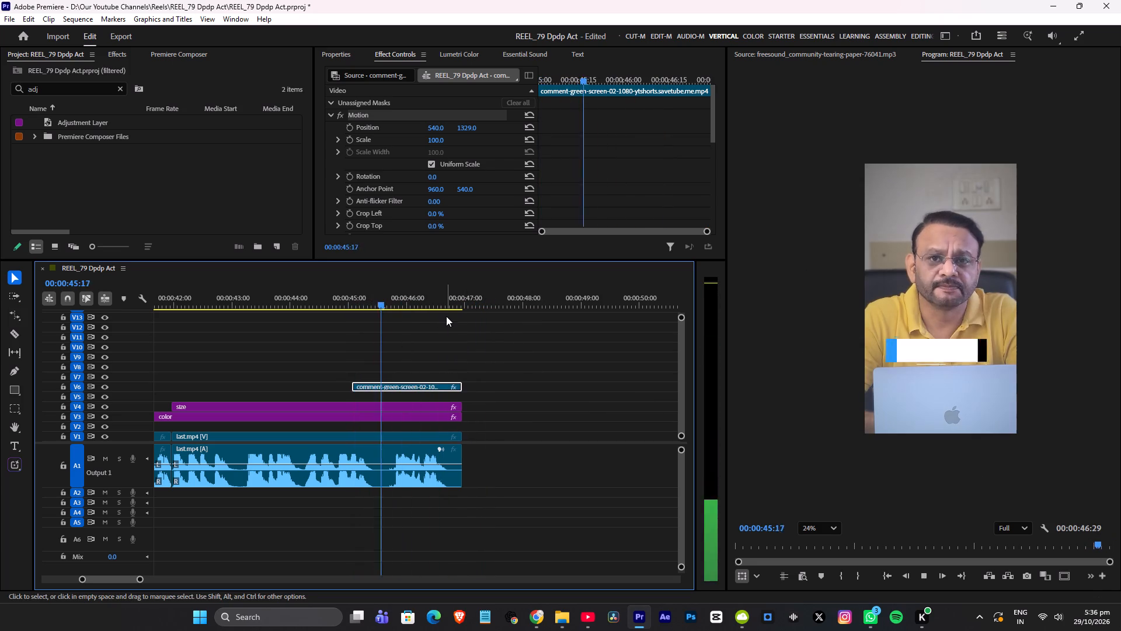
scroll(478, 326, "down", 8, "alt")
key("ctrl+s")
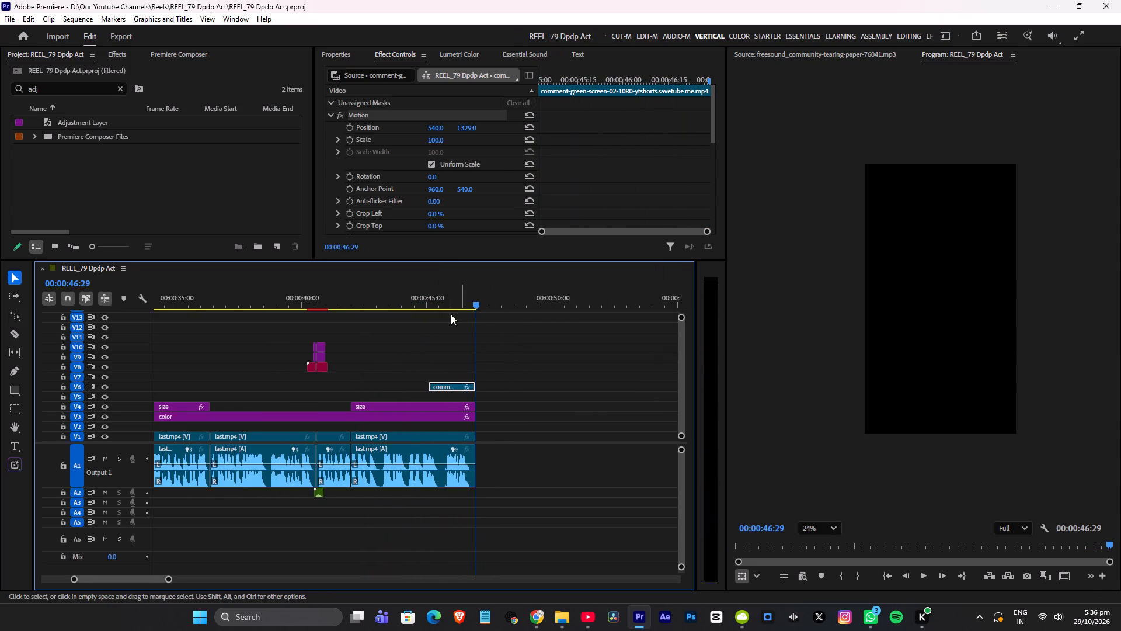
Switch to File Explorer and open the Ui folder inside Sound Effects.
left_click(448, 299)
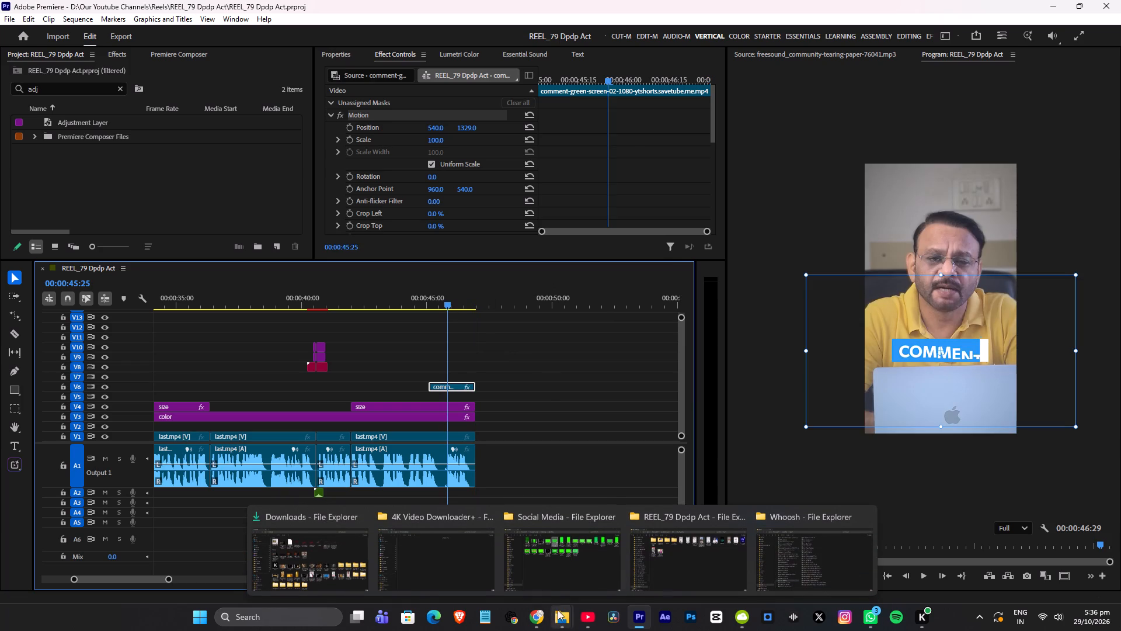
left_click(786, 556)
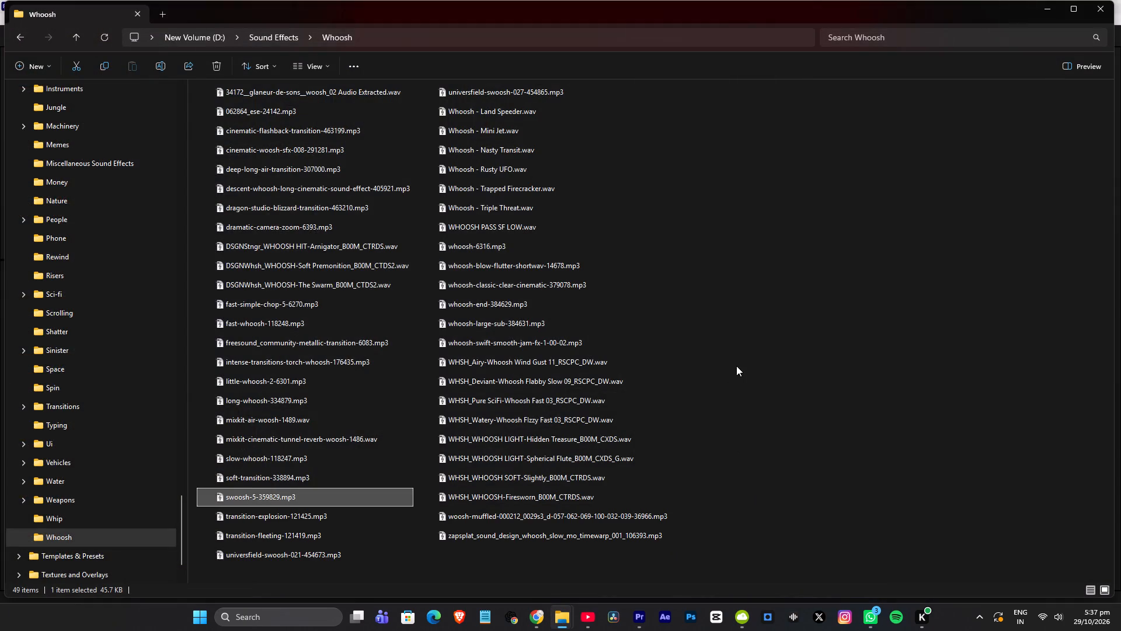
key("BackSpace")
key("u")
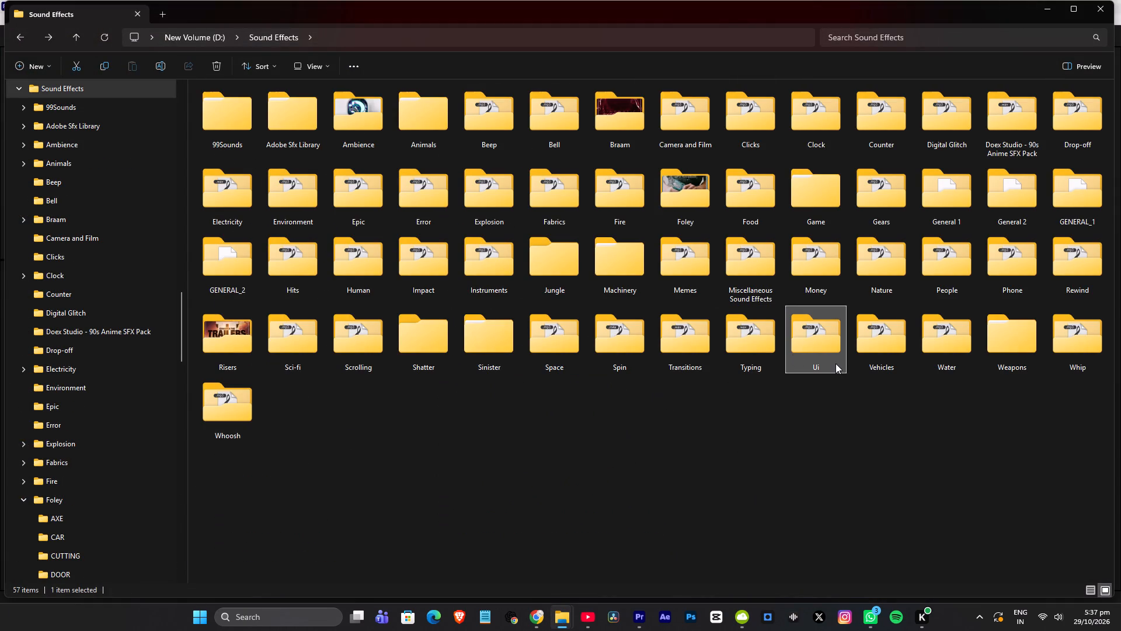
double_click(835, 363)
Audition the first Ui folder sounds in the media player, from the 47313572-ui-sound file through pop.mp3.
double_click(269, 121)
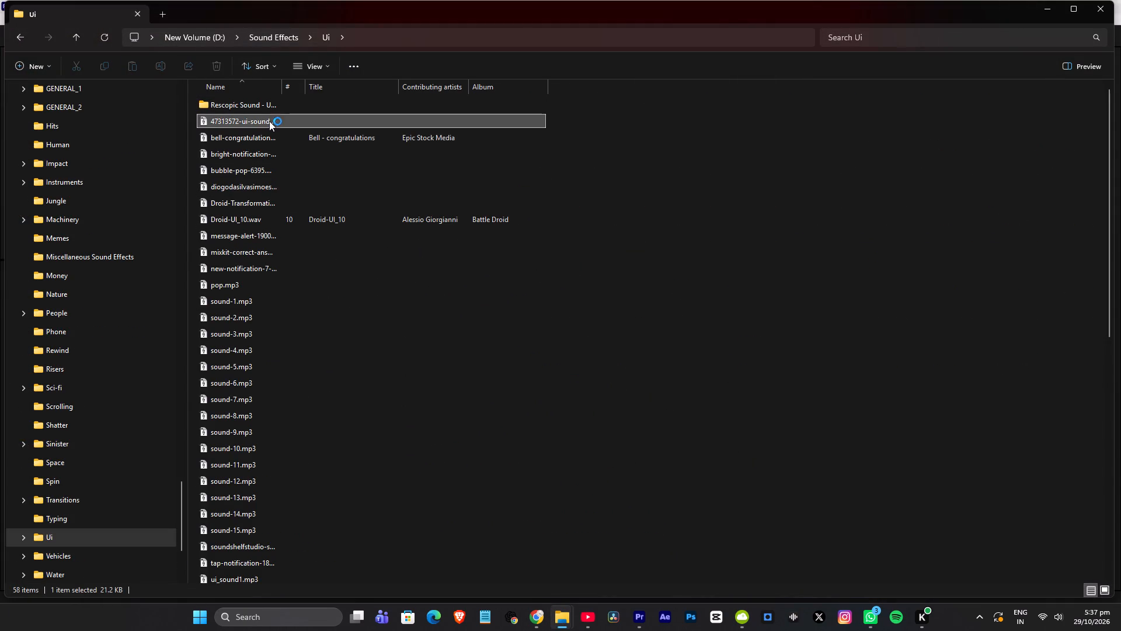
left_click(558, 373)
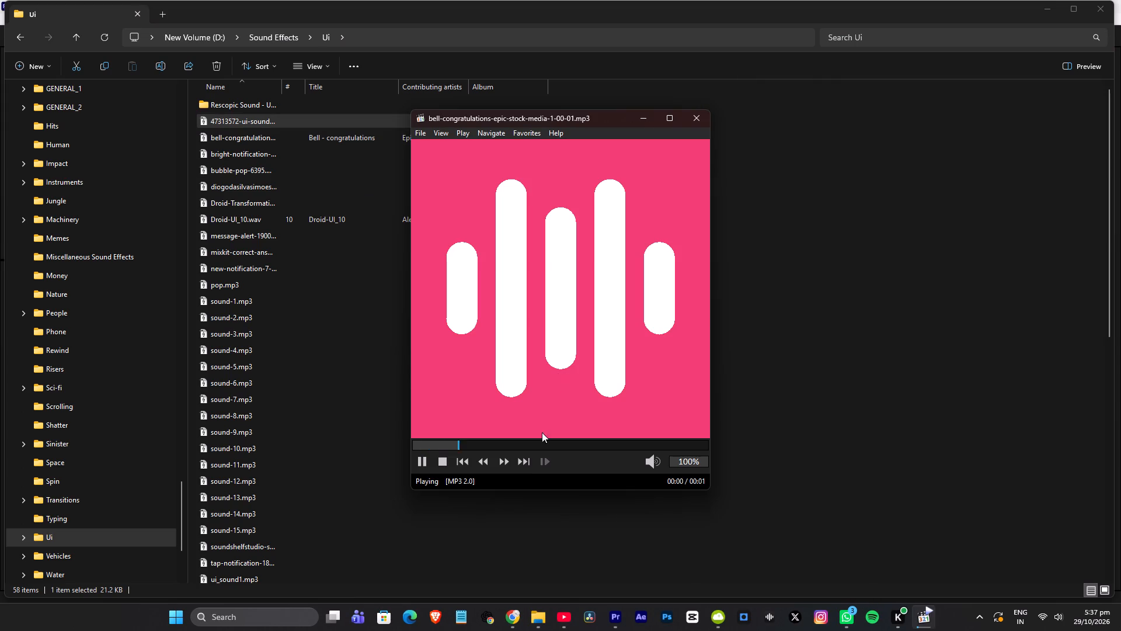
left_click(519, 465)
left_click(548, 379)
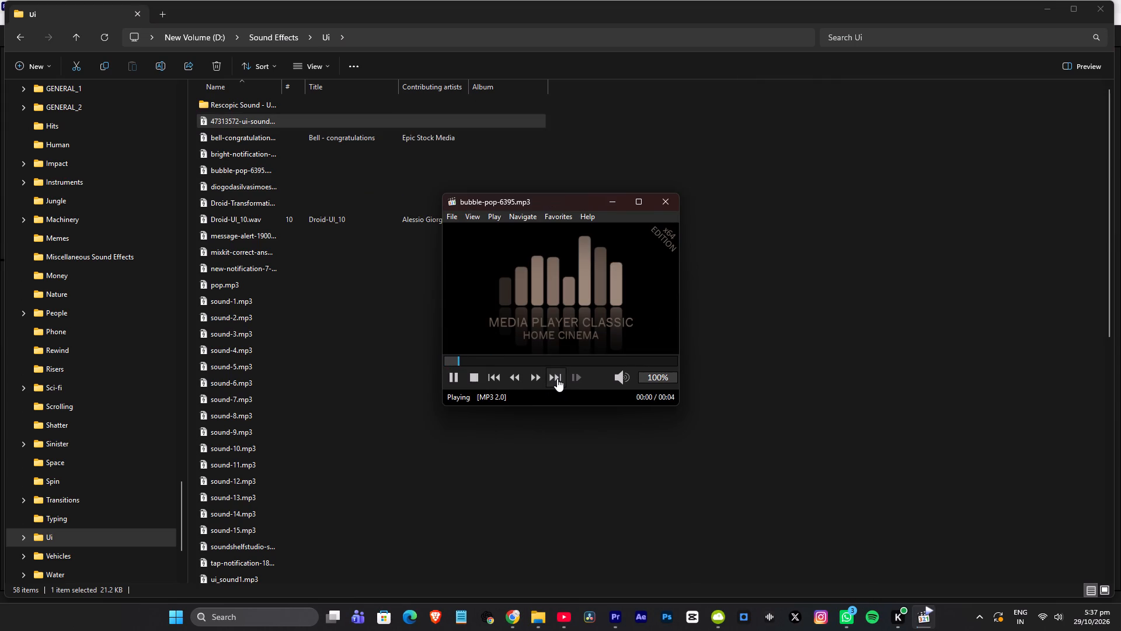
left_click(557, 379)
left_click(557, 377)
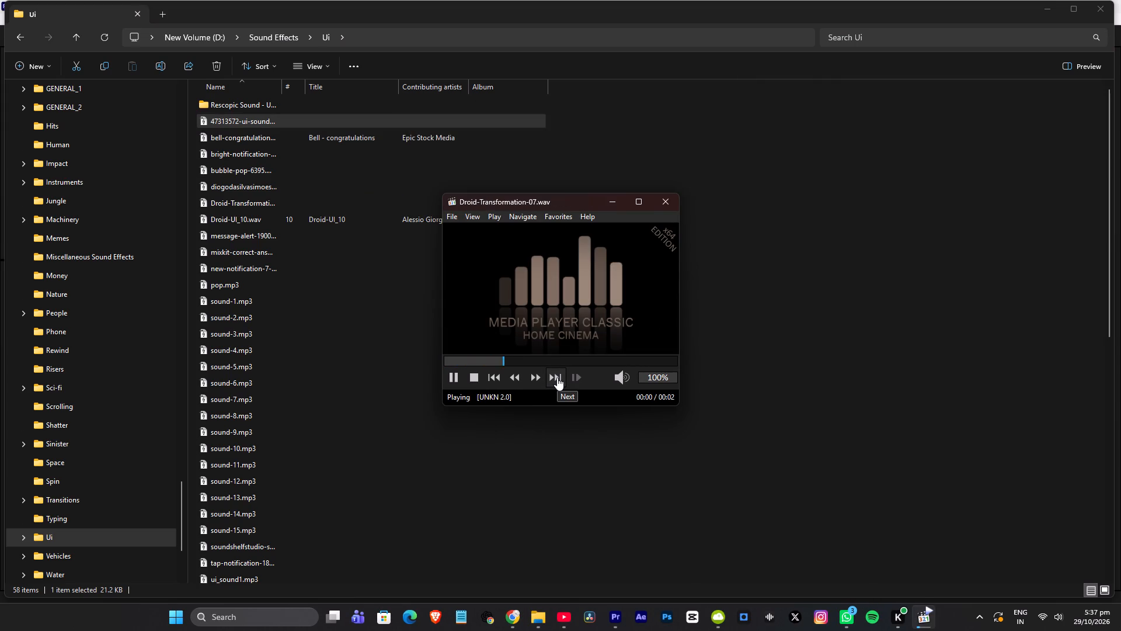
left_click(557, 377)
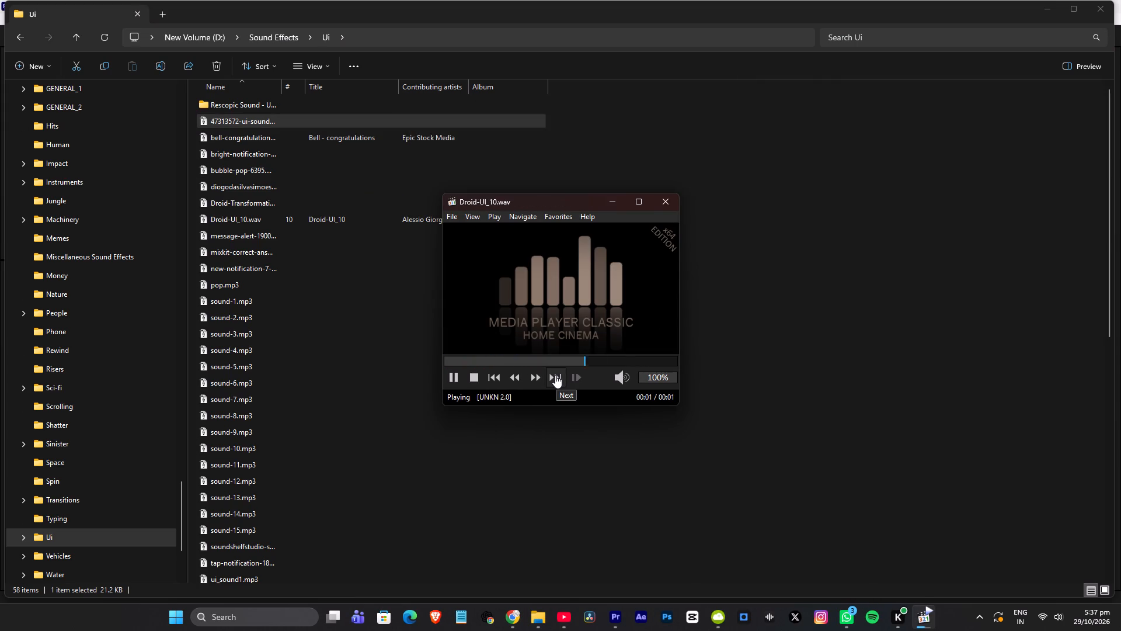
left_click(555, 375)
left_click(555, 375)
left_click(555, 375)
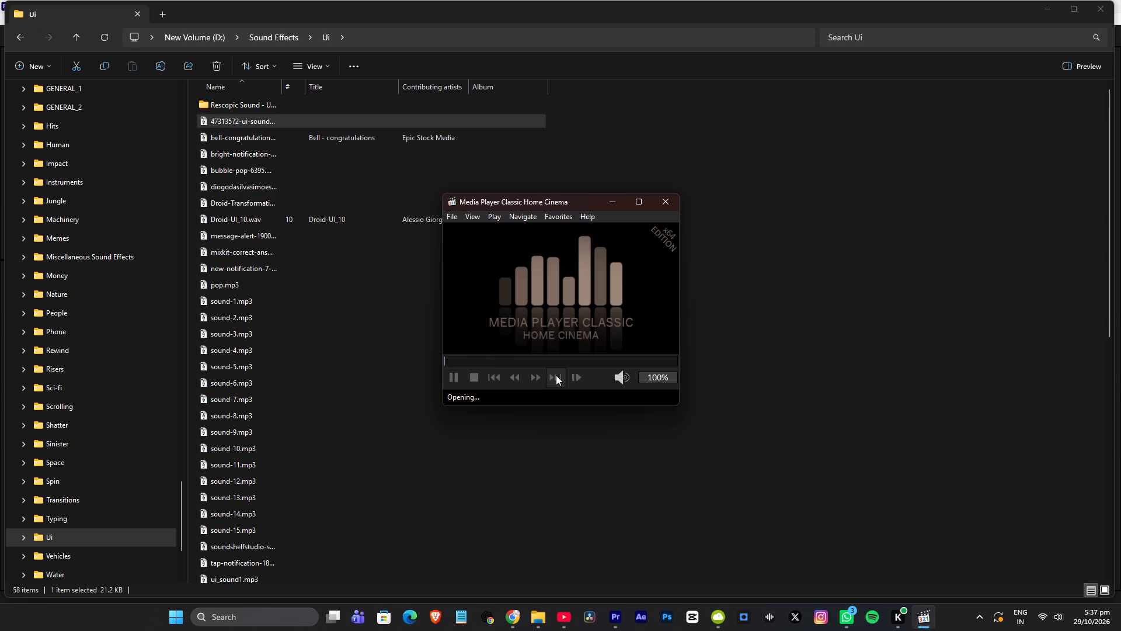
left_click(556, 375)
Audition the numbered sounds from sound-1.mp3 through sound-15.mp3 as candidates for the comment call-to-action.
left_click(556, 375)
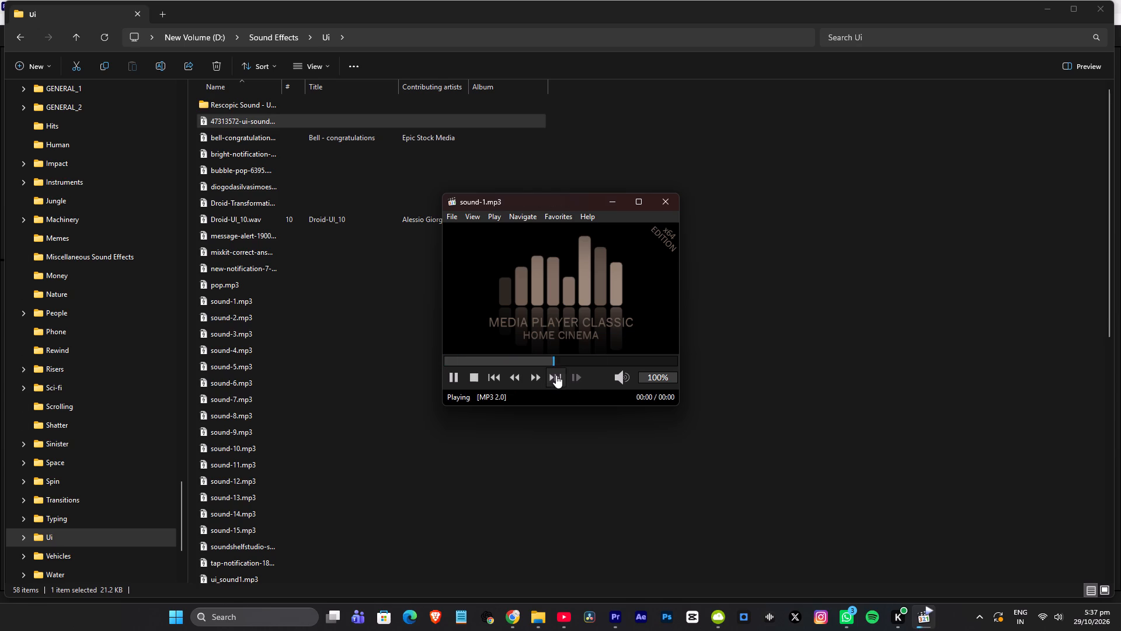
left_click(556, 375)
left_click(556, 375)
left_click(556, 375)
left_click(556, 376)
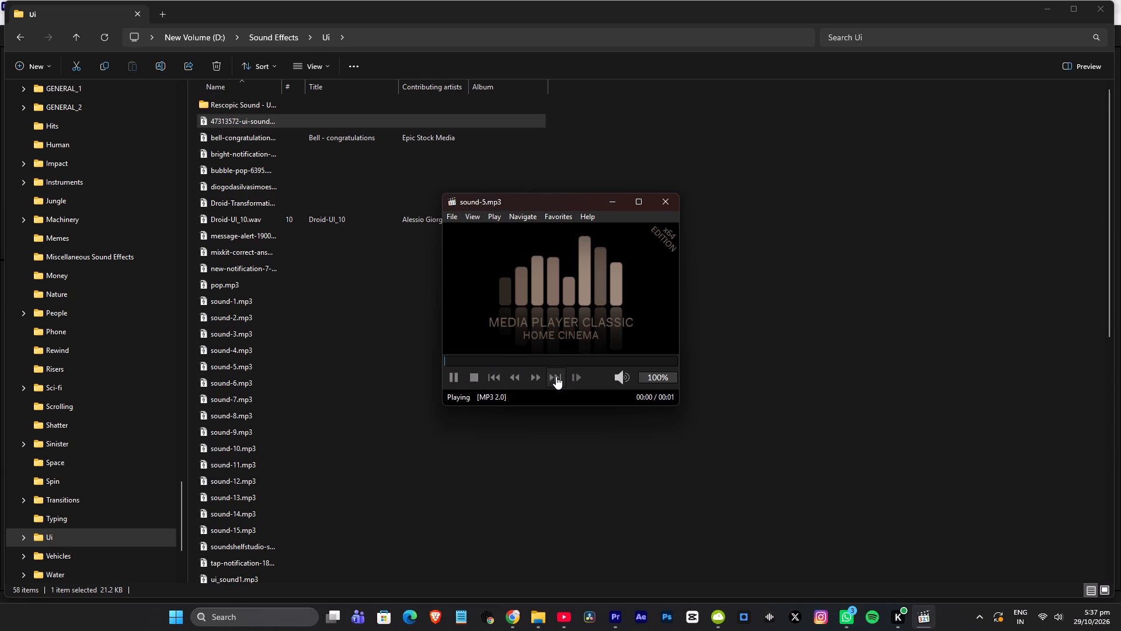
left_click(556, 376)
left_click(556, 376)
left_click(556, 376)
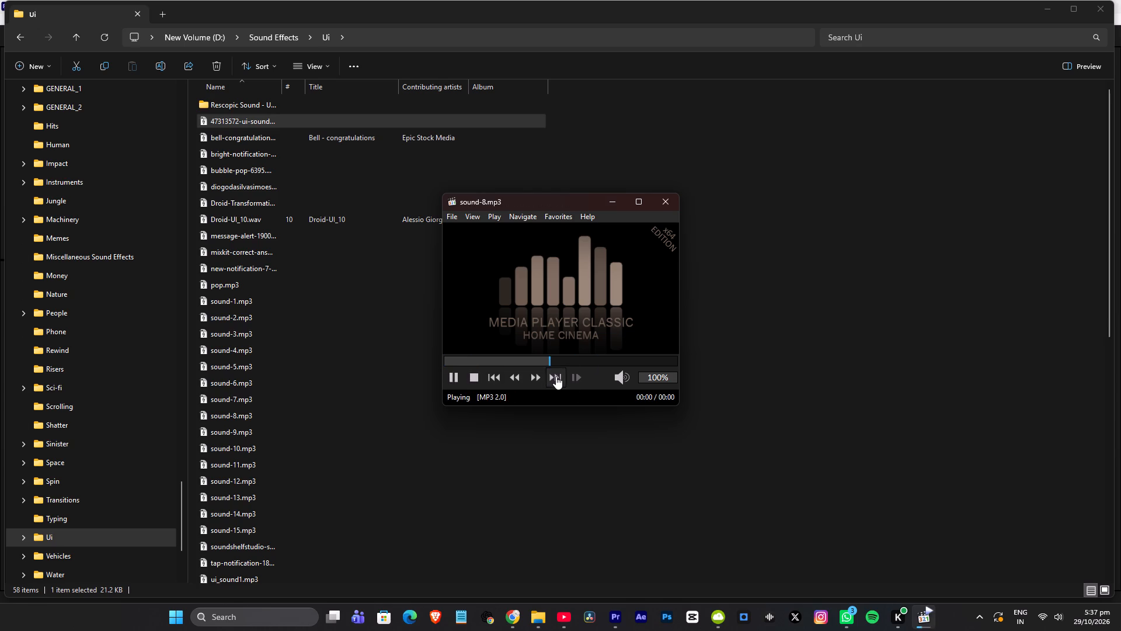
left_click(556, 376)
left_click(556, 376)
left_click(556, 376)
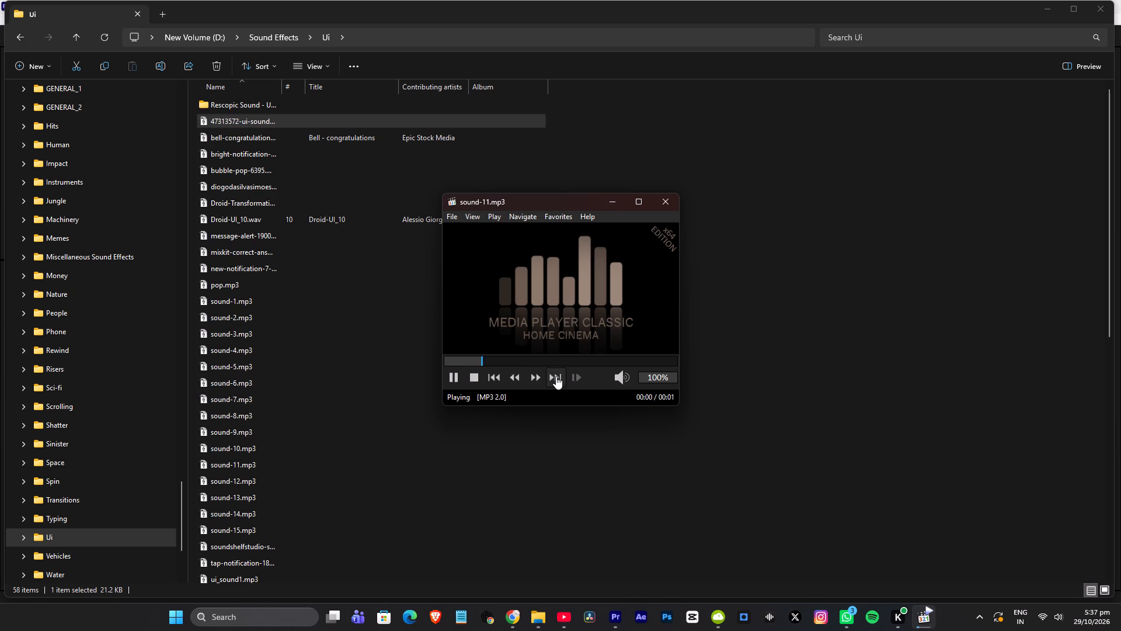
left_click(556, 376)
left_click(556, 376)
left_click(556, 376)
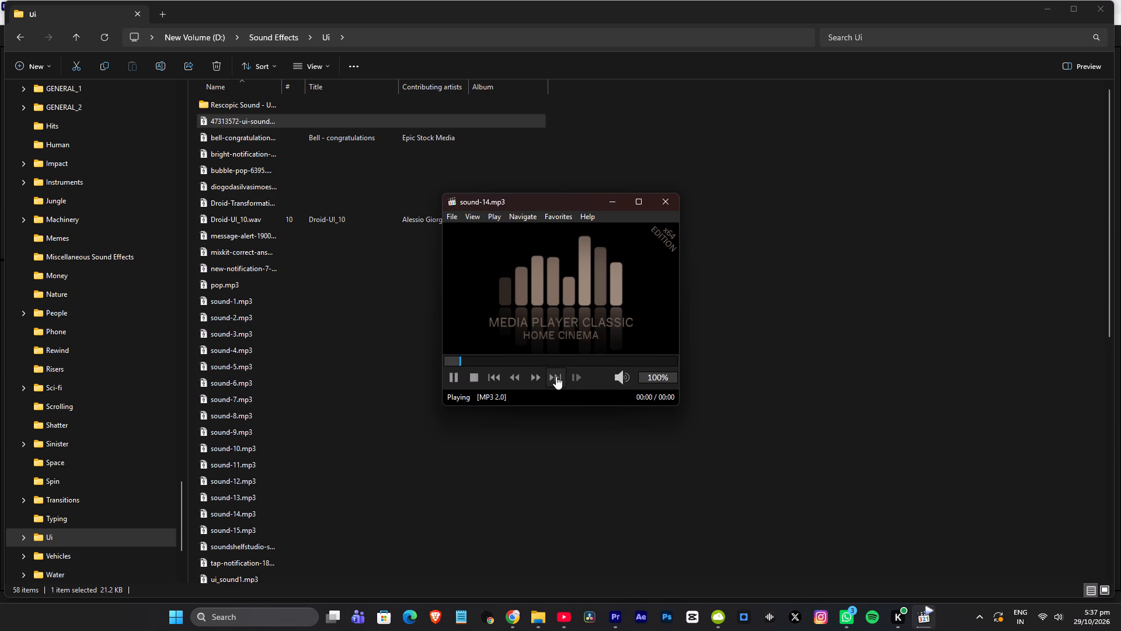
left_click(556, 376)
Listen to the soundshelfstudio sci-fi click, the tap notification and ui_sound1.mp3 through ui_sound12.mp3.
left_click(555, 376)
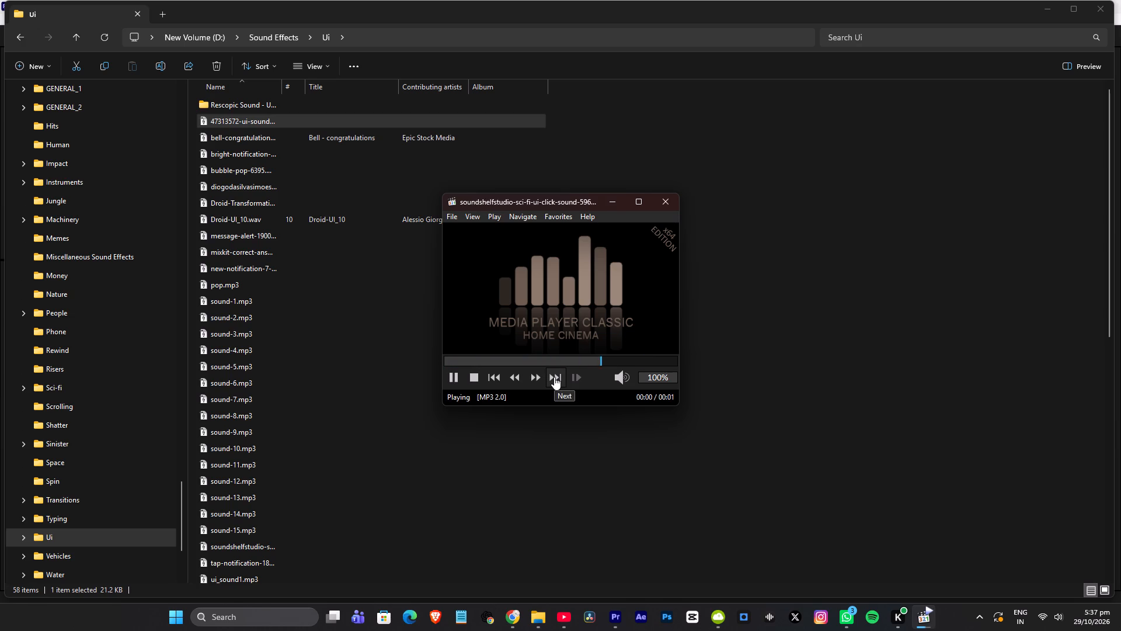
left_click(553, 375)
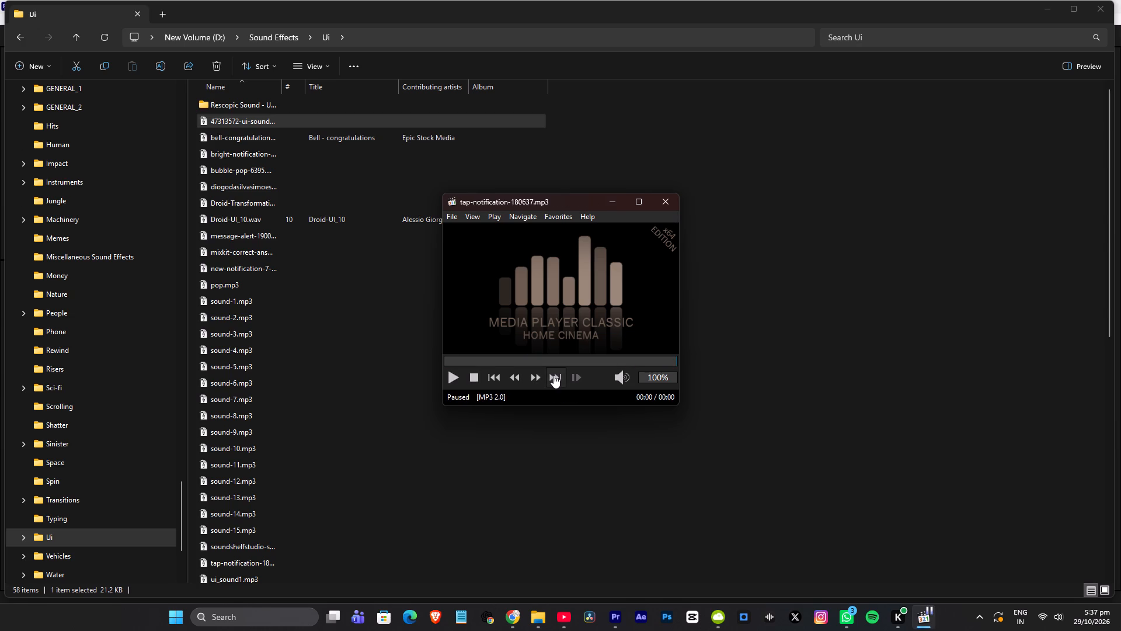
left_click(553, 375)
left_click(553, 375)
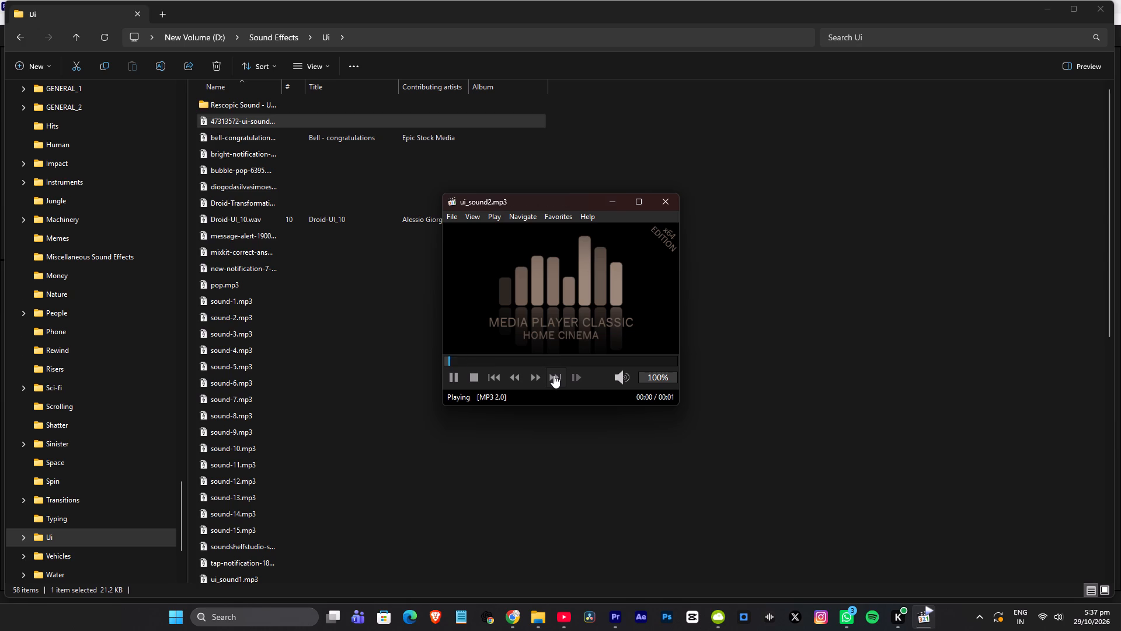
left_click(553, 375)
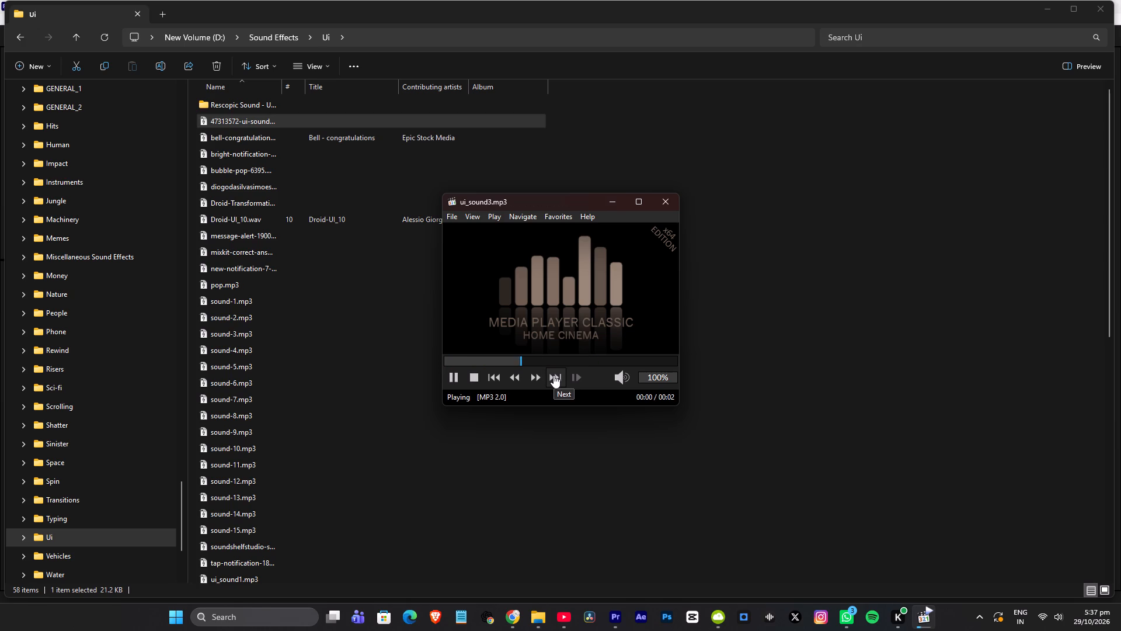
left_click(553, 375)
left_click(553, 375)
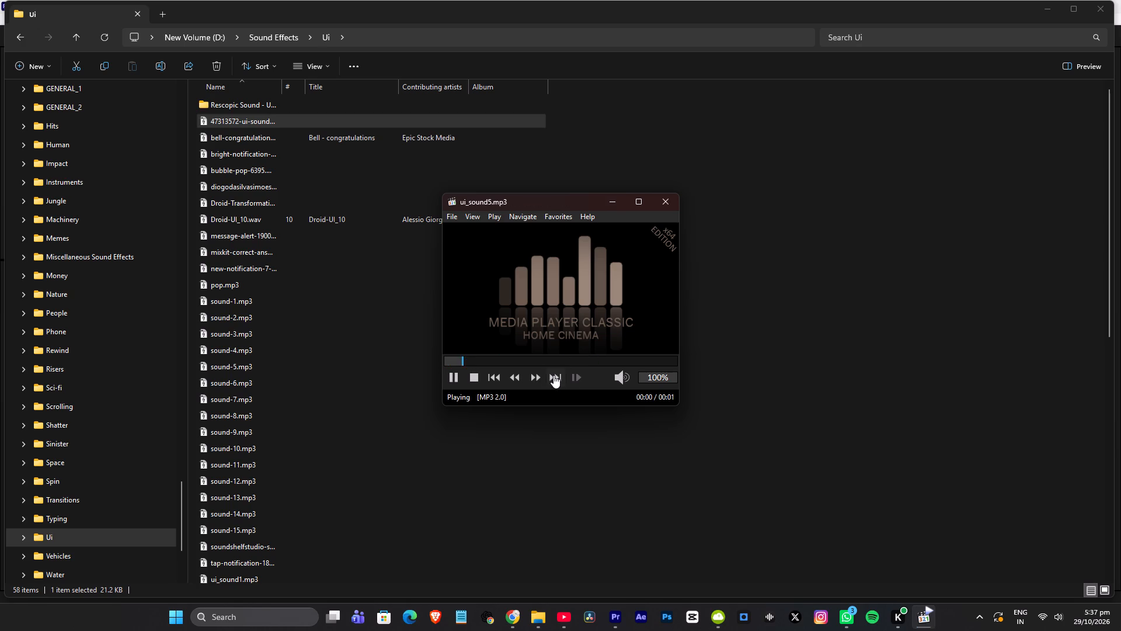
left_click(553, 375)
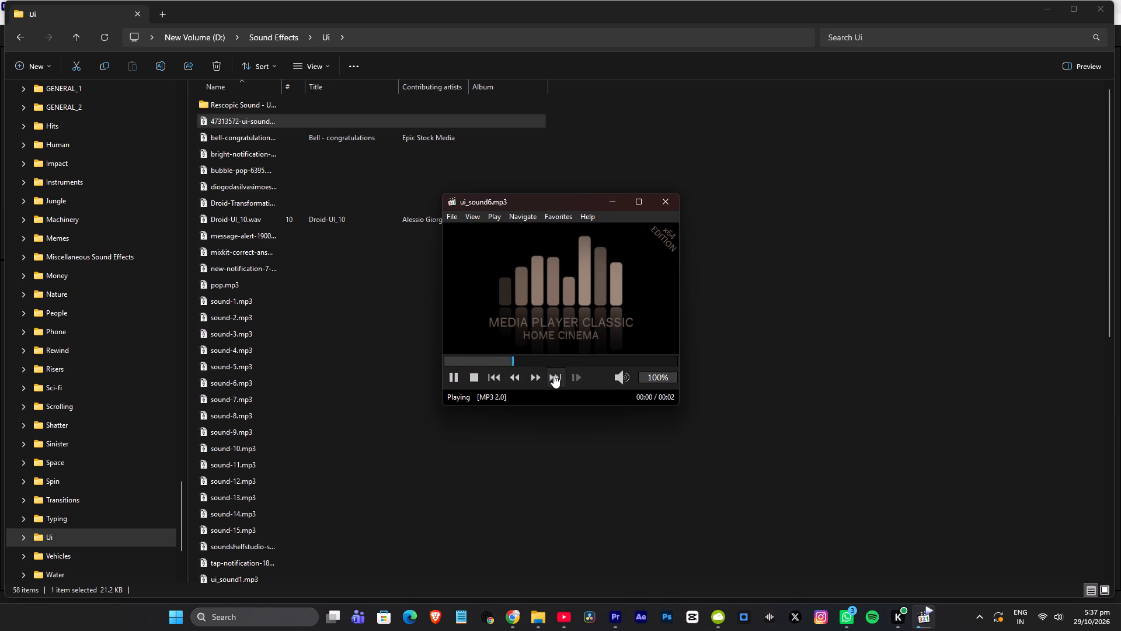
left_click(553, 375)
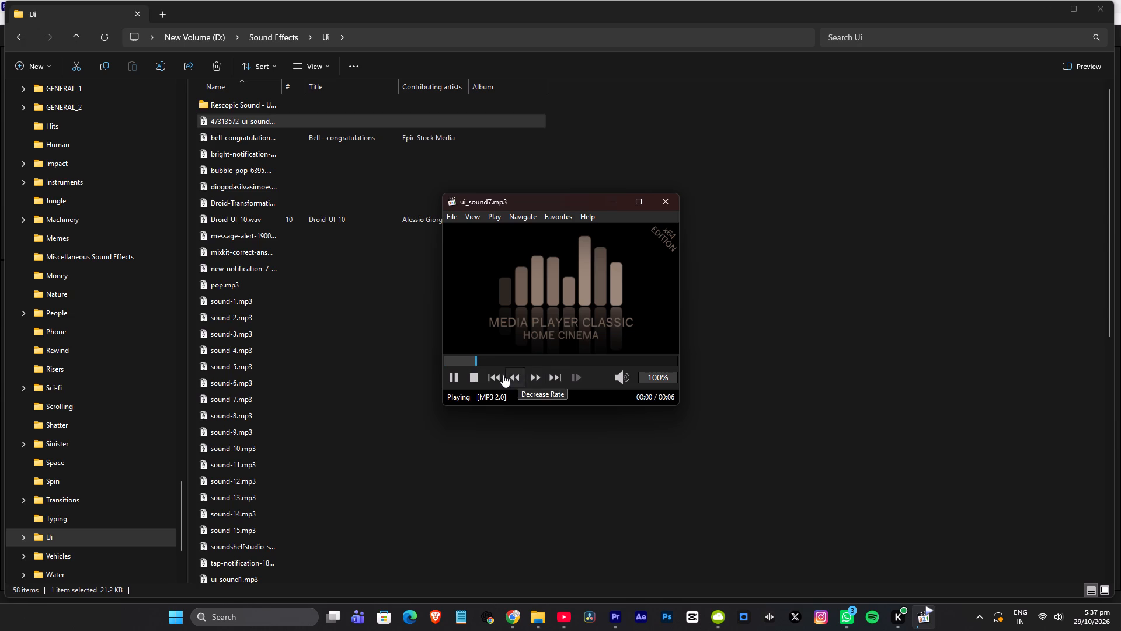
left_click(555, 375)
left_click(555, 375)
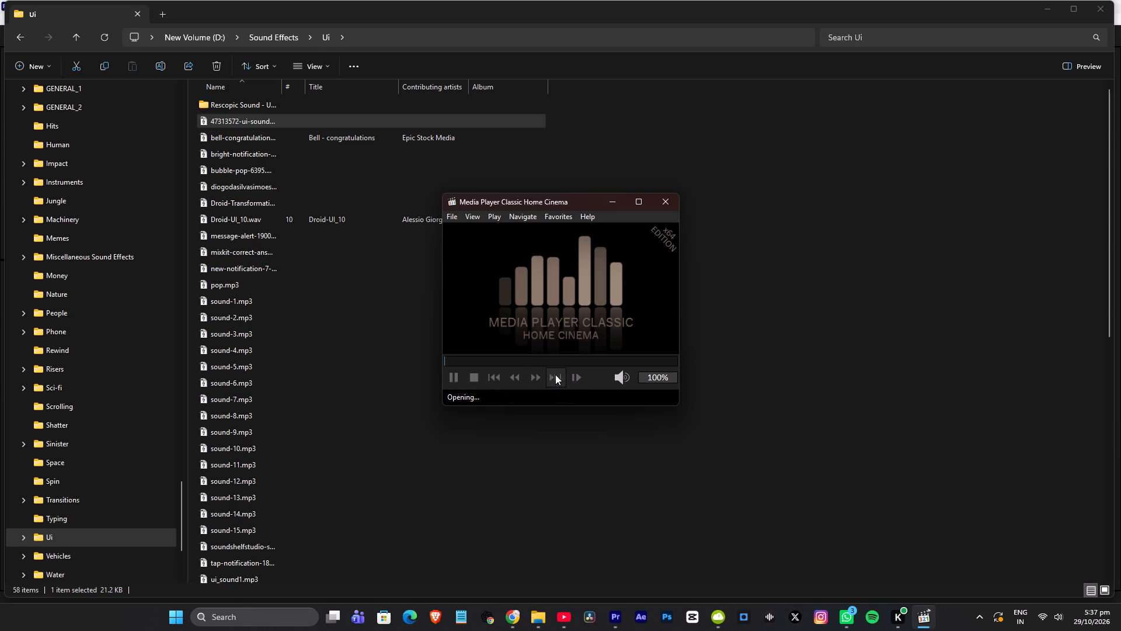
left_click(554, 377)
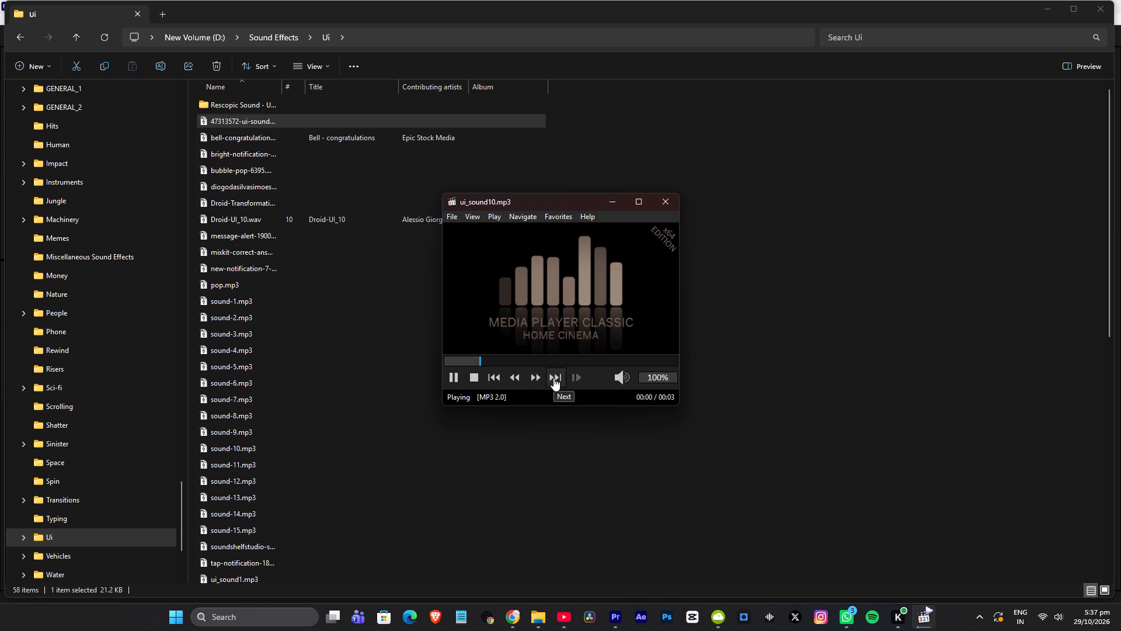
left_click(553, 378)
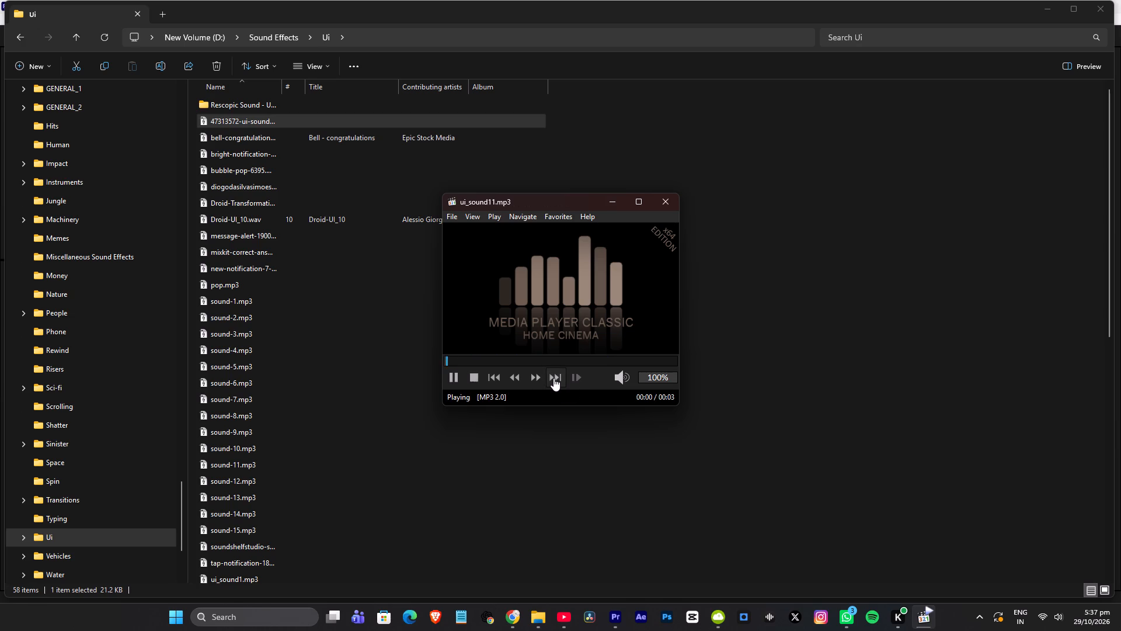
left_click(553, 380)
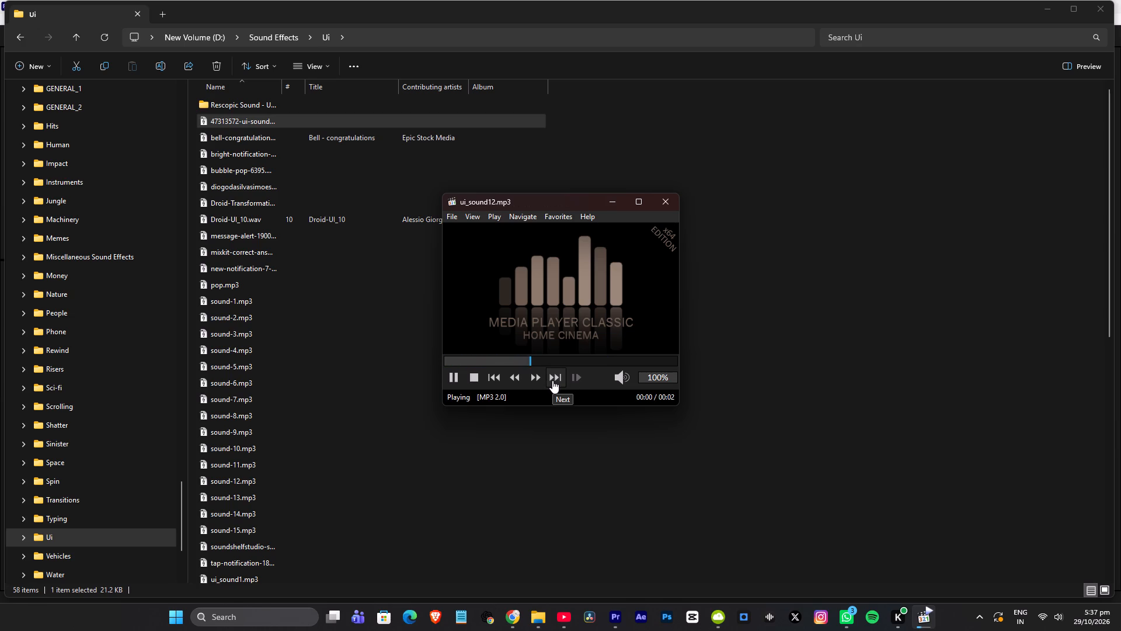
Audition ui_sound13.mp3 through ui_sound24.mp3, then close the media player.
left_click(552, 380)
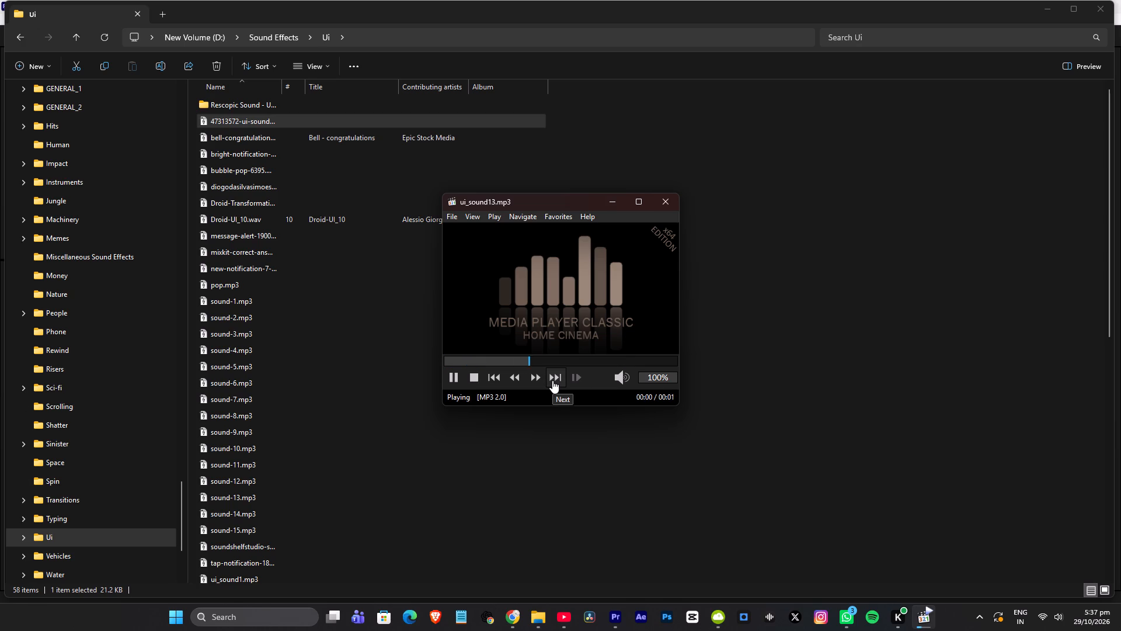
left_click(552, 380)
left_click(552, 380)
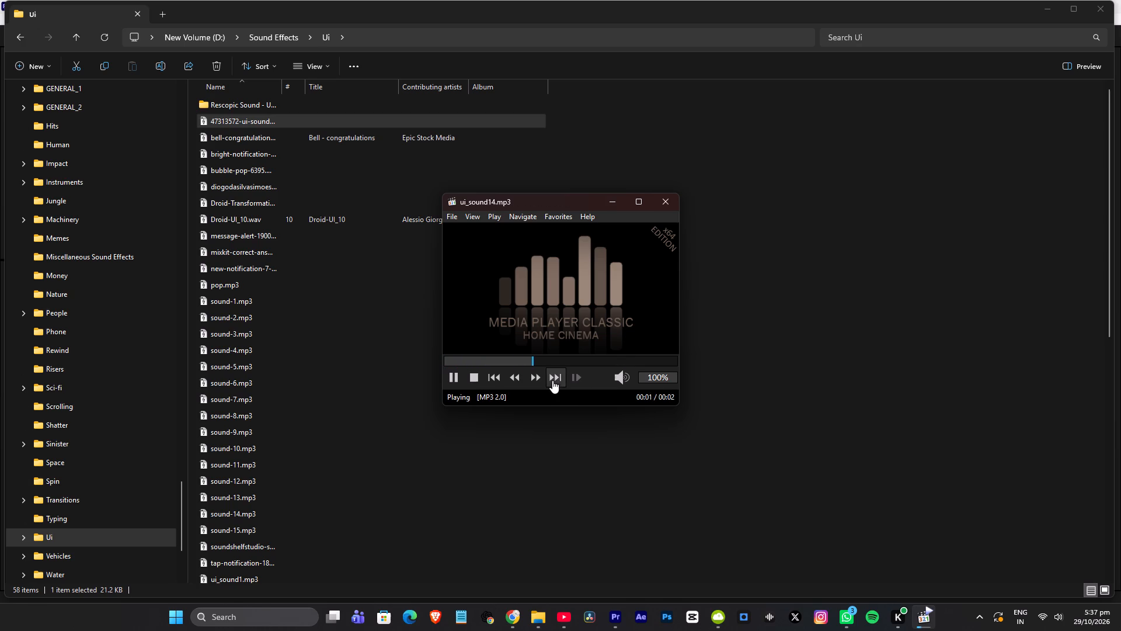
left_click(552, 380)
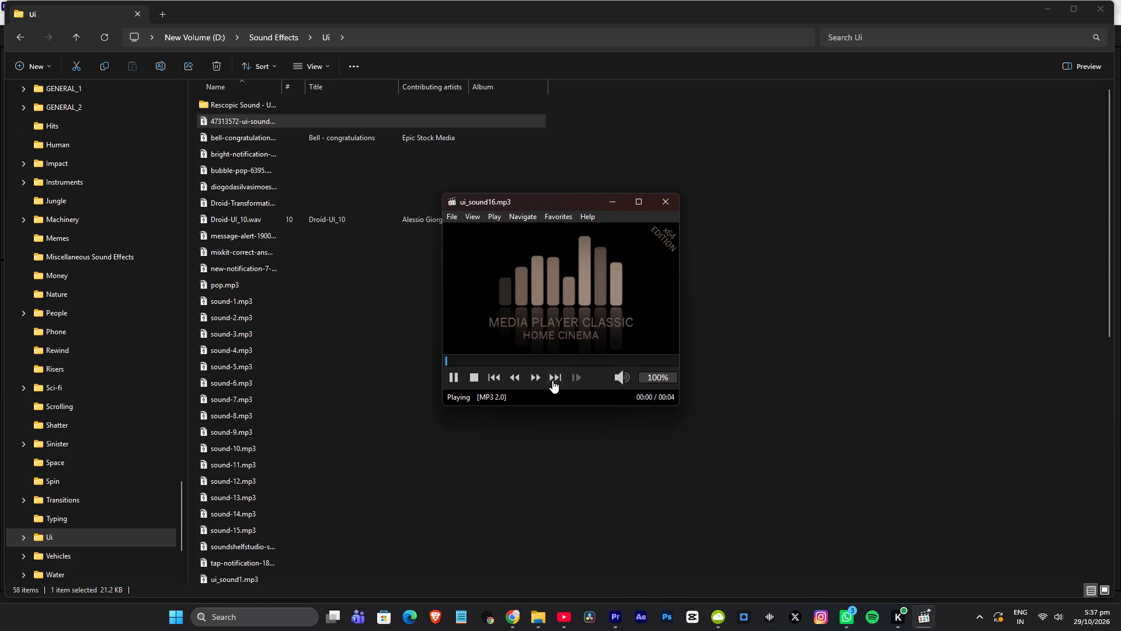
left_click(552, 380)
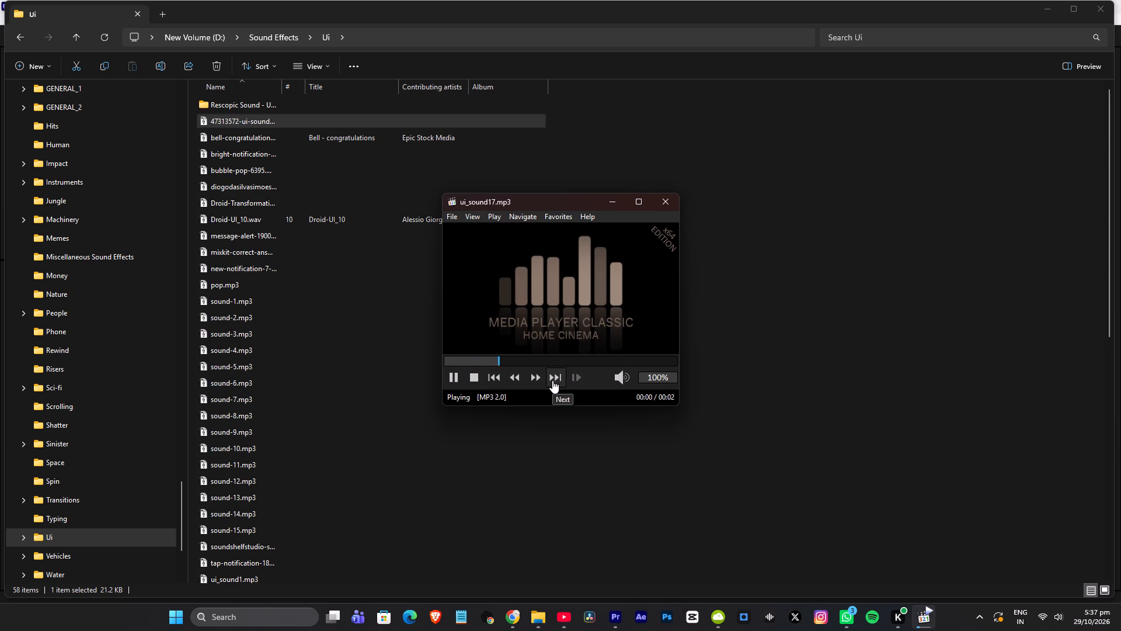
left_click(552, 379)
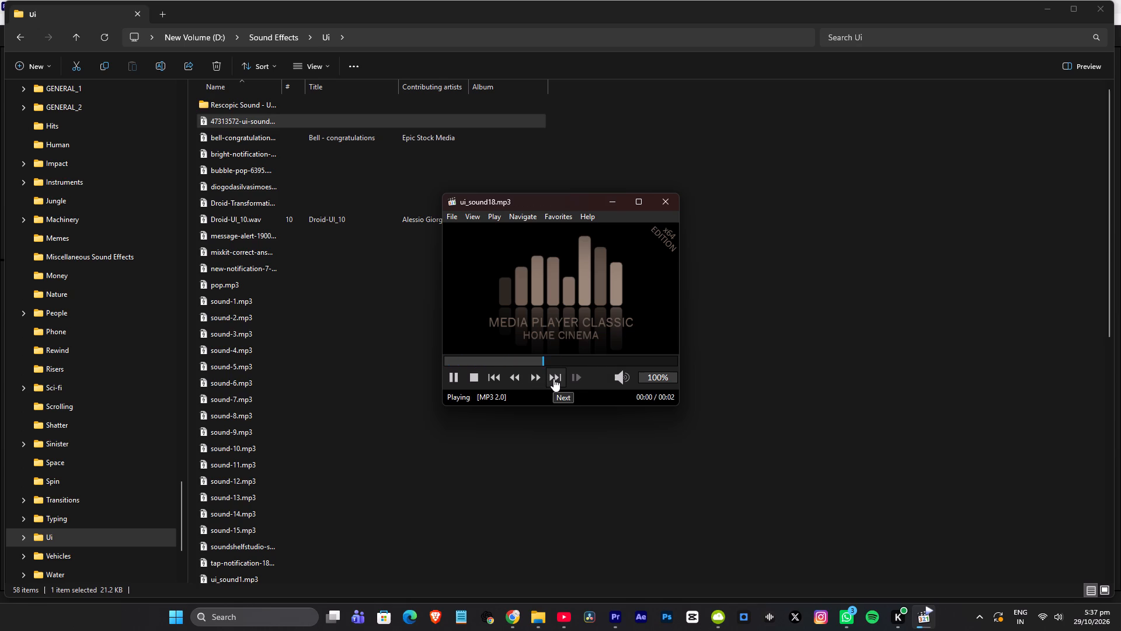
left_click(553, 379)
left_click(553, 379)
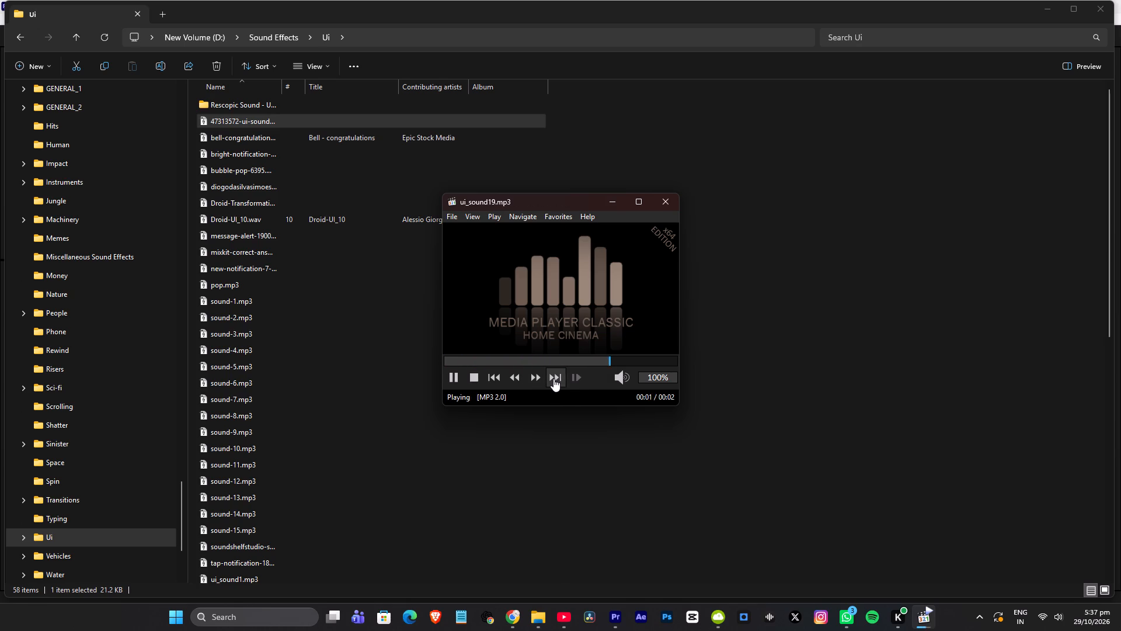
left_click(553, 379)
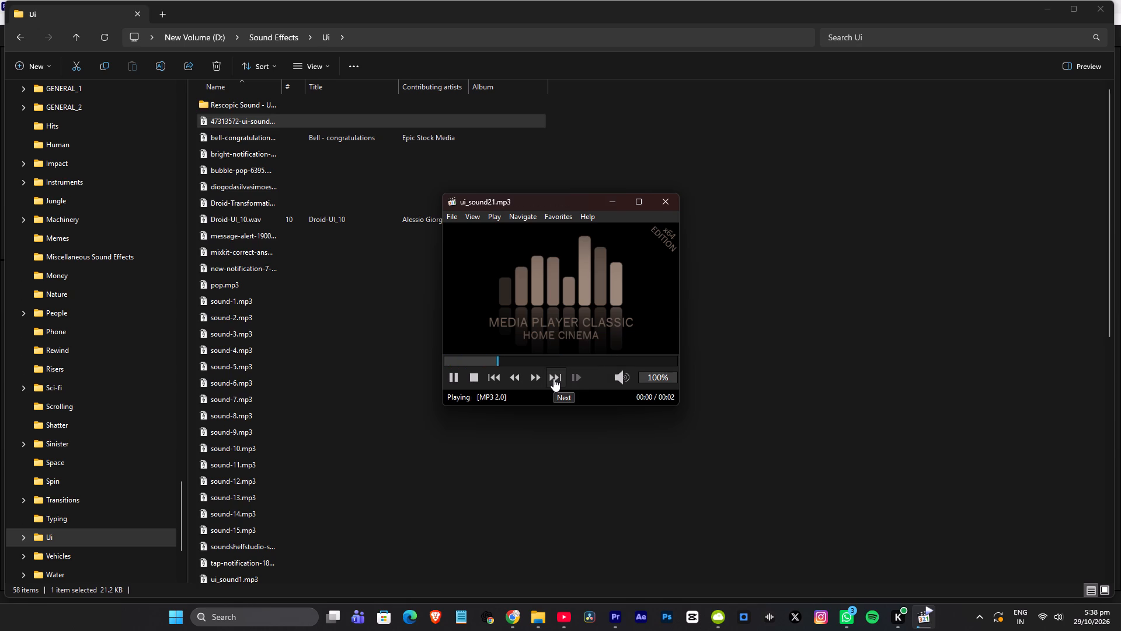
left_click(553, 379)
left_click(554, 379)
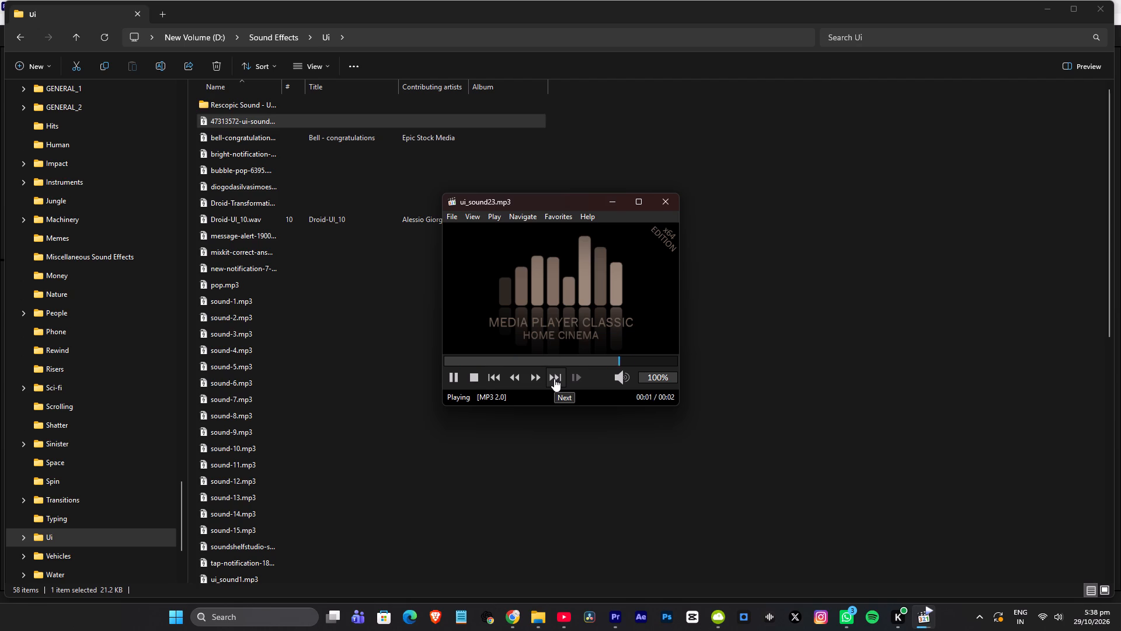
left_click(554, 379)
left_click(667, 200)
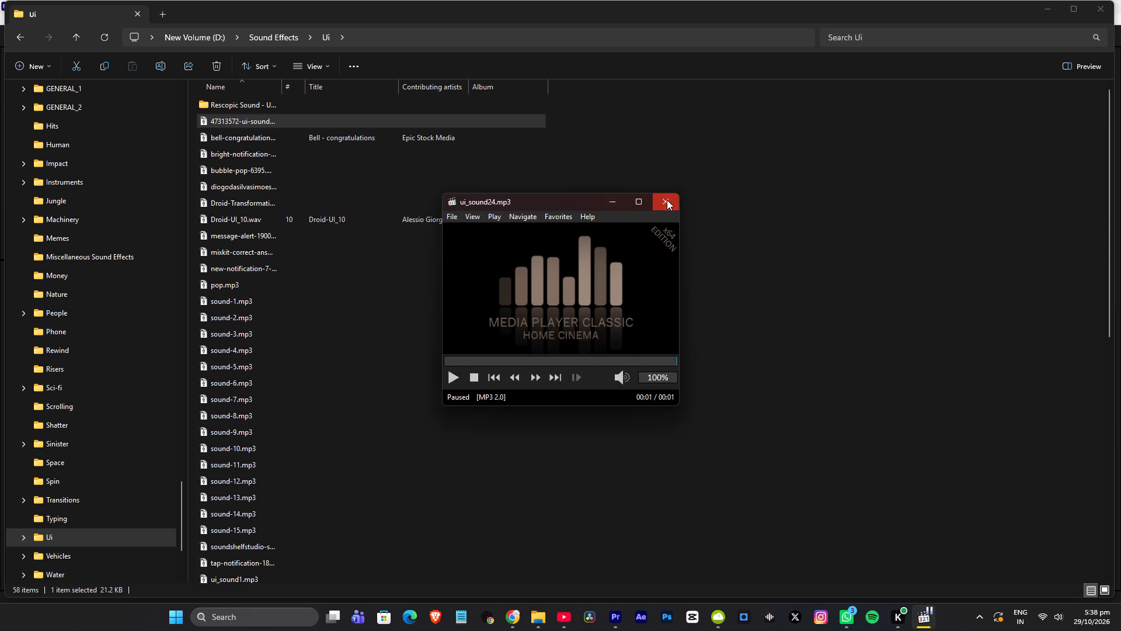
Audition ui_sound24.mp3 through ui_sound28.mp3 from the Ui folder, then close the media player.
scroll(384, 477, "down", 4)
scroll(244, 511, "down", 2)
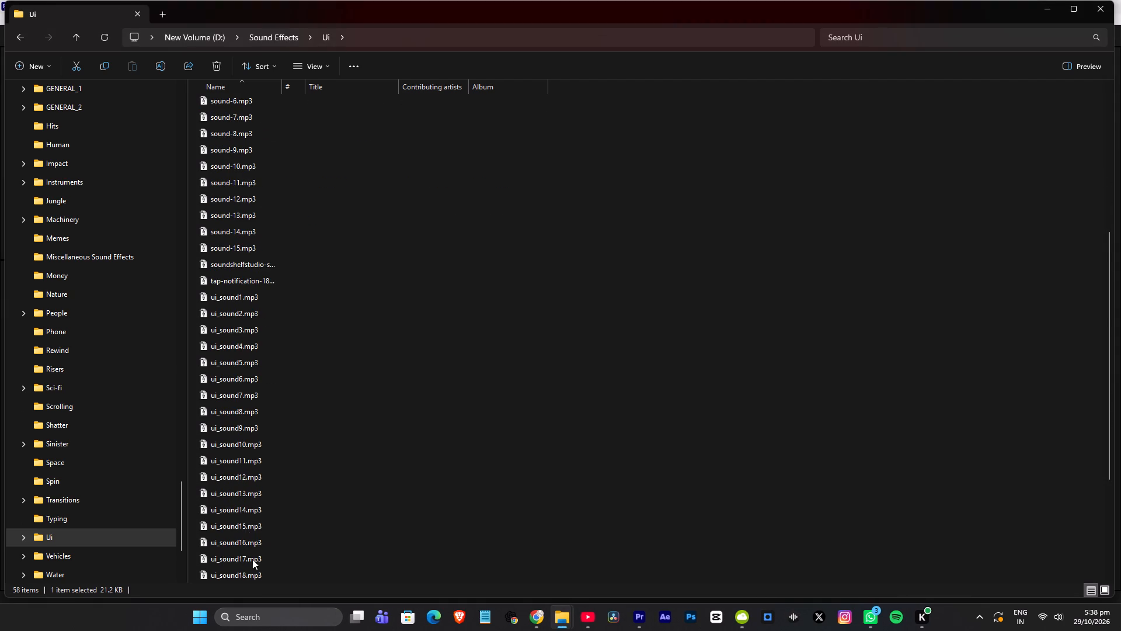
scroll(354, 350, "down", 8)
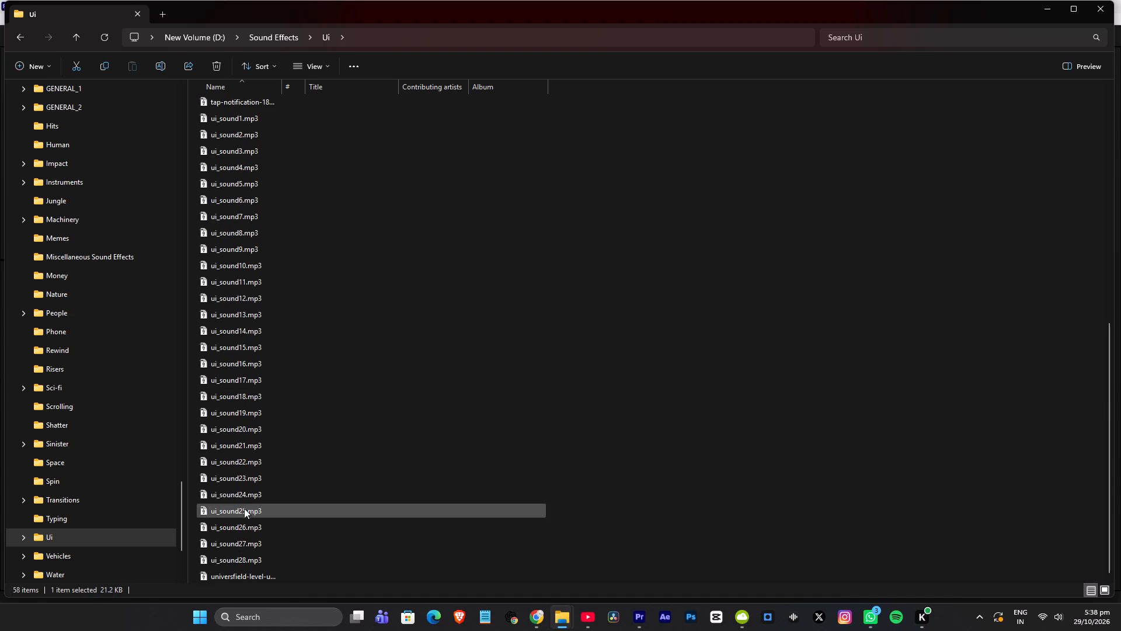
double_click(246, 494)
left_click(553, 371)
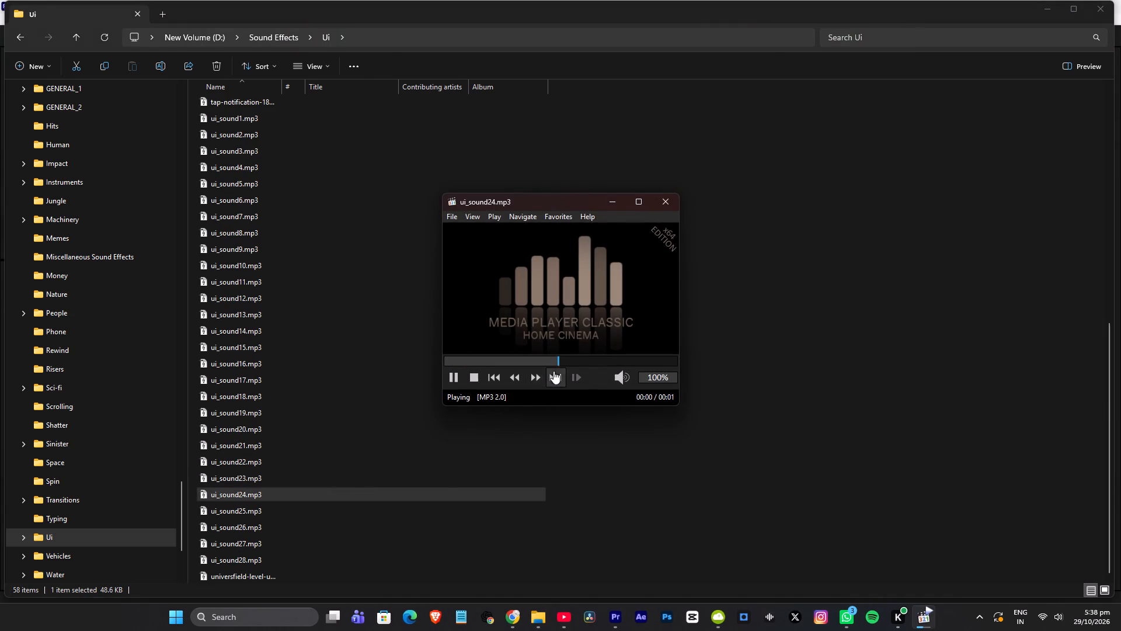
left_click(554, 375)
left_click(554, 375)
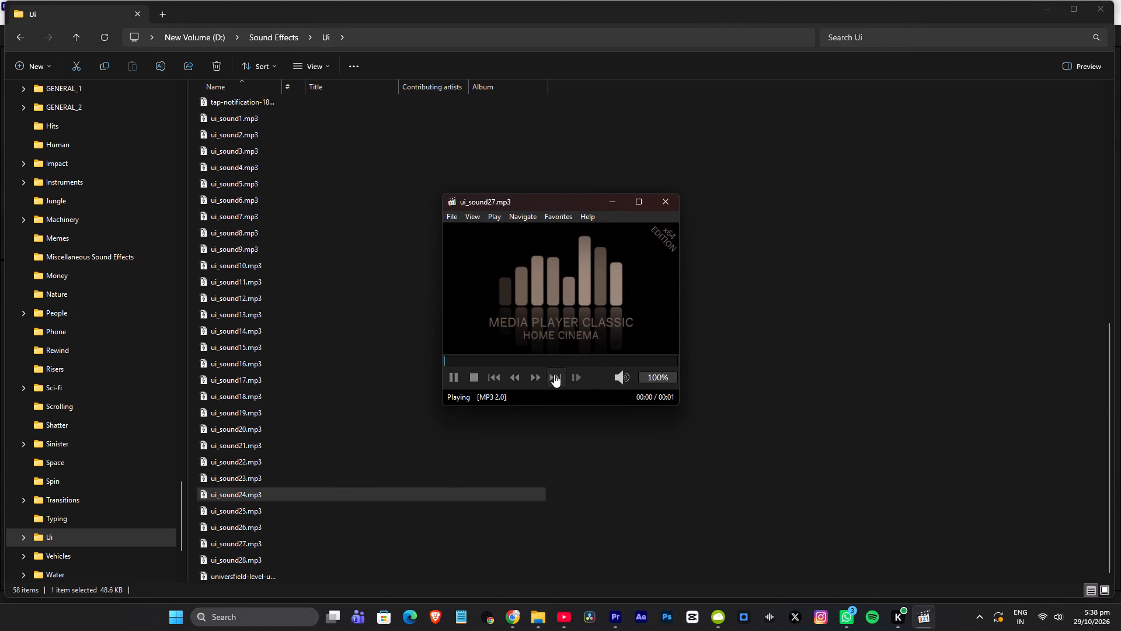
left_click(554, 375)
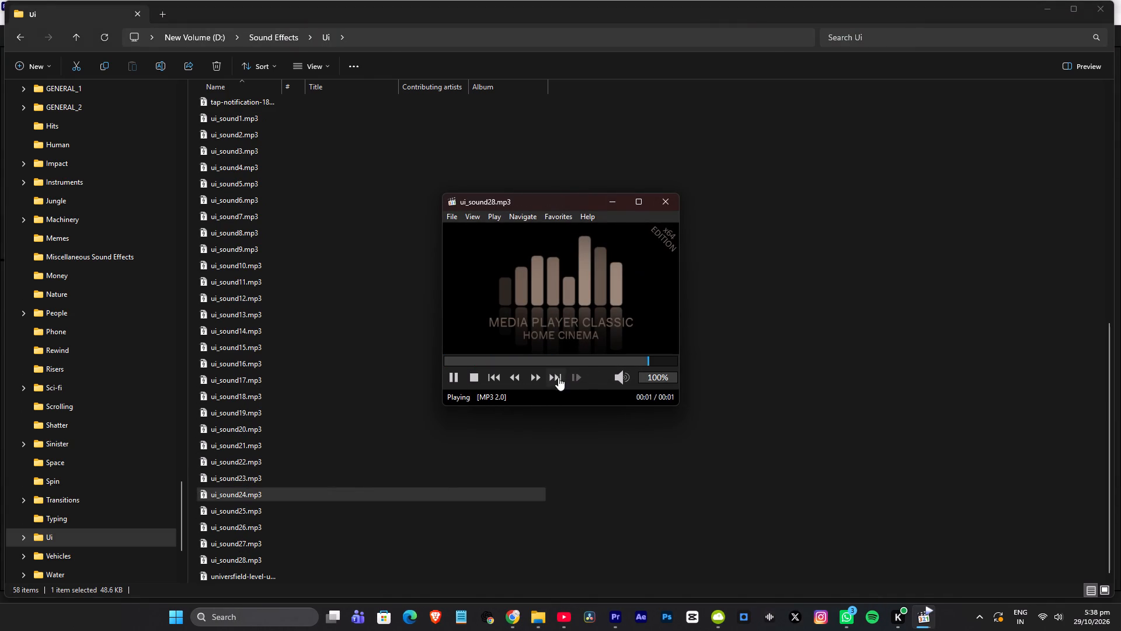
left_click(558, 377)
left_click(556, 379)
left_click(665, 200)
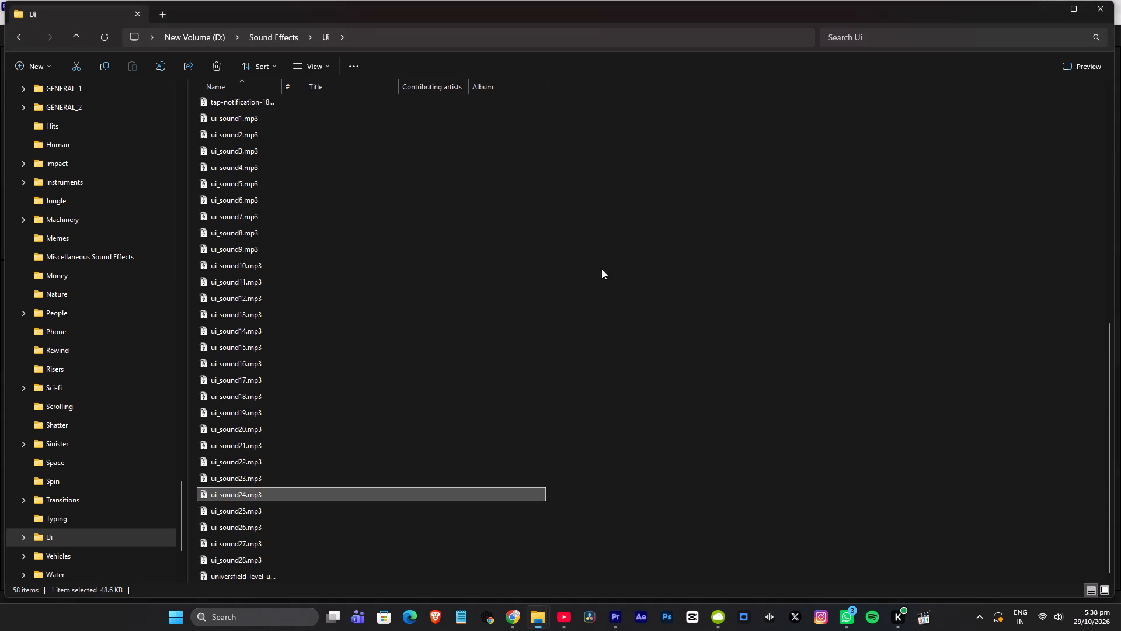
Add ui_sound24.mp3 from the Ui folder to Premiere's A2 track beneath the COMMENT clip and play it back.
left_click_drag(228, 495, 677, 630)
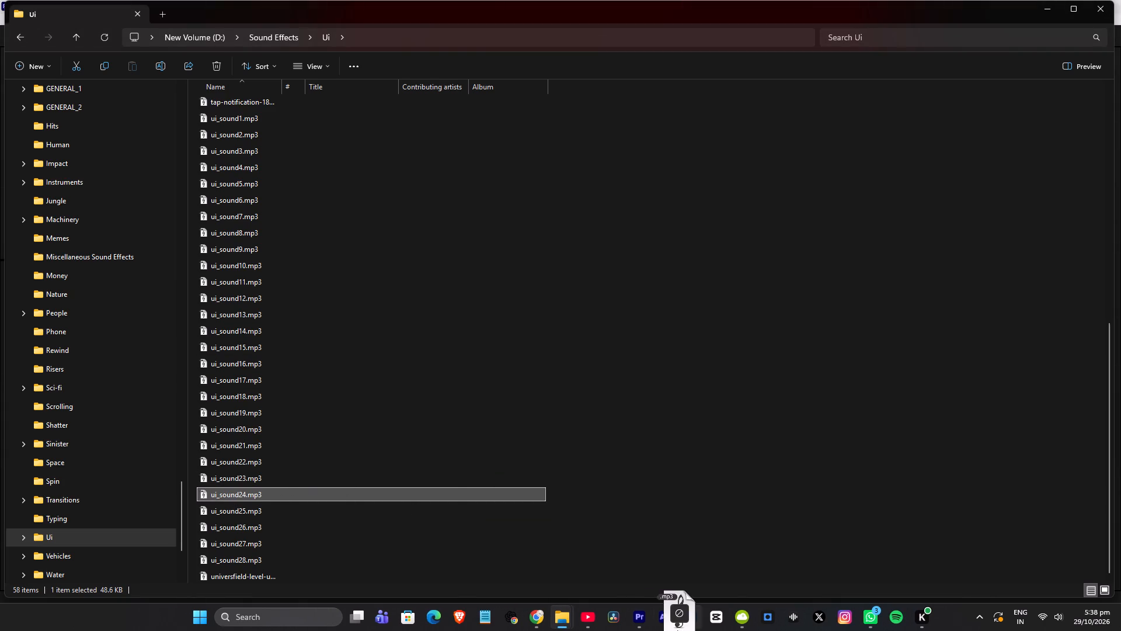
left_click_drag(677, 630, 443, 500)
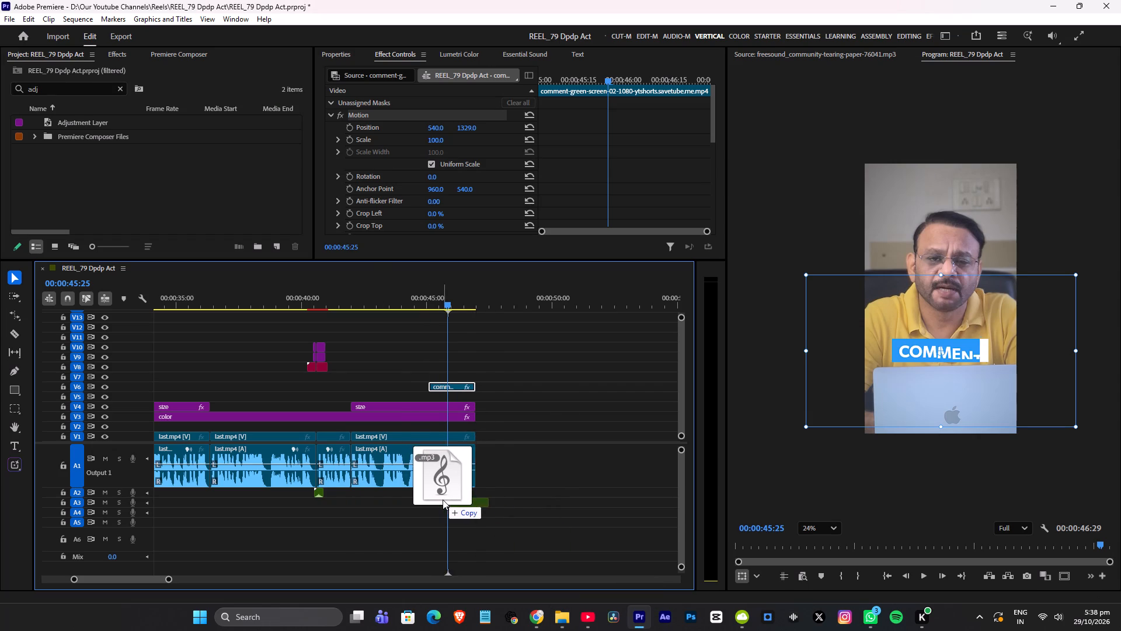
left_click_drag(443, 500, 436, 494)
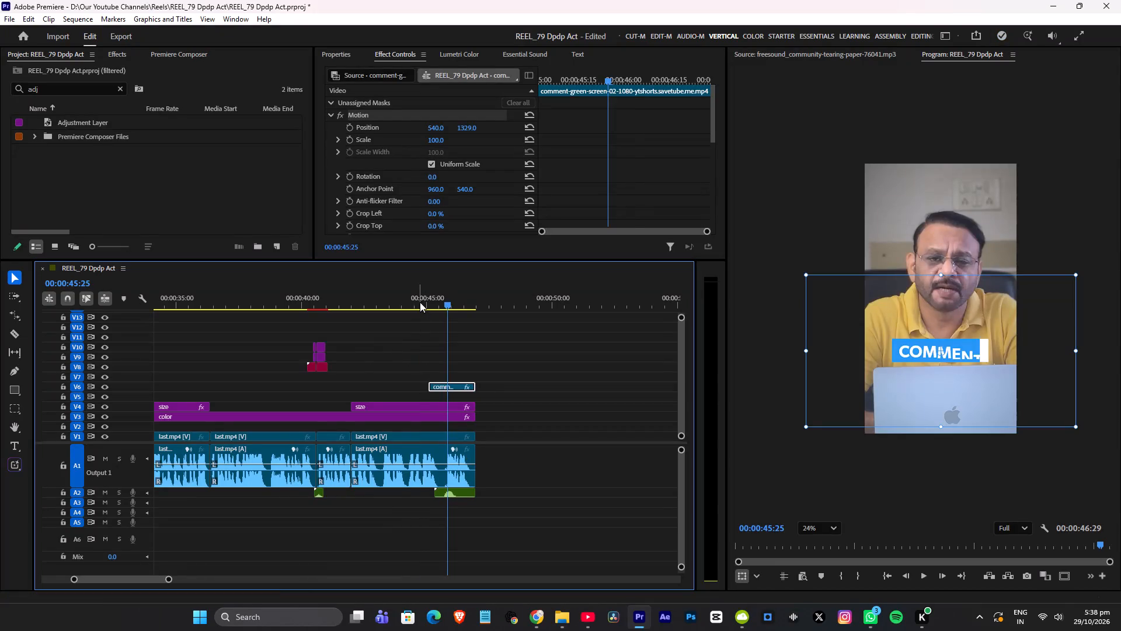
left_click(421, 302)
key("space")
scroll(466, 348, "up", 9, "alt")
key("space")
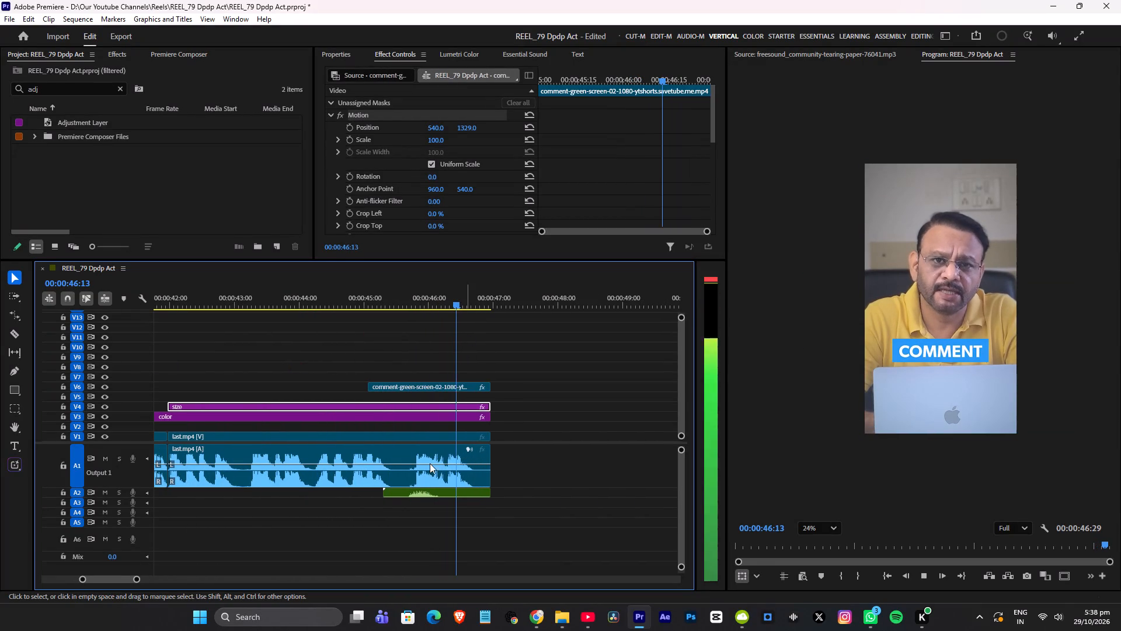
Align the start of ui_sound24.mp3 on A2 with the start of the COMMENT clip and play the section to check timing.
left_click_drag(418, 495, 403, 496)
left_click(370, 300)
key("space")
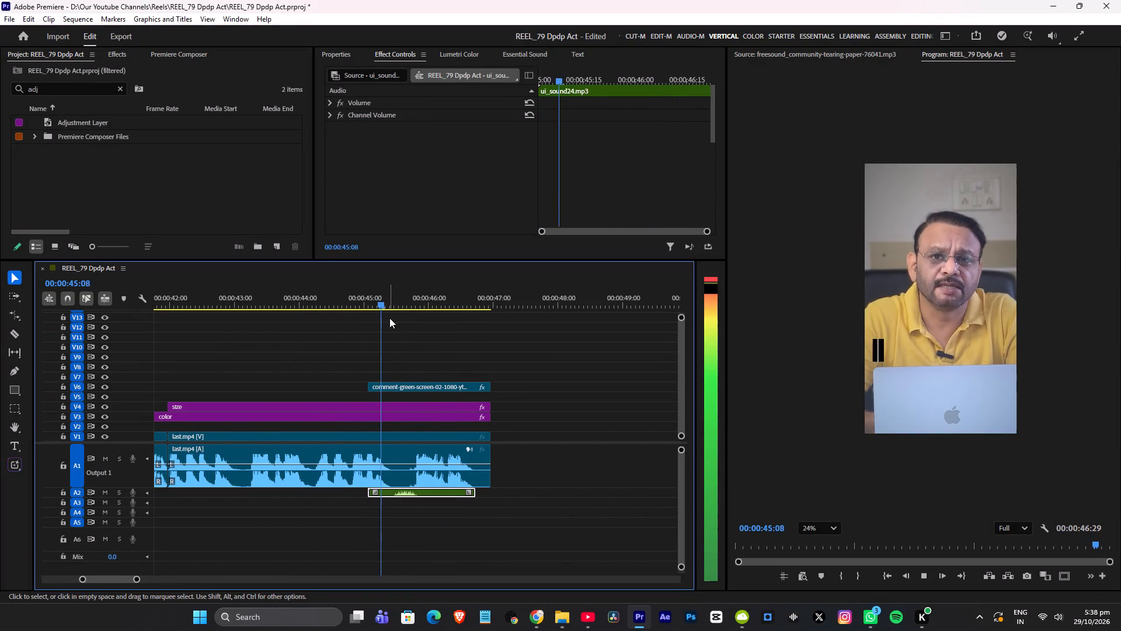
key("space")
left_click(360, 304)
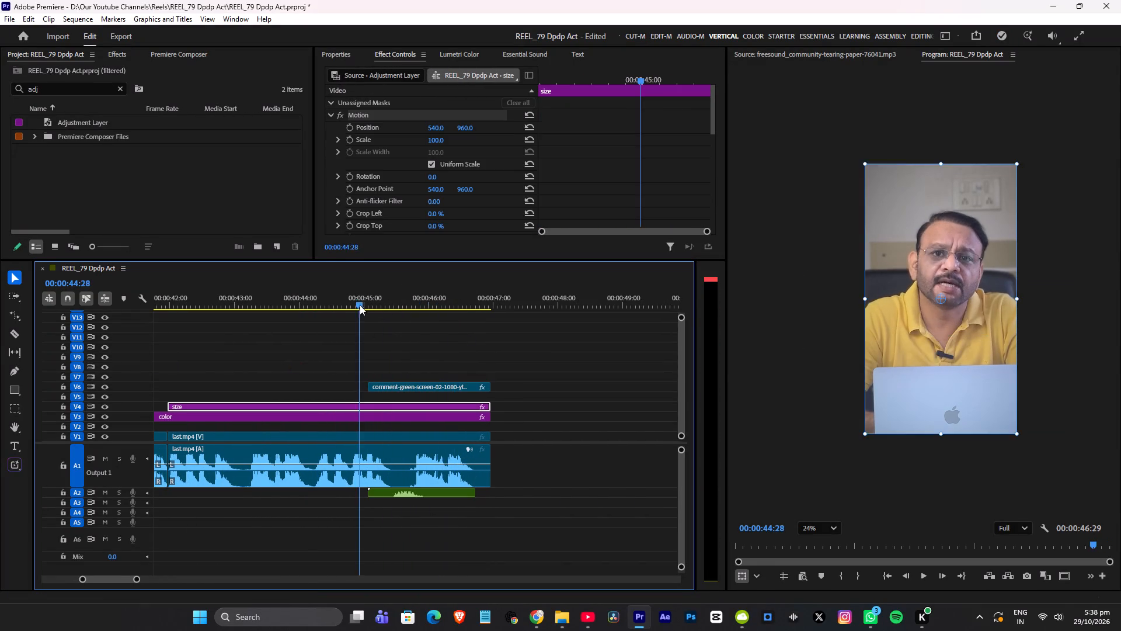
key("space")
key("space")
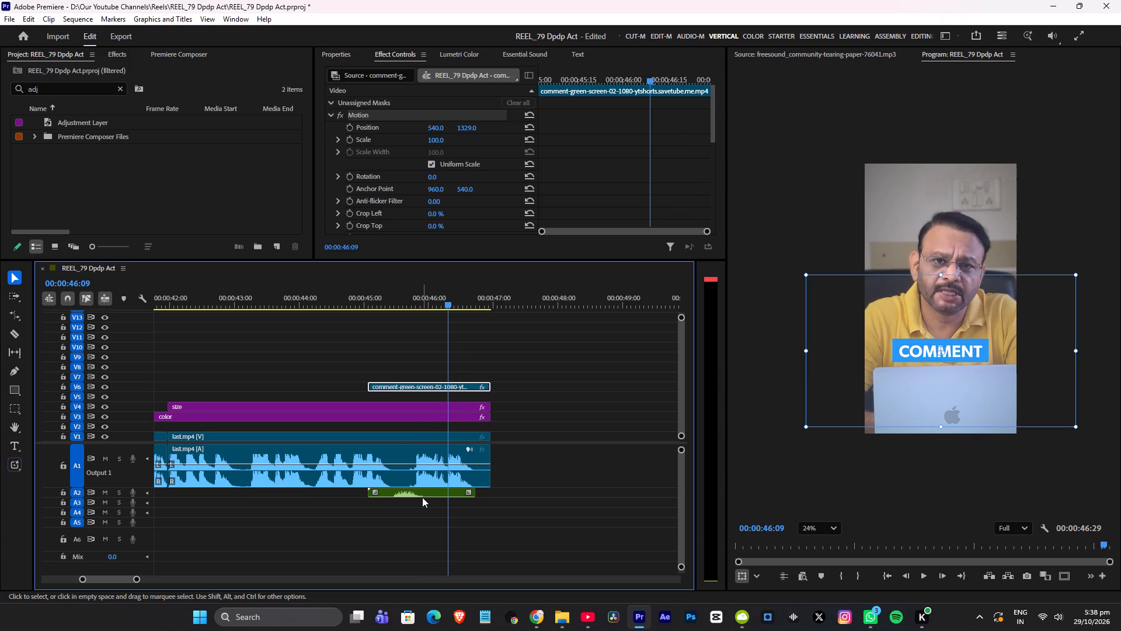
Lower the volume of the ui_sound24.mp3 clip on A2, save the project and play the COMMENT section.
left_click(422, 497)
type("{{")
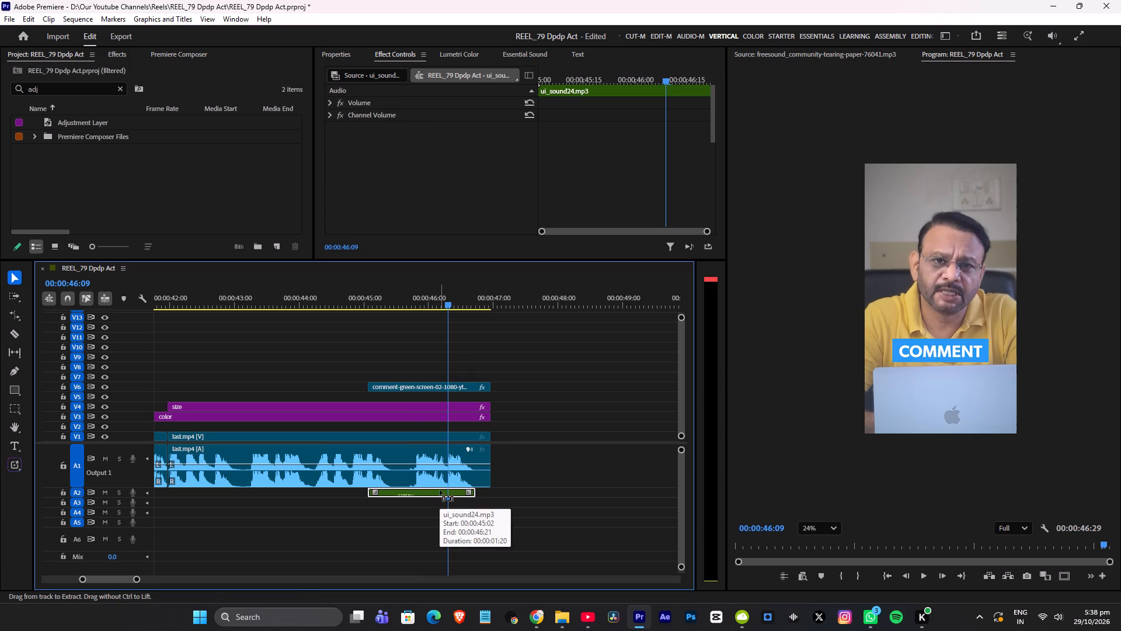
key("ctrl+s")
left_click(370, 296)
key("space")
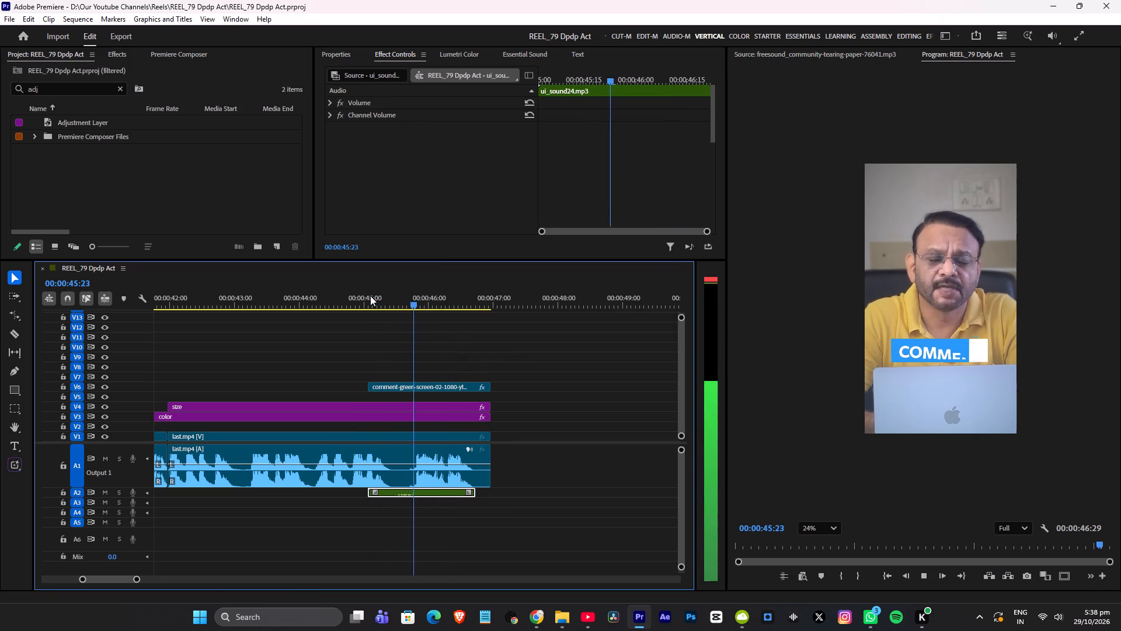
key("space")
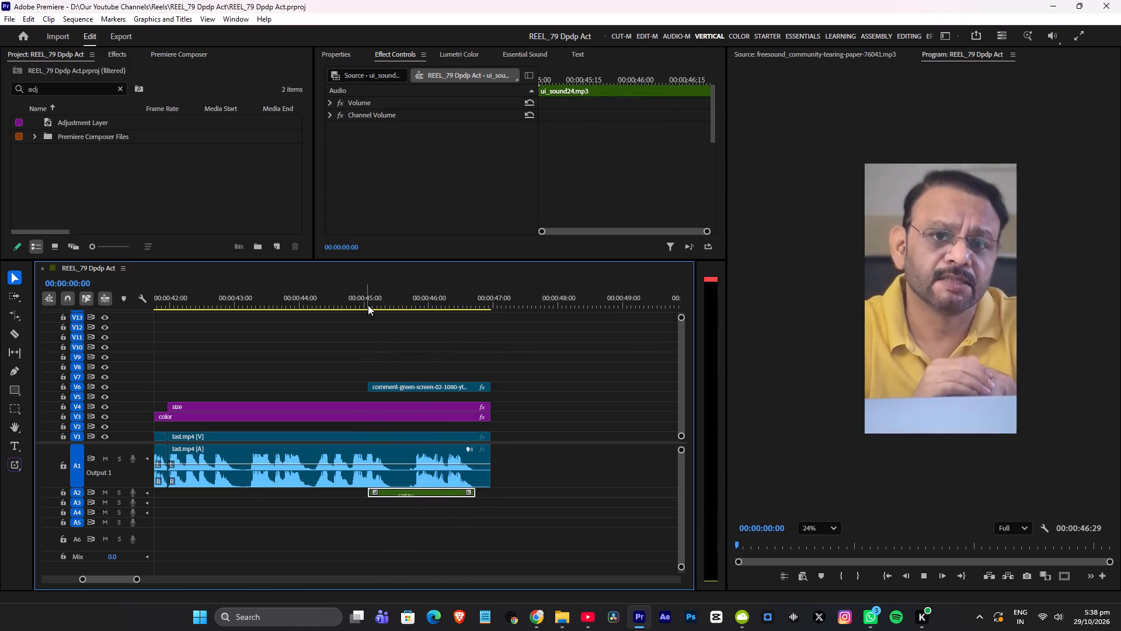
left_click(368, 305)
key("space")
scroll(465, 425, "down", 6, "alt")
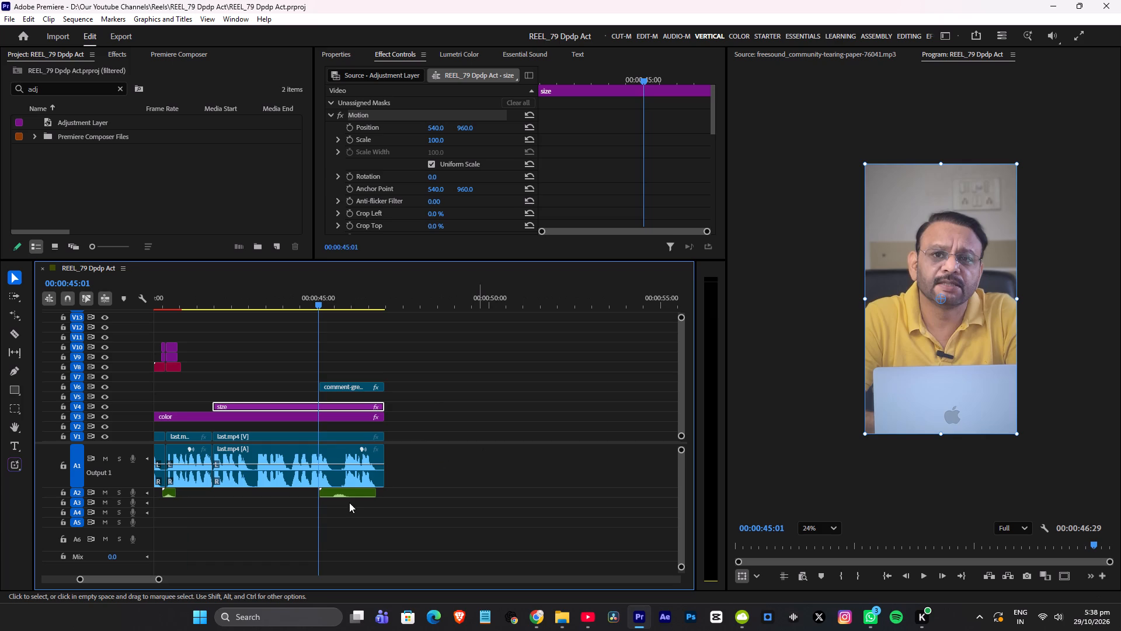
key("space")
key("space")
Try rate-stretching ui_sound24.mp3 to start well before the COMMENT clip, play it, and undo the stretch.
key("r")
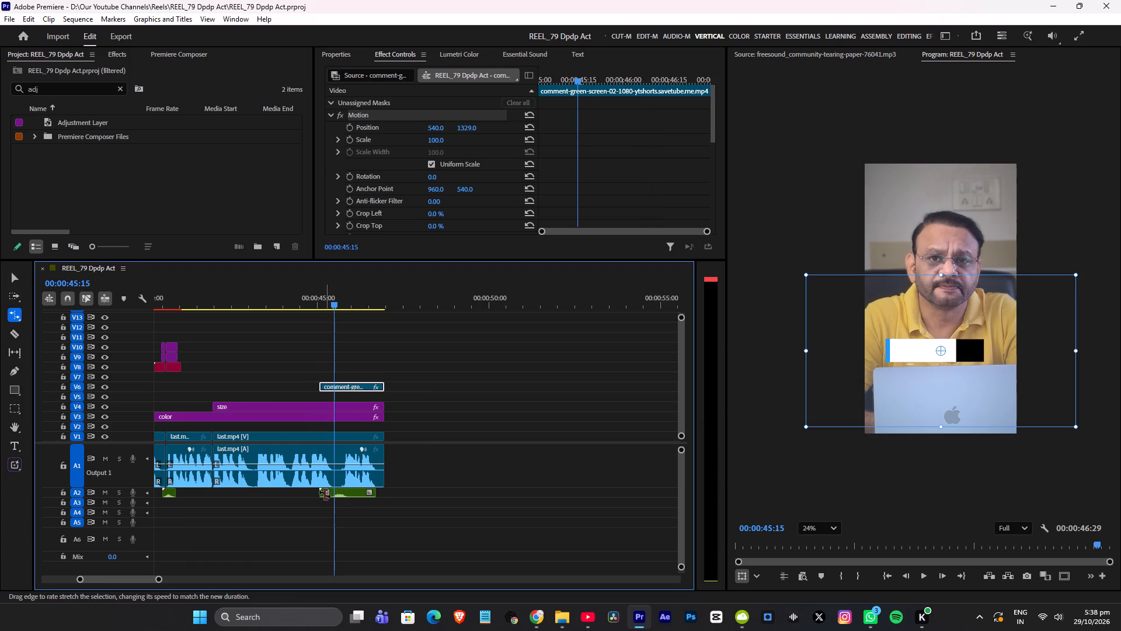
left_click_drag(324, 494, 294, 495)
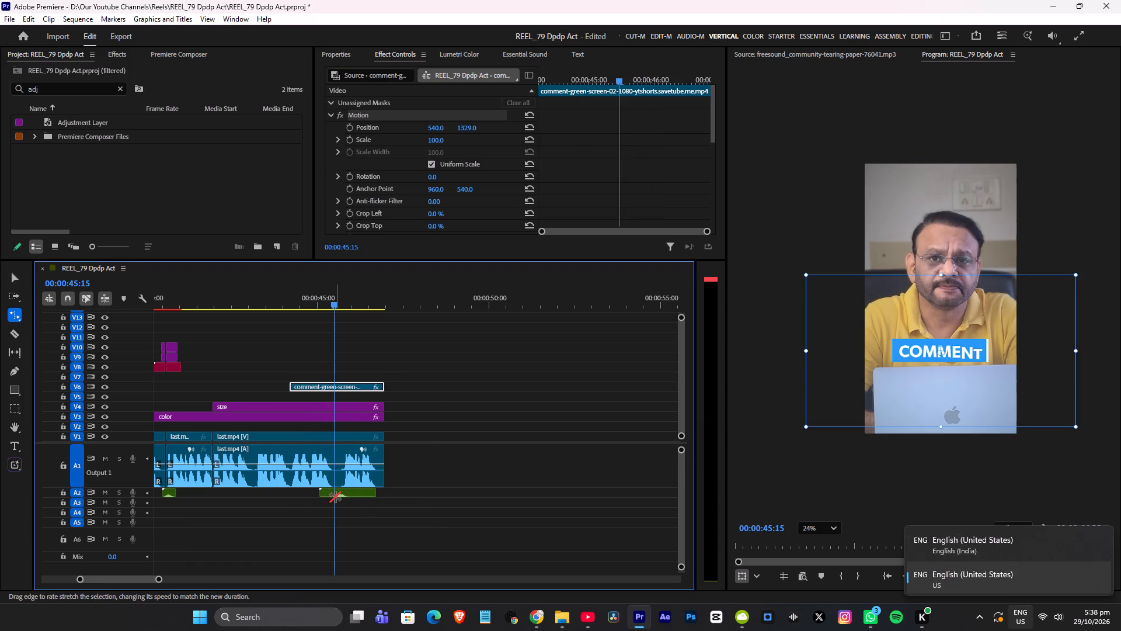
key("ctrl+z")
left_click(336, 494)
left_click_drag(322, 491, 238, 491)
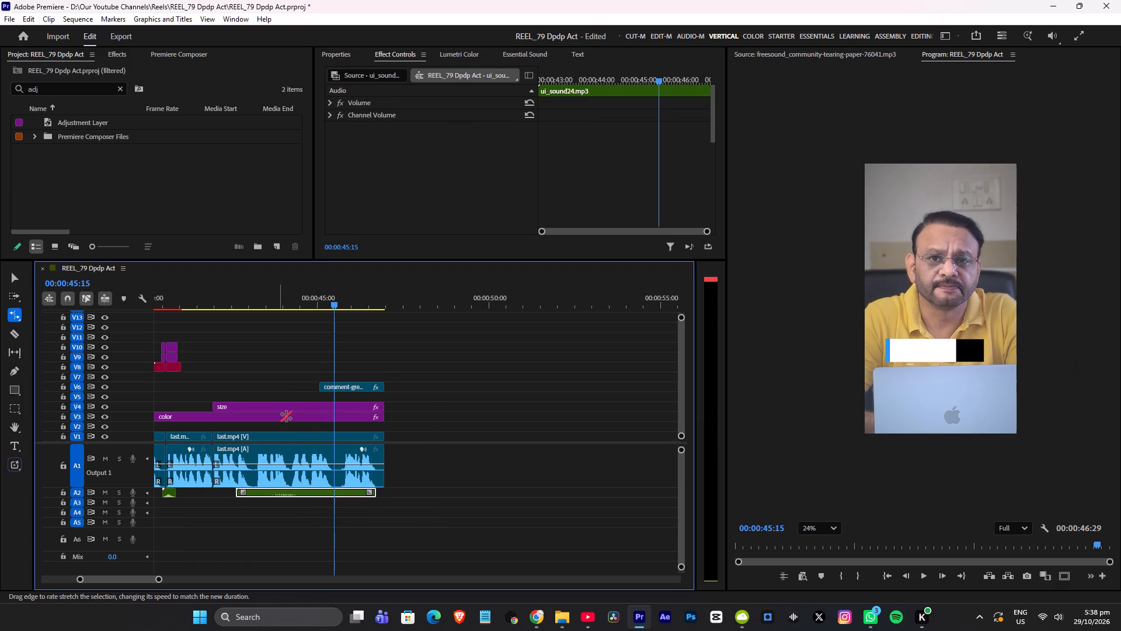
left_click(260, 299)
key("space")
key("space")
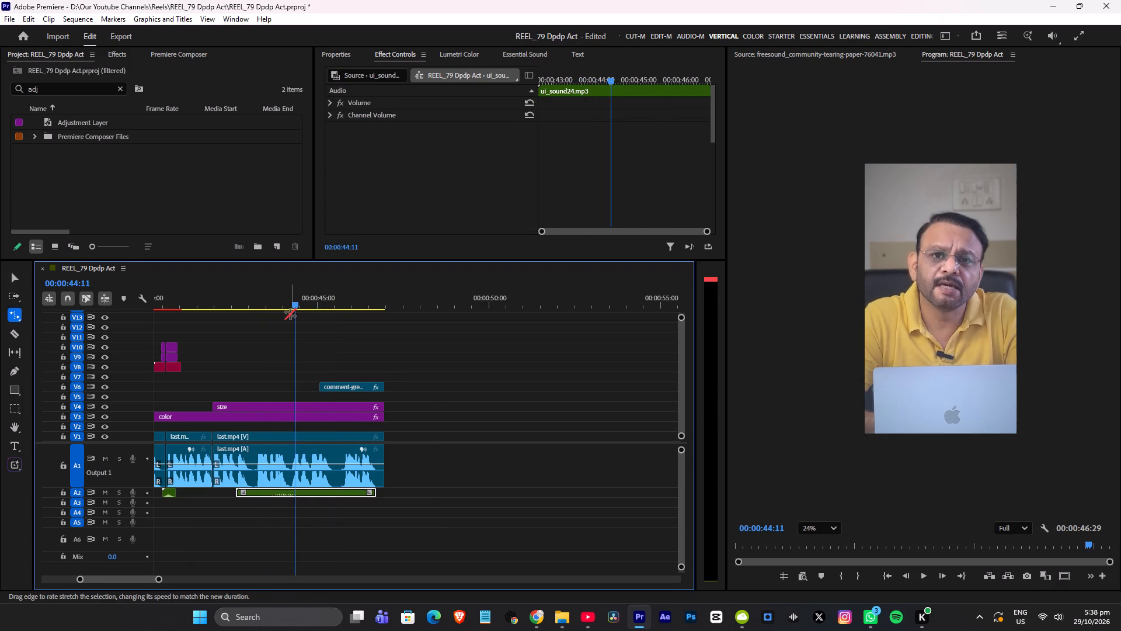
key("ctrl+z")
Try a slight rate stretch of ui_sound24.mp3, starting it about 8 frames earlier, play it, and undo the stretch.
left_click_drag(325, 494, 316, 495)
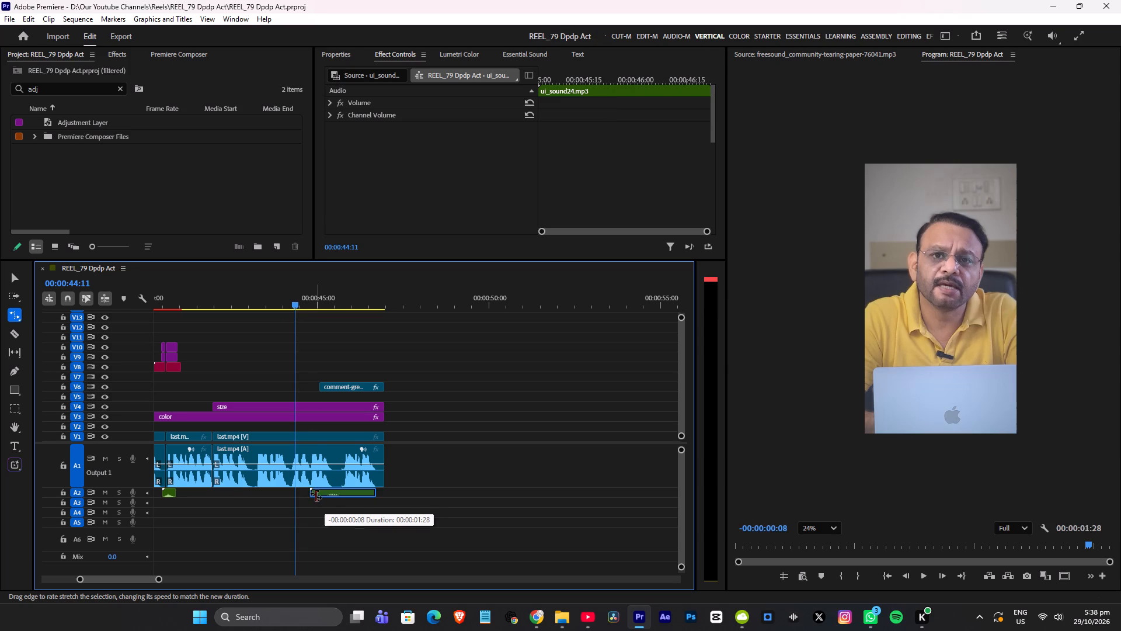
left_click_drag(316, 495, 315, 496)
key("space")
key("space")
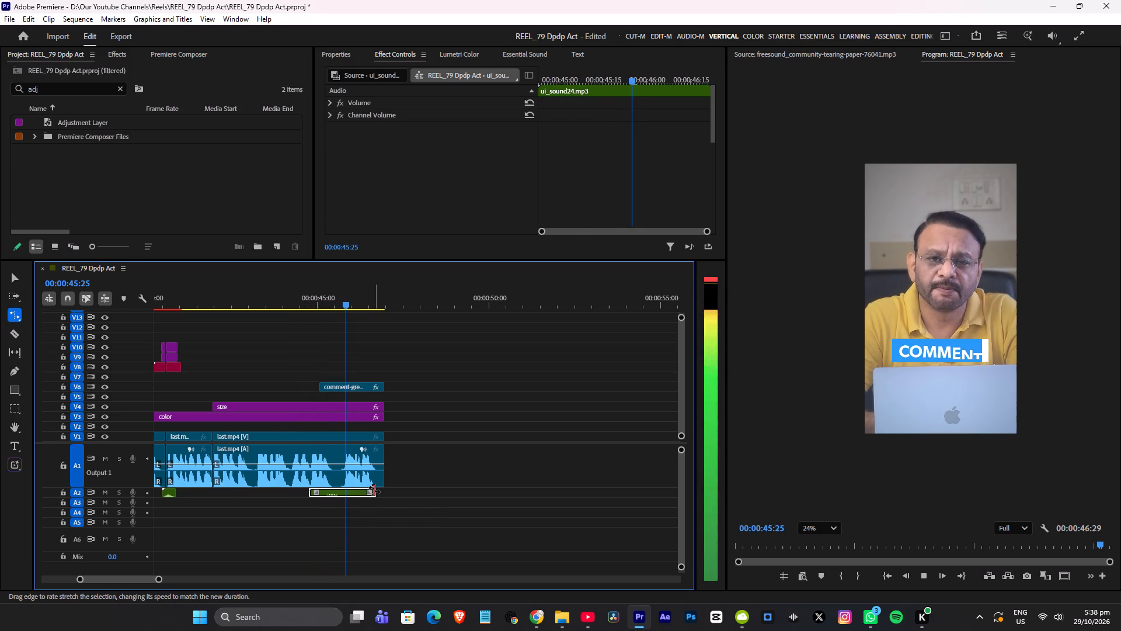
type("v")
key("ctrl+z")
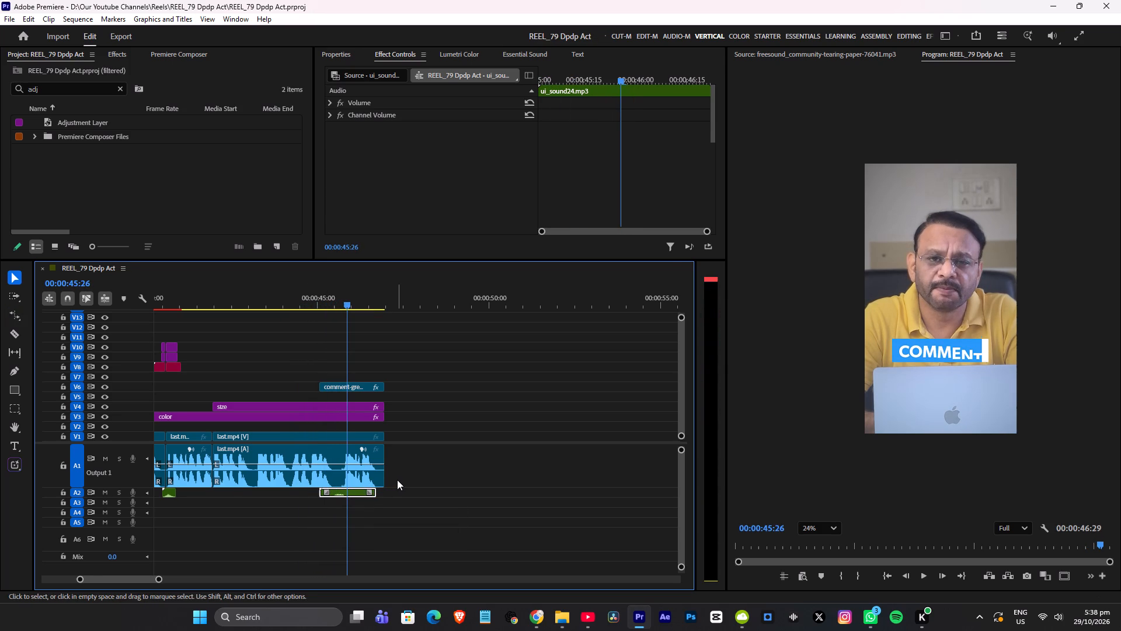
Save the project and play back the COMMENT ending and the reel's opening as a check.
key("ctrl+s")
left_click(324, 301)
key("space")
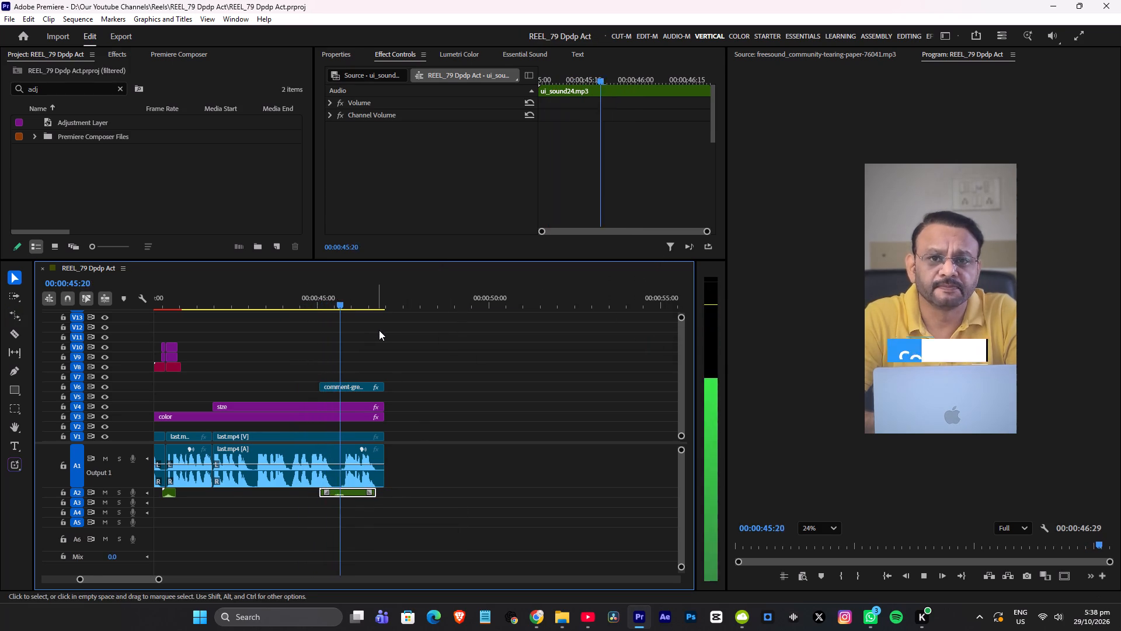
scroll(494, 363, "down", 6, "alt")
scroll(554, 380, "down", 9, "alt")
key("space")
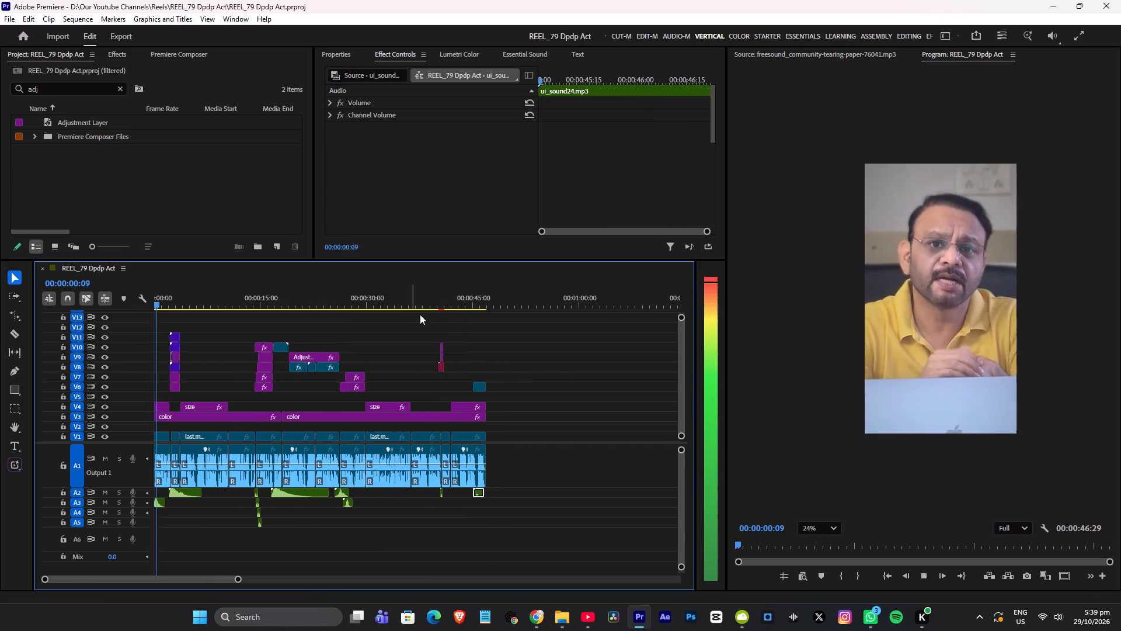
scroll(319, 351, "up", 7, "alt")
scroll(325, 350, "down", 8, "alt")
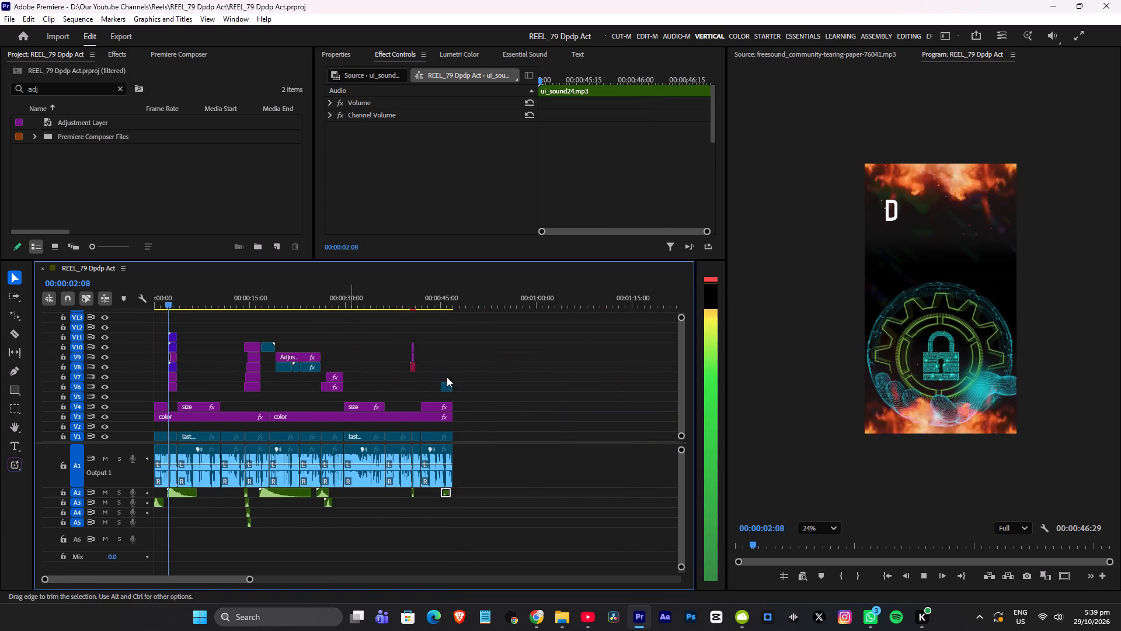
key("space")
key("ctrl+s")
key("space")
key("space")
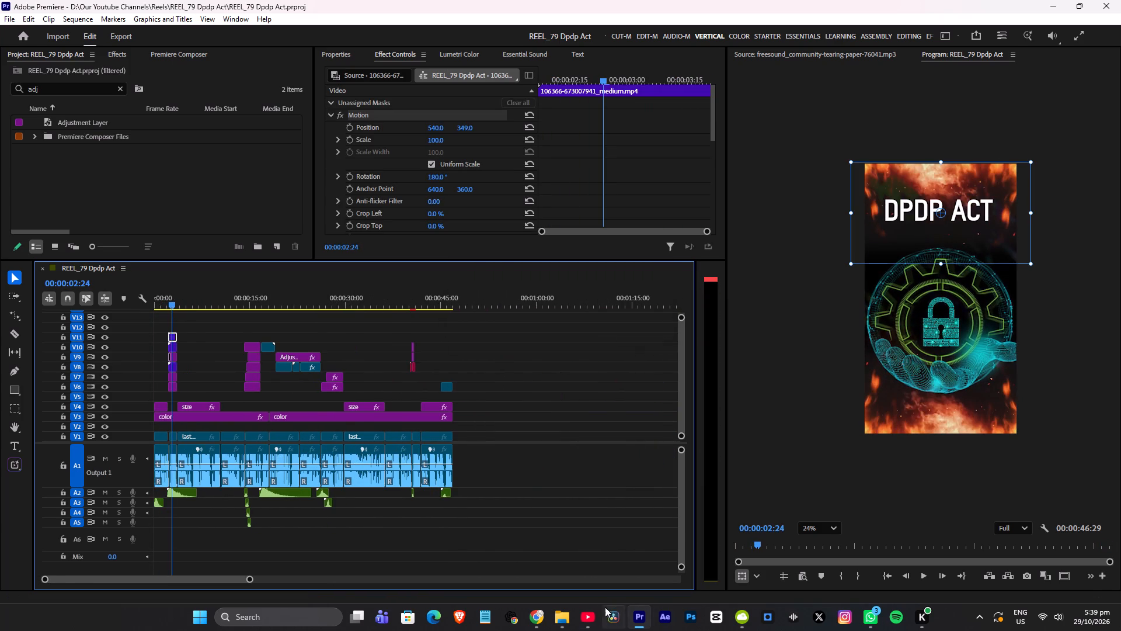
Switch to File Explorer and open the Dramatic folder in the Music library.
left_click(560, 618)
left_click(808, 554)
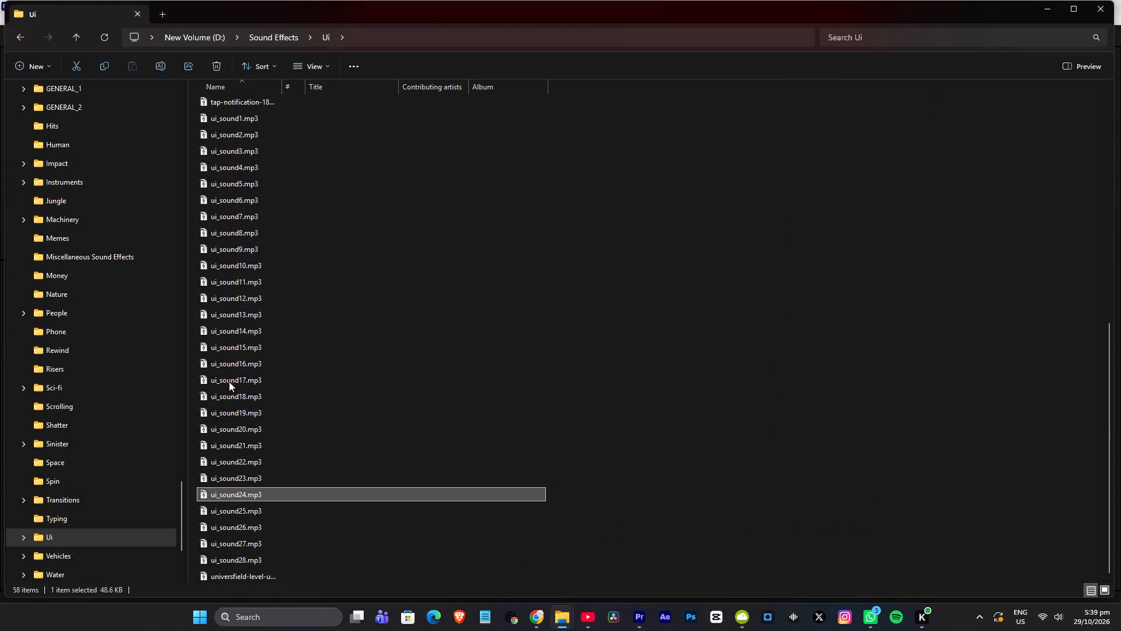
scroll(160, 280, "up", 20)
scroll(160, 280, "up", 8)
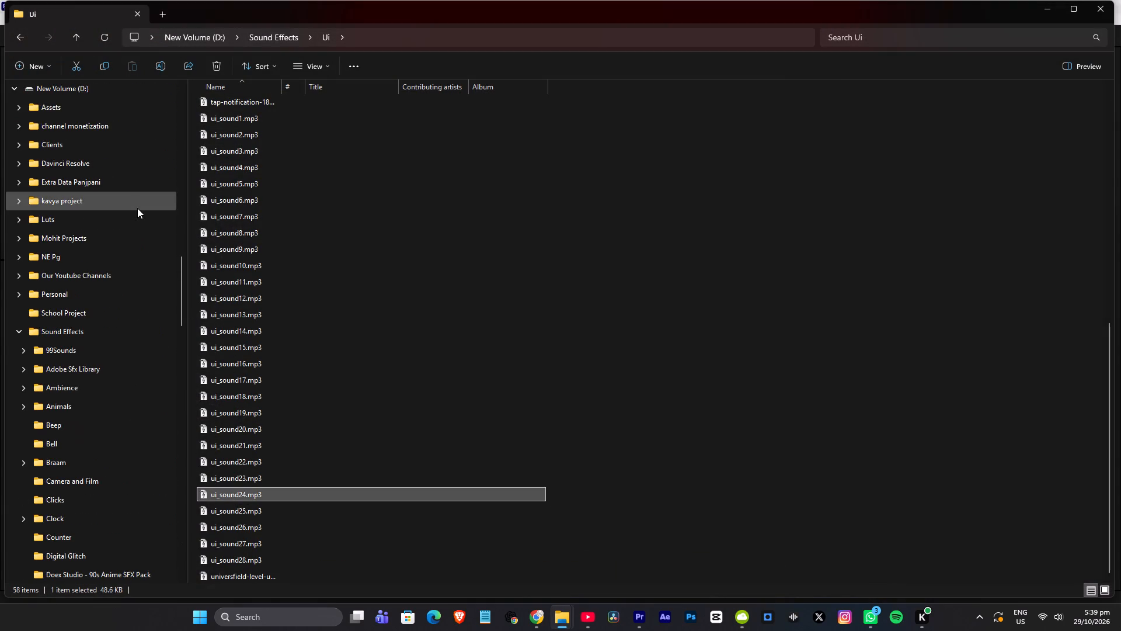
scroll(137, 208, "up", 16)
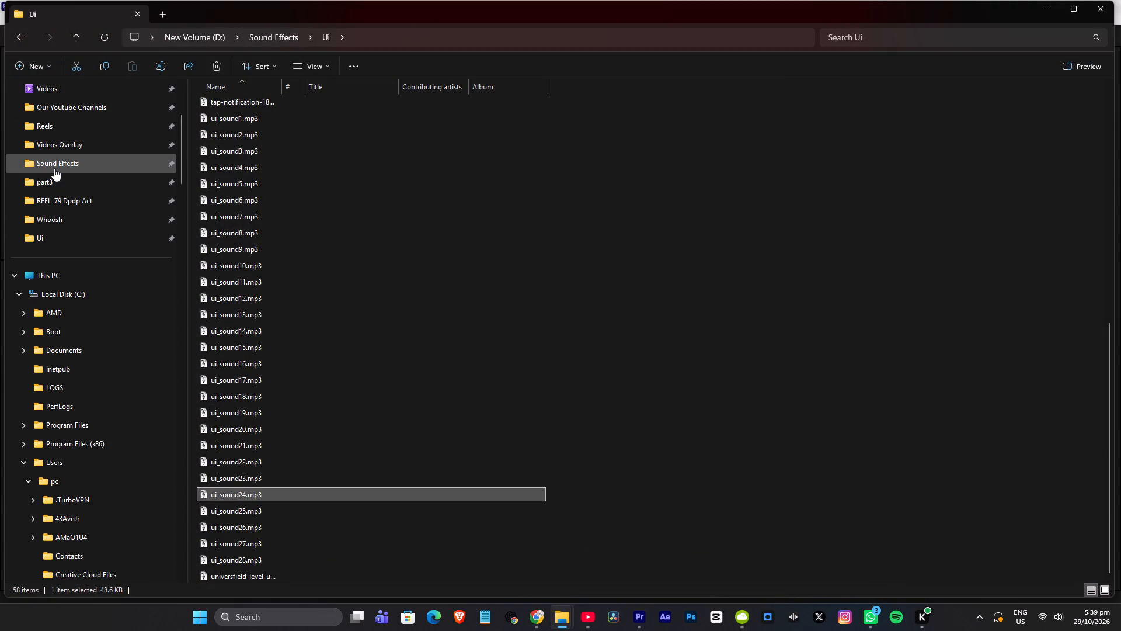
scroll(54, 129, "up", 3)
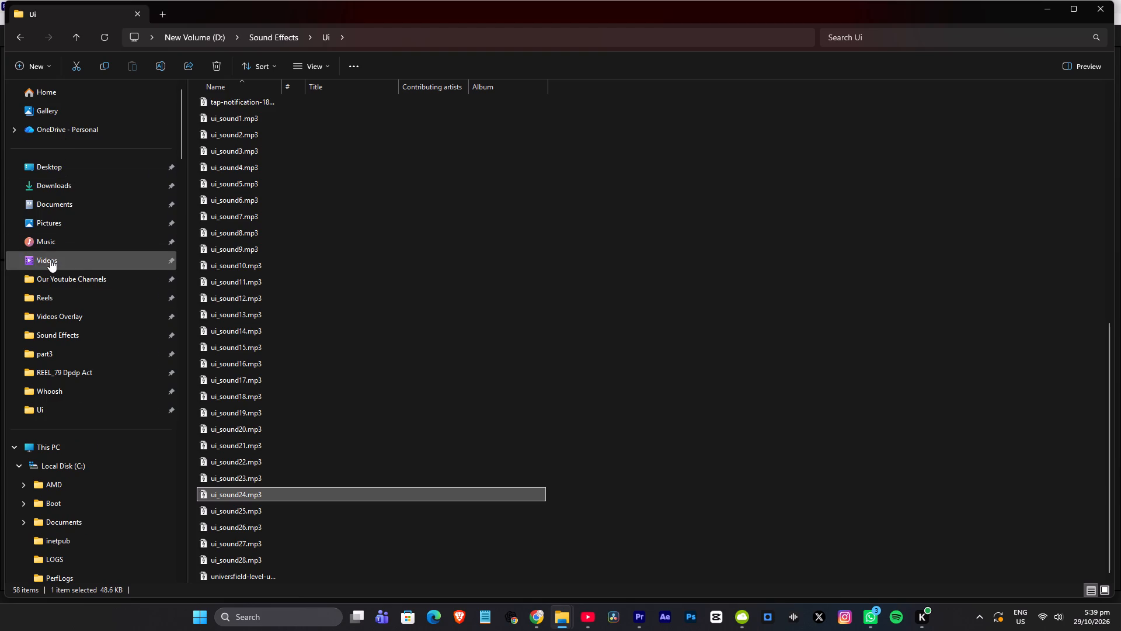
left_click(52, 242)
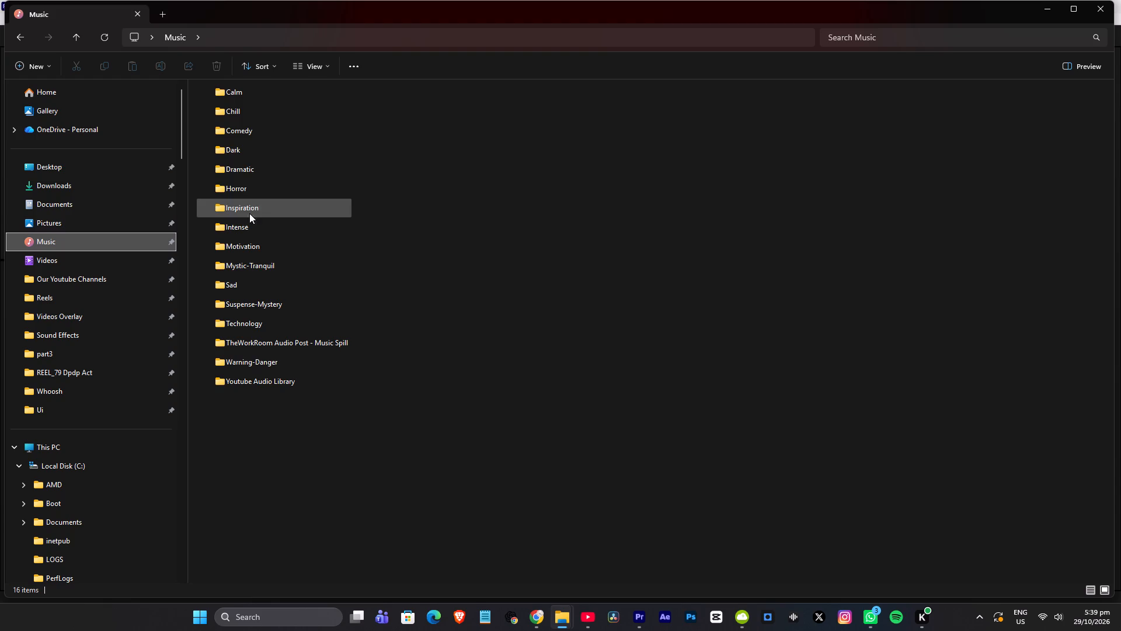
double_click(246, 167)
Audition the Dramatic tracks from comedy-shock onward, sampling Rapid Unscheduled Disassembly and raspberrymusic-tech-logo-reveal as possible background music.
double_click(256, 120)
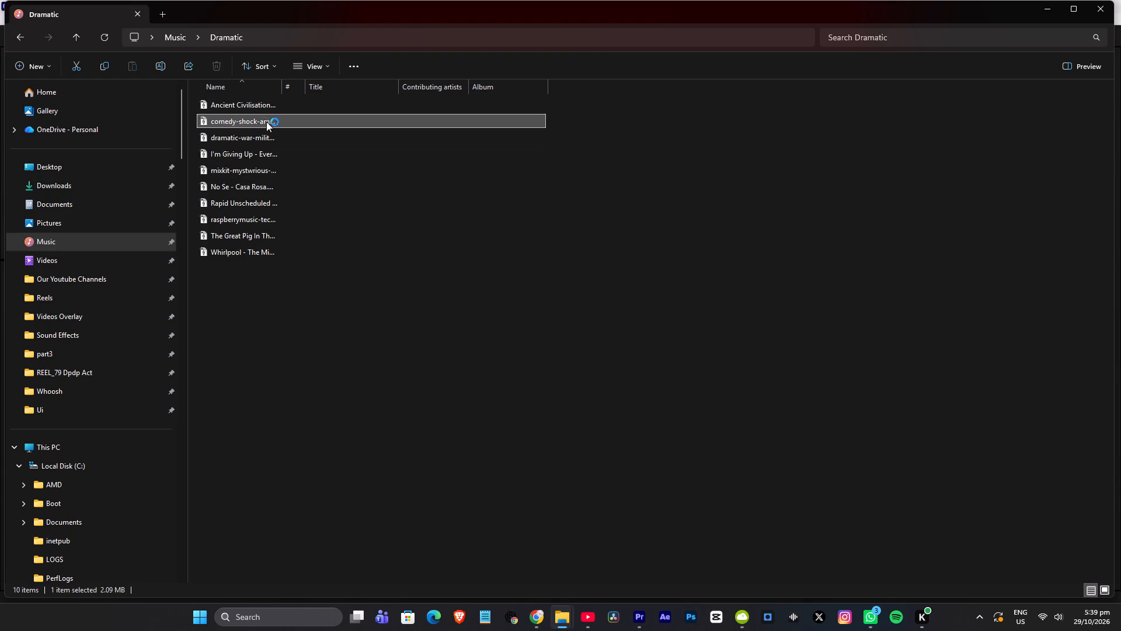
left_click(558, 379)
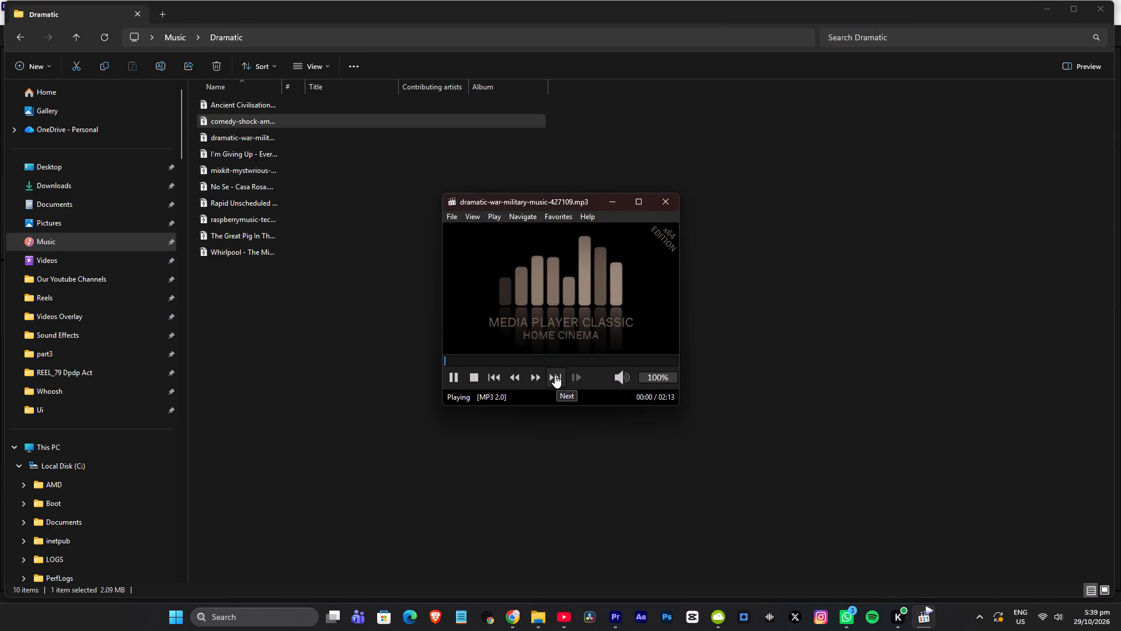
left_click(559, 377)
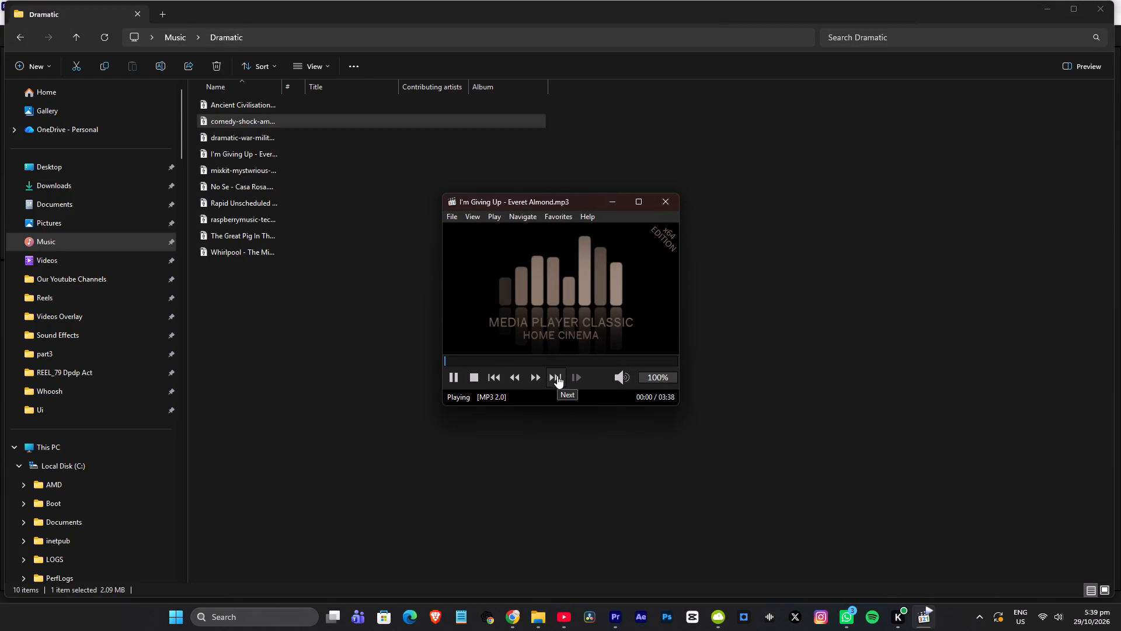
left_click(557, 376)
left_click(558, 377)
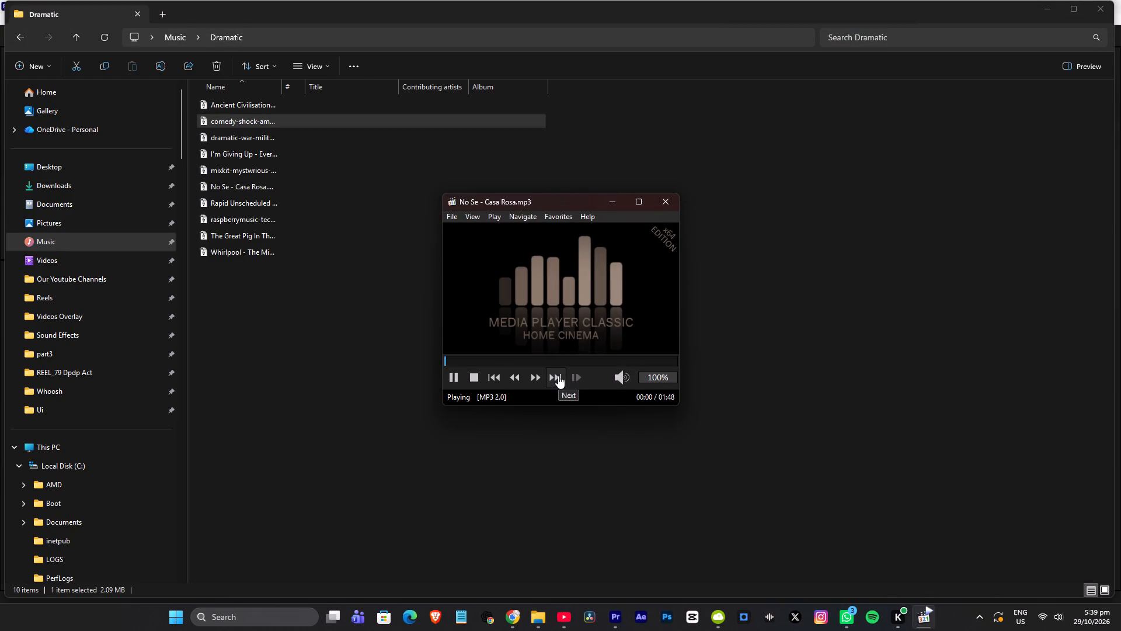
left_click(558, 376)
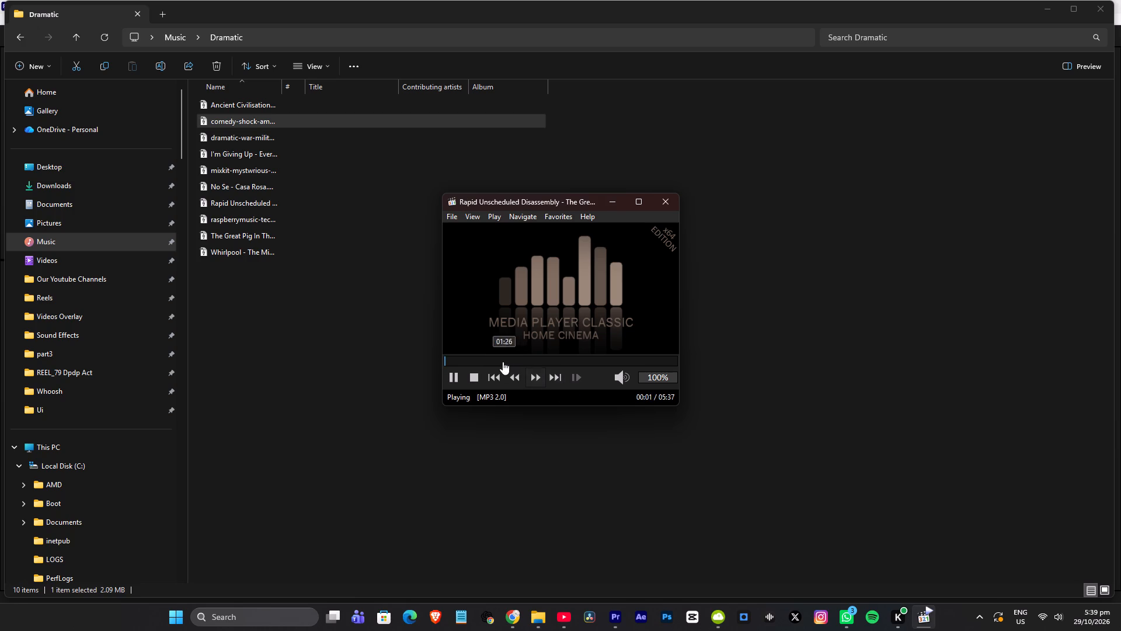
left_click(503, 362)
left_click(557, 374)
left_click(558, 373)
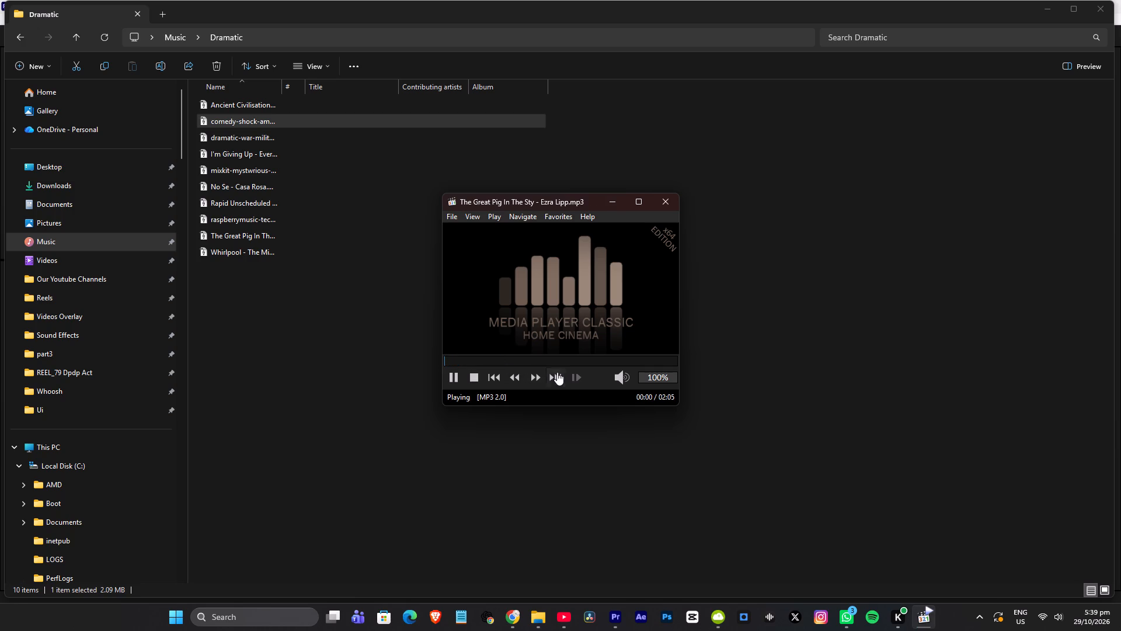
left_click(496, 377)
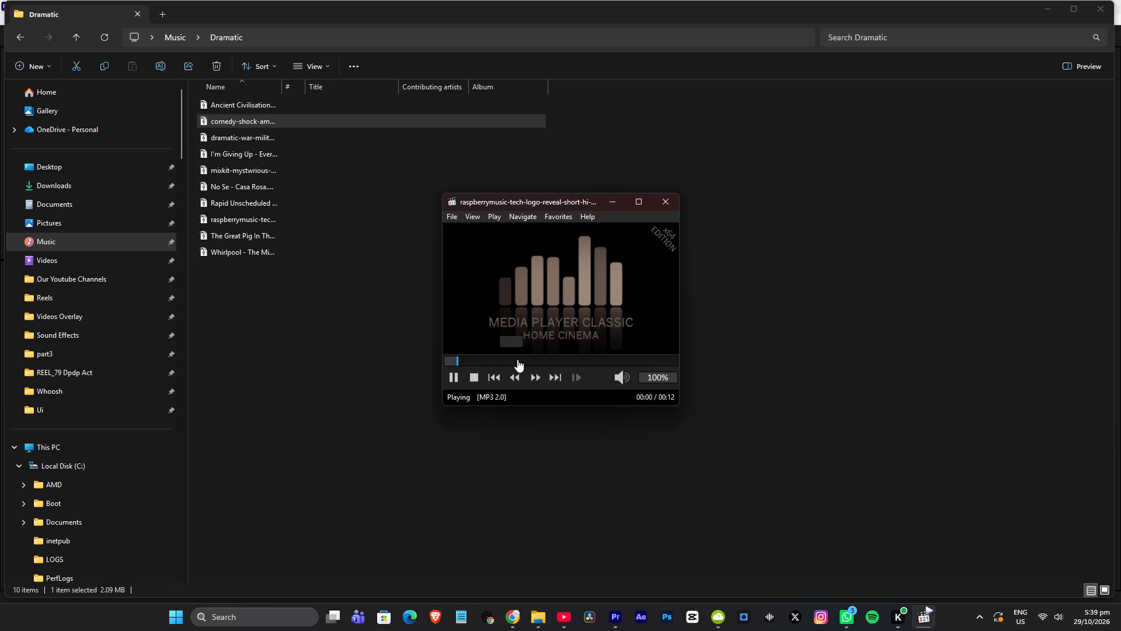
left_click(570, 363)
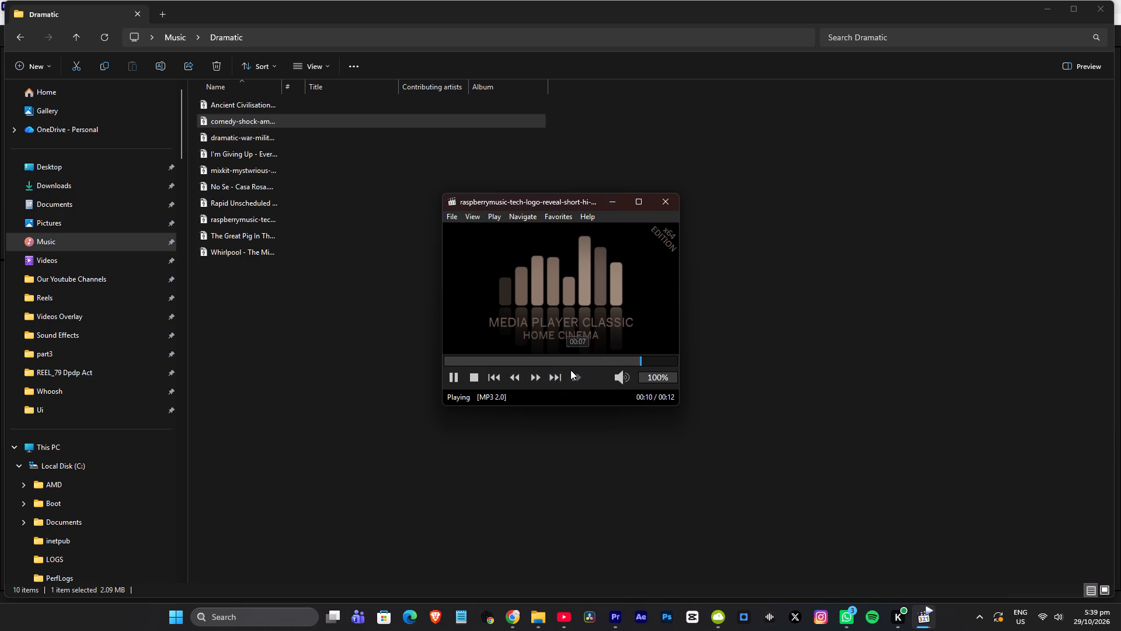
left_click(669, 204)
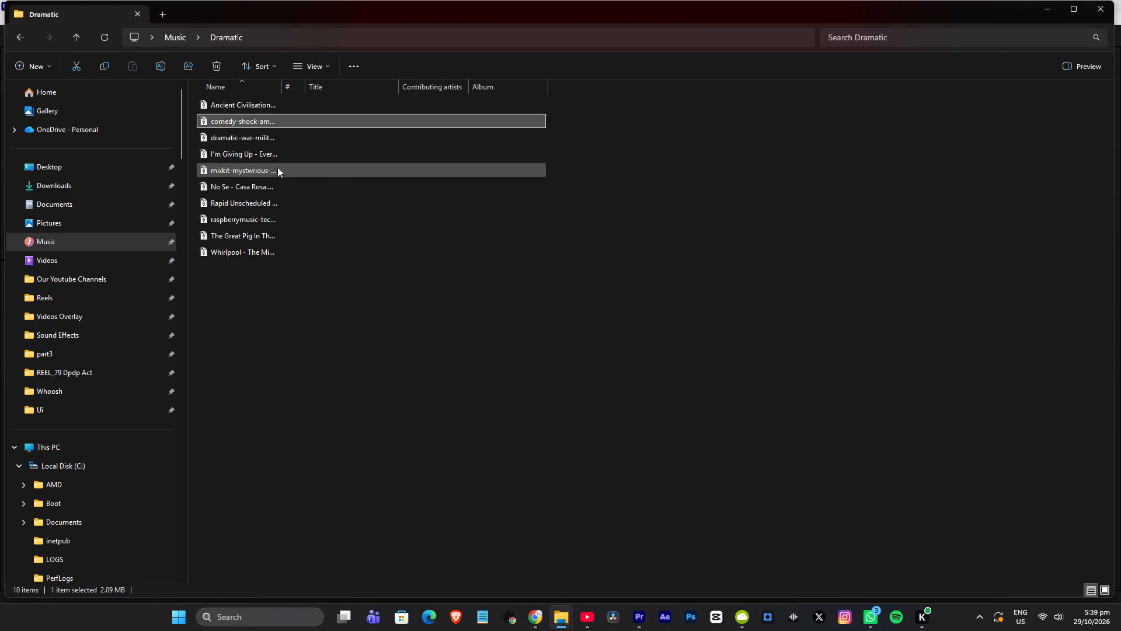
Place the raspberrymusic-tech-logo-reveal track on A4 under the reel's final section in Premiere Pro and play from about 00:00:35.
left_click_drag(218, 219, 640, 554)
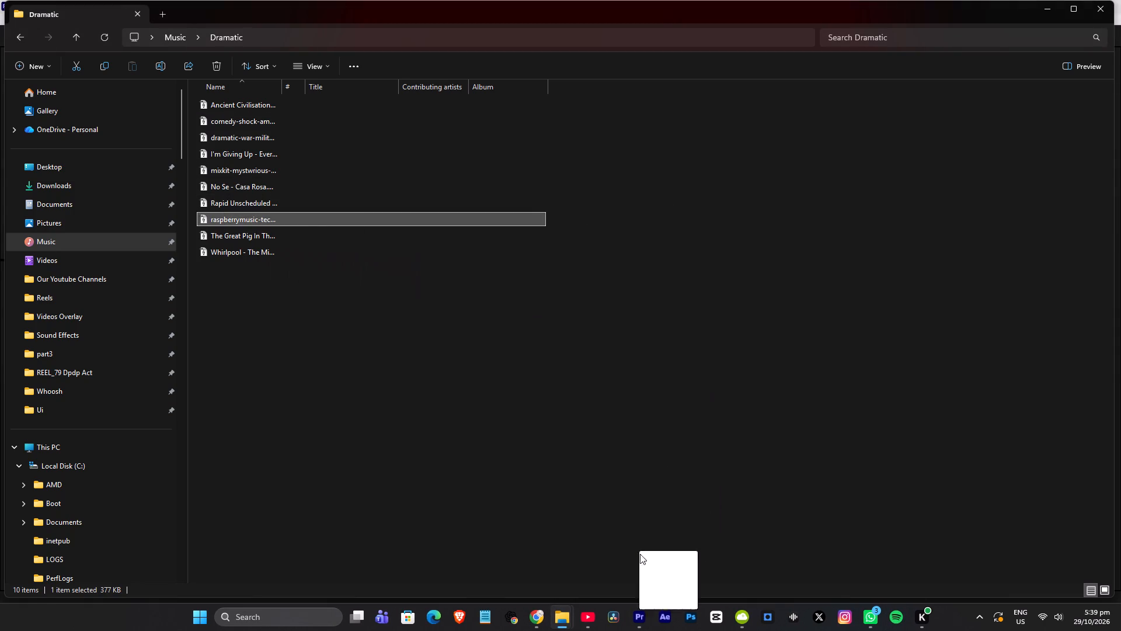
left_click_drag(640, 554, 375, 514)
left_click(381, 301)
key("space")
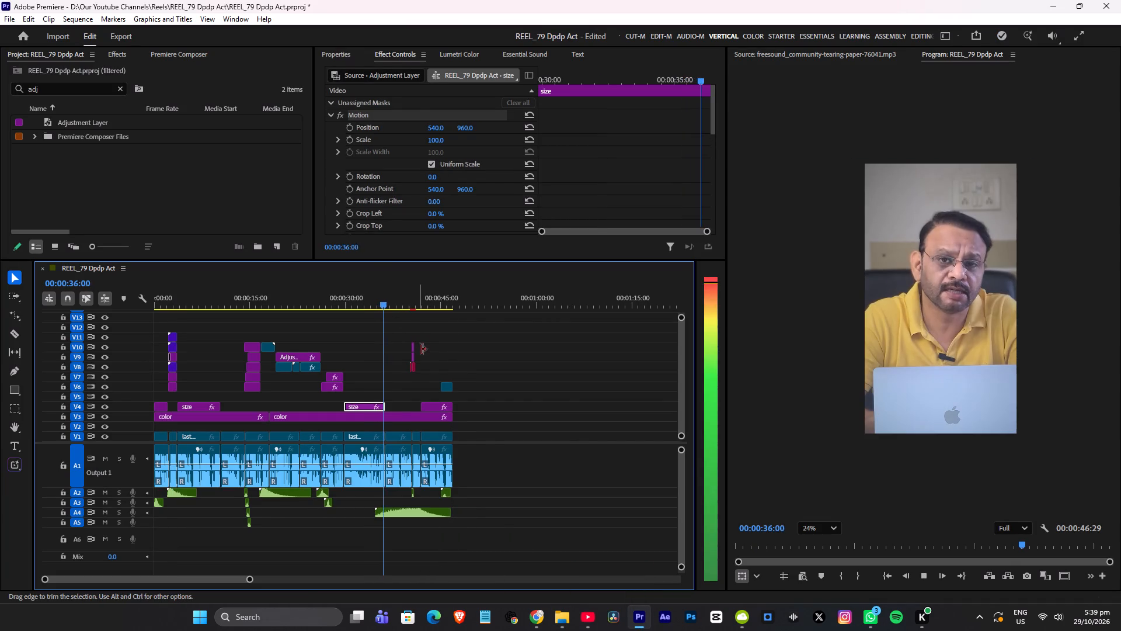
scroll(420, 353, "up", 9, "alt")
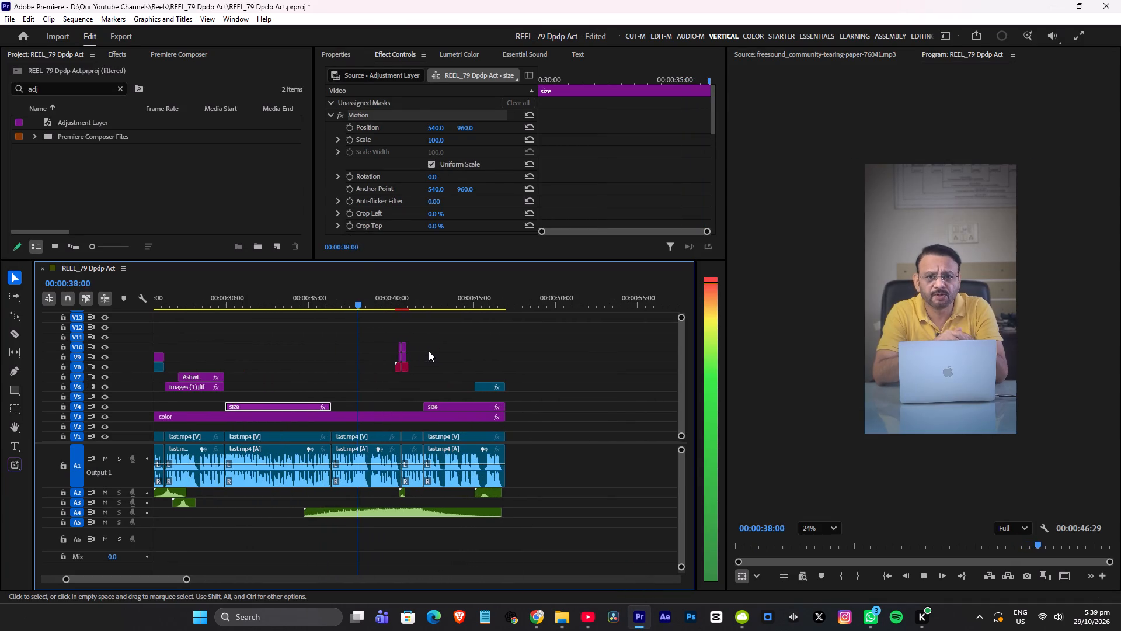
key("space")
Move the raspberrymusic track on A4 about 3 seconds 21 frames later and play the COMMENT ending.
left_click_drag(412, 512, 472, 513)
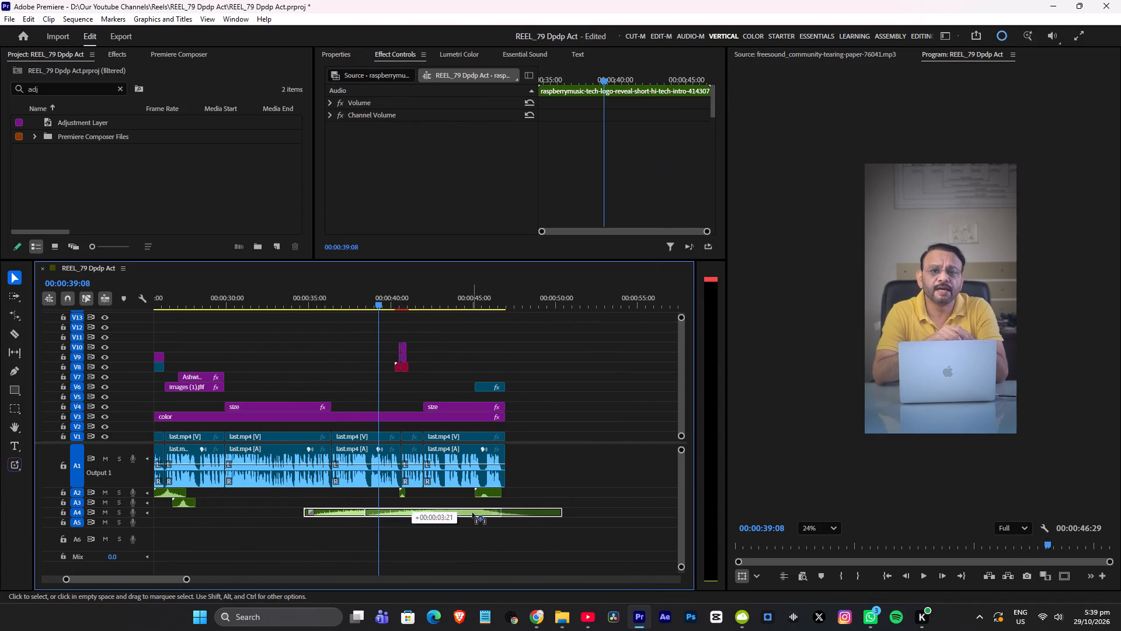
left_click_drag(472, 513, 472, 512)
left_click(476, 302)
key("space")
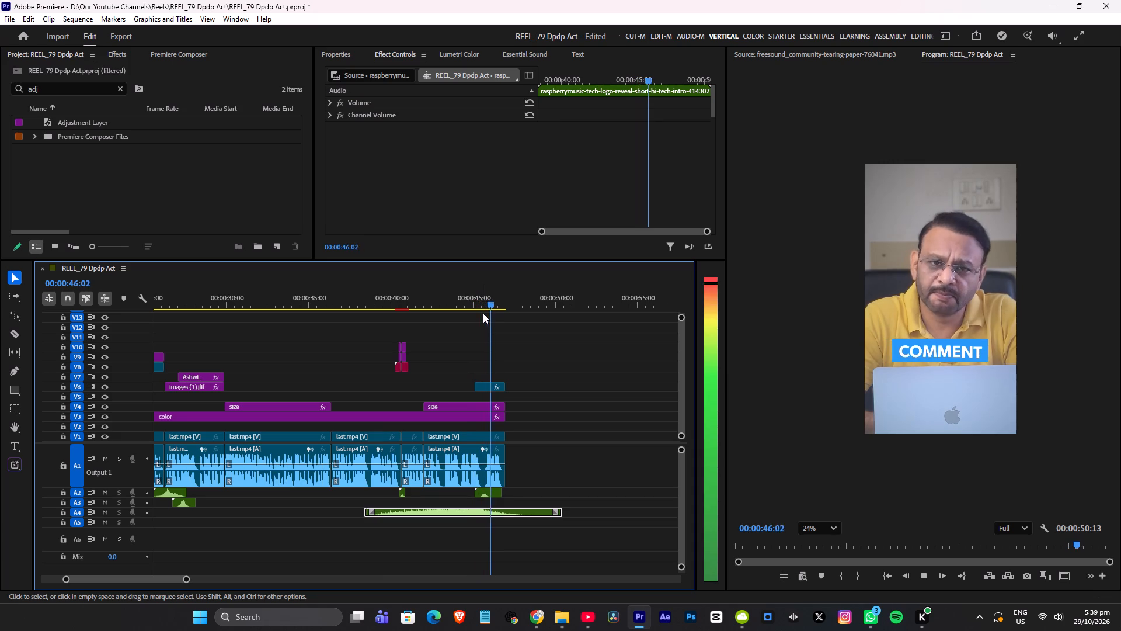
key("space")
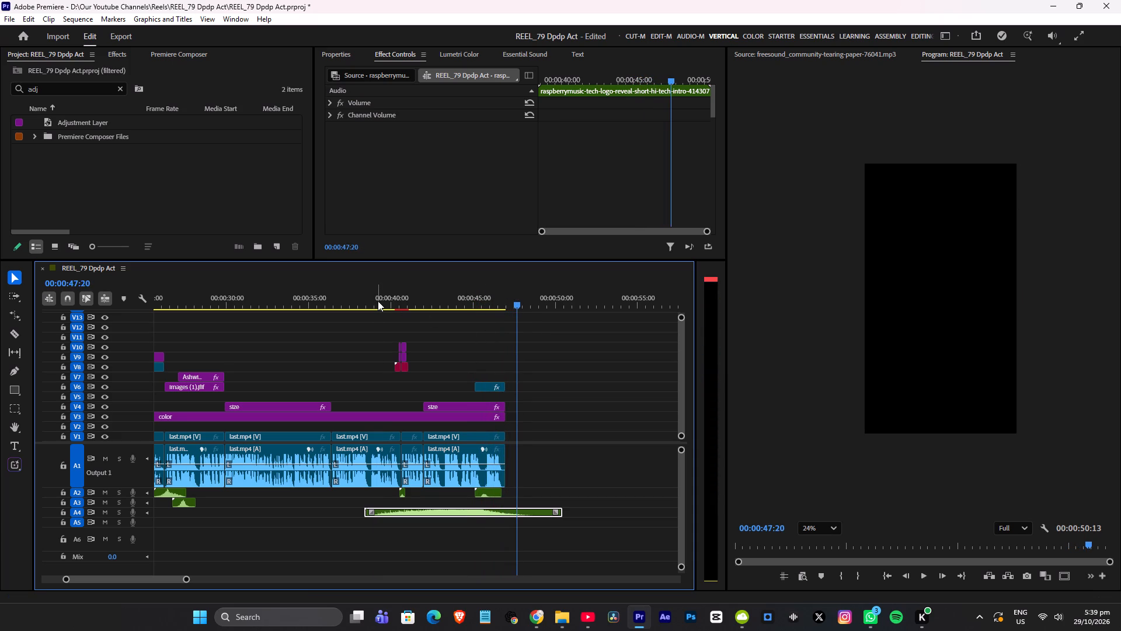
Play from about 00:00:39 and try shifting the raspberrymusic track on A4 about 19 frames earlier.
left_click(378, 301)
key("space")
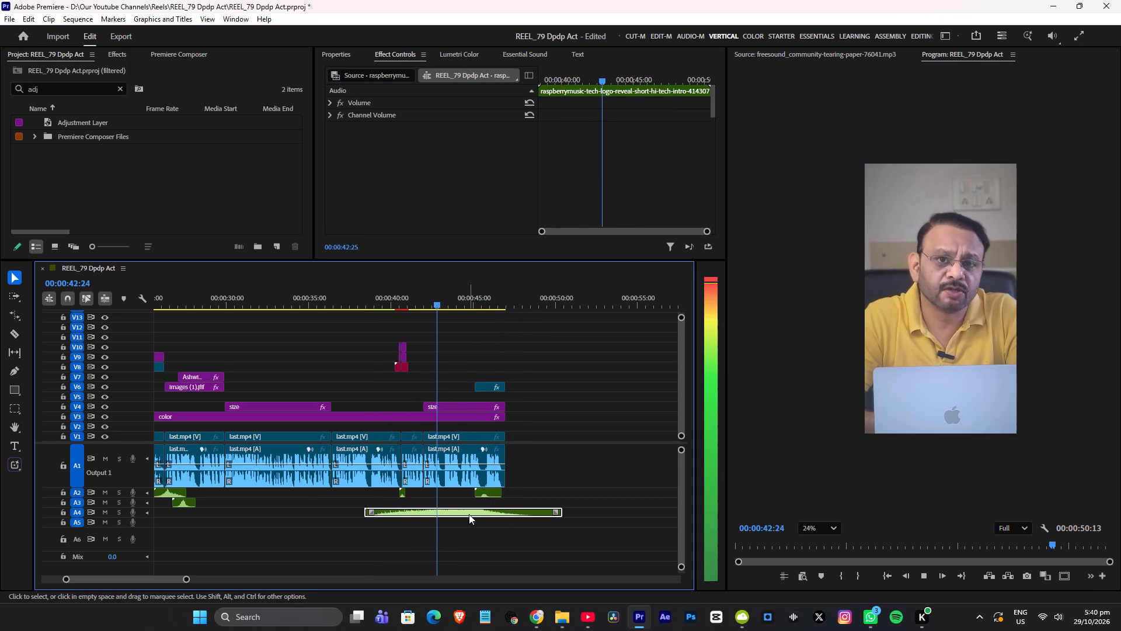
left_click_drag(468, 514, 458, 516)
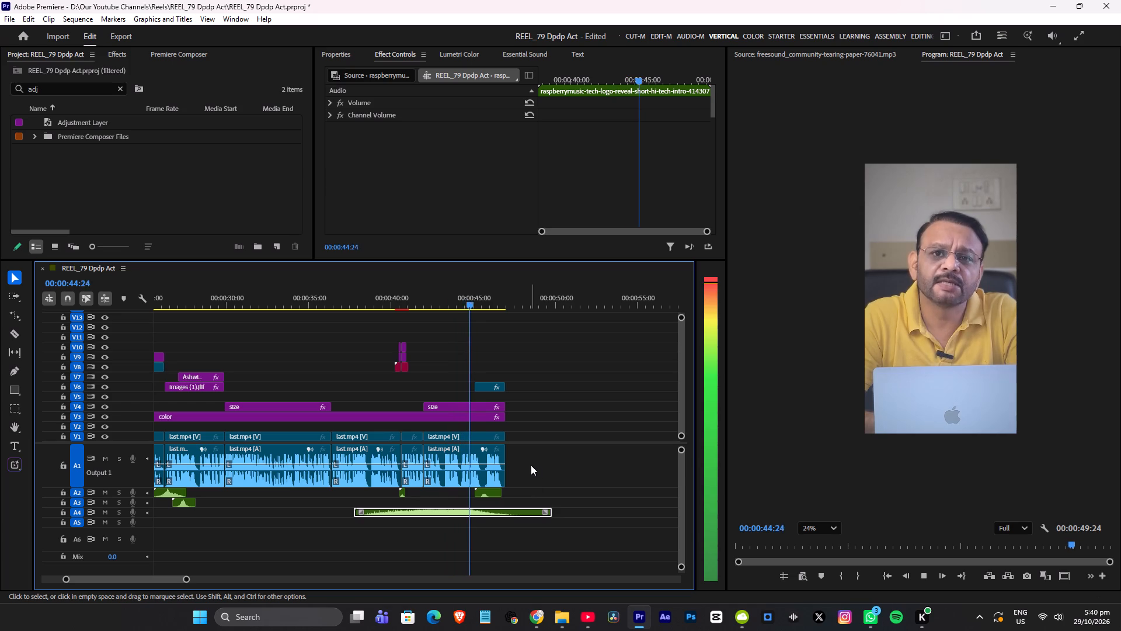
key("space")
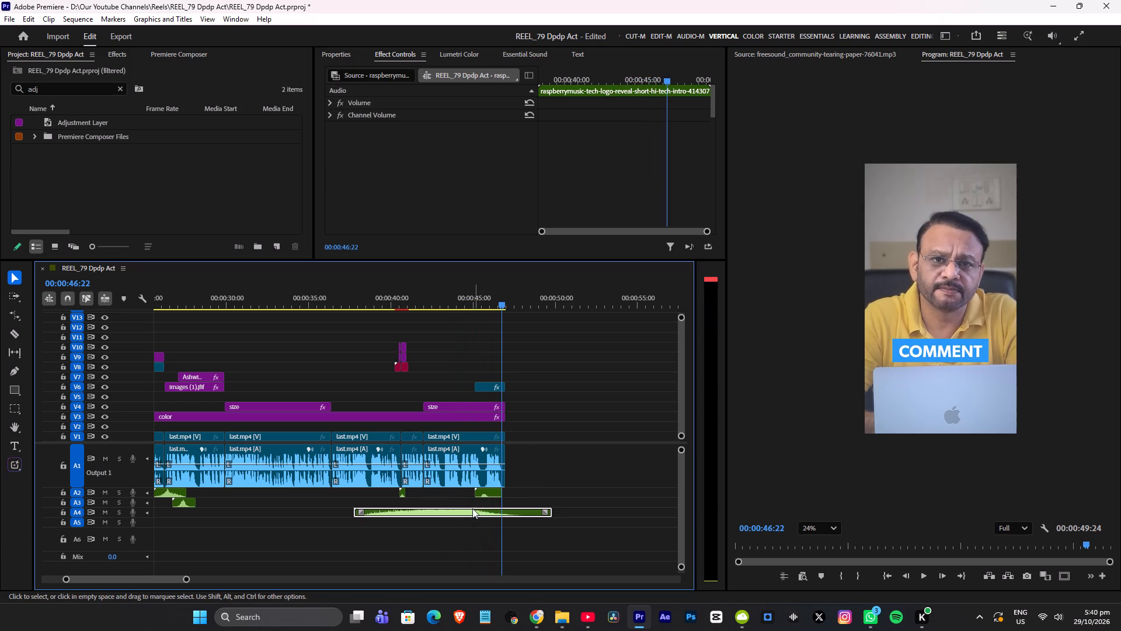
Move the raspberrymusic track on A4 about 23 frames later, play the reel's ending, and save the project.
left_click_drag(465, 511, 478, 514)
key("space")
key("space")
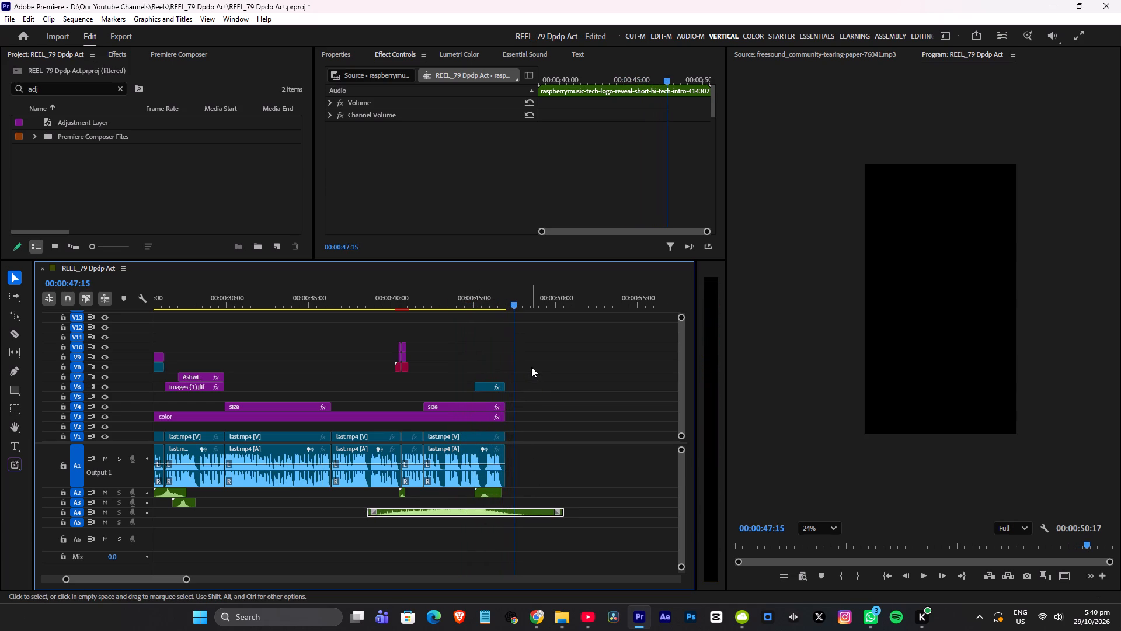
key("ctrl+s")
Return to the Dramatic music folder and audition The Great Pig In The Sty and Whirlpool at several points.
key("alt+Tab")
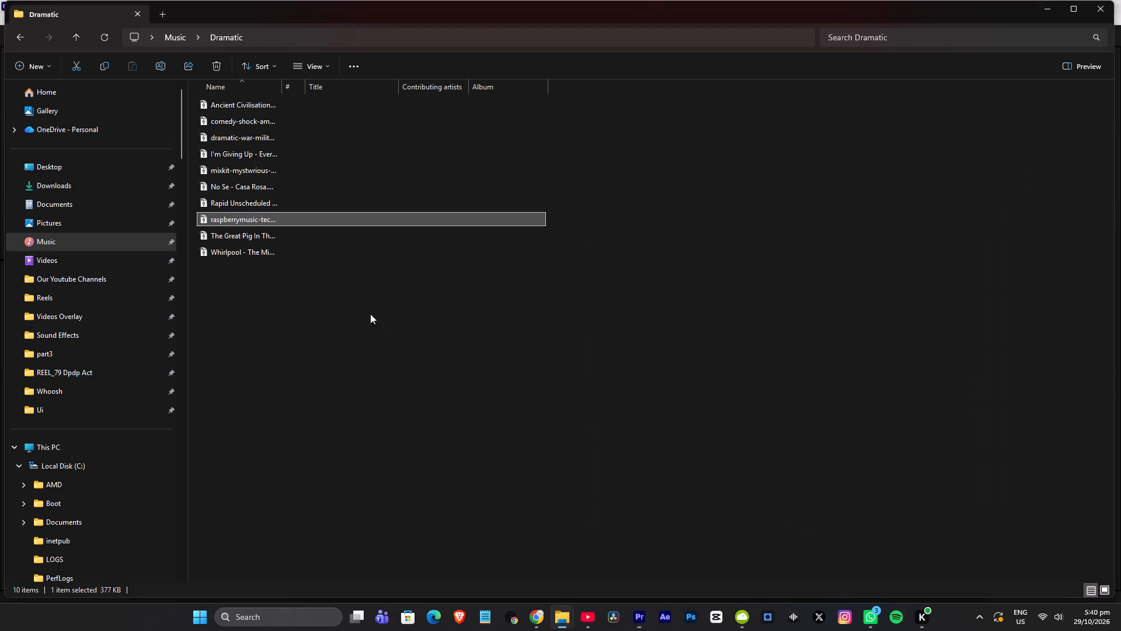
double_click(226, 234)
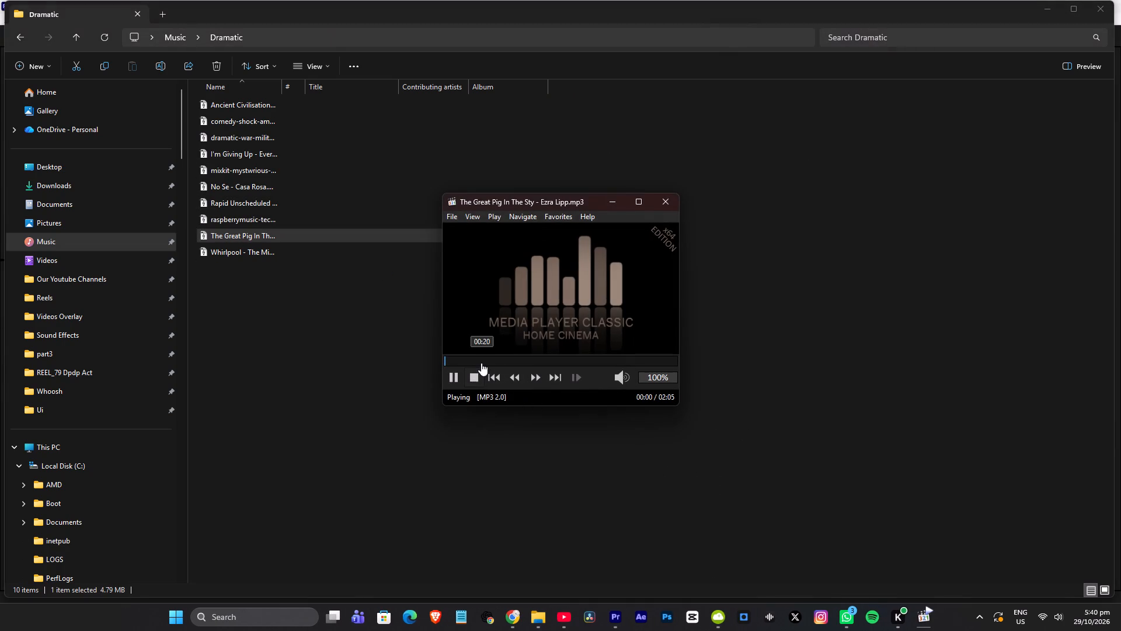
left_click(481, 361)
left_click(513, 361)
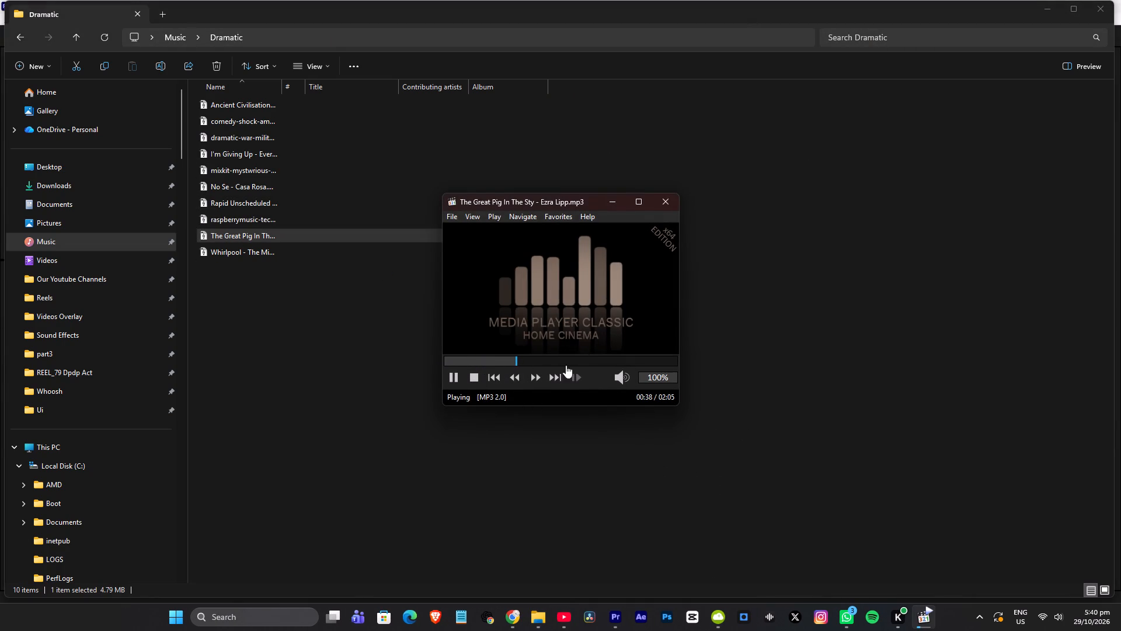
left_click(566, 360)
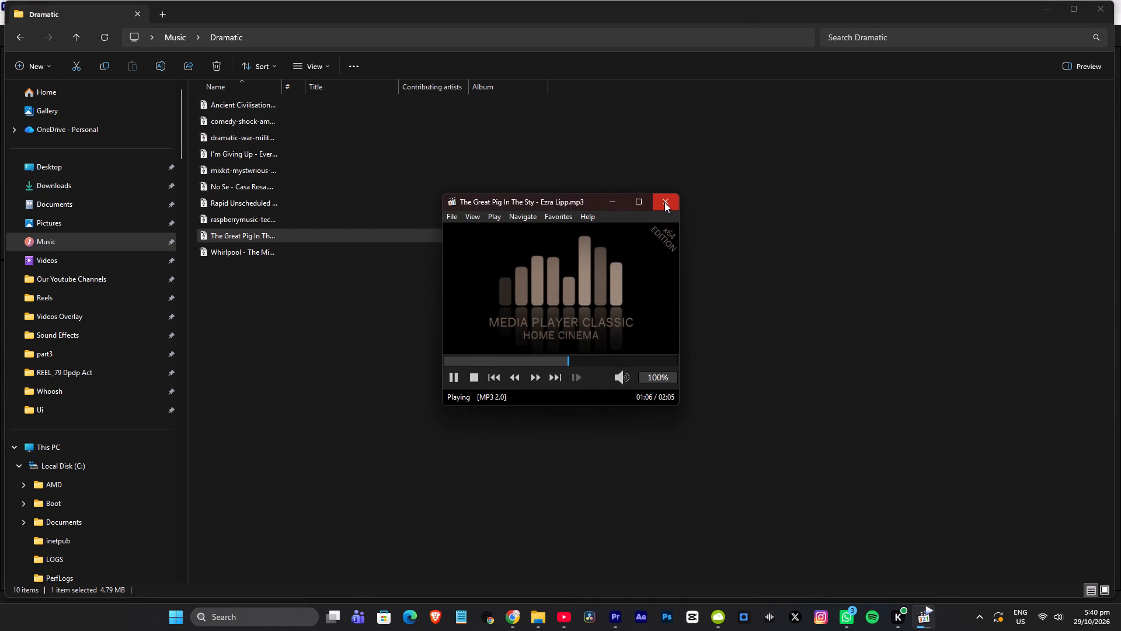
left_click(664, 202)
double_click(295, 253)
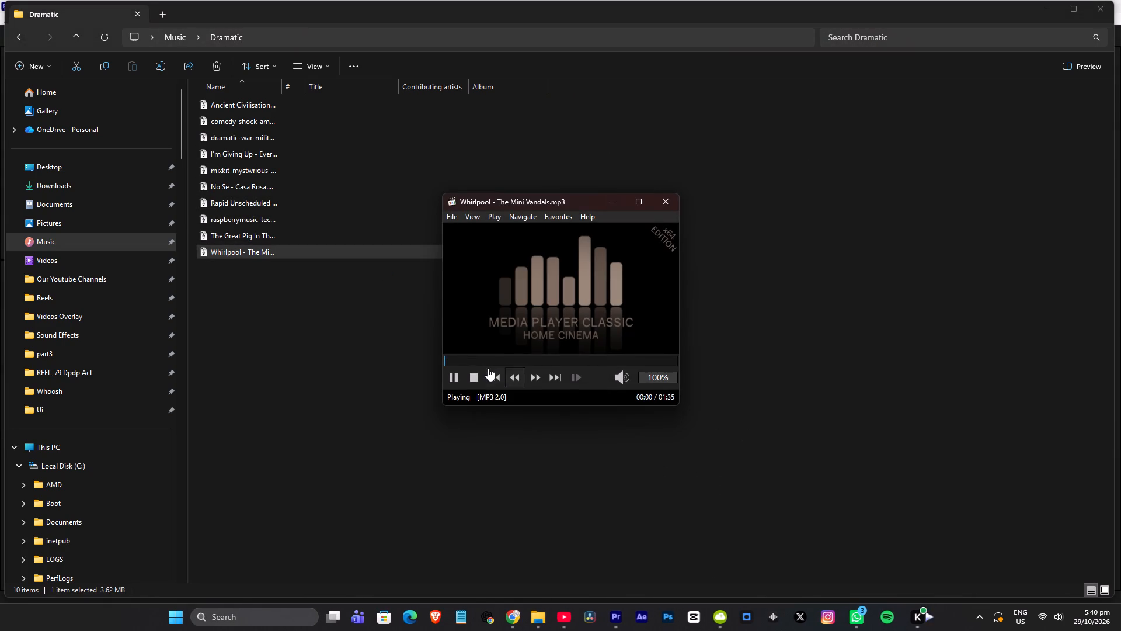
left_click(488, 359)
left_click(663, 202)
Open the Intense music folder and audition the arctsound-epic-tactical-opener, Duty Calls and mfcc-intro tracks, sampling arctsound at several points.
key("BackSpace")
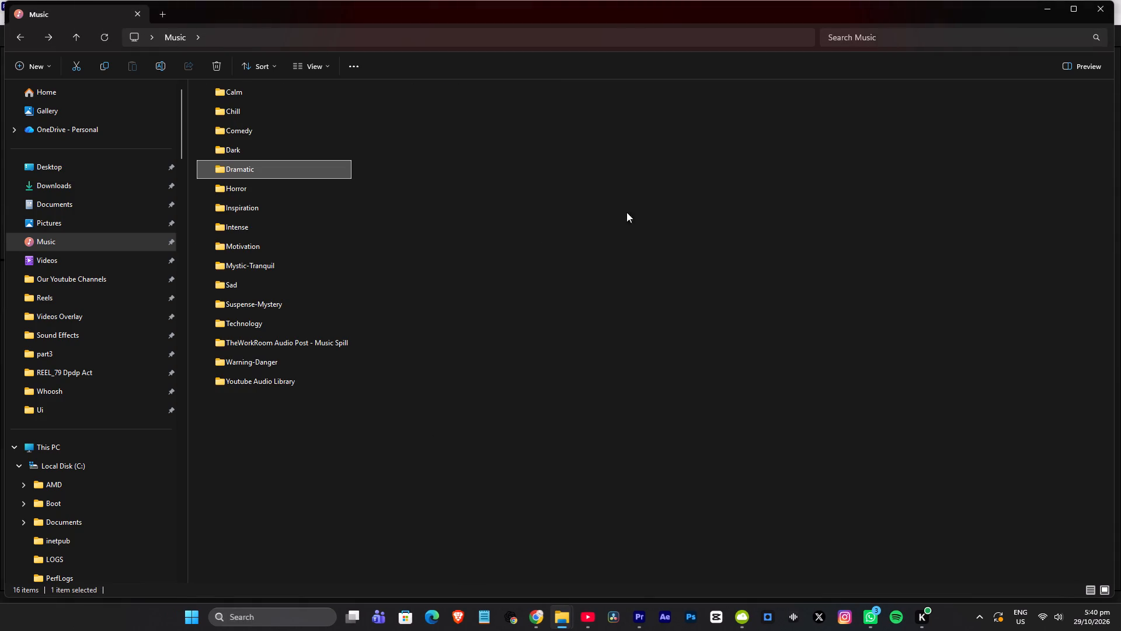
double_click(255, 225)
double_click(253, 108)
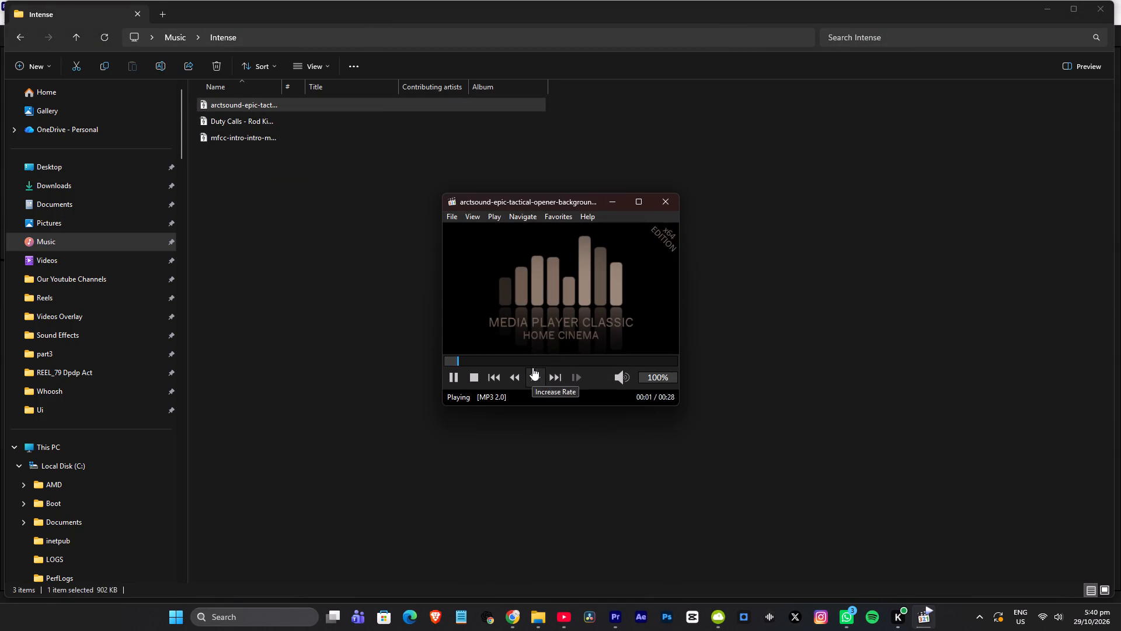
left_click(558, 376)
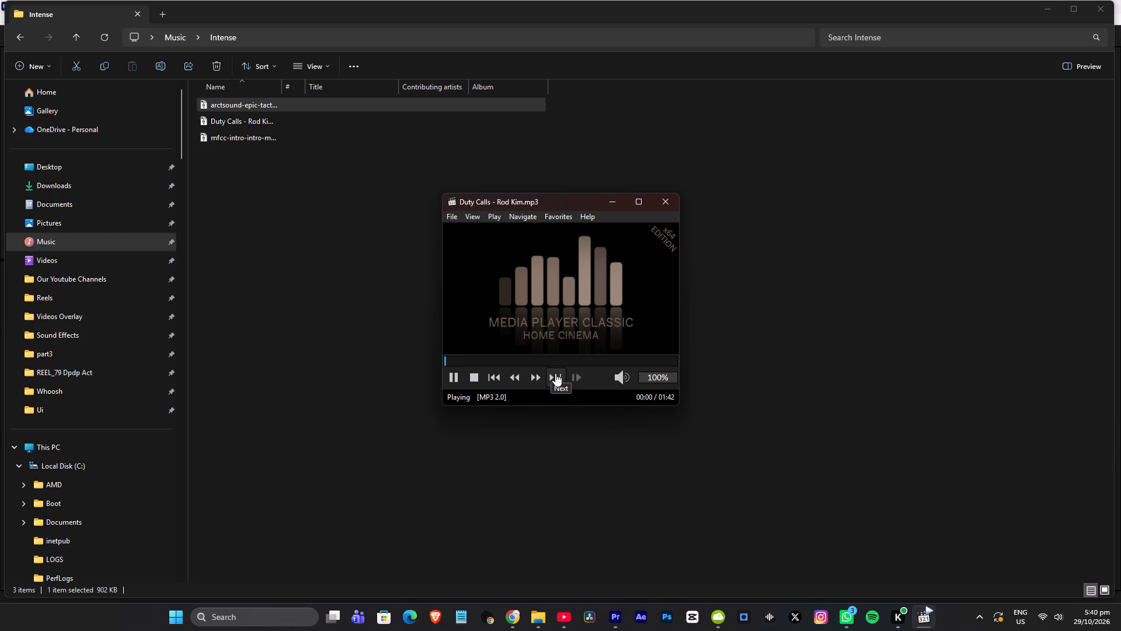
left_click(556, 375)
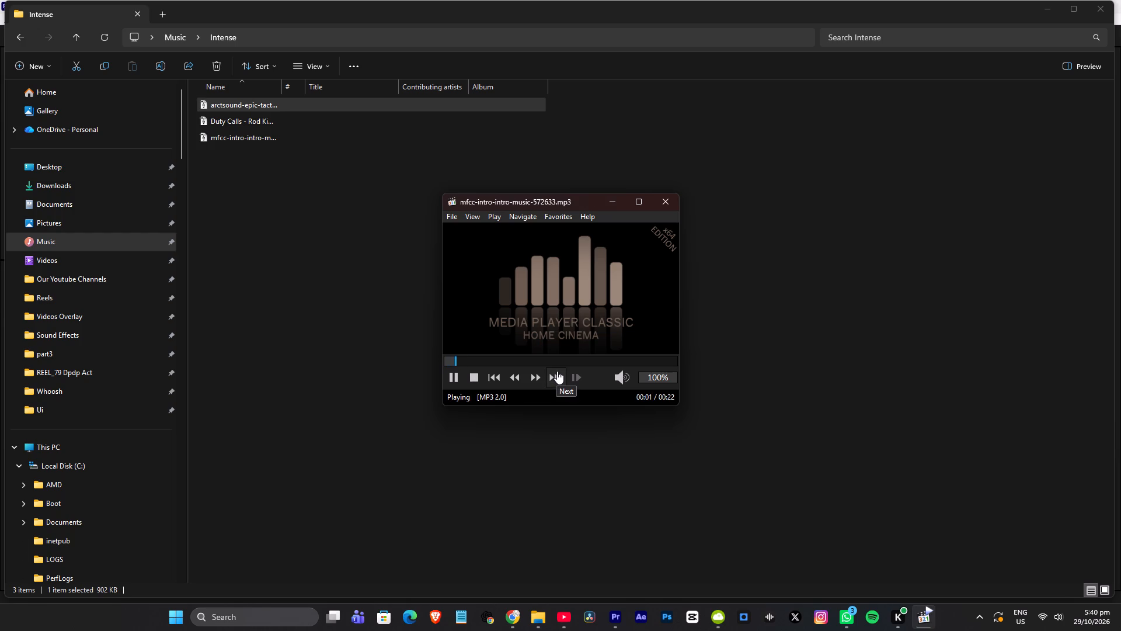
left_click(557, 371)
left_click(658, 206)
double_click(310, 104)
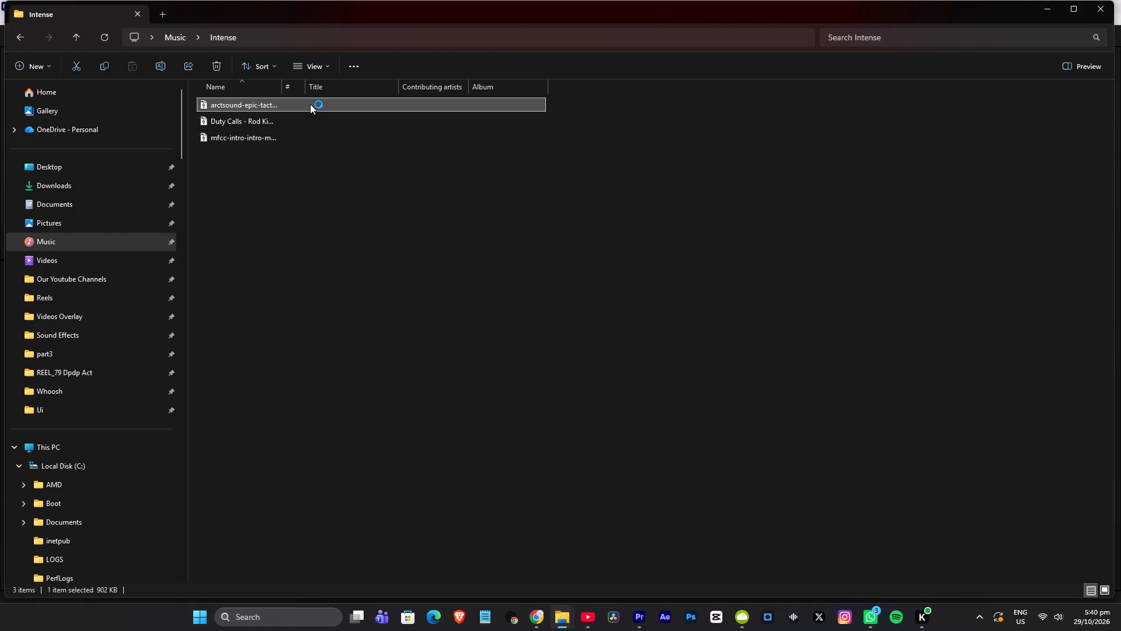
left_click(488, 358)
left_click(527, 359)
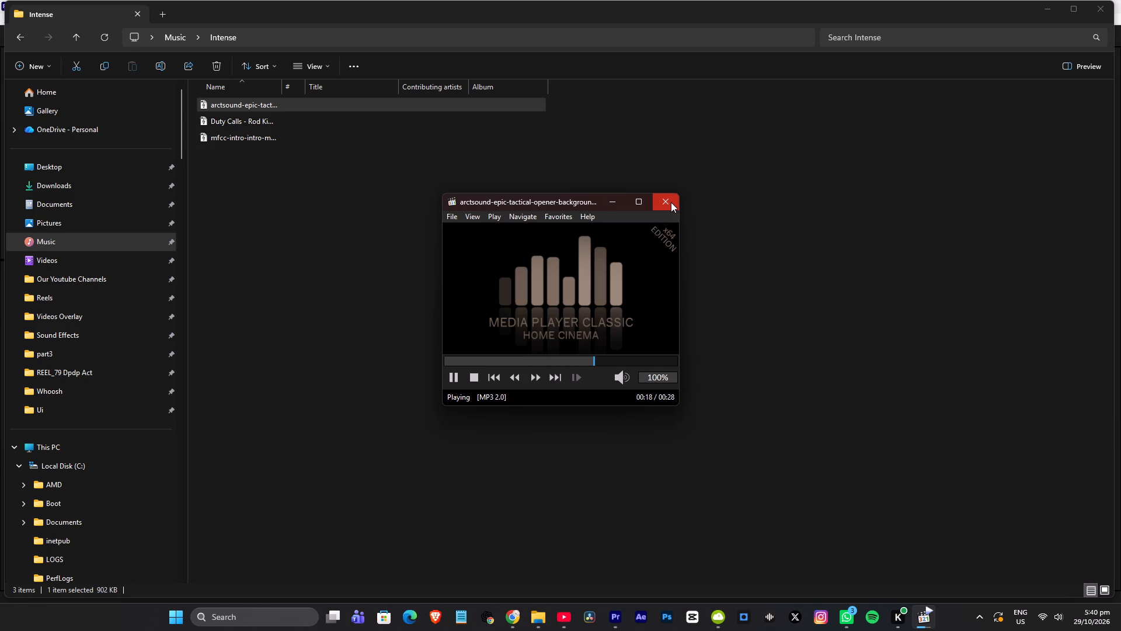
left_click(671, 202)
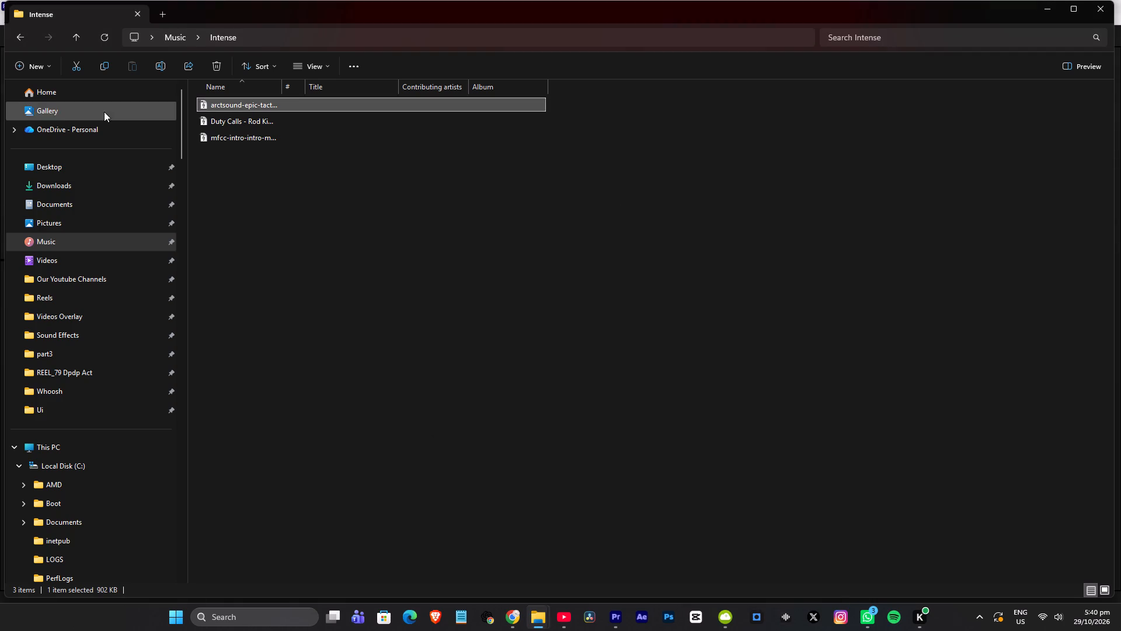
Place the arctsound-epic-tactical-opener track on A6 in the Premiere timeline and align it with the sequence start.
left_click_drag(224, 106, 629, 566)
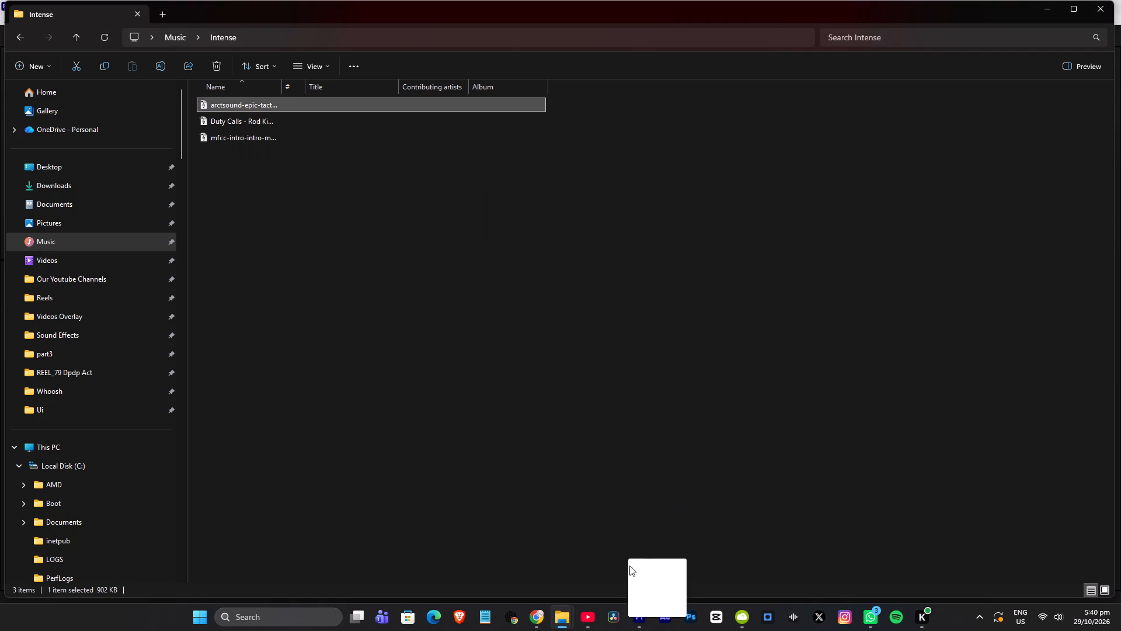
left_click_drag(629, 566, 153, 521)
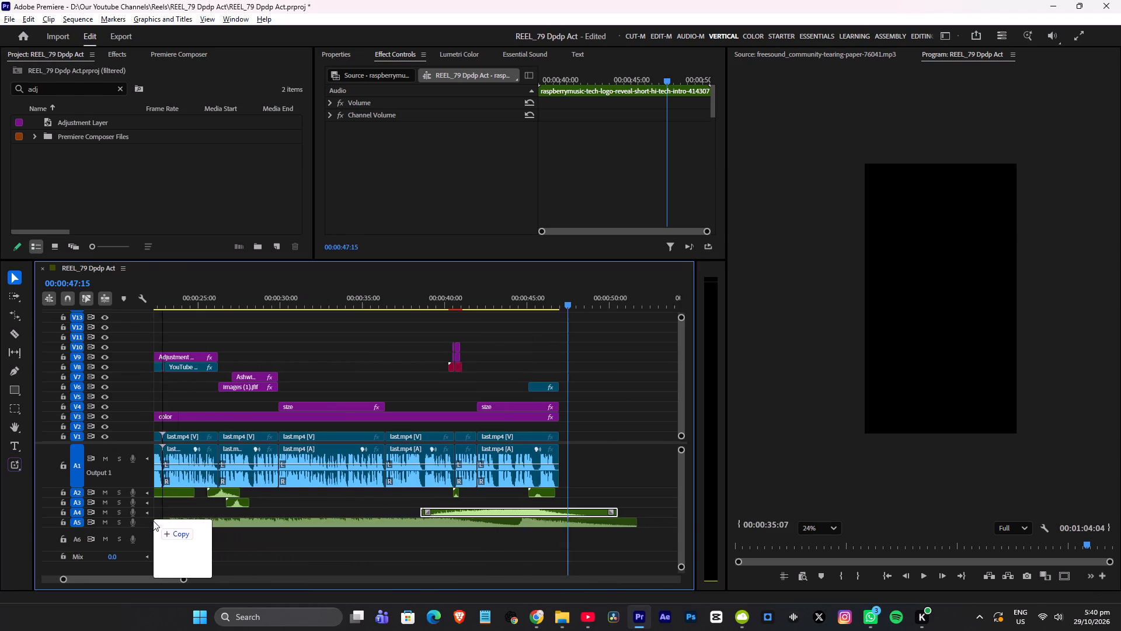
left_click_drag(153, 521, 178, 539)
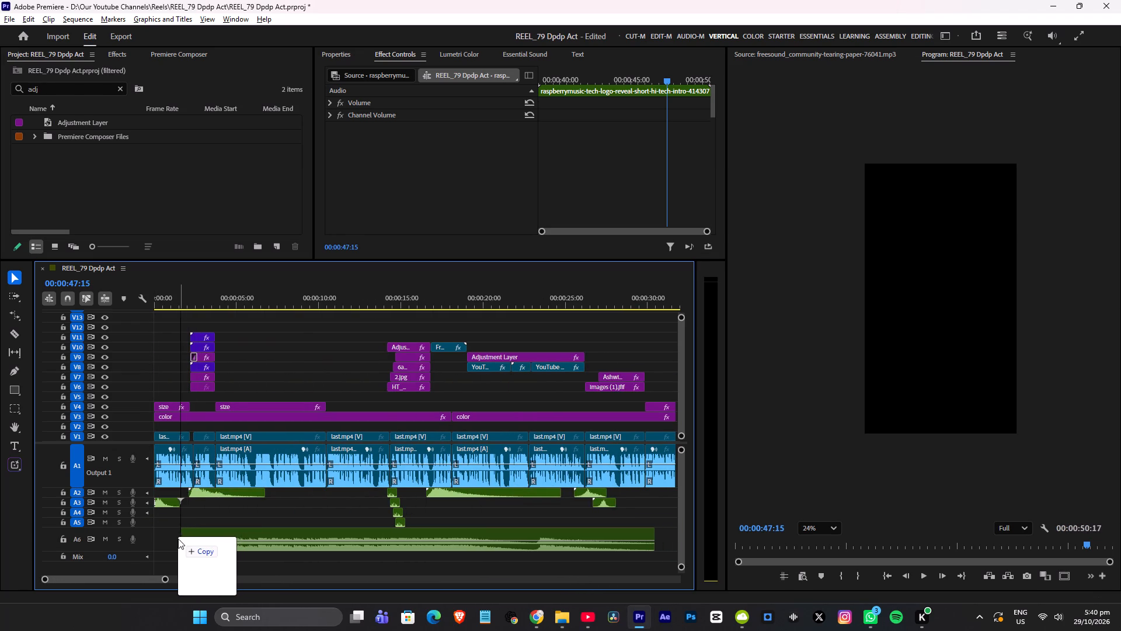
left_click_drag(178, 539, 190, 538)
left_click_drag(290, 534, 253, 534)
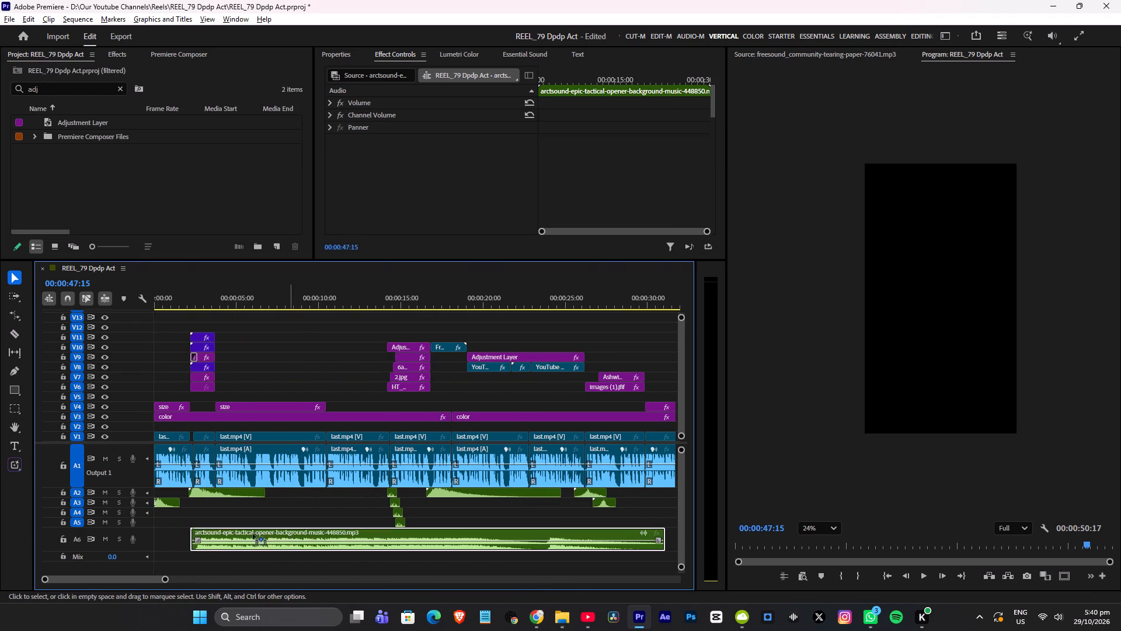
left_click_drag(253, 534, 190, 534)
Play the reel's opening from the sequence start to check the arctsound music against the voice and DPDP ACT title.
scroll(347, 523, "down", 6, "alt")
left_click_drag(255, 297, 248, 297)
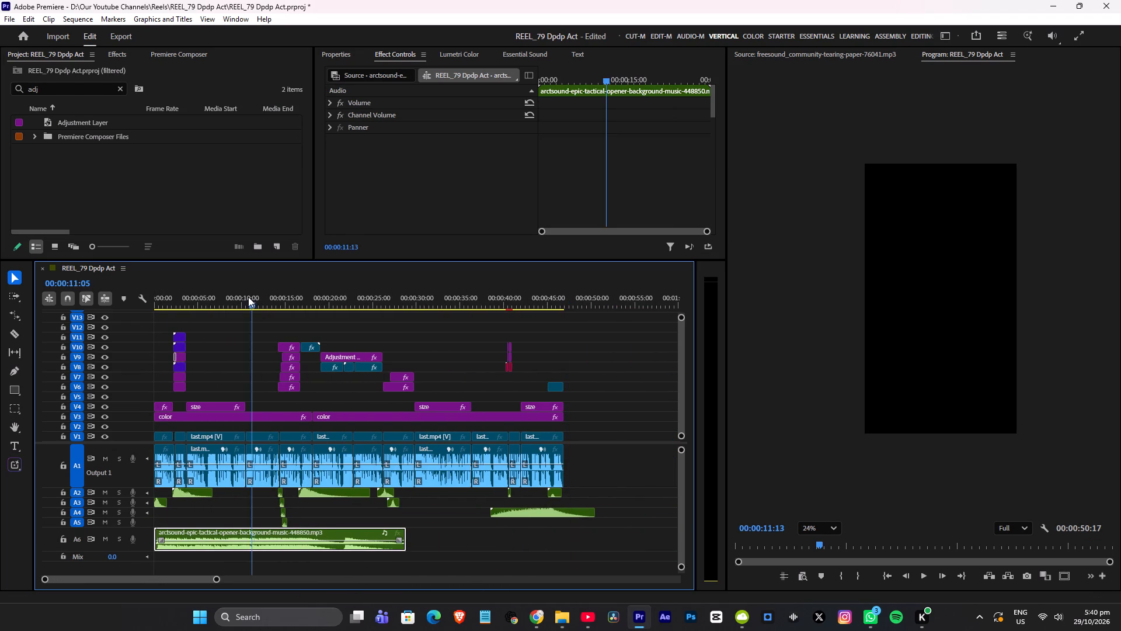
left_click_drag(248, 297, 0, 301)
key("space")
scroll(224, 467, "up", 7, "alt")
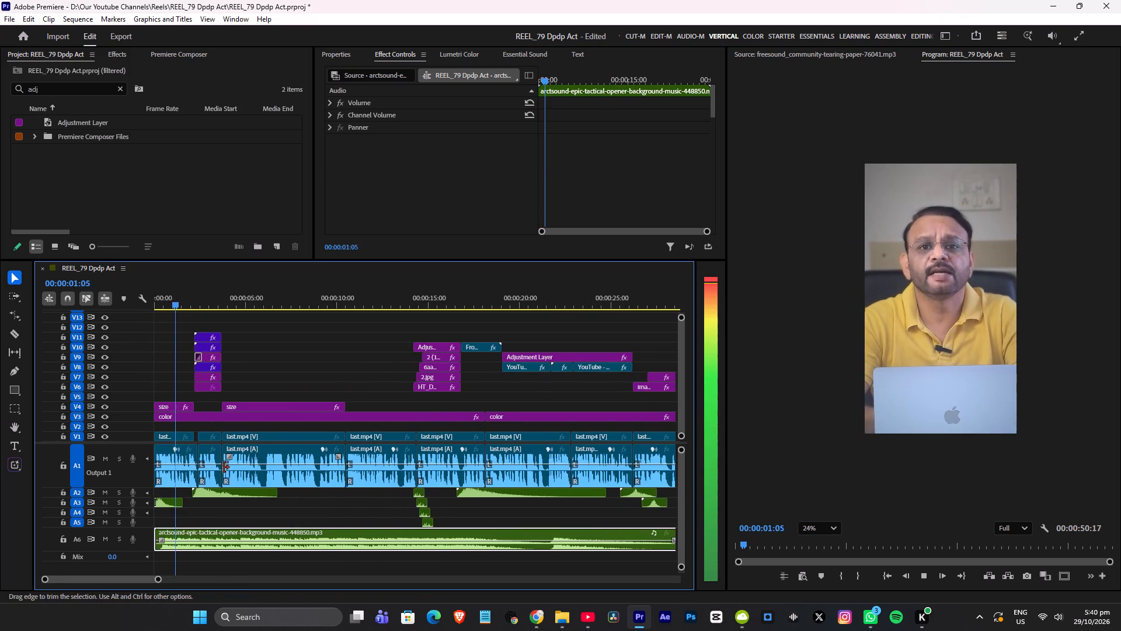
scroll(244, 474, "down", 5, "alt")
scroll(188, 483, "up", 3, "alt")
scroll(223, 483, "up", 2)
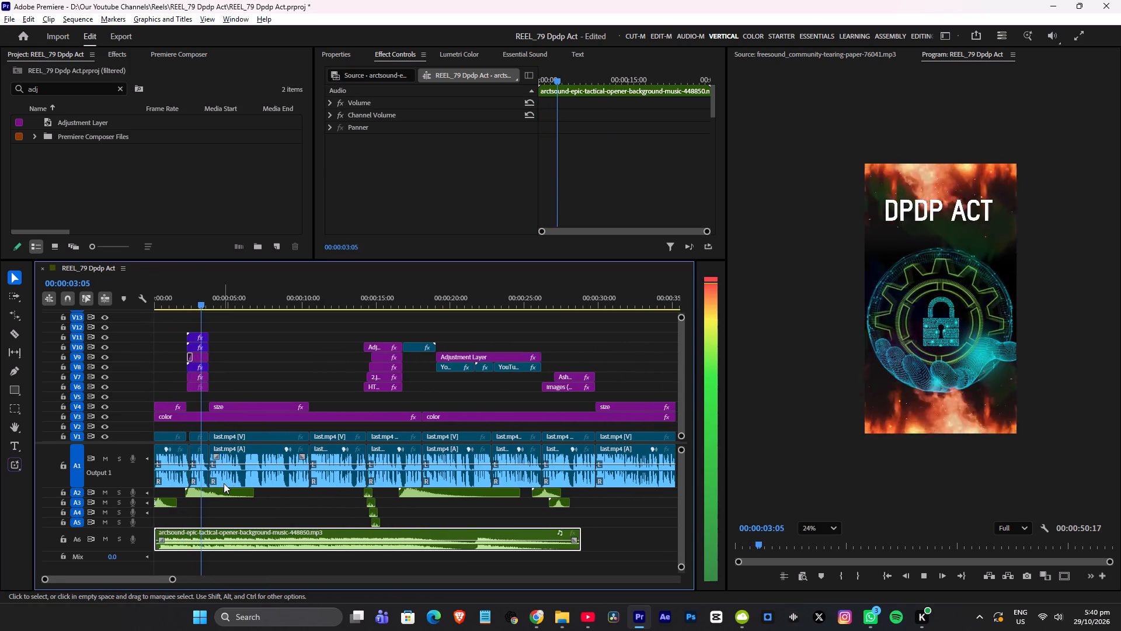
scroll(224, 483, "up", 9, "alt")
key("space")
Move the arctsound track on A6 about 1 second 18 frames later and play the reel from about 00:00:01.
left_click_drag(182, 535, 217, 536)
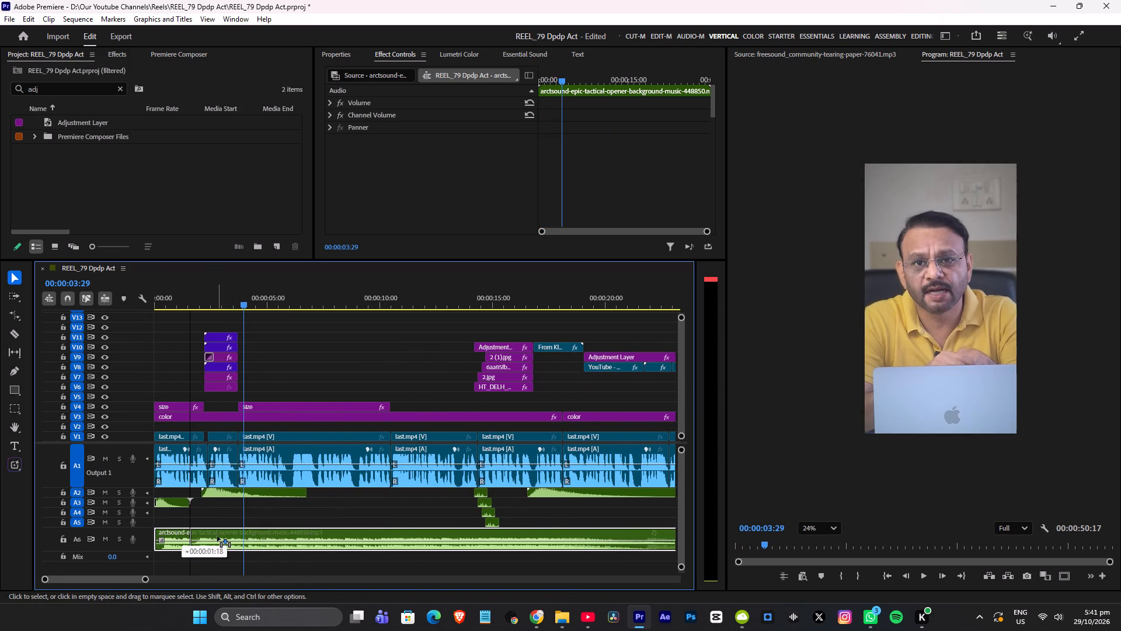
left_click_drag(217, 536, 216, 536)
left_click(185, 294)
key("space")
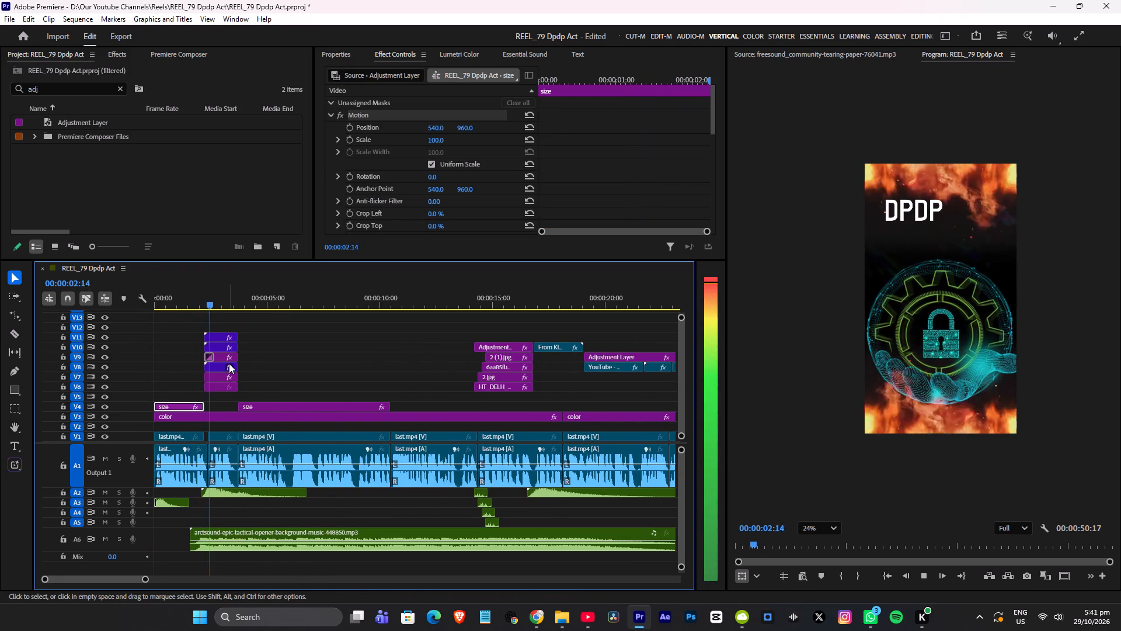
scroll(252, 382, "up", 3, "alt")
scroll(252, 382, "down", 7, "alt")
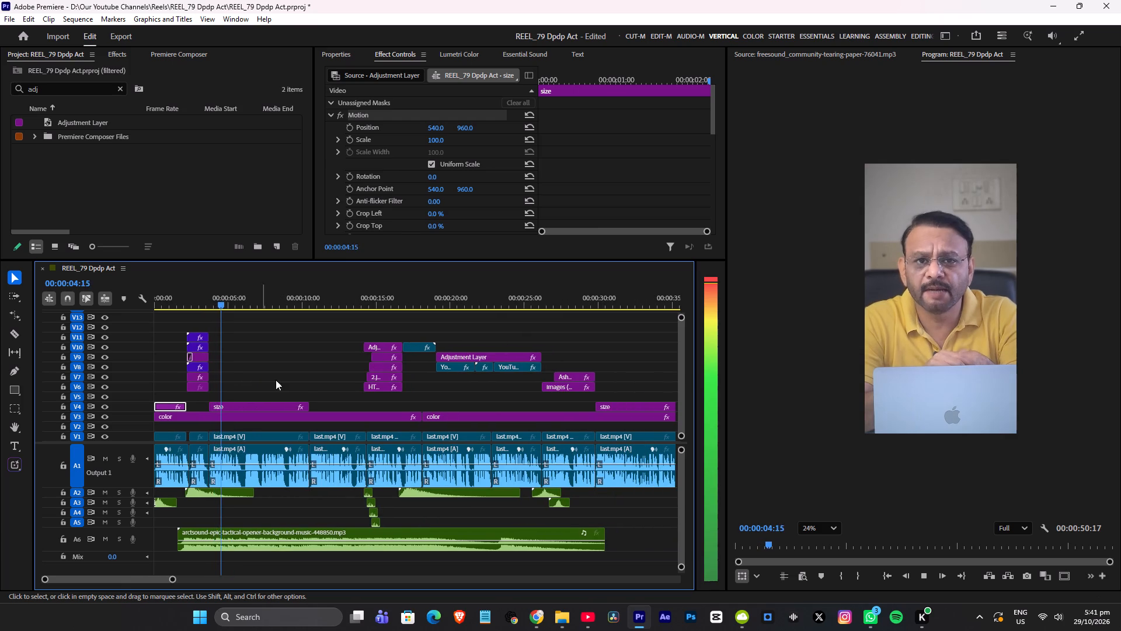
scroll(307, 379, "down", 5, "alt")
scroll(240, 340, "up", 3, "alt")
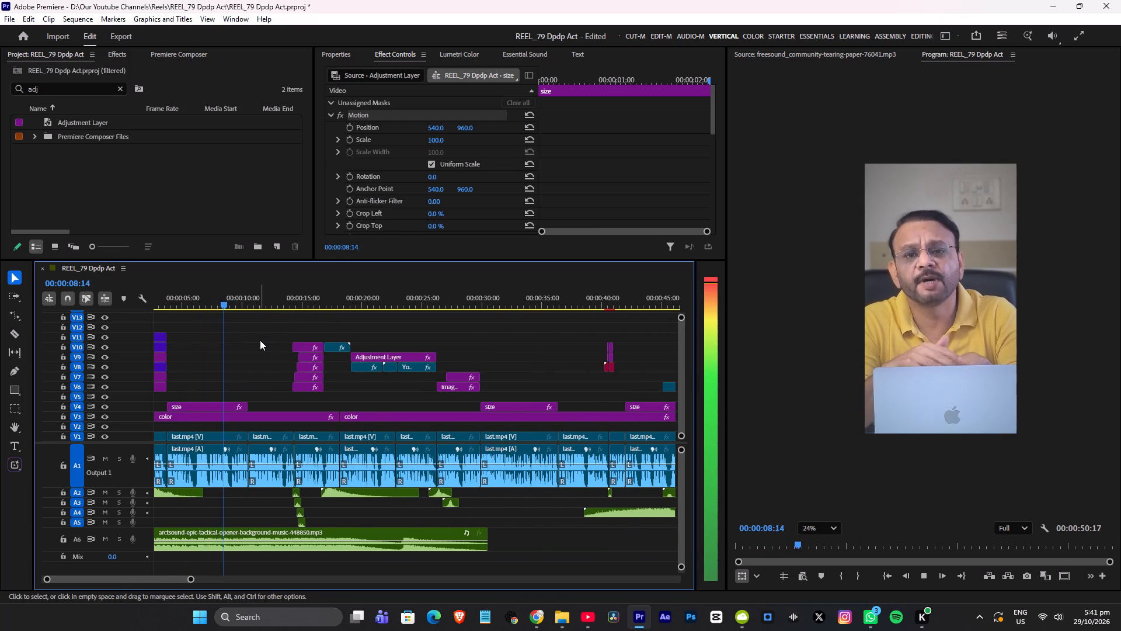
scroll(260, 340, "up", 7, "alt")
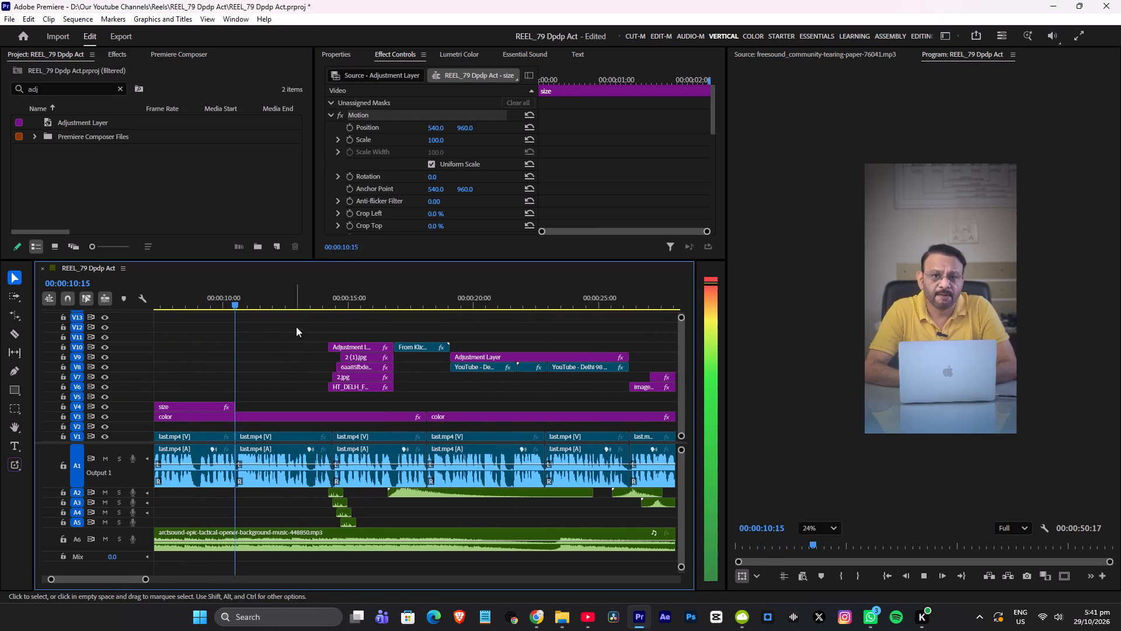
Play the reel from about 00:00:14 and again from about 00:00:38 to check the music through the middle and COMMENT section.
left_click(323, 301)
key("space")
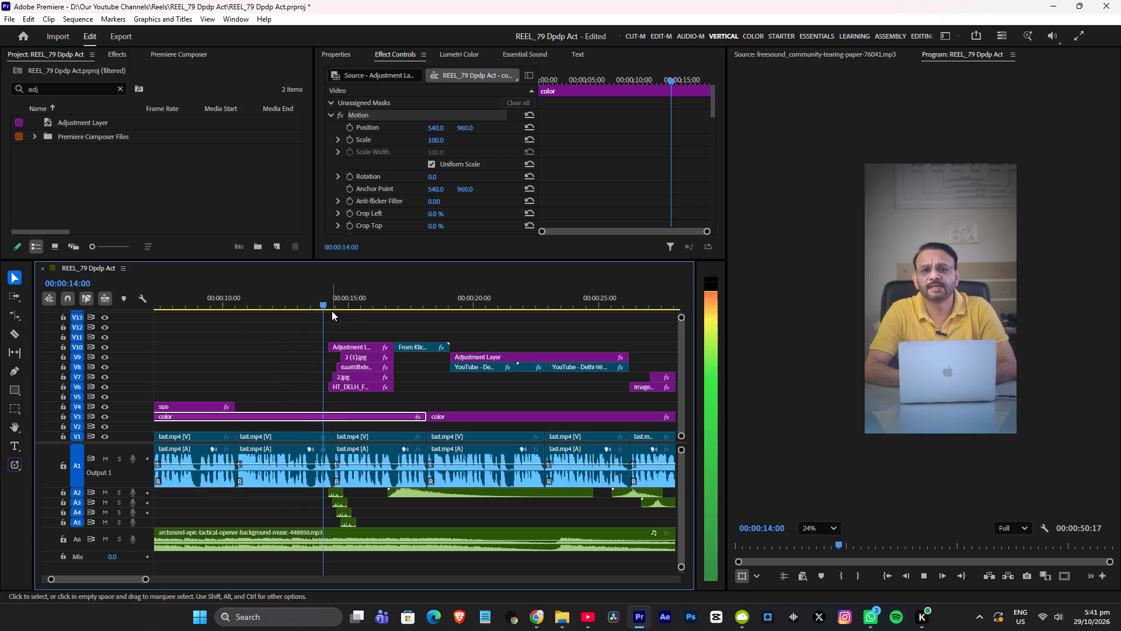
scroll(466, 335, "down", 5, "alt")
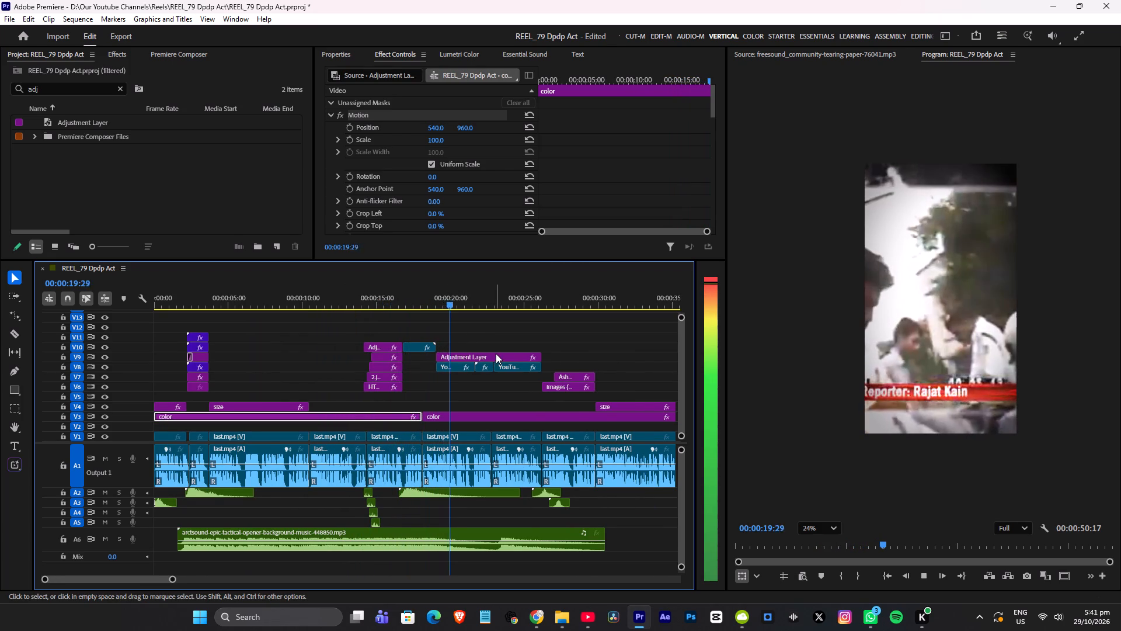
scroll(496, 353, "down", 5)
scroll(516, 353, "down", 4, "alt")
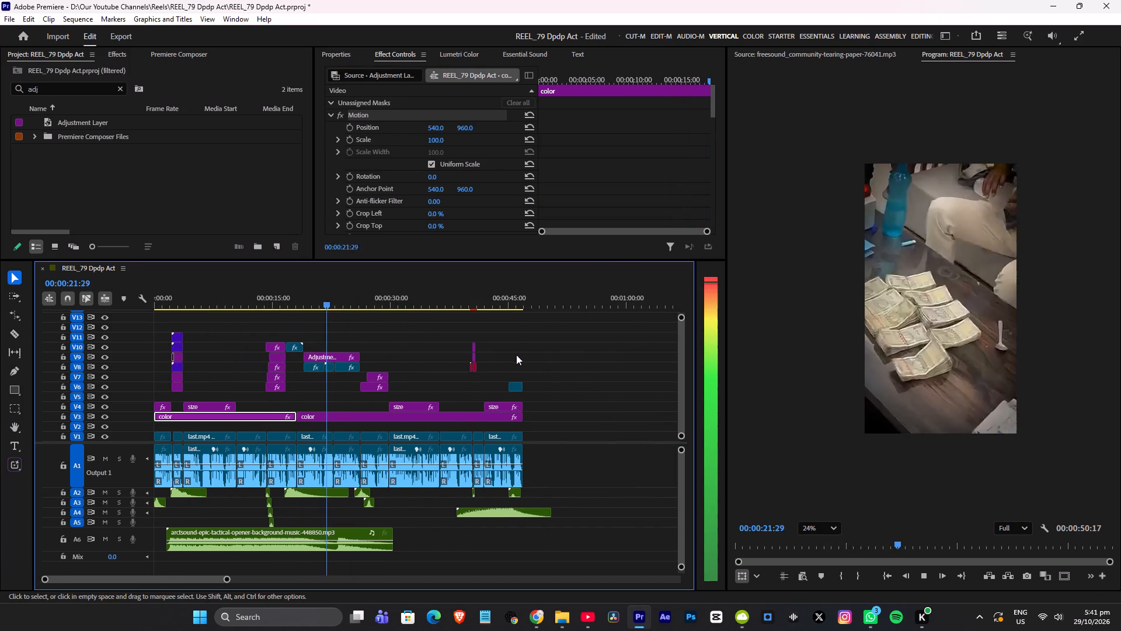
scroll(398, 522, "up", 5, "alt")
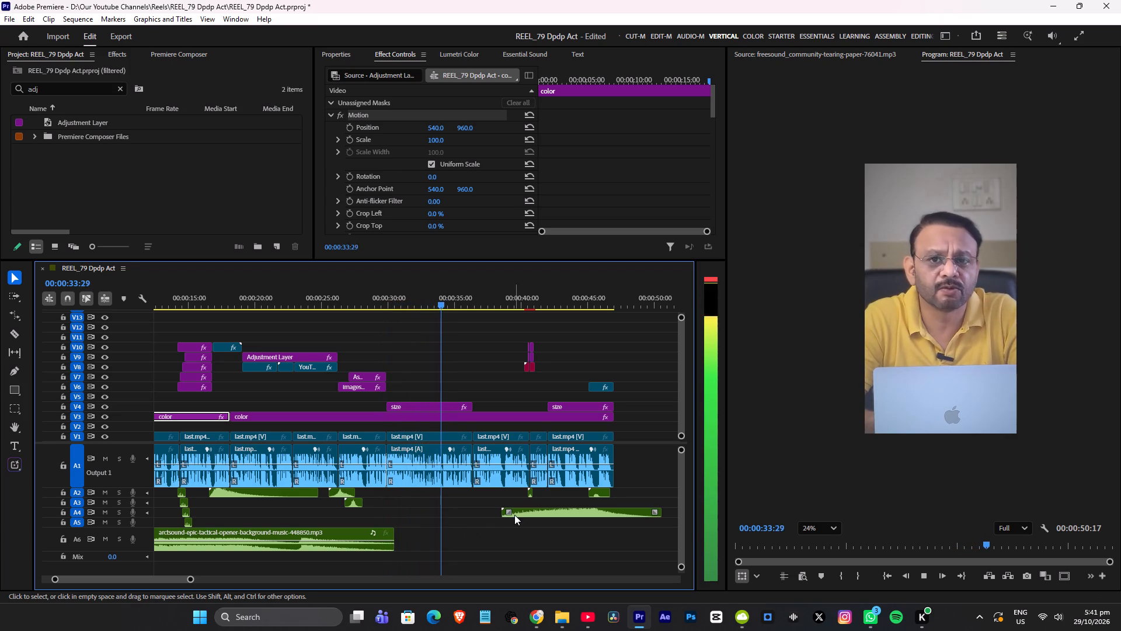
left_click(503, 298)
key("space")
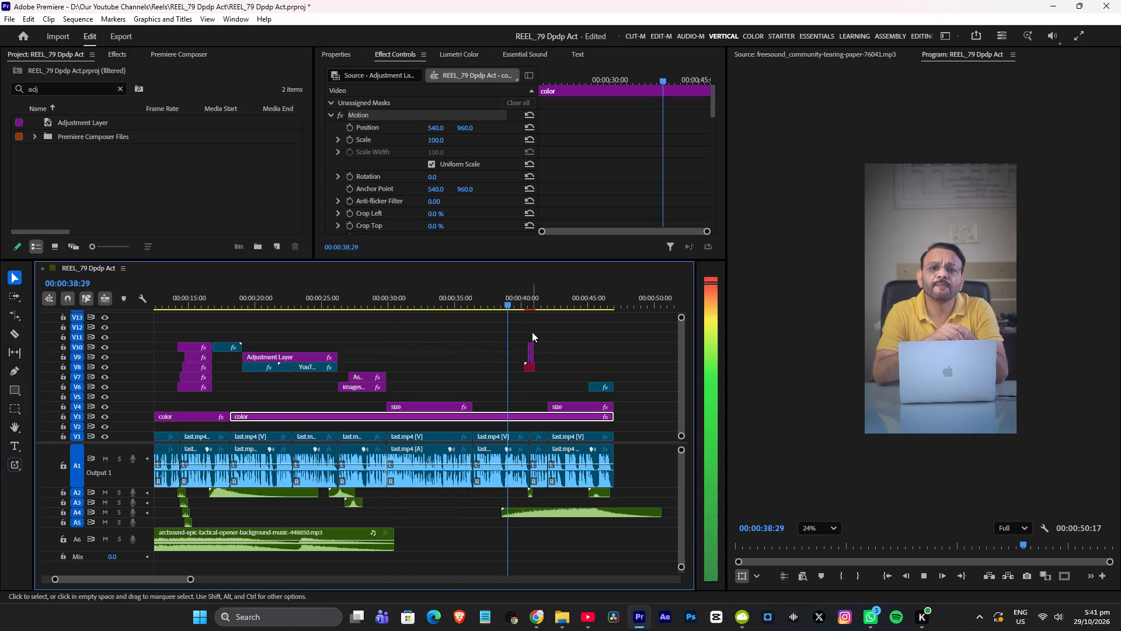
key("space")
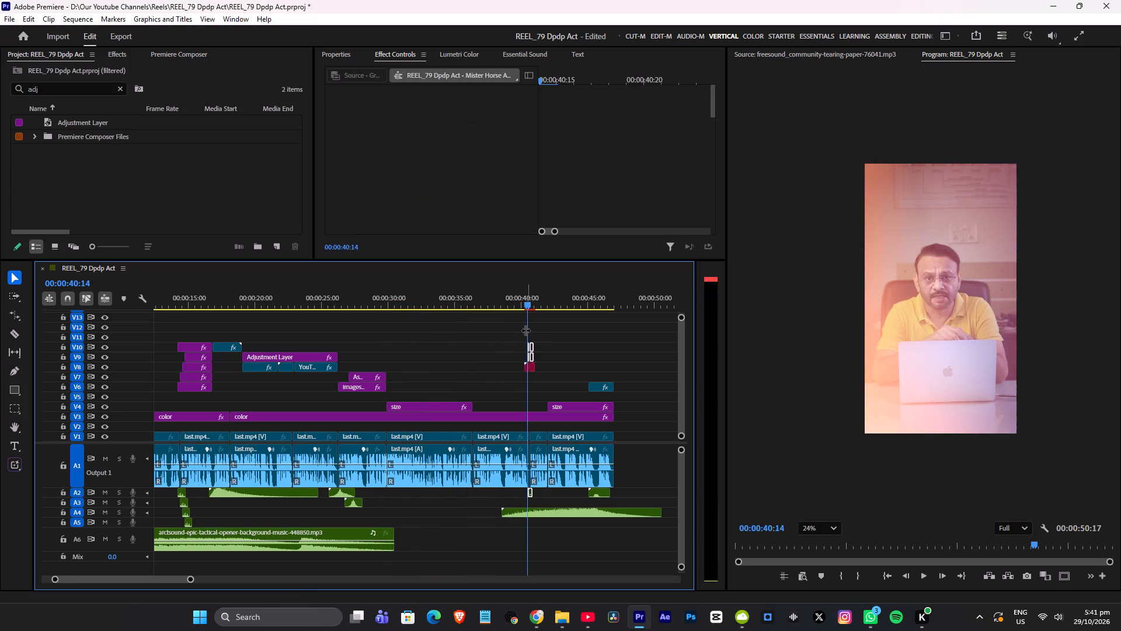
Preview Duty Calls - Rod Kim from the Intense folder, place it on A6 at about 00:00:34, and play from there.
key("alt+Tab")
double_click(238, 122)
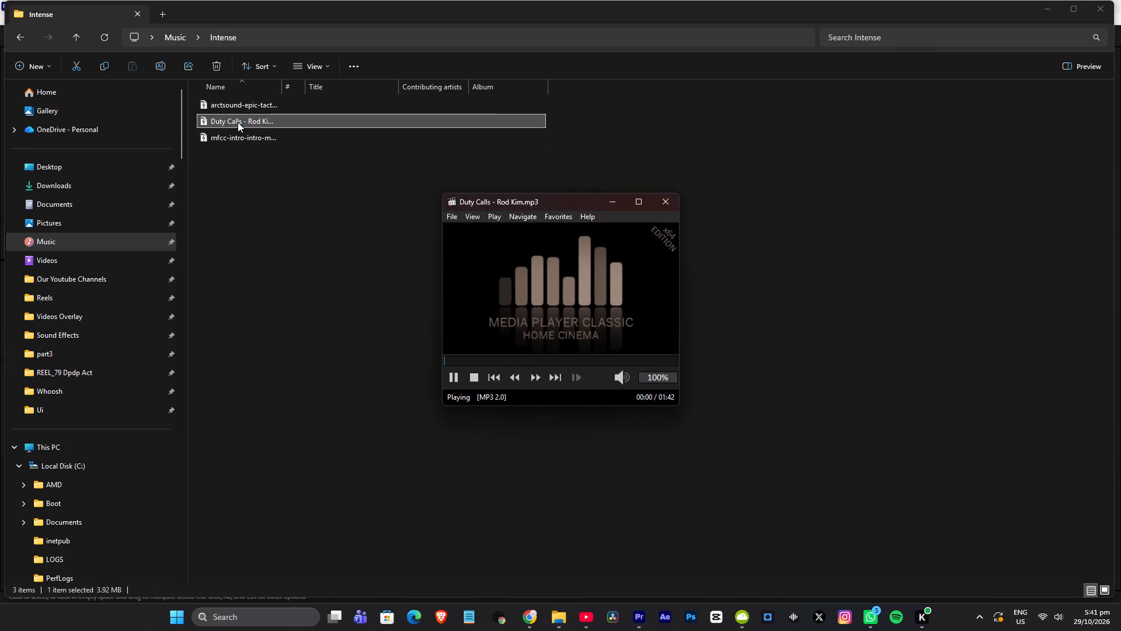
left_click(667, 206)
left_click_drag(204, 120, 545, 333)
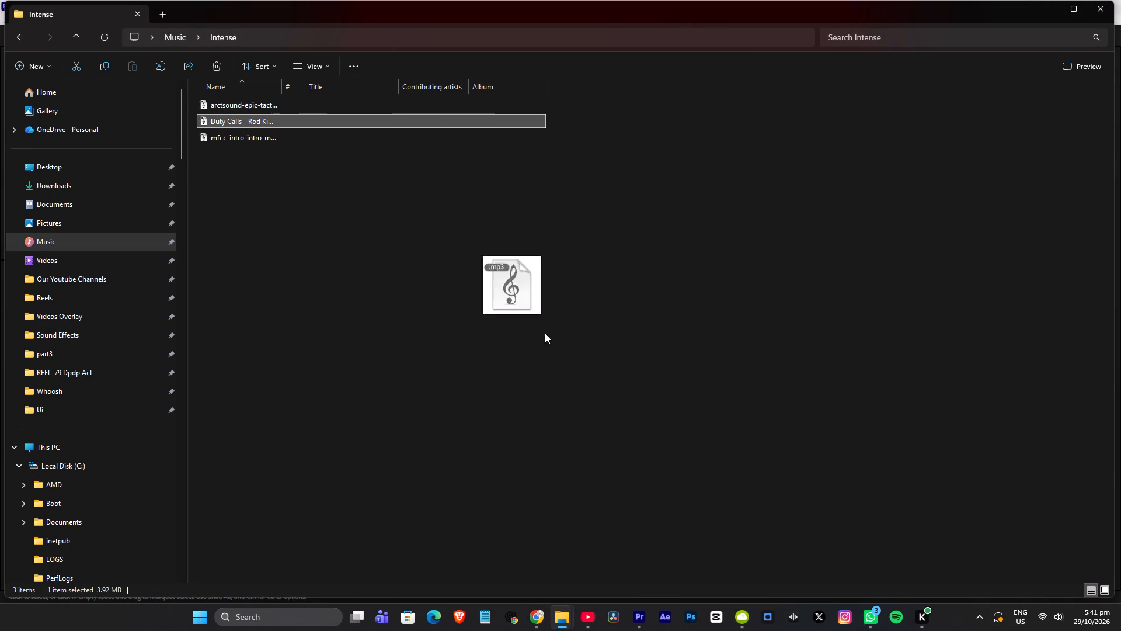
left_click_drag(545, 333, 412, 567)
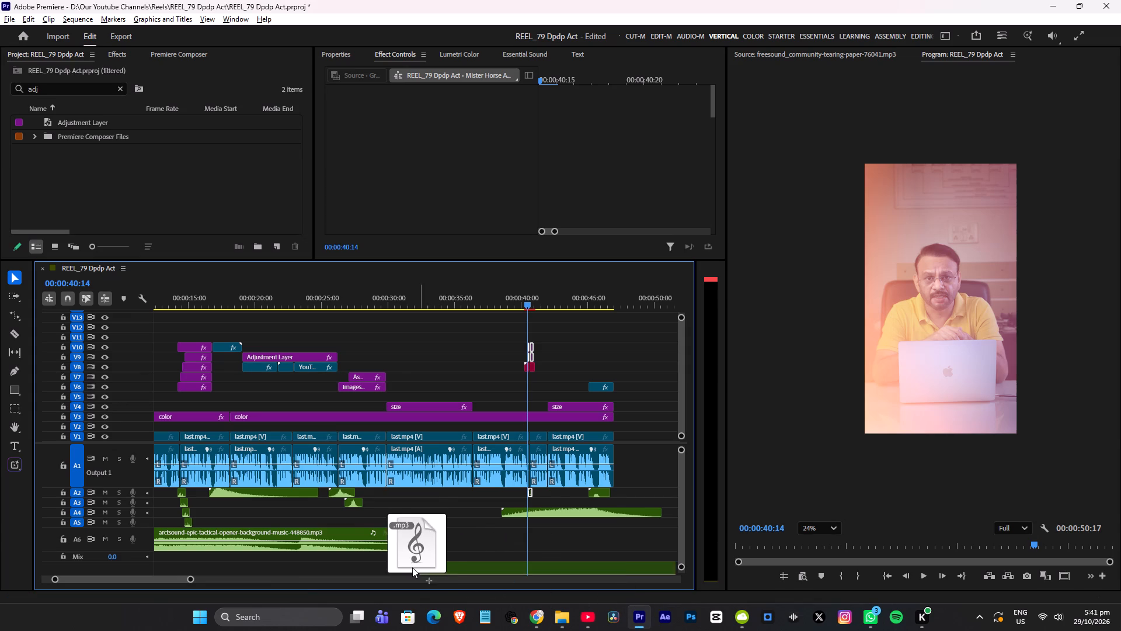
left_click_drag(412, 567, 433, 571)
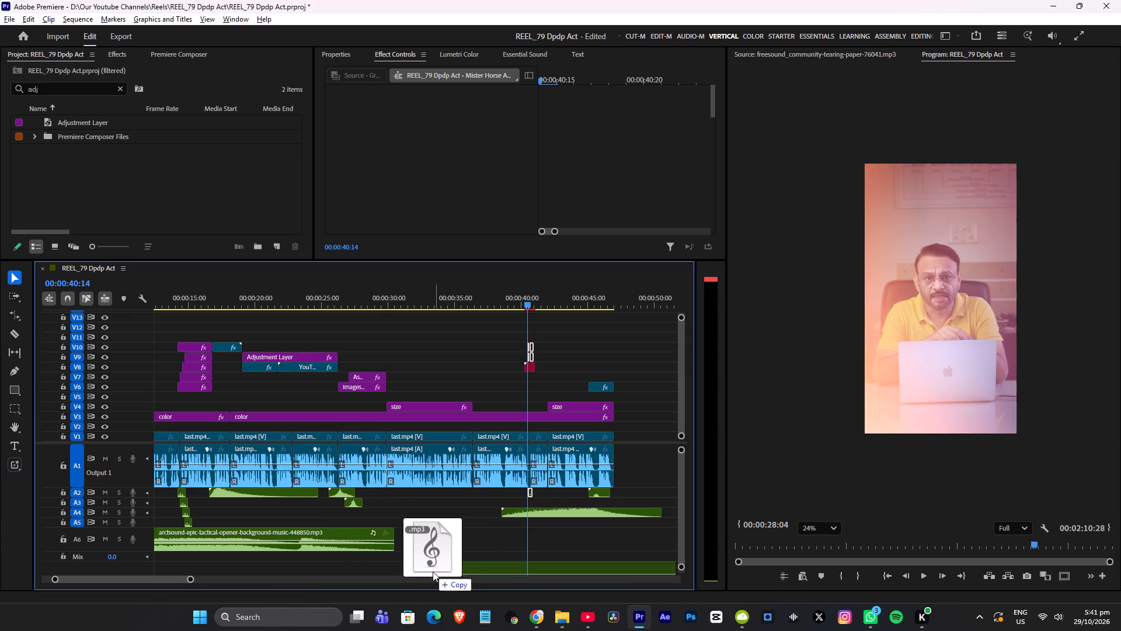
left_click_drag(433, 571, 443, 538)
left_click(443, 302)
key("space")
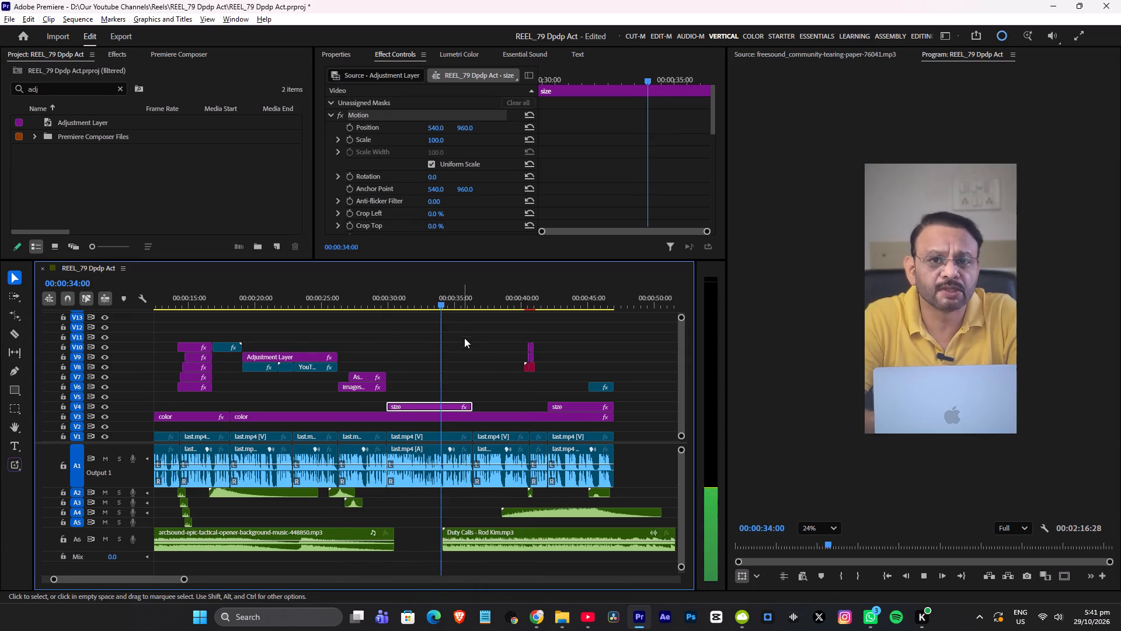
Trim about 1 minute 18 seconds off the beginning of Duty Calls on A6 and play its new start.
scroll(481, 351, "down", 16, "alt")
left_click(387, 299)
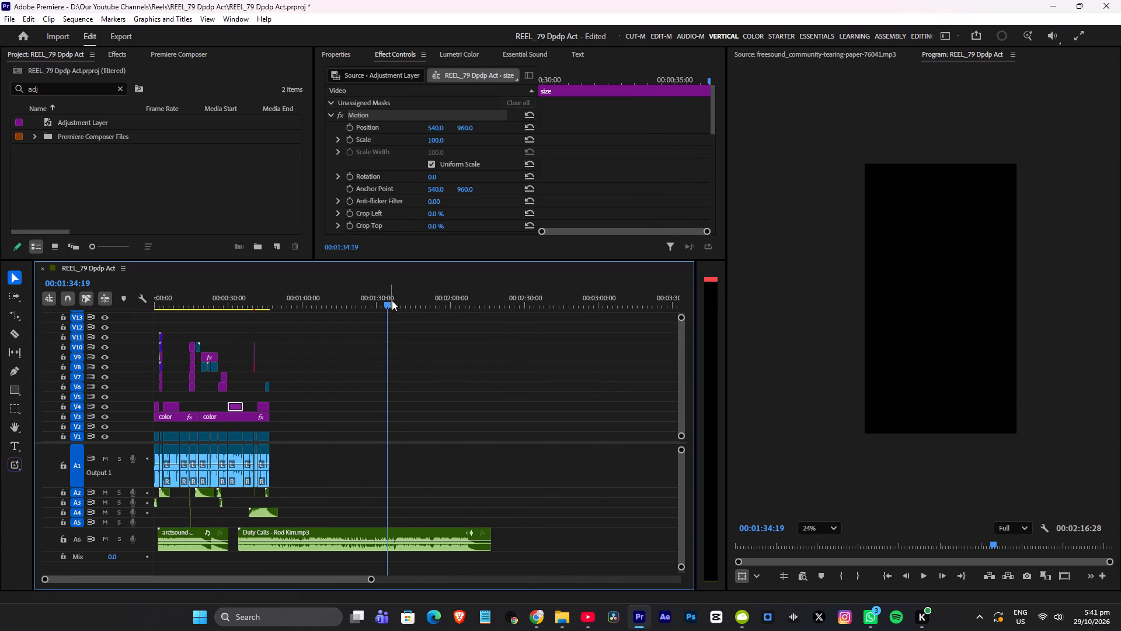
left_click_drag(239, 534, 430, 536)
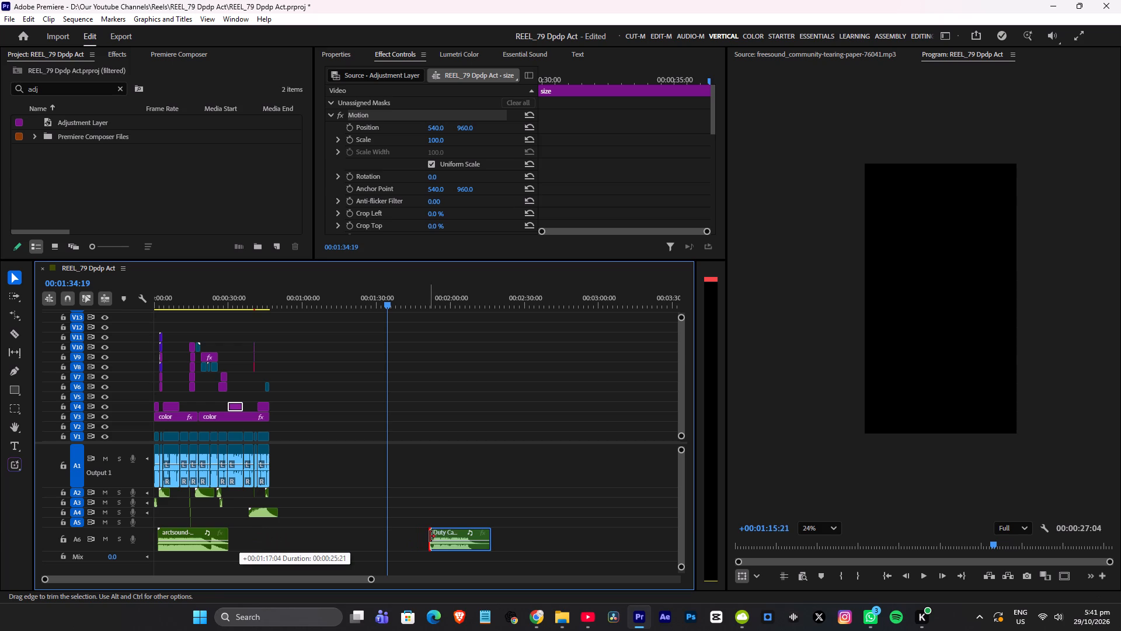
left_click_drag(430, 536, 432, 536)
left_click(433, 303)
key("space")
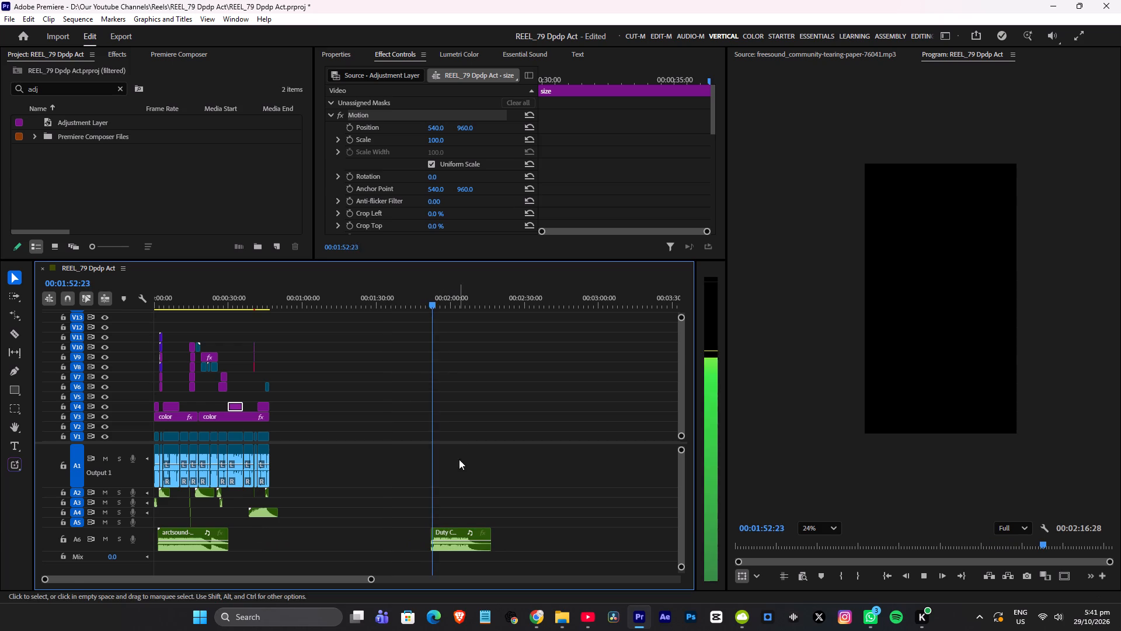
scroll(459, 459, "up", 13, "alt")
key("space")
Move the trimmed Duty Calls clip on A6 directly after the end of the arctsound track.
left_click_drag(585, 533, 381, 542)
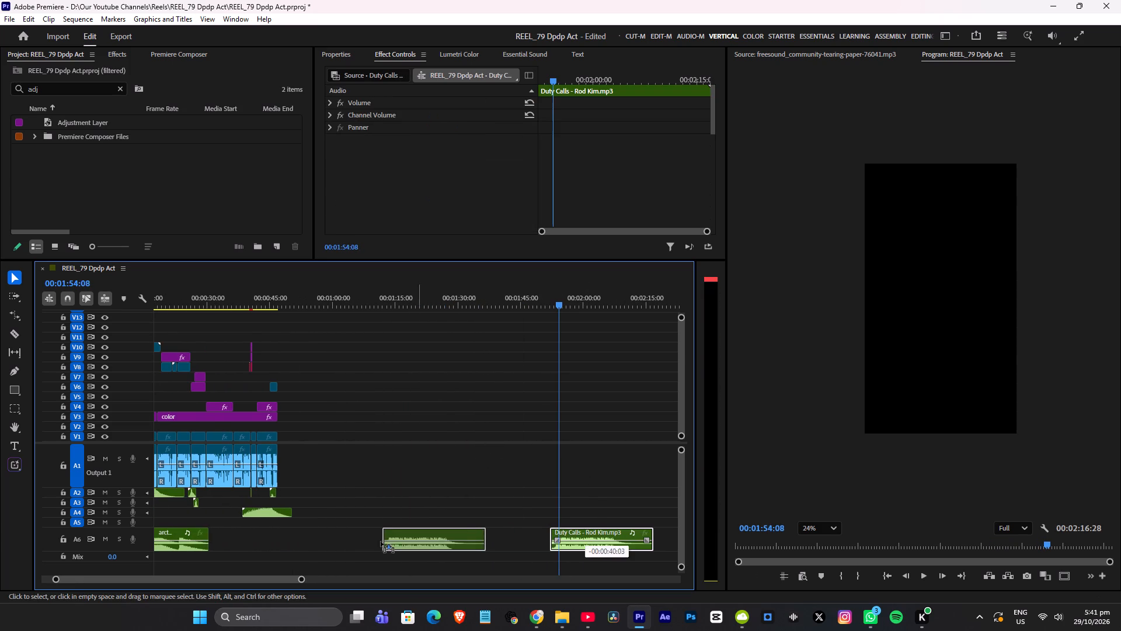
left_click_drag(381, 542, 246, 535)
scroll(213, 528, "up", 6)
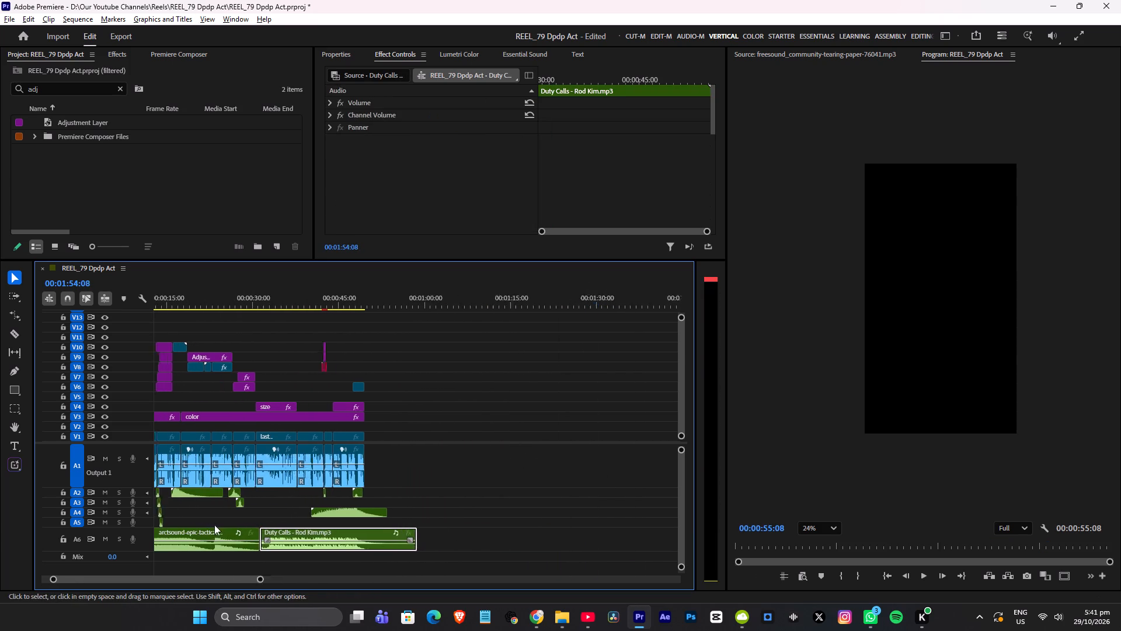
Play the reel from about 00:00:30 and again from about 00:00:38 to check the join into the Duty Calls music.
scroll(214, 525, "up", 2)
left_click(263, 293)
key("space")
scroll(309, 343, "up", 8, "alt")
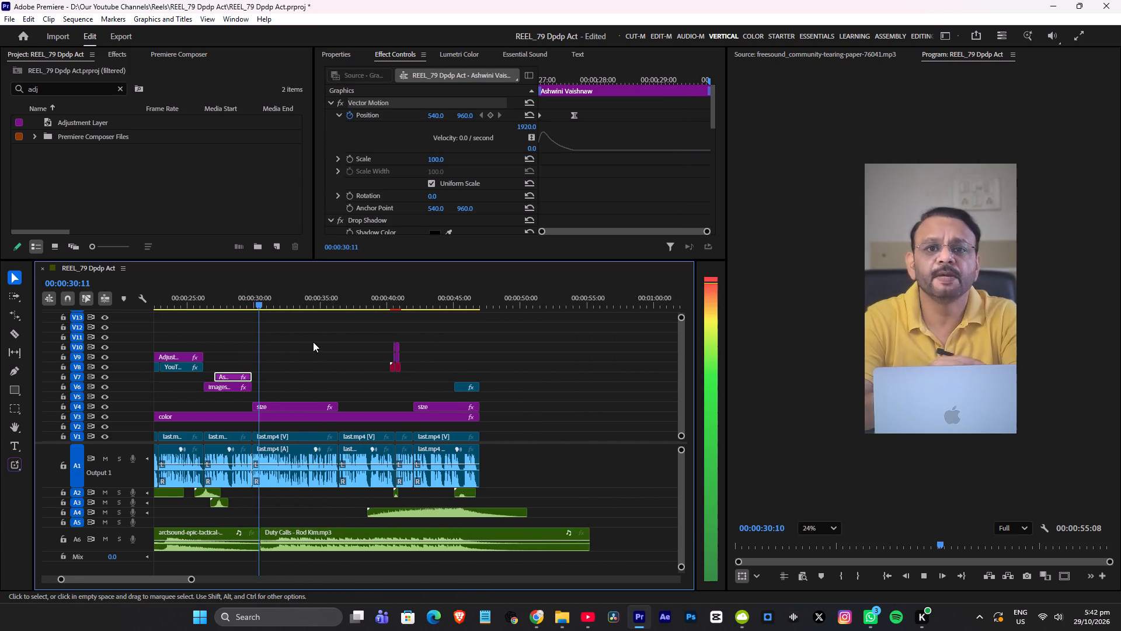
scroll(313, 342, "up", 3, "alt")
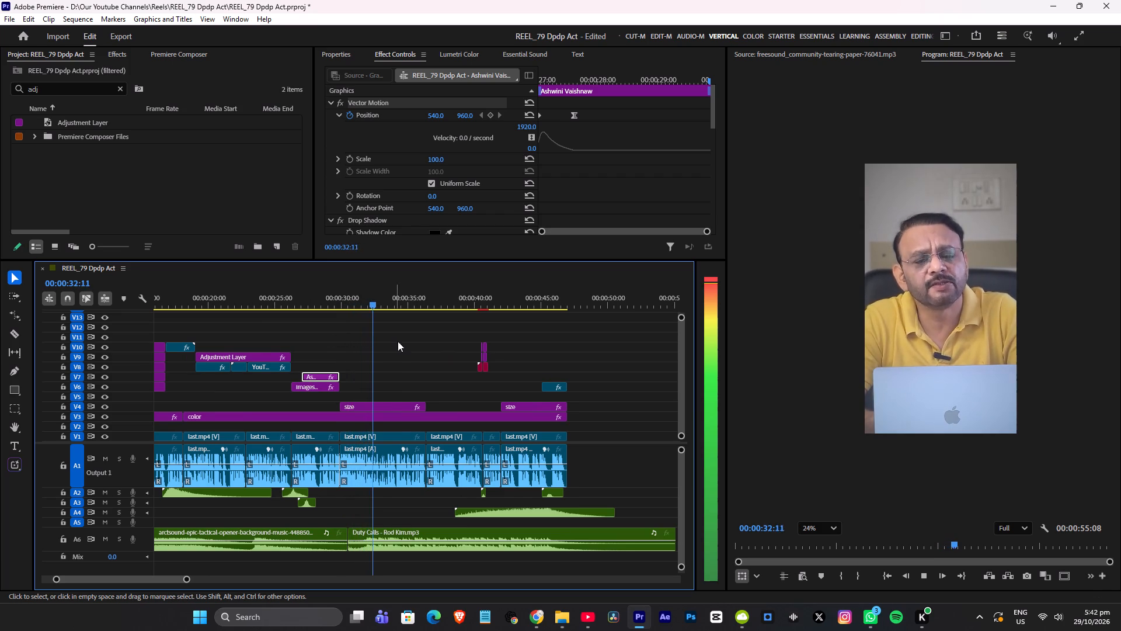
scroll(426, 354, "down", 4, "alt")
scroll(419, 355, "up", 3, "alt")
scroll(419, 355, "down", 4, "alt")
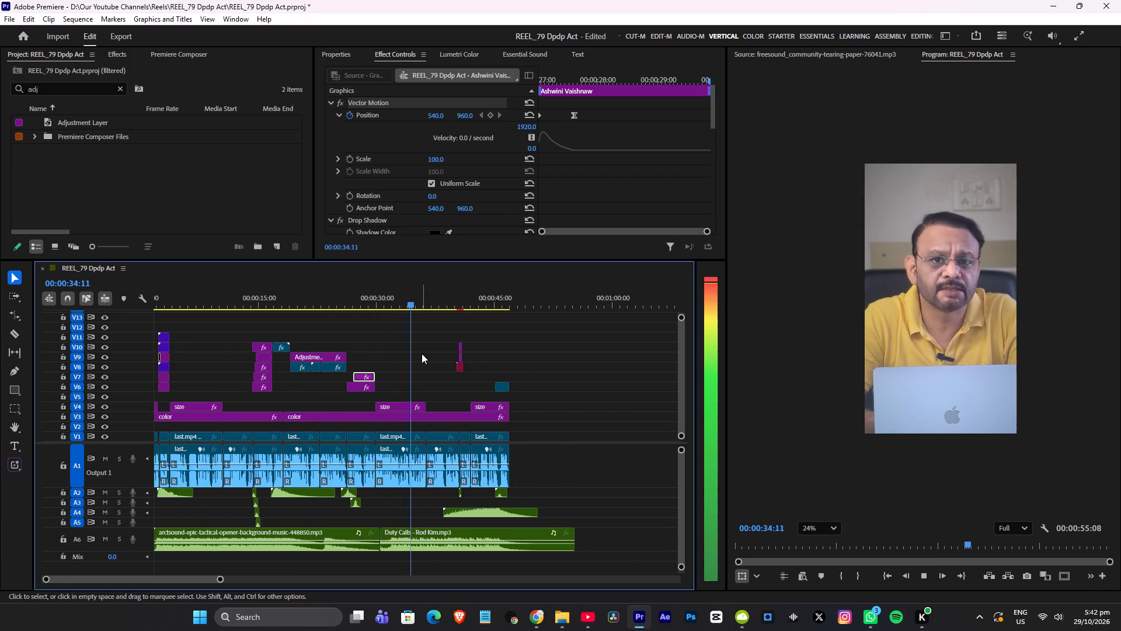
left_click(438, 300)
key("space")
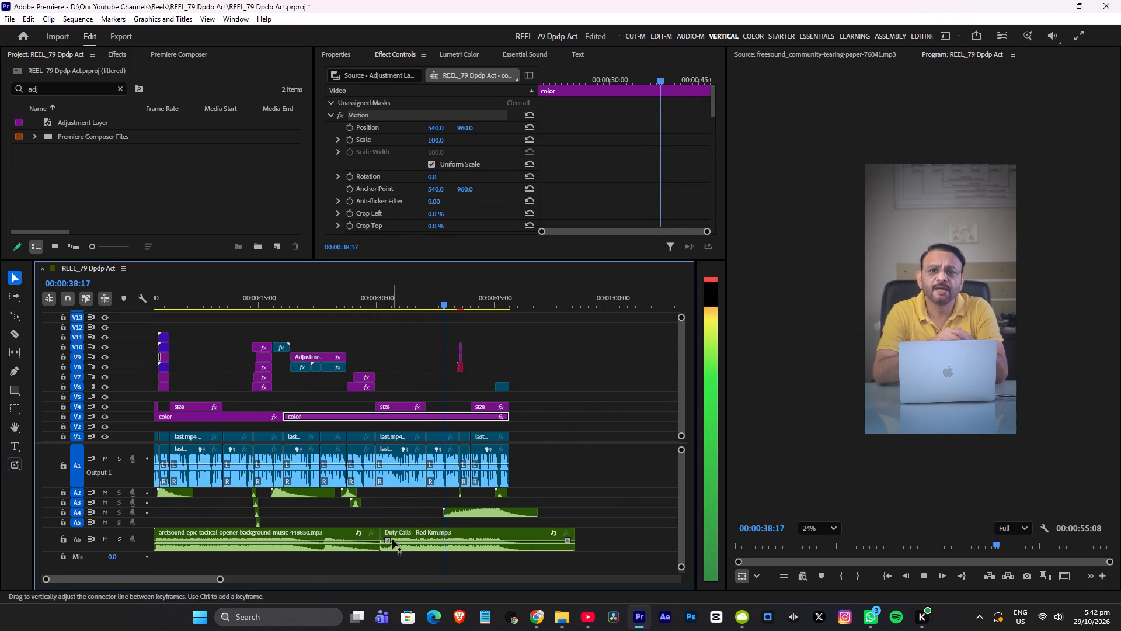
key("space")
key("space")
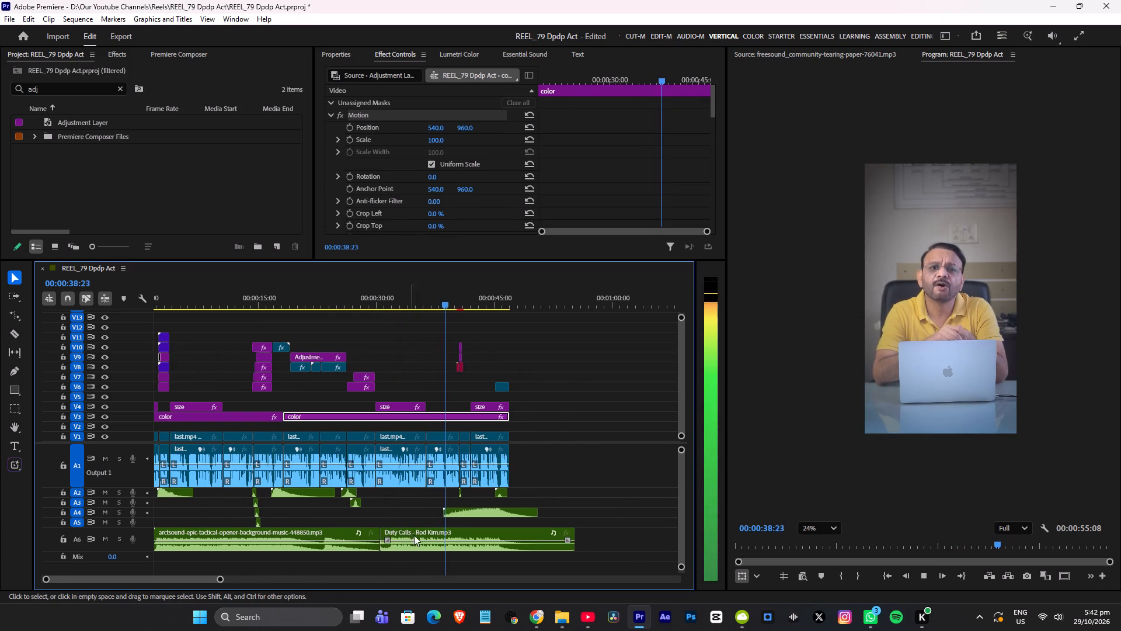
scroll(431, 532, "down", 6, "alt")
key("space")
Move Duty Calls on A6 past the reel's end, extend its beginning back to about 00:01:05, and play from about 00:01:22.
left_click_drag(316, 532, 605, 534)
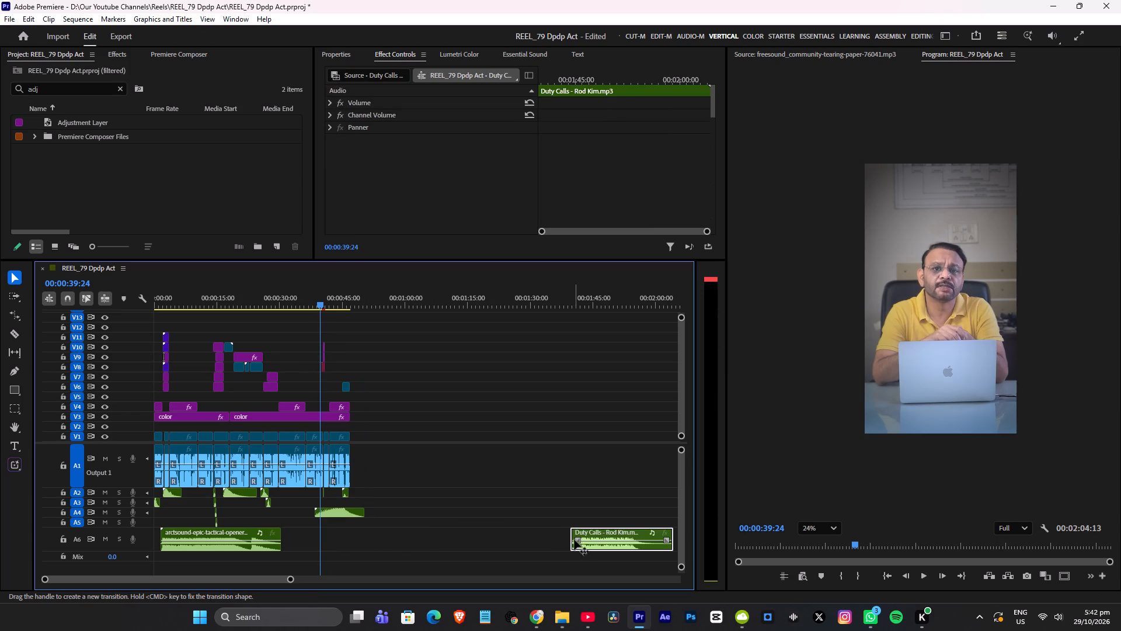
left_click_drag(573, 536, 430, 536)
left_click(498, 299)
key("space")
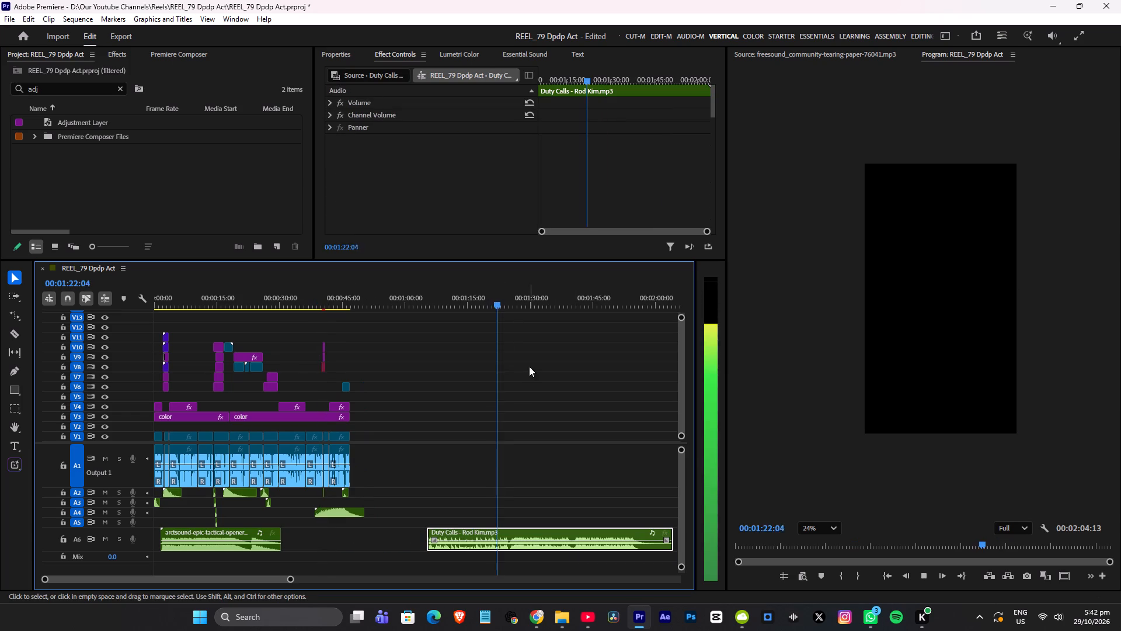
scroll(521, 414, "up", 9, "alt")
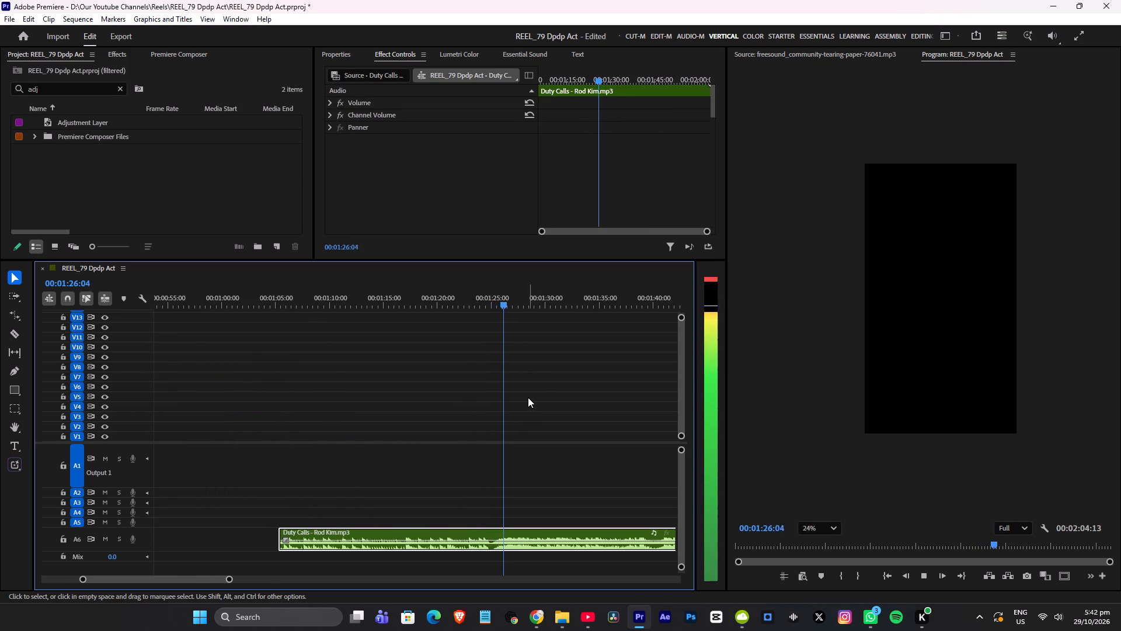
scroll(527, 398, "down", 10, "alt")
key("space")
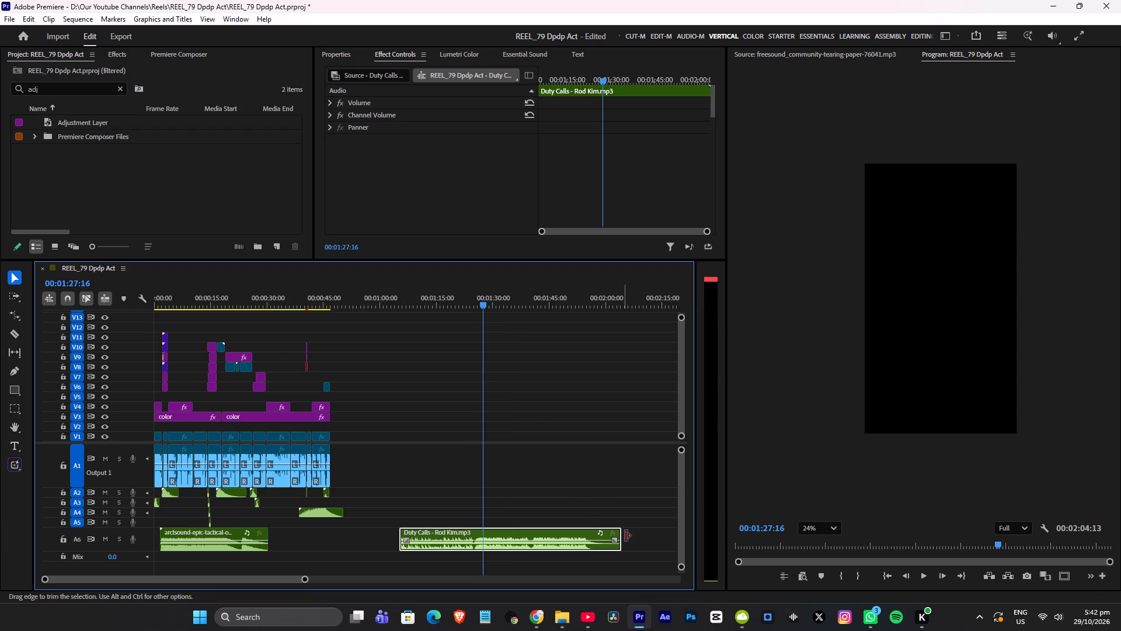
Trim the end of Duty Calls on A6 to about 00:01:40 and play it from about 00:01:25.
scroll(485, 501, "up", 4, "alt")
scroll(582, 516, "down", 5, "alt")
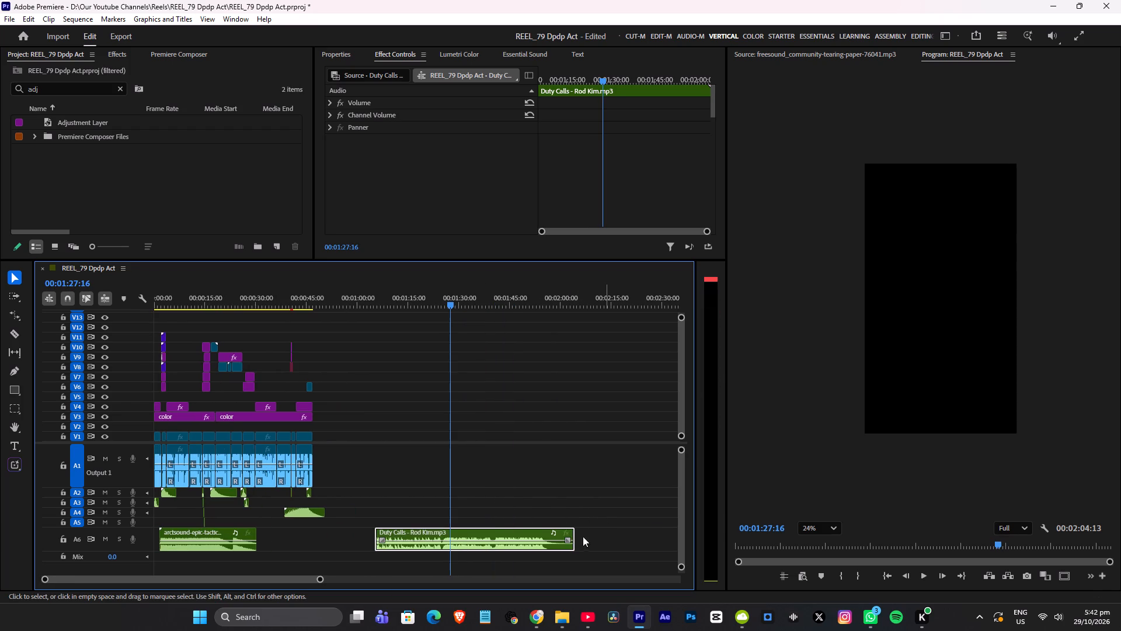
left_click_drag(576, 530, 555, 532)
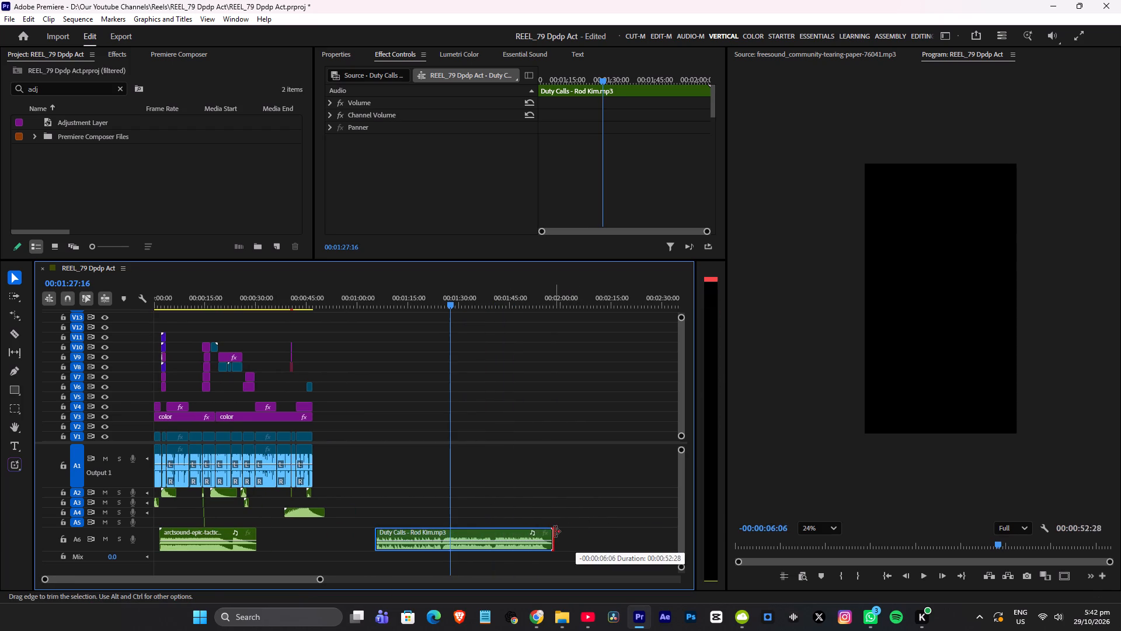
left_click_drag(555, 532, 555, 530)
left_click(493, 299)
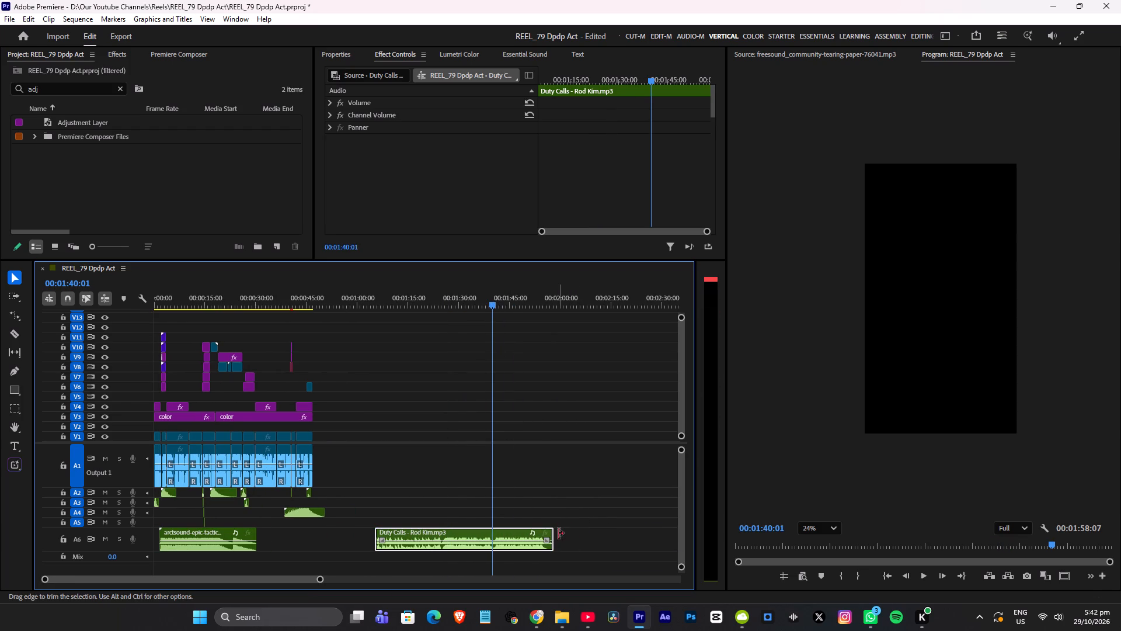
left_click_drag(558, 533, 498, 541)
key("space")
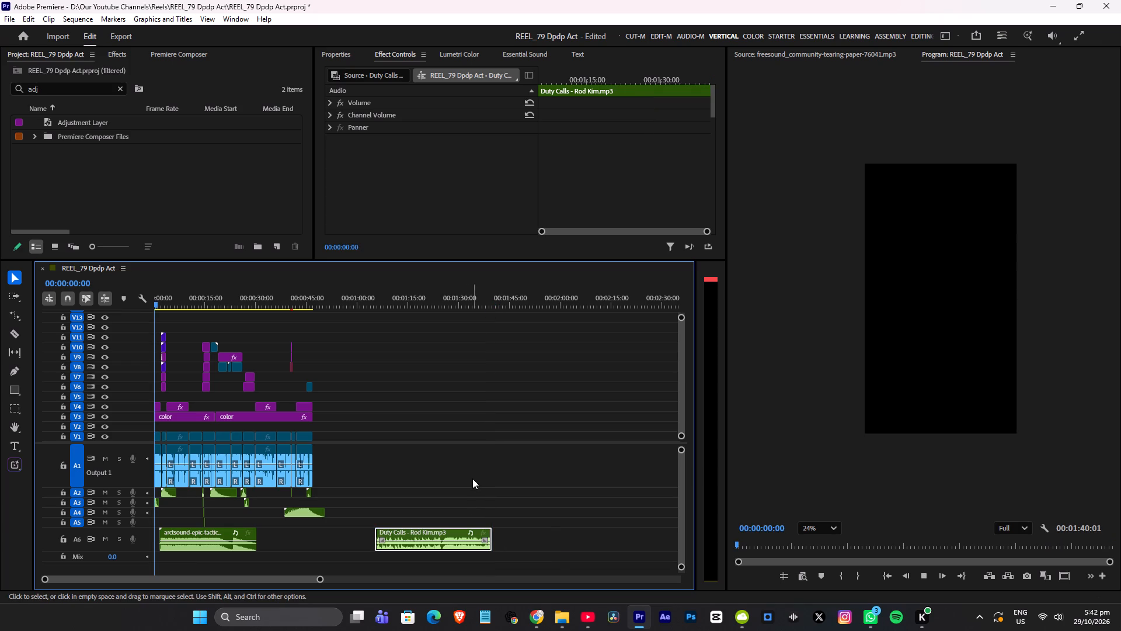
left_click_drag(455, 298, 444, 314)
key("space")
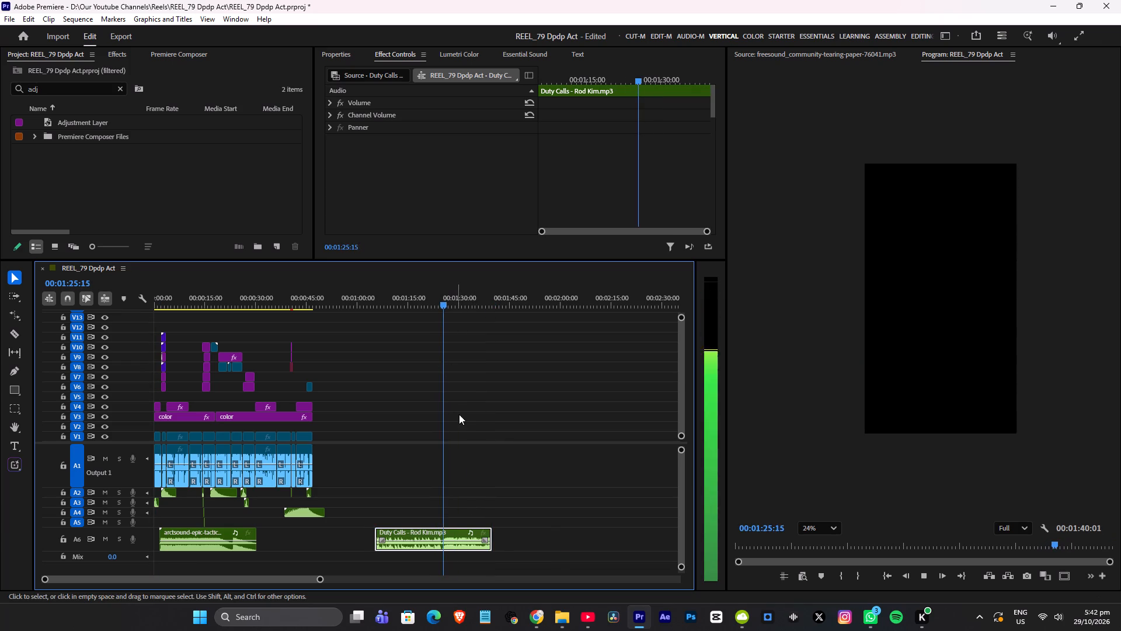
Play Duty Calls from near its start and extend its beginning about 8 seconds earlier on A6.
scroll(460, 424, "up", 6, "alt")
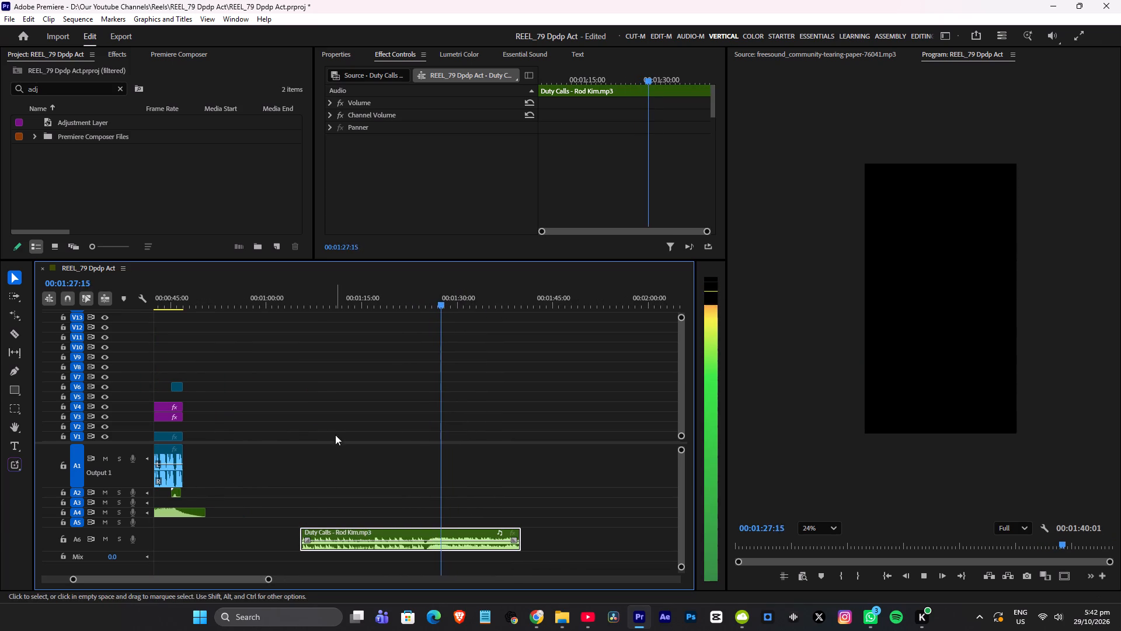
left_click(312, 308)
key("space")
left_click_drag(304, 532, 420, 532)
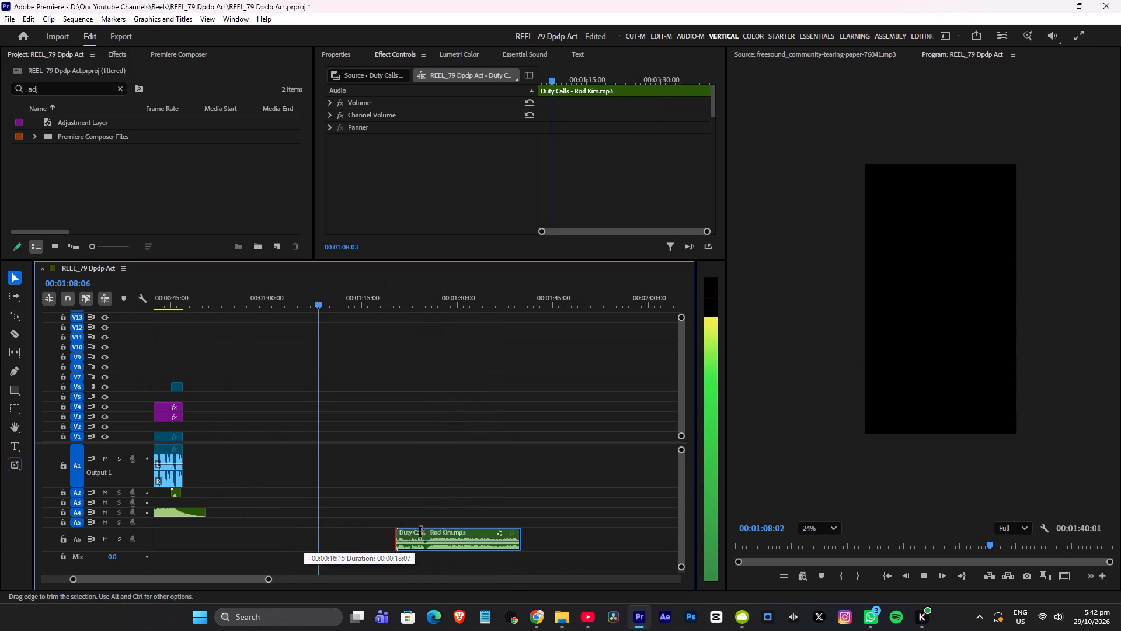
left_click_drag(420, 532, 254, 531)
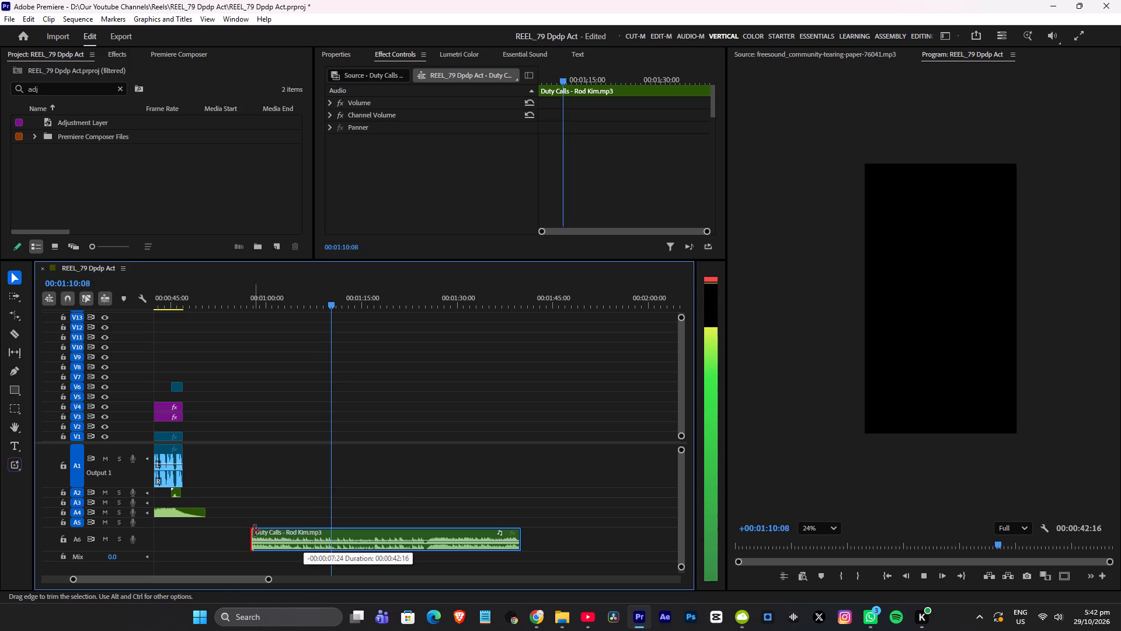
left_click_drag(254, 531, 254, 529)
Split the Duty Calls clip on A6 at about 00:01:25, where its waveform gets louder.
left_click_drag(425, 304, 426, 318)
key("z")
Play the first Duty Calls piece from about 00:01:04 and trim its beginning to 00:01:04:10.
left_click_drag(293, 291, 294, 297)
key("space")
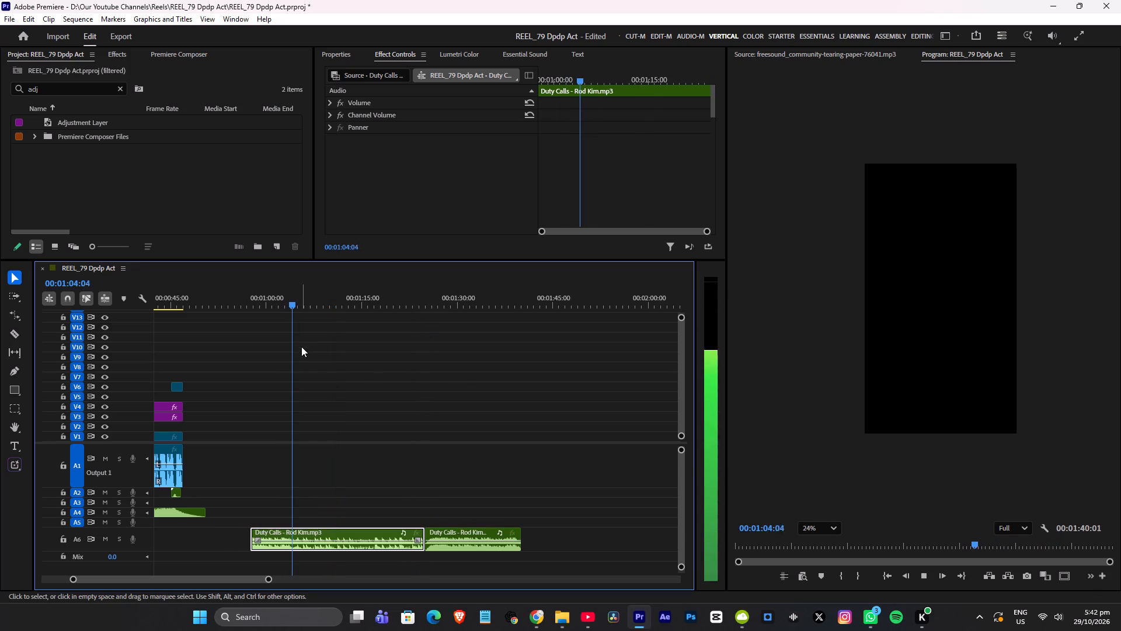
left_click_drag(298, 301, 296, 316)
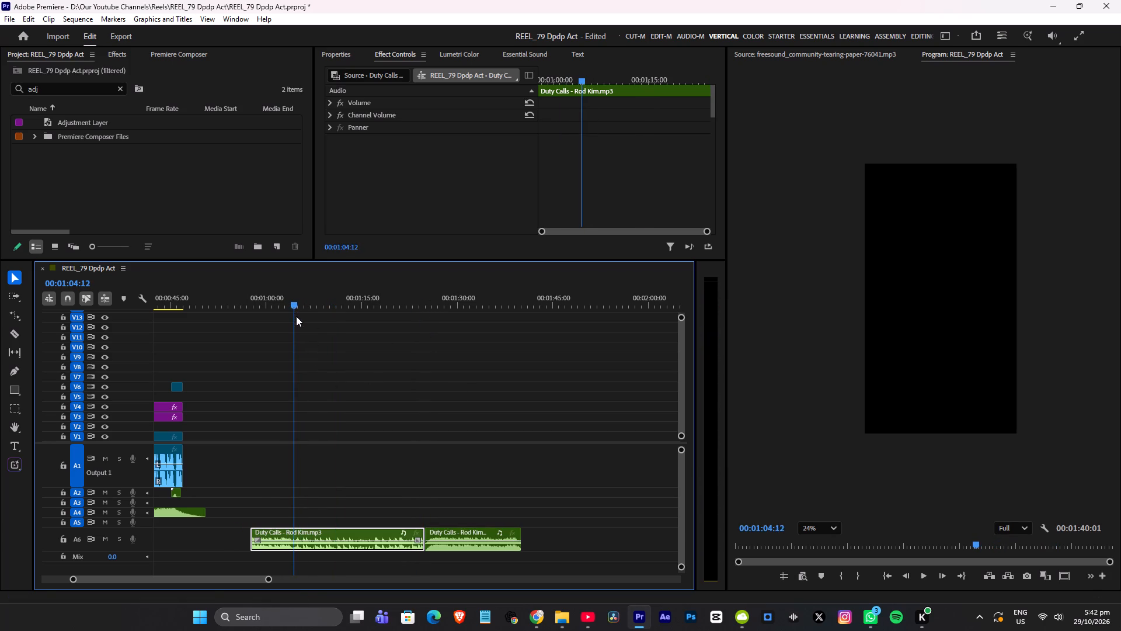
left_click_drag(296, 316, 295, 317)
left_click_drag(254, 532, 300, 532)
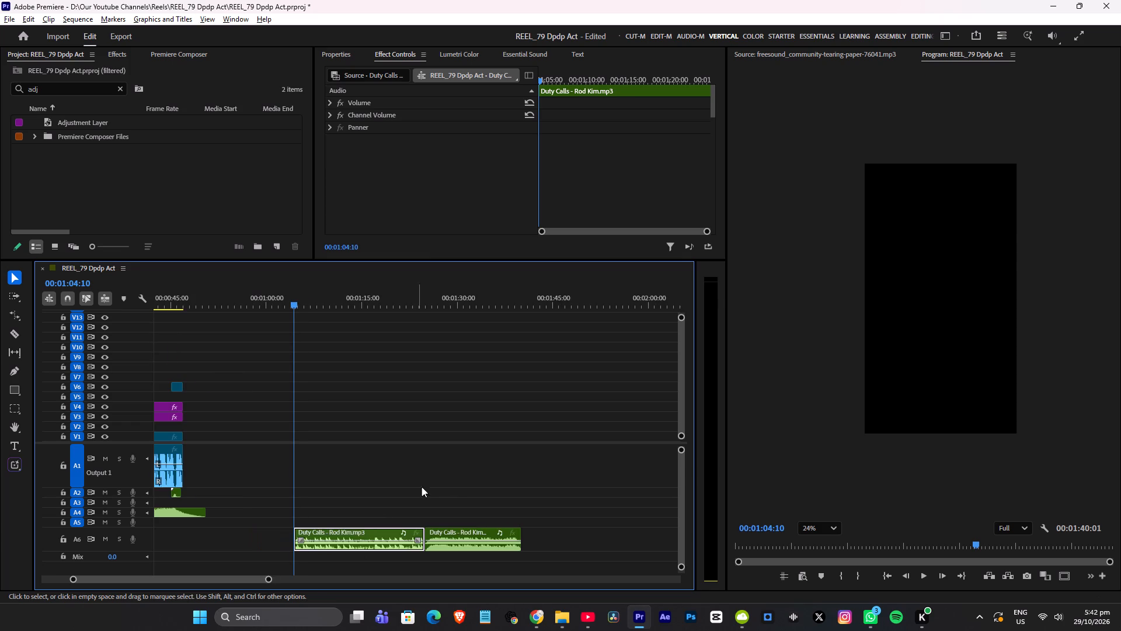
Move the second Duty Calls piece on A6 directly after the end of the arctsound track.
scroll(434, 484, "down", 7, "alt")
scroll(471, 469, "up", 6)
left_click_drag(433, 532, 270, 531)
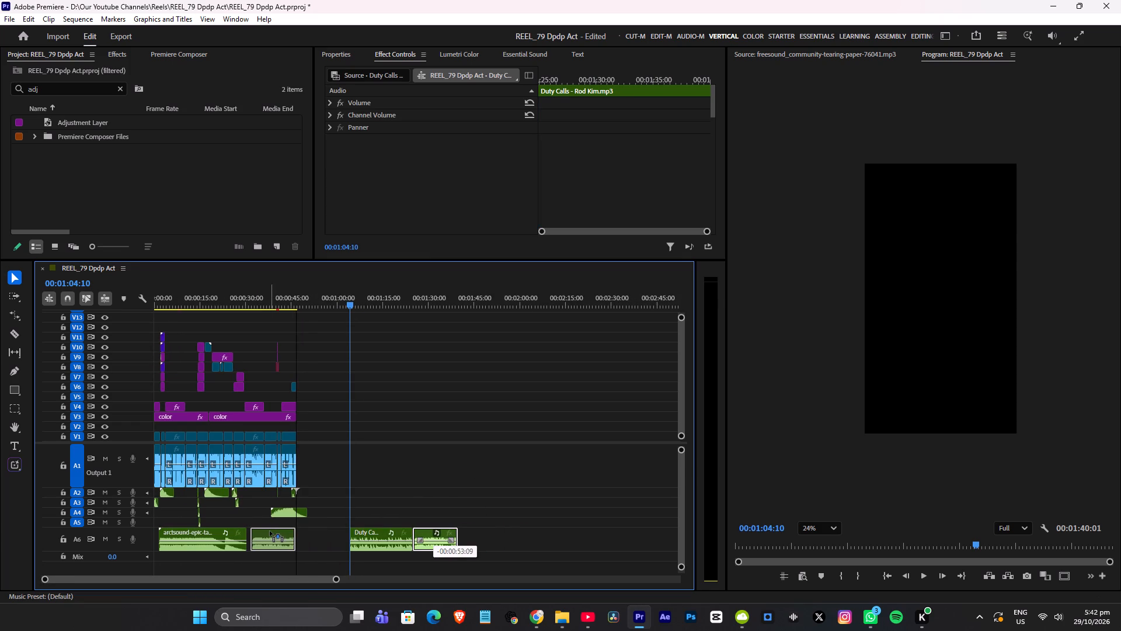
left_click_drag(270, 531, 267, 531)
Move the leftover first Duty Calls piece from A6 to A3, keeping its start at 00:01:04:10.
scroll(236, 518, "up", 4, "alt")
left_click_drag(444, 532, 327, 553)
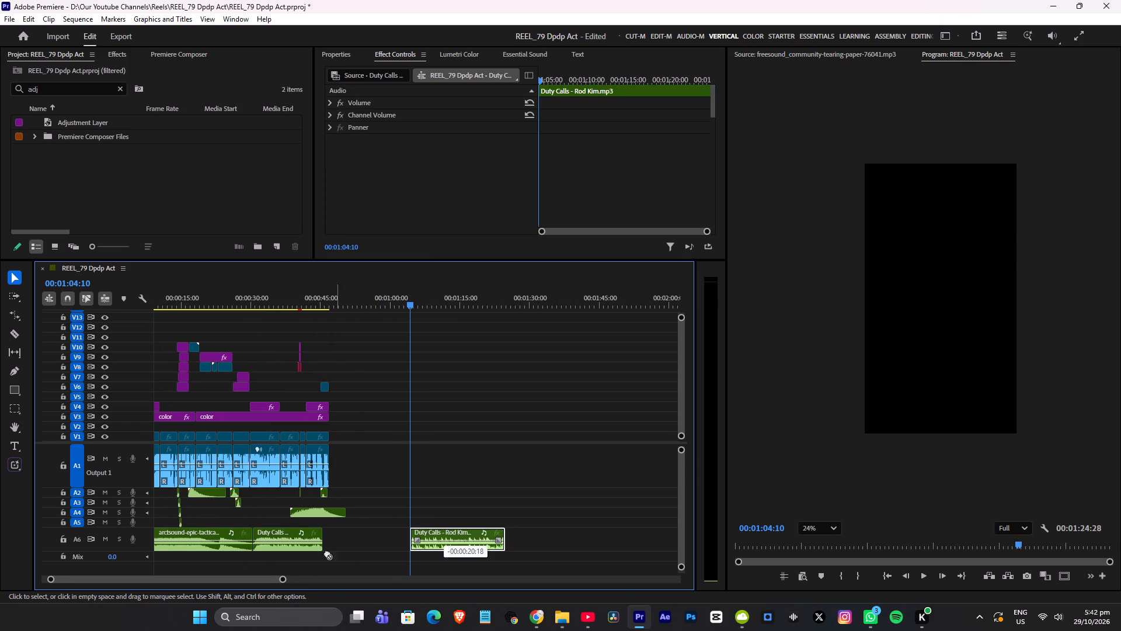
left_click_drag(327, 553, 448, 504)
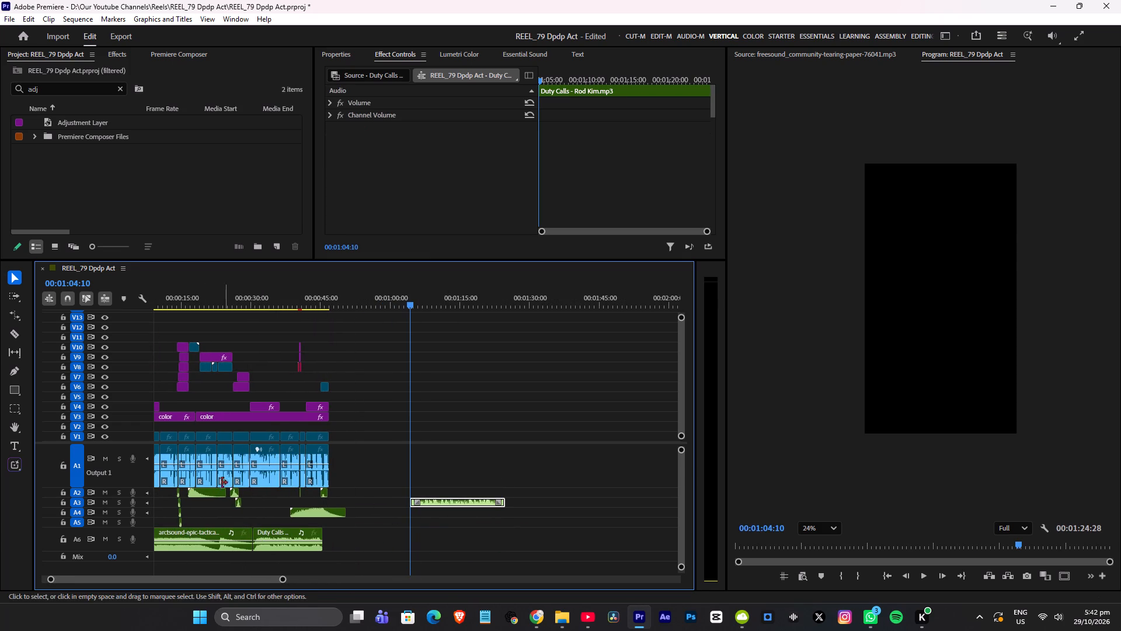
Add one video track after Video 19 and five standard audio tracks after Audio 6.
key("ctrl+period")
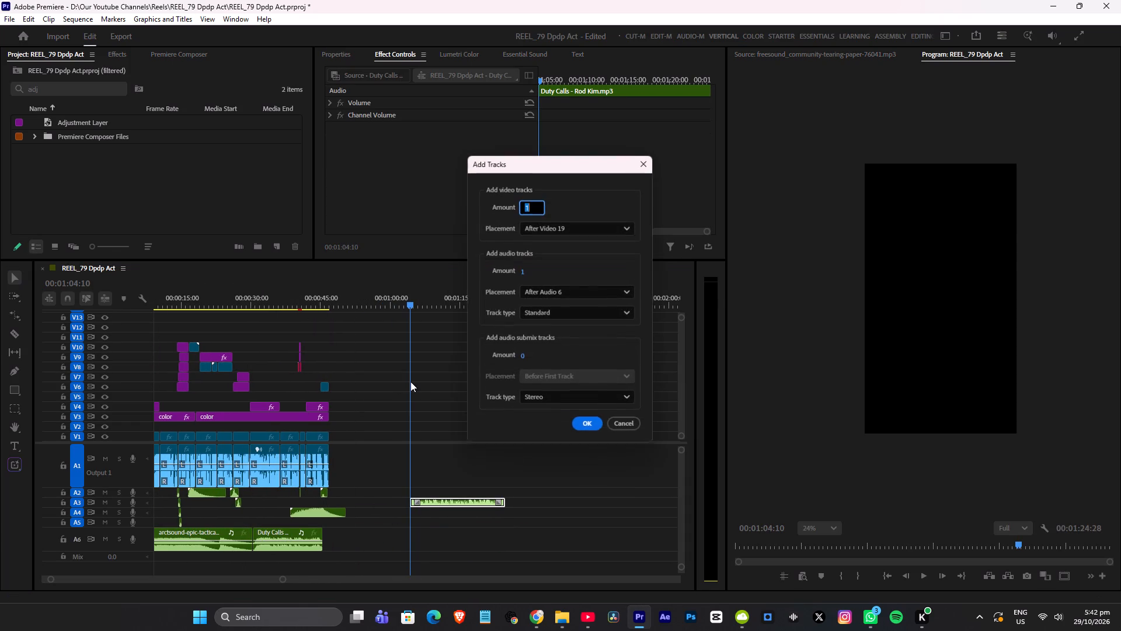
left_click(524, 271)
key("5")
key("Return")
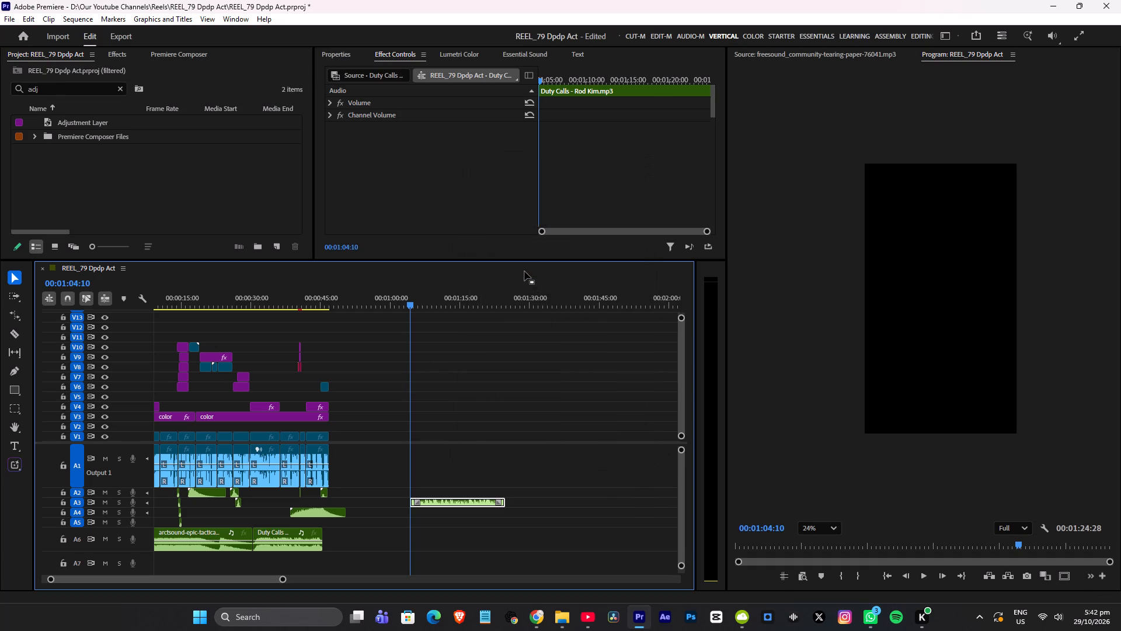
Minimize the height of all audio tracks in the timeline and save the project.
key("shift+underscore")
key("ctrl+s")
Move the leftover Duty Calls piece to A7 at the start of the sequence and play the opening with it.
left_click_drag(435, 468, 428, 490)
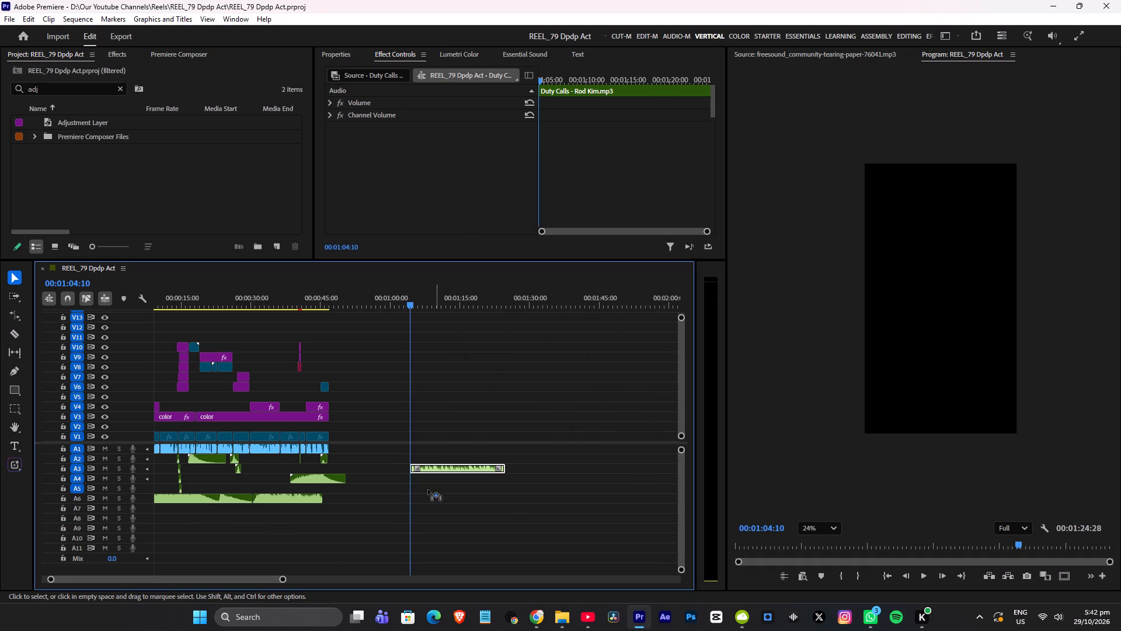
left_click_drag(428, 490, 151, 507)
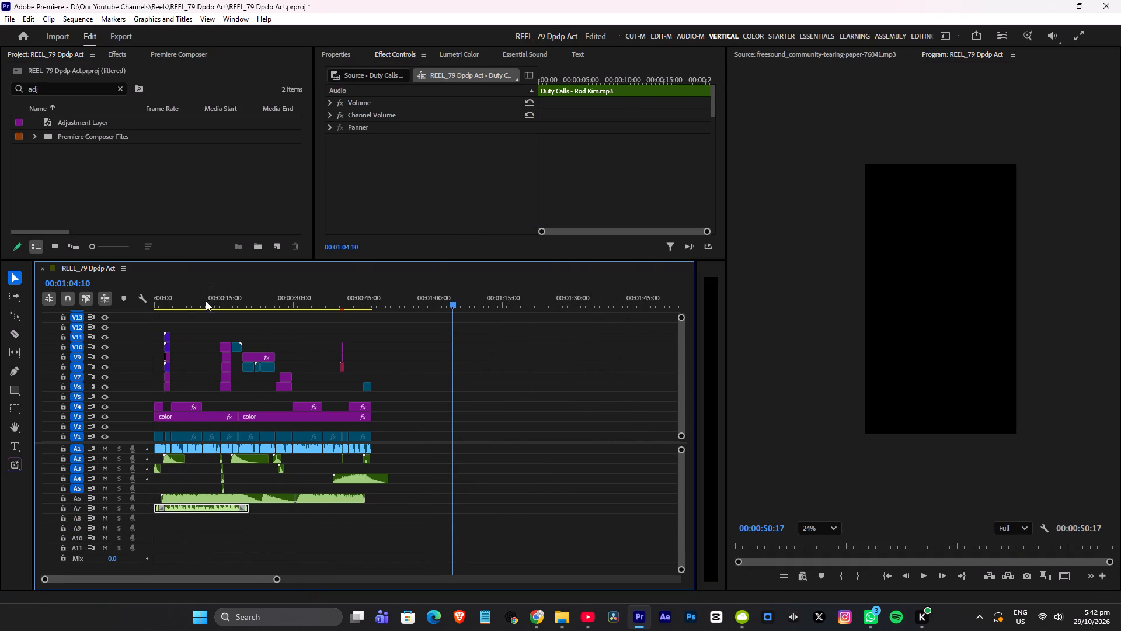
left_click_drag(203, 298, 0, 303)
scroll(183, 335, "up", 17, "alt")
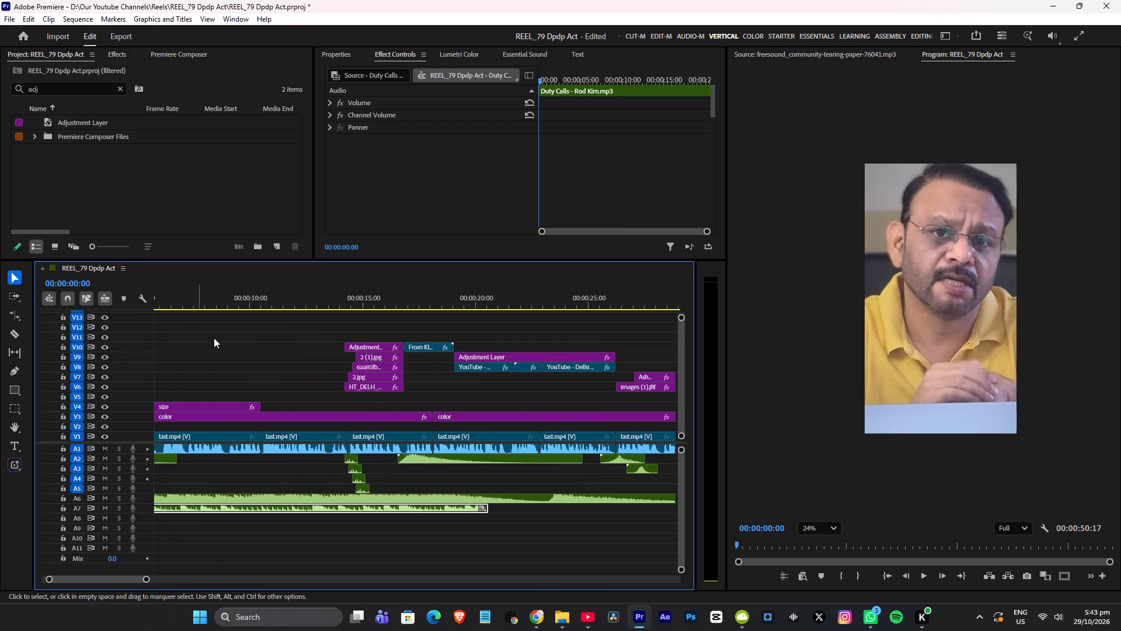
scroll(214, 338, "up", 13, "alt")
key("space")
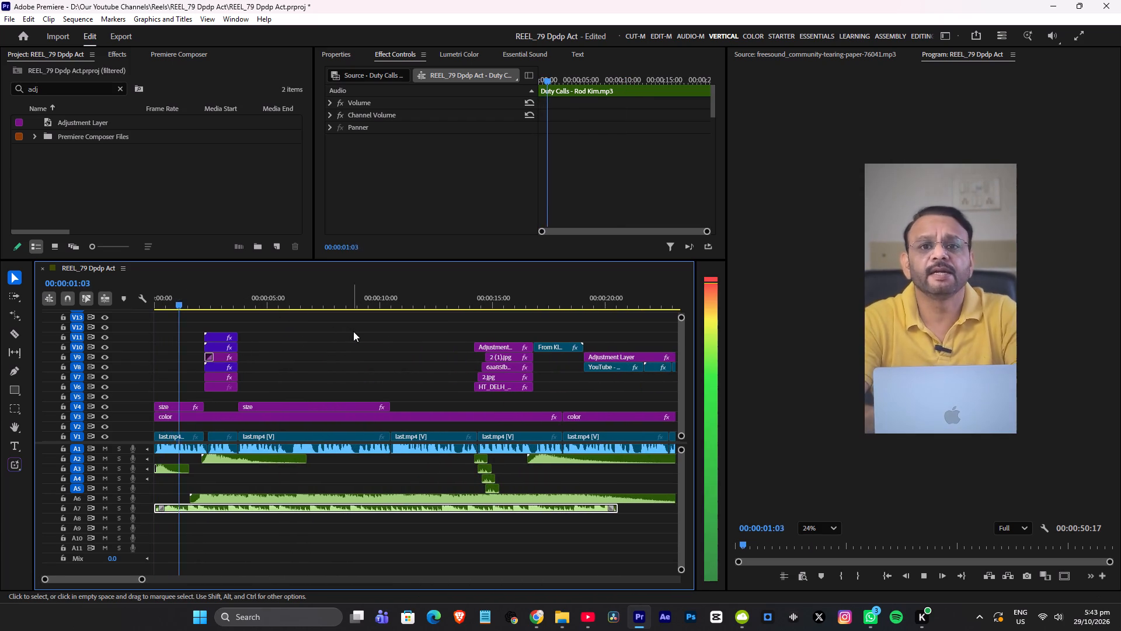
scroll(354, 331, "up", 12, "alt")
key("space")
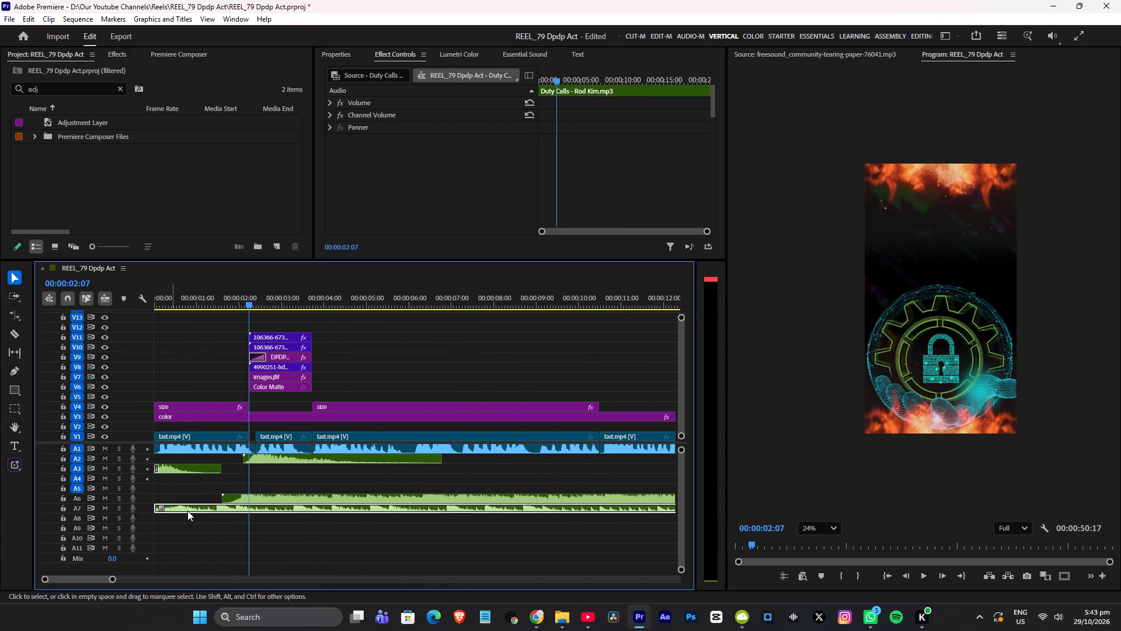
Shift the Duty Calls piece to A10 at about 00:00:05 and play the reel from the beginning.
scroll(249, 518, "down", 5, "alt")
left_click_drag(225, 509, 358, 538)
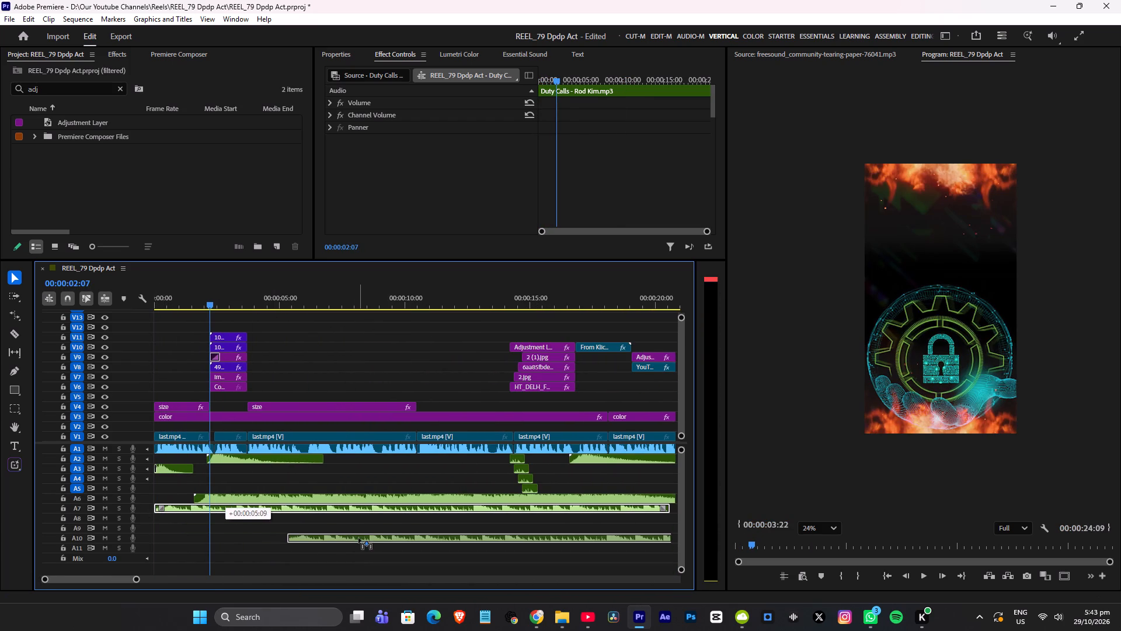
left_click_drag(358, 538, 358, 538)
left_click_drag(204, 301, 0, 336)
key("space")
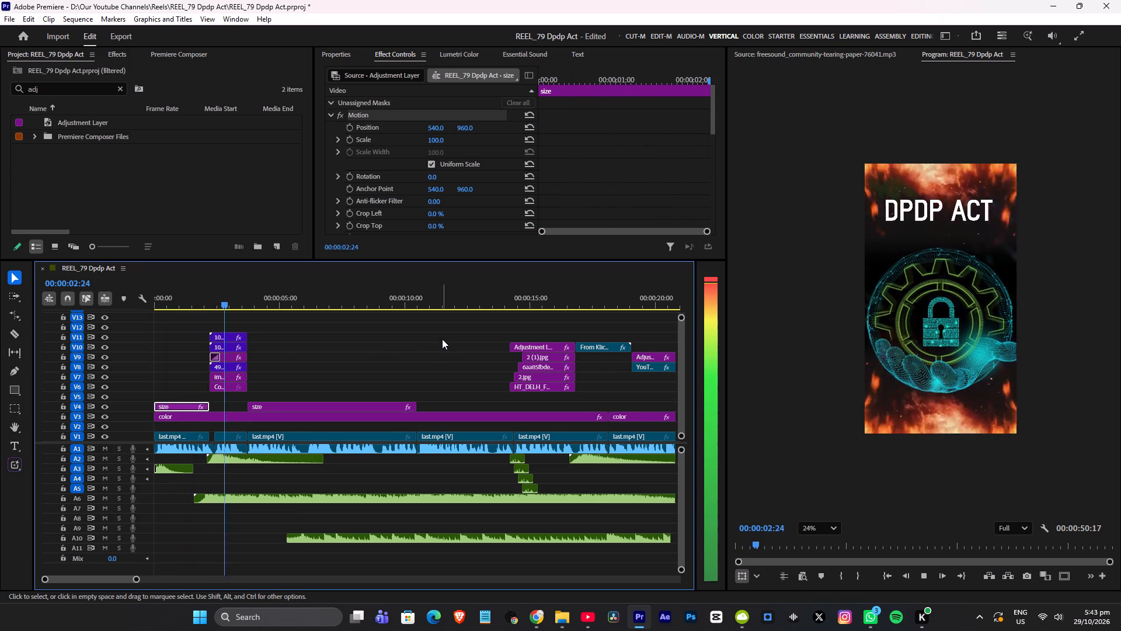
Move the Duty Calls piece from A10 to A6 at about 00:01:00, beyond the reel's end, while playback continues.
scroll(443, 339, "down", 15, "alt")
left_click(229, 536)
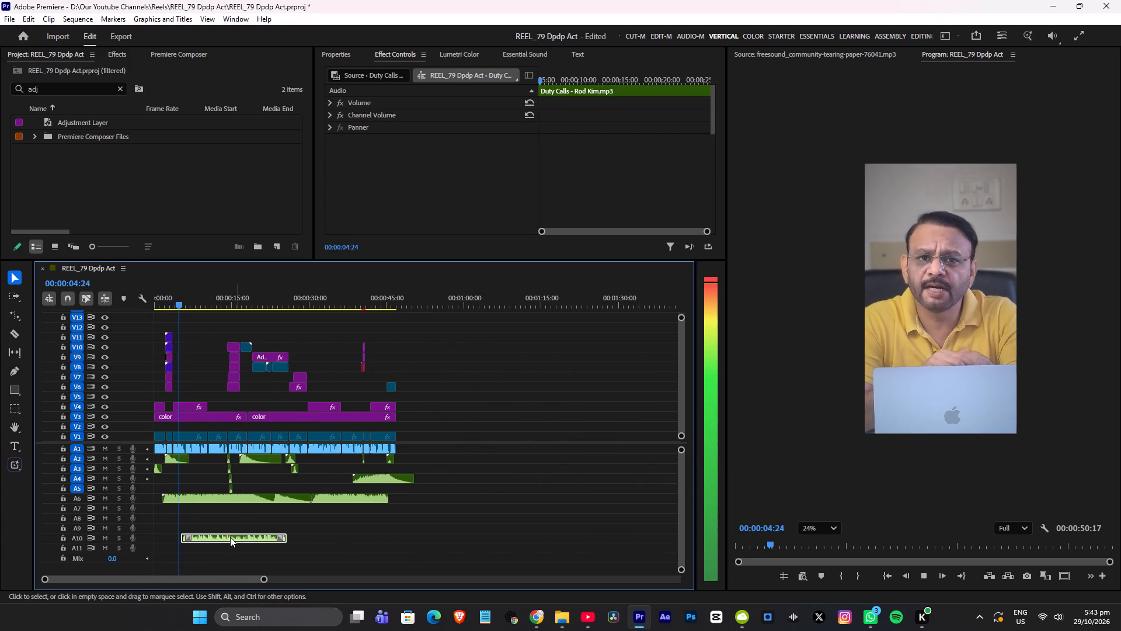
left_click_drag(228, 537, 508, 499)
scroll(190, 464, "up", 8, "alt")
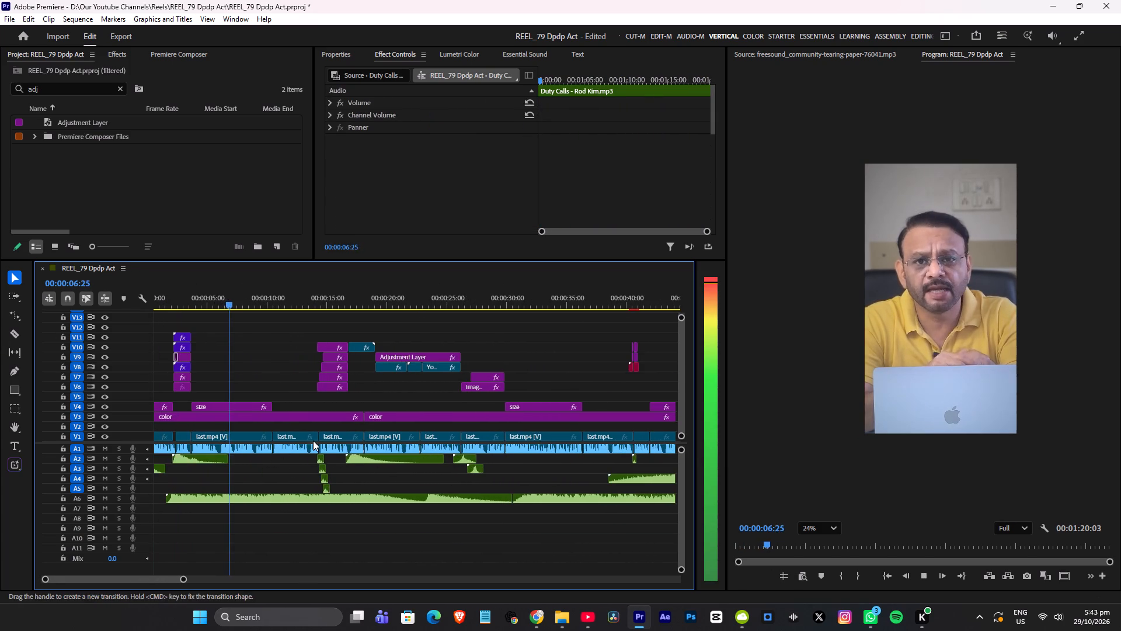
scroll(263, 467, "down", 5, "alt")
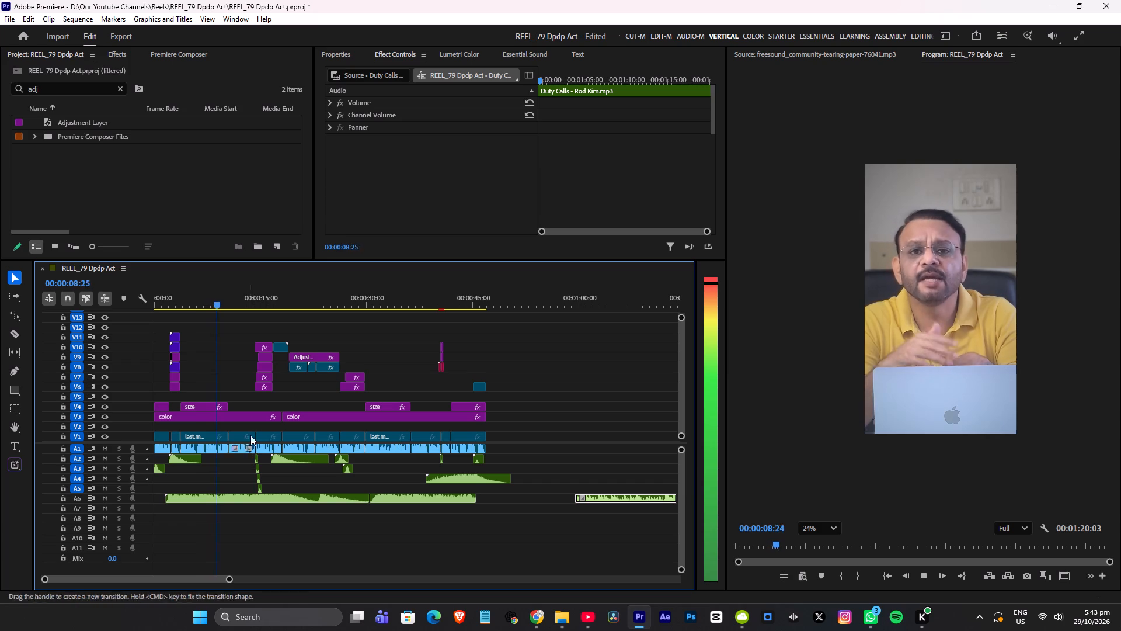
Move the Duty Calls section on A6 earlier so it starts at about 00:00:29, play through it, and save the project.
left_click_drag(289, 293, 362, 293)
key("space")
scroll(420, 356, "up", 6, "alt")
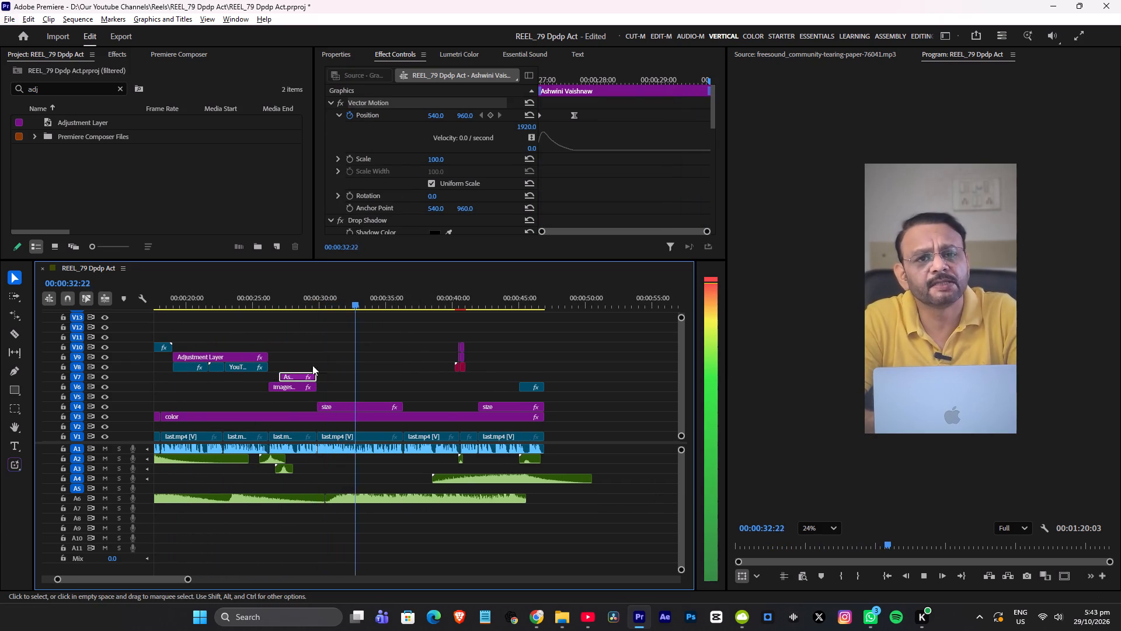
key("space")
left_click(285, 293)
key("space")
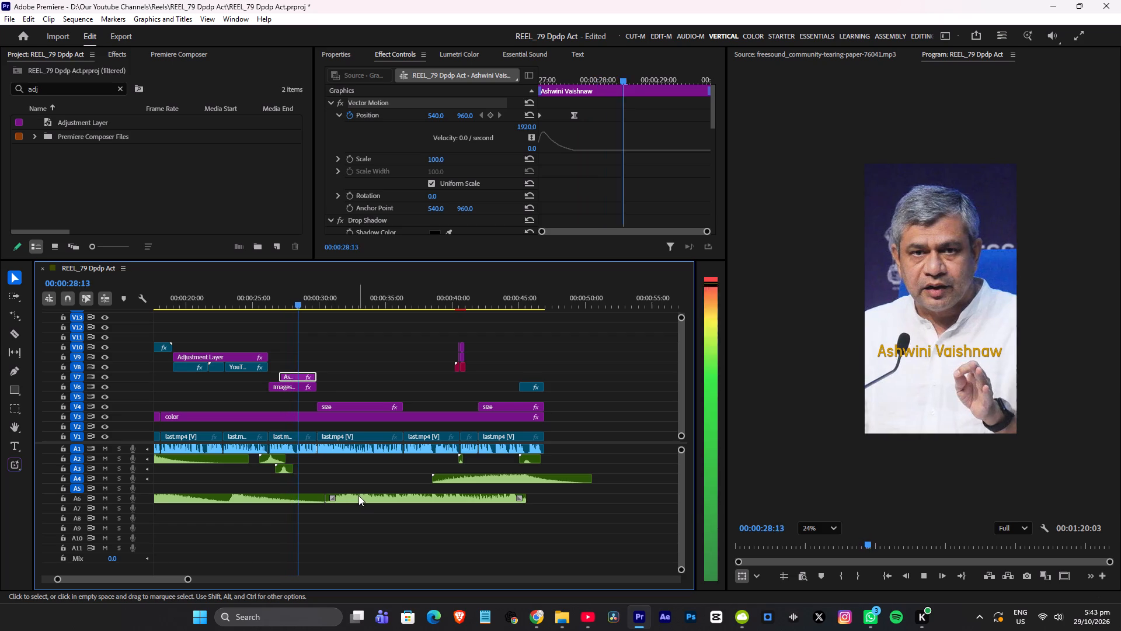
key("space")
left_click_drag(354, 497, 336, 499)
key("space")
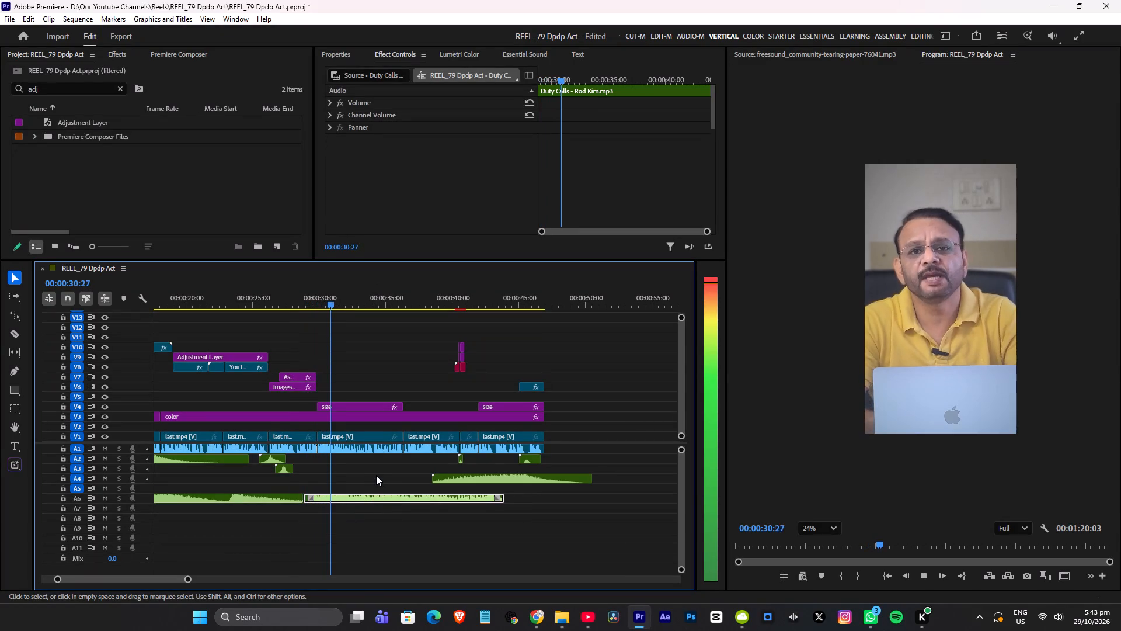
scroll(372, 475, "down", 3, "alt")
scroll(372, 475, "up", 4, "alt")
left_click(397, 298)
key("space")
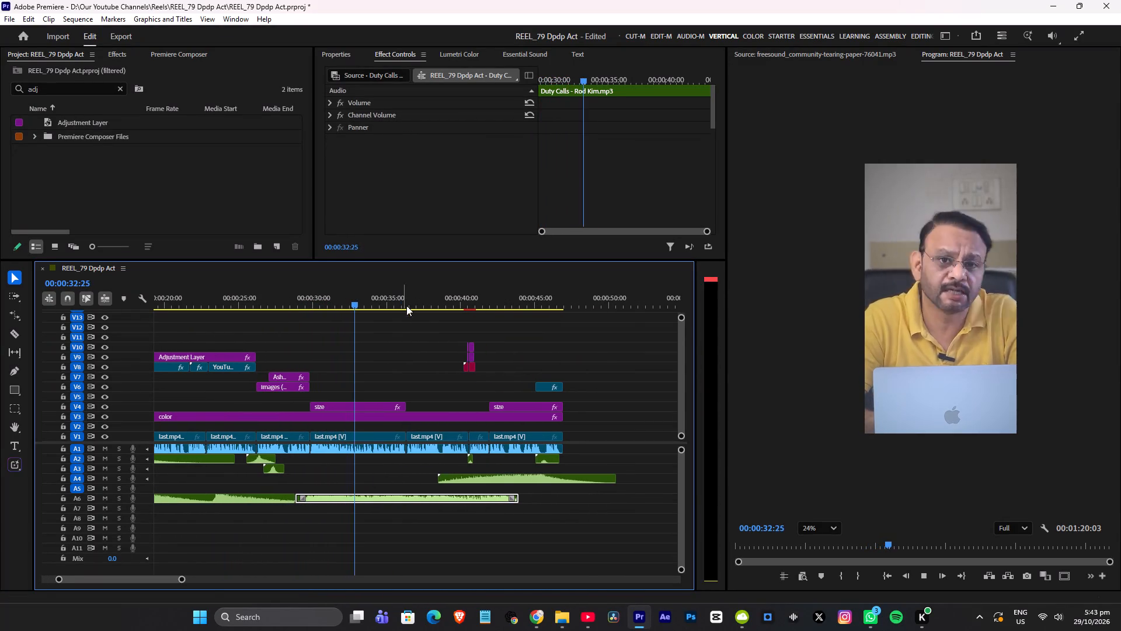
scroll(445, 356, "up", 3, "alt")
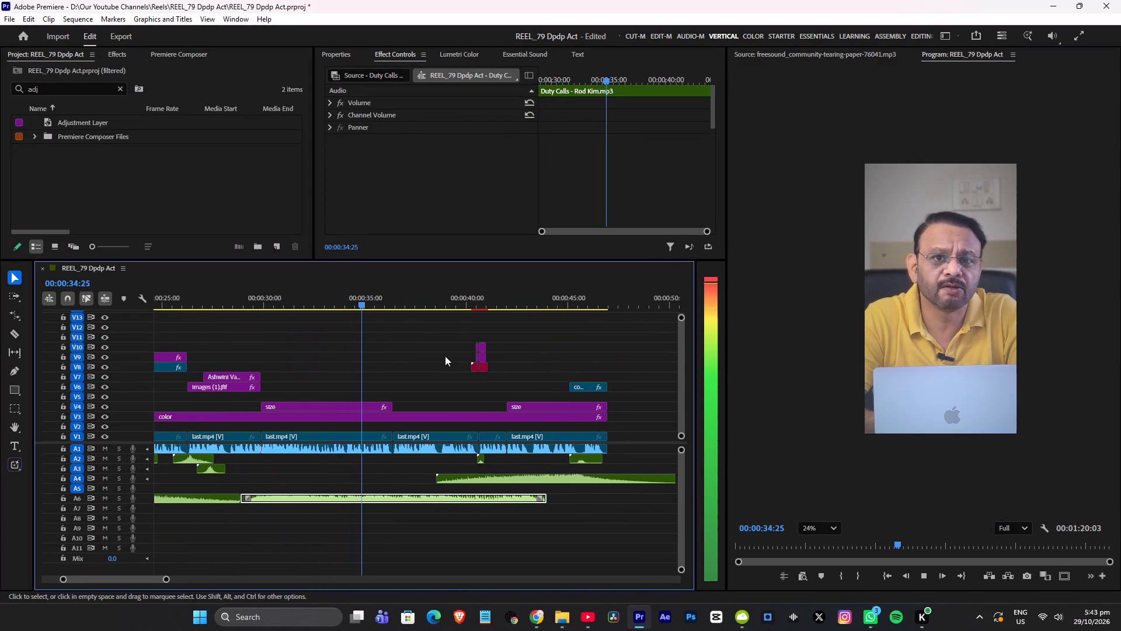
key("ctrl+s")
Play on to about 00:00:42 and trim the end of the Duty Calls section on A6 back to about 00:00:39.
key("space")
scroll(432, 355, "down", 4, "alt")
scroll(442, 360, "up", 2, "alt")
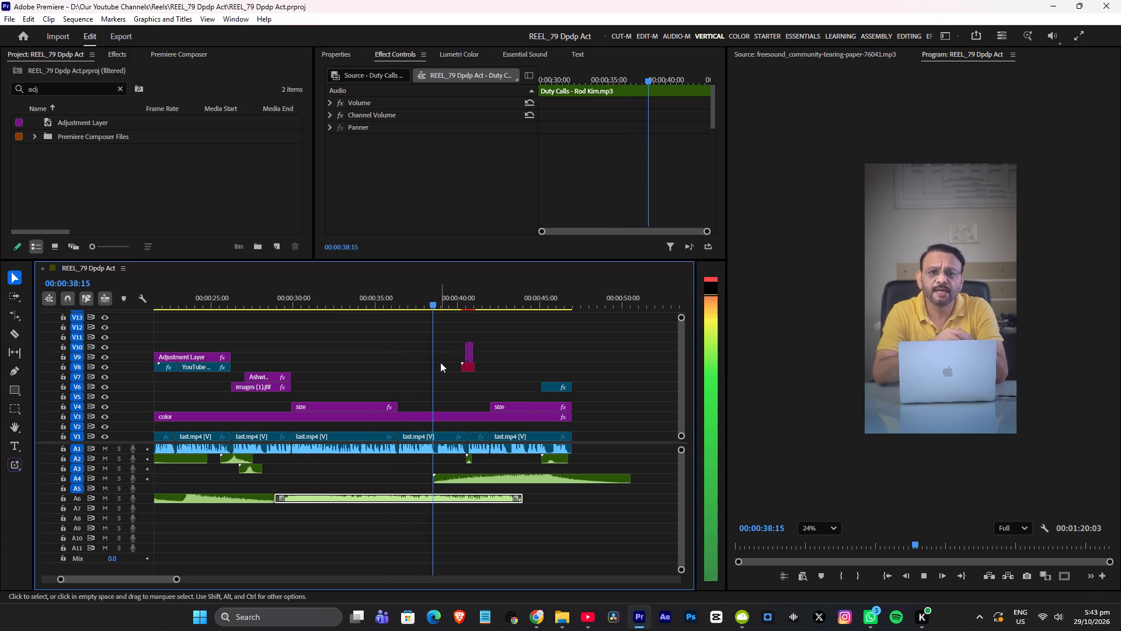
scroll(440, 362, "down", 3)
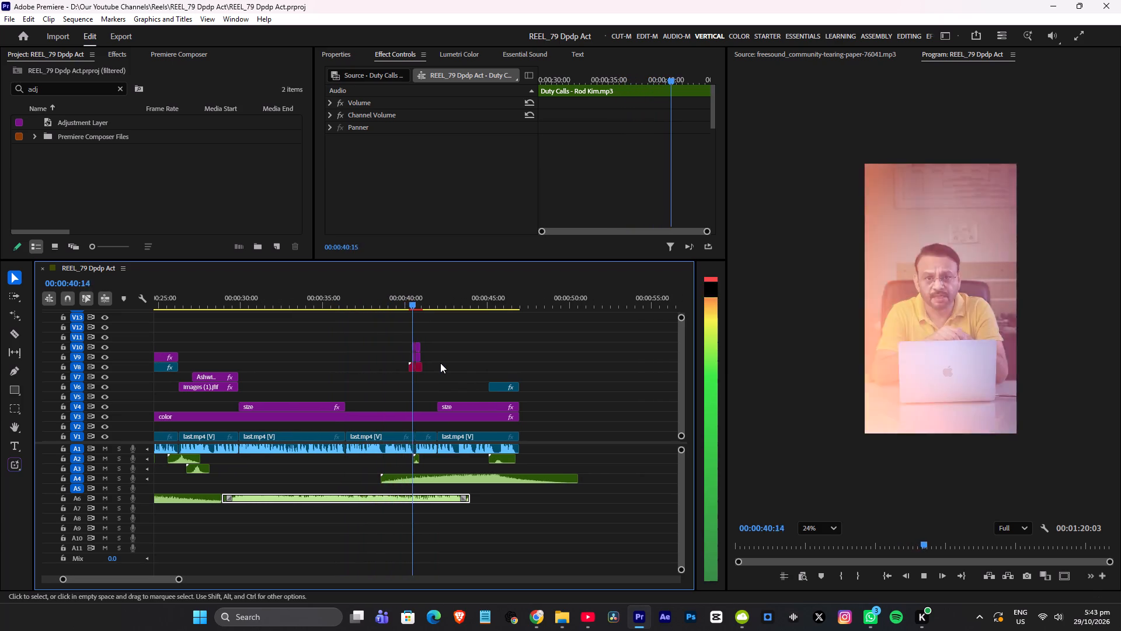
key("space")
left_click_drag(468, 496, 433, 499)
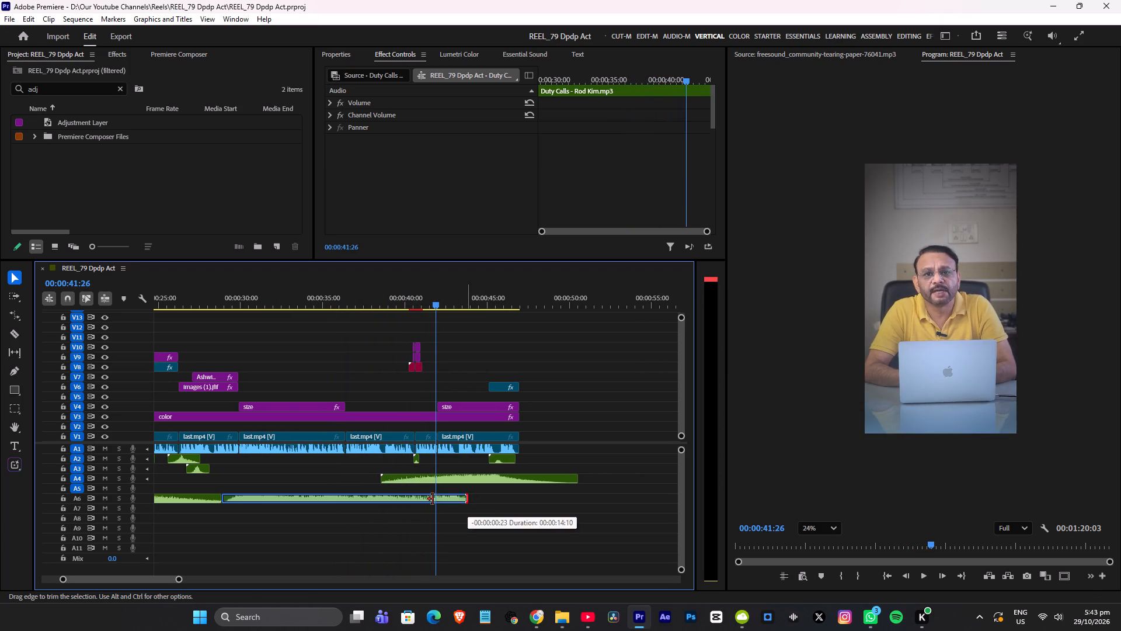
left_click_drag(433, 499, 393, 502)
Move the raspberrymusic tech-logo clip from A4 to A6 and adjust the adjoining edges so it meets Duty Calls at about 00:00:39.
left_click_drag(418, 476, 416, 491)
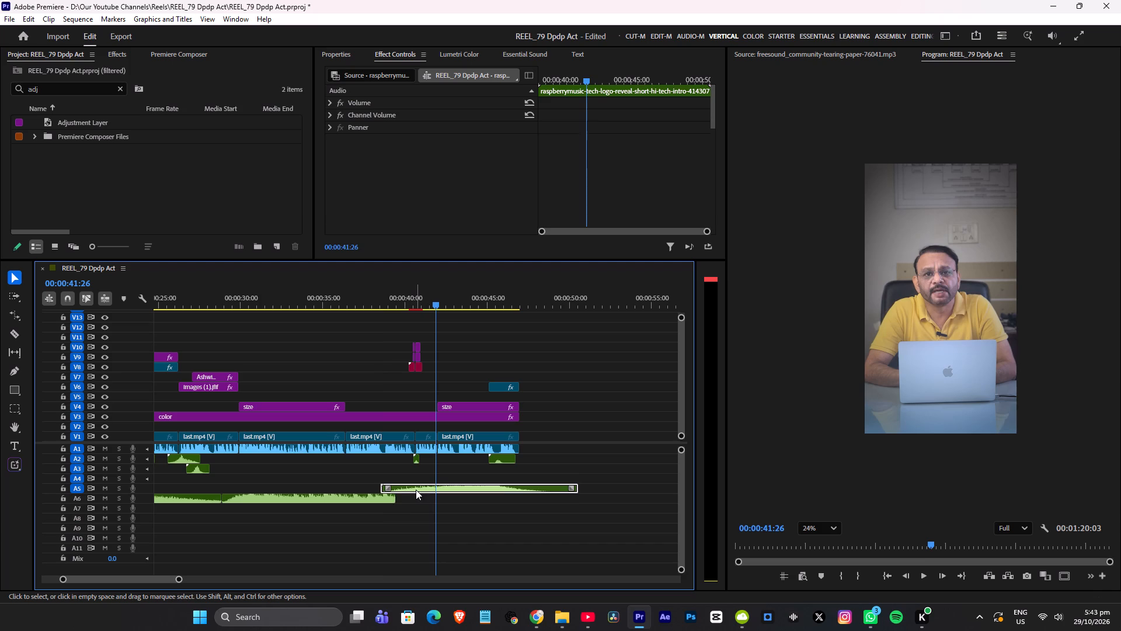
left_click_drag(415, 490, 415, 497)
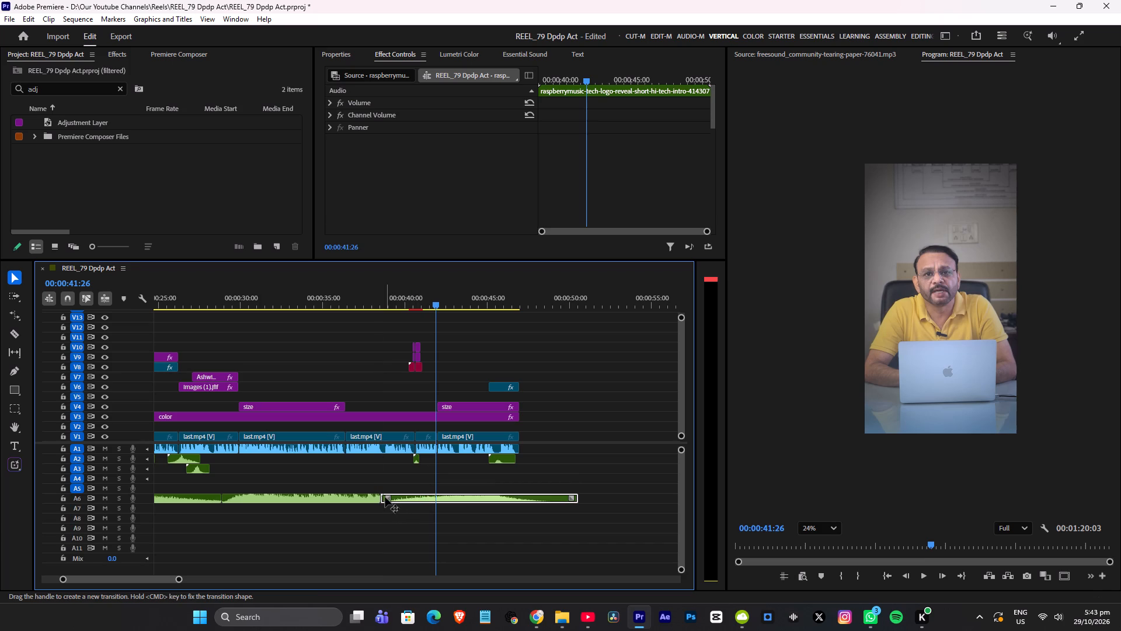
left_click_drag(382, 497, 398, 497)
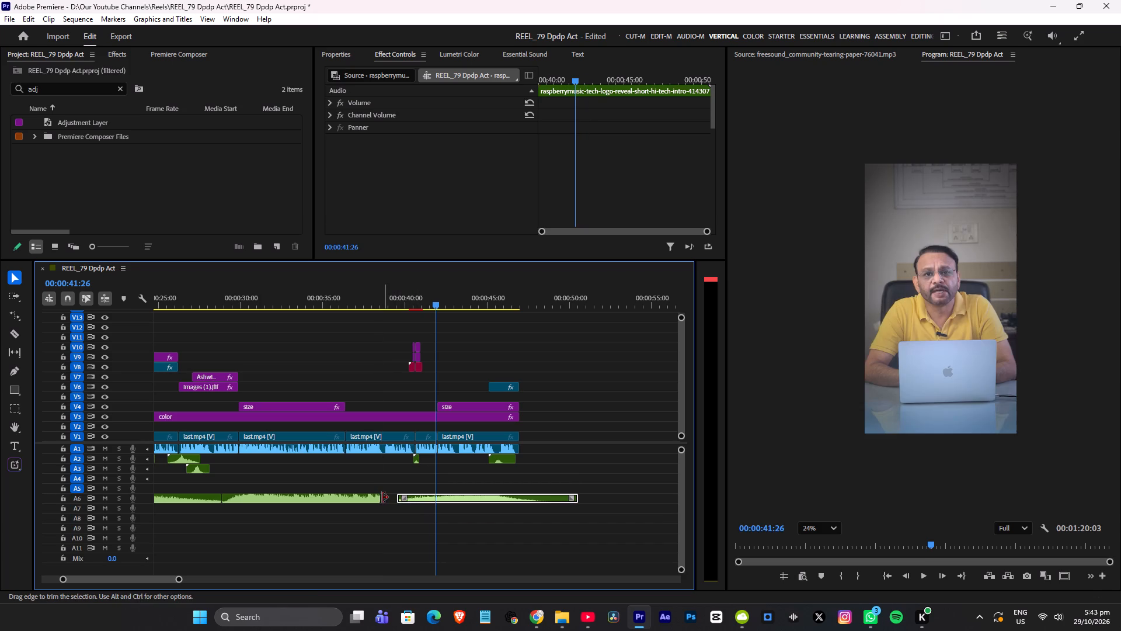
left_click_drag(382, 497, 413, 499)
Add an audio crossfade between Duty Calls and the raspberrymusic clip on A6, and play through the join to about 00:00:44.
left_click_drag(404, 498, 378, 498)
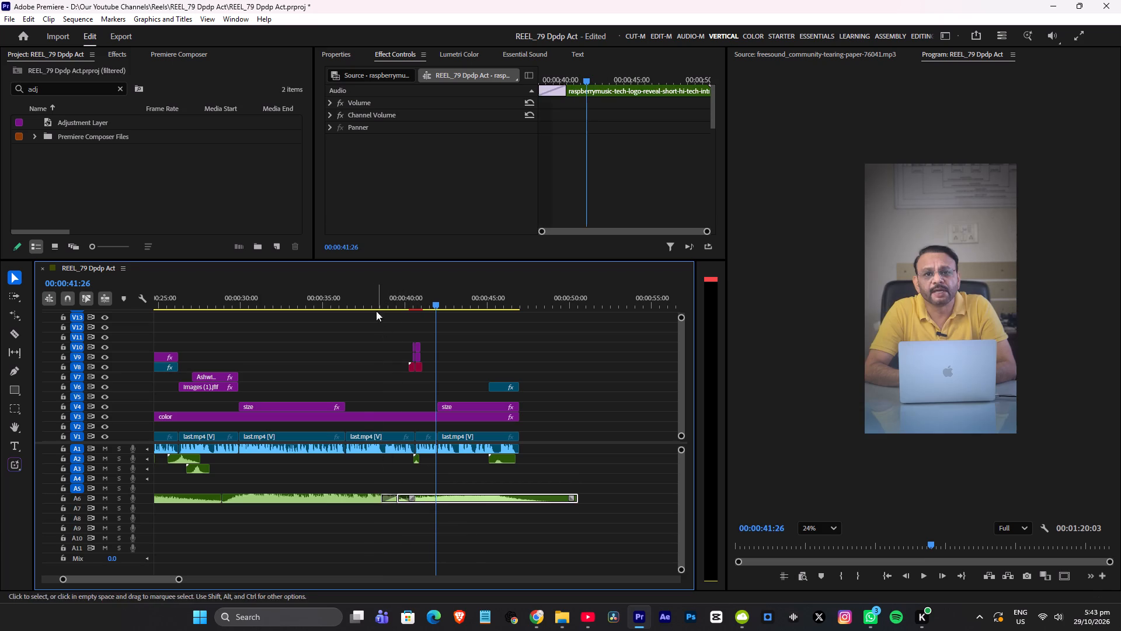
left_click(364, 297)
key("space")
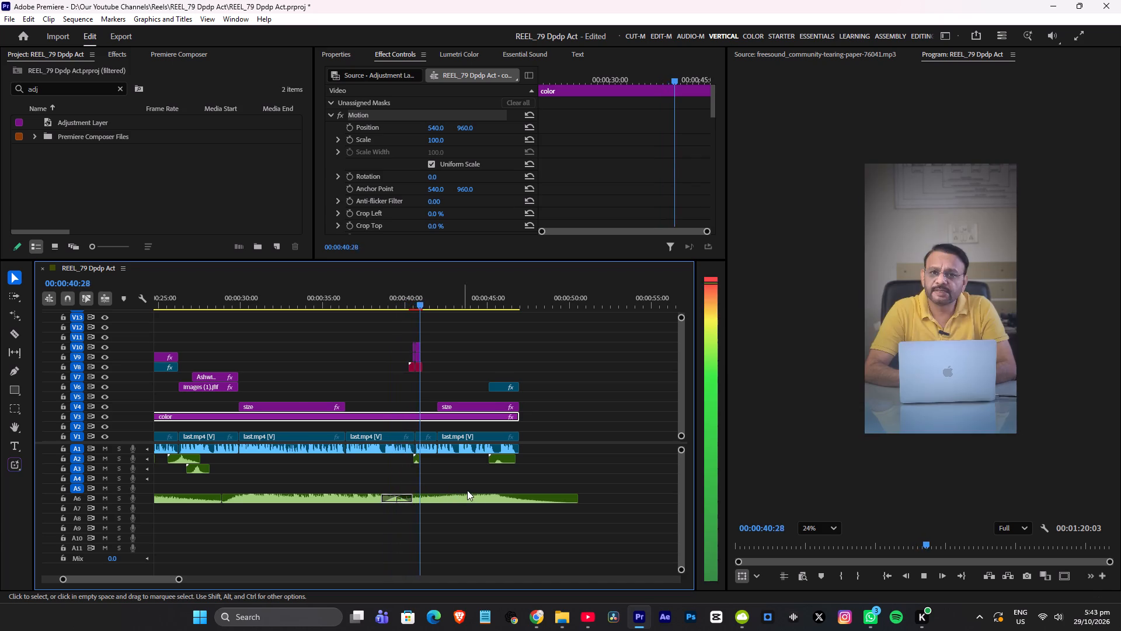
scroll(488, 490, "down", 6, "alt")
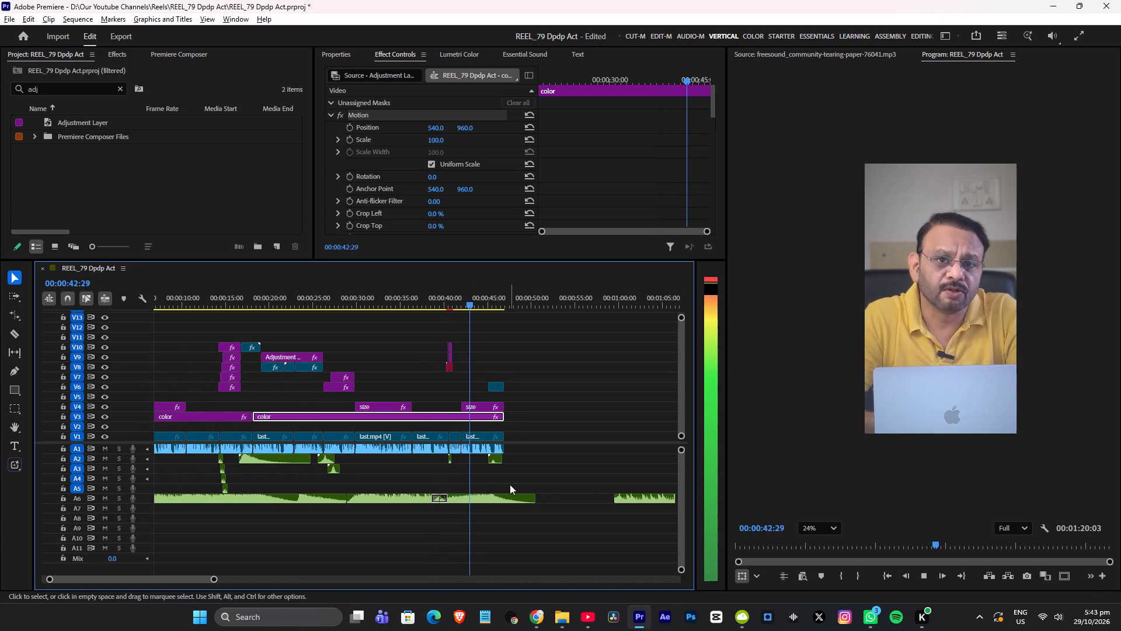
scroll(510, 483, "up", 4, "alt")
scroll(510, 483, "down", 5, "alt")
key("space")
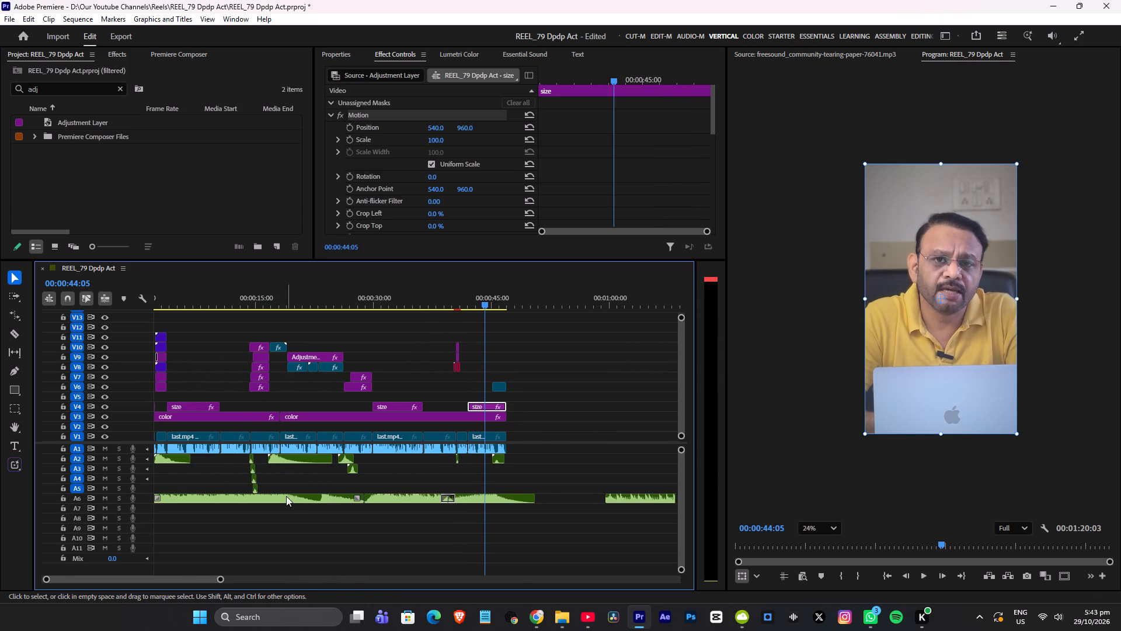
Solo audio track A6 and play the background music alone near the beginning of the reel.
left_click(119, 497)
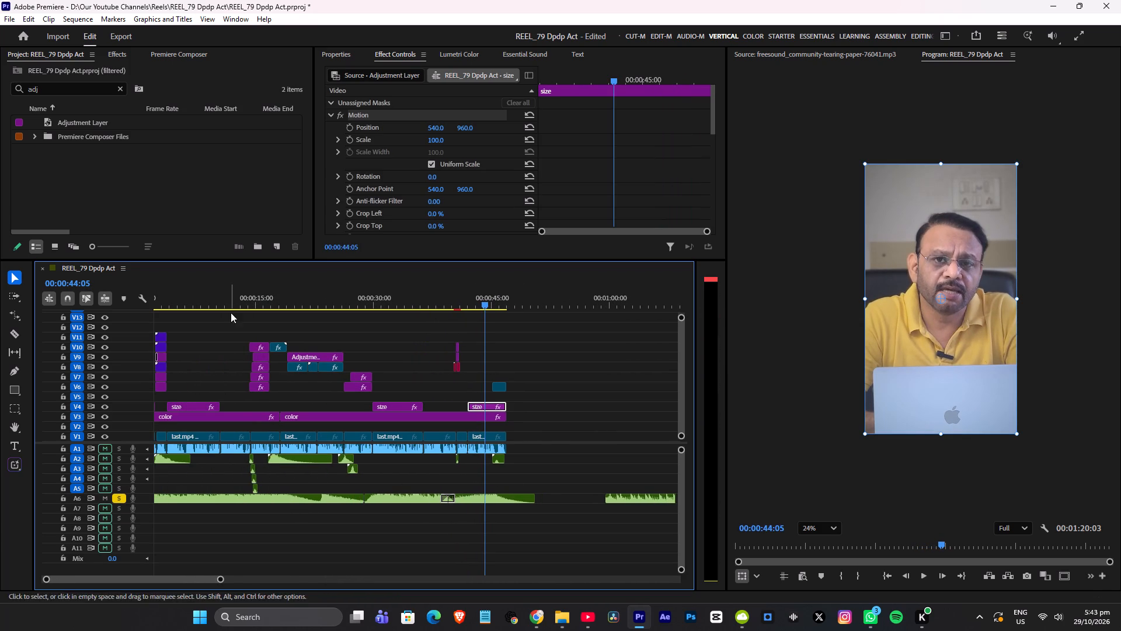
left_click_drag(221, 286, 15, 309)
key("space")
left_click(196, 292)
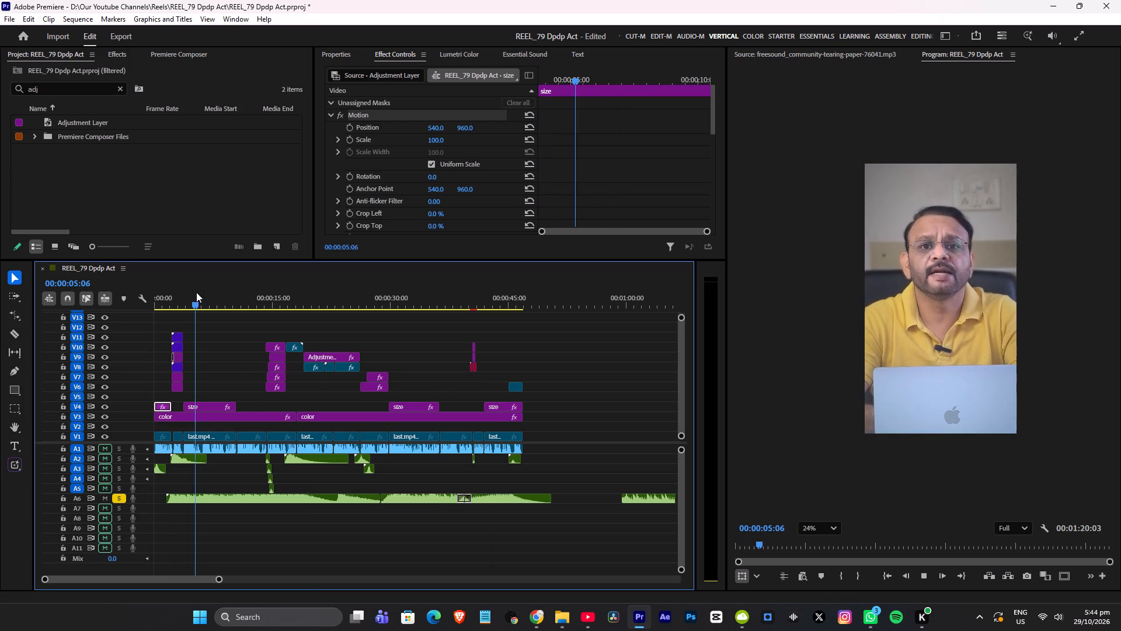
key("space")
key("space")
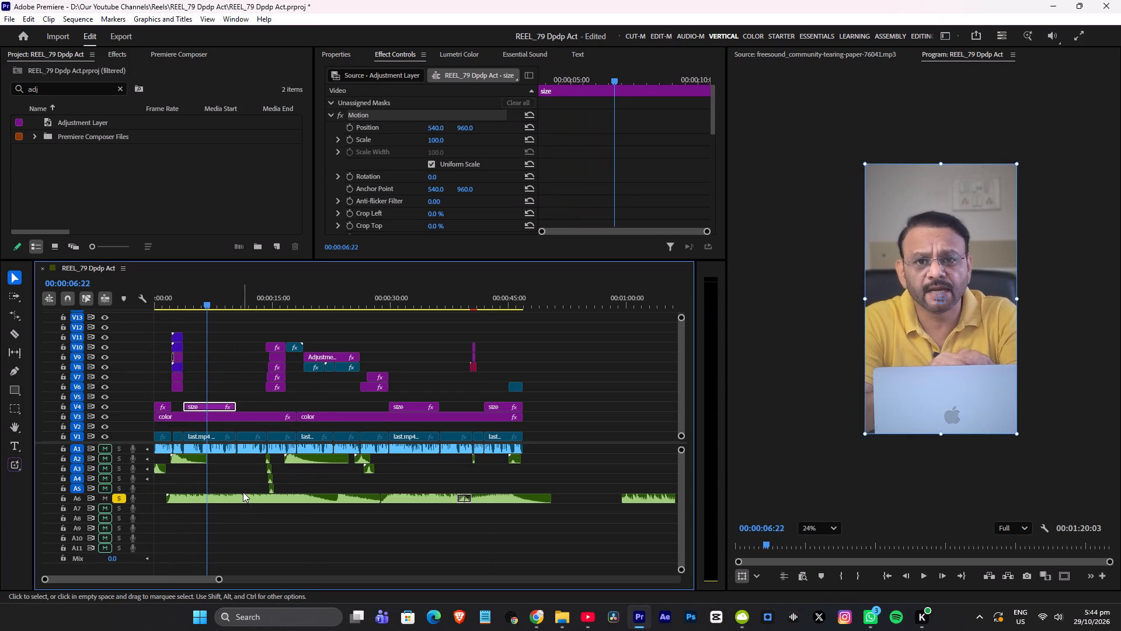
Lower the arctsound clip's volume in stages to -15 dB while playing it with the audio meter scale widened.
left_click(241, 497)
type("{{")
key("space")
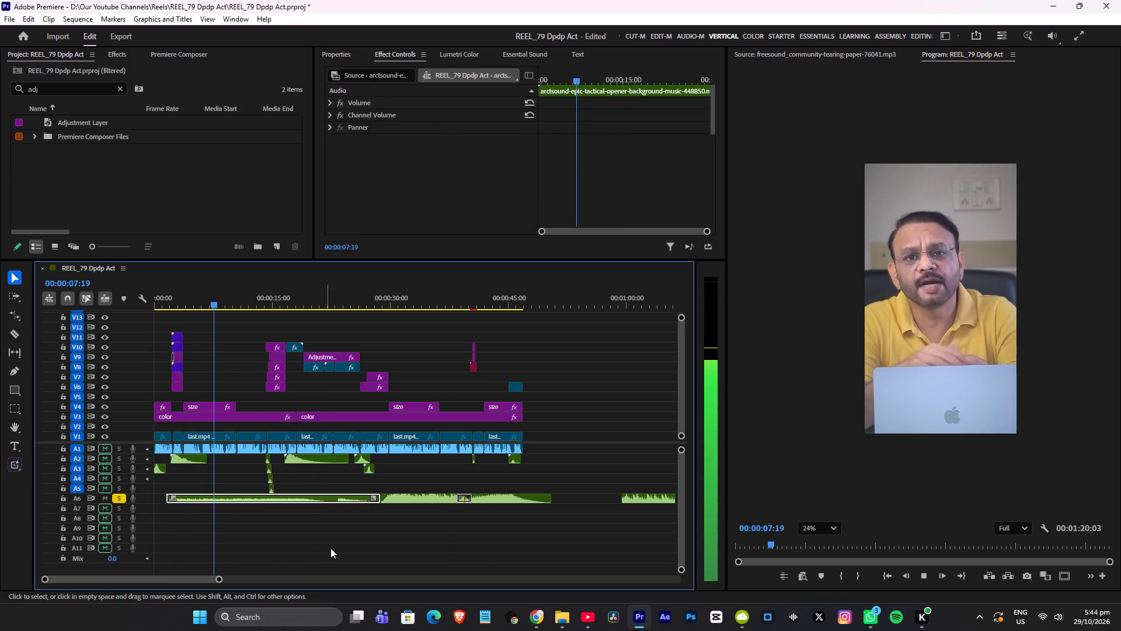
key("space")
left_click_drag(726, 369, 741, 369)
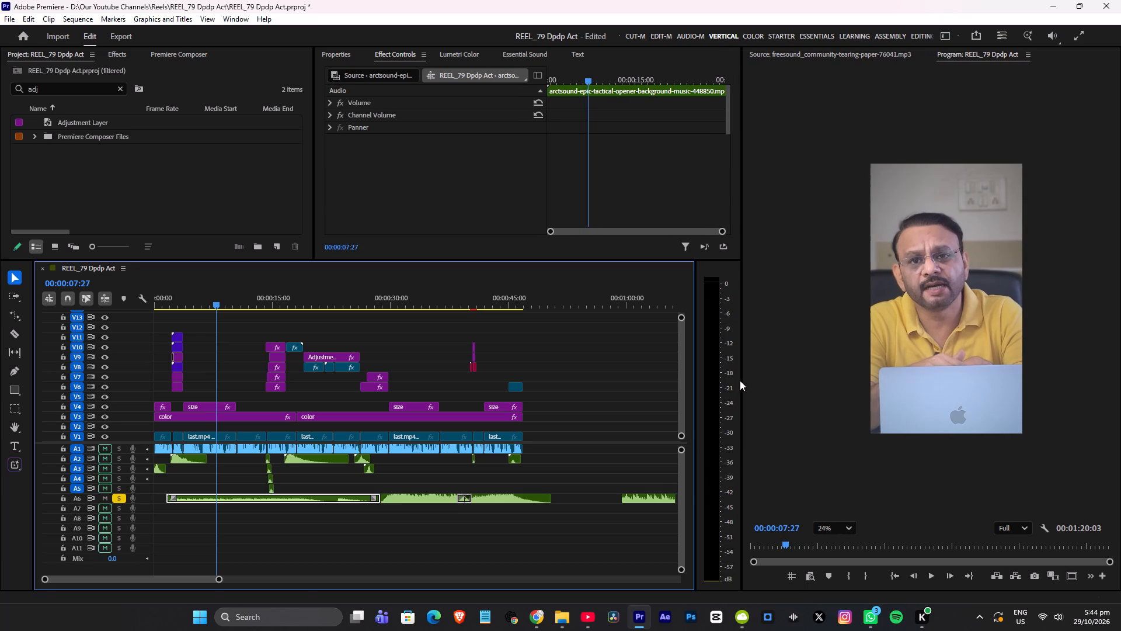
key("space")
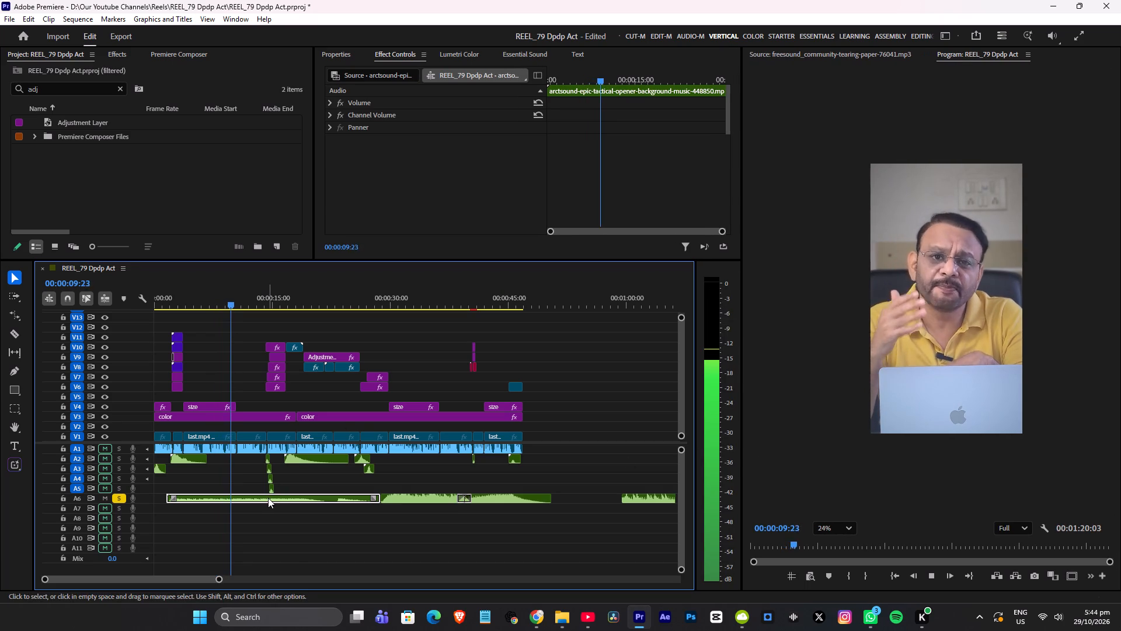
type("[[[")
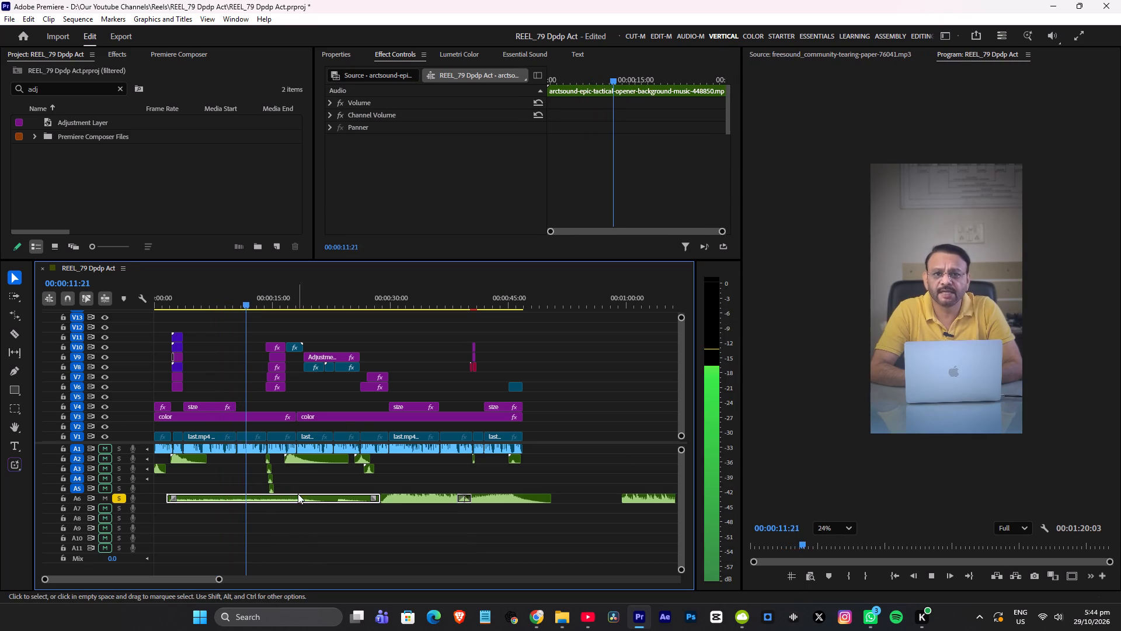
Expand track A6, add three arctsound volume keyframes around 00:00:21 to 00:00:23, raise the middle one to -12.5 dB, and save.
double_click(140, 498)
left_click(320, 523, "ctrl")
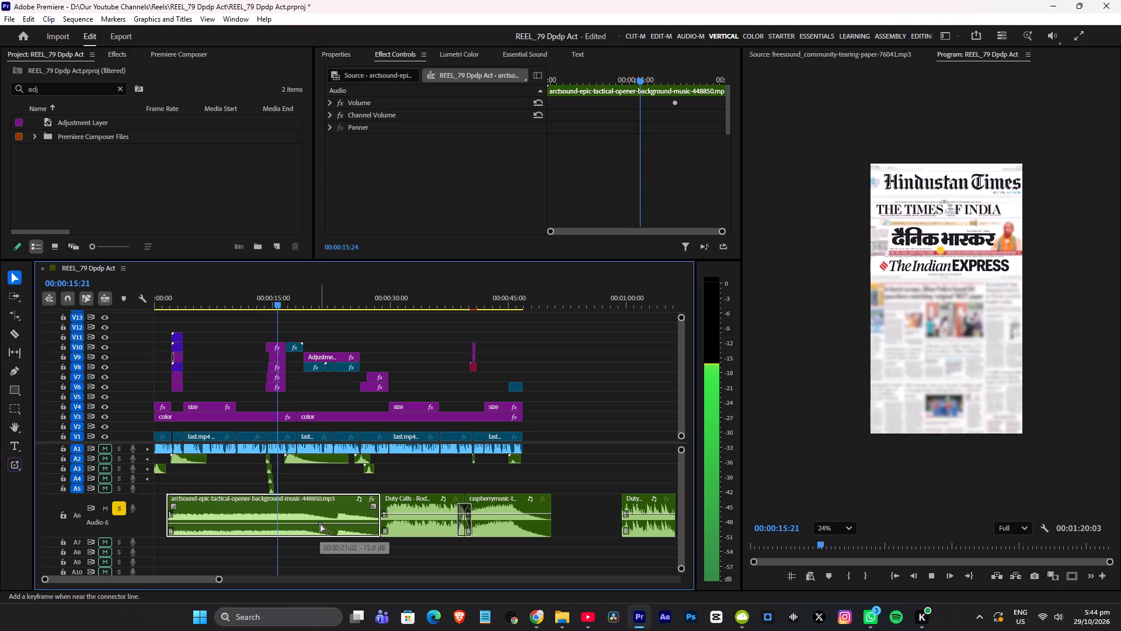
left_click(339, 523, "ctrl")
left_click(330, 523, "ctrl")
left_click(331, 523)
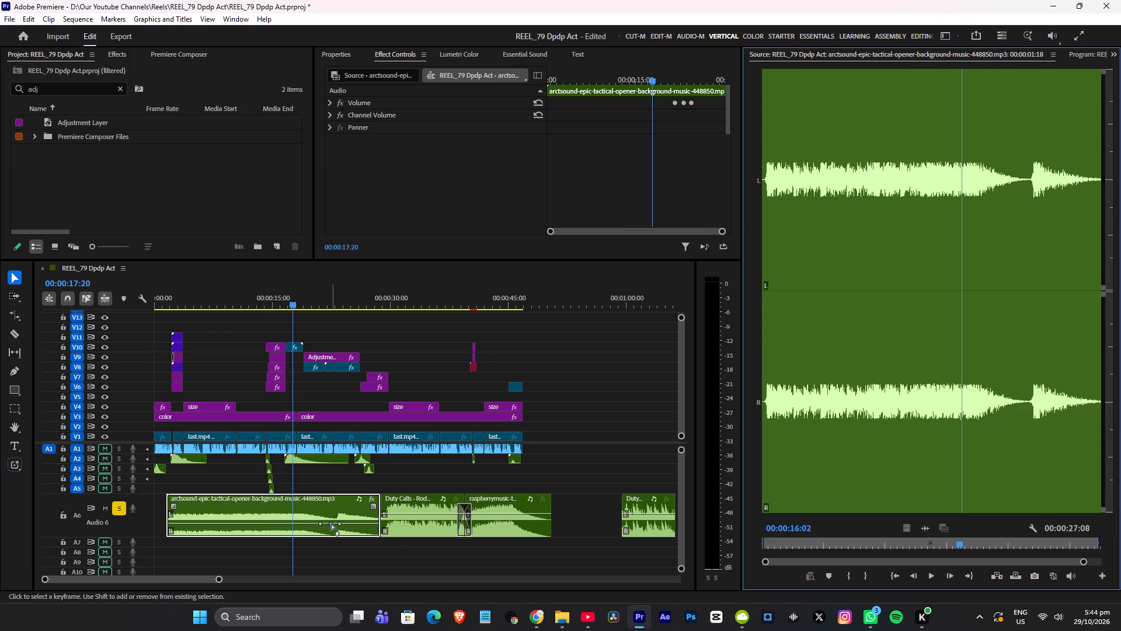
left_click_drag(332, 524, 333, 518)
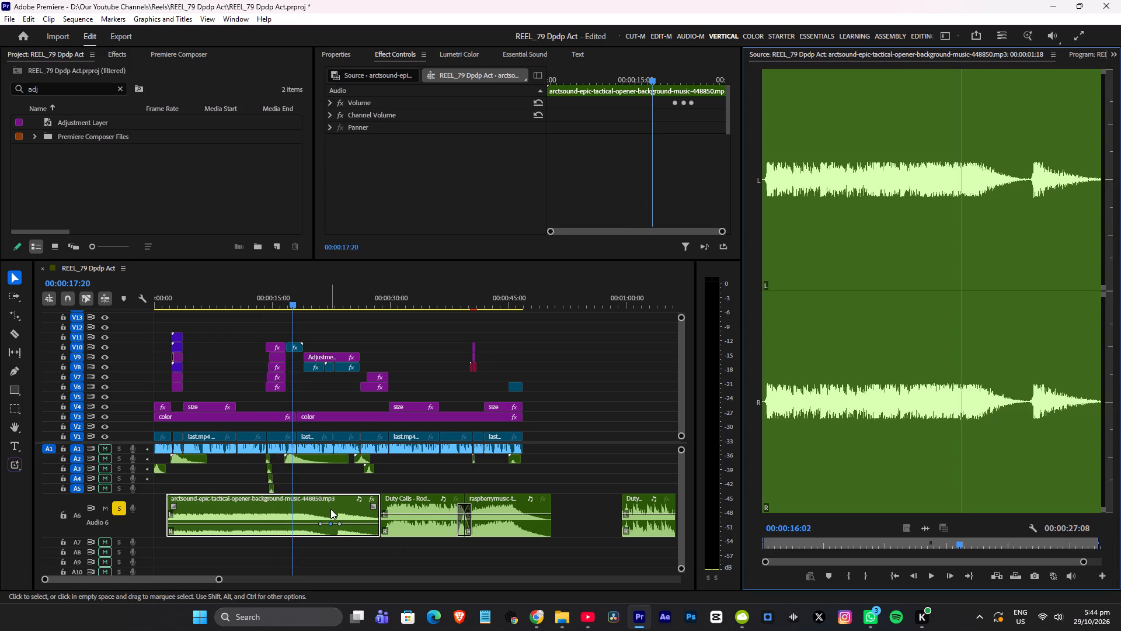
left_click(330, 509)
left_click(336, 480)
left_click(331, 521)
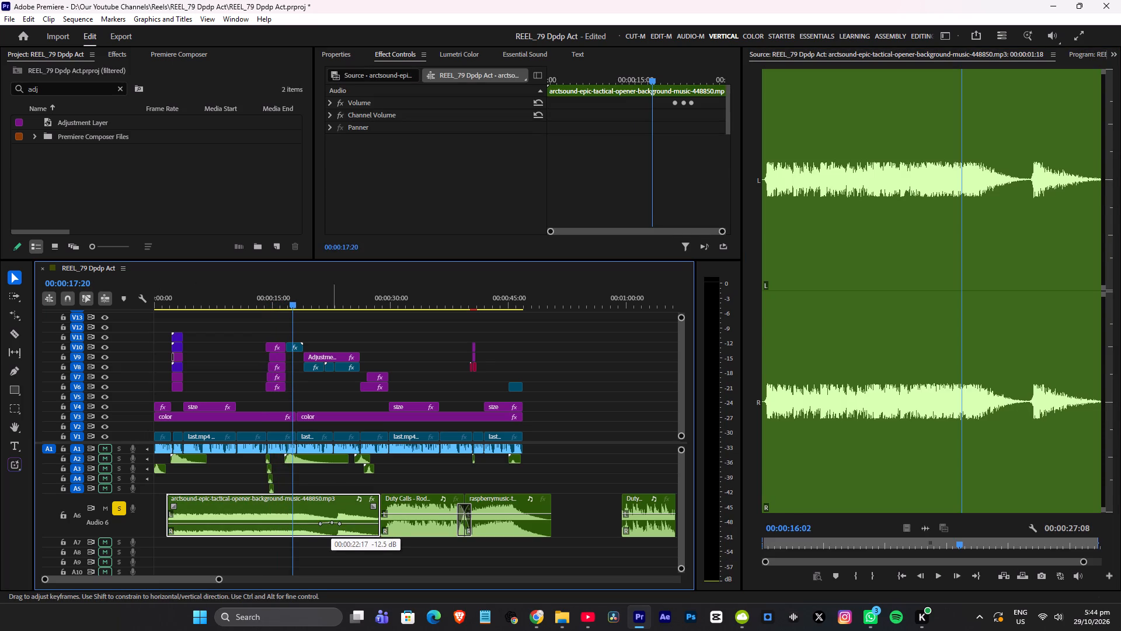
key("ctrl+s")
left_click(317, 477)
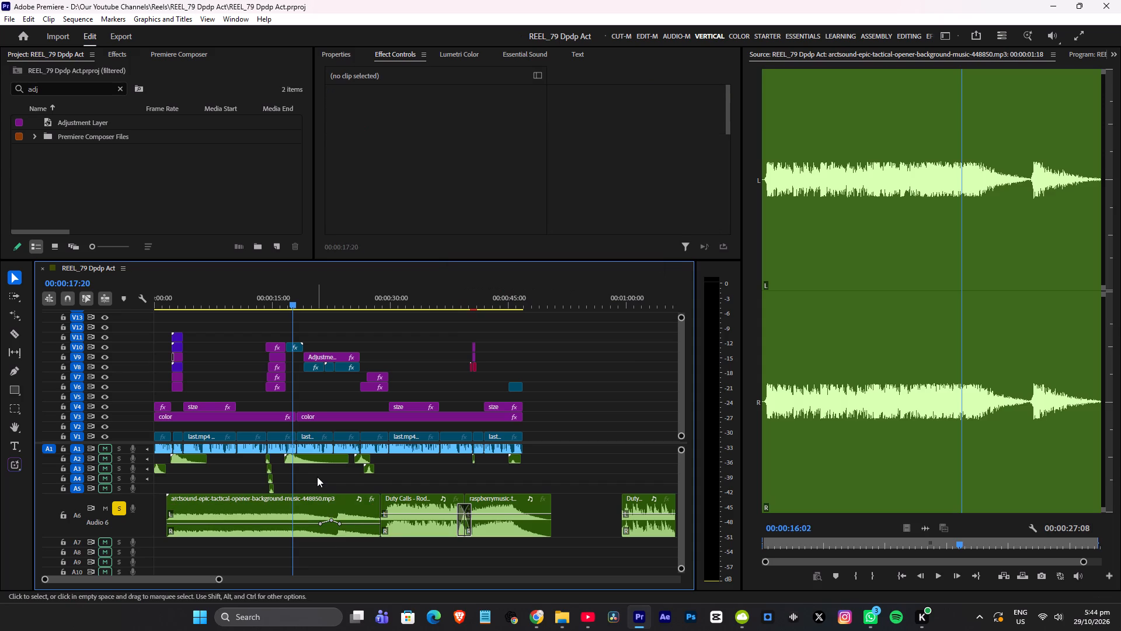
Add a fourth arctsound volume keyframe at about 00:00:25, lower the third to -19.3 dB near 00:00:23:22, and play the passage.
key("space")
scroll(327, 479, "down", 2, "alt")
scroll(328, 477, "up", 4, "alt")
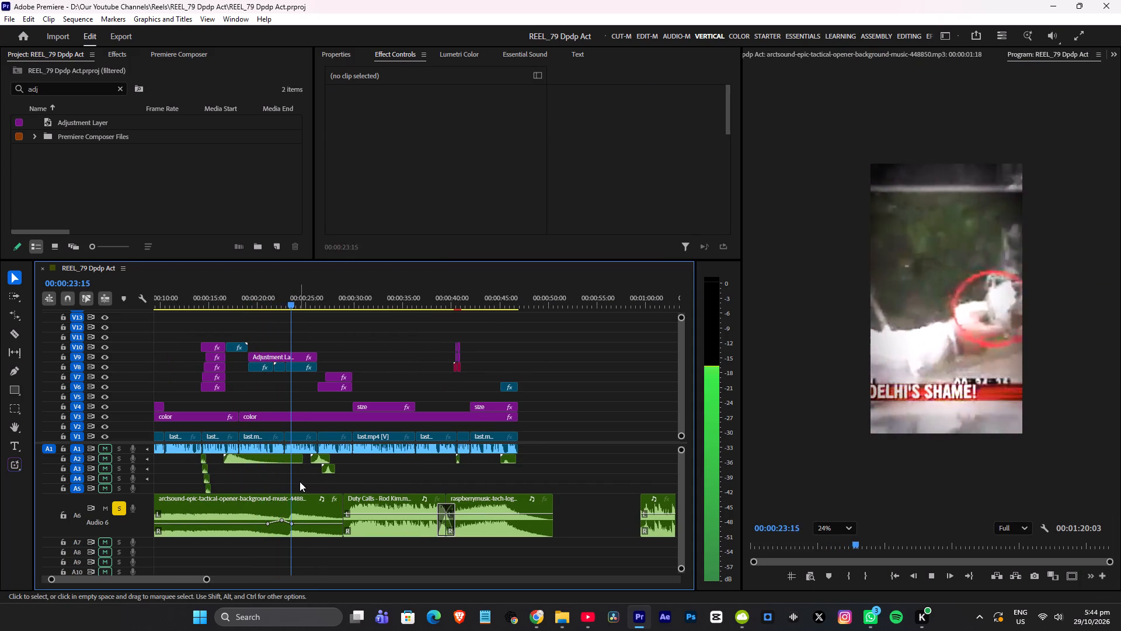
scroll(307, 485, "up", 1)
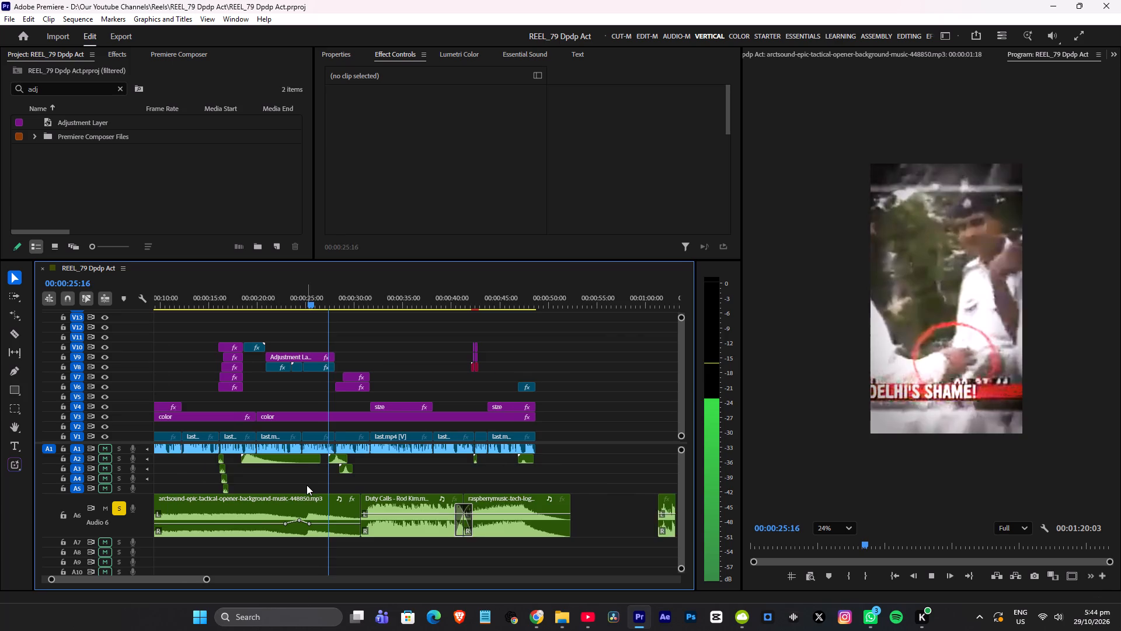
scroll(307, 485, "up", 5)
key("space")
left_click_drag(311, 523, 316, 525)
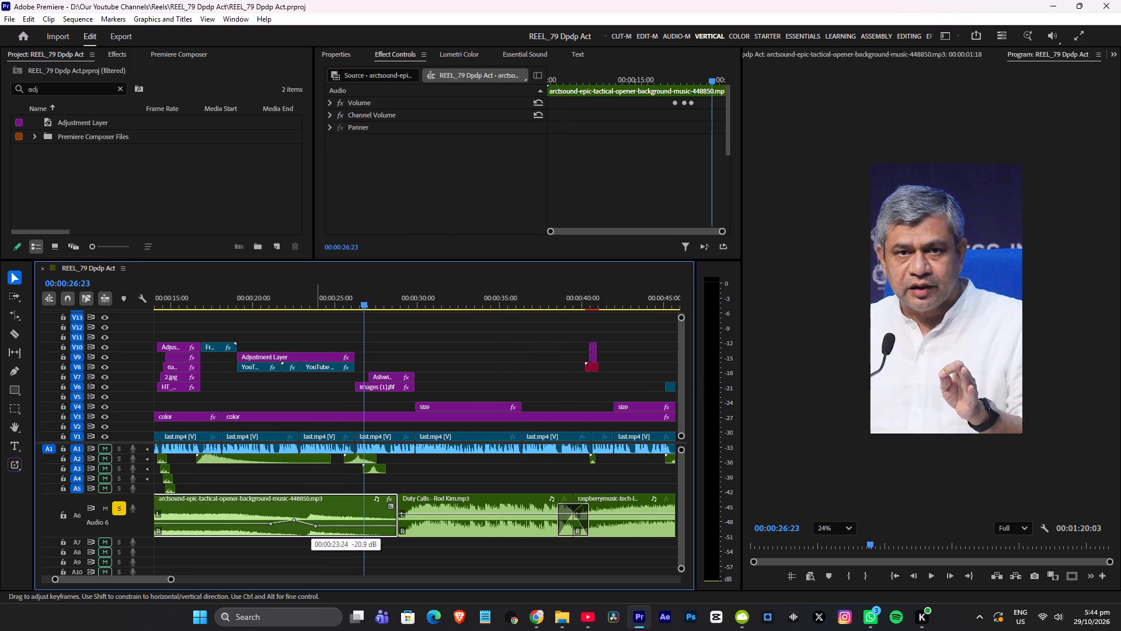
left_click_drag(316, 525, 316, 522)
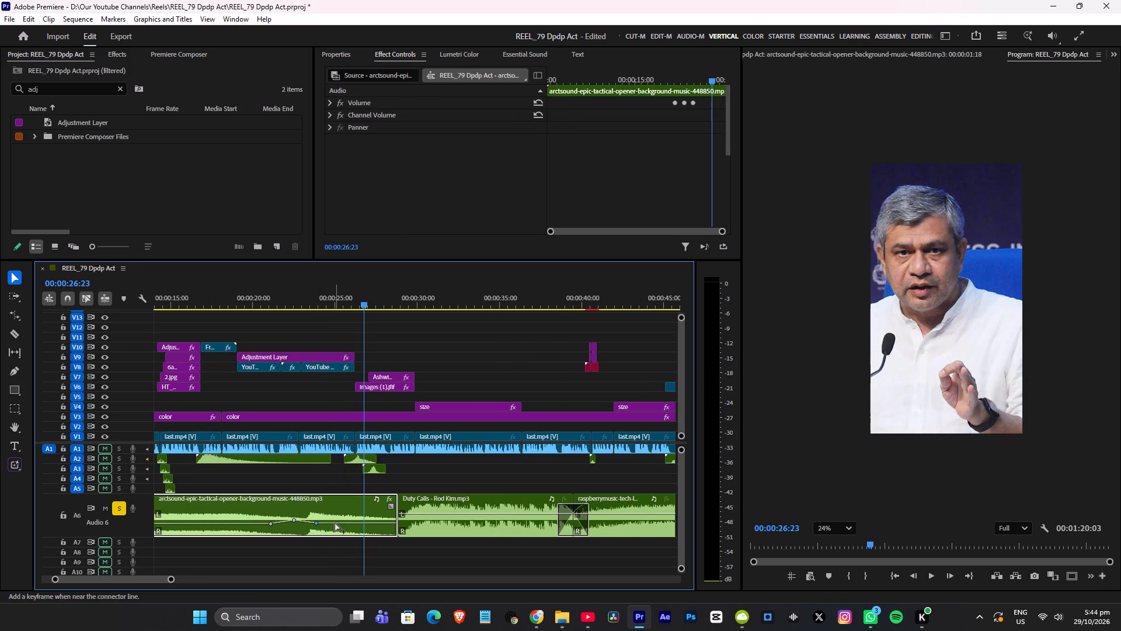
left_click(335, 522, "ctrl")
left_click(317, 524)
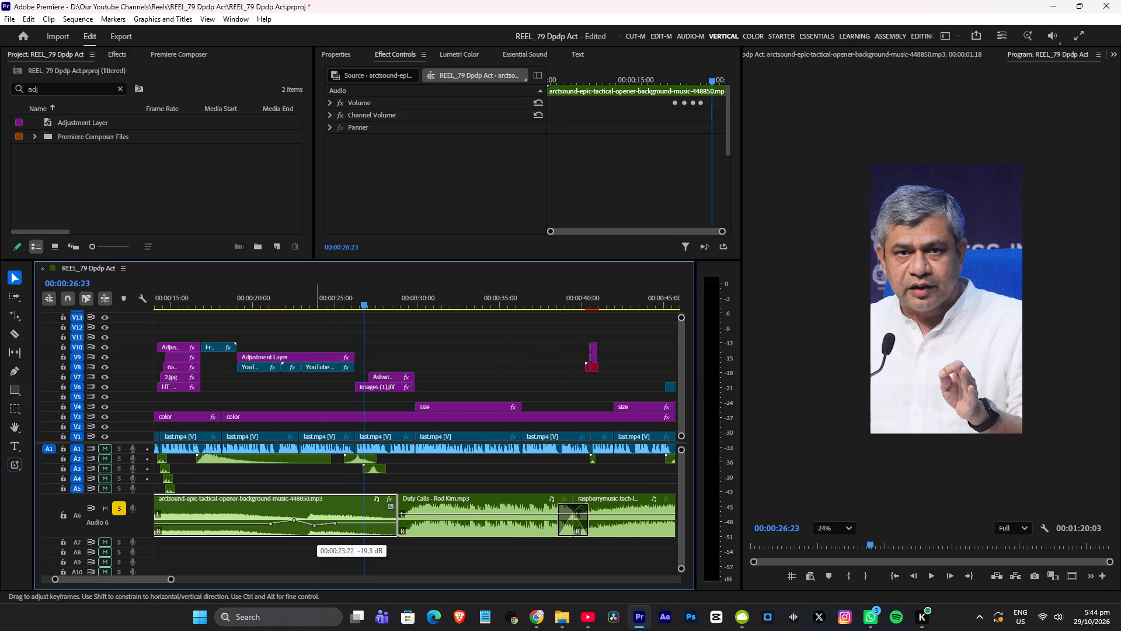
left_click(302, 305)
key("space")
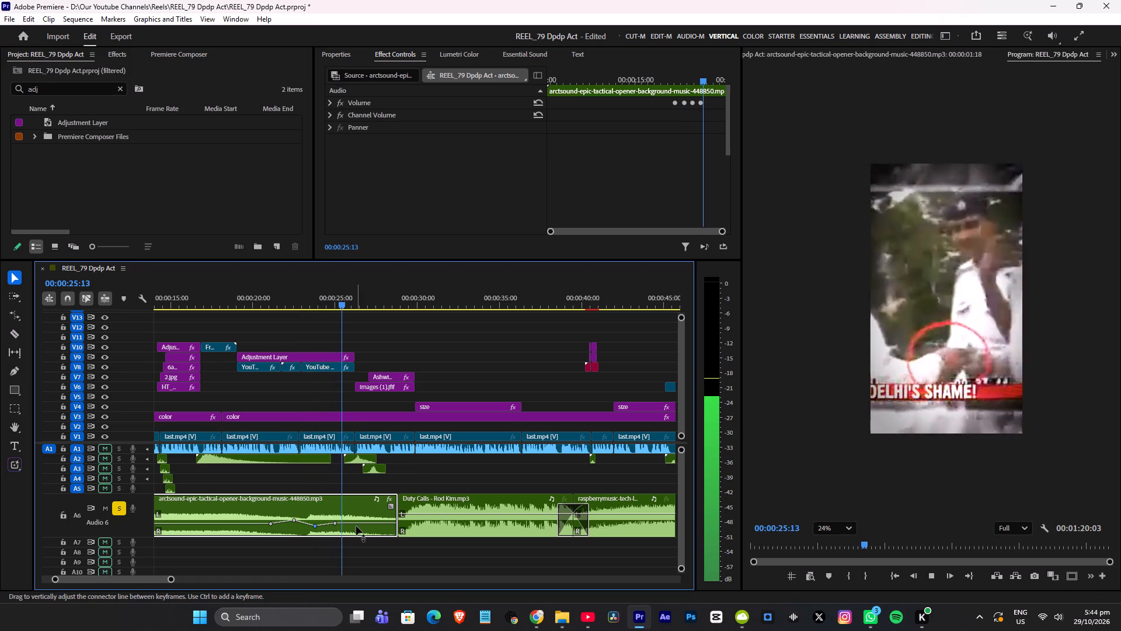
Lower the Duty Calls clip's volume on A6 by two large steps and save the project.
scroll(378, 503, "down", 4, "alt")
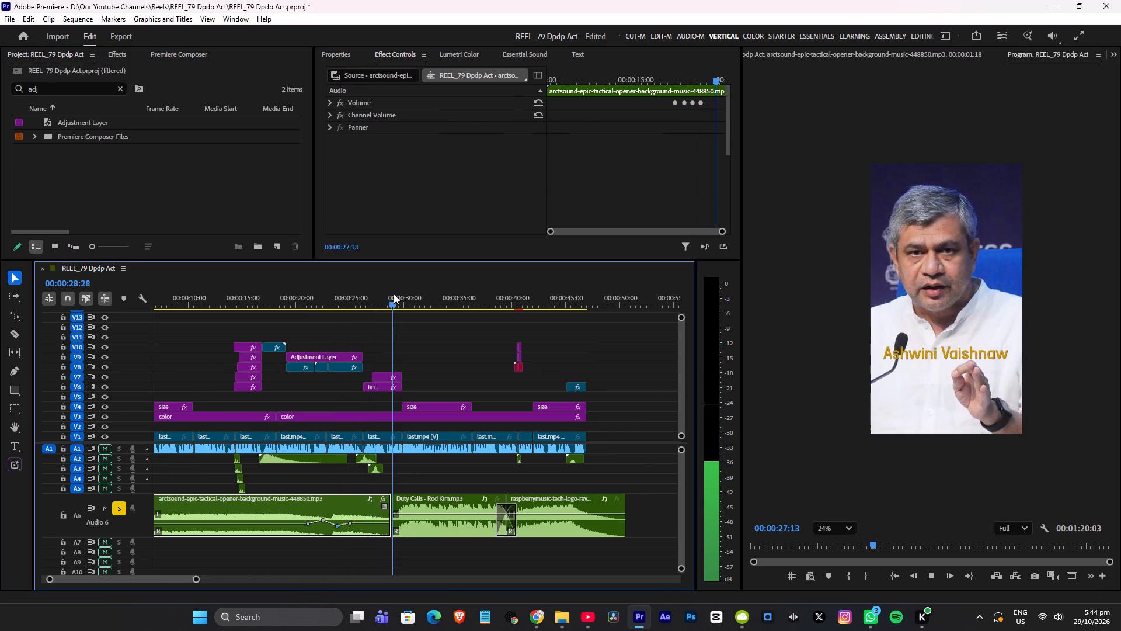
left_click(394, 294)
key("space")
key("space")
left_click(457, 504)
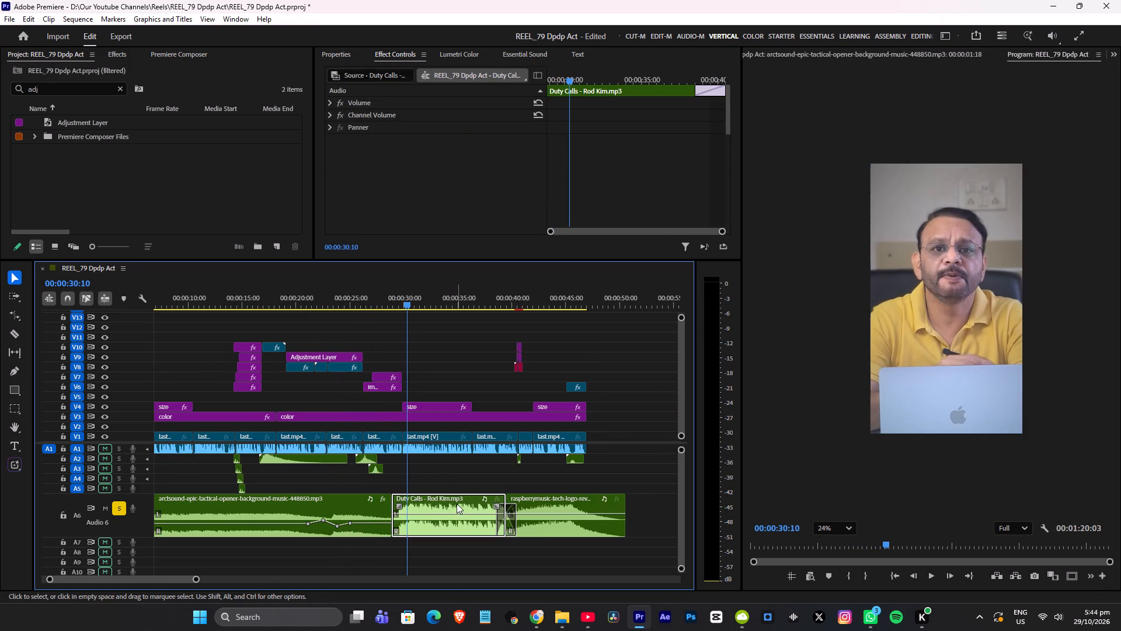
type("{{")
key("ctrl+s")
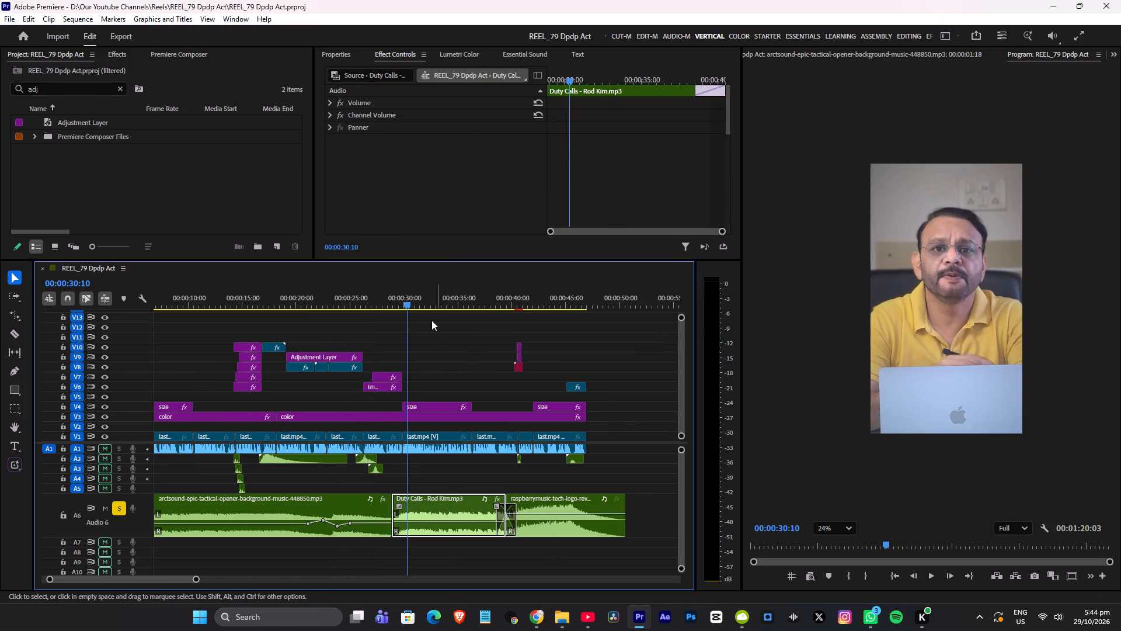
Play from the start of Duty Calls, lower its volume by four small steps during playback, and save.
left_click(393, 303)
key("space")
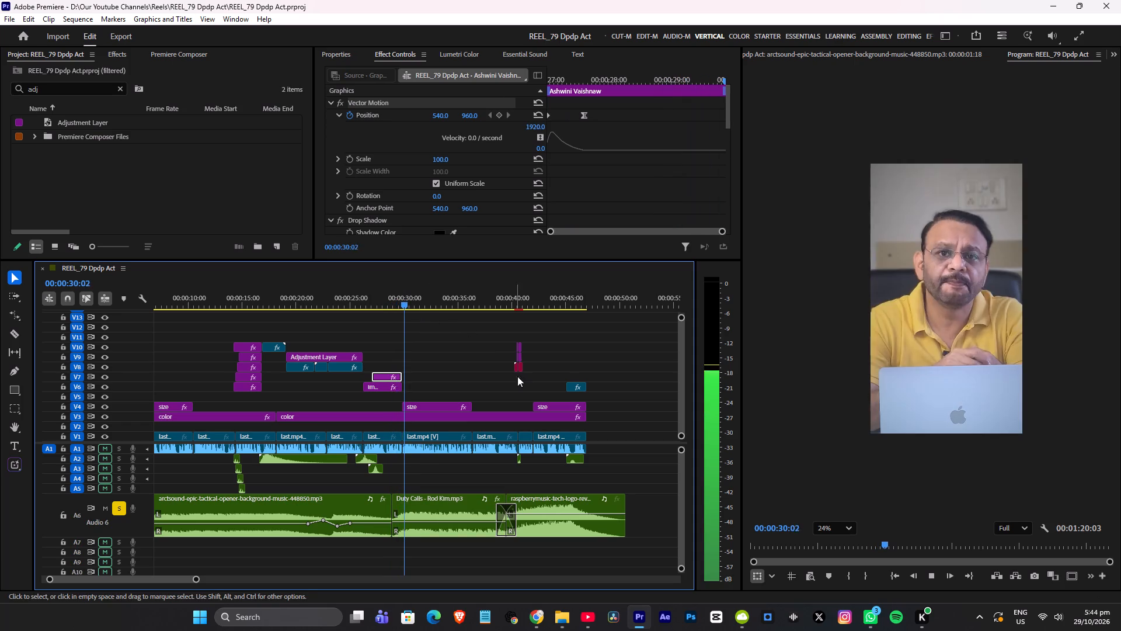
left_click(459, 507)
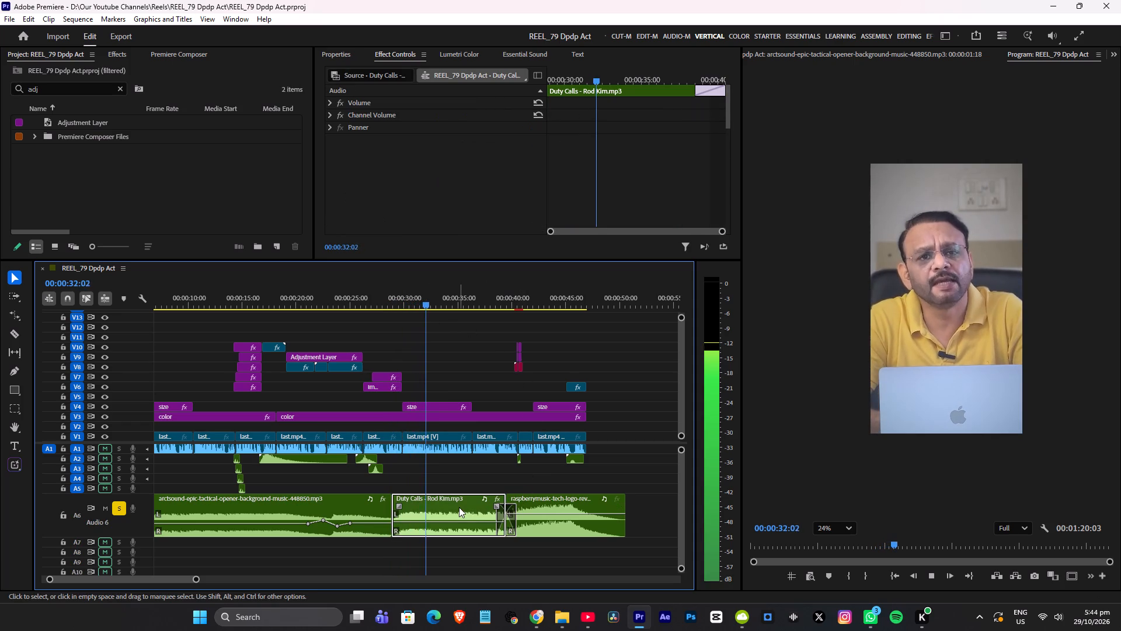
type("[[")
key("bracketleft")
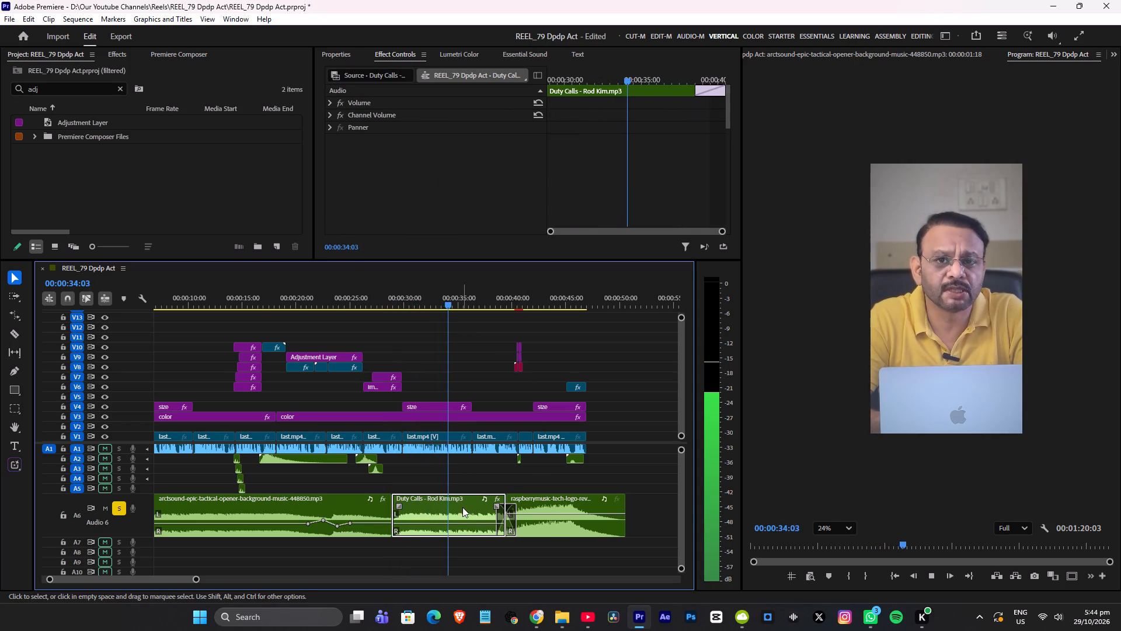
left_click(462, 507)
key("bracketleft")
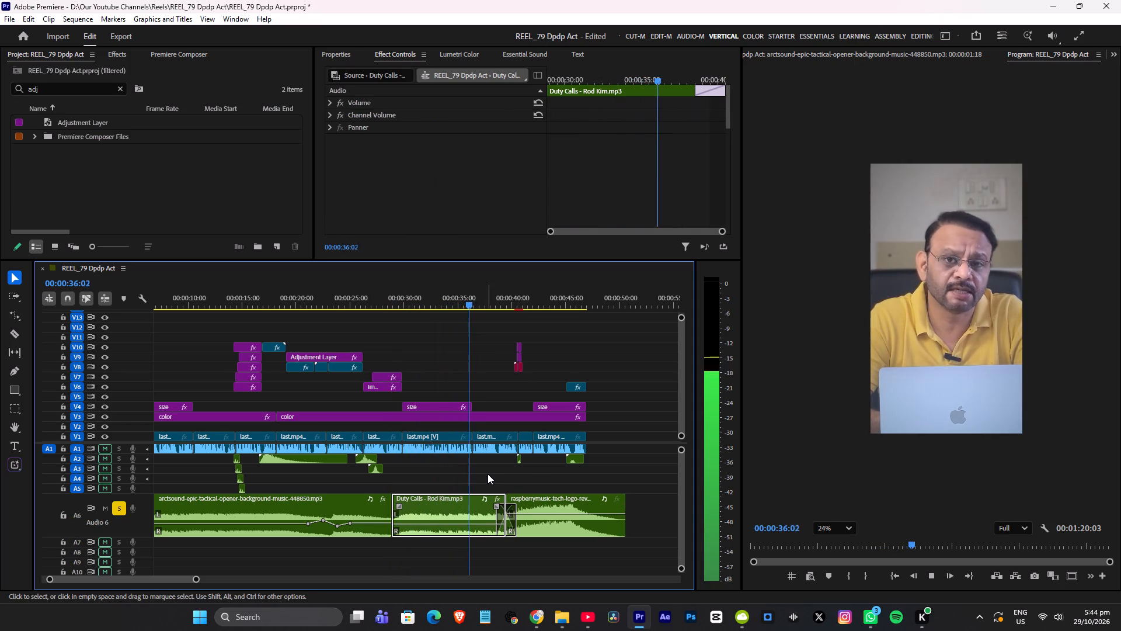
key("ctrl+s")
Lower the raspberrymusic clip's volume by two large steps, save, and replay from about 00:00:40.
key("space")
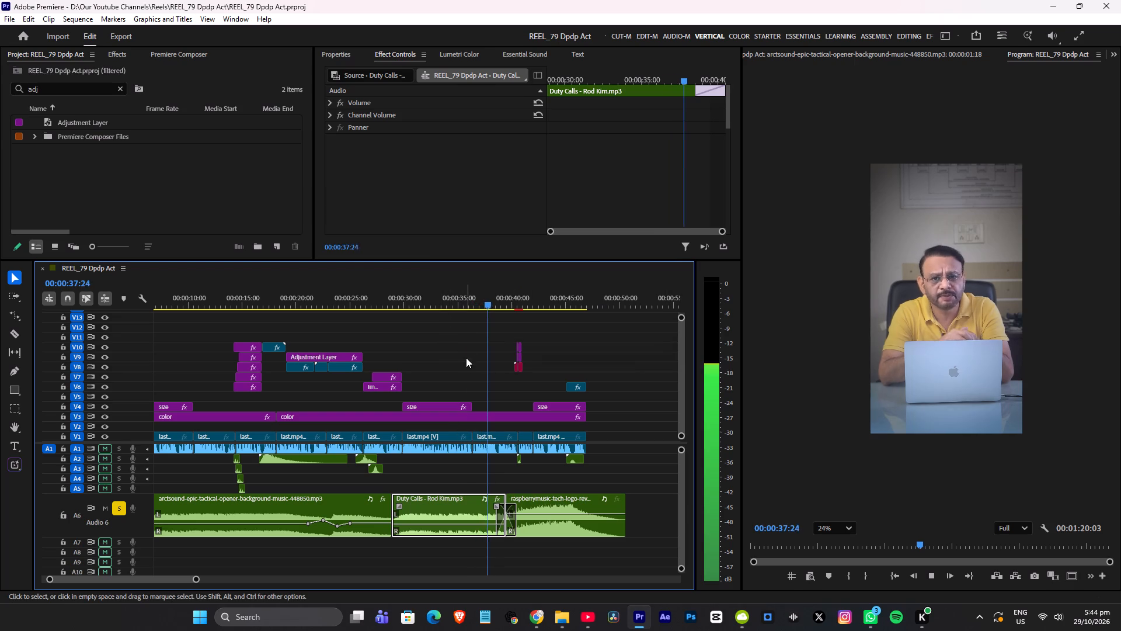
scroll(509, 479, "down", 3)
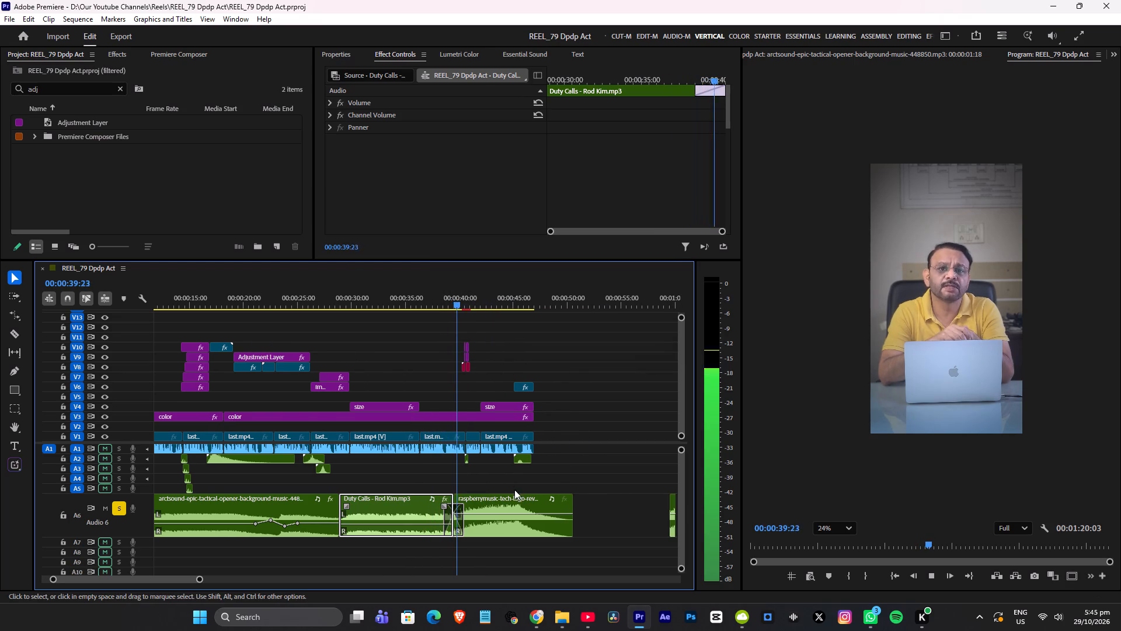
scroll(511, 497, "up", 7, "alt")
left_click(503, 501)
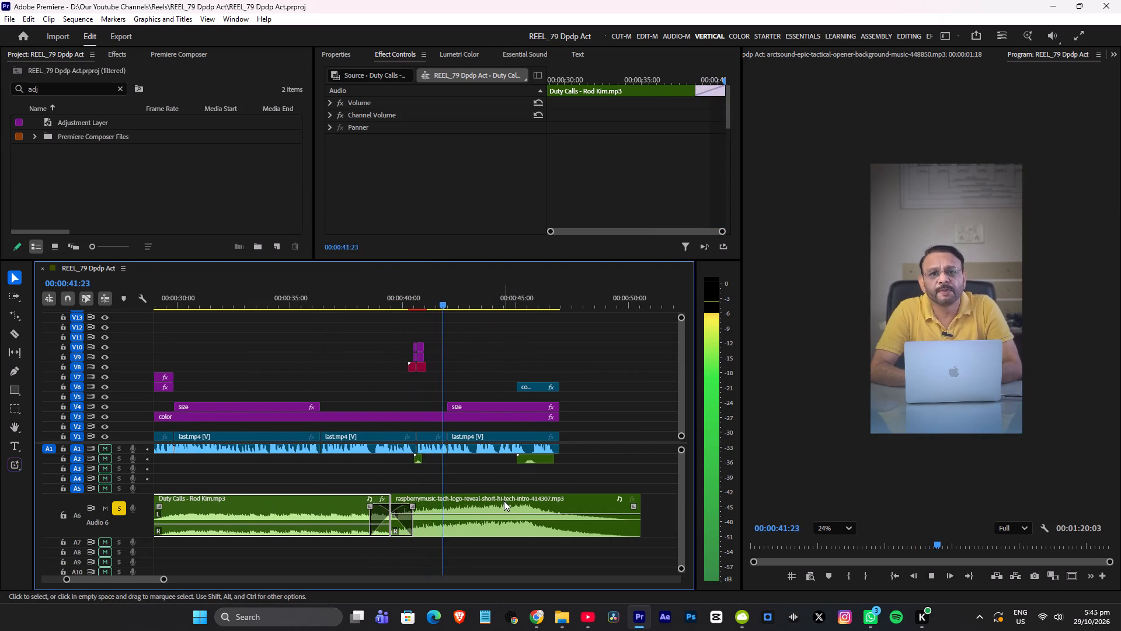
left_click(506, 504)
type("{{")
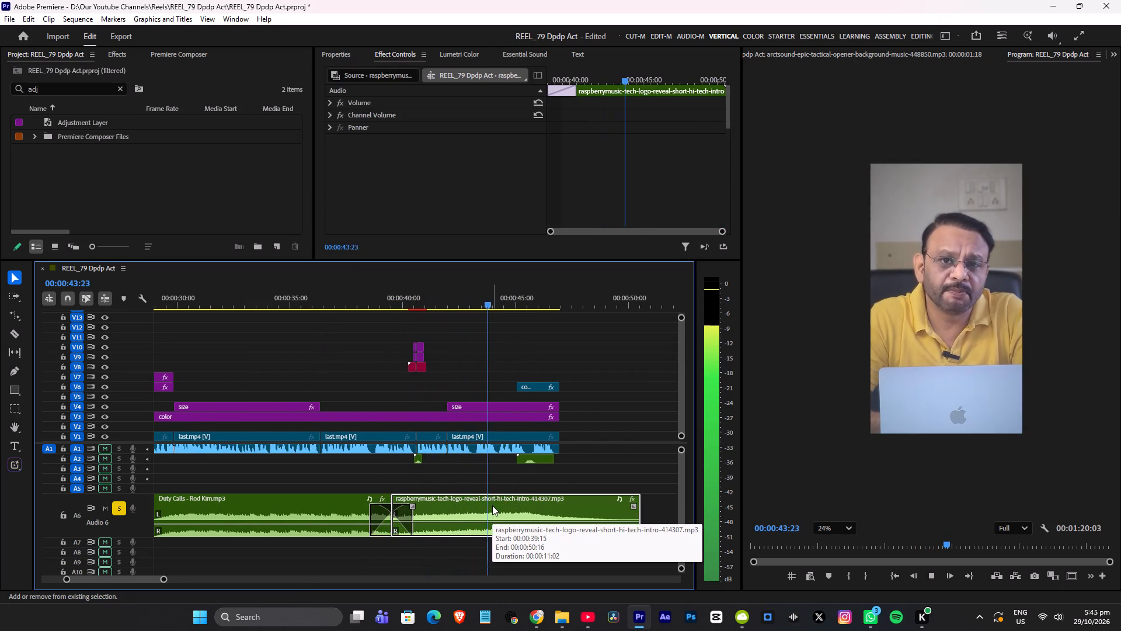
key("ctrl+s")
key("space")
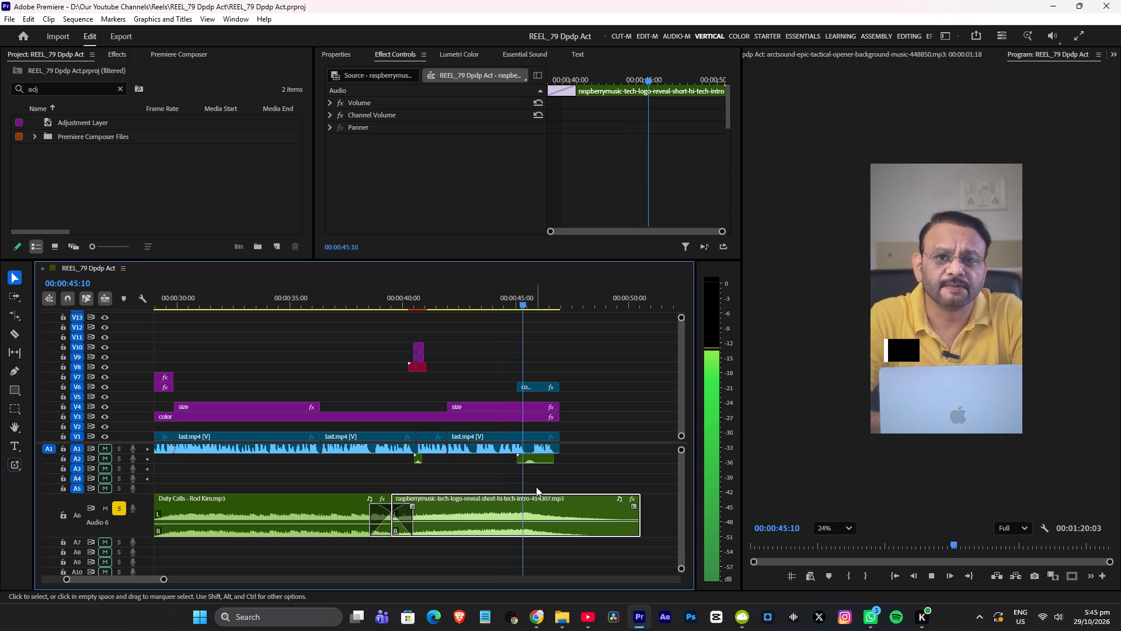
key("space")
left_click(405, 293)
key("space")
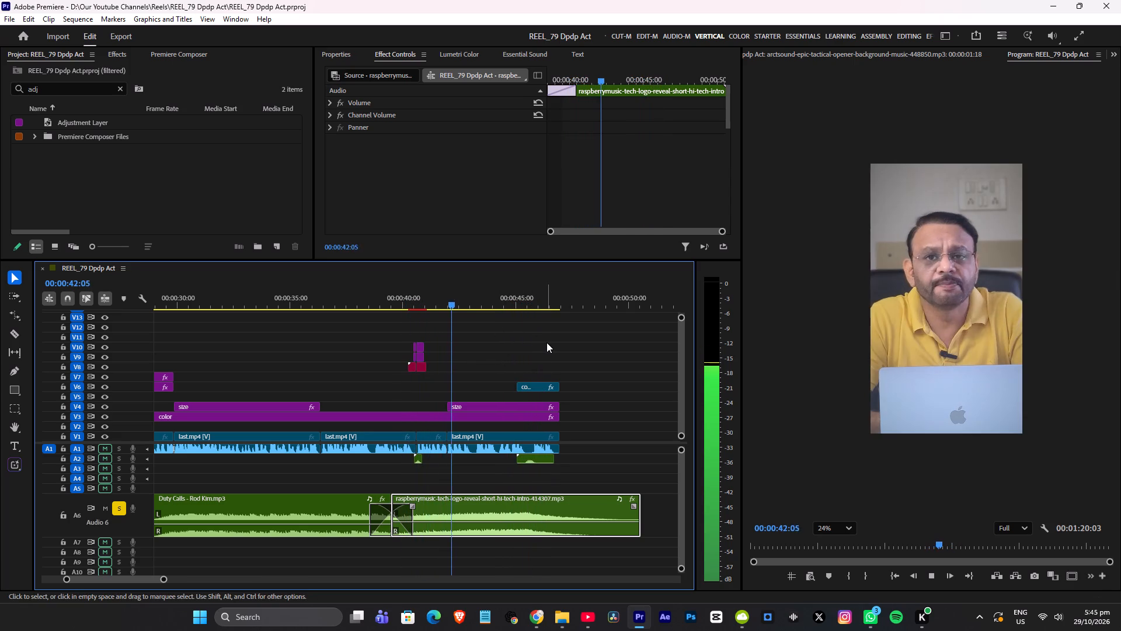
Delete the leftover Duty Calls clip on A6 beyond the end of the reel, near 00:01:00.
scroll(548, 344, "down", 17, "alt")
key("space")
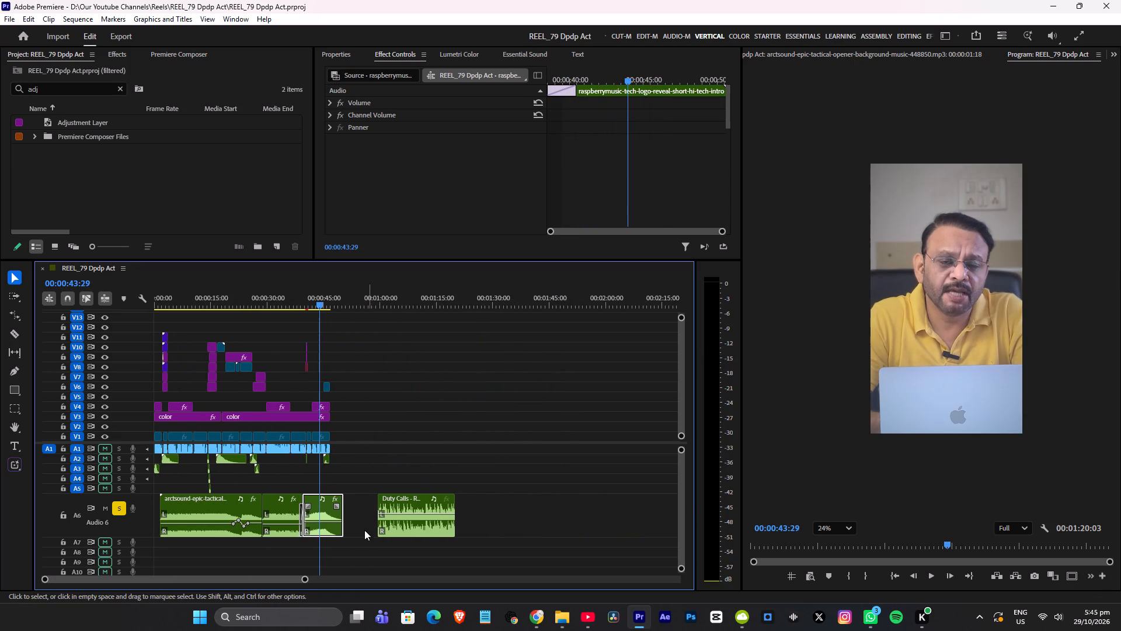
left_click(425, 512)
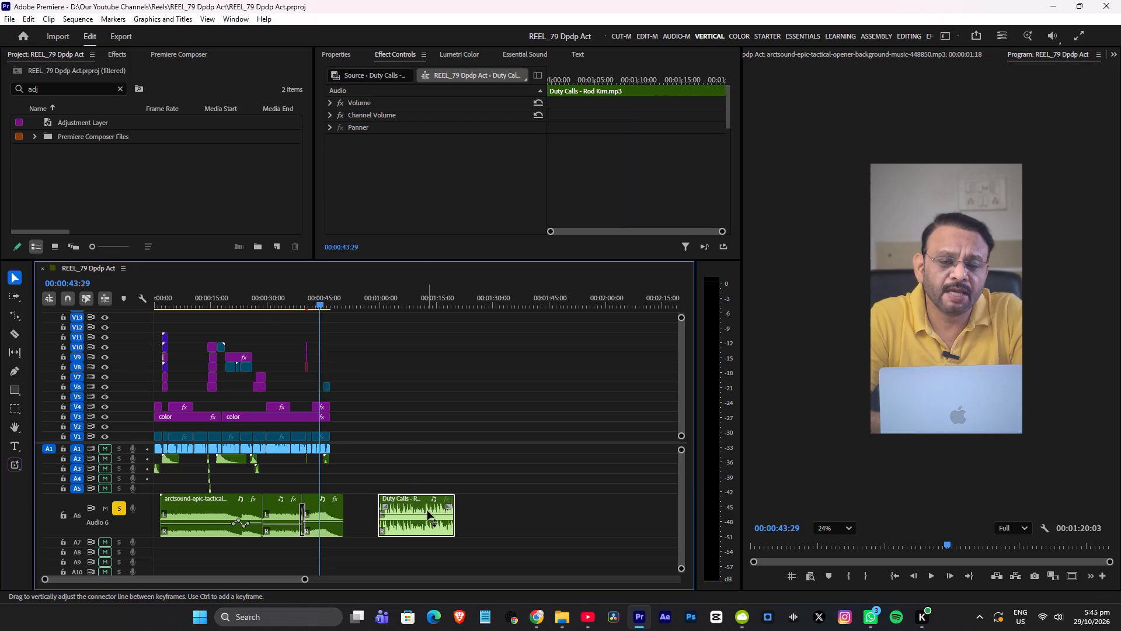
key("Delete")
Turn off solo on A6, solo the voice track A1, and play it from about 00:00:08 to 00:00:12.
left_click(120, 508)
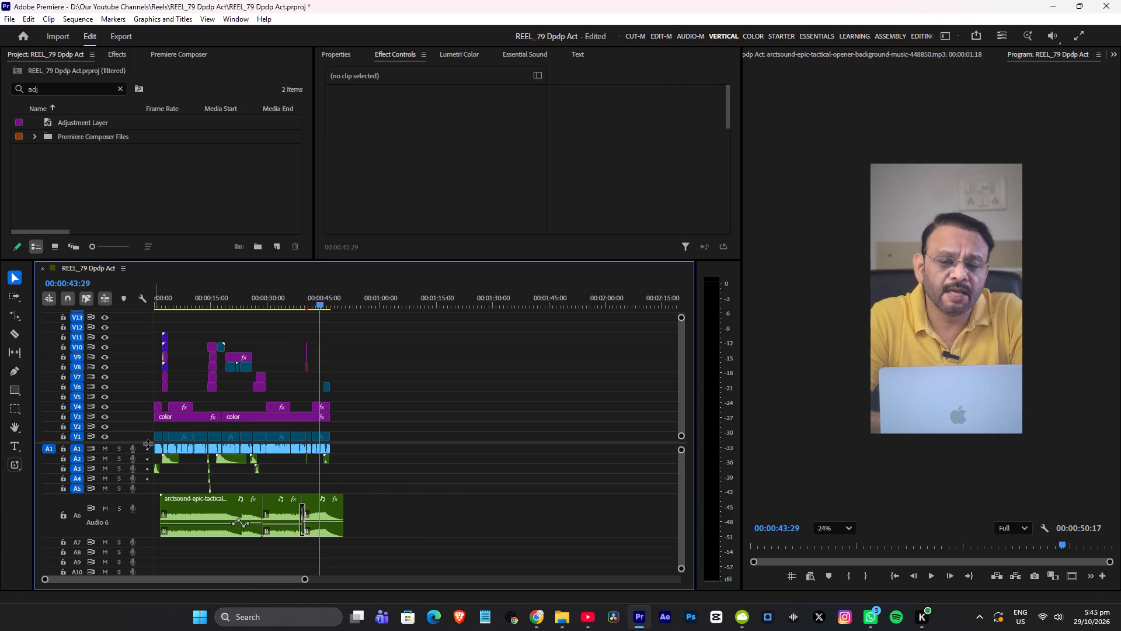
scroll(377, 454, "up", 20, "alt")
scroll(377, 454, "up", 6, "alt")
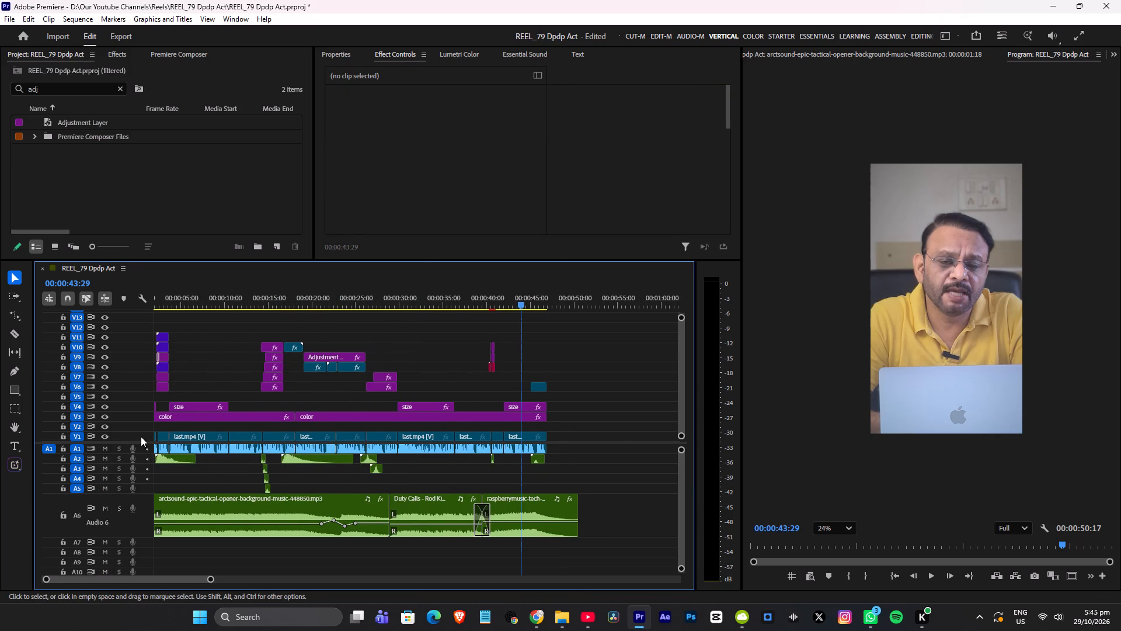
left_click_drag(151, 583, 0, 577)
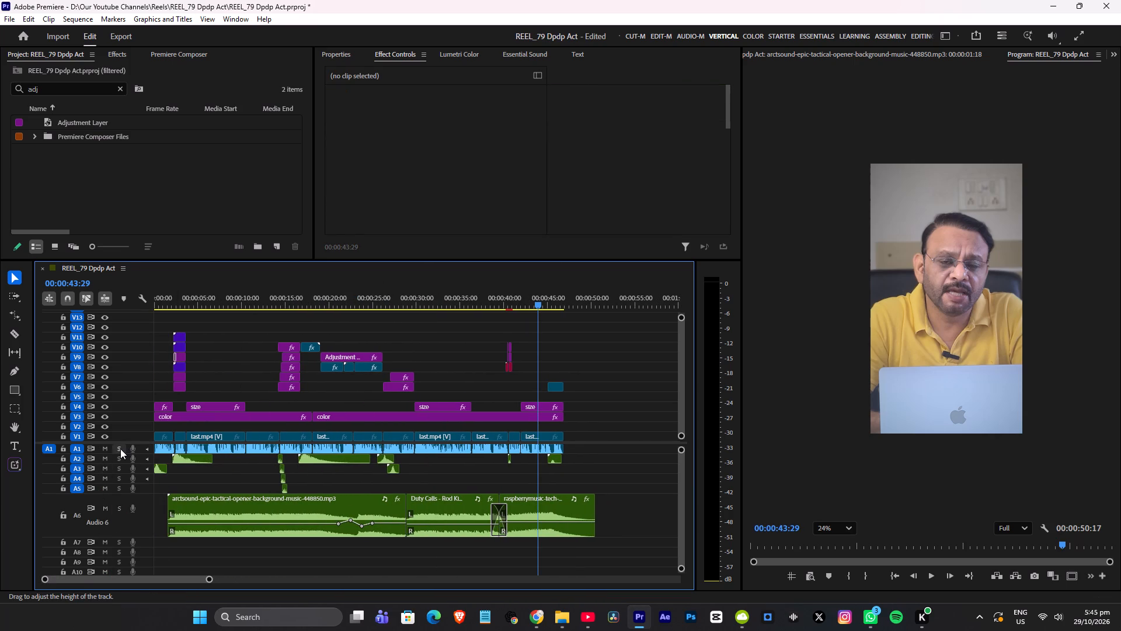
left_click(120, 449)
left_click(229, 290)
key("space")
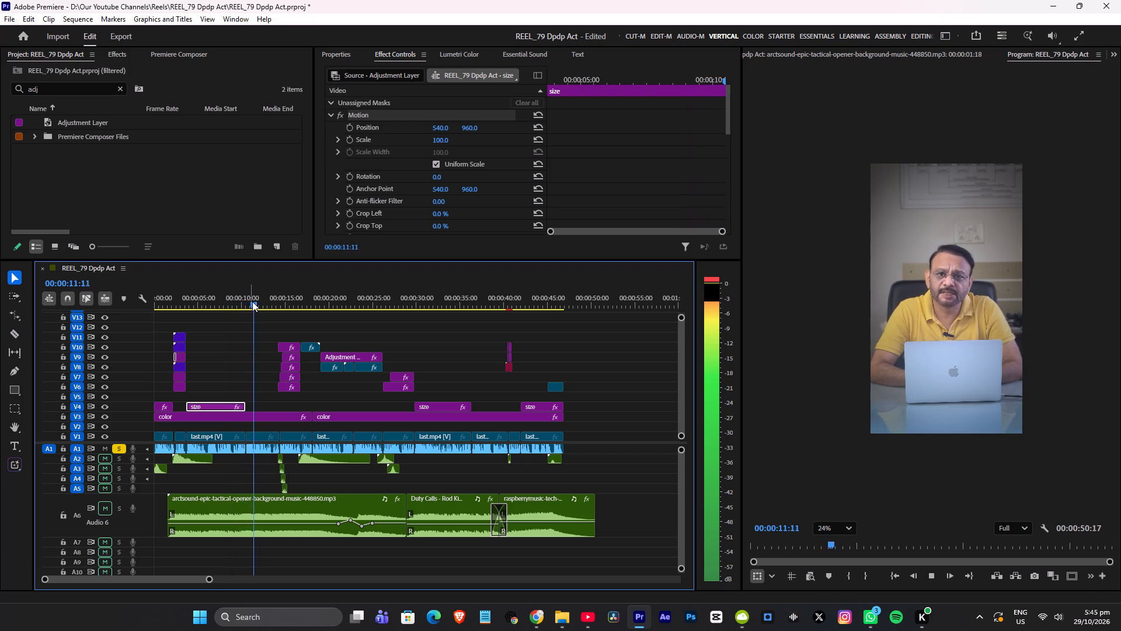
key("space")
Select all last.mp4 clips on V1 and A1, lower their volume by one small step, and play the voice from 00:00:12.
left_click_drag(583, 449, 222, 441)
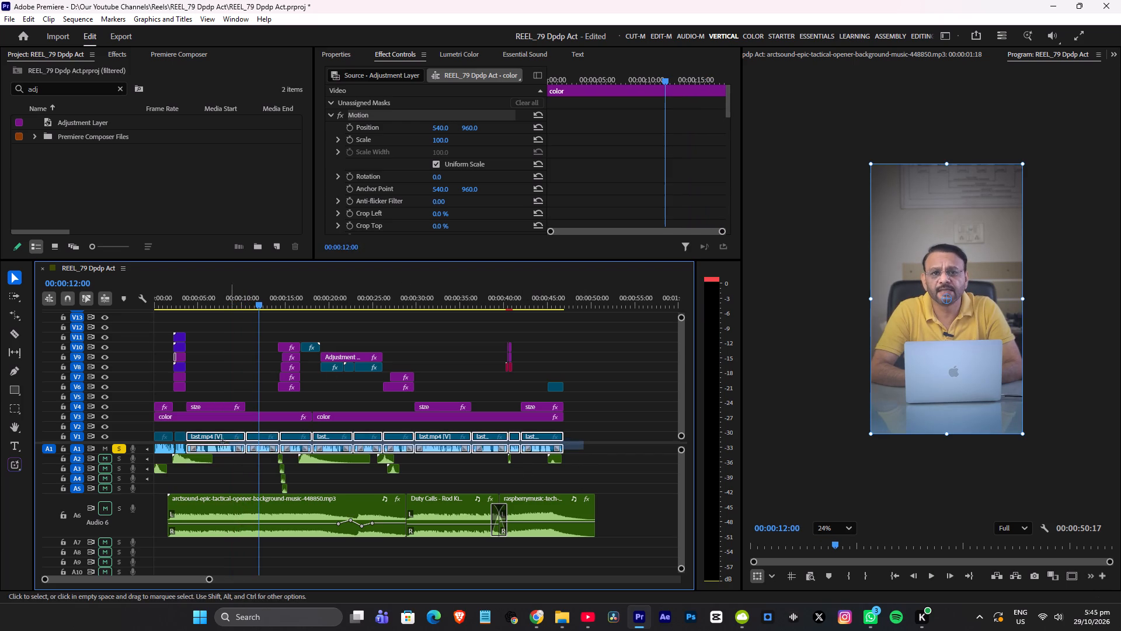
left_click_drag(222, 441, 124, 441)
key("bracketleft")
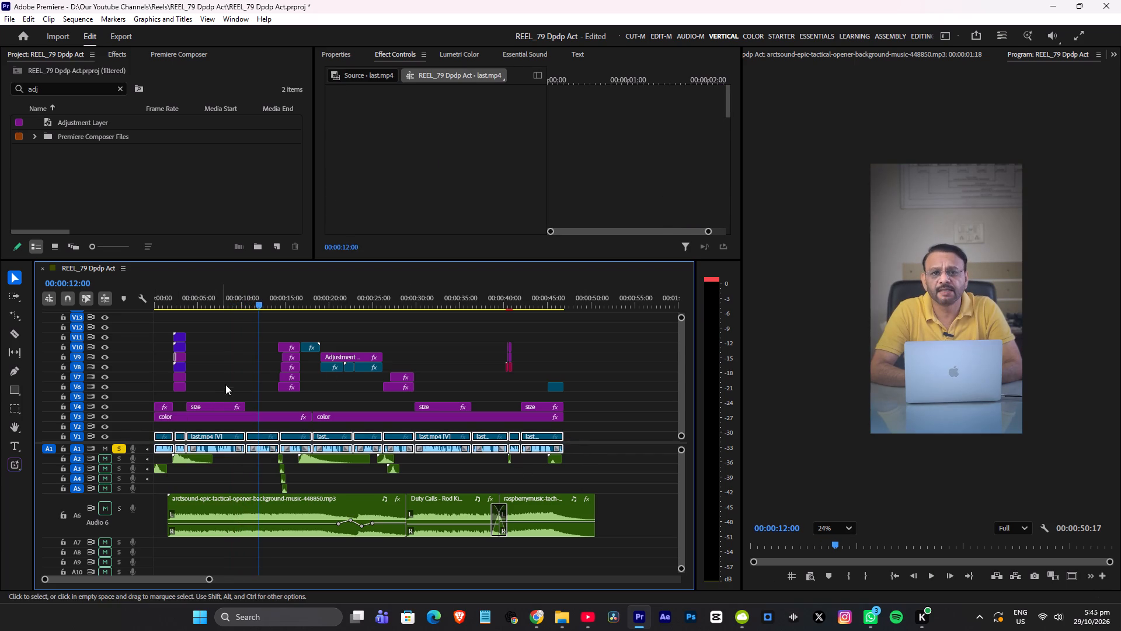
left_click(240, 331)
key("space")
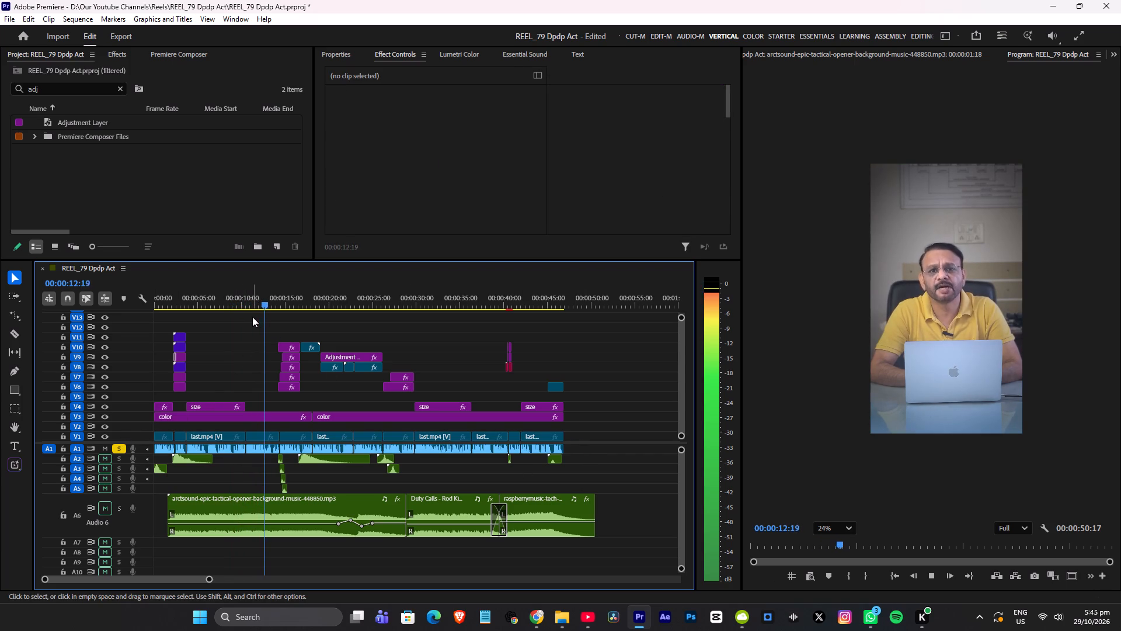
key("space")
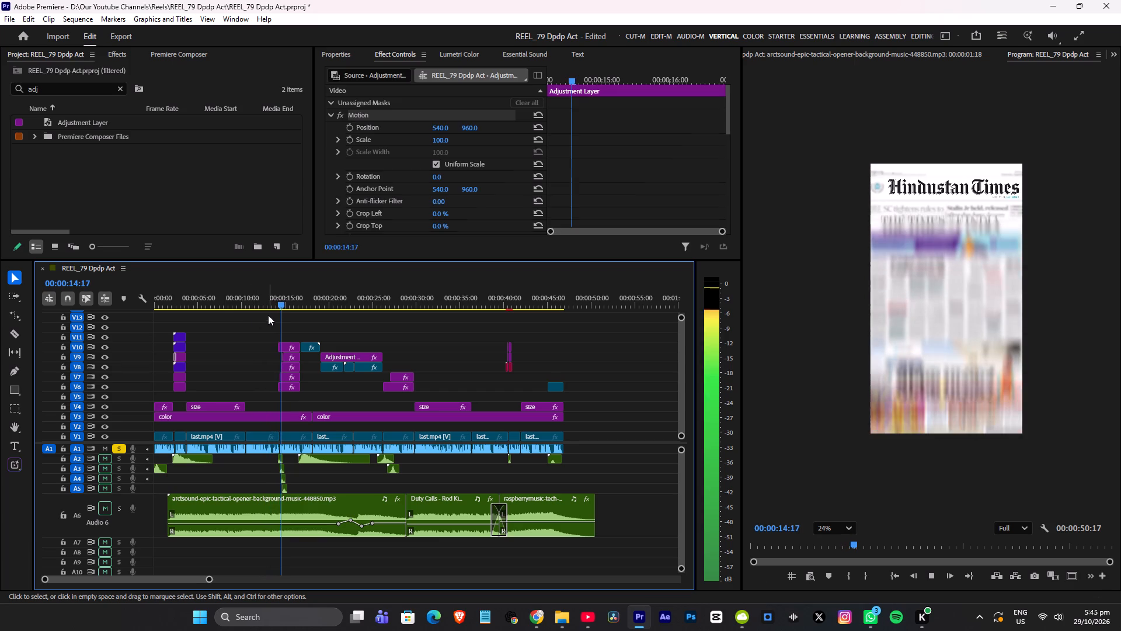
Return the playhead to 00:00:00:00, turn off solo on A1, and save the project.
left_click_drag(246, 304, 0, 309)
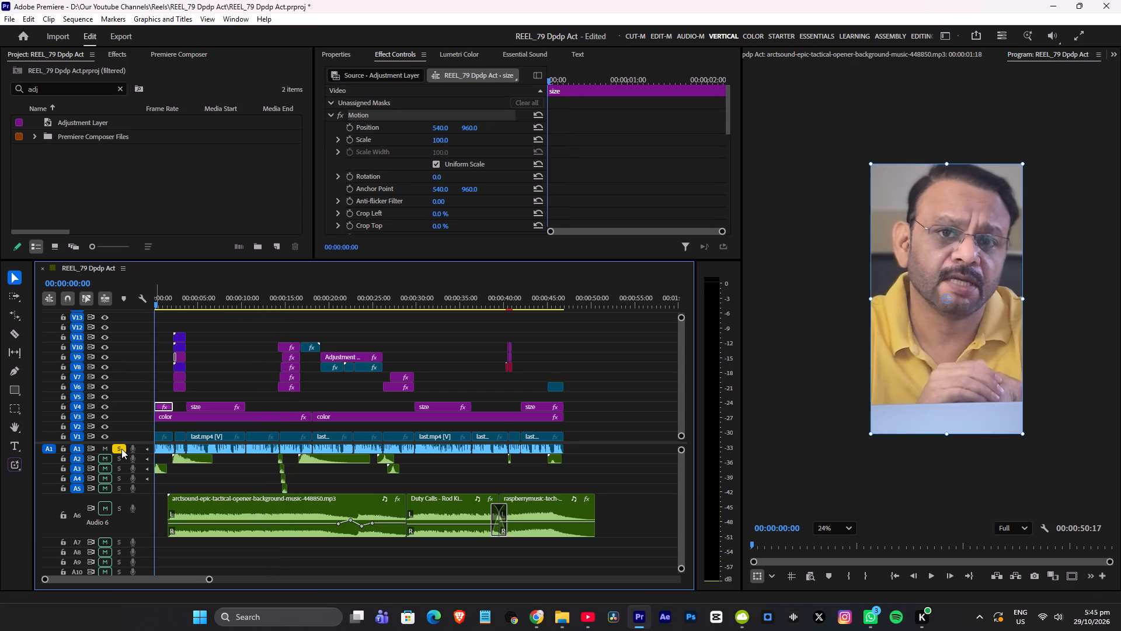
left_click(121, 449)
key("ctrl+s")
Play the reel's opening with all audio tracks, checking the music entry and the DPDP ACT title around 00:00:02.
scroll(232, 484, "up", 17, "alt")
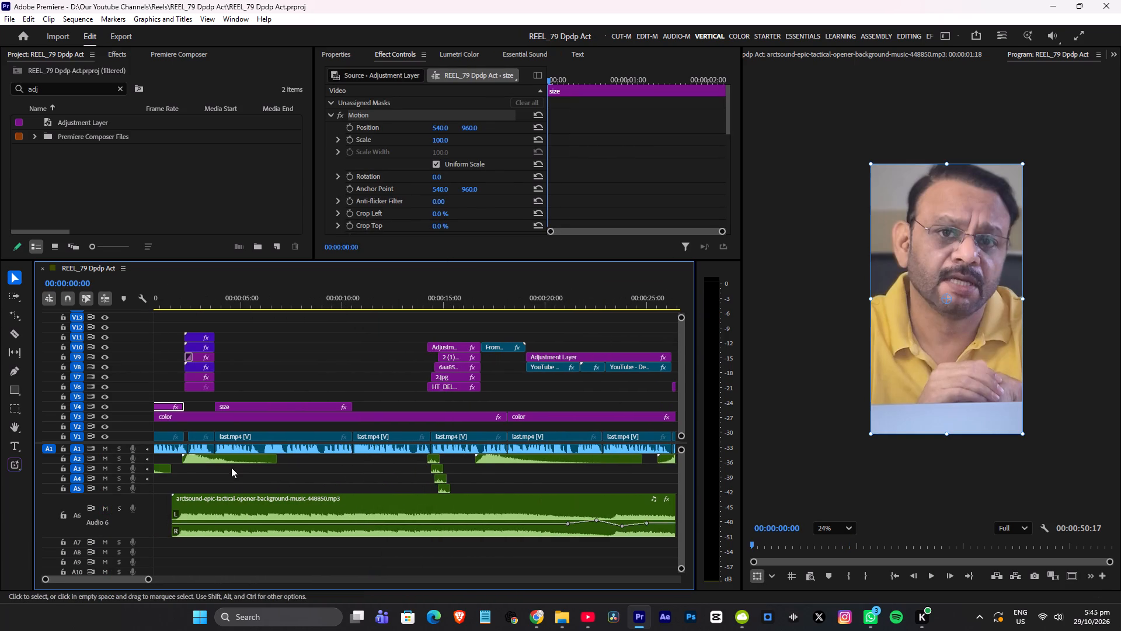
scroll(231, 467, "up", 7, "alt")
key("space")
scroll(241, 484, "up", 9, "alt")
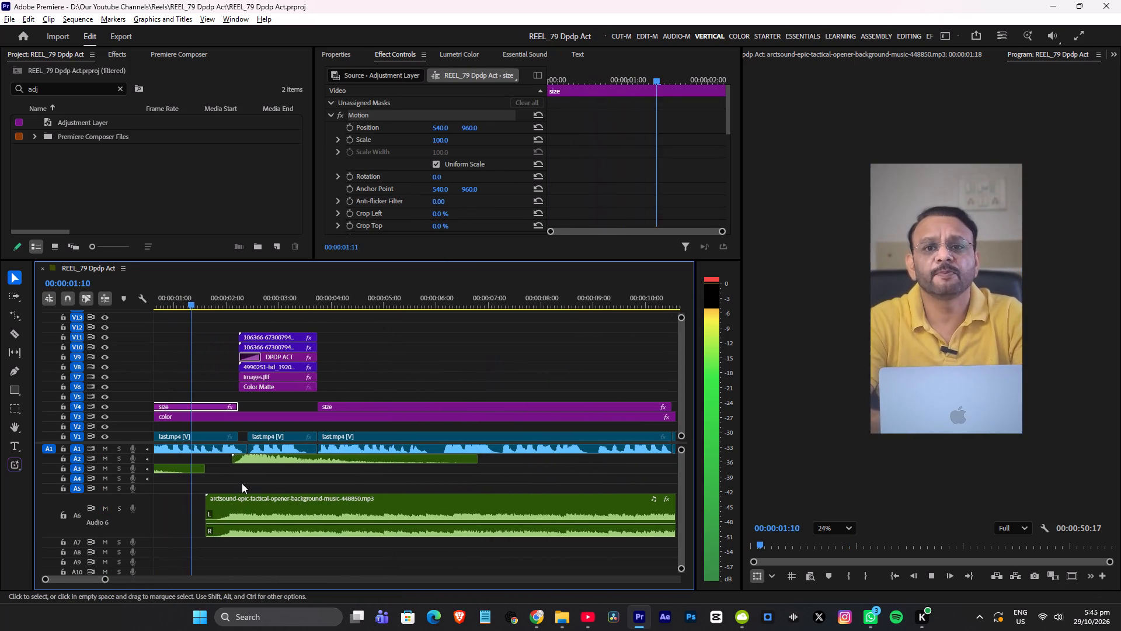
key("space")
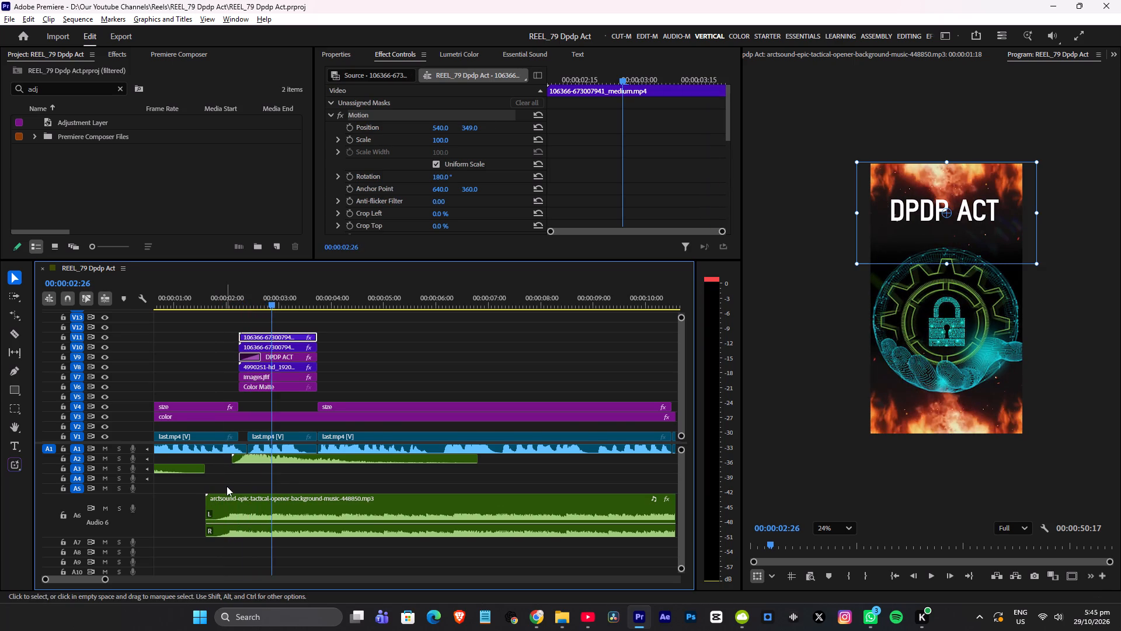
scroll(227, 486, "up", 5, "alt")
left_click(180, 295)
key("space")
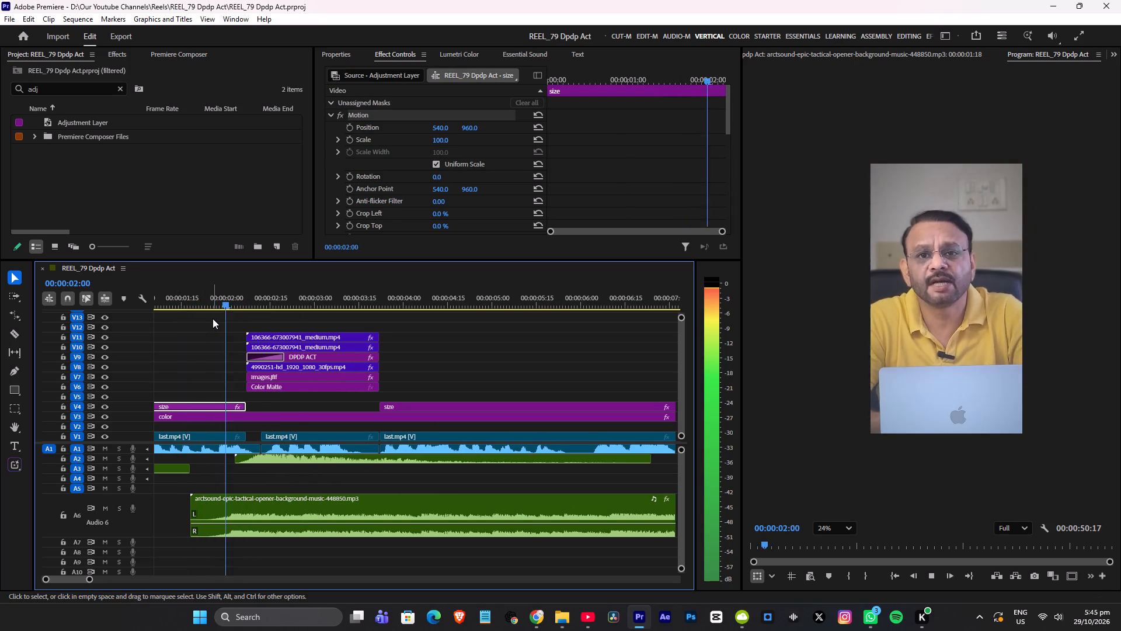
key("space")
left_click(236, 283)
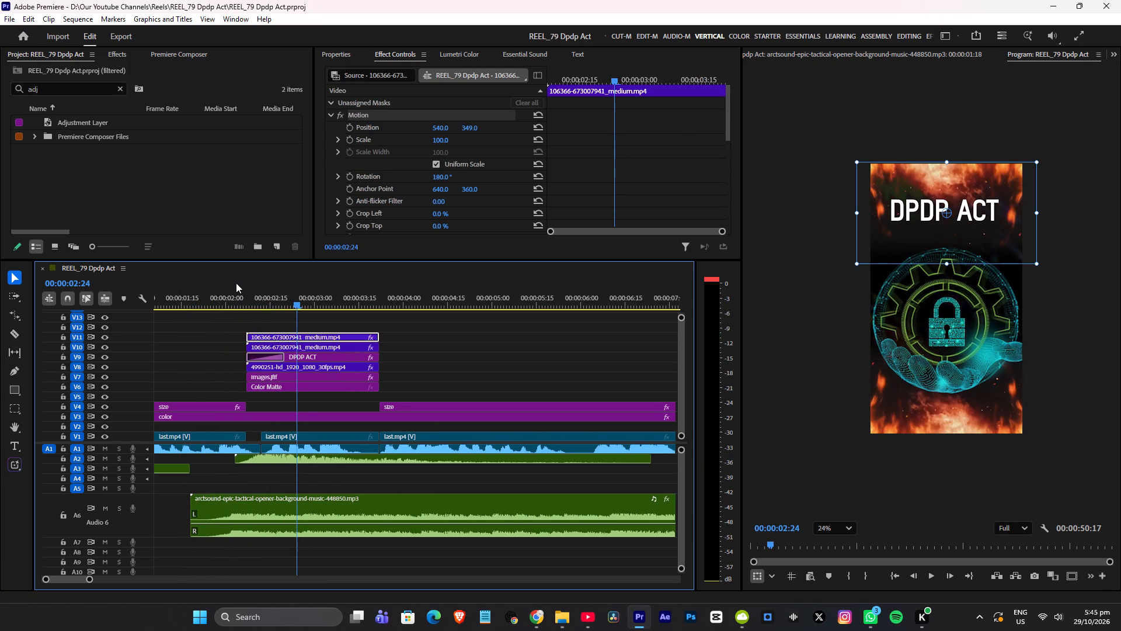
left_click(234, 291)
Select the Duty Calls and raspberrymusic clips on A6 together and nudge them three frames later.
scroll(309, 455, "down", 16, "alt")
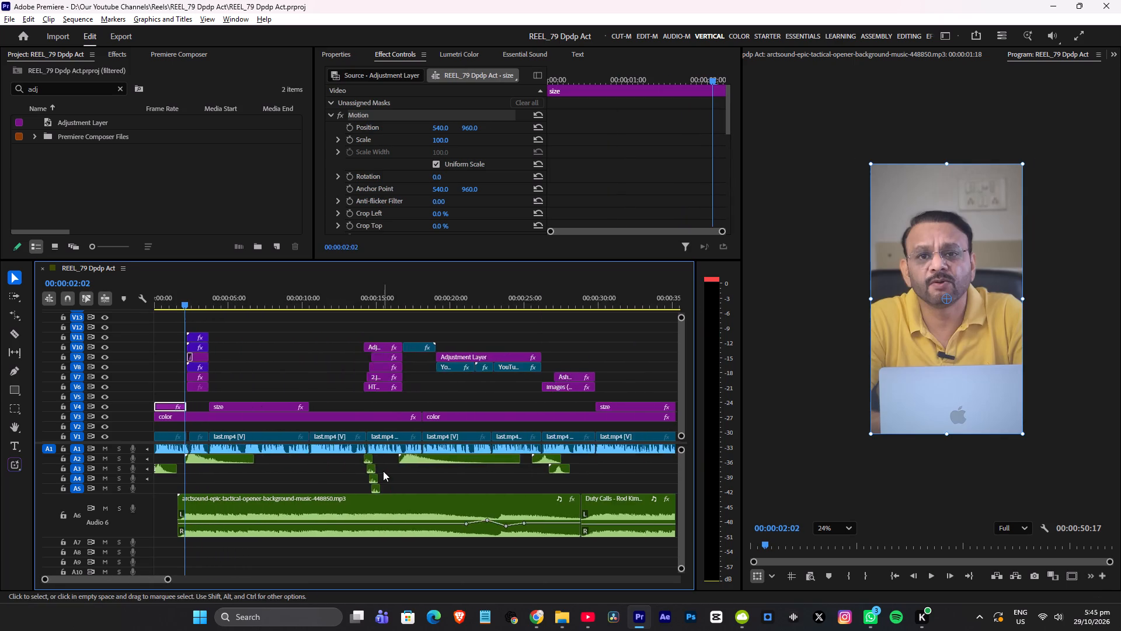
scroll(383, 471, "down", 4, "alt")
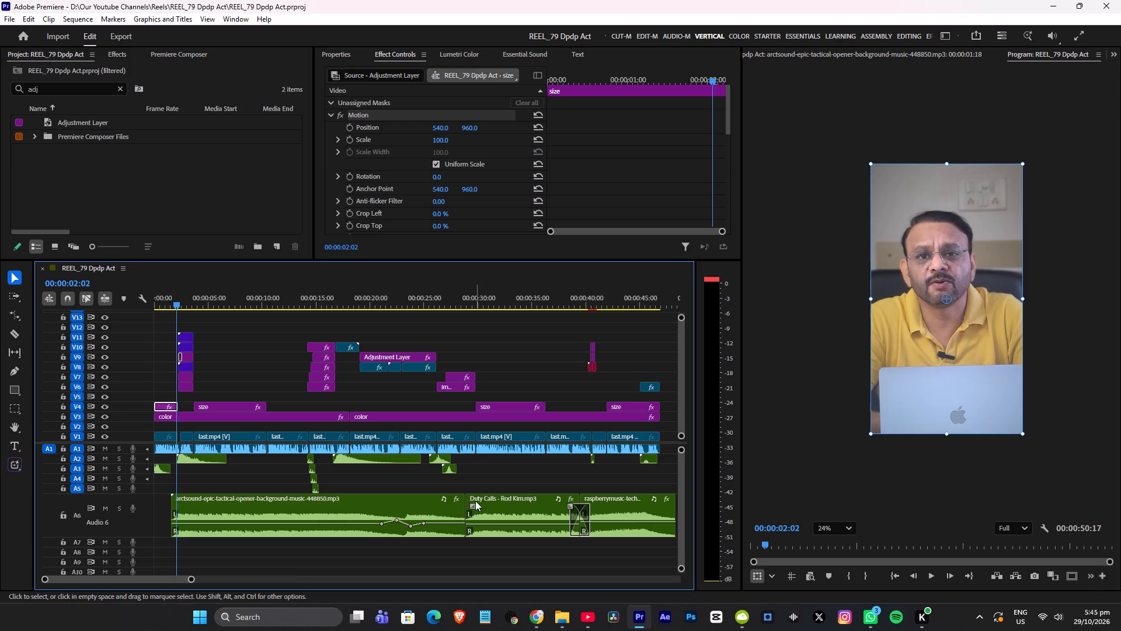
scroll(500, 503, "down", 4)
left_click_drag(444, 479, 480, 496)
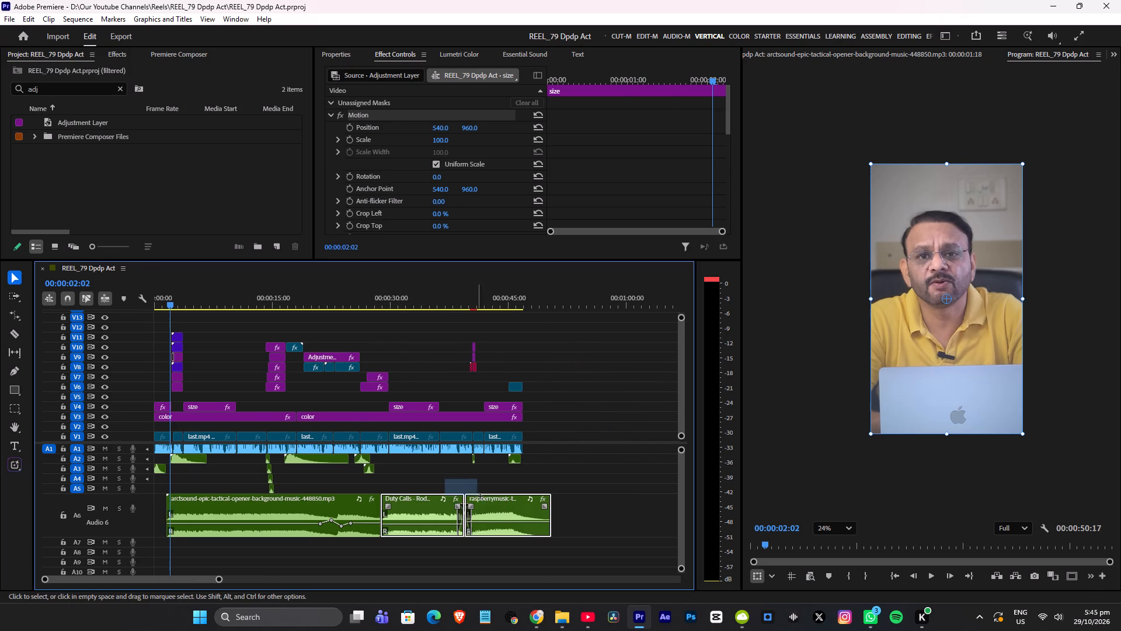
left_click_drag(480, 496, 484, 498)
left_click(414, 499)
key("alt+Right")
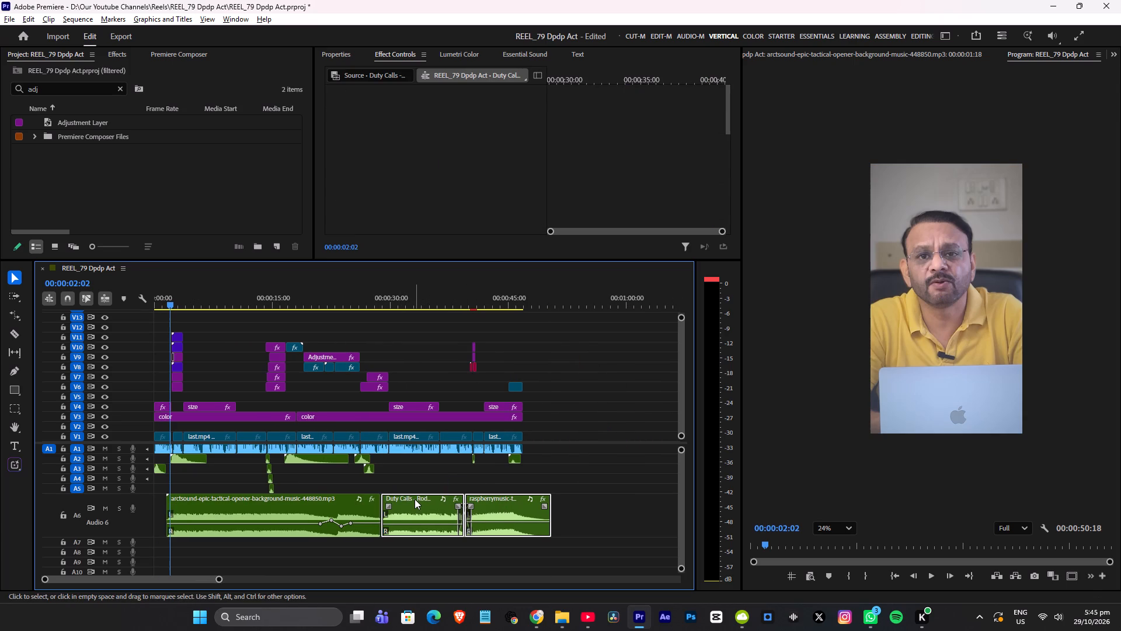
key("alt+Right")
key("alt+Right")
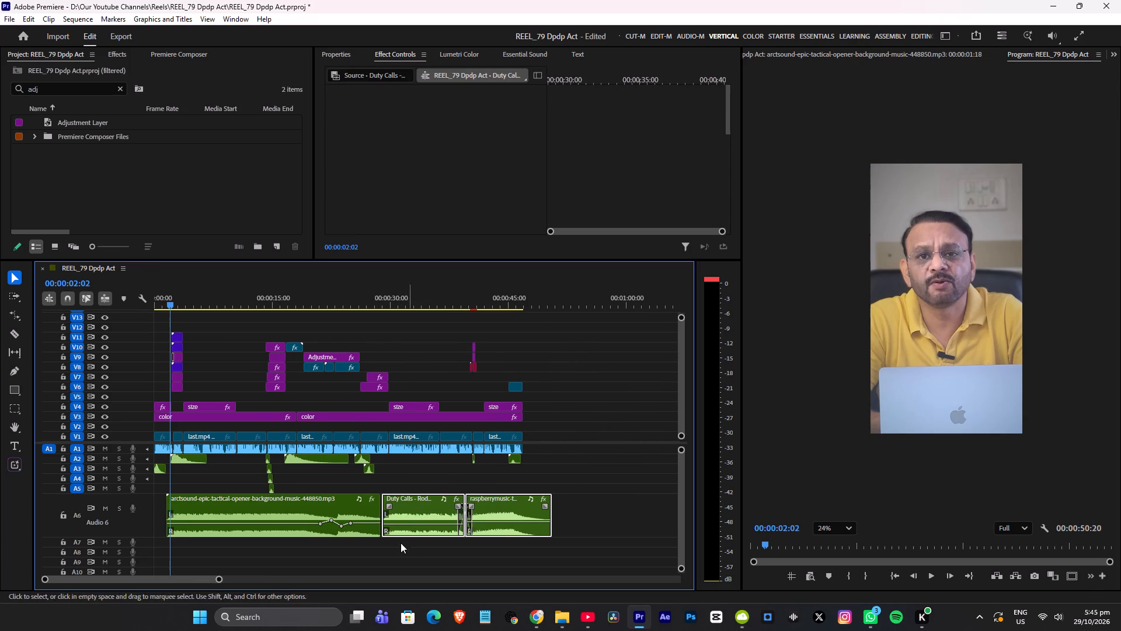
Move the arctsound music clip from A6 down to A7, shift it to start at 00:00:02:03, and play the title entry.
scroll(256, 509, "up", 3, "alt")
scroll(217, 501, "up", 4)
left_click_drag(263, 533, 263, 533)
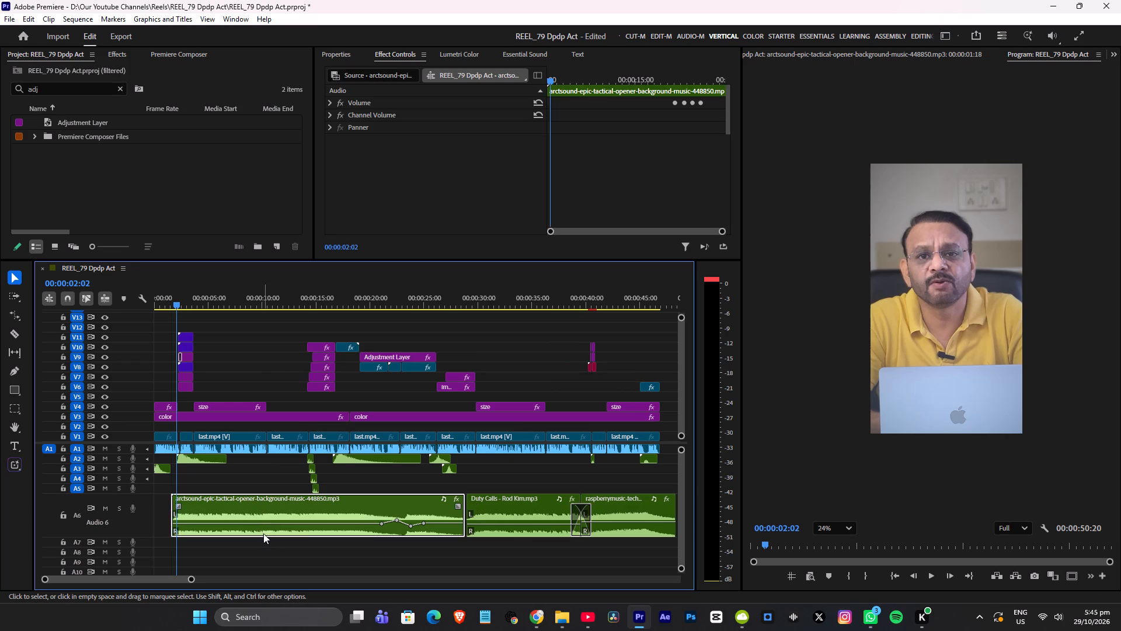
left_click_drag(263, 533, 263, 540)
scroll(207, 492, "up", 17, "alt")
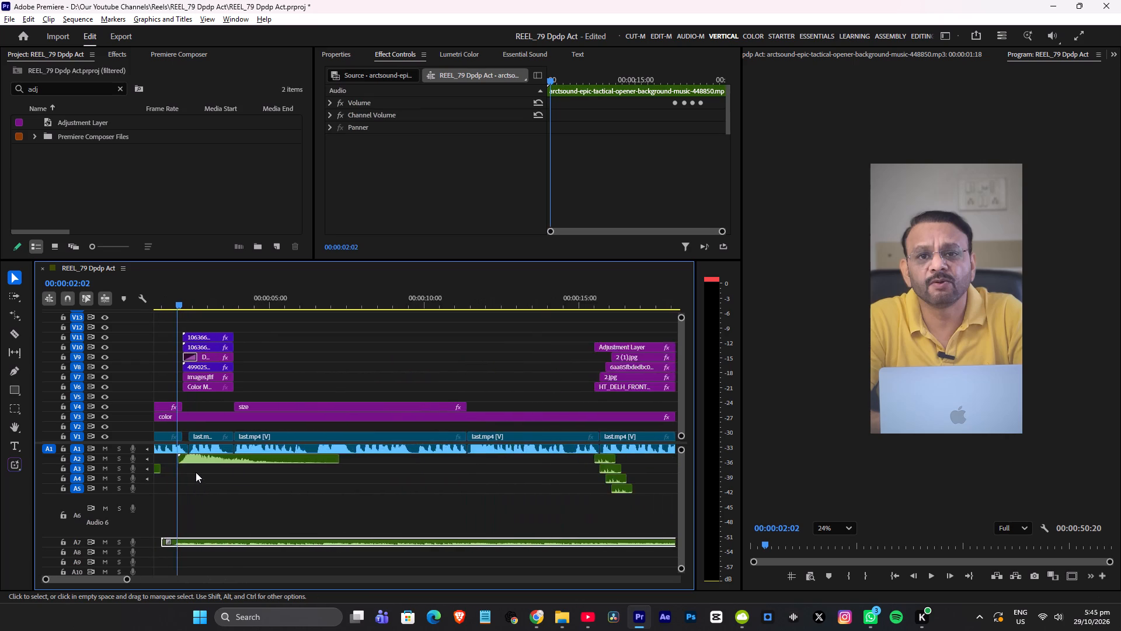
scroll(196, 472, "up", 14, "alt")
left_click_drag(245, 540, 263, 542)
key("space")
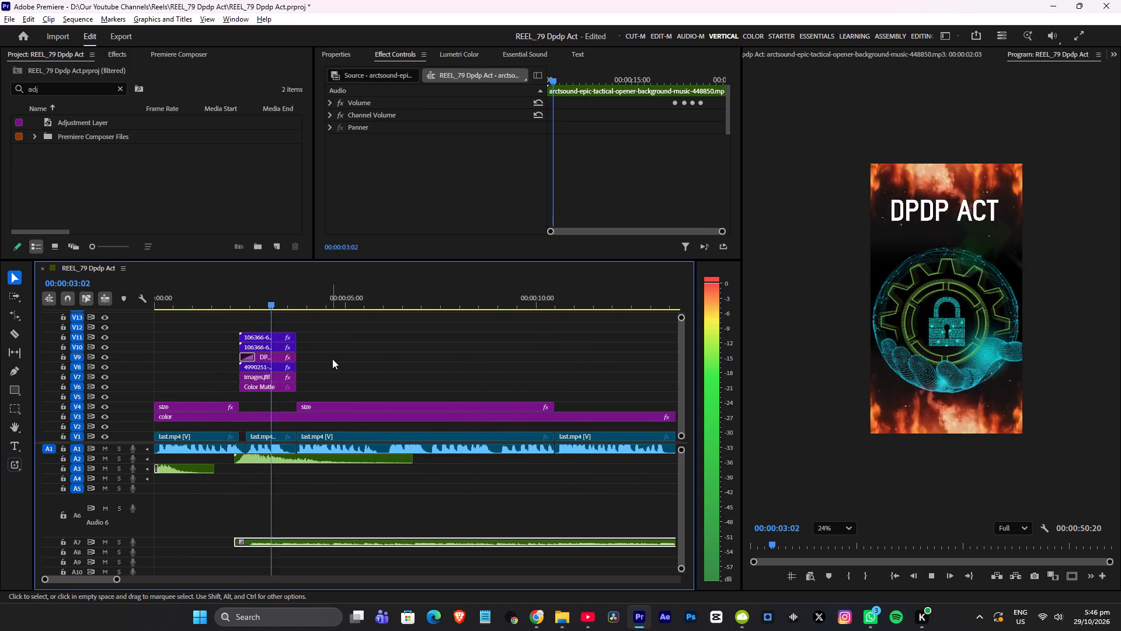
scroll(332, 358, "up", 2, "alt")
scroll(340, 356, "down", 18, "alt")
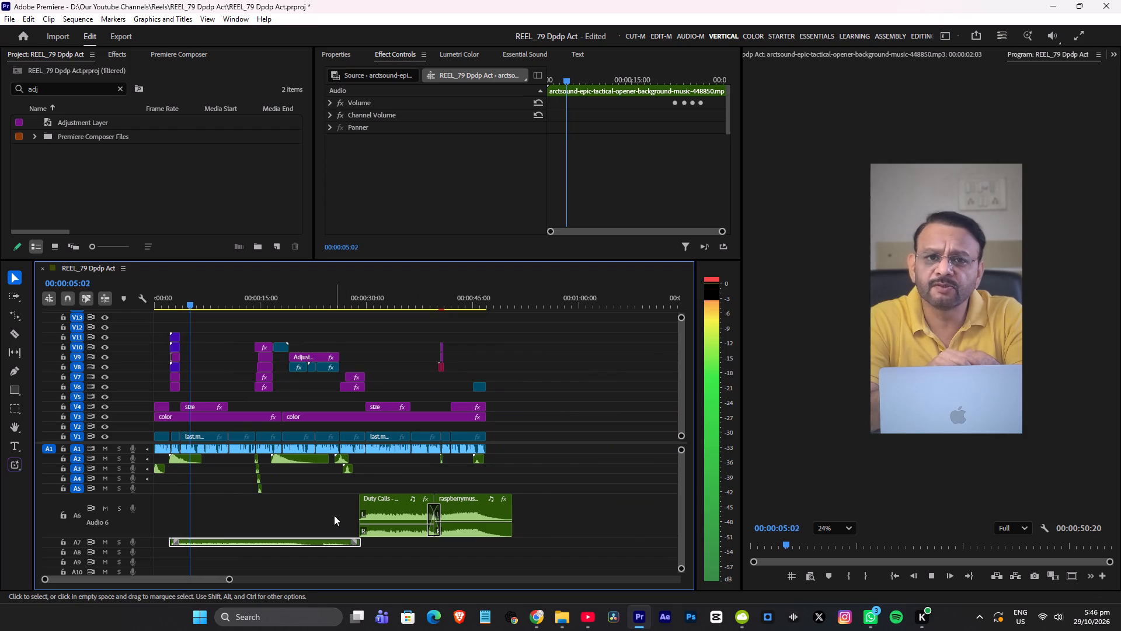
key("space")
Move the arctsound clip back up to A6 at the same time position and add a crossfade into the Duty Calls clip.
scroll(375, 505, "up", 12, "alt")
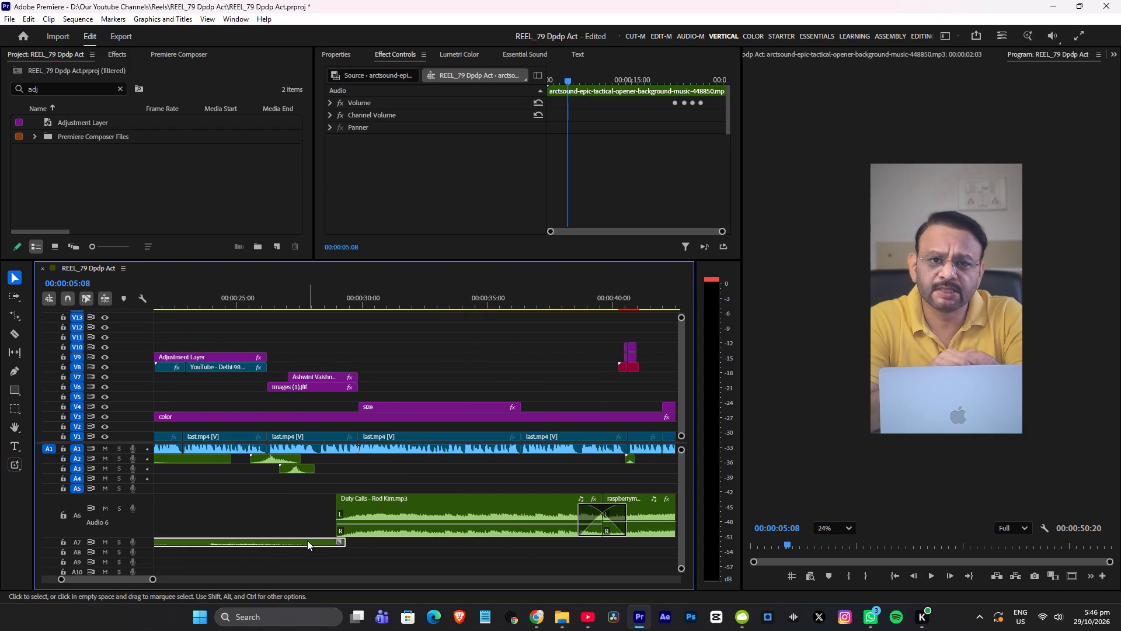
left_click_drag(307, 540, 310, 525)
left_click_drag(351, 507, 327, 507)
Play the ending from 00:00:43:29, trim the raspberrymusic clip's end to 00:00:47:23, and add a fade-out there.
scroll(387, 503, "down", 10, "alt")
left_click(514, 292)
key("space")
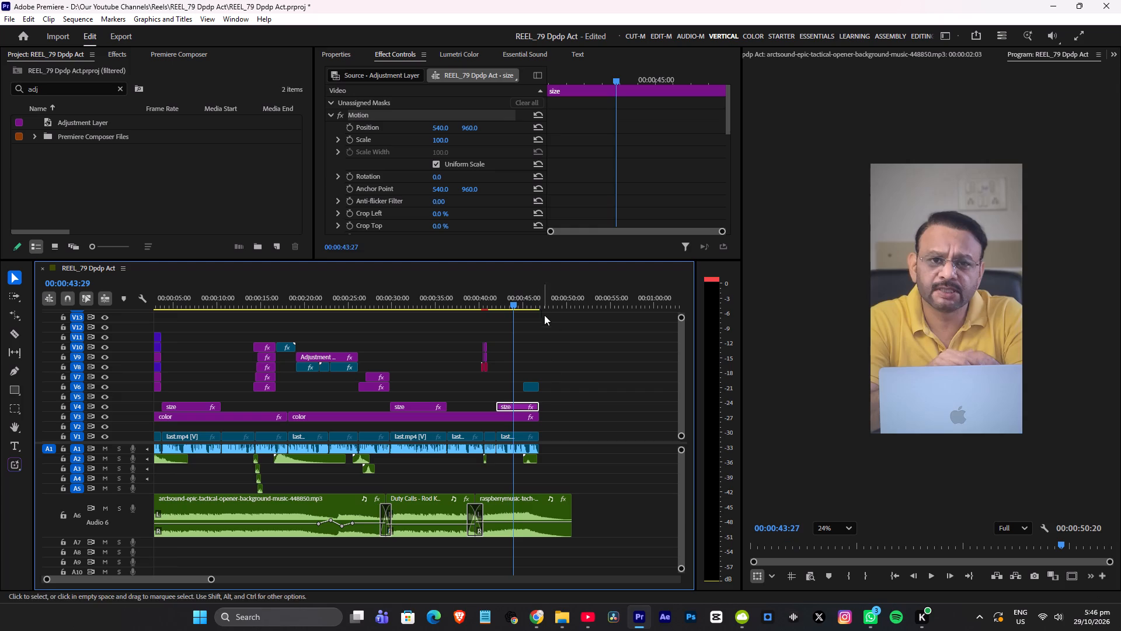
left_click_drag(574, 503, 550, 507)
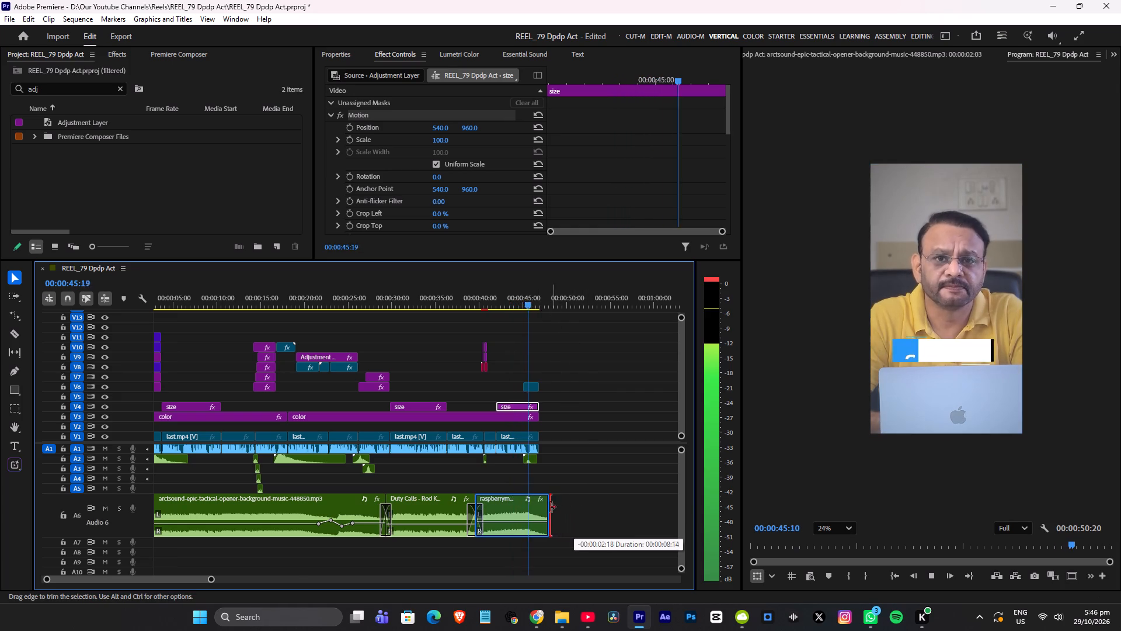
left_click_drag(550, 507, 544, 509)
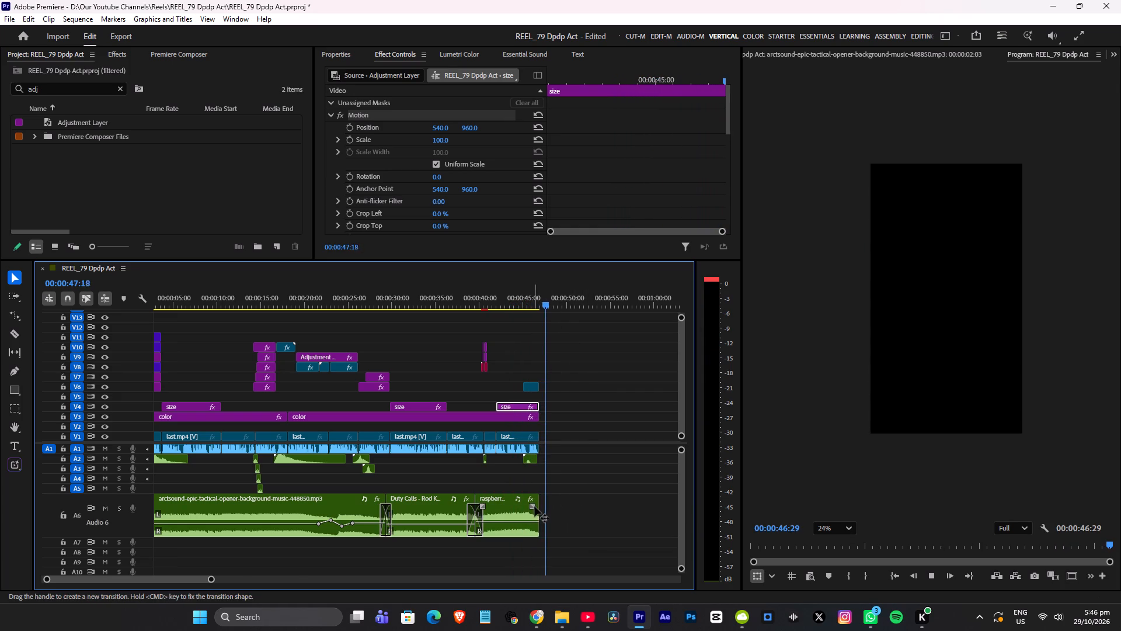
key("space")
left_click_drag(538, 502, 545, 502)
scroll(546, 478, "up", 4, "alt")
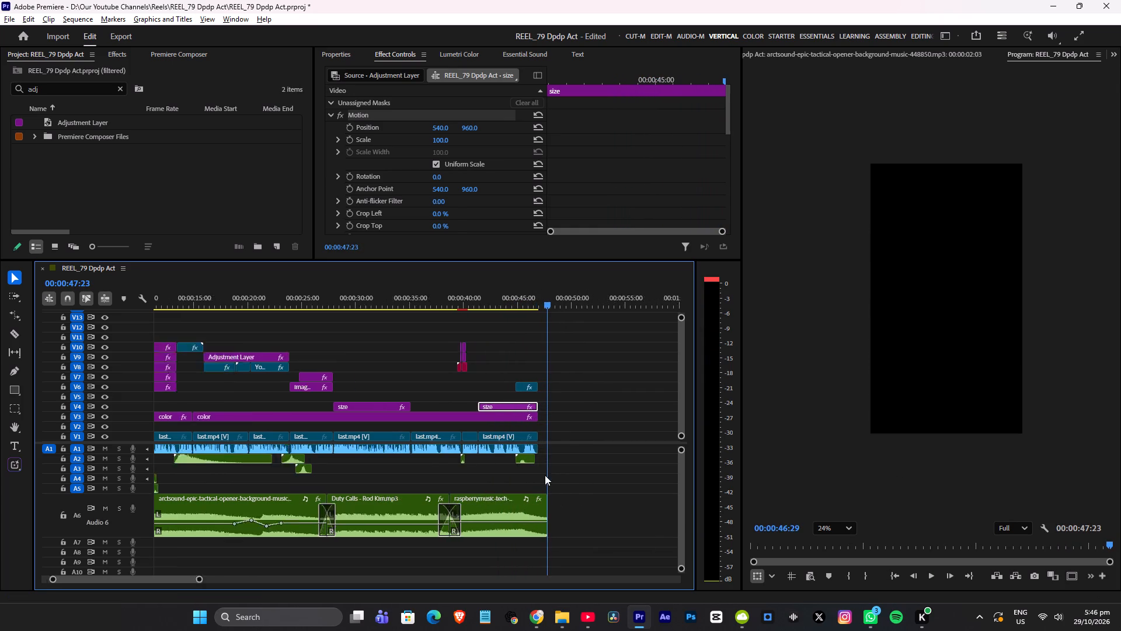
scroll(545, 475, "up", 8, "alt")
left_click_drag(545, 507, 502, 507)
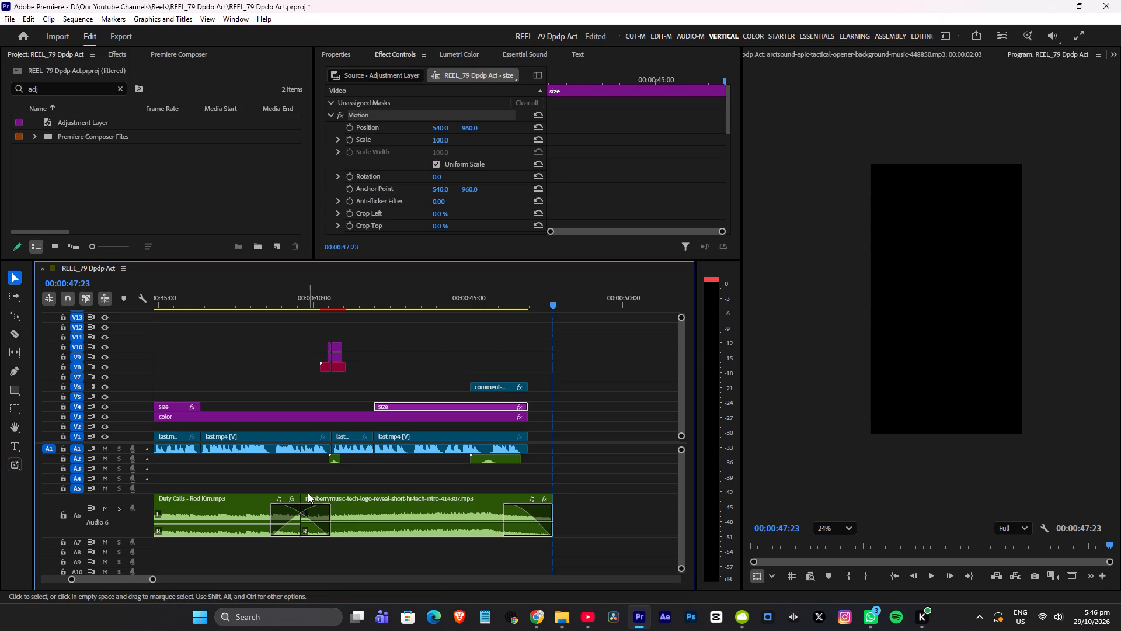
Trim raspberrymusic's start by 14 frames, butt it against Duty Calls, end it at 00:00:46:29, restore the crossfade between them, and save.
left_click_drag(305, 497, 320, 497)
left_click_drag(384, 502, 373, 504)
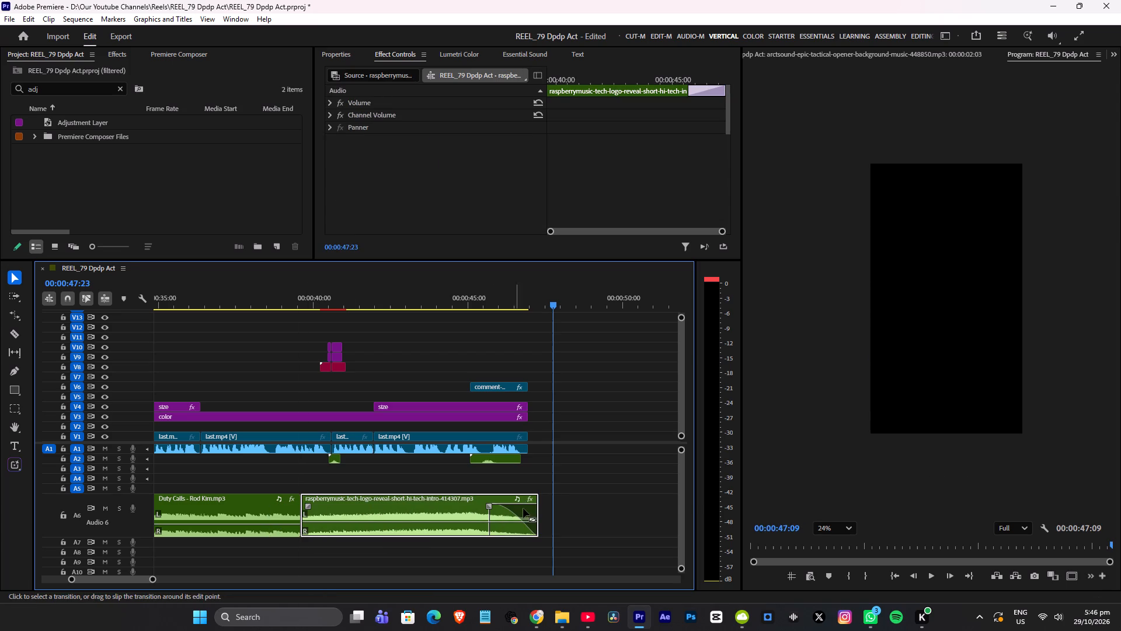
left_click_drag(538, 502, 530, 504)
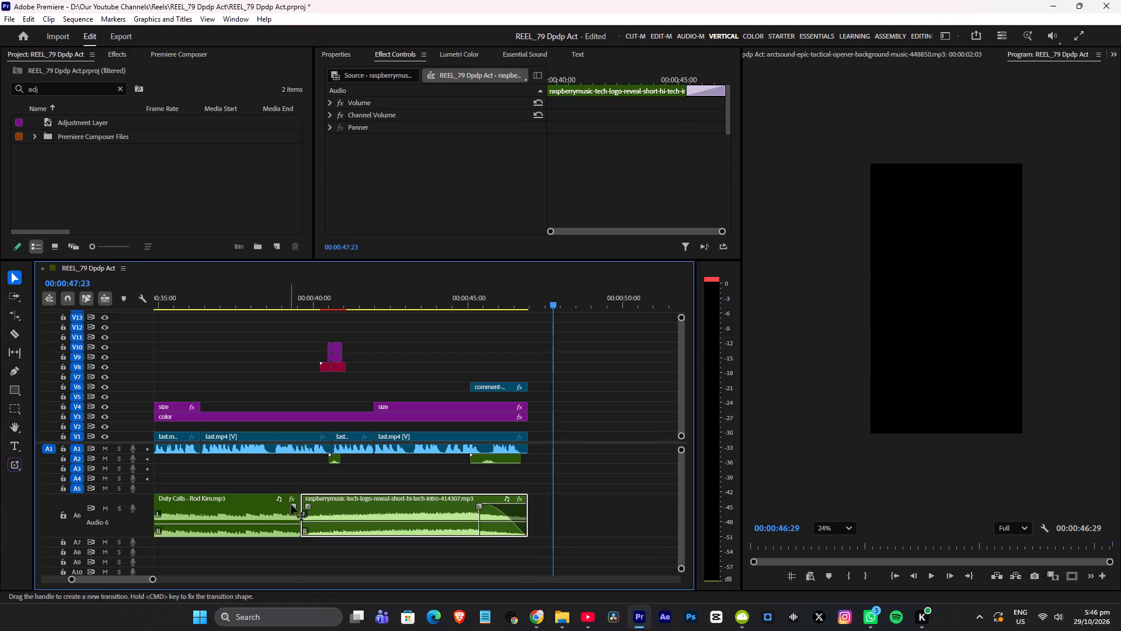
left_click_drag(307, 505, 275, 505)
key("ctrl+s")
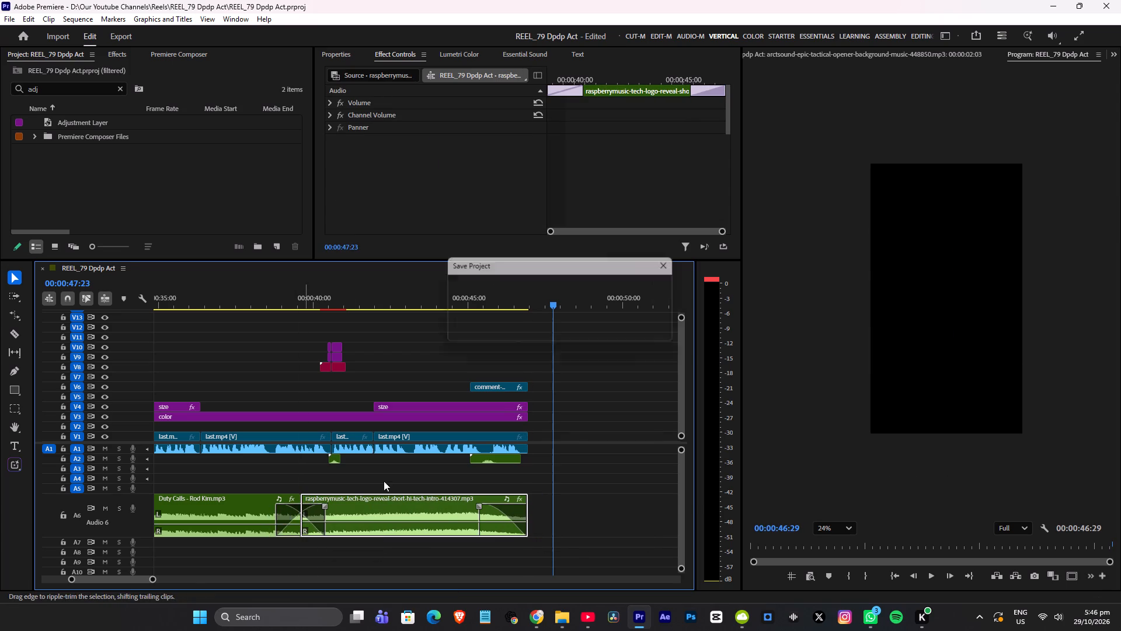
Return the playhead to the start, save the project, and play the opening through the DPDP ACT title.
scroll(391, 484, "down", 8, "alt")
left_click_drag(233, 308, 0, 308)
key("ctrl+s")
key("space")
scroll(182, 399, "up", 12, "alt")
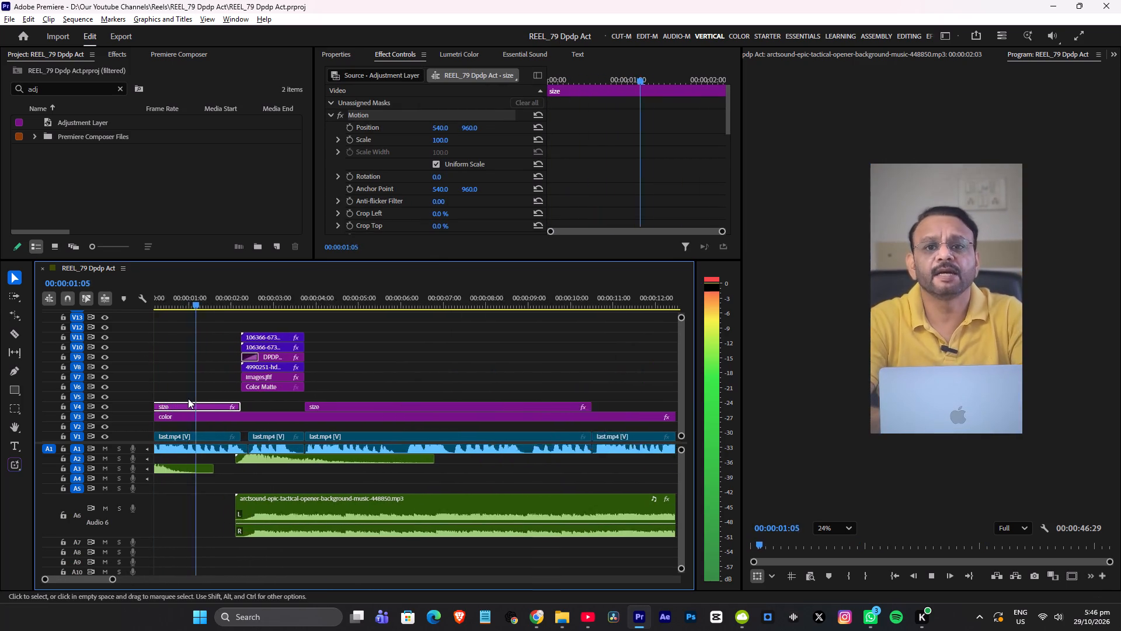
key("space")
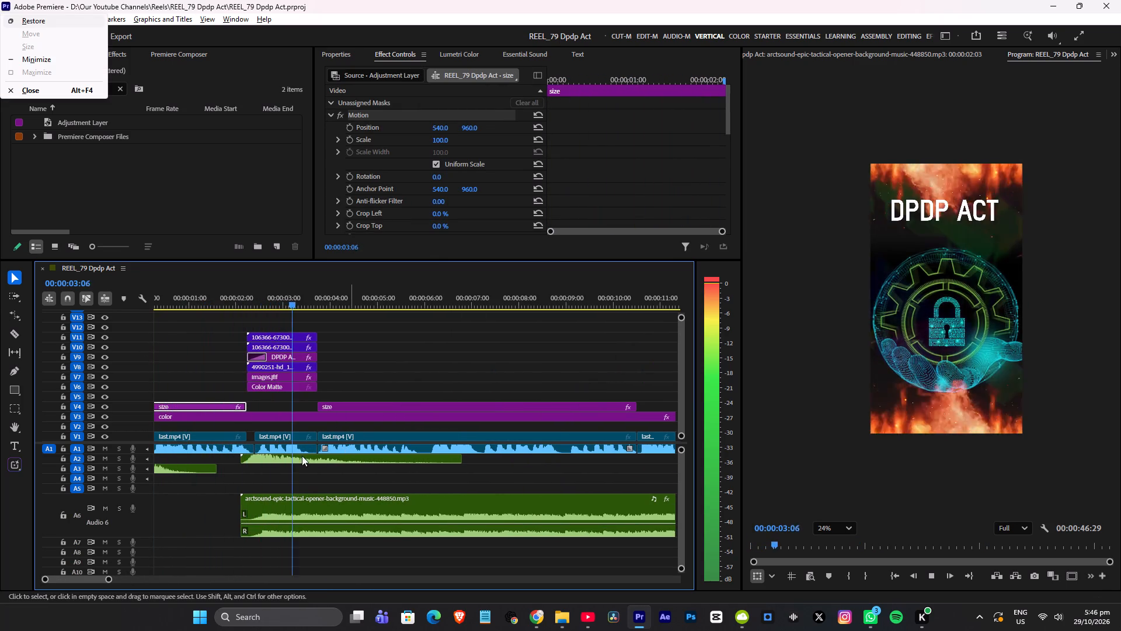
key("space")
Lower the A2 whoosh under the DPDP ACT title by one large volume step, save, and replay the title.
left_click(272, 296)
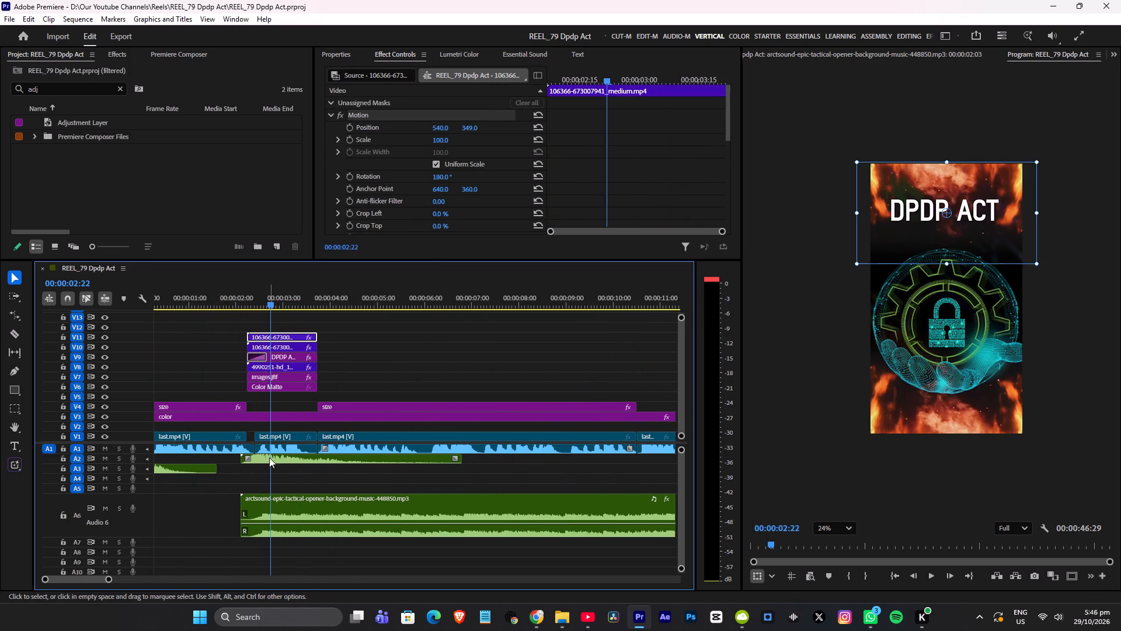
left_click(269, 458)
key("shift+braceleft")
key("ctrl+s")
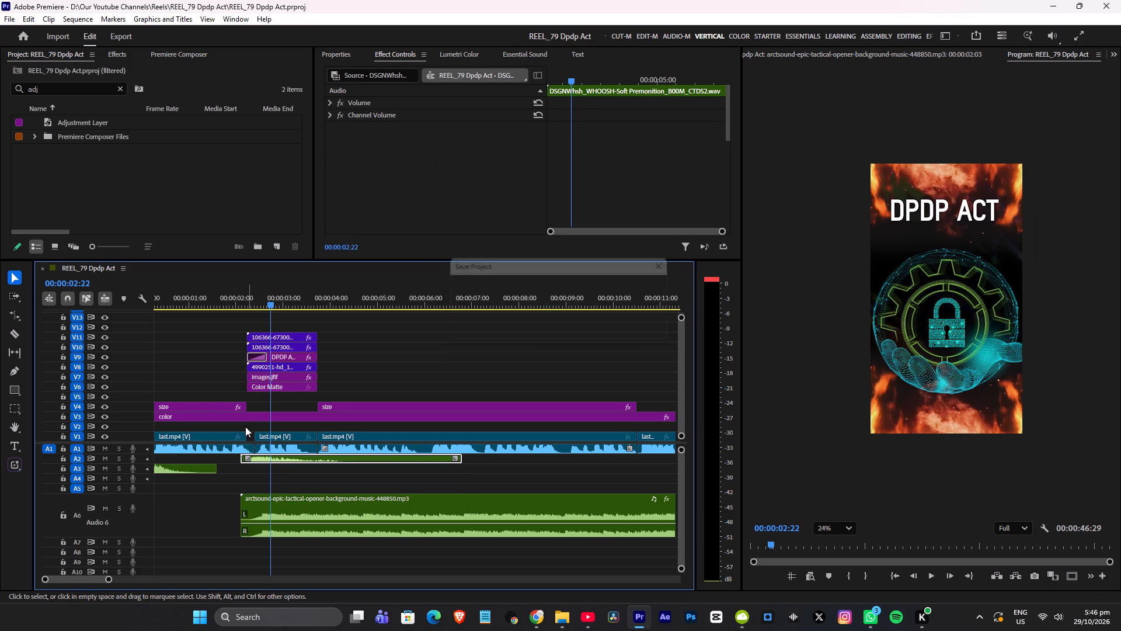
left_click(249, 290)
key("space")
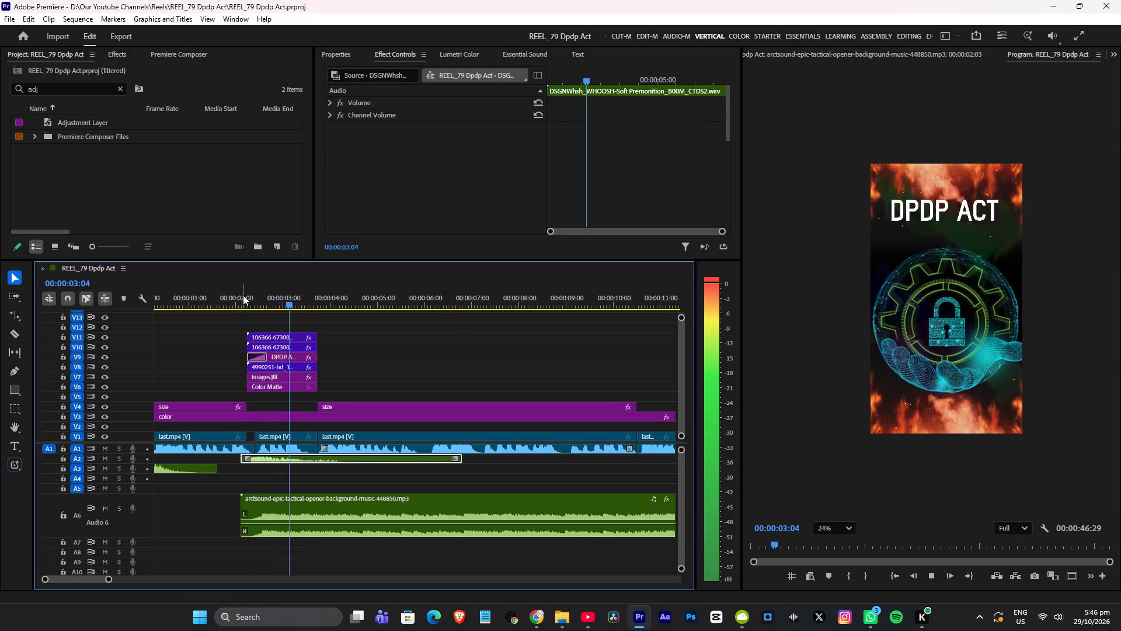
key("space")
Lower the same title whoosh on A2 by another large volume step, save, and replay the title section from 00:00:01:23.
left_click(222, 291)
left_click(278, 459)
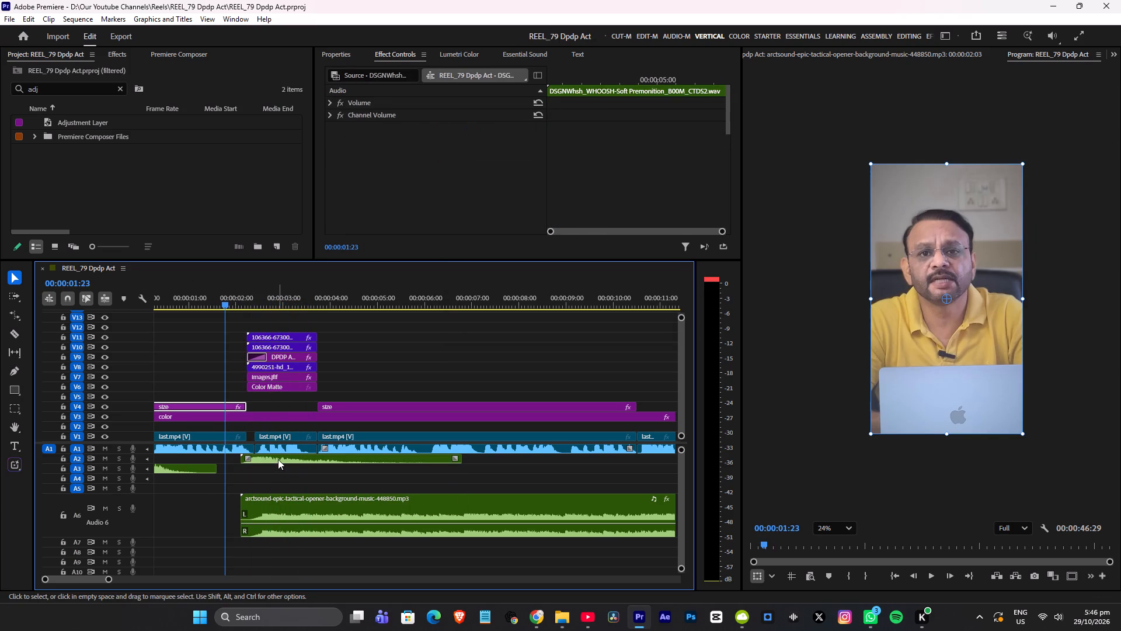
key("shift+braceleft")
key("ctrl+s")
key("space")
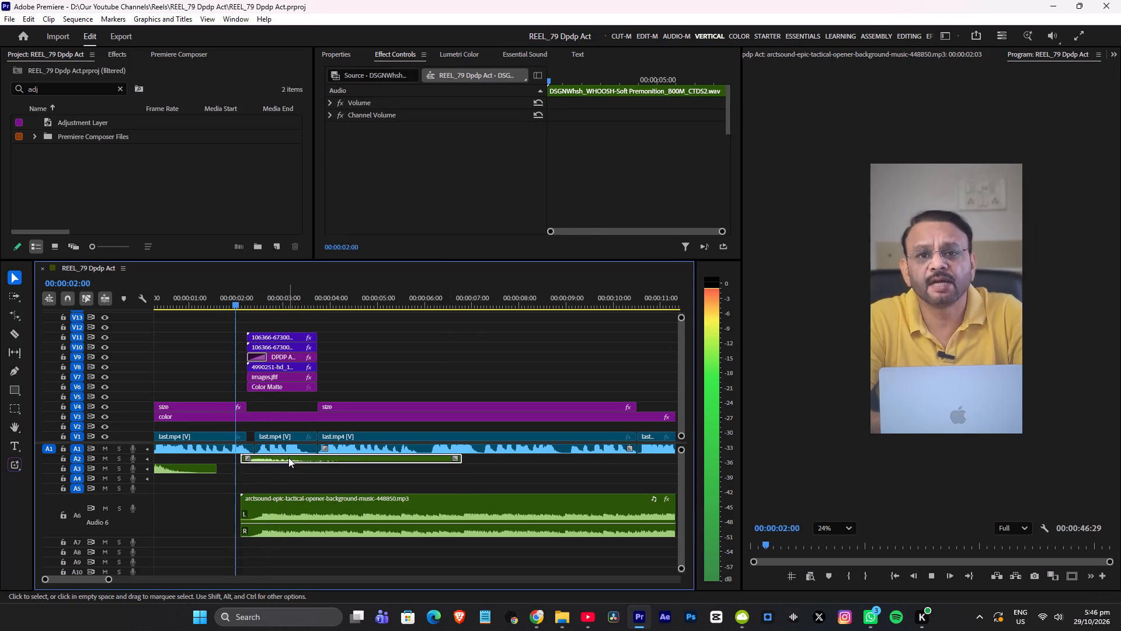
key("space")
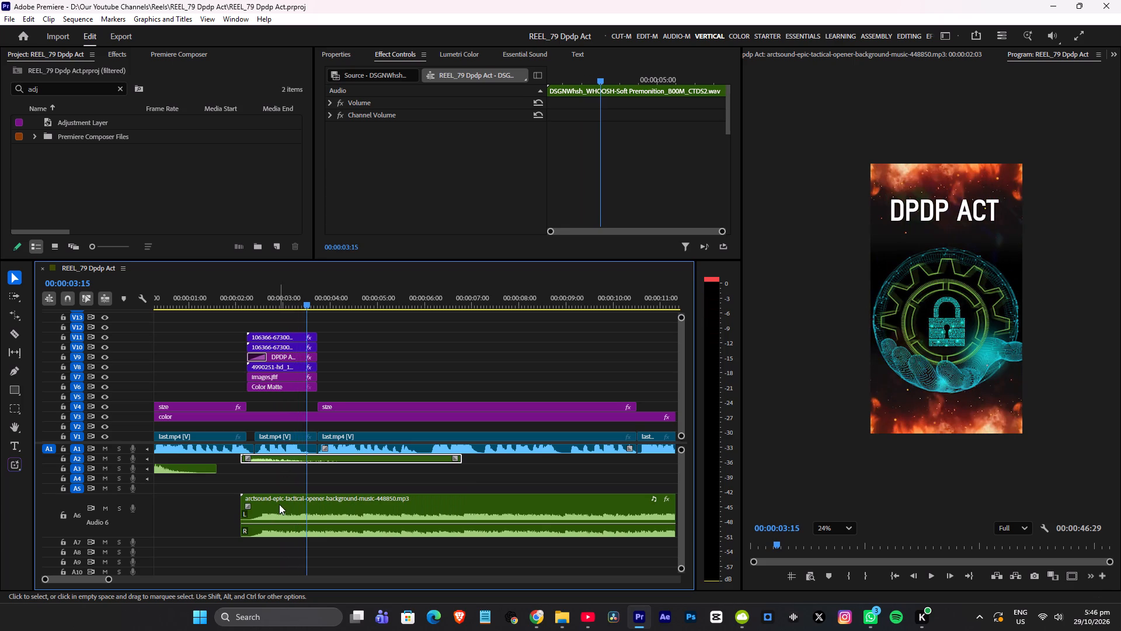
left_click(246, 290)
key("space")
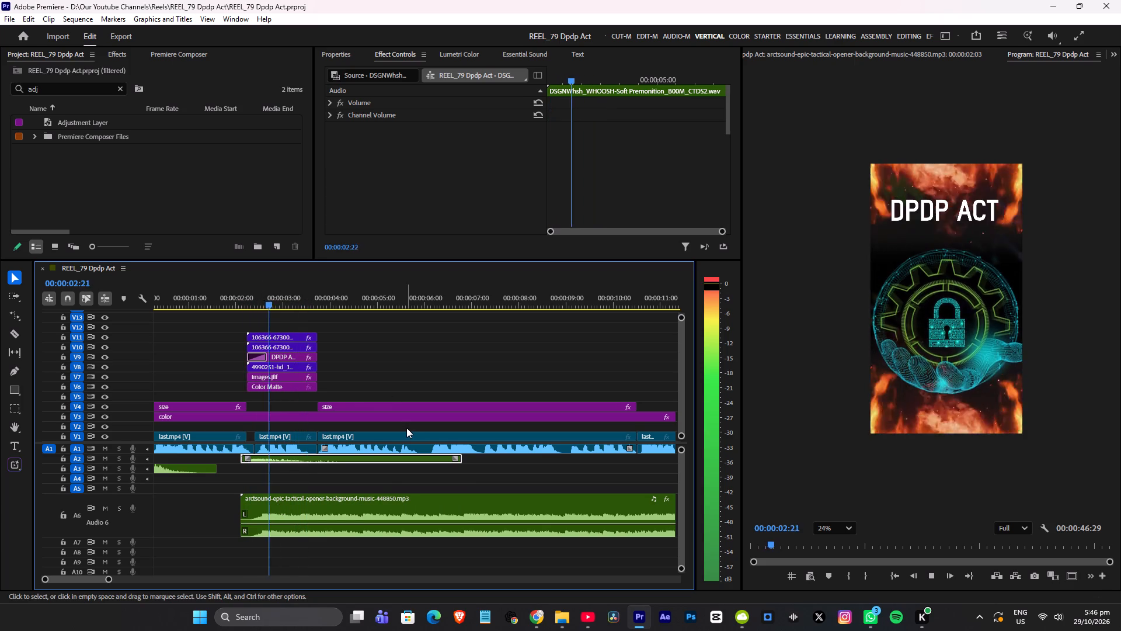
key("space")
Add arctsound volume keyframes near 00:00:02:11 and 00:00:04:26, lower the earlier one by three small steps, replay the title, and save.
left_click(371, 524, "ctrl")
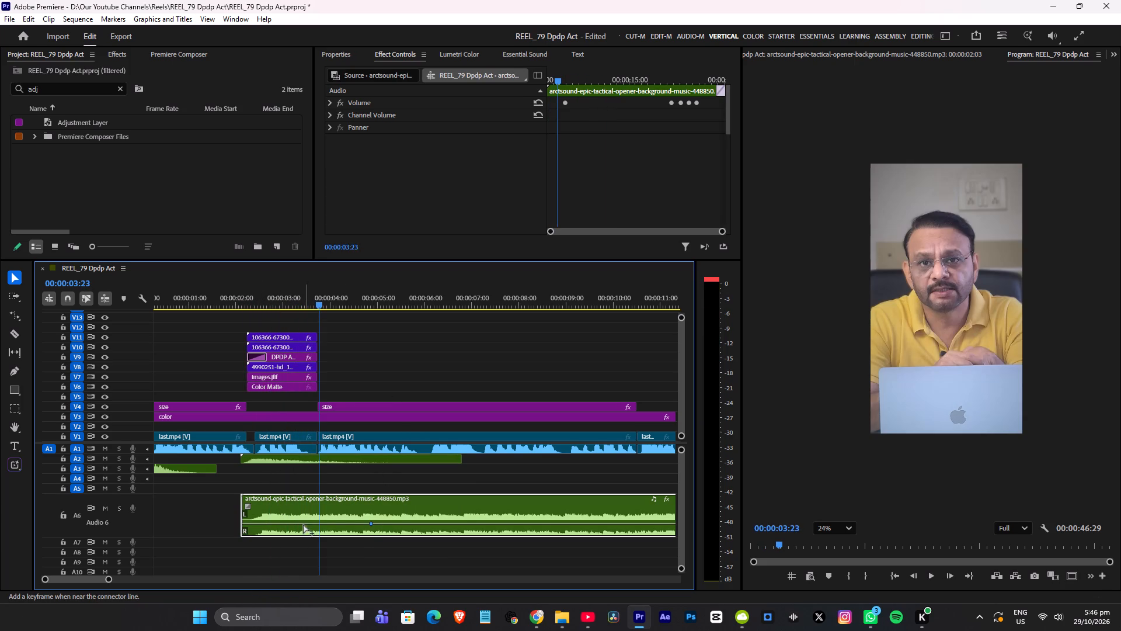
left_click(253, 523, "ctrl")
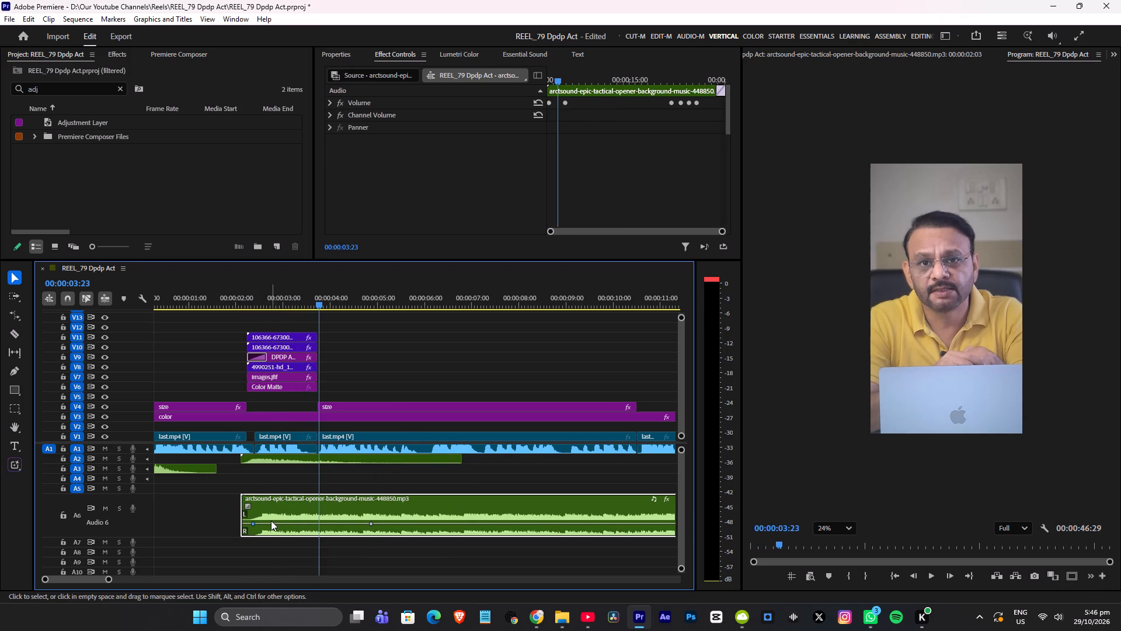
key("bracketleft")
key("bracketleft")
key("bracketleft")
left_click(228, 295)
key("space")
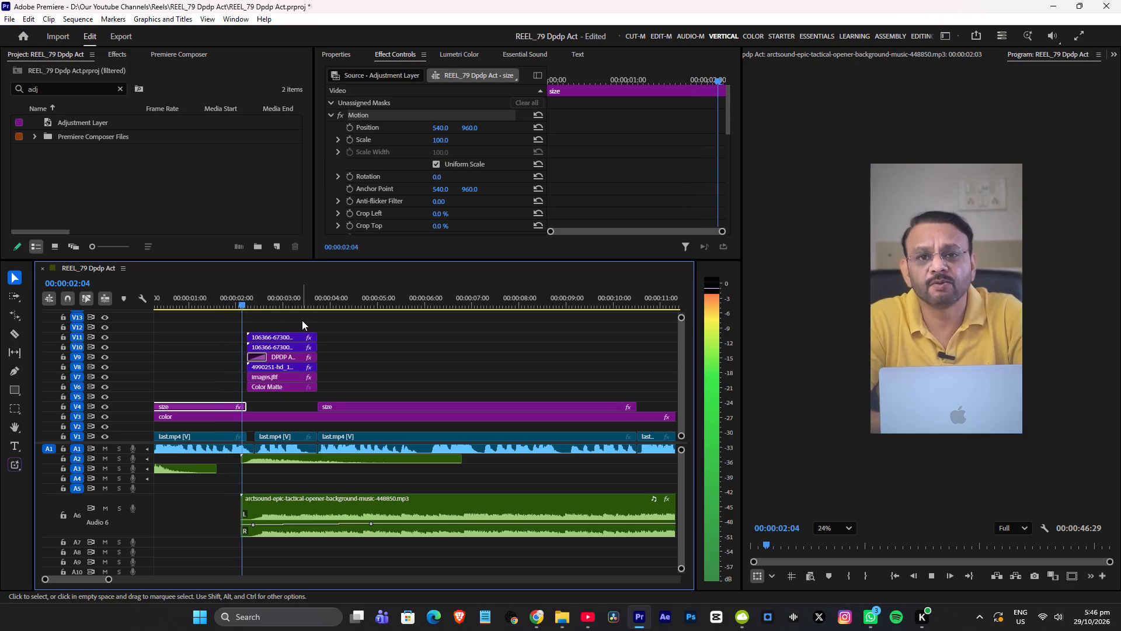
key("space")
left_click(230, 298)
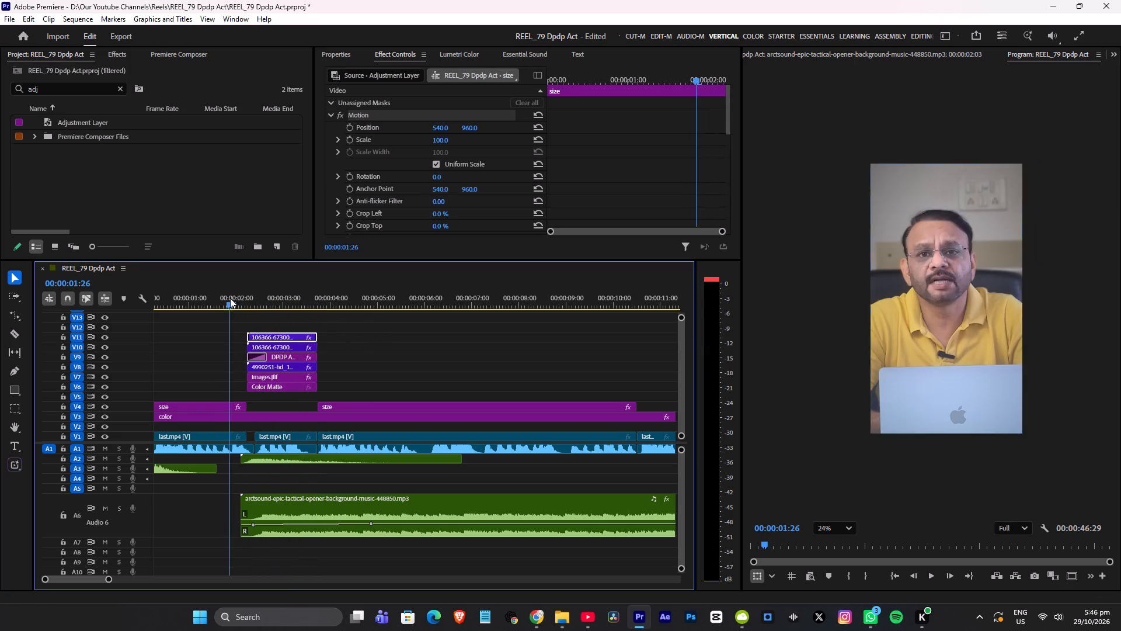
key("space")
scroll(410, 344, "down", 6, "alt")
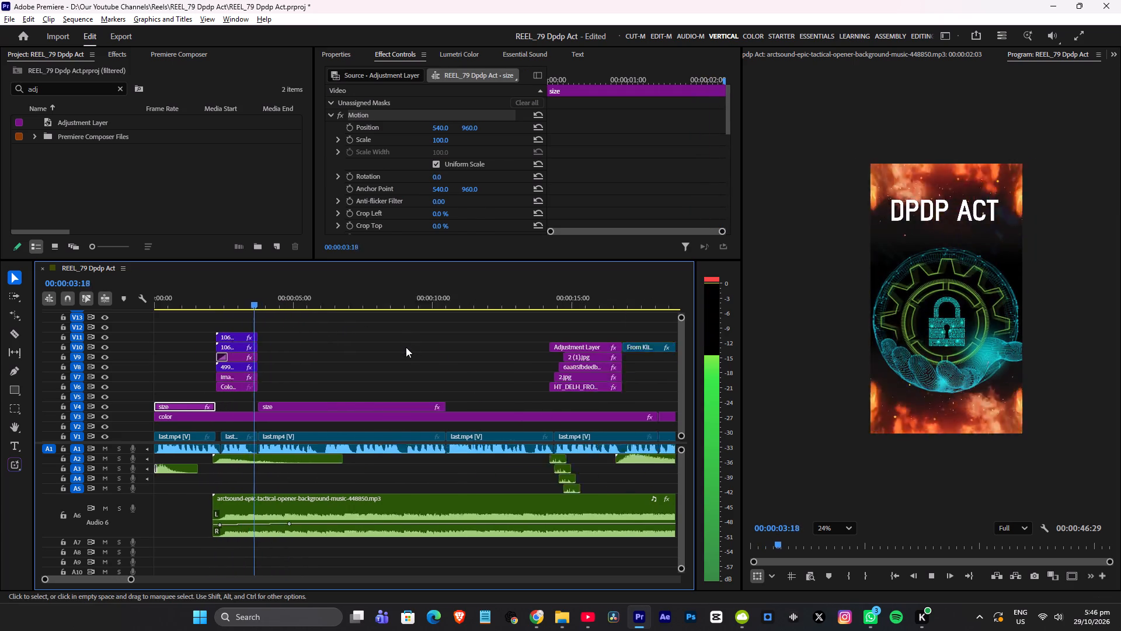
scroll(406, 347, "down", 2, "alt")
key("ctrl+s")
Play through to 00:00:19, lower the A2 whoosh there by two large volume steps, save, and replay the court building shot.
key("space")
scroll(325, 342, "down", 3, "alt")
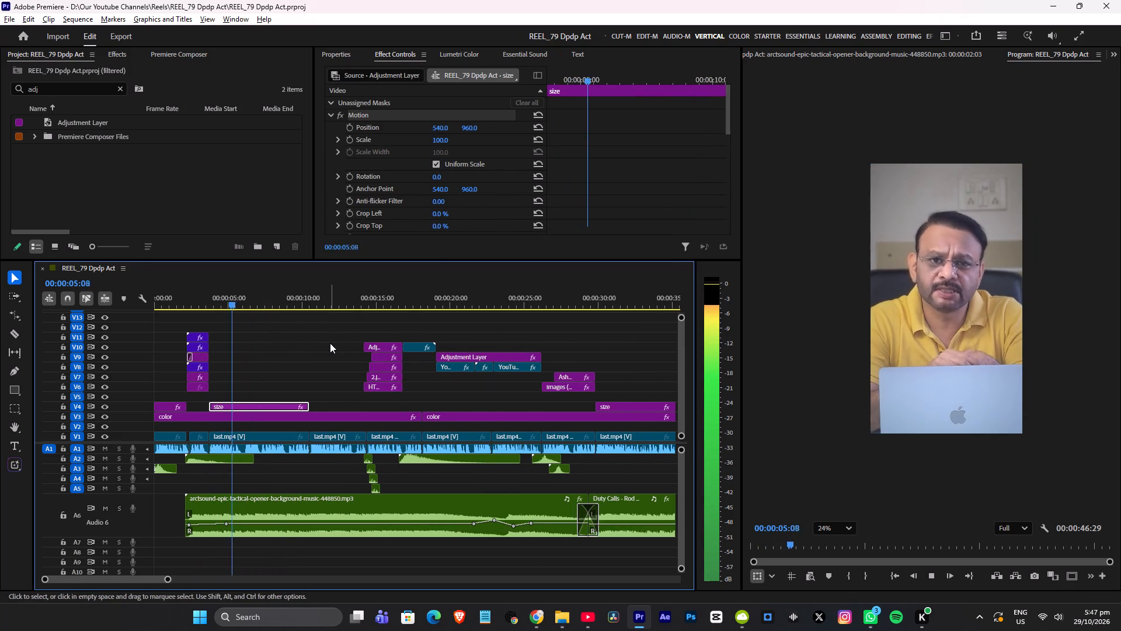
scroll(302, 348, "down", 4, "alt")
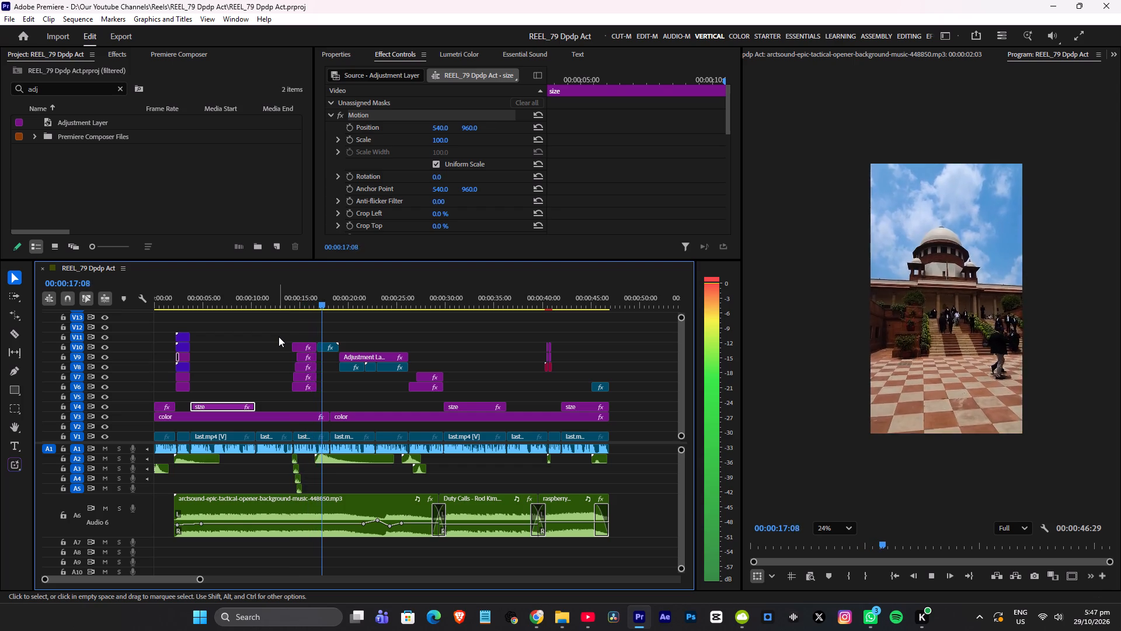
left_click(333, 457)
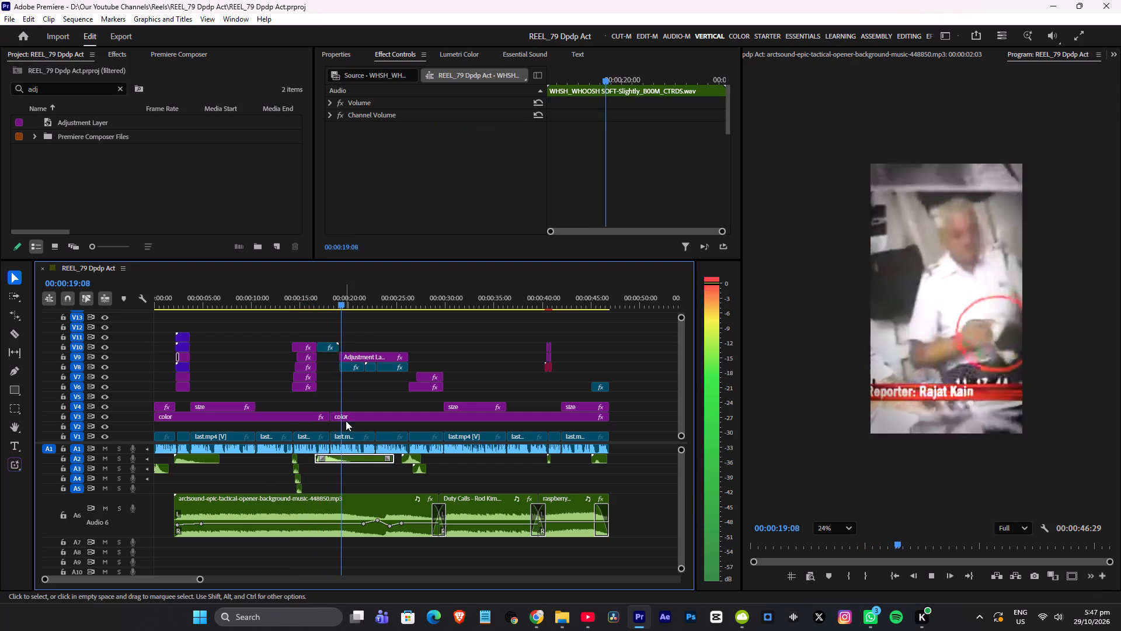
left_click(340, 296)
type("{{")
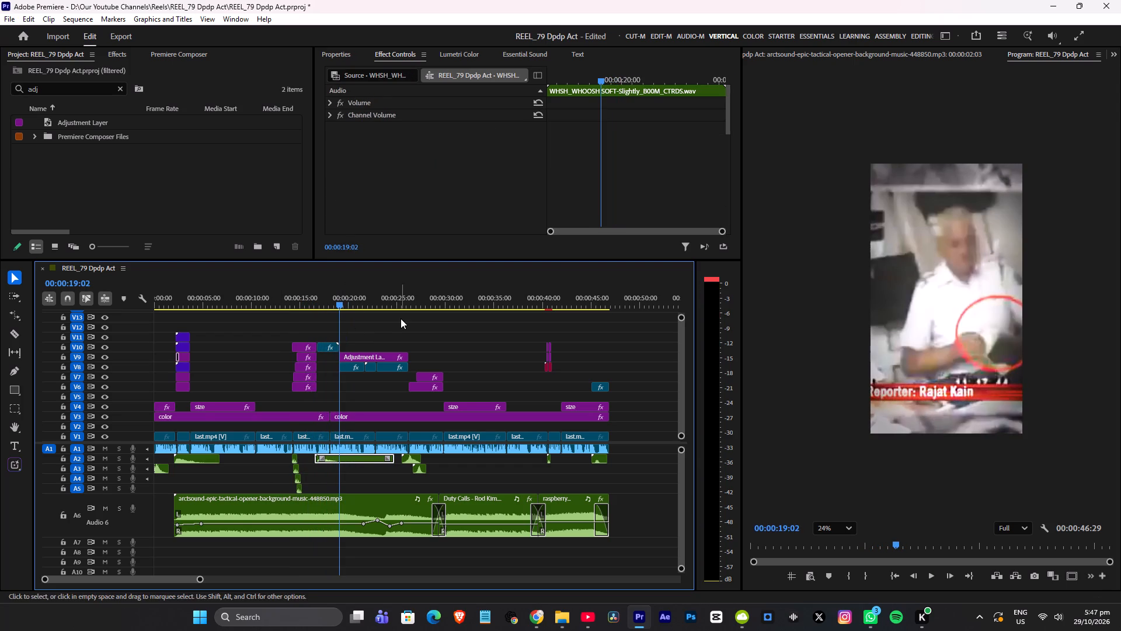
key("ctrl+s")
left_click(321, 294)
key("space")
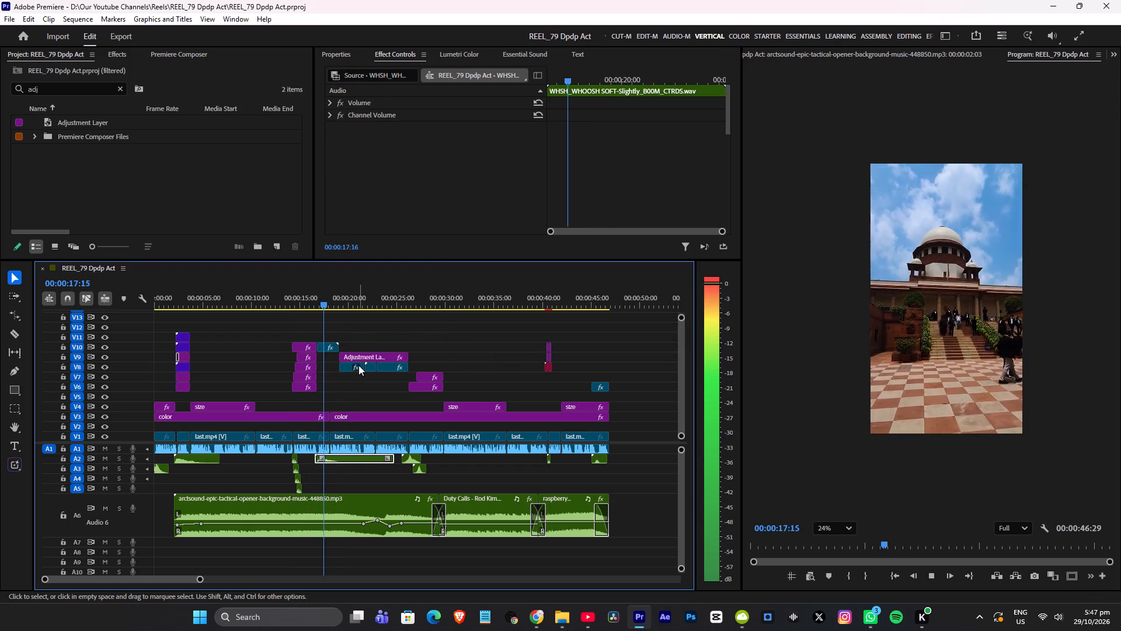
key("space")
Lower the arctsound music clip on A6 by three small volume steps, save, and play from about 00:00:07.
left_click(269, 505)
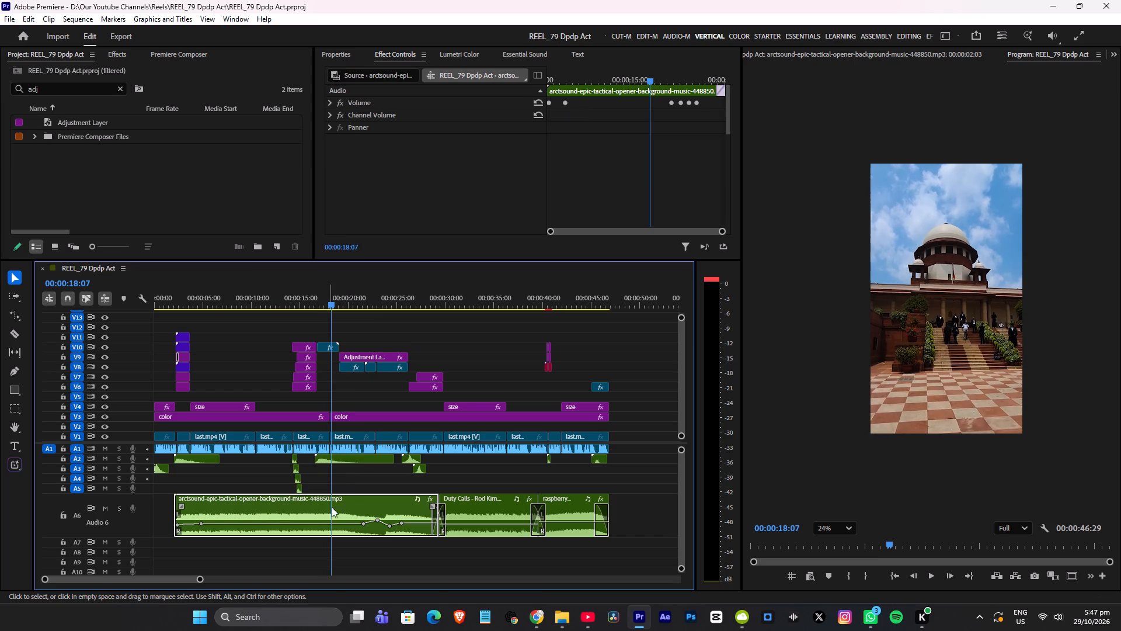
type("[[[")
key("ctrl+s")
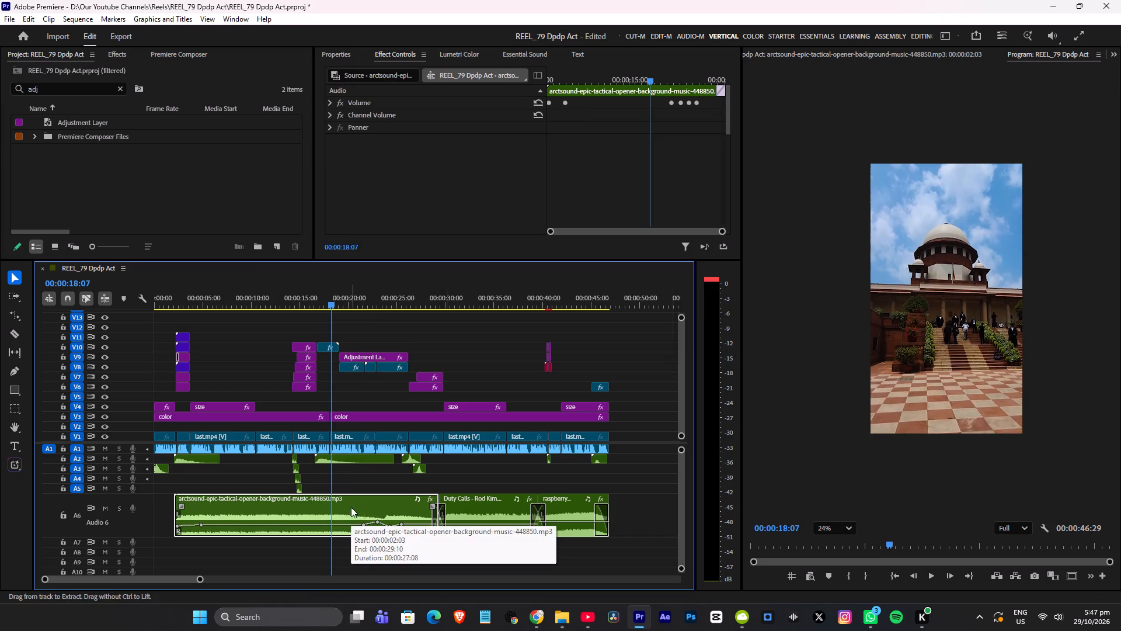
left_click(224, 296)
key("space")
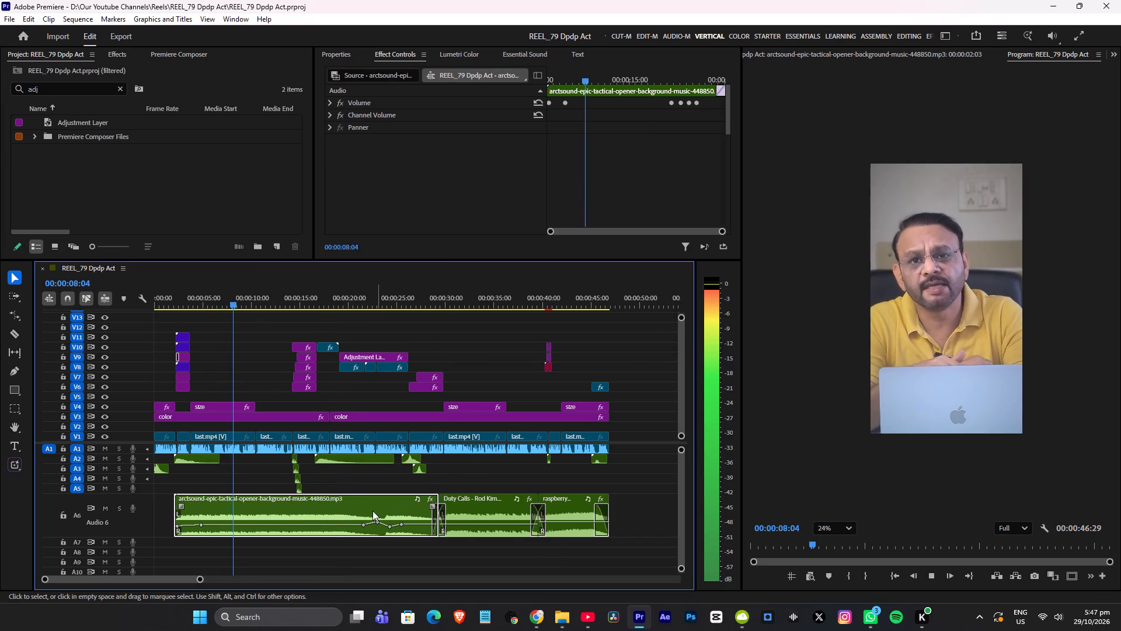
Lower the Duty Calls music clip on A6 by three small volume steps and play on from about 00:00:37.
scroll(339, 509, "up", 2, "alt")
left_click(492, 299)
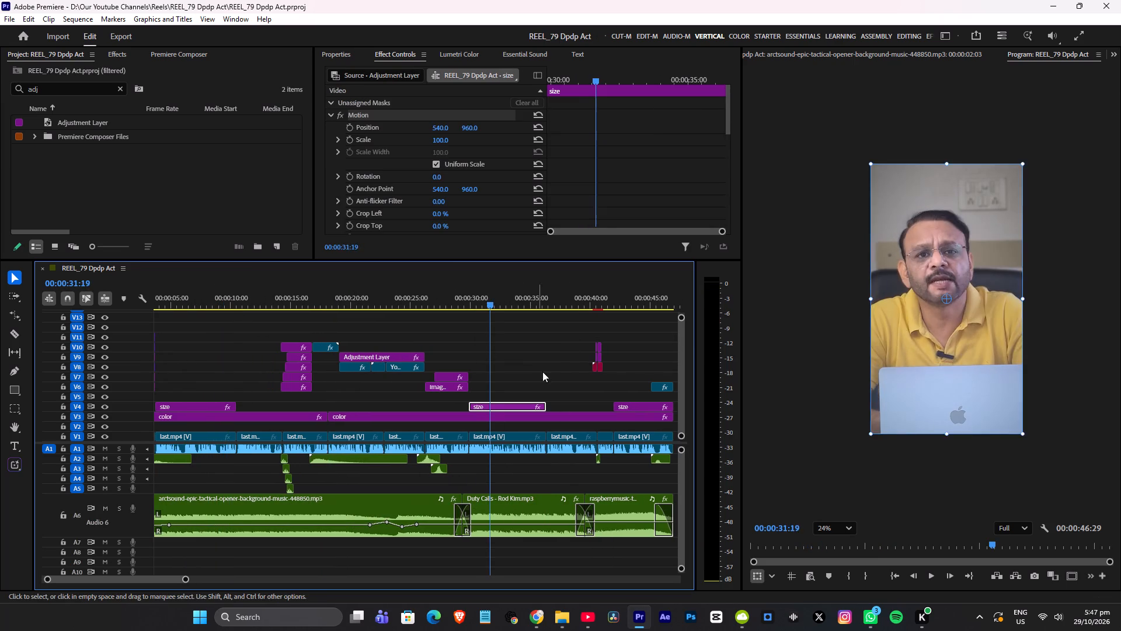
key("space")
left_click(536, 501)
type("[[[")
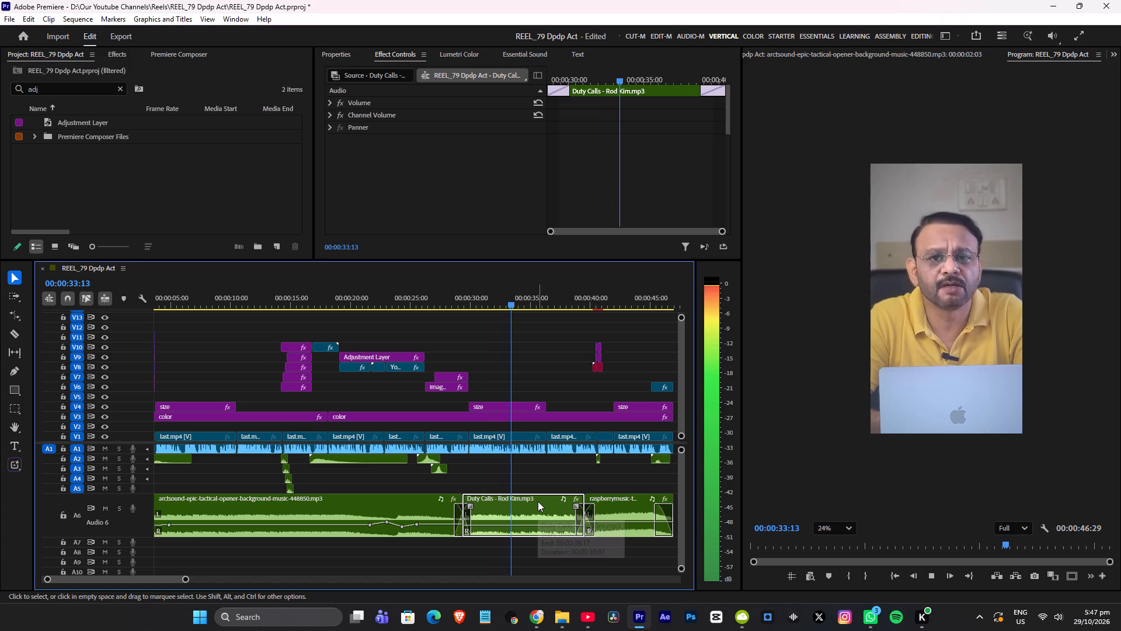
scroll(538, 505, "down", 3)
left_click(505, 304)
key("space")
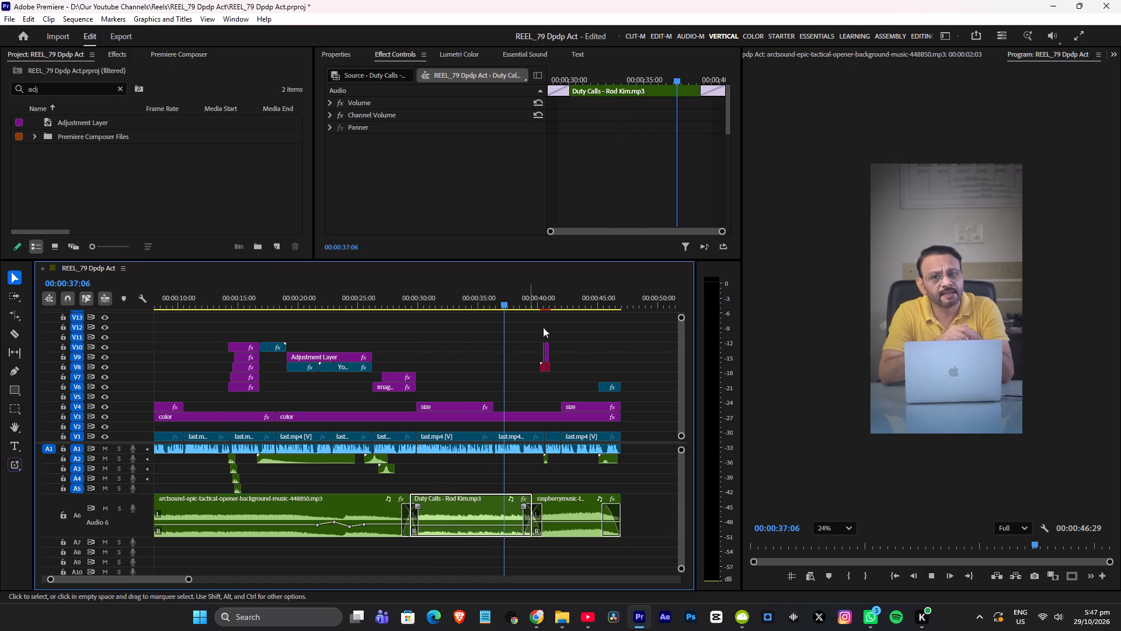
Play the closing section from about 00:00:42, lower the raspberrymusic clip on A6 by three small volume steps, and save.
left_click(566, 302)
key("space")
left_click(576, 498)
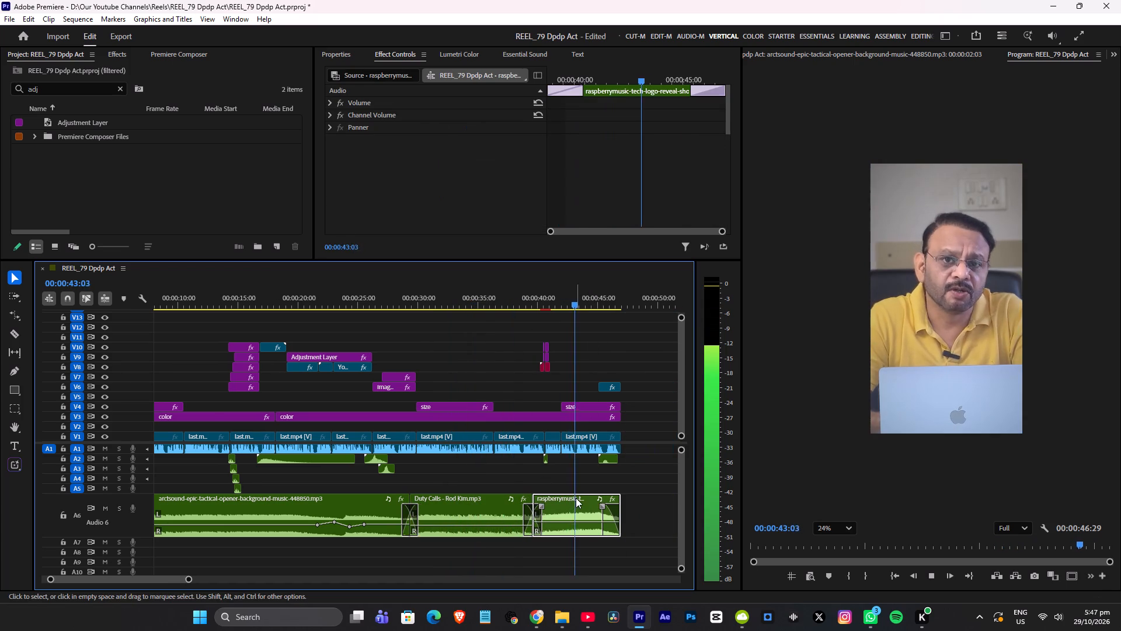
key("bracketleft")
key("bracketleft")
key("bracketleft")
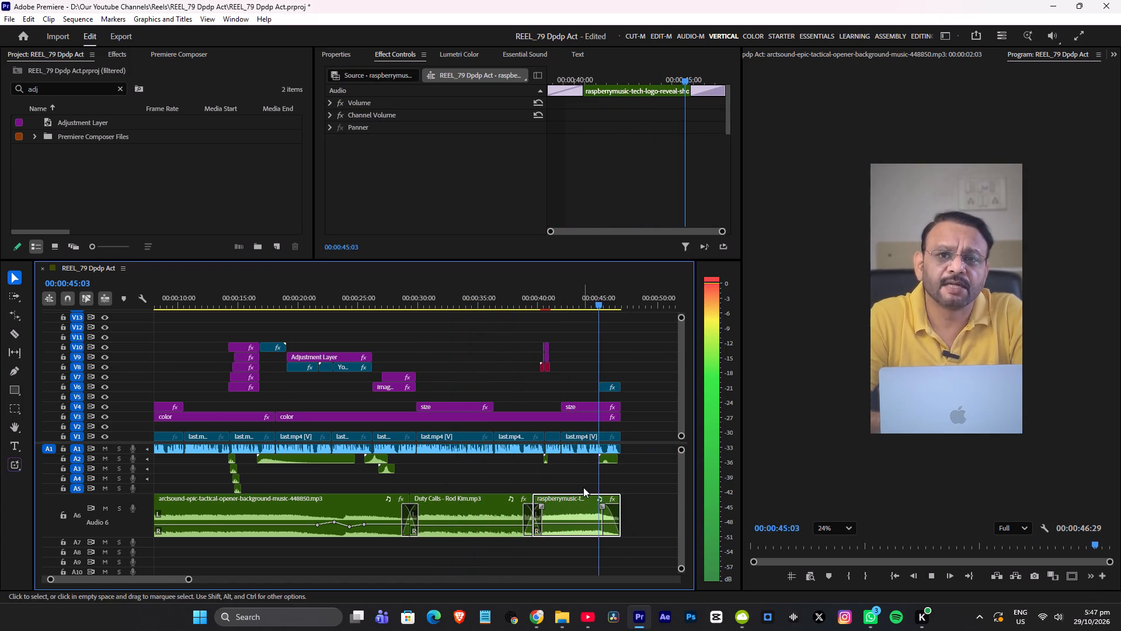
key("ctrl+s")
Play the reel from the start through to about 00:00:28:28 to check the sound balance.
left_click_drag(367, 292, 0, 299)
key("ctrl+s")
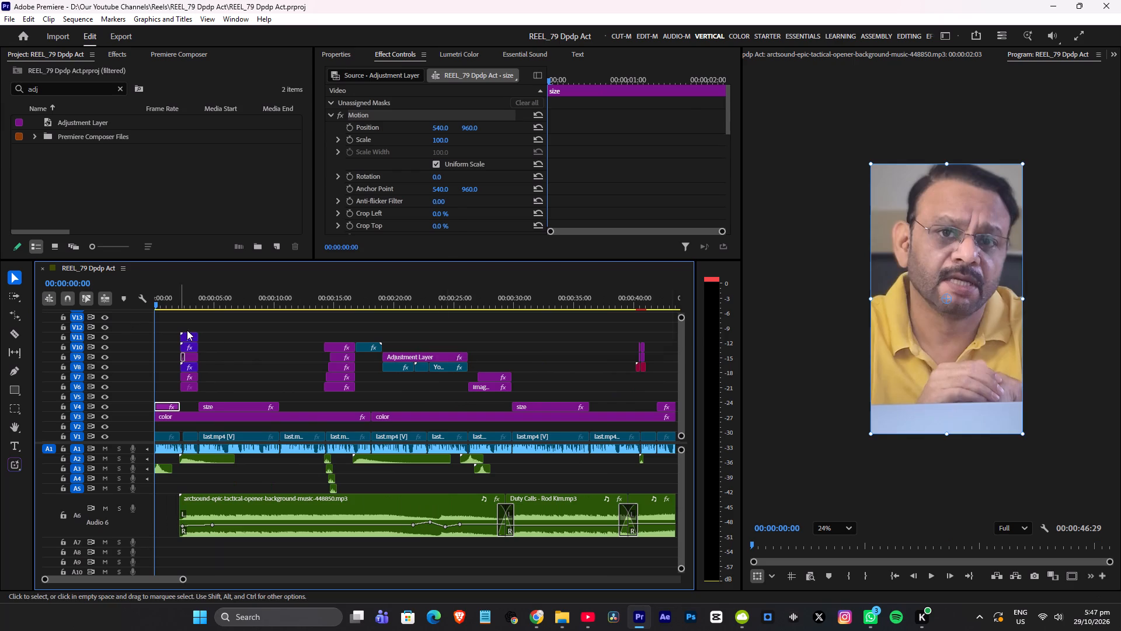
key("space")
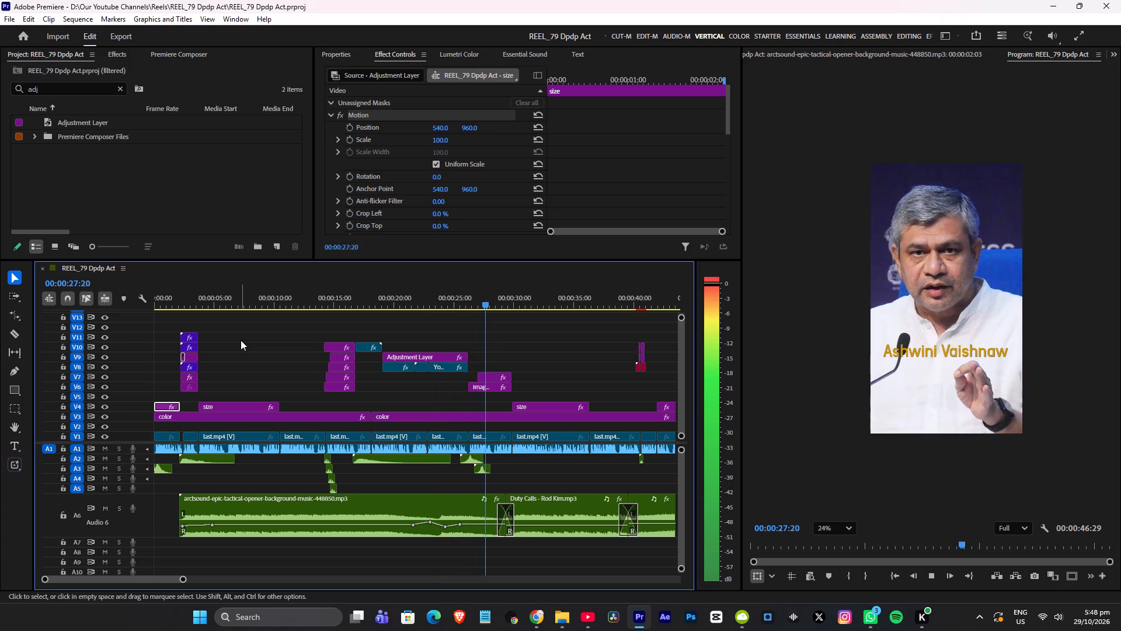
key("space")
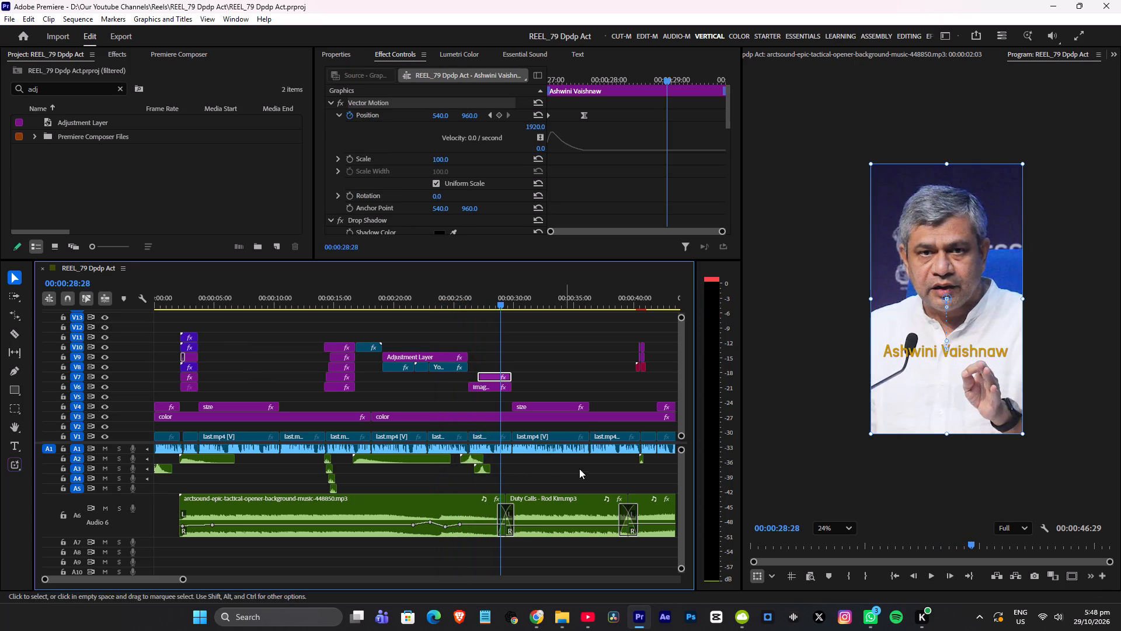
Lower the A3 swoosh near 00:00:27 by three small volume steps, replay the Ashwini Vaishnaw image section, and save.
left_click(483, 470)
type("[[")
key("bracketleft")
left_click(472, 301)
key("space")
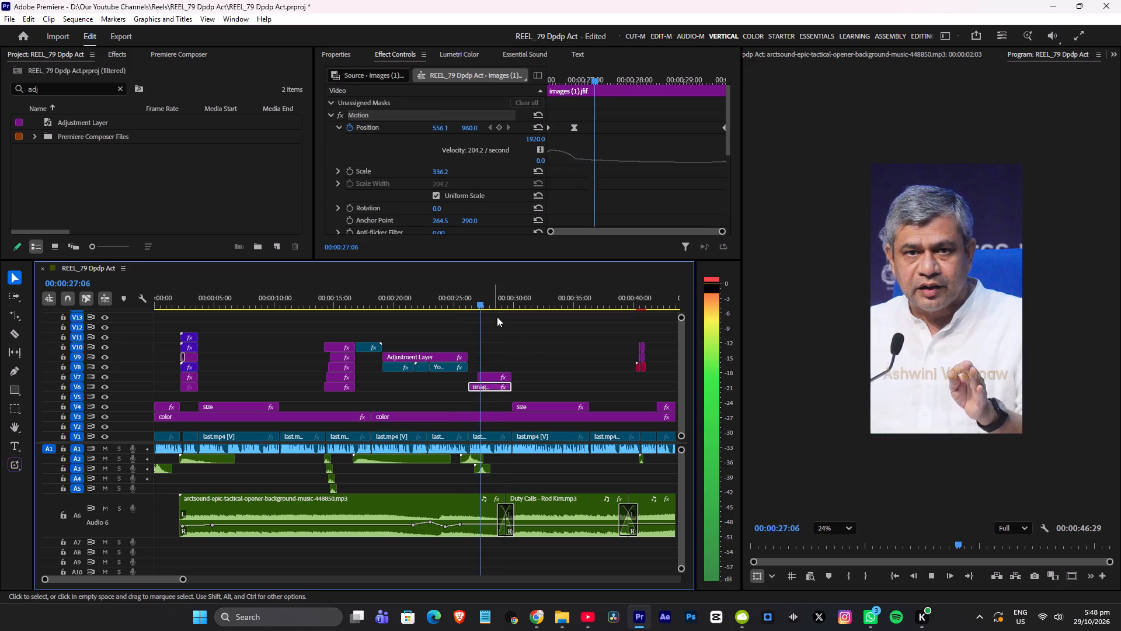
key("ctrl+s")
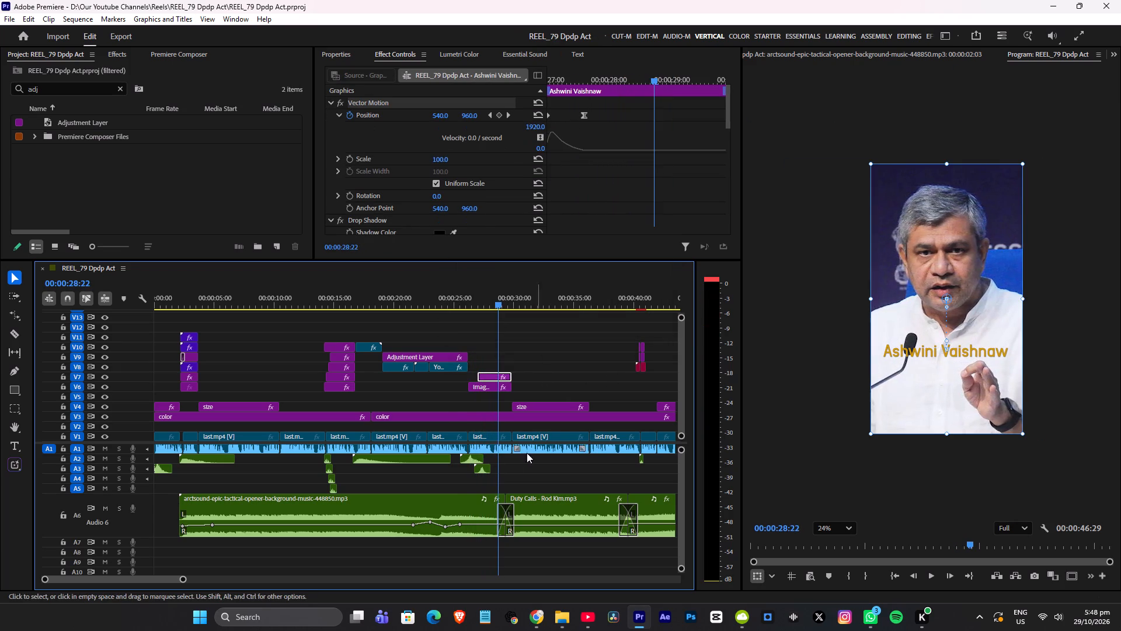
Lower the same A3 swoosh by two more small volume steps, save, and replay from about 00:00:25 to 00:00:32.
left_click(484, 470)
key("bracketleft")
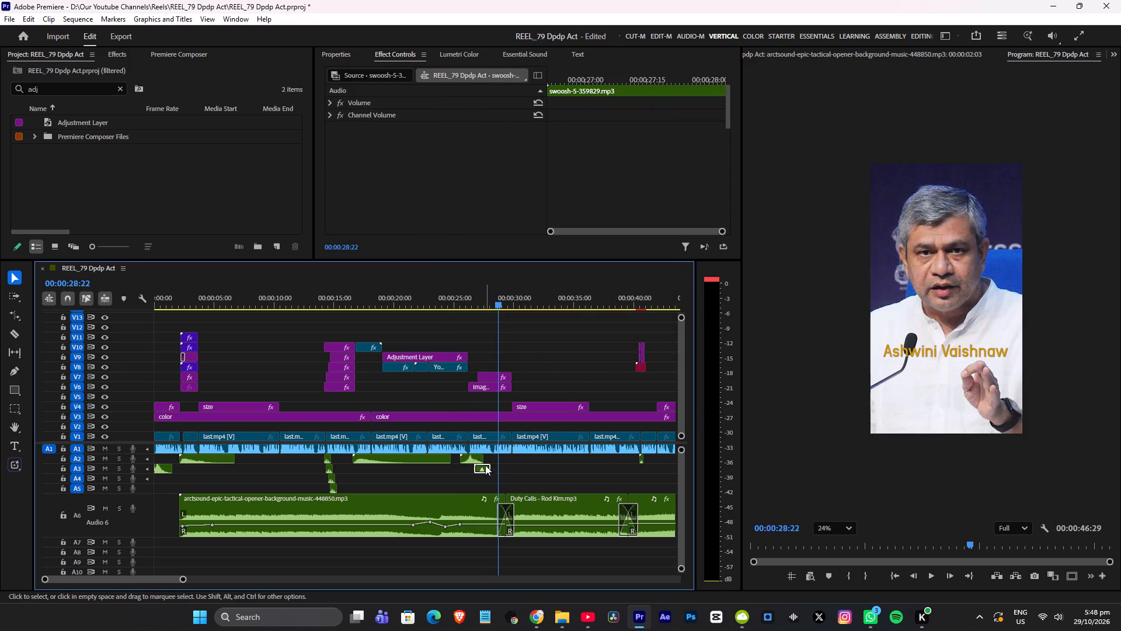
key("bracketleft")
left_click(462, 294)
key("ctrl+s")
key("space")
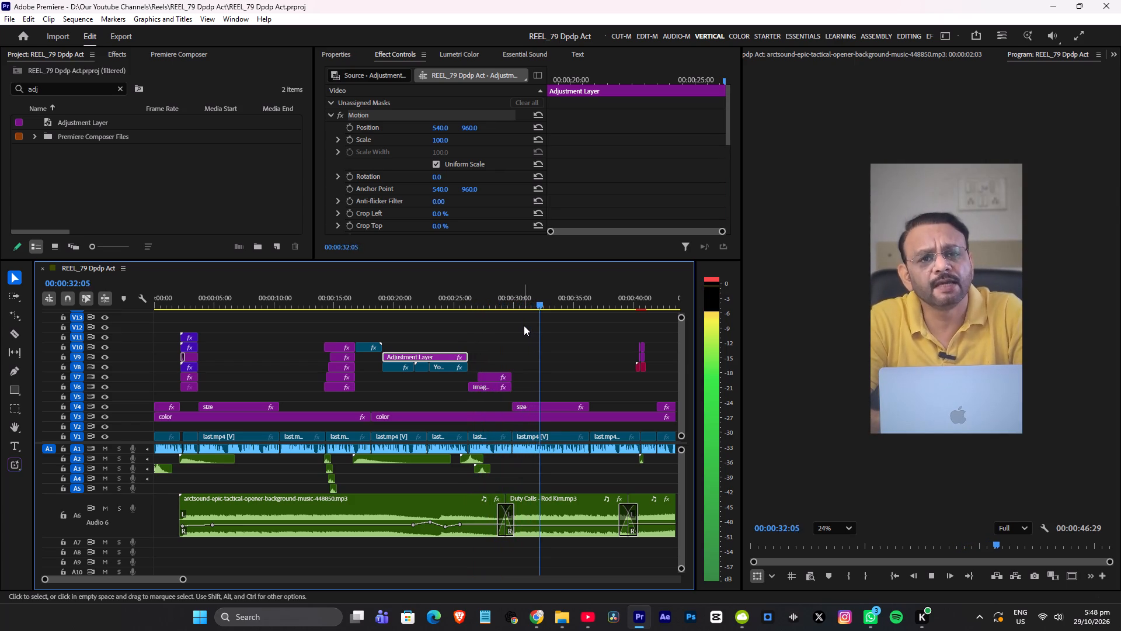
key("space")
Add Premiere Composer's Zoom Out transition with sound at 00:00:29:26, move its video layers up to V10 and V11, save, and replay the cut.
scroll(543, 338, "up", 5, "alt")
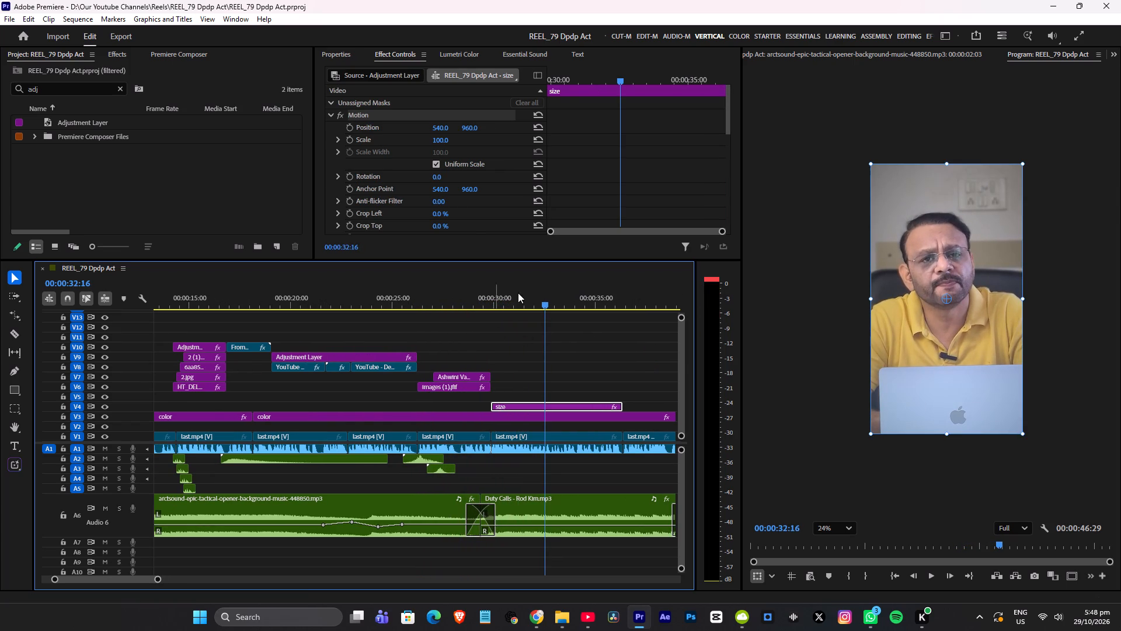
left_click(509, 303)
key("shift+Up")
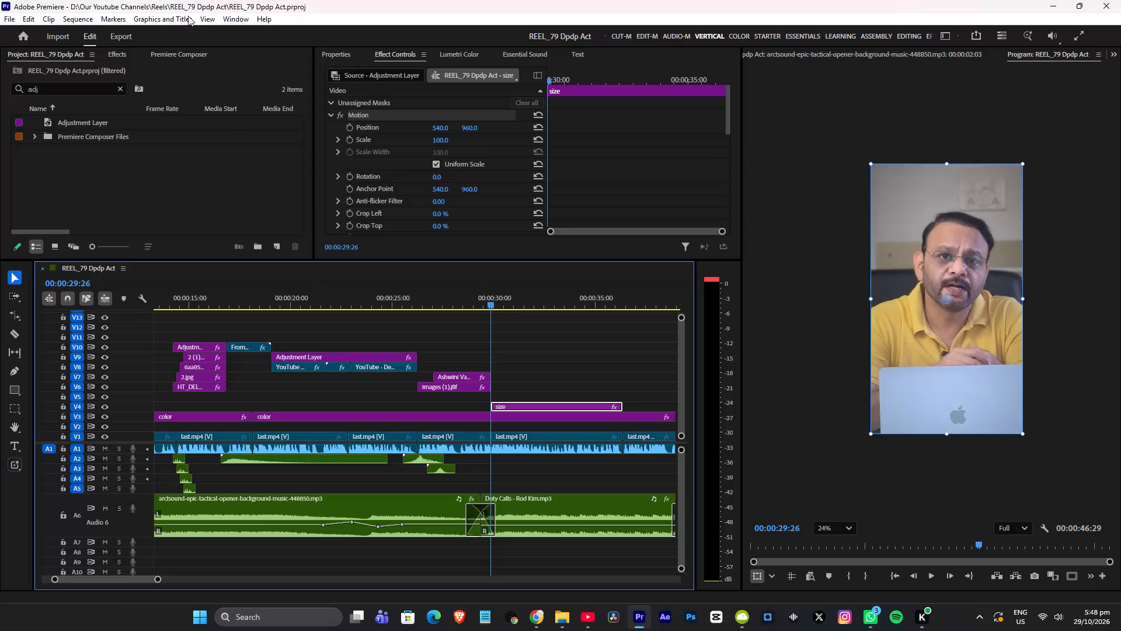
left_click(163, 53)
scroll(189, 152, "up", 2)
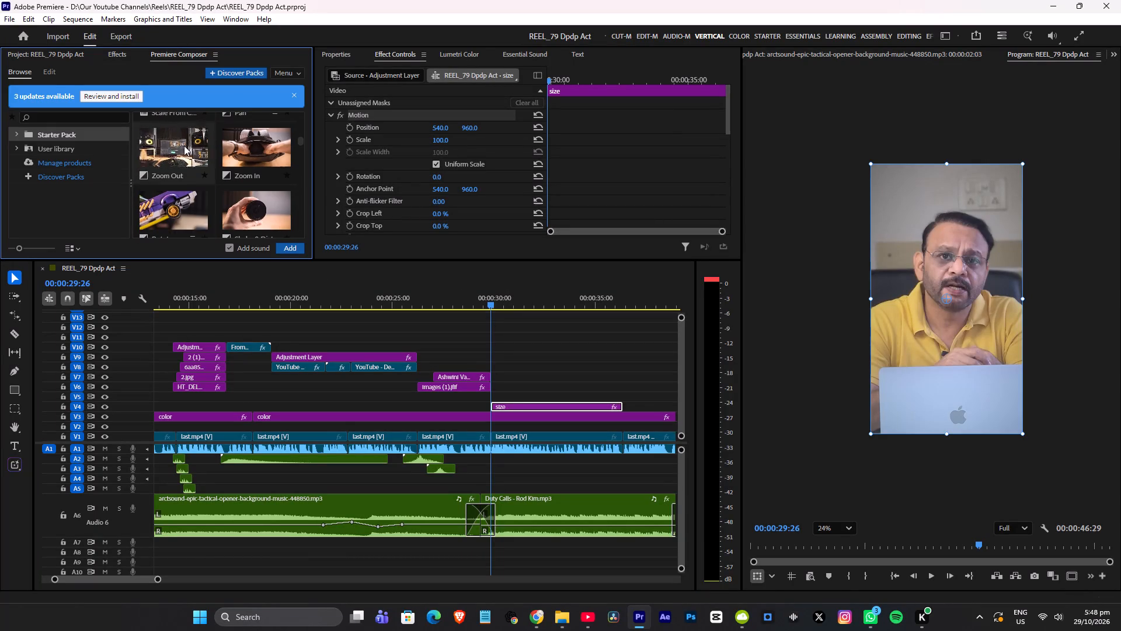
double_click(184, 145)
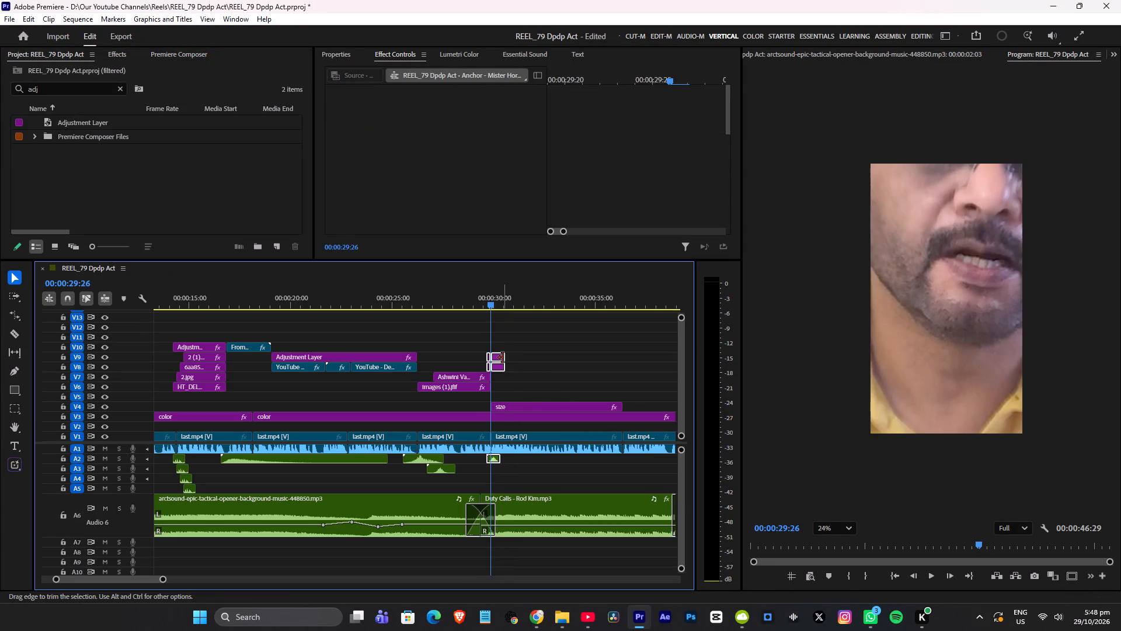
left_click_drag(499, 356, 502, 337, "shift")
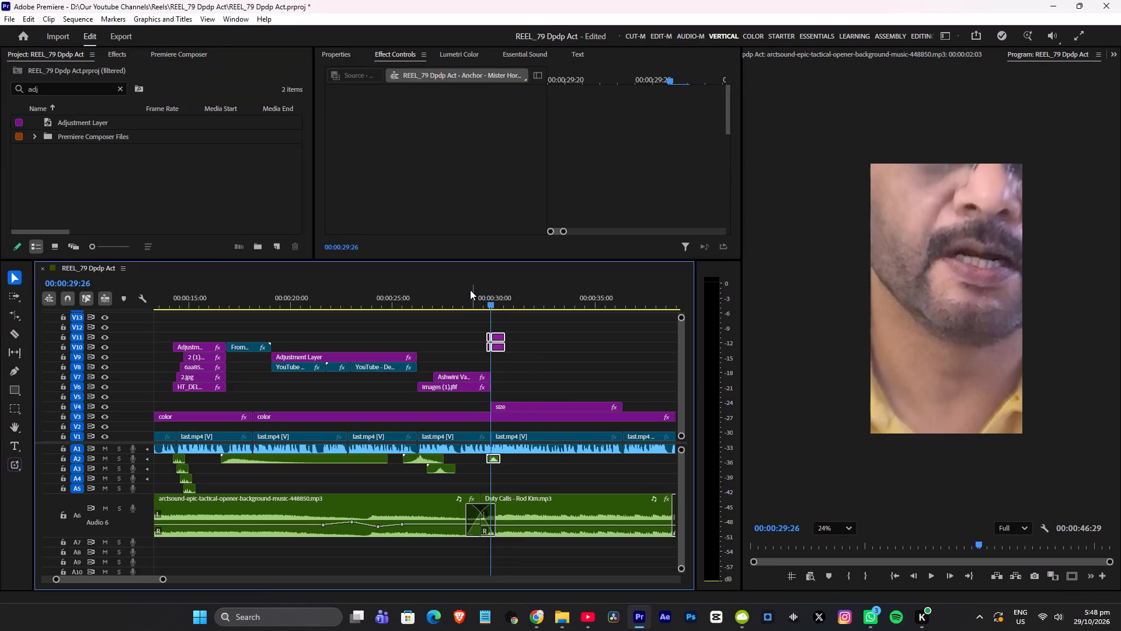
left_click(468, 290)
key("ctrl+s")
key("space")
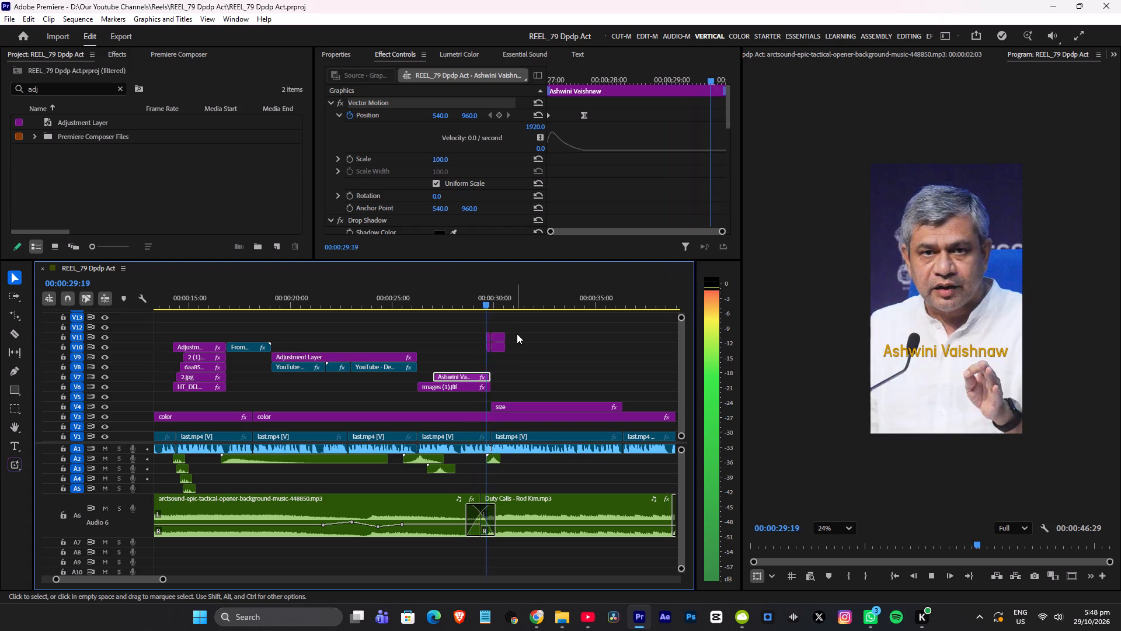
Lower the Duty Calls music clip on A6 by one more small volume step during playback and save.
scroll(584, 358, "down", 9, "alt")
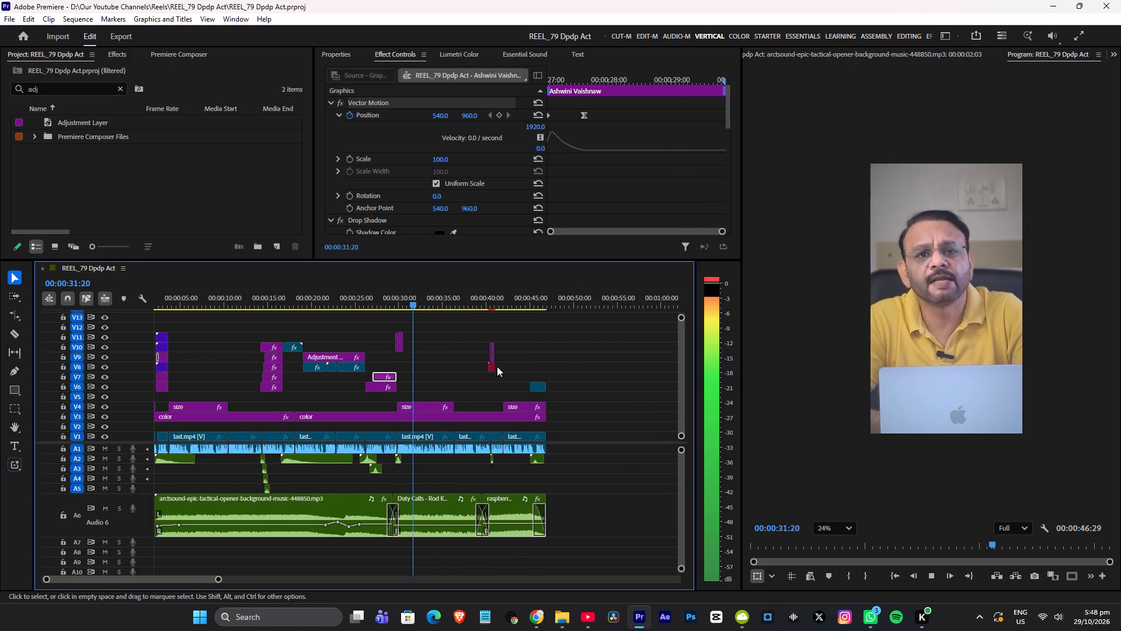
scroll(433, 351, "up", 7, "alt")
scroll(474, 337, "down", 4, "alt")
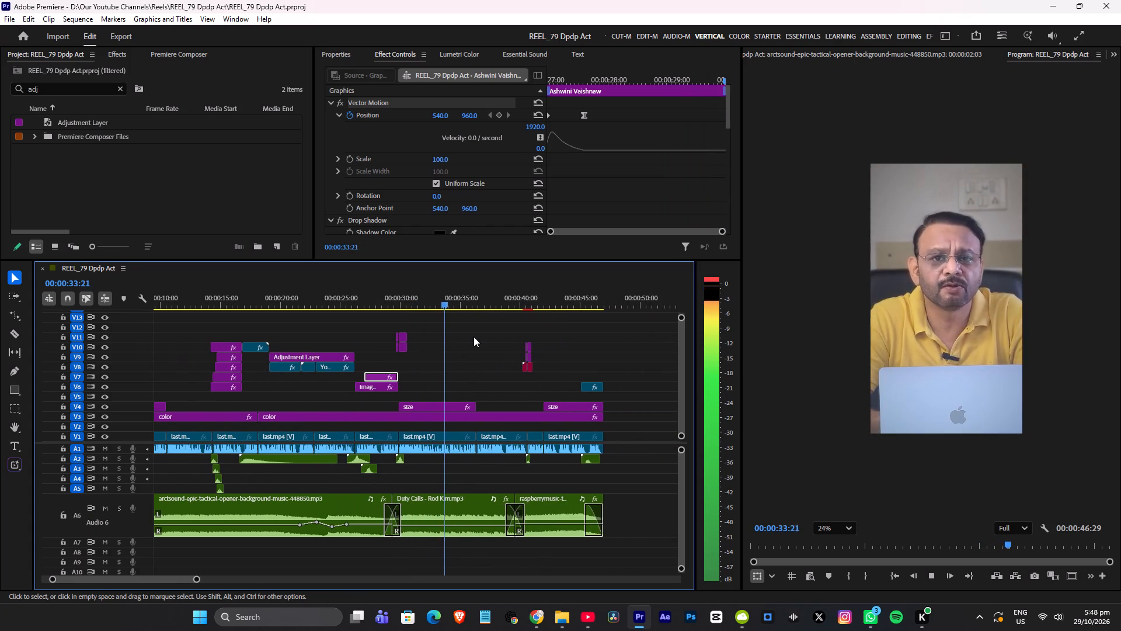
left_click(467, 504)
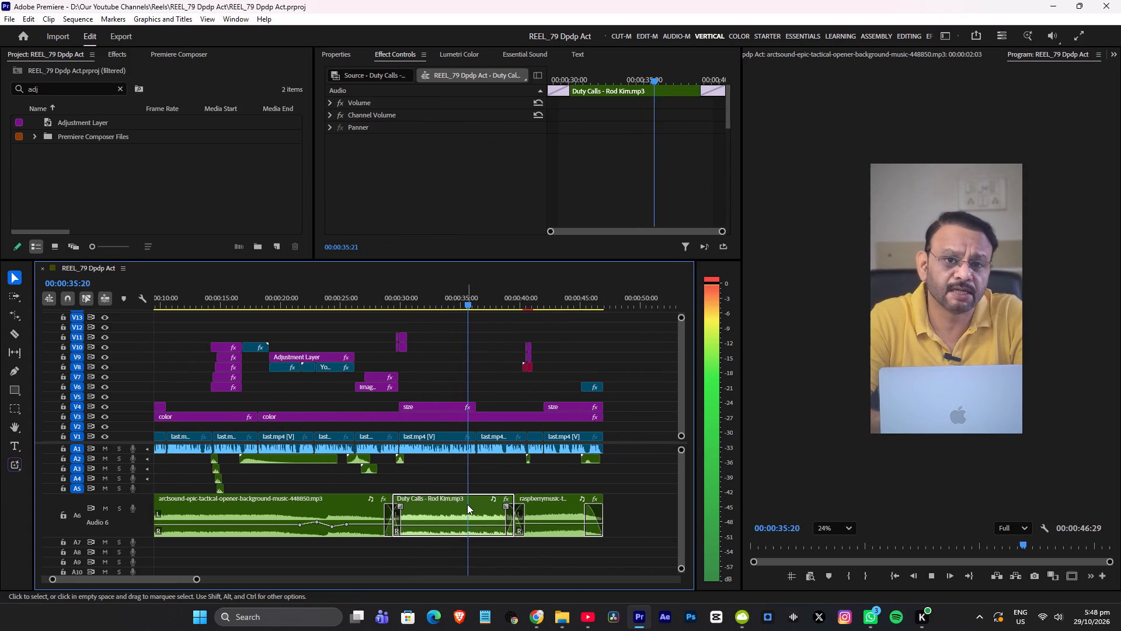
key("bracketleft")
key("ctrl+s")
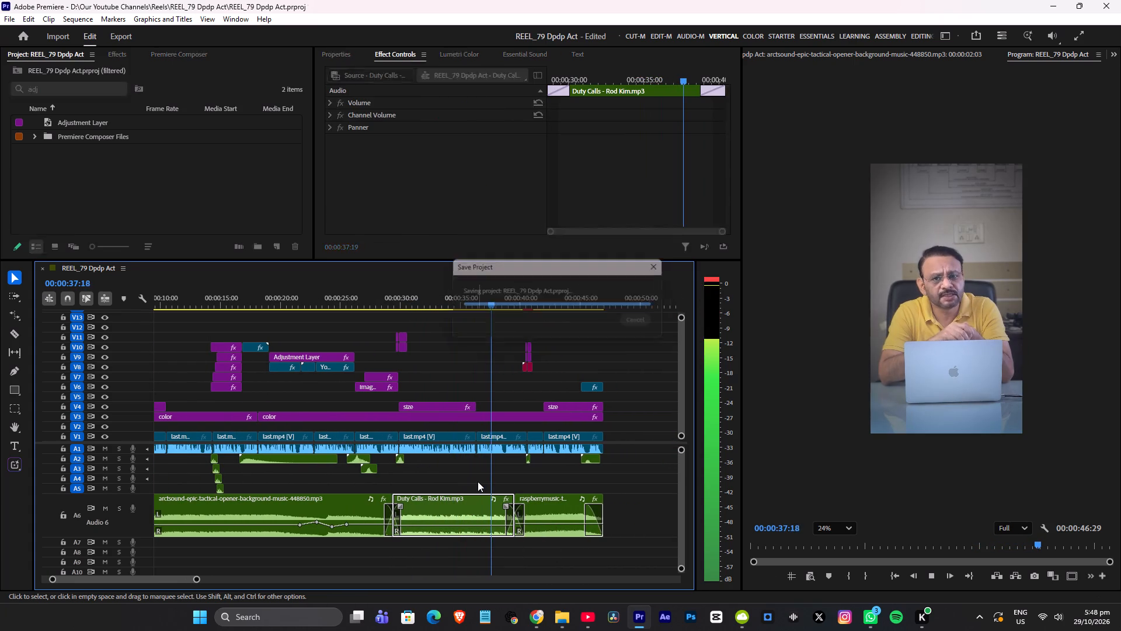
Play to the end while lowering the raspberrymusic clip by one small volume step, return to the reel's start, and save.
key("space")
scroll(496, 415, "down", 2)
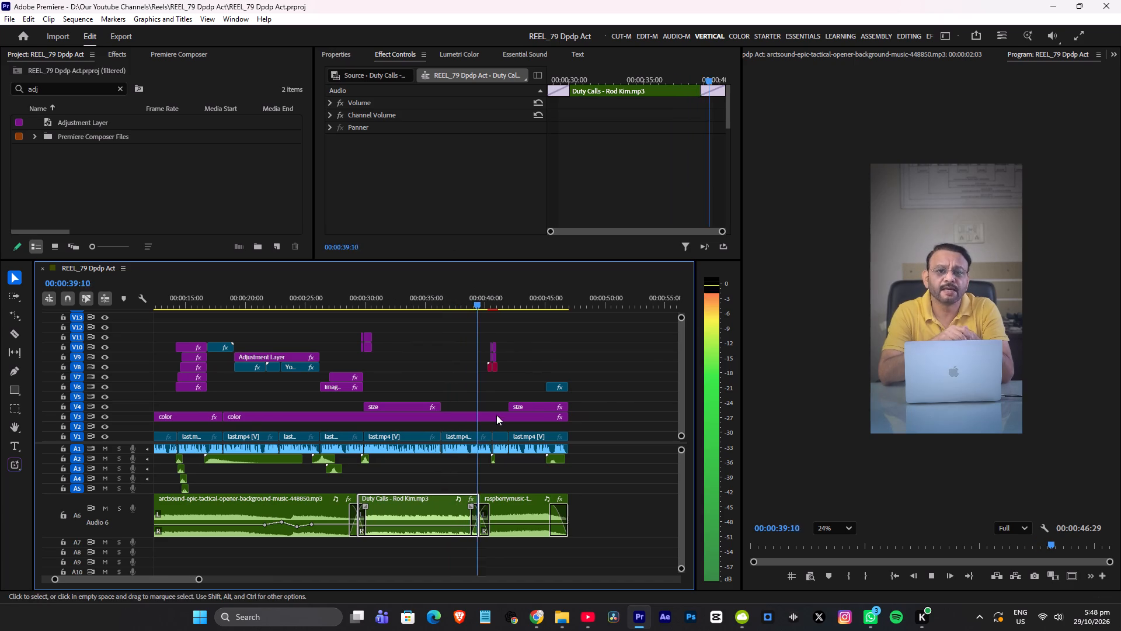
scroll(496, 412, "down", 2)
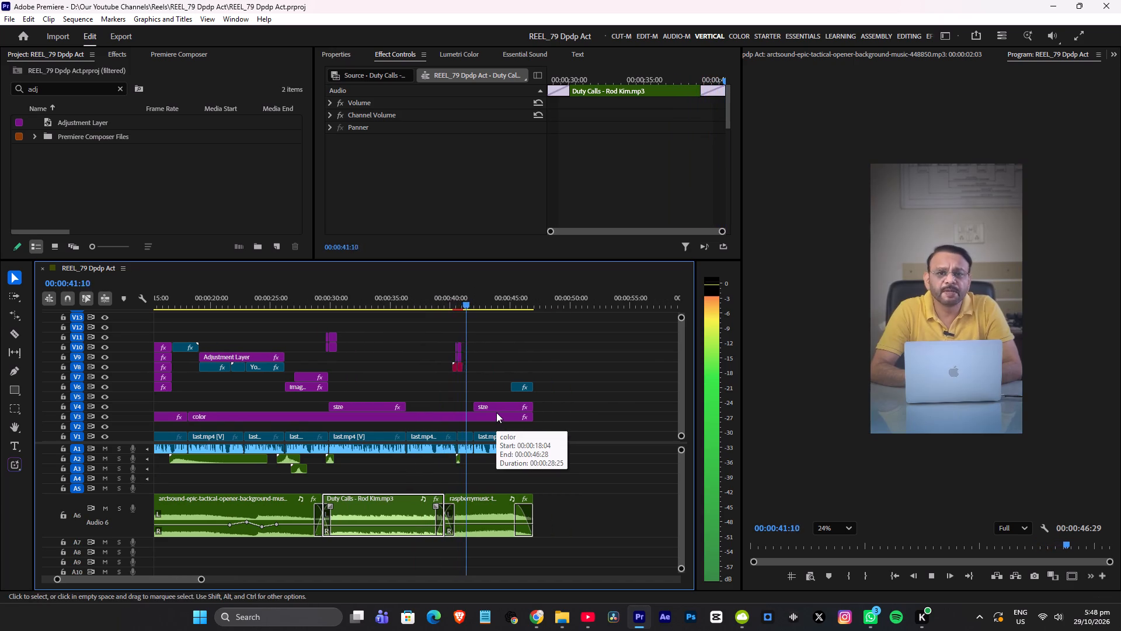
left_click(496, 506)
key("bracketleft")
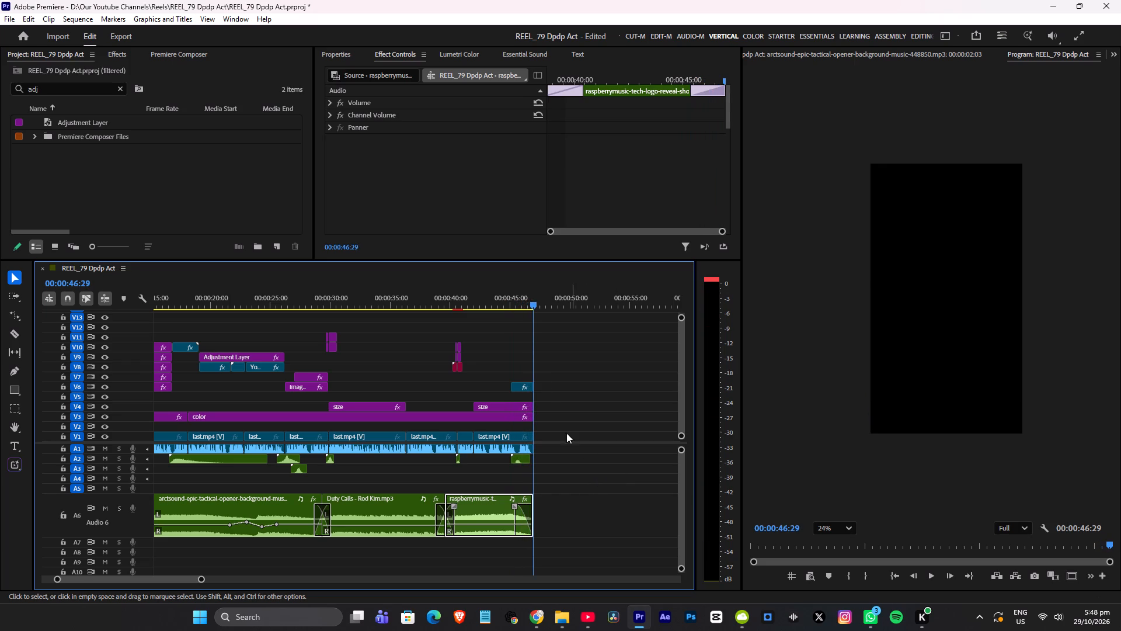
left_click_drag(472, 297, 0, 300)
key("ctrl+s")
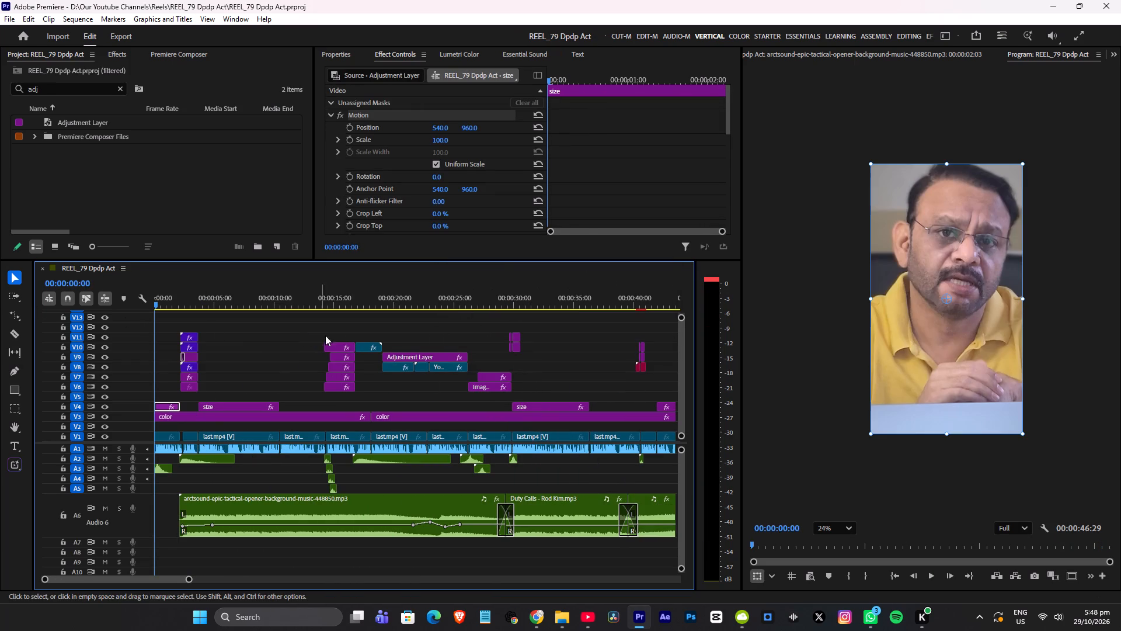
Review the reel full screen from the start through to about 00:00:22:11.
key("ctrl+grave")
key("space")
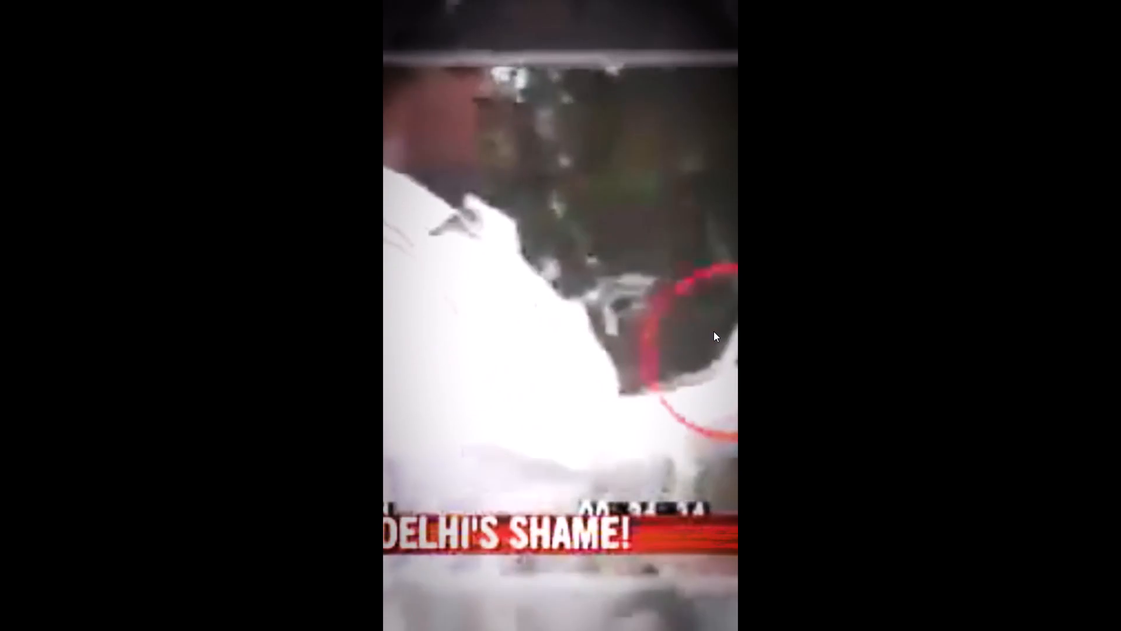
key("ctrl+grave")
key("space")
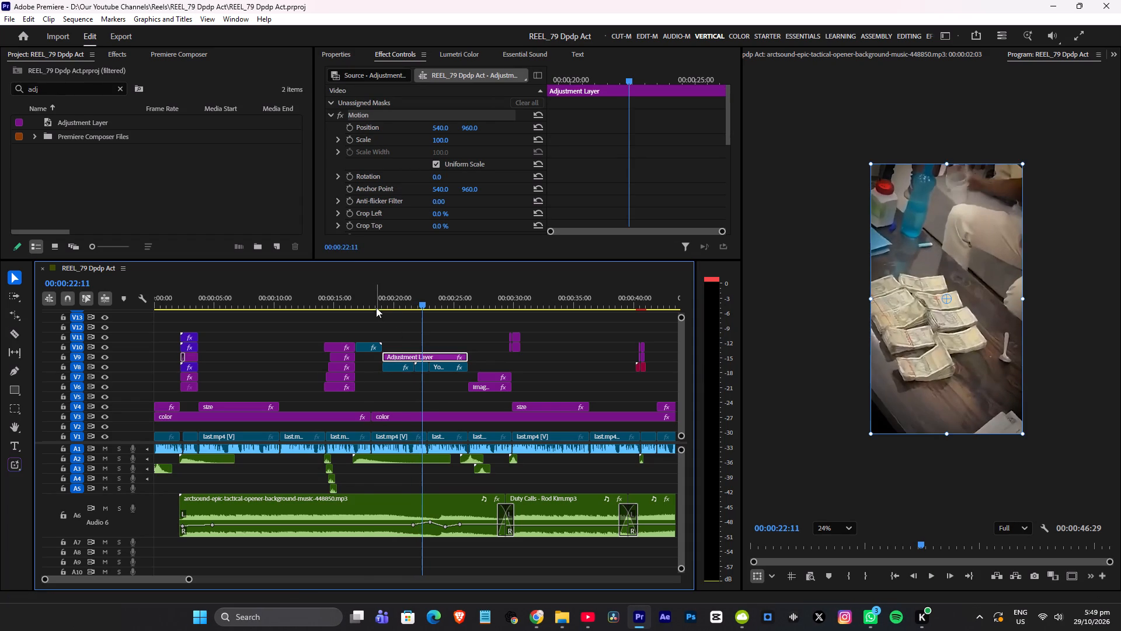
Set the V10 court building clip's Lumetri contrast to 29.9 and shadows to -60.1, save, and replay from about 00:00:18.
left_click(365, 294)
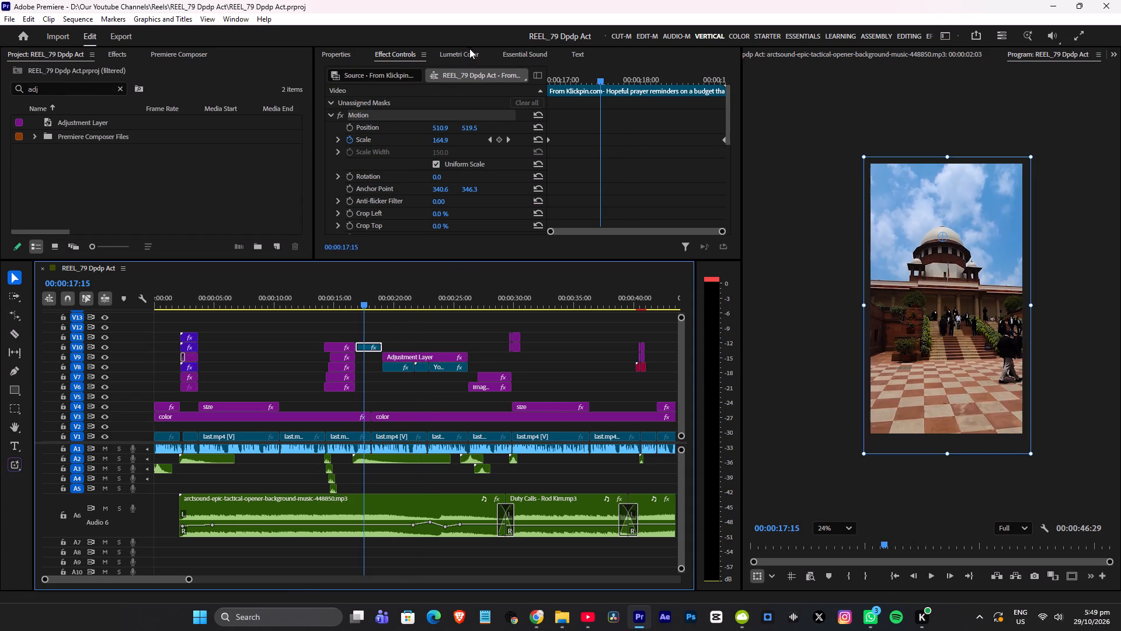
left_click(469, 47)
scroll(476, 189, "down", 2)
left_click_drag(619, 171, 604, 173)
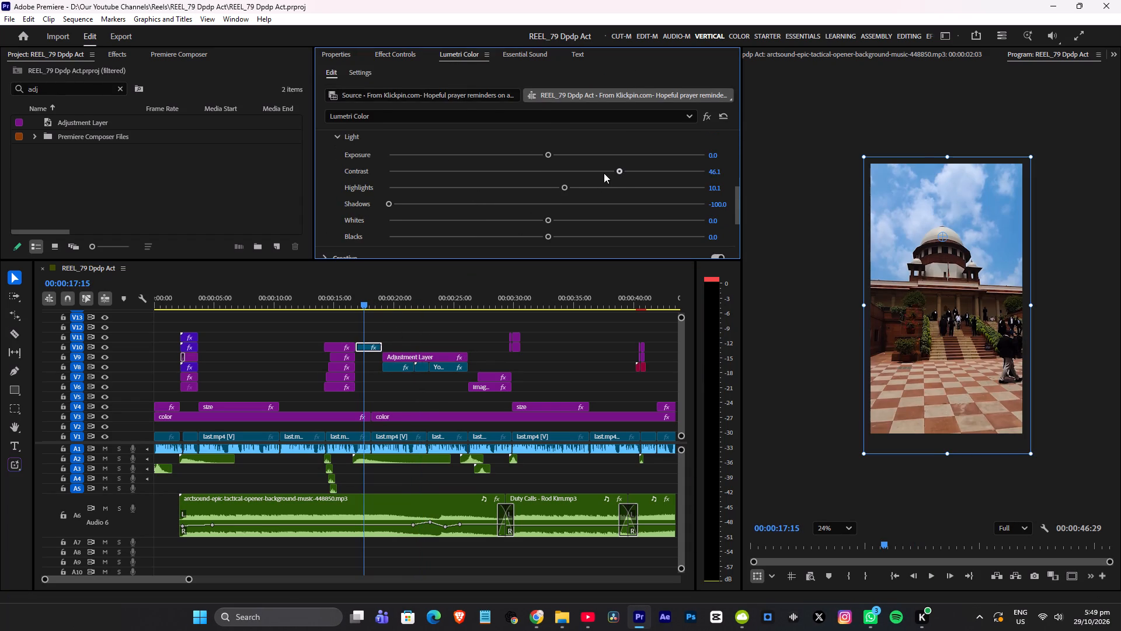
left_click_drag(604, 173, 593, 175)
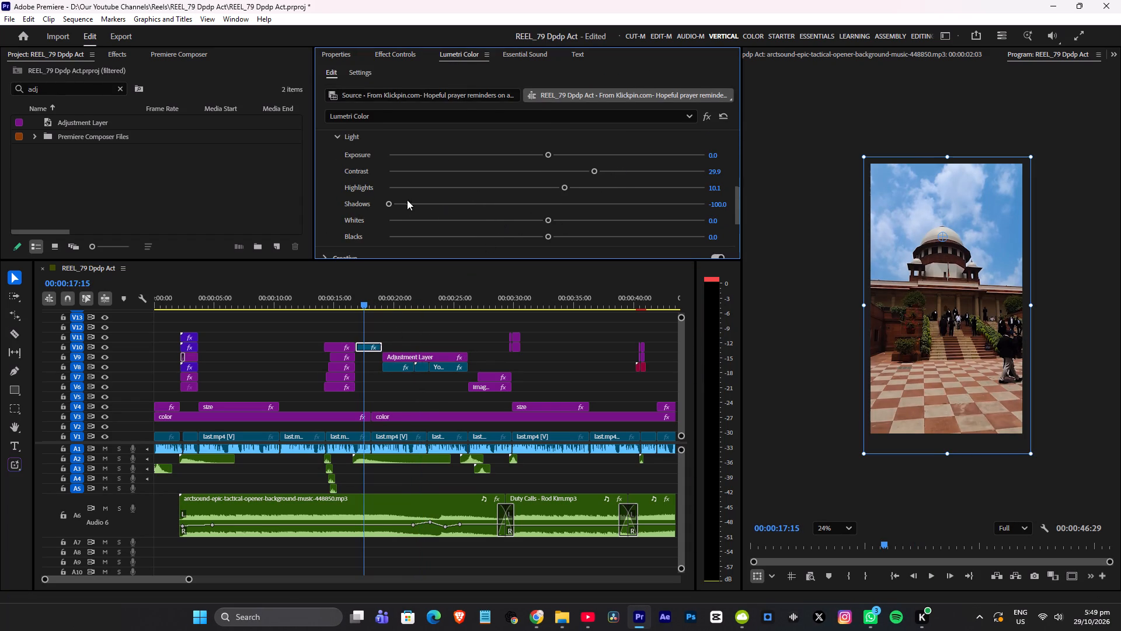
left_click_drag(389, 202, 451, 210)
key("ctrl+s")
left_click_drag(380, 299, 374, 303)
left_click(389, 314)
key("space")
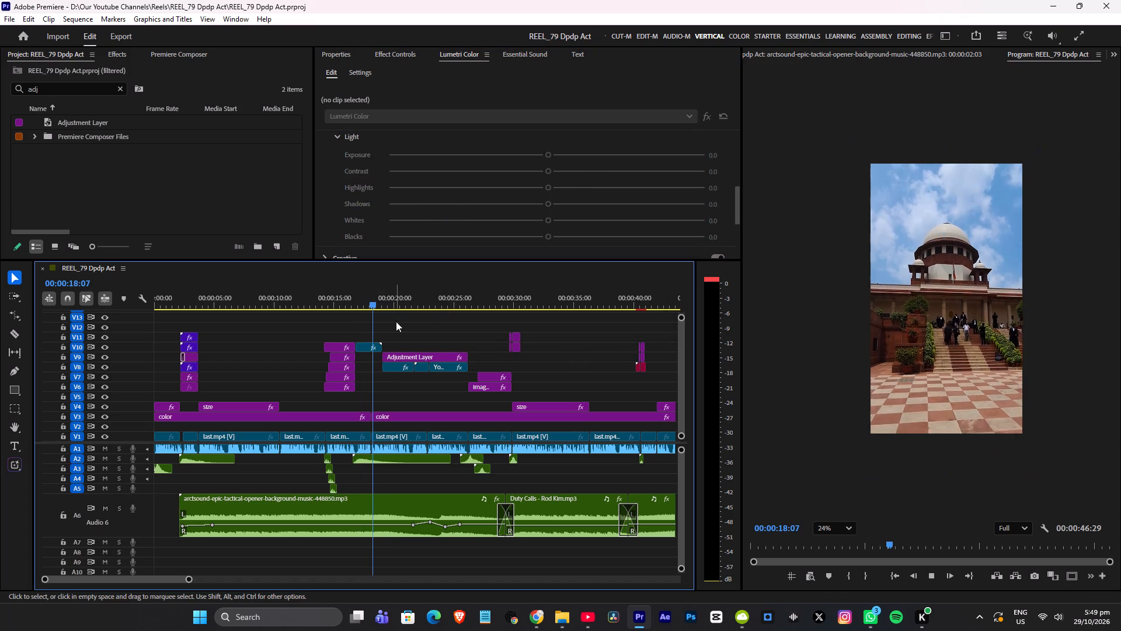
key("ctrl+s")
key("space")
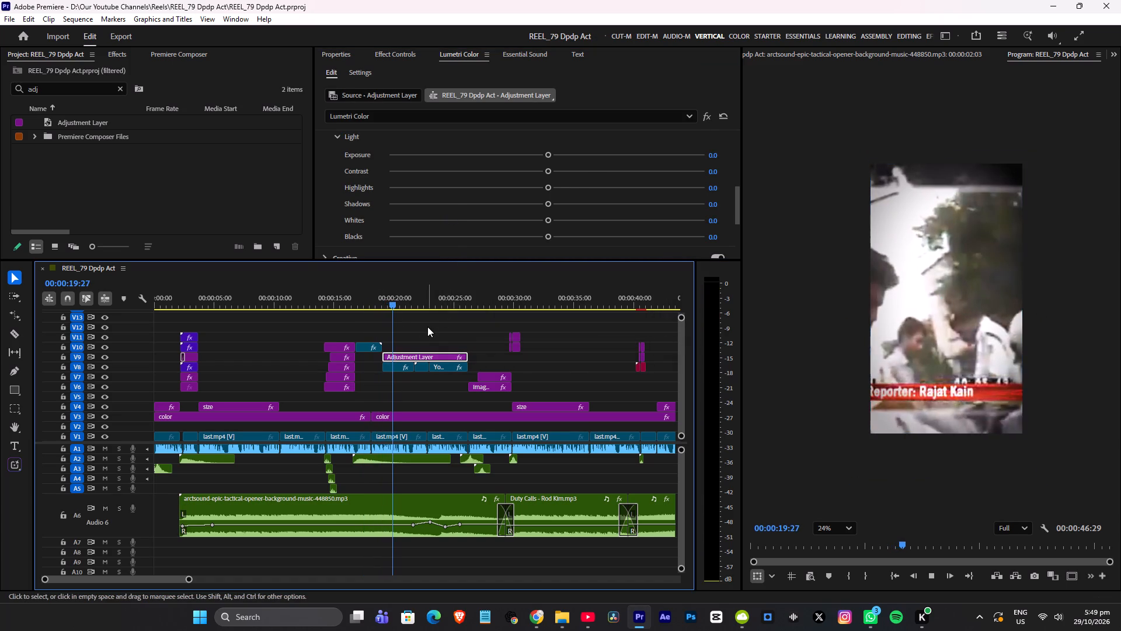
Play the reel from about 00:00:26 through to its end to check the remaining shots and audio, and save the project.
scroll(427, 327, "up", 2, "alt")
scroll(427, 325, "down", 2, "alt")
left_click_drag(463, 302, 468, 303)
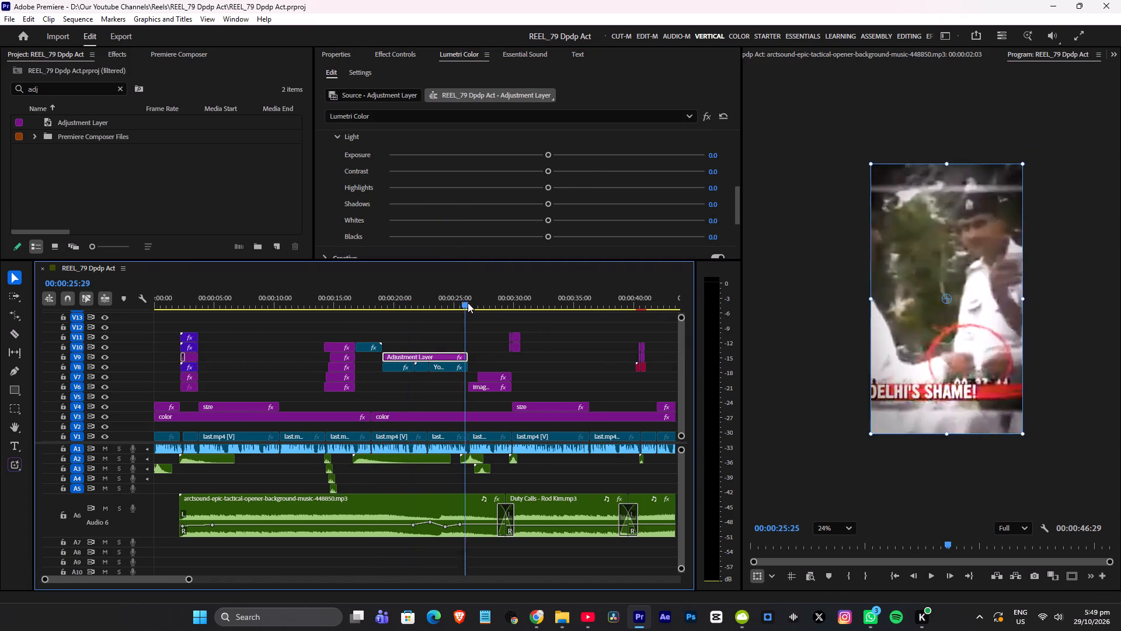
left_click_drag(468, 303, 468, 303)
key("space")
scroll(489, 308, "down", 5)
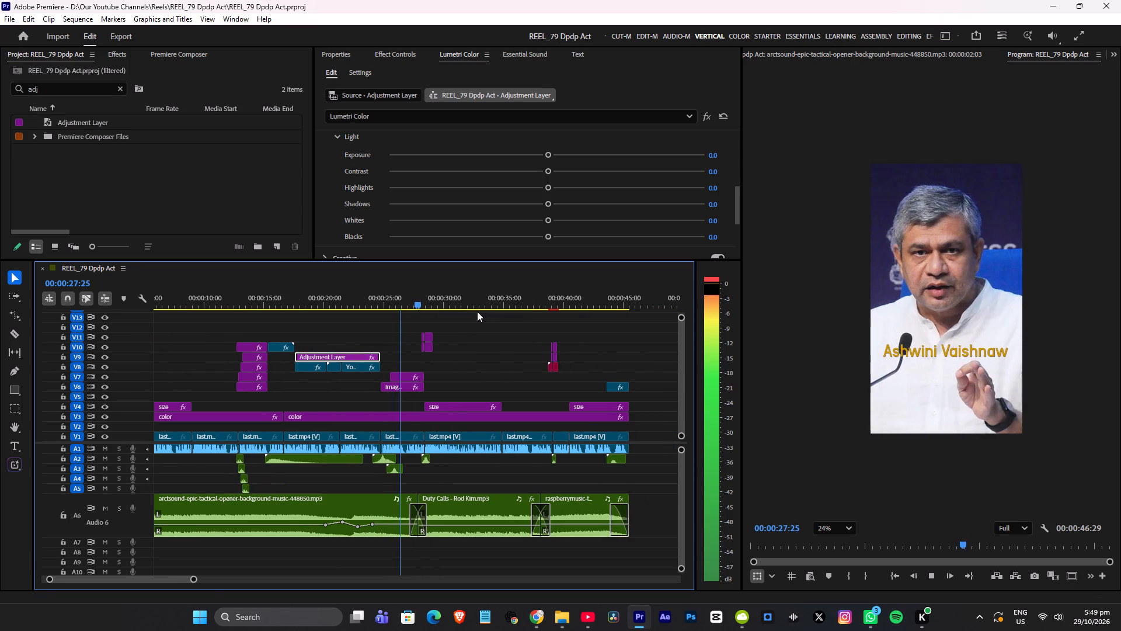
scroll(477, 311, "down", 2)
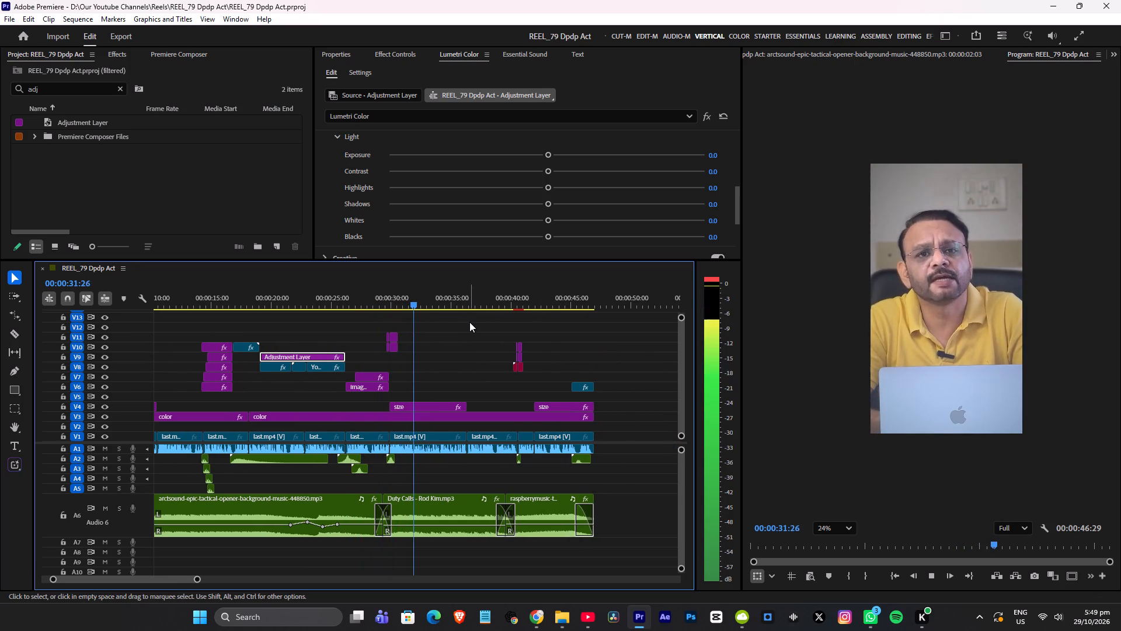
scroll(469, 322, "down", 1)
scroll(448, 330, "down", 3, "alt")
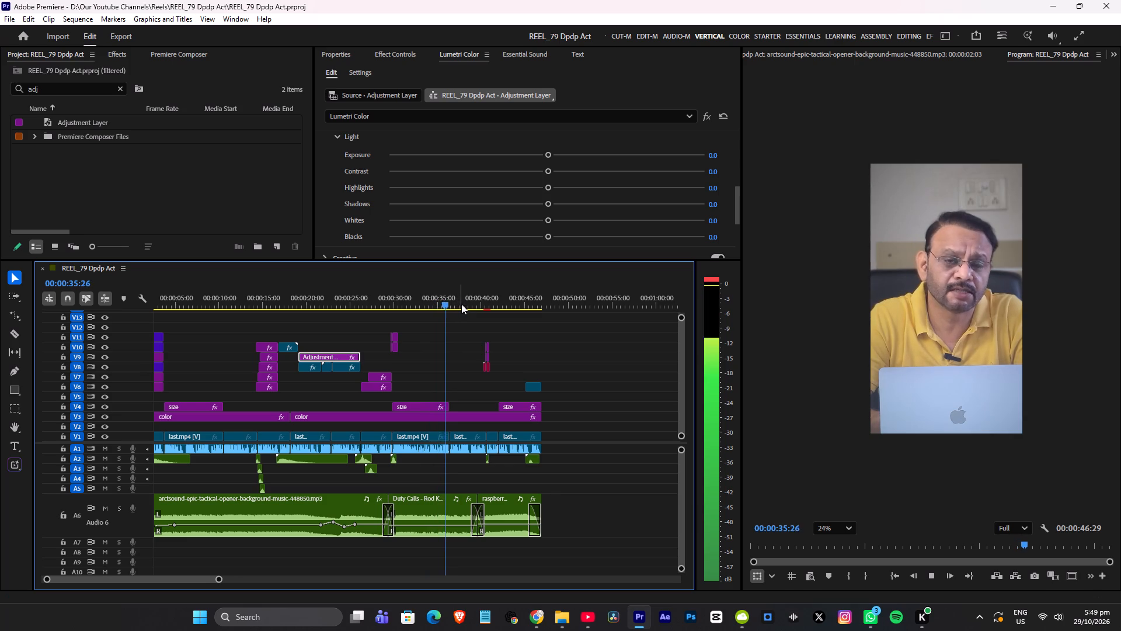
scroll(491, 317, "up", 4, "alt")
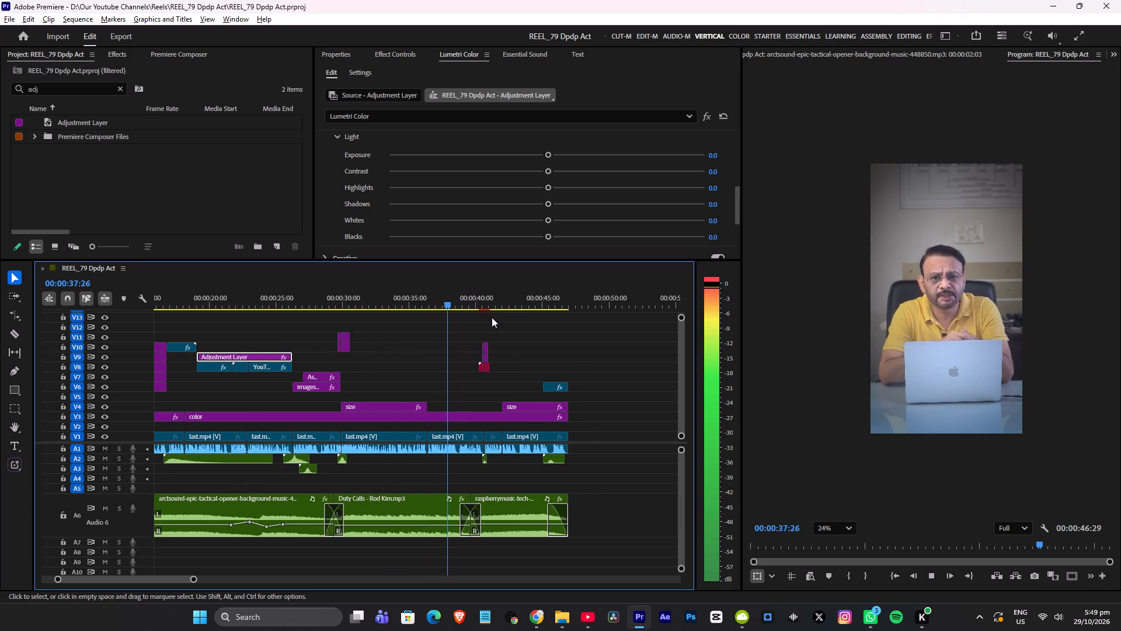
scroll(503, 315, "down", 8)
scroll(509, 315, "down", 3, "alt")
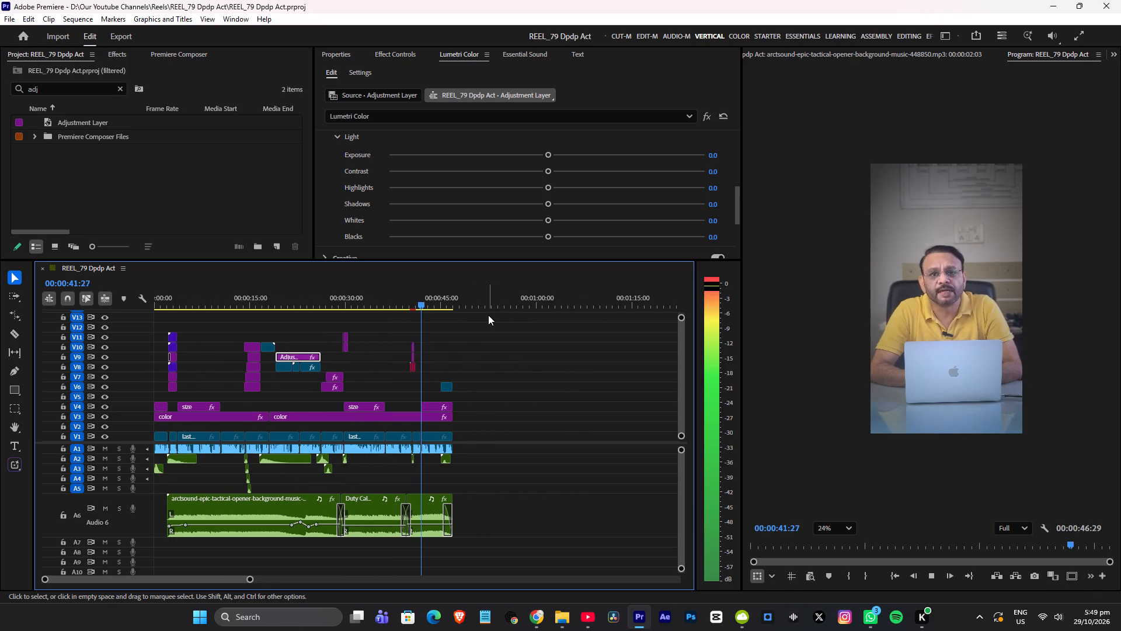
scroll(488, 315, "up", 2, "alt")
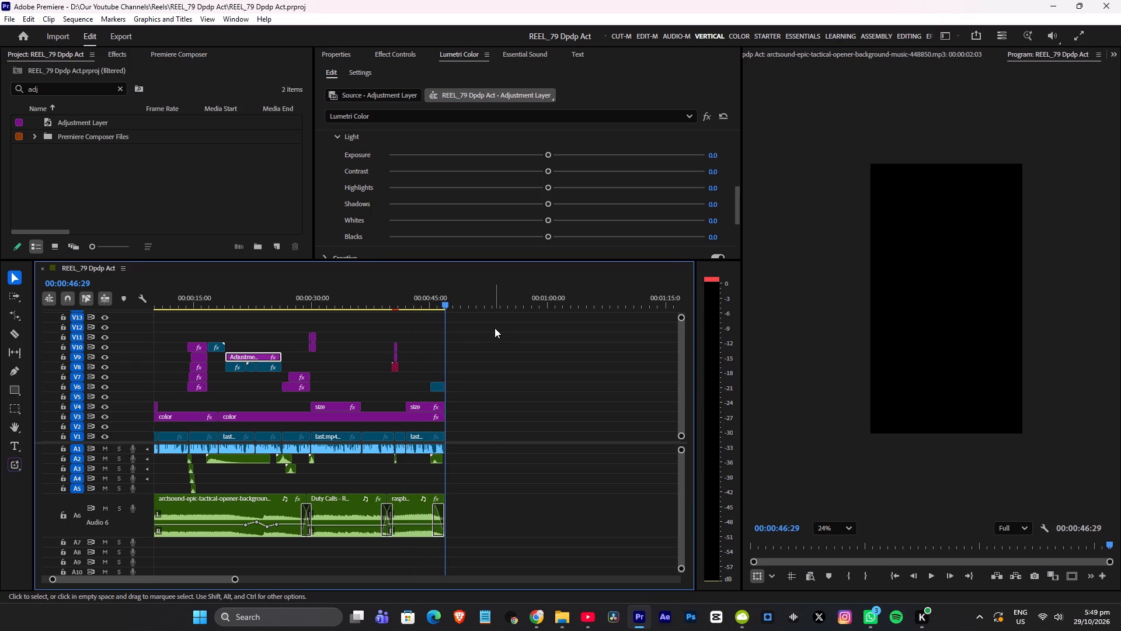
key("ctrl+s")
Mark the sequence's Out point on the reel's last visible frame at 00:00:46:28.
scroll(410, 342, "up", 17, "alt")
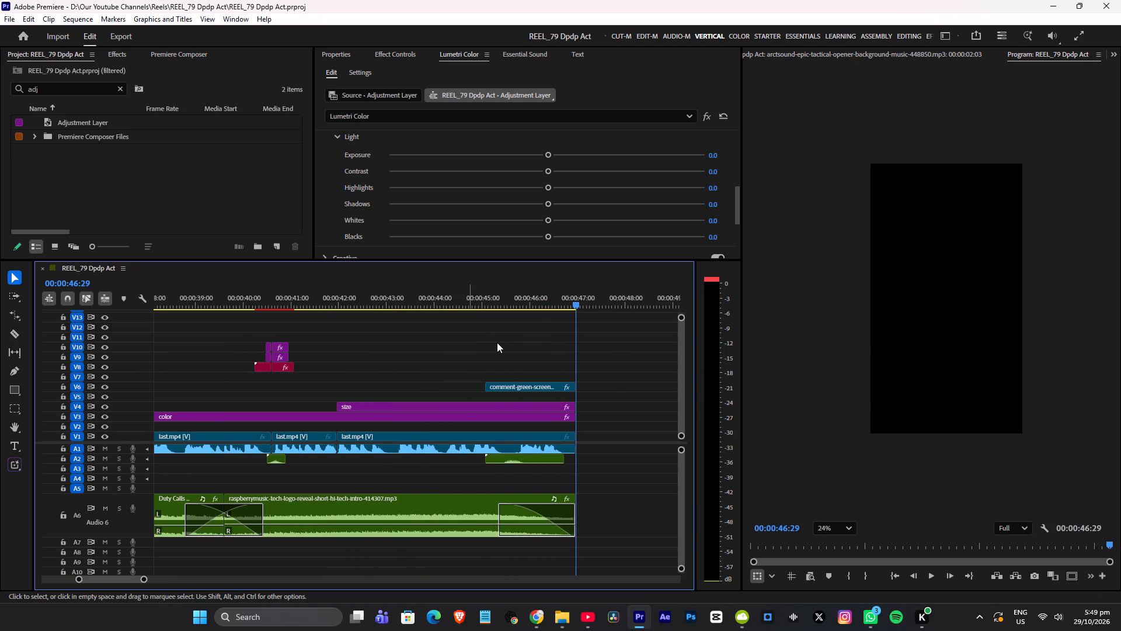
scroll(531, 348, "up", 6, "alt")
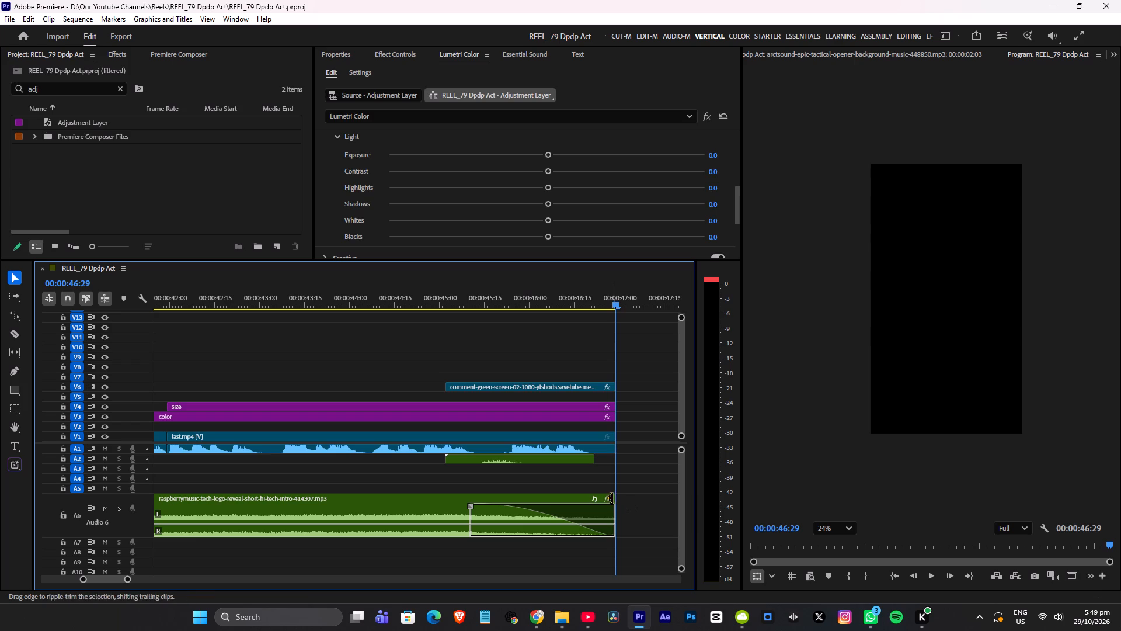
key("ctrl+a")
key("Left")
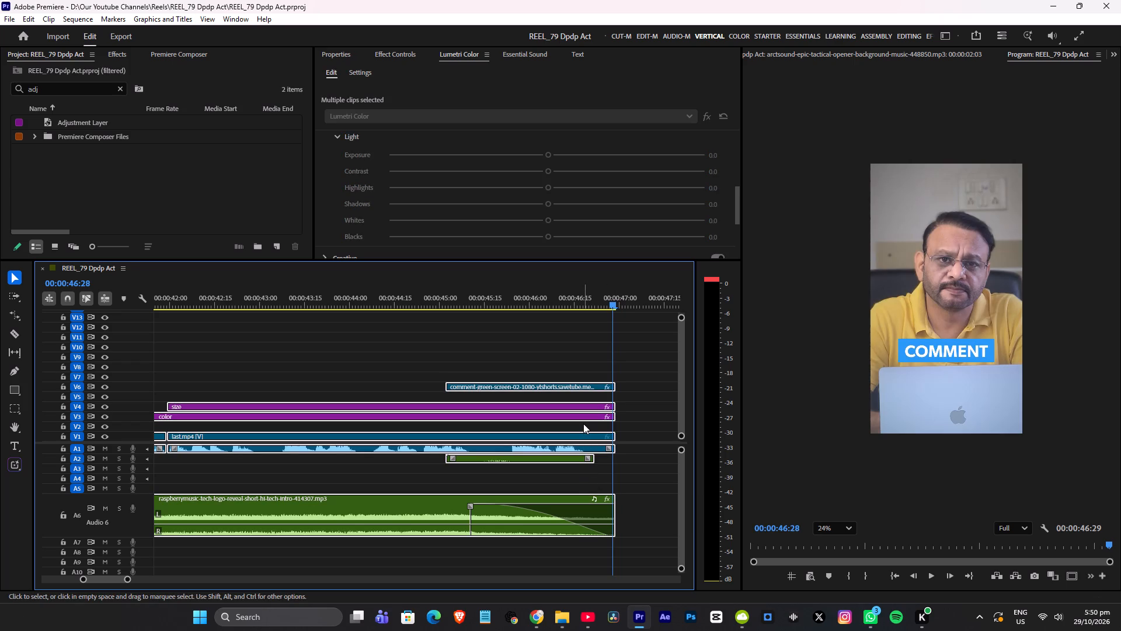
key("o")
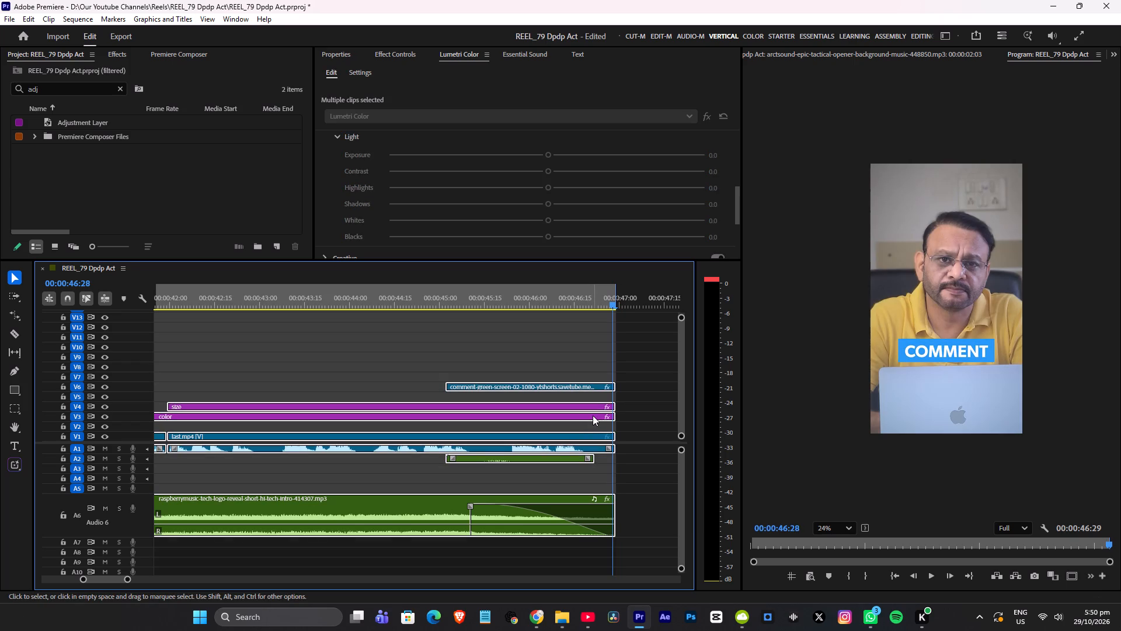
Open the export settings for the reel and set the output location to the REEL_79 Dpdp Act project's Exported folder.
key("ctrl+m")
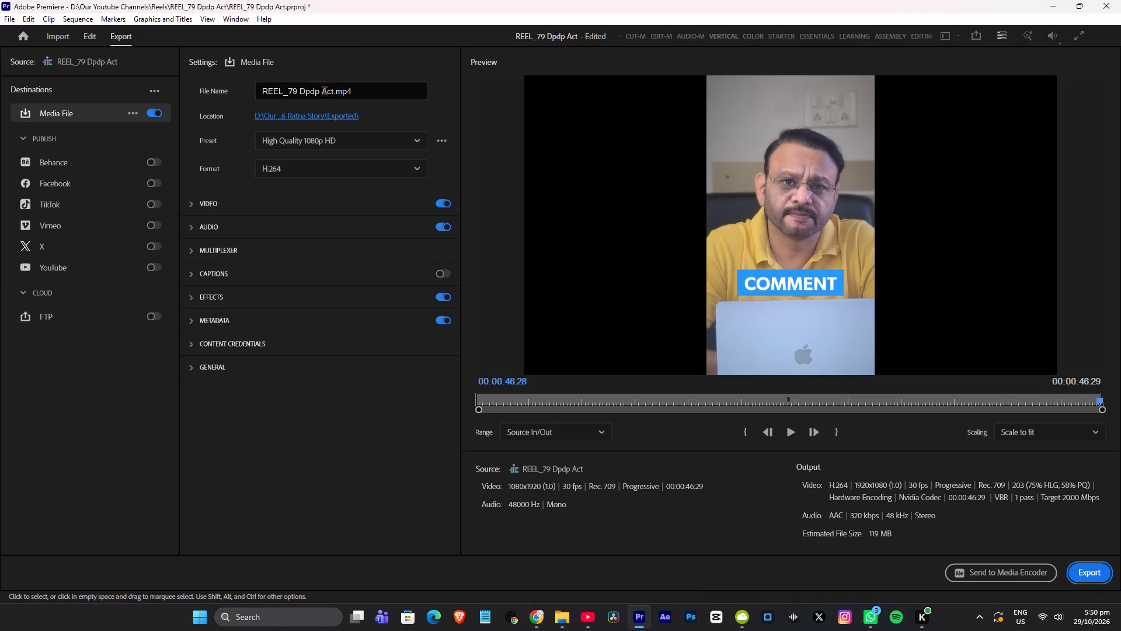
left_click(335, 116)
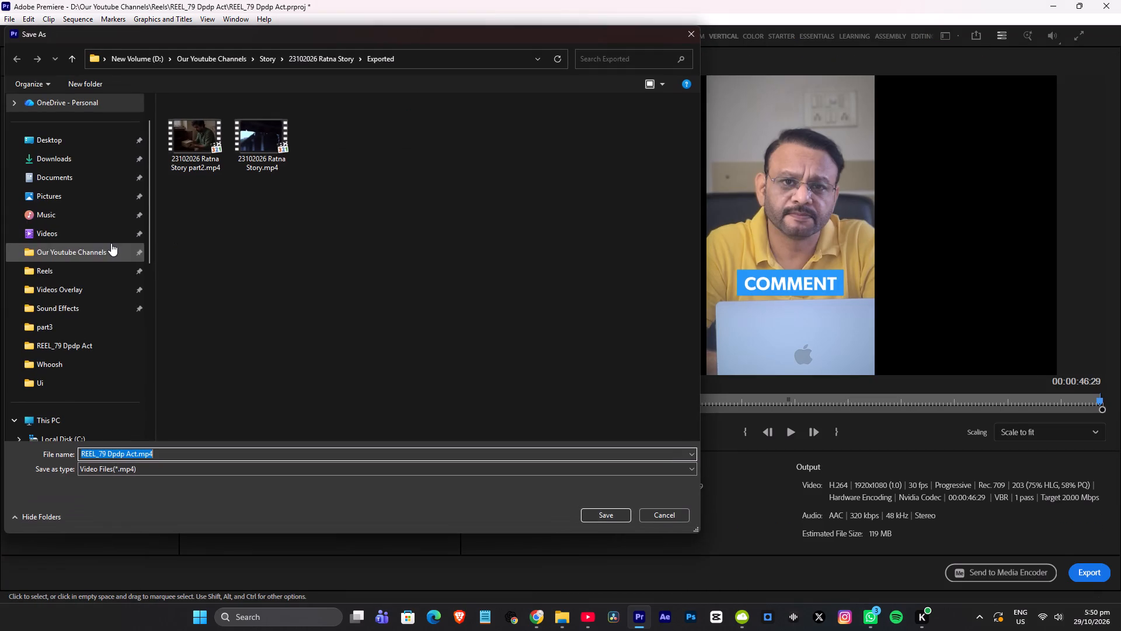
scroll(66, 282, "up", 2)
scroll(57, 212, "up", 3)
scroll(57, 215, "down", 9)
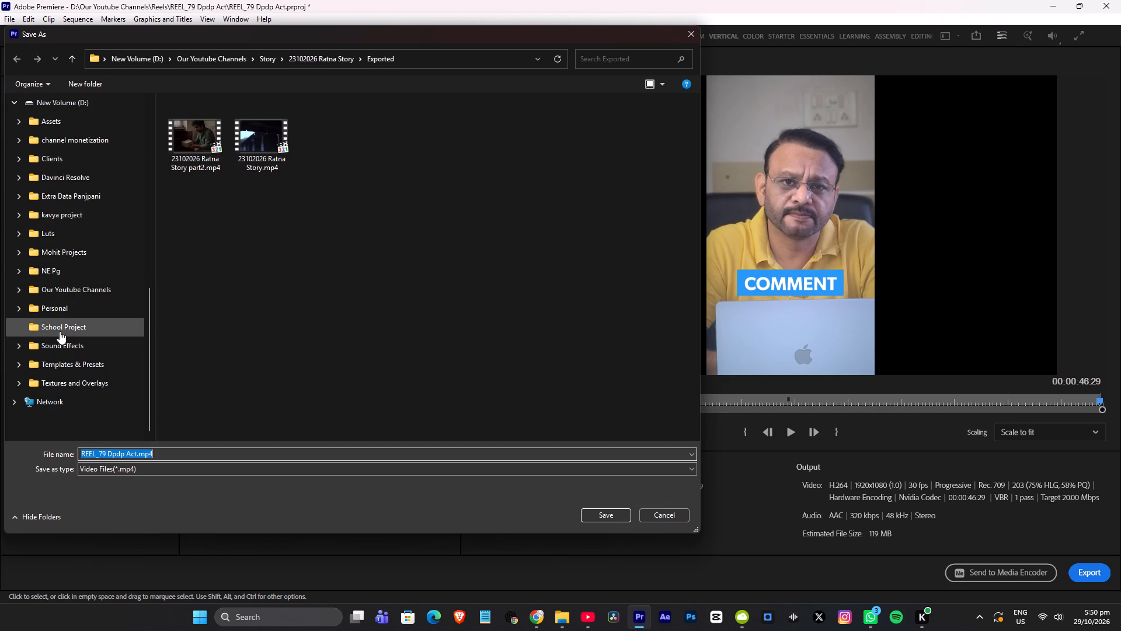
scroll(78, 282, "up", 3)
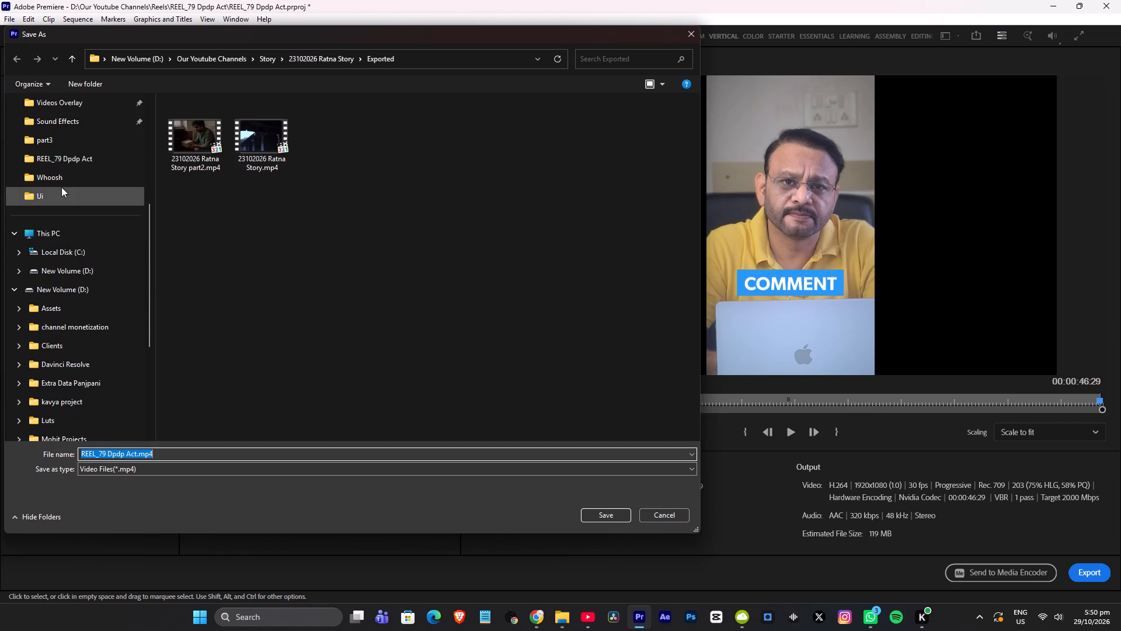
left_click(65, 154)
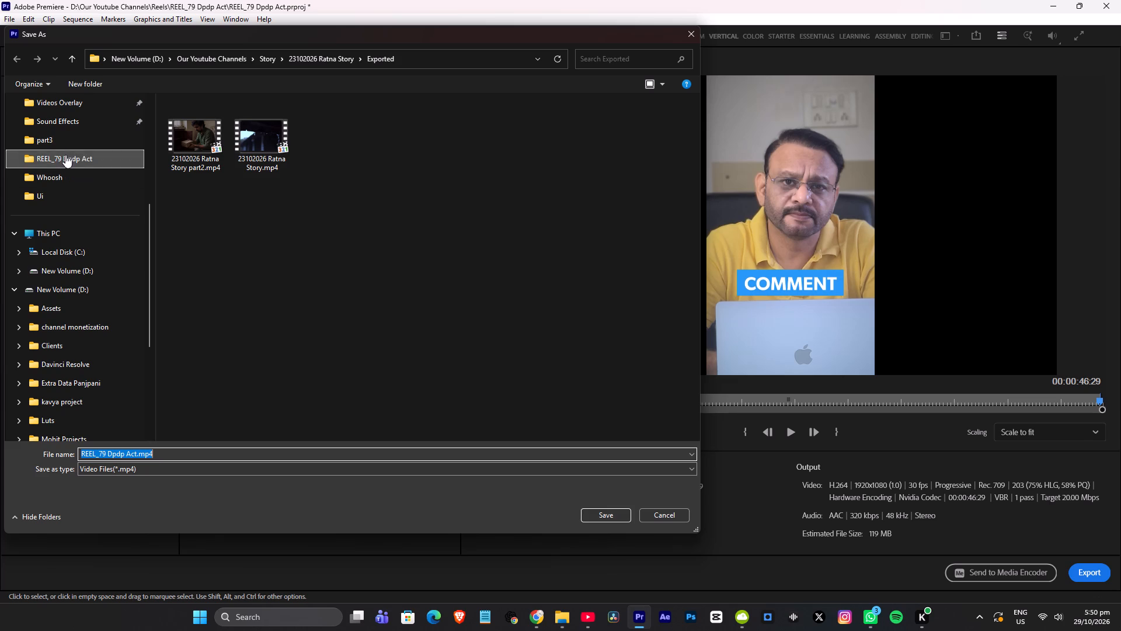
double_click(319, 143)
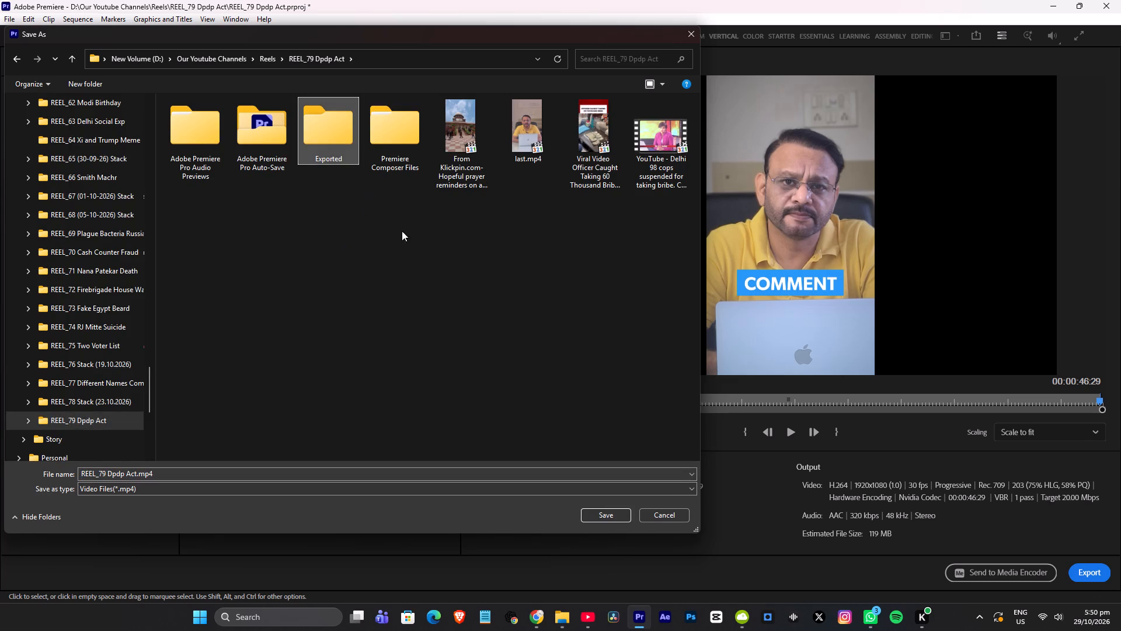
left_click(593, 512)
Choose the Match Source - Adaptive High Bitrate preset and export the reel as an H.264 file.
left_click(348, 142)
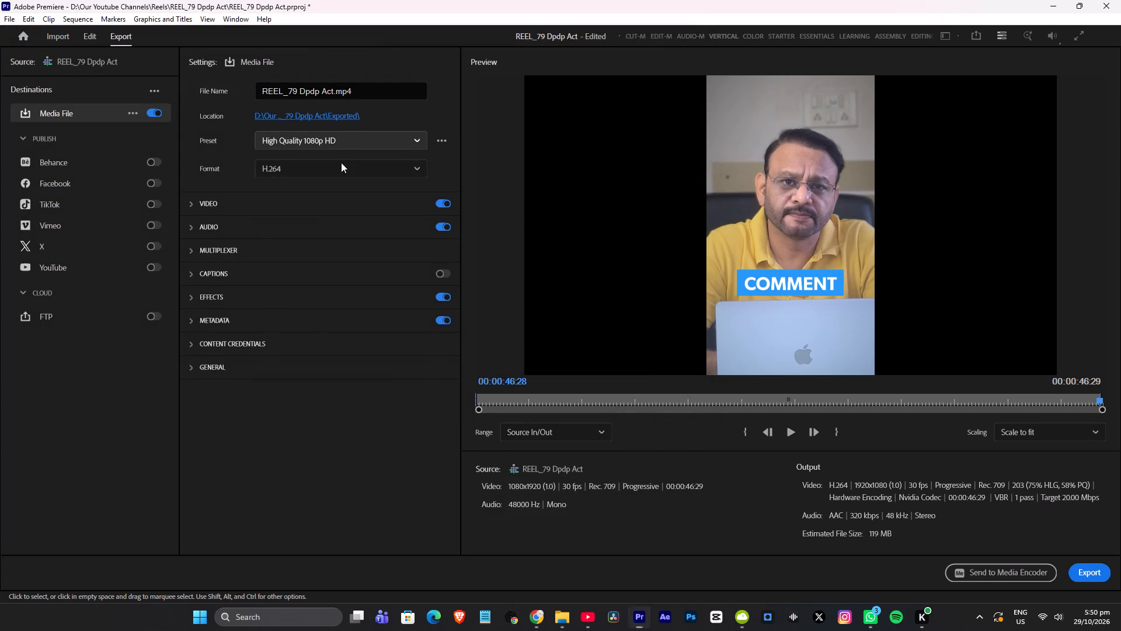
left_click(313, 200)
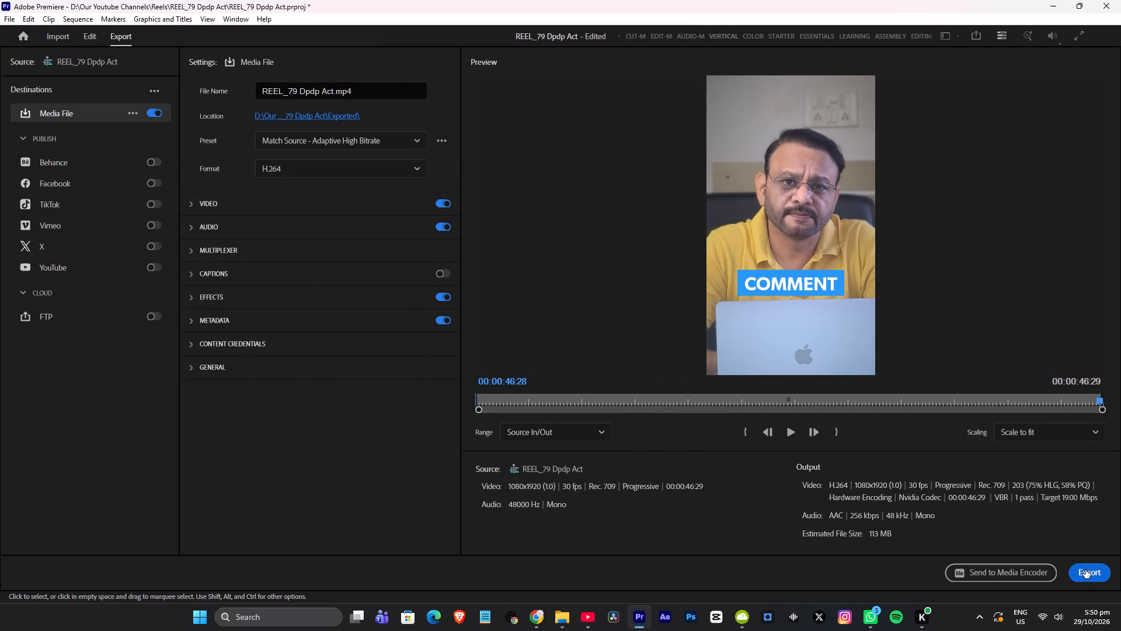
left_click(1085, 570)
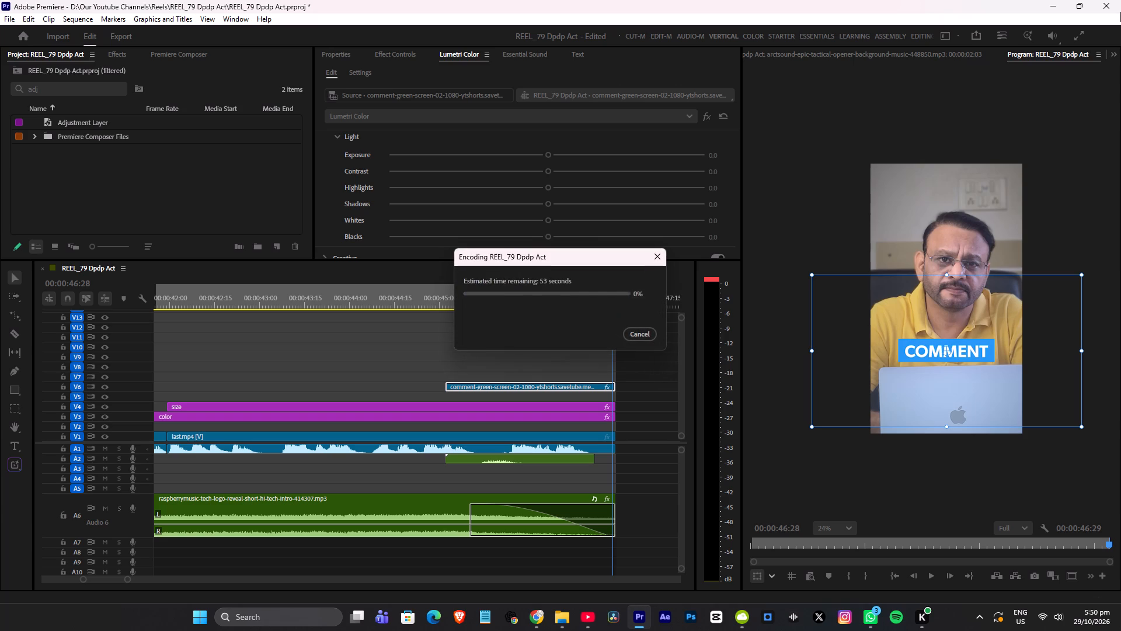
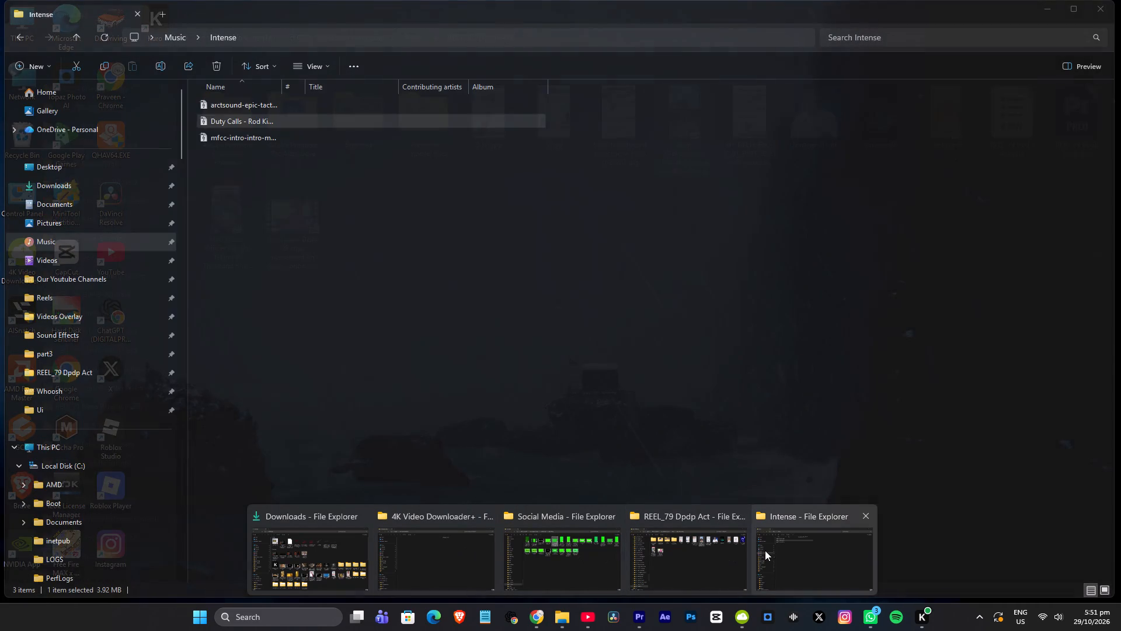
Browse the New Volume (D:) Assets folder to the Reel Frames Project's Exported folder and show it as large thumbnails.
left_click(798, 548)
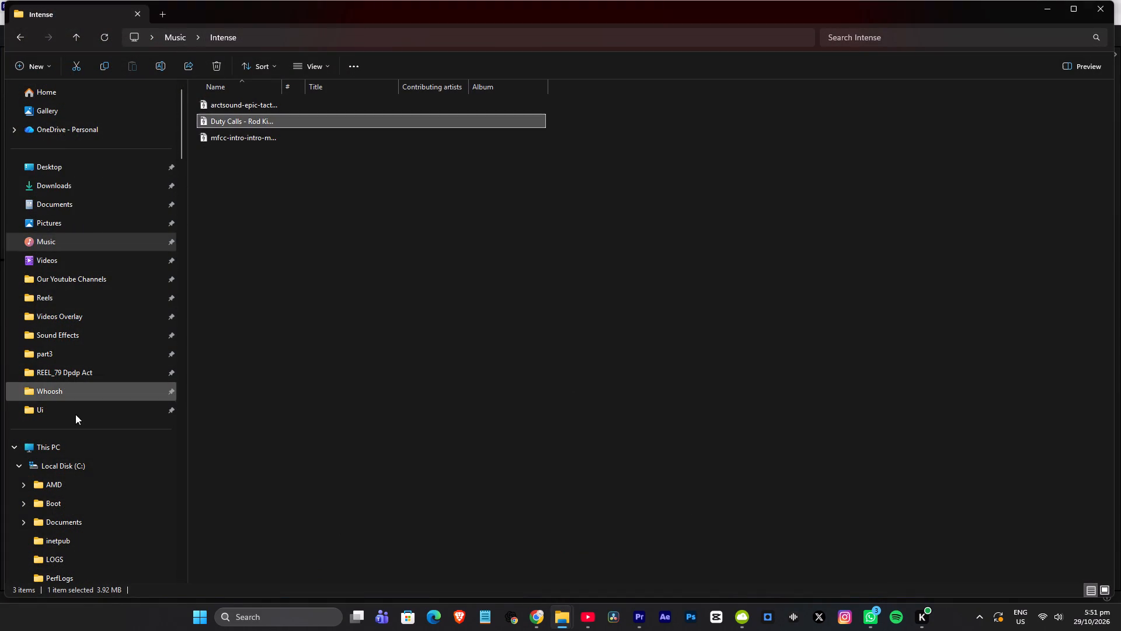
left_click(64, 452)
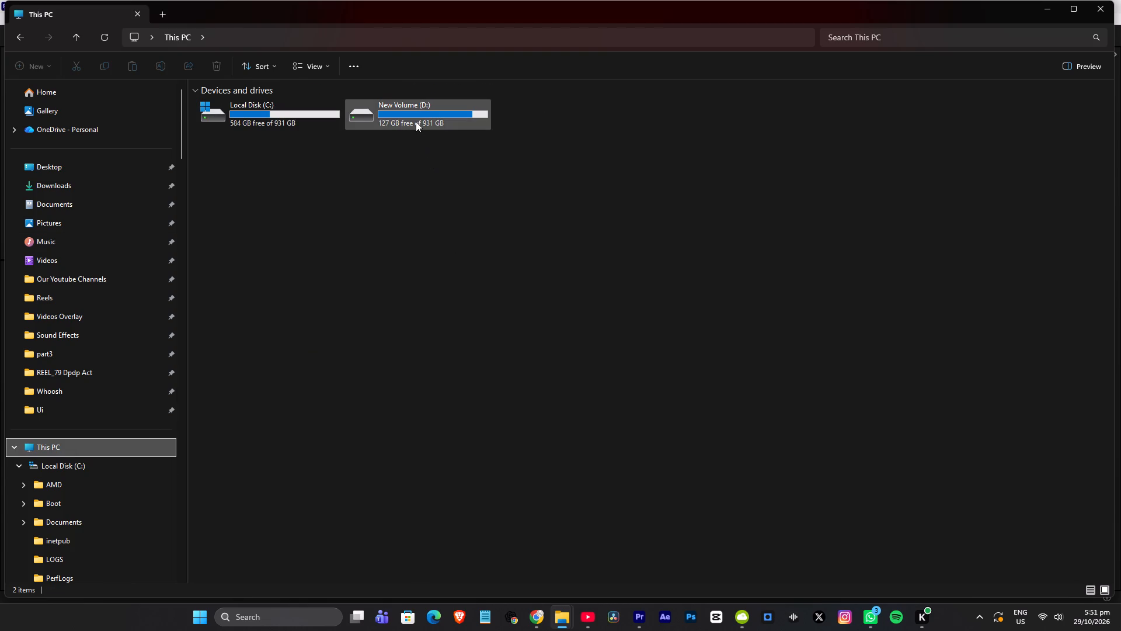
double_click(416, 119)
left_click(600, 255)
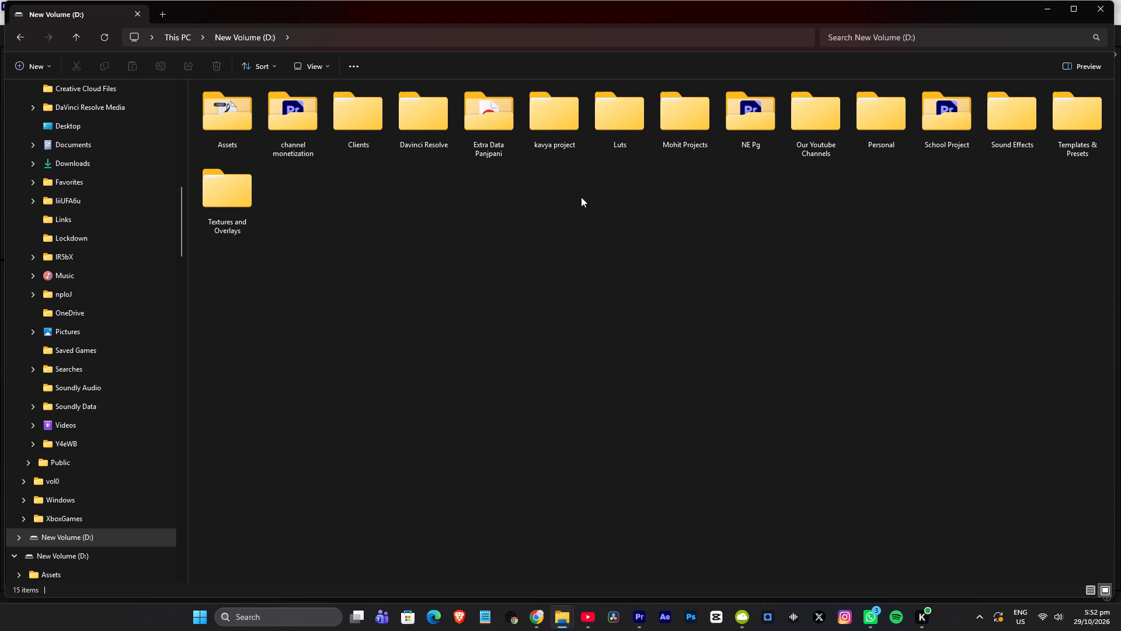
left_click(759, 192)
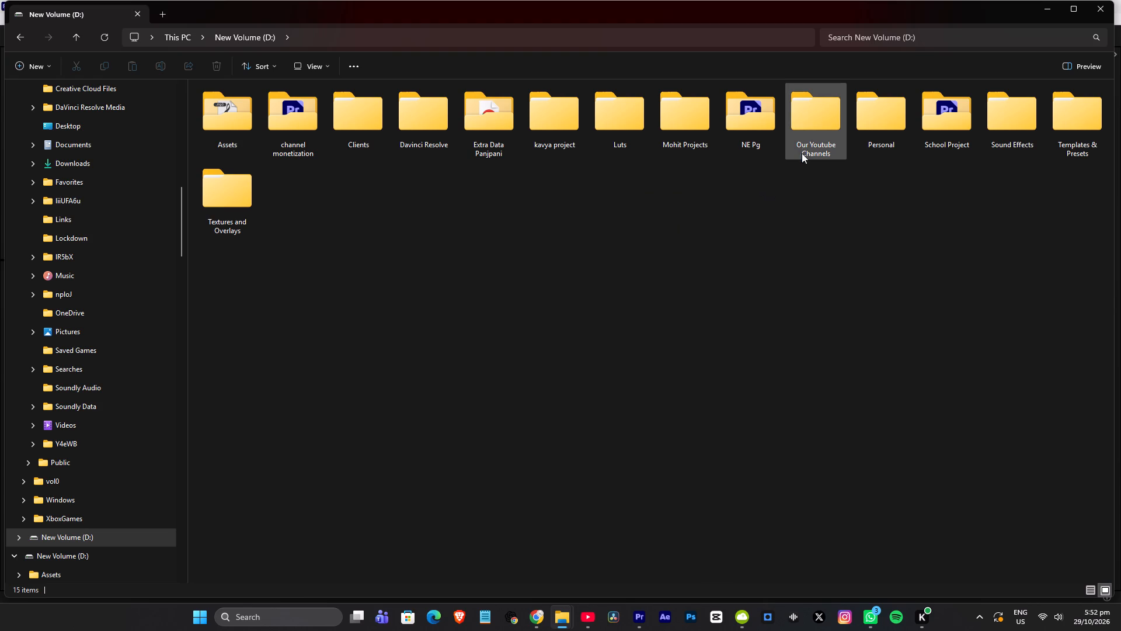
double_click(225, 122)
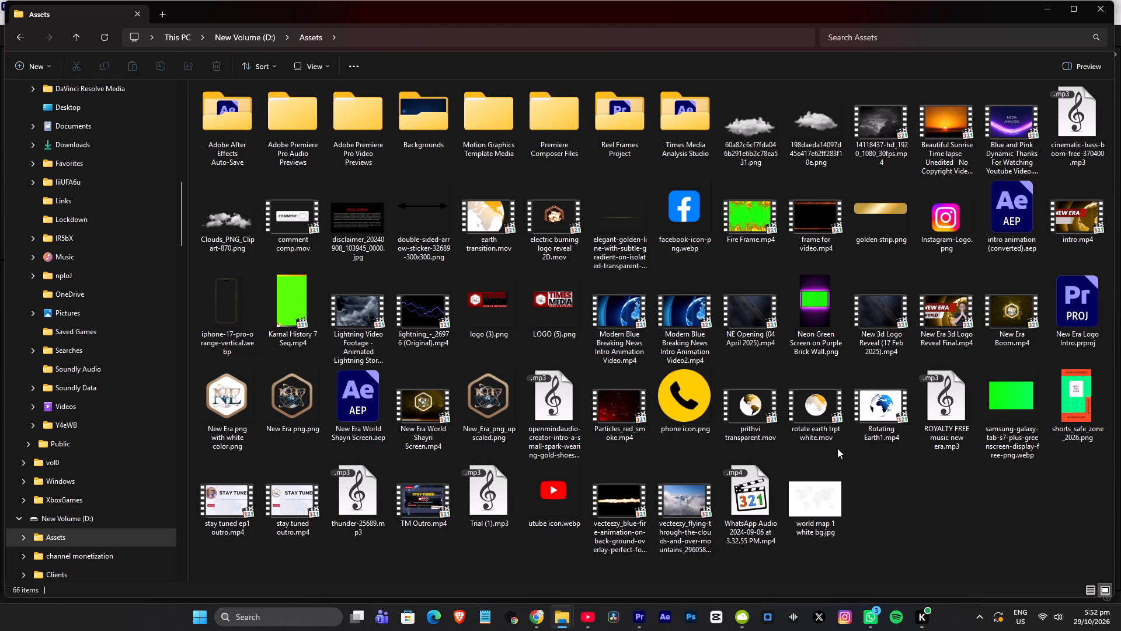
double_click(422, 131)
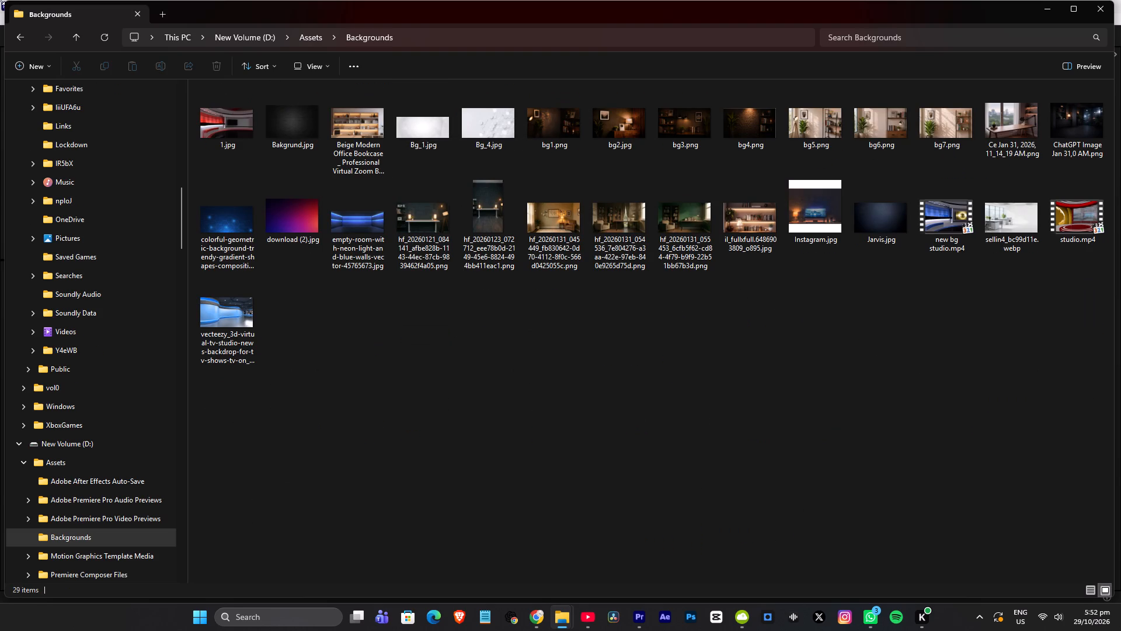
left_click(16, 41)
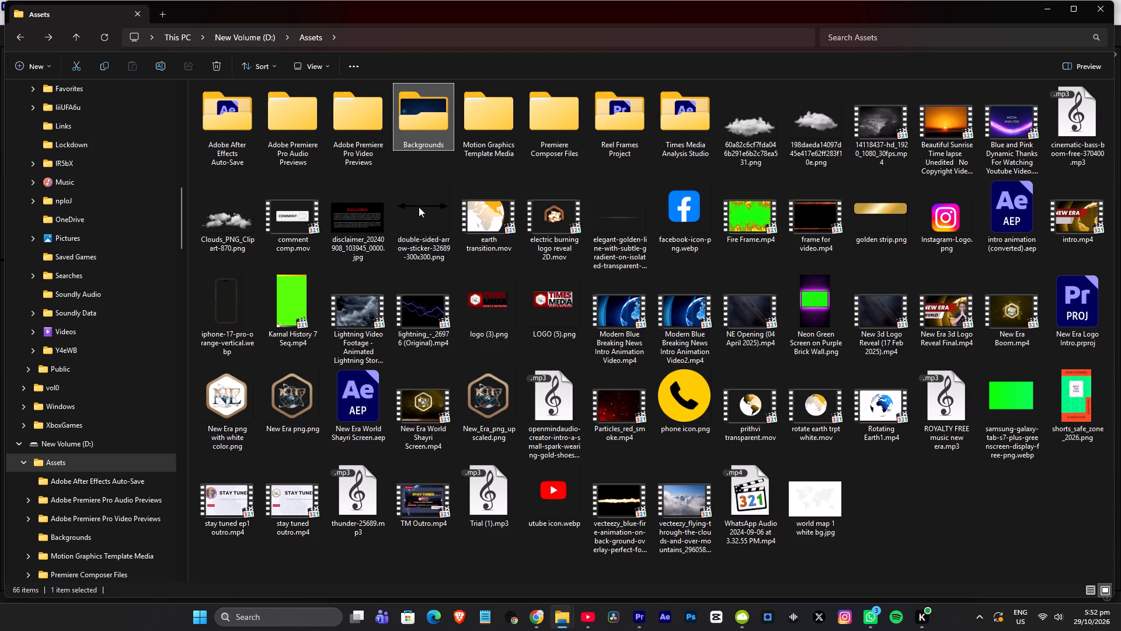
left_click(974, 521)
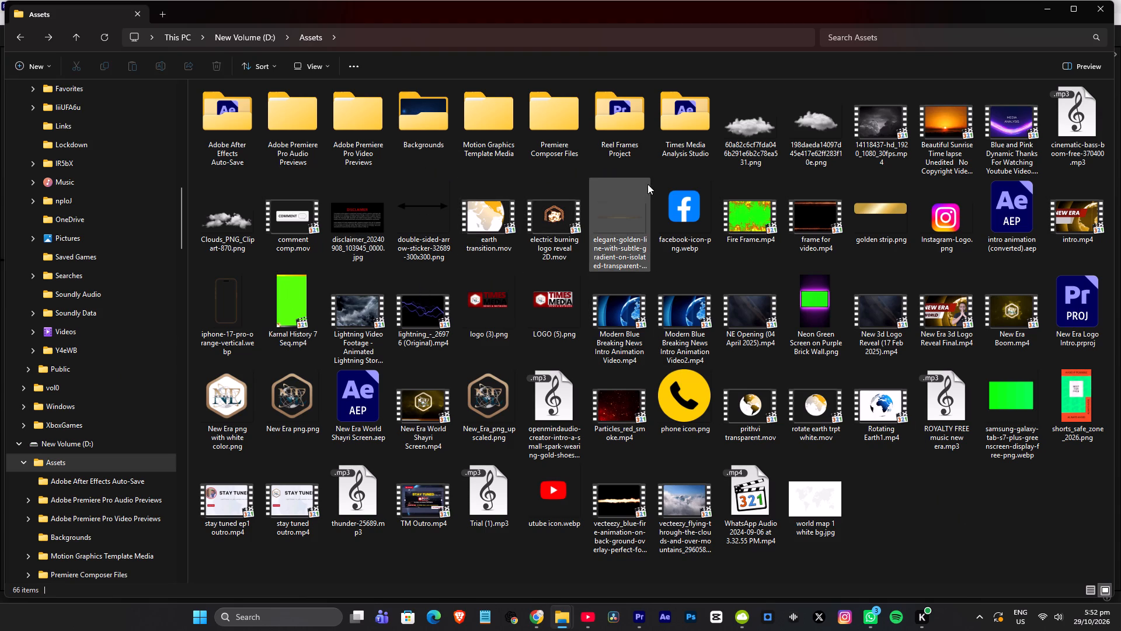
double_click(614, 124)
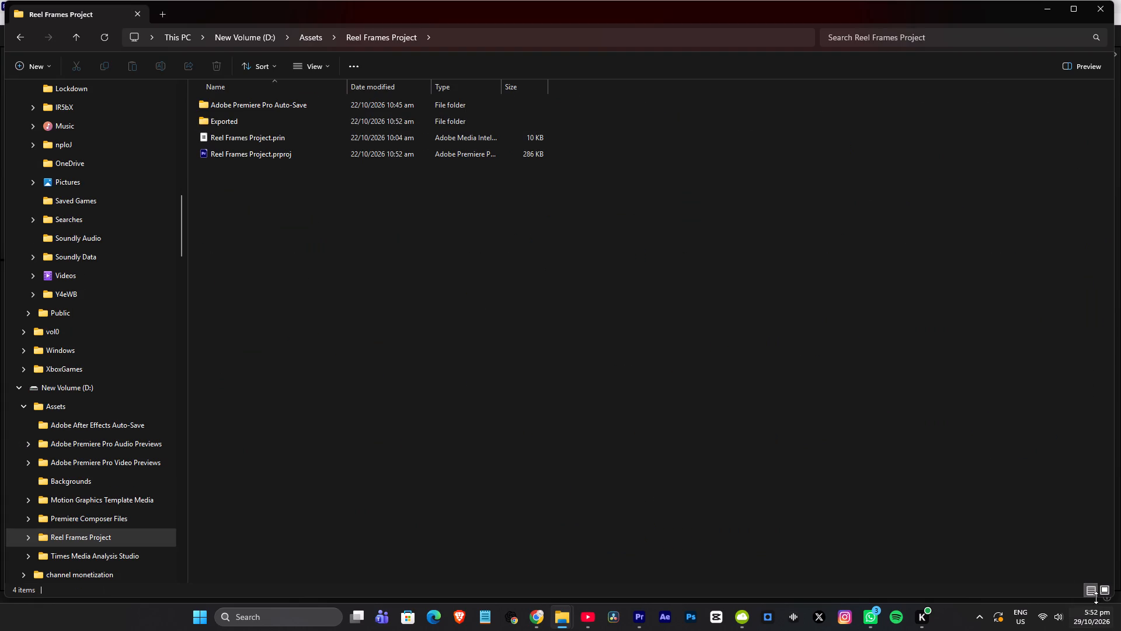
left_click(1108, 590)
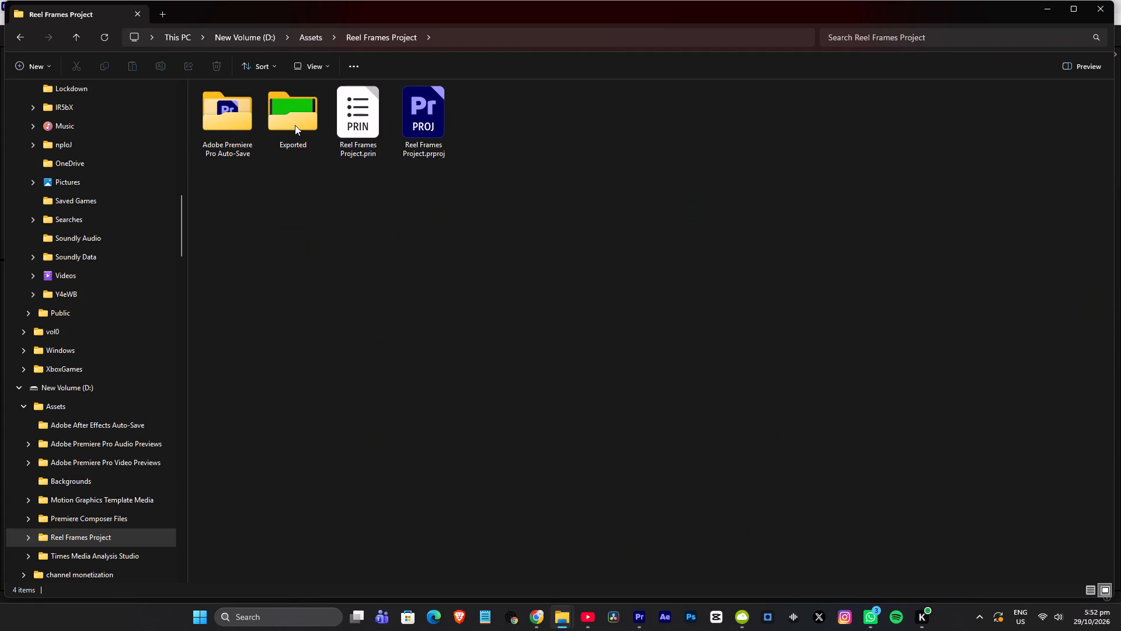
double_click(295, 125)
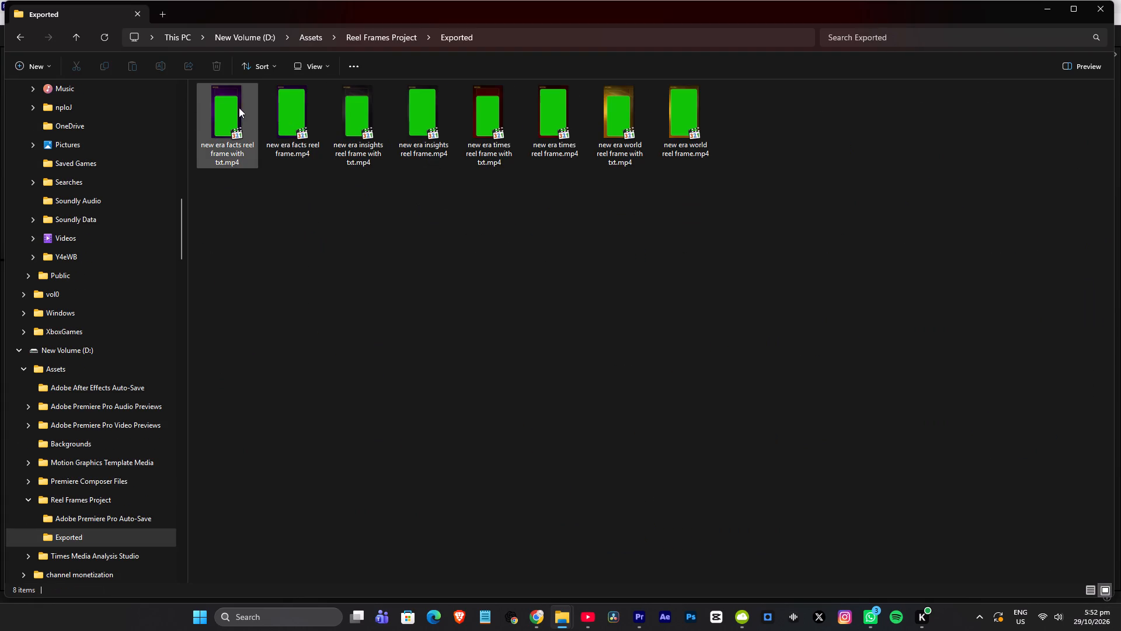
Preview the new era facts, new era insights and new era world with txt reel frame videos.
double_click(277, 106)
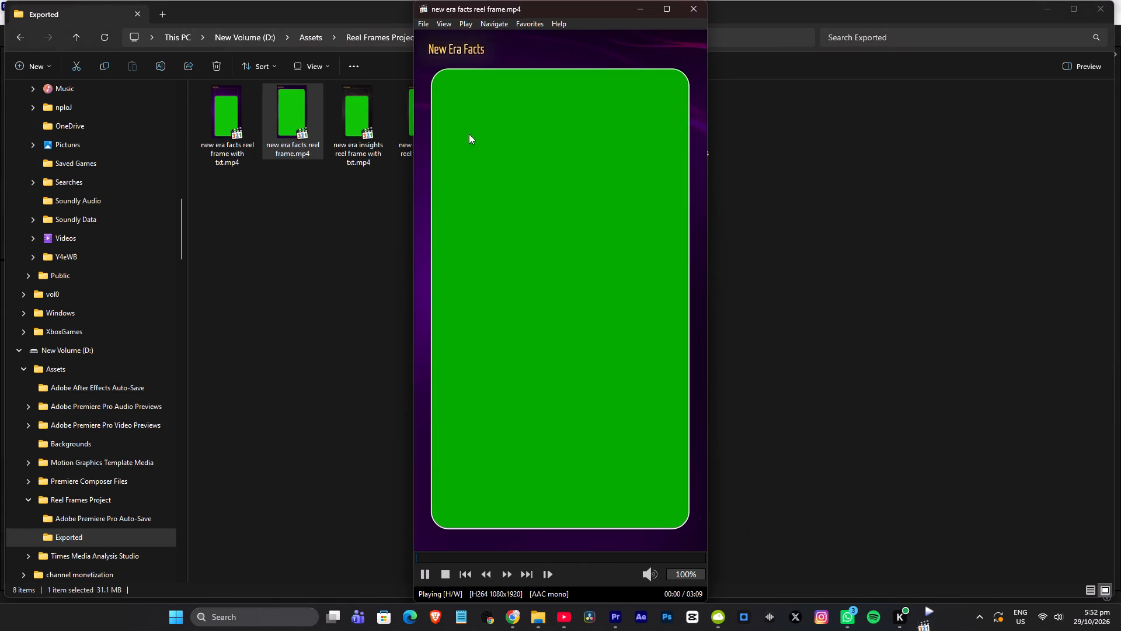
left_click(691, 9)
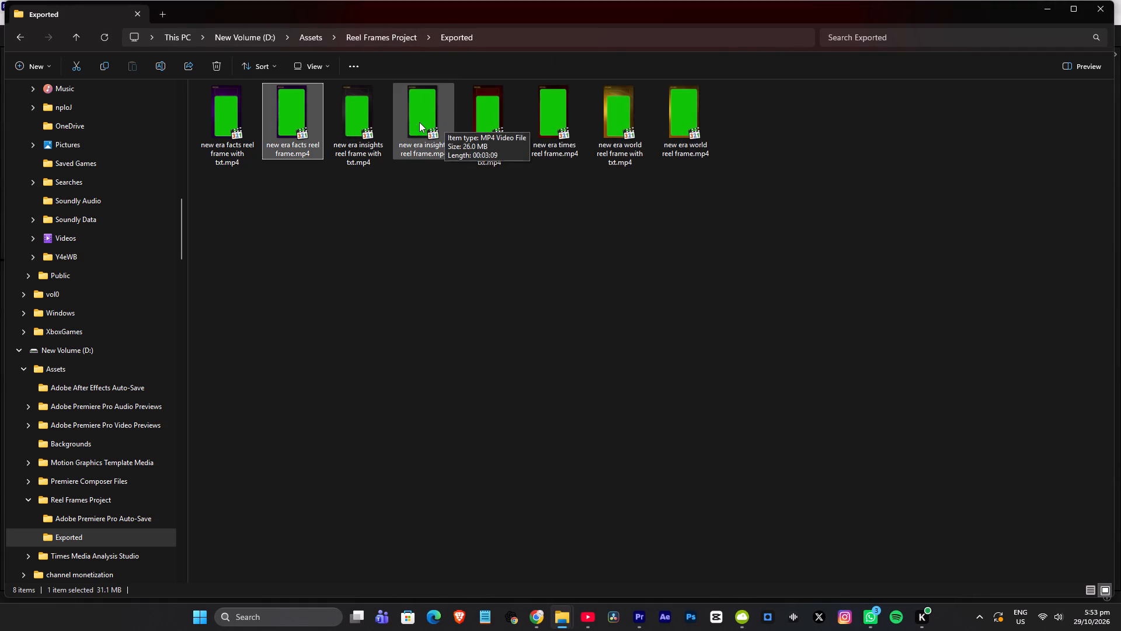
double_click(422, 123)
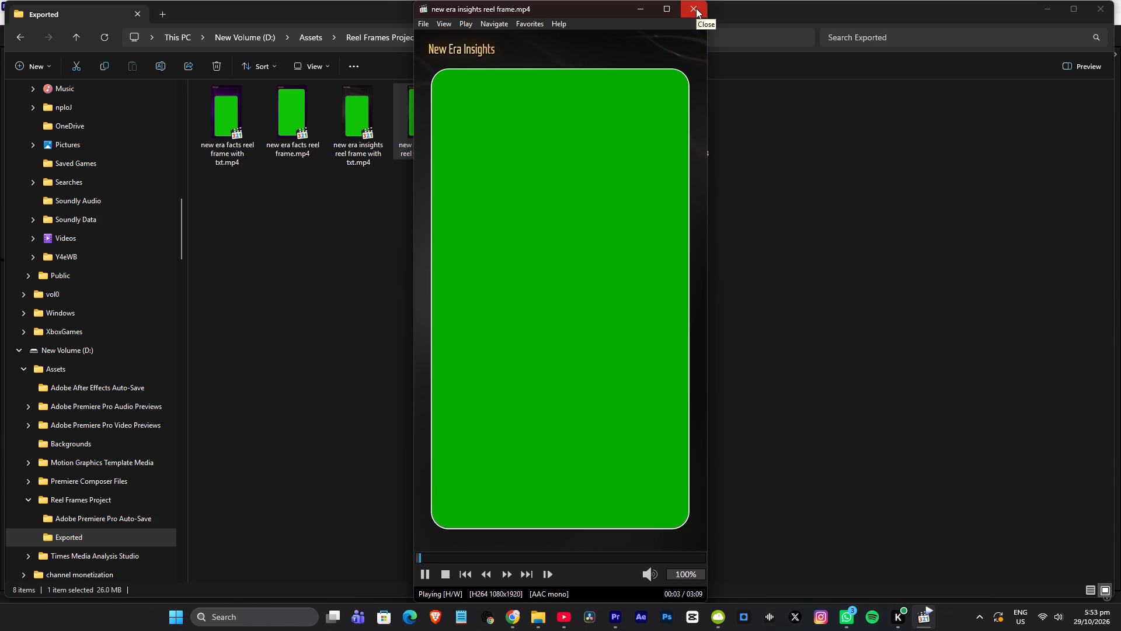
left_click(696, 8)
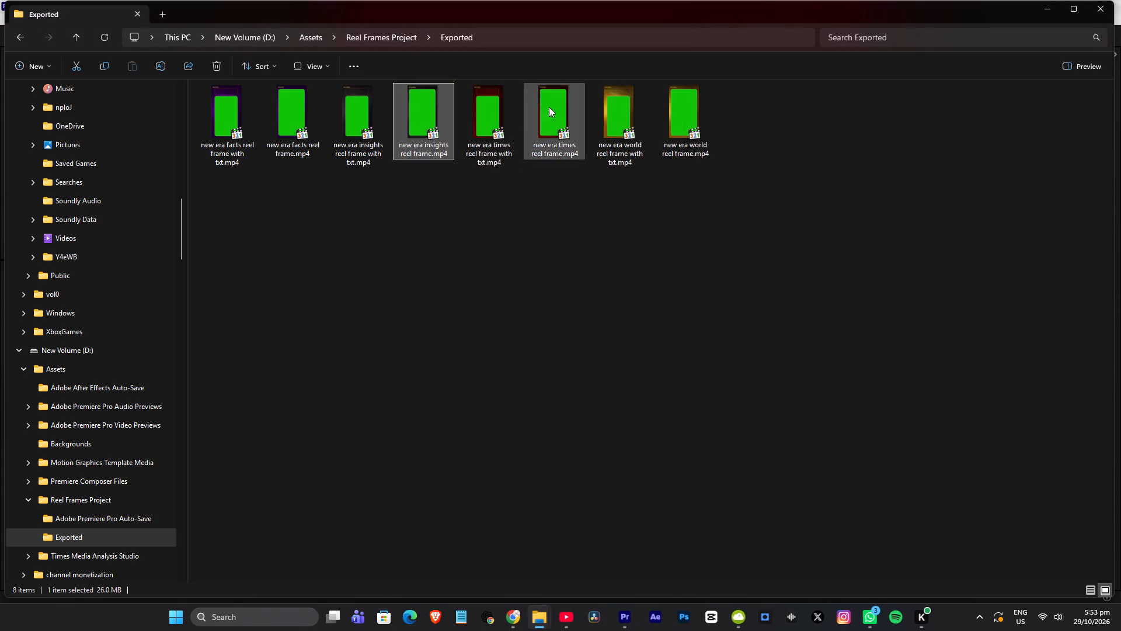
double_click(628, 112)
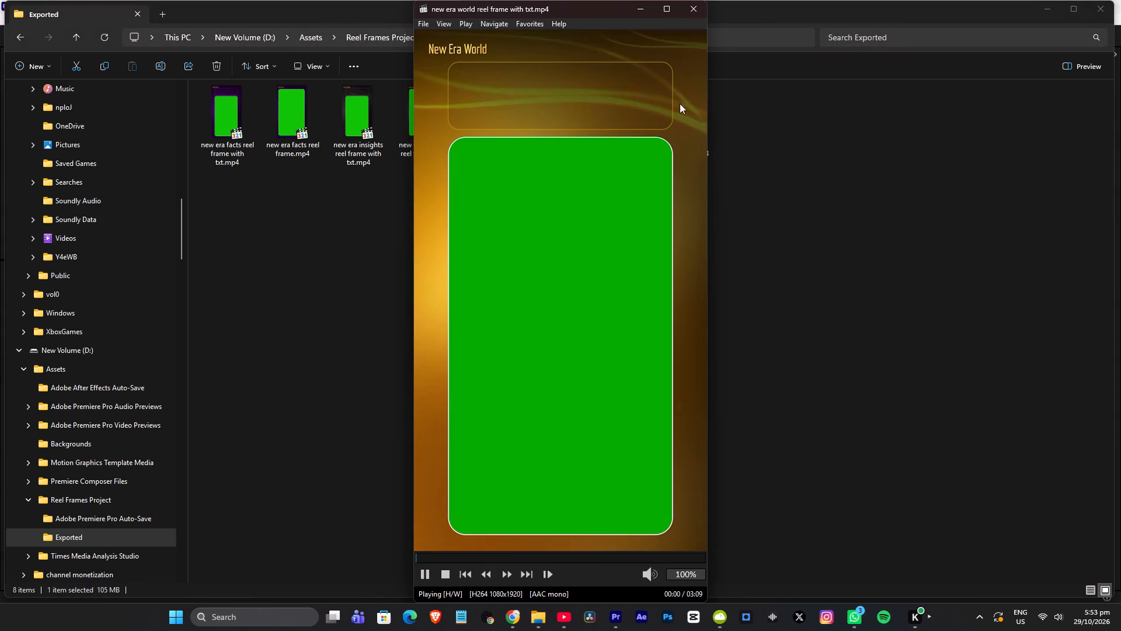
left_click(698, 6)
Add new era times reel frame.mp4 and new era world reel frame.mp4 to track V6 after the end of the reel.
left_click(688, 125)
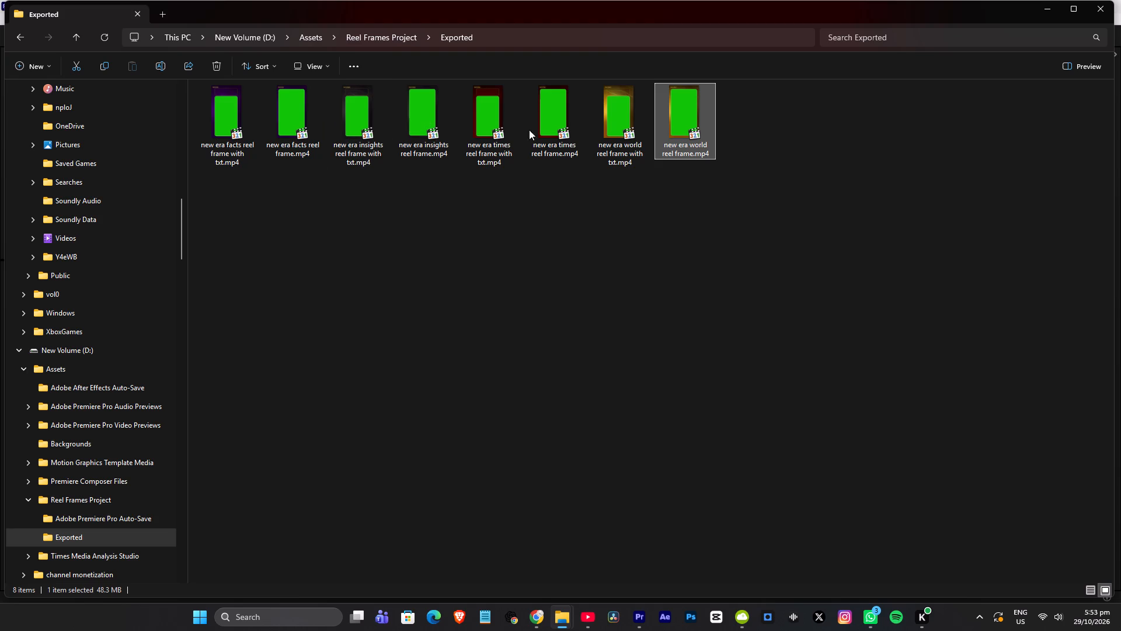
left_click(562, 126, "ctrl")
left_click_drag(546, 135, 622, 546)
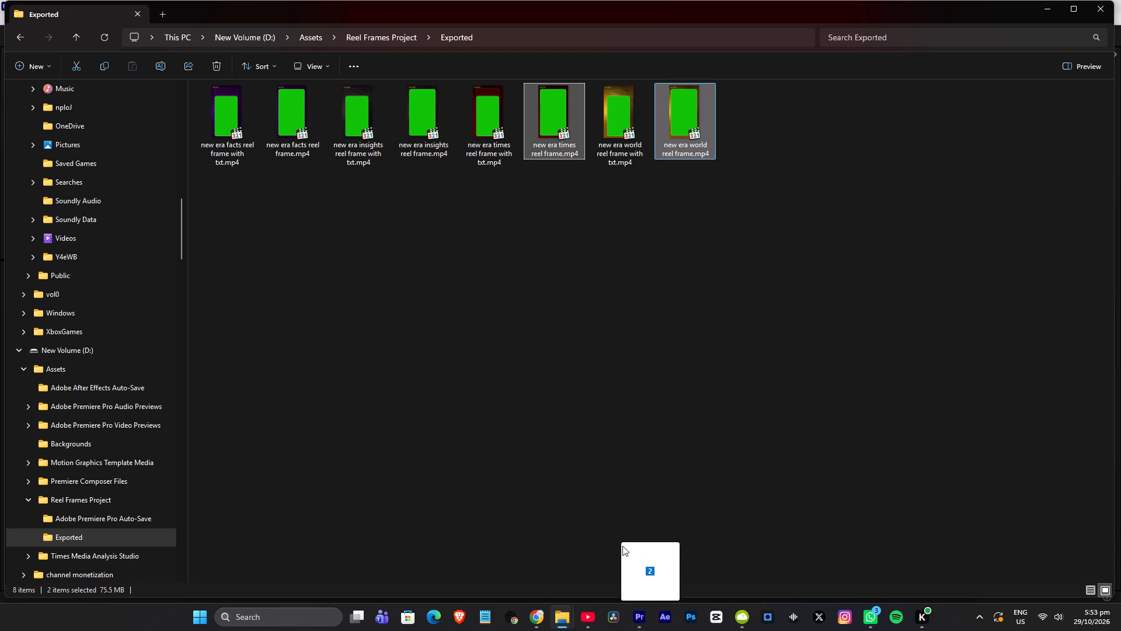
left_click_drag(622, 546, 405, 379)
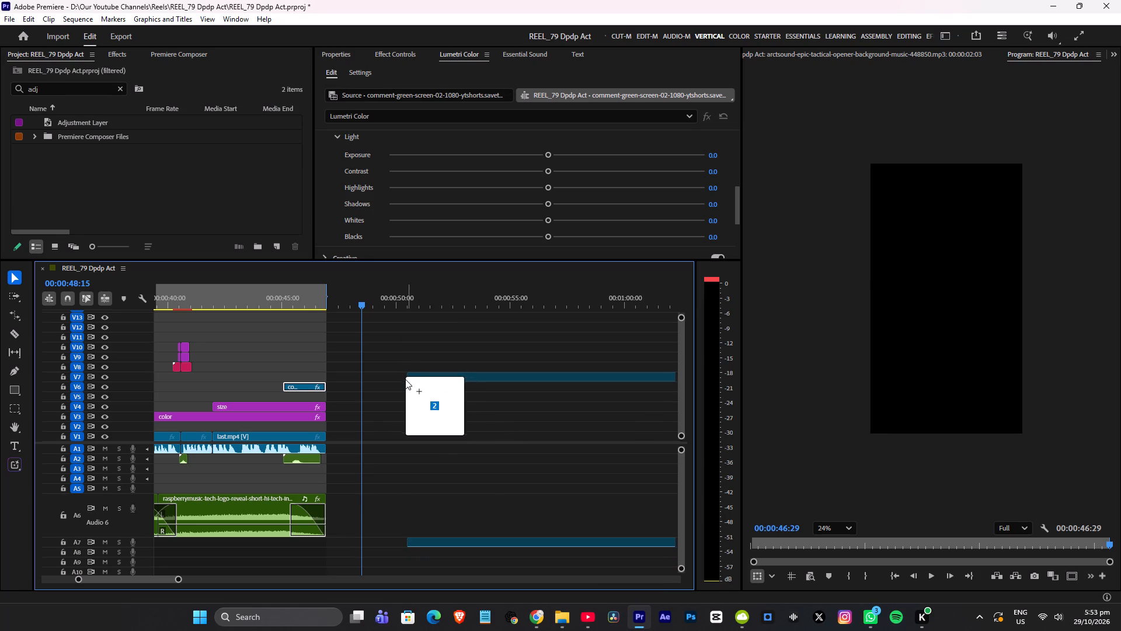
left_click_drag(405, 379, 400, 382)
Delete the audio of both reel frame clips and shift the new era world frame to start at about 00:04:30.
scroll(406, 303, "down", 7)
scroll(395, 353, "down", 6)
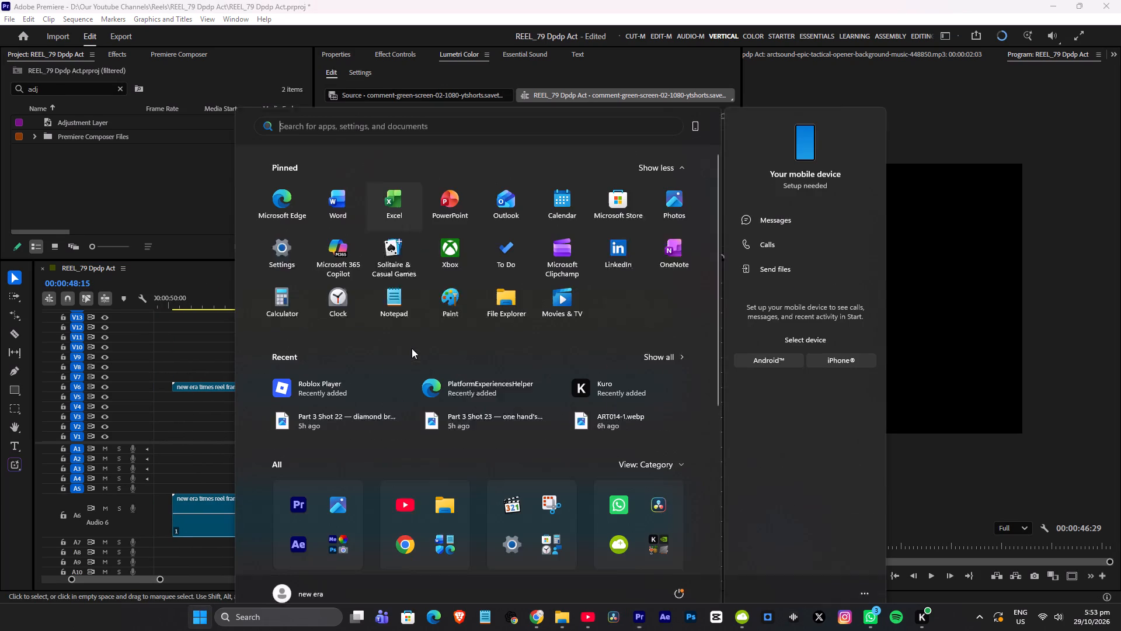
left_click(187, 335)
scroll(322, 360, "down", 19, "alt")
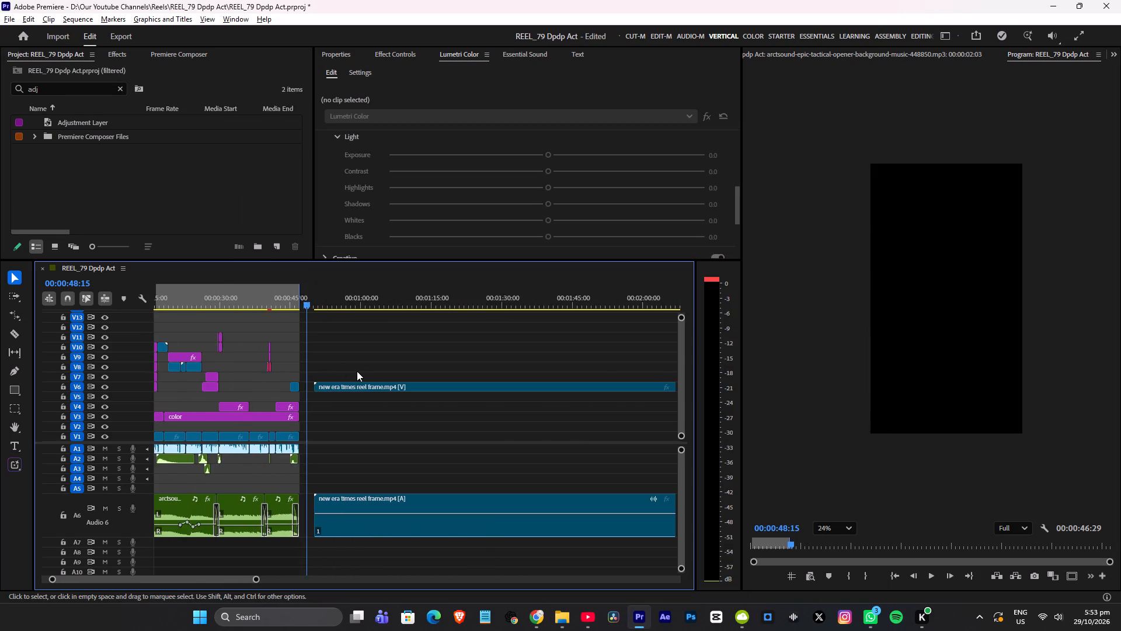
scroll(366, 368, "down", 12)
left_click(338, 469)
left_click_drag(299, 469, 318, 477, "alt")
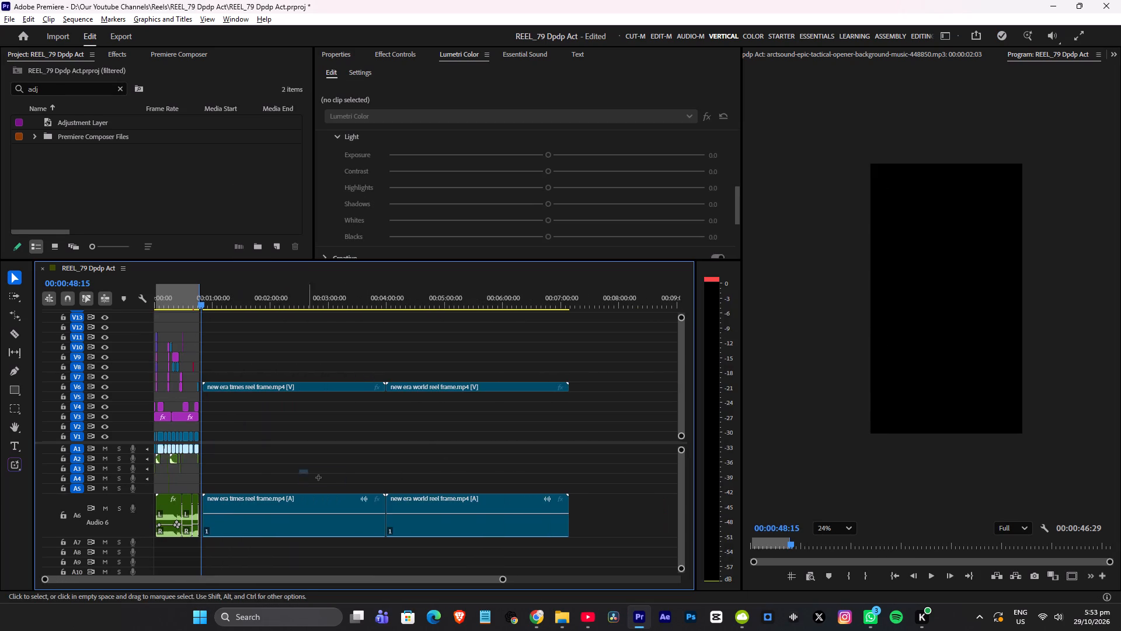
left_click_drag(318, 477, 477, 514, "alt")
key("Delete")
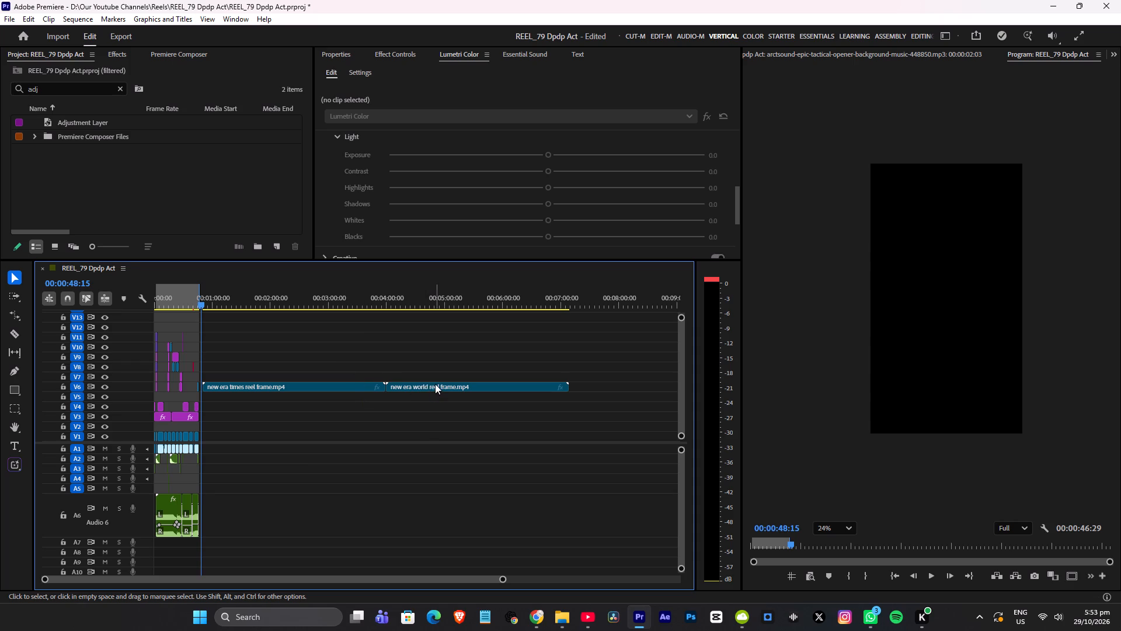
left_click_drag(435, 384, 464, 384)
scroll(344, 367, "up", 7)
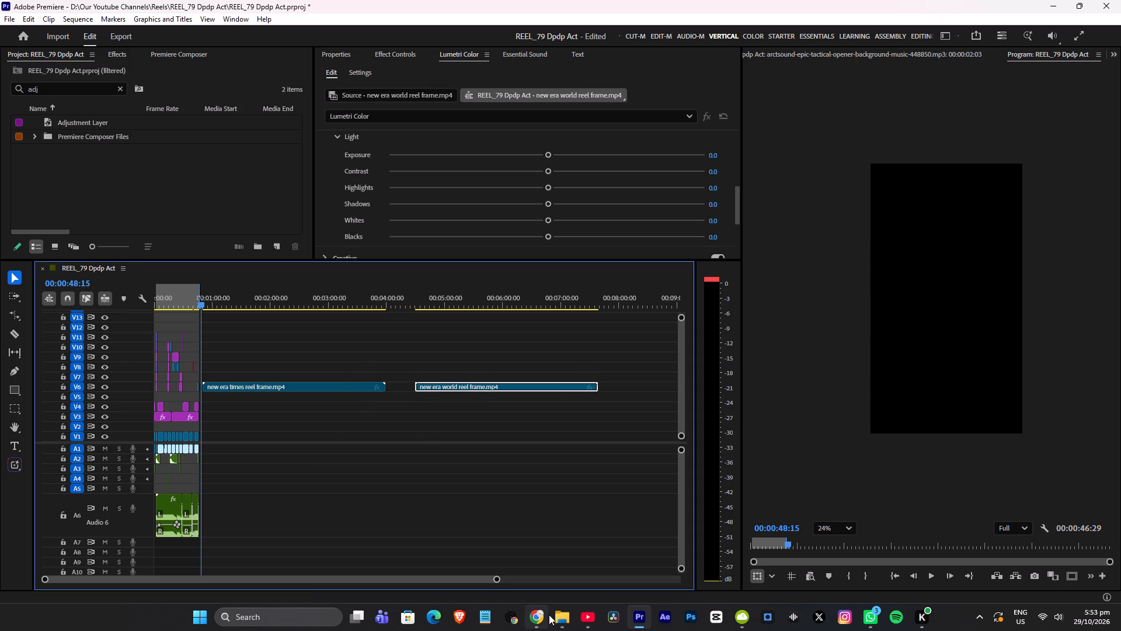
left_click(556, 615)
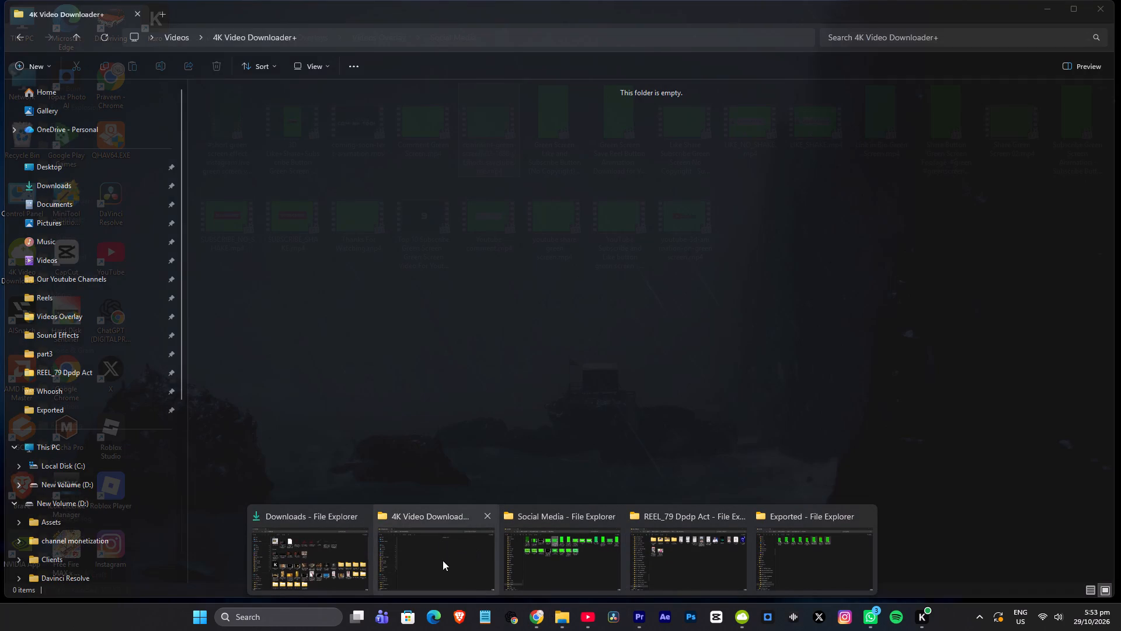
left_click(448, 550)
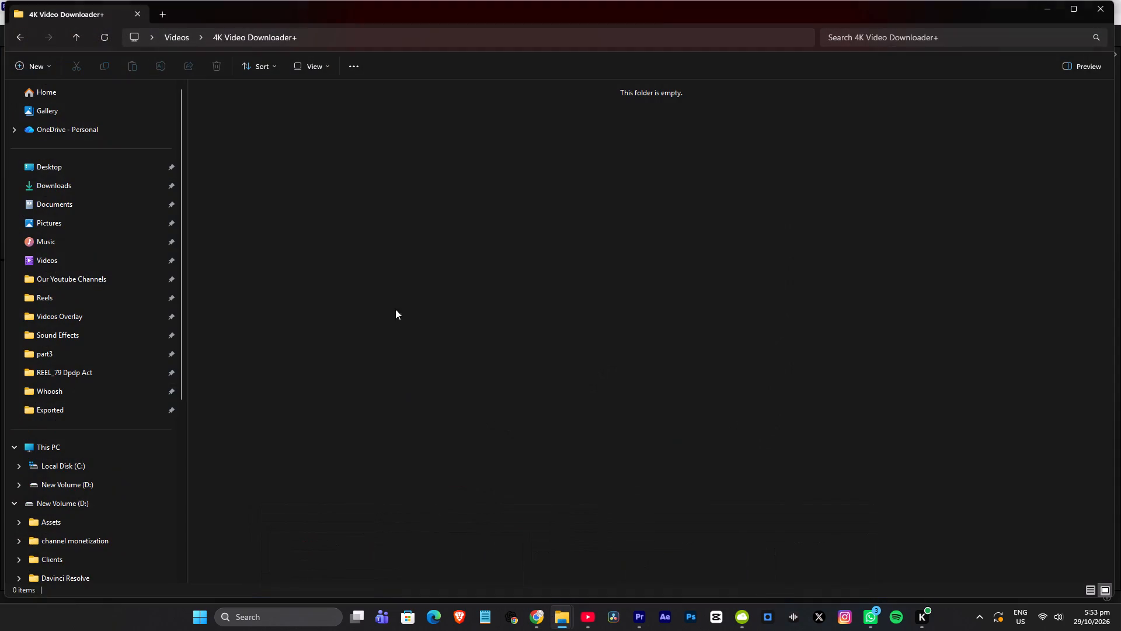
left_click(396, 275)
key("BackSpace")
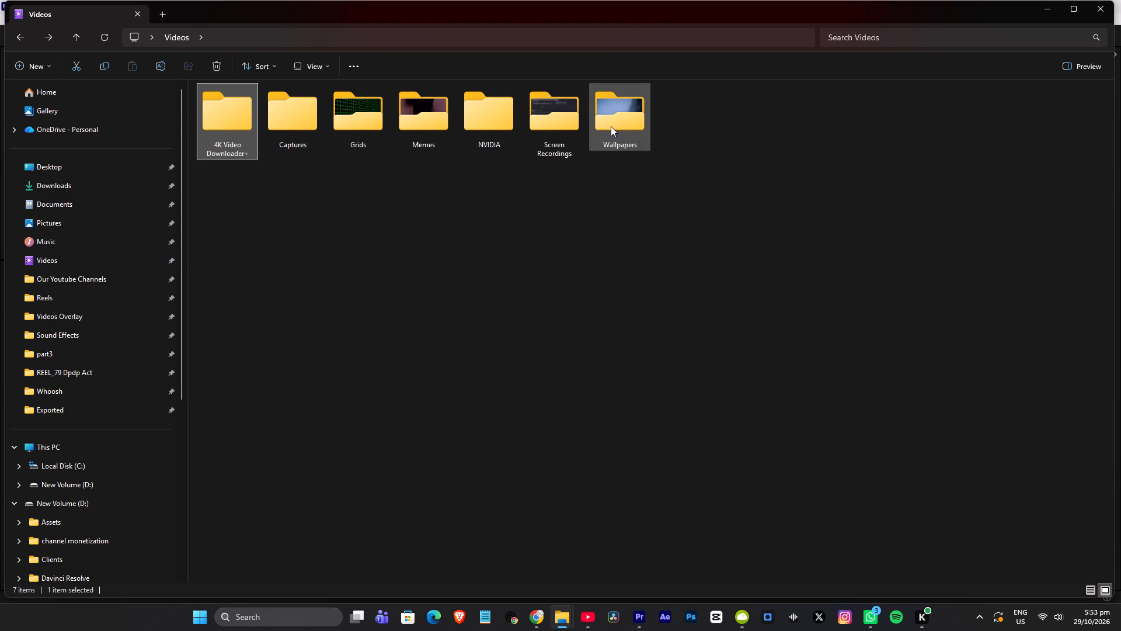
Add the exported REEL_79 Dpdp Act video from the project's Exported folder to tracks V1 and A1 at about 00:01:23.
left_click(565, 614)
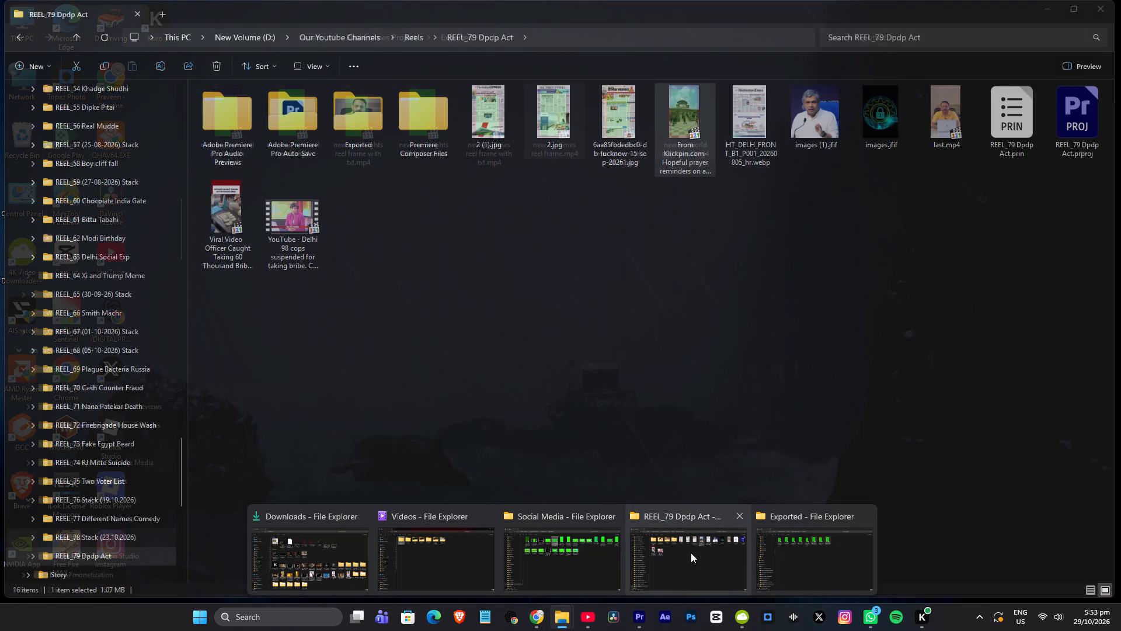
left_click(691, 553)
double_click(353, 127)
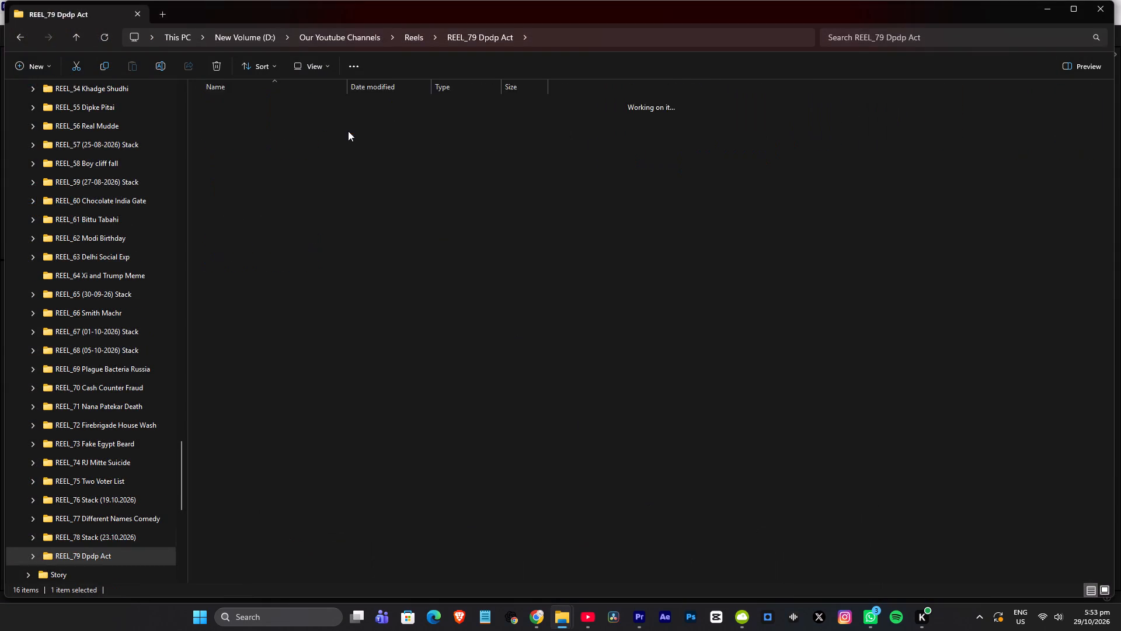
left_click_drag(228, 125, 440, 435)
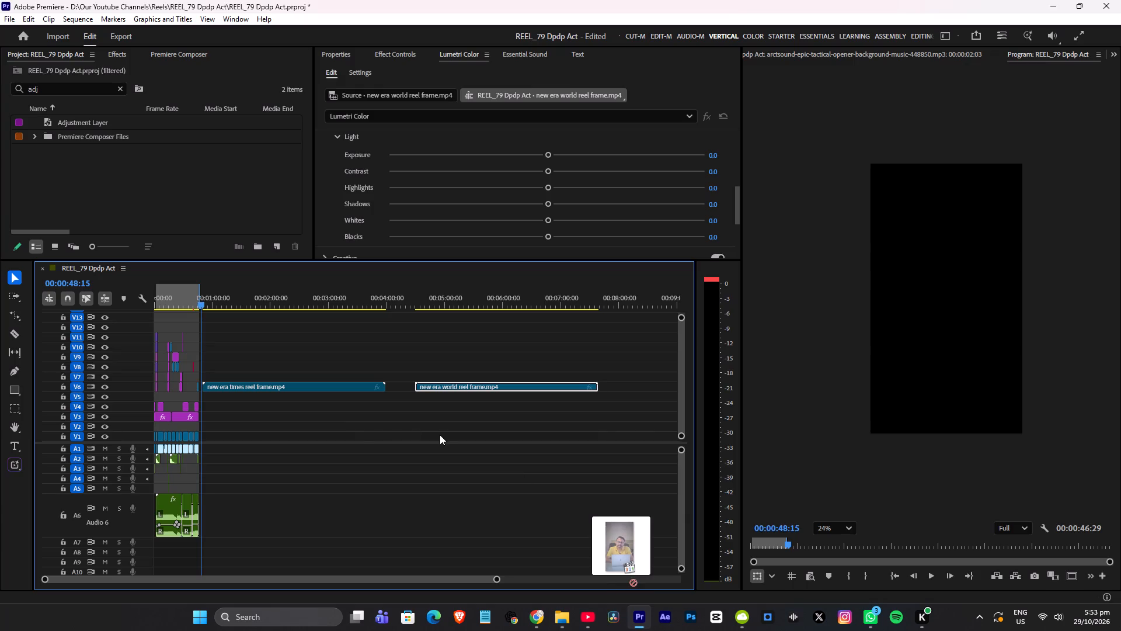
left_click_drag(440, 435, 235, 440)
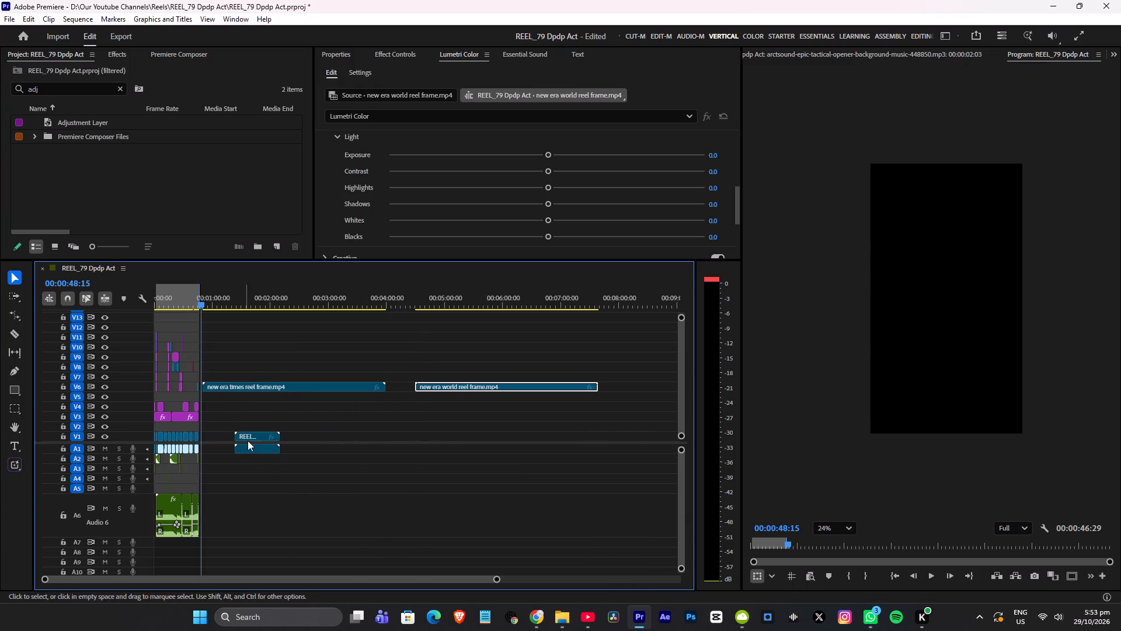
Place the new era times frame on V2 directly above the exported reel and trim its end to the reel's end.
scroll(284, 396, "up", 5)
left_click_drag(269, 385, 298, 423)
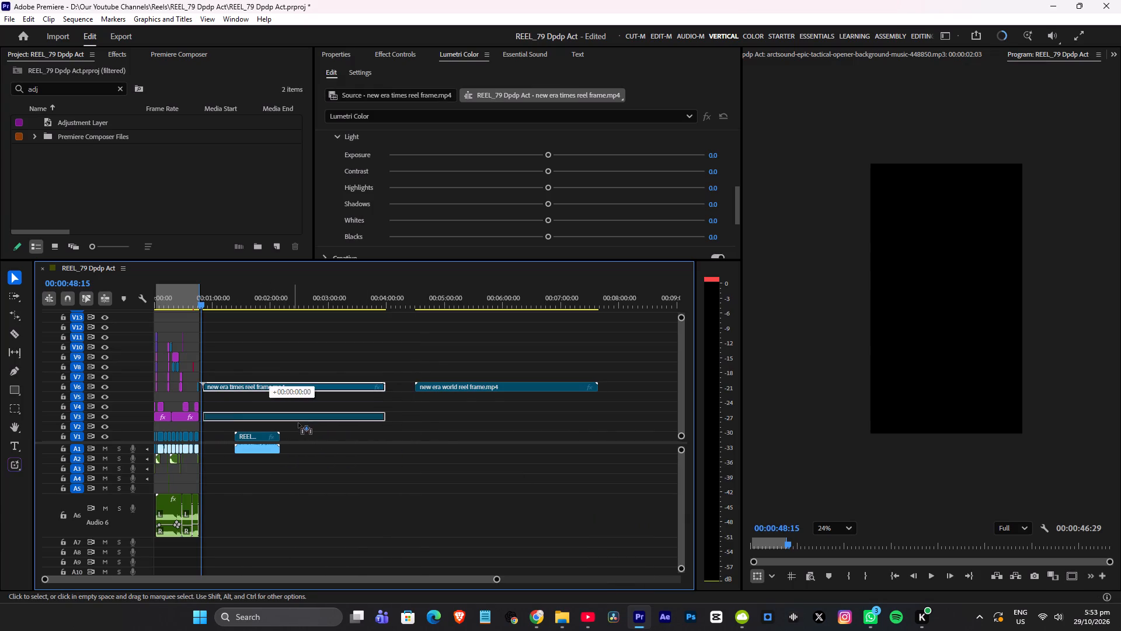
left_click_drag(298, 423, 306, 429)
left_click_drag(419, 427, 309, 427)
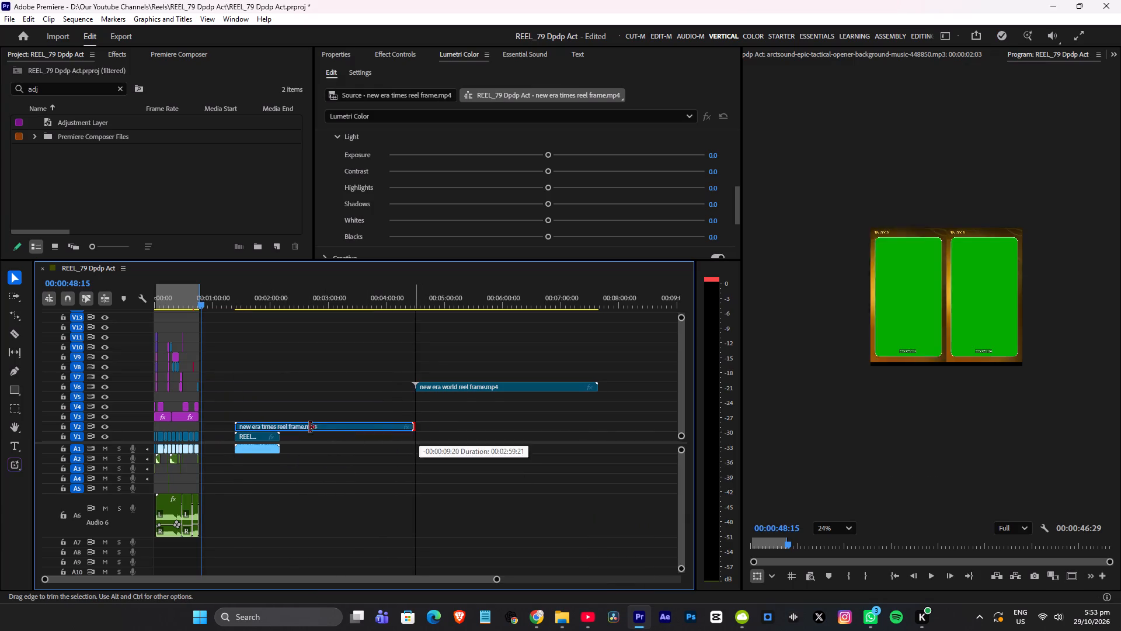
left_click_drag(309, 427, 280, 426)
Move the new era world frame to V2 at about 00:02:39 and trim its end to roughly one minute long.
left_click_drag(435, 389, 328, 425)
left_click_drag(488, 425, 367, 425)
Duplicate the exported reel beneath the new era world frame, trim the frame's end to match it, and save the project.
left_click(255, 435)
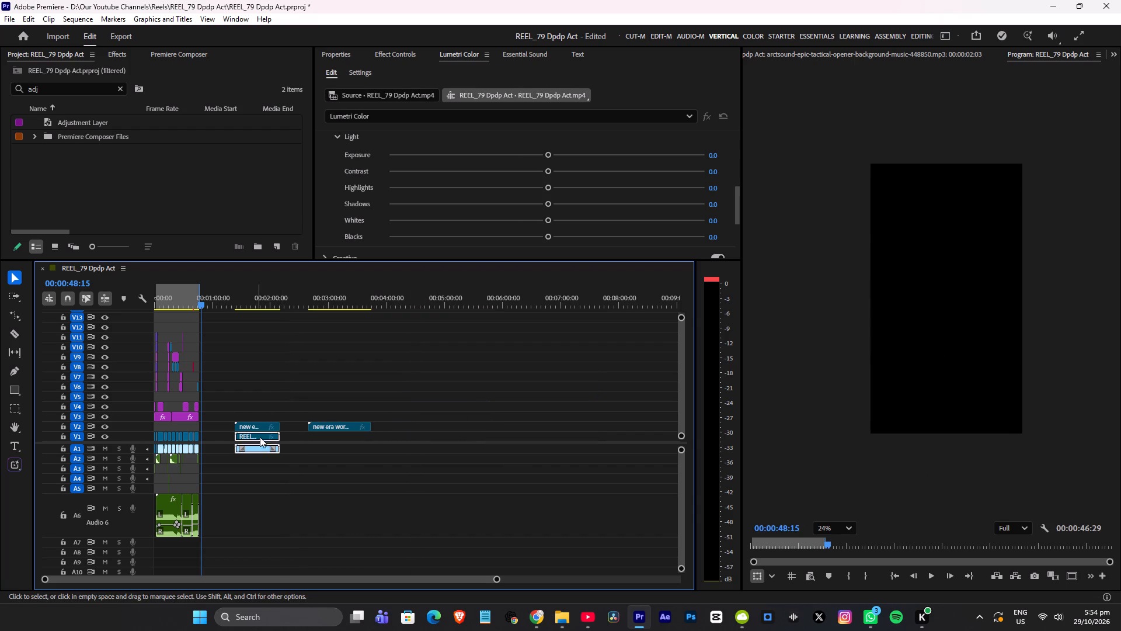
left_click_drag(256, 438, 333, 438, "alt")
left_click_drag(379, 427, 358, 427)
key("ctrl+s")
scroll(333, 383, "up", 6, "alt")
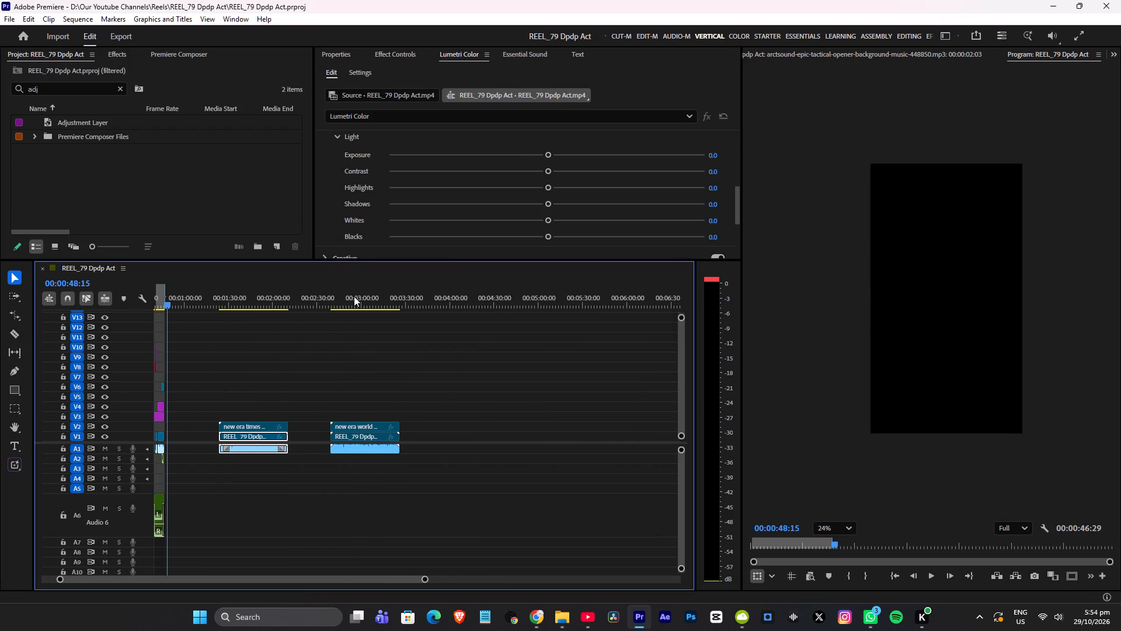
Apply Ultra Key to the new era world frame on V2 and key out its green area.
left_click(354, 296)
key("alt+space")
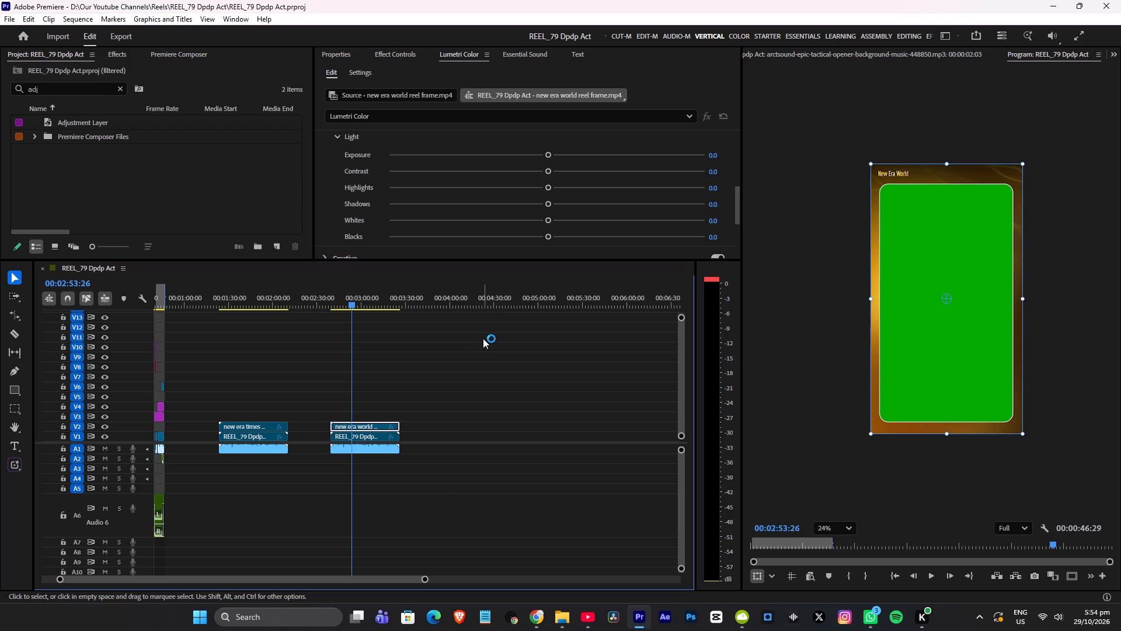
type("ulr")
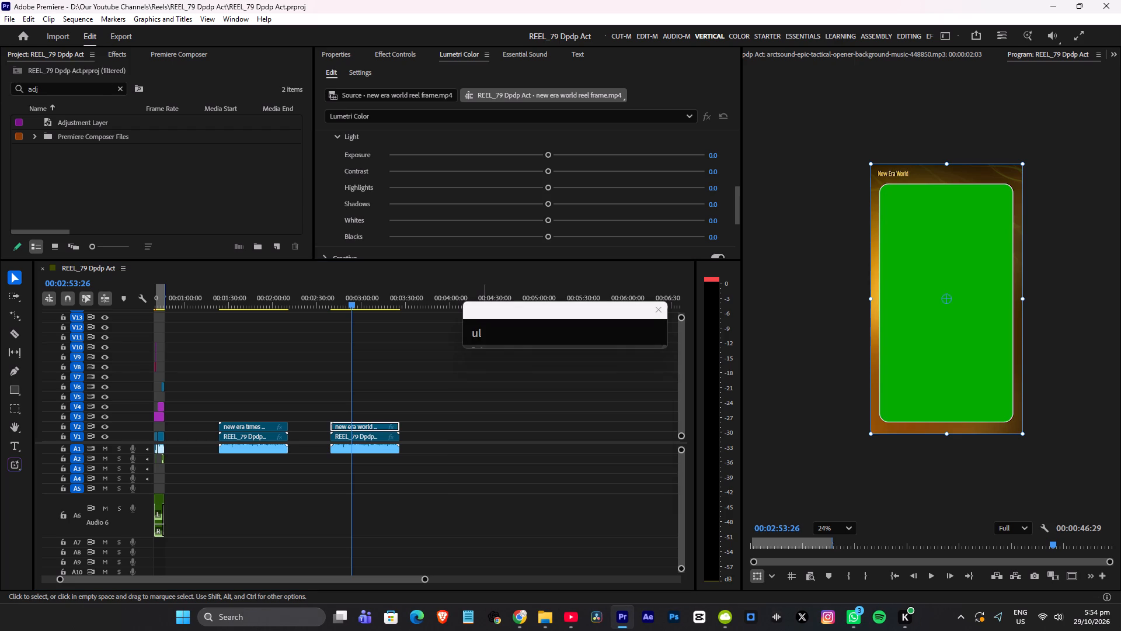
key("BackSpace")
type("tra")
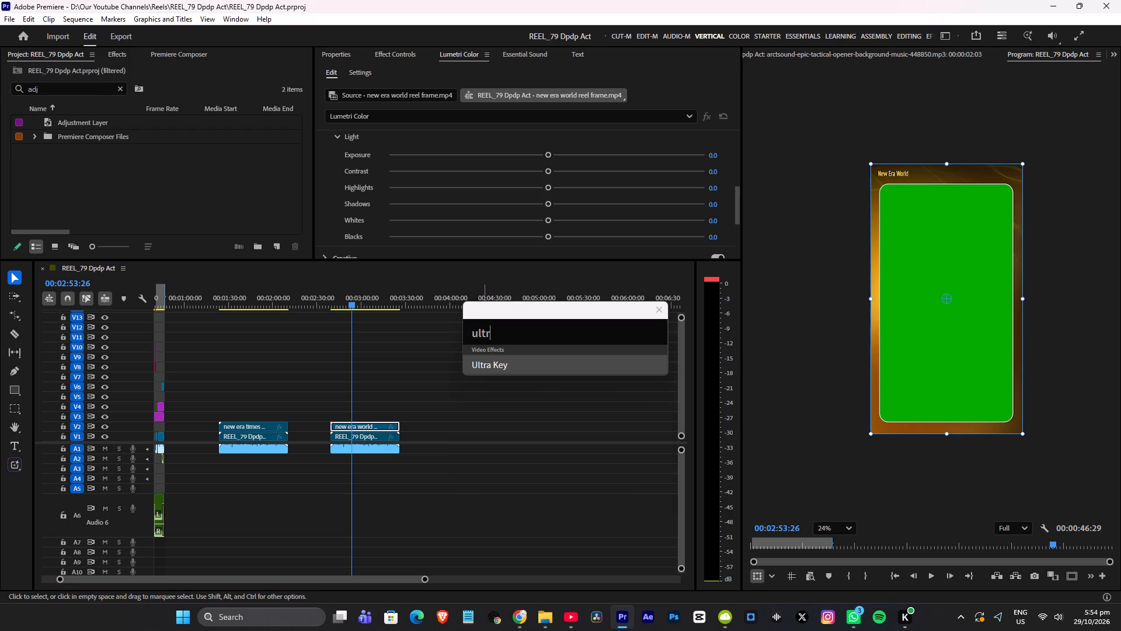
left_click(521, 361)
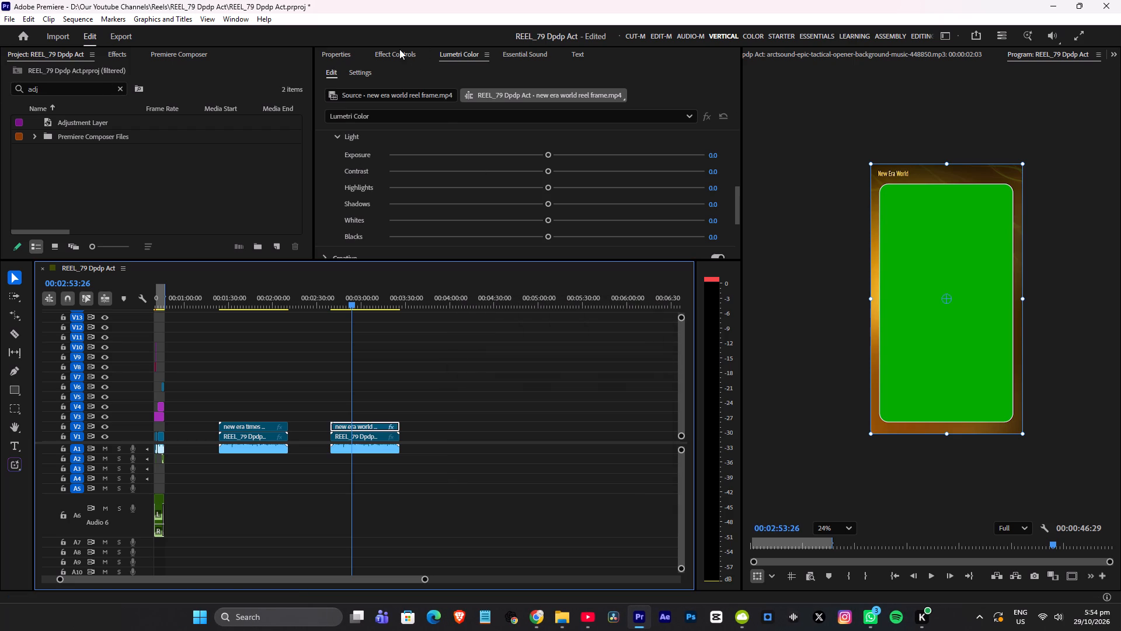
left_click(400, 54)
scroll(657, 126, "down", 15)
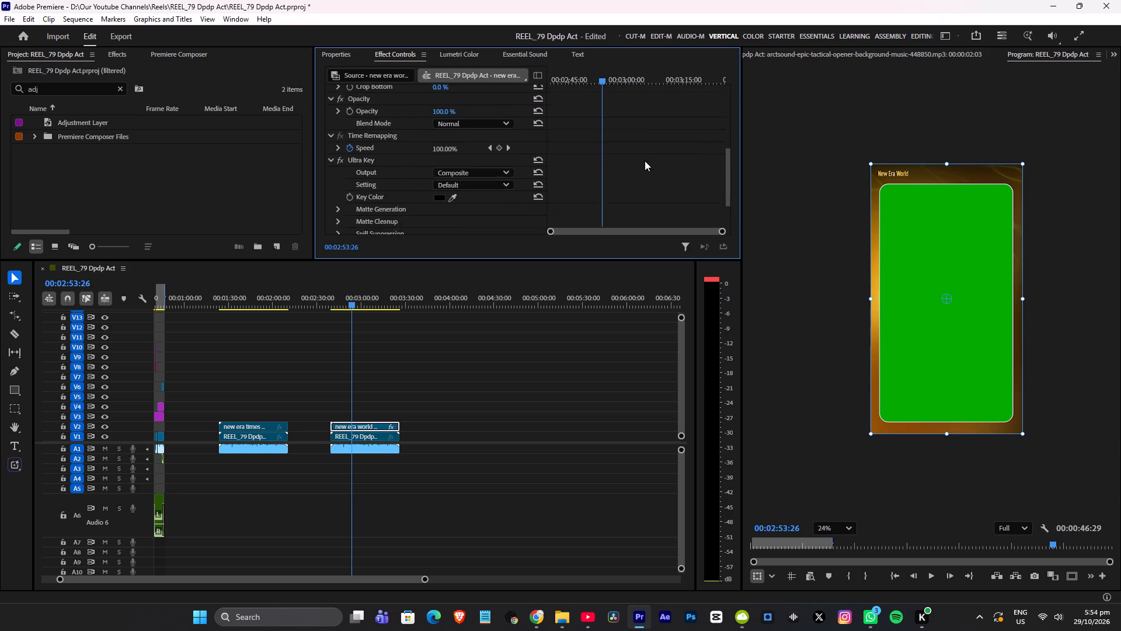
scroll(645, 161, "down", 2)
left_click(453, 163)
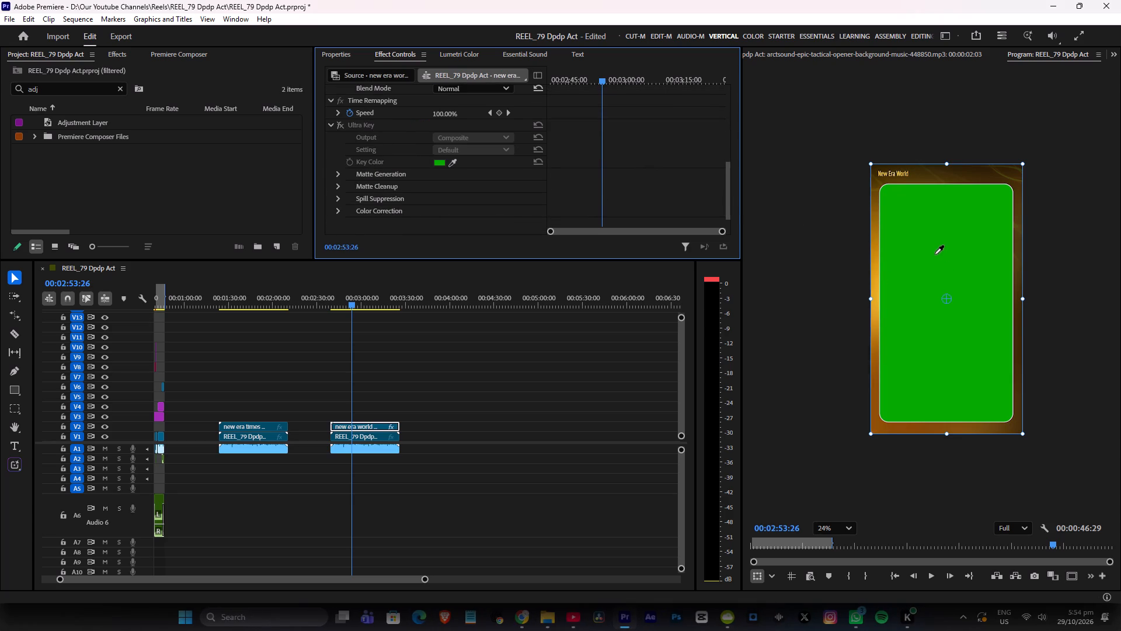
left_click(935, 254)
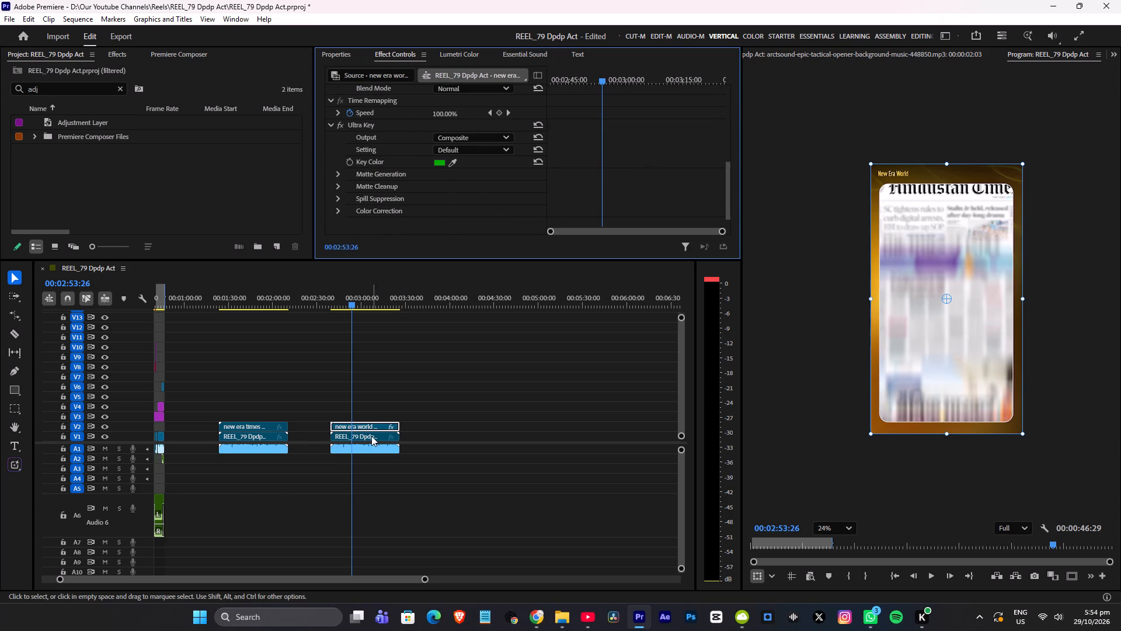
Fit the reel beneath the new era world frame with Scale 89 and vertical Position 989, and save the project.
left_click(371, 436)
left_click_drag(443, 137, 440, 141)
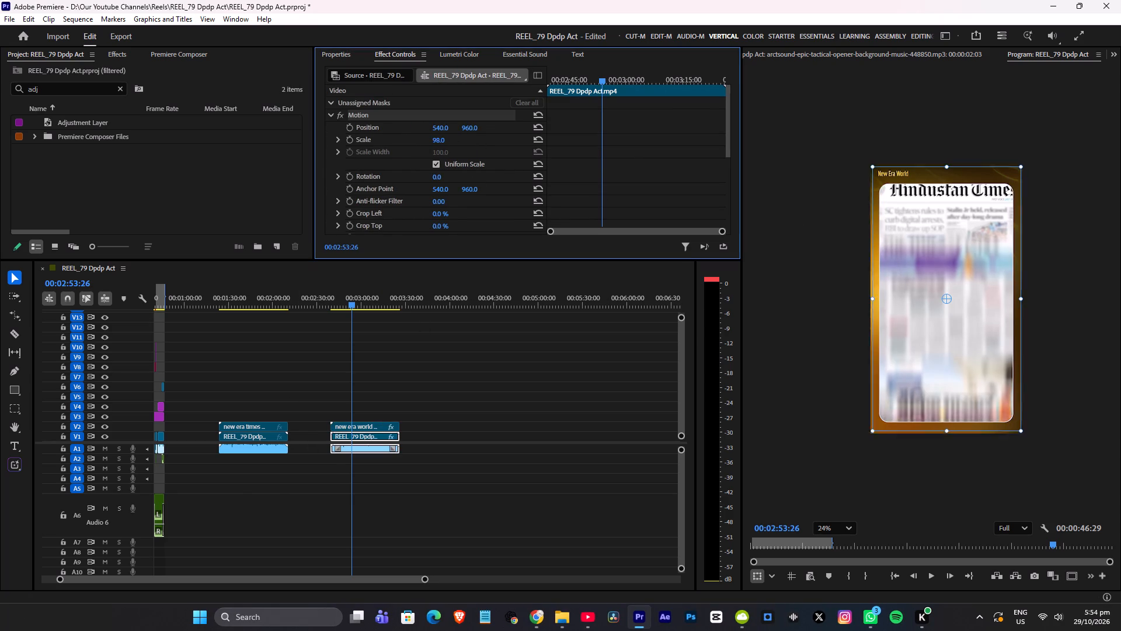
left_click_drag(440, 141, 438, 144)
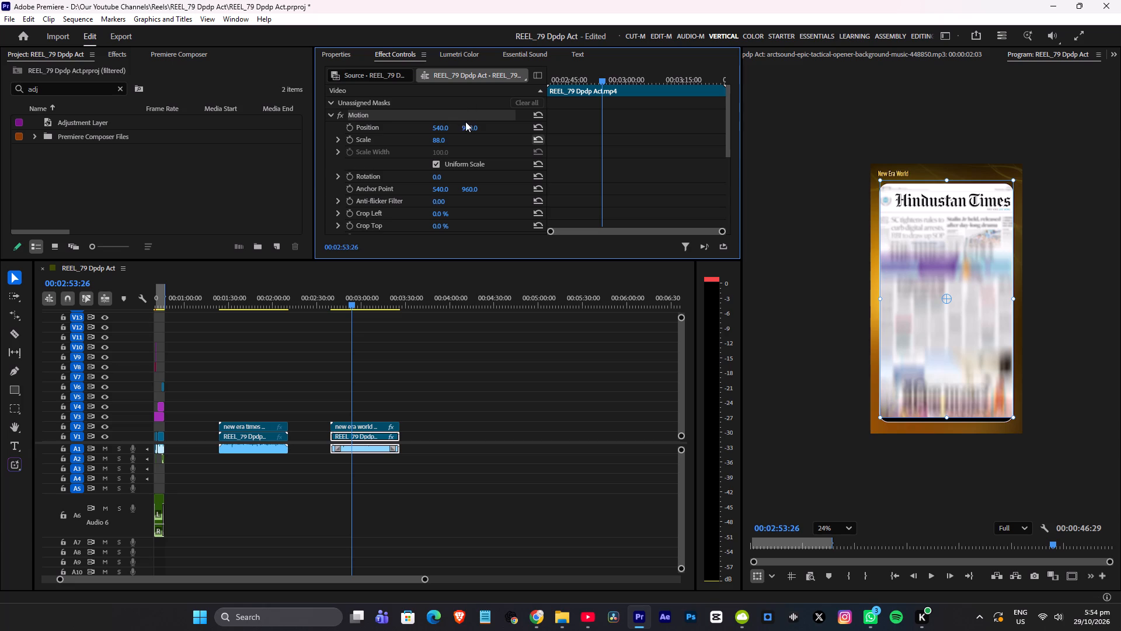
left_click_drag(466, 128, 481, 127)
scroll(933, 187, "up", 8)
scroll(925, 129, "down", 2)
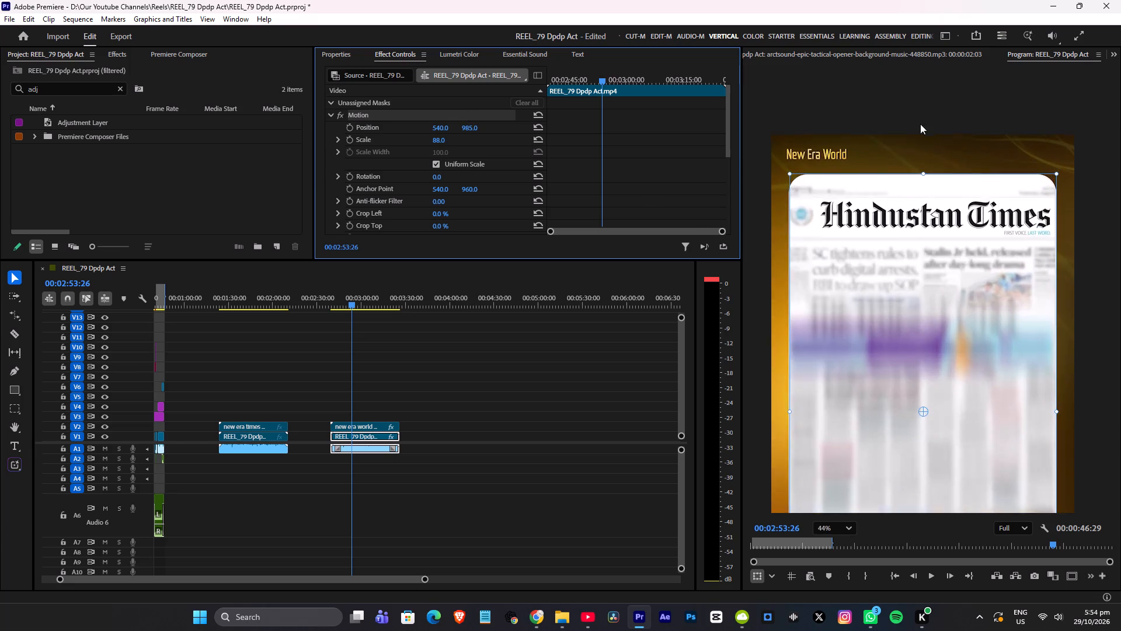
scroll(920, 124, "down", 3)
scroll(919, 242, "up", 1)
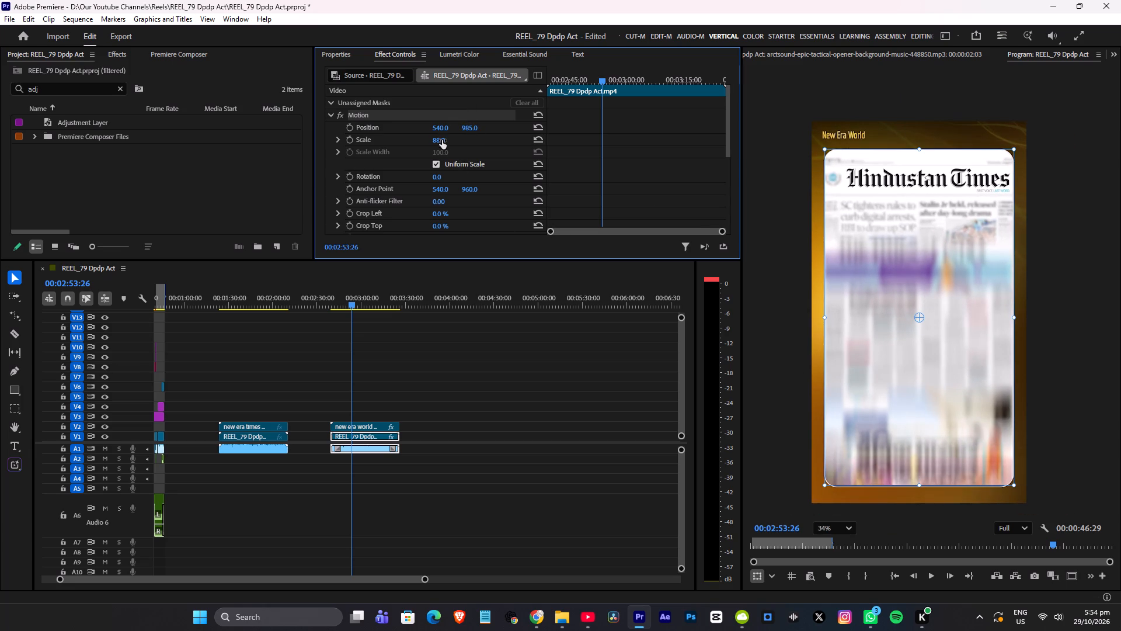
left_click(442, 140)
key("Up")
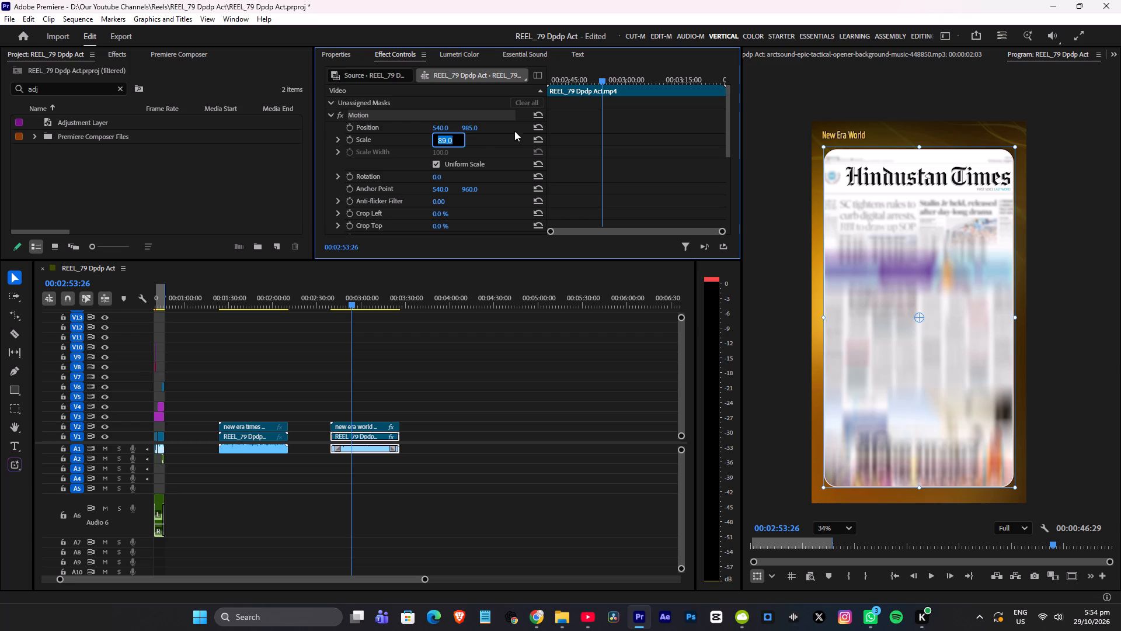
left_click(472, 127)
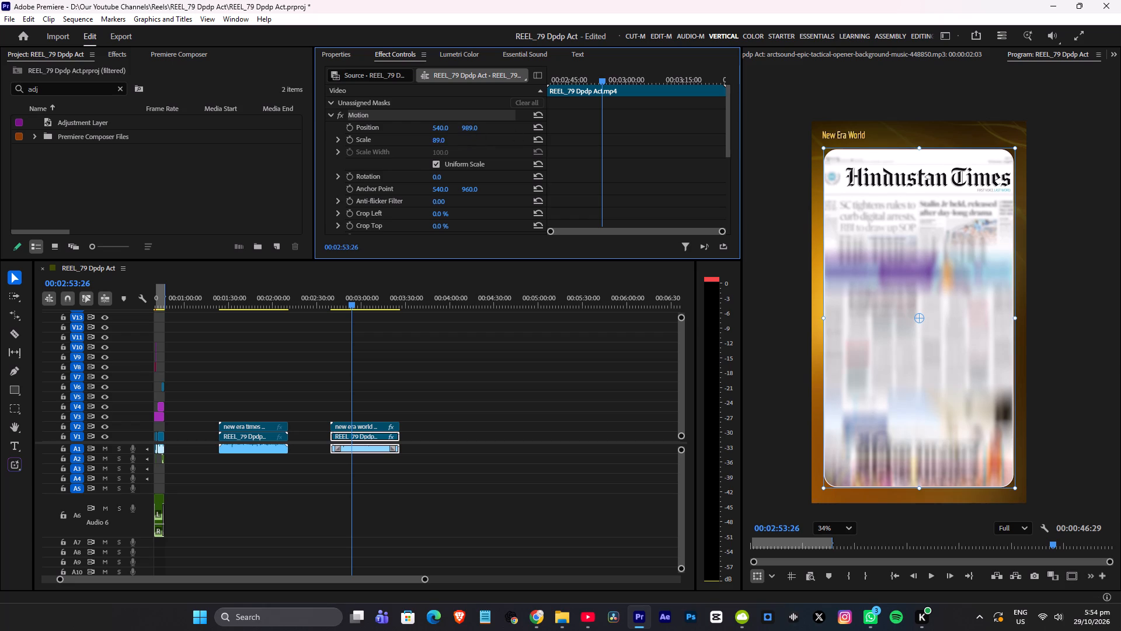
left_click(419, 347)
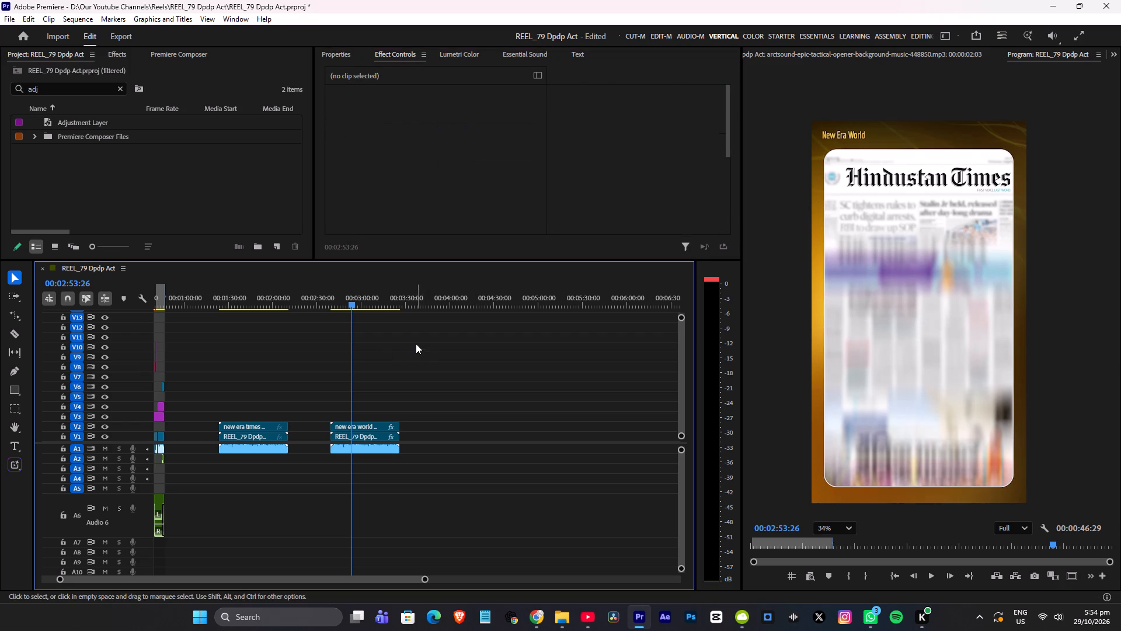
key("ctrl+s")
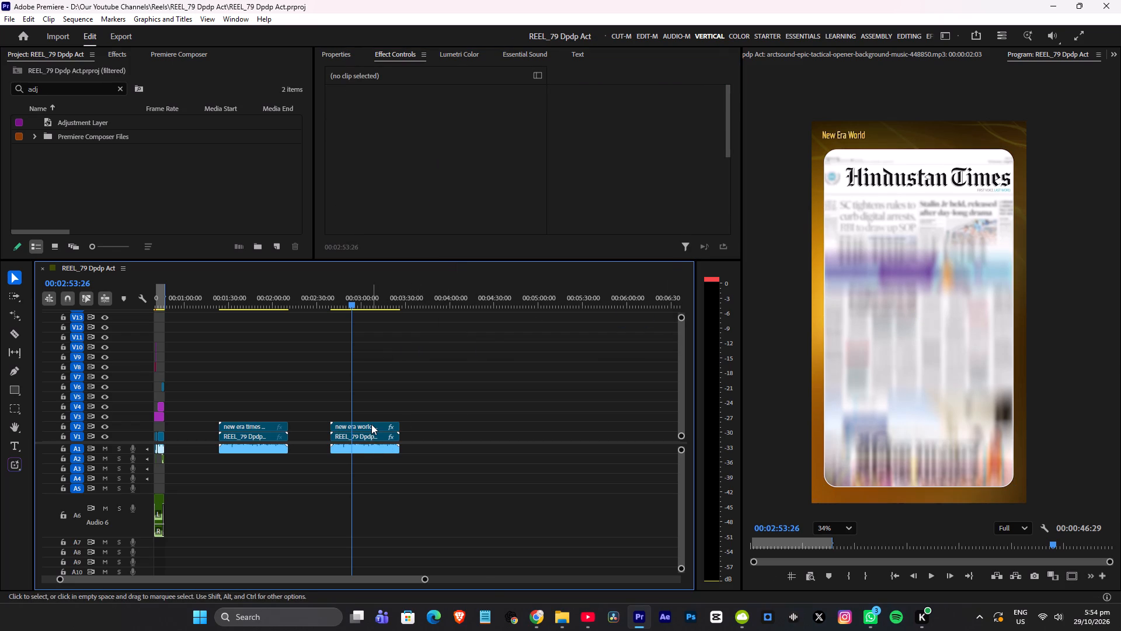
Copy the Motion settings from the reel under the new era world frame to the reel under the new era times frame.
left_click(370, 430)
left_click(368, 436)
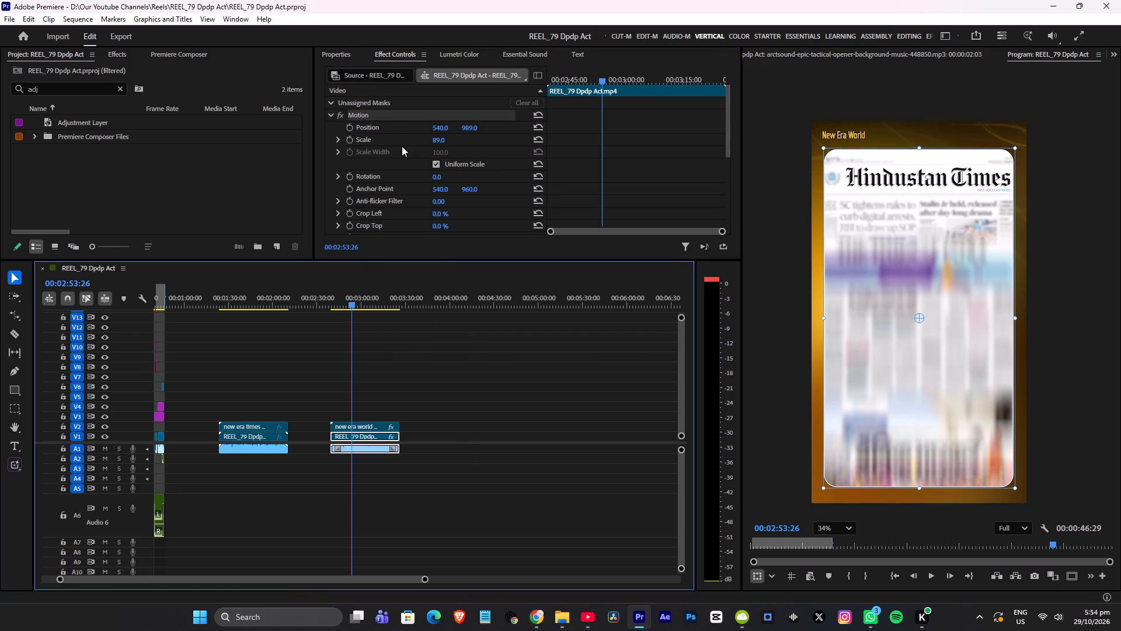
left_click(411, 99)
left_click(414, 116)
key("ctrl+c")
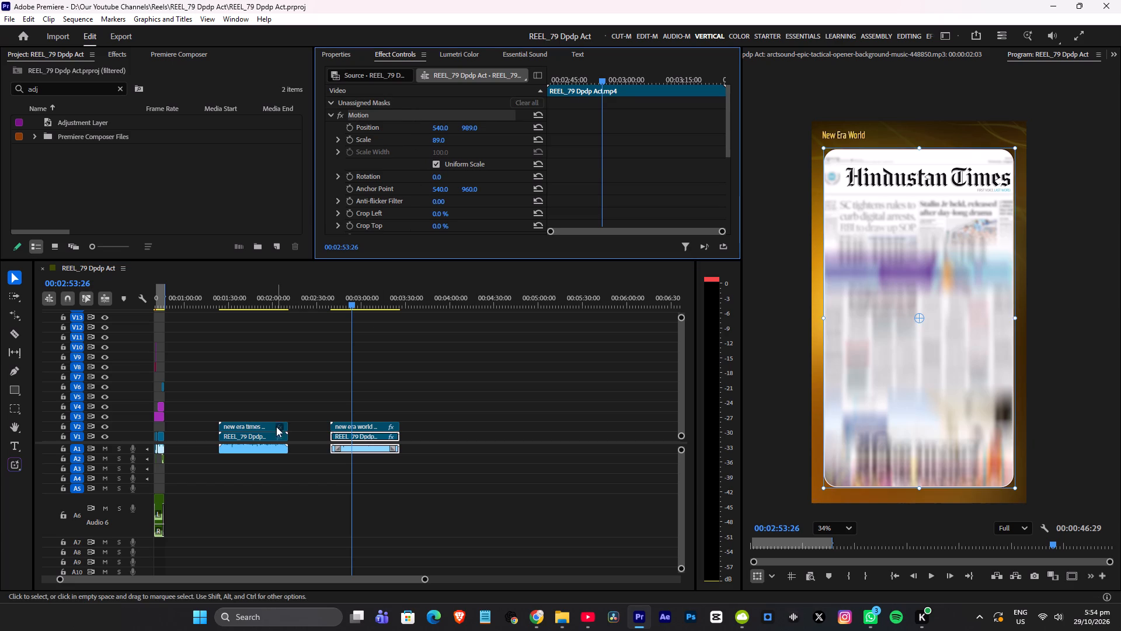
left_click(255, 435)
key("ctrl+v")
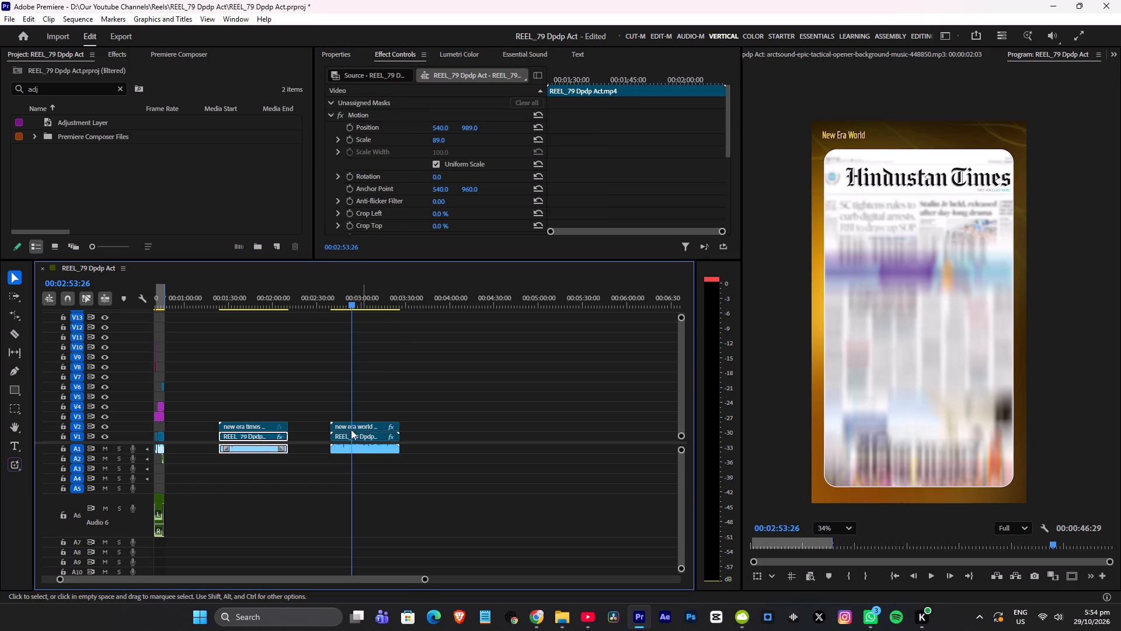
Copy the Ultra Key effect from the new era world frame to the new era times frame and save the project.
left_click(354, 427)
scroll(423, 163, "down", 11)
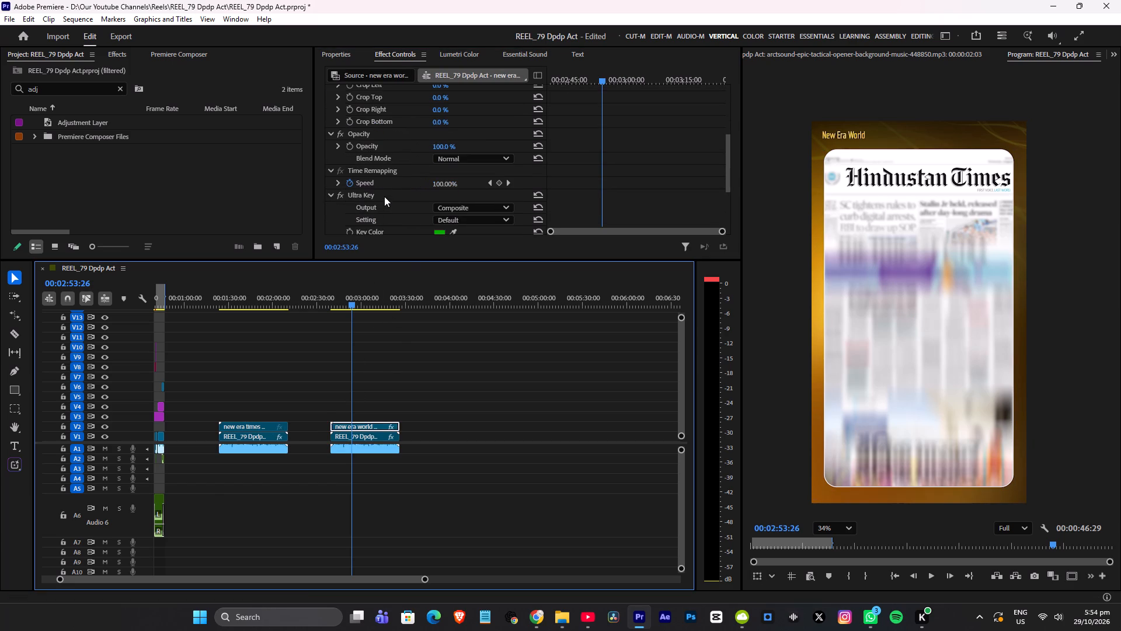
left_click(385, 196)
key("ctrl+c")
left_click(253, 296)
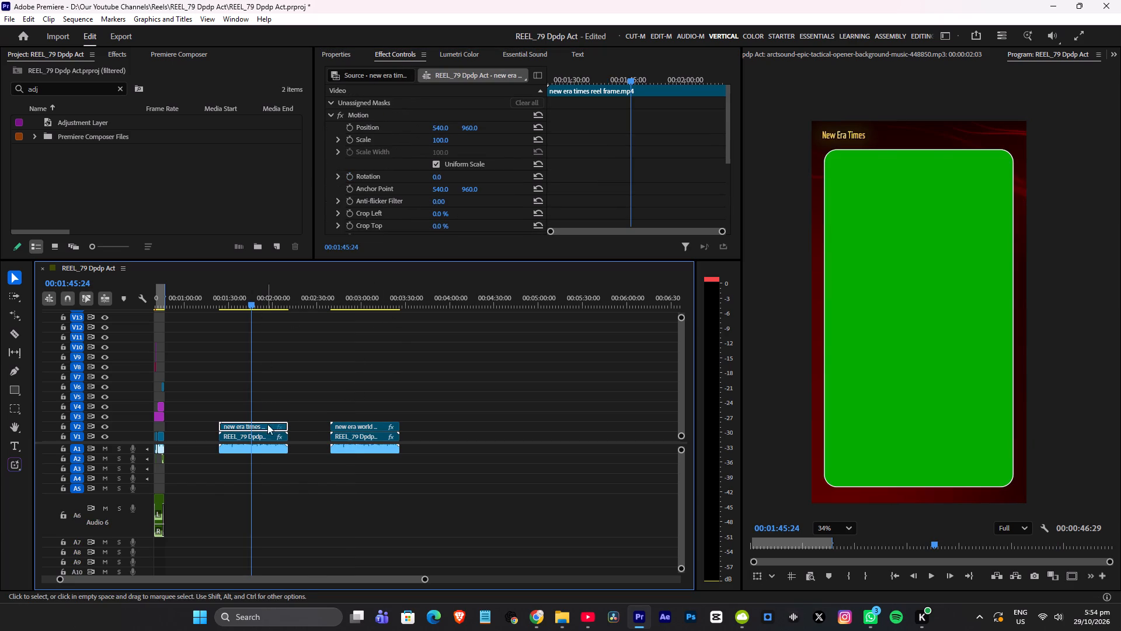
key("ctrl+v")
key("ctrl+s")
Play the New Era Times version from its start through its end to check the framing, keying and audio.
left_click(224, 299)
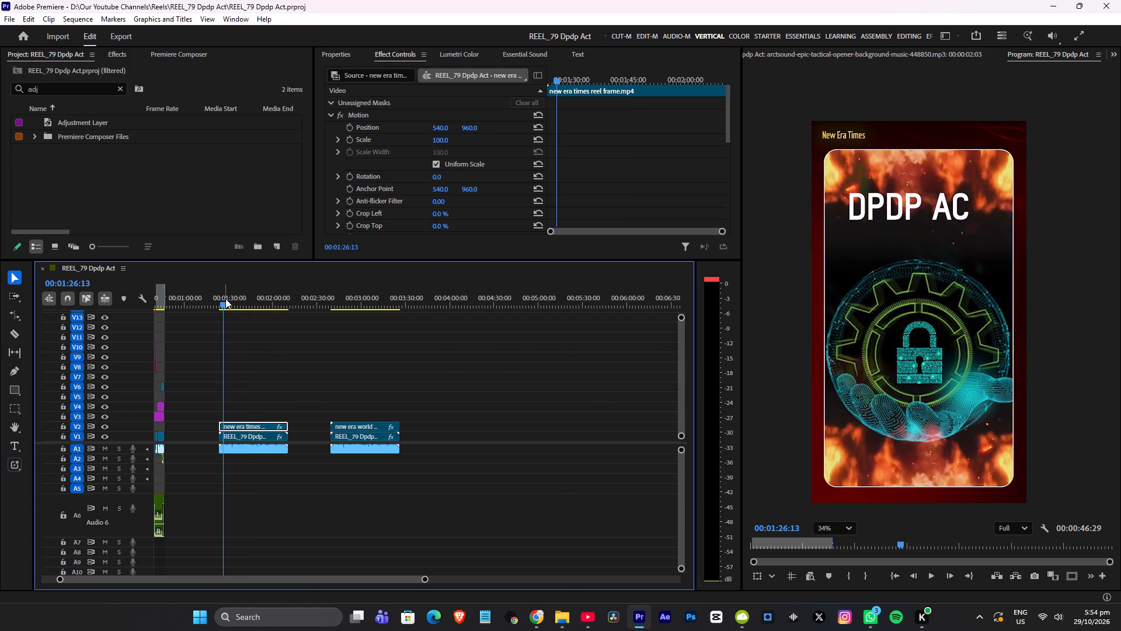
key("space")
key("space")
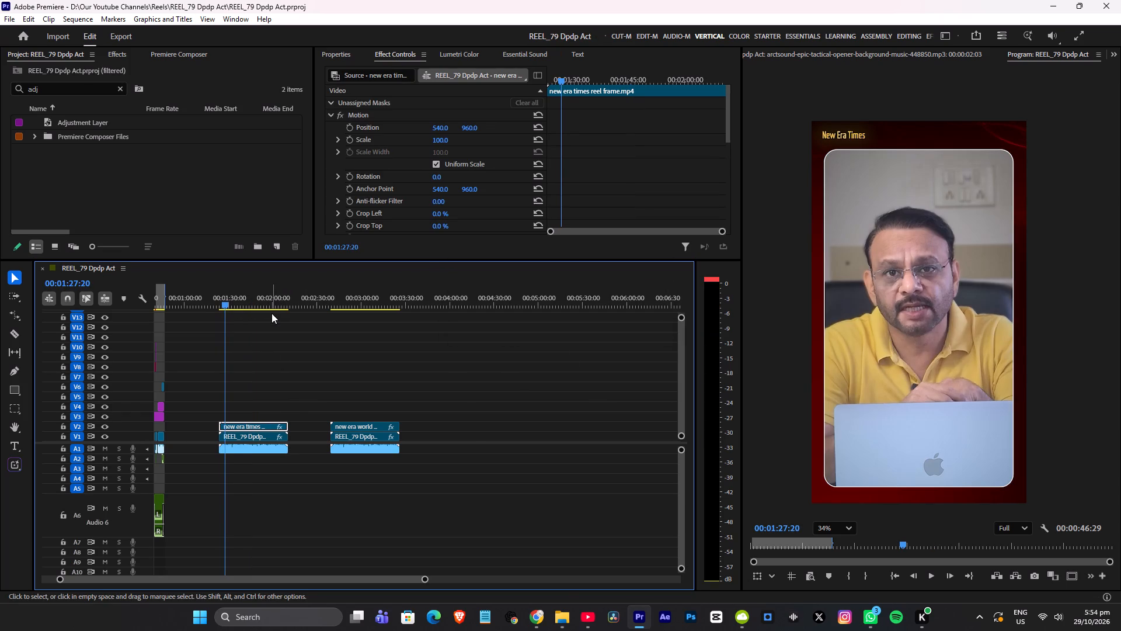
key("ctrl+s")
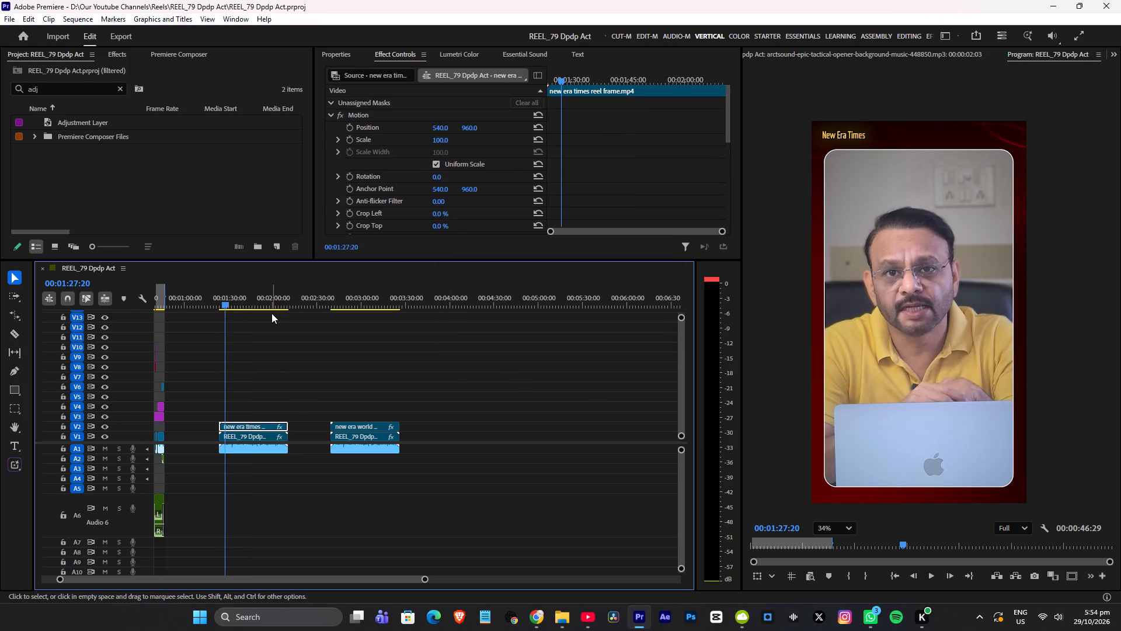
left_click(220, 301)
key("space")
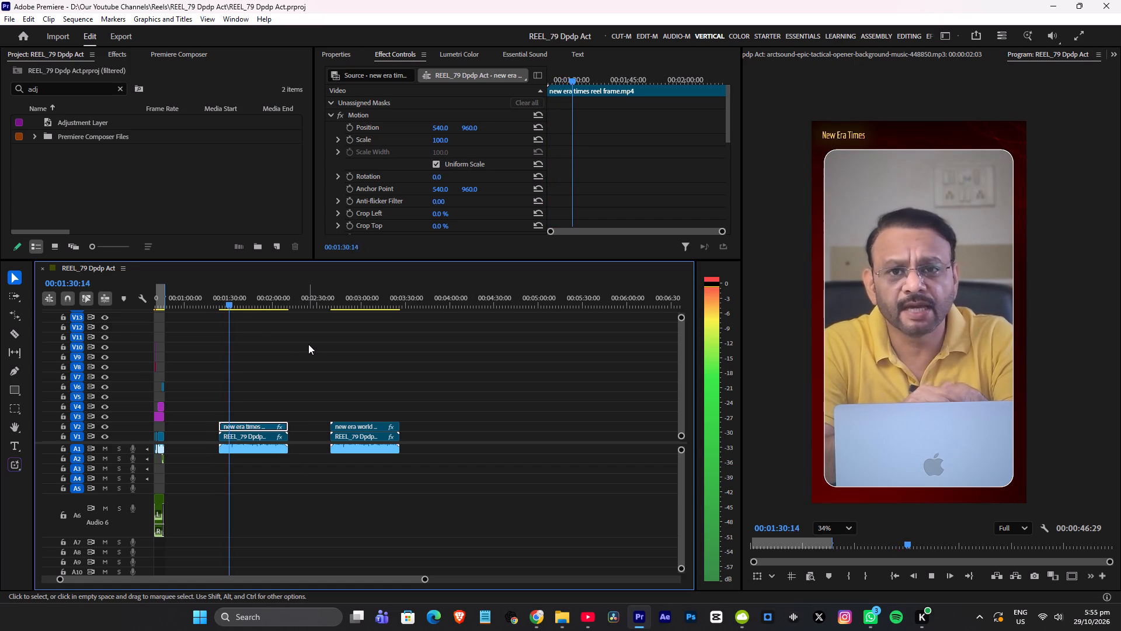
scroll(308, 344, "up", 8, "alt")
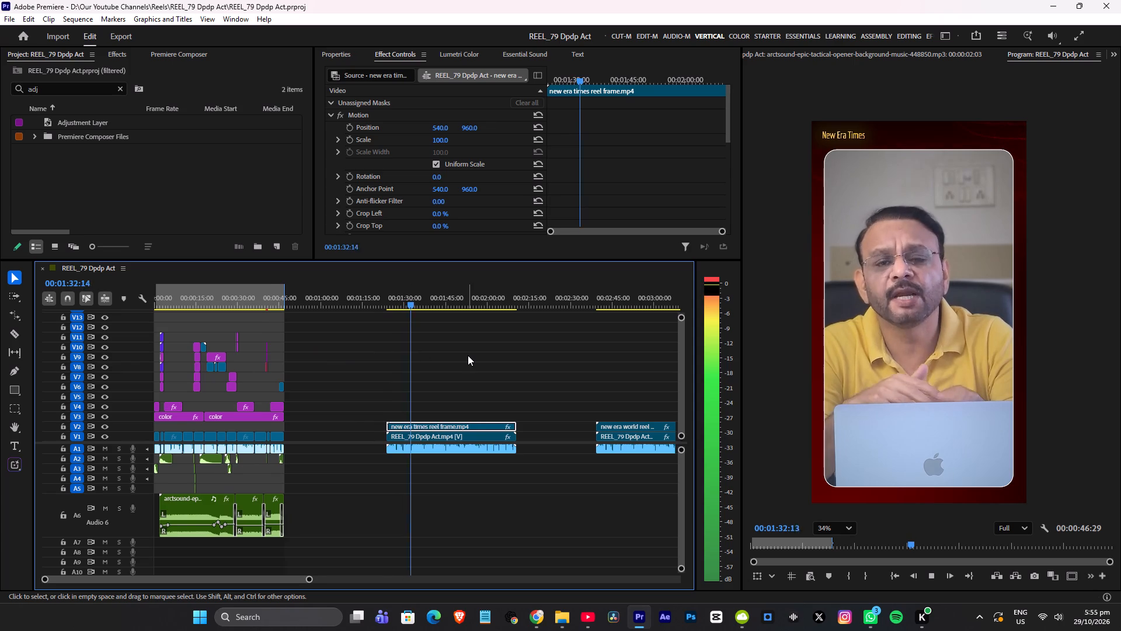
scroll(468, 357, "down", 4)
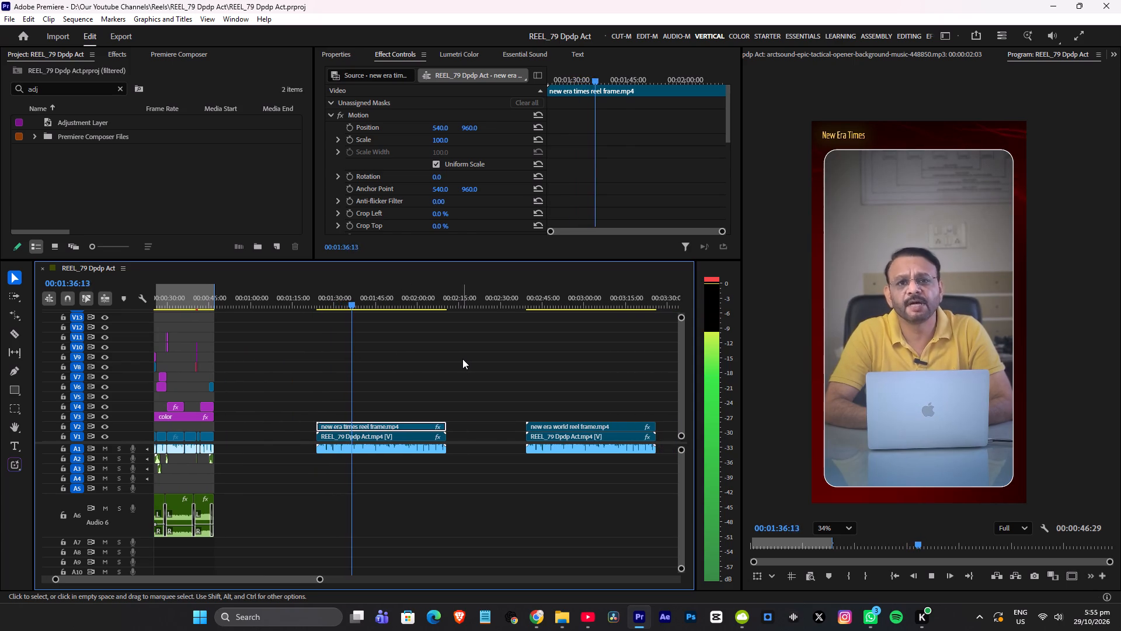
scroll(462, 359, "down", 3, "alt")
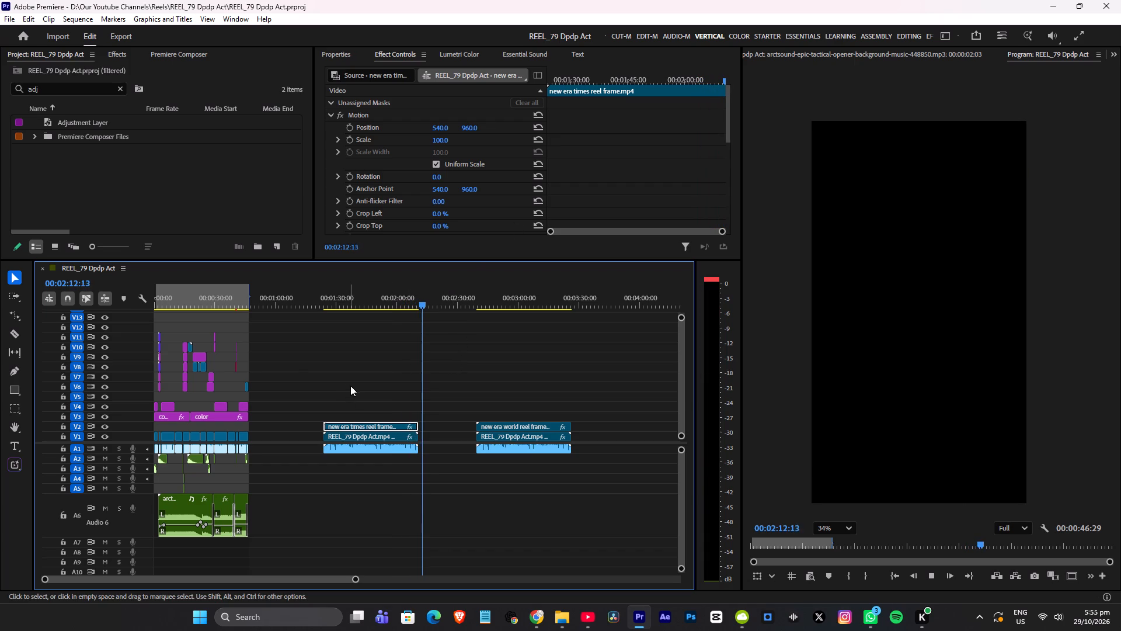
key("space")
Mark the New Era Times clips as the in/out range and export it as H.264, Match Source - Adaptive High Bitrate, to the Exported folder.
left_click_drag(323, 391, 373, 466)
key("slash")
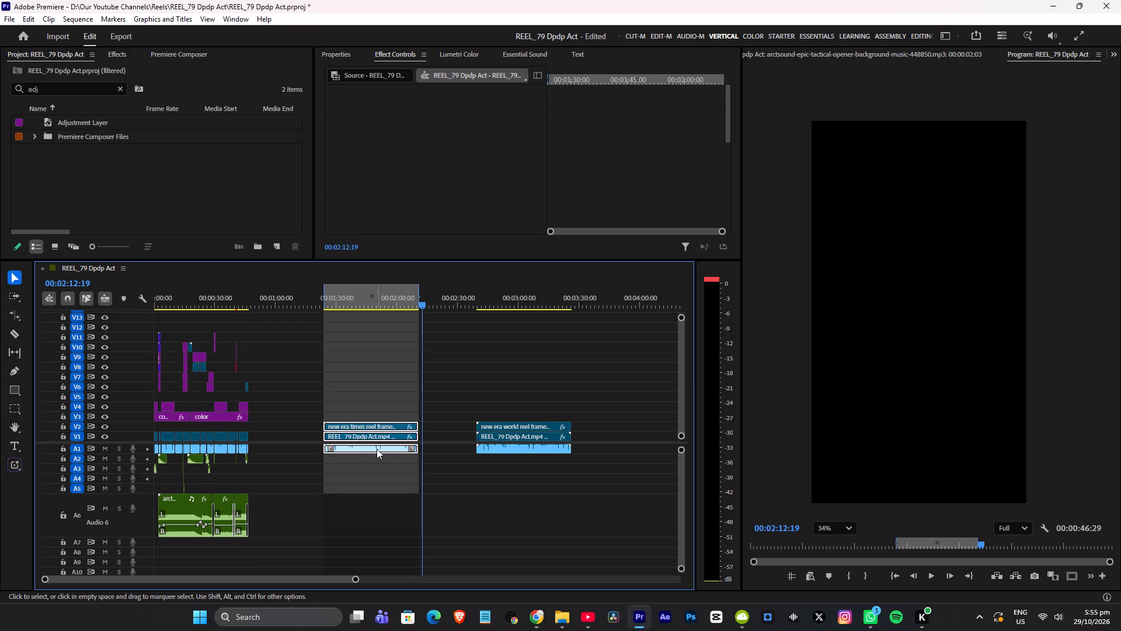
key("ctrl+m")
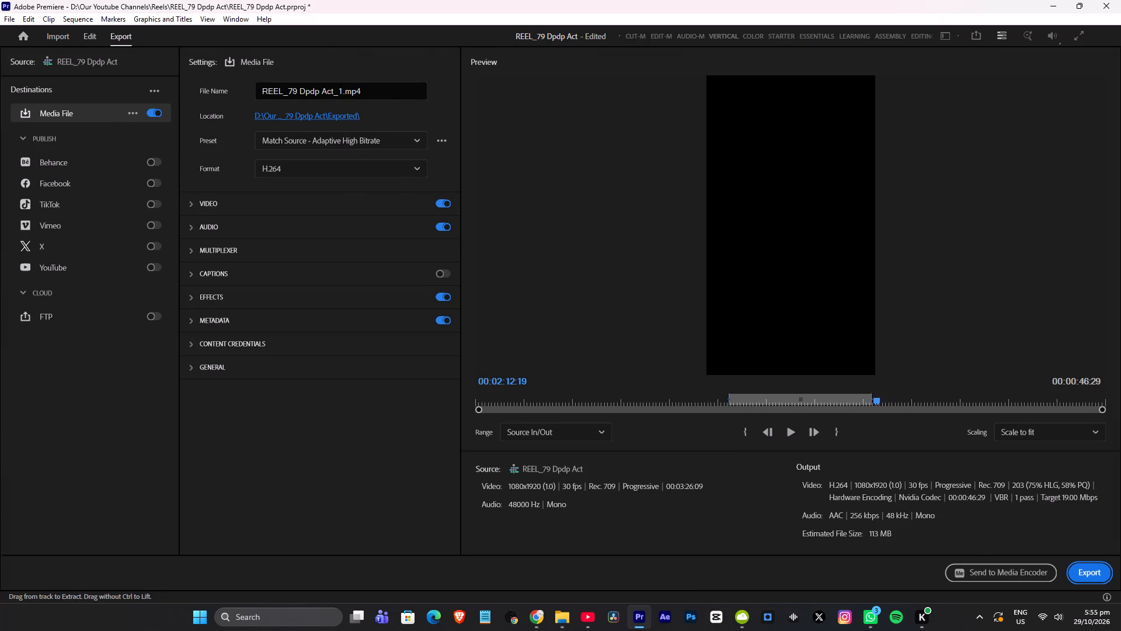
left_click(1088, 572)
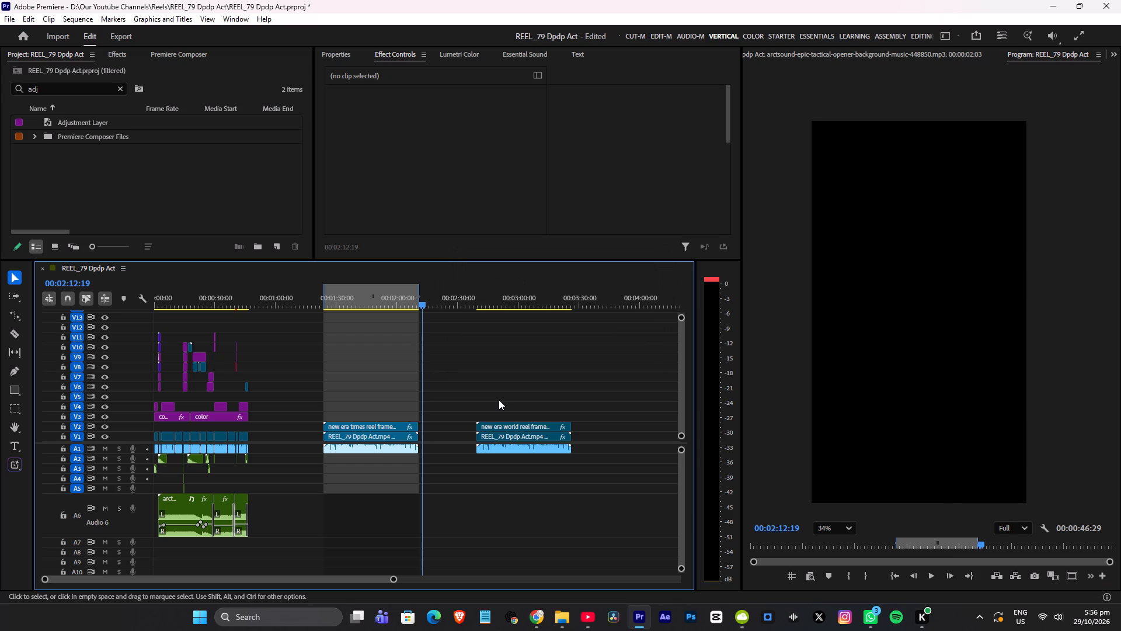
Mark the New Era World clips as the in/out range and export it as H.264, Match Source - Adaptive High Bitrate, to the Exported folder.
left_click_drag(473, 362, 572, 462)
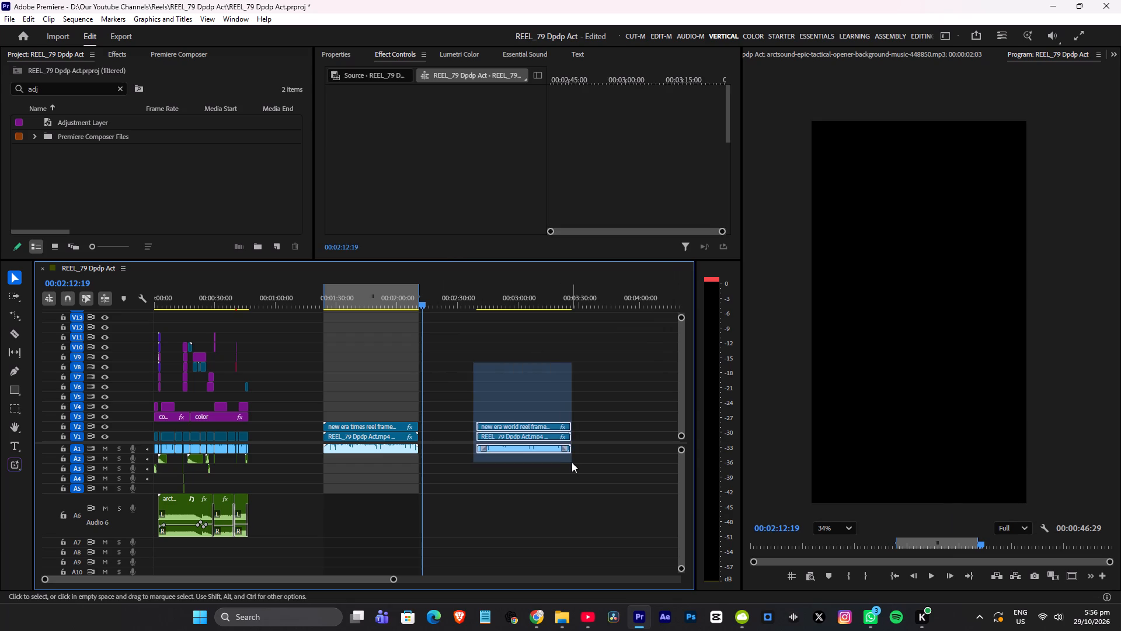
key("slash")
key("ctrl+m")
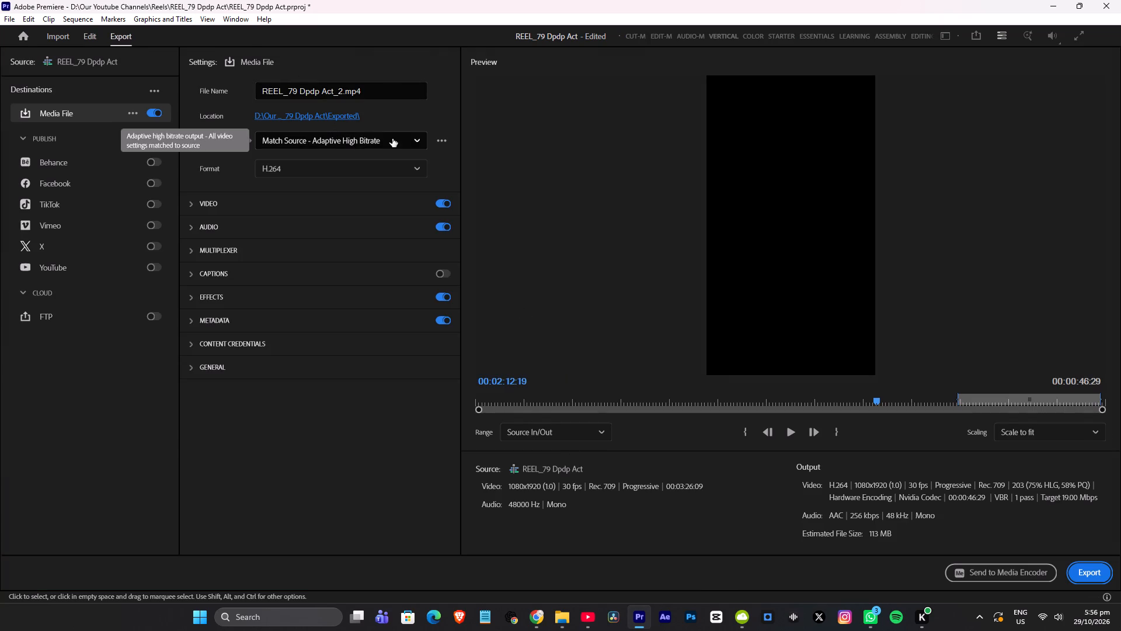
left_click(1089, 576)
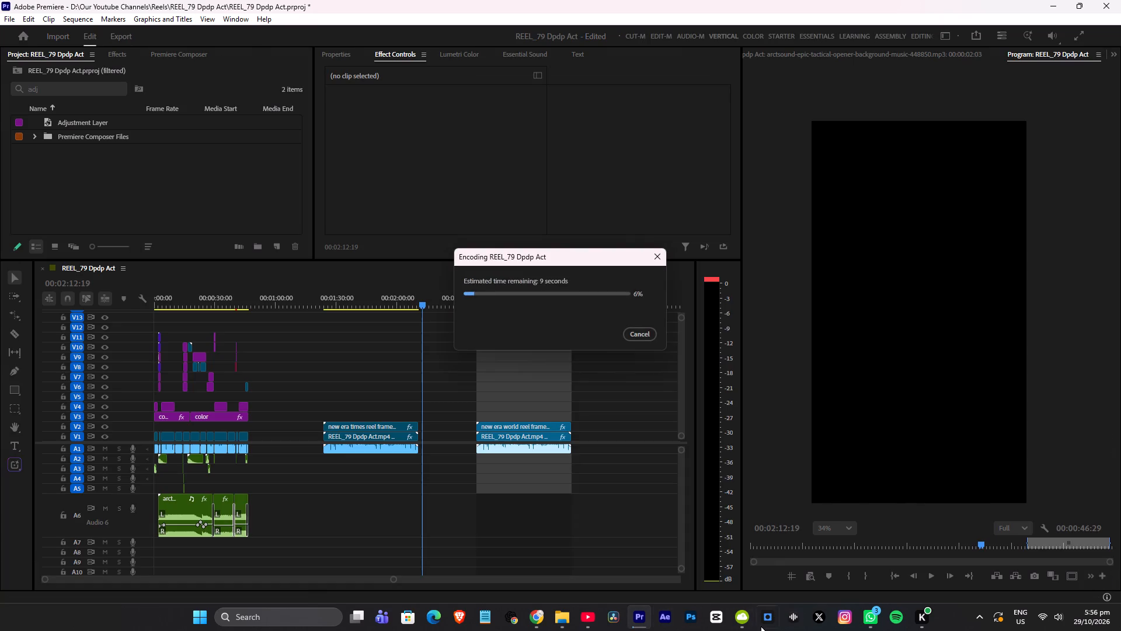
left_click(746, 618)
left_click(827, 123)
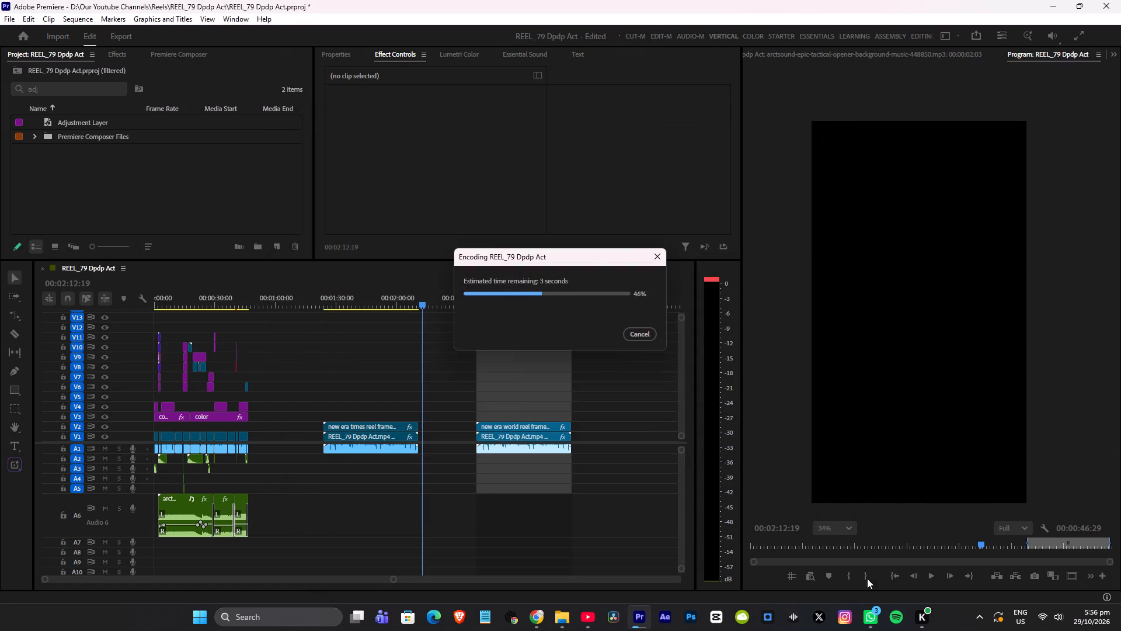